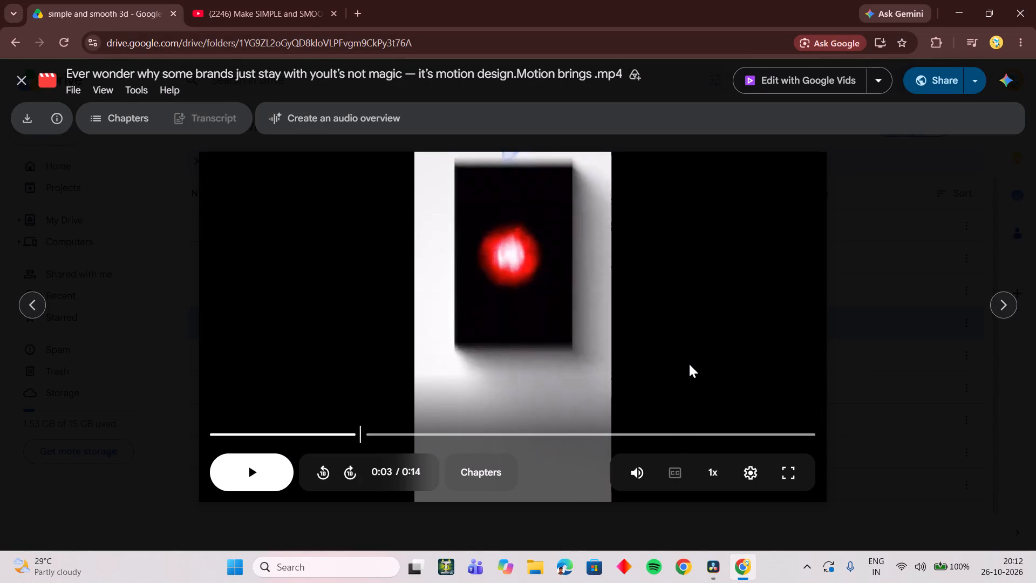
Set the reference video's playback quality to 720p.
left_click(747, 464)
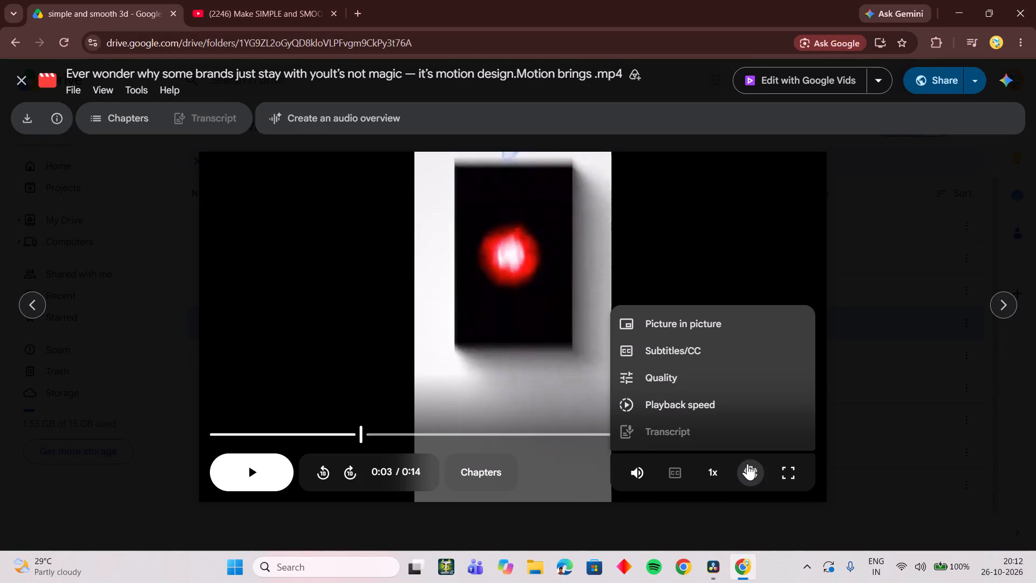
left_click(698, 375)
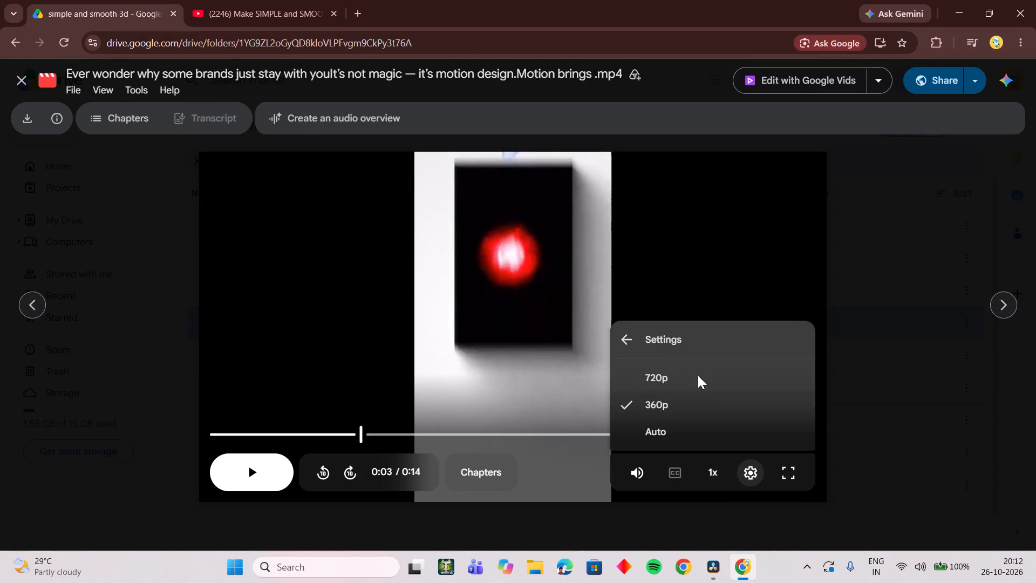
left_click(698, 374)
Replay the reference video around 0:03 to examine the transition from "its not magic" to "Its motion design".
left_click(457, 354)
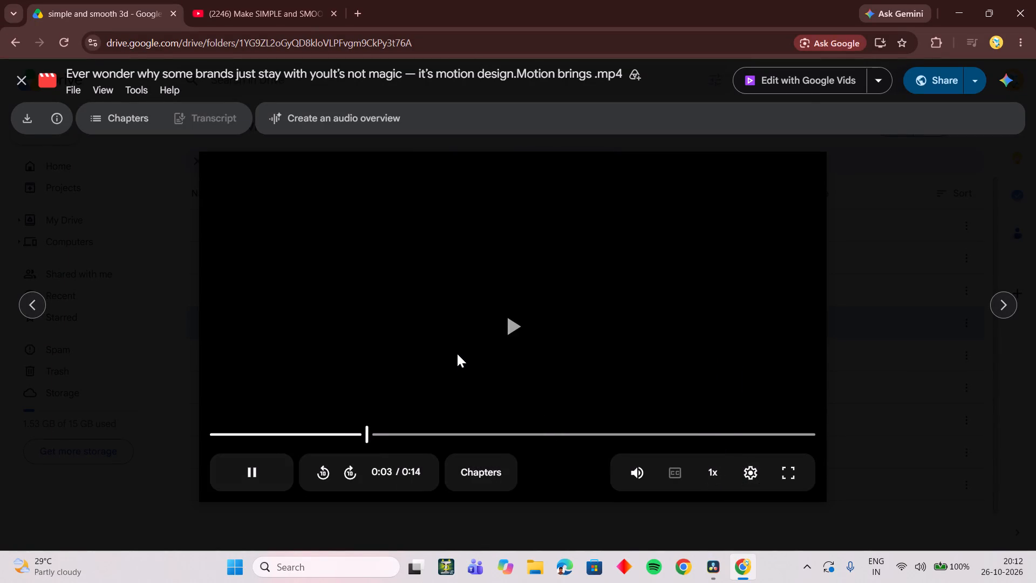
left_click(357, 431)
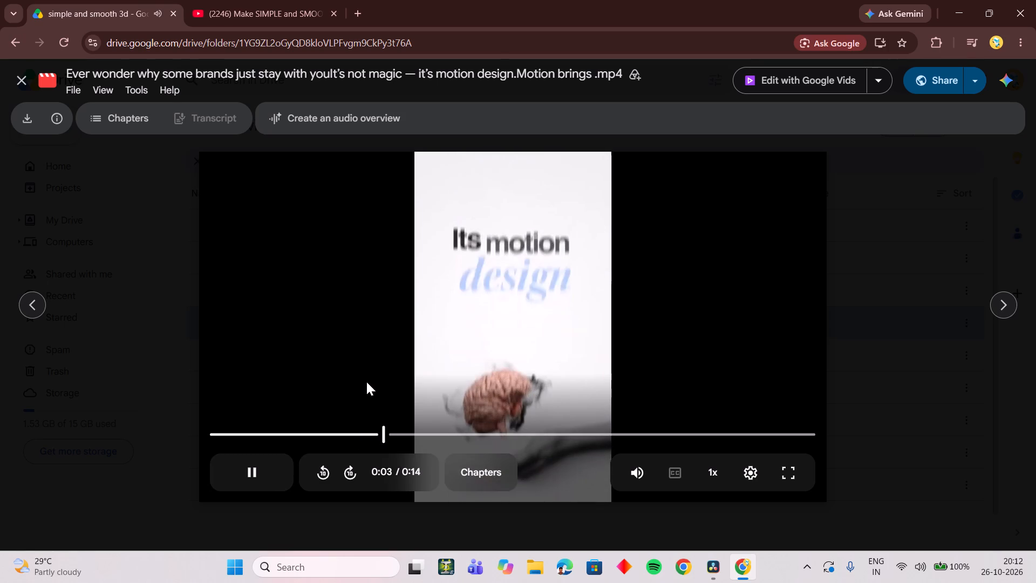
left_click(366, 382)
left_click(352, 426)
left_click(362, 368)
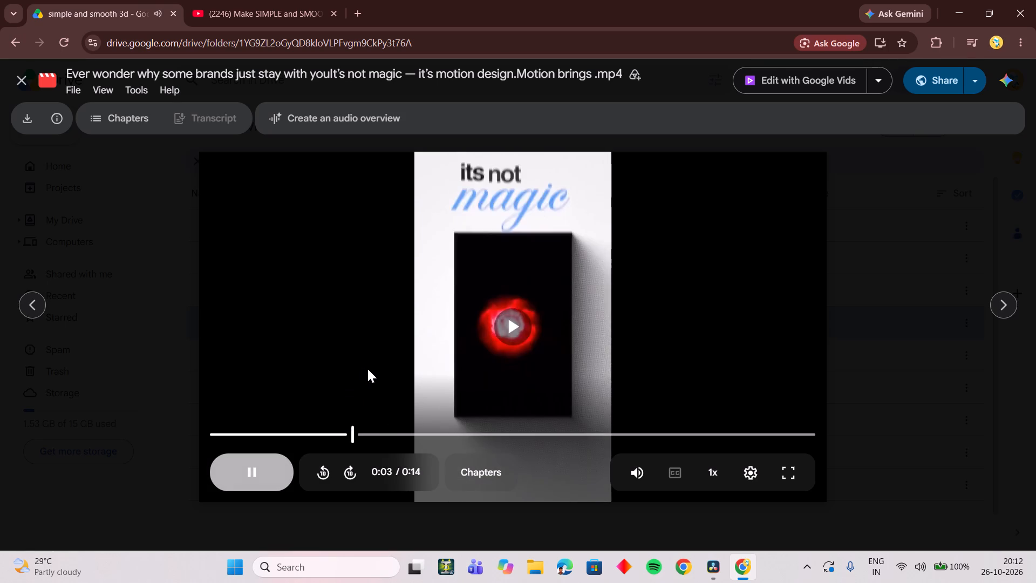
left_click(331, 371)
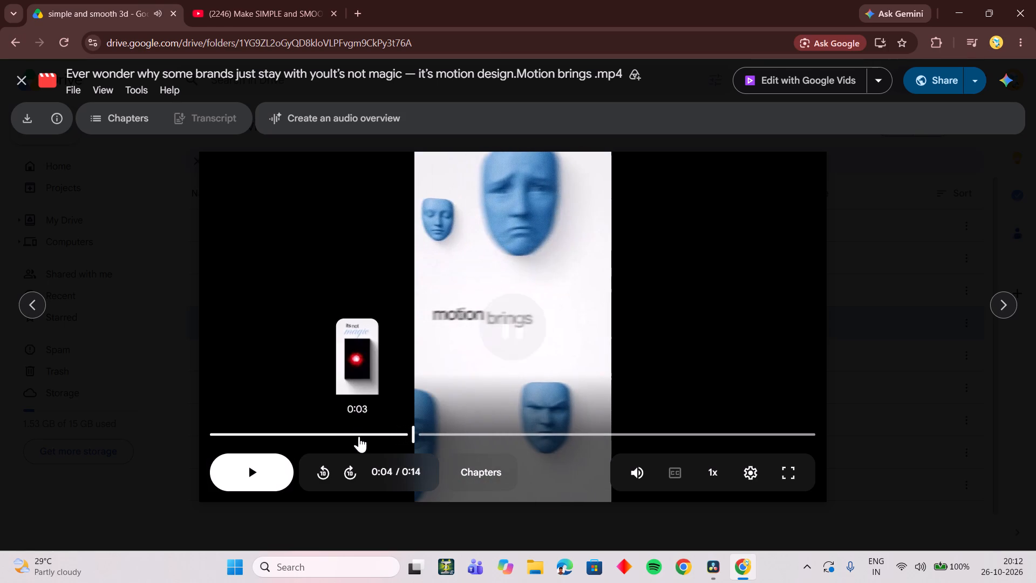
left_click(359, 437)
left_click(346, 373)
key("space")
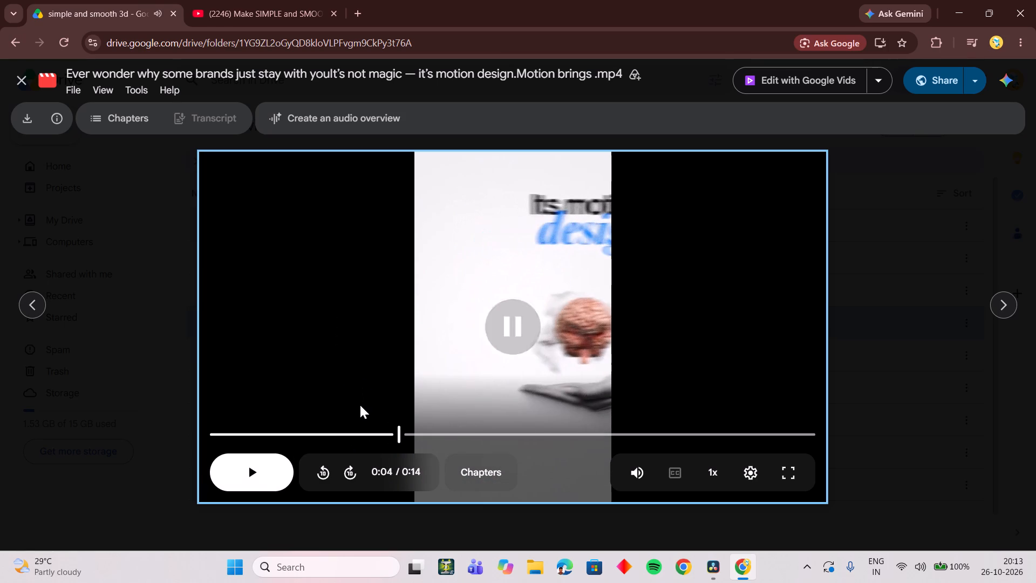
left_click_drag(355, 426, 355, 421)
left_click(380, 378)
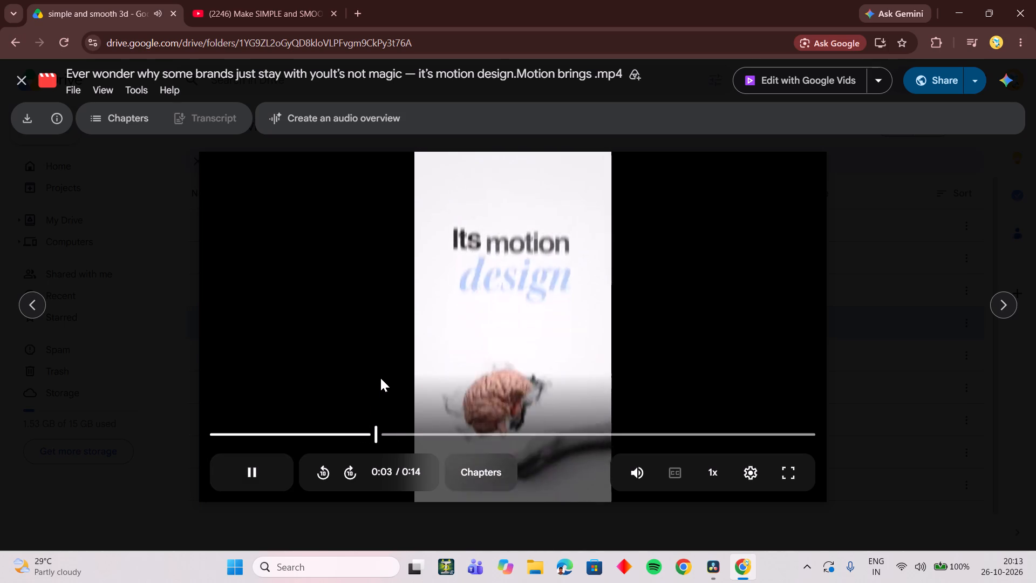
key("space")
left_click(356, 440)
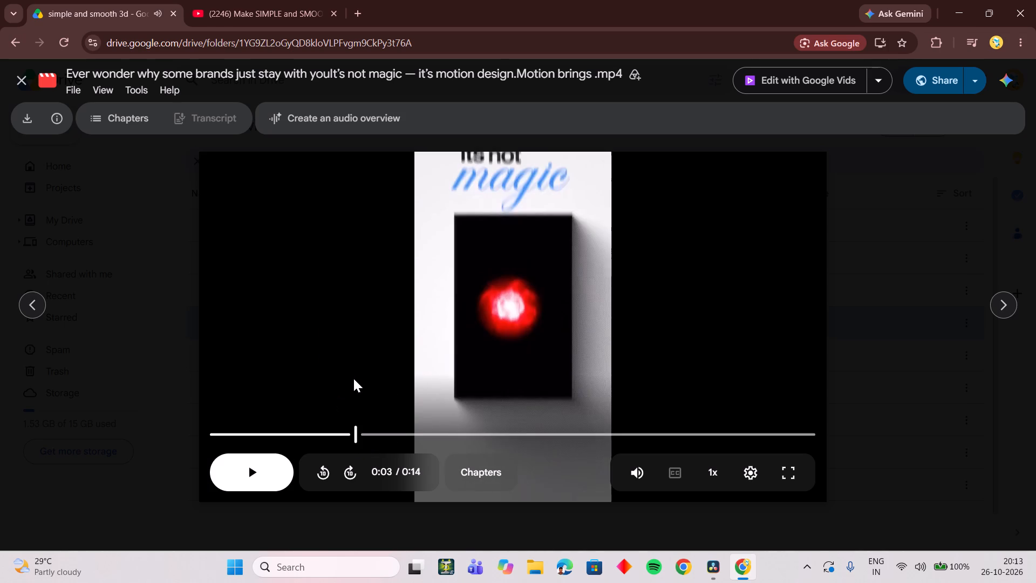
left_click(353, 378)
key("space")
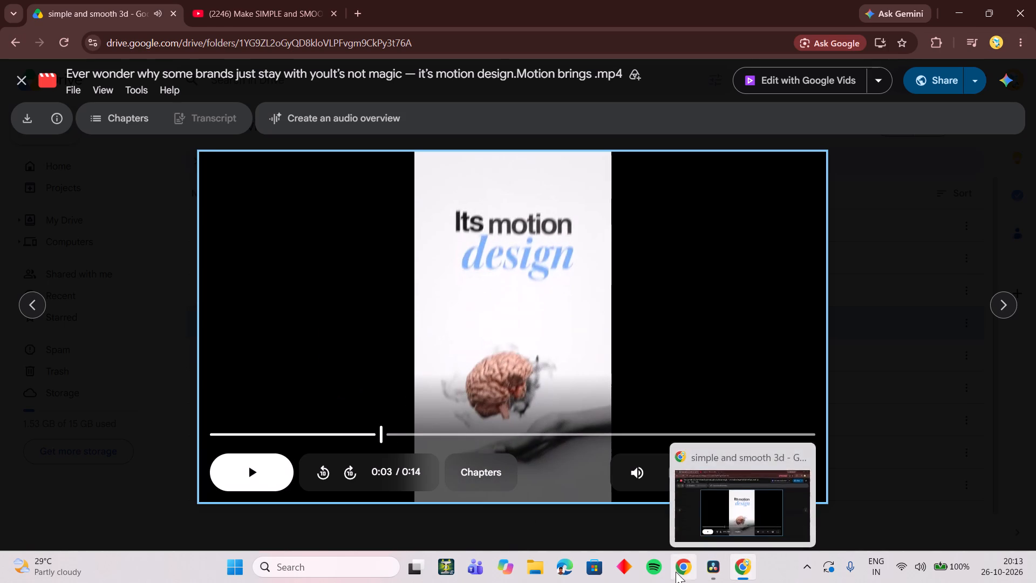
Switch to DaVinci Resolve and keyframe the 3D camera's Y translation to about -1.746 at frame 35.
left_click(701, 569)
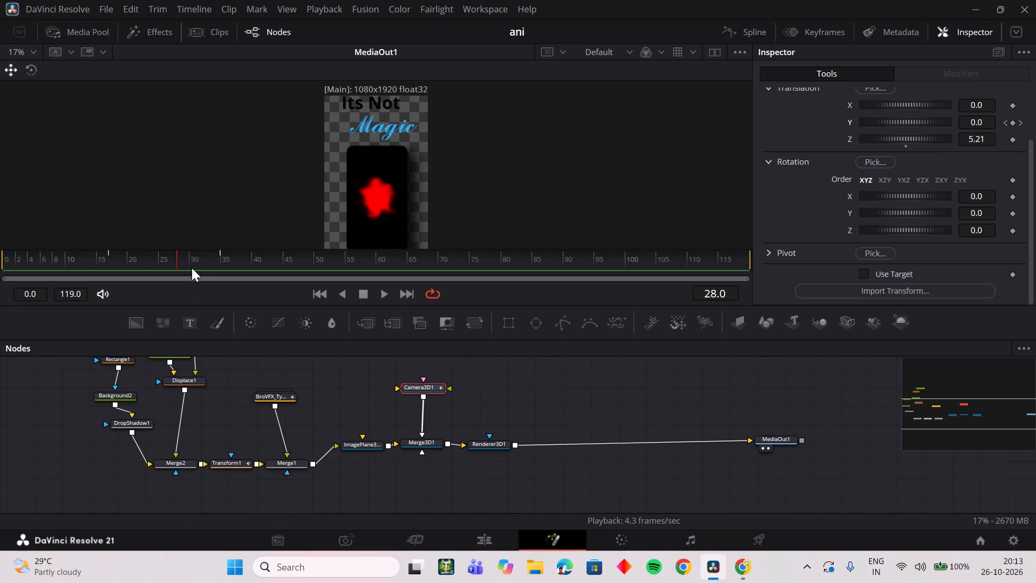
left_click_drag(176, 257, 198, 262)
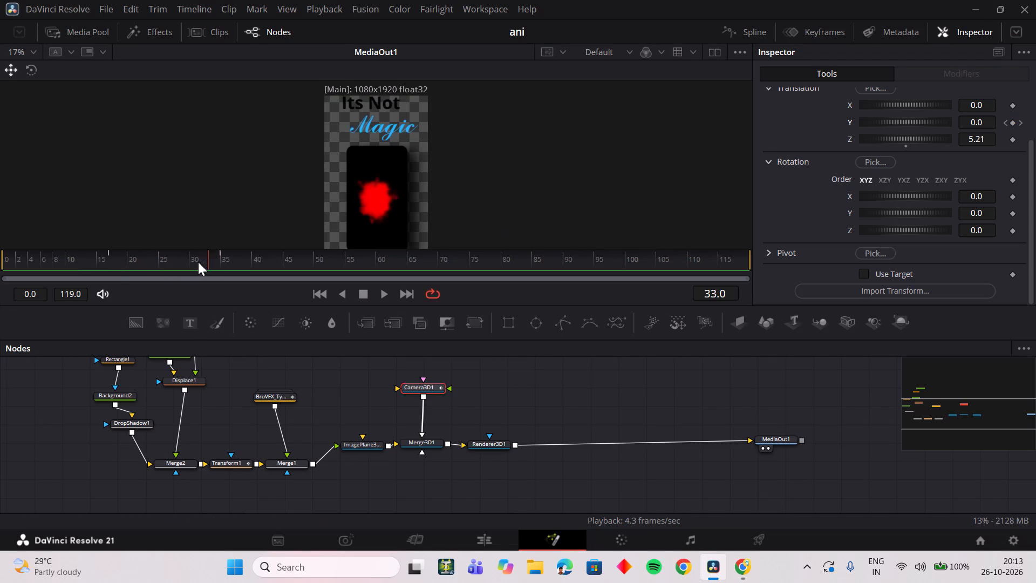
left_click_drag(198, 262, 226, 261)
left_click_drag(962, 124, 437, 195)
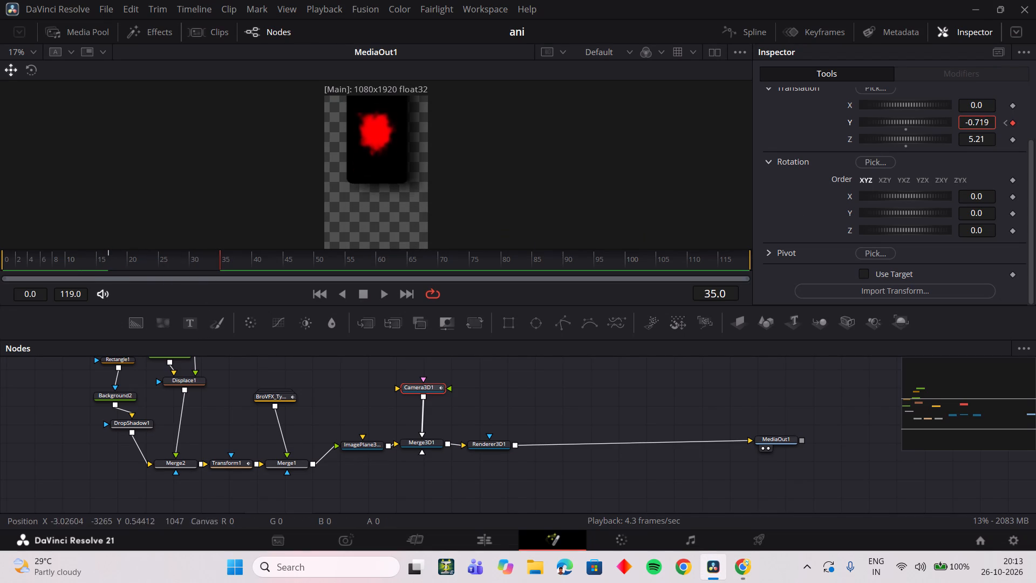
left_click_drag(437, 195, 278, 325)
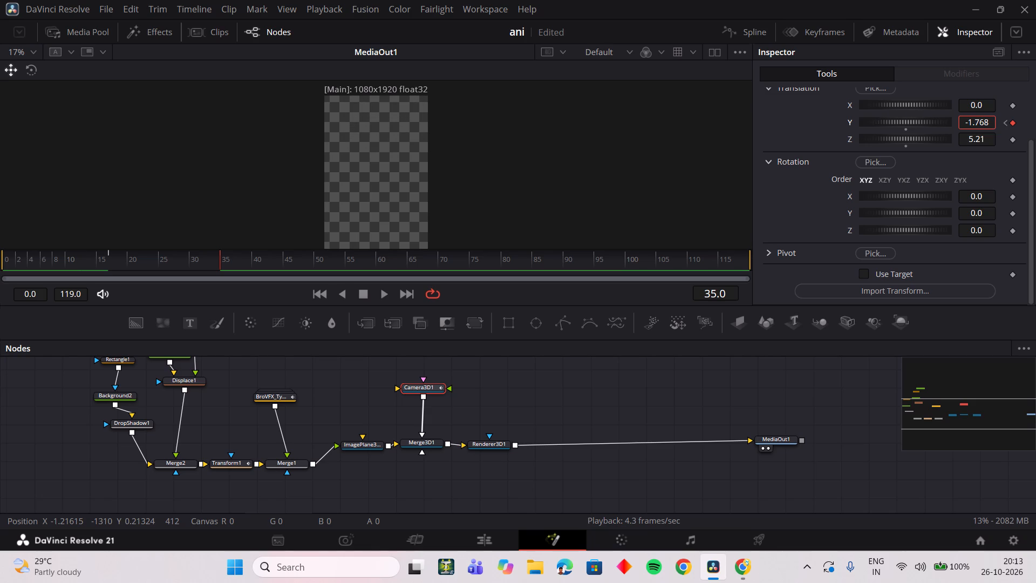
left_click_drag(278, 325, 415, 316)
left_click_drag(415, 316, 293, 329)
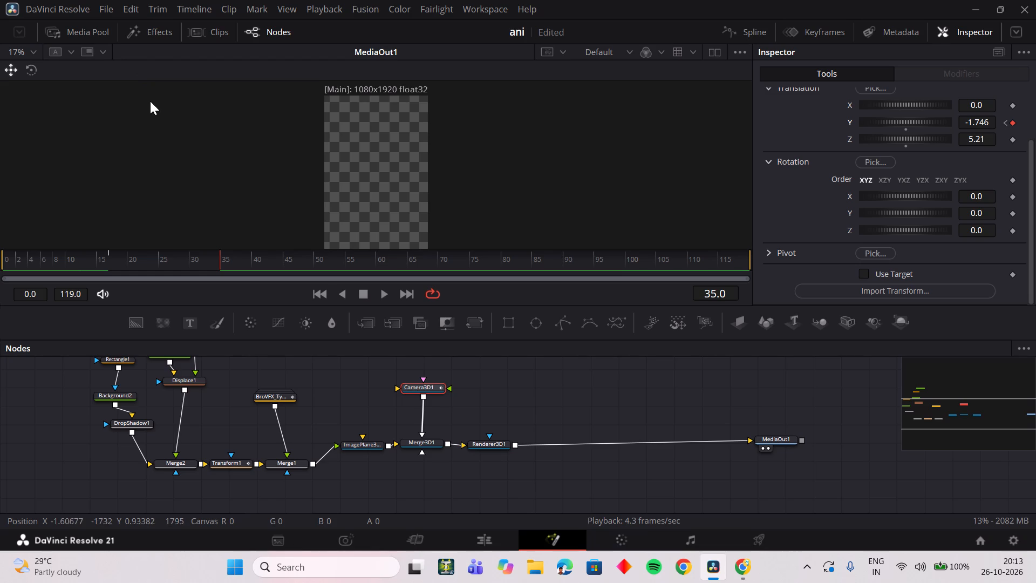
Add the brain ani.mov clip to the node graph in free space below the existing node chain.
left_click(95, 33)
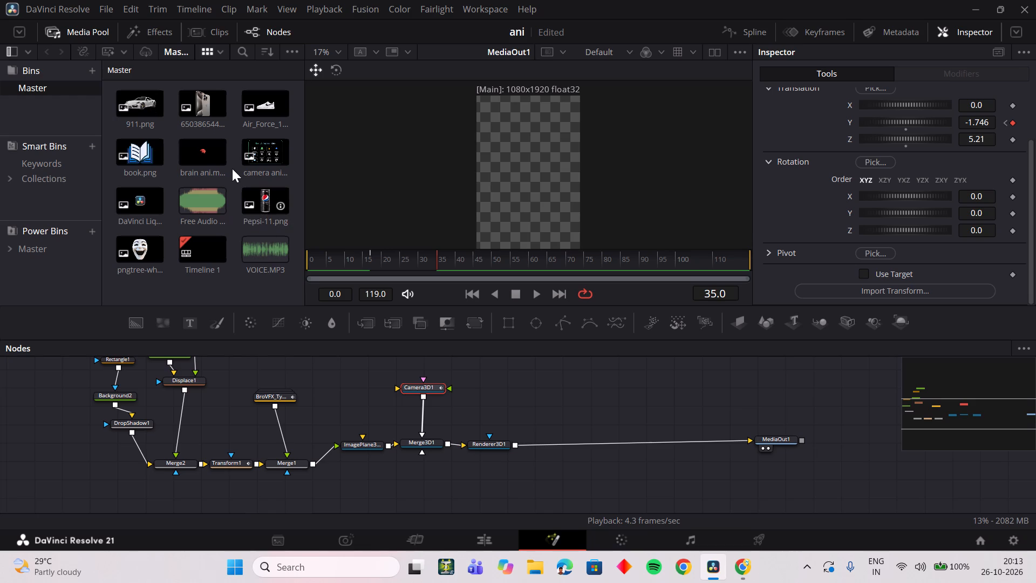
left_click_drag(215, 154, 396, 493)
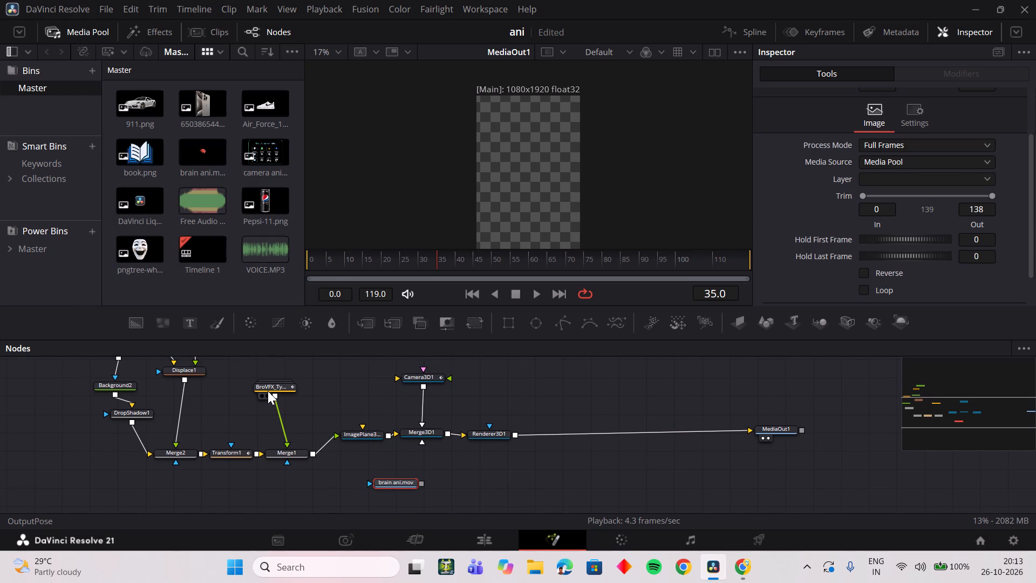
scroll(398, 478, "down", 1)
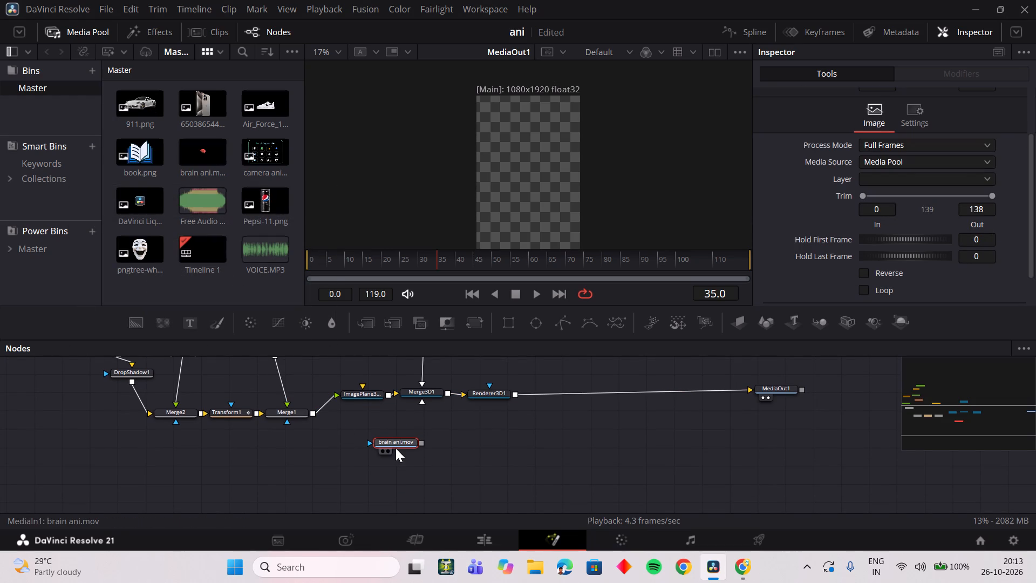
left_click_drag(394, 448, 256, 477)
Duplicate the BroVFX text node holding "Its Not Magic" and place the copy beside the brain ani.mov node.
scroll(277, 471, "up", 1)
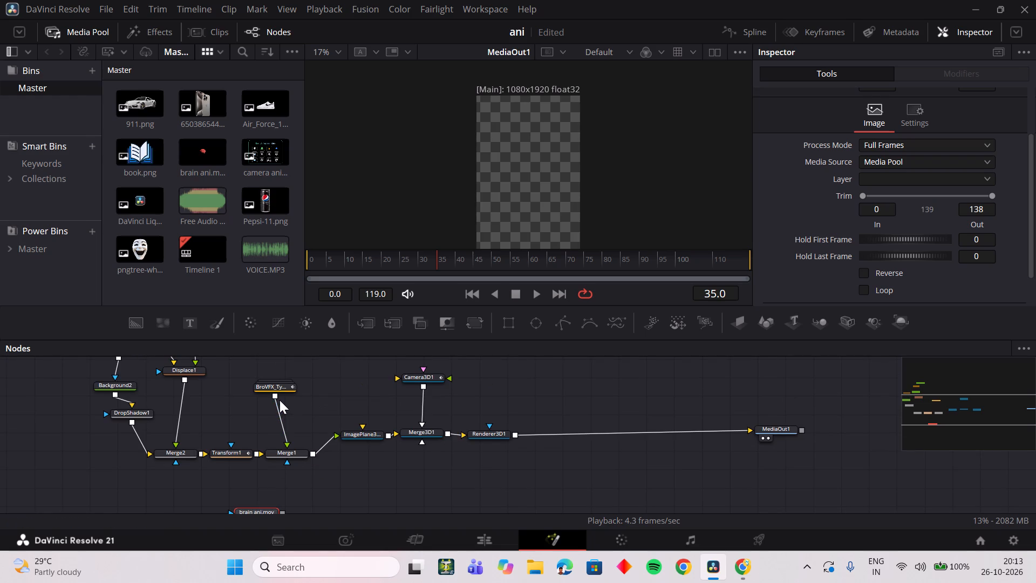
left_click(284, 395)
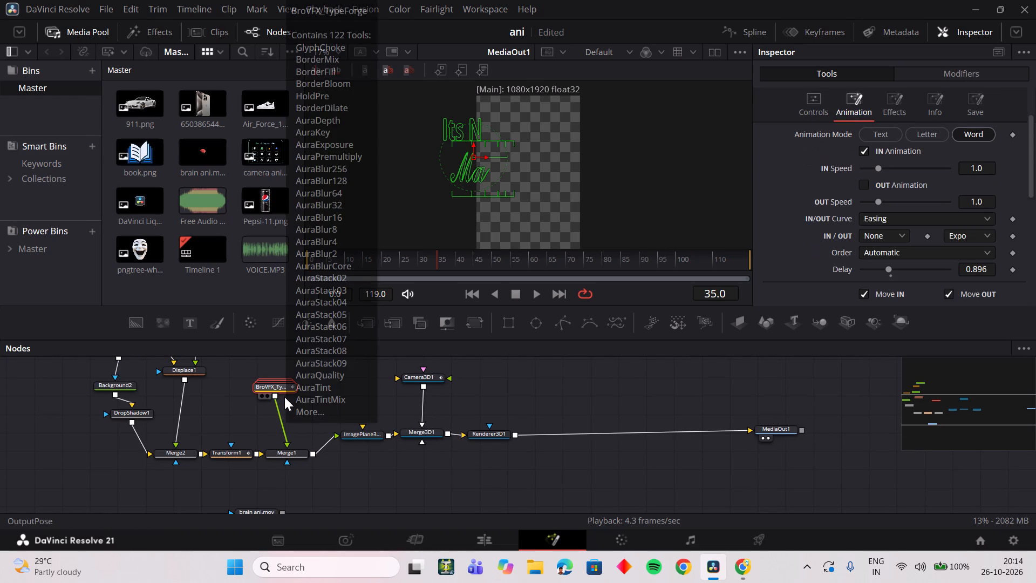
key("ctrl+c")
left_click(369, 485)
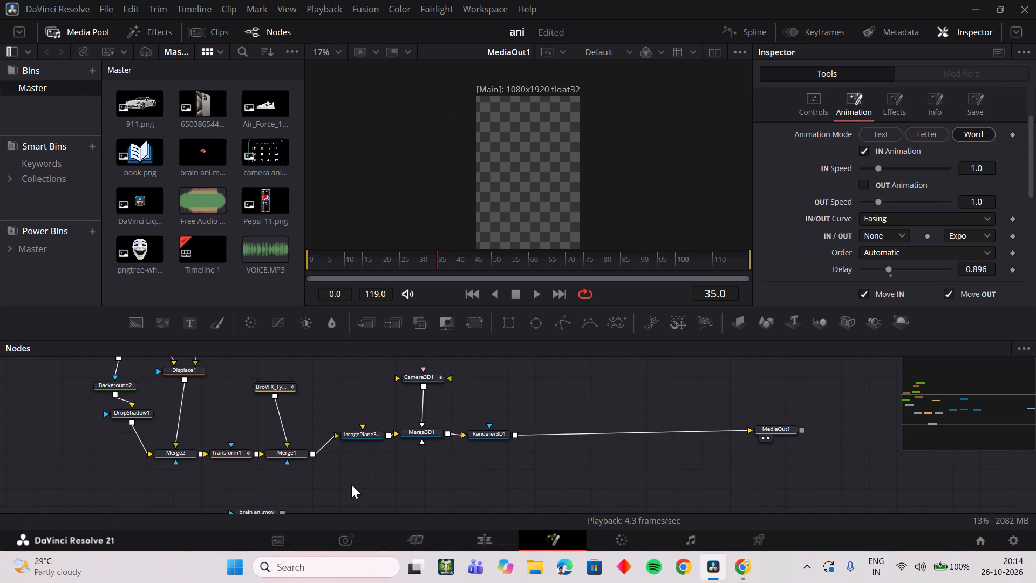
key("ctrl+v")
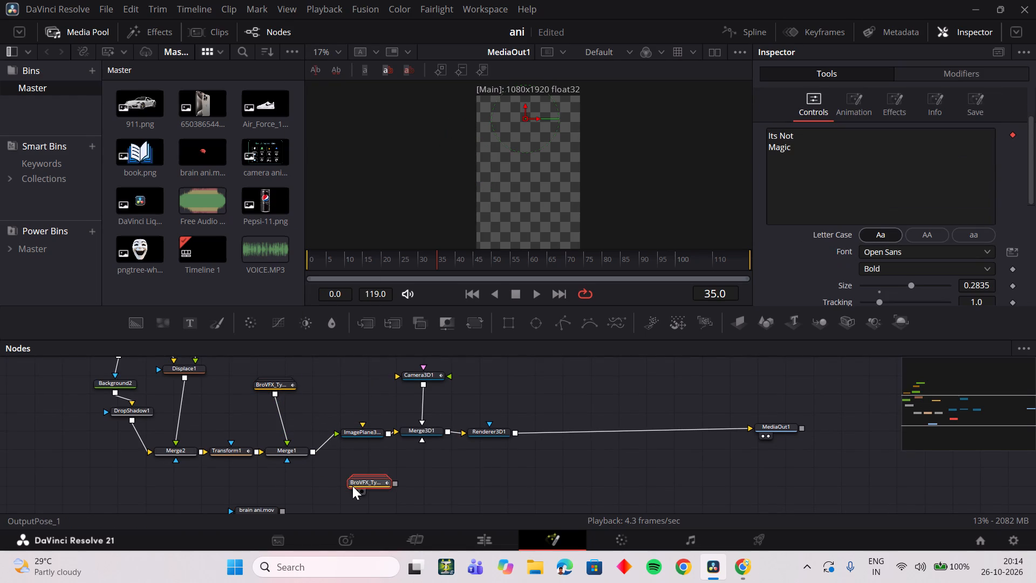
left_click_drag(352, 486, 326, 488)
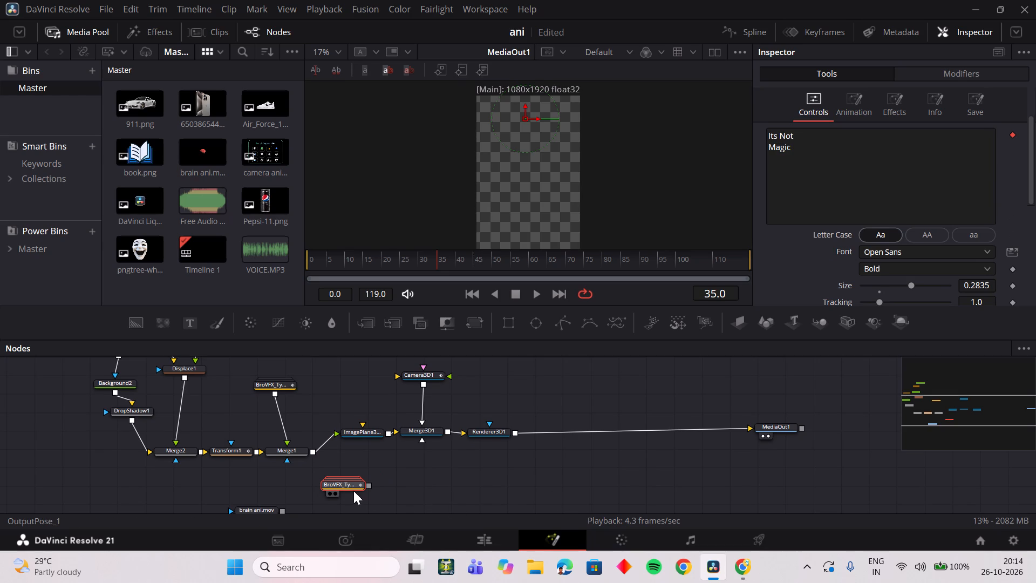
left_click_drag(353, 489, 334, 494)
scroll(367, 483, "down", 1)
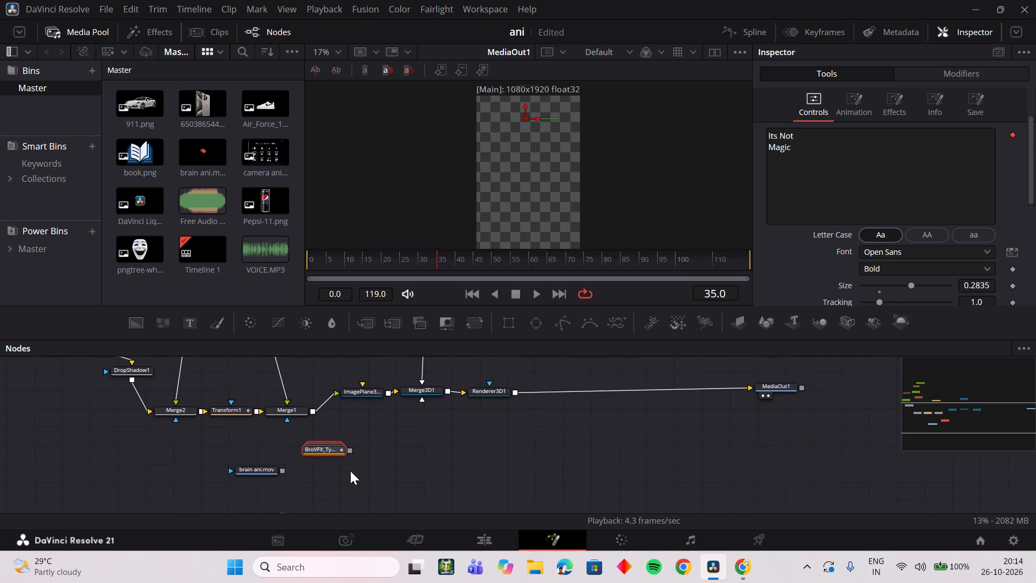
left_click_drag(333, 453, 364, 474)
scroll(364, 474, "up", 1)
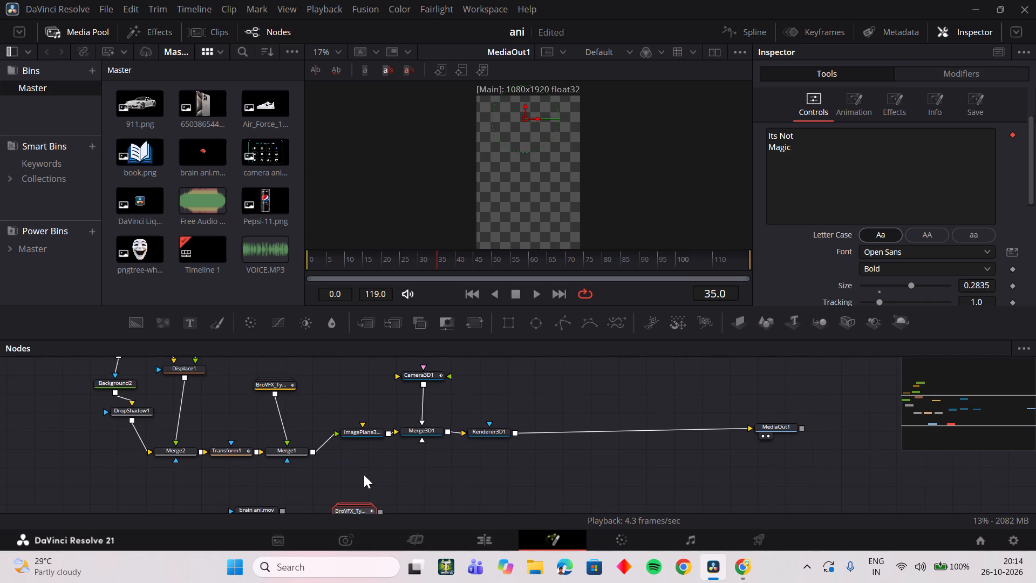
scroll(364, 474, "down", 2)
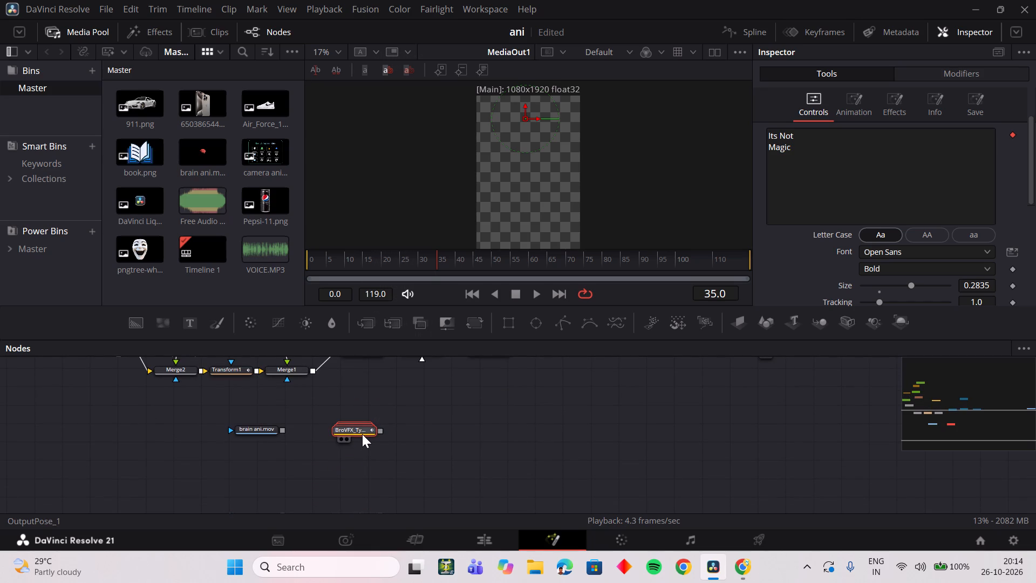
left_click_drag(362, 434, 391, 466)
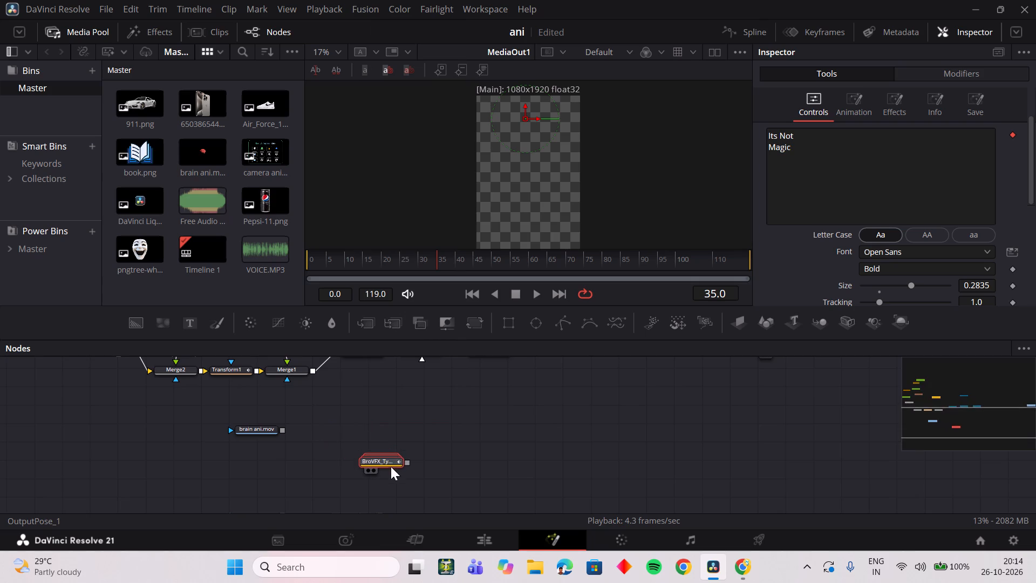
left_click_drag(391, 466, 392, 467)
scroll(389, 442, "up", 1)
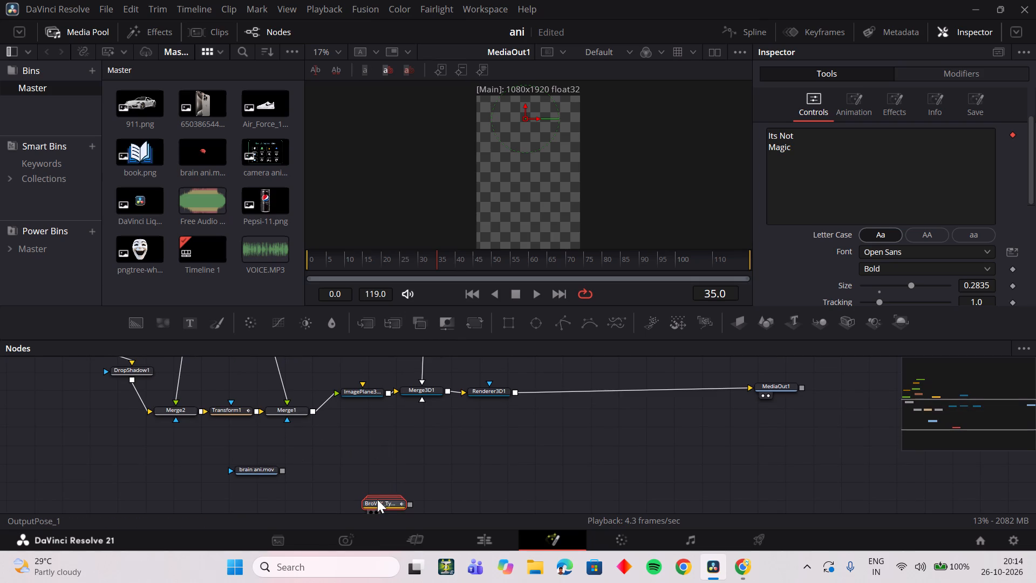
left_click_drag(377, 501, 336, 466)
Merge the copied BroVFX text node over brain ani.mov with a new Merge node and arrange the nodes neatly.
left_click(254, 471)
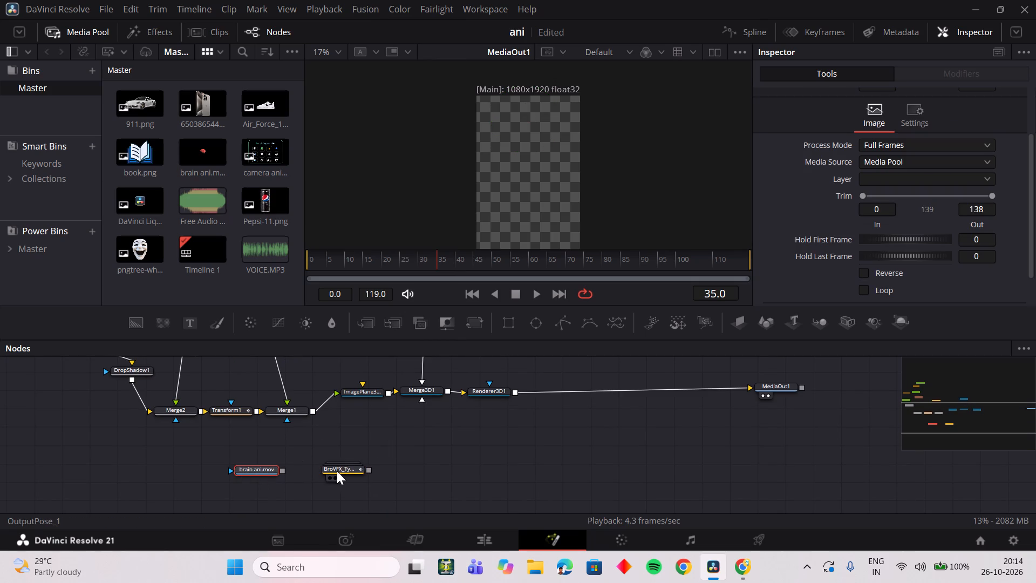
left_click_drag(338, 470, 454, 483)
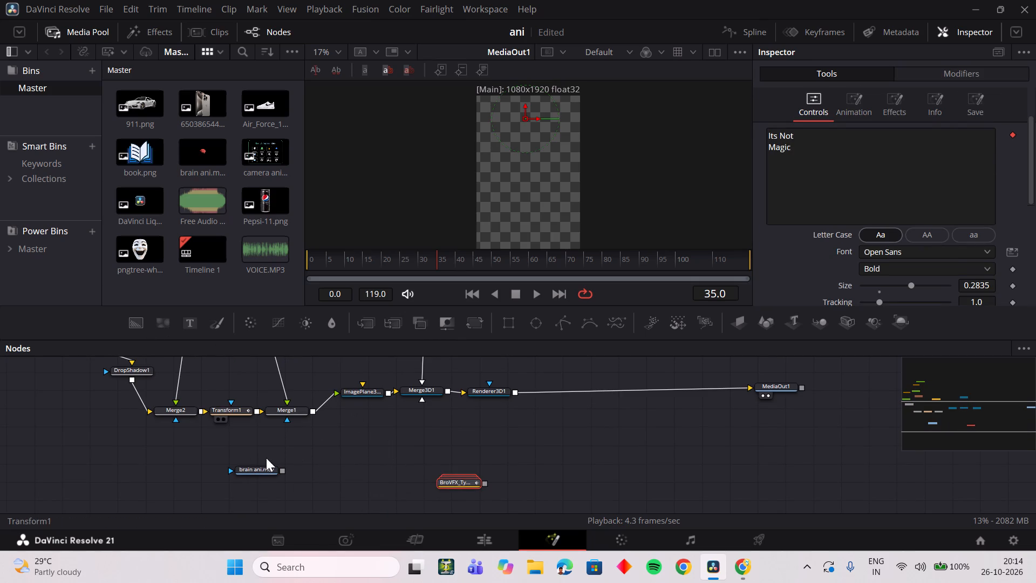
left_click(265, 470)
left_click(365, 324)
left_click_drag(321, 470, 378, 470)
left_click_drag(465, 485, 340, 430)
left_click_drag(360, 428, 366, 464)
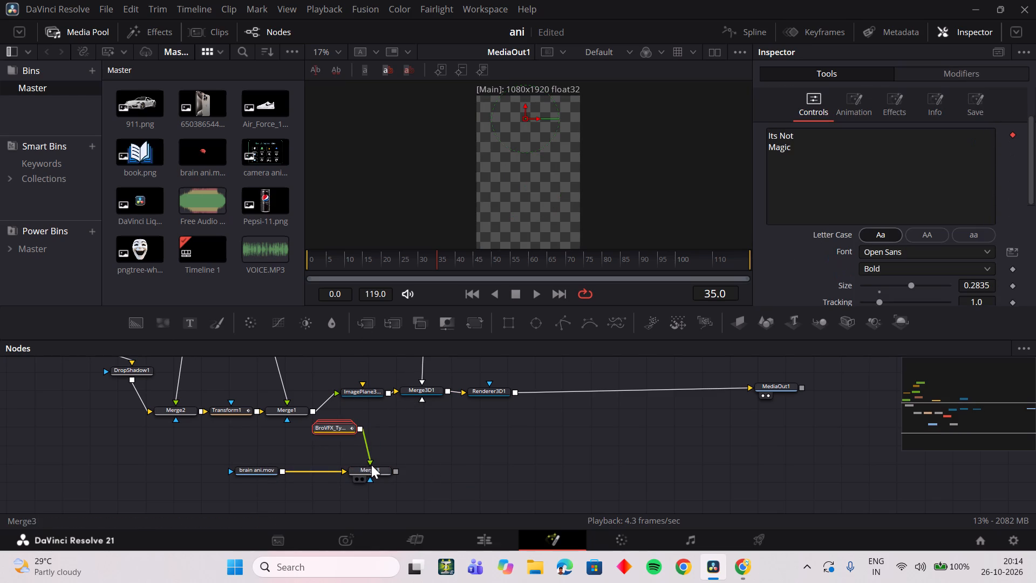
scroll(372, 460, "up", 1)
left_click_drag(339, 471, 356, 473)
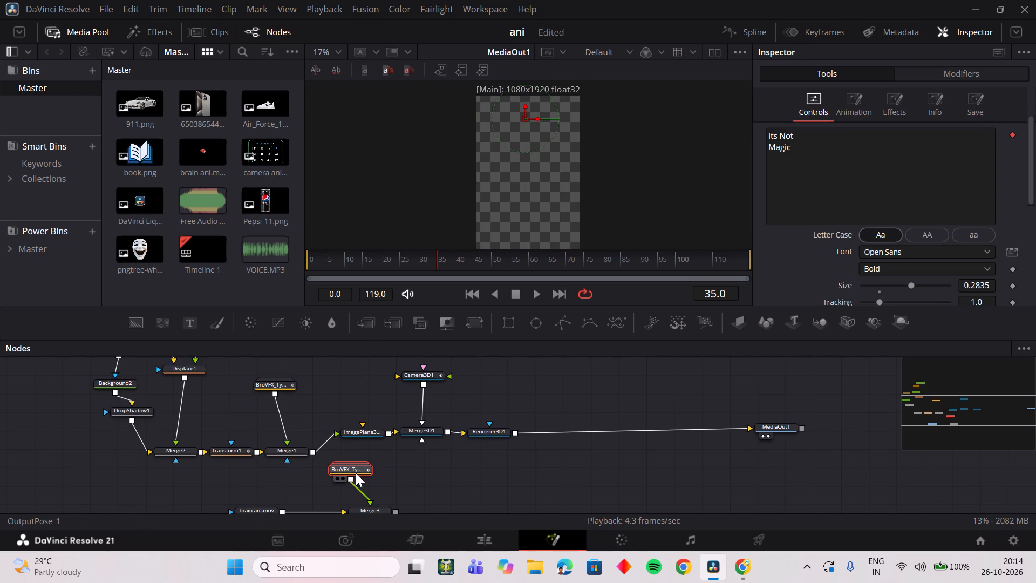
left_click_drag(356, 473, 365, 479)
Add an ImagePlane3D after the brain clip's new Merge node and connect it to Merge3D1.
left_click(386, 509)
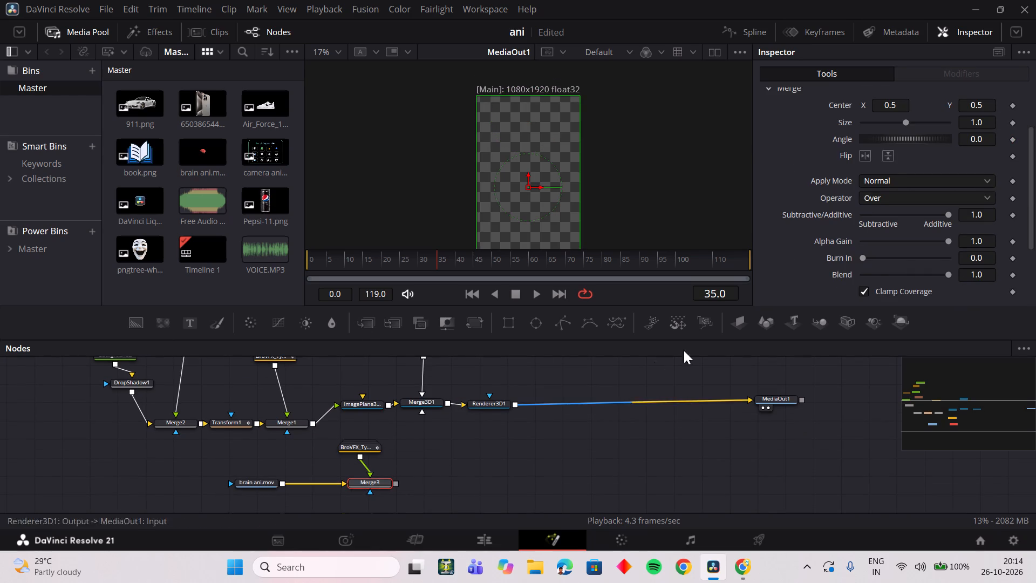
left_click(737, 324)
left_click_drag(374, 489, 424, 454)
left_click_drag(444, 448, 417, 382)
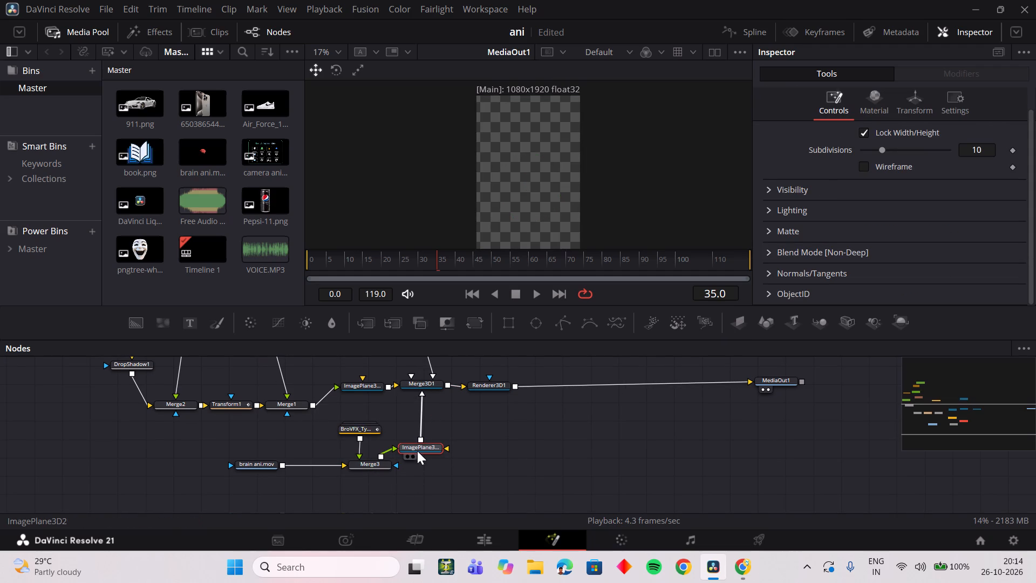
Spread out ImagePlane3D2, Merge3 and brain ani.mov to leave room between the brain clip and Merge3.
left_click_drag(418, 451, 438, 462)
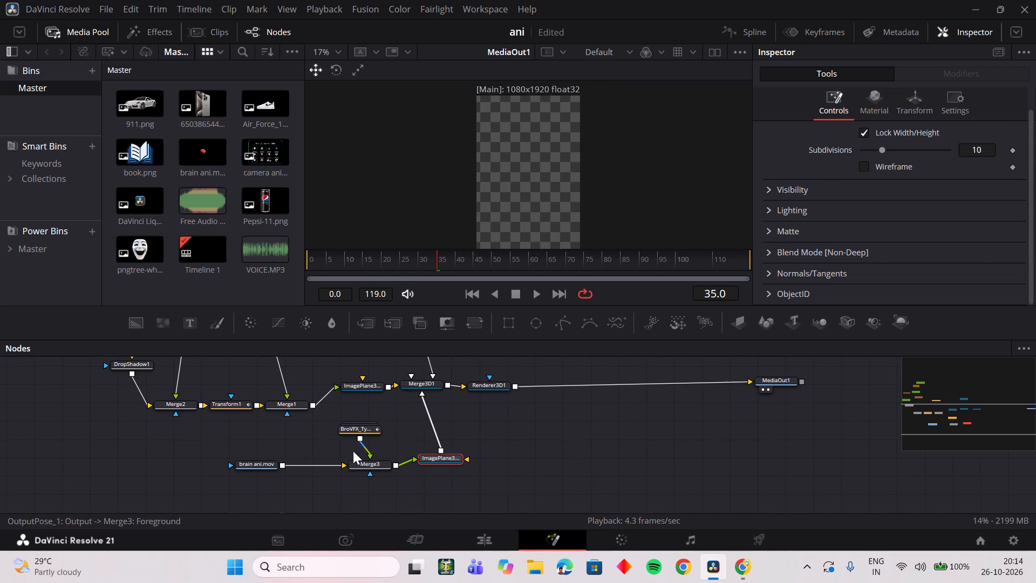
left_click(266, 464)
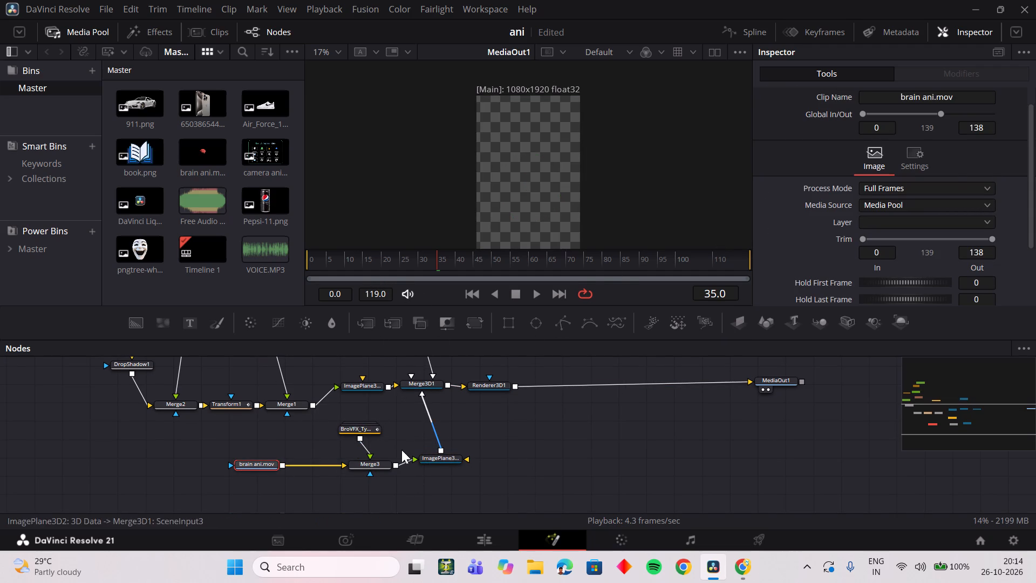
left_click(378, 463)
left_click_drag(374, 466, 343, 467)
left_click(267, 467)
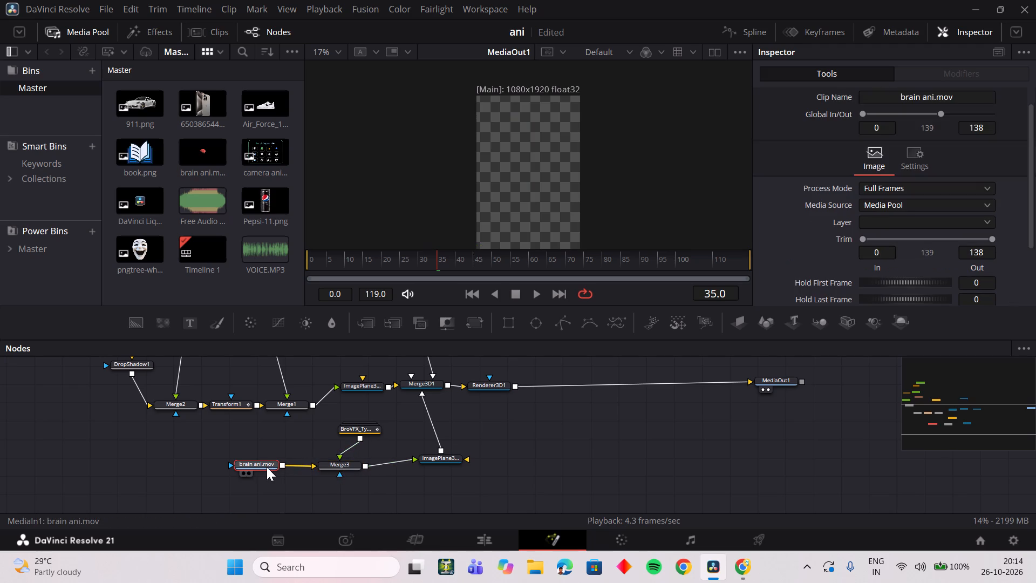
left_click_drag(260, 463, 196, 457)
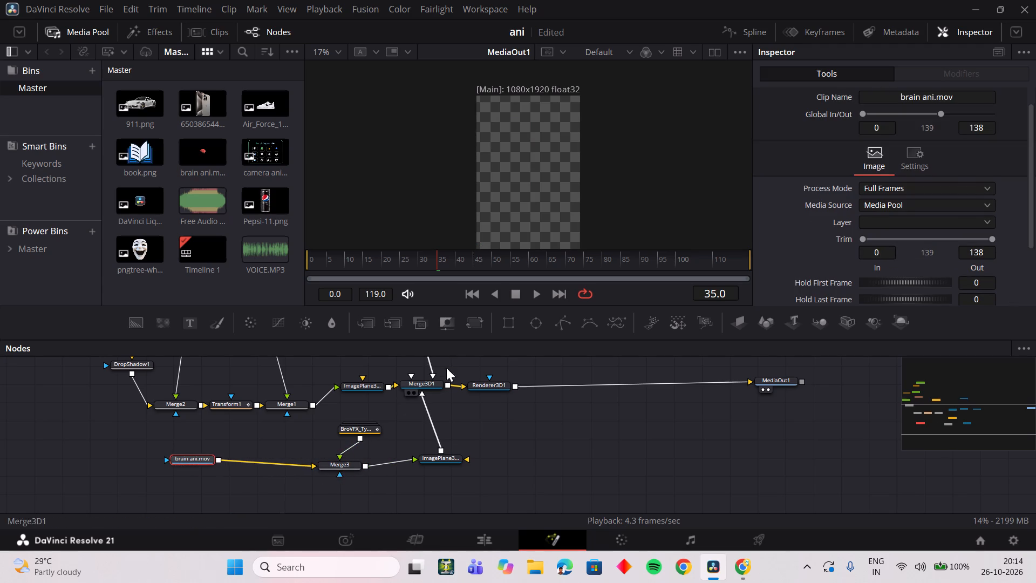
Insert a Transform node between brain ani.mov and Merge3 and set its Center to X 1.01, Y 0.818.
left_click(473, 331)
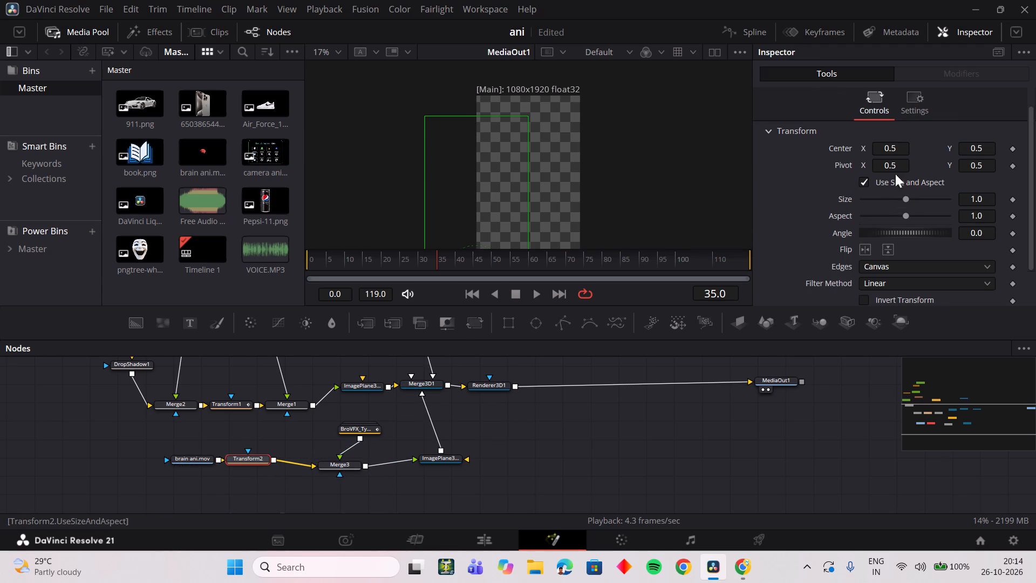
left_click_drag(430, 262, 421, 262)
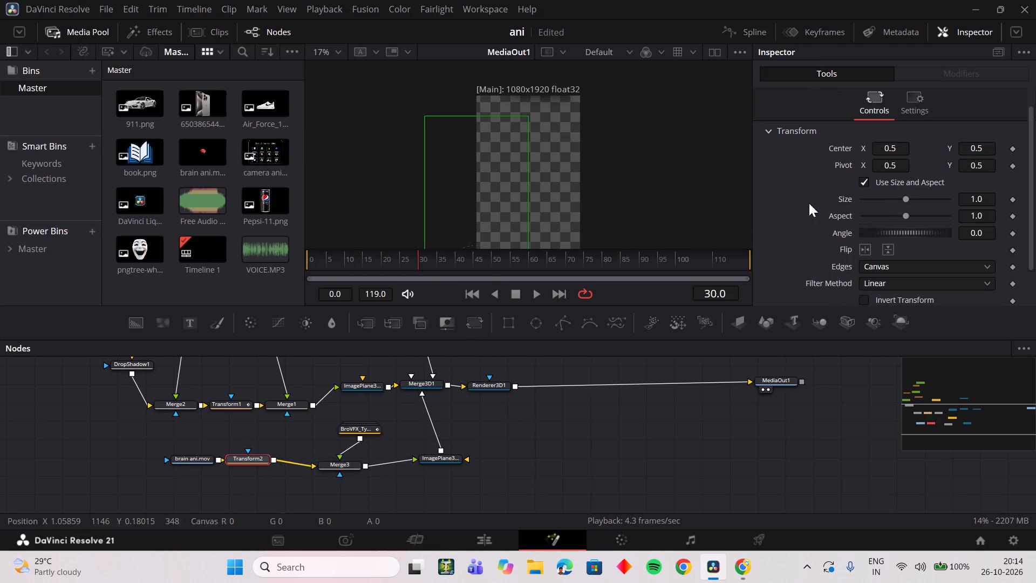
left_click_drag(891, 149, 622, 154)
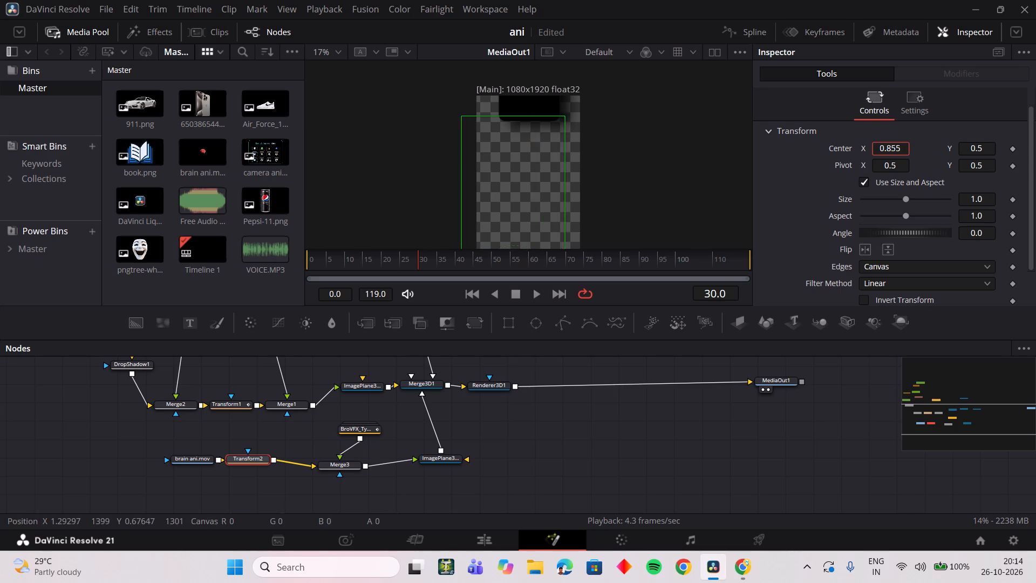
left_click_drag(622, 154, 726, 148)
left_click_drag(970, 148, 714, 199)
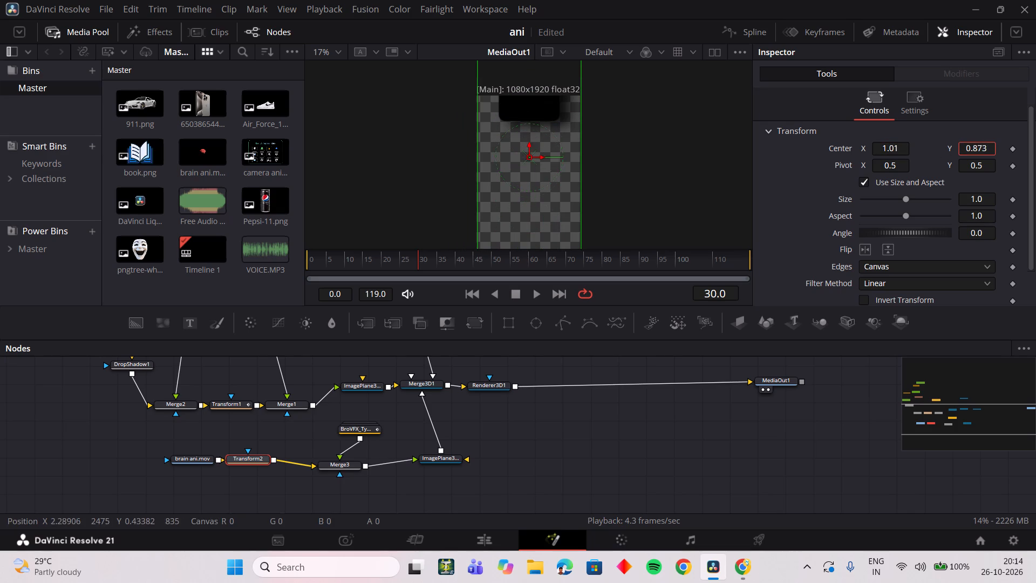
left_click_drag(714, 199, 677, 204)
Scrub the timeline to check the brain scene against the phone scene and Camera3D1's vertical move, stopping at frame 35.
left_click_drag(401, 253, 481, 256)
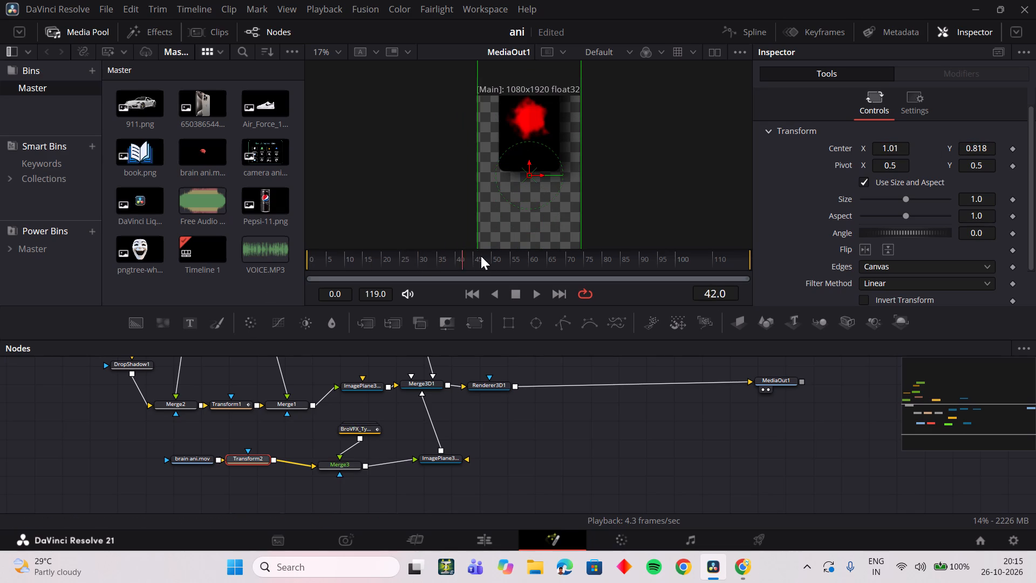
left_click_drag(481, 256, 353, 262)
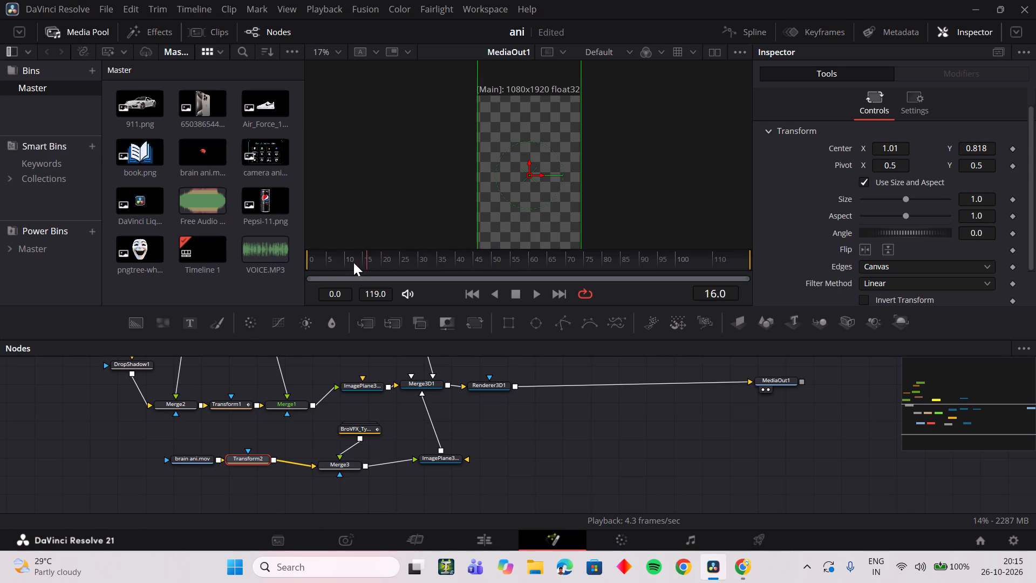
left_click_drag(353, 262, 322, 265)
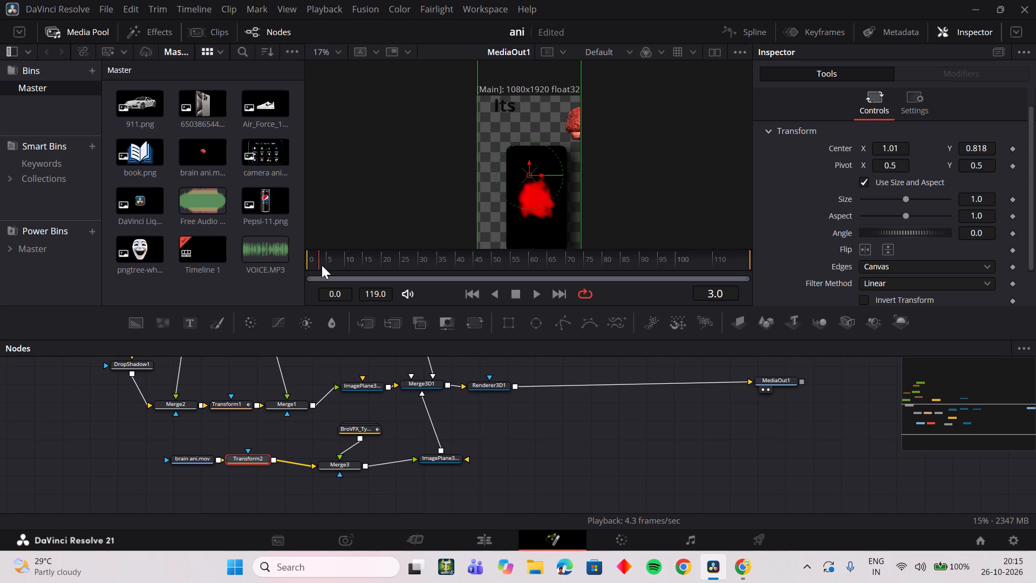
left_click_drag(322, 265, 373, 266)
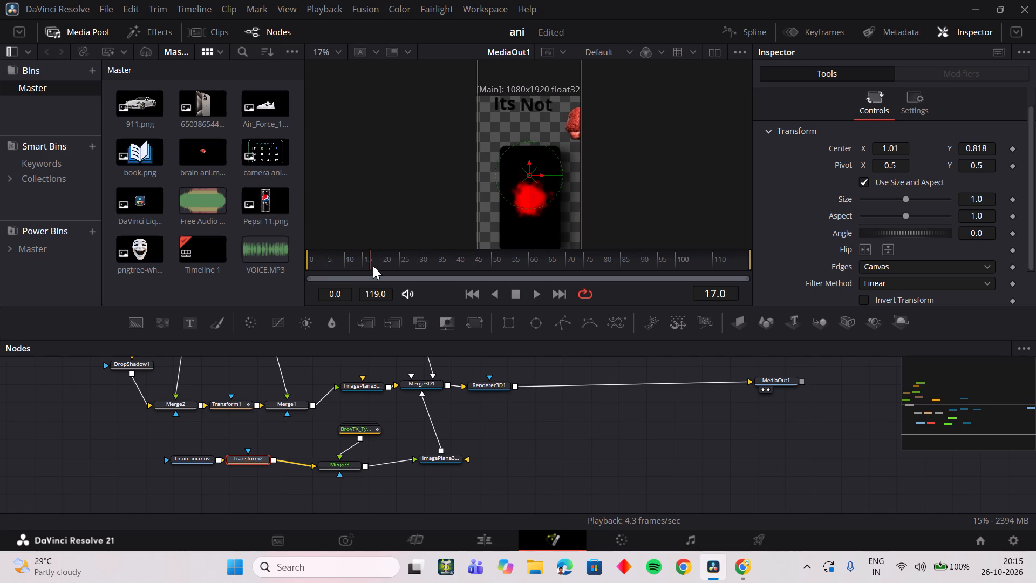
left_click_drag(373, 266, 379, 266)
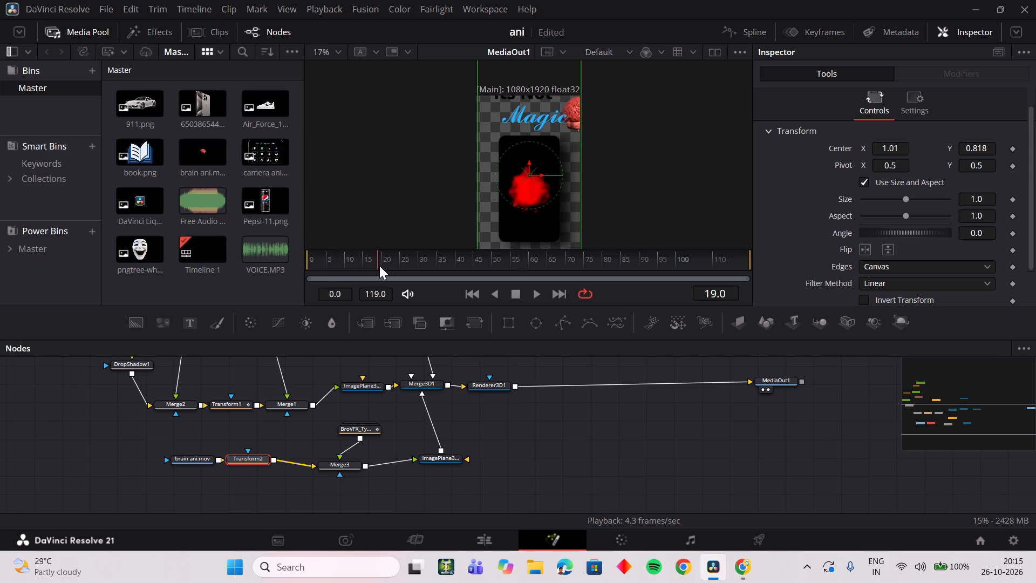
left_click_drag(379, 266, 385, 266)
scroll(427, 430, "up", 1)
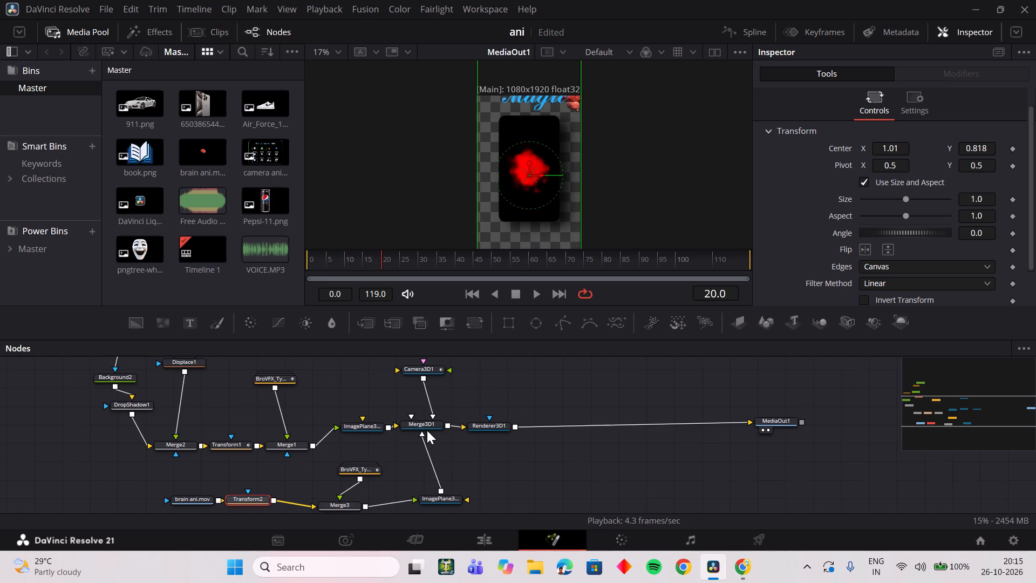
left_click(440, 374)
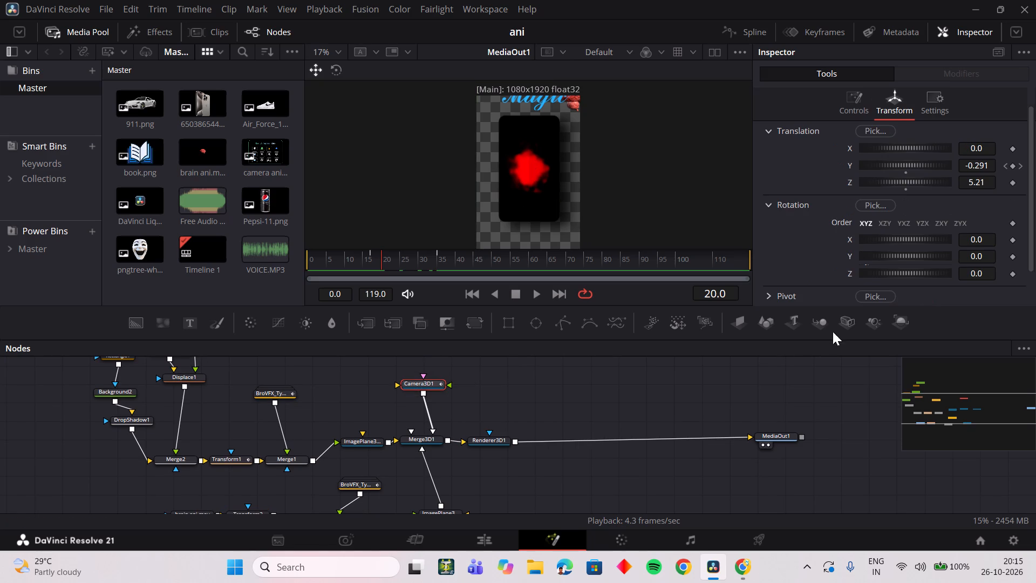
left_click_drag(420, 259, 432, 259)
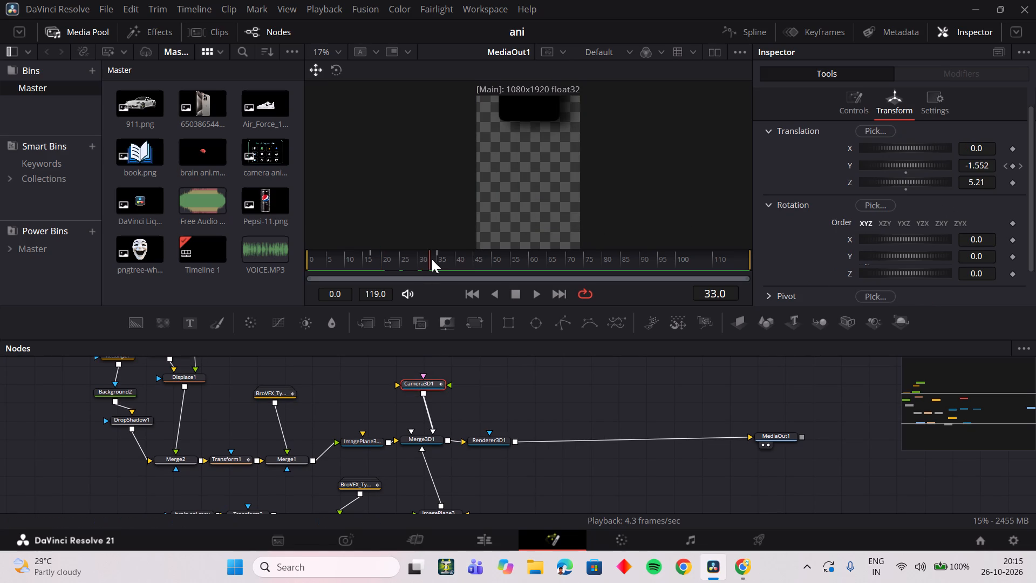
left_click_drag(432, 259, 439, 255)
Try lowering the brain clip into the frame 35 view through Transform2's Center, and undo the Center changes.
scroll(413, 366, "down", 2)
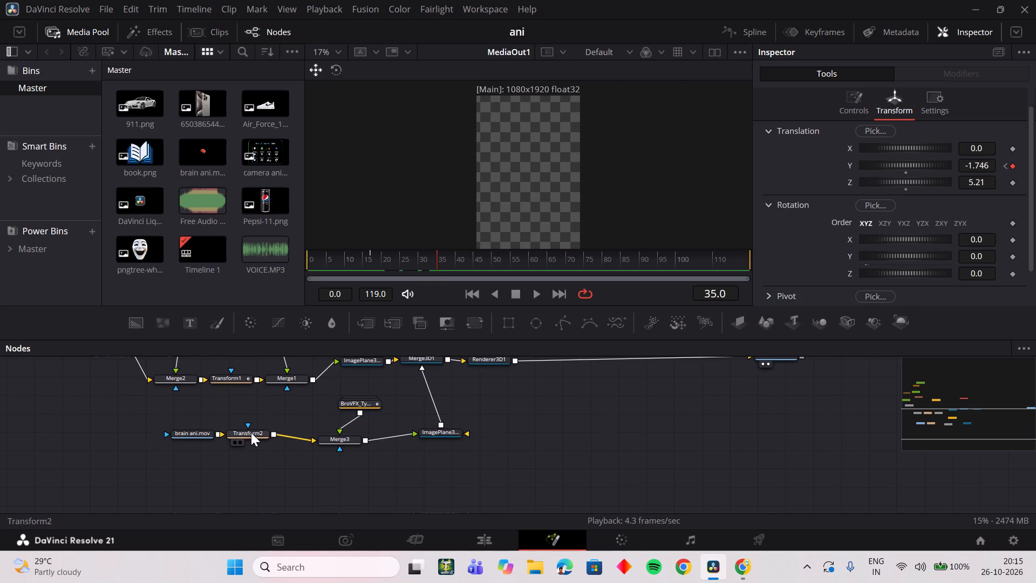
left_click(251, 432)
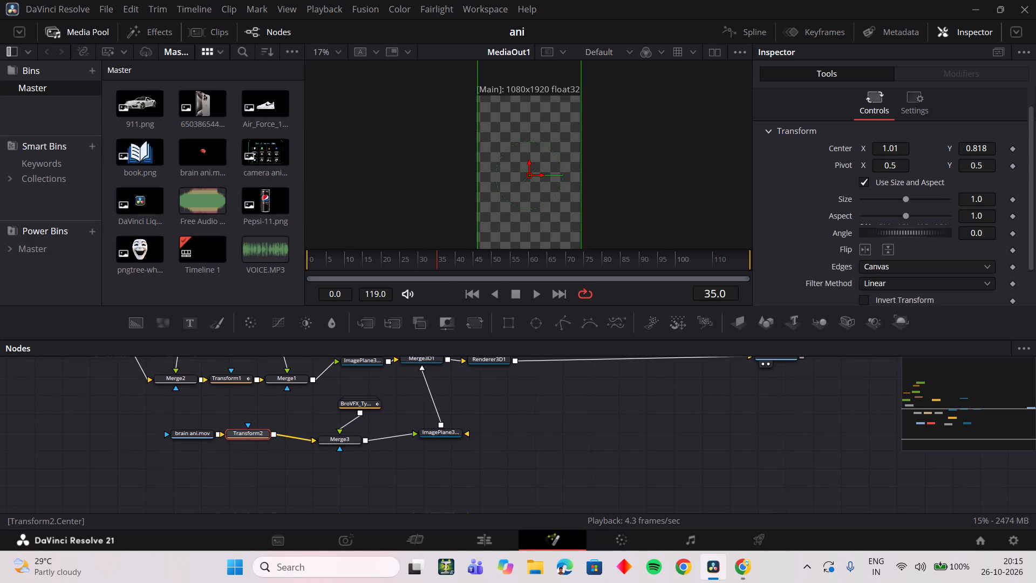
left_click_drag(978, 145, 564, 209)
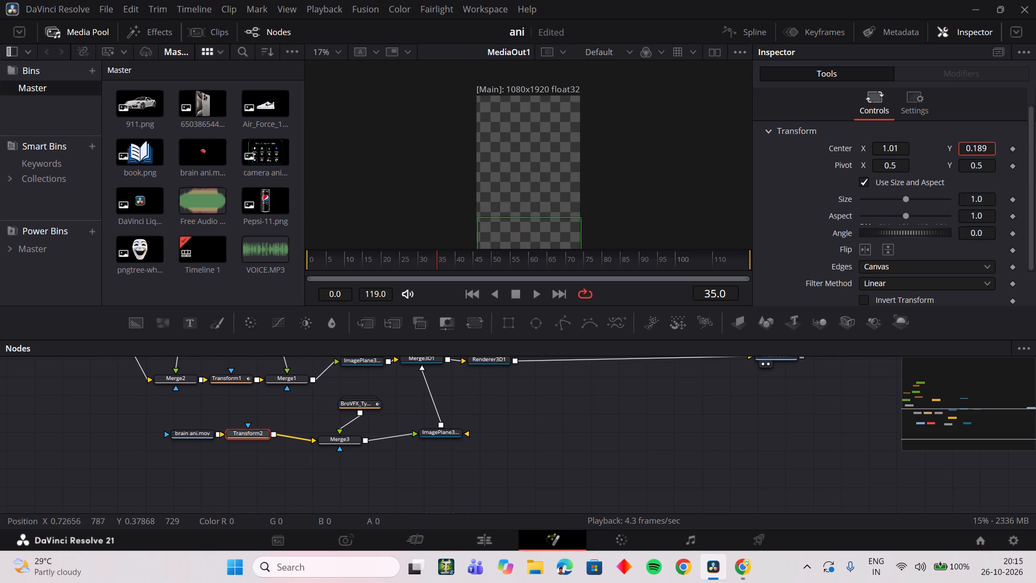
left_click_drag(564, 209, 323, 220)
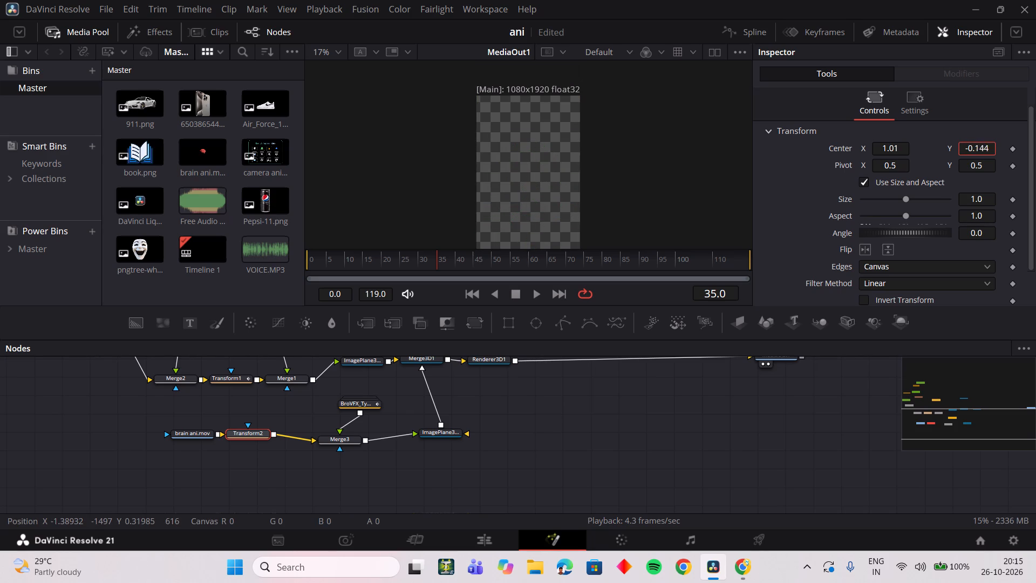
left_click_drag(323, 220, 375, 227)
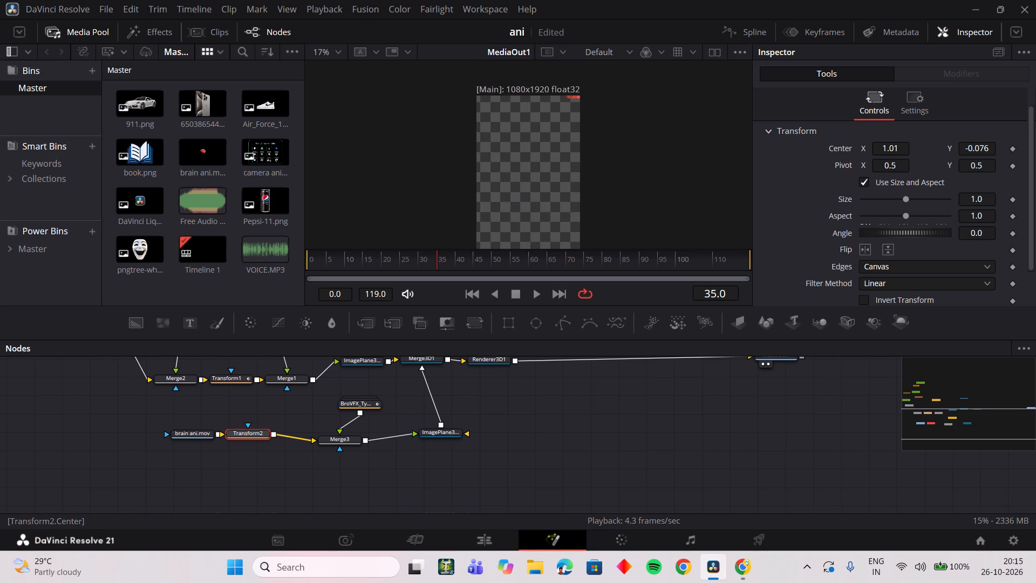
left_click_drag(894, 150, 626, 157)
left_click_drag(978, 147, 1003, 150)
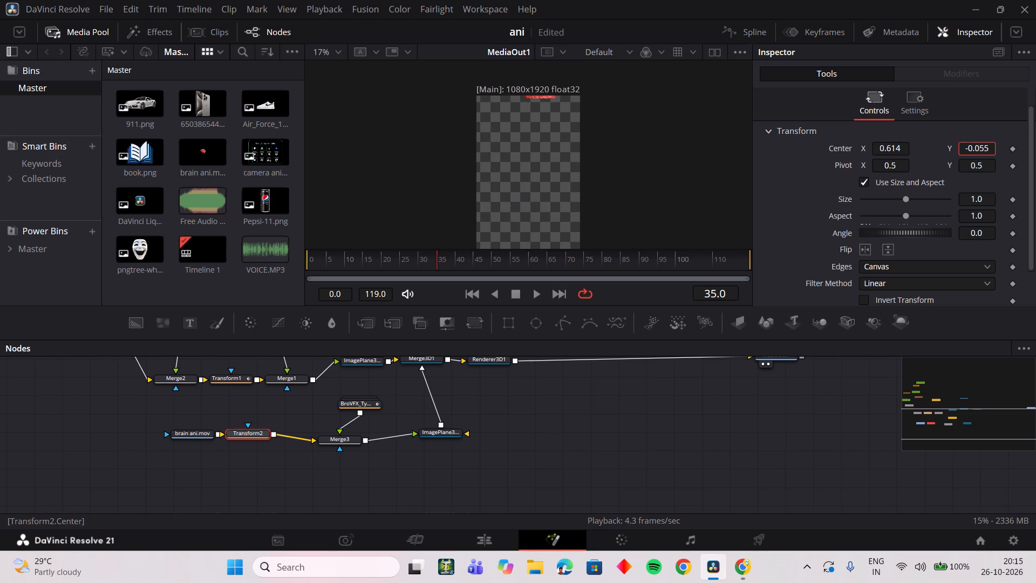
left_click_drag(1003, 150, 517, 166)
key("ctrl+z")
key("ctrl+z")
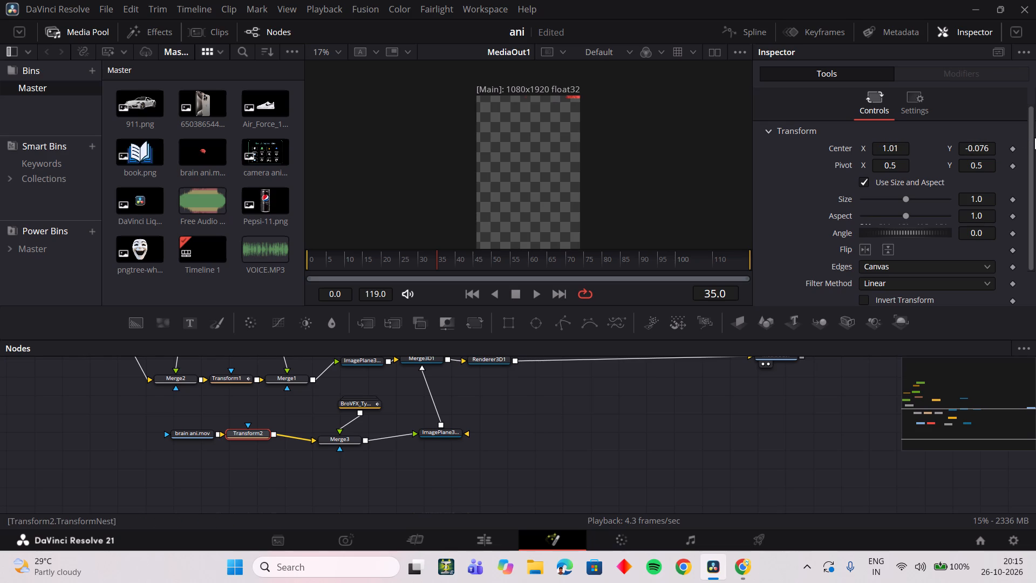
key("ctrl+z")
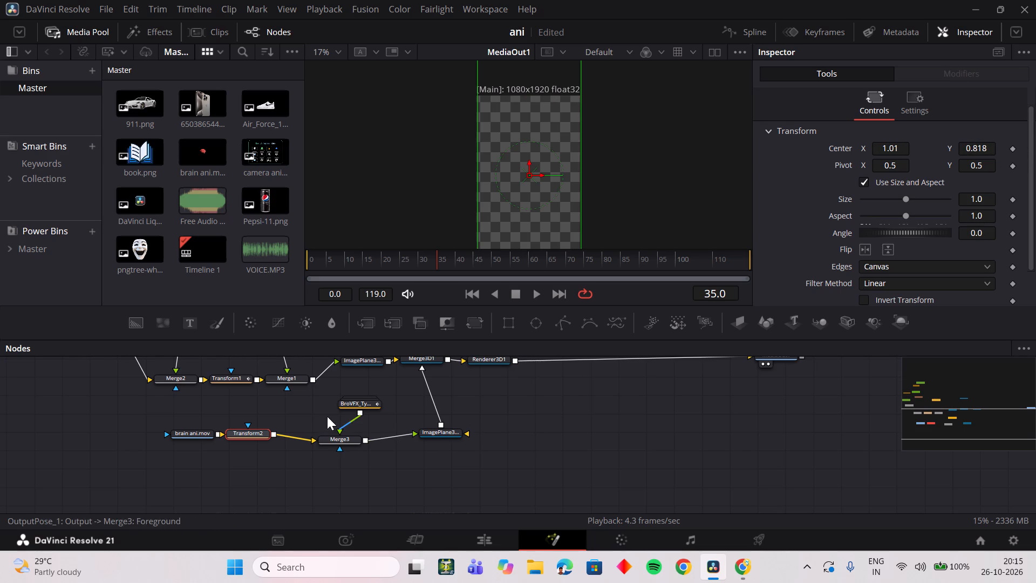
Move ImagePlane3D2 into the camera view at frame 35 with Translation X -0.176 and Y -2.199.
scroll(392, 422, "up", 1)
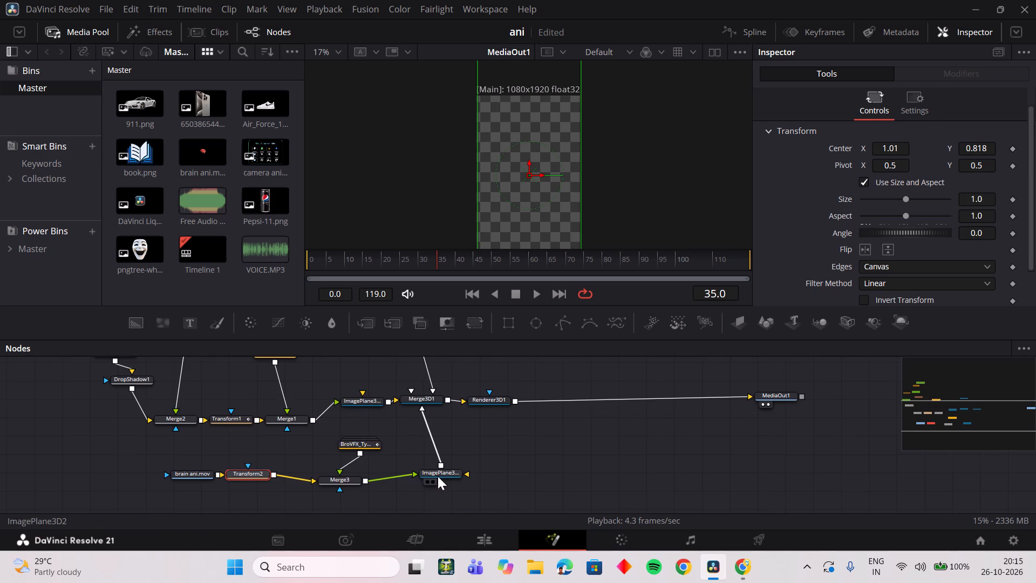
left_click(438, 476)
left_click(902, 93)
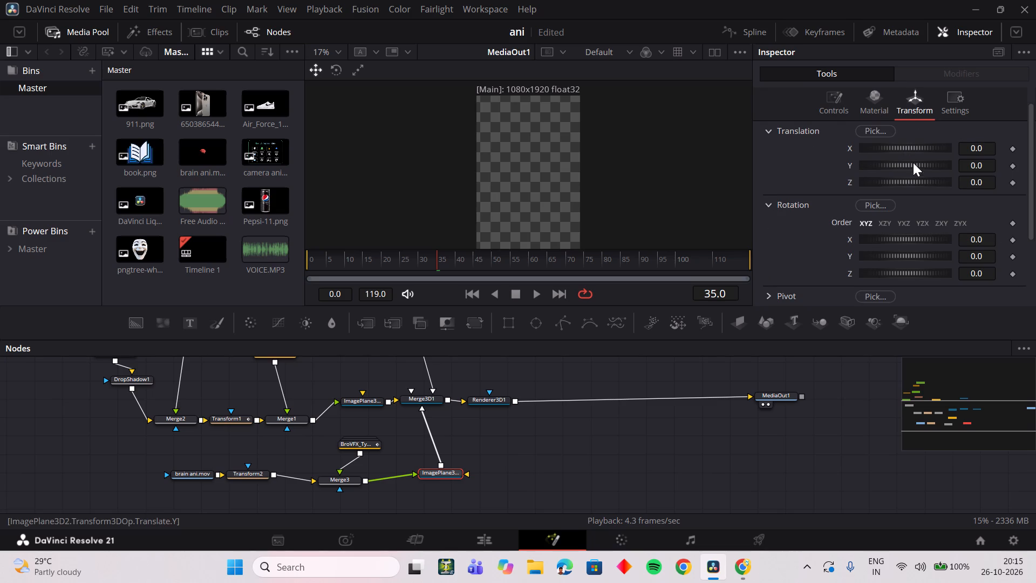
left_click_drag(909, 170, 858, 185)
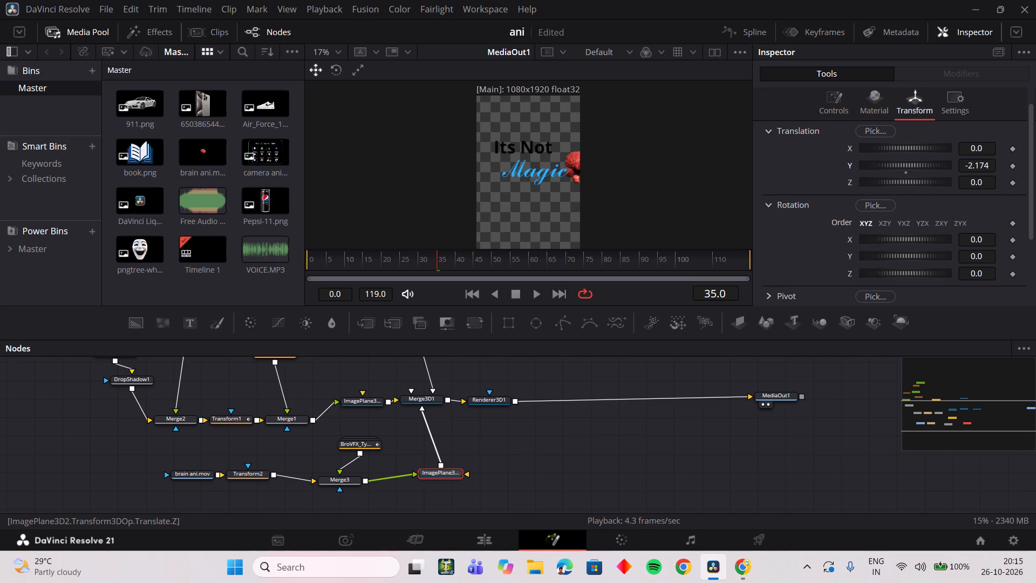
left_click_drag(984, 166, 967, 171)
left_click(973, 152)
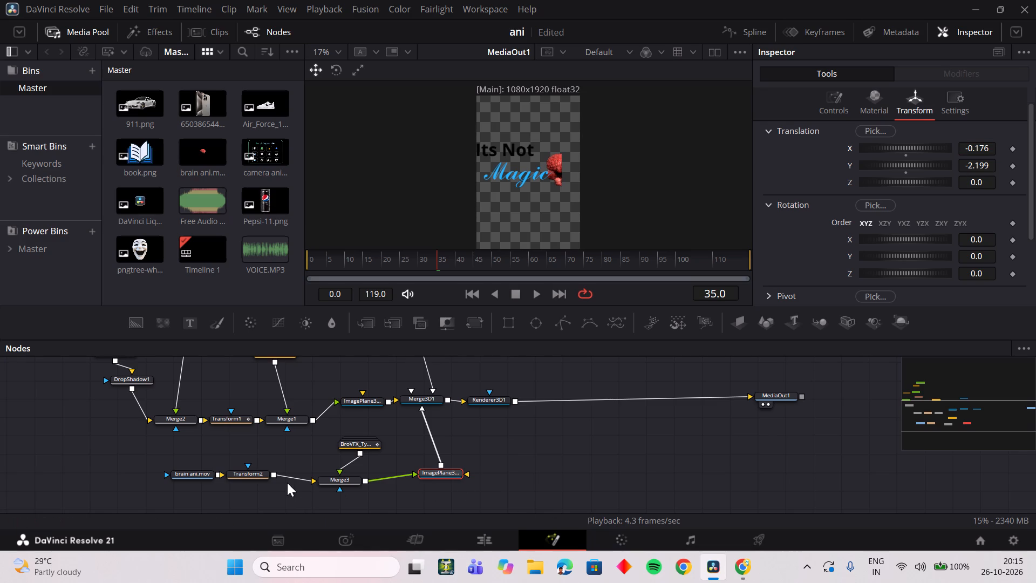
Shift the brain behind the text by setting Transform2's Center to X 0.606, Y 0.807.
left_click(201, 471)
left_click(254, 473)
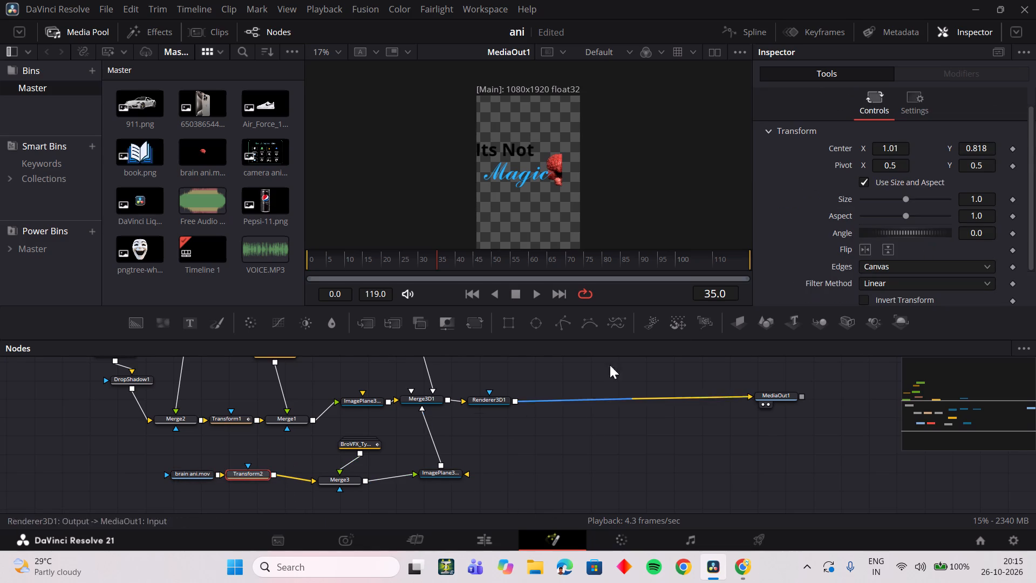
left_click_drag(963, 148, 463, 161)
left_click_drag(902, 147, 679, 164)
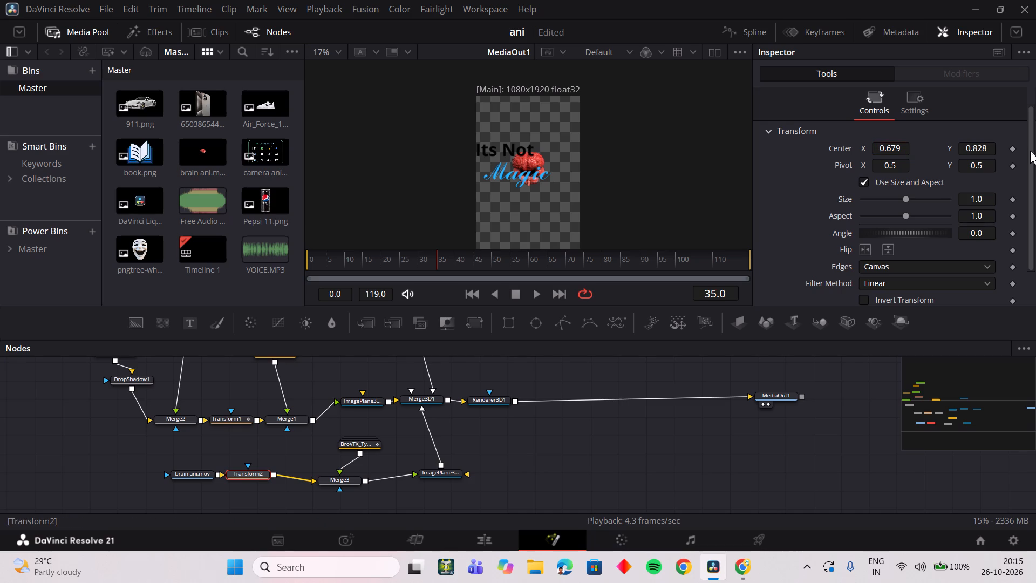
left_click_drag(967, 150, 953, 153)
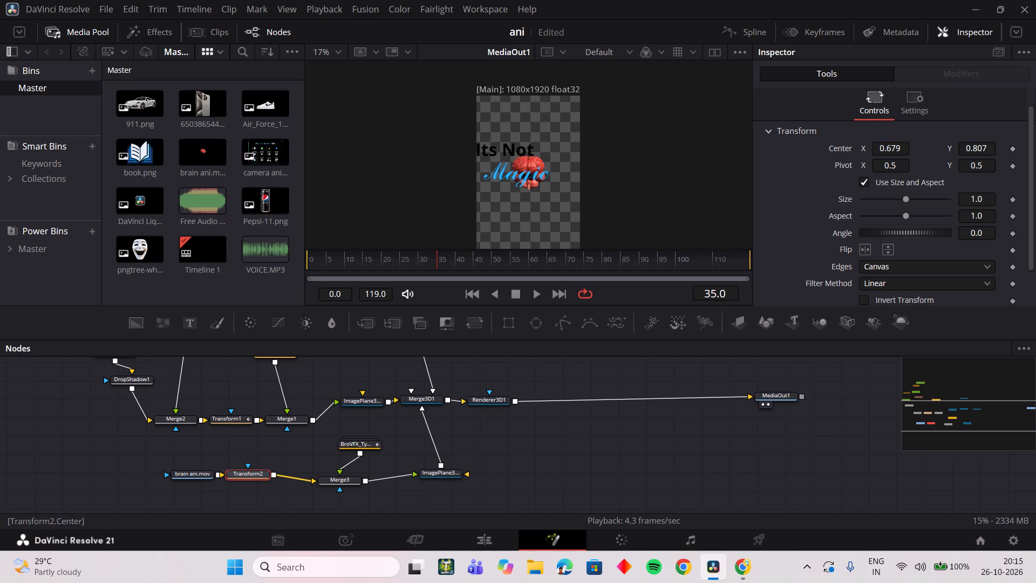
left_click_drag(905, 145, 856, 151)
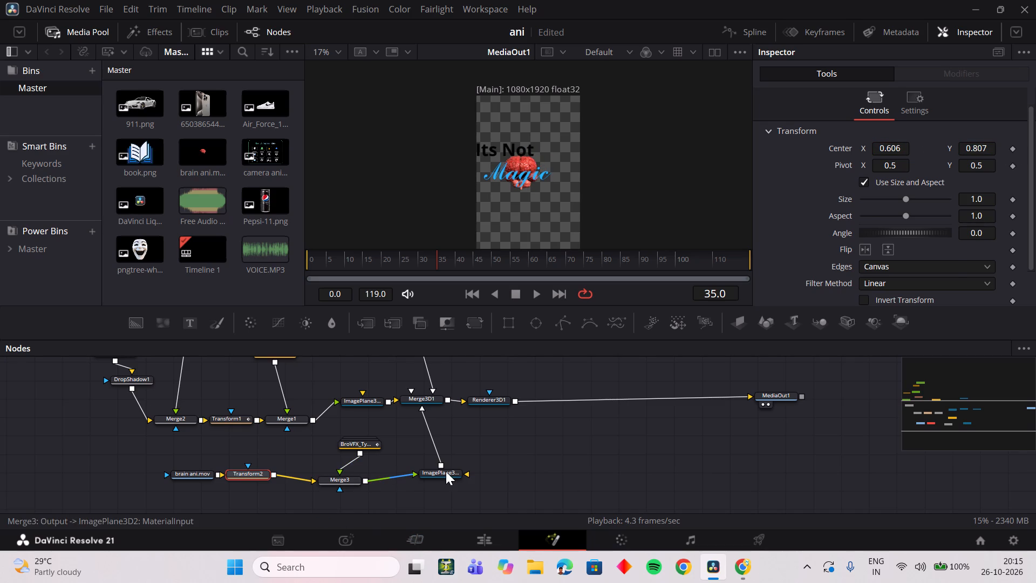
Adjust ImagePlane3D2's Translation to X 0.039 and Y -2.122.
left_click(448, 472)
left_click_drag(976, 166, 546, 174)
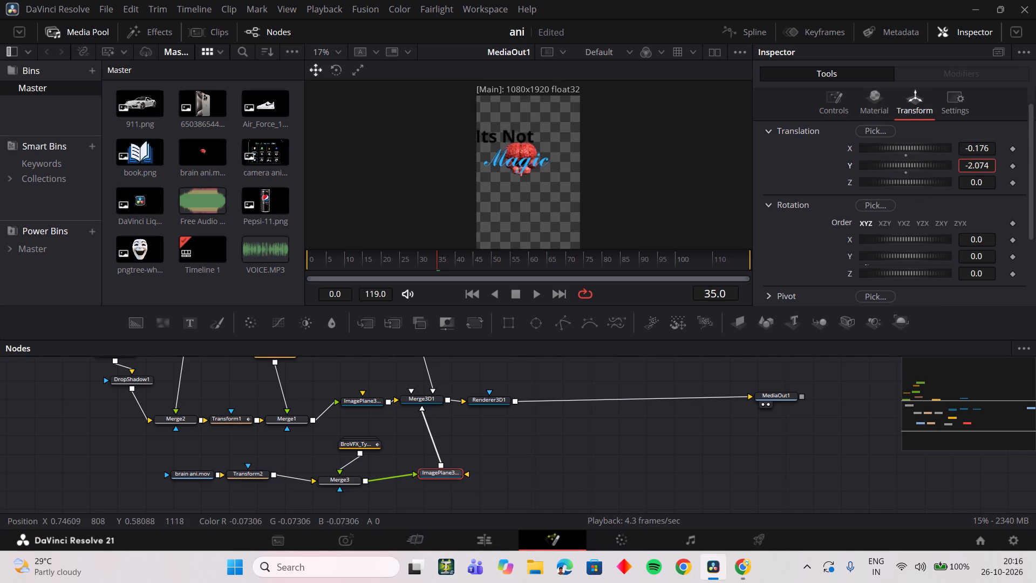
left_click_drag(546, 174, 521, 178)
left_click_drag(973, 149, 609, 151)
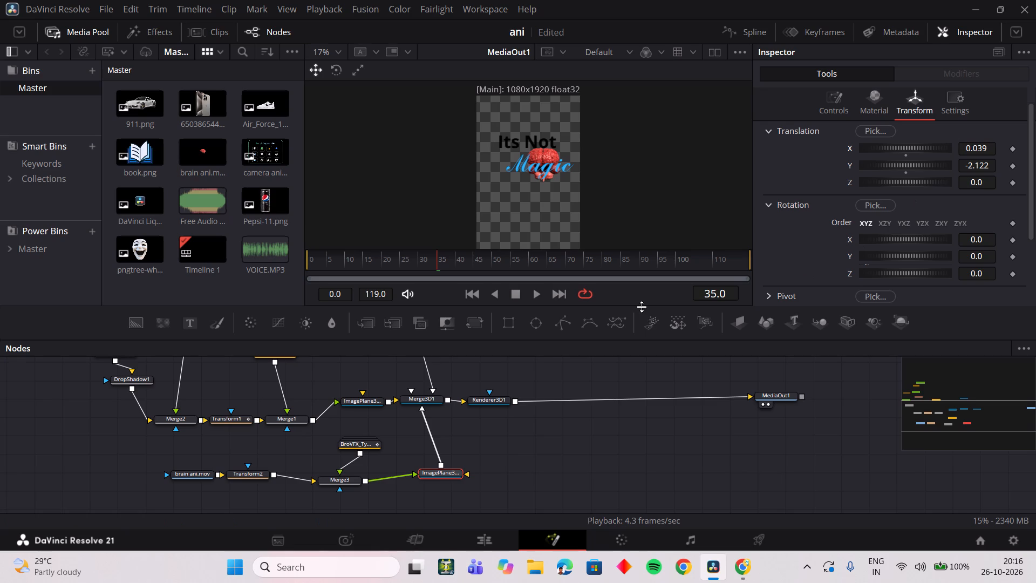
Lower the "Its Not Magic" text on the brain plane by setting BroVFX_TypeForge_1's Position Y to 0.837.
left_click(372, 445)
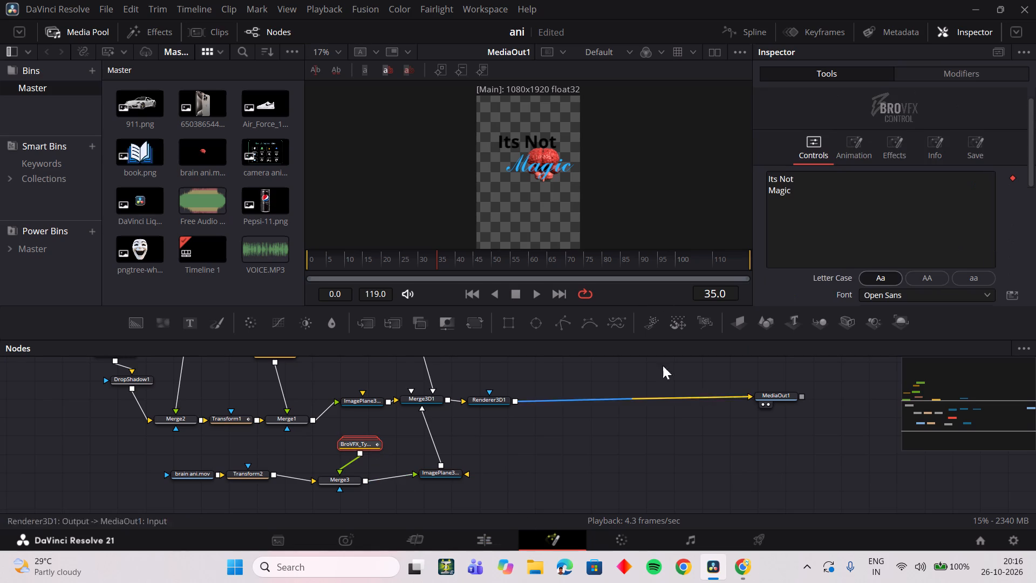
scroll(860, 262, "down", 2)
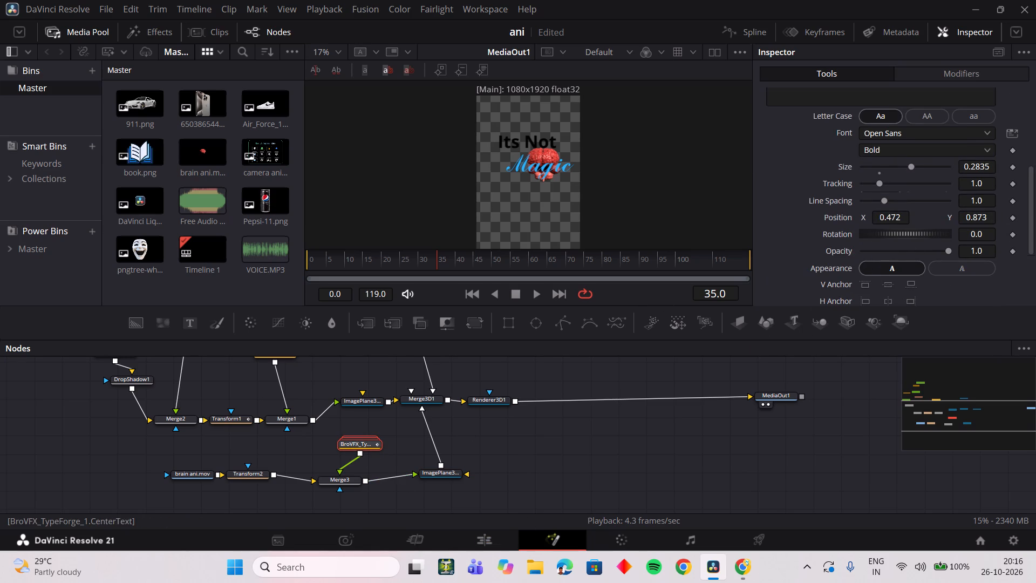
left_click_drag(973, 218, 576, 229)
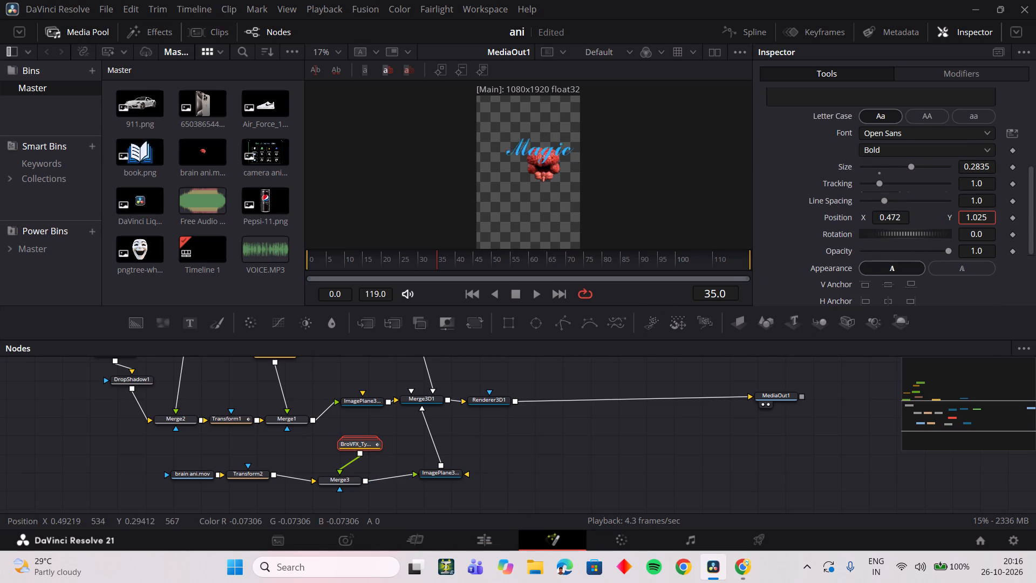
left_click_drag(576, 229, 444, 240)
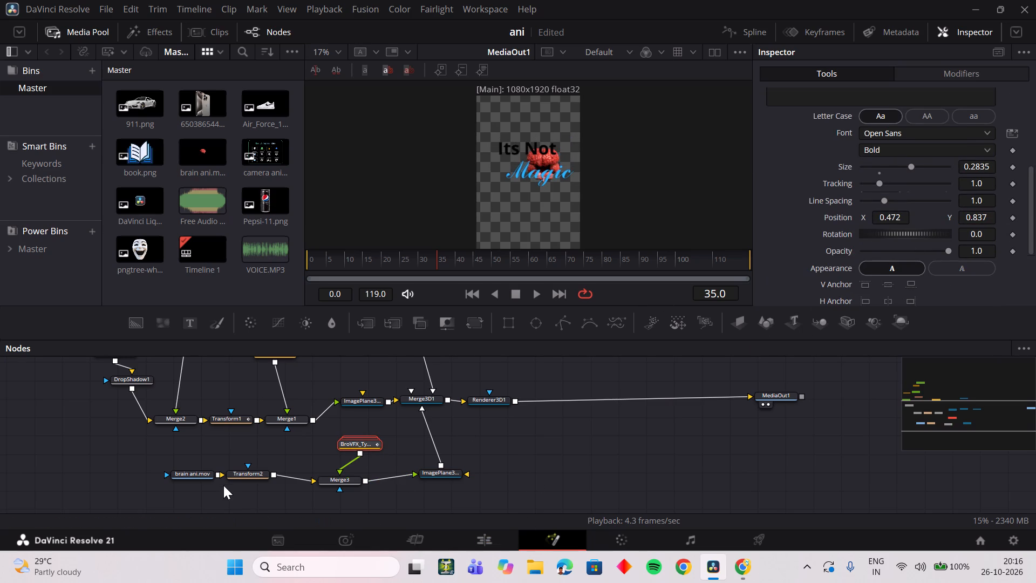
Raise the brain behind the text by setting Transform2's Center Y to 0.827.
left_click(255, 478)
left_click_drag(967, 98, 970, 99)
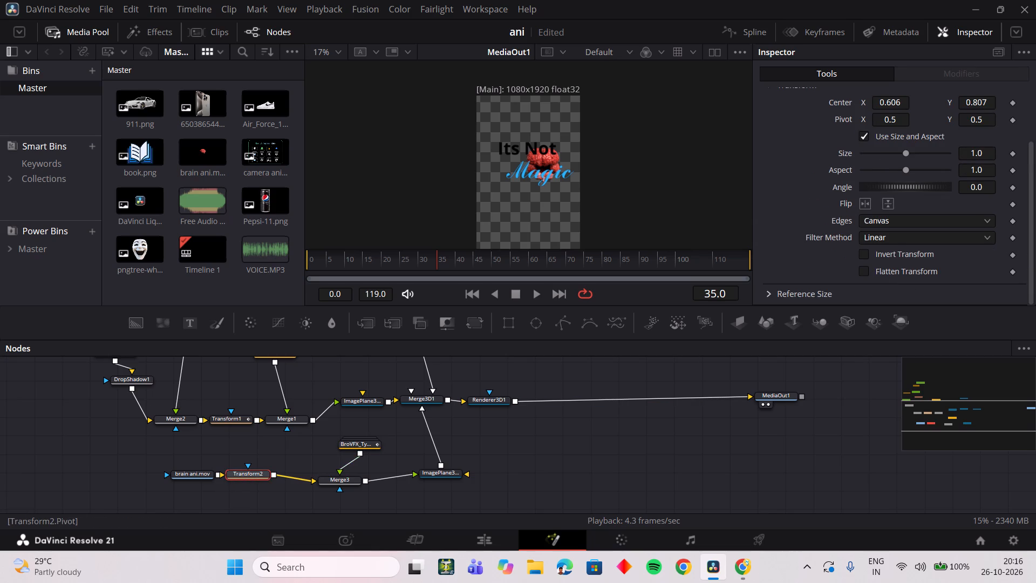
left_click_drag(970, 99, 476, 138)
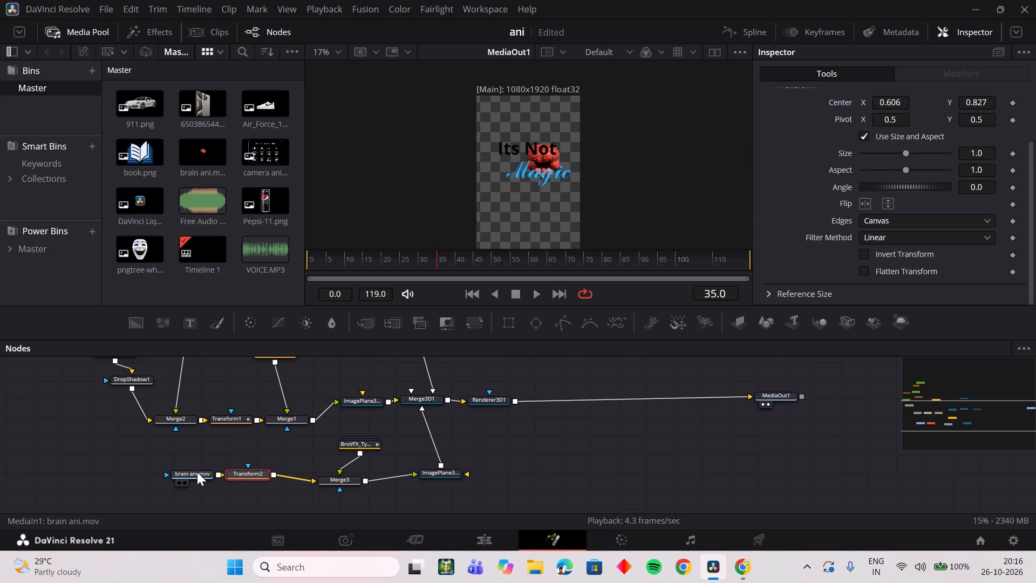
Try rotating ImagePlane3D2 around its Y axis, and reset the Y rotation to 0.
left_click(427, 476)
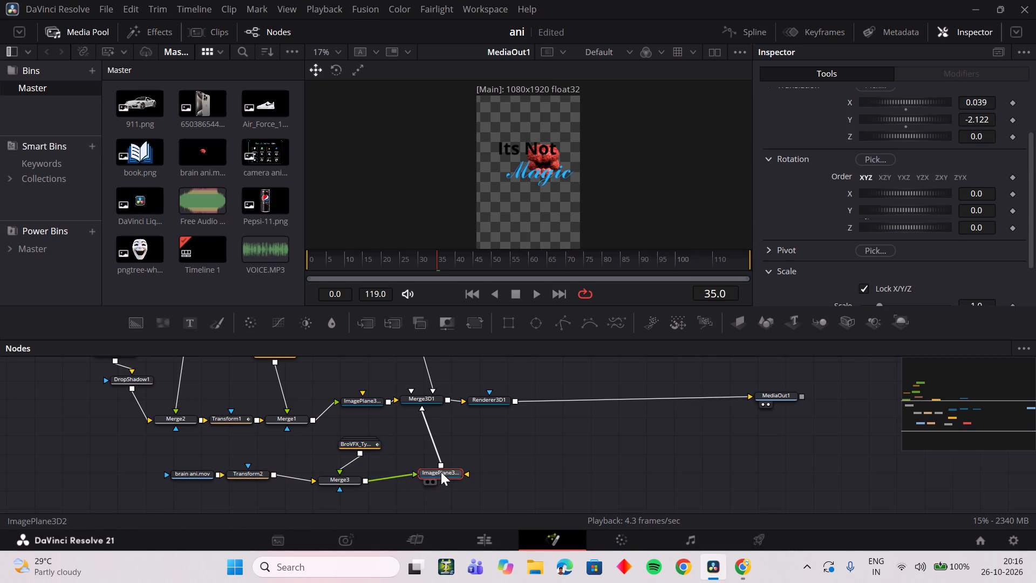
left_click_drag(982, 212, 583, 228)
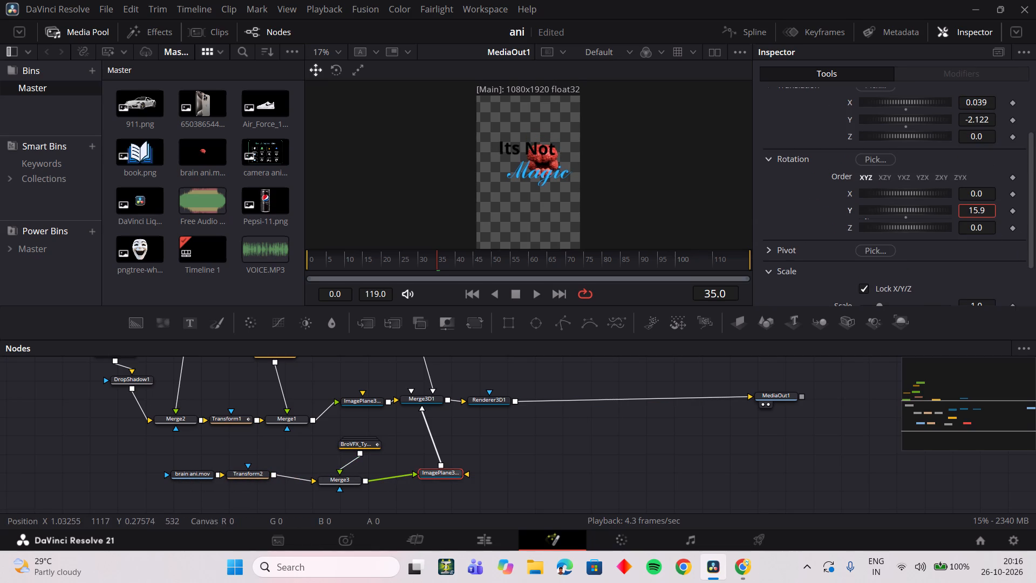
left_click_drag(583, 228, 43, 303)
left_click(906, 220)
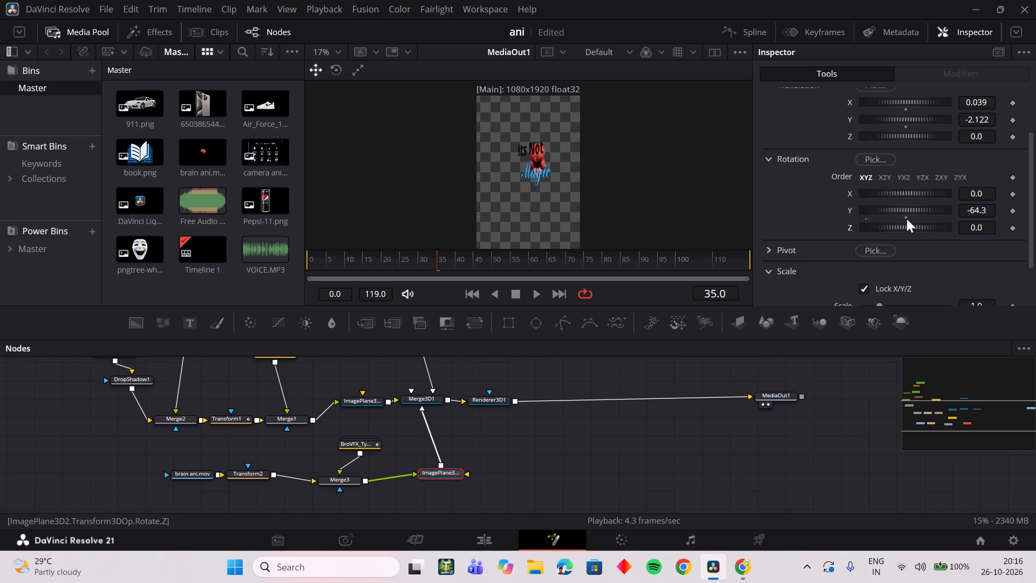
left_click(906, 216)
Raise ImagePlane3D2 through its Translation Y until the "Its Not" text sits near the top of the frame.
scroll(915, 216, "up", 1)
left_click_drag(983, 191, 1035, 202)
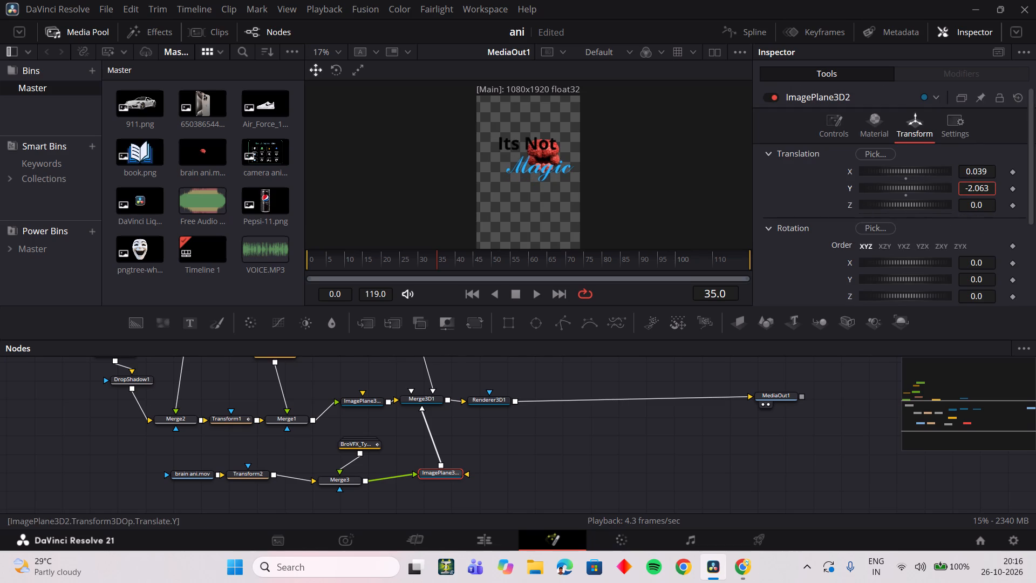
left_click_drag(1035, 202, 659, 246)
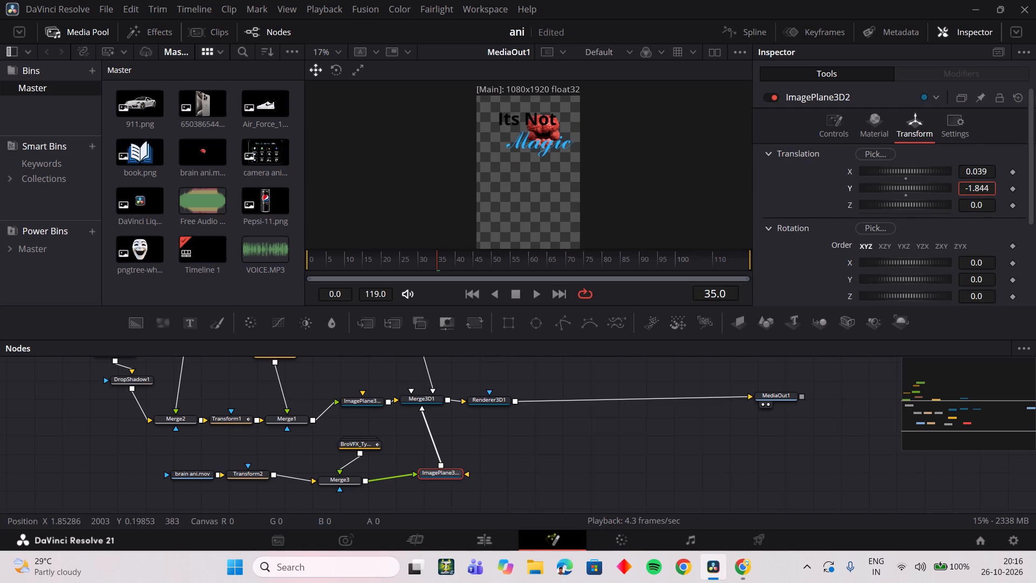
left_click_drag(659, 246, 640, 254)
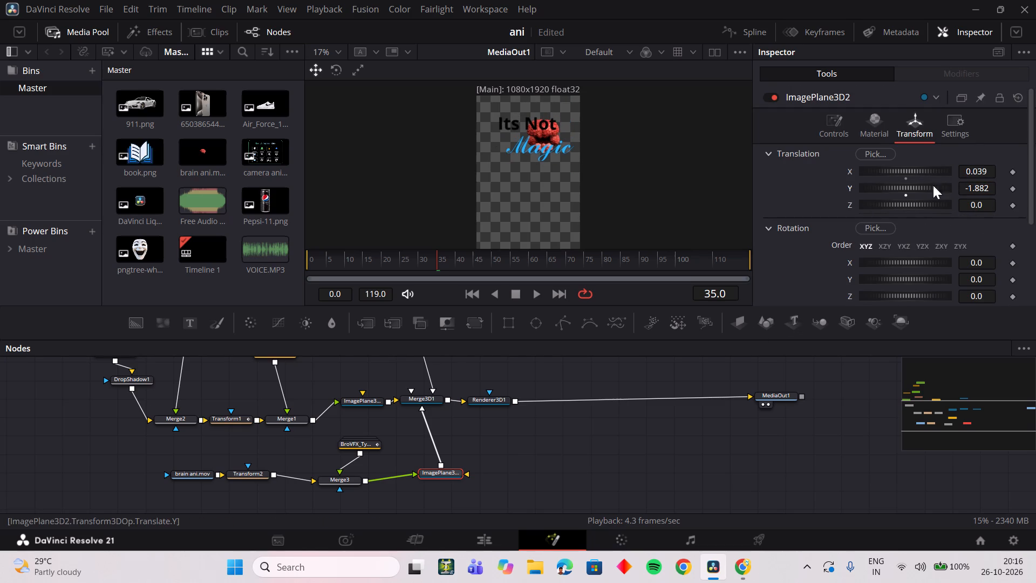
left_click_drag(984, 190, 574, 182)
Place the brain below the text by setting Transform2's Center to X 0.37, Y 0.518.
left_click(268, 473)
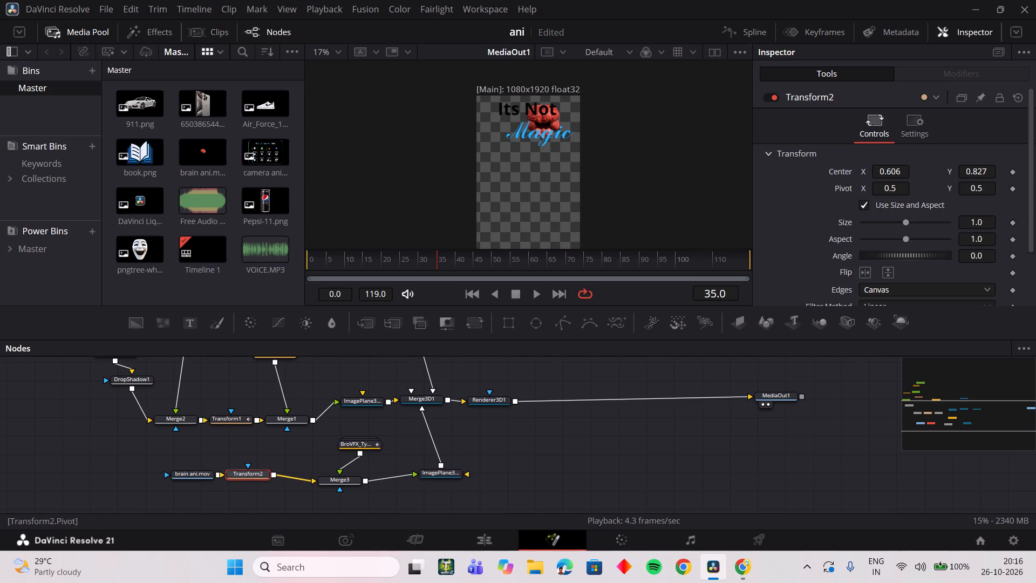
left_click_drag(976, 177, 785, 231)
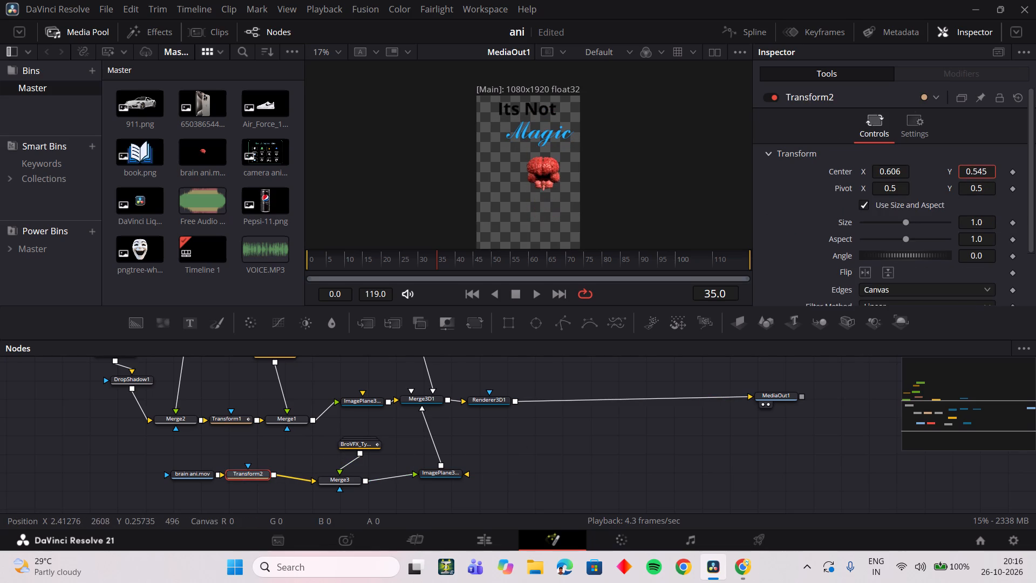
left_click_drag(785, 231, 767, 234)
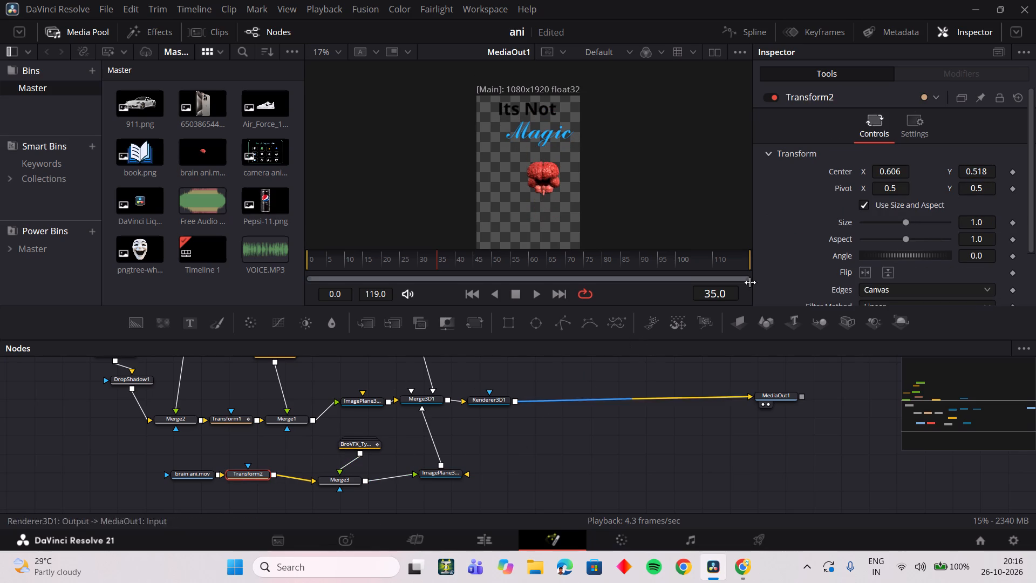
left_click_drag(899, 167, 740, 182)
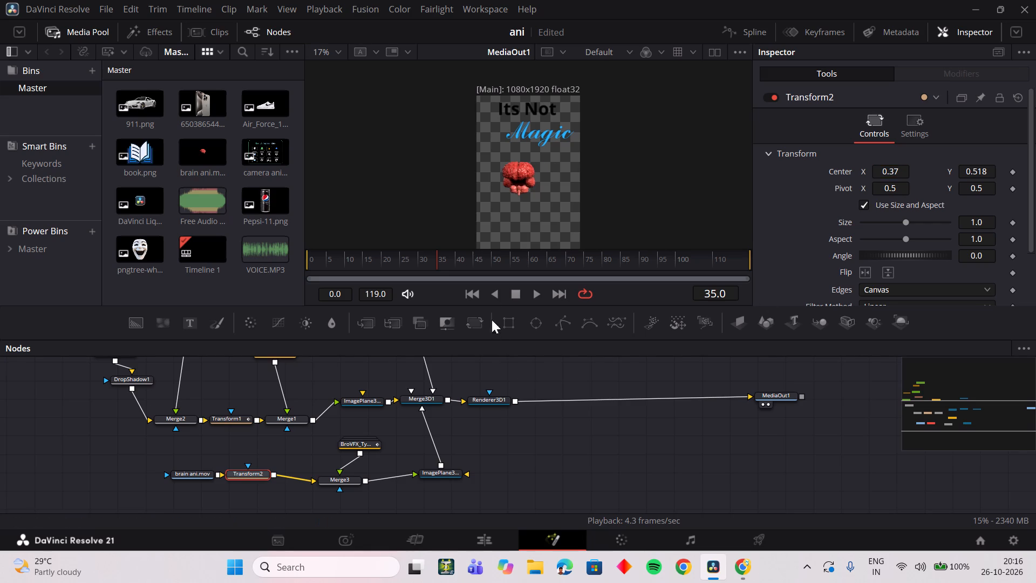
Change the first line of the BroVFX_TypeForge_1 text to "Its Motion".
left_click(355, 443)
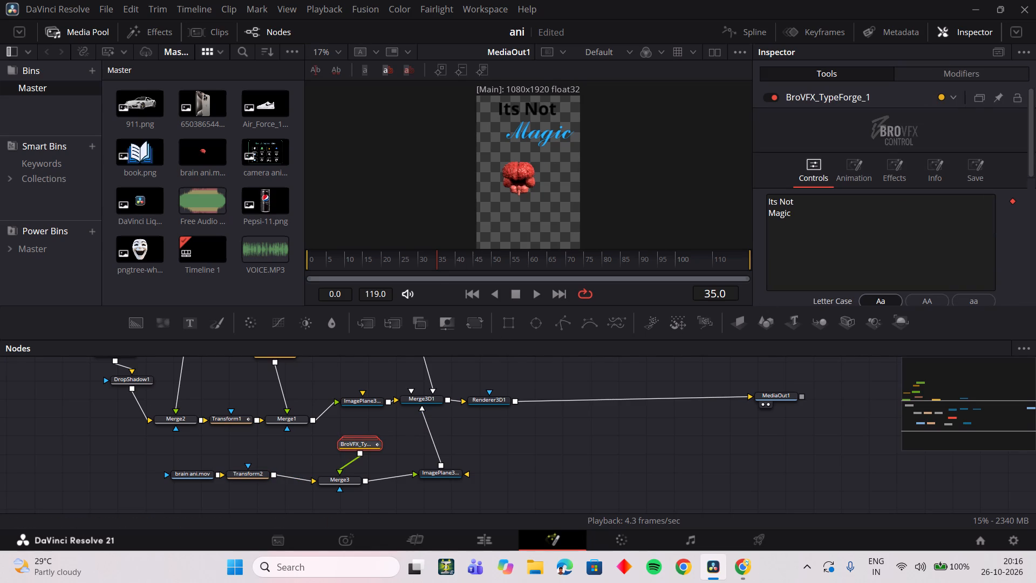
left_click(808, 206)
key("BackSpace")
key("BackSpace")
key("BackSpace")
key("BackSpace")
key("BackSpace")
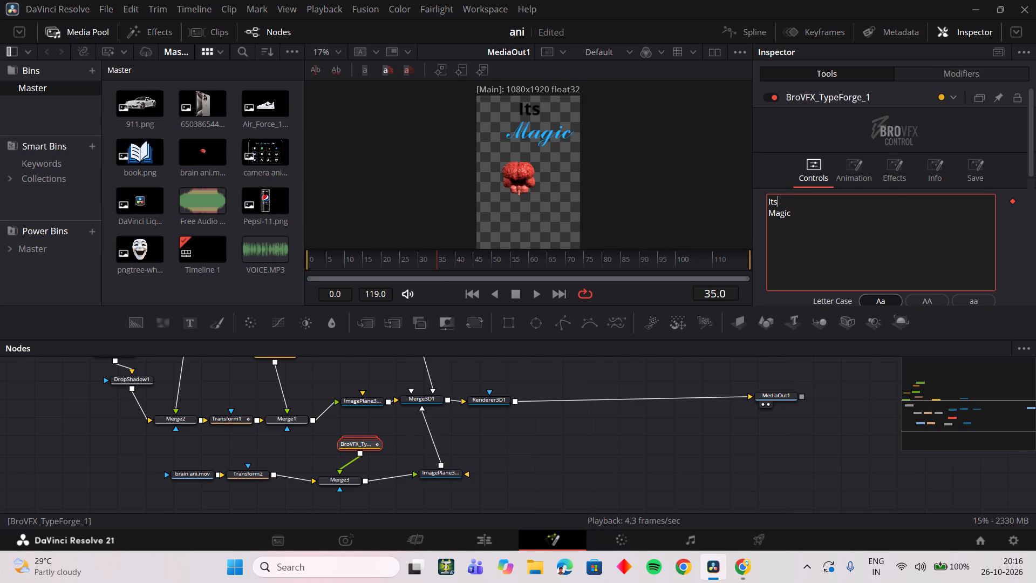
key("space")
type("Motion")
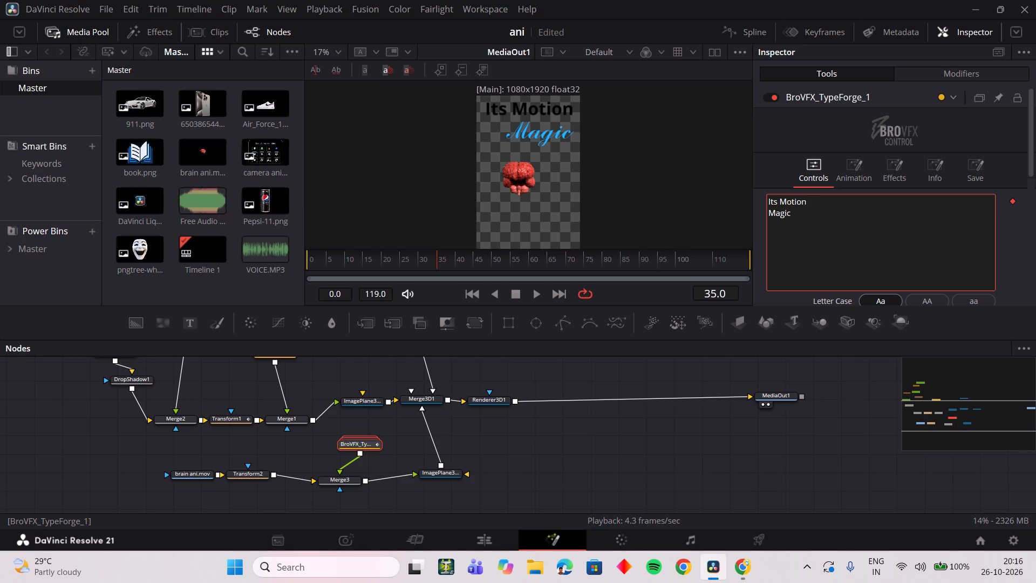
Check the title in the reference video in Chrome, and set the "Its Motion" text's font to Arial in DaVinci Resolve.
left_click(730, 570)
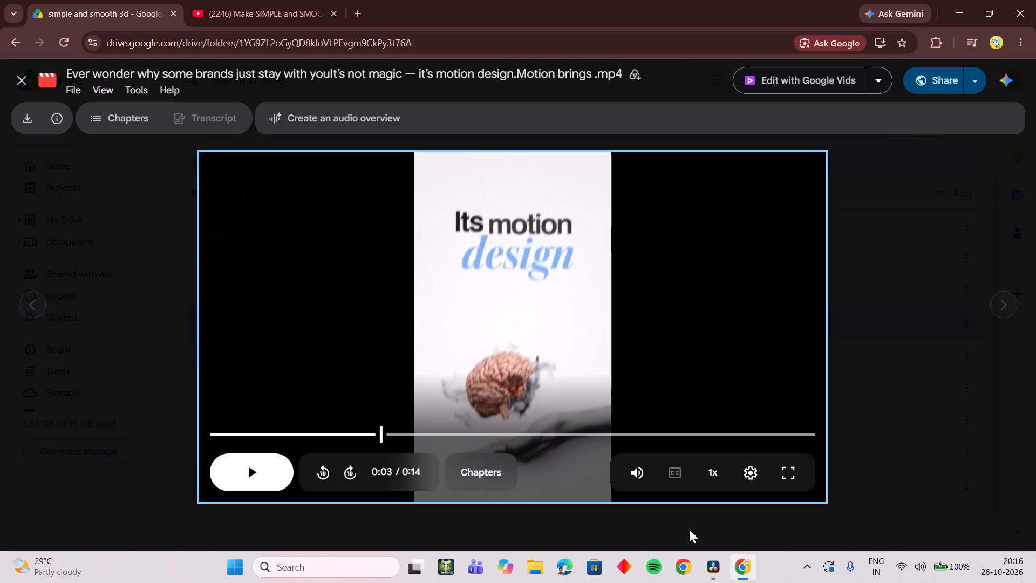
left_click(719, 566)
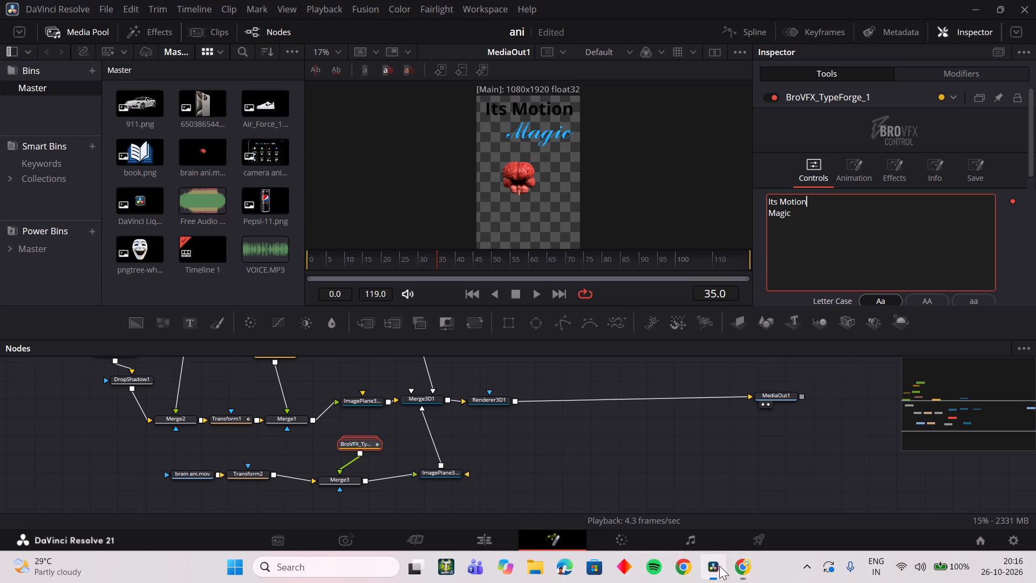
scroll(928, 243, "down", 1)
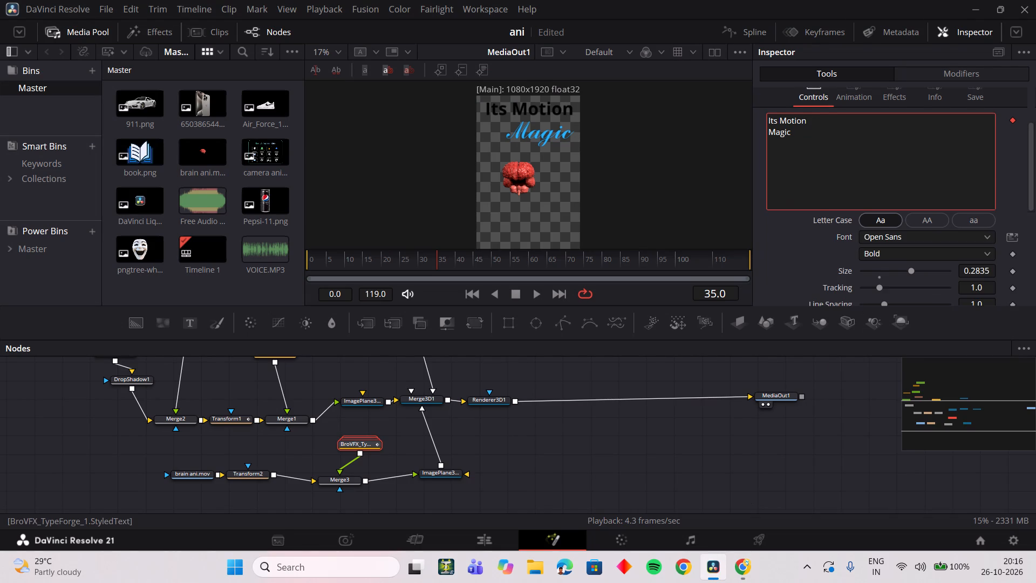
left_click(911, 232)
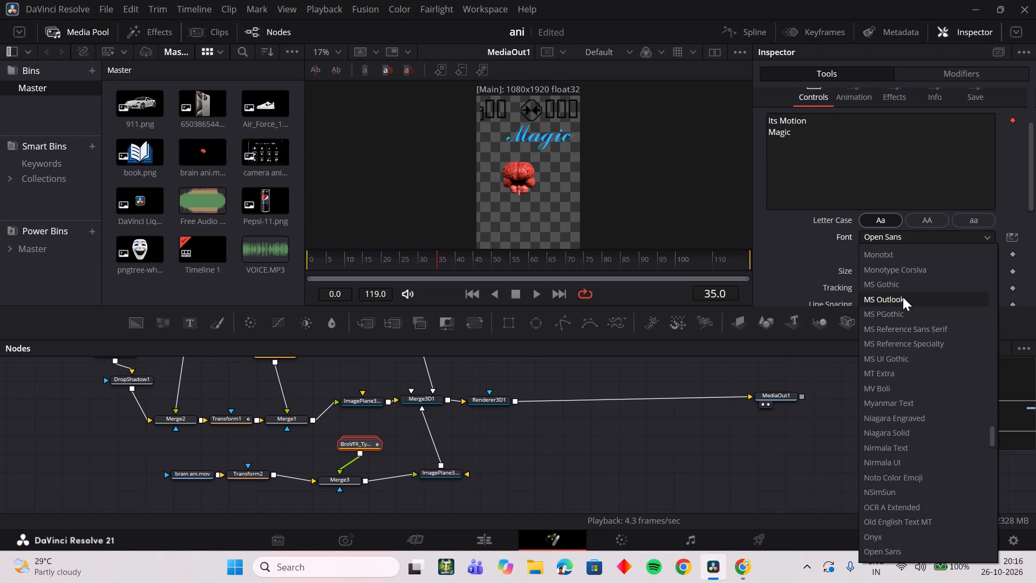
scroll(903, 297, "up", 3)
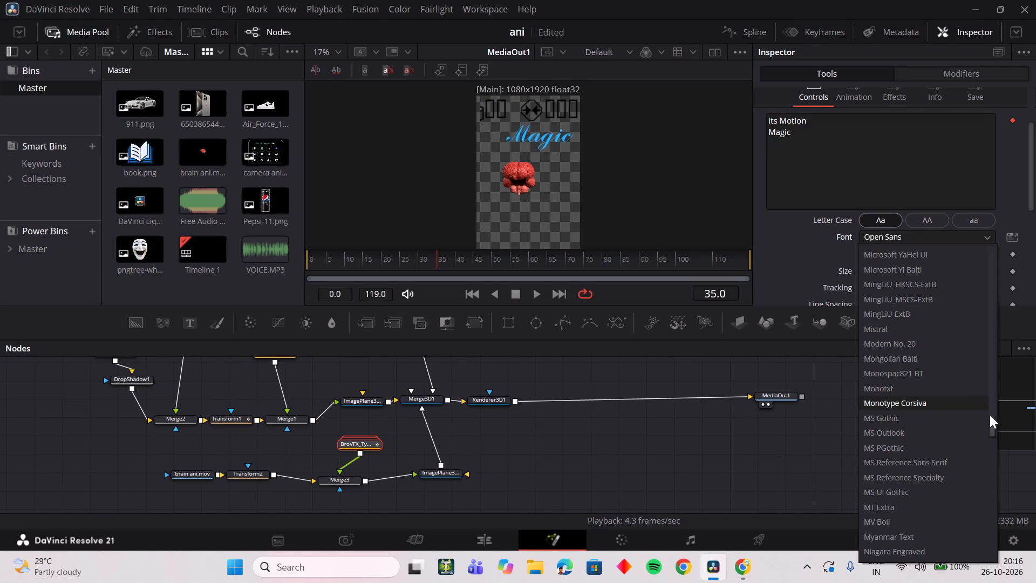
left_click_drag(990, 421, 980, 215)
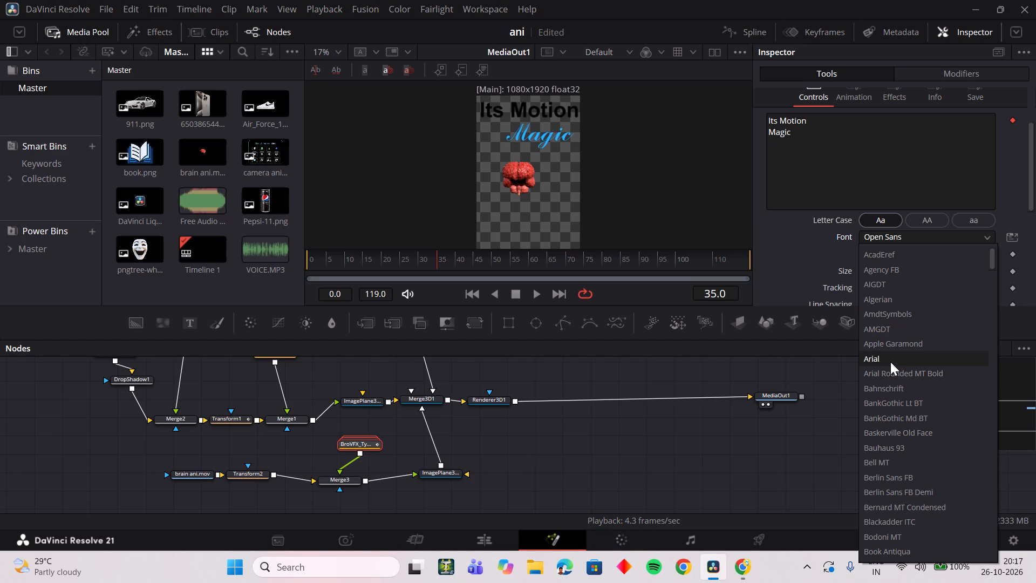
left_click(890, 362)
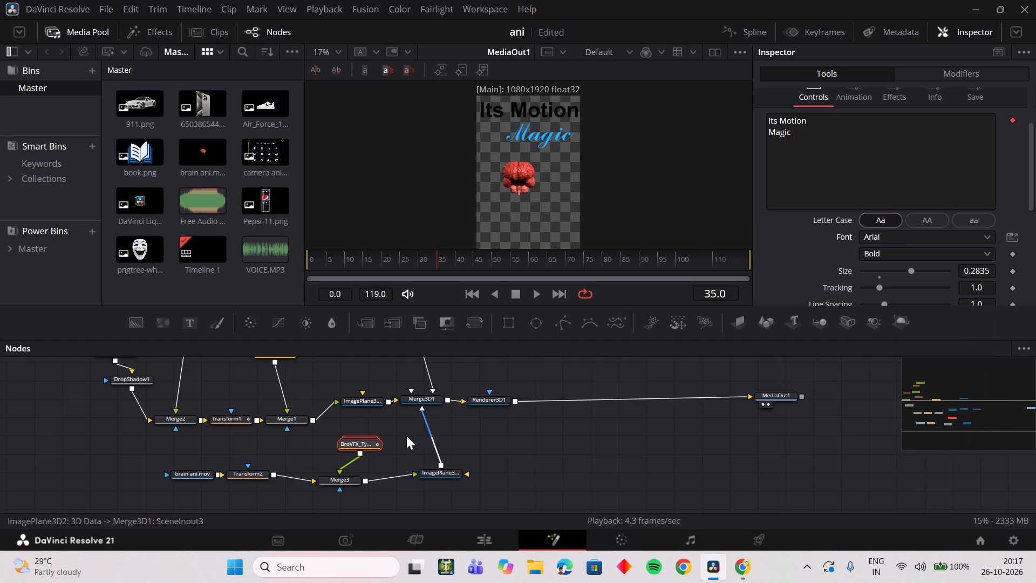
Set the font of the first scene's "Its Not Magic" text (BroVFX_TypeForge) to Arial.
scroll(332, 409, "up", 1)
left_click(289, 397)
scroll(869, 220, "up", 3)
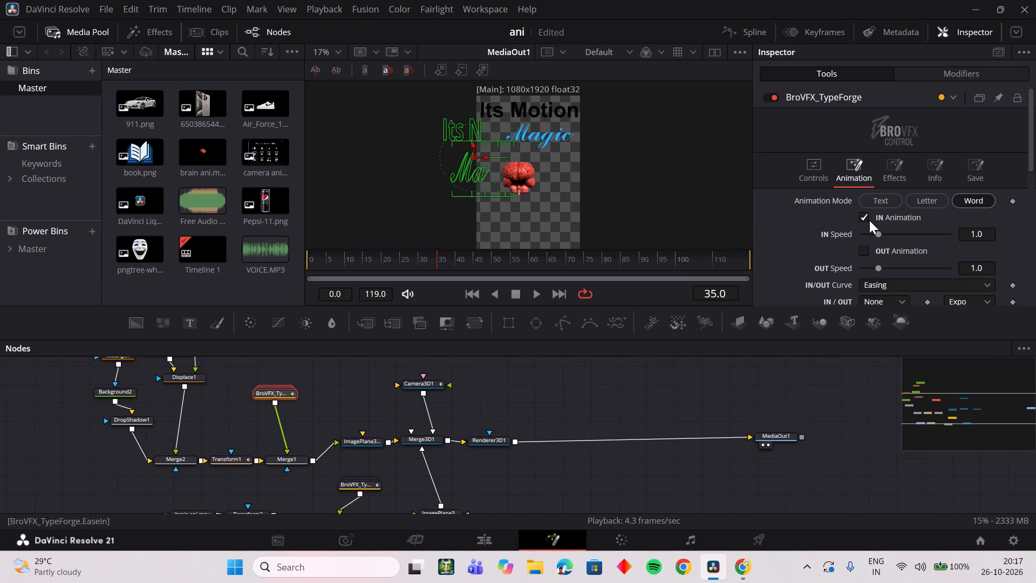
left_click(815, 182)
scroll(858, 208, "down", 1)
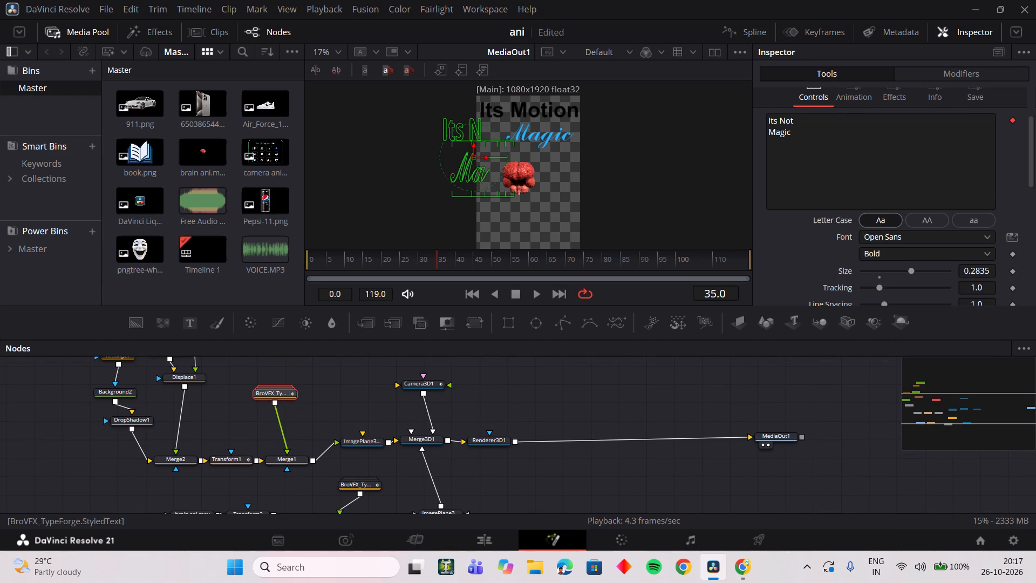
left_click(897, 237)
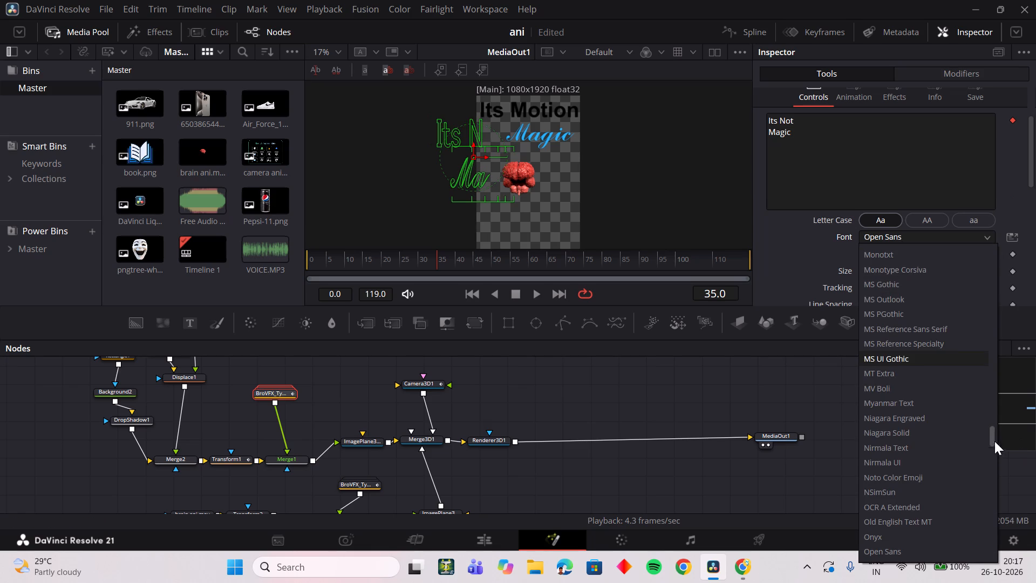
left_click_drag(995, 440, 994, 168)
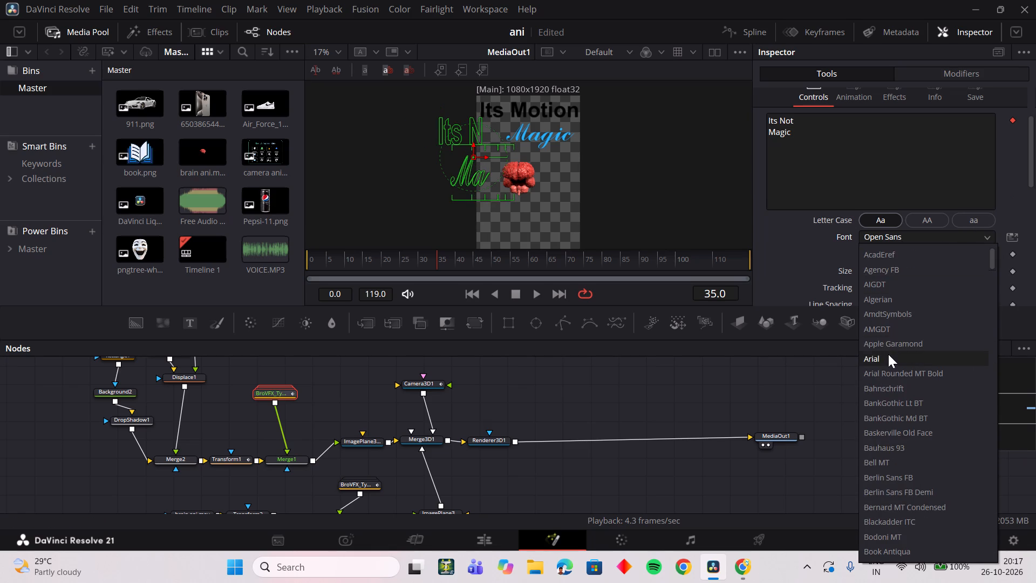
left_click(888, 356)
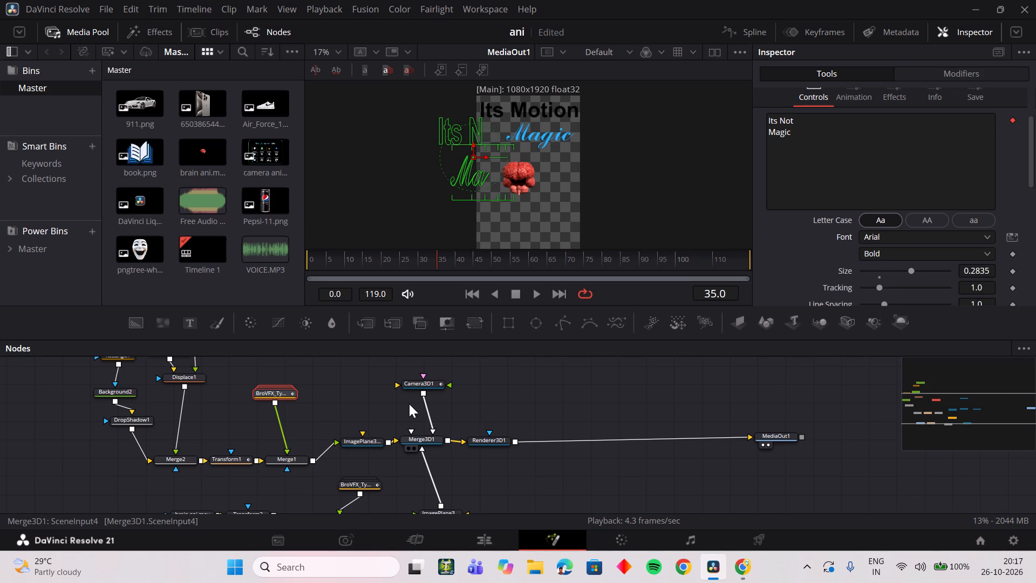
Shrink the "Its Motion" text in BroVFX_TypeForge_1 by setting its Size to 0.189.
scroll(413, 420, "down", 1)
left_click(371, 446)
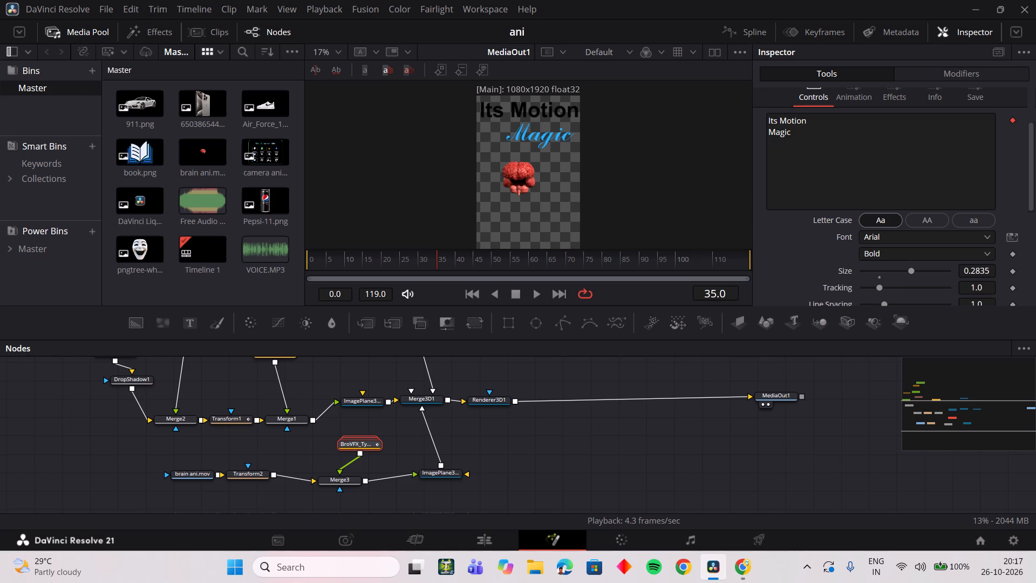
left_click_drag(907, 272, 892, 275)
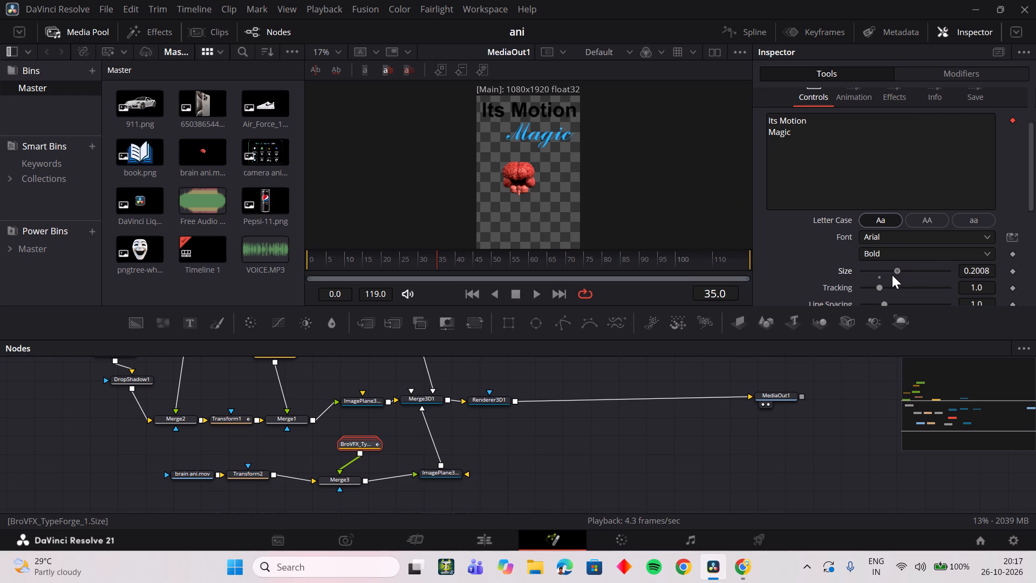
left_click_drag(892, 275, 891, 275)
left_click_drag(974, 270, 974, 270)
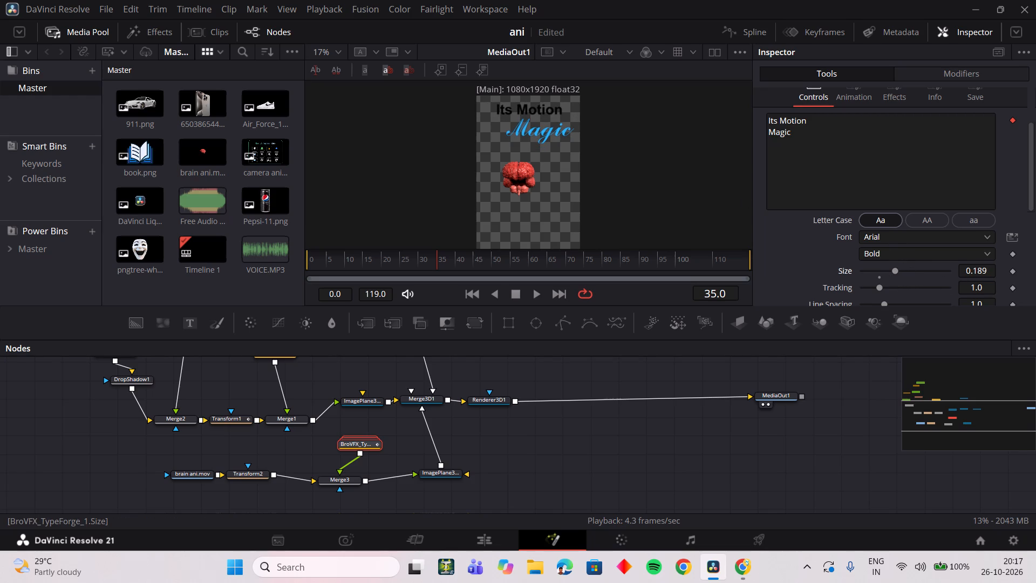
Enlarge the BroVFX_TypeForge_1 text by setting its Size to 0.2033.
left_click_drag(974, 270, 532, 268)
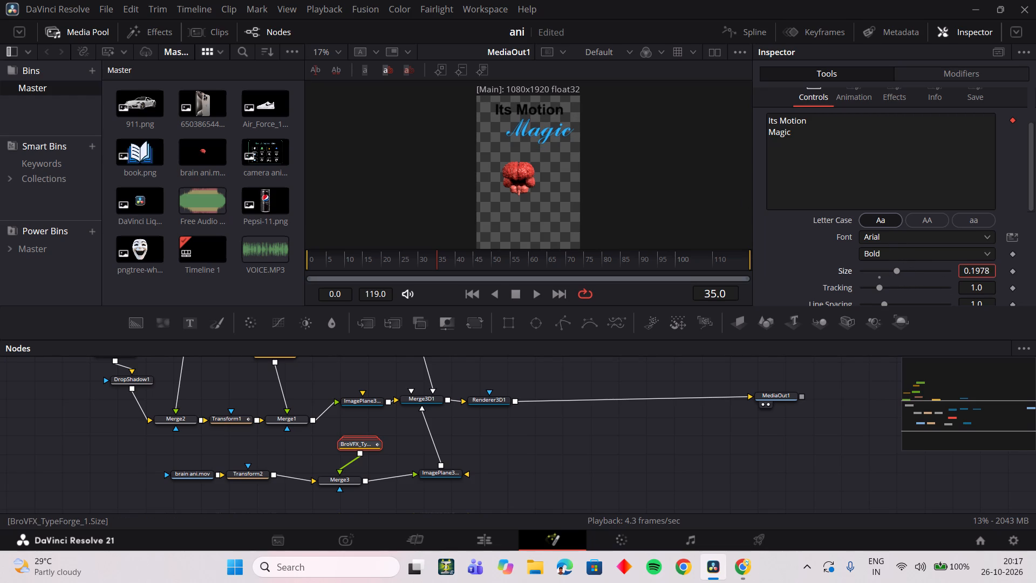
left_click_drag(532, 268, 566, 268)
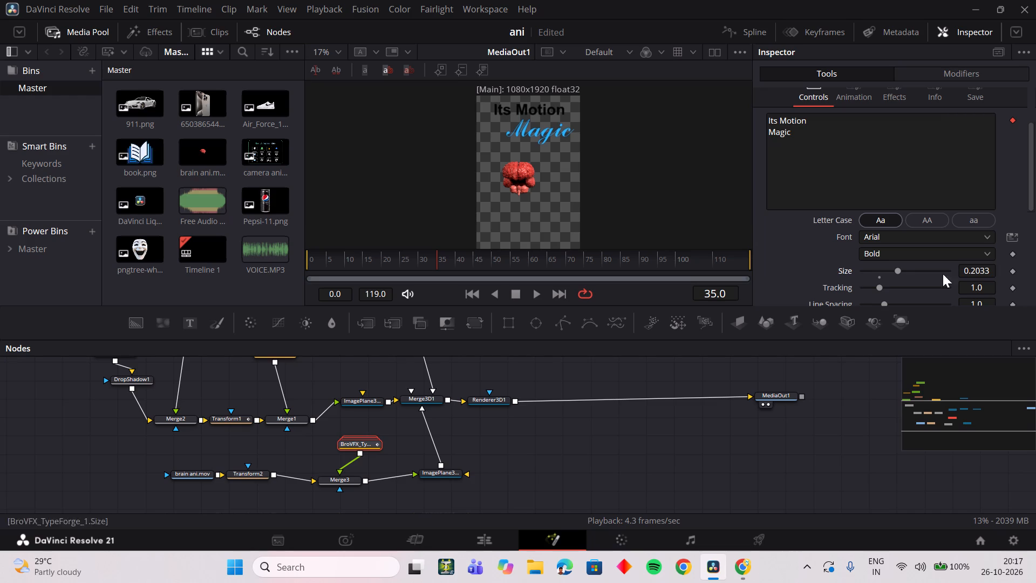
Replace "Magic" with "Design" on the second line of the BroVFX_TypeForge_1 text.
left_click_drag(430, 258, 412, 260)
left_click(794, 133)
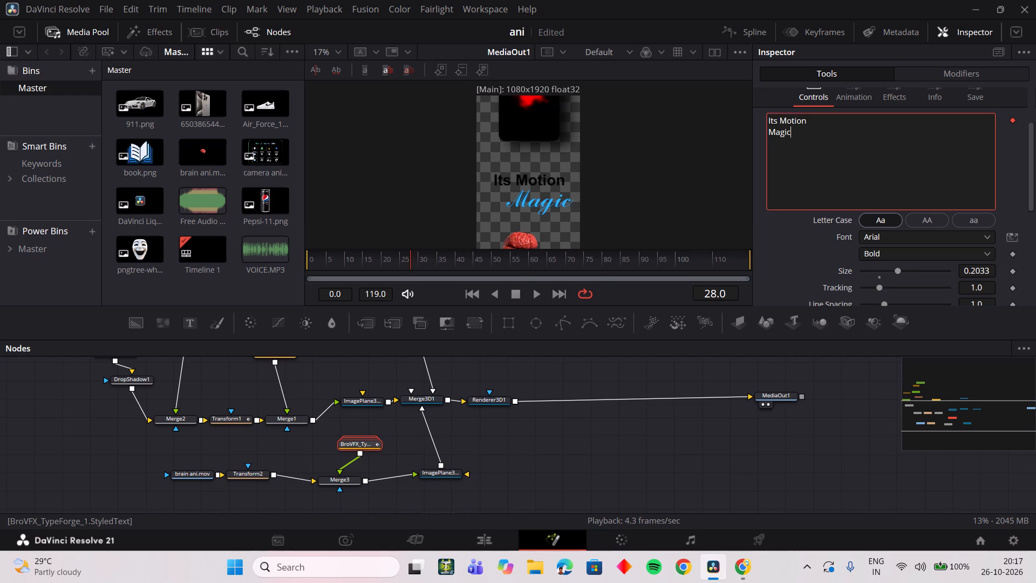
left_click_drag(412, 267, 430, 266)
left_click_drag(430, 266, 421, 265)
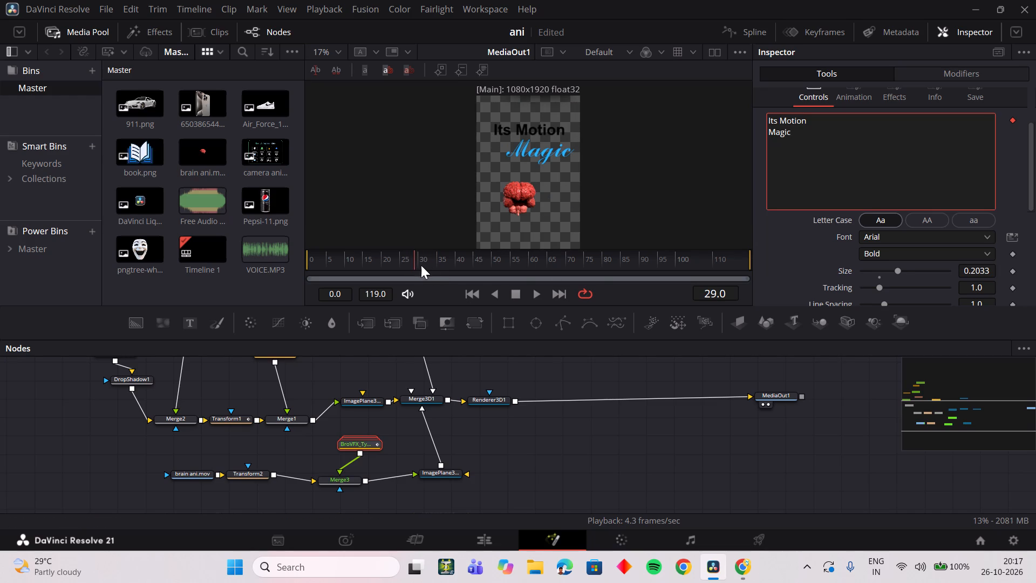
left_click_drag(421, 265, 359, 263)
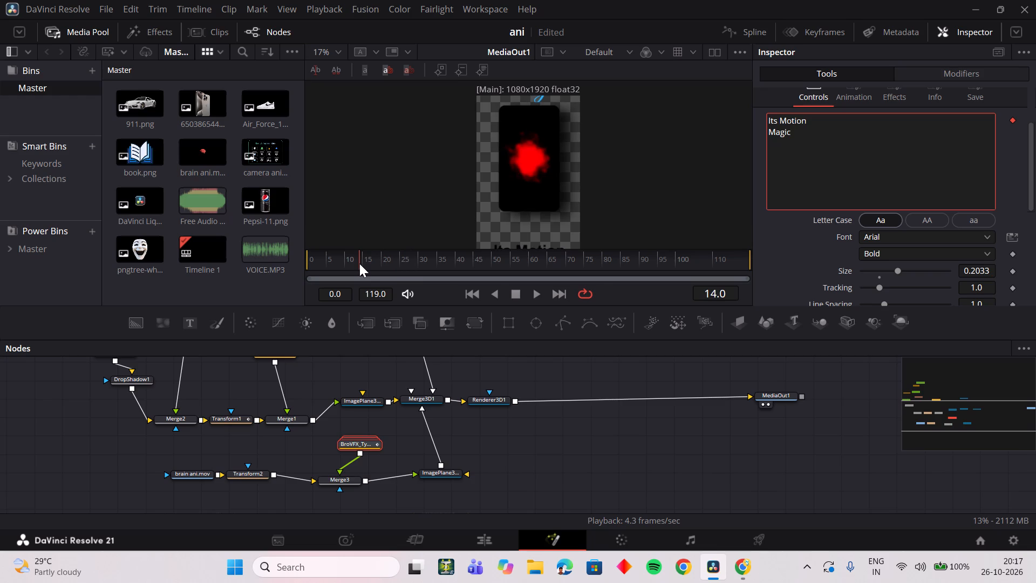
left_click_drag(359, 263, 432, 259)
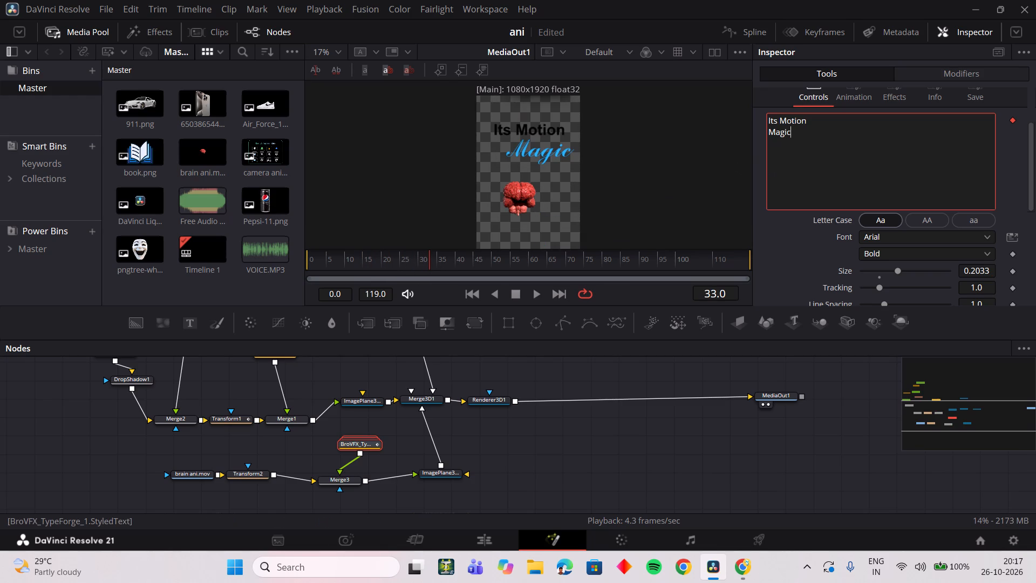
key("BackSpace")
key("BackSpace")
key("BackSpace")
key("BackSpace")
key("BackSpace")
type("Des")
type("ign")
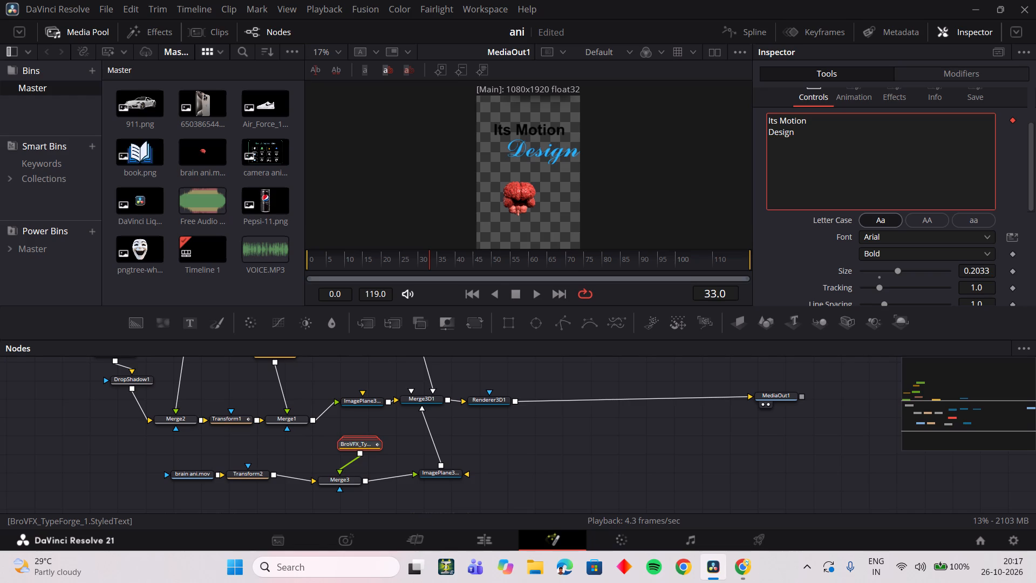
Look through the BroVFX_TypeForge_1 text controls and its CharacterLevelStyling1_1 modifier for options to style individual words.
scroll(854, 236, "down", 3)
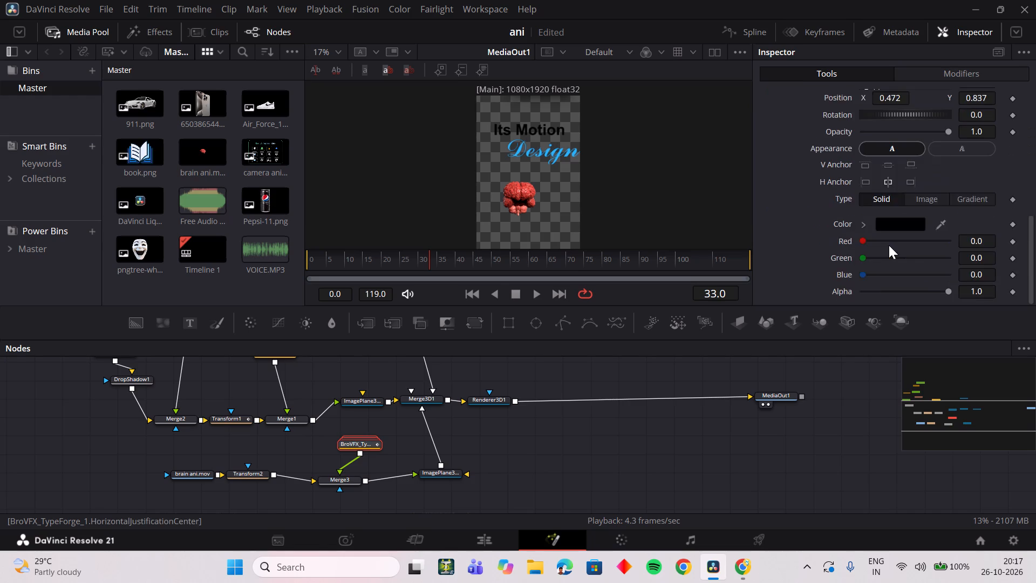
scroll(889, 245, "down", 1)
scroll(889, 245, "up", 5)
left_click(939, 80)
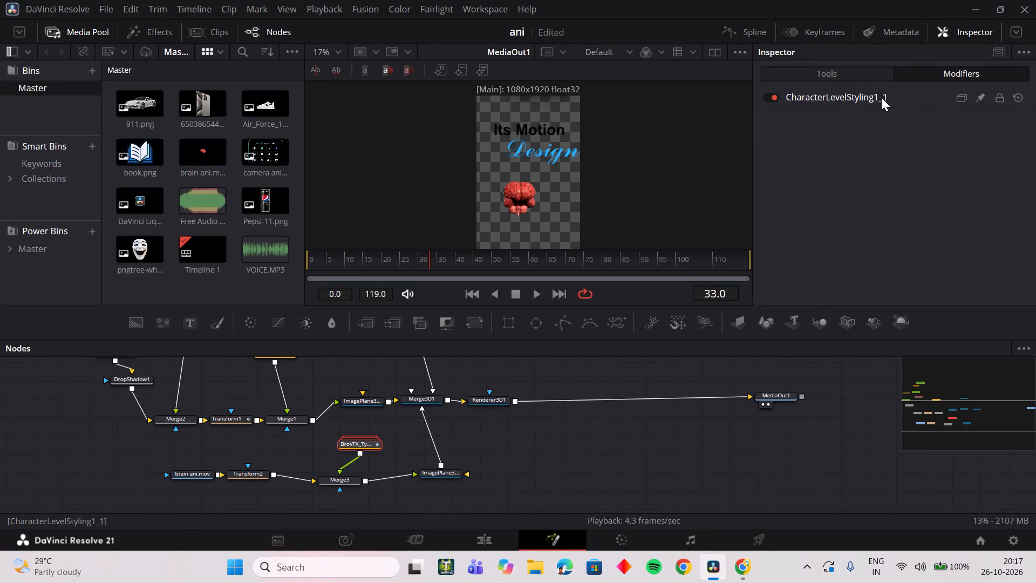
double_click(881, 97)
scroll(890, 157, "down", 5)
left_click(889, 120)
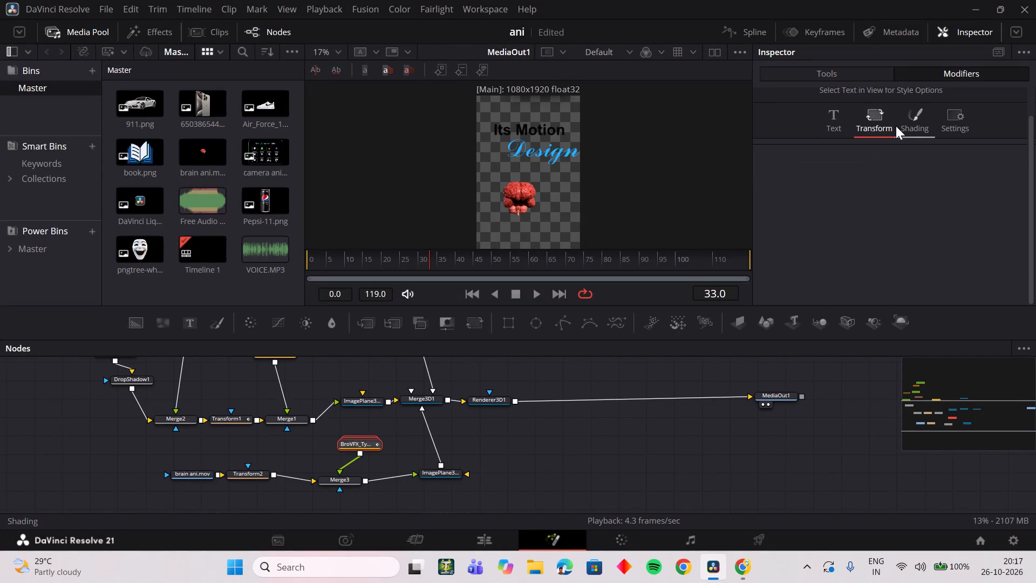
left_click(906, 125)
left_click(842, 125)
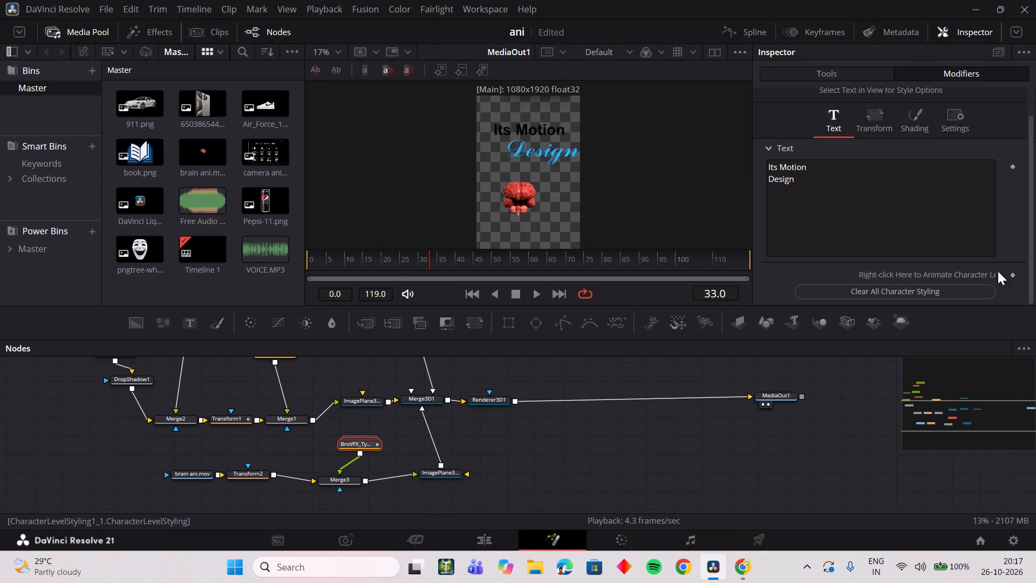
left_click(874, 123)
scroll(883, 141, "up", 4)
left_click(902, 144)
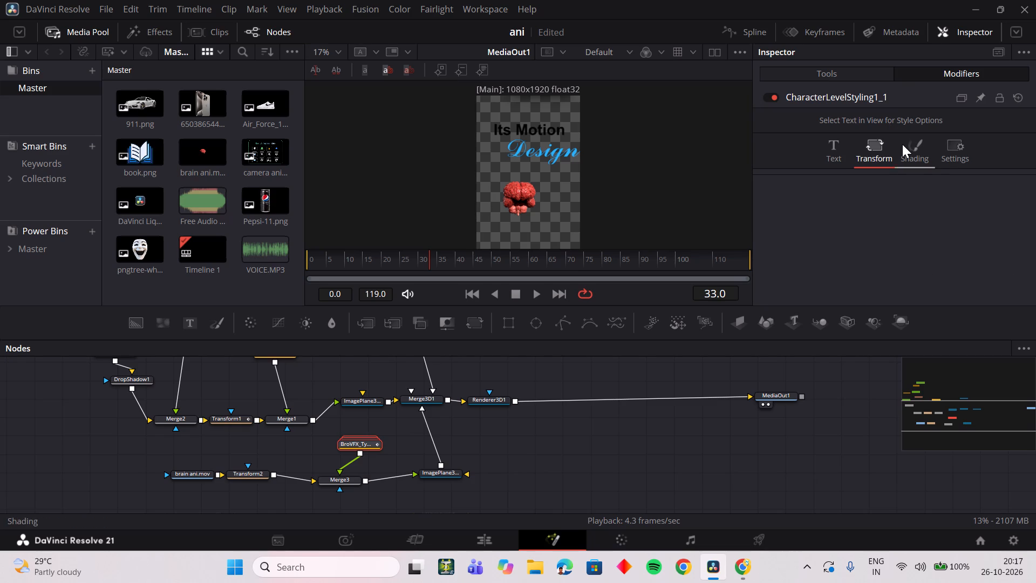
left_click(838, 72)
scroll(871, 174, "down", 4)
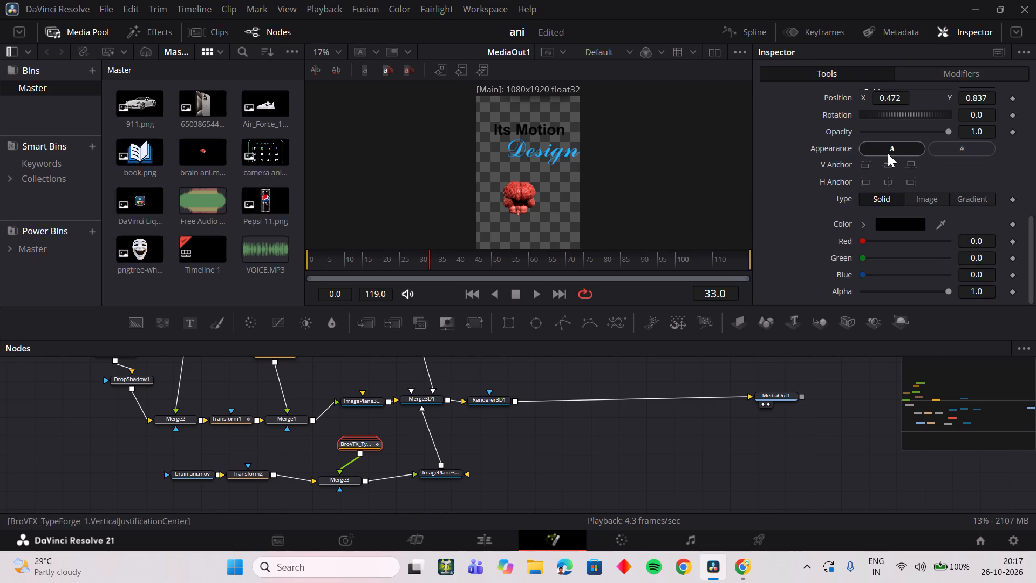
scroll(888, 154, "up", 5)
right_click(882, 225)
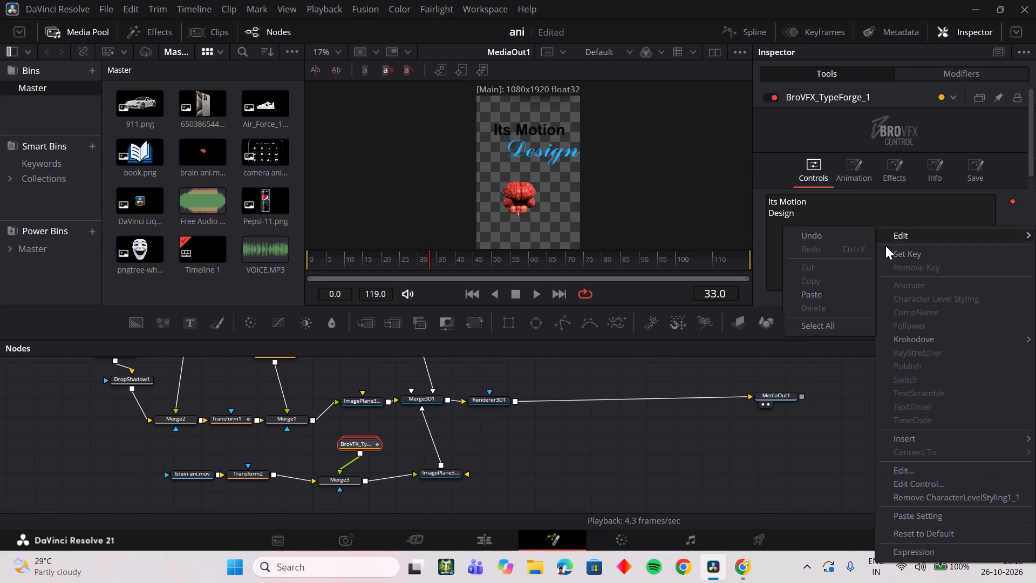
left_click(836, 249)
Examine the Text, Transform and Shading sections of the CharacterLevelStyling1_1 modifier again for character-level style settings.
left_click(941, 82)
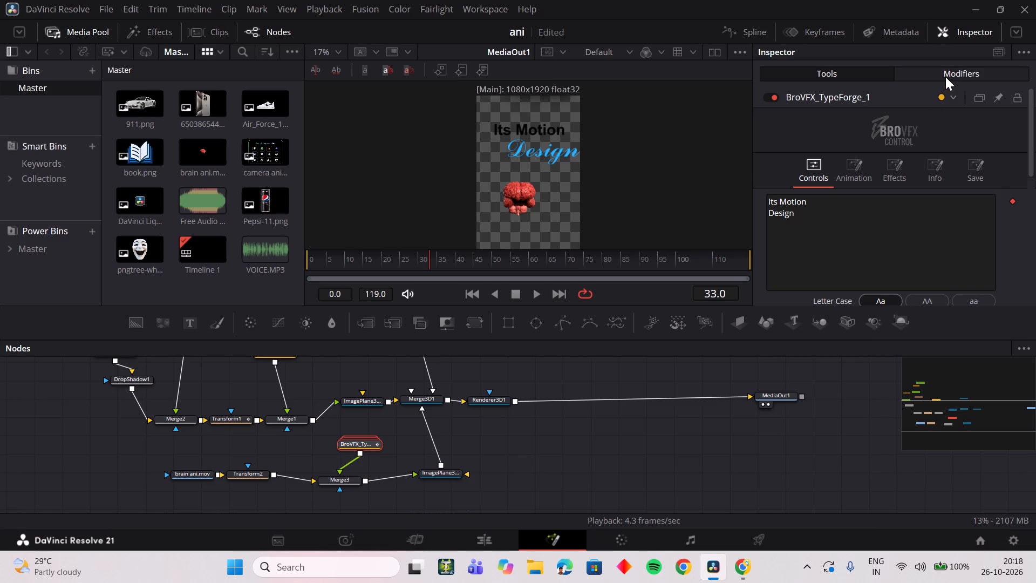
left_click(949, 70)
left_click(814, 152)
scroll(990, 261, "down", 3)
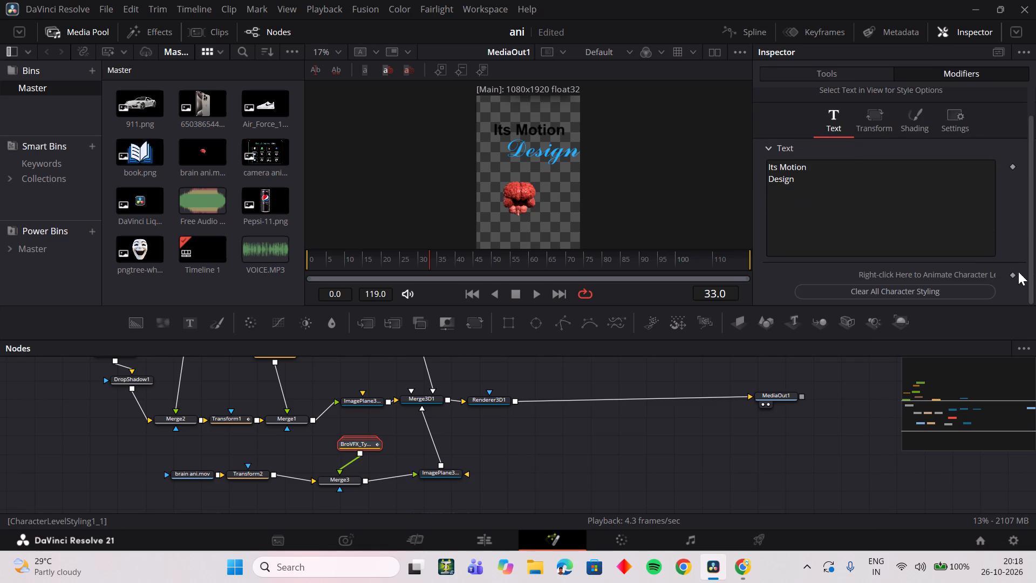
left_click(1010, 276)
scroll(910, 180, "up", 1)
left_click(903, 147)
left_click(879, 147)
left_click(847, 157)
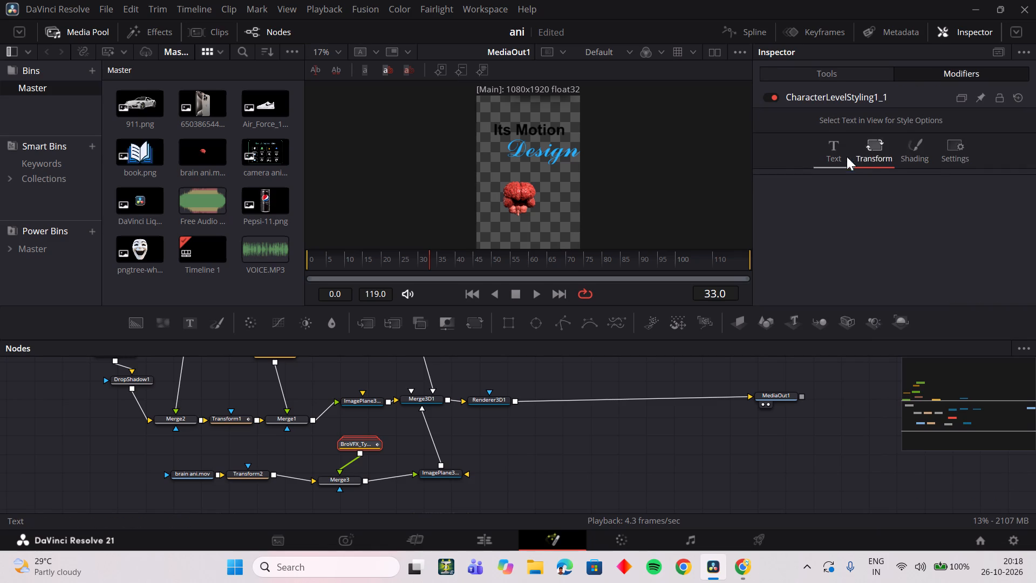
scroll(904, 191, "down", 3)
left_click(1010, 276)
left_click(1011, 170)
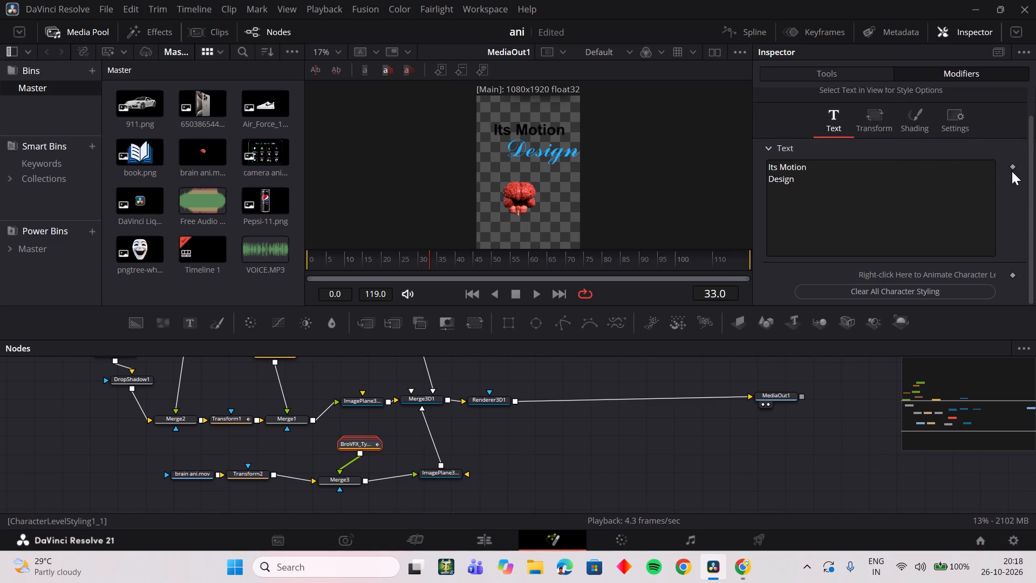
left_click(870, 118)
left_click(849, 118)
scroll(863, 219, "up", 2)
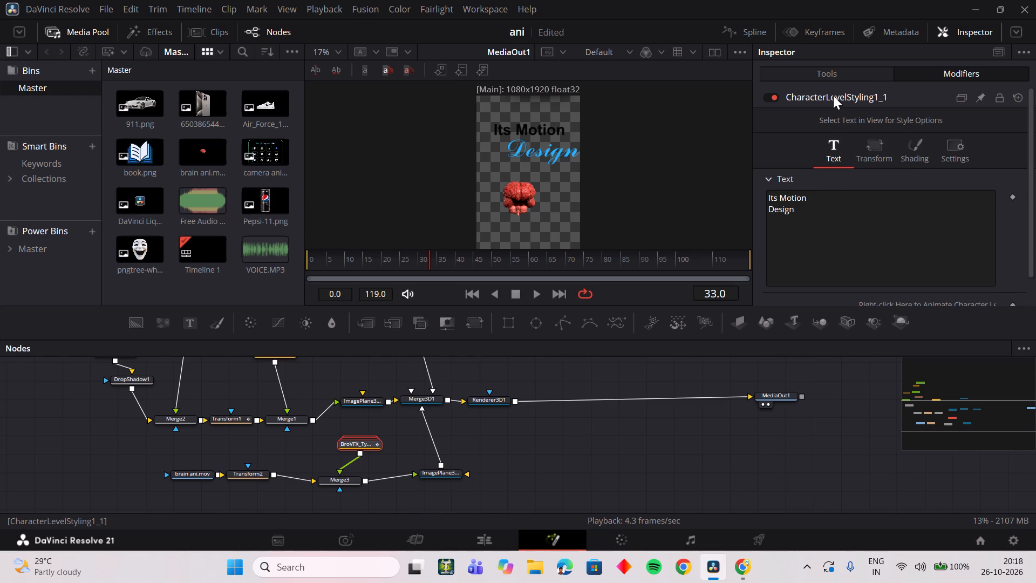
left_click(856, 159)
left_click(844, 161)
left_click(904, 155)
left_click(857, 151)
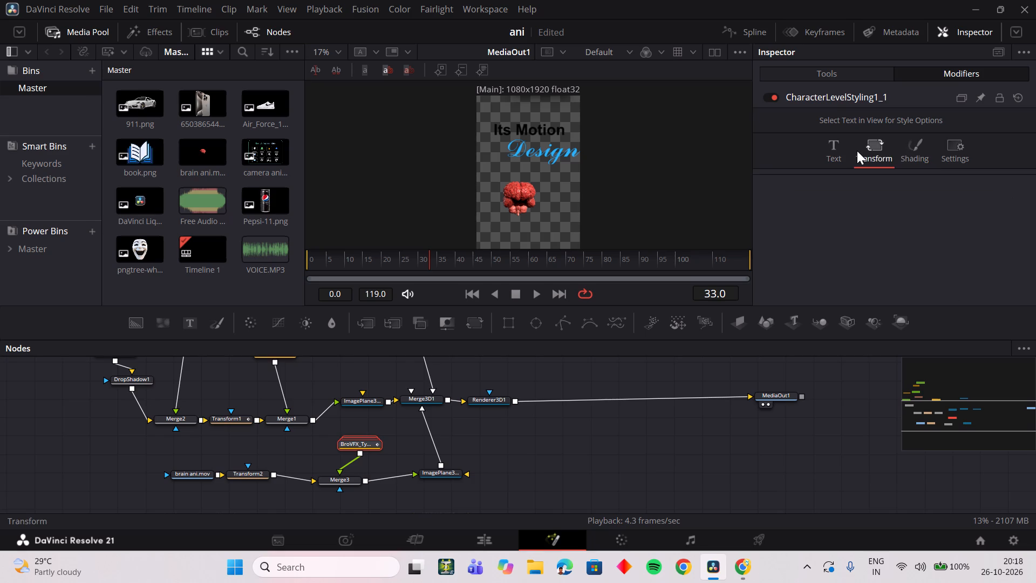
left_click(844, 150)
left_click(844, 72)
left_click(902, 76)
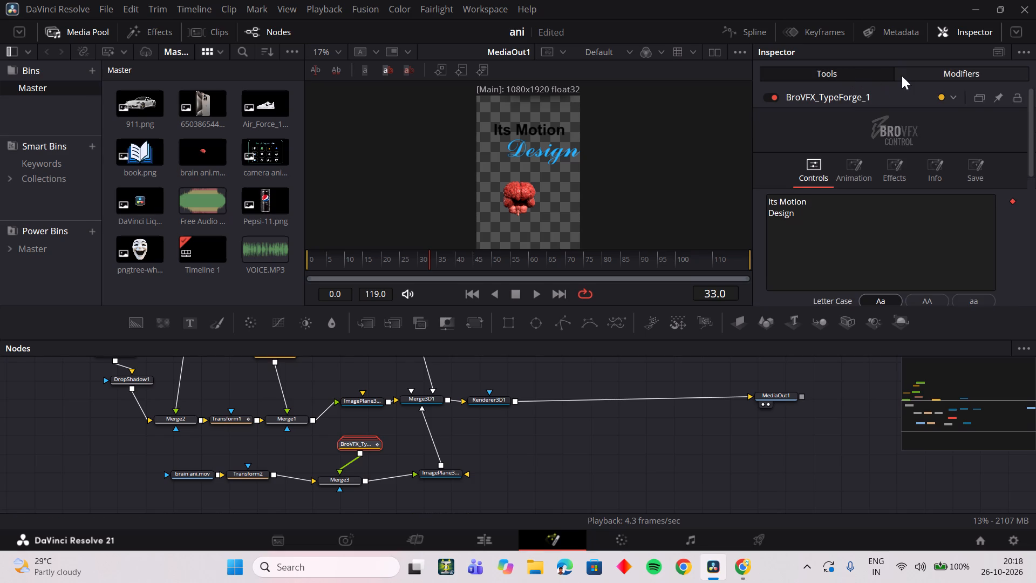
double_click(853, 97)
right_click(853, 97)
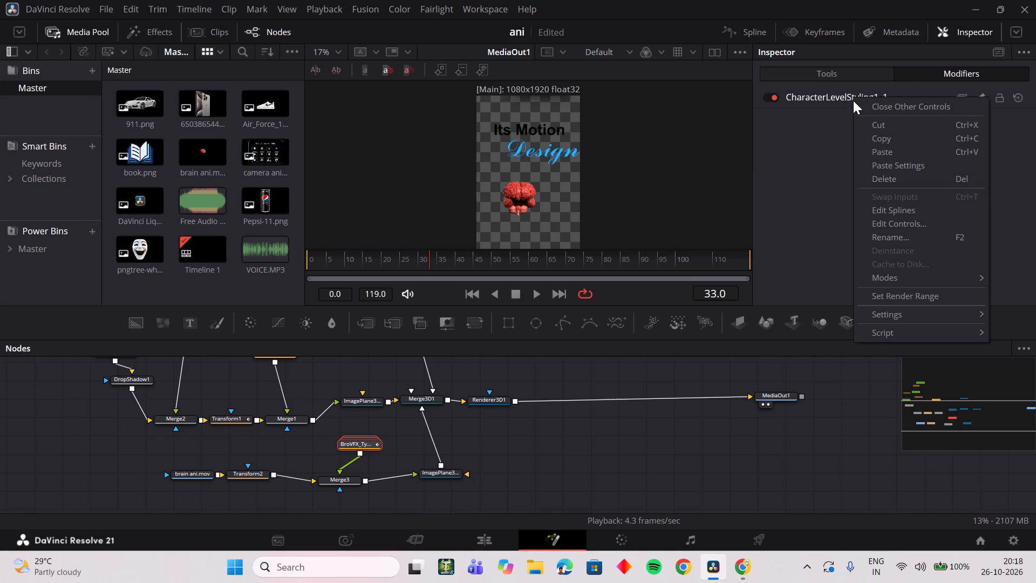
double_click(853, 100)
double_click(816, 101)
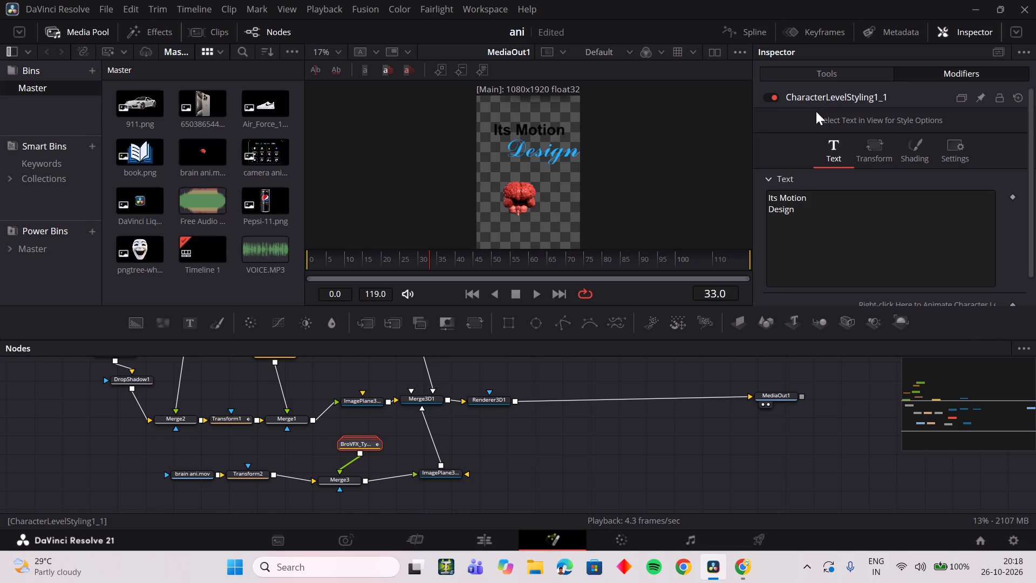
left_click(813, 74)
scroll(846, 204, "down", 2)
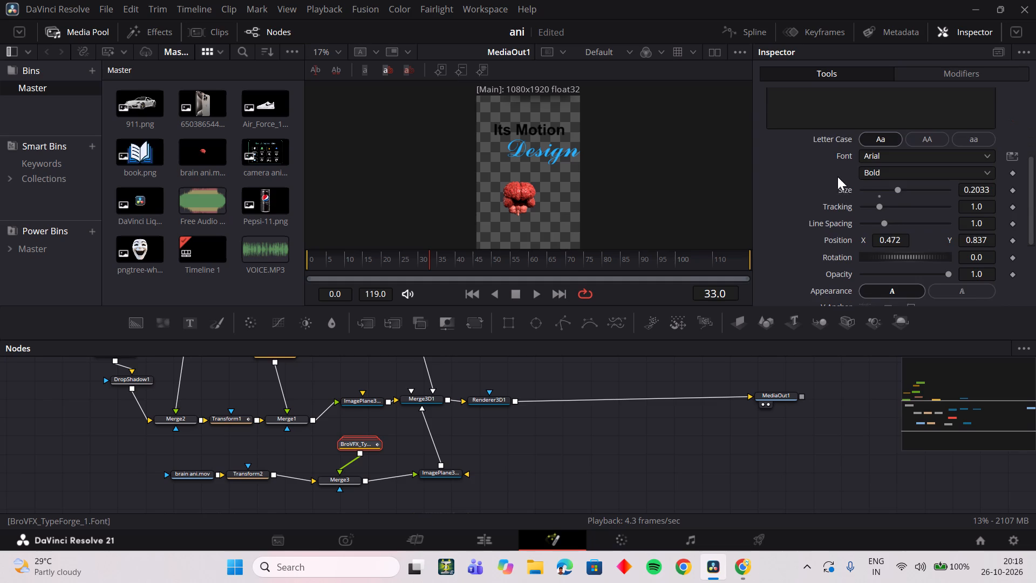
scroll(837, 175, "up", 1)
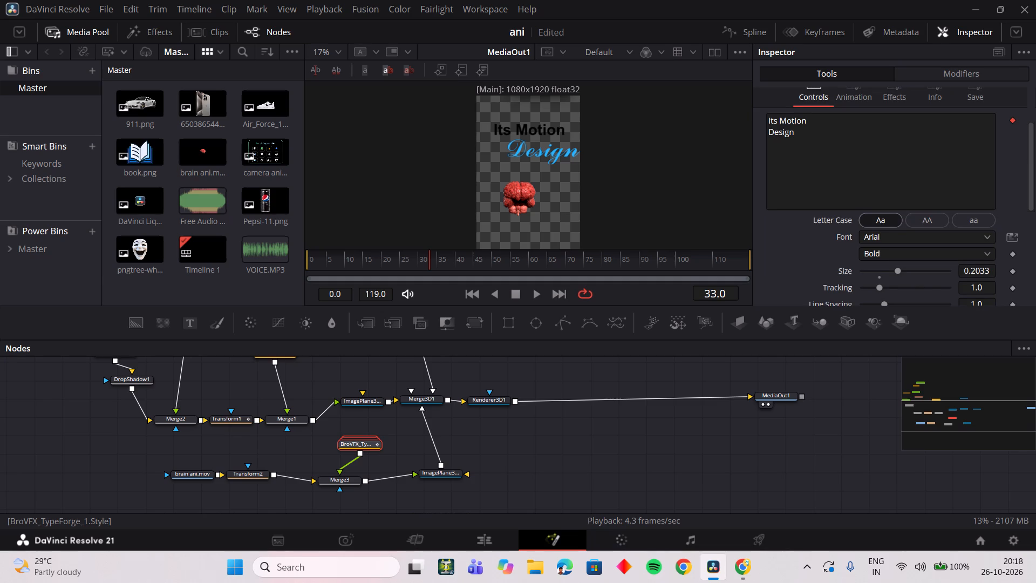
Add a space after "Its Motion" in the BroVFX_TypeForge_1 text, keeping "Design" on the second line.
left_click(768, 132)
key("BackSpace")
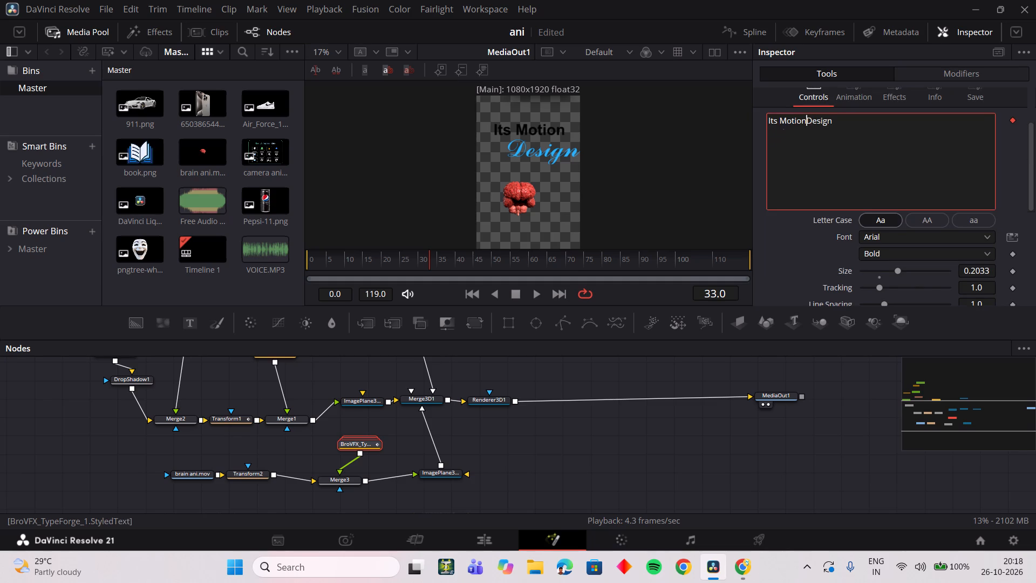
key("space")
key("Return")
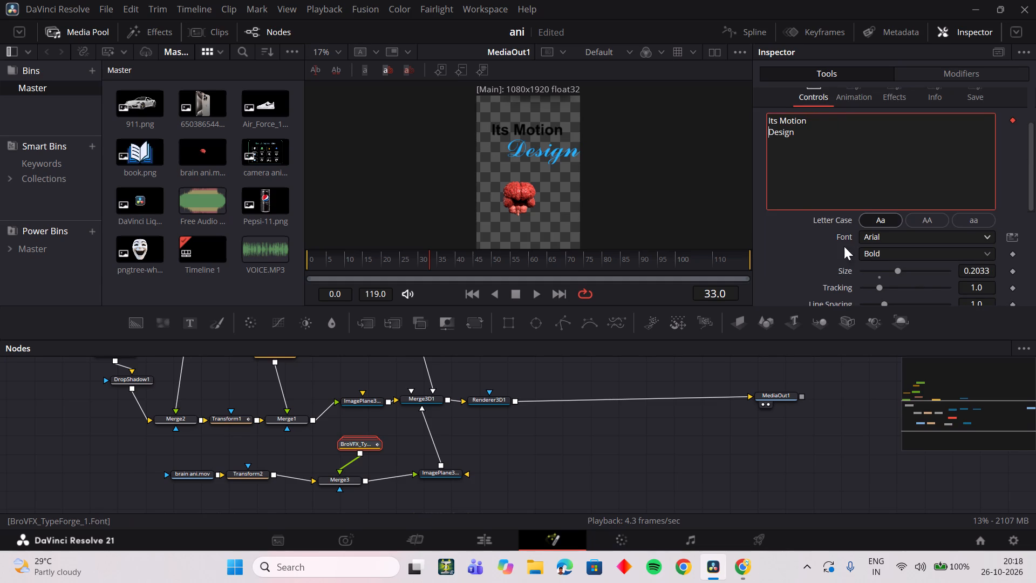
left_click(790, 247)
Move the "Its Motion Design" text to Position X 0.414, Y 0.889, and review its placement during the camera move.
scroll(829, 247, "down", 1)
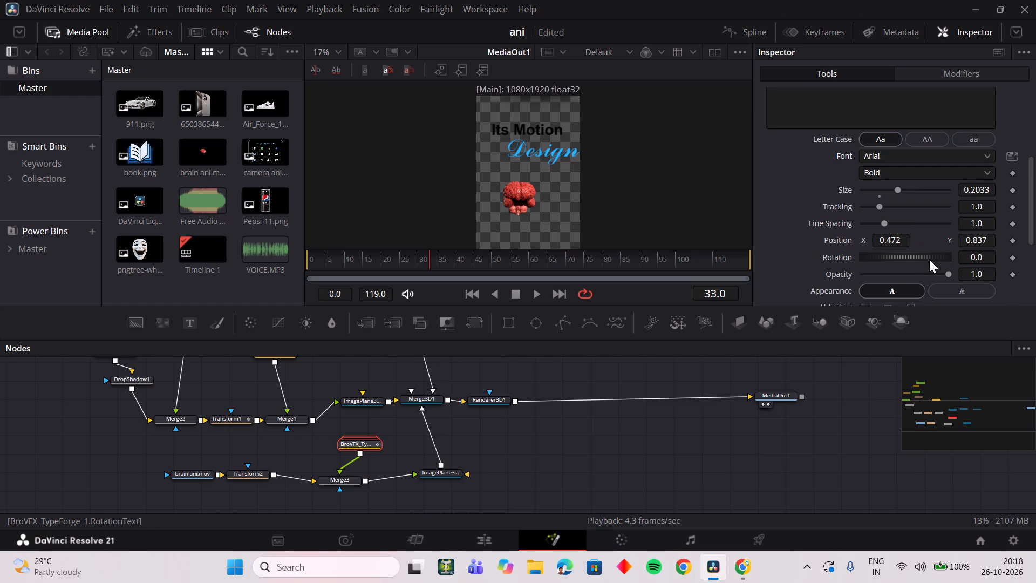
left_click_drag(902, 242, 876, 247)
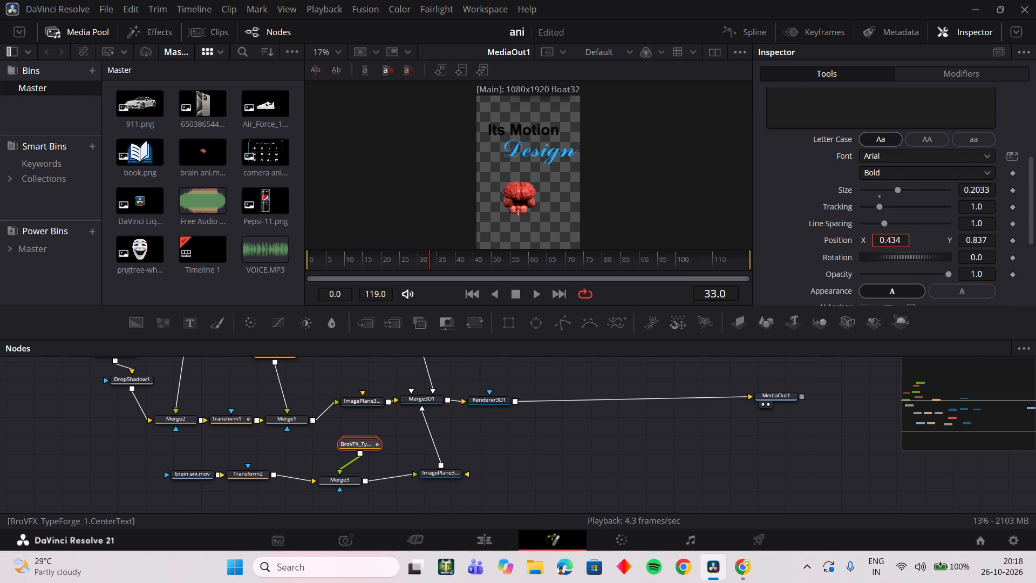
left_click_drag(876, 247, 863, 248)
left_click_drag(986, 239, 550, 246)
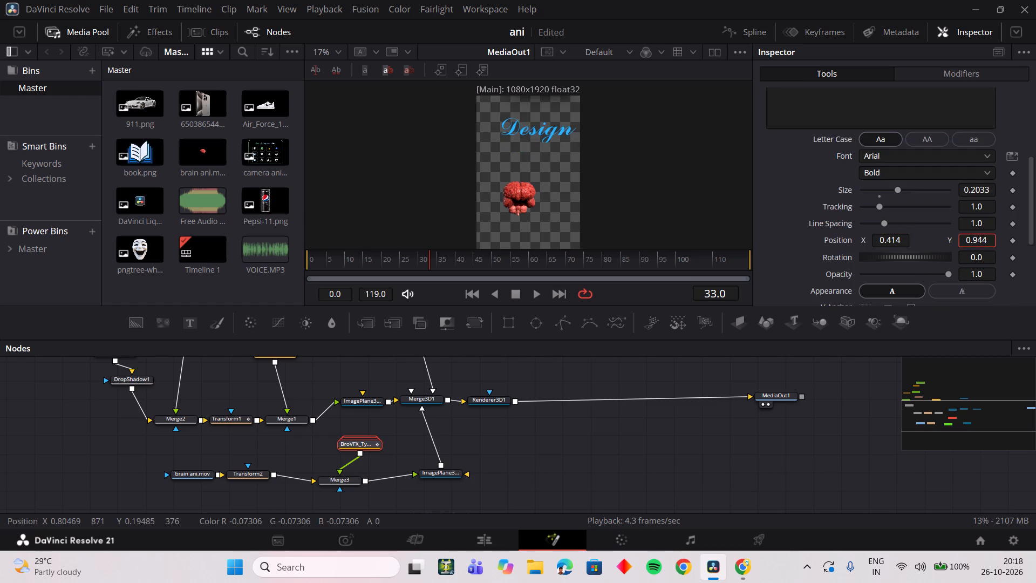
left_click_drag(550, 246, 505, 252)
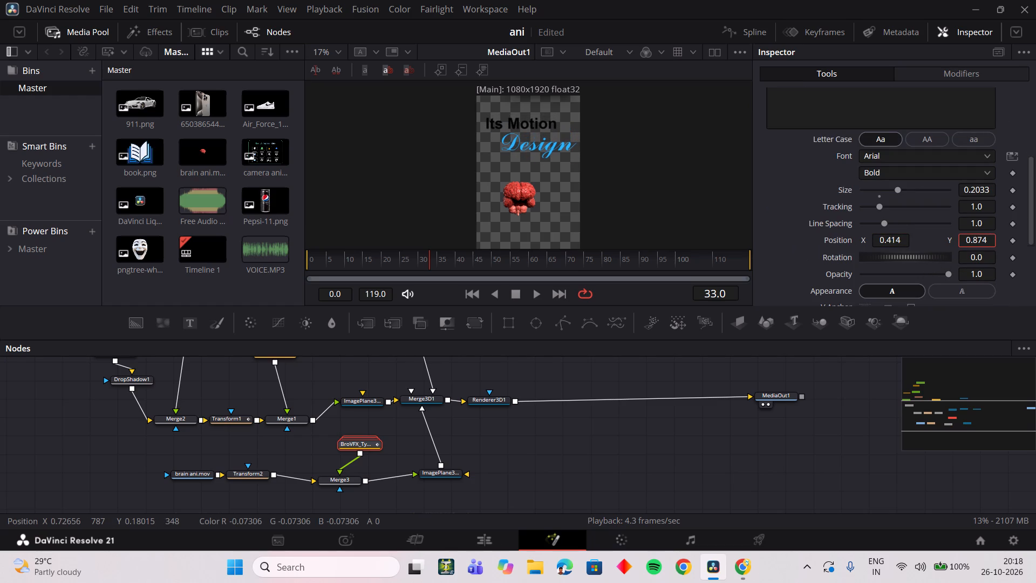
left_click_drag(505, 252, 515, 253)
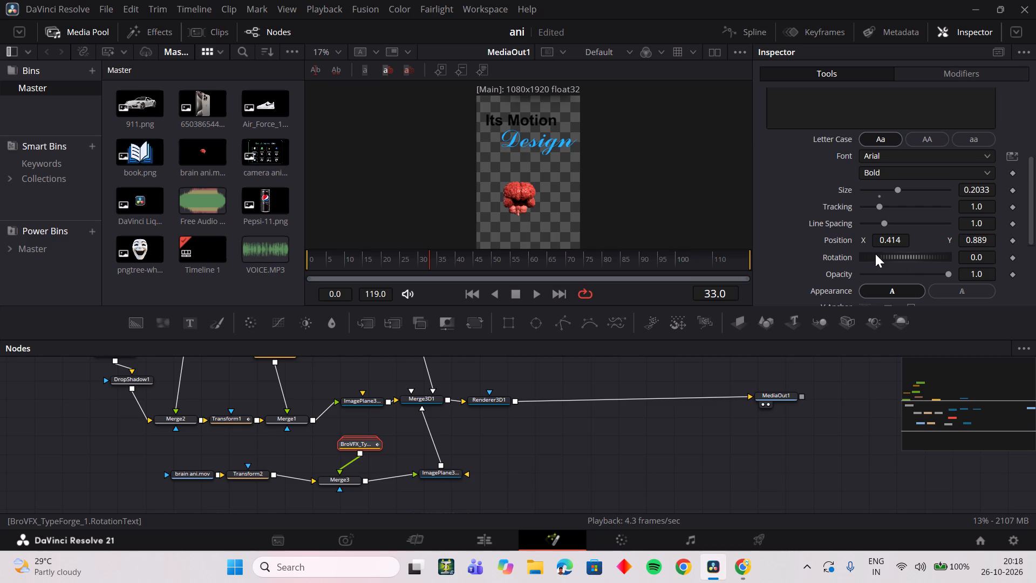
left_click_drag(405, 254, 367, 263)
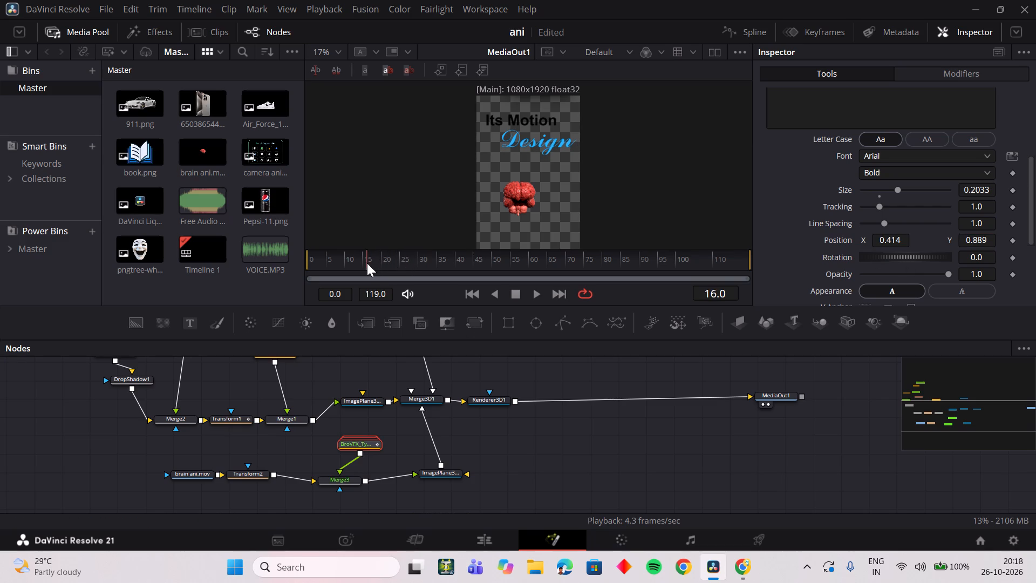
left_click_drag(367, 263, 410, 256)
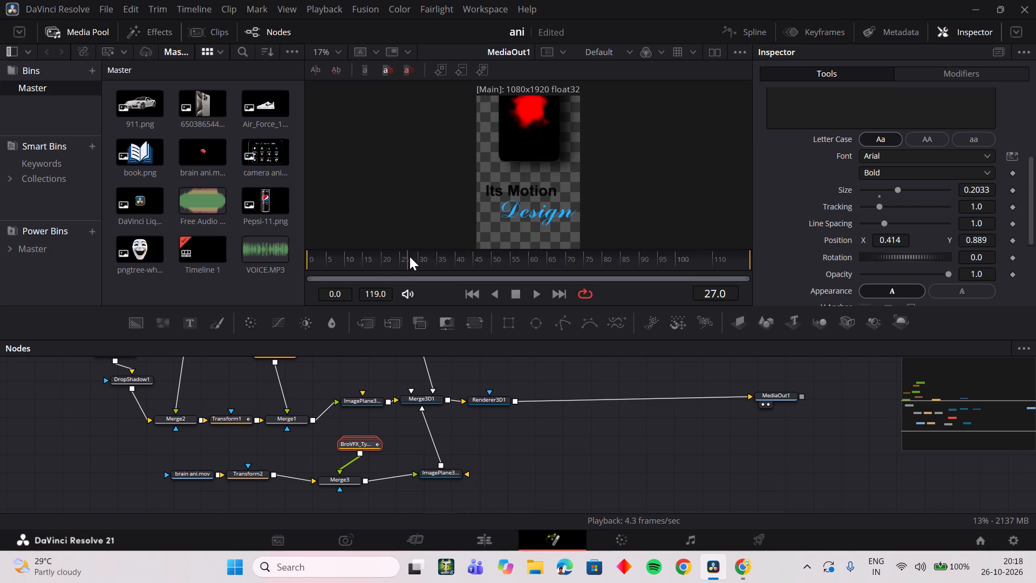
left_click_drag(410, 256, 424, 256)
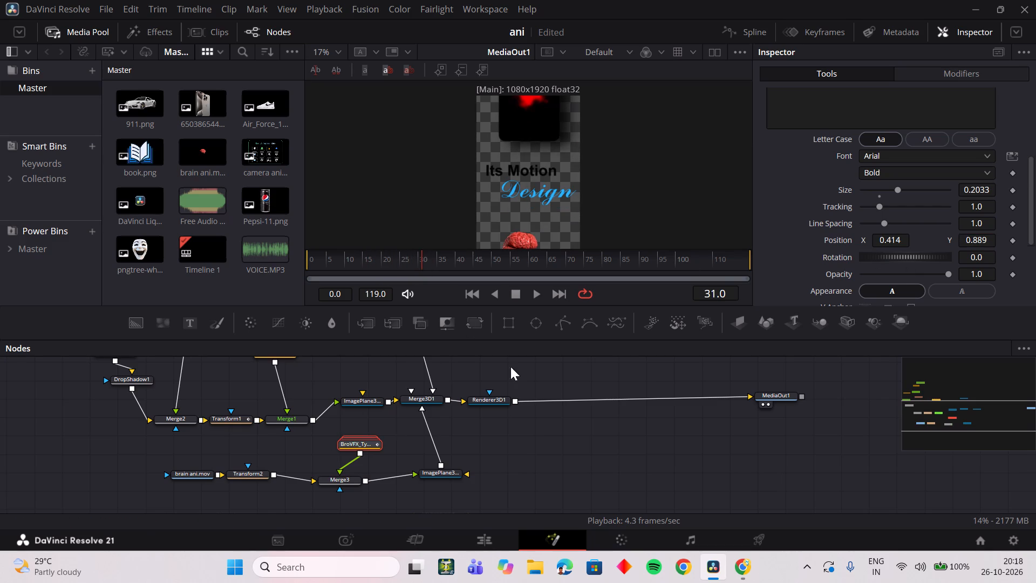
Examine the BroVFX_TypeForge_1 Animation settings, from animation mode, speed, curve and delay through the move, dissolve, zoom and motion blur options.
scroll(850, 205, "up", 2)
left_click(864, 170)
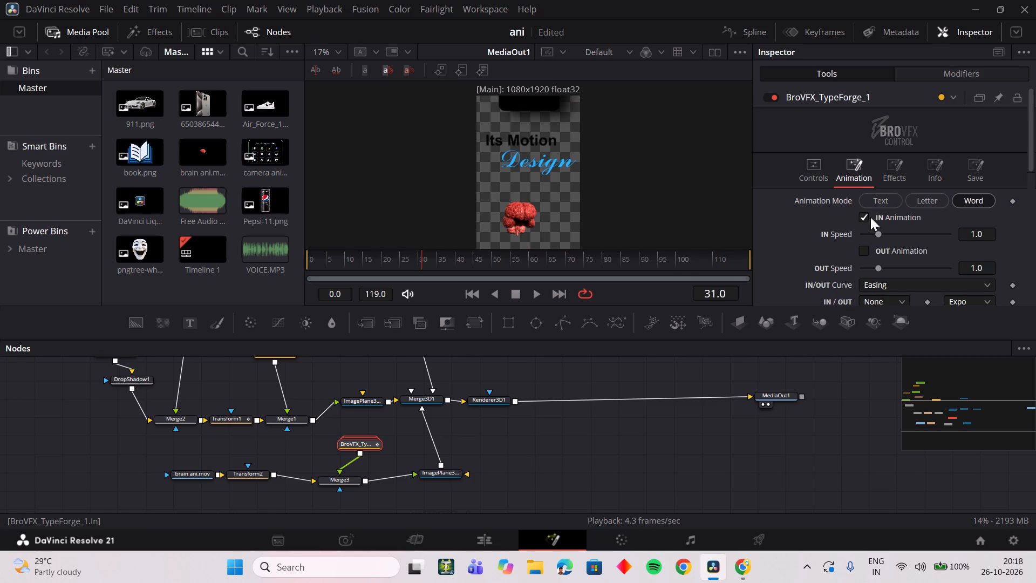
scroll(876, 234, "down", 2)
scroll(876, 234, "up", 1)
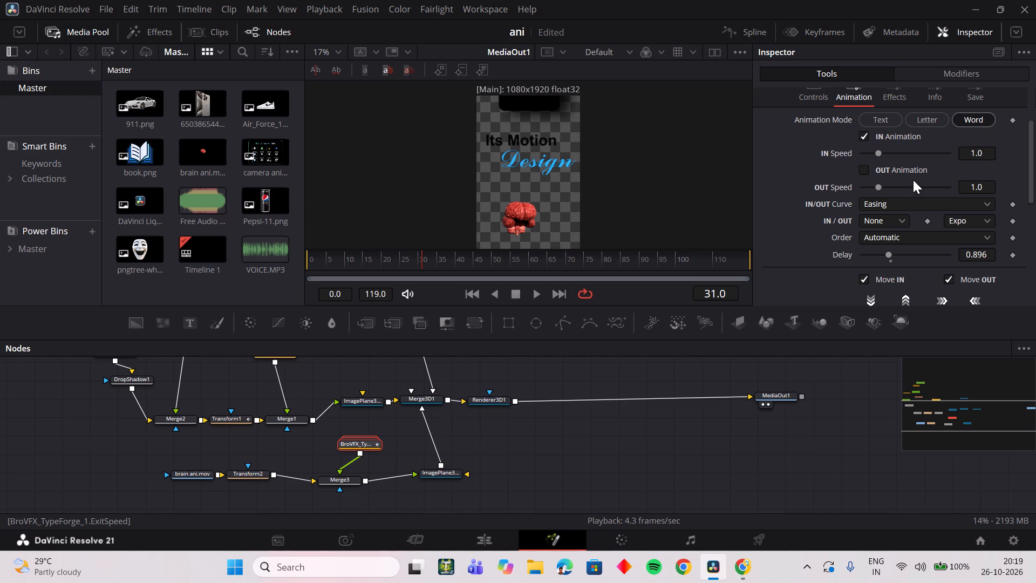
scroll(912, 174, "up", 1)
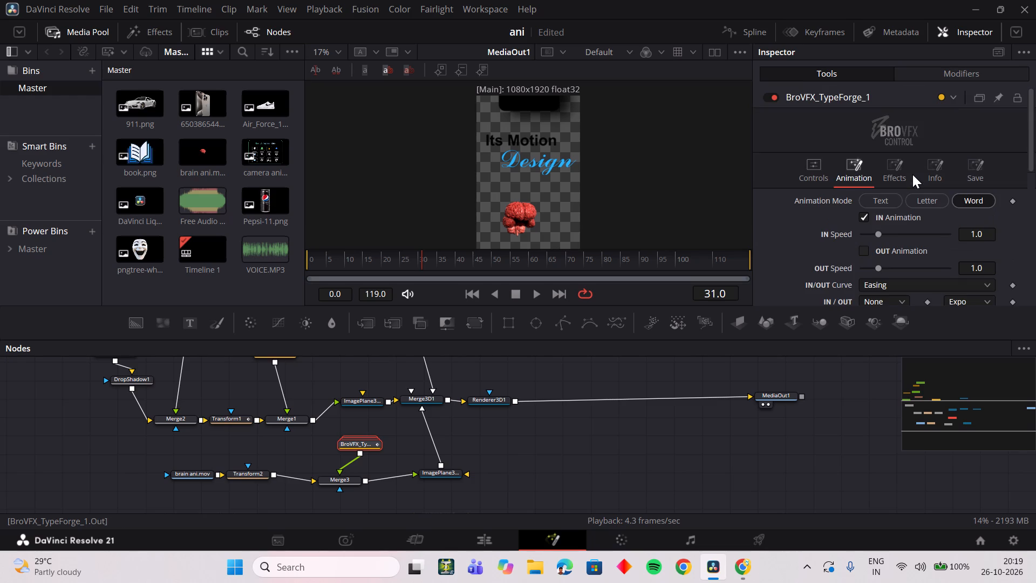
scroll(912, 174, "down", 3)
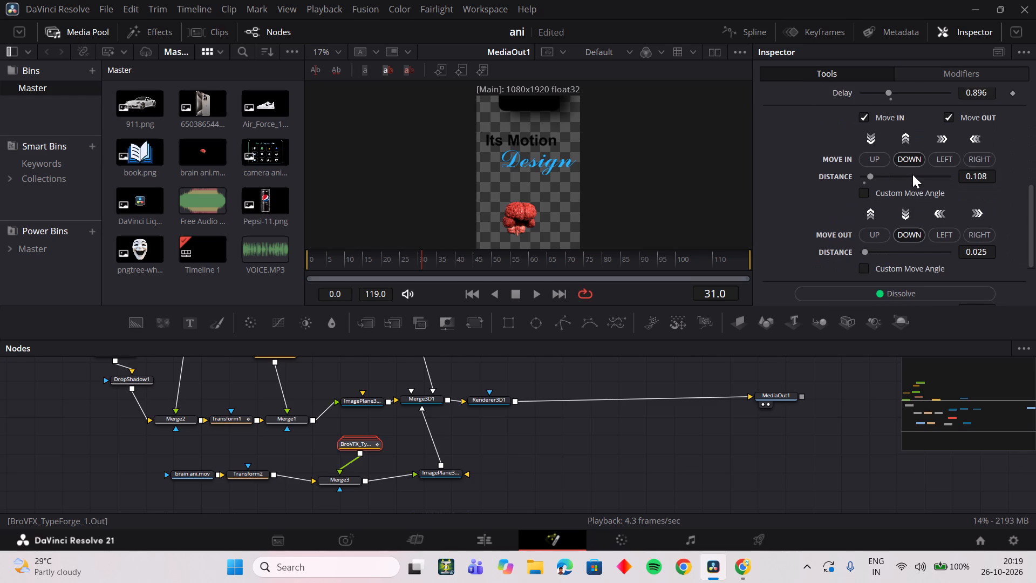
scroll(912, 174, "up", 1)
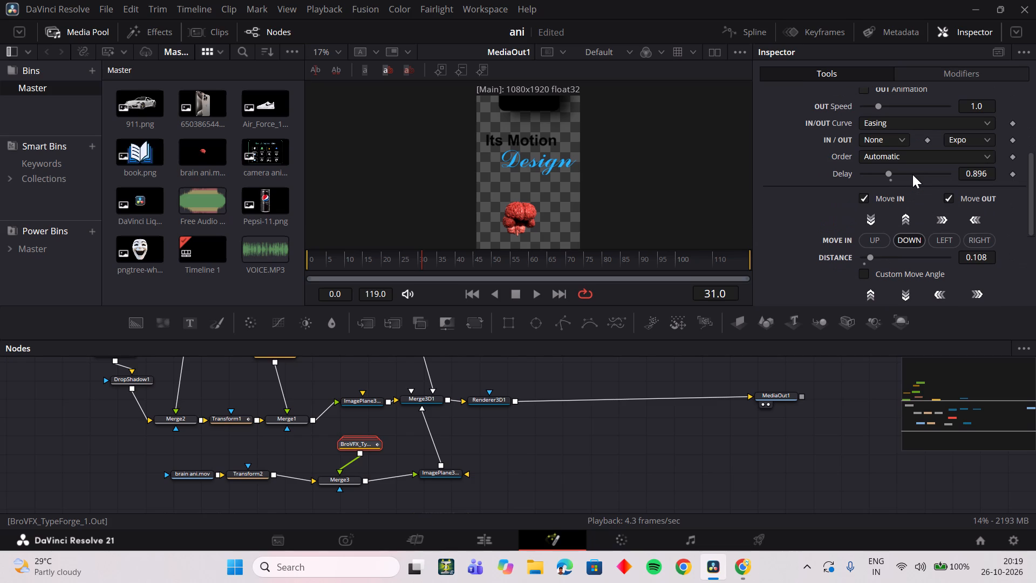
scroll(912, 174, "up", 1)
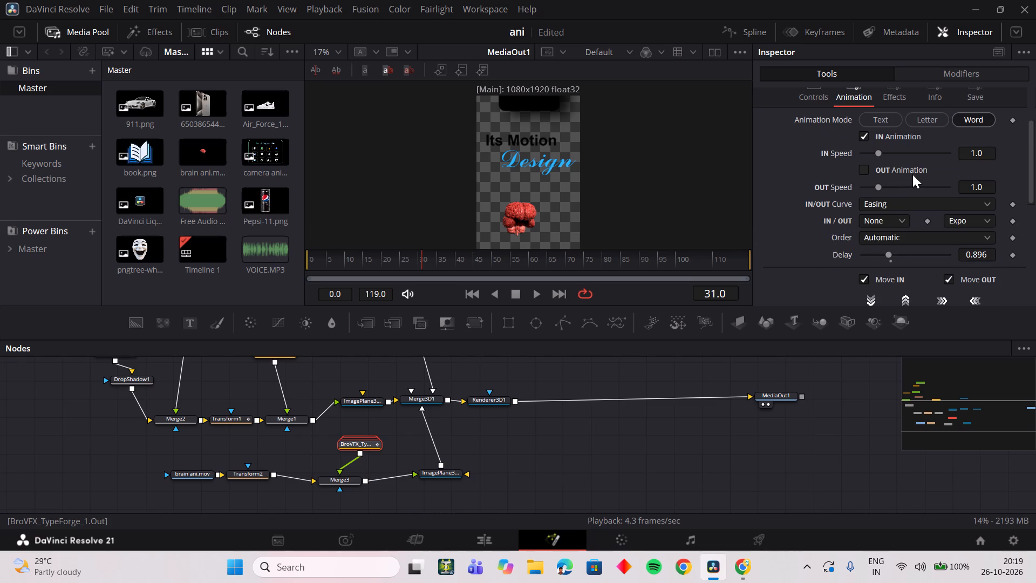
scroll(912, 174, "up", 1)
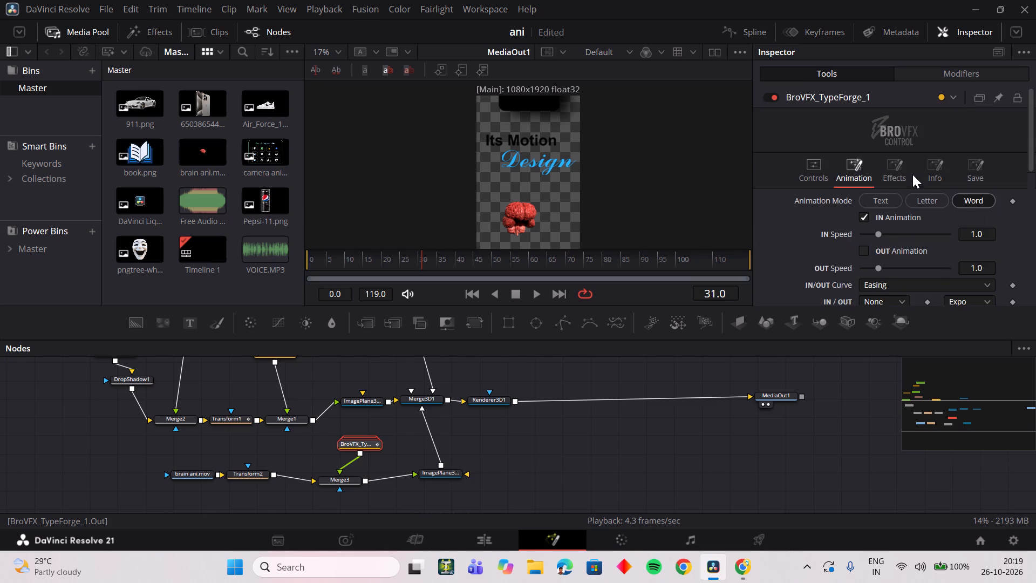
scroll(912, 174, "down", 1)
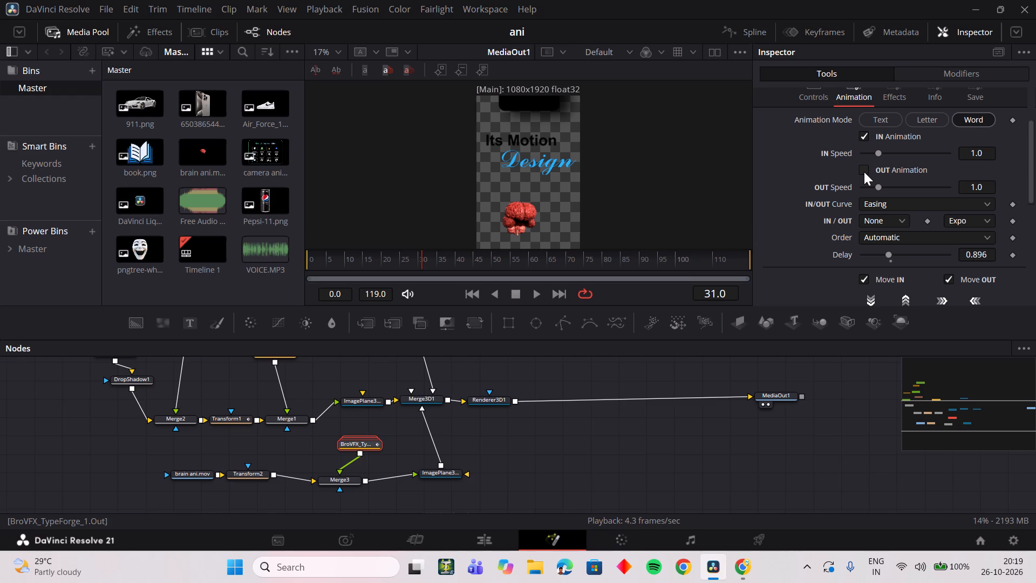
scroll(864, 172, "up", 1)
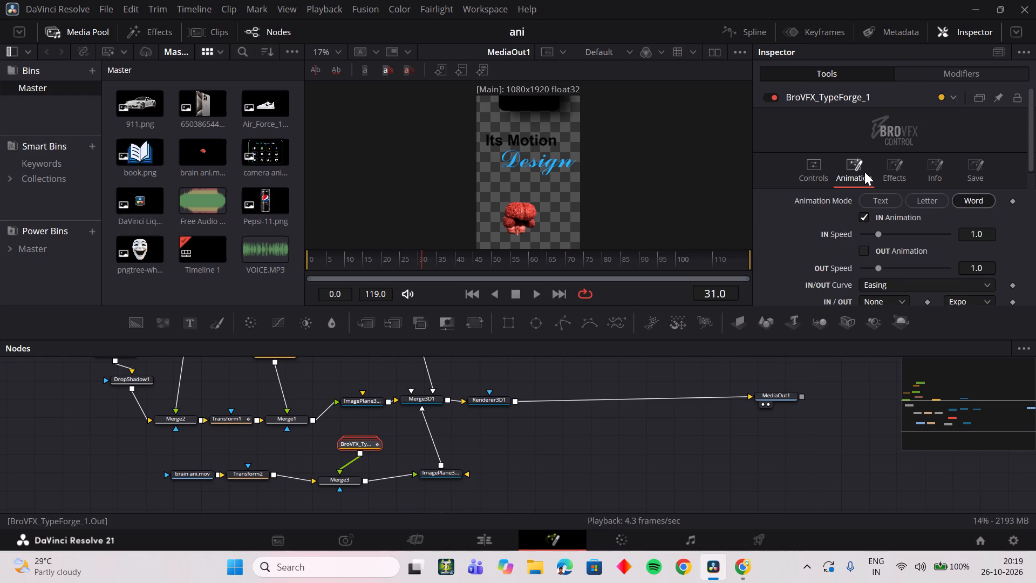
scroll(867, 237, "down", 1)
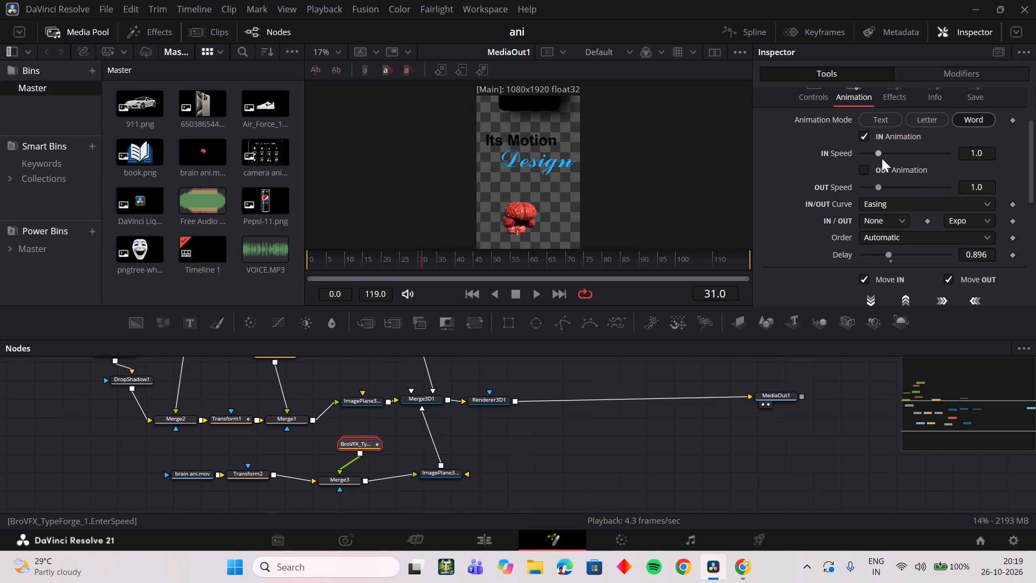
scroll(882, 158, "down", 1)
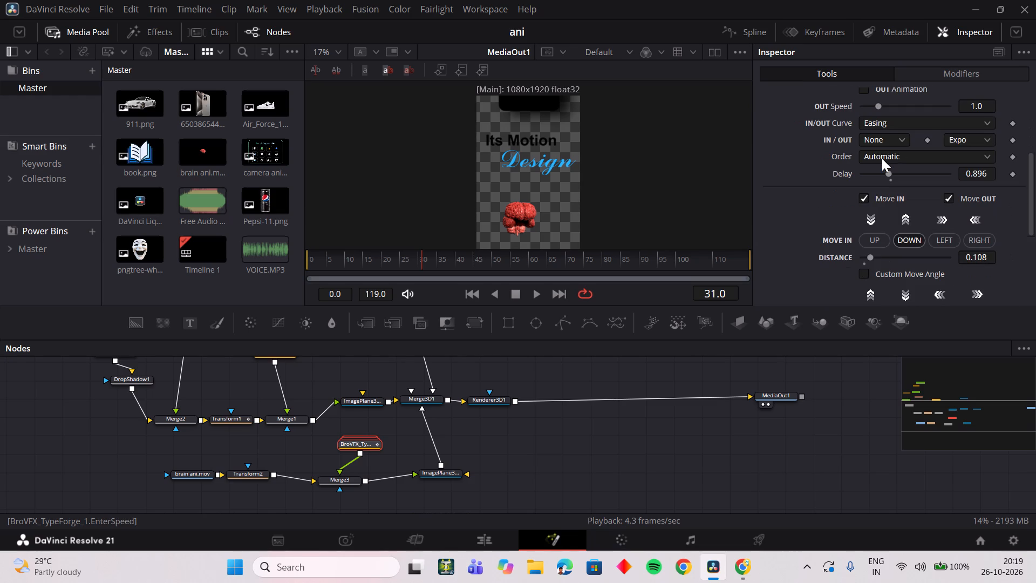
scroll(869, 195, "down", 3)
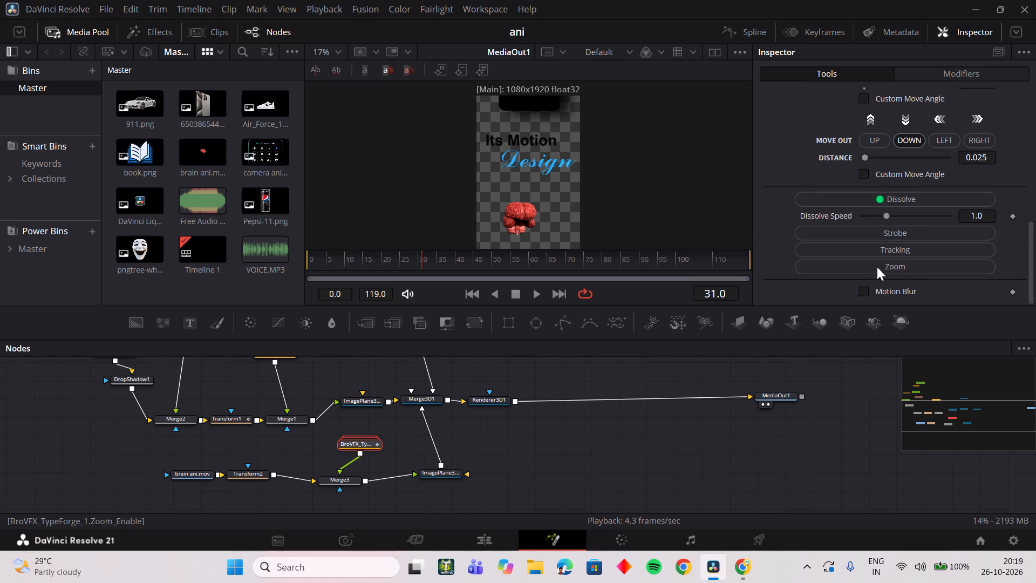
scroll(875, 282, "up", 5)
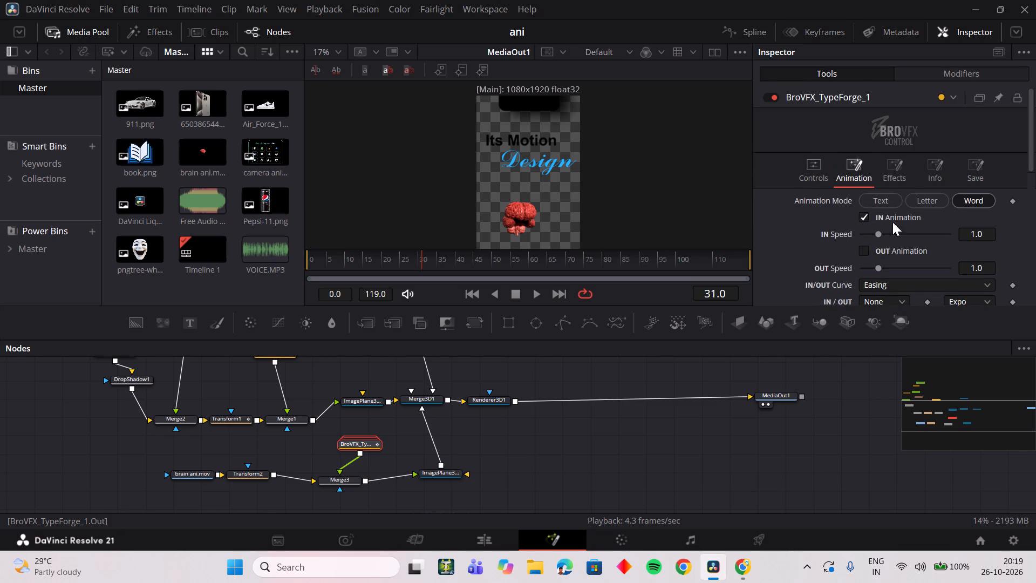
Look through the BroVFX_TypeForge_1 Effects and Controls settings, and return to its Animation settings.
left_click(904, 171)
scroll(911, 186, "down", 3)
scroll(907, 189, "up", 3)
left_click(844, 177)
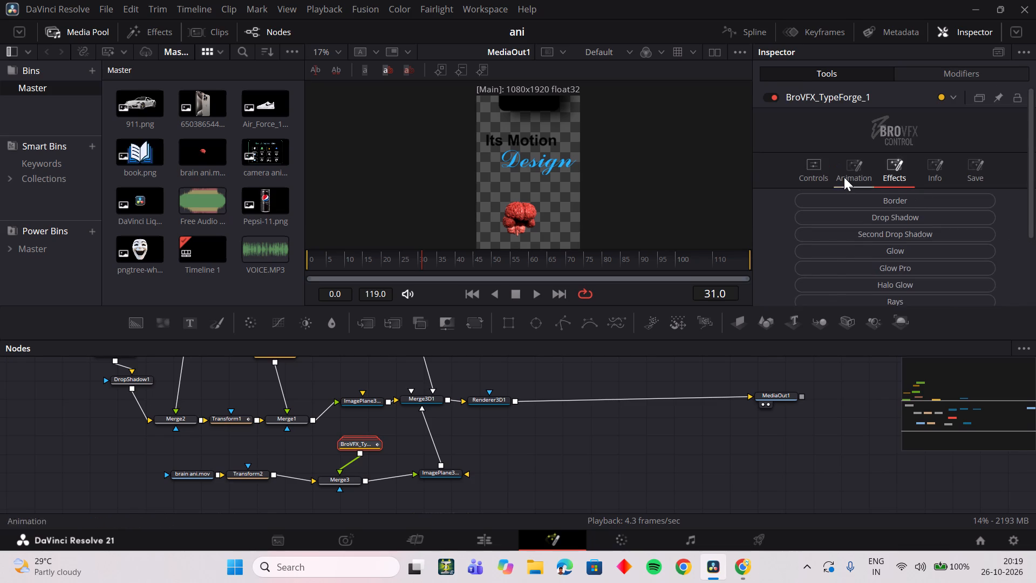
left_click(830, 174)
scroll(880, 210, "down", 5)
scroll(880, 212, "up", 5)
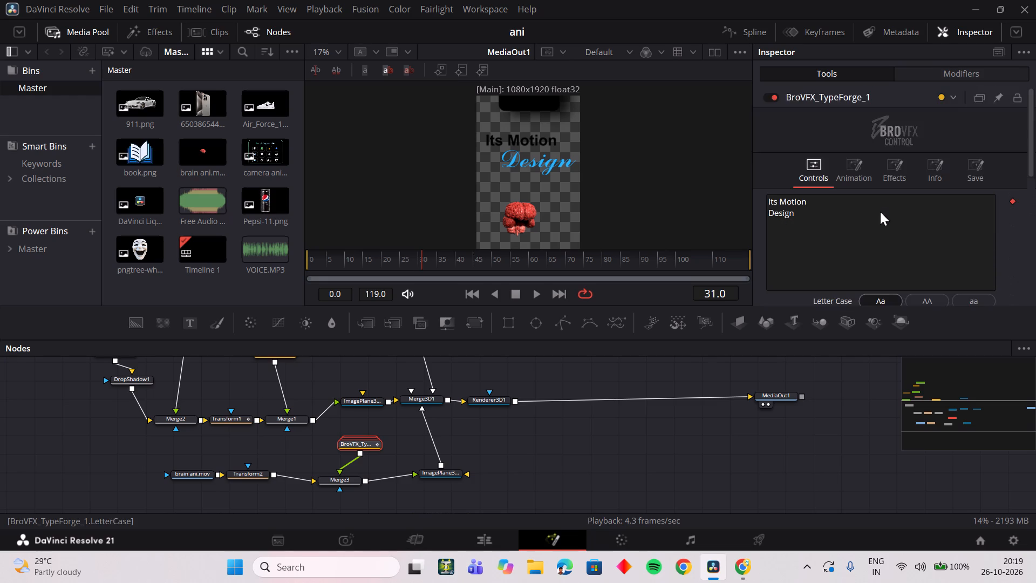
scroll(880, 212, "down", 4)
scroll(880, 212, "up", 5)
left_click(844, 178)
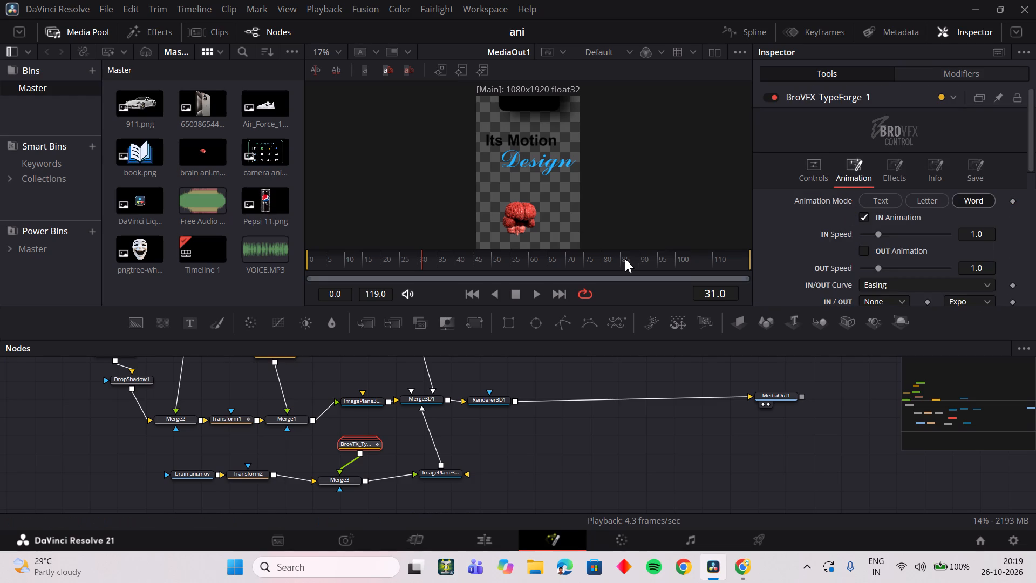
Scrub between about frames 19 and 37 to review the "Its Motion Design" text during the camera move, ending at frame 37.
left_click_drag(412, 263, 417, 262)
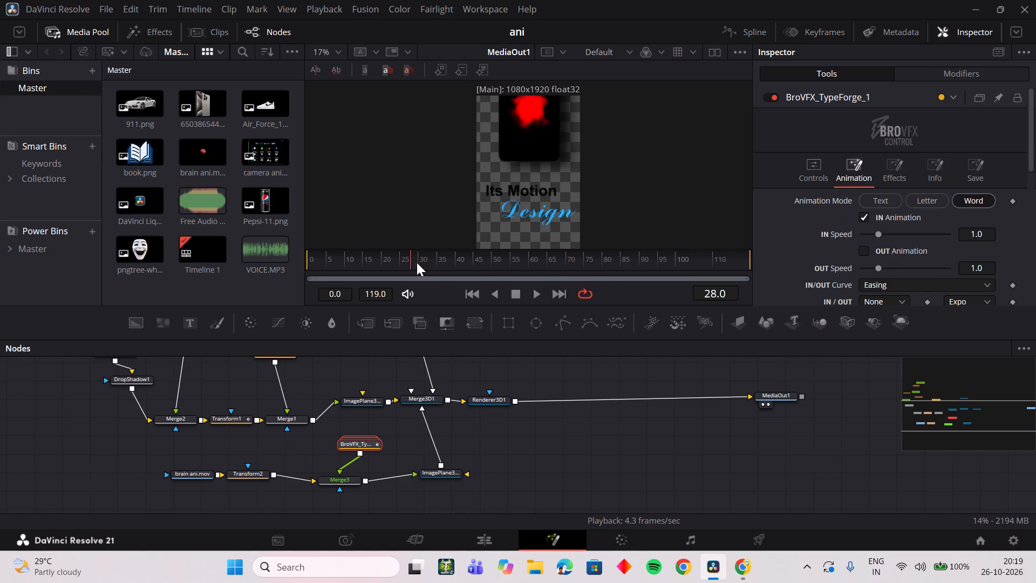
left_click_drag(417, 262, 446, 257)
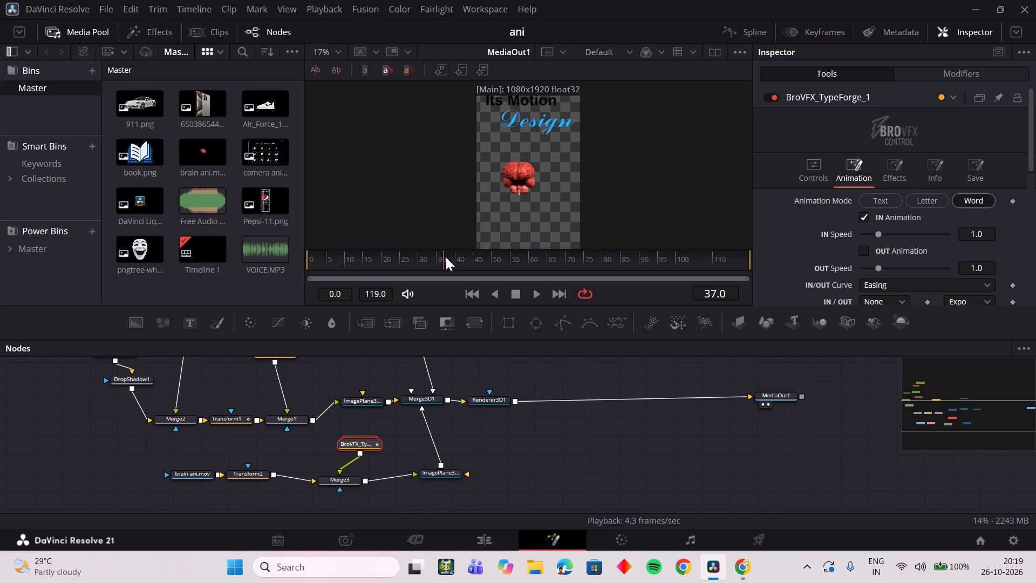
left_click_drag(446, 257, 417, 263)
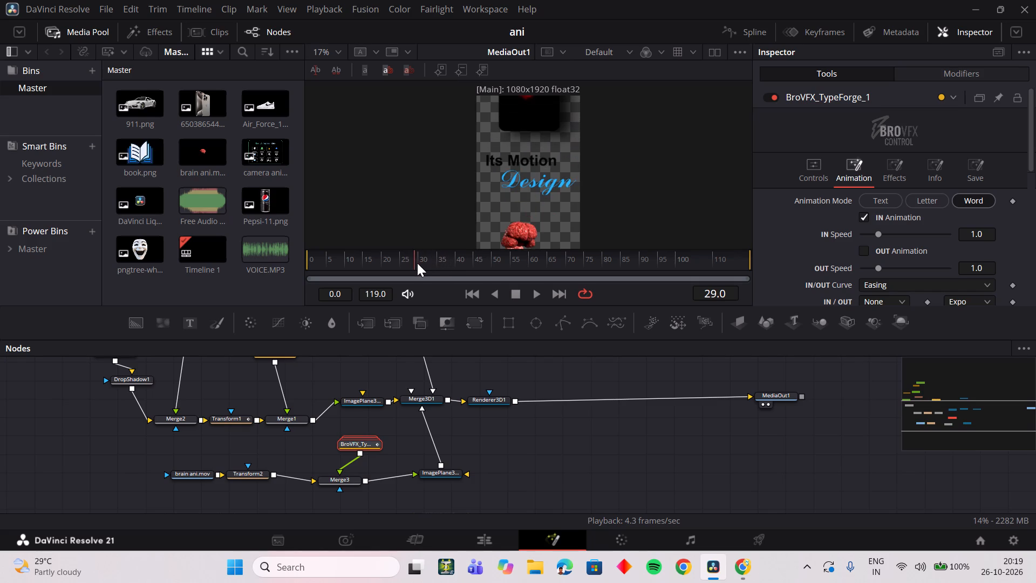
left_click_drag(417, 263, 381, 269)
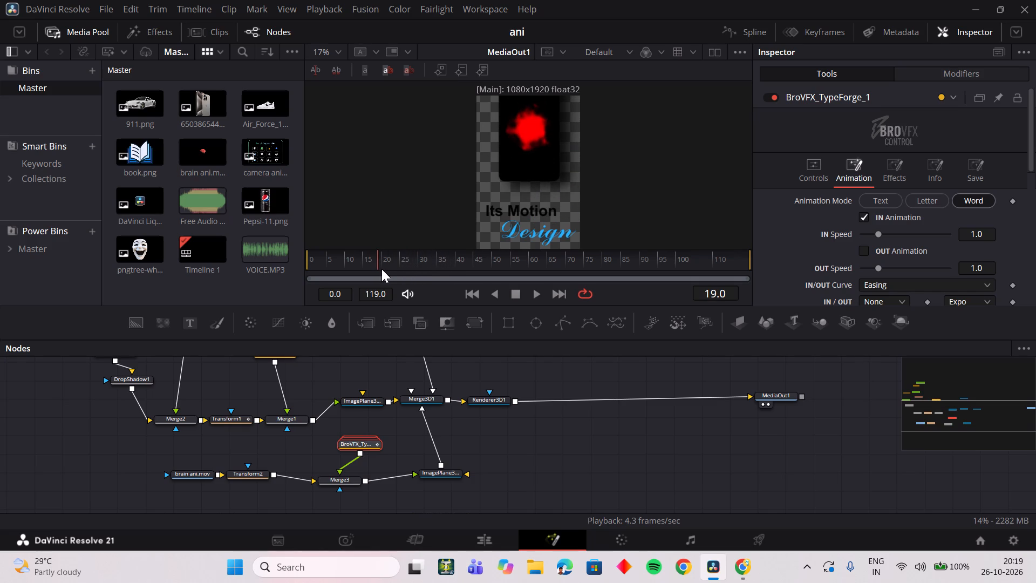
left_click_drag(381, 269, 377, 269)
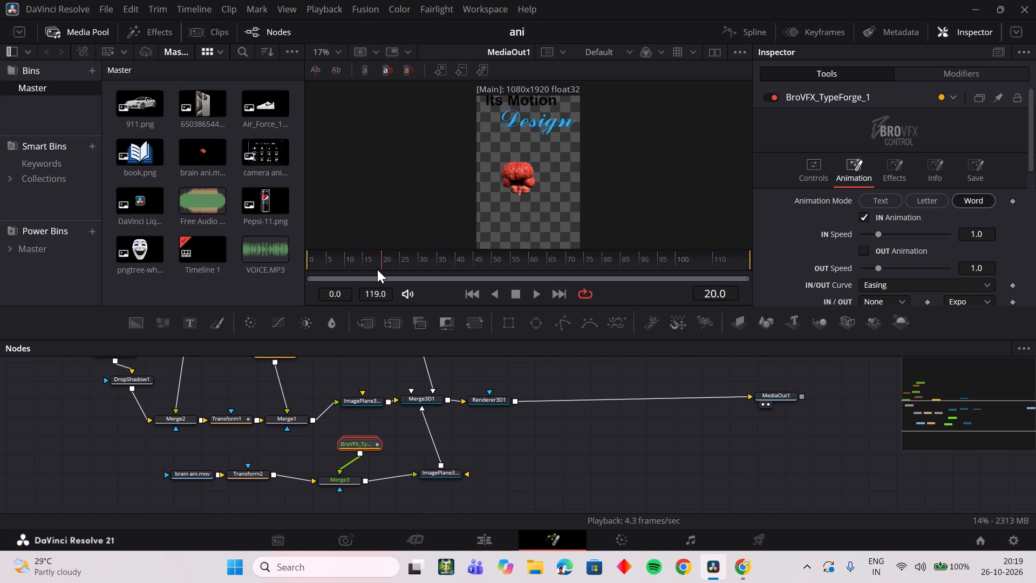
left_click_drag(377, 269, 434, 265)
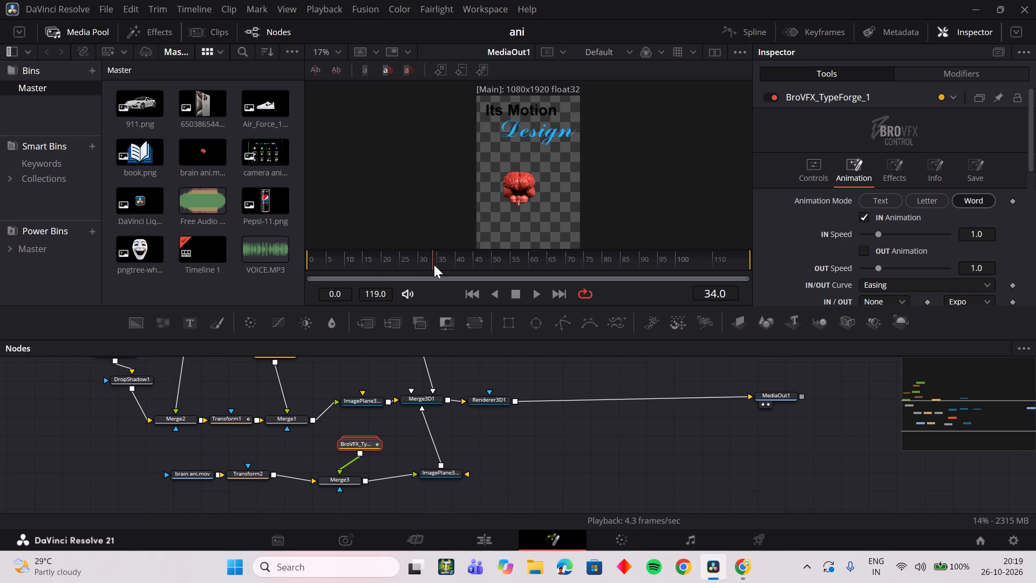
left_click_drag(434, 265, 427, 268)
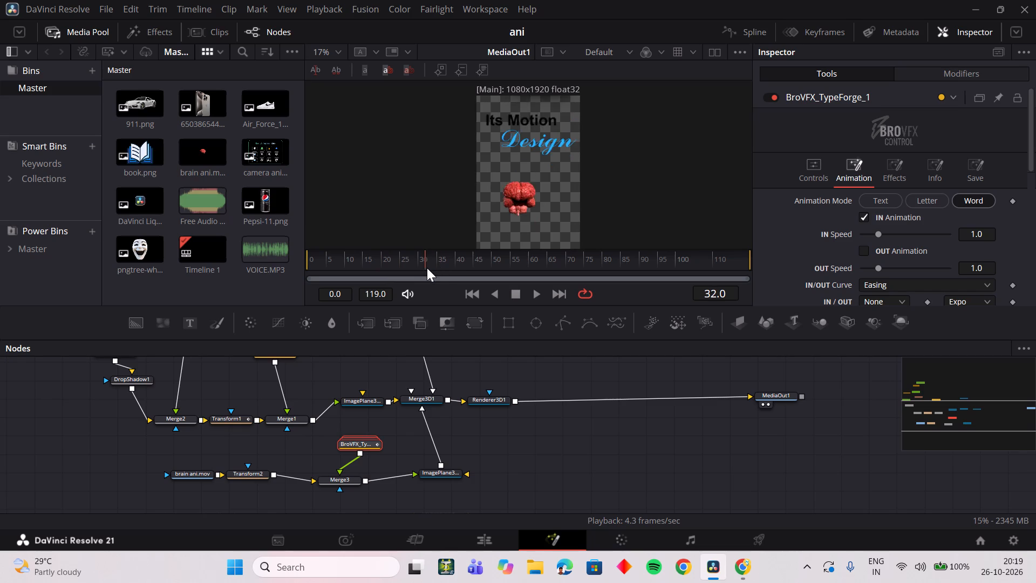
left_click_drag(427, 268, 439, 264)
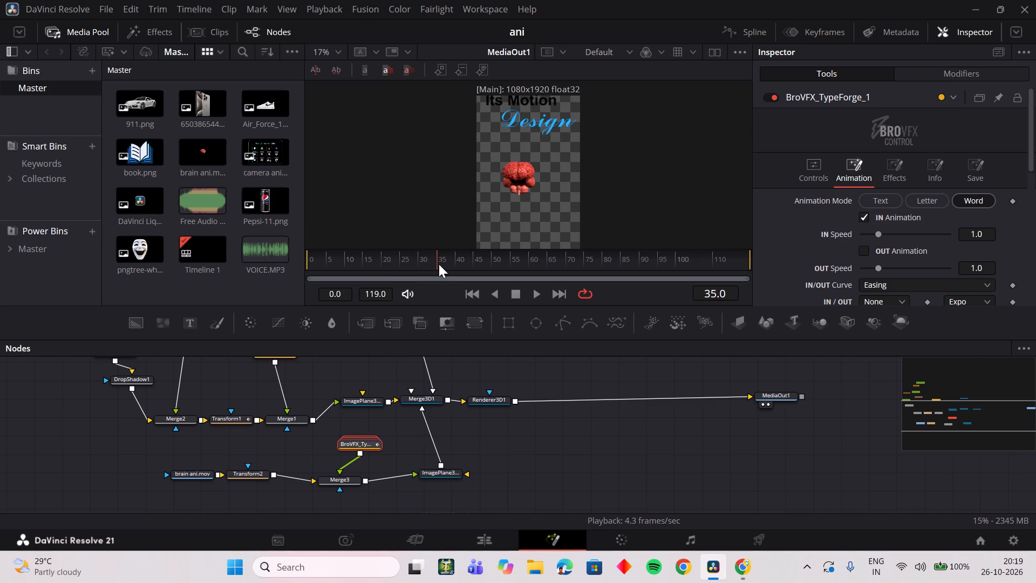
left_click_drag(439, 264, 447, 263)
scroll(497, 211, "up", 2)
scroll(498, 211, "down", 2)
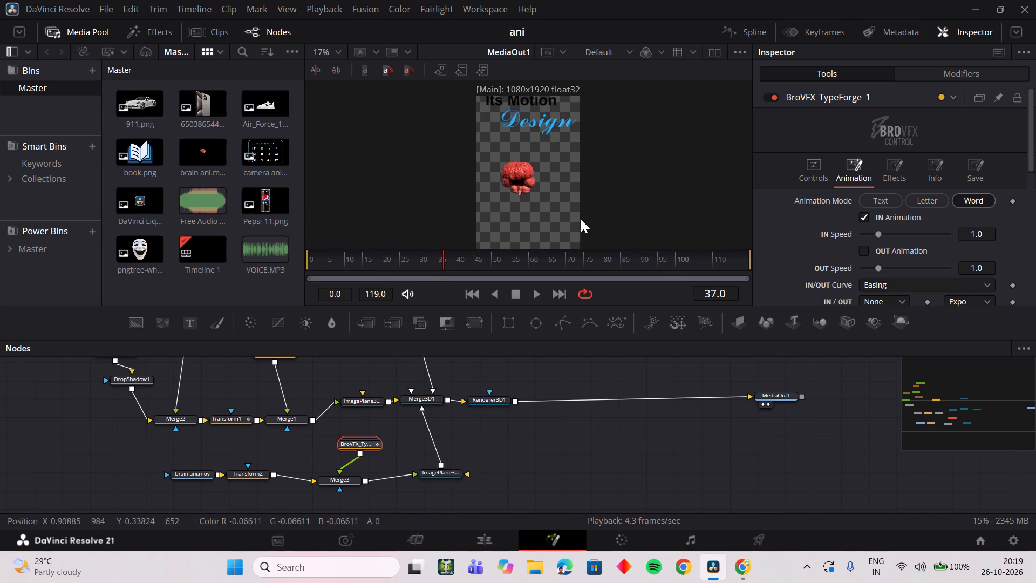
Lower the "Its Motion Design" text by setting its Position Y to 0.845.
left_click(817, 167)
scroll(898, 190, "down", 2)
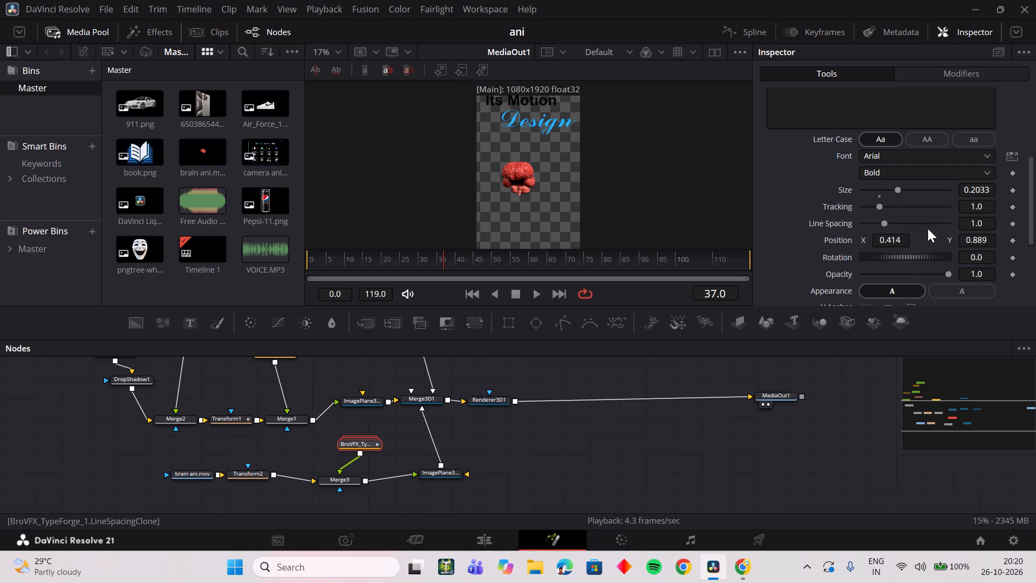
left_click(978, 240)
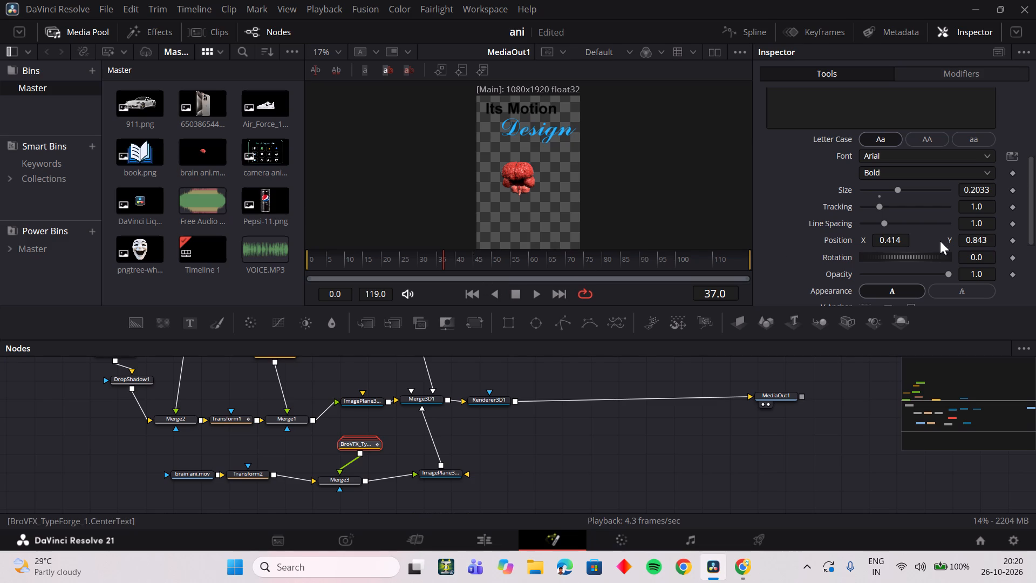
left_click(983, 238)
left_click(991, 238)
key("BackSpace")
key("5")
left_click(798, 212)
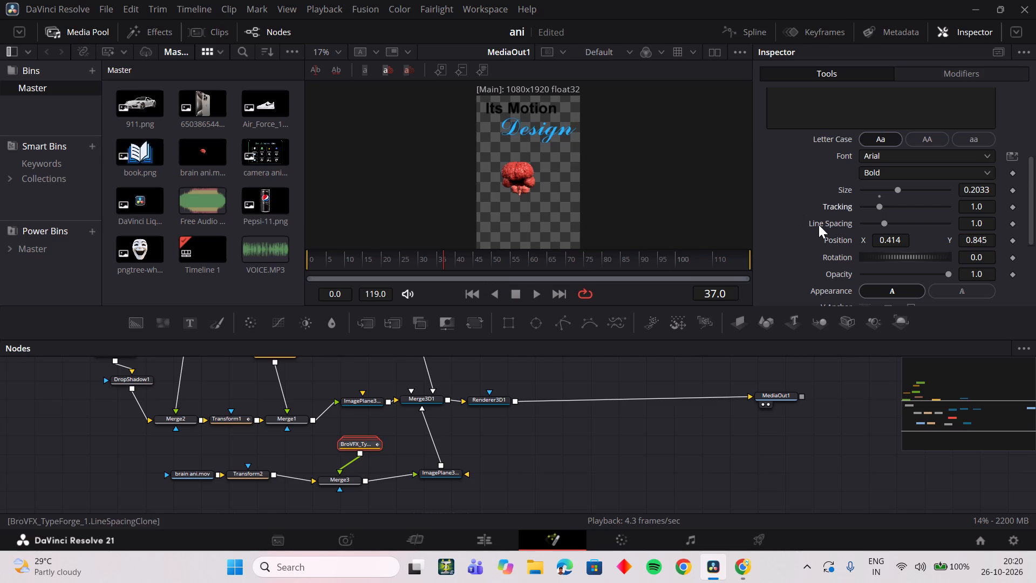
Examine the BroVFX_TypeForge_1 Animation settings, including speed, order, delay and move options, and check its curves in the Spline editor.
scroll(870, 223, "up", 2)
left_click(889, 173)
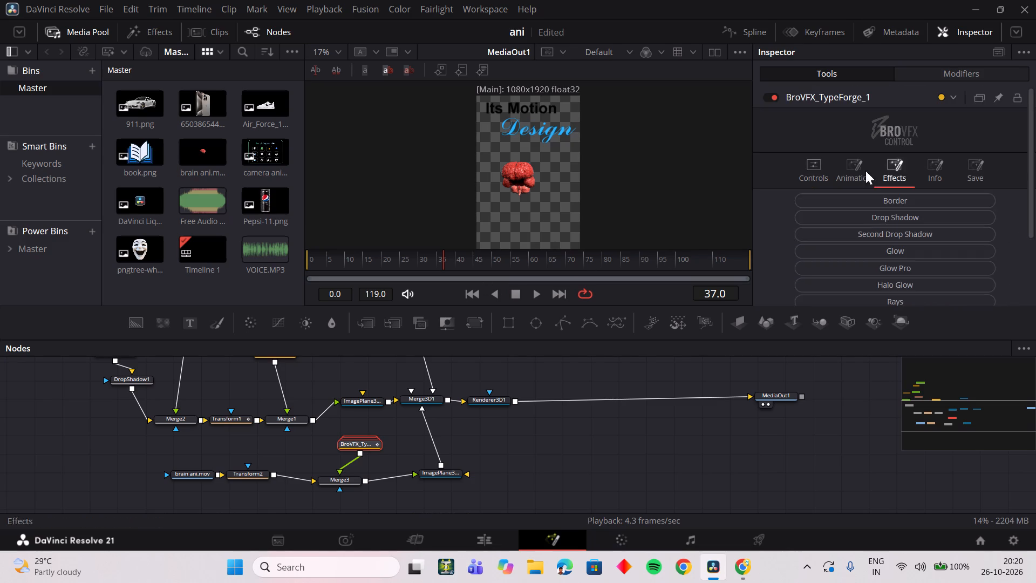
left_click(838, 169)
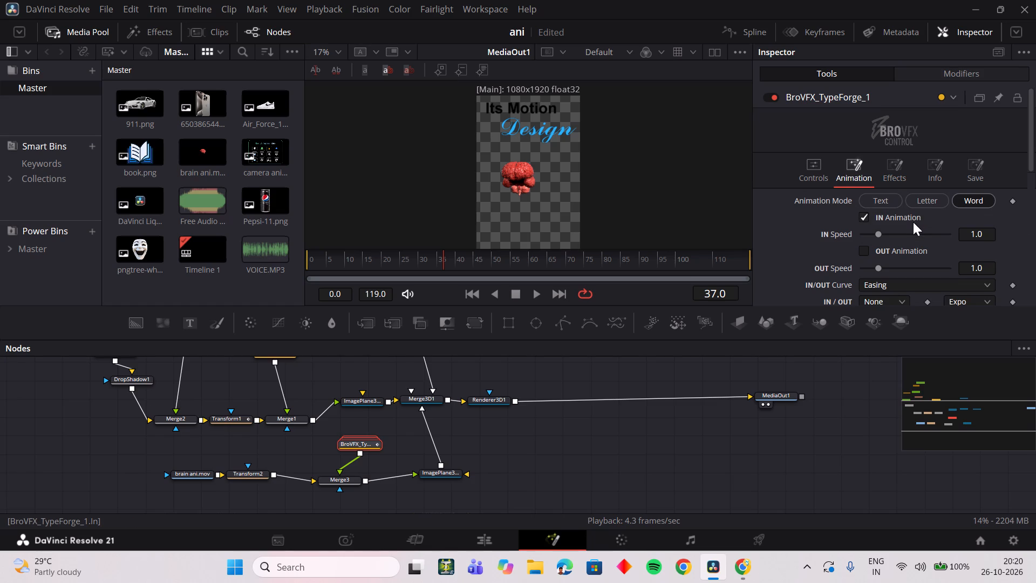
scroll(845, 254, "down", 1)
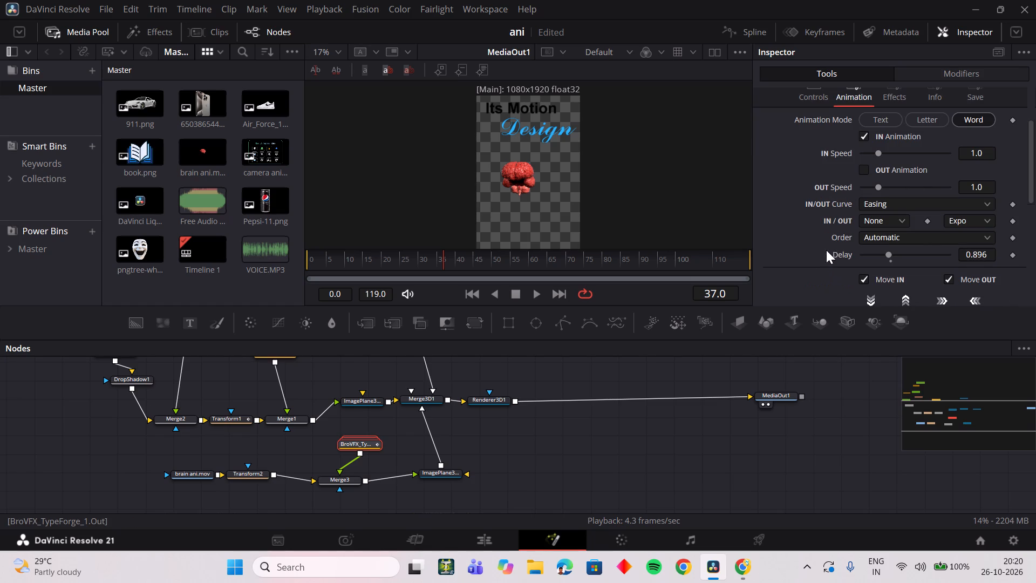
left_click(923, 236)
left_click(923, 236)
scroll(894, 253, "down", 1)
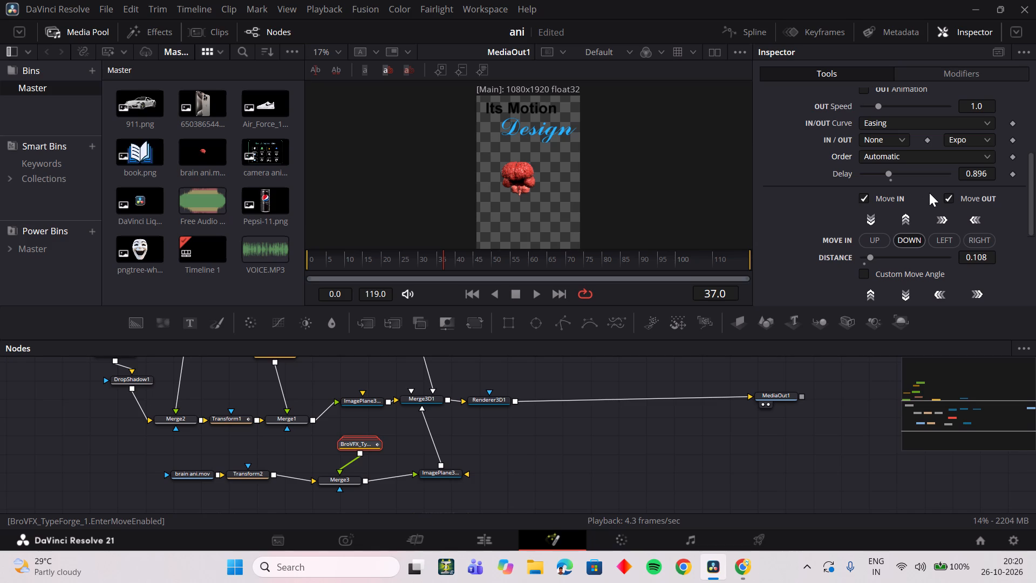
scroll(929, 193, "down", 1)
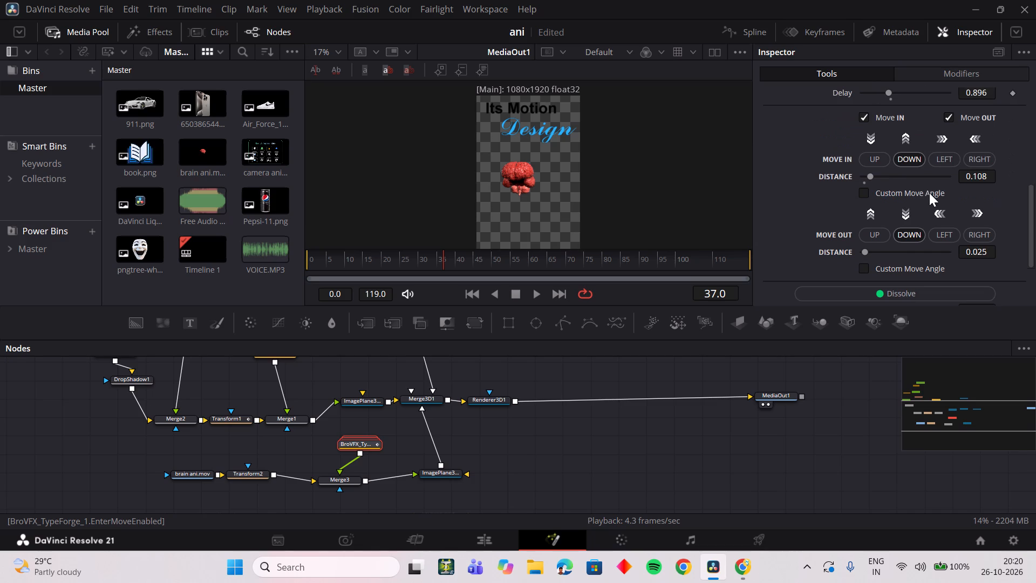
scroll(929, 193, "up", 2)
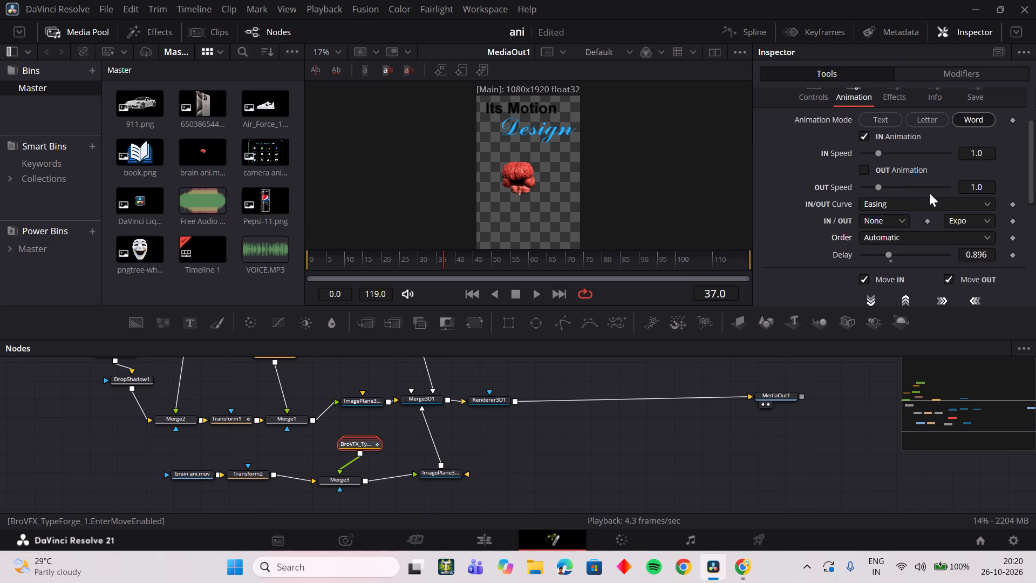
scroll(929, 193, "up", 1)
left_click(754, 24)
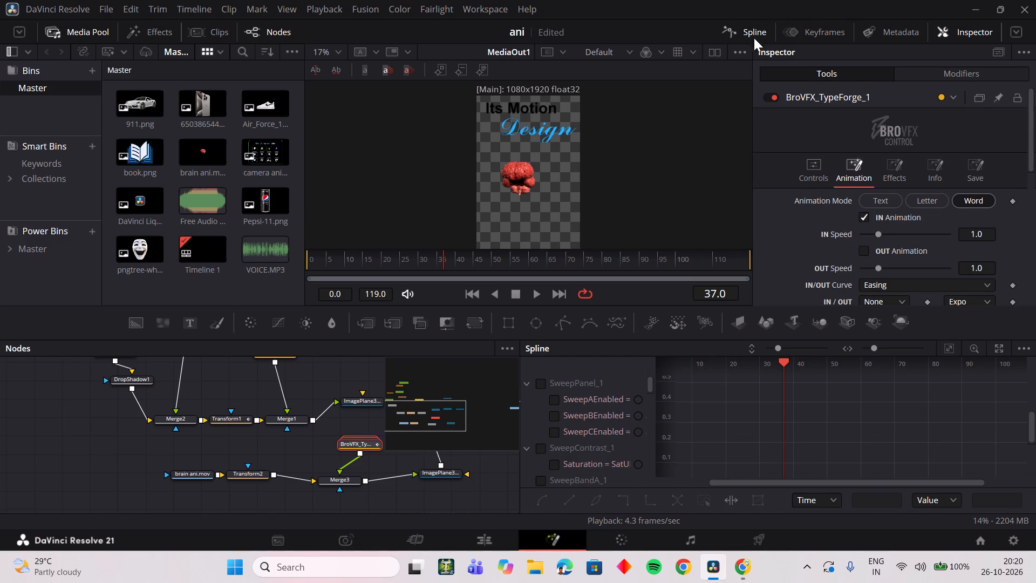
left_click(758, 33)
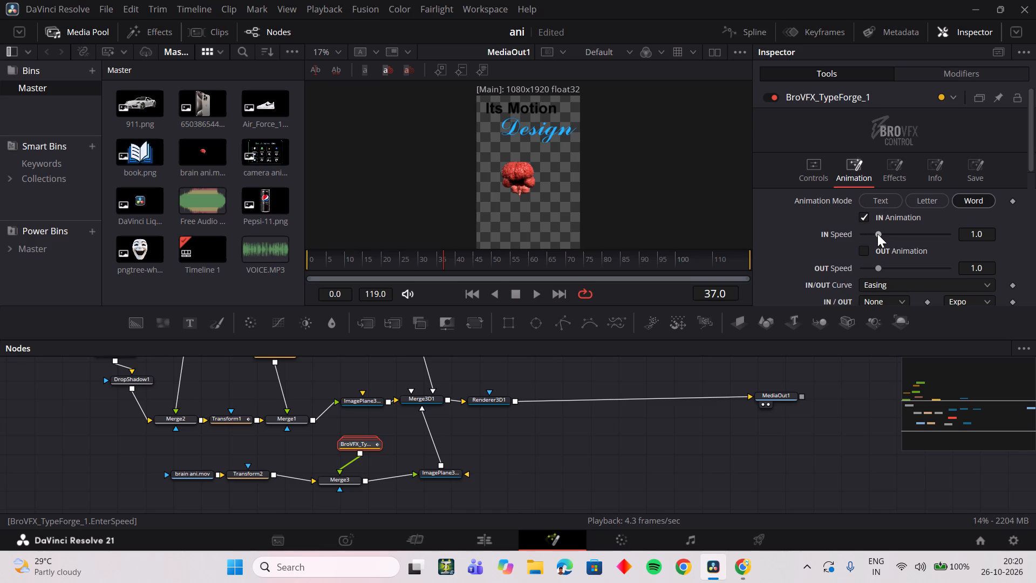
left_click(751, 37)
left_click(751, 37)
Scrub between frames 15 and 37 to review the text timing during the camera move, ending at frame 30.
scroll(890, 184, "down", 1)
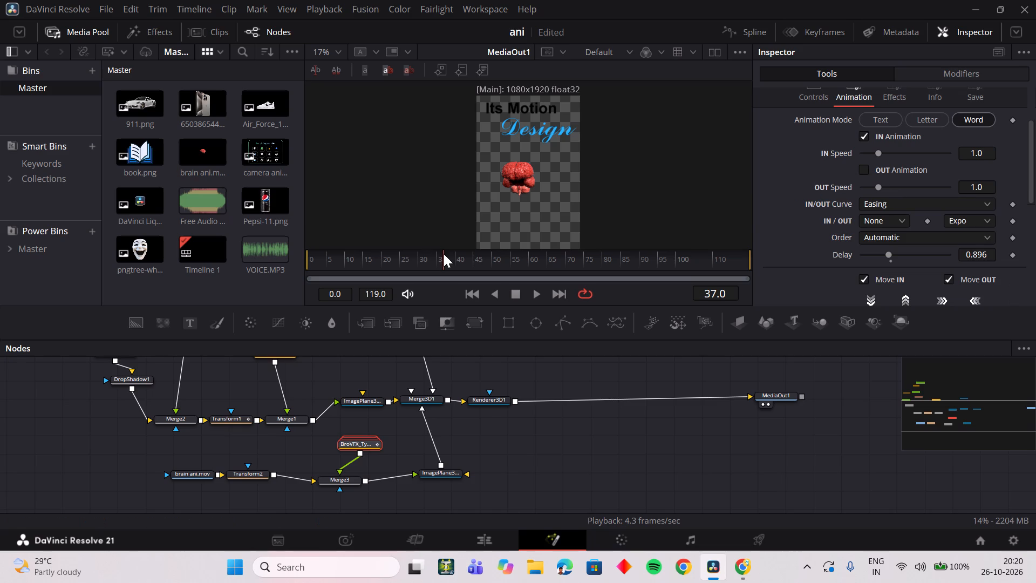
left_click_drag(445, 256, 380, 265)
right_click(624, 289)
left_click(651, 297)
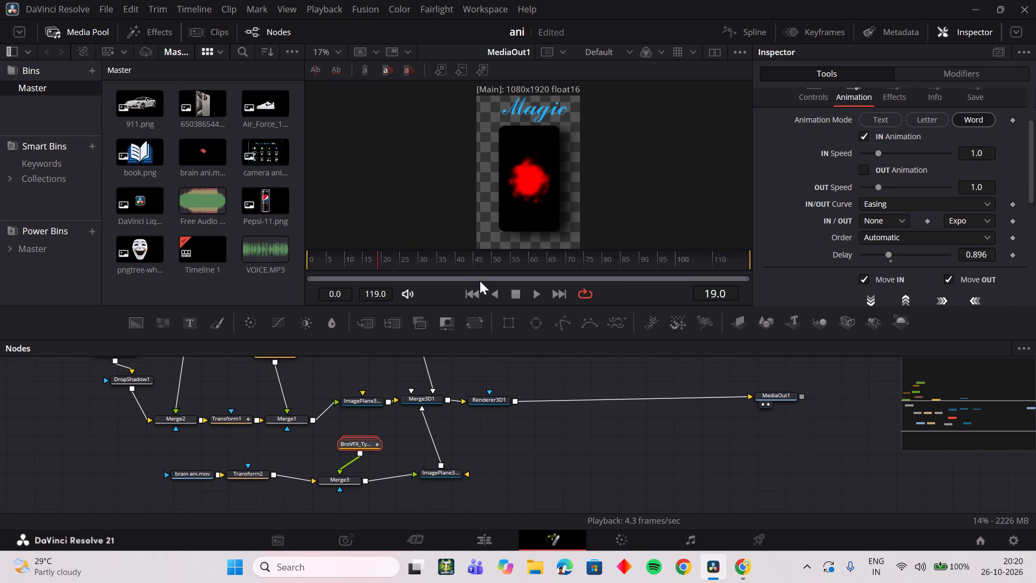
left_click_drag(403, 258, 366, 267)
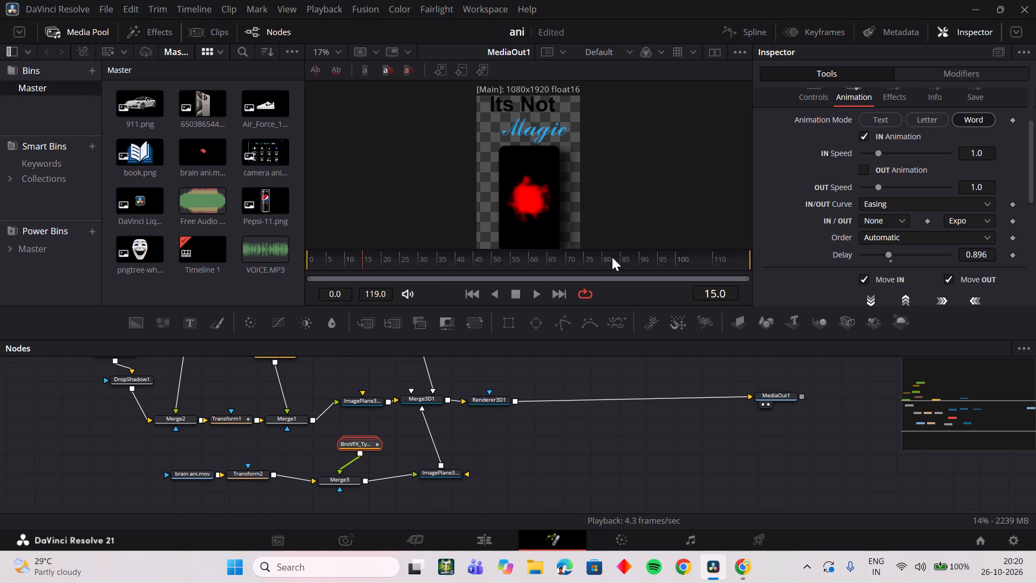
right_click(622, 296)
left_click(329, 6)
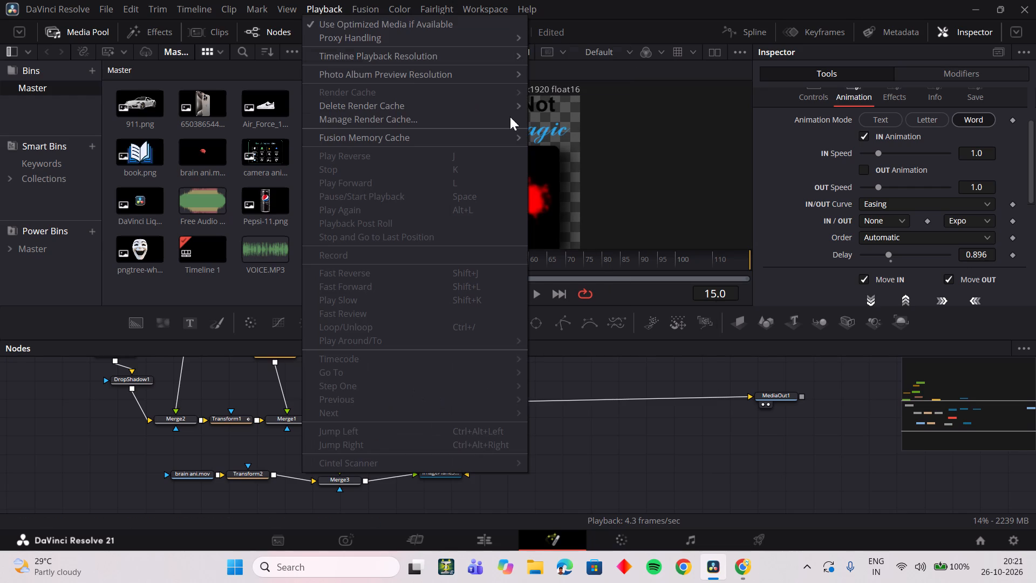
left_click(640, 287)
left_click_drag(374, 259, 391, 260)
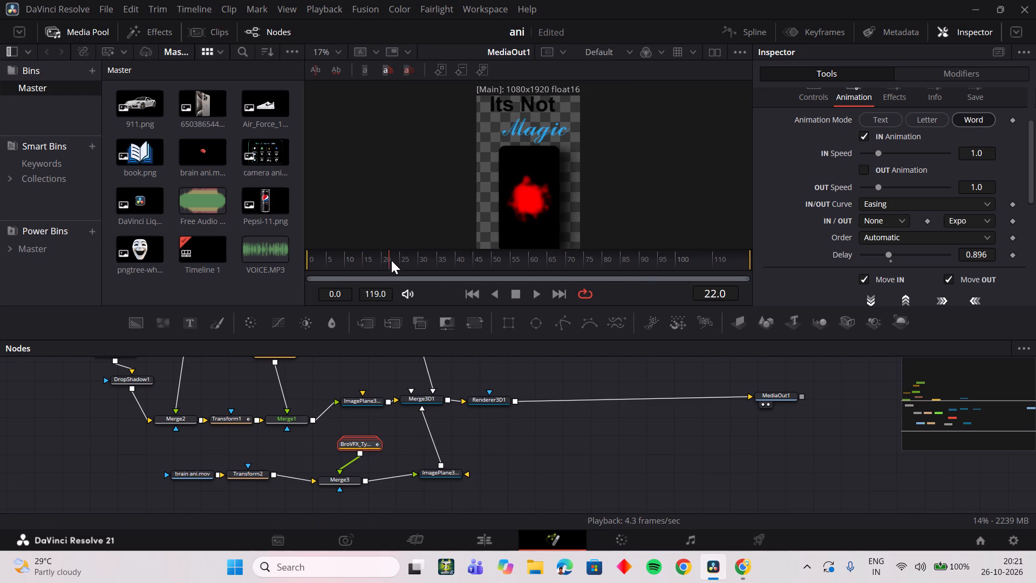
left_click_drag(391, 260, 421, 261)
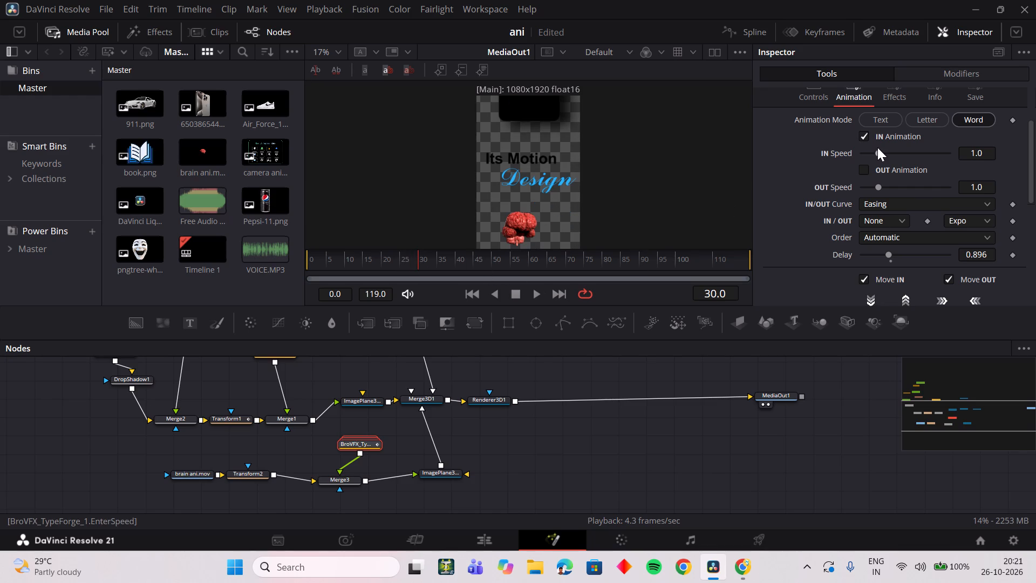
Set the "Its Motion Design" text's IN Speed to 0.37 and scrub between frames 22 and 28 to check it.
left_click_drag(877, 147, 908, 152)
left_click_drag(908, 152, 867, 162)
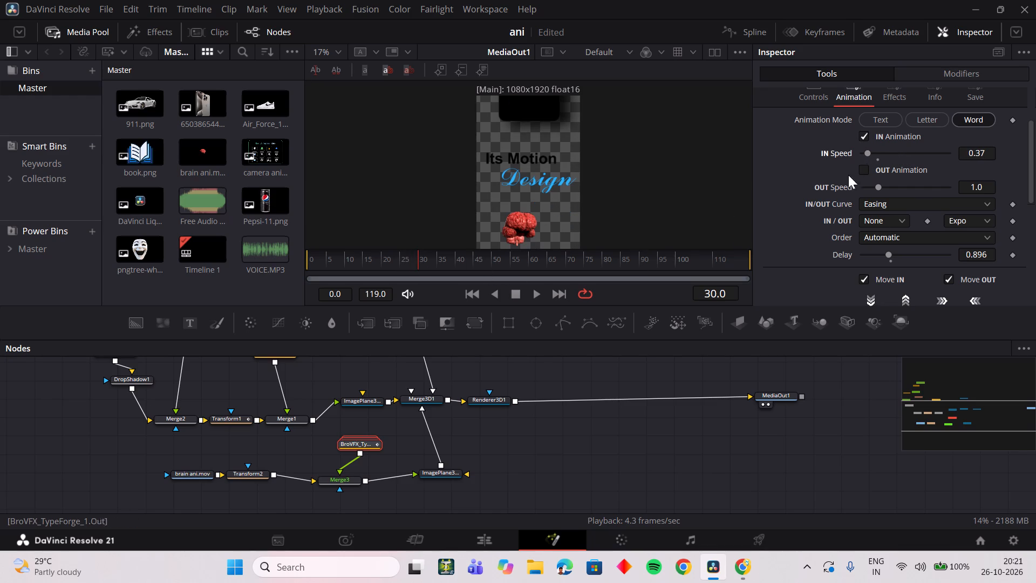
left_click_drag(425, 267, 390, 267)
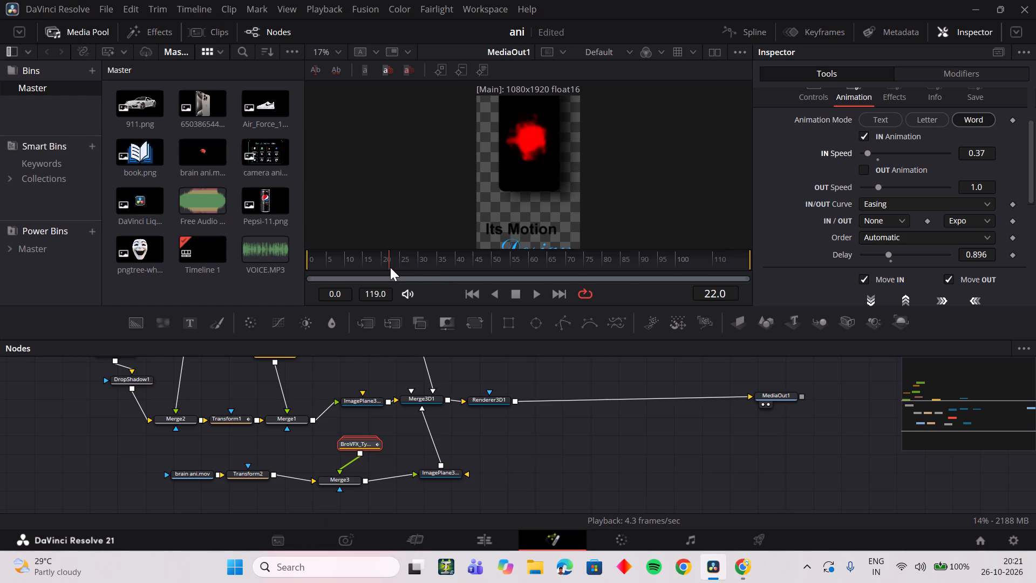
left_click_drag(390, 267, 414, 268)
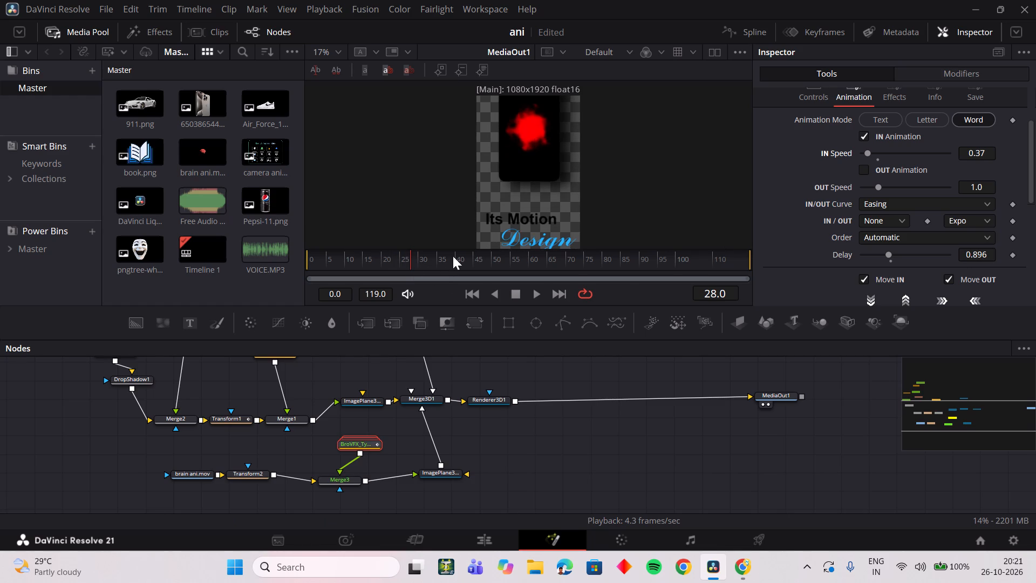
Look through the BroVFX_TypeForge_1 Animation settings again for a way to control when the text animation starts.
scroll(813, 228, "up", 4)
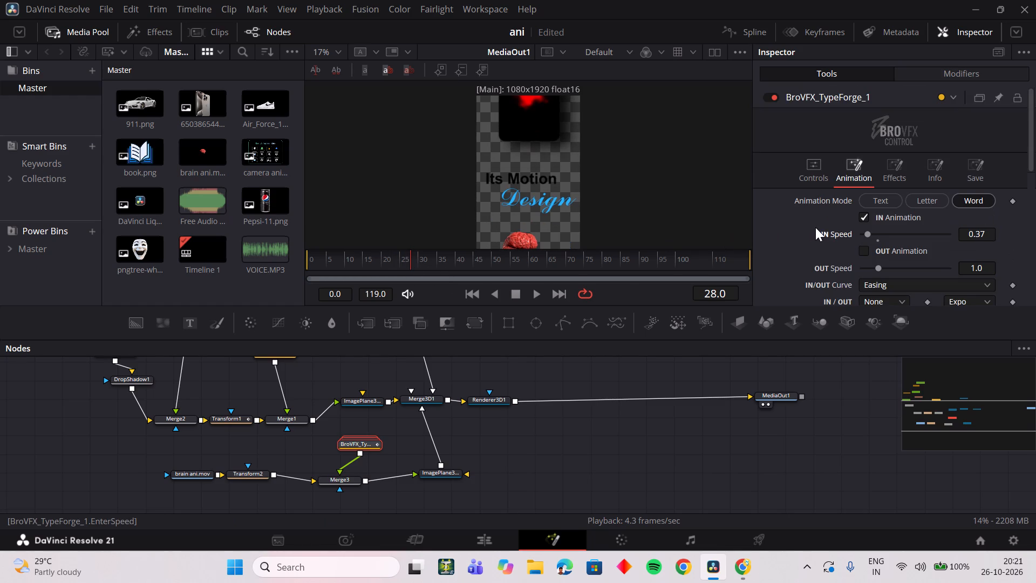
scroll(815, 227, "down", 7)
scroll(815, 227, "up", 6)
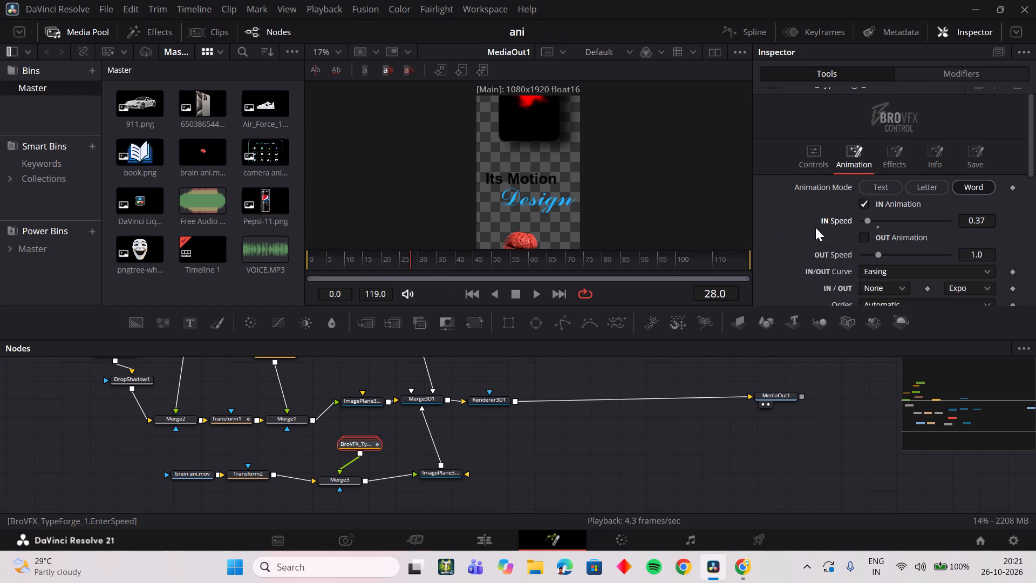
left_click(809, 181)
scroll(882, 237, "down", 4)
scroll(882, 239, "up", 3)
left_click(852, 121)
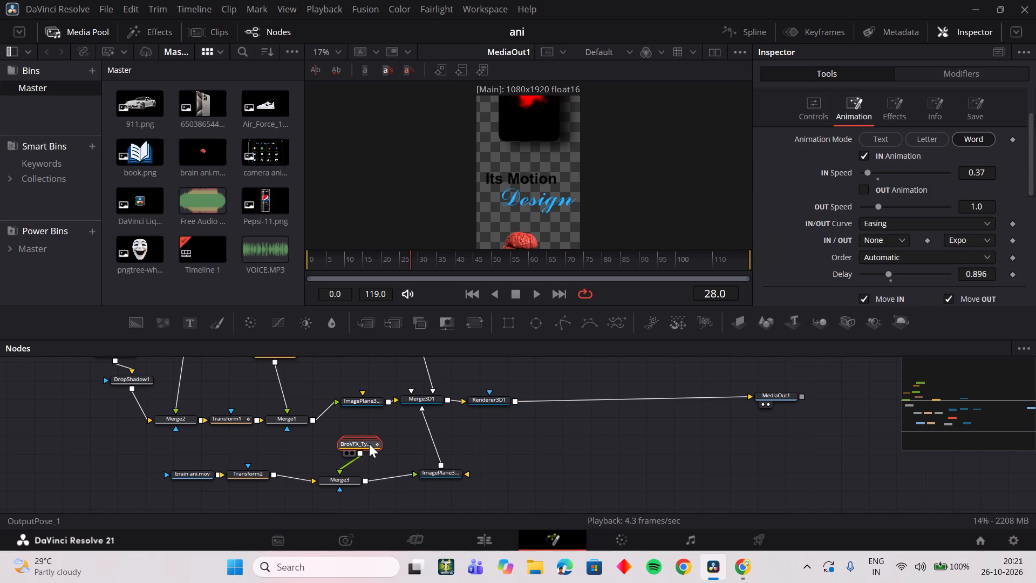
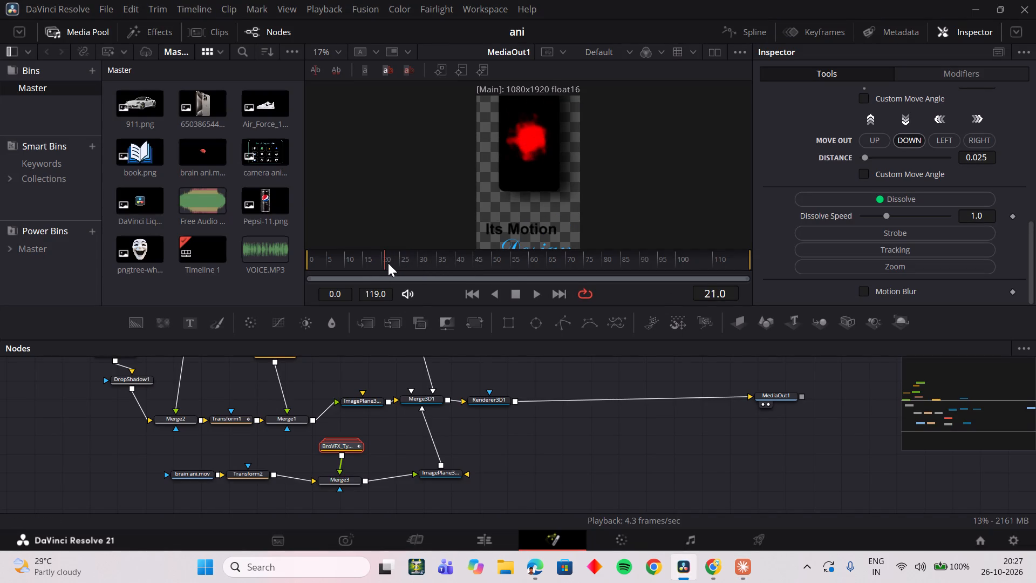
left_click_drag(388, 263, 421, 259)
scroll(820, 232, "up", 4)
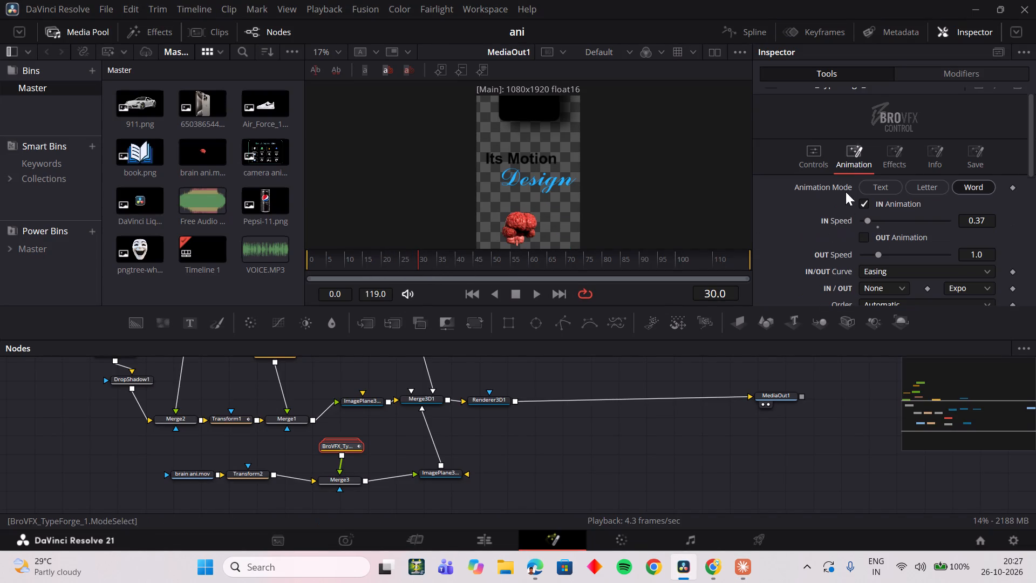
left_click(883, 165)
left_click(857, 160)
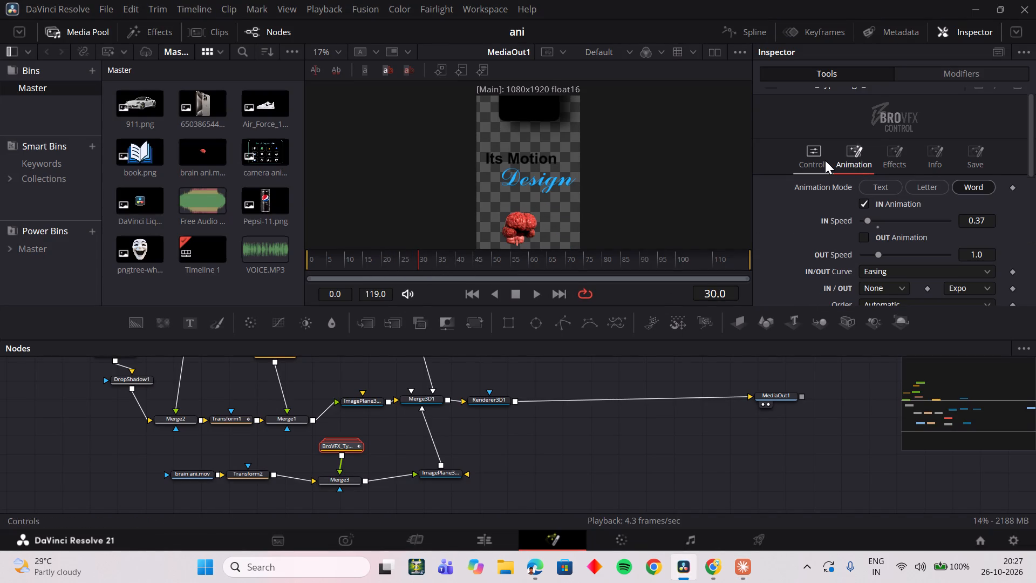
left_click(825, 160)
scroll(863, 174, "down", 4)
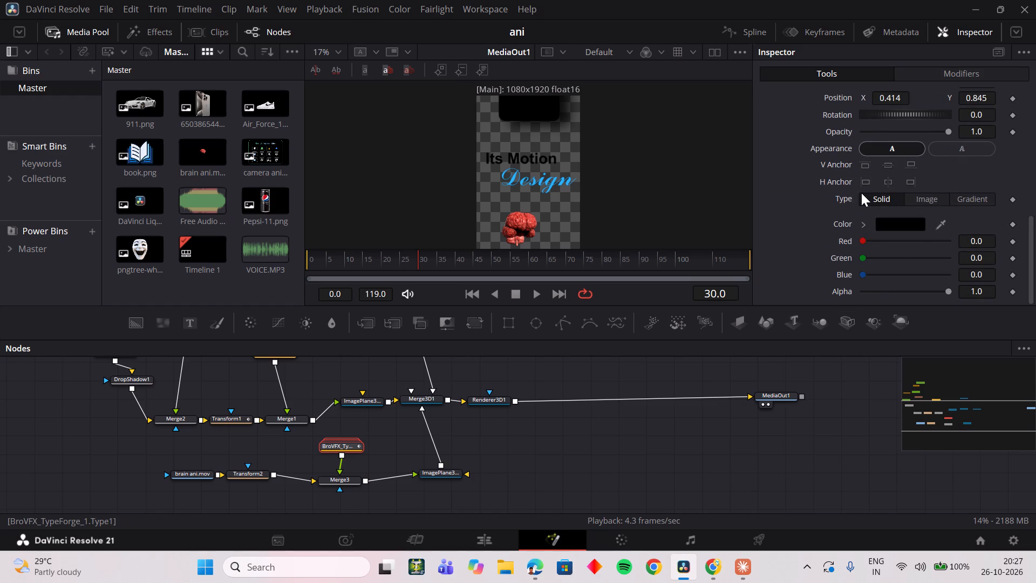
scroll(861, 193, "up", 5)
left_click(875, 168)
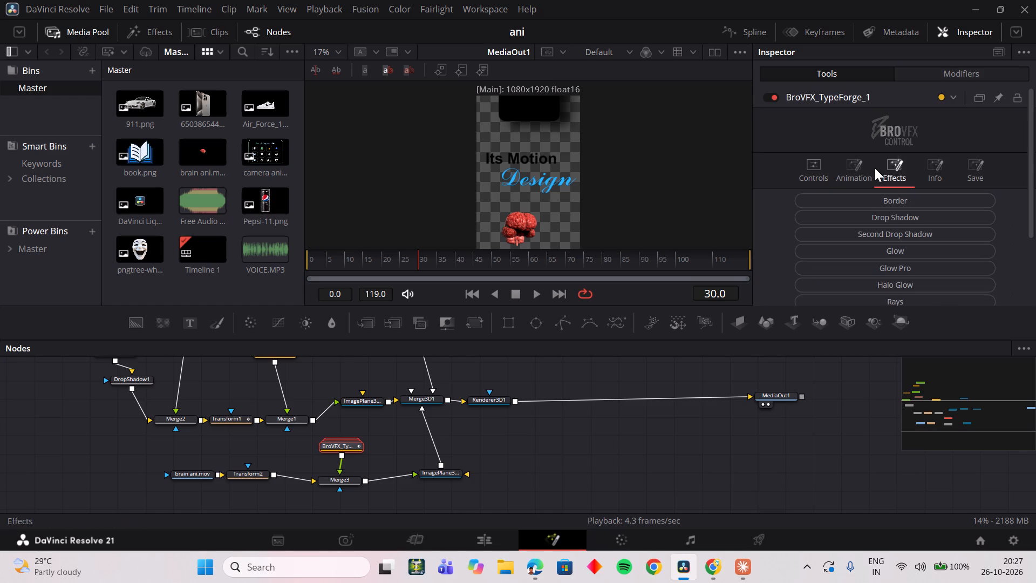
left_click(860, 172)
scroll(903, 210, "down", 2)
scroll(903, 212, "up", 1)
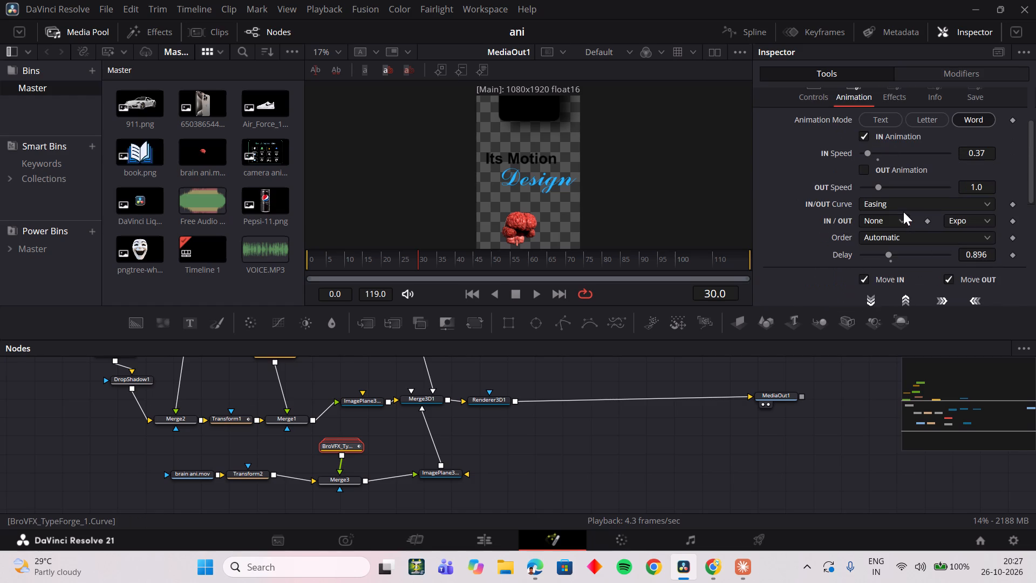
Toggle TypeForge's IN Animation off and on, set IN Speed to 1.0, and scrub the early frames to check the text.
left_click(869, 140)
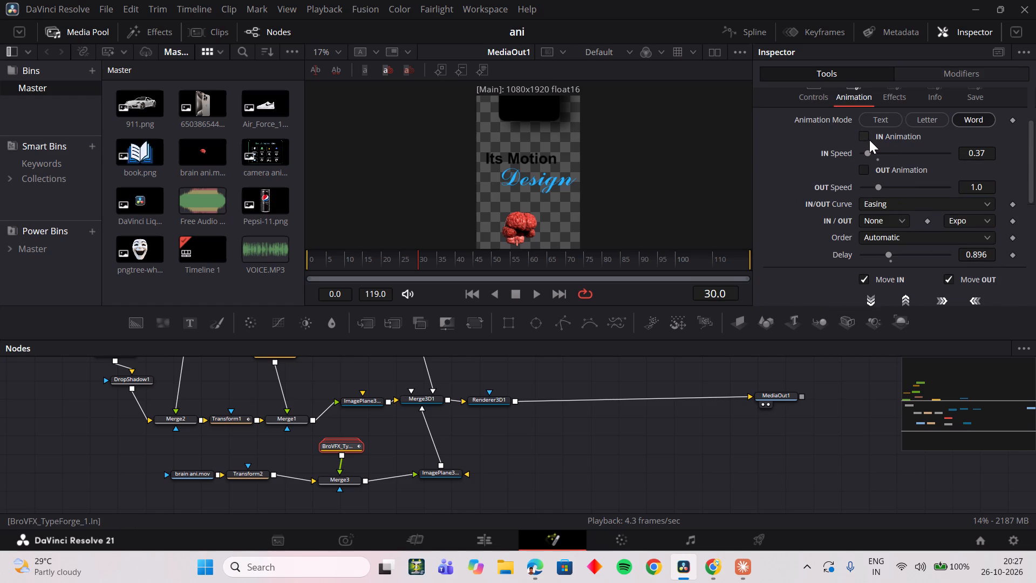
left_click(869, 140)
left_click(878, 160)
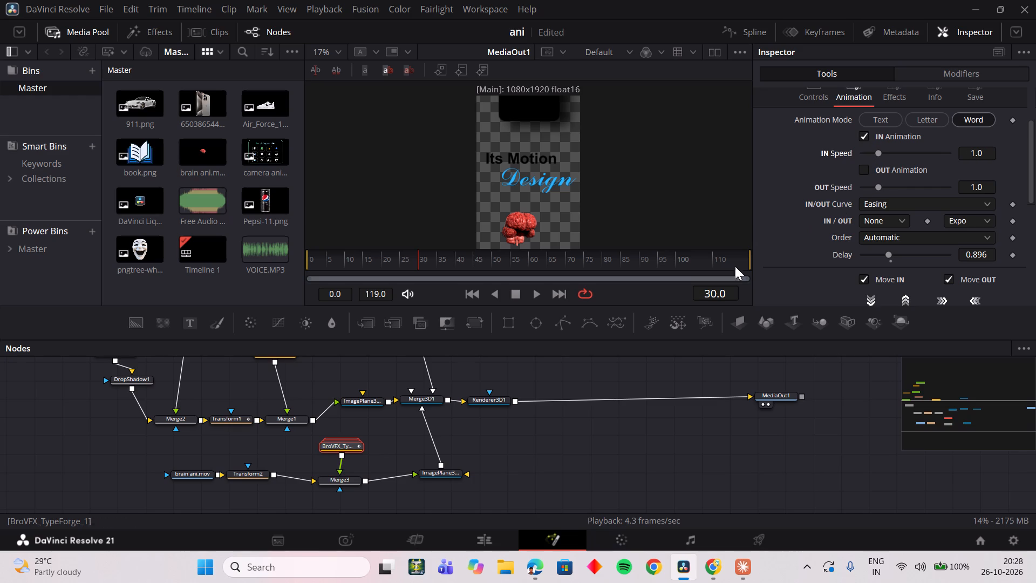
left_click_drag(411, 260, 316, 272)
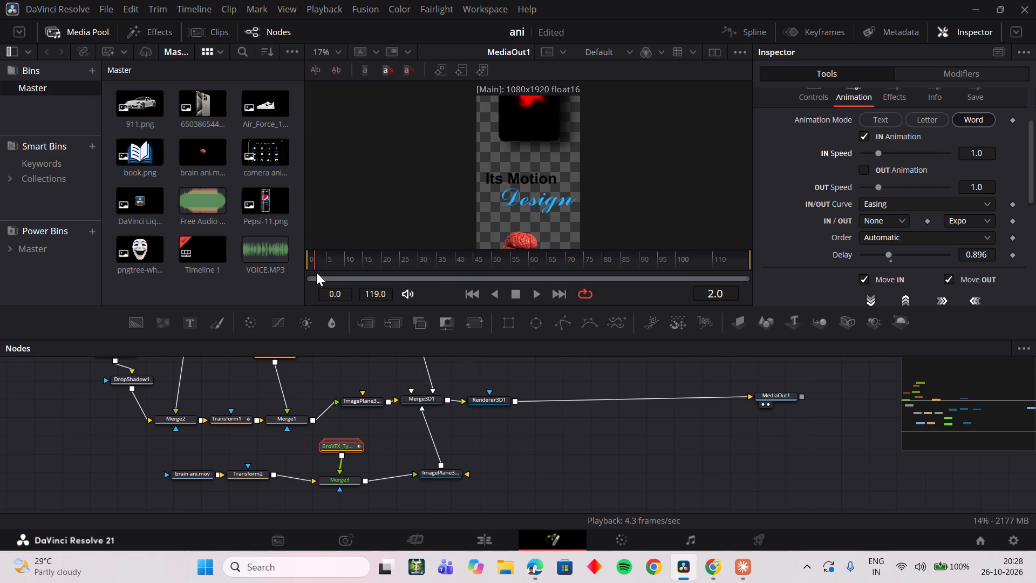
left_click_drag(316, 272, 427, 267)
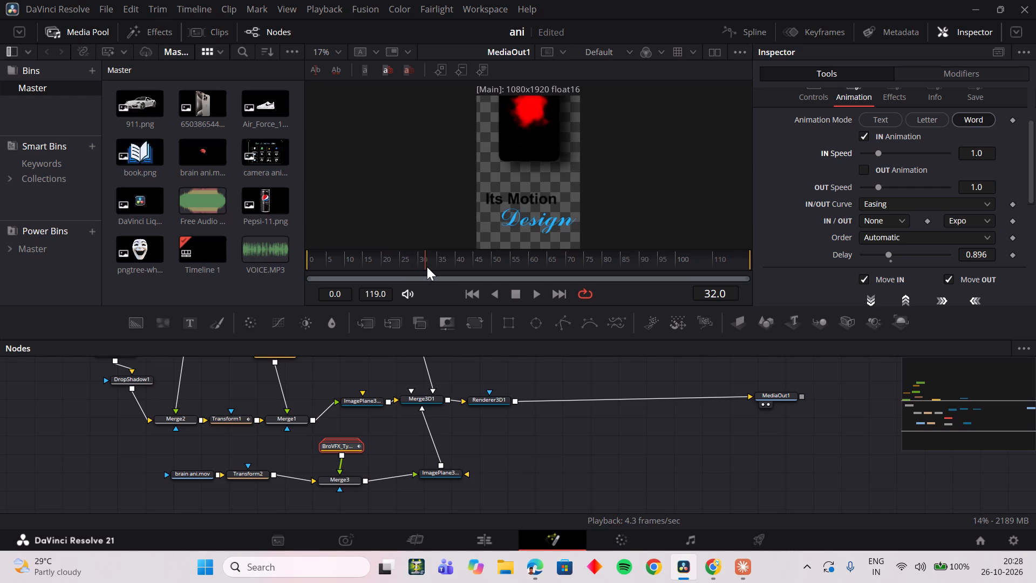
left_click_drag(427, 267, 435, 267)
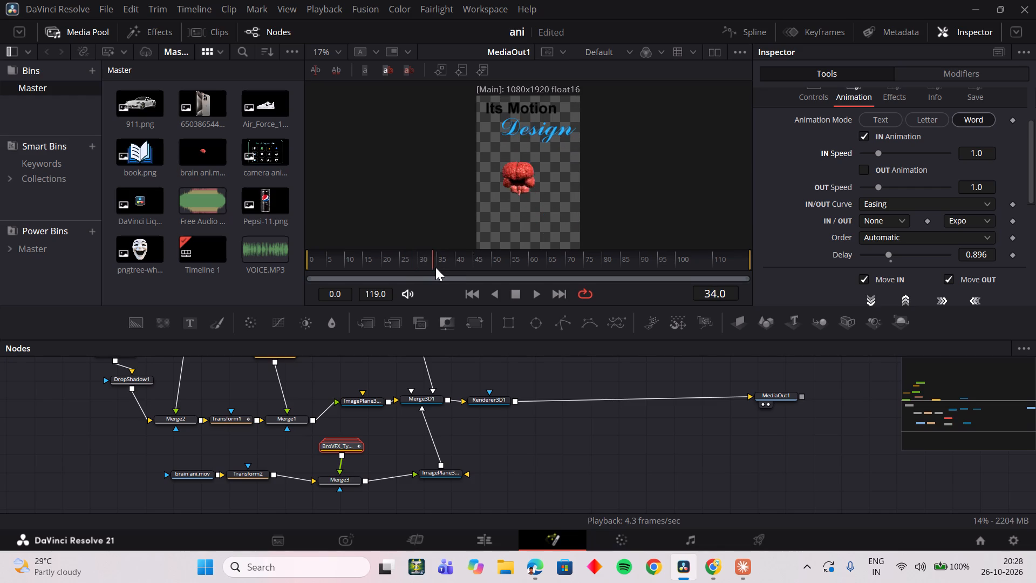
left_click_drag(435, 267, 439, 266)
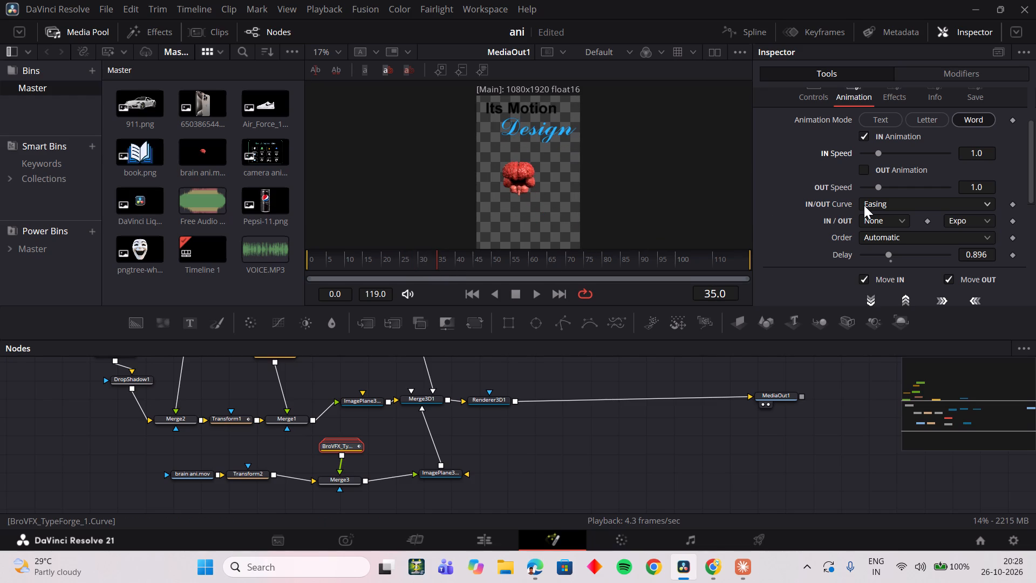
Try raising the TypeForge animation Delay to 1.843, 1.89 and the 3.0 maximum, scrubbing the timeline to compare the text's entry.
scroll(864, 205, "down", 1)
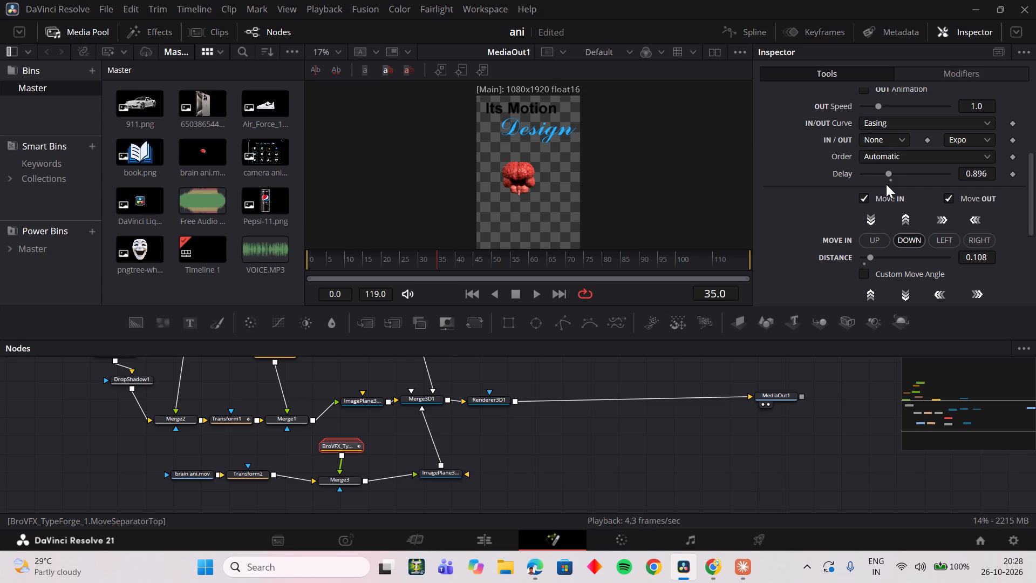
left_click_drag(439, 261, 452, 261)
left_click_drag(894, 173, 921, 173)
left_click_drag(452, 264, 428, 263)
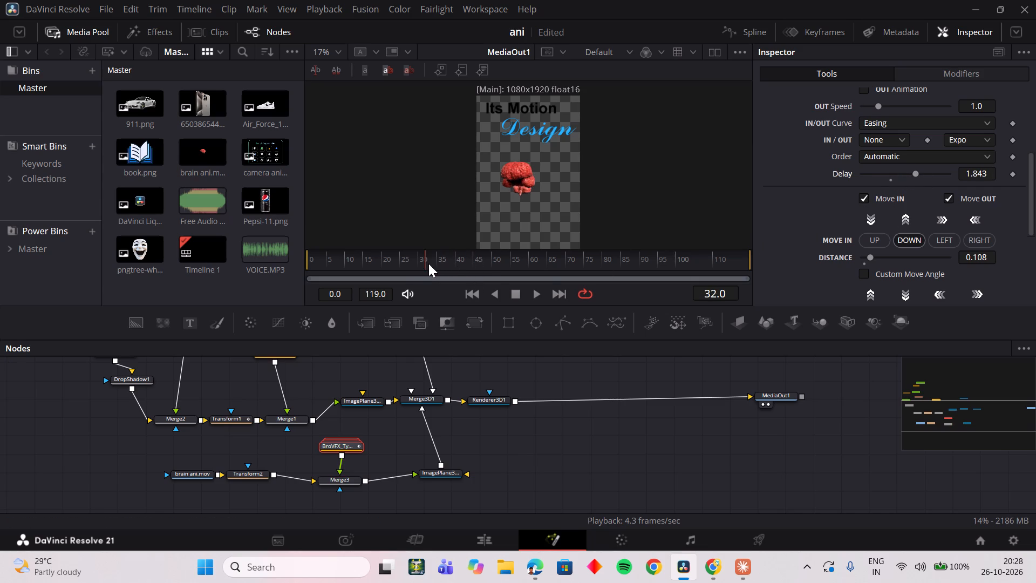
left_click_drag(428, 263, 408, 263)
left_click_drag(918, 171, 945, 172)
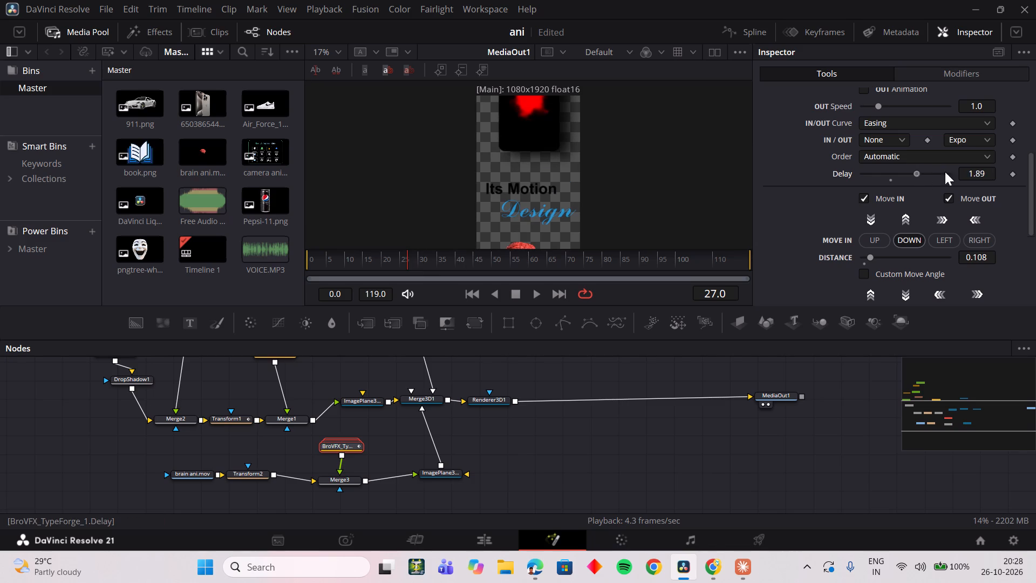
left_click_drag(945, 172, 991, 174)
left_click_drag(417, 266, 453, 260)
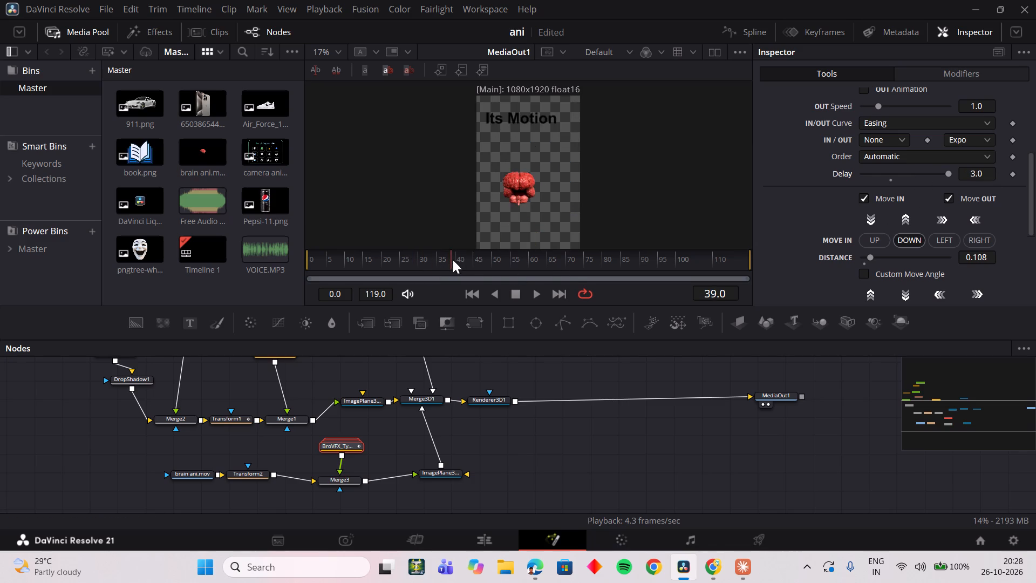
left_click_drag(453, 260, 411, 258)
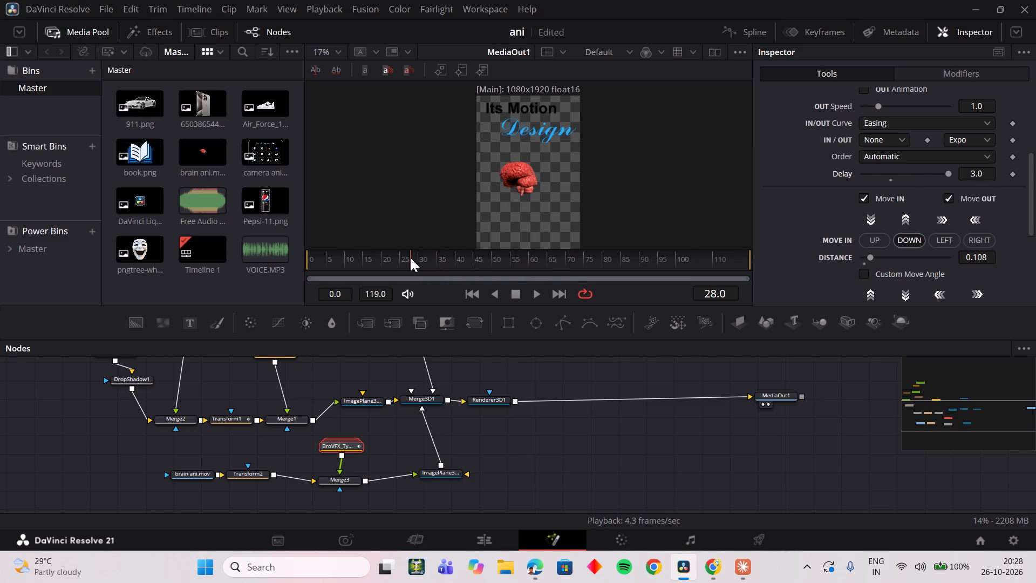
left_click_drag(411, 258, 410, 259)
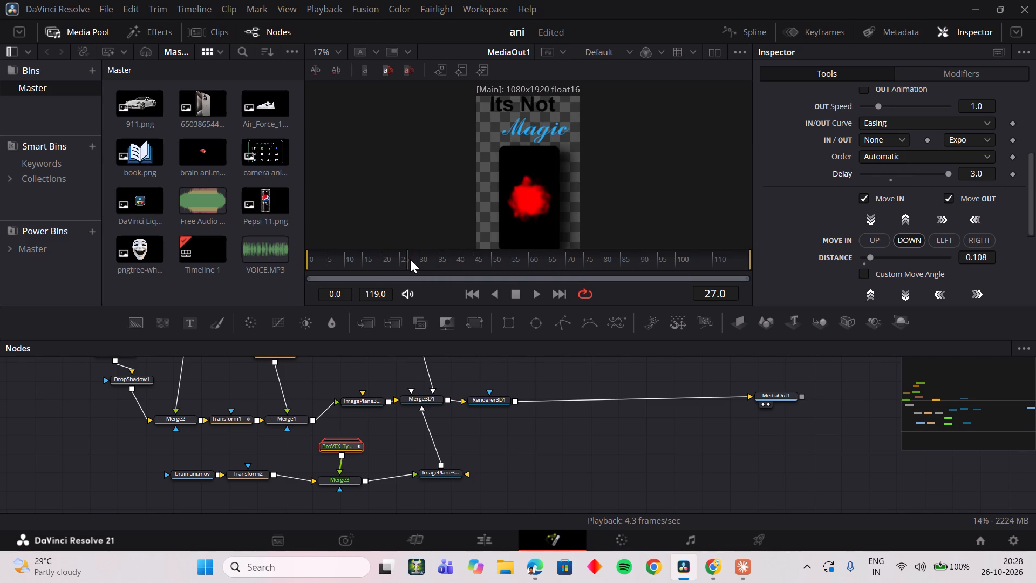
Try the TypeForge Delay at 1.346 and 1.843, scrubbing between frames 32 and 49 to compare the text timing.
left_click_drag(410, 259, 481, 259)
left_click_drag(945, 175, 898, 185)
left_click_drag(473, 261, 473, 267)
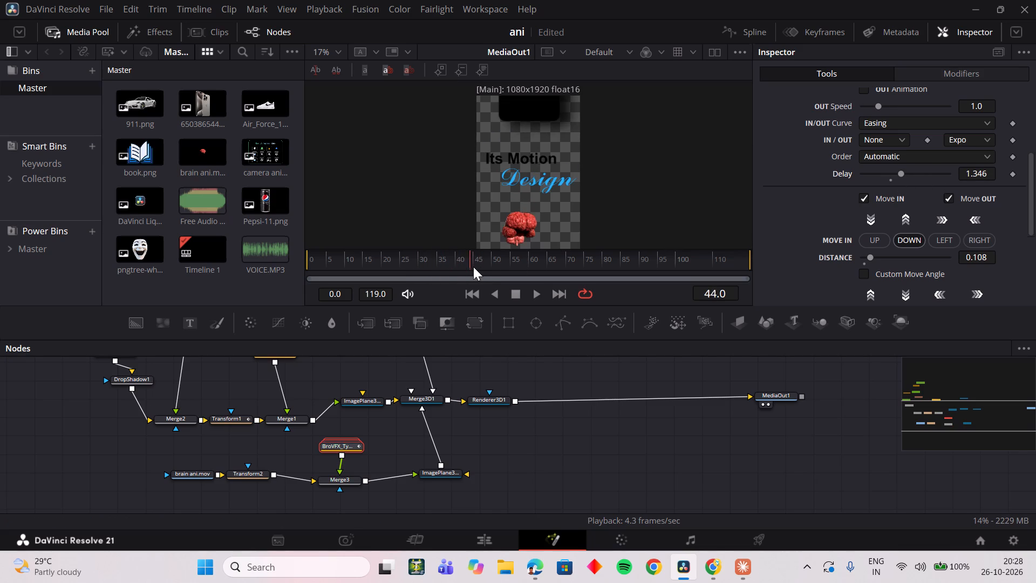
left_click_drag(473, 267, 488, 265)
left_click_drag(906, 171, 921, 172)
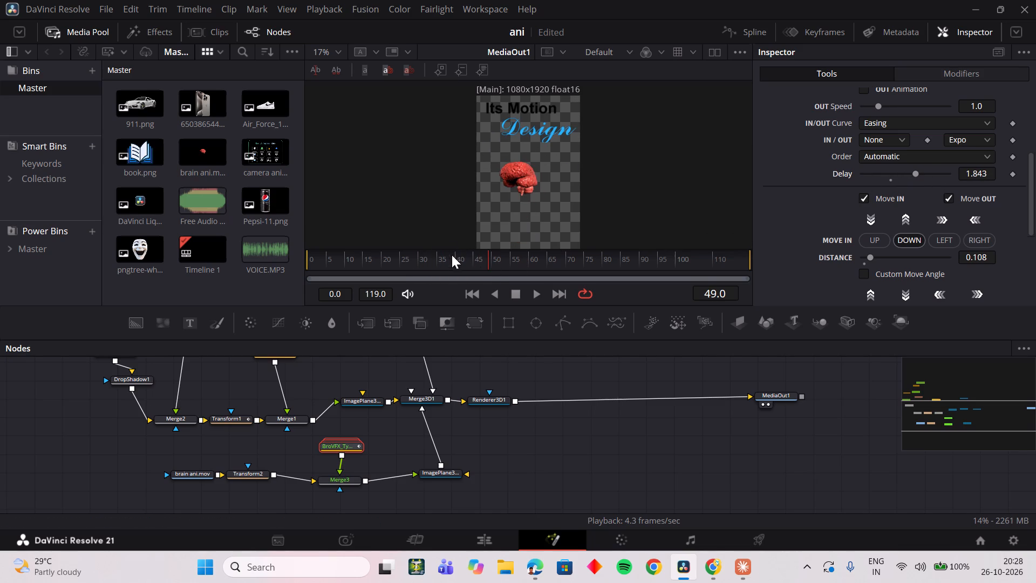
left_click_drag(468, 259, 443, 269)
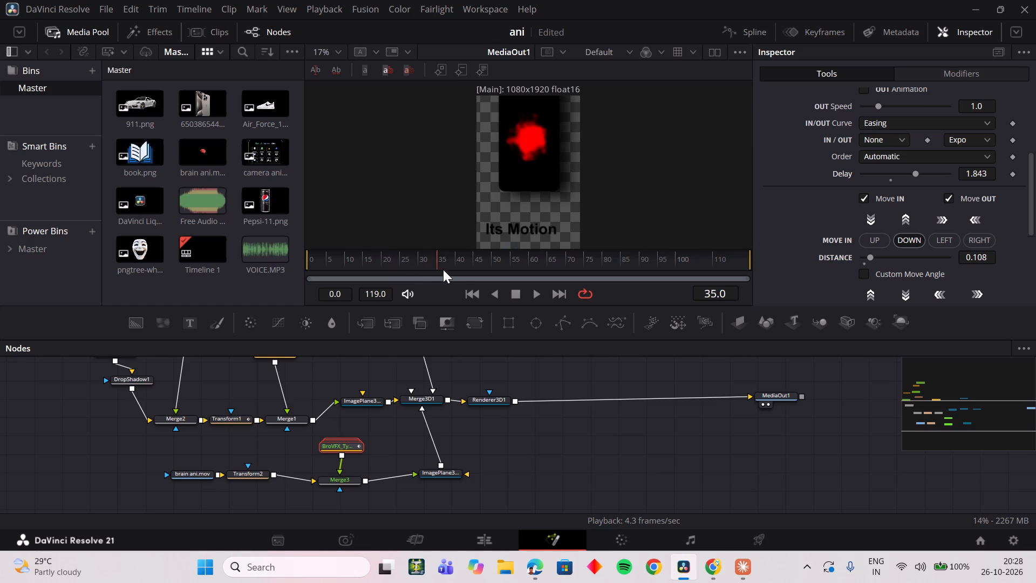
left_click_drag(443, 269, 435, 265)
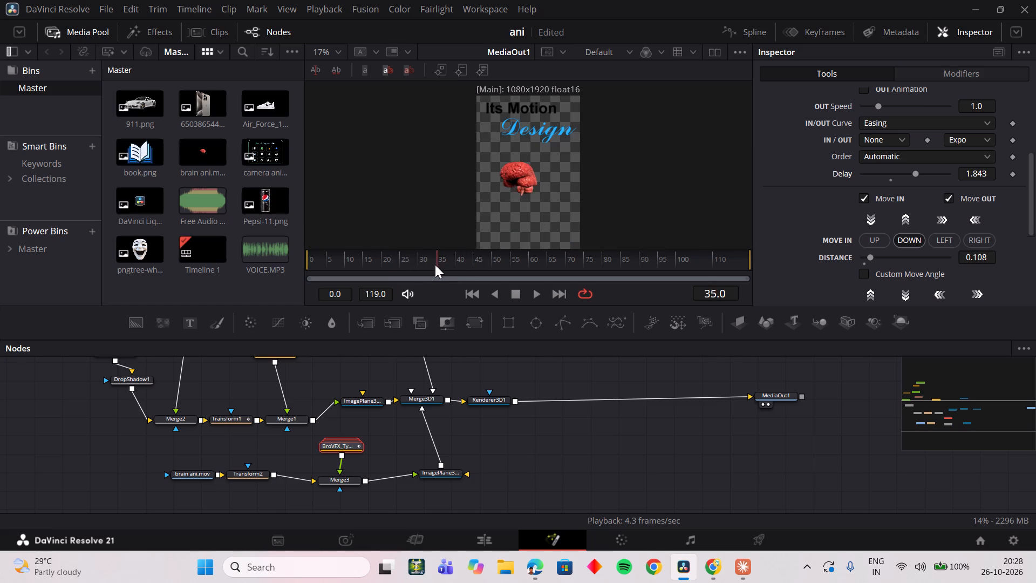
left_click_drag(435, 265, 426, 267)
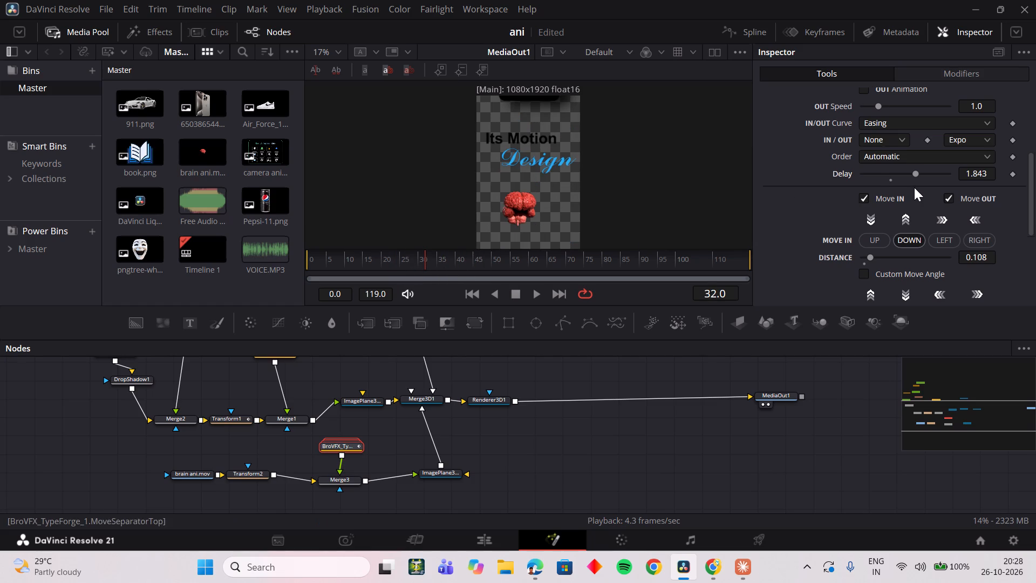
Reset the TypeForge animation Delay to 1.0.
scroll(914, 188, "up", 3)
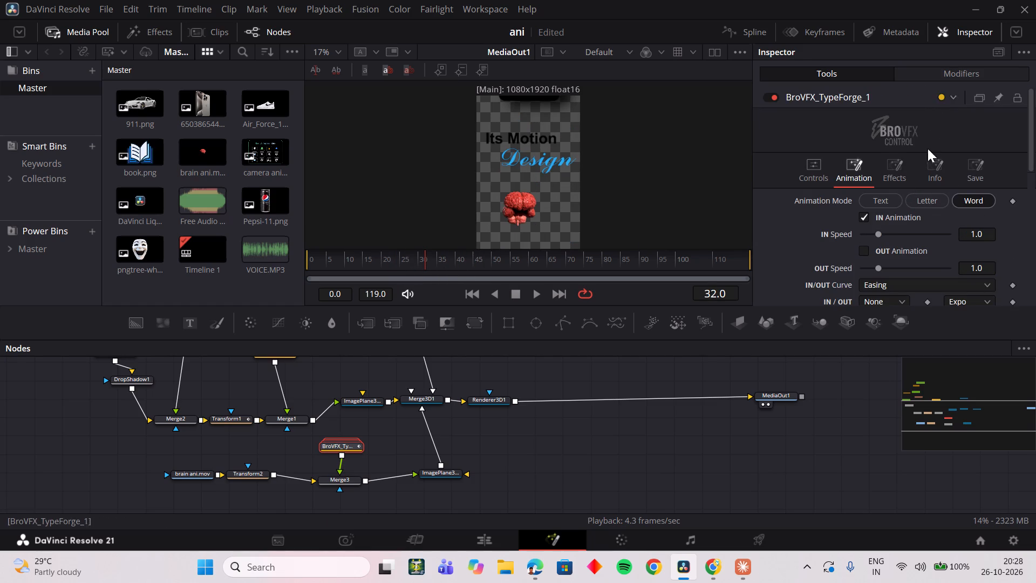
scroll(926, 156, "down", 2)
left_click(895, 178)
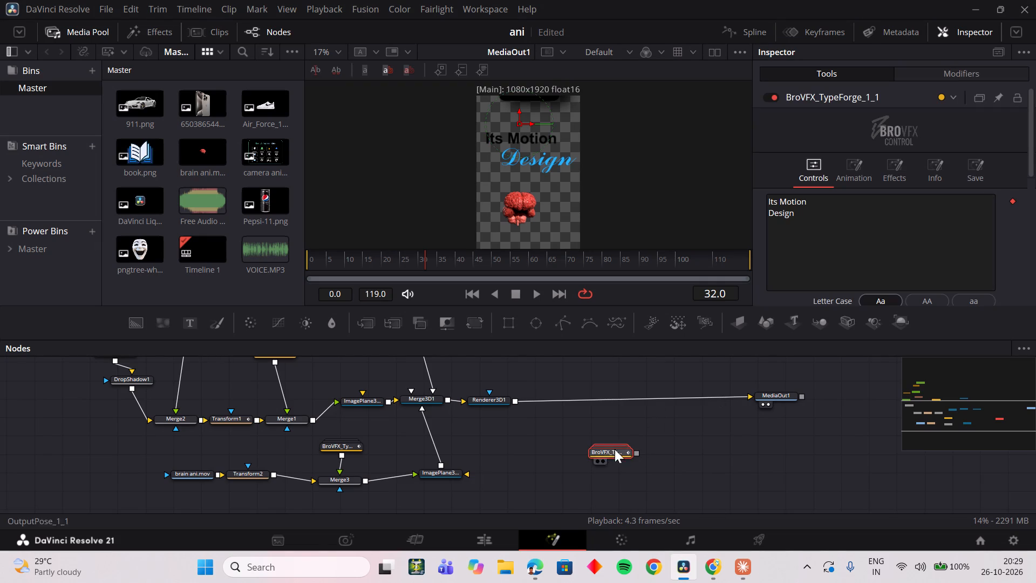
Check the newly pasted TypeForge node's Animation settings for frame timing controls.
left_click(867, 165)
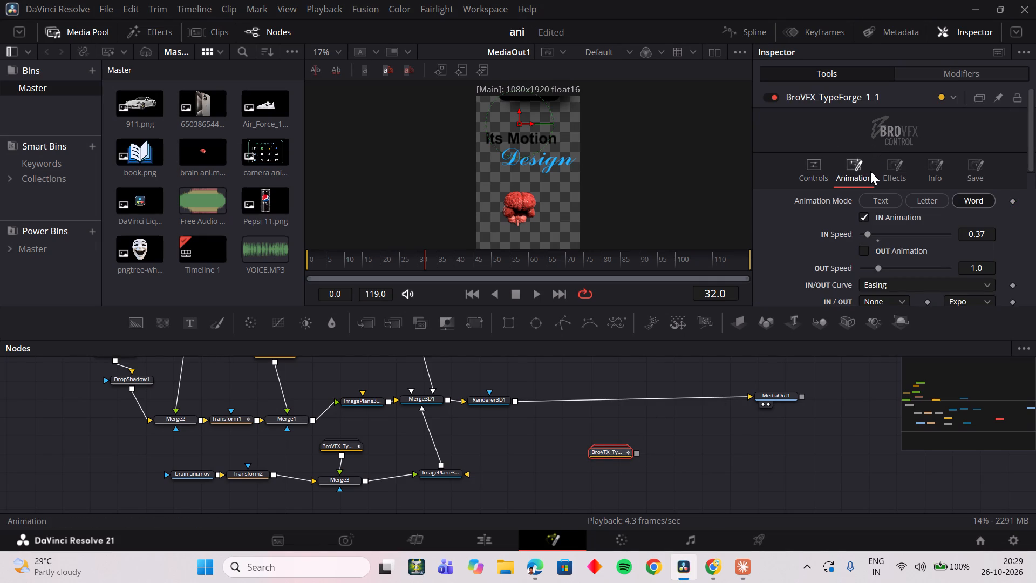
scroll(792, 234, "down", 1)
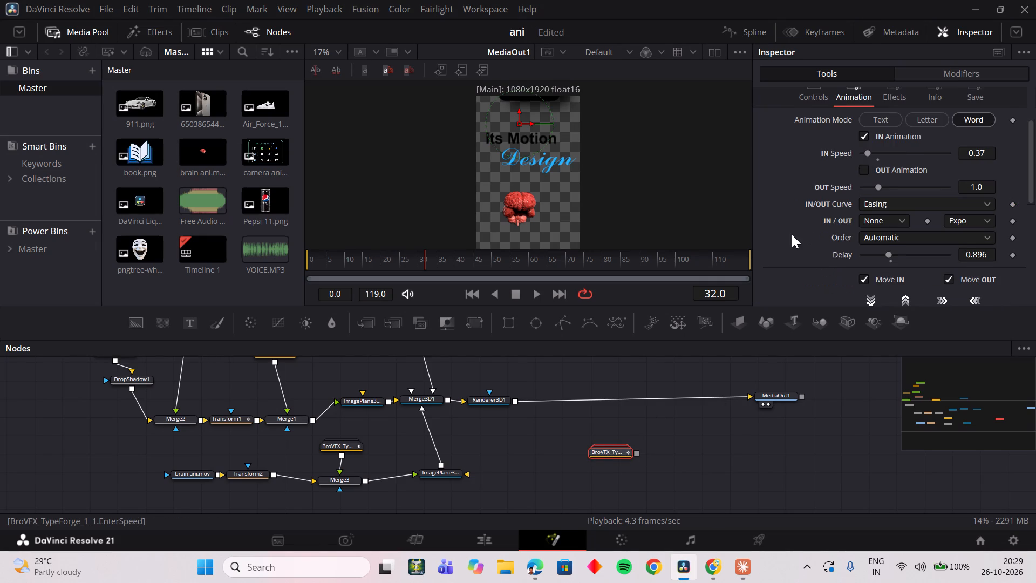
scroll(792, 234, "down", 4)
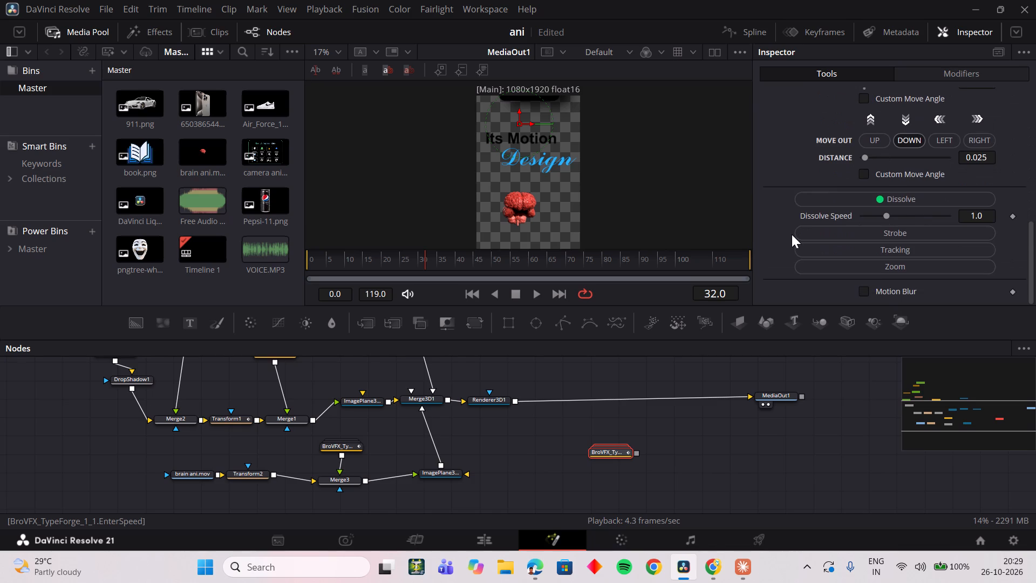
scroll(792, 234, "down", 1)
scroll(792, 234, "up", 4)
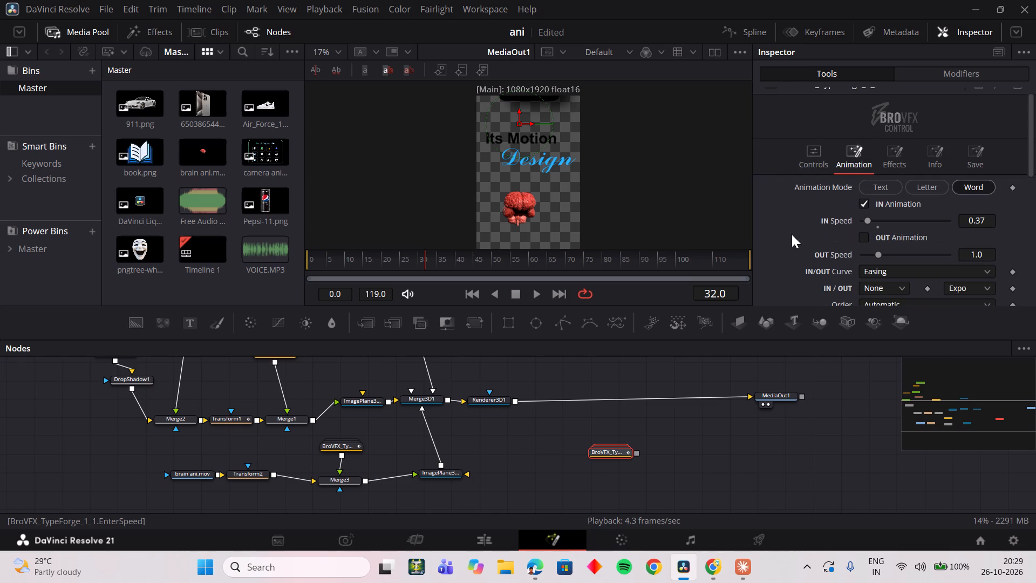
scroll(792, 234, "down", 1)
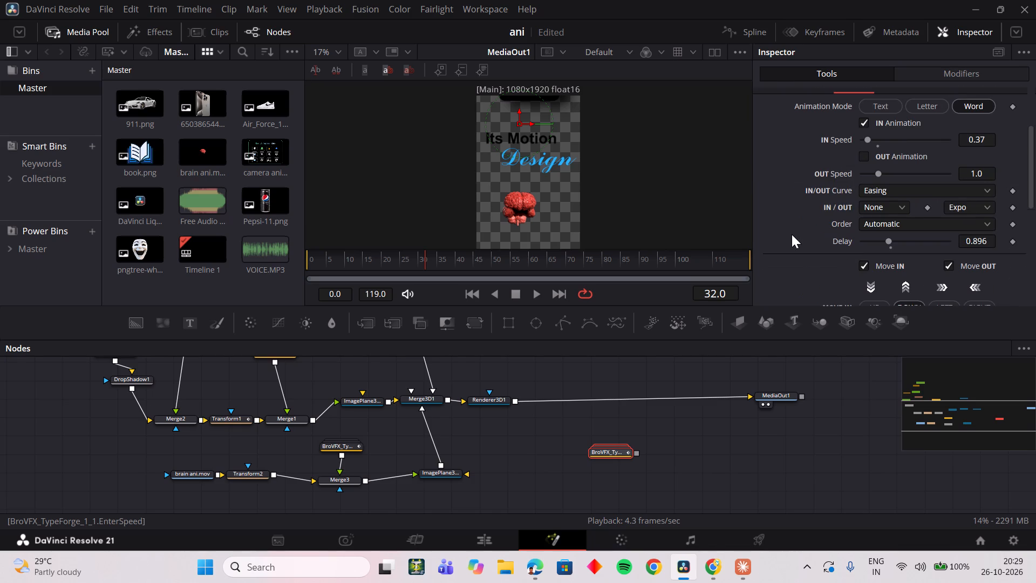
scroll(792, 234, "down", 1)
scroll(792, 234, "up", 2)
Look through the pasted TypeForge node's Effects, Info, Save and Controls settings for frame-based options.
left_click(890, 145)
scroll(856, 228, "down", 1)
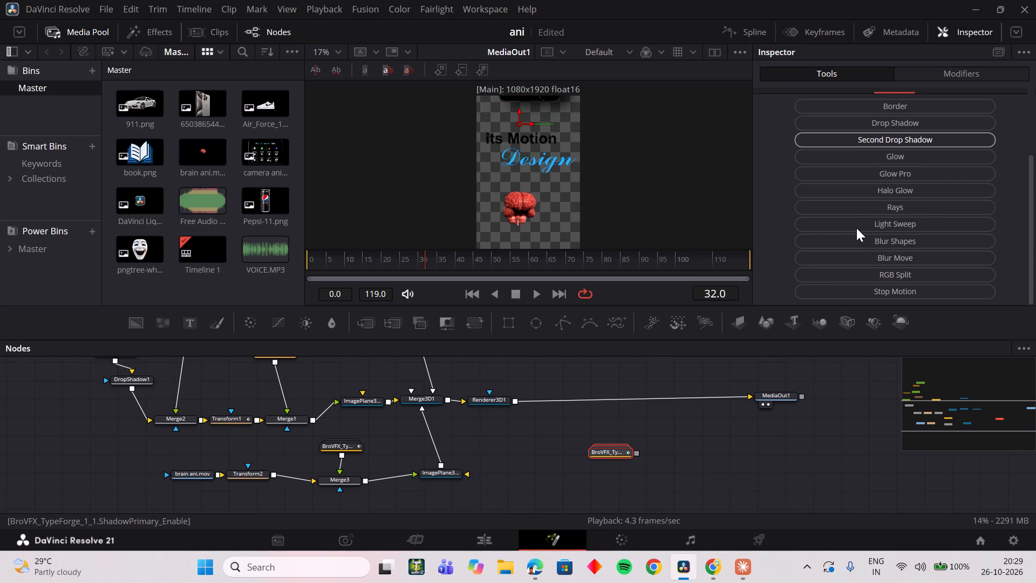
scroll(856, 228, "down", 3)
scroll(863, 277, "up", 1)
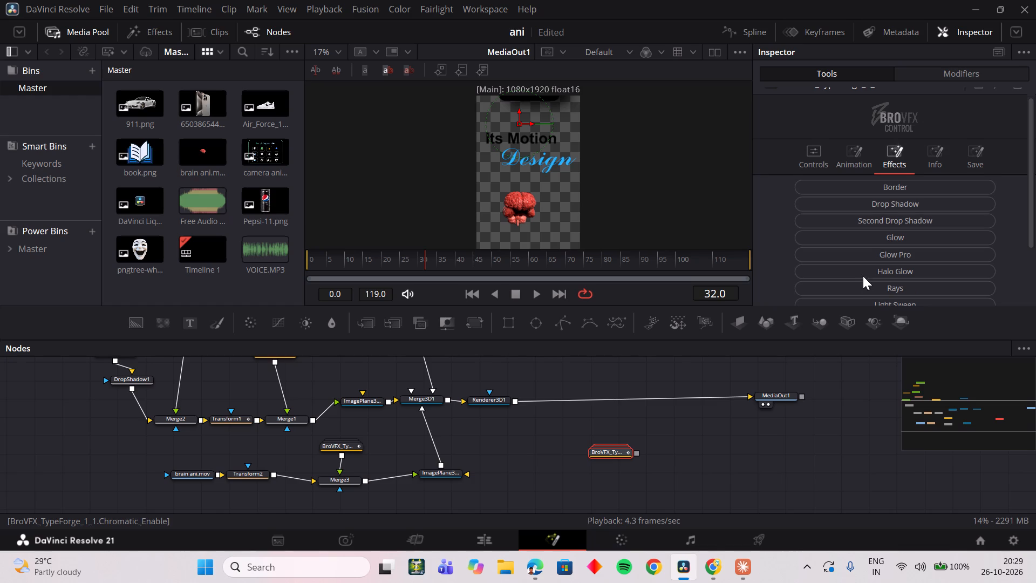
scroll(881, 232, "down", 1)
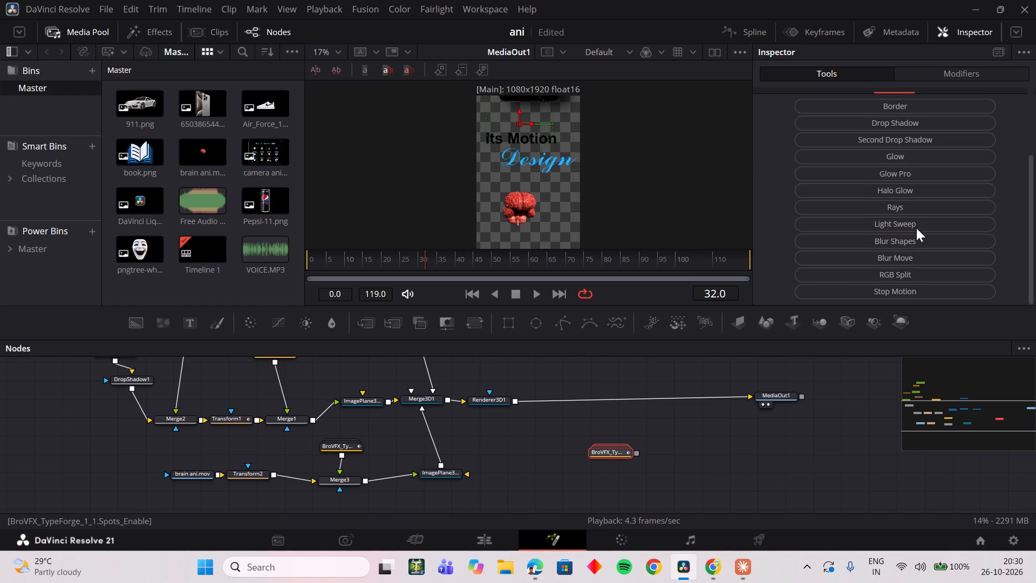
left_click(915, 295)
scroll(913, 284, "down", 2)
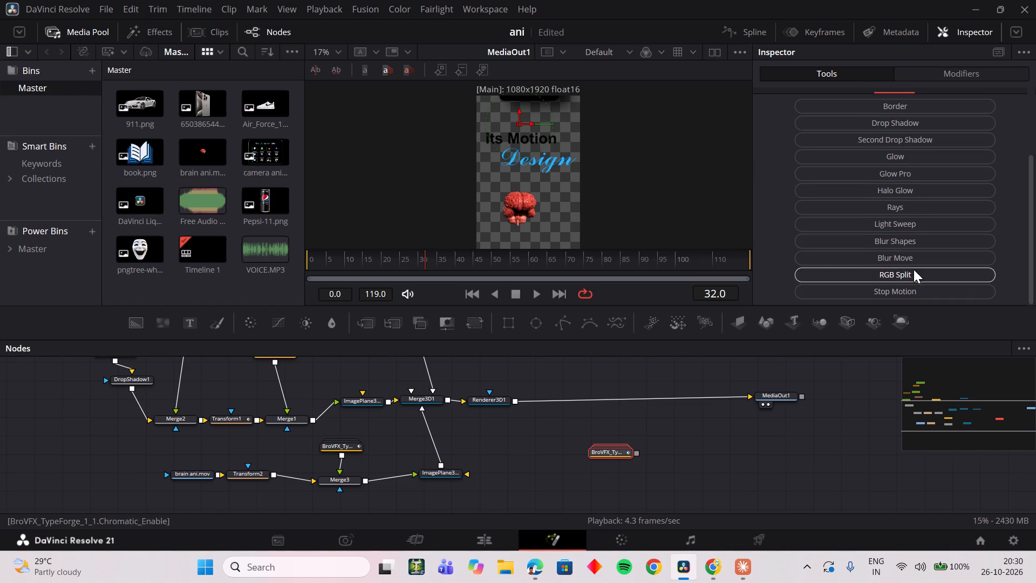
left_click(911, 297)
scroll(914, 269, "up", 2)
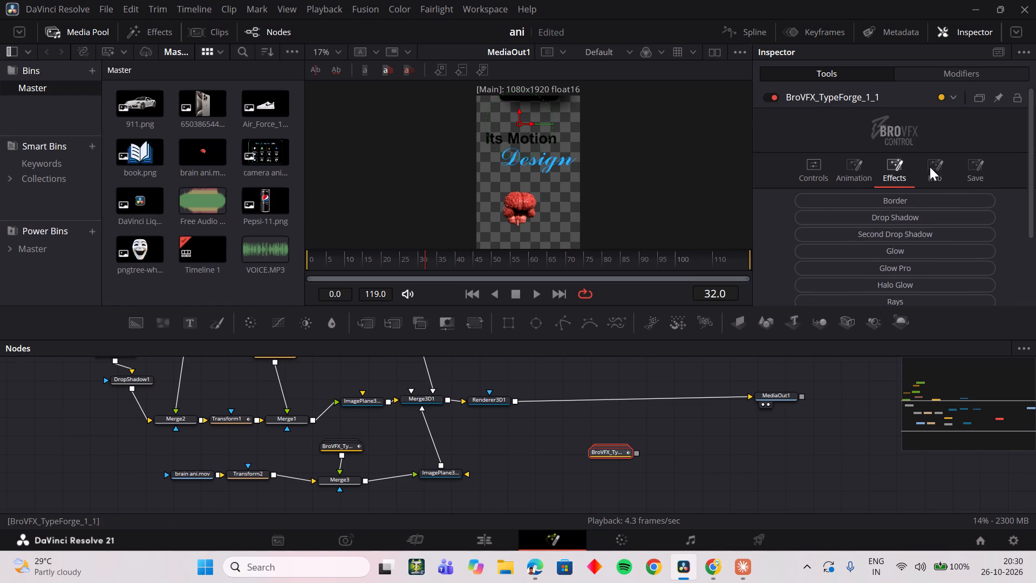
left_click(930, 167)
left_click(965, 163)
left_click(808, 174)
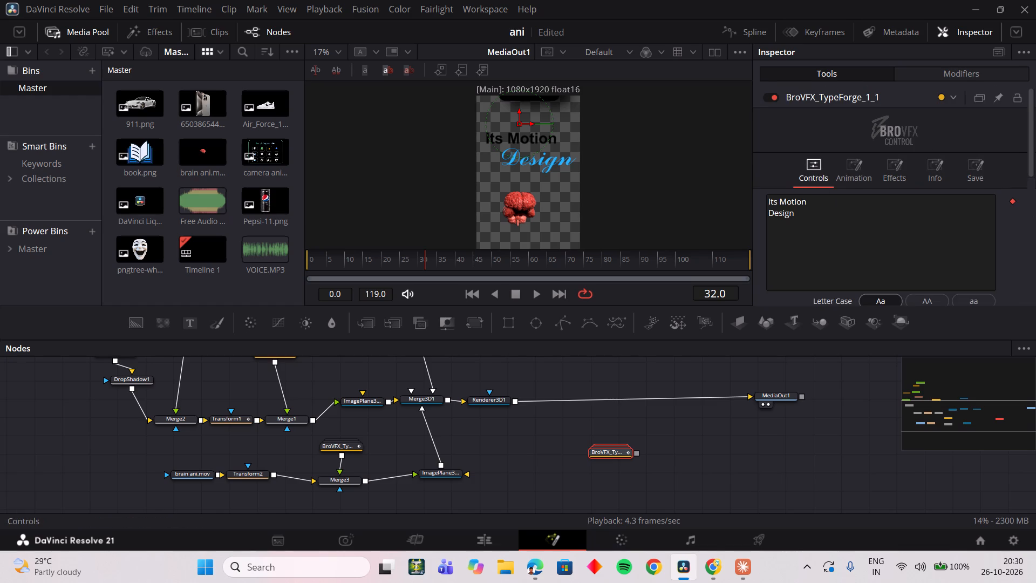
scroll(850, 208, "down", 2)
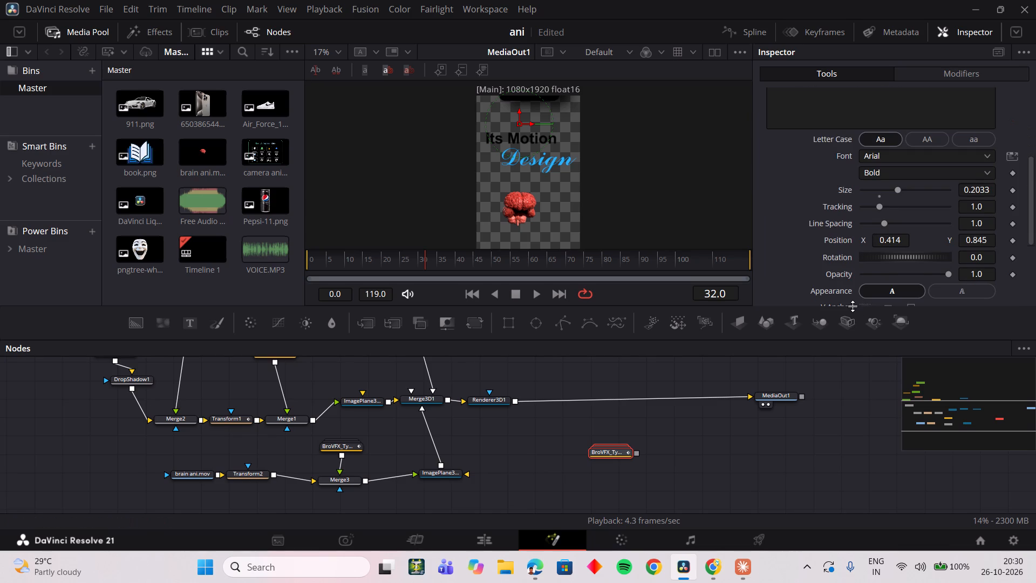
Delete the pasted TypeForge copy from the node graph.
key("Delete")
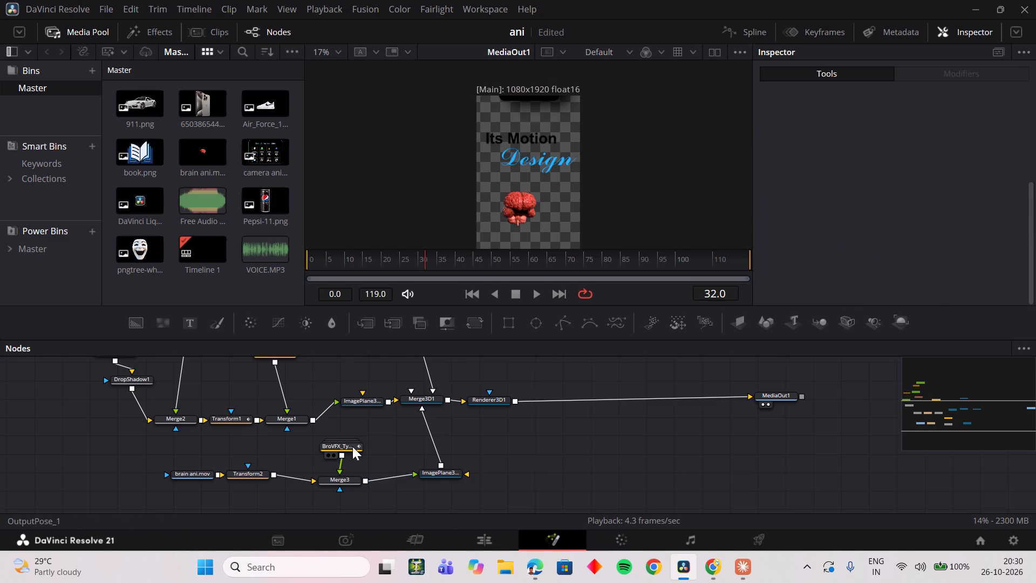
Enable the Stop Motion effect on the TypeForge node feeding Merge3 and set its Frame Repeat to 6.
left_click(352, 446)
left_click(1013, 161)
left_click(993, 166)
left_click(937, 168)
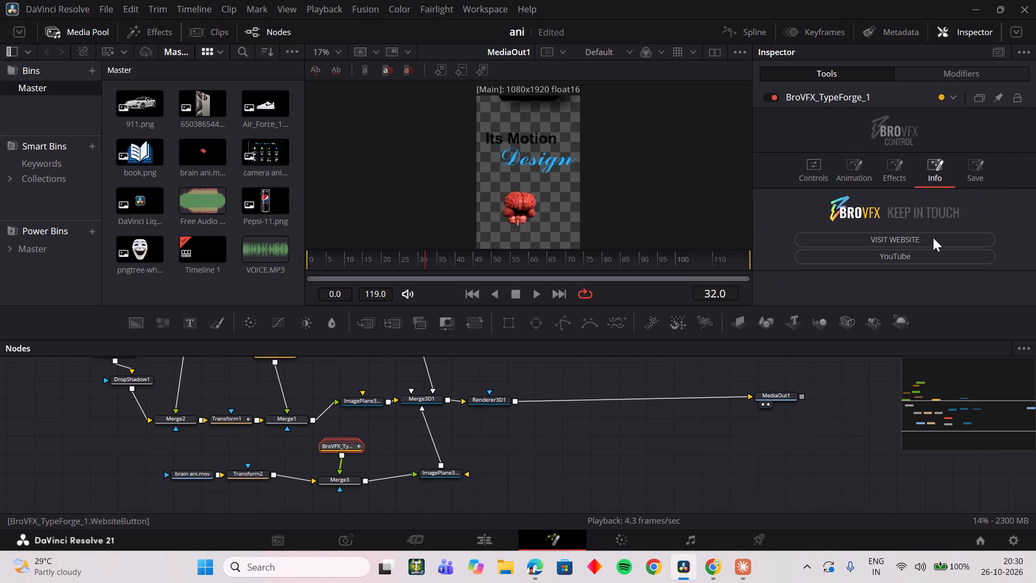
left_click(913, 158)
scroll(906, 224, "down", 2)
left_click(906, 291)
scroll(928, 252, "down", 3)
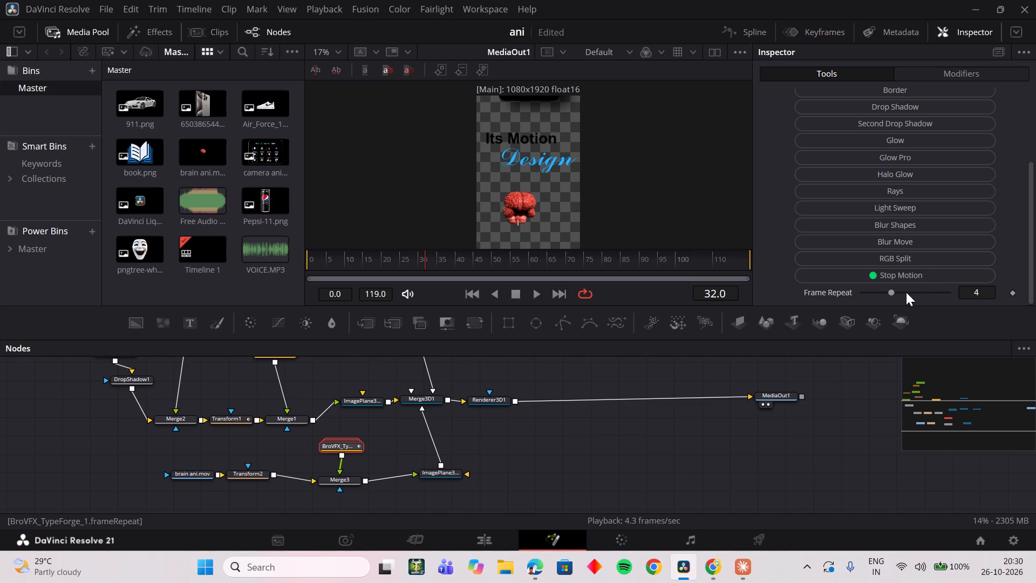
left_click_drag(888, 292, 894, 295)
left_click_drag(894, 295, 901, 294)
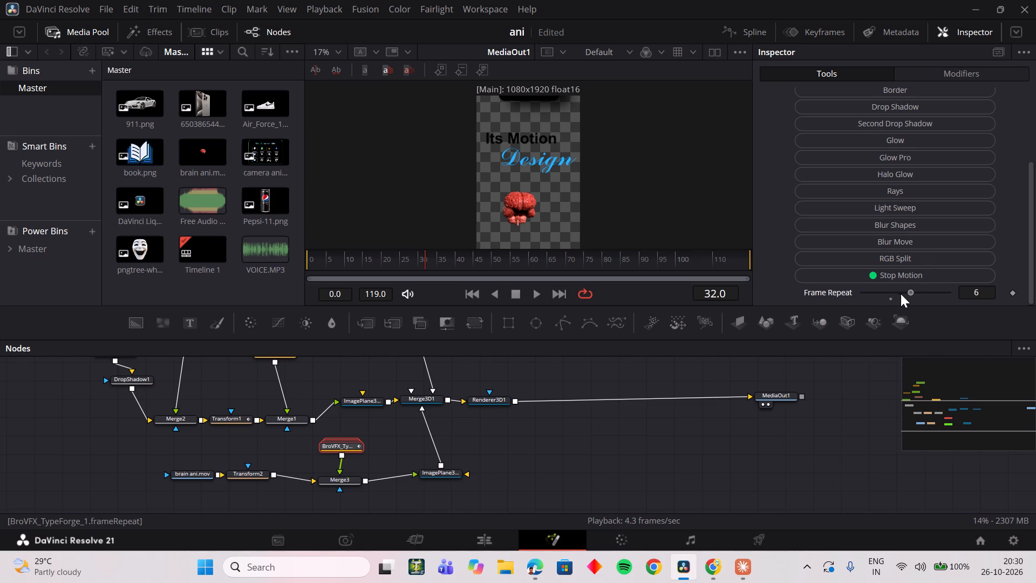
Try a Stop Motion Frame Repeat of 8 on the TypeForge node, and reset Frame Repeat to its default.
left_click_drag(901, 294, 956, 293)
left_click(896, 297)
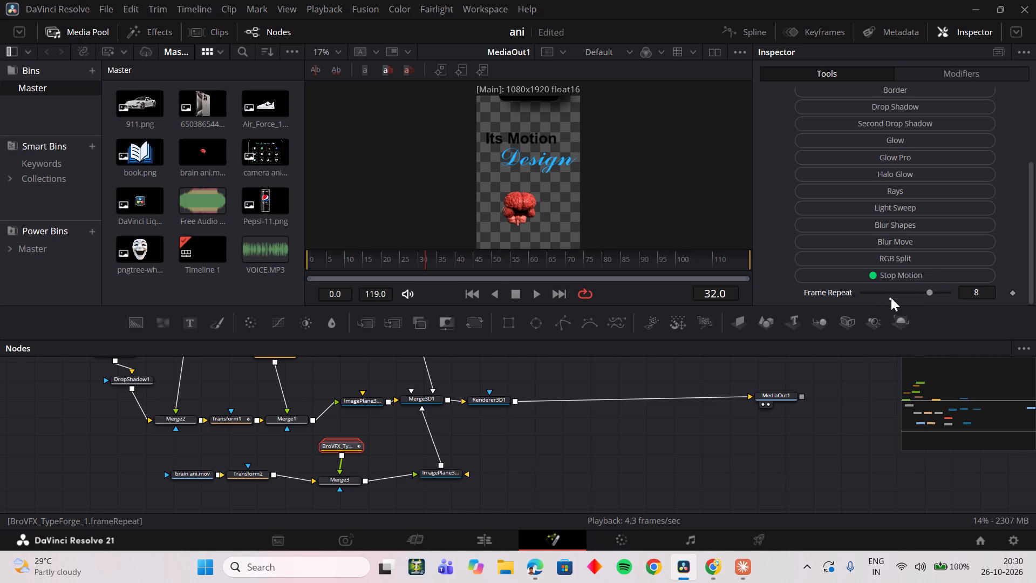
left_click(891, 297)
left_click(906, 282)
Look through the TypeForge node's text settings, from letter case and font down to position, anchors and colour.
scroll(914, 273, "up", 5)
left_click(801, 176)
scroll(905, 223, "down", 2)
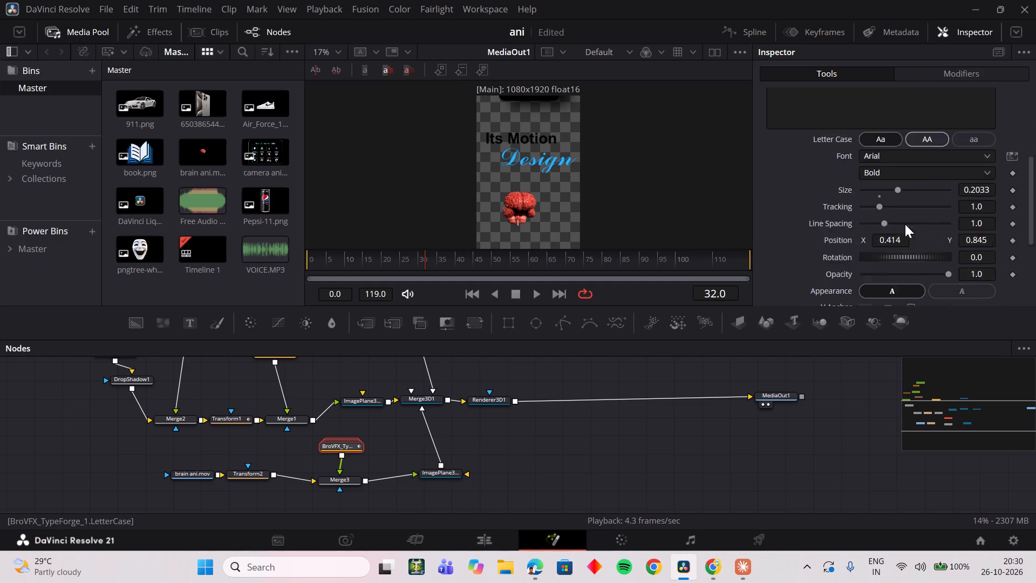
scroll(905, 224, "down", 4)
scroll(905, 224, "up", 1)
scroll(905, 224, "down", 1)
scroll(905, 225, "up", 1)
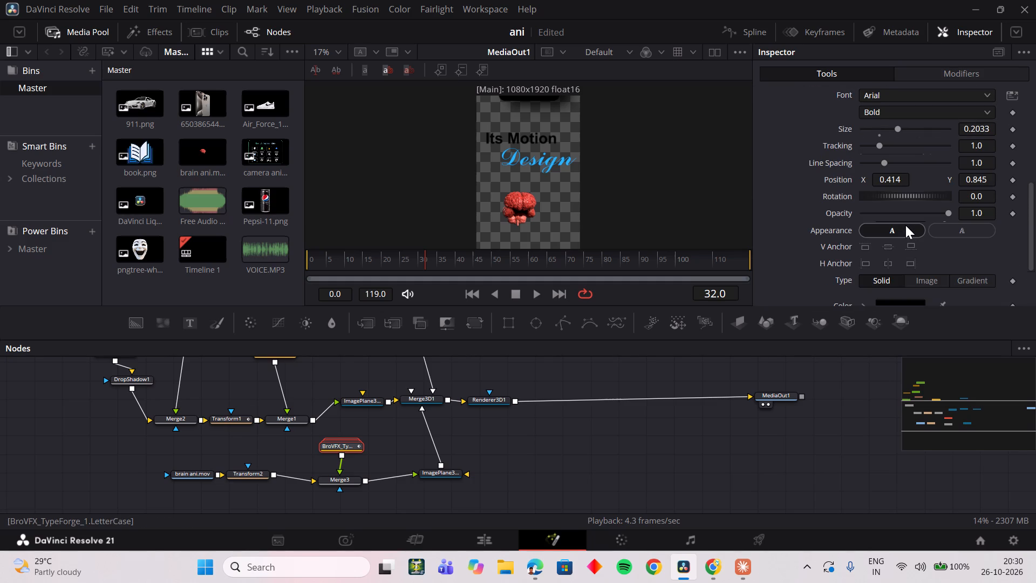
scroll(905, 225, "down", 2)
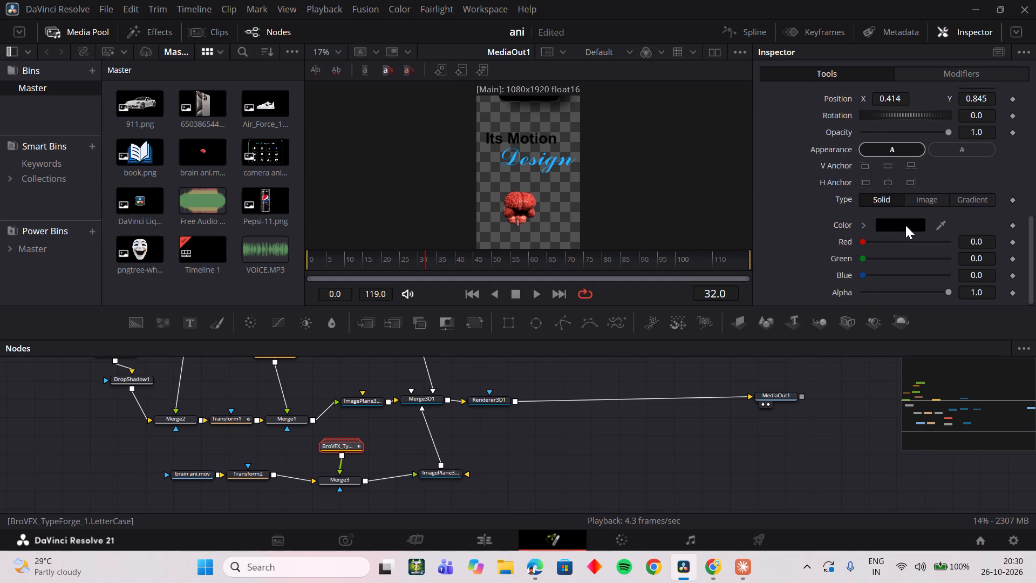
scroll(905, 225, "up", 2)
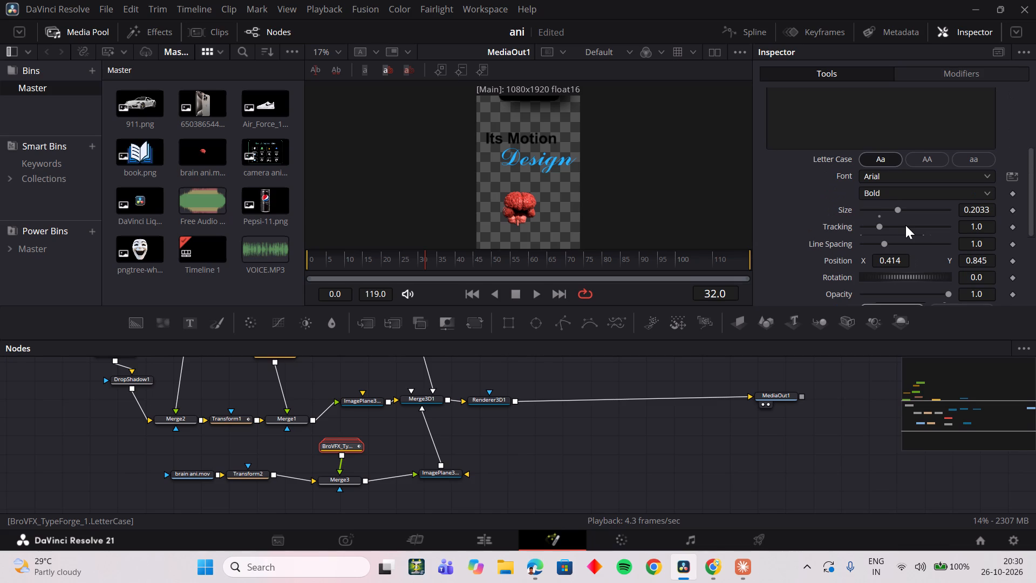
Scrub and play the composition between about frames 19 and 42 to review the camera move and text timing.
left_click_drag(420, 259, 448, 260)
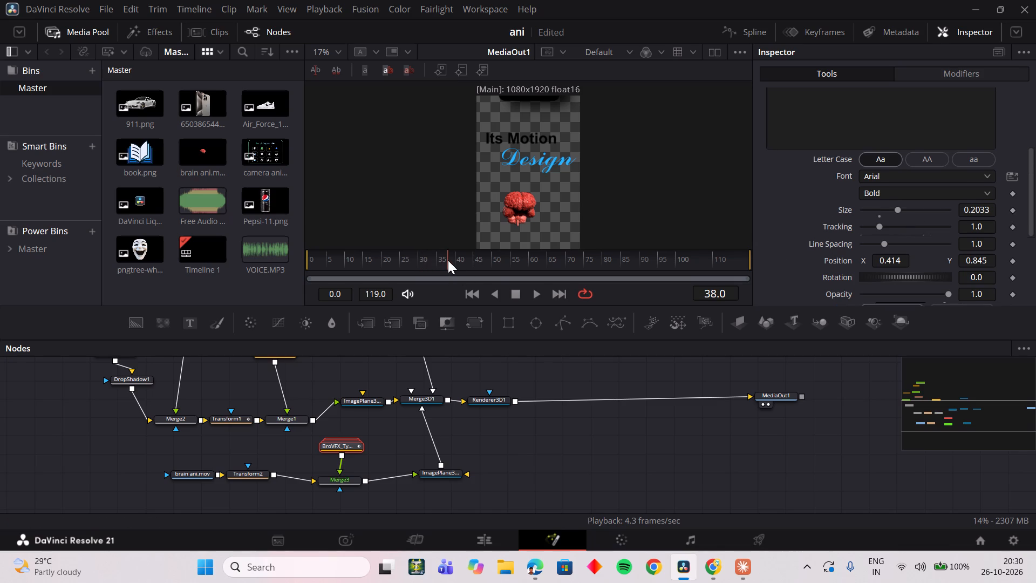
left_click_drag(448, 260, 464, 258)
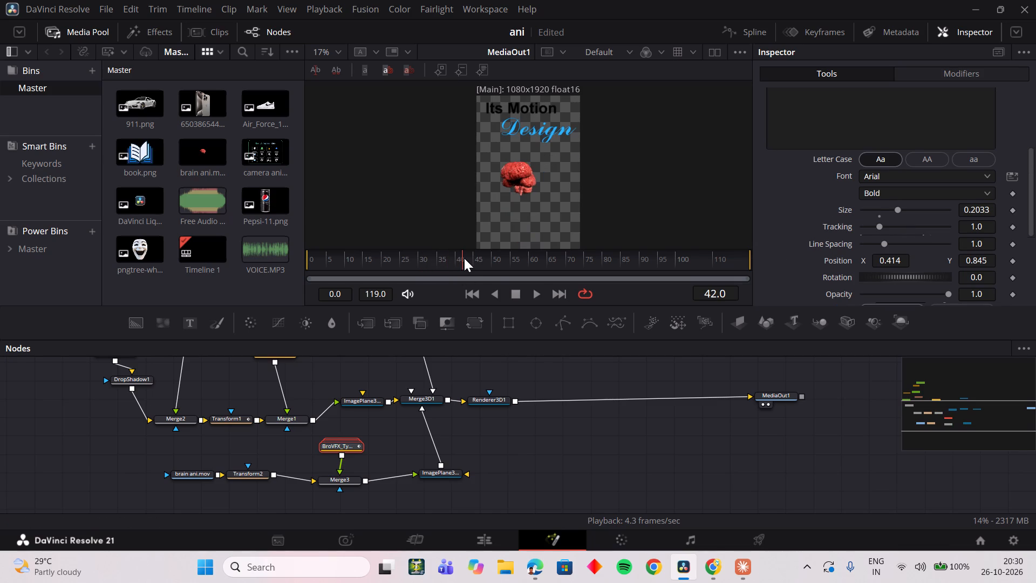
left_click_drag(464, 258, 462, 260)
left_click_drag(462, 260, 434, 268)
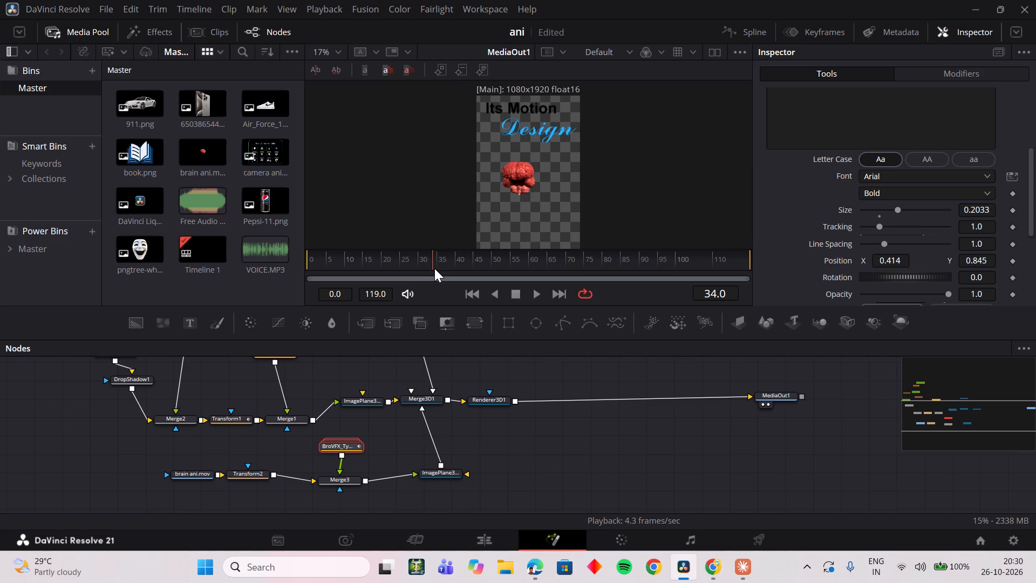
left_click_drag(434, 268, 417, 273)
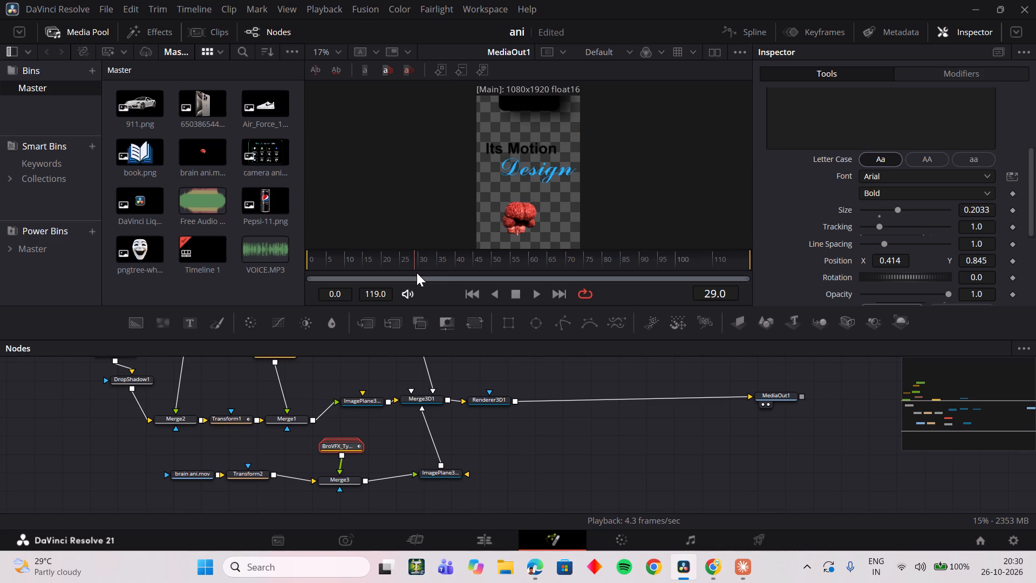
left_click_drag(417, 273, 418, 276)
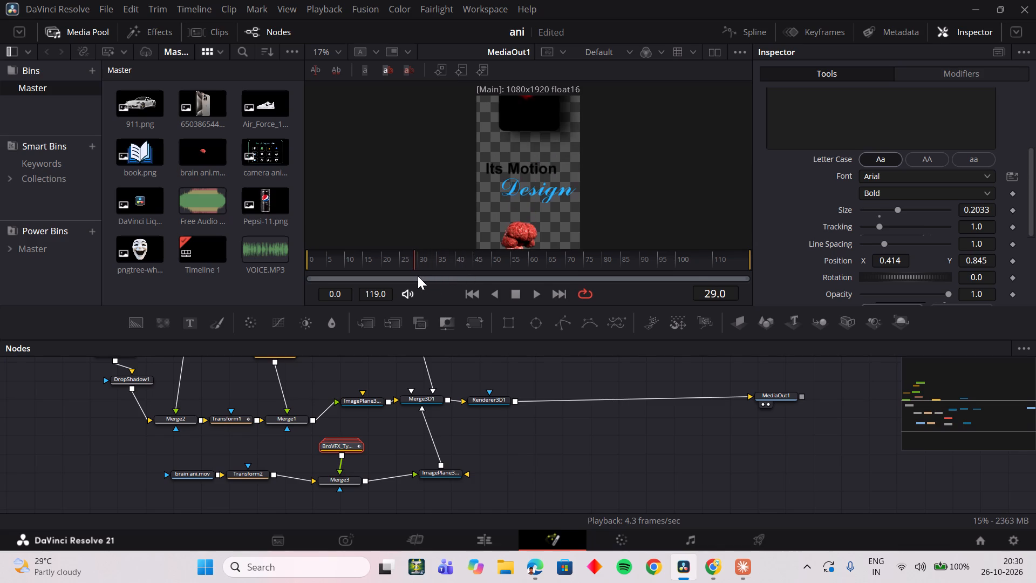
left_click_drag(418, 276, 401, 280)
key("space")
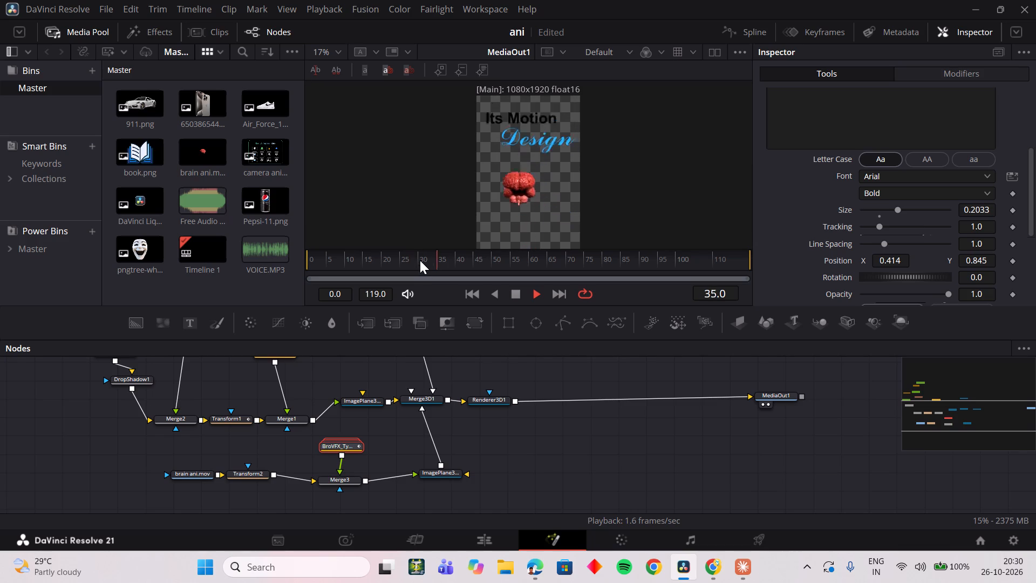
key("space")
left_click_drag(423, 260, 418, 260)
key("space")
key("space")
left_click_drag(422, 260, 378, 265)
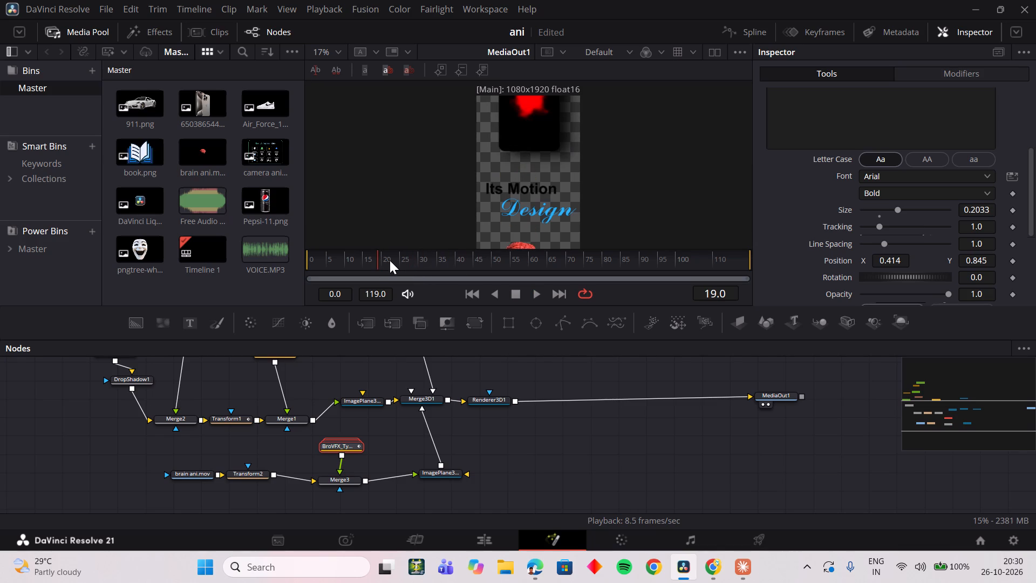
key("space")
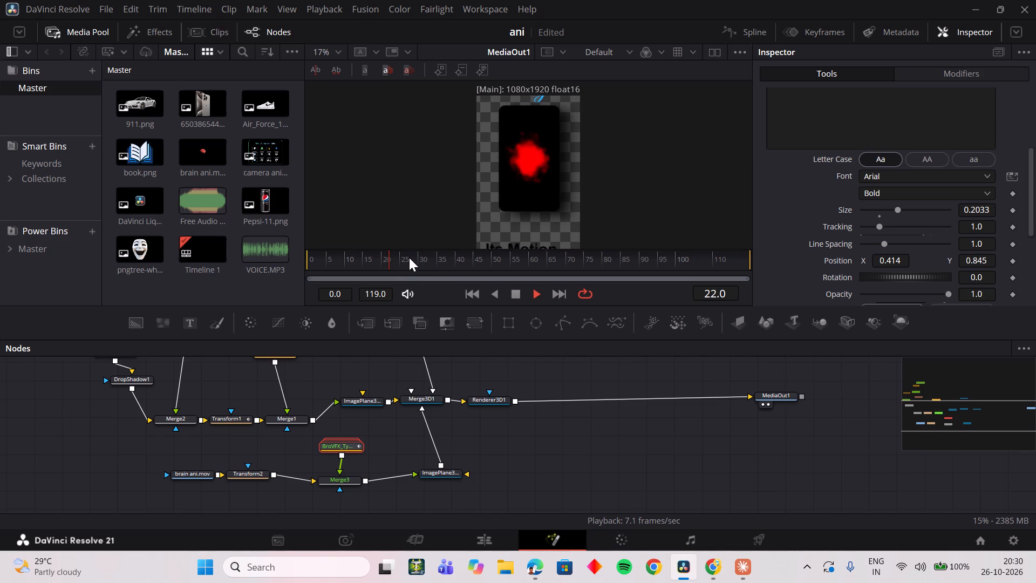
key("space")
left_click(413, 256)
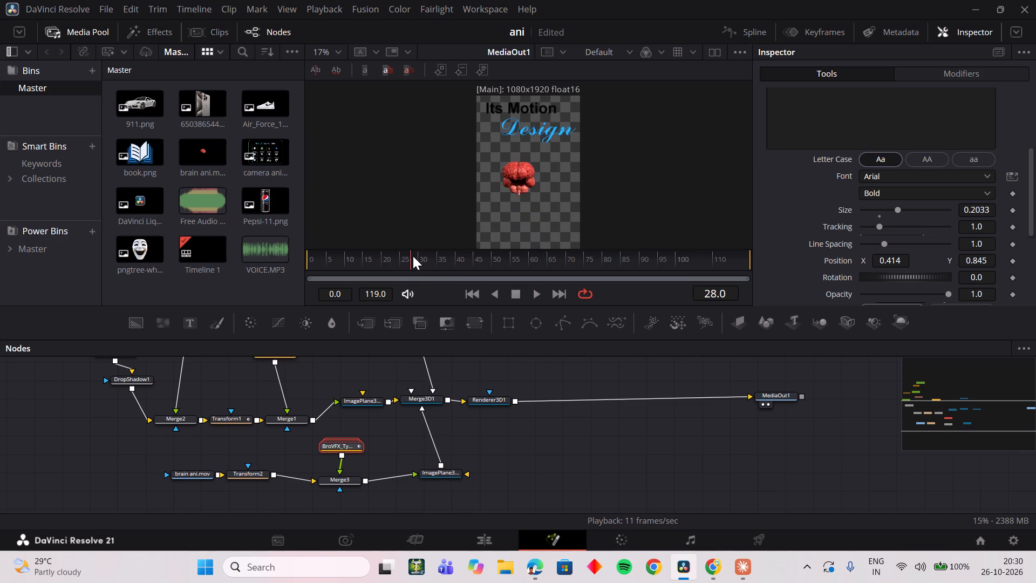
key("space")
key("space")
left_click_drag(413, 256, 392, 263)
key("space")
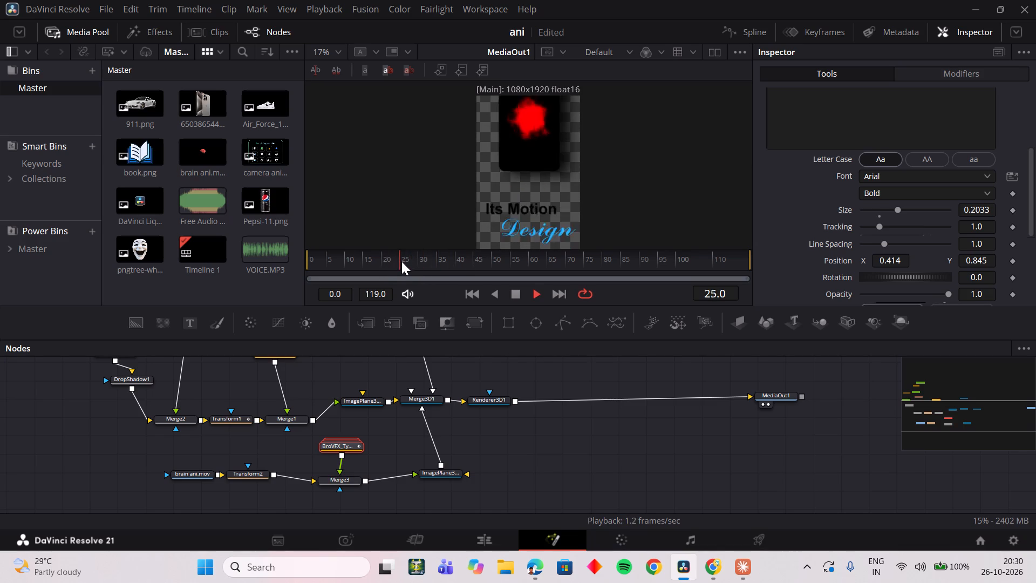
key("space")
left_click_drag(402, 260, 383, 266)
key("space")
key("space")
left_click_drag(405, 263, 388, 264)
key("space")
key("space")
Show Camera3D1's Y Offset curve in the Spline editor and smooth all its keyframes.
scroll(435, 445, "up", 1)
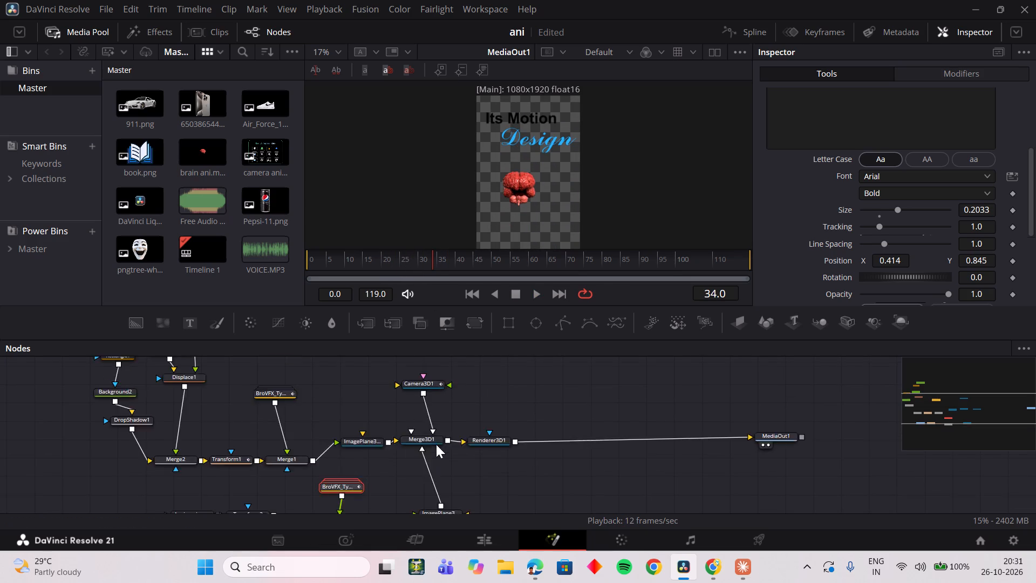
scroll(436, 444, "up", 1)
left_click(440, 430)
left_click(752, 36)
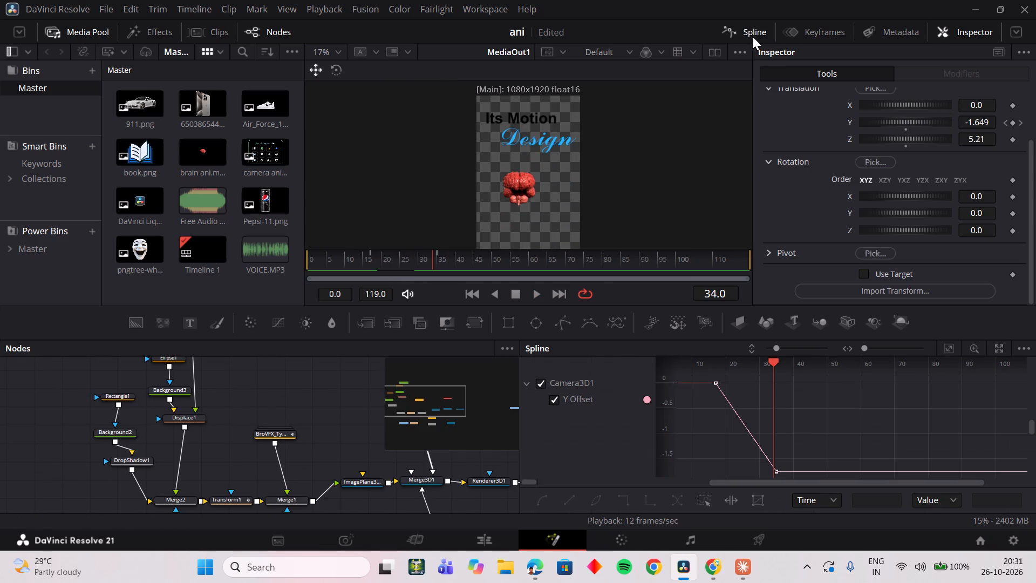
left_click(824, 440)
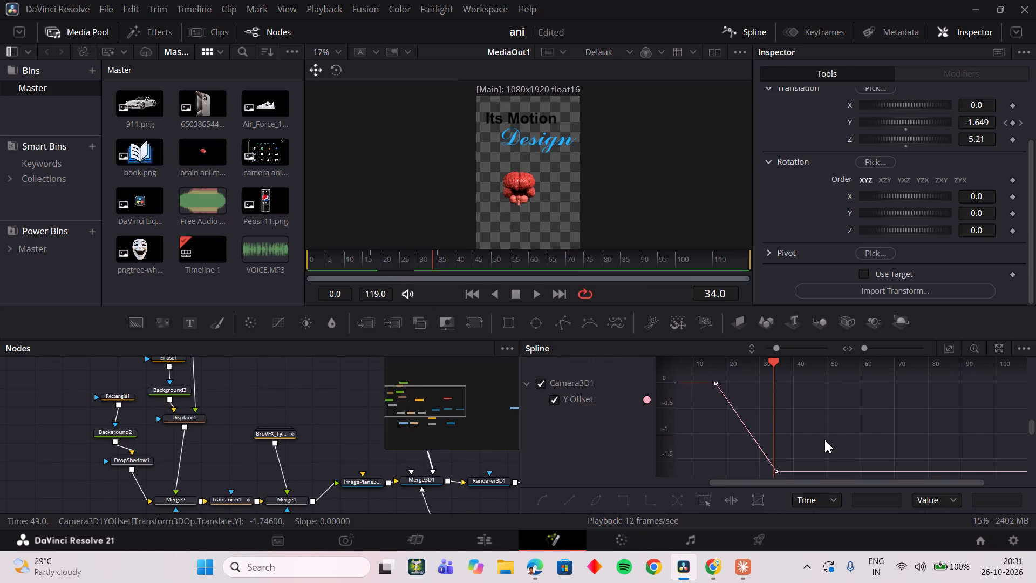
key("ctrl+a")
key("s")
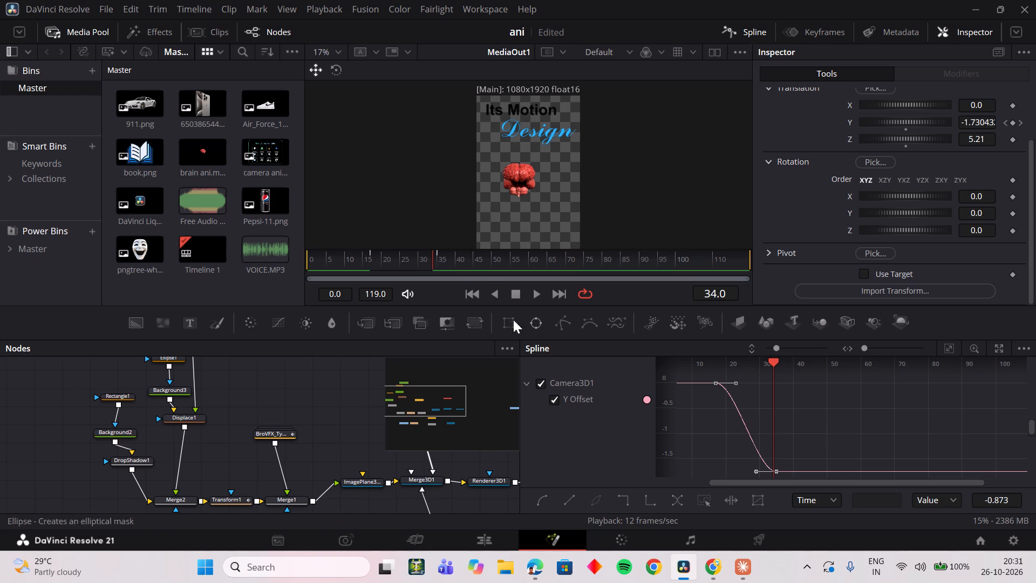
Play back the smoothed camera move repeatedly from about frame 15 to judge its motion.
left_click_drag(426, 266, 361, 265)
key("space")
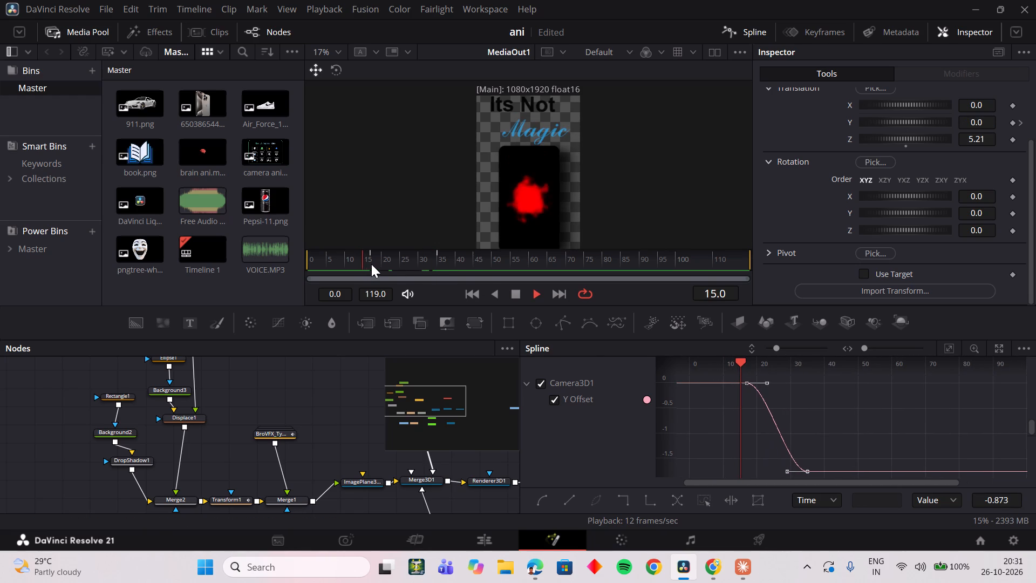
key("space")
left_click(377, 261)
key("space")
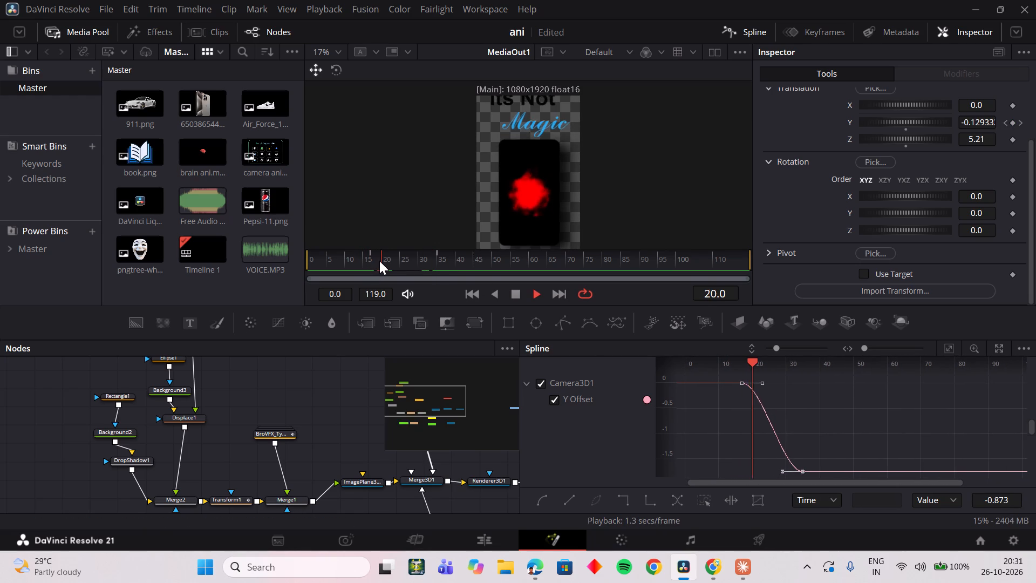
left_click_drag(396, 260, 369, 265)
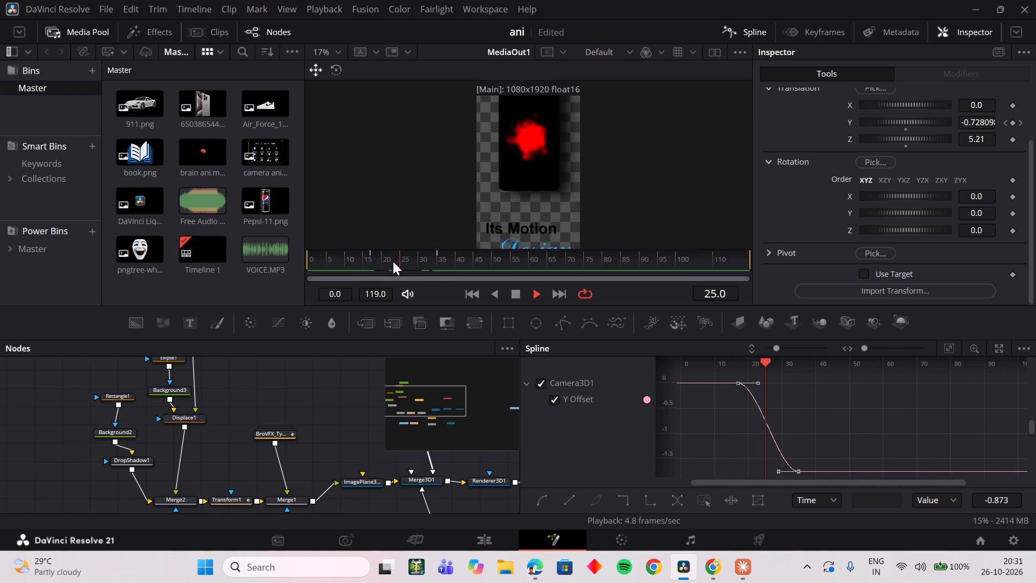
key("space")
left_click_drag(396, 261, 370, 267)
key("space")
key("space")
left_click_drag(402, 259, 387, 264)
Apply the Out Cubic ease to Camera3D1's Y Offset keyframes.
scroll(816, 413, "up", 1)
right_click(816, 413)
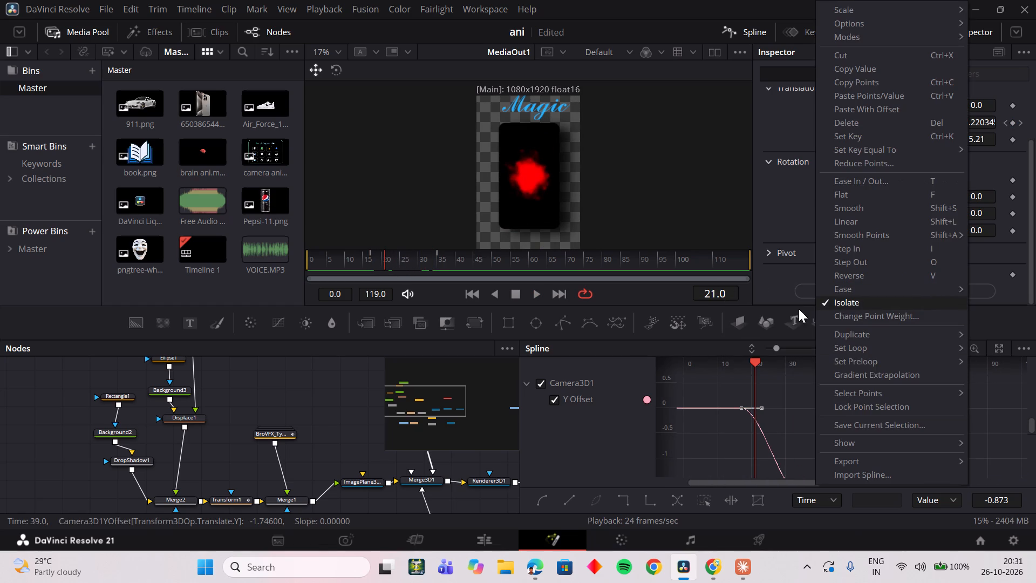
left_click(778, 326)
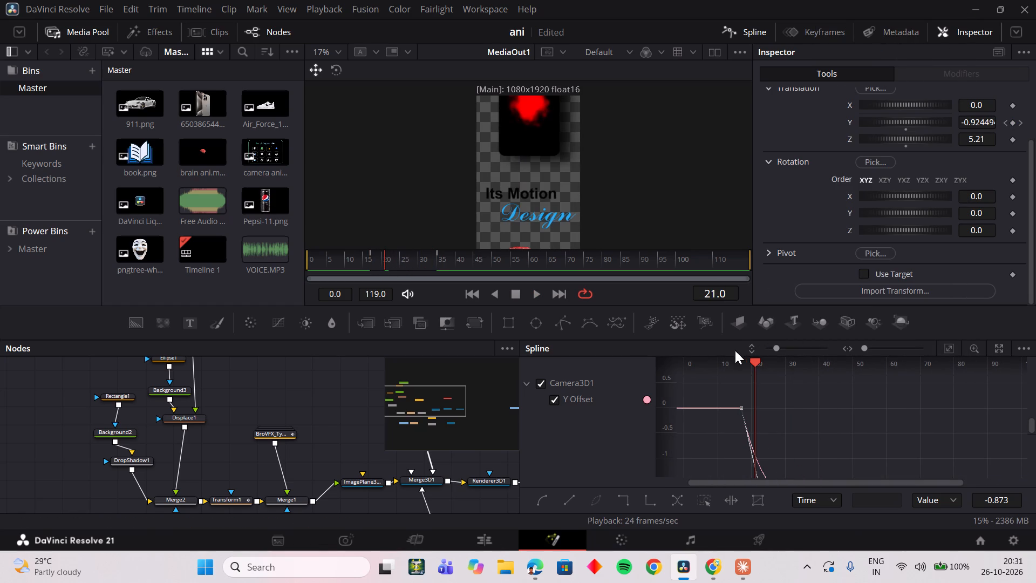
Play back the camera move with the Out Cubic ease, starting near the first Y Offset keyframe.
key("space")
key("space")
left_click_drag(378, 261, 367, 264)
key("space")
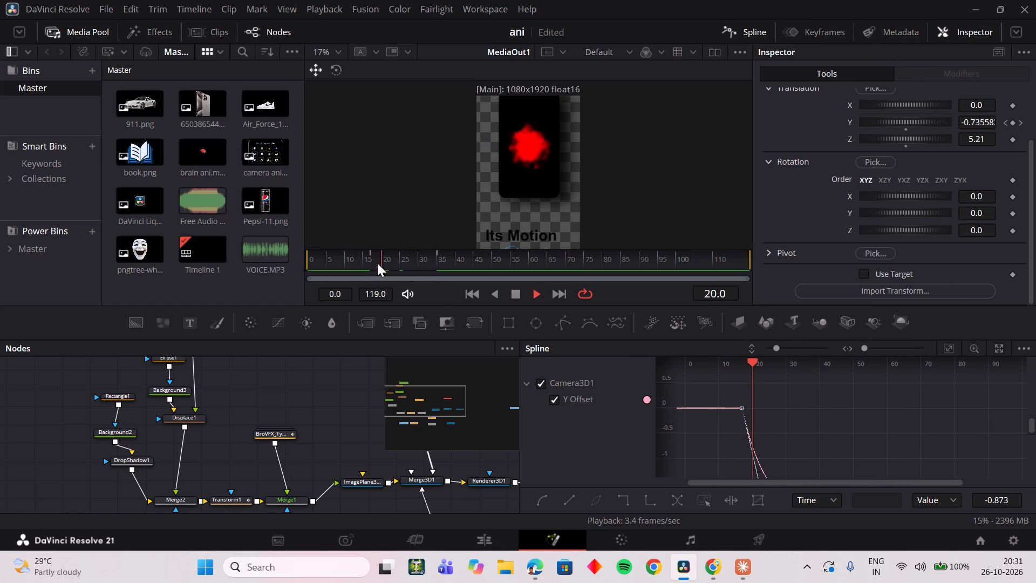
key("space")
left_click_drag(384, 261, 362, 266)
key("space")
key("space")
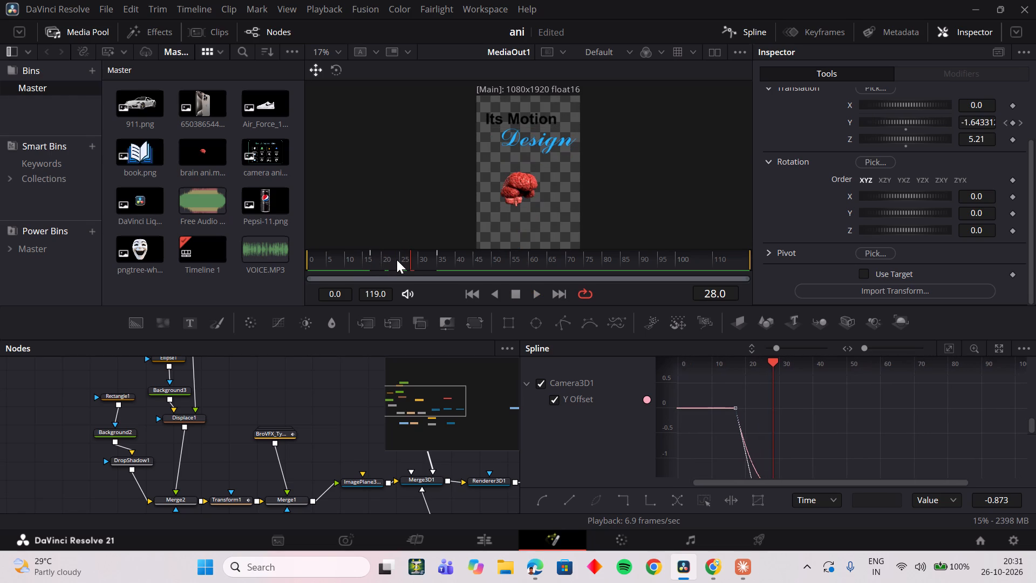
Change the ease on Camera3D1's Y Offset keyframes to In Cubic.
right_click(782, 438)
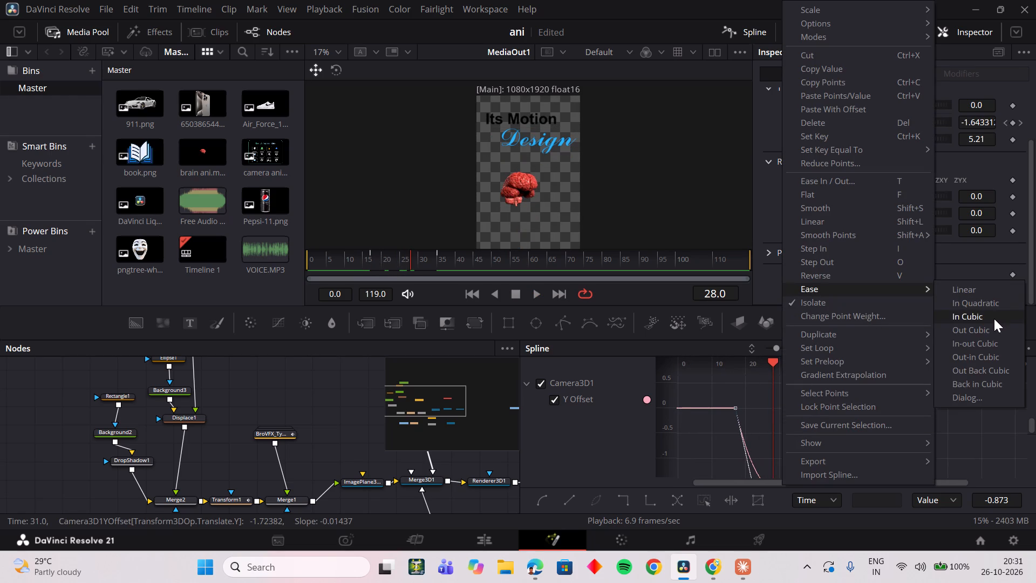
left_click(992, 329)
right_click(774, 417)
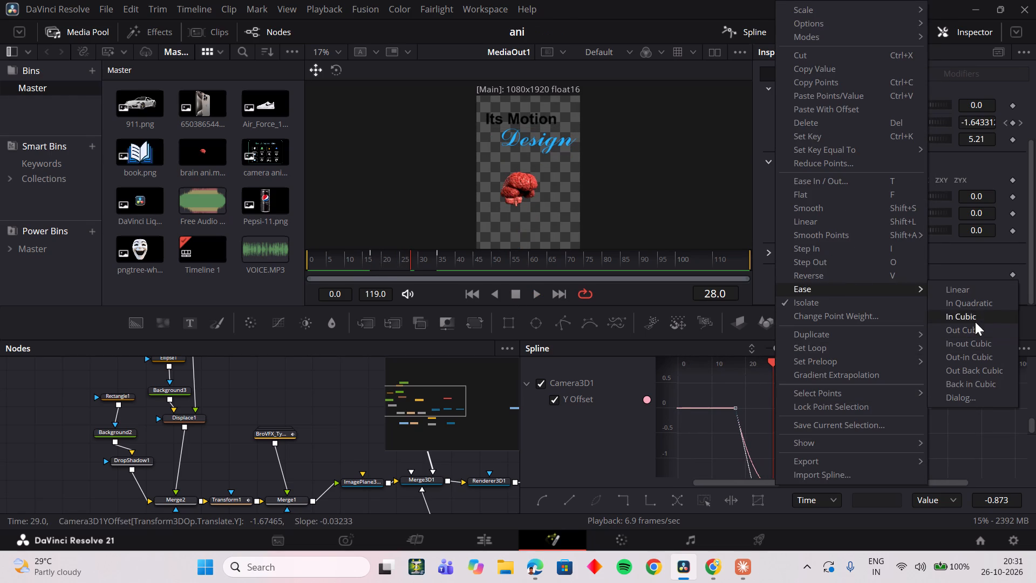
left_click(975, 322)
Play and scrub the camera move with the In Cubic ease between its two Y Offset keyframes.
left_click_drag(394, 258, 370, 260)
key("space")
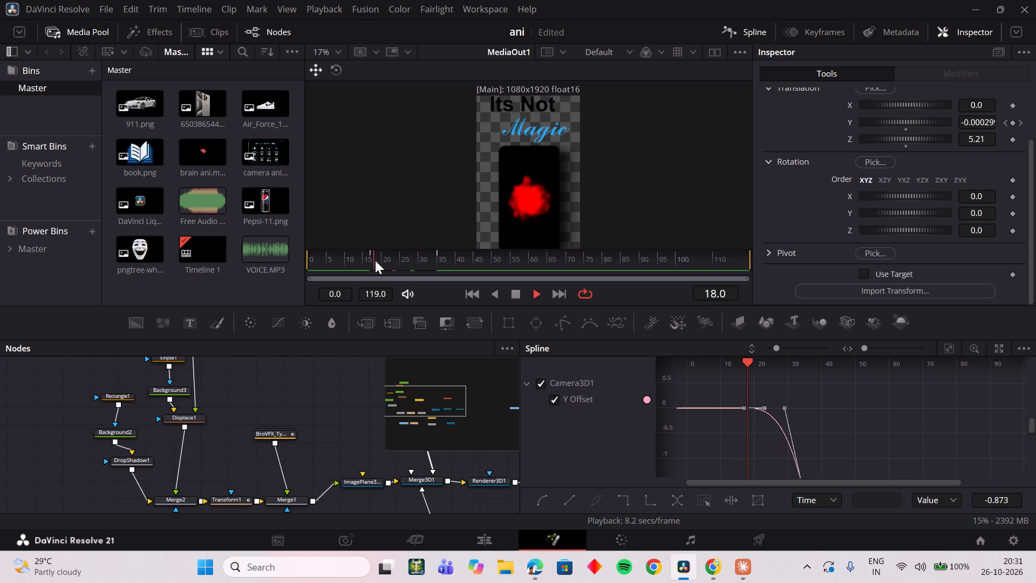
key("space")
left_click_drag(390, 255, 378, 260)
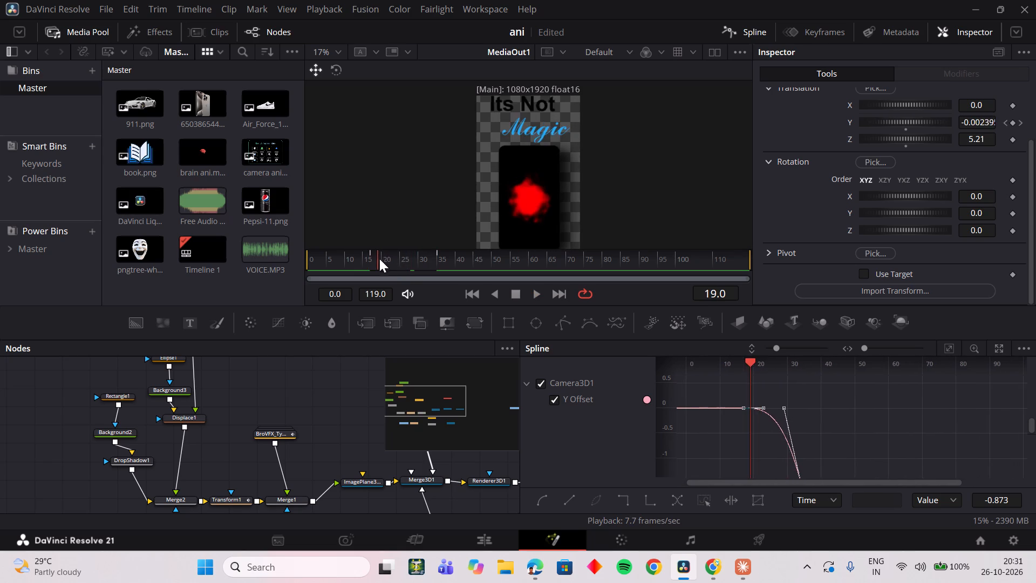
key("space")
key("space")
left_click_drag(406, 245, 392, 248)
left_click_drag(437, 262, 411, 267)
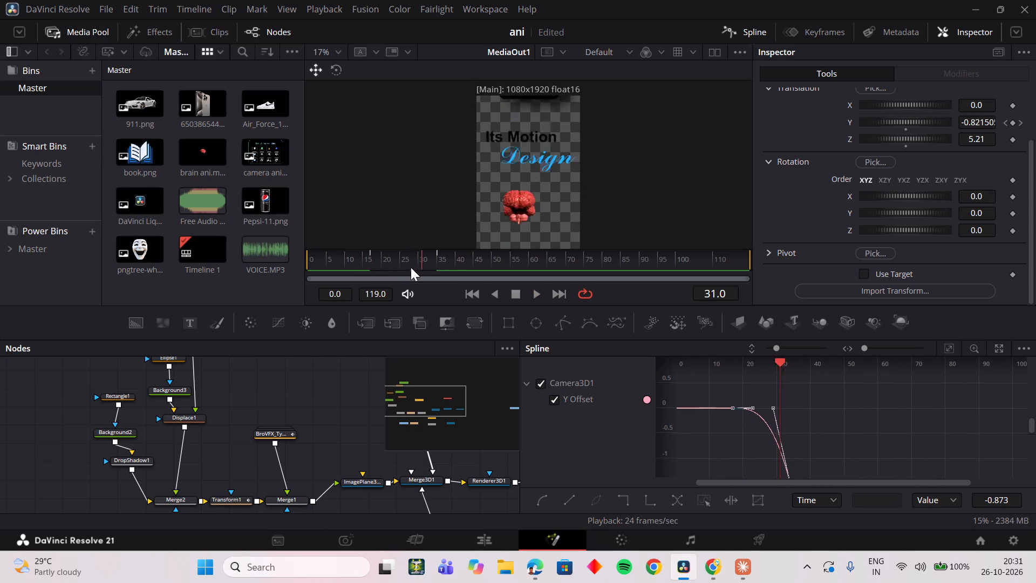
left_click_drag(411, 267, 410, 267)
key("space")
key("space")
Fit the Y Offset curve in view and pull the incoming handle of the frame 35 keyframe almost directly above that keyframe.
scroll(755, 386, "down", 2)
left_click(885, 394)
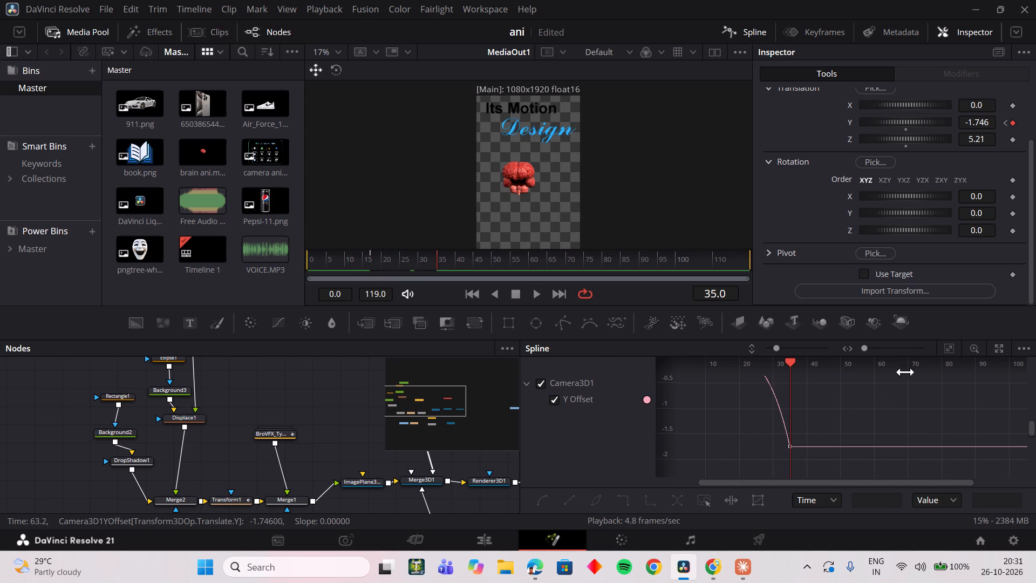
left_click(952, 343)
left_click(921, 389)
key("ctrl+a")
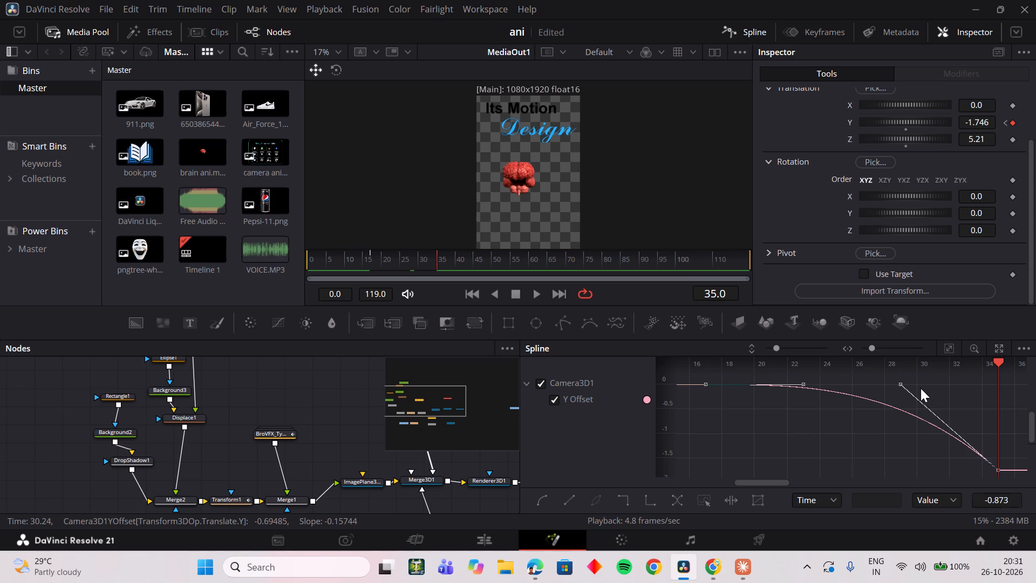
left_click_drag(899, 384, 995, 389)
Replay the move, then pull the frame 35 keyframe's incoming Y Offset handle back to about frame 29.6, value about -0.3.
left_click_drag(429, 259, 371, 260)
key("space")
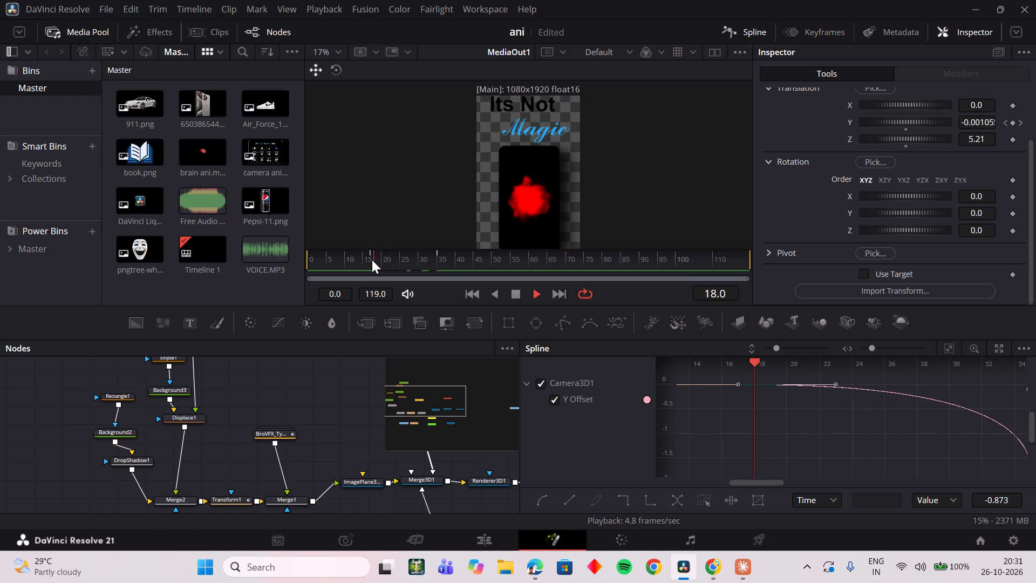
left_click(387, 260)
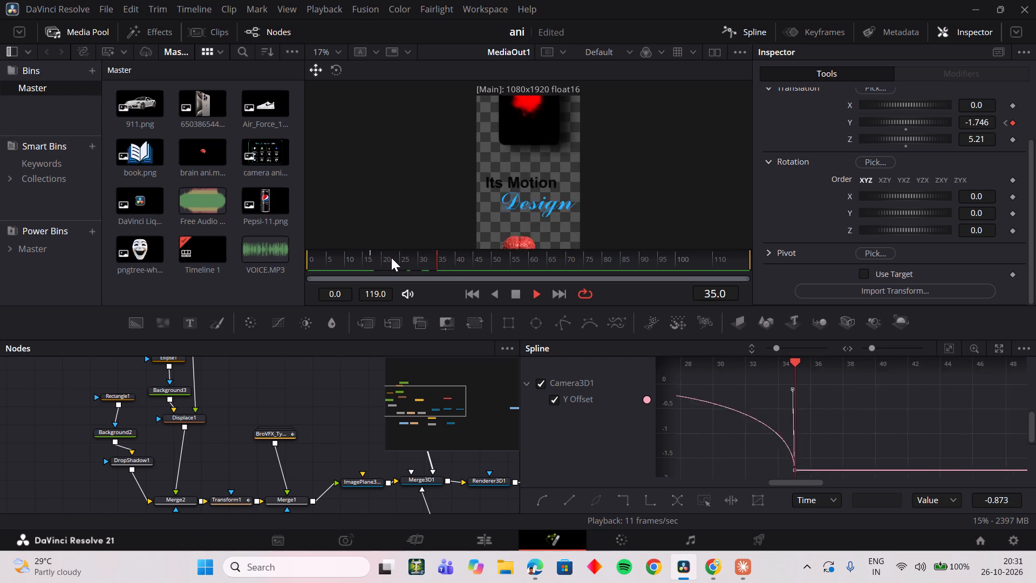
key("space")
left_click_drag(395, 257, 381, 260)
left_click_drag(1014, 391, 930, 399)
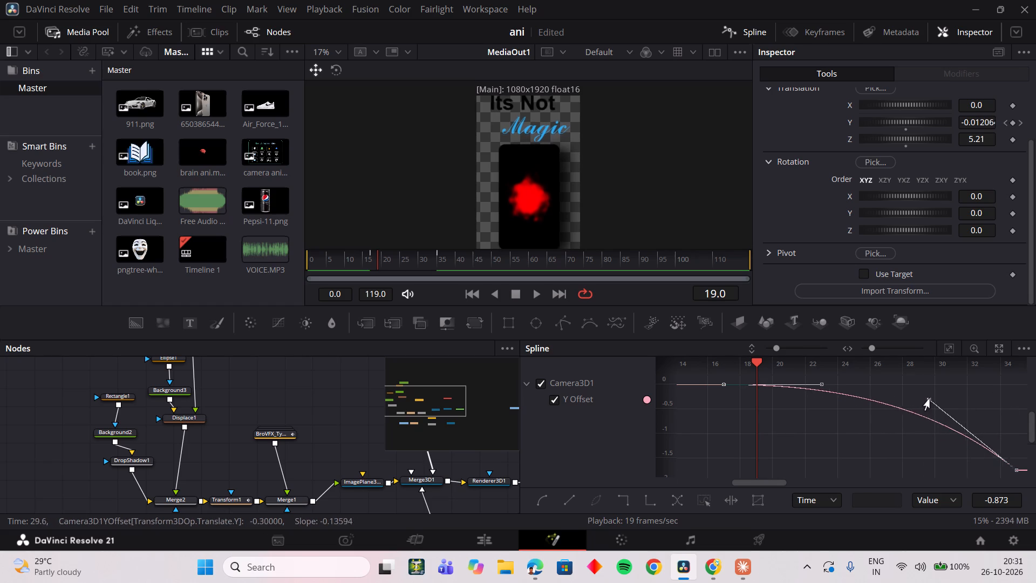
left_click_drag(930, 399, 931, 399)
Play and scrub the camera move between the two Y Offset keyframes to check the adjusted curve.
key("space")
key("space")
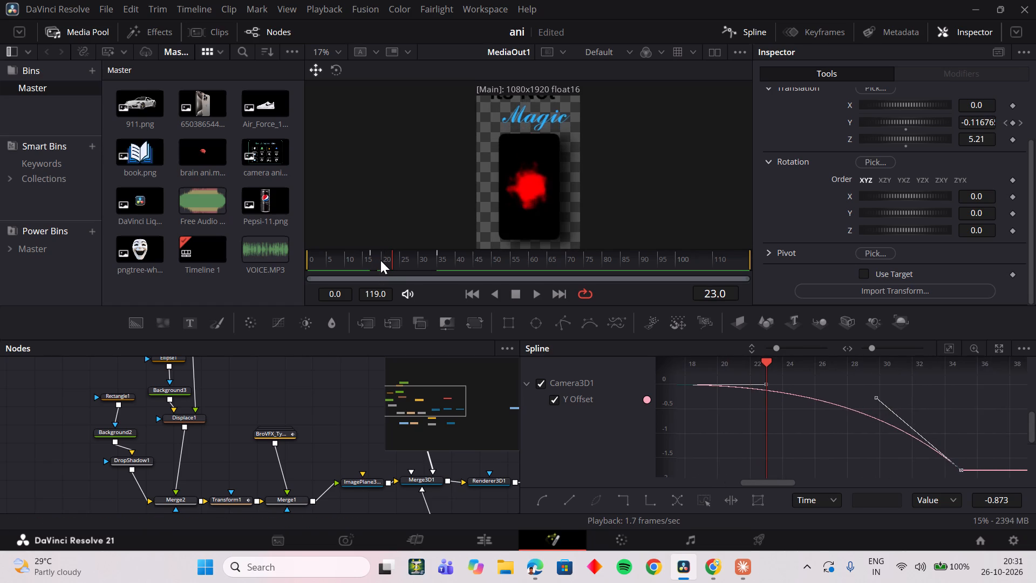
left_click(380, 260)
key("space")
key("space")
left_click_drag(394, 256, 372, 260)
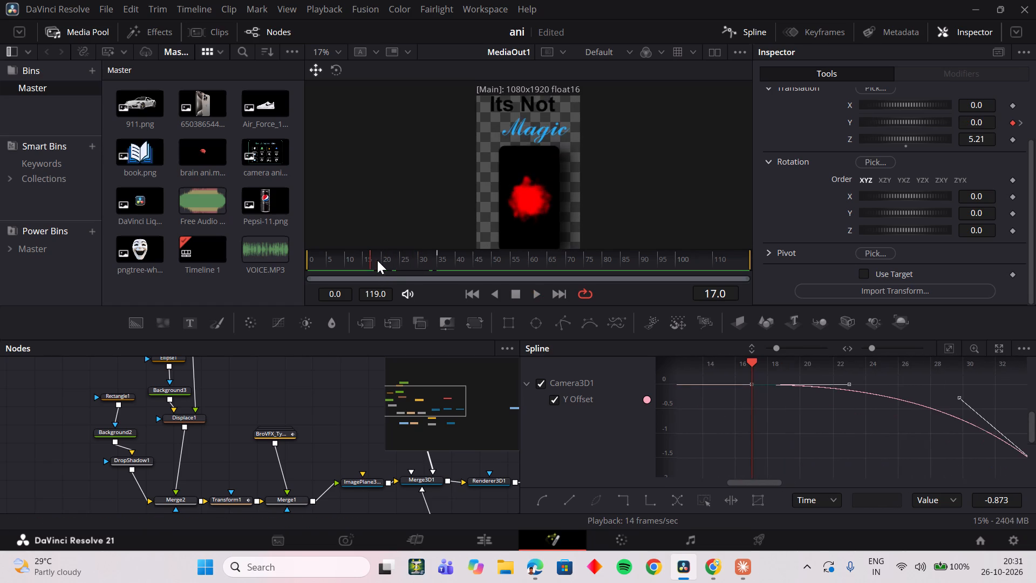
key("space")
key("space")
left_click_drag(410, 256, 394, 259)
left_click_drag(398, 257, 437, 257)
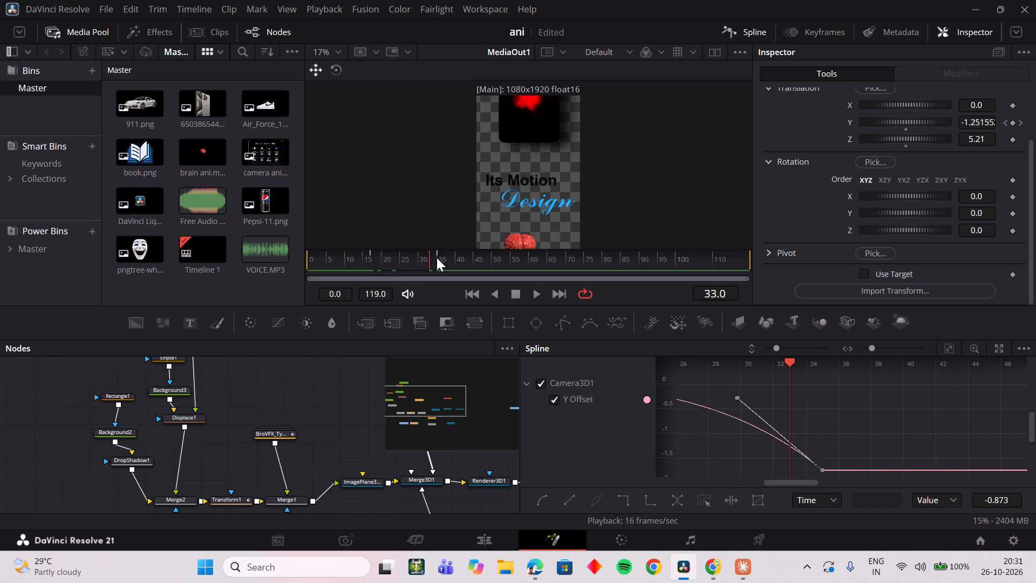
left_click_drag(437, 257, 405, 268)
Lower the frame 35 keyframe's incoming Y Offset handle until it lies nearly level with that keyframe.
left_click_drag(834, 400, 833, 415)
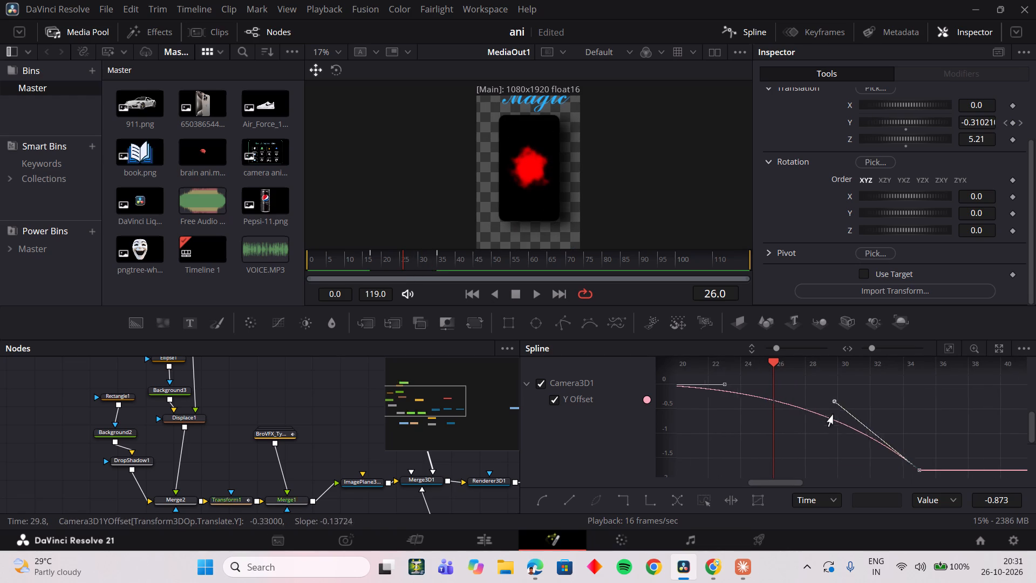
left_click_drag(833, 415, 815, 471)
Repeatedly play and scrub the camera move around frames 8 to 41 to judge the flattened arrival into the second Y Offset keyframe.
key("space")
key("space")
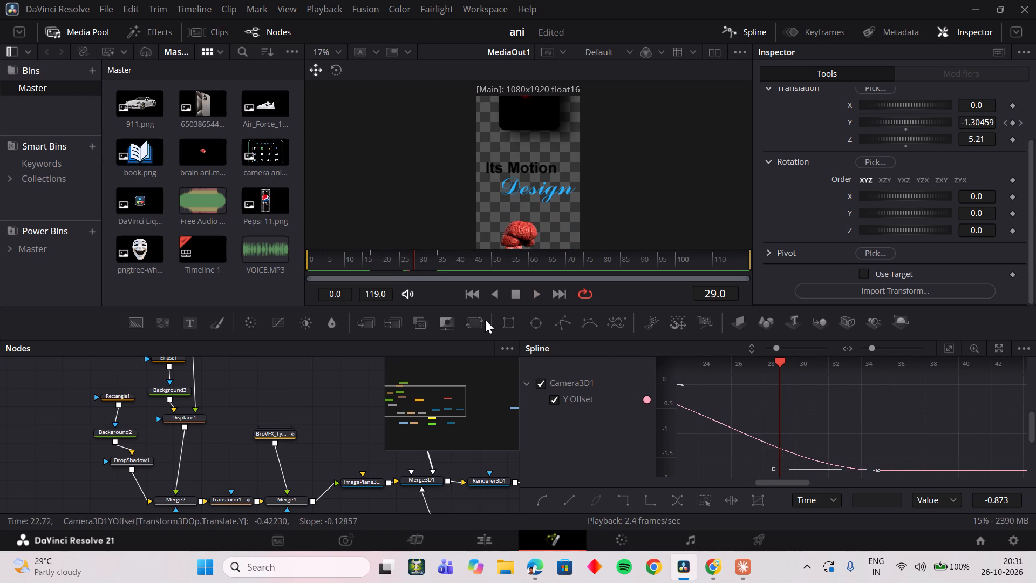
left_click_drag(395, 254, 364, 261)
key("space")
key("space")
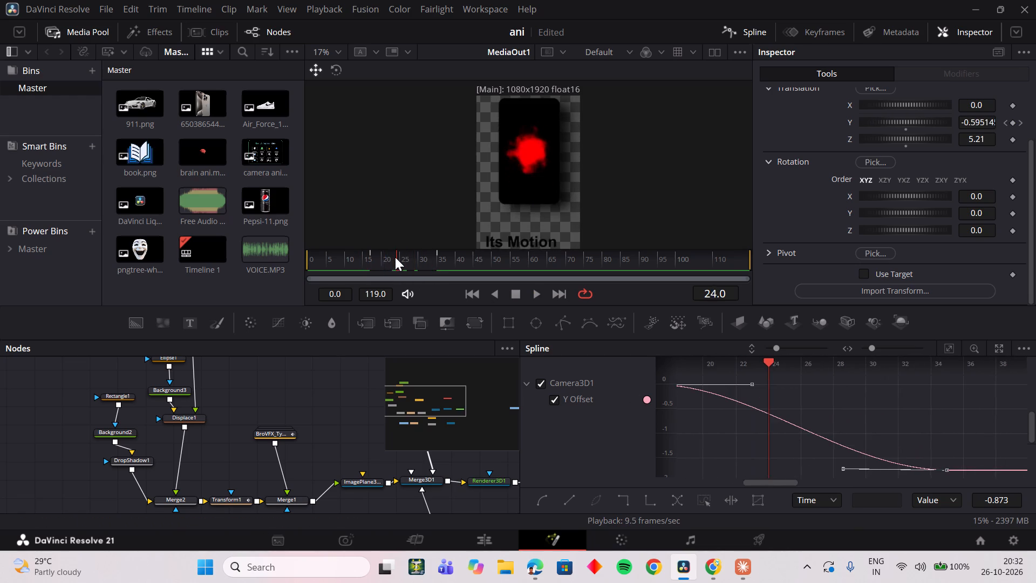
left_click_drag(395, 257, 381, 260)
key("space")
key("space")
left_click_drag(400, 259, 388, 262)
key("space")
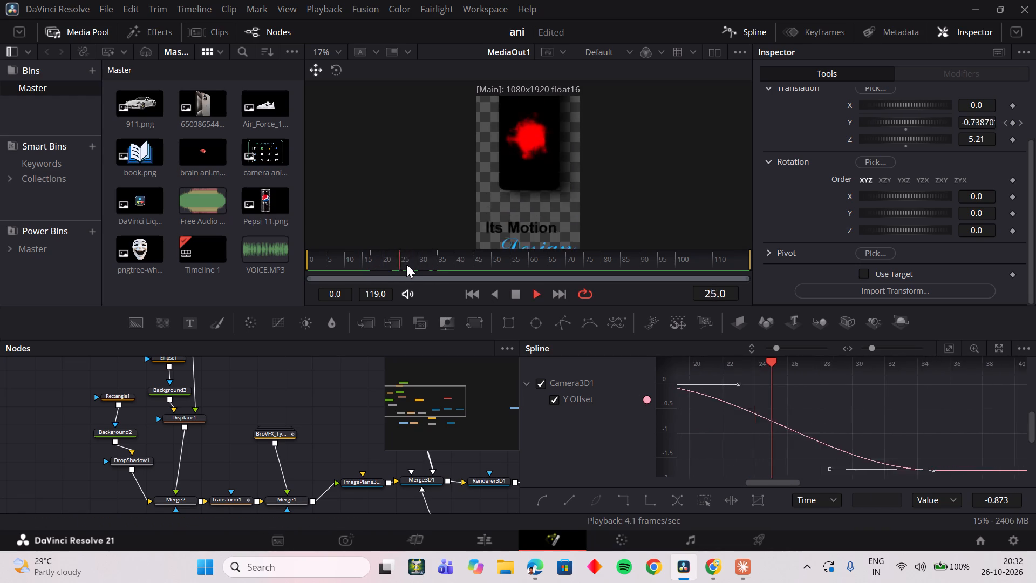
key("space")
left_click_drag(418, 263, 392, 265)
key("space")
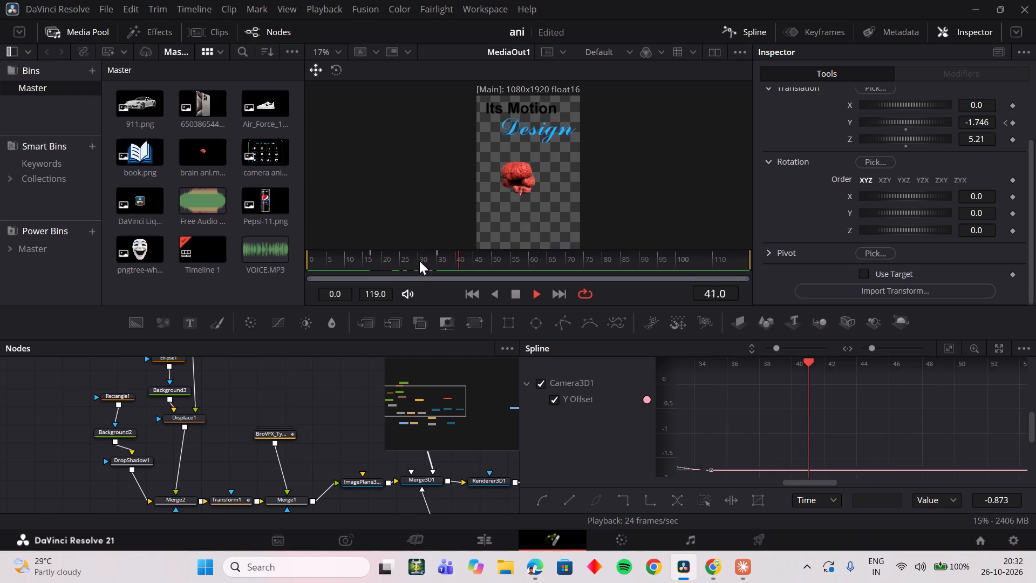
left_click_drag(419, 260, 372, 268)
left_click_drag(373, 262, 338, 267)
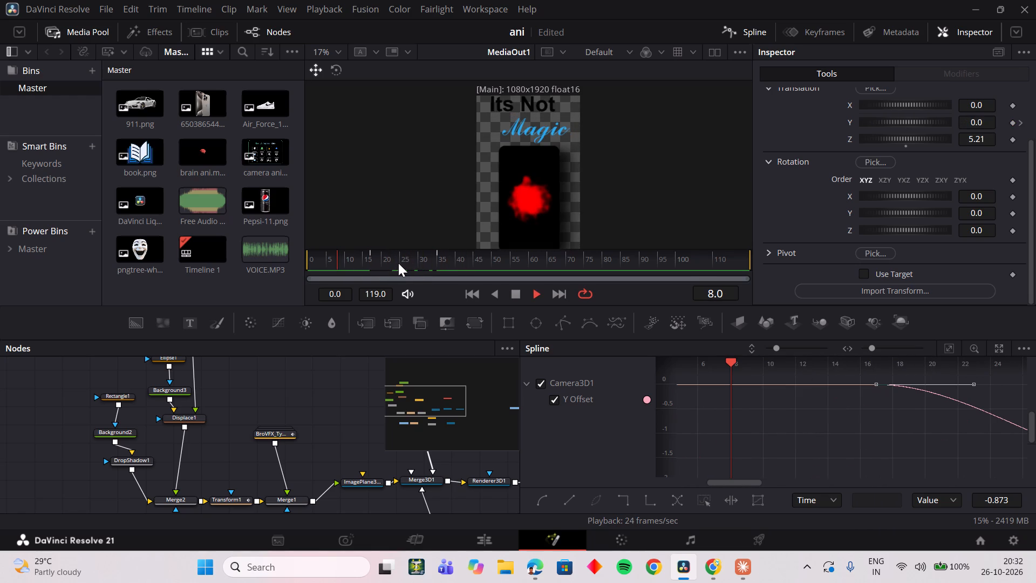
left_click(377, 264)
left_click_drag(381, 263, 362, 268)
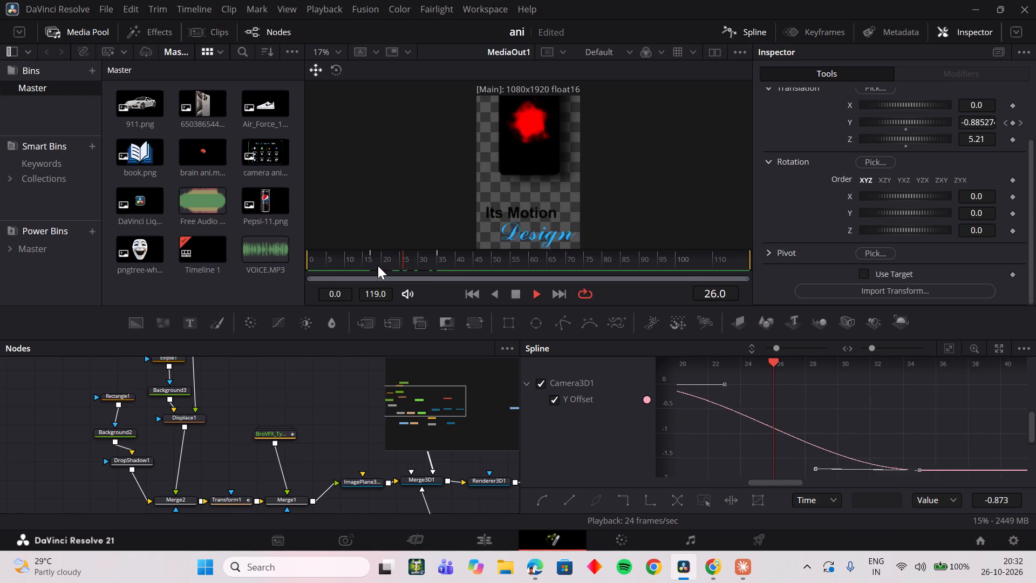
left_click_drag(379, 264, 351, 270)
key("space")
key("space")
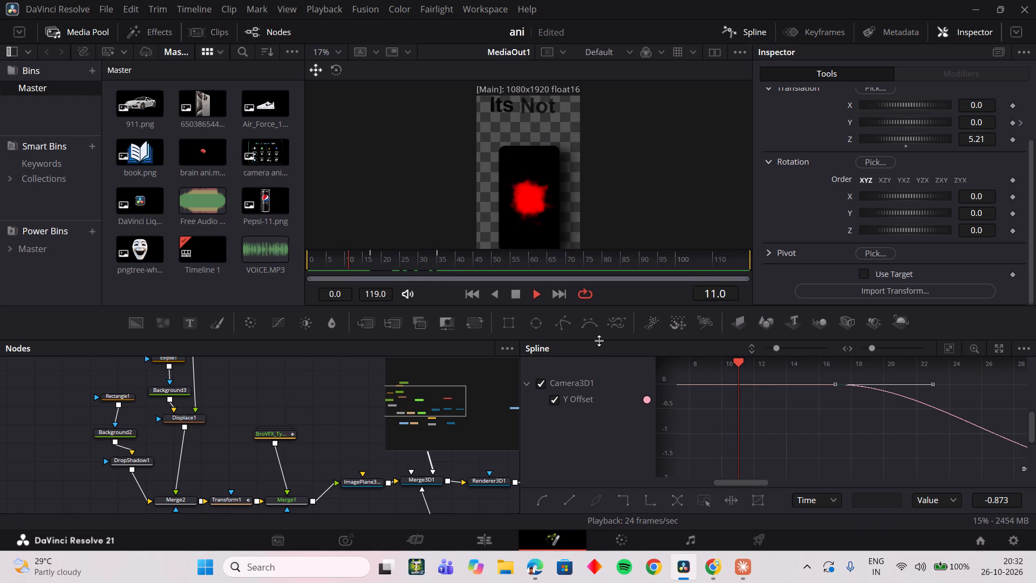
left_click(374, 268)
key("space")
left_click_drag(392, 266, 379, 267)
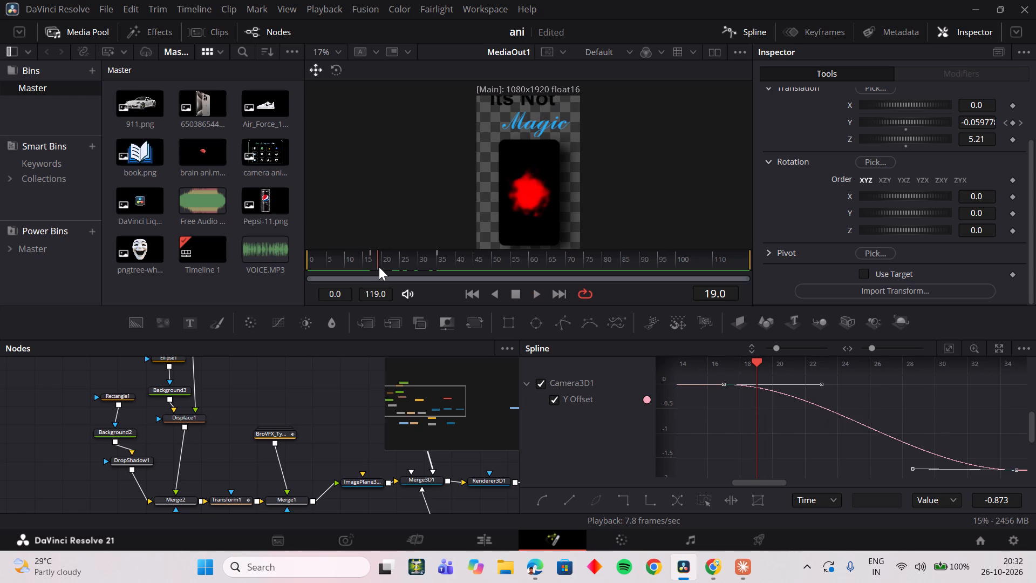
key("space")
key("space")
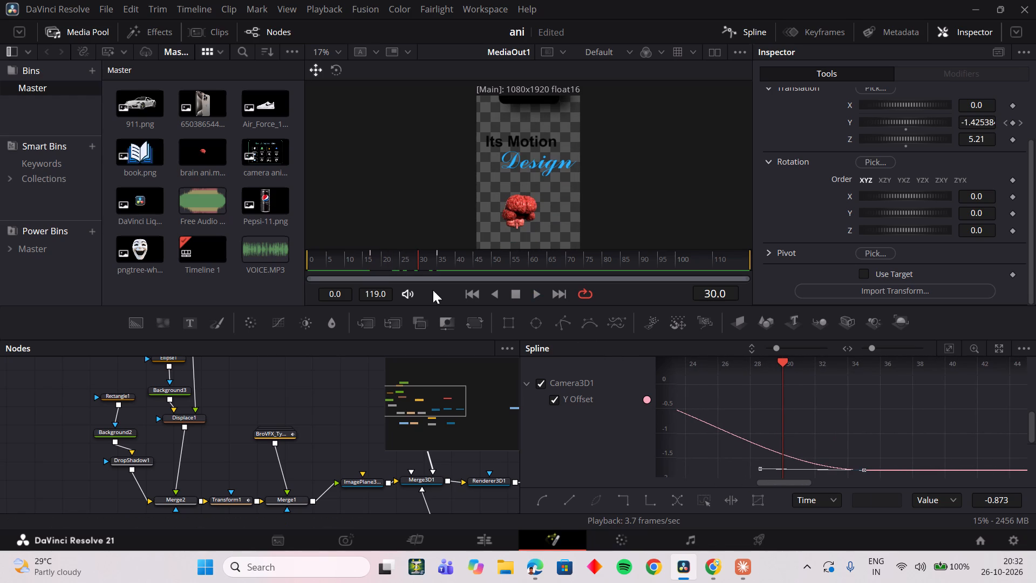
left_click_drag(399, 260, 385, 259)
Select all of Camera3D1's Y Offset keyframes and smooth them.
left_click(894, 405)
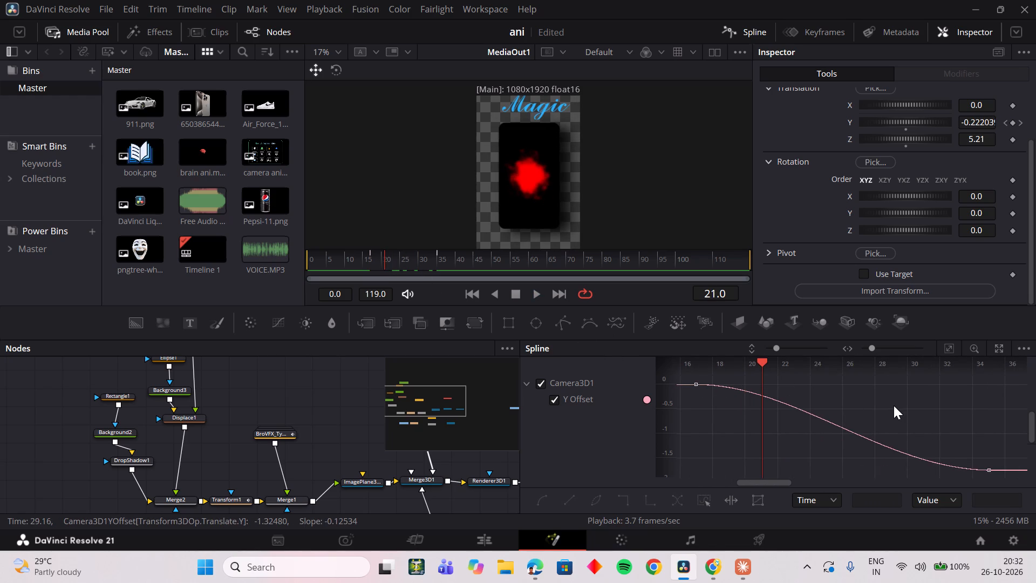
left_click(894, 405)
right_click(894, 405)
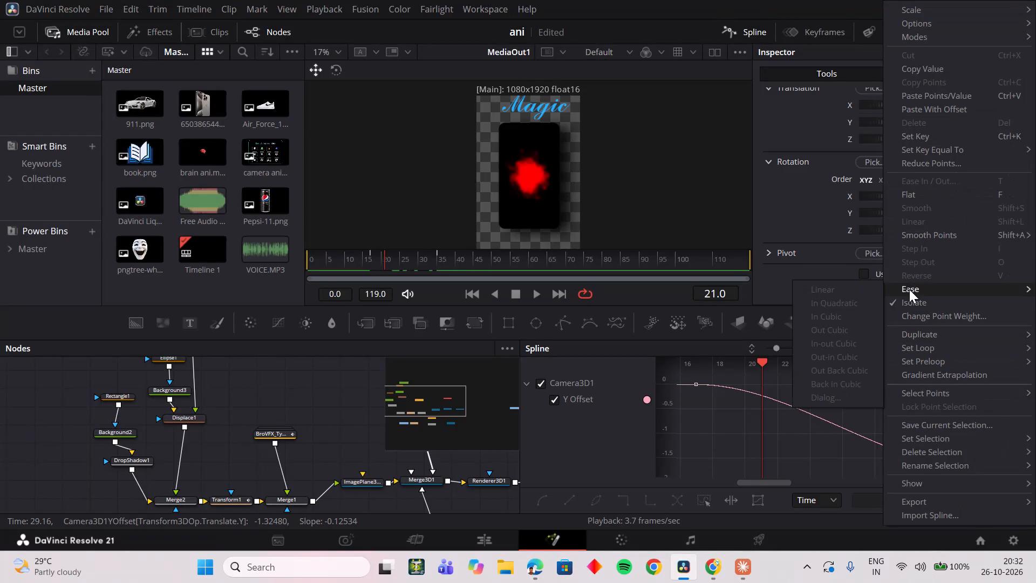
left_click(826, 385)
key("ctrl+a")
key("s")
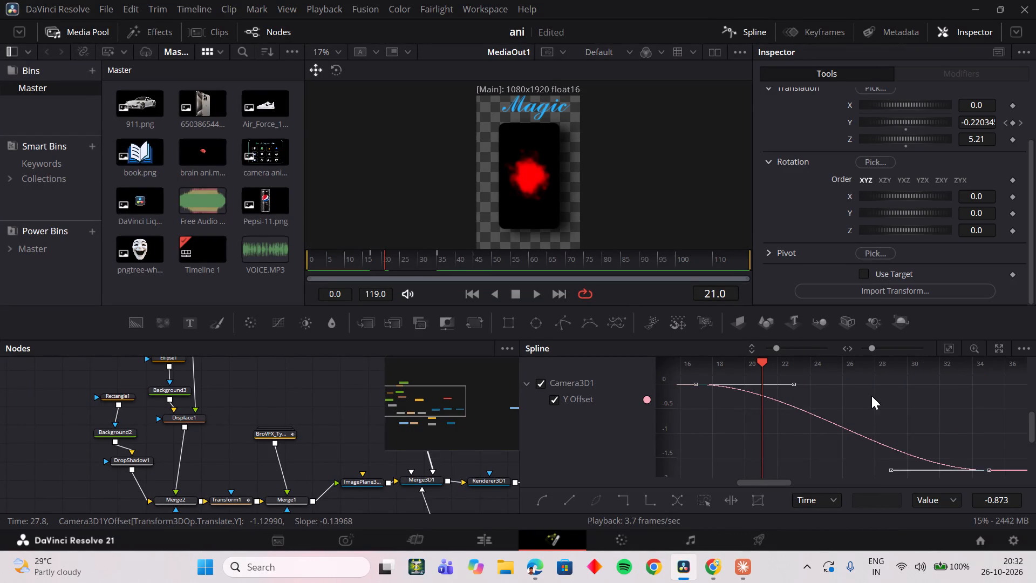
Show the Ease In/Out values for the Y Offset keyframes and set Ease In to 46.1 and Ease Out to 41.0.
key("ctrl+y")
key("ctrl+t")
left_click_drag(1001, 372, 528, 291)
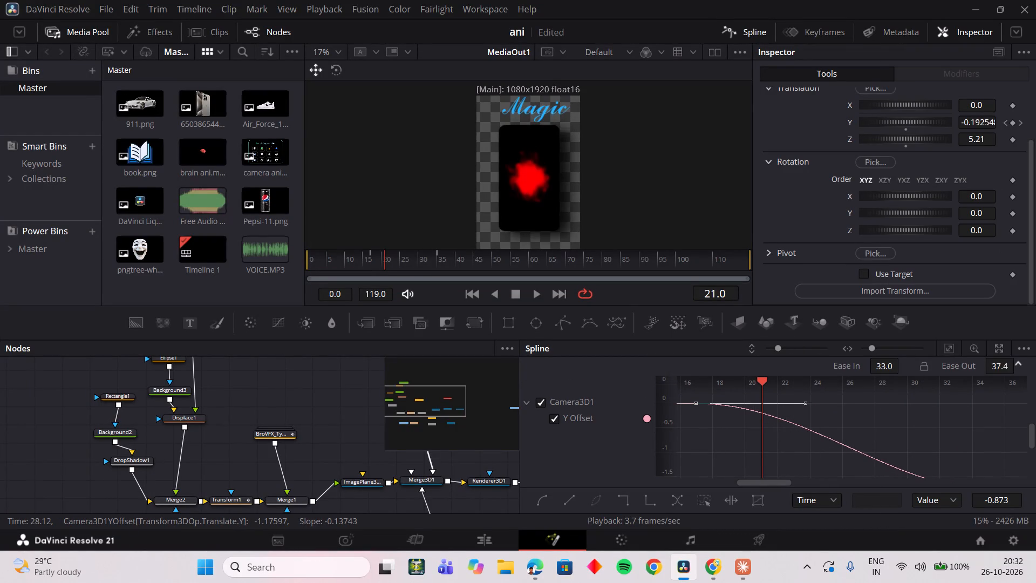
left_click_drag(528, 291, 554, 291)
scroll(943, 416, "down", 1)
left_click(882, 369)
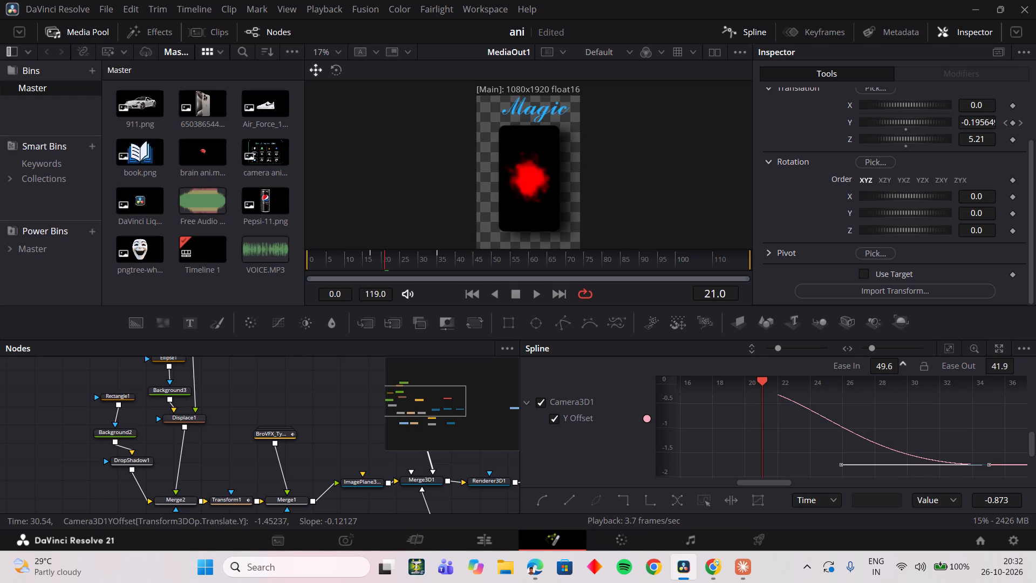
left_click(840, 465)
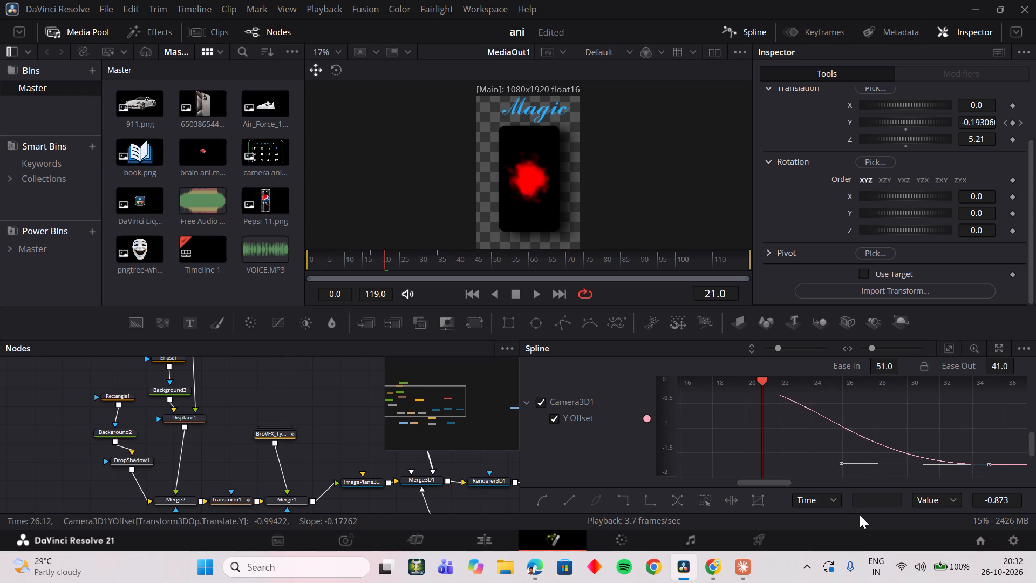
key("ctrl+z")
left_click_drag(884, 368, 869, 374)
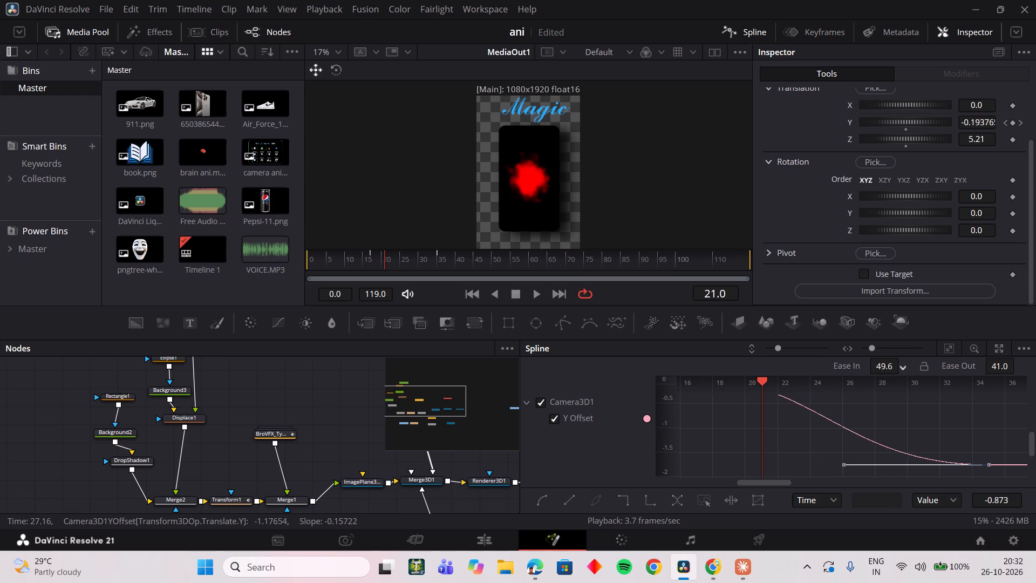
left_click_drag(869, 374, 851, 375)
Play and scrub the camera move between the Y Offset keyframes to examine the 46.1 and 41.0 easing.
key("space")
key("space")
left_click_drag(394, 262, 380, 262)
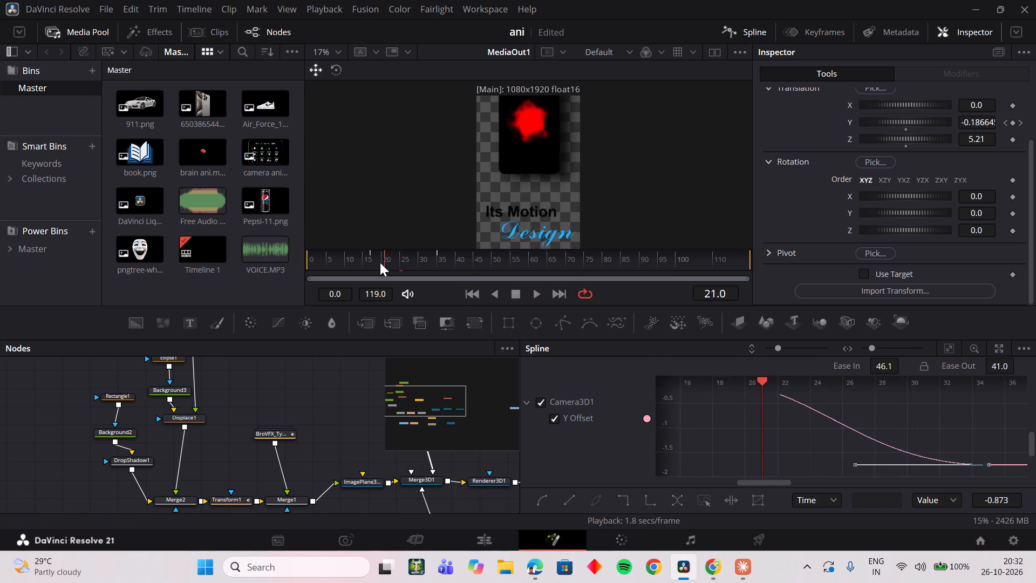
left_click_drag(380, 262, 377, 262)
key("space")
left_click_drag(386, 261, 342, 266)
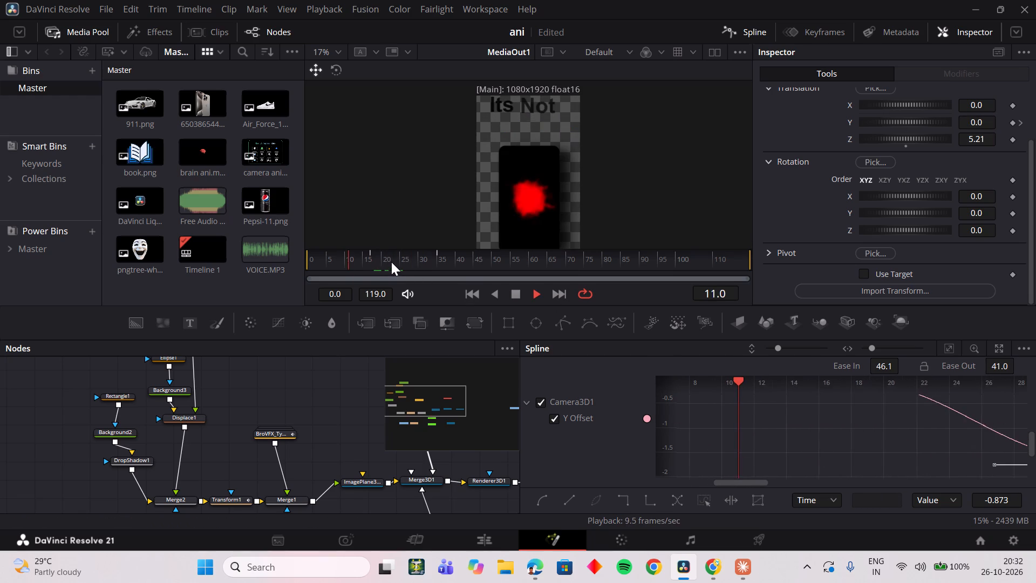
left_click(382, 262)
left_click_drag(383, 262, 364, 266)
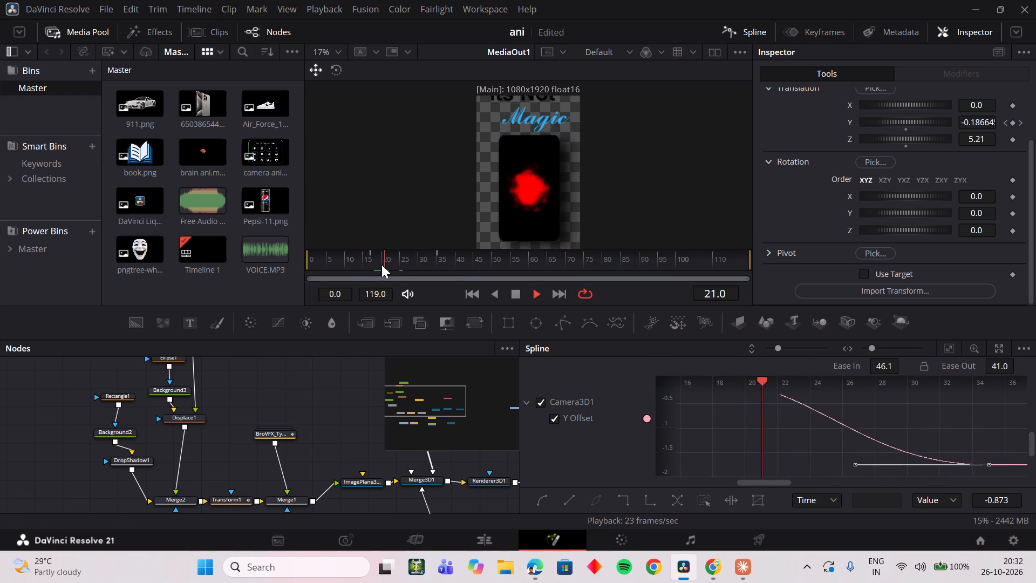
left_click_drag(393, 258, 377, 262)
key("space")
left_click_drag(406, 255, 393, 259)
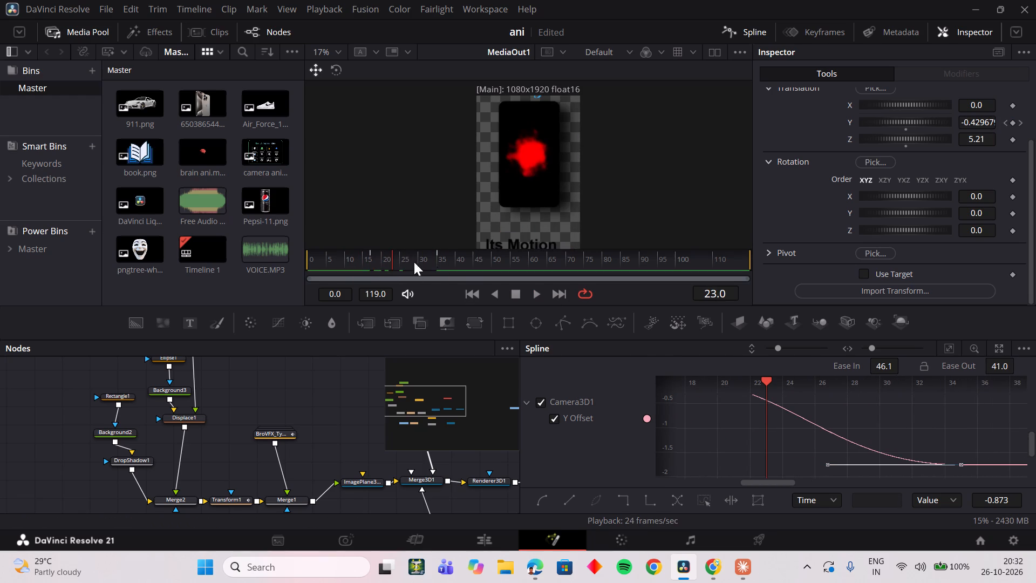
Set the Y Offset keyframes' Ease In to 60.0 and Ease Out to 69.7.
scroll(897, 424, "up", 1)
left_click_drag(881, 371, 974, 372)
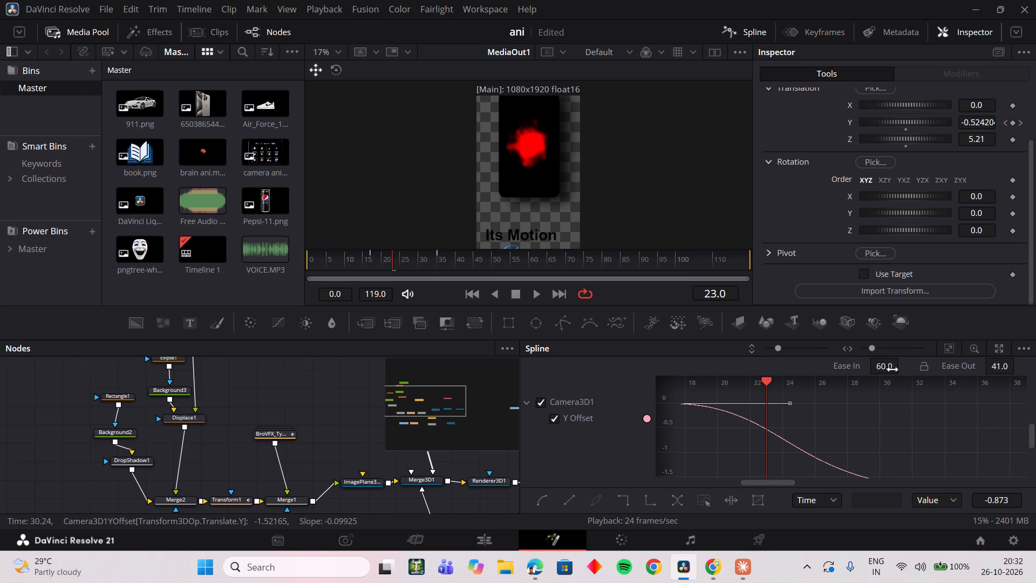
left_click_drag(1013, 367, 700, 291)
Repeatedly play and scrub the camera move from around frame 15 to judge the stronger 60.0 and 69.7 easing.
key("space")
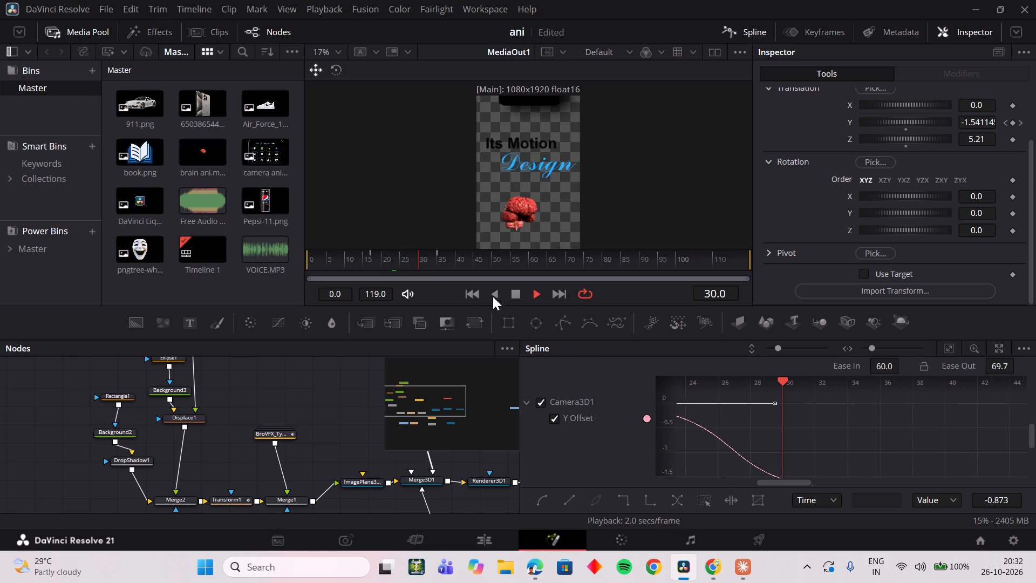
key("space")
left_click_drag(411, 263, 367, 268)
key("space")
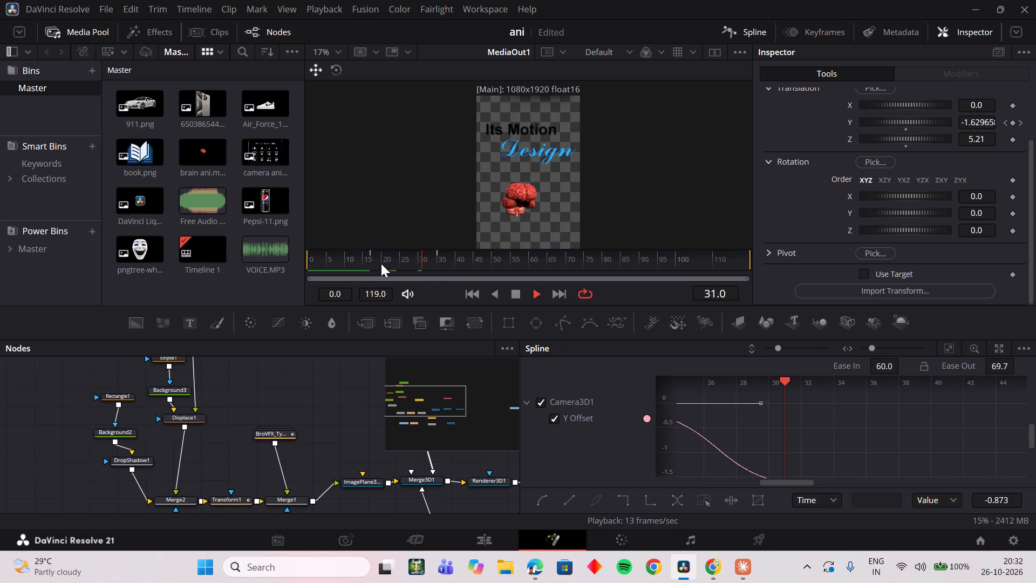
left_click_drag(397, 261, 375, 268)
key("space")
left_click_drag(423, 266, 414, 270)
left_click_drag(404, 270, 376, 274)
key("space")
left_click_drag(403, 265, 374, 272)
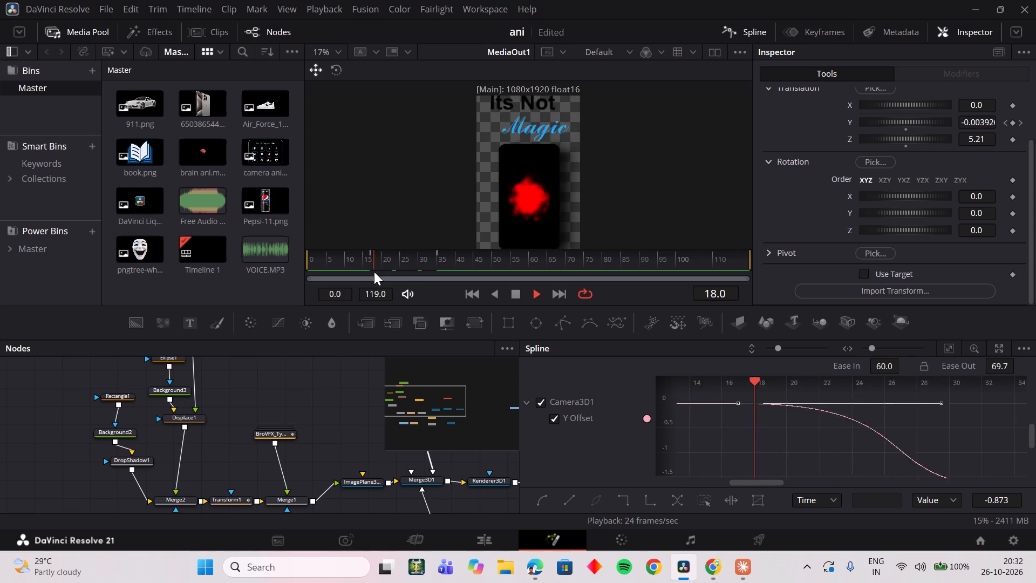
left_click_drag(397, 261, 367, 268)
key("space")
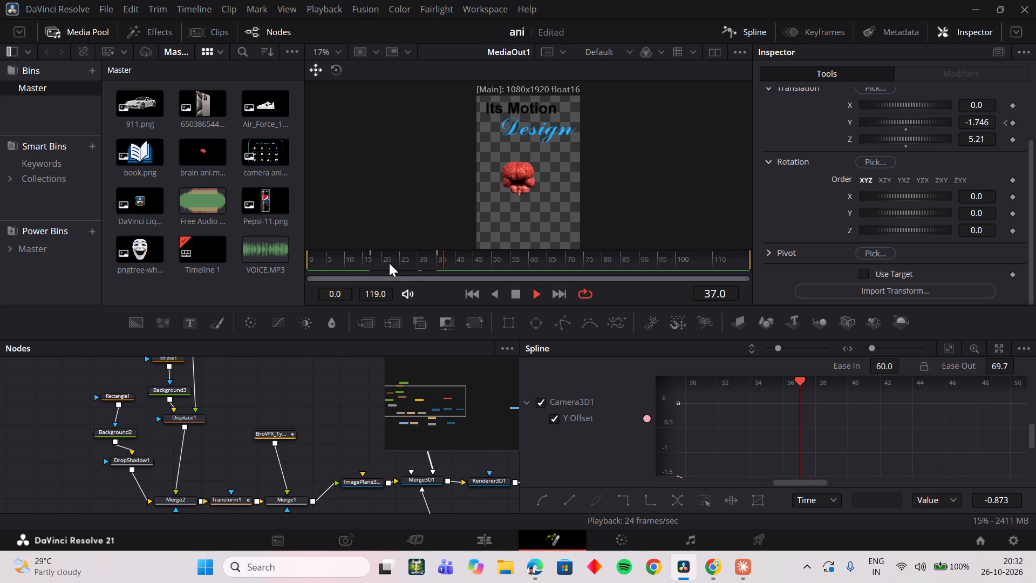
left_click_drag(390, 261, 359, 268)
key("space")
key("space")
left_click_drag(387, 263, 366, 269)
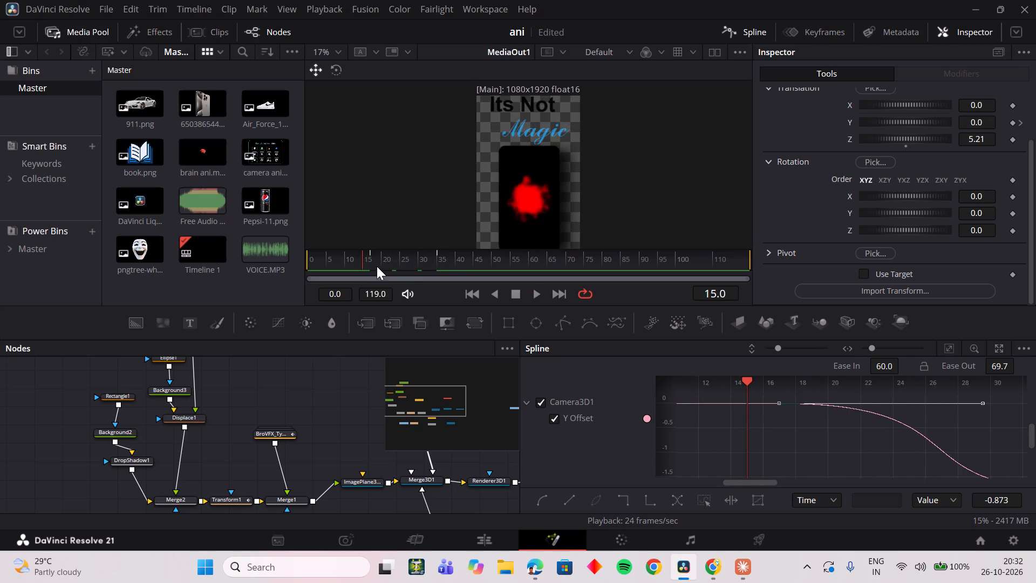
key("space")
key("space")
left_click_drag(396, 261, 366, 268)
key("space")
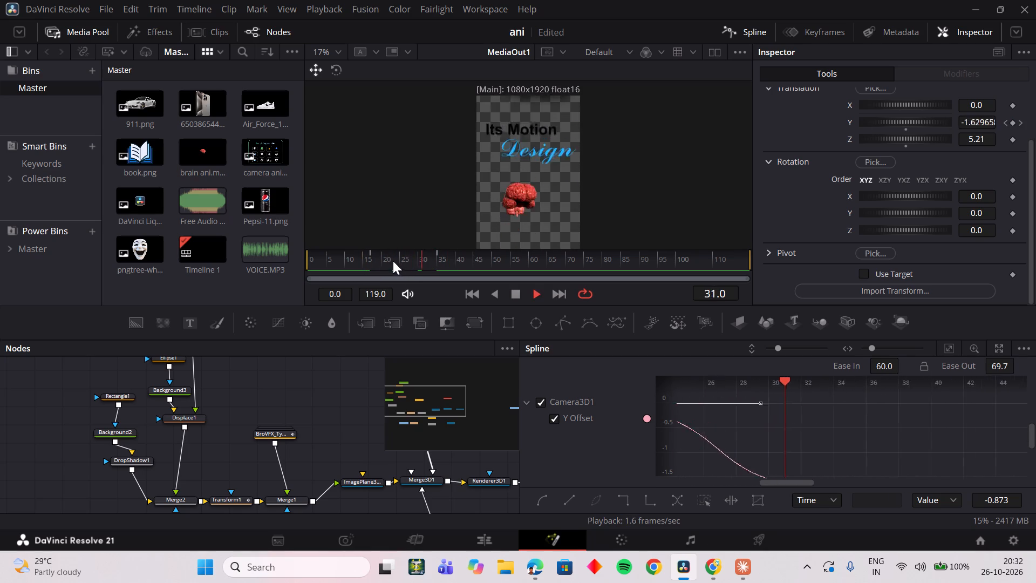
key("space")
left_click_drag(400, 257, 379, 262)
key("space")
key("space")
left_click_drag(397, 259, 381, 265)
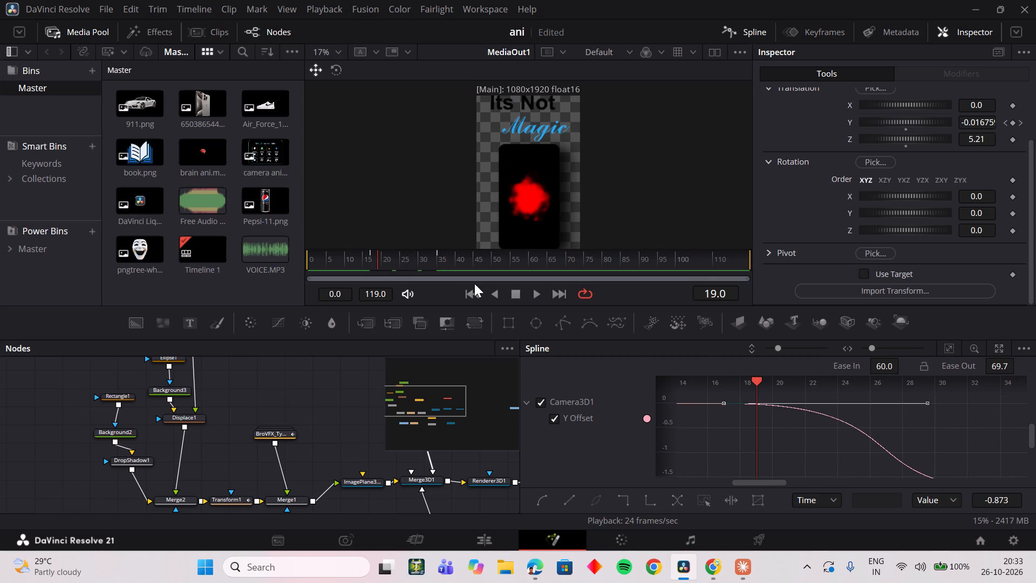
Set both Ease In and Ease Out of Camera3D1's Y Offset keyframes to 58.5.
scroll(828, 416, "down", 1)
scroll(918, 423, "up", 1)
left_click_drag(885, 364, 870, 367)
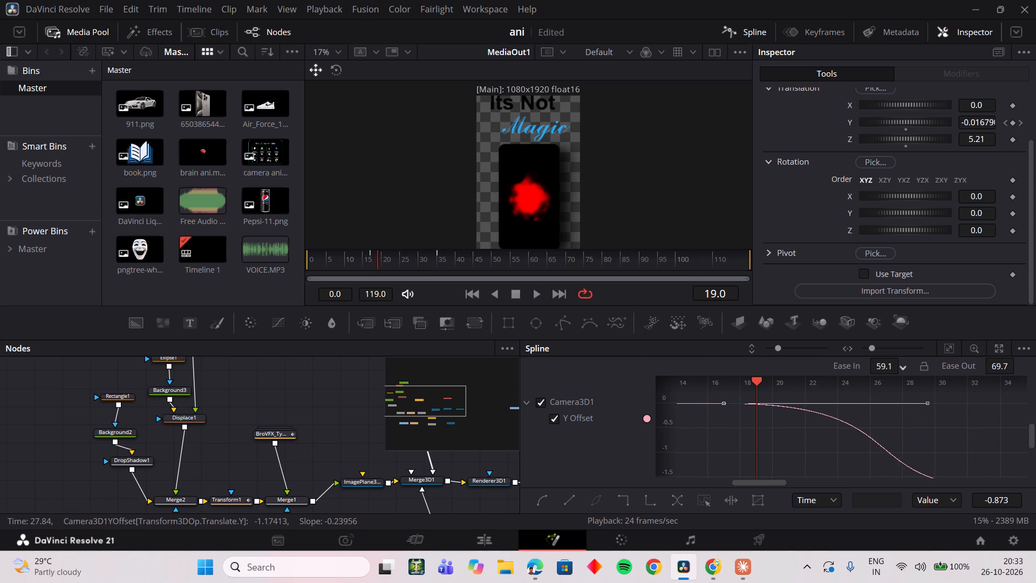
left_click_drag(870, 367, 996, 376)
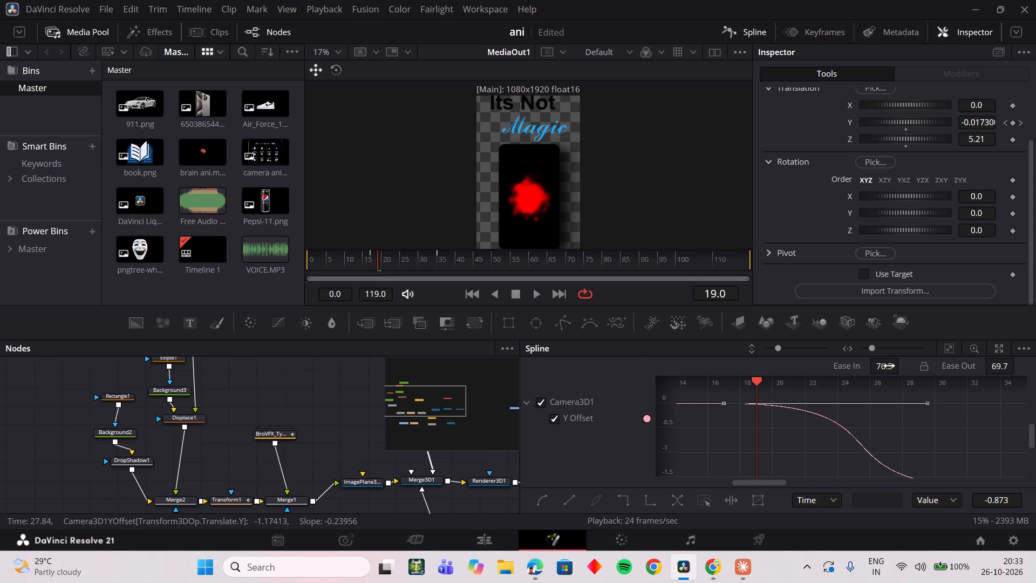
left_click_drag(876, 367, 812, 377)
left_click_drag(1001, 370, 856, 376)
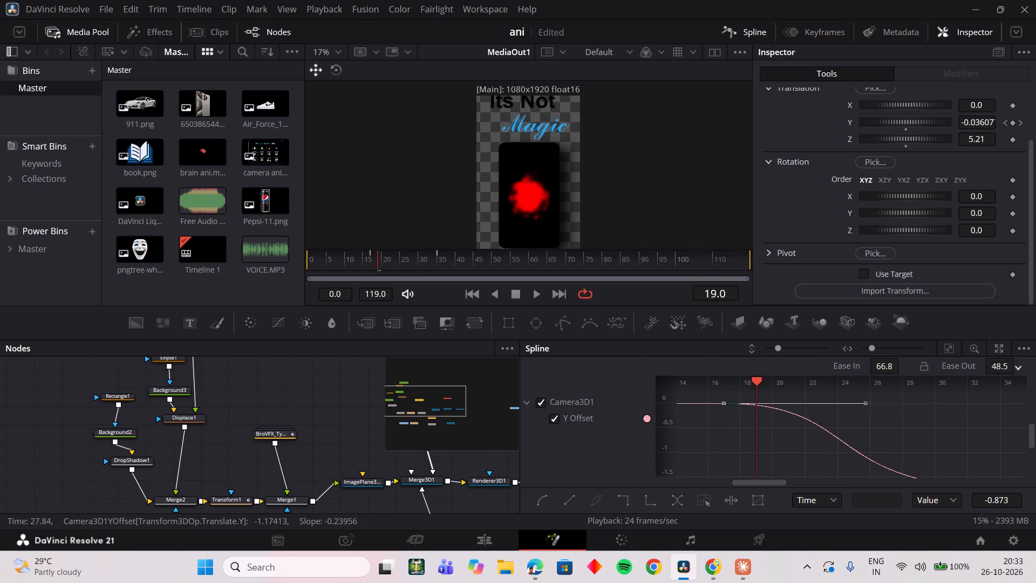
left_click_drag(856, 376, 925, 376)
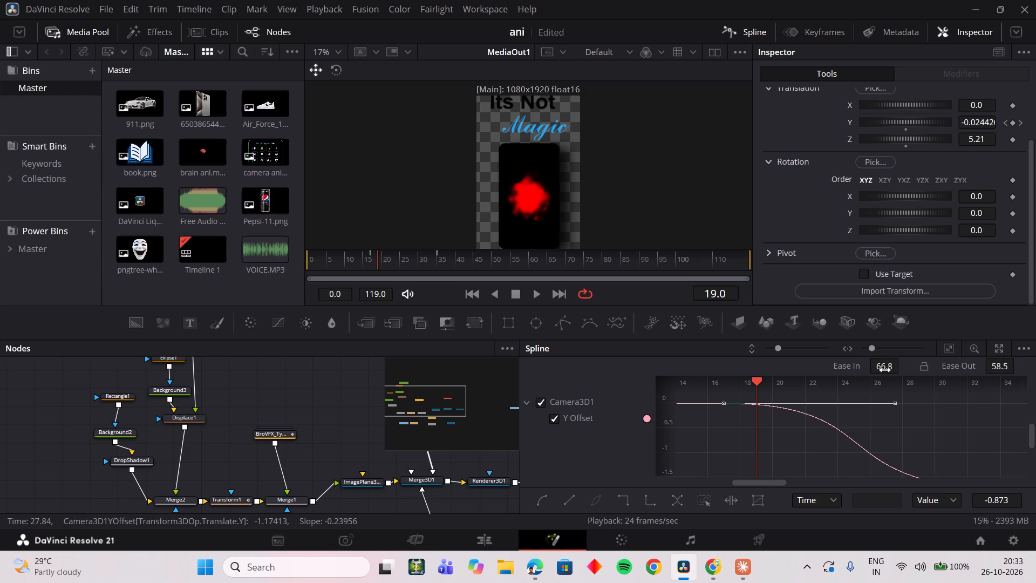
left_click_drag(885, 370, 826, 371)
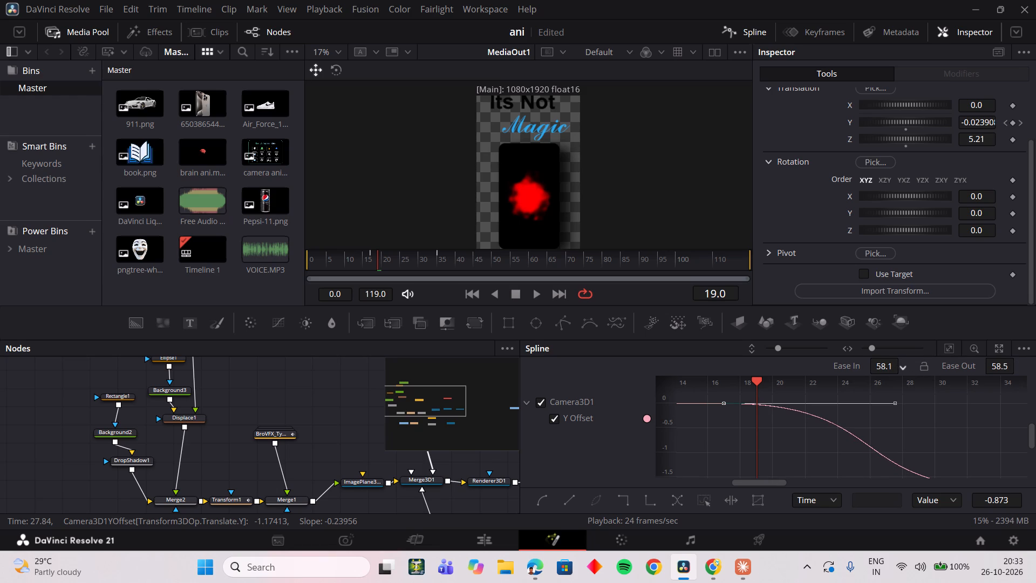
left_click_drag(826, 371, 829, 371)
Repeatedly play and scrub the camera move from around frames 17 to 19 to judge the 58.5 easing.
key("space")
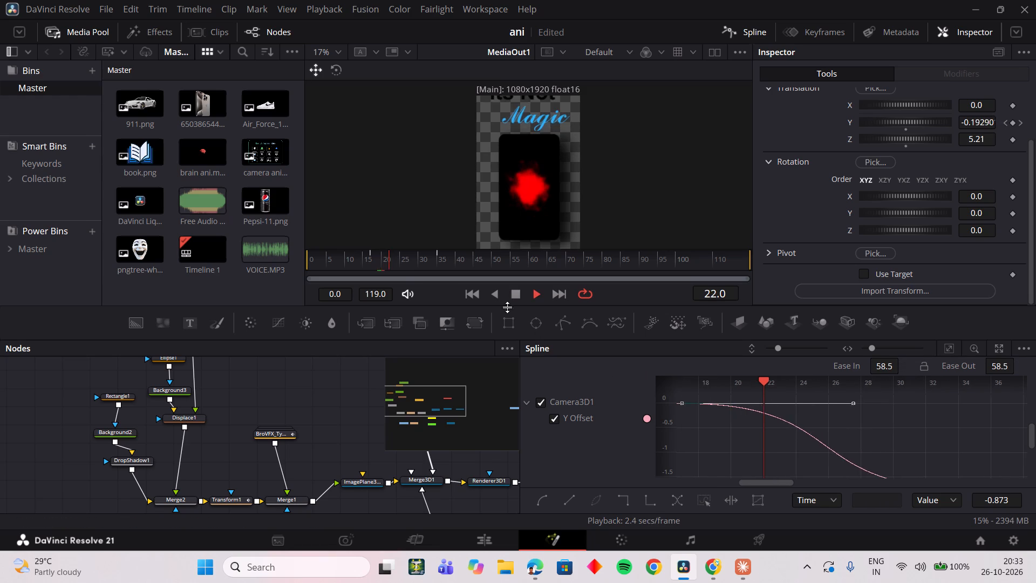
key("space")
left_click_drag(383, 267, 368, 267)
key("space")
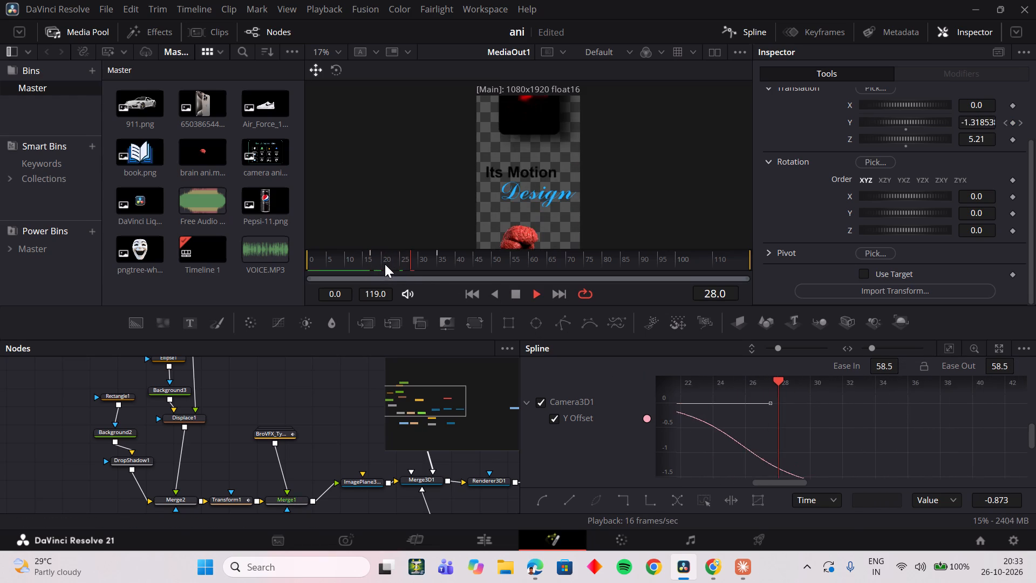
left_click_drag(391, 262, 367, 266)
key("space")
left_click_drag(401, 261, 379, 265)
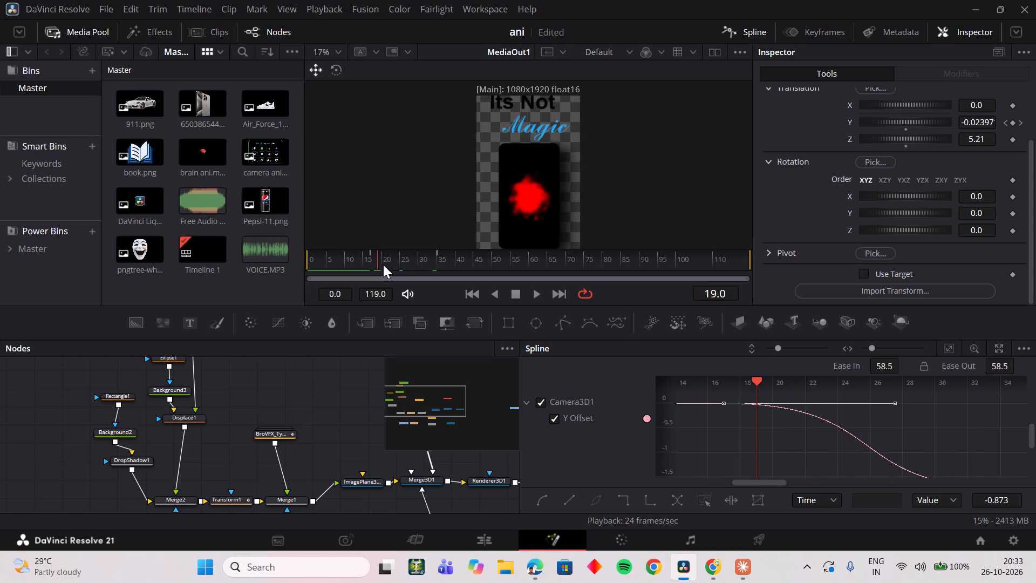
key("space")
left_click_drag(399, 262, 378, 267)
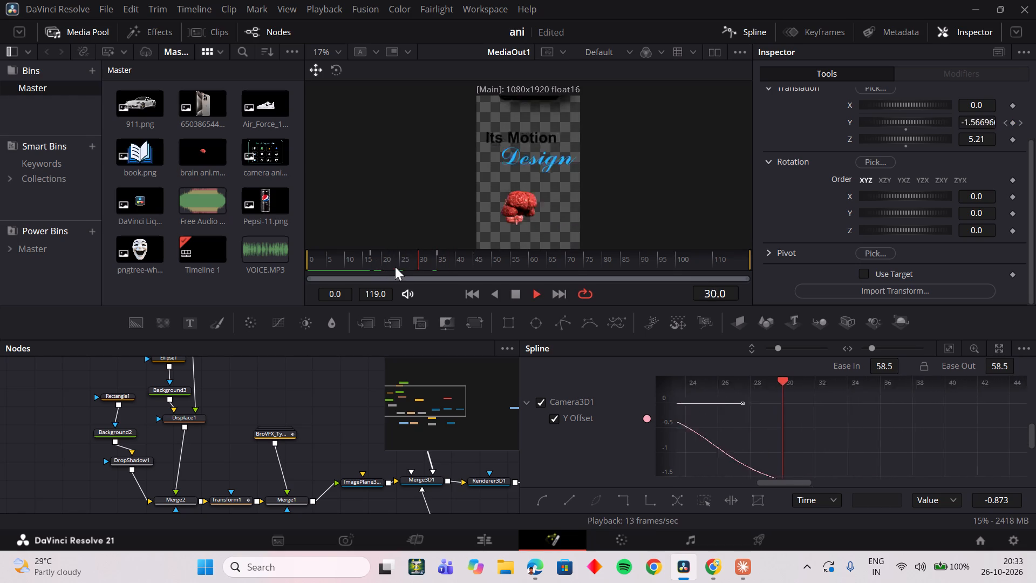
left_click_drag(404, 264, 373, 272)
key("space")
left_click_drag(396, 267, 379, 267)
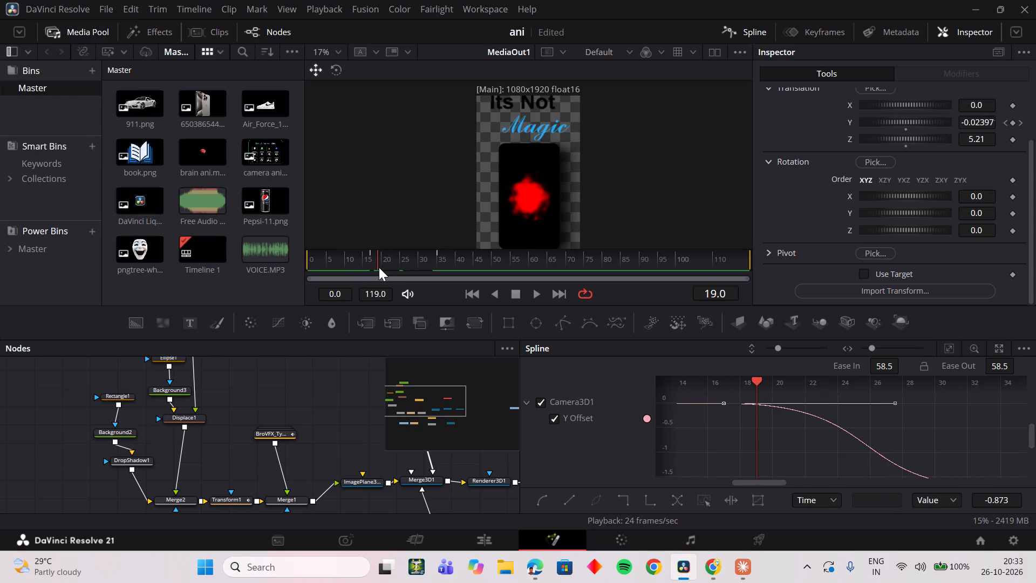
key("space")
key("space")
left_click_drag(395, 261, 372, 266)
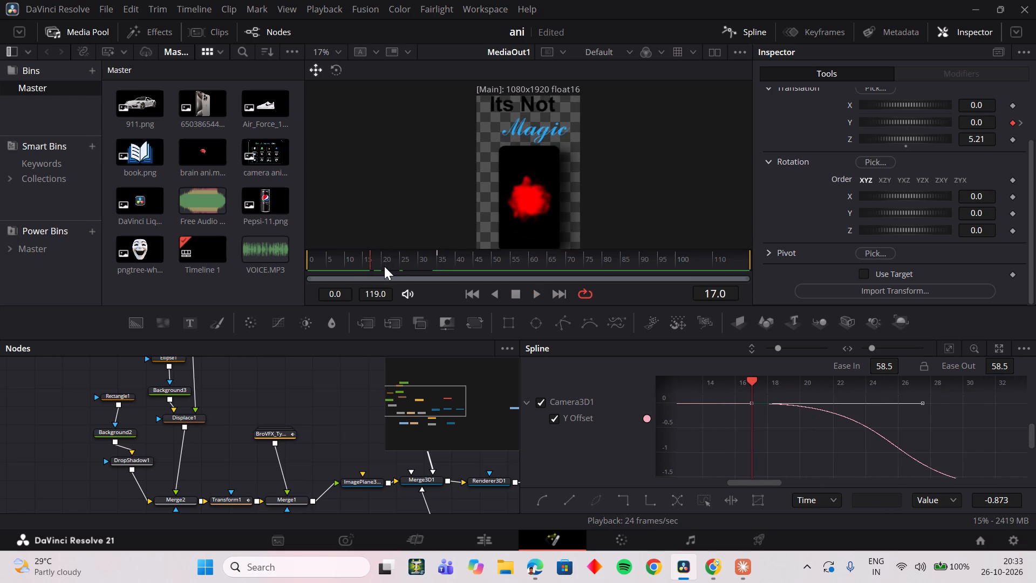
key("space")
key("space")
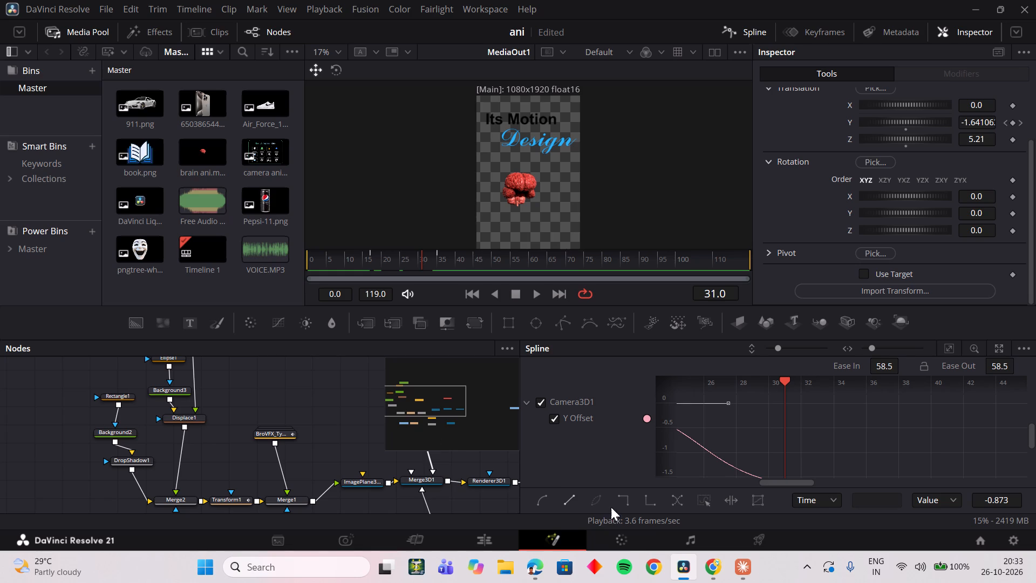
Hide the Spline editor.
left_click(741, 29)
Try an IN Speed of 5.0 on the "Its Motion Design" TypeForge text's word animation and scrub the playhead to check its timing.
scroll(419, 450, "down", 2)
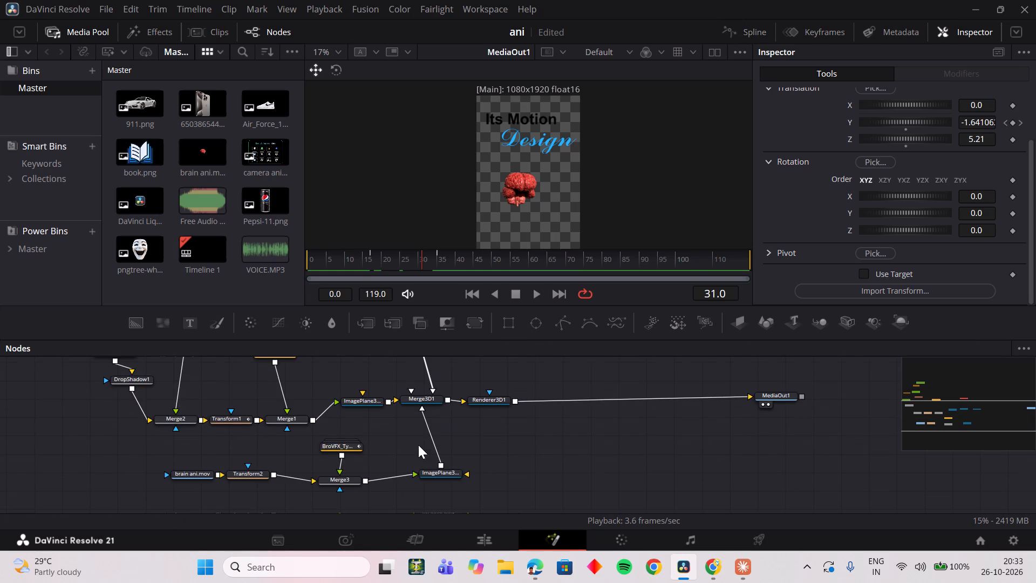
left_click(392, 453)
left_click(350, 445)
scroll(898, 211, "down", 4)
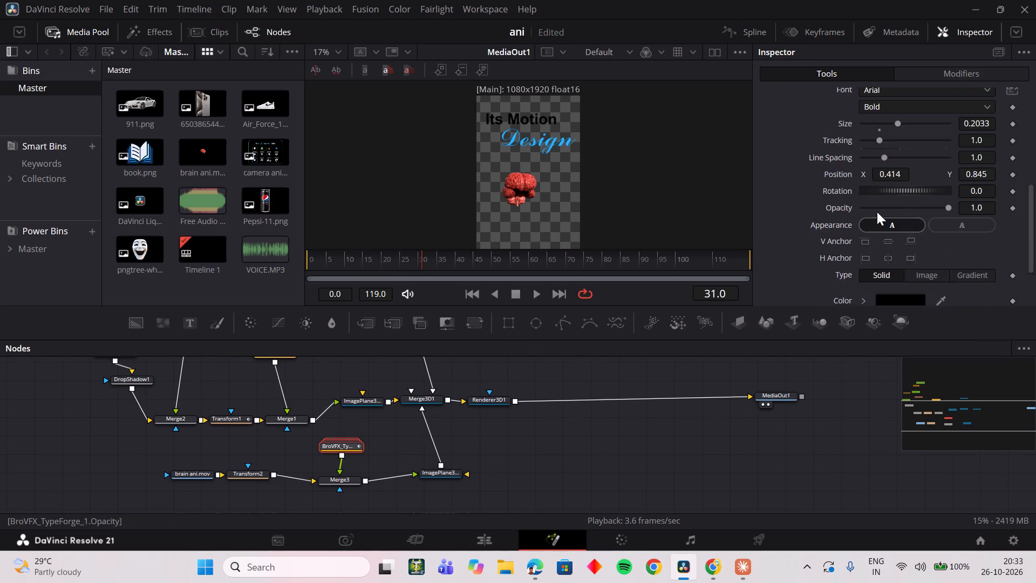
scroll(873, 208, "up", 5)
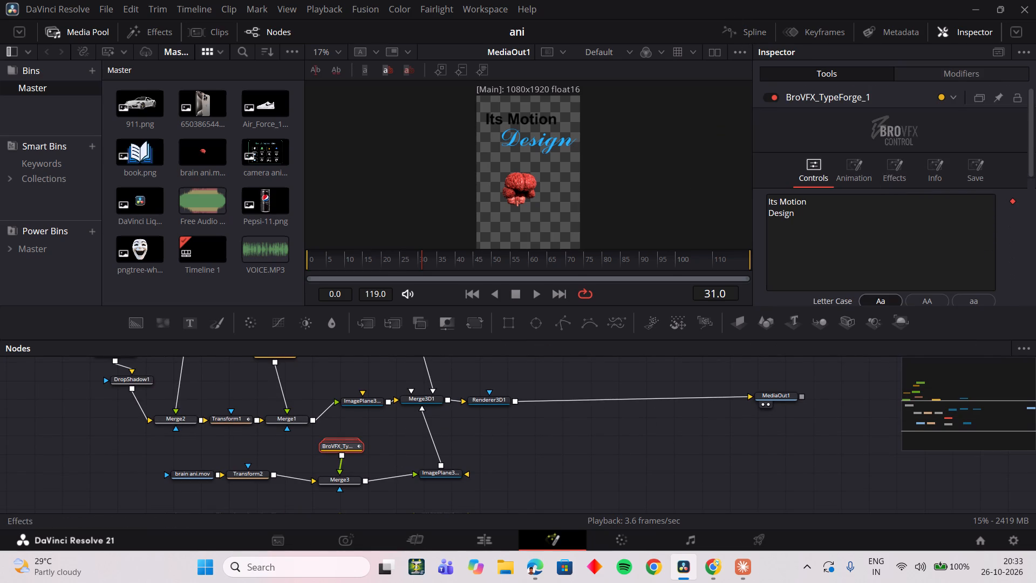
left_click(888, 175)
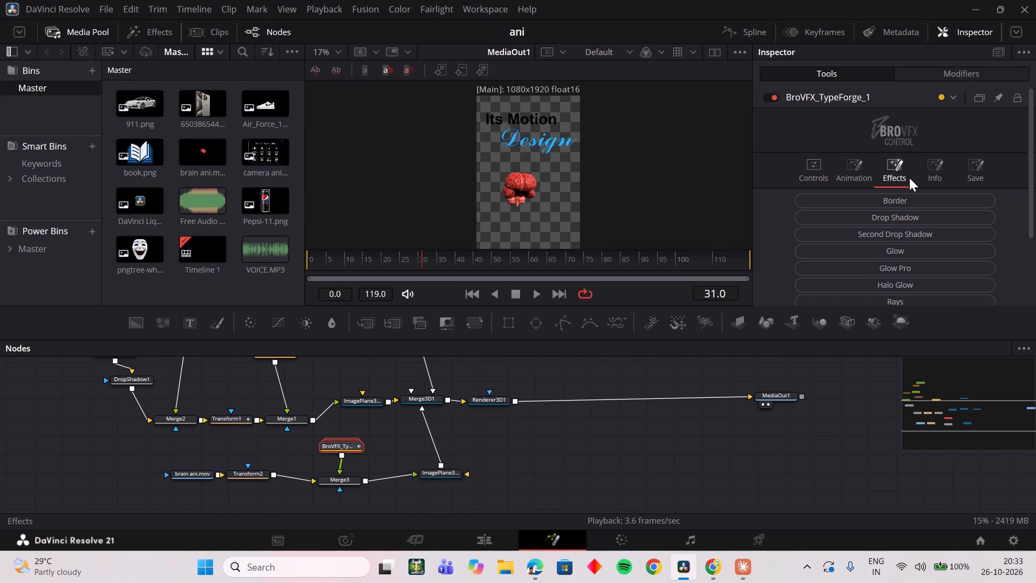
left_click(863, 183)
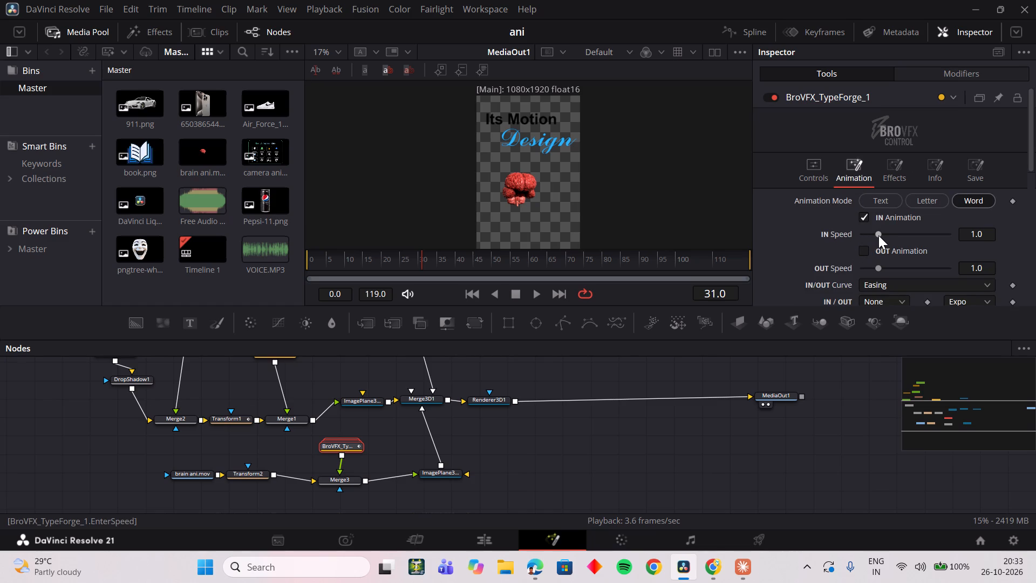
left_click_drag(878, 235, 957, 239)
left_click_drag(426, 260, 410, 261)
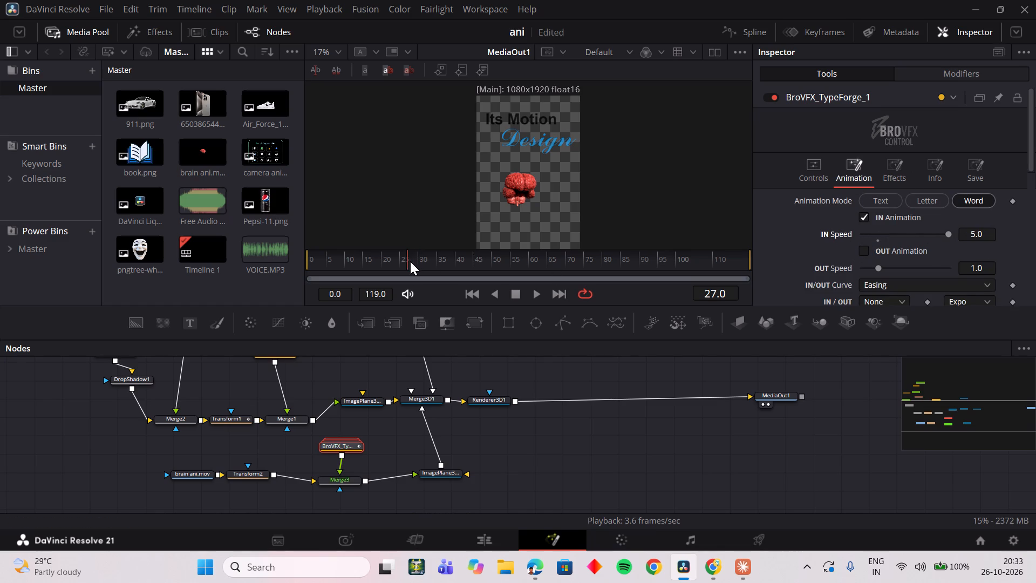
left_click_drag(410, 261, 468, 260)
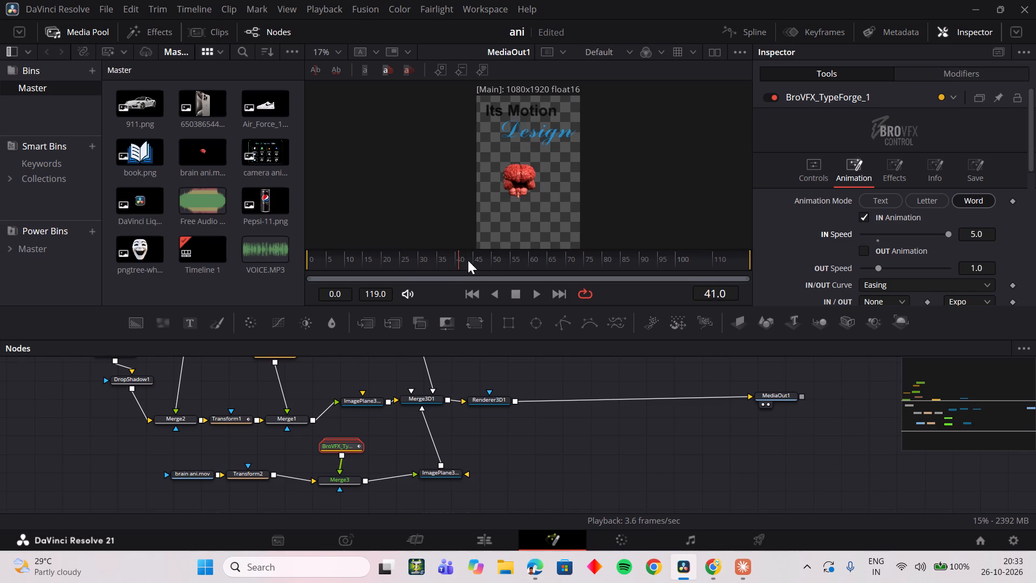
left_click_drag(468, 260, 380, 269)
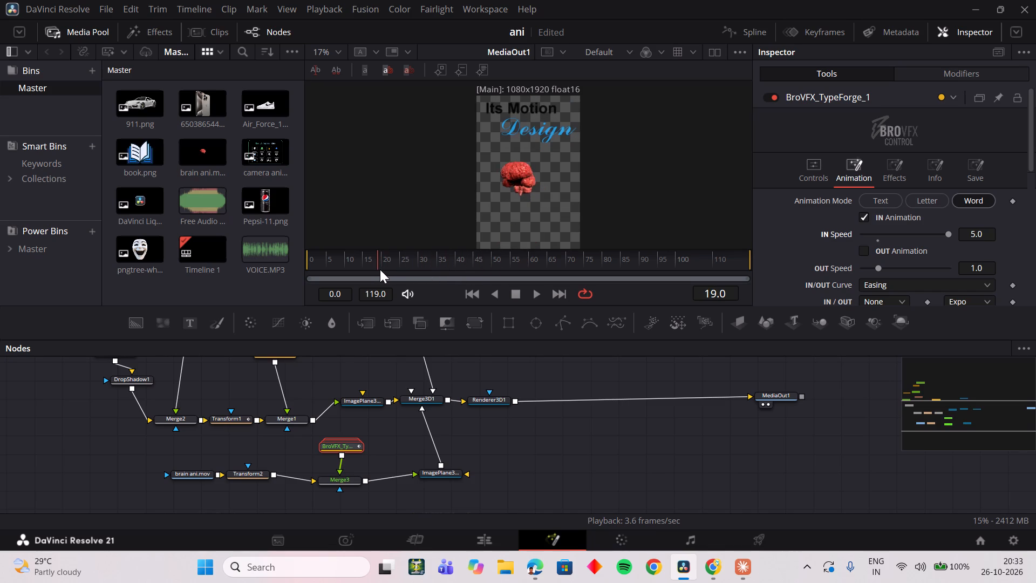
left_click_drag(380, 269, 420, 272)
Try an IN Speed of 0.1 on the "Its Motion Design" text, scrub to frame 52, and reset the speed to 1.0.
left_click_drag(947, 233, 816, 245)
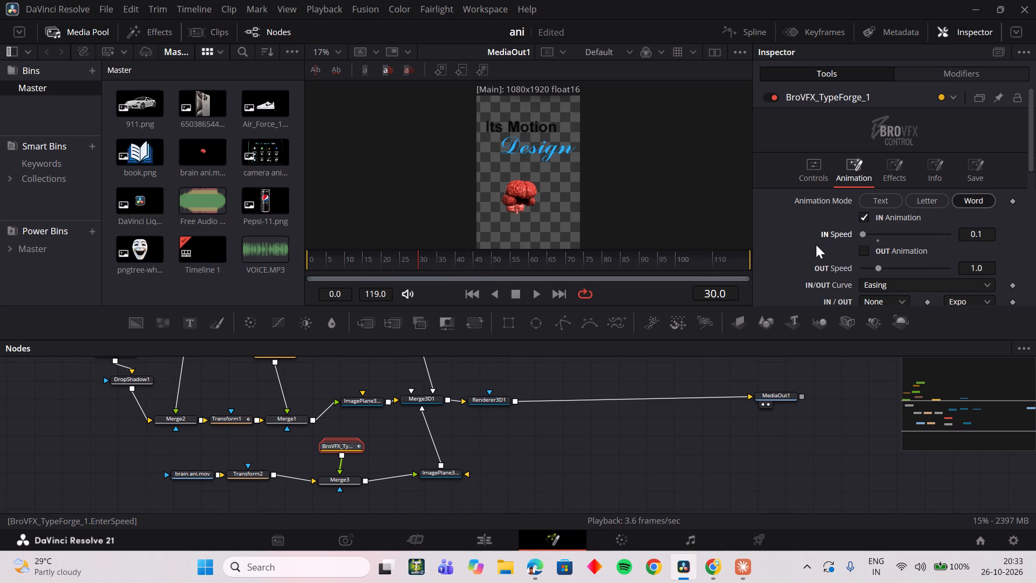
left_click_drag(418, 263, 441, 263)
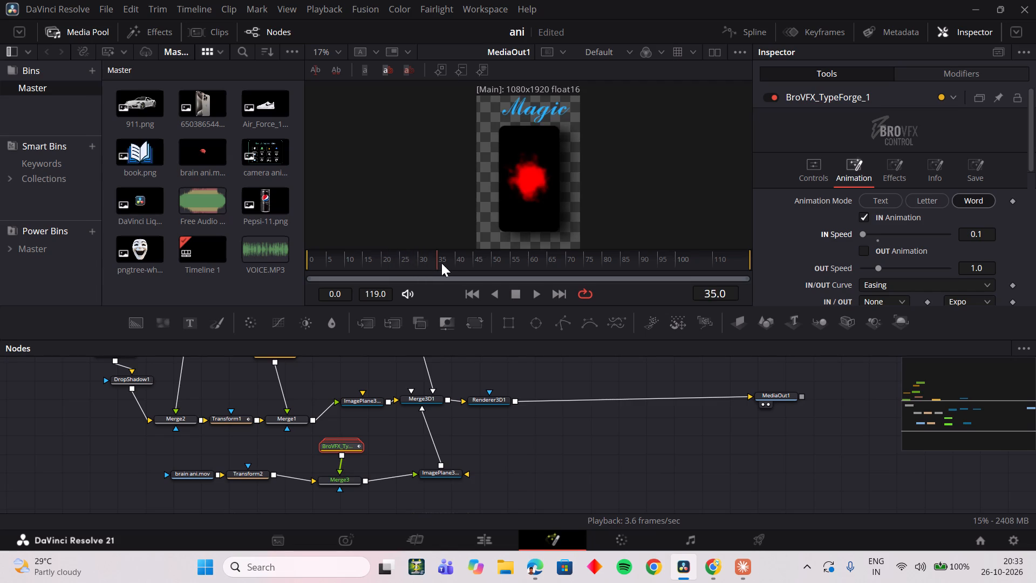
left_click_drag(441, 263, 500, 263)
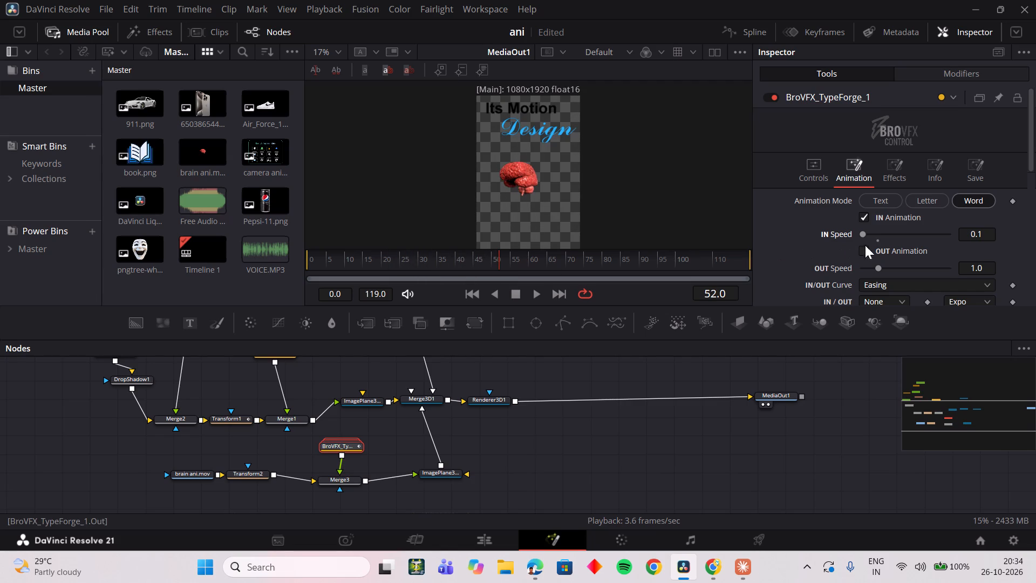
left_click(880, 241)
left_click(742, 567)
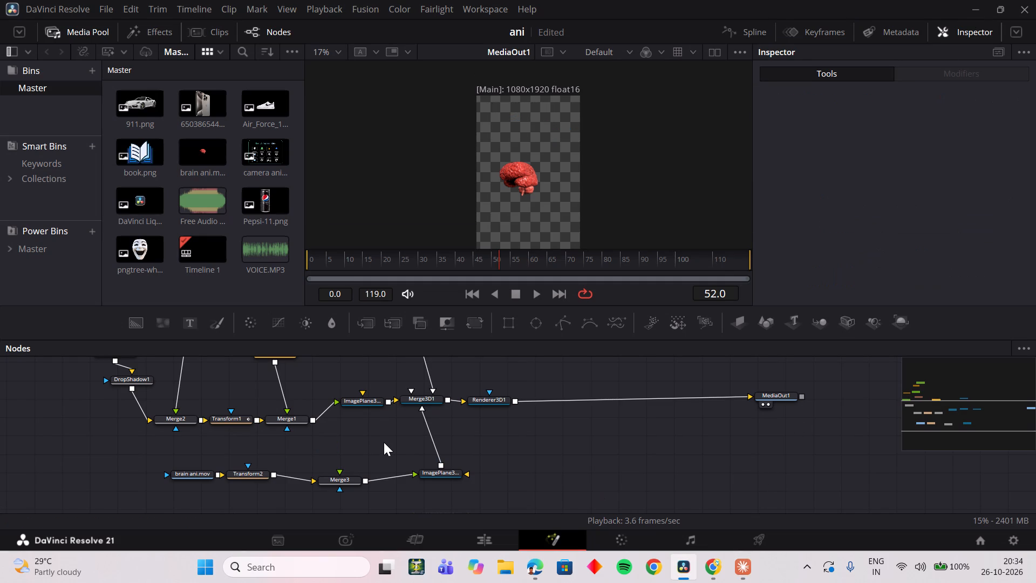
Add a Neo TextMotion Lite node and place it just above Merge3.
left_click(369, 440)
key("space")
type("ne")
key("o")
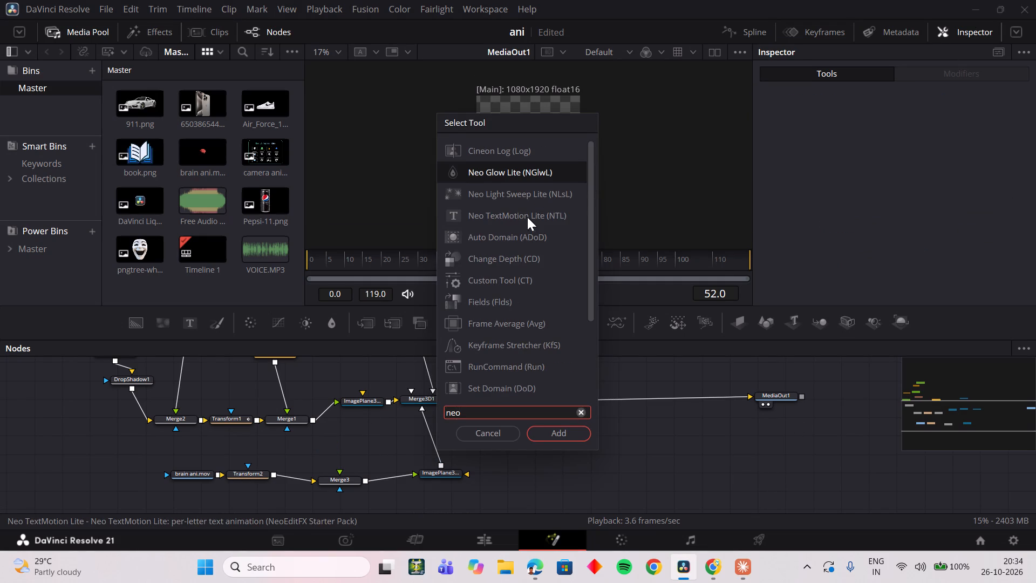
left_click(524, 221)
left_click(567, 431)
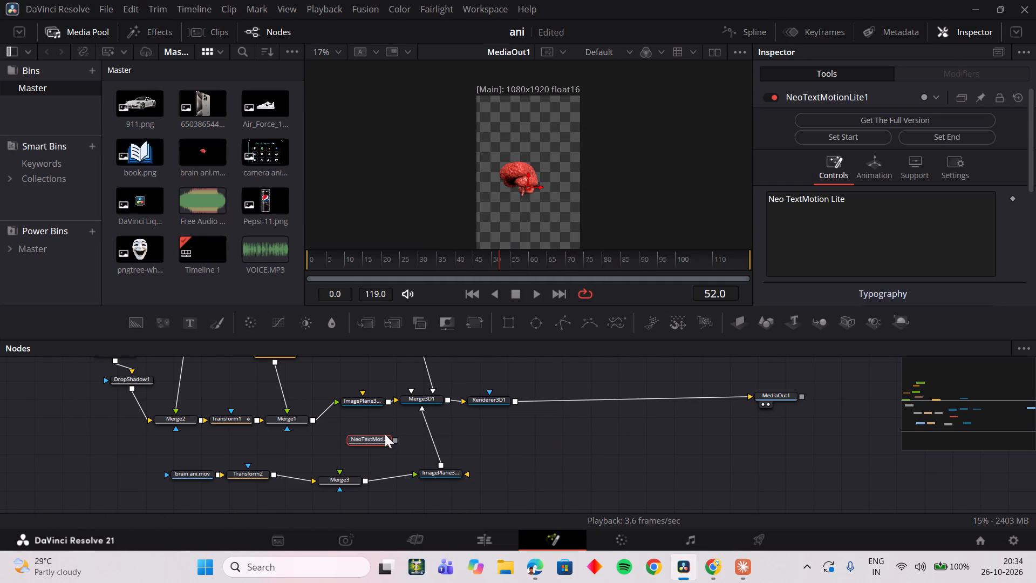
left_click_drag(373, 439, 328, 439)
Examine the Neo TextMotion Lite node's text, typography and animation settings and the modifiers its text can be connected to.
right_click(853, 240)
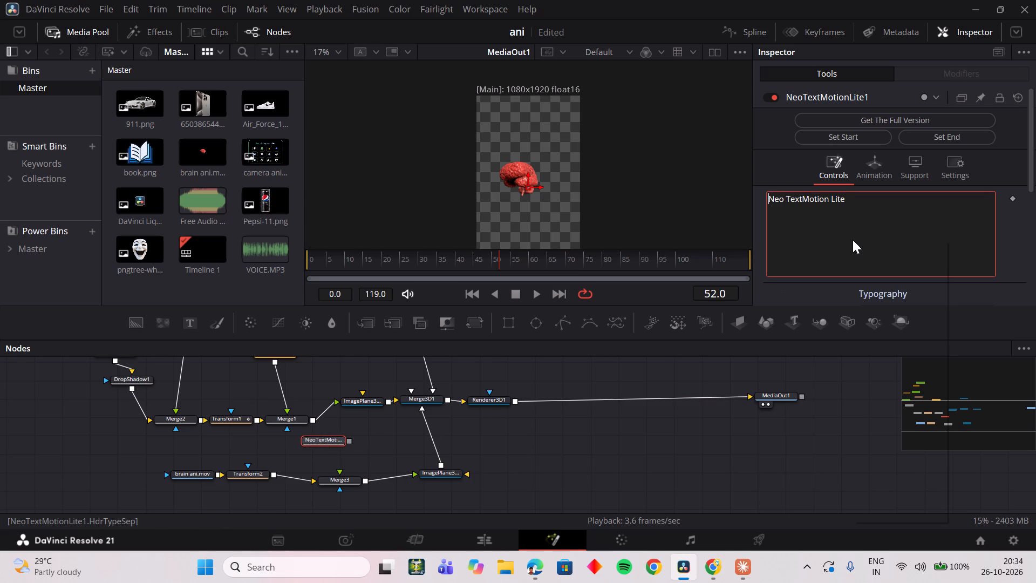
left_click(827, 239)
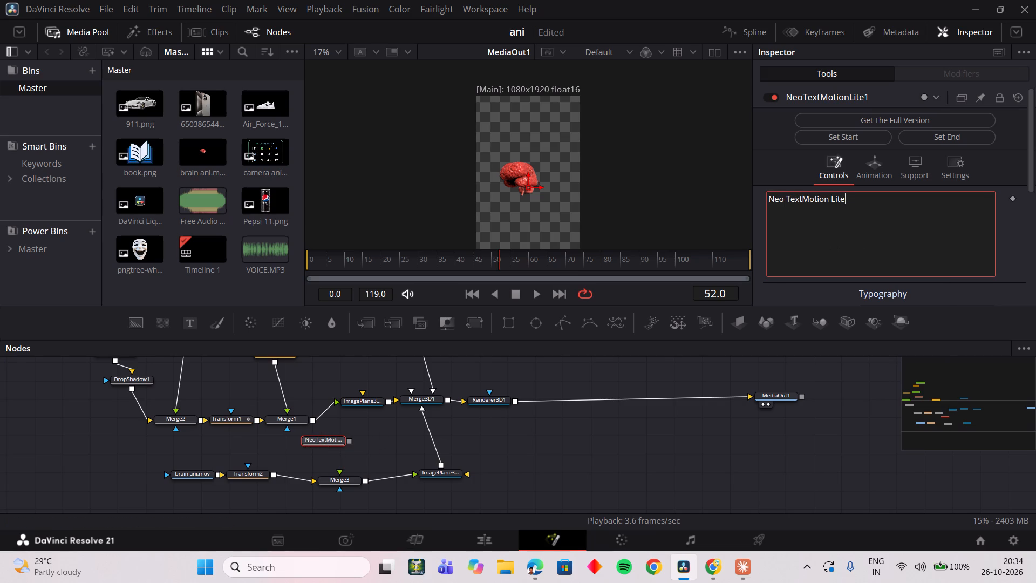
scroll(908, 243, "down", 2)
scroll(904, 243, "up", 2)
scroll(904, 243, "down", 1)
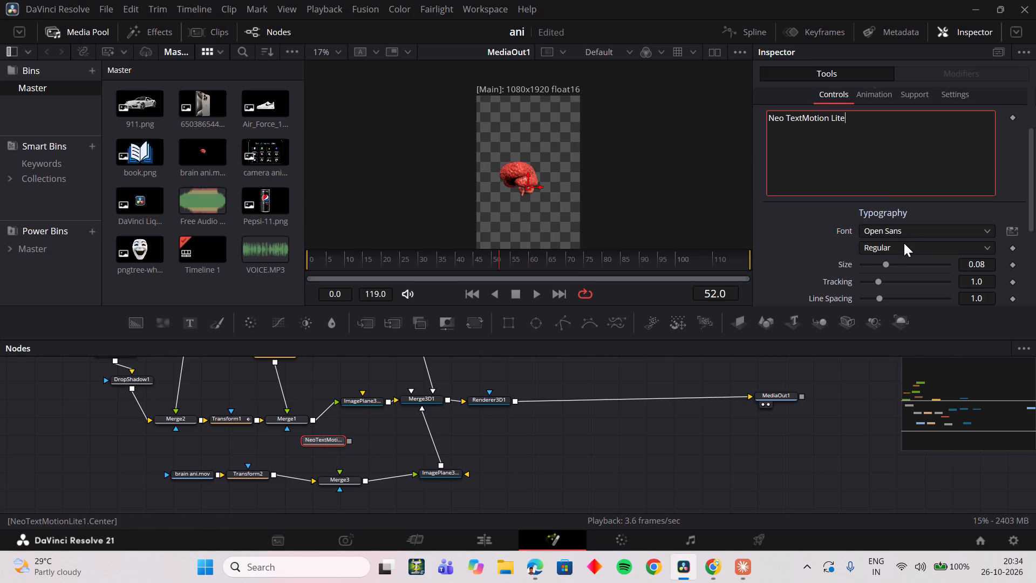
right_click(906, 232)
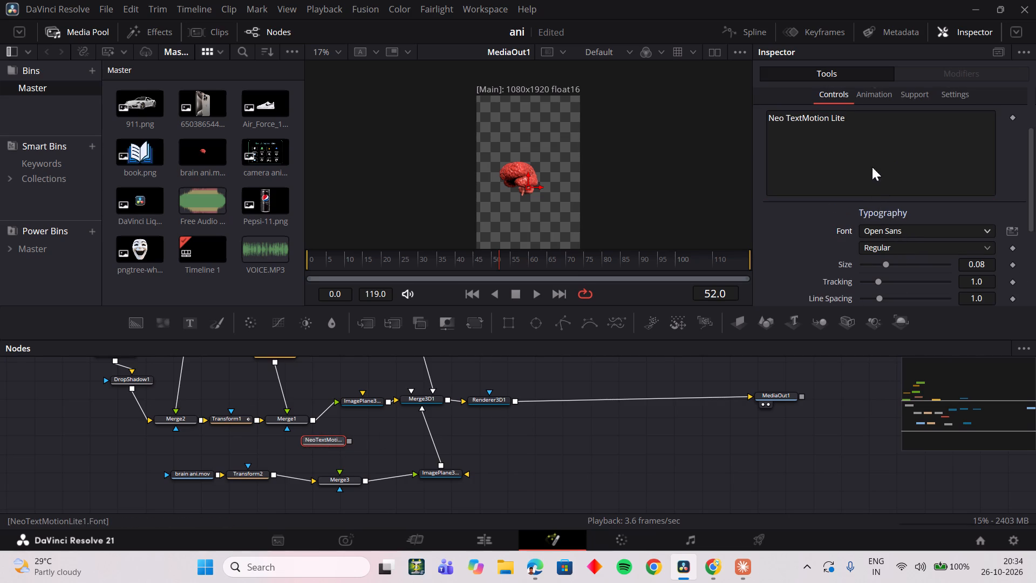
right_click(872, 167)
left_click(821, 159)
left_click(881, 105)
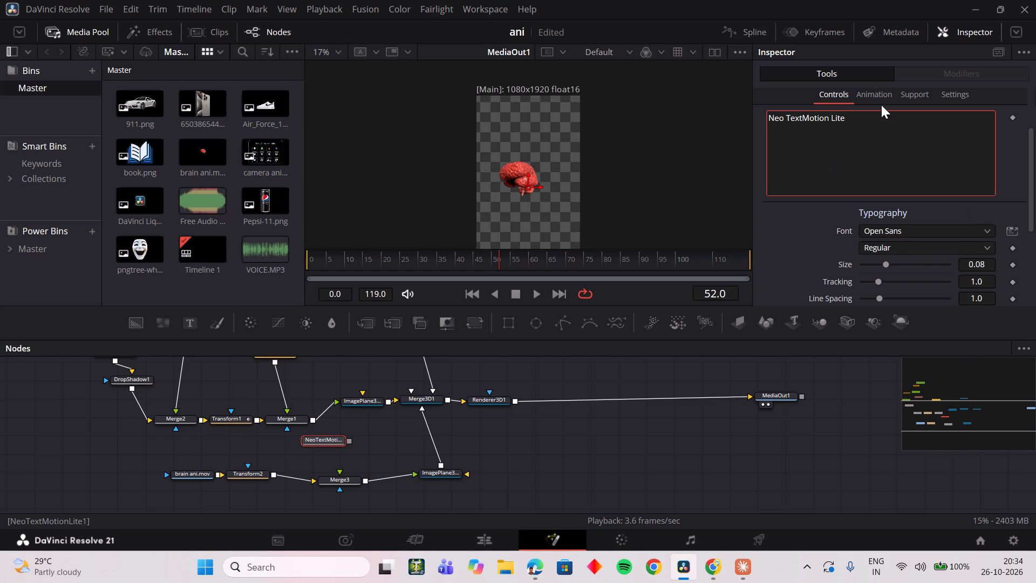
left_click(881, 97)
scroll(869, 158, "up", 4)
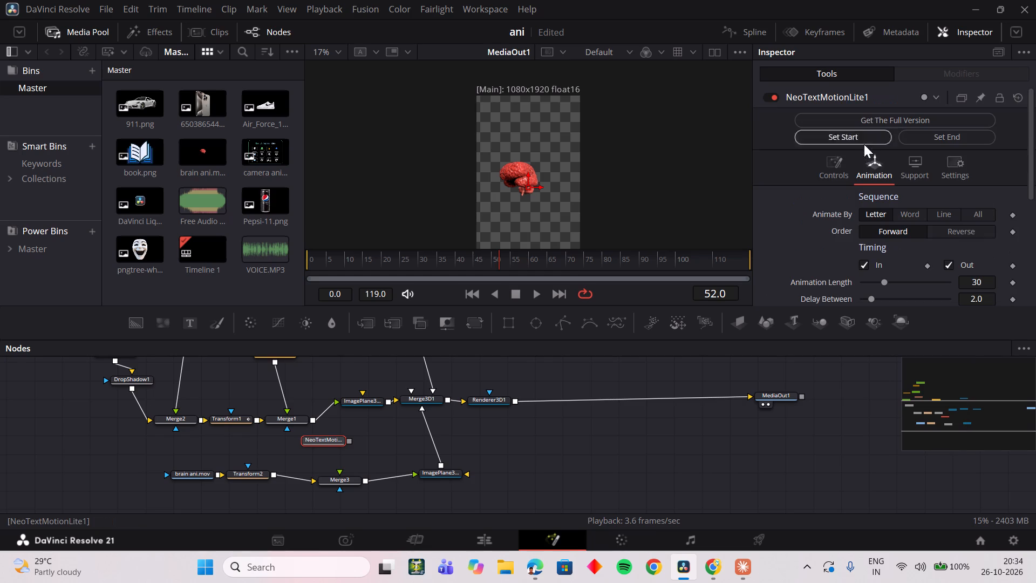
left_click(835, 163)
right_click(858, 240)
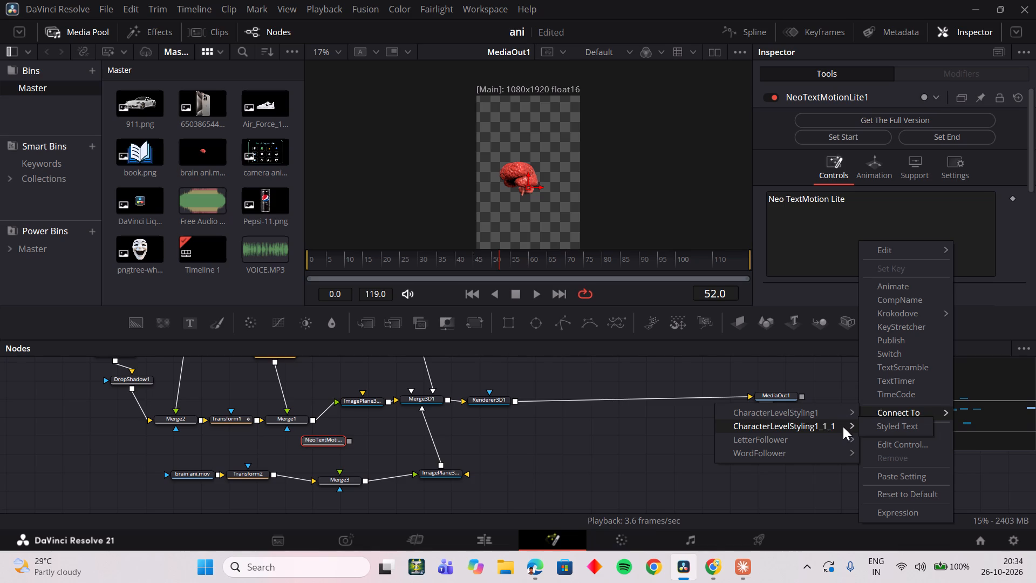
left_click(562, 459)
Inspect the "Its Not Magic" TypeForge node's modifier and its text field's modifier options for comparison with the Neo TextMotion Lite node.
scroll(329, 442, "up", 1)
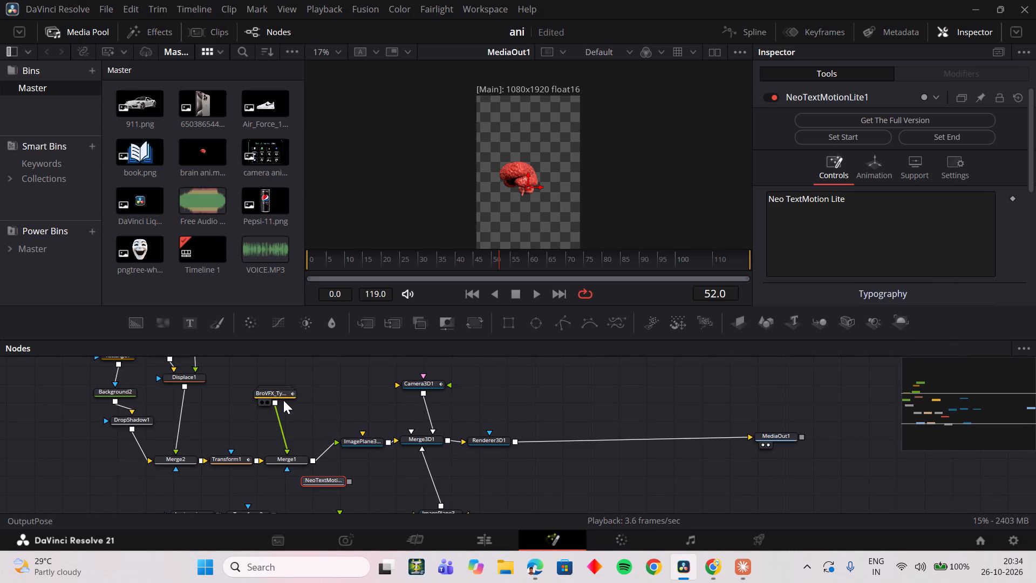
left_click(283, 400)
left_click(942, 79)
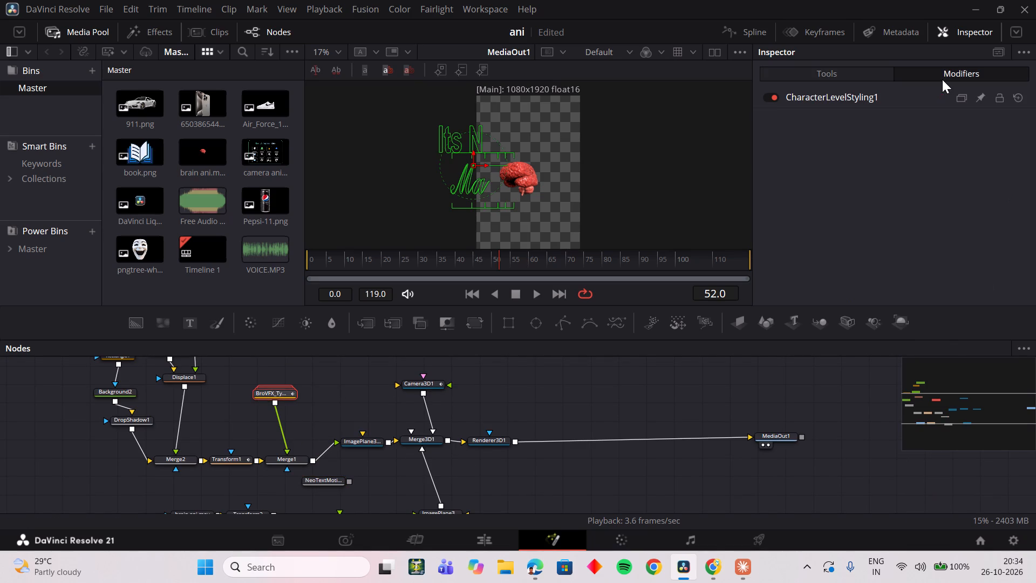
left_click(634, 398)
left_click(635, 399)
scroll(567, 425, "down", 1)
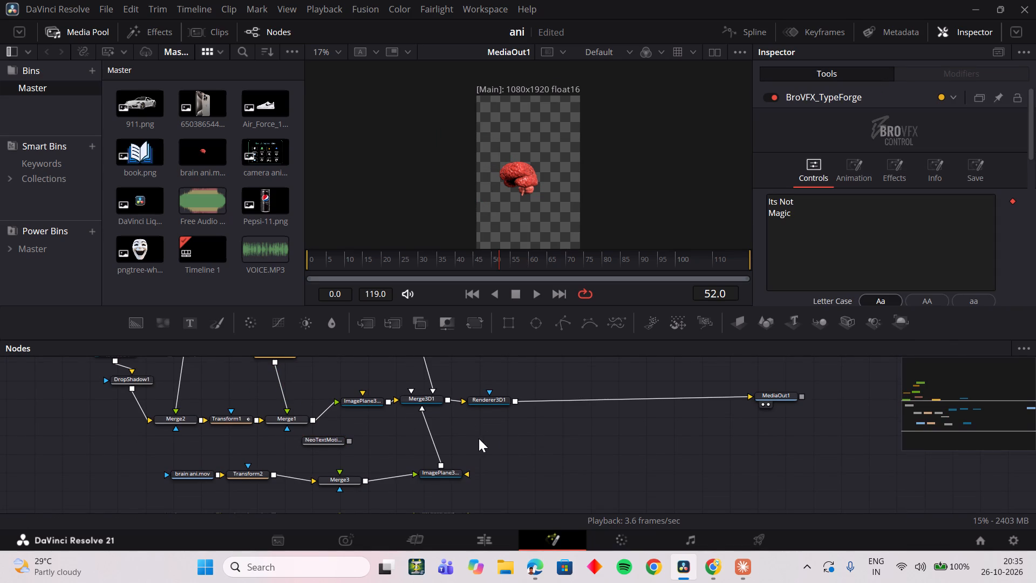
scroll(473, 438, "up", 4)
scroll(486, 432, "down", 6)
scroll(486, 432, "up", 3)
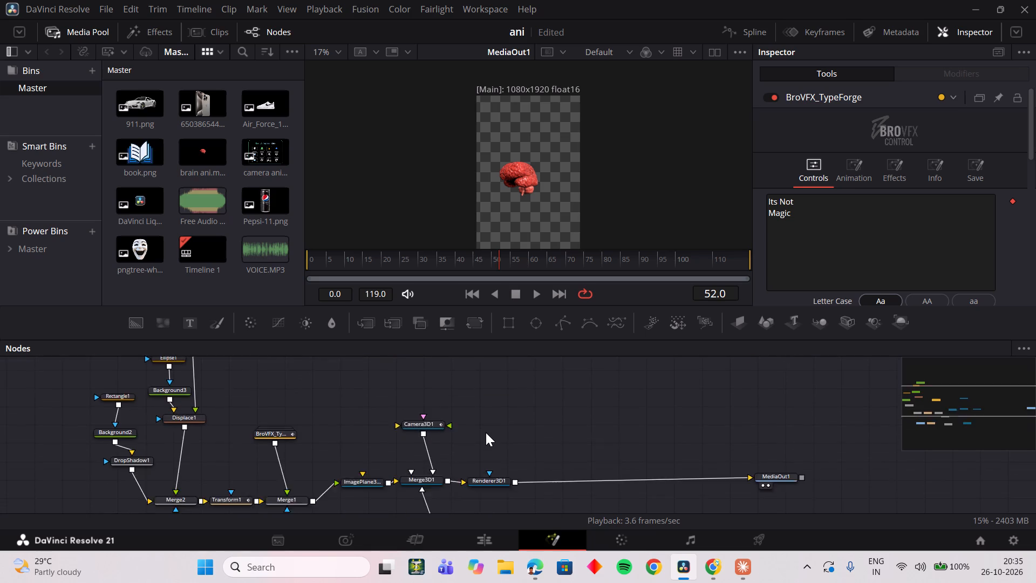
scroll(486, 432, "up", 2)
scroll(486, 432, "down", 2)
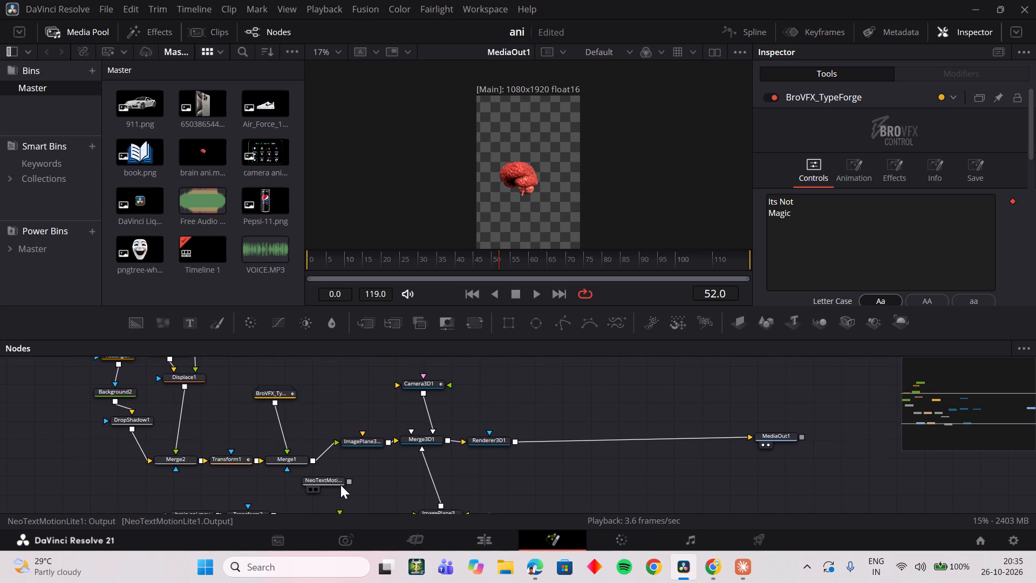
right_click(827, 223)
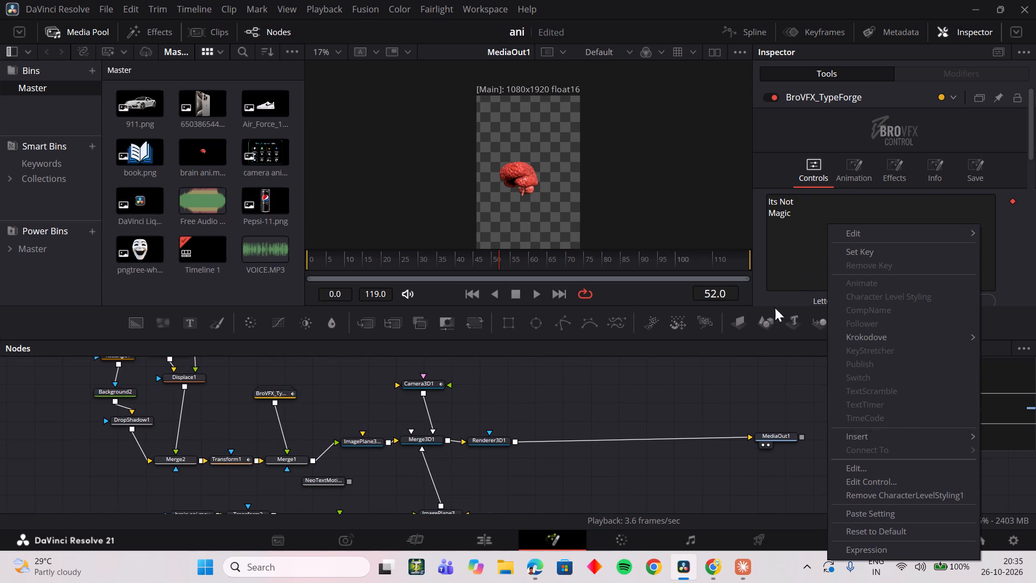
left_click(364, 500)
Connect the Neo TextMotion Lite node's text to the Styled Text of the existing CharacterLevelStyling1 modifier.
left_click(338, 486)
right_click(861, 221)
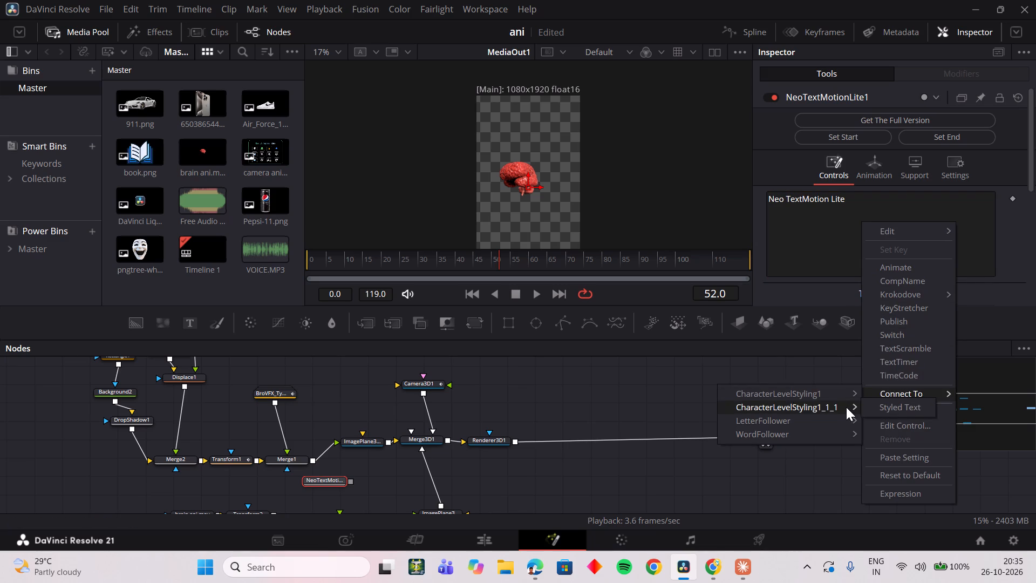
left_click(876, 392)
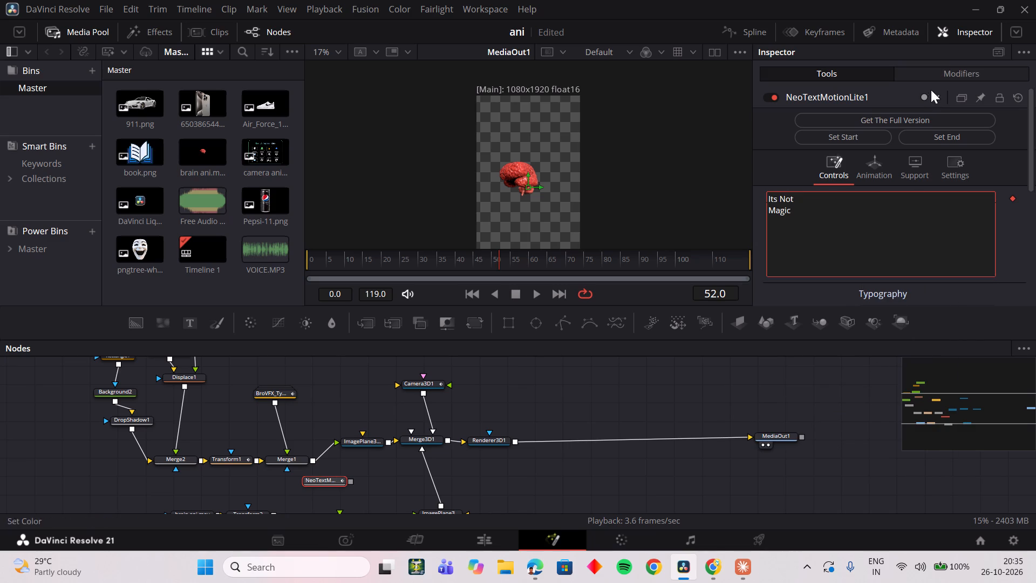
Examine the connected CharacterLevelStyling1 modifier's text settings and the Neo TextMotion Lite node's own text and animation options.
left_click(942, 74)
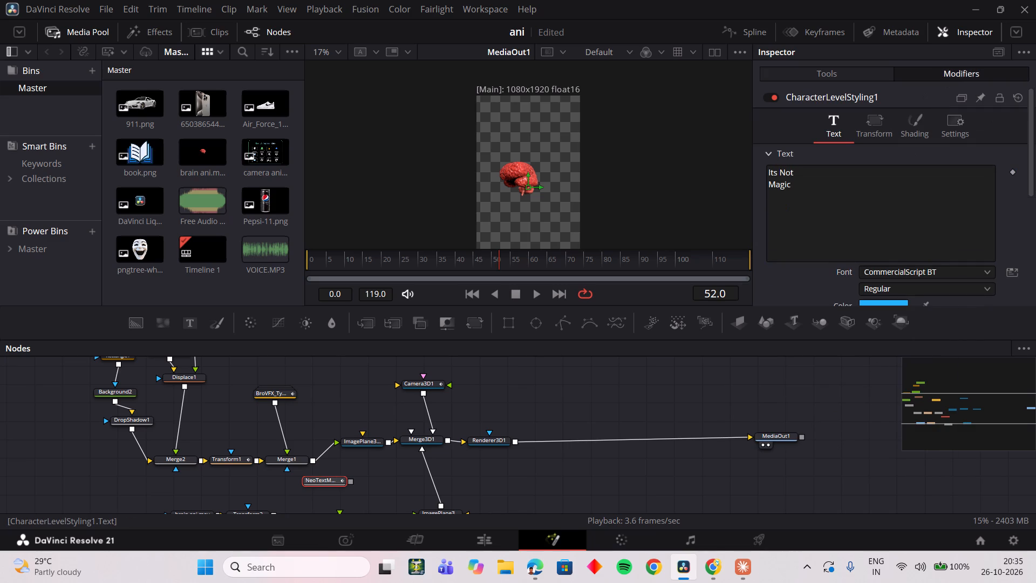
left_click(852, 74)
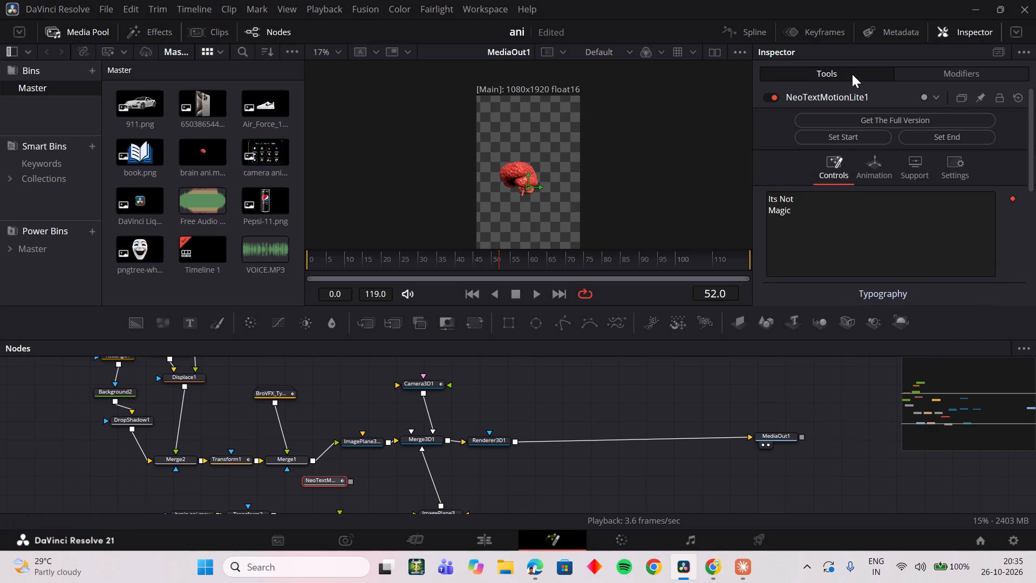
left_click(940, 69)
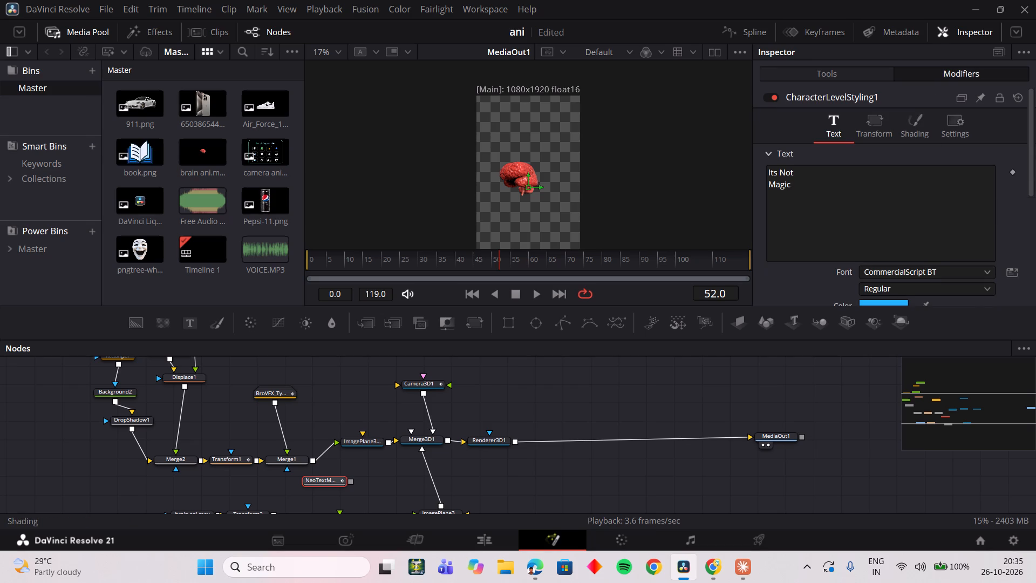
scroll(861, 207, "down", 1)
scroll(861, 207, "up", 1)
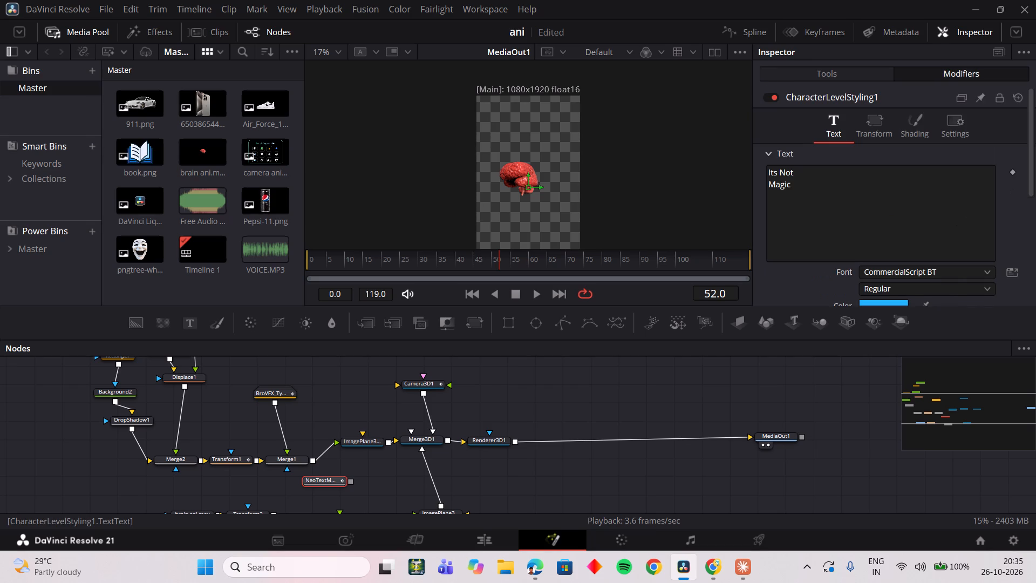
right_click(807, 197)
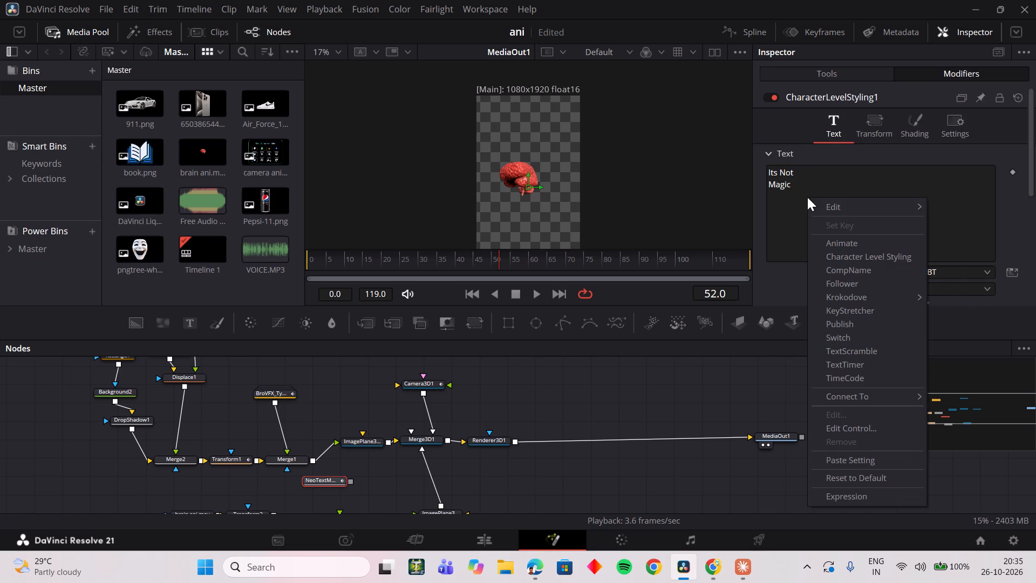
left_click(775, 296)
left_click(846, 69)
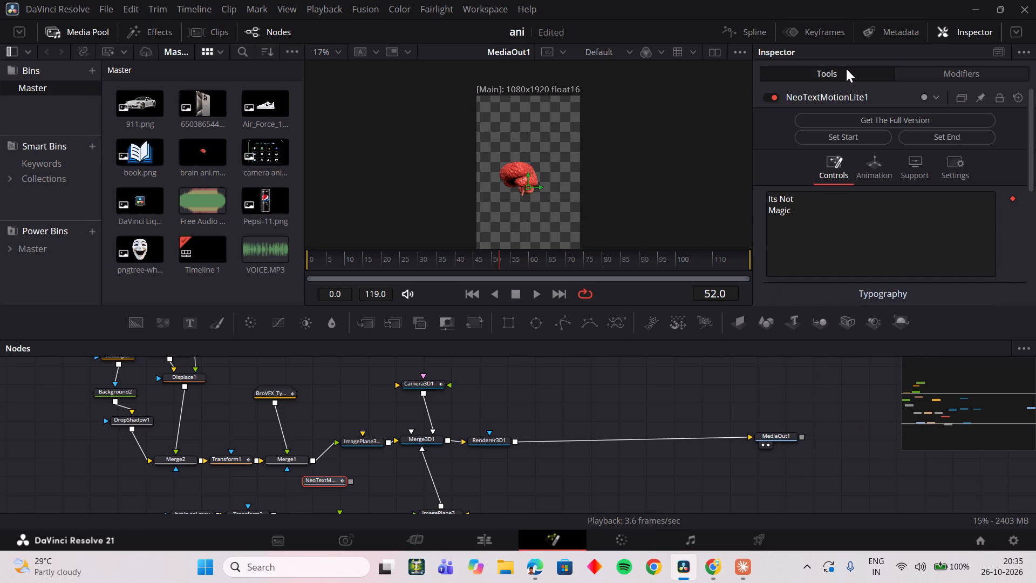
right_click(838, 255)
left_click(787, 303)
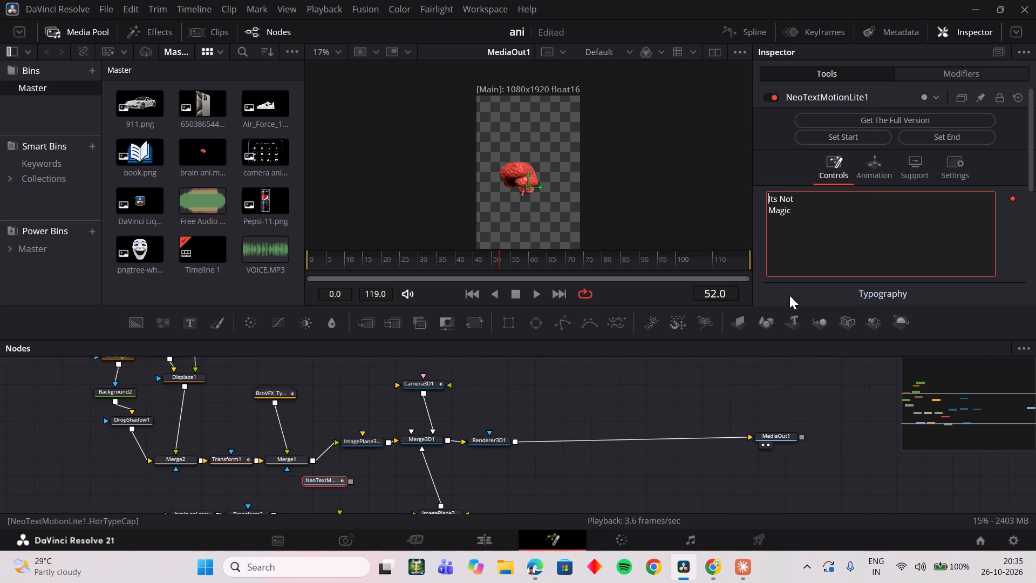
left_click(886, 170)
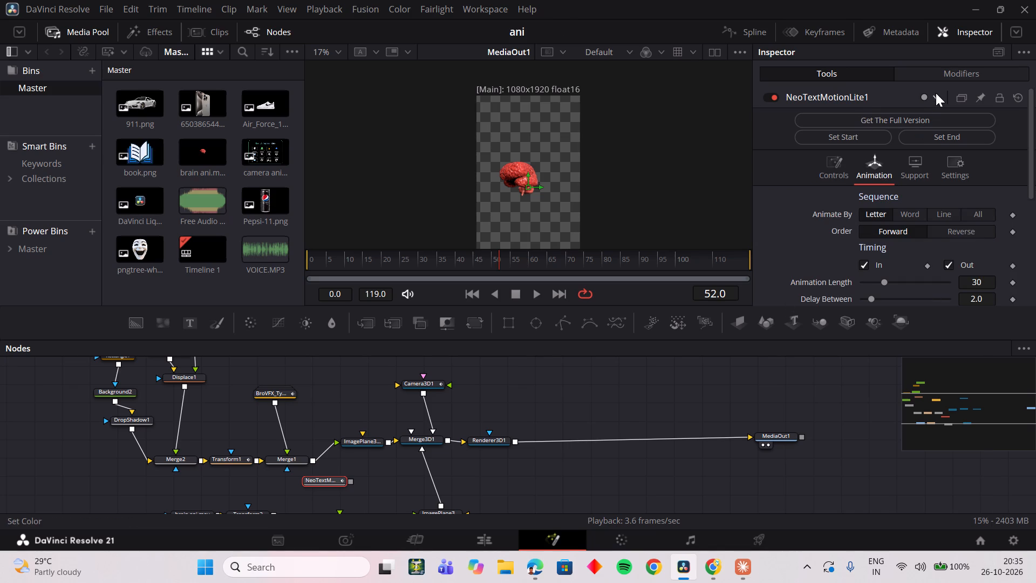
left_click(936, 91)
left_click(874, 87)
left_click(903, 73)
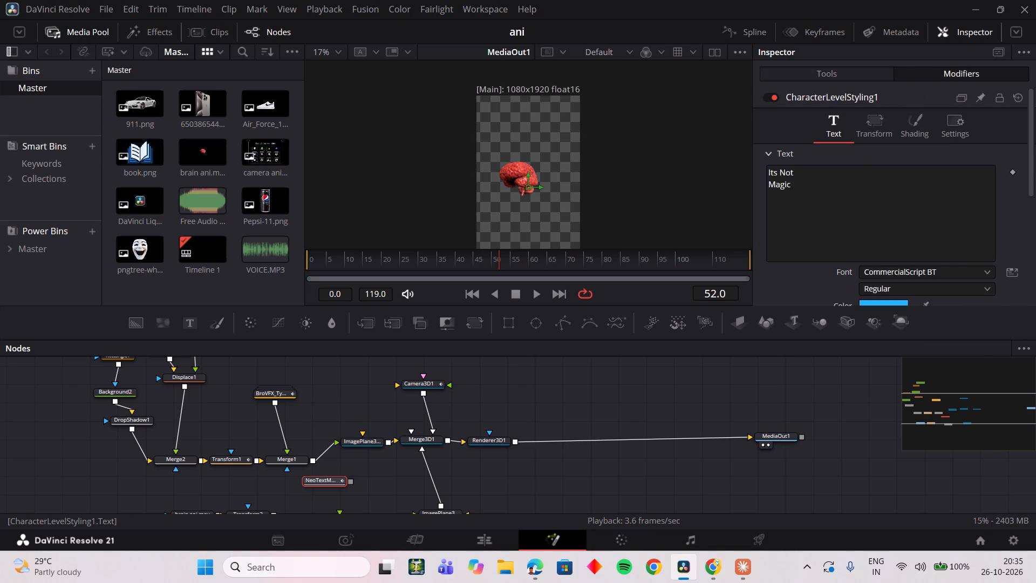
scroll(835, 242, "down", 3)
scroll(835, 242, "up", 2)
Move the playhead to frame 36 and connect the Neo TextMotion Lite output to Merge3 as its foreground.
left_click_drag(476, 272, 394, 262)
left_click_drag(416, 254, 395, 258)
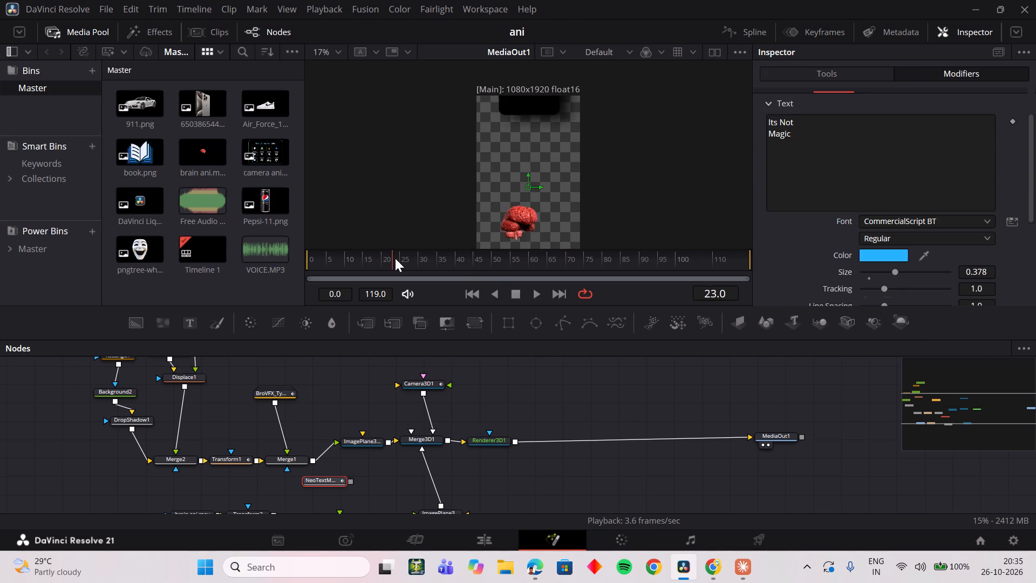
left_click_drag(395, 258, 439, 261)
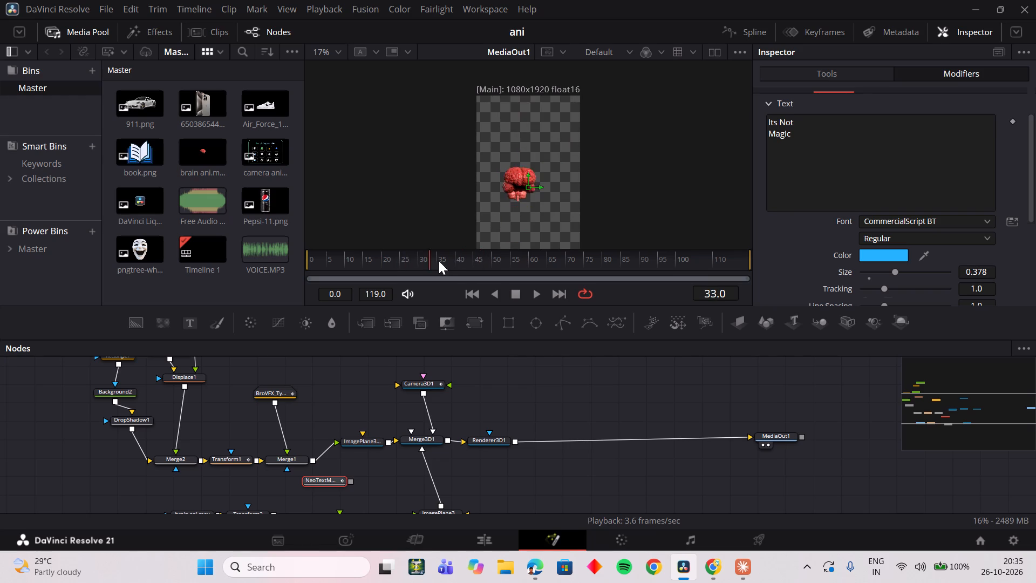
left_click_drag(439, 261, 443, 261)
scroll(344, 481, "down", 1)
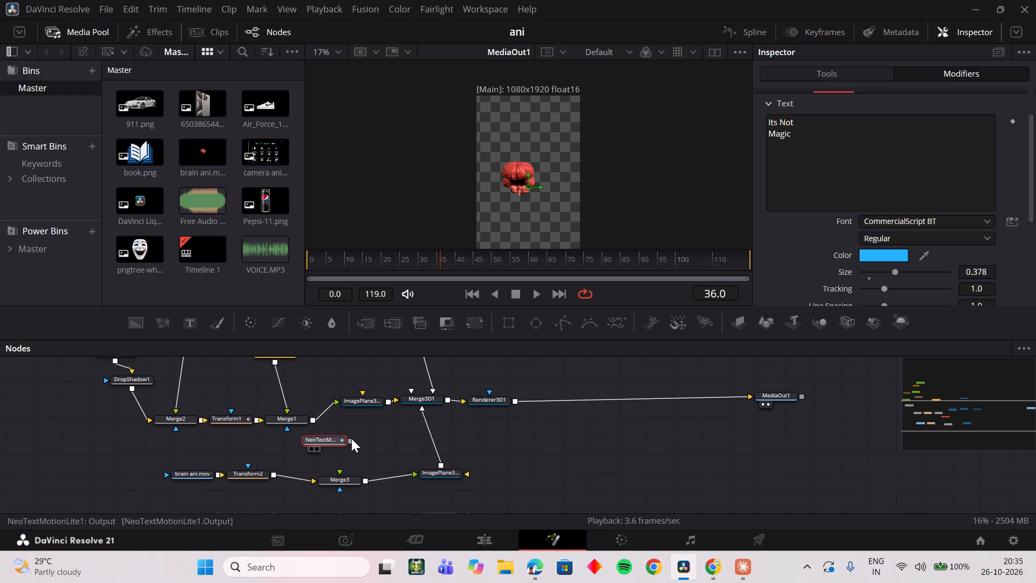
left_click_drag(351, 439, 351, 479)
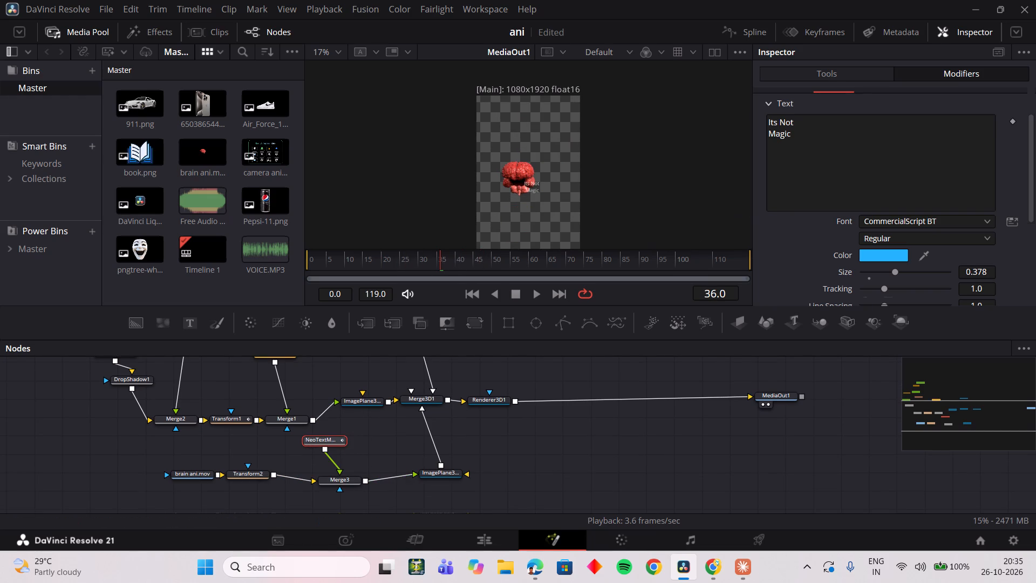
Enlarge the Neo TextMotion Lite text to a Size of 0.3.
left_click(839, 73)
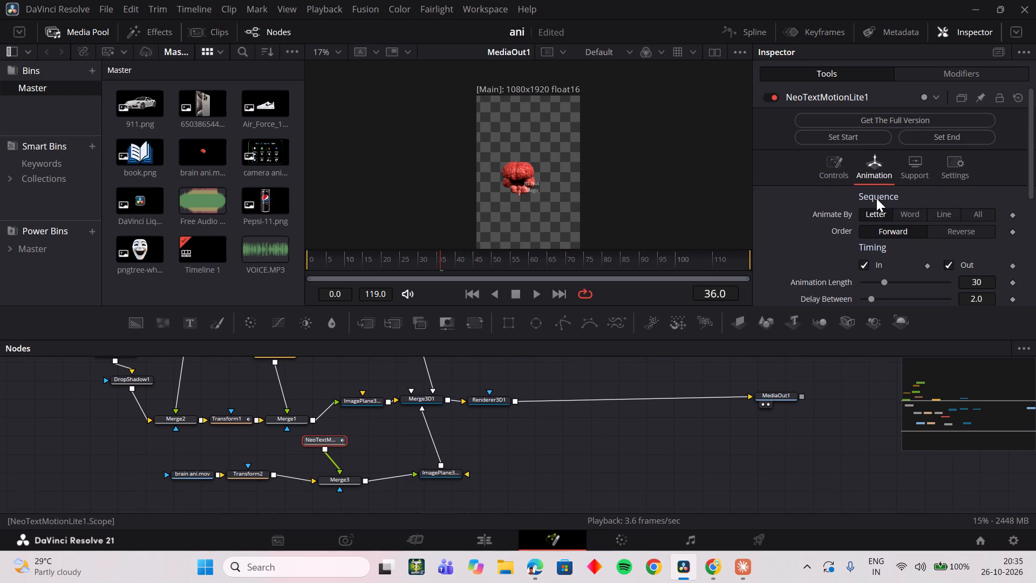
scroll(877, 199, "down", 1)
scroll(839, 151, "up", 2)
left_click(827, 174)
scroll(860, 222, "down", 1)
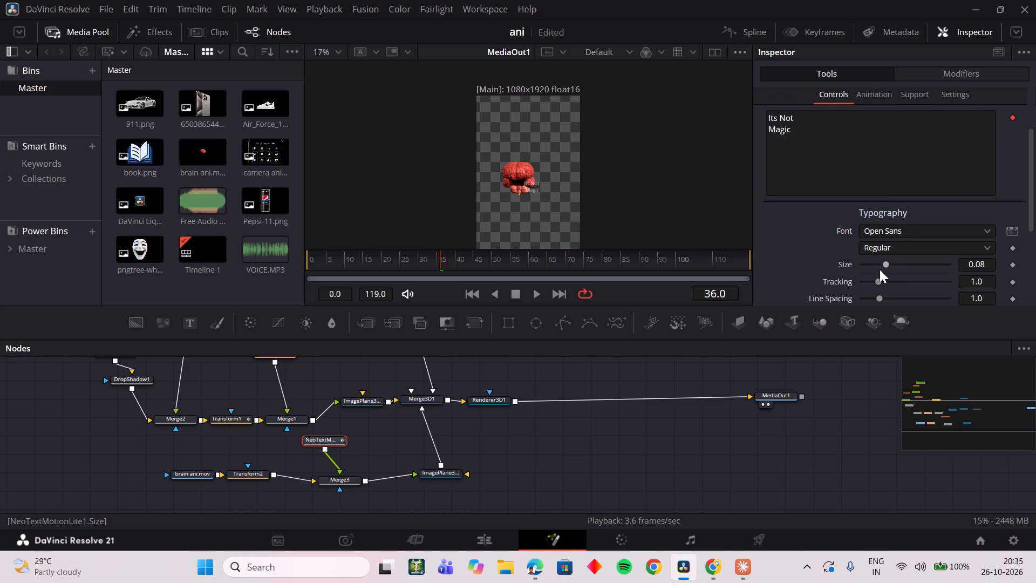
left_click_drag(882, 270, 952, 263)
Move the Neo TextMotion Lite text above the brain, to a Position of about X 0.46 and Y 0.841.
scroll(929, 270, "down", 2)
scroll(929, 268, "up", 3)
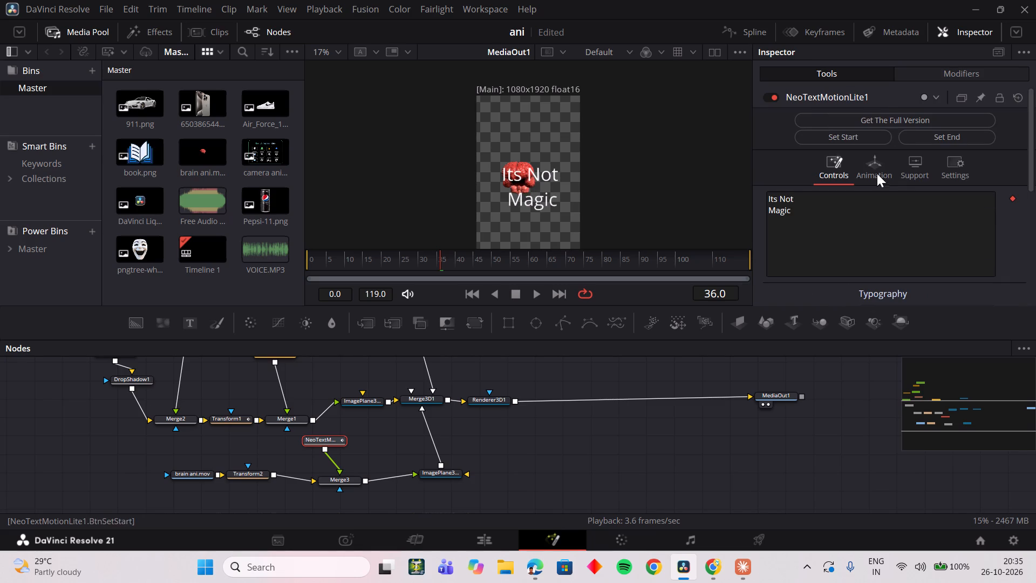
left_click(928, 65)
scroll(882, 248, "down", 3)
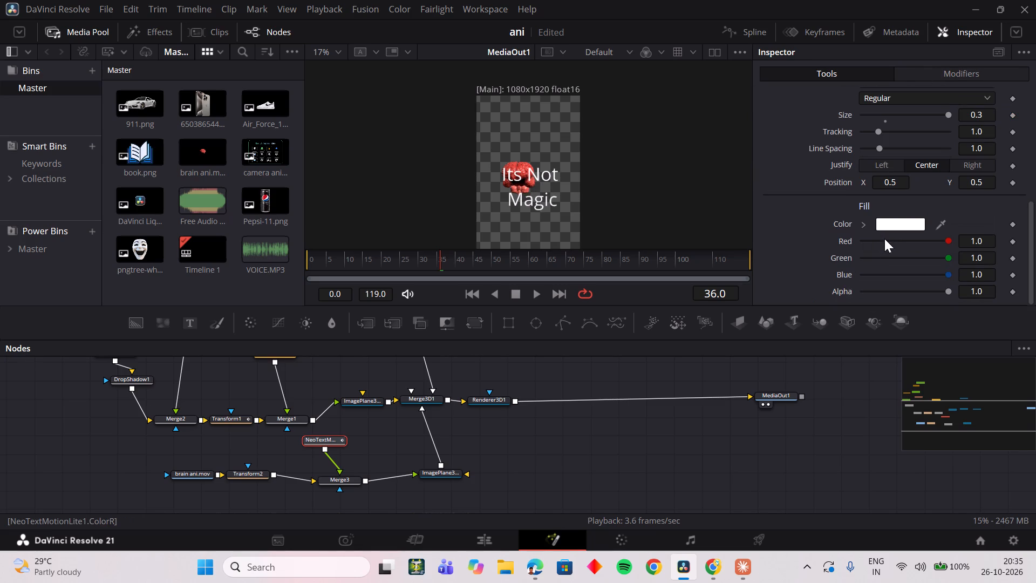
left_click_drag(966, 182, 565, 197)
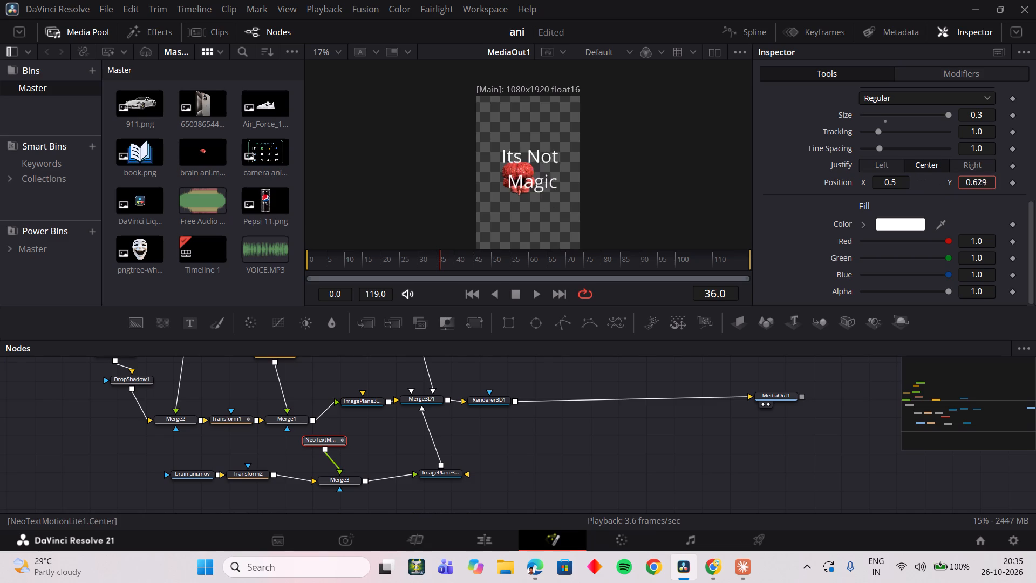
left_click_drag(565, 197, 662, 202)
left_click_drag(884, 183, 837, 188)
left_click_drag(968, 184, 974, 188)
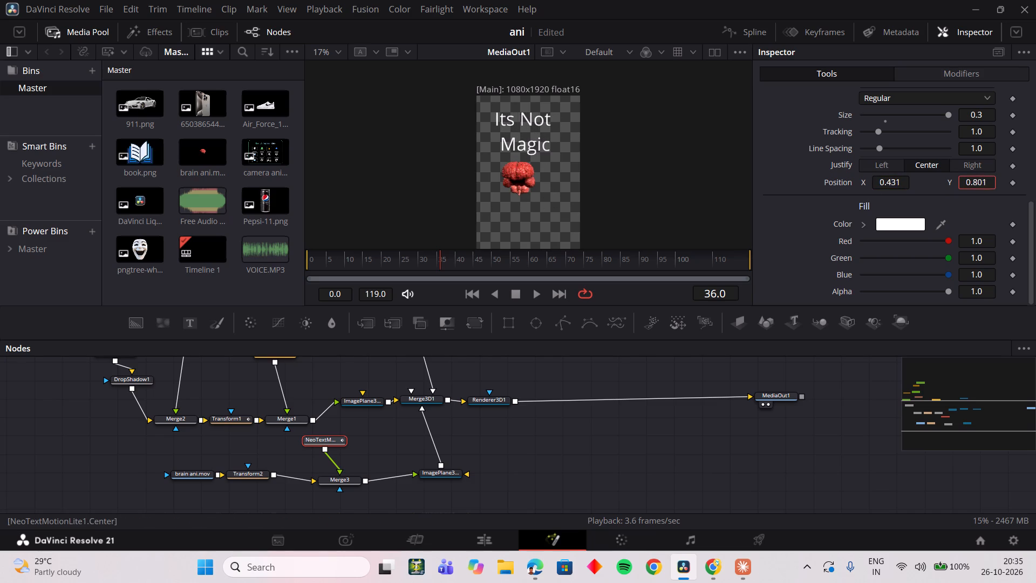
left_click_drag(974, 188, 996, 194)
left_click_drag(861, 182, 897, 182)
left_click_drag(892, 180, 918, 181)
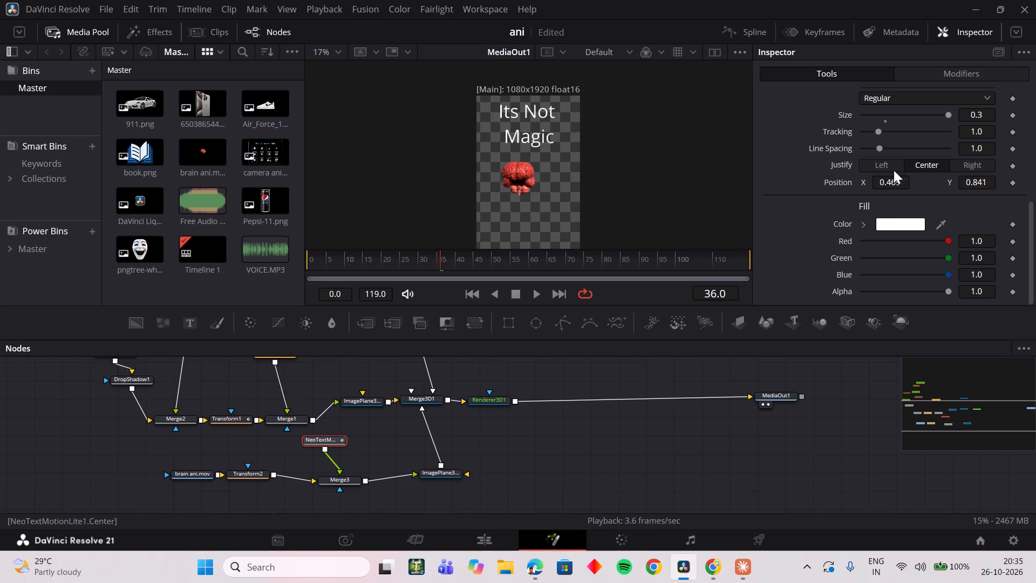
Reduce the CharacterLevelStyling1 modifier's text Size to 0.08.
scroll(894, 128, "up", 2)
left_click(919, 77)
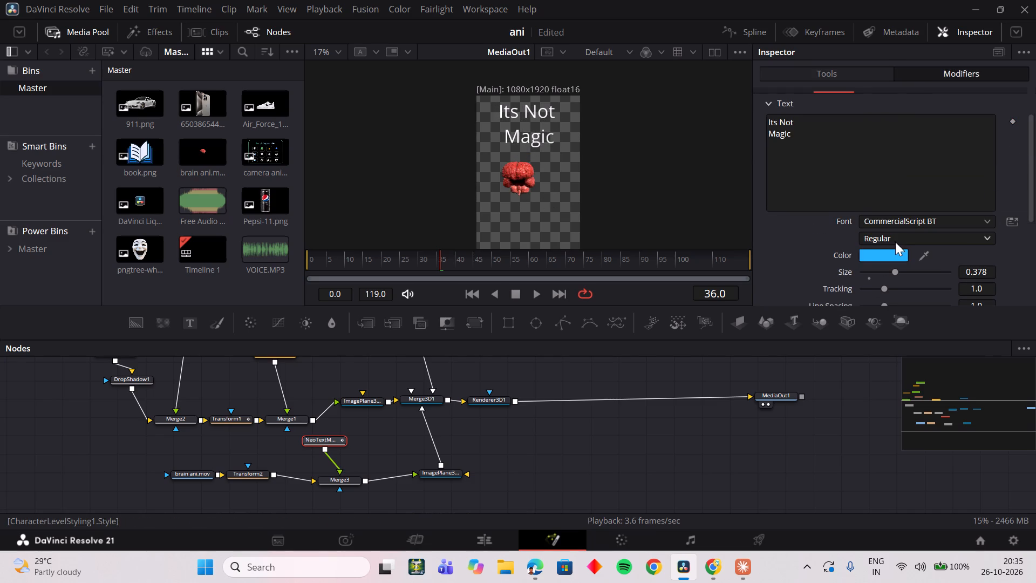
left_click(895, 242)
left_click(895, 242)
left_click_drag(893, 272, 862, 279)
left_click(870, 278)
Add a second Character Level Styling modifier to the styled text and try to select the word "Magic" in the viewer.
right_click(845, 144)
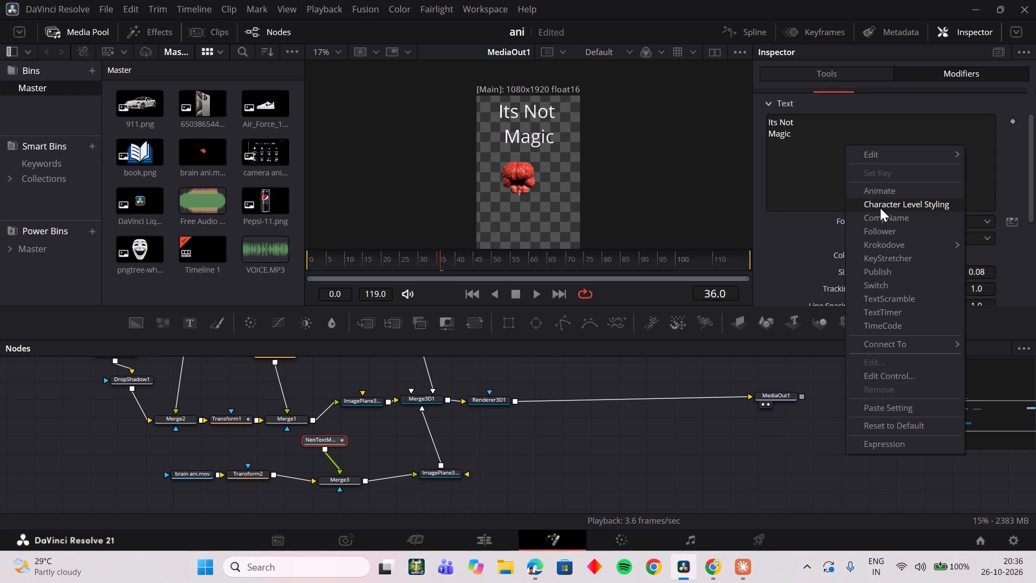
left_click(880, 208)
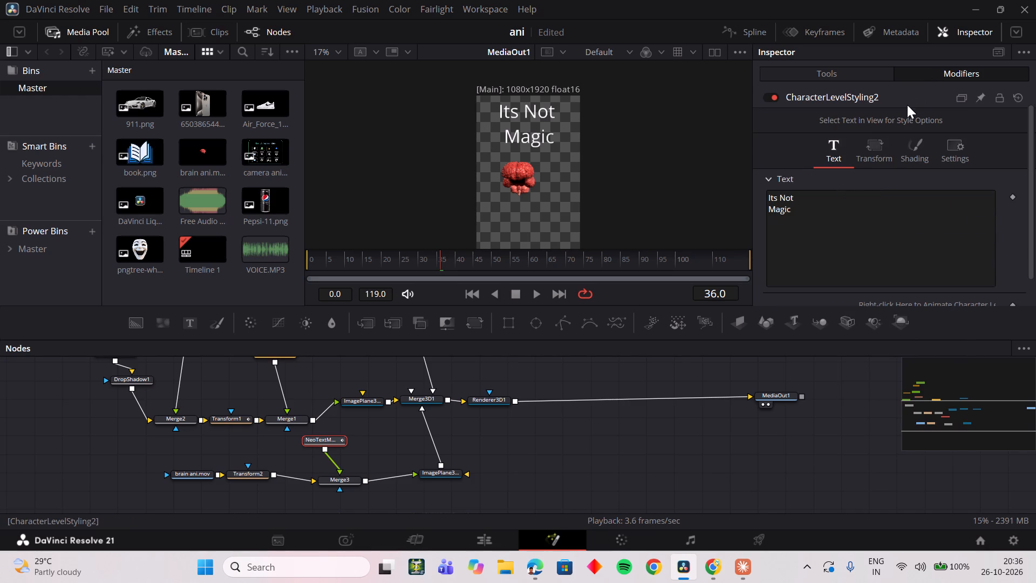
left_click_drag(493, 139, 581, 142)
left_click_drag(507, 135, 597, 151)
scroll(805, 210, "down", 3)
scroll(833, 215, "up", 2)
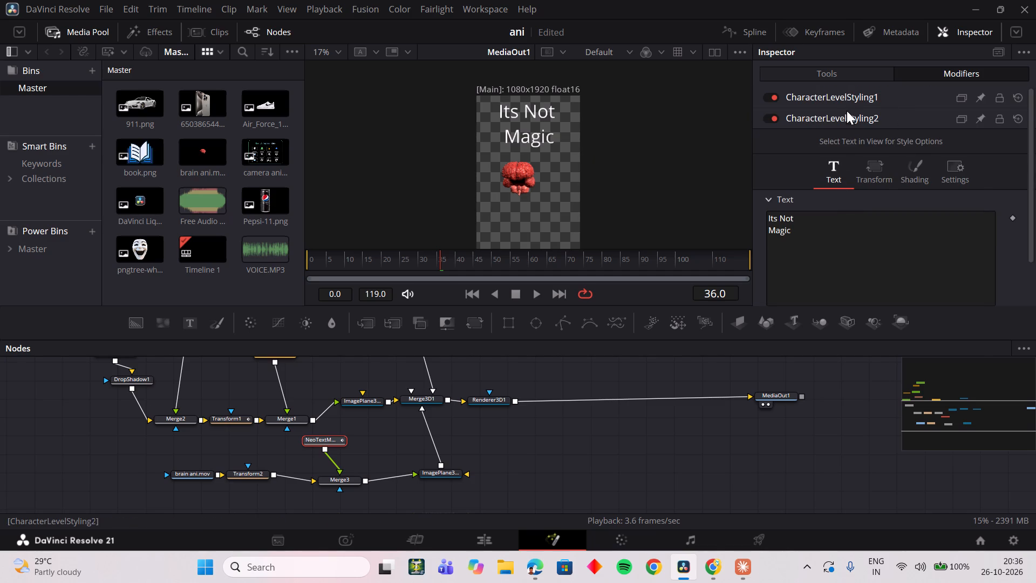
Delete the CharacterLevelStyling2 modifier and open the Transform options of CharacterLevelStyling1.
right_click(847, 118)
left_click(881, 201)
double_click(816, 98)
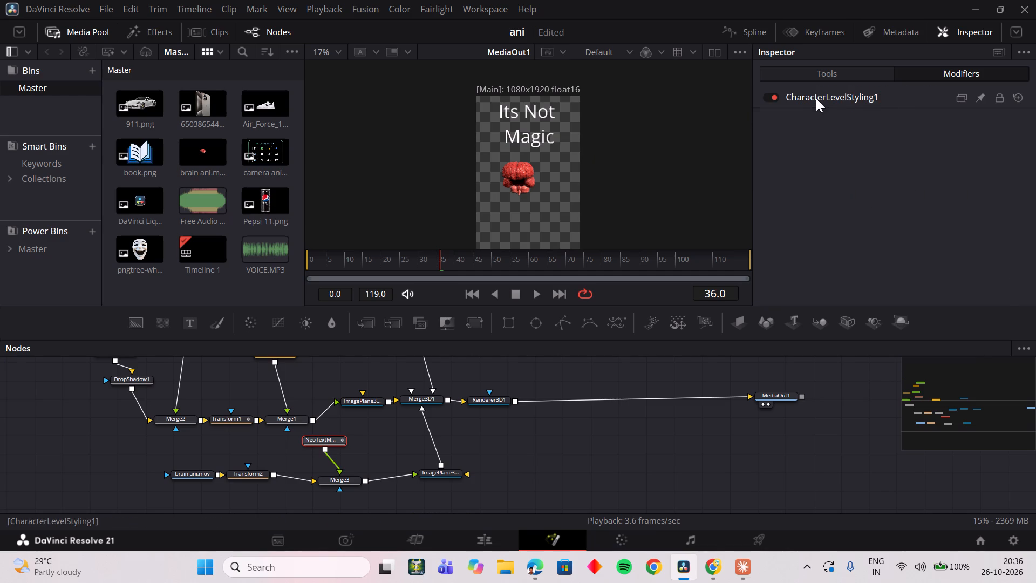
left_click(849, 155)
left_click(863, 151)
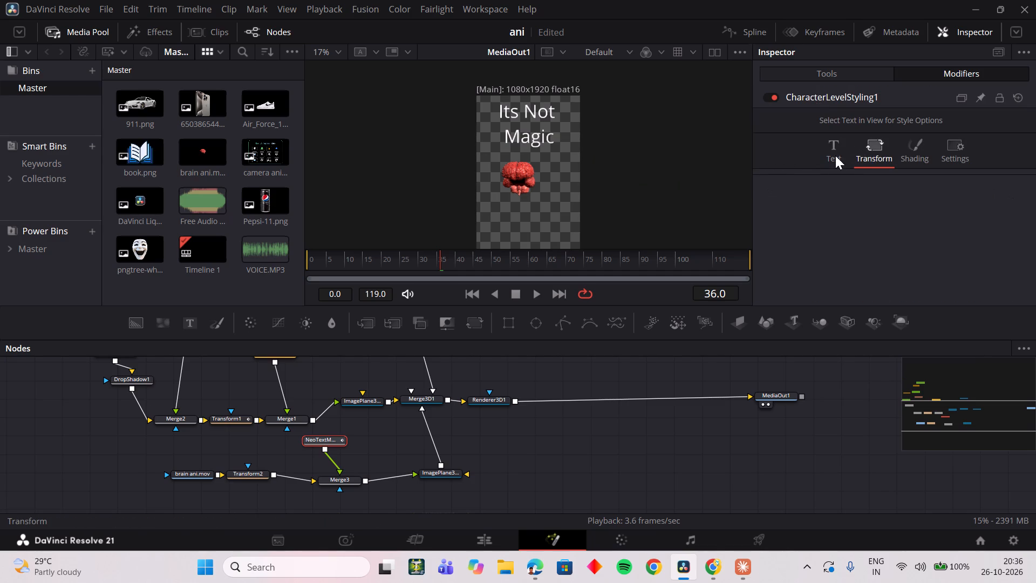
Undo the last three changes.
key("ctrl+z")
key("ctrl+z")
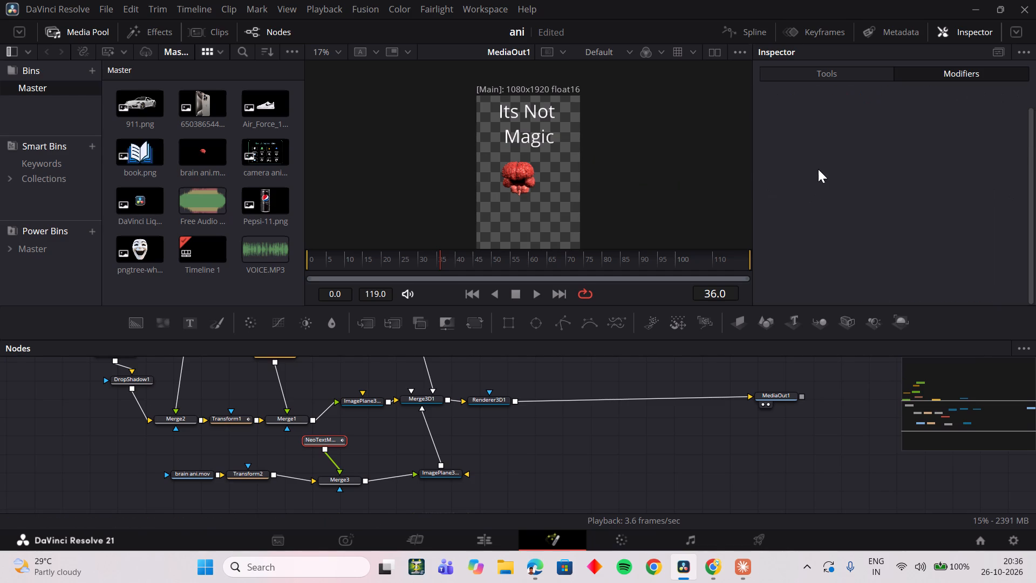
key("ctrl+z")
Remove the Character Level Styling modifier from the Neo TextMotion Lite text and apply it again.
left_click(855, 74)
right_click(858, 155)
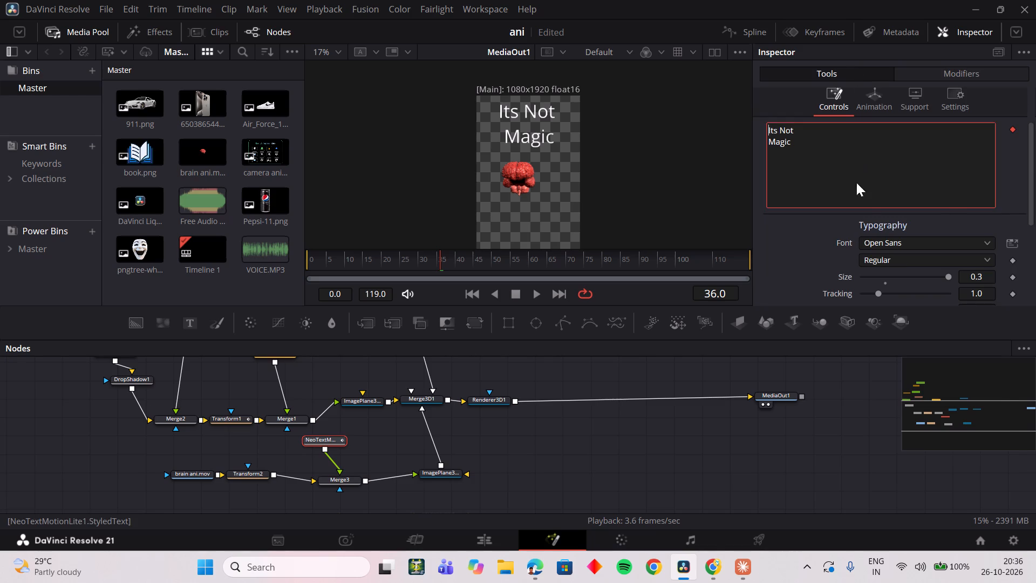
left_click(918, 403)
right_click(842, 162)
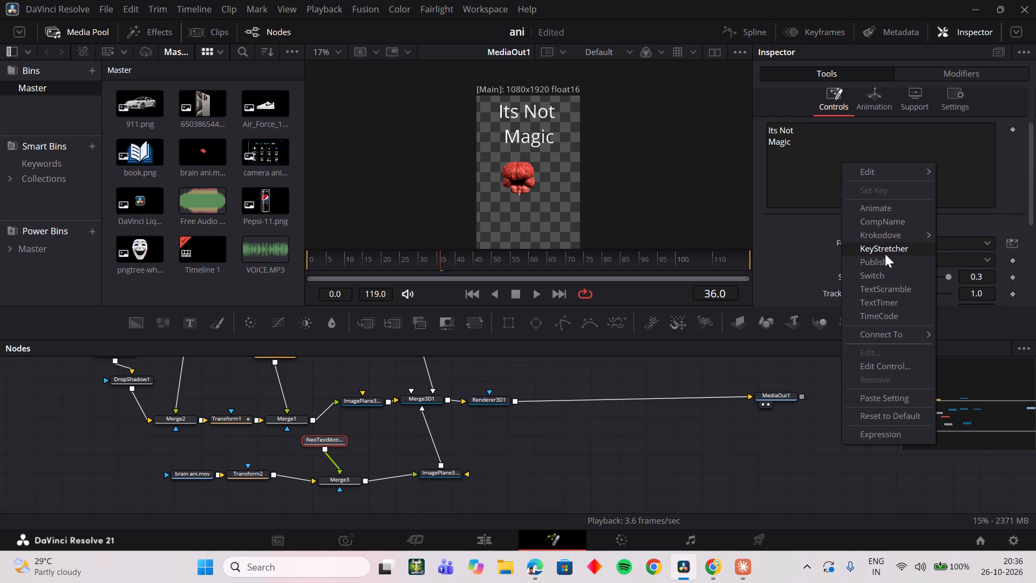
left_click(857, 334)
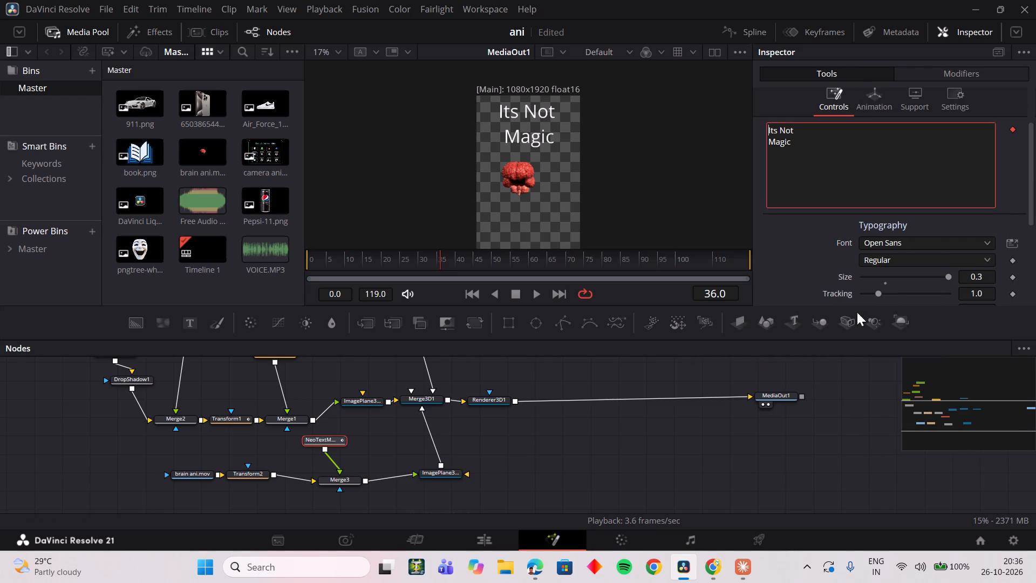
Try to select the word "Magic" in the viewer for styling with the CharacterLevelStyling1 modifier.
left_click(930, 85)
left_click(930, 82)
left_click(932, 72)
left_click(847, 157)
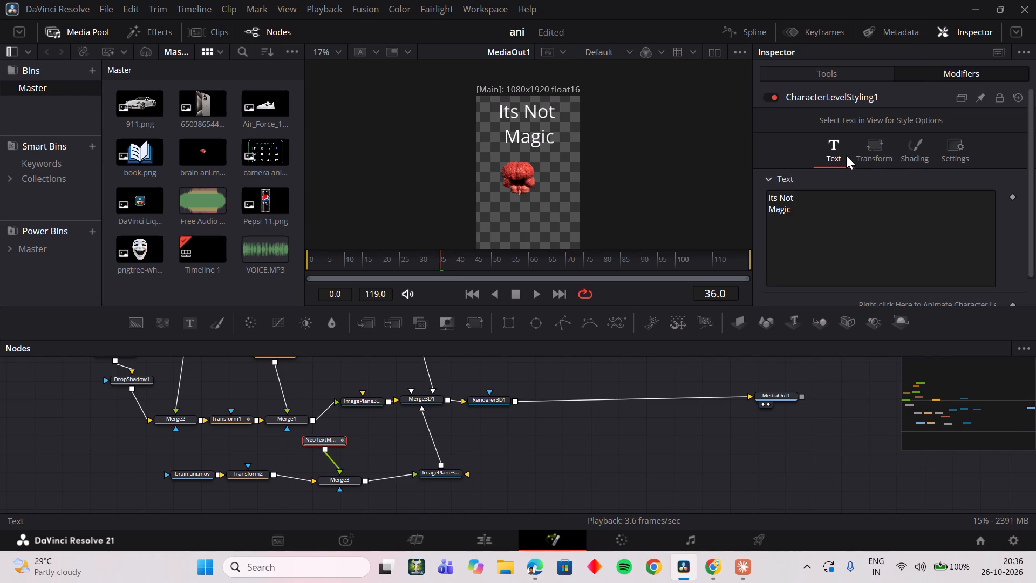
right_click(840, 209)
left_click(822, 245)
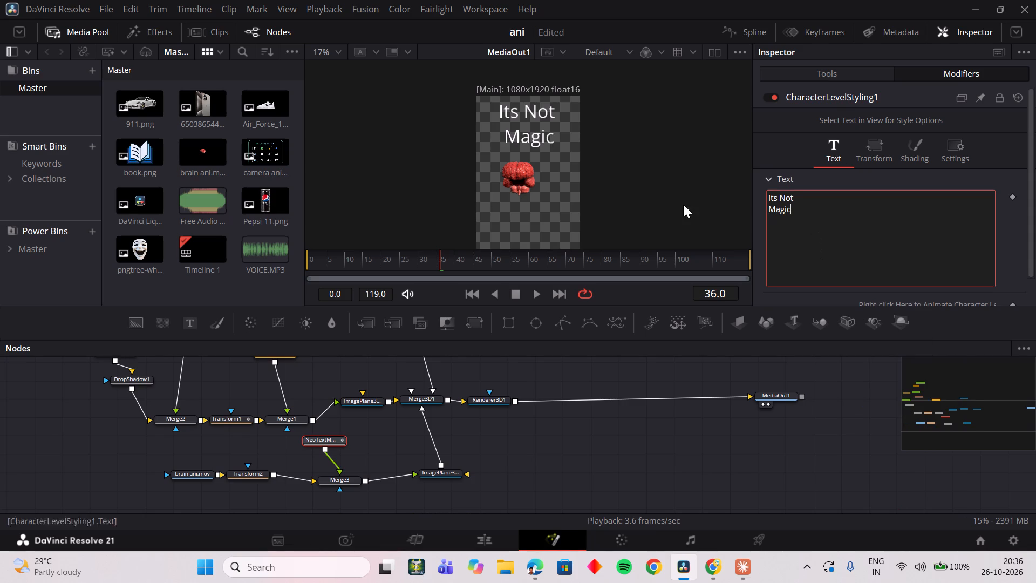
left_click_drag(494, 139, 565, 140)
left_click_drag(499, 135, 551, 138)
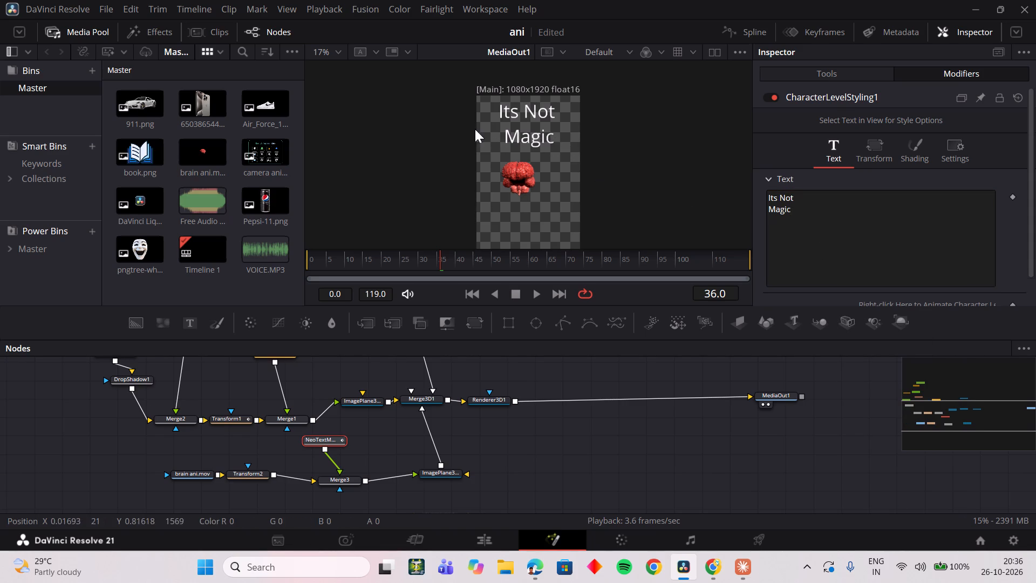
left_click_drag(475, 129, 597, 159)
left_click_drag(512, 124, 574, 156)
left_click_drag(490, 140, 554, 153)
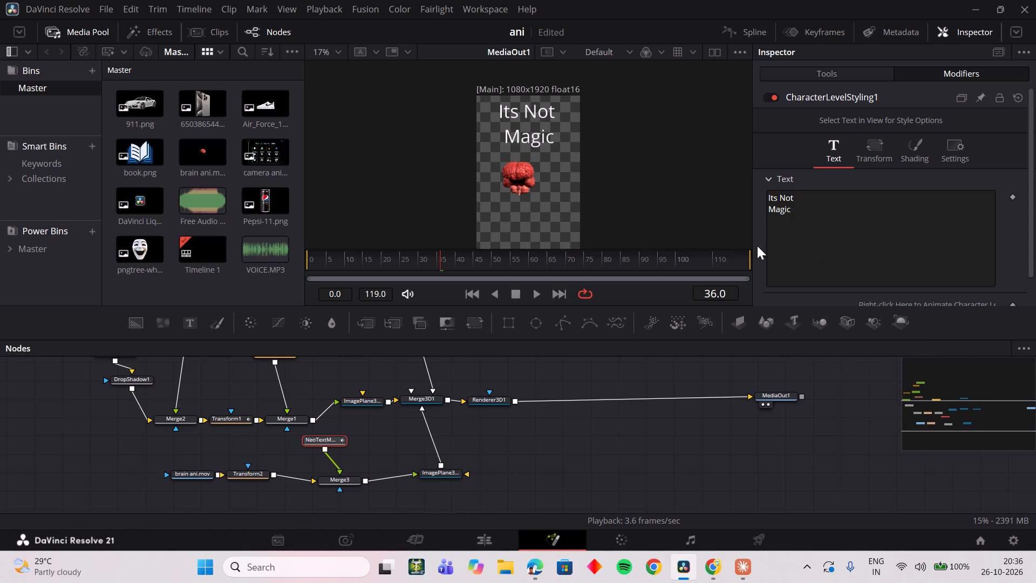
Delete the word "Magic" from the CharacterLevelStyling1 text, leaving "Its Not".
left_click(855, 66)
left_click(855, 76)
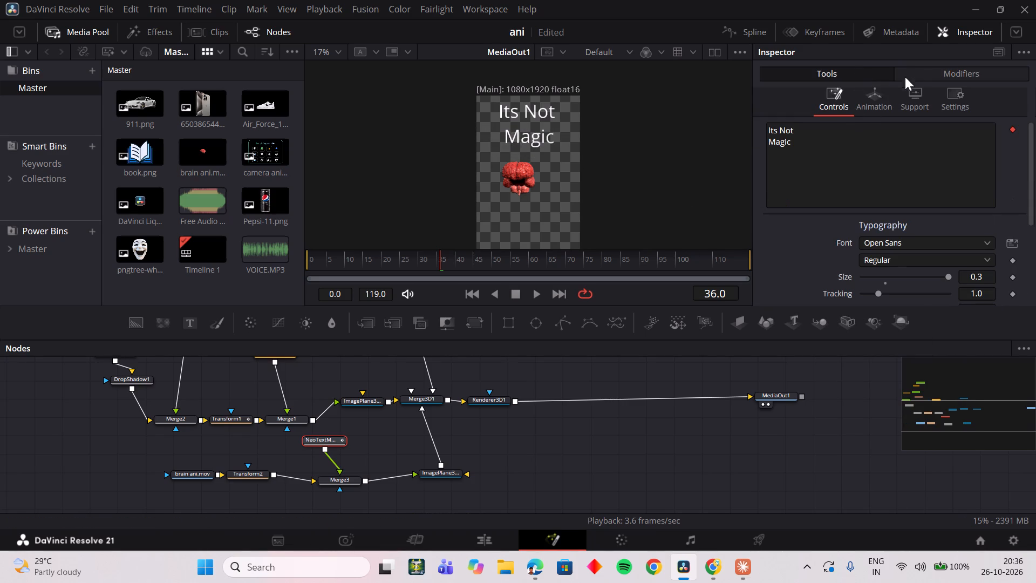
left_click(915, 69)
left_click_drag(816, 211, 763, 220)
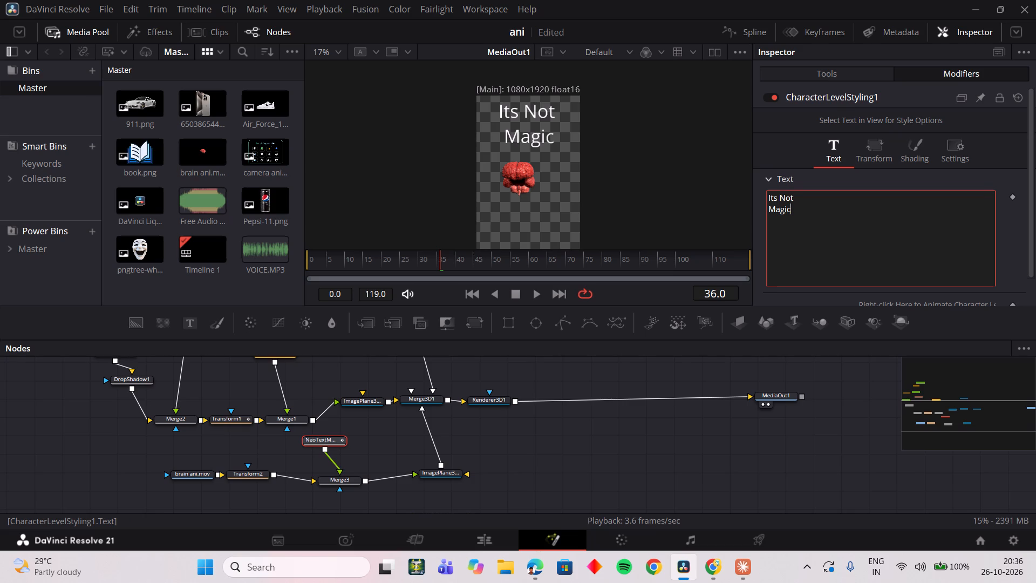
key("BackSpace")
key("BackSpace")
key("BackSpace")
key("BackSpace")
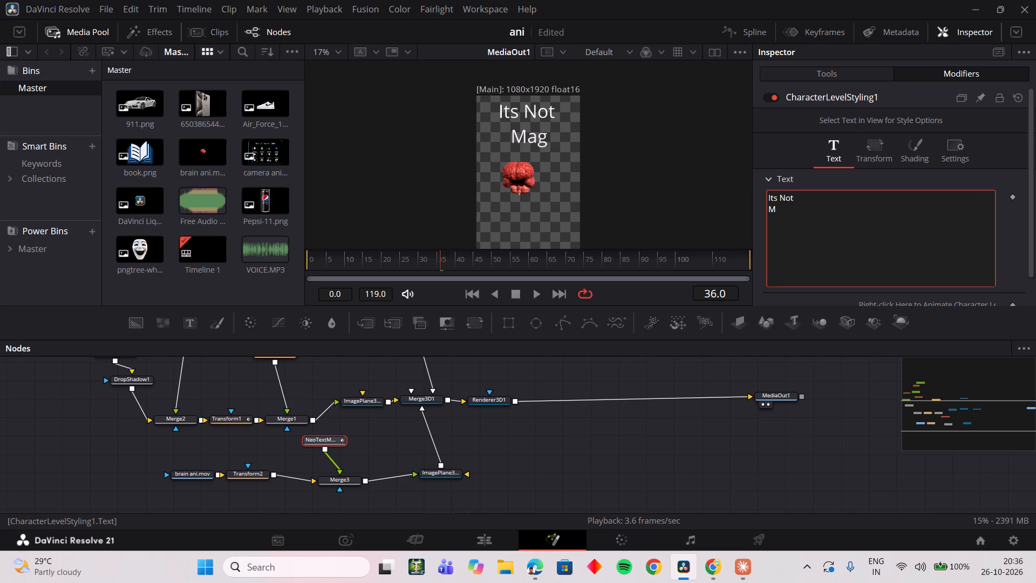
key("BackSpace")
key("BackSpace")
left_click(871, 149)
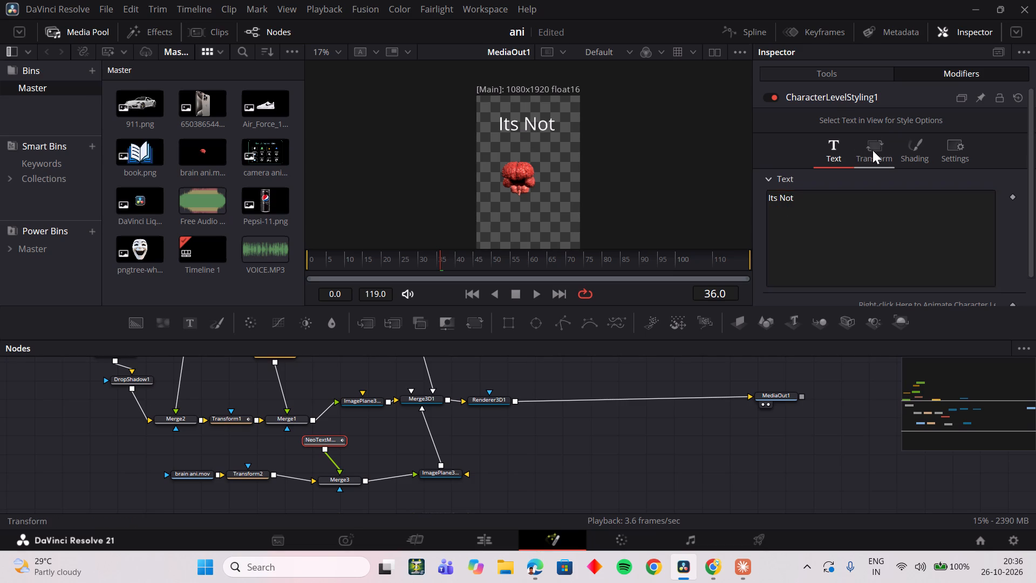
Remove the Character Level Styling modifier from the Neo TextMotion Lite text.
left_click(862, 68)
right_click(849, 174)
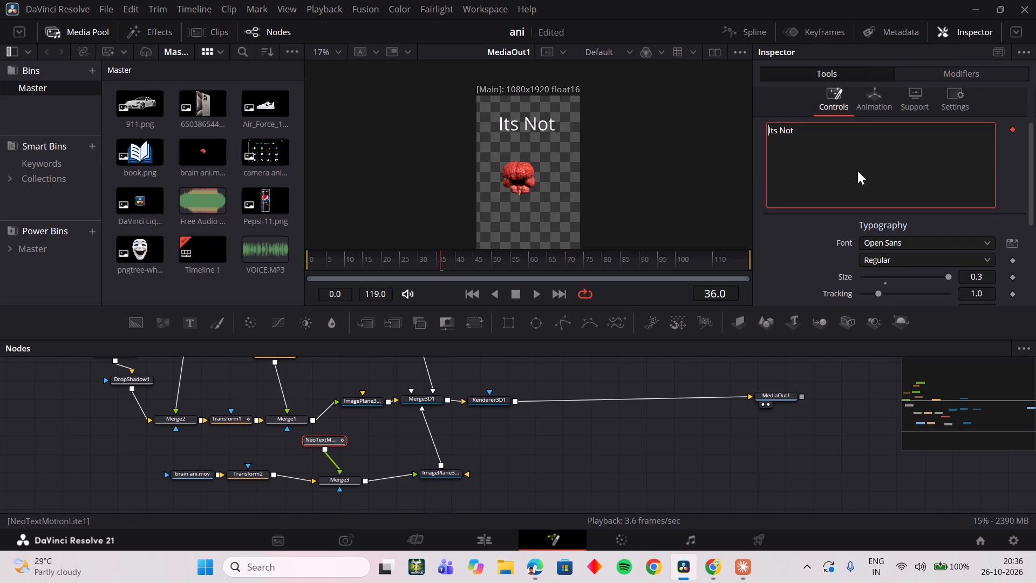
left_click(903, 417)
Examine the Neo TextMotion Lite node's text controls, animation options and support information for styling possibilities.
scroll(882, 181, "down", 4)
scroll(882, 181, "up", 4)
left_click(867, 154)
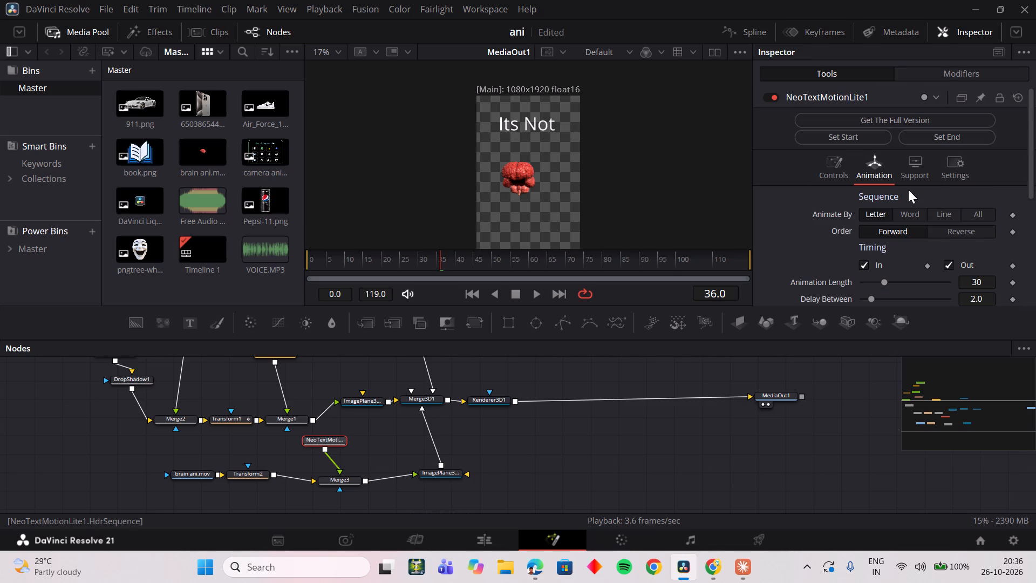
left_click(839, 171)
scroll(865, 186, "down", 4)
scroll(865, 191, "up", 3)
scroll(865, 194, "down", 4)
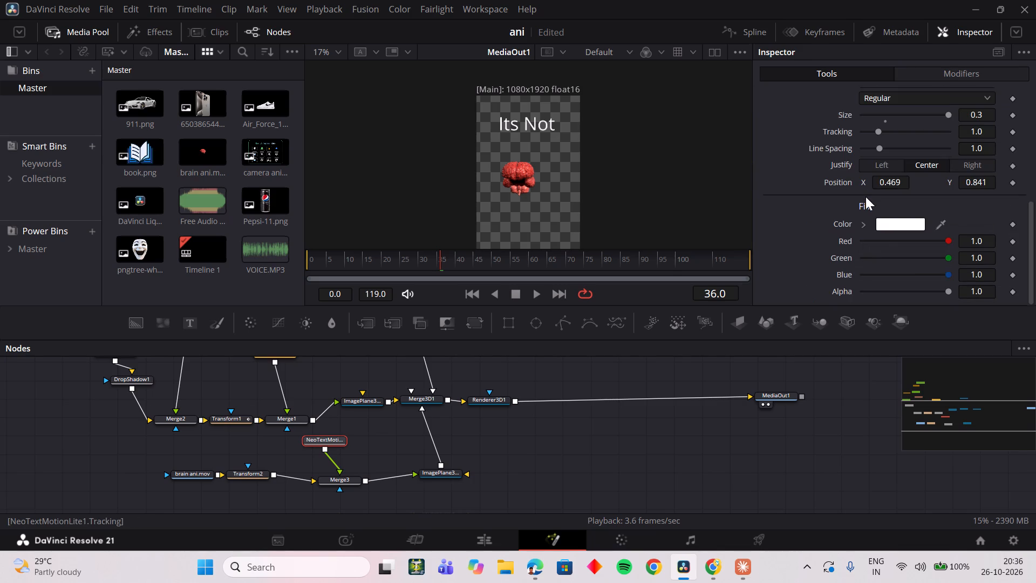
scroll(865, 196, "up", 3)
left_click(894, 182)
left_click(926, 166)
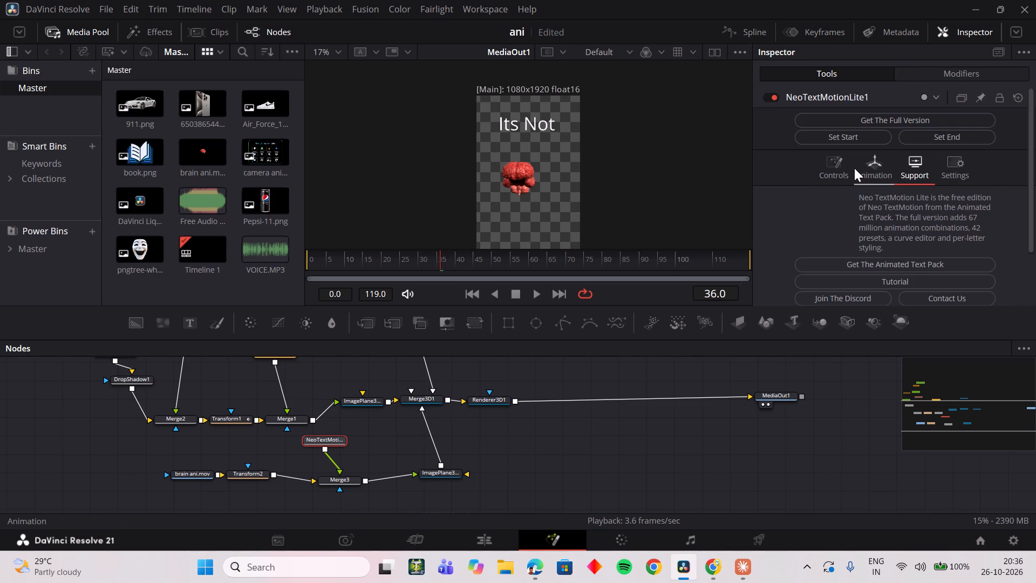
scroll(868, 218, "down", 3)
scroll(868, 222, "up", 4)
left_click(850, 180)
left_click(875, 171)
scroll(873, 194, "down", 4)
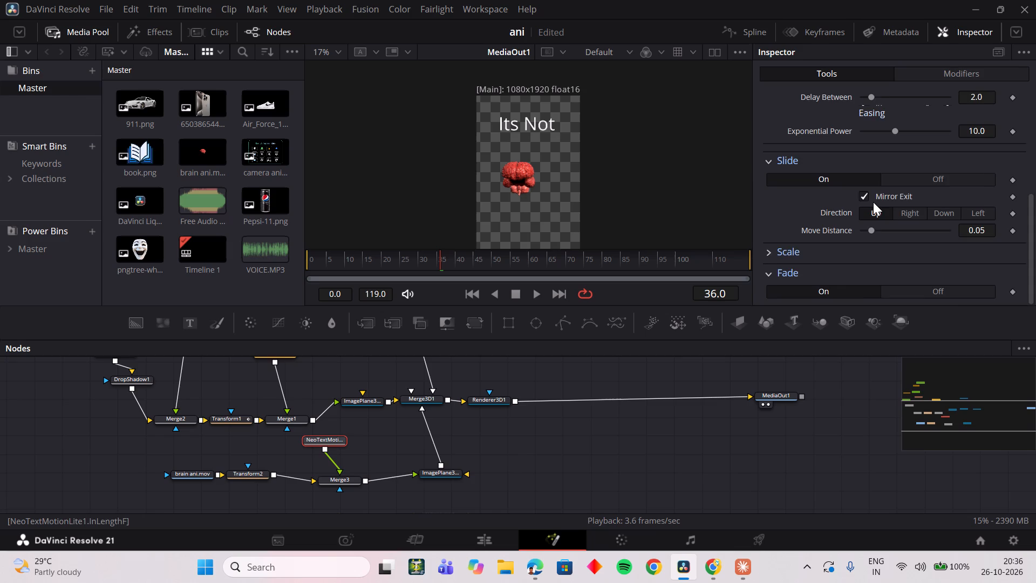
scroll(873, 202, "up", 5)
left_click(851, 166)
scroll(905, 170, "down", 3)
scroll(905, 172, "up", 3)
scroll(905, 172, "down", 4)
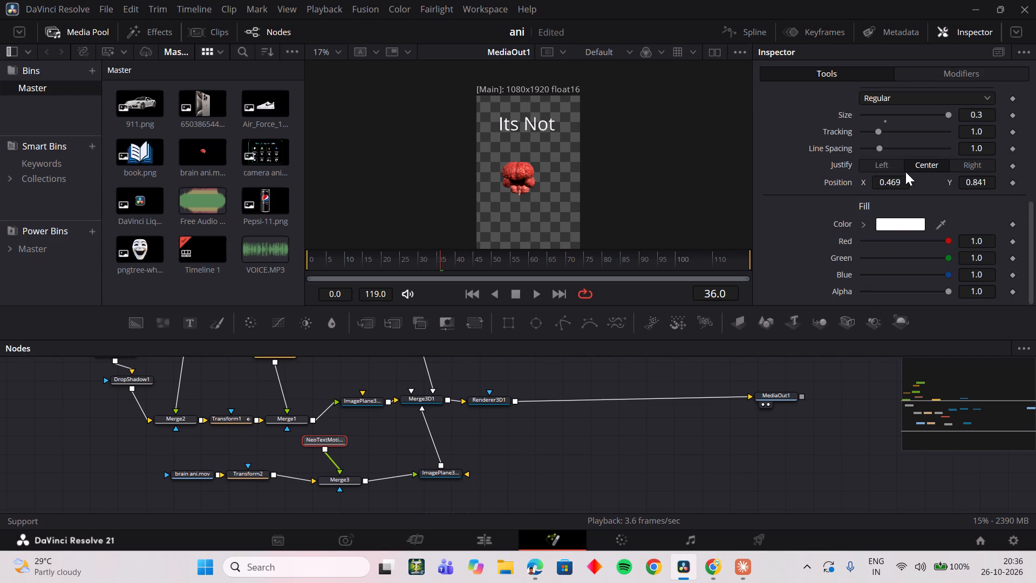
scroll(898, 241, "down", 1)
scroll(890, 230, "up", 3)
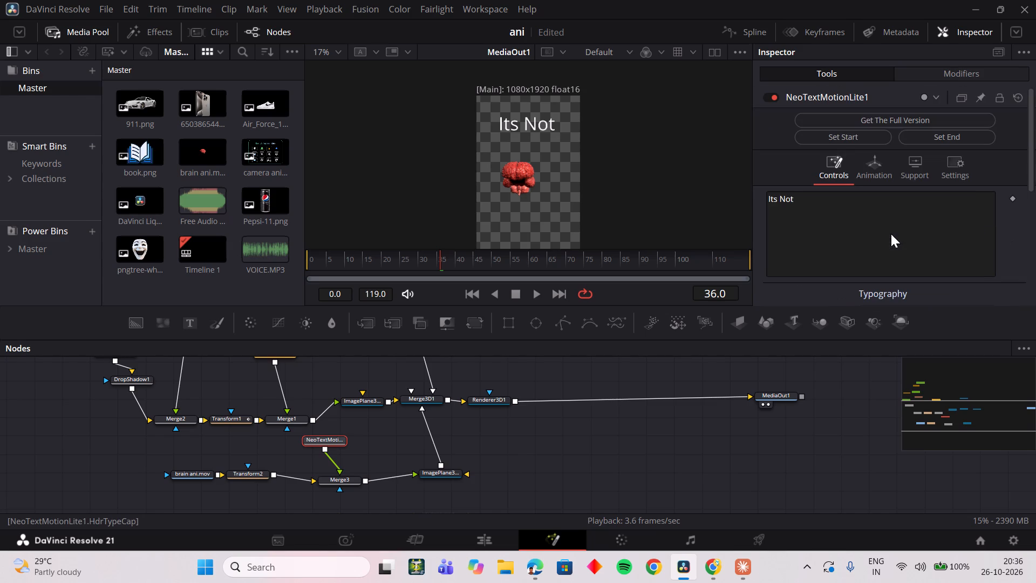
Delete the Neo TextMotion Lite node feeding Merge3.
key("Delete")
key("Delete")
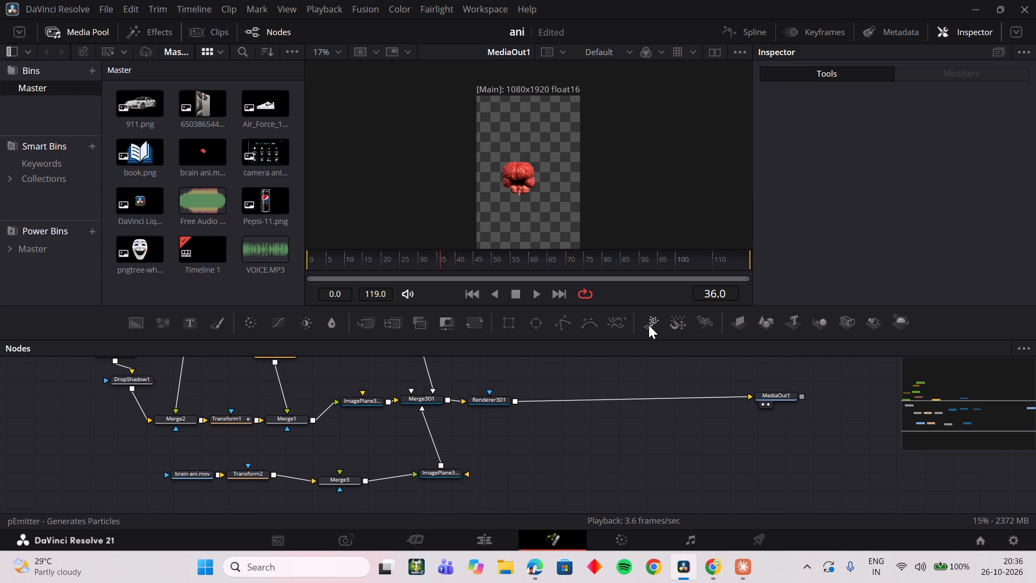
Add a Text+ node above Merge3 and connect its output to Merge3 as the foreground.
double_click(202, 324)
left_click(194, 322)
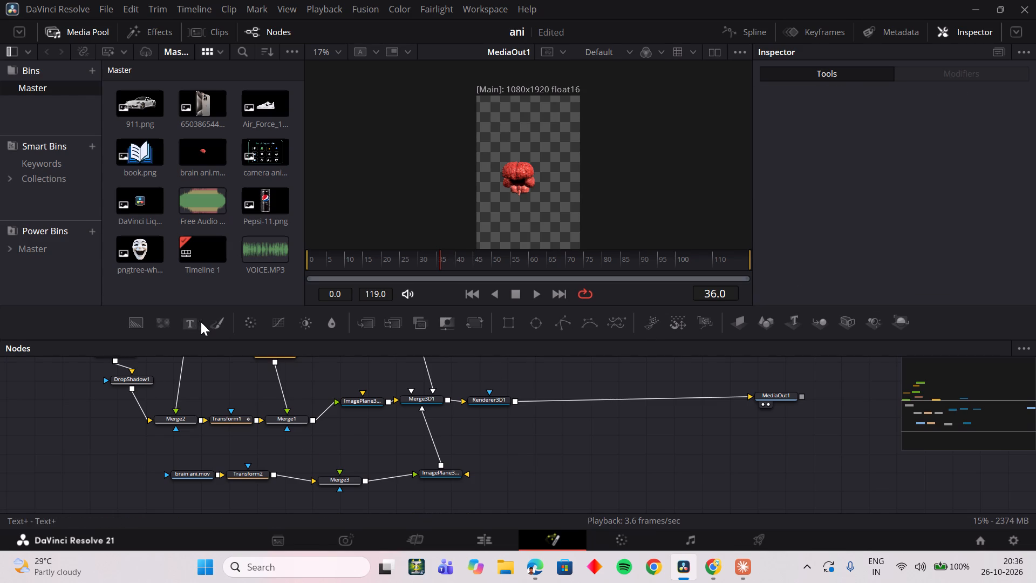
left_click_drag(339, 478, 339, 452)
left_click_drag(343, 496, 353, 482)
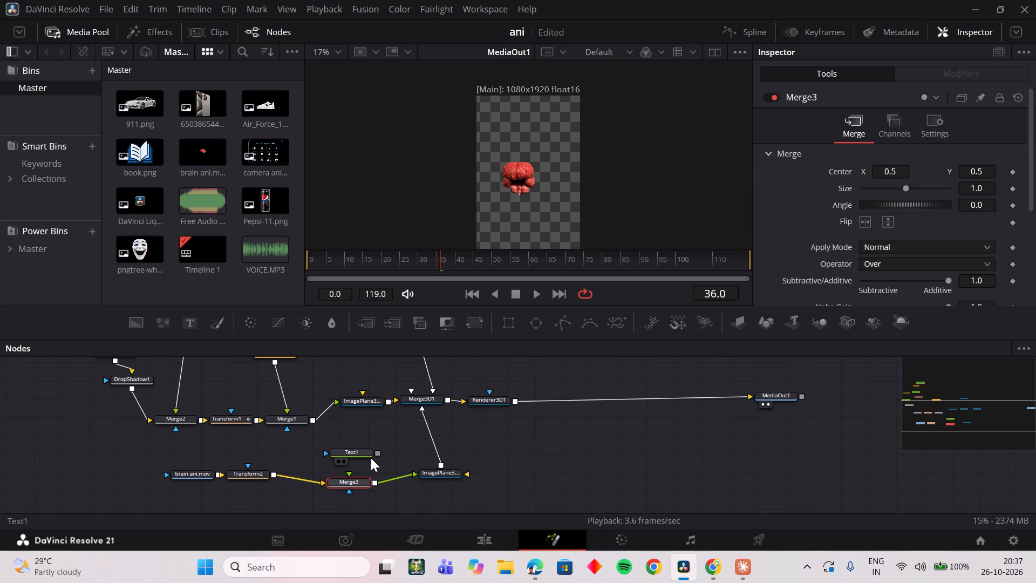
left_click_drag(378, 456, 356, 487)
left_click_drag(360, 450, 353, 435)
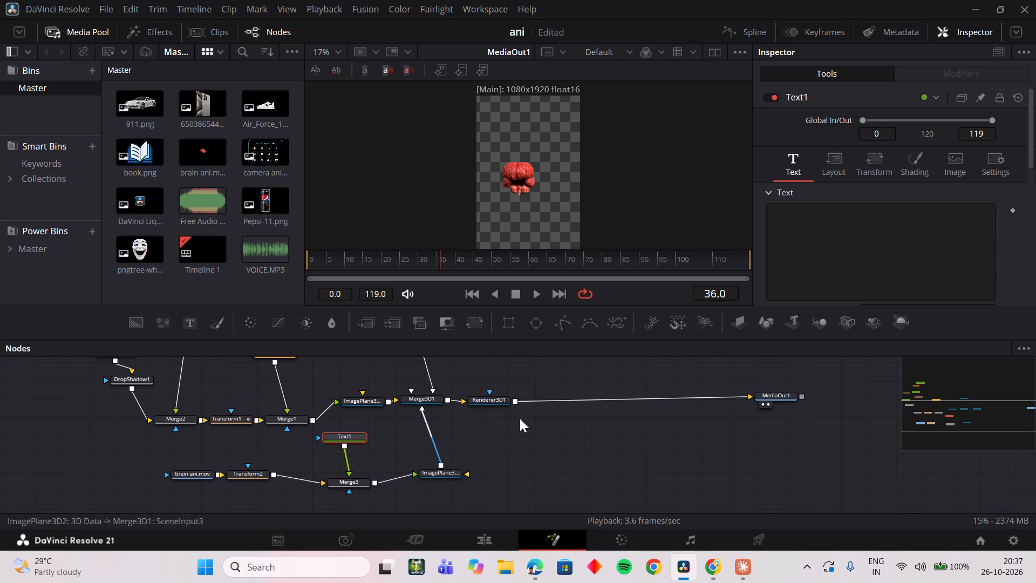
Enter "Its Motion" and "Design" on two lines as the Text1 node's text.
left_click(814, 238)
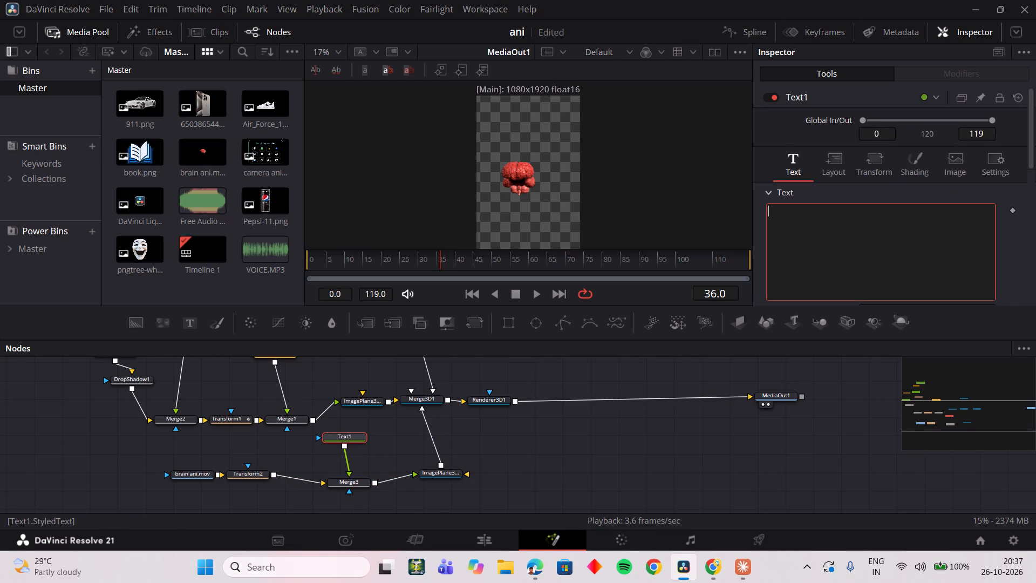
key("i")
key("BackSpace")
type("Its")
key("space")
type("Moto")
key("BackSpace")
type("io")
type("n")
key("space")
key("shift+Return")
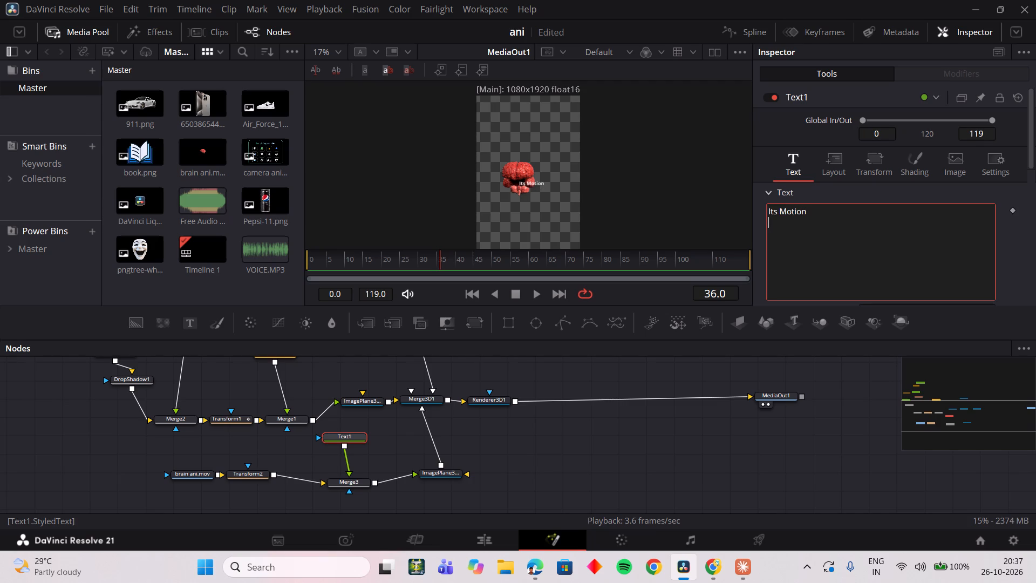
type("De")
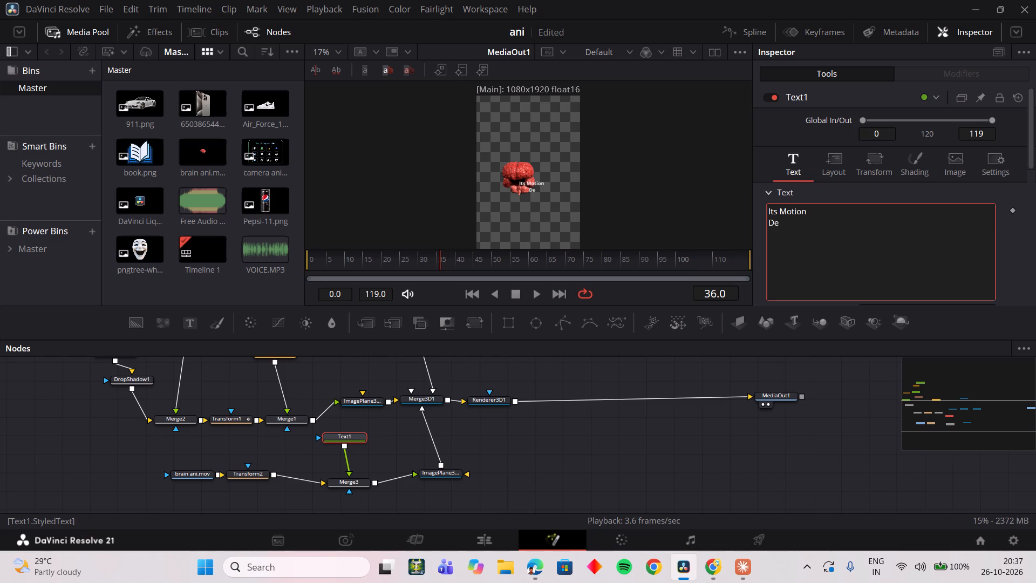
type("sign")
key("space")
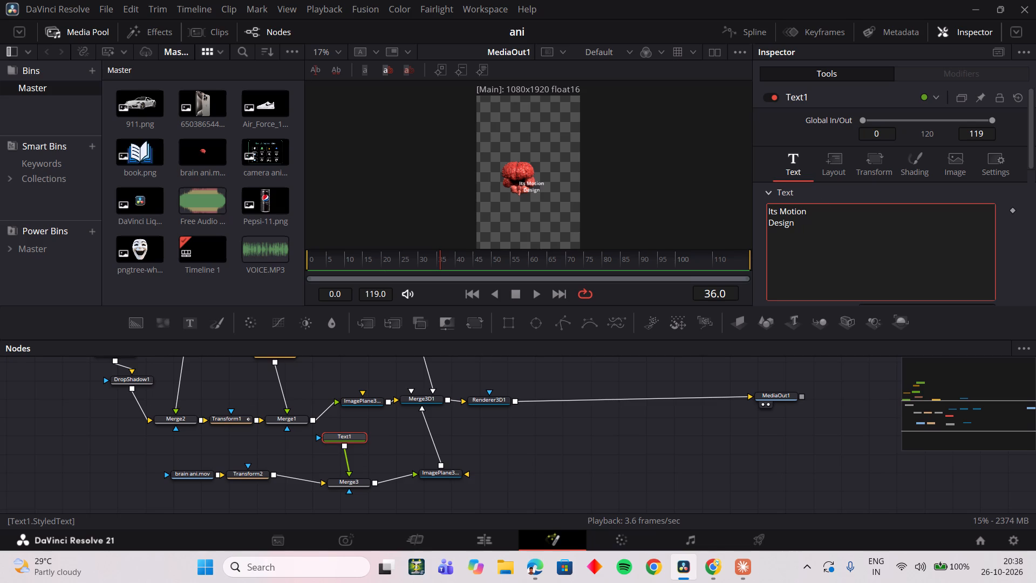
Offset Text1's characters so the title sits centred above the brain, with Y at about 0.518 and a slightly negative X.
left_click(879, 166)
left_click(846, 168)
left_click(863, 169)
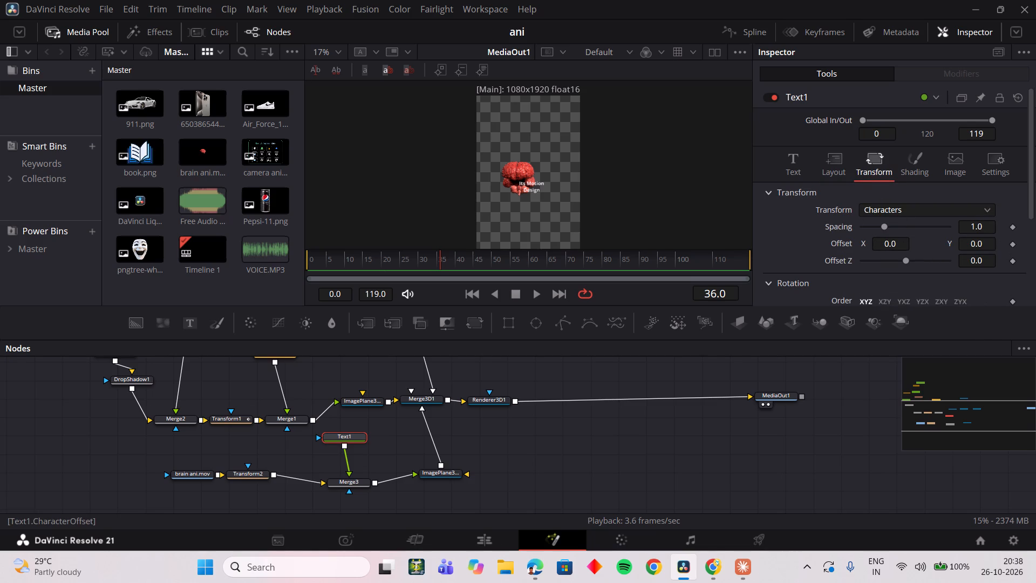
left_click_drag(982, 243, 827, 276)
left_click_drag(896, 247, 830, 252)
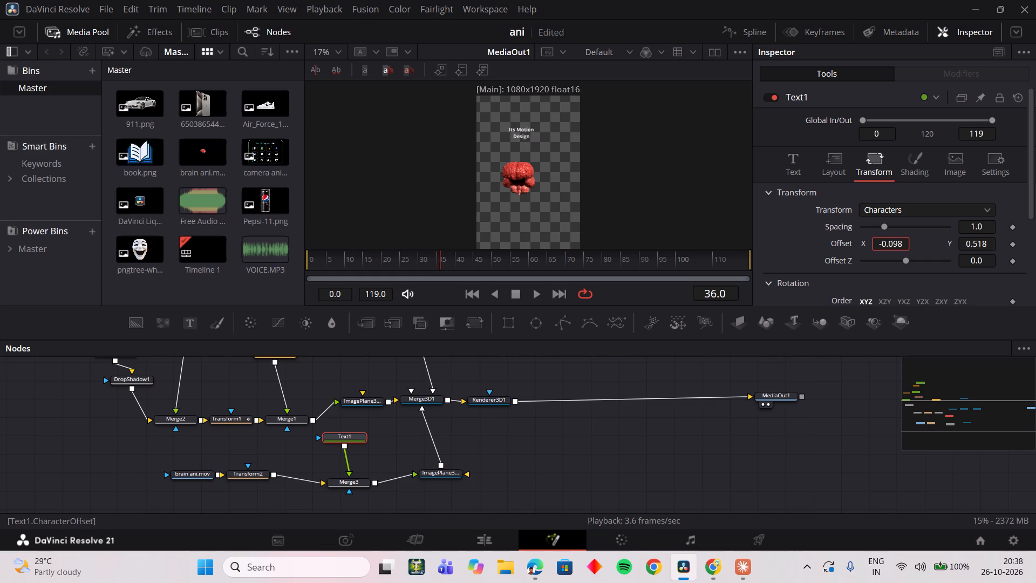
left_click_drag(830, 252, 842, 251)
Enlarge the Text1 title so both lines fill about two thirds of the frame width above the brain.
left_click(811, 160)
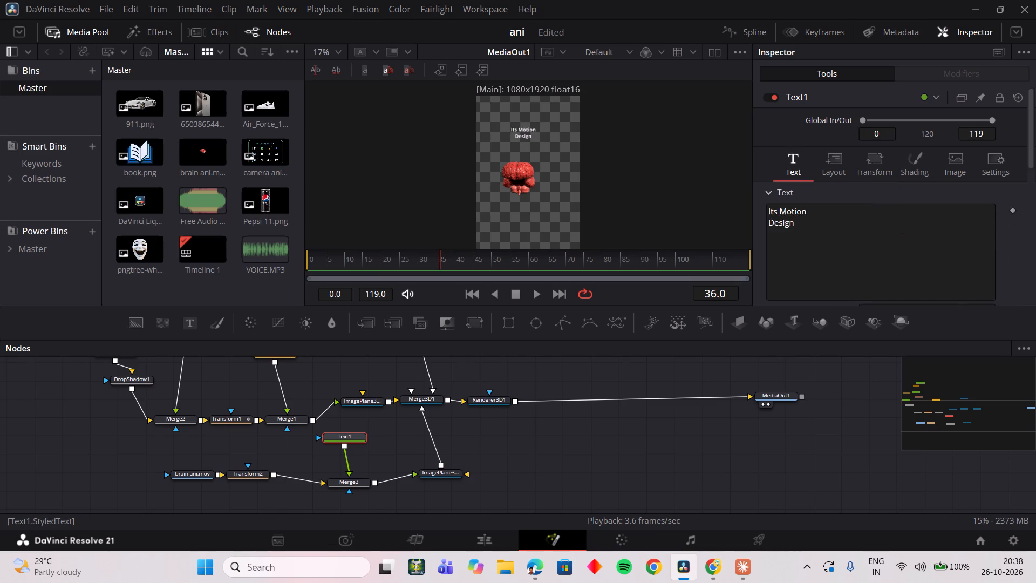
scroll(874, 220, "down", 3)
left_click_drag(873, 115, 905, 119)
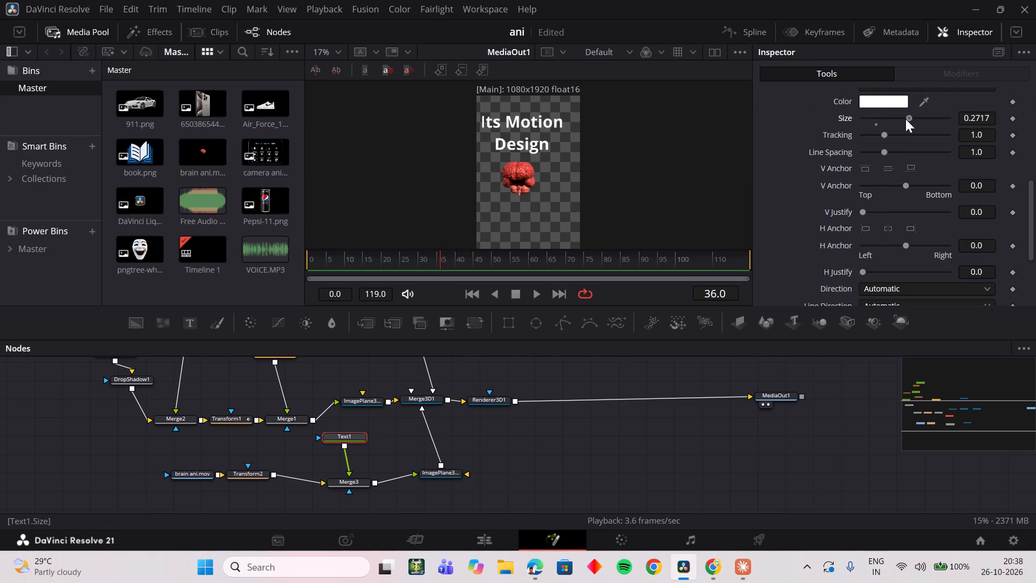
left_click_drag(905, 119, 894, 119)
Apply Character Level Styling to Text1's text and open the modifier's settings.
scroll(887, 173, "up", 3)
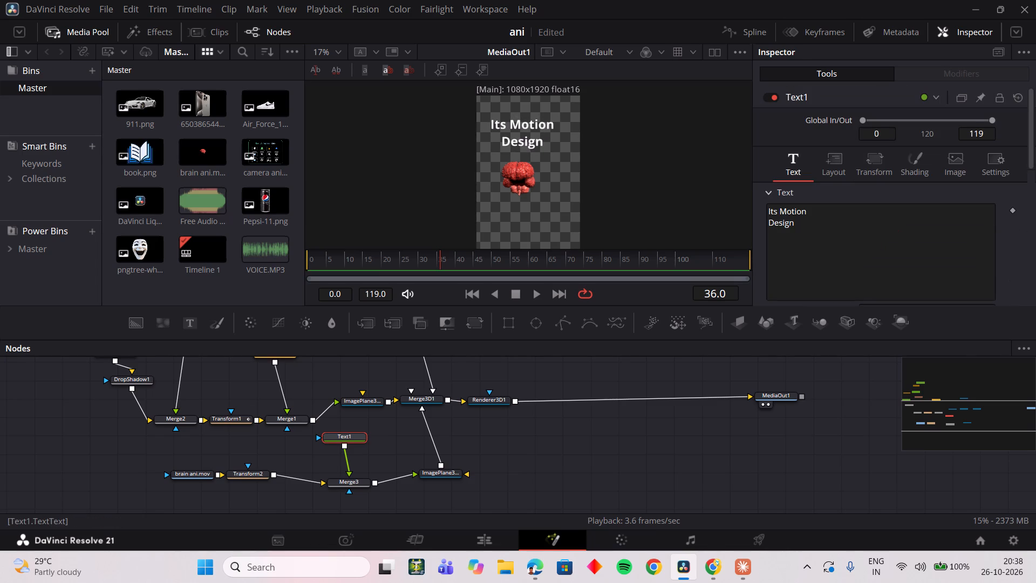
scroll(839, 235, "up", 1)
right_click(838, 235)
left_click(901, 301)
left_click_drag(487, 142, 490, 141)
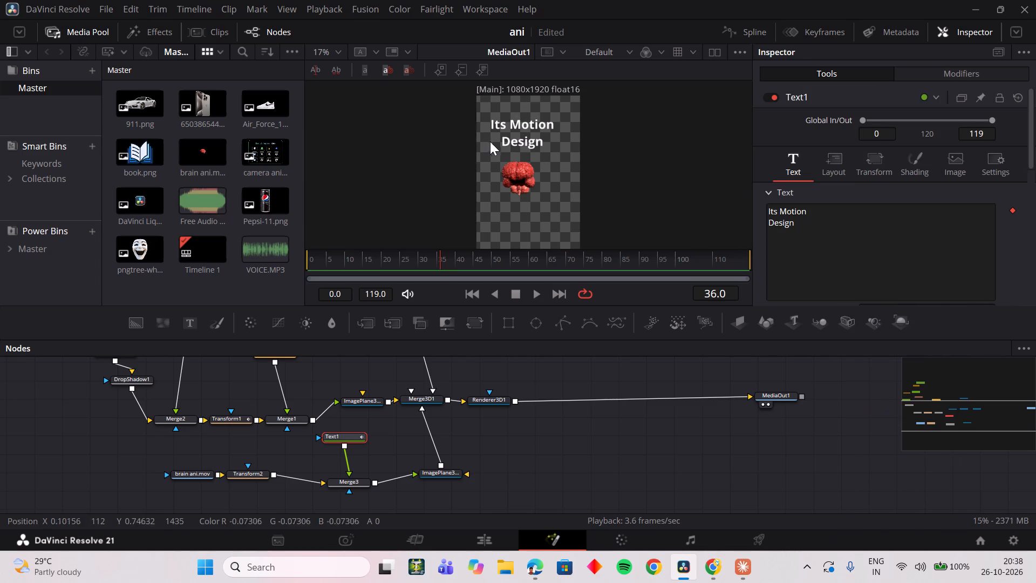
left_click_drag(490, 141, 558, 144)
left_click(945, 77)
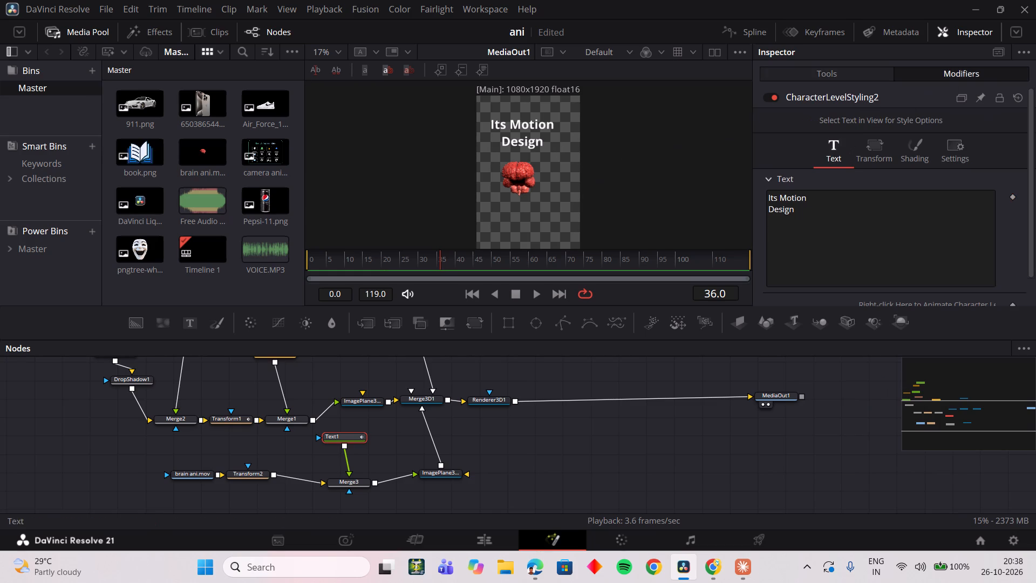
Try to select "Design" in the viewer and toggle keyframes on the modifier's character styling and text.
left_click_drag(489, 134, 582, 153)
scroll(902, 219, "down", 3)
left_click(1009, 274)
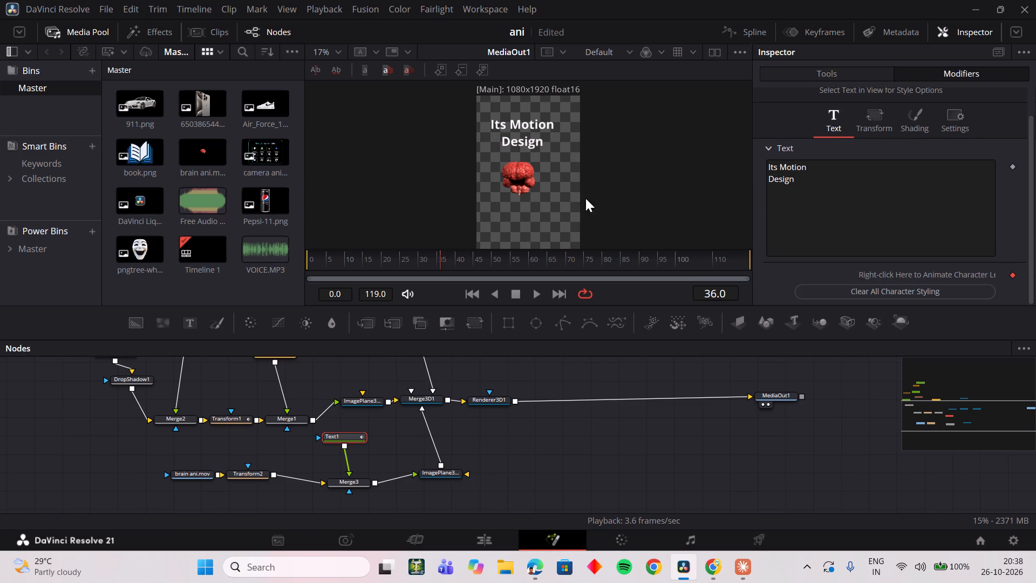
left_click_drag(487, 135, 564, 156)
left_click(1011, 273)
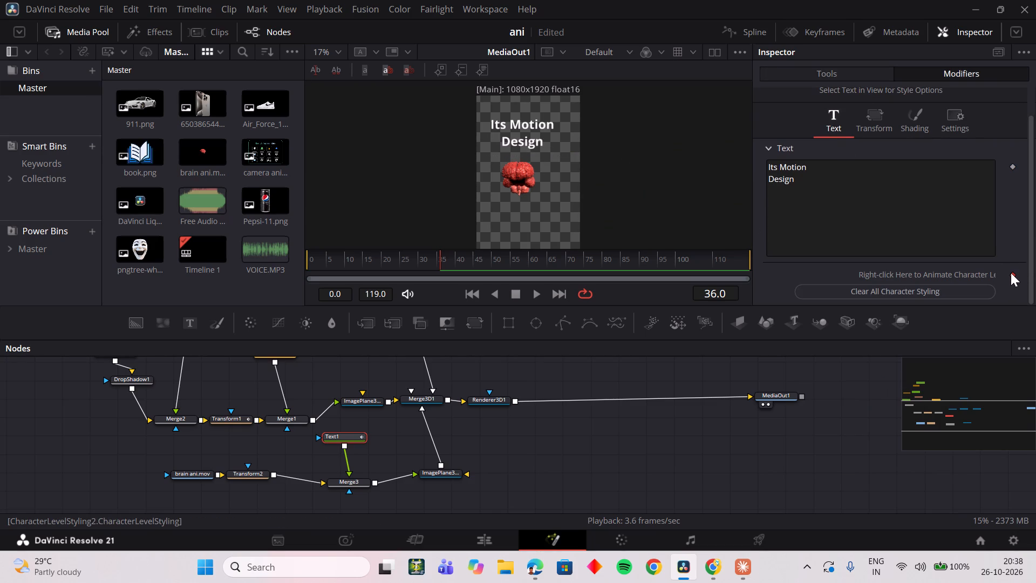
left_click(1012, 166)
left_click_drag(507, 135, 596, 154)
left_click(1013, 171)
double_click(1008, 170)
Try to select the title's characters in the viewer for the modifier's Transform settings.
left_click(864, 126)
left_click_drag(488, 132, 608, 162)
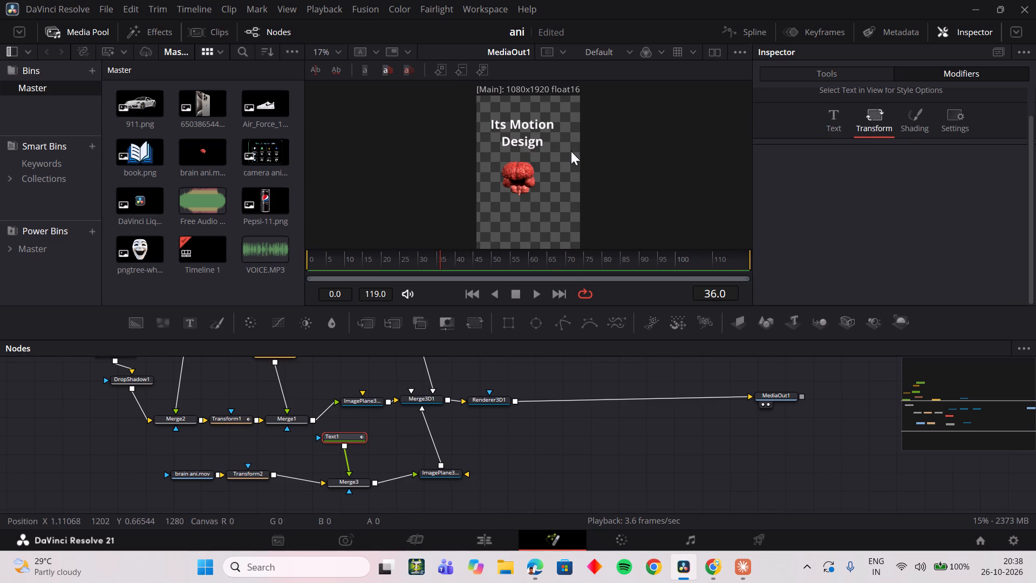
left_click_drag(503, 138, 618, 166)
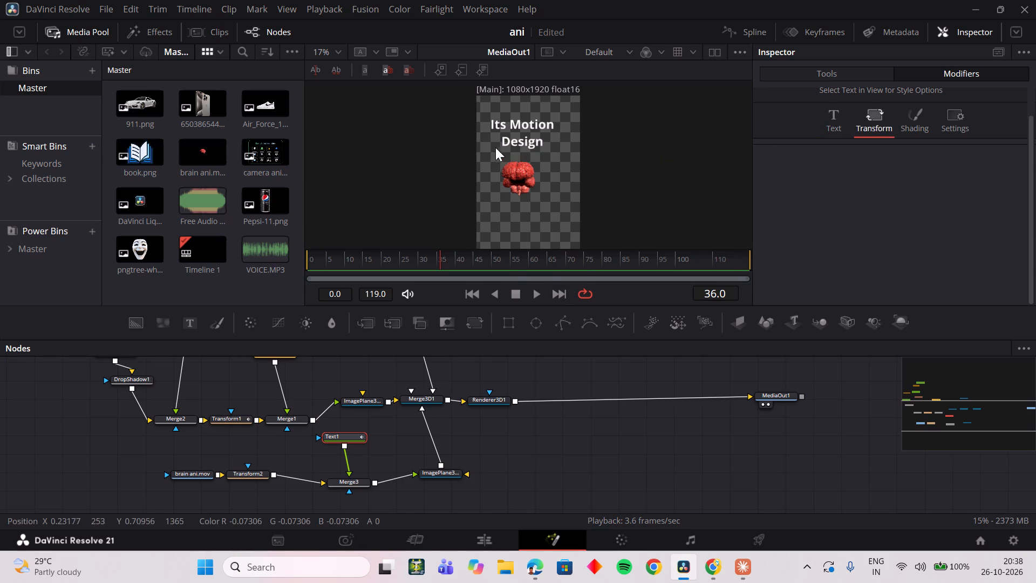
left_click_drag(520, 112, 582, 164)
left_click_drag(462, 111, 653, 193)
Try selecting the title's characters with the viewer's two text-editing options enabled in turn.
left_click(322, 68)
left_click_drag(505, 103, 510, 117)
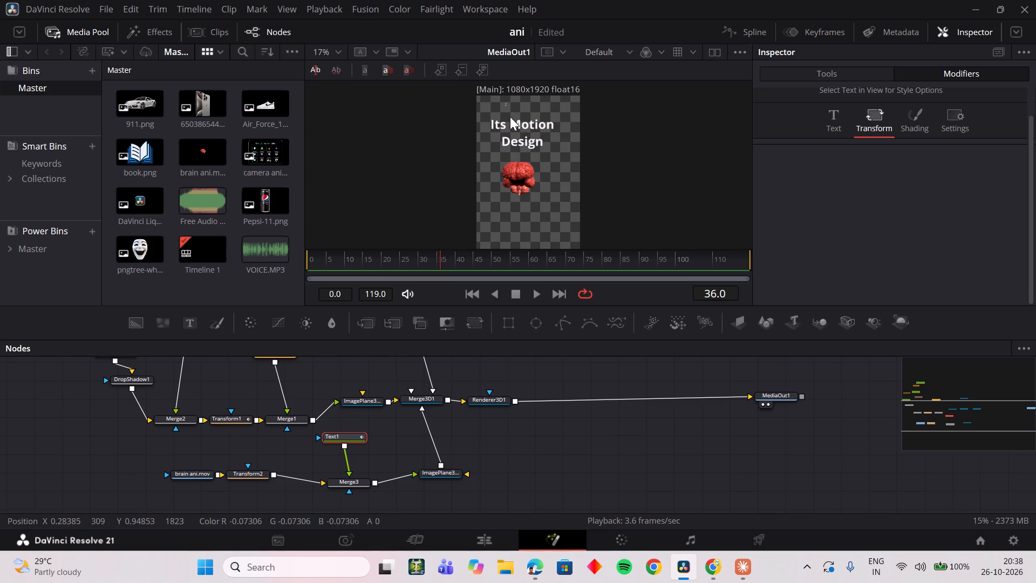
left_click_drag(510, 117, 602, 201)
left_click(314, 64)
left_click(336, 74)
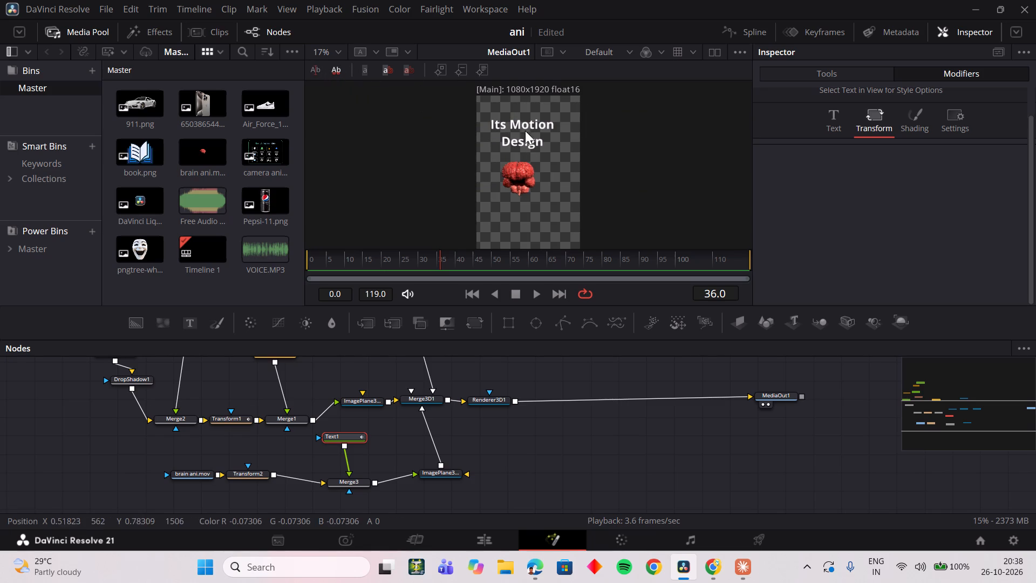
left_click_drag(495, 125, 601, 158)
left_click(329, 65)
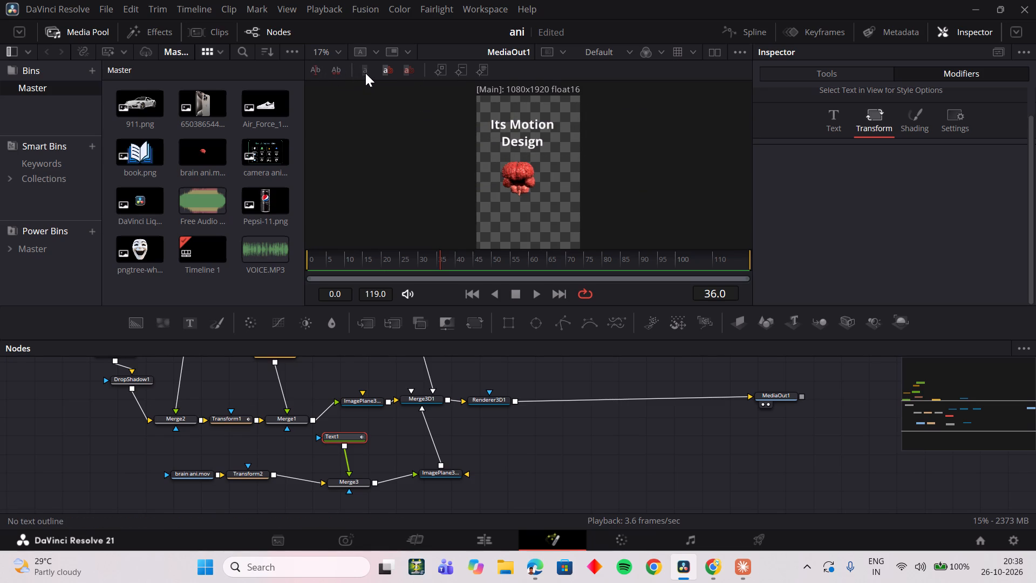
Set the viewer to no text outline and try selecting the title's characters.
left_click(365, 73)
left_click_drag(484, 111, 615, 166)
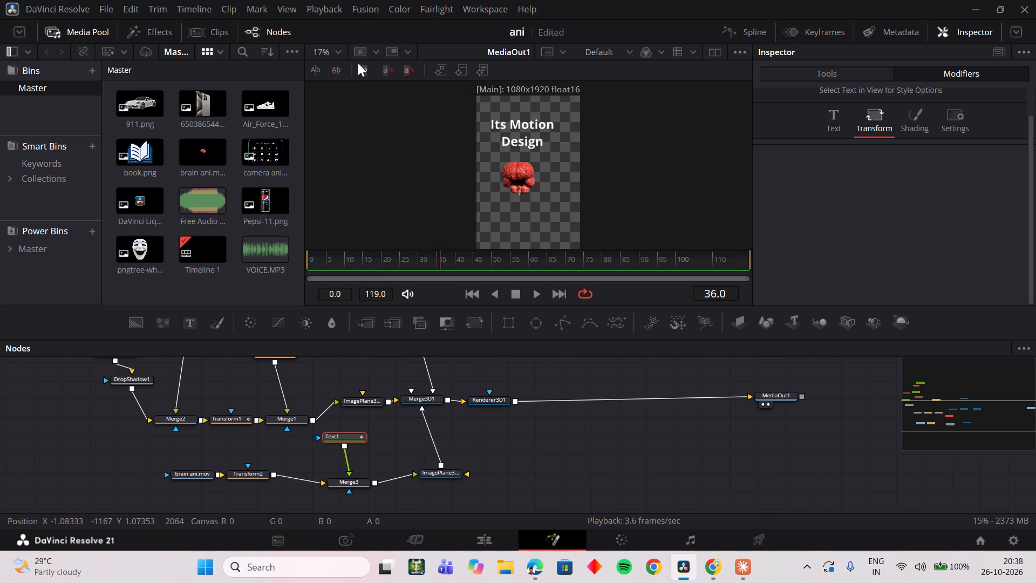
left_click(358, 63)
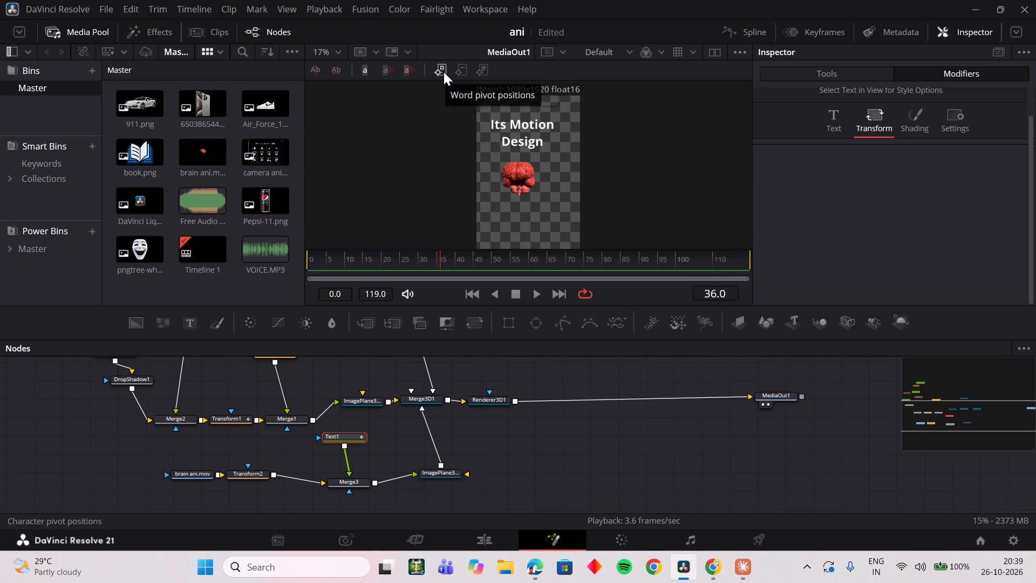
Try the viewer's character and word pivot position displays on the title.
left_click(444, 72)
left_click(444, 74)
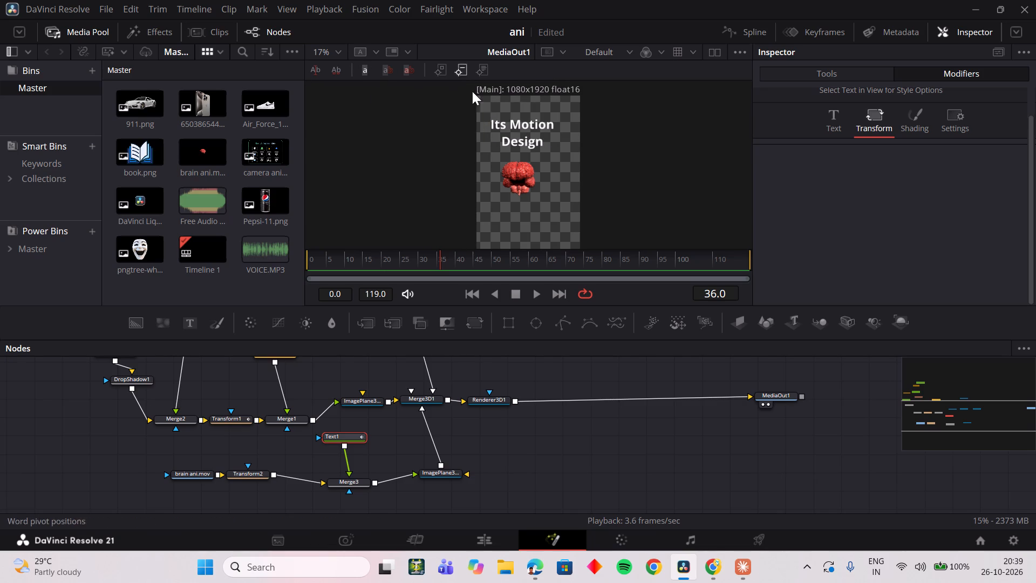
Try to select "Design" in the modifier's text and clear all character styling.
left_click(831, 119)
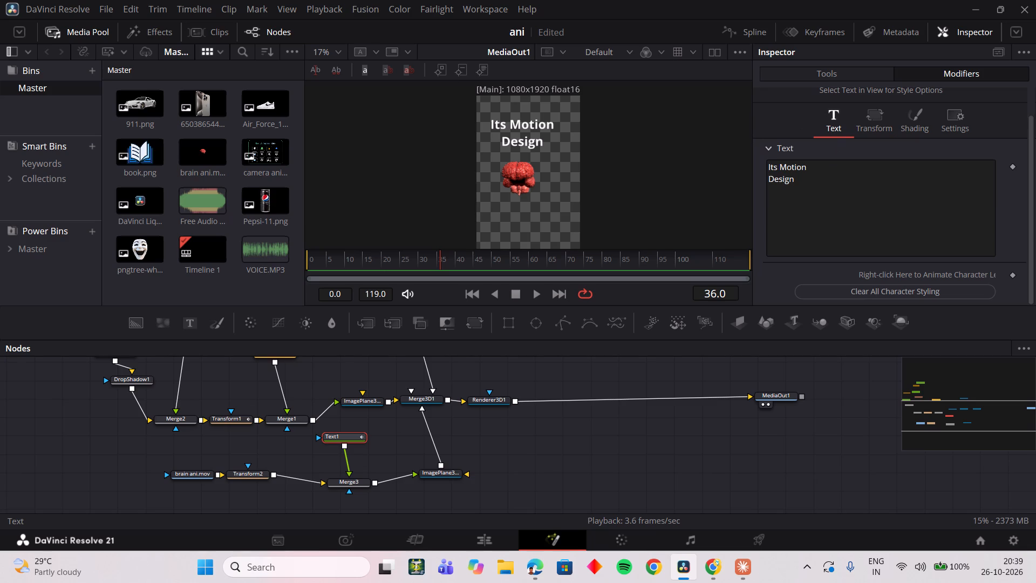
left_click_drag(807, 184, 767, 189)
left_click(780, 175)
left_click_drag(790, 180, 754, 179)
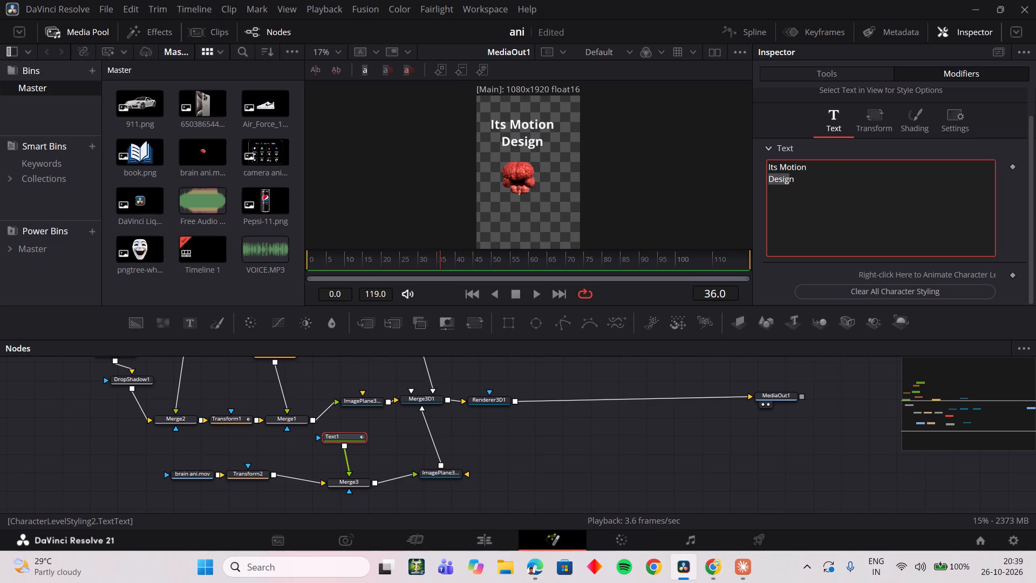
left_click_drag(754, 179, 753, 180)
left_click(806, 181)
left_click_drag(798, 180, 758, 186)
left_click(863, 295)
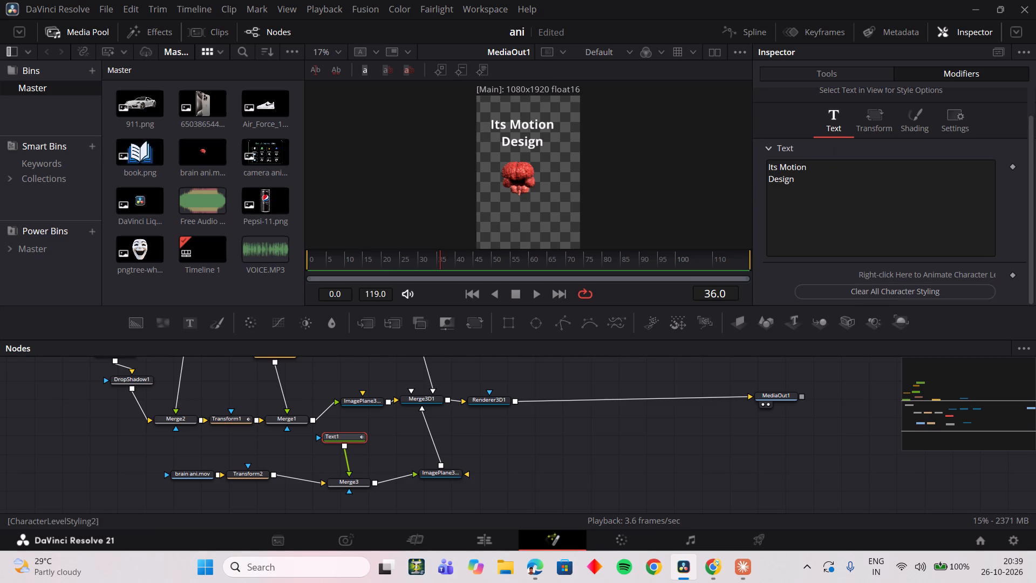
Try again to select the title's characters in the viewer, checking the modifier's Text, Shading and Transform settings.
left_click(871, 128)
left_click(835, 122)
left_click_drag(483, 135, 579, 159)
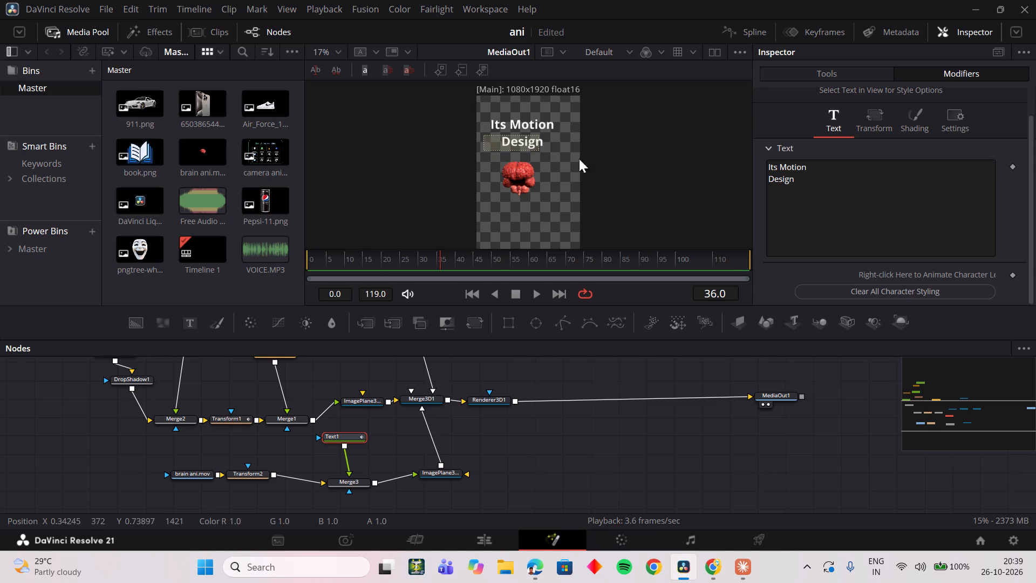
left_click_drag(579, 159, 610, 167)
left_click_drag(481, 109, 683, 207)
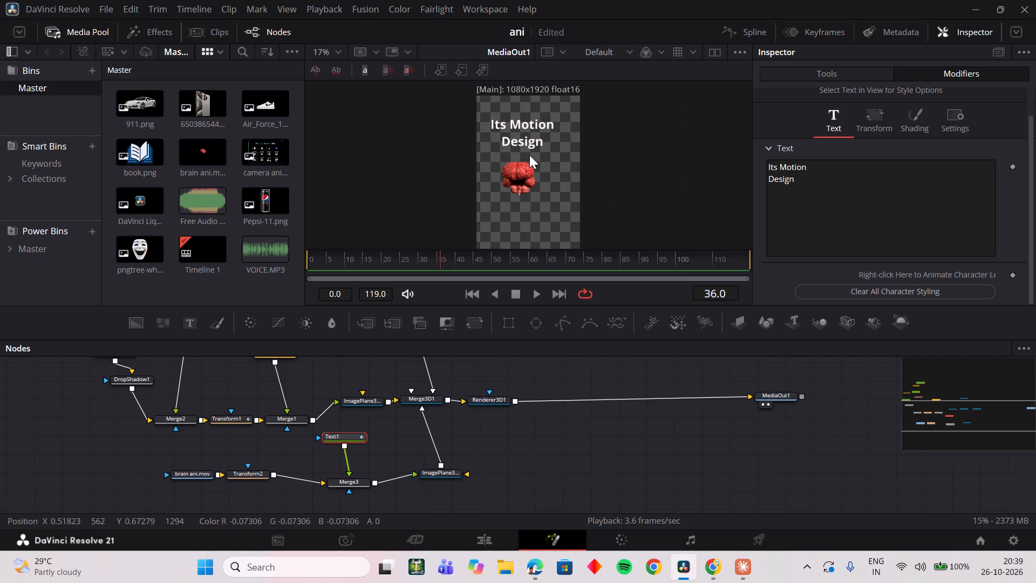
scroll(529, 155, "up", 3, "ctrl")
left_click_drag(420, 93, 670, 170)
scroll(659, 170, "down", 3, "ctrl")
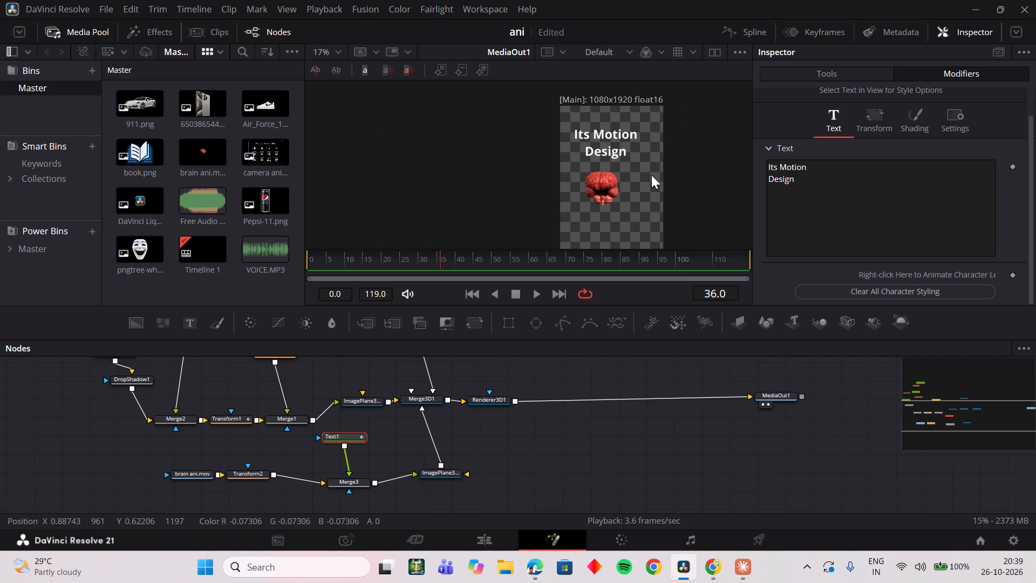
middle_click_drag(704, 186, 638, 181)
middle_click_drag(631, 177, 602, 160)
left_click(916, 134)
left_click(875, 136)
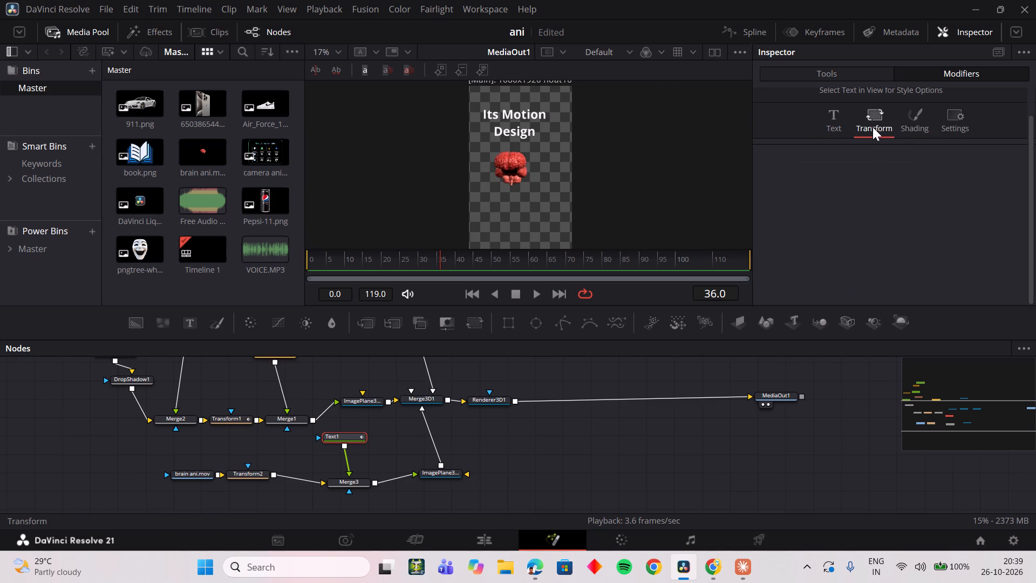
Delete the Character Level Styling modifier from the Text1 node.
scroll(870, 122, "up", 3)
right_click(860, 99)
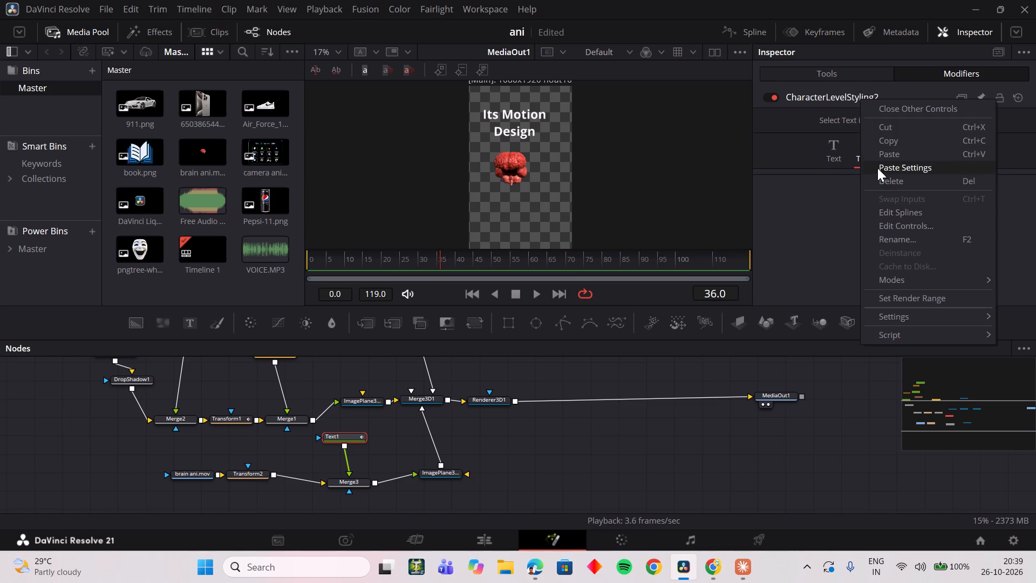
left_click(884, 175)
Reapply Character Level Styling to Text1's text and open the modifier's settings.
right_click(831, 230)
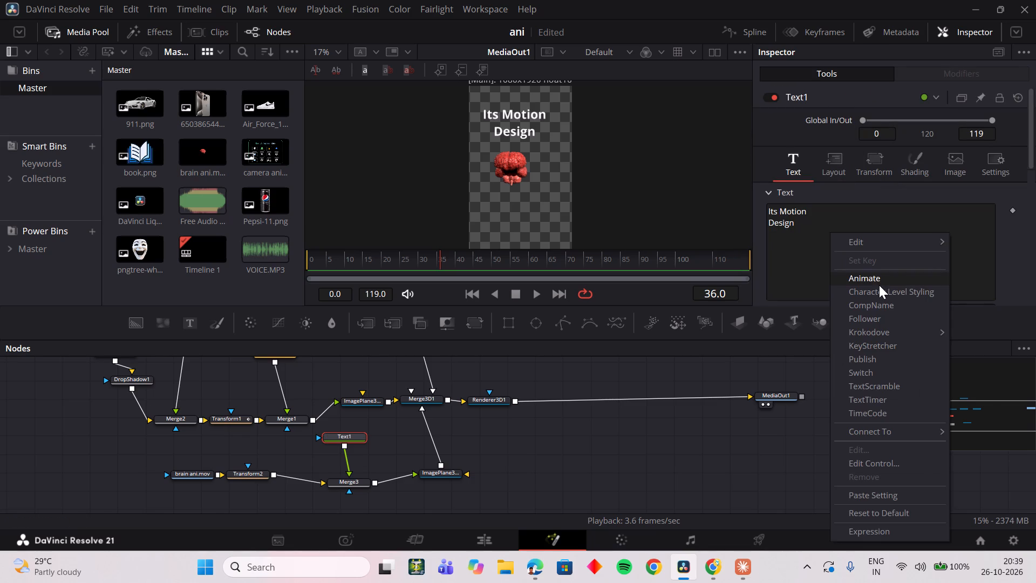
left_click(880, 289)
left_click(949, 68)
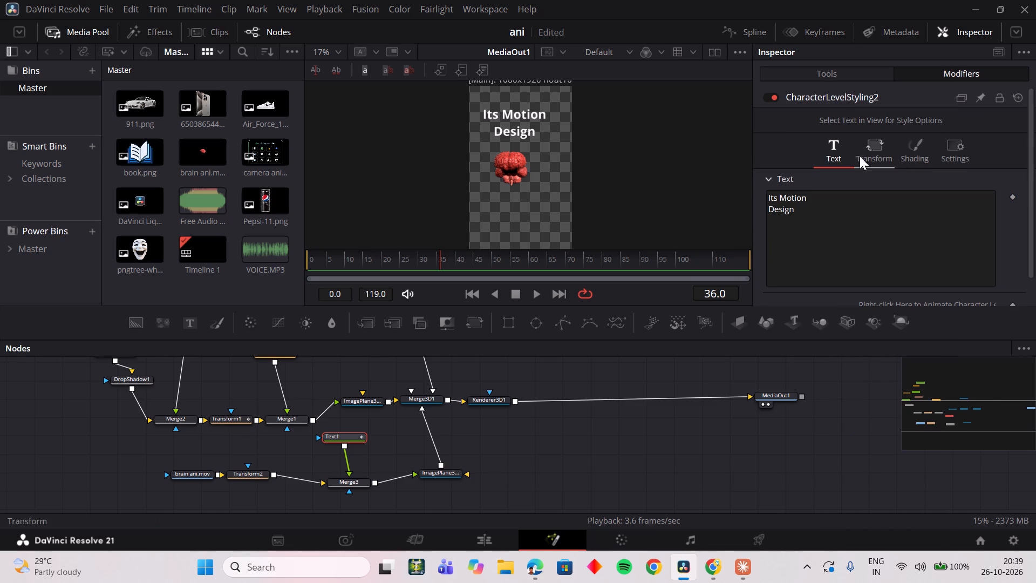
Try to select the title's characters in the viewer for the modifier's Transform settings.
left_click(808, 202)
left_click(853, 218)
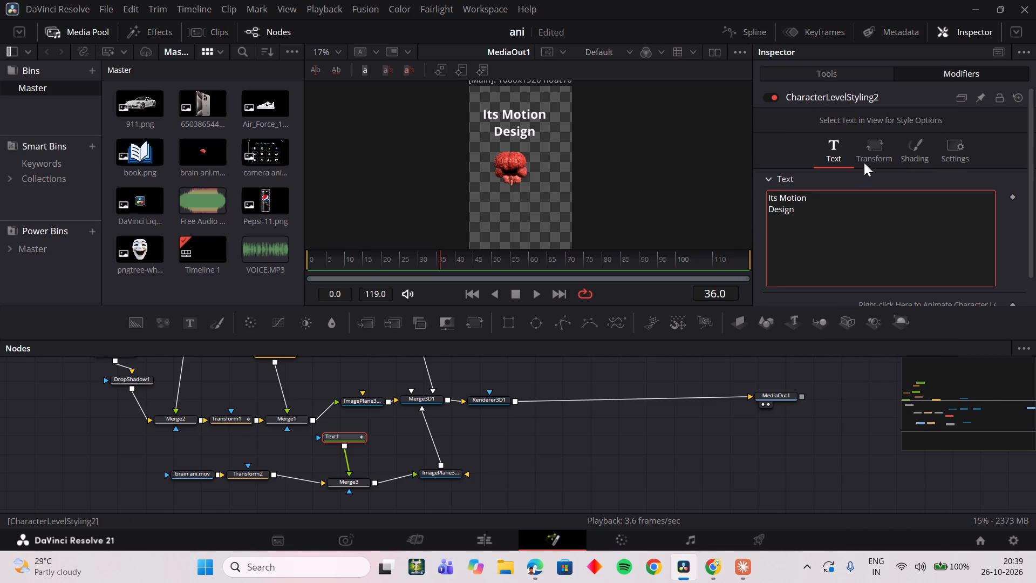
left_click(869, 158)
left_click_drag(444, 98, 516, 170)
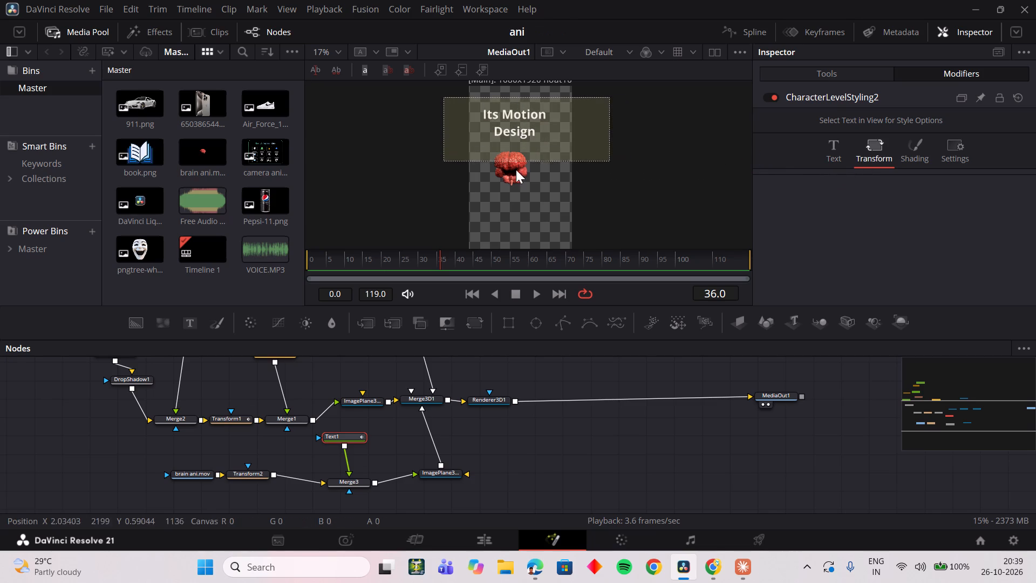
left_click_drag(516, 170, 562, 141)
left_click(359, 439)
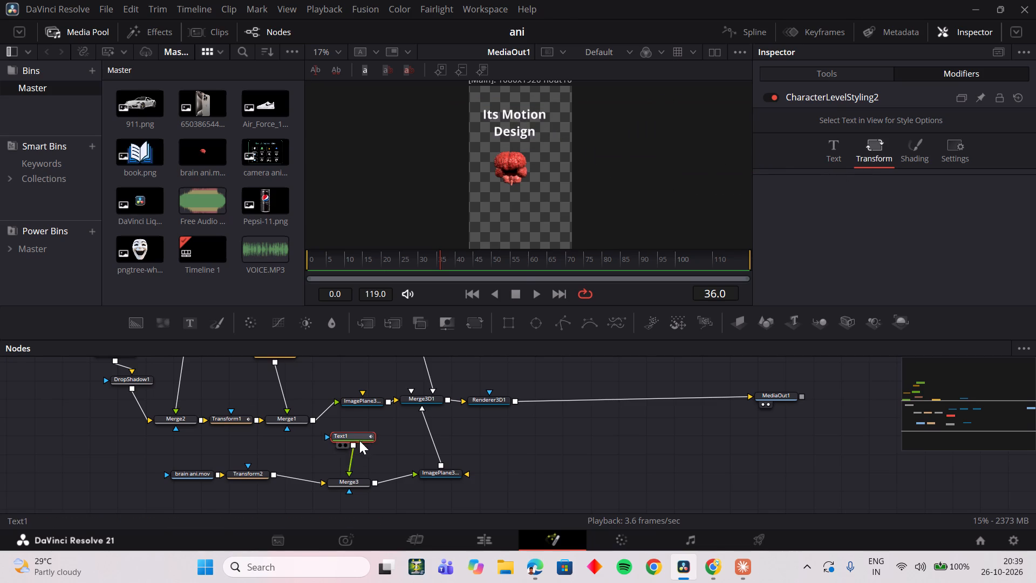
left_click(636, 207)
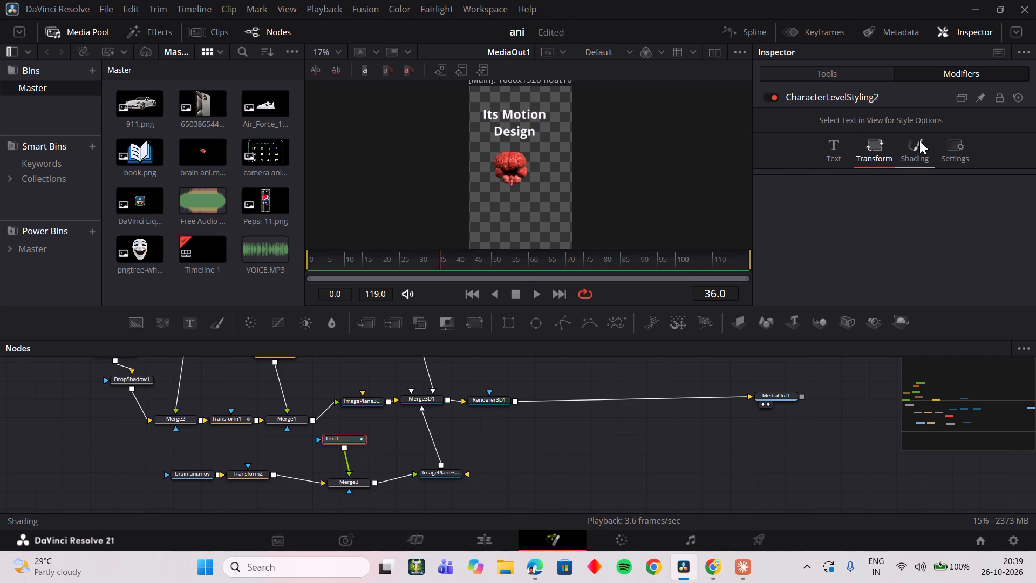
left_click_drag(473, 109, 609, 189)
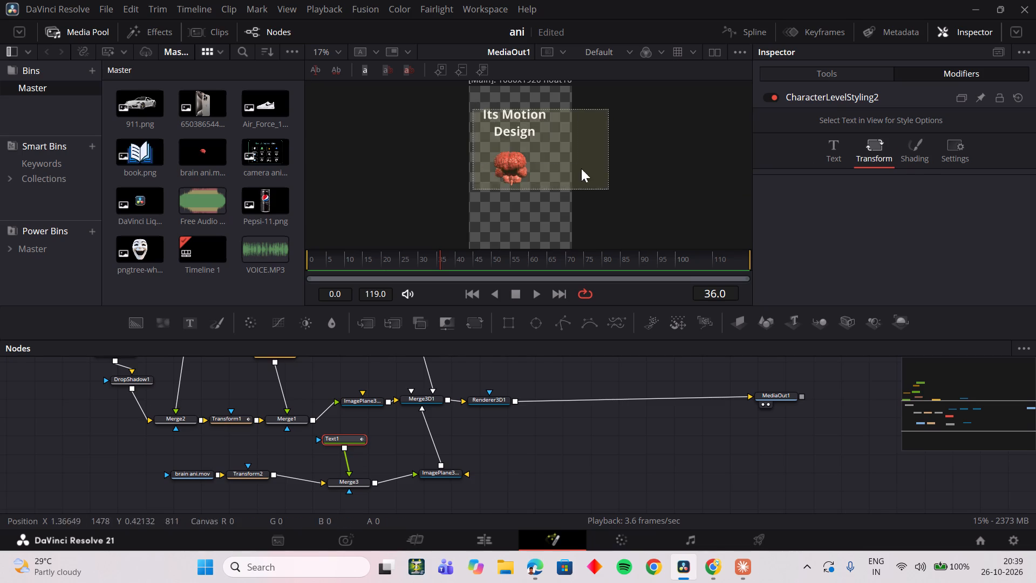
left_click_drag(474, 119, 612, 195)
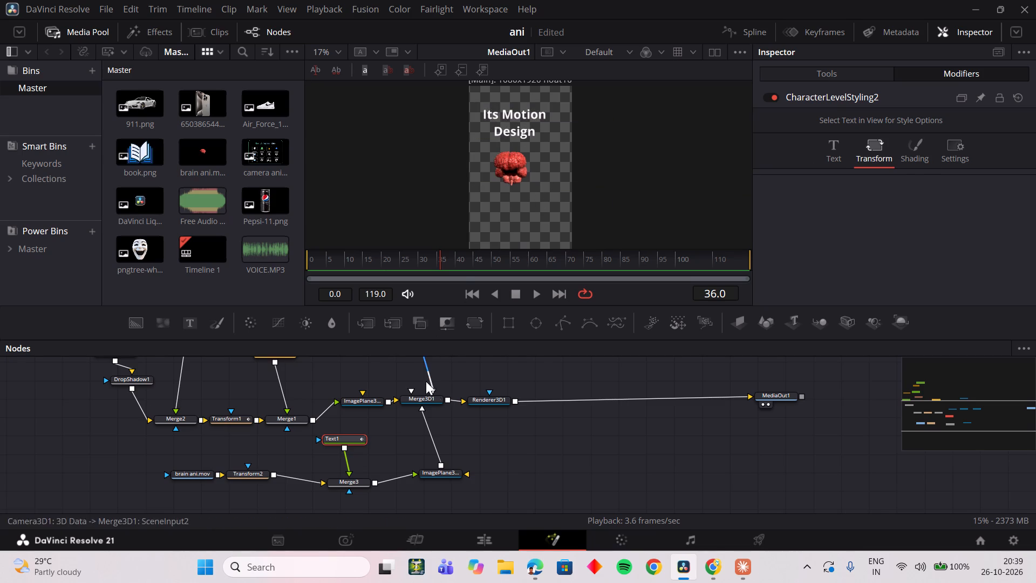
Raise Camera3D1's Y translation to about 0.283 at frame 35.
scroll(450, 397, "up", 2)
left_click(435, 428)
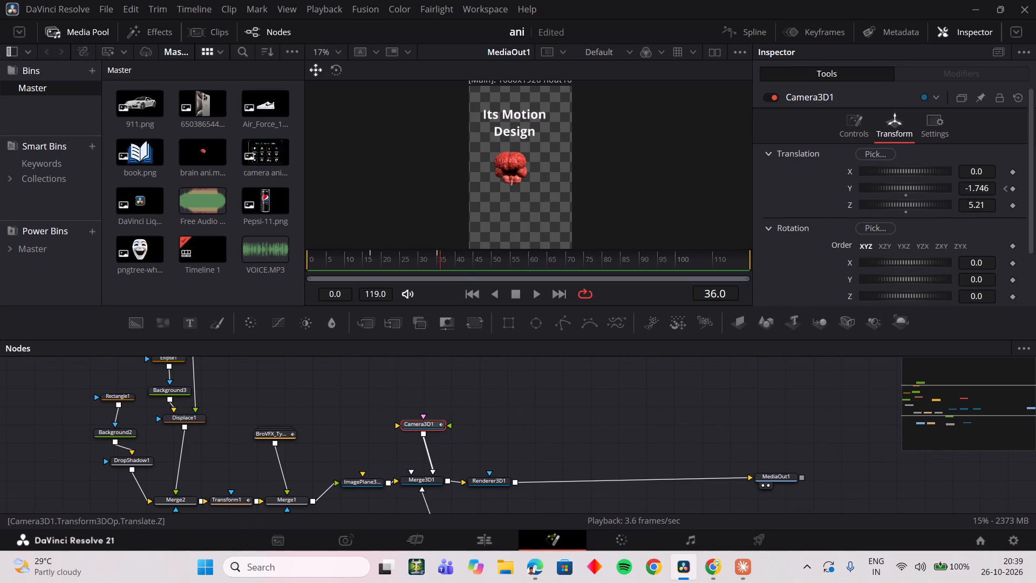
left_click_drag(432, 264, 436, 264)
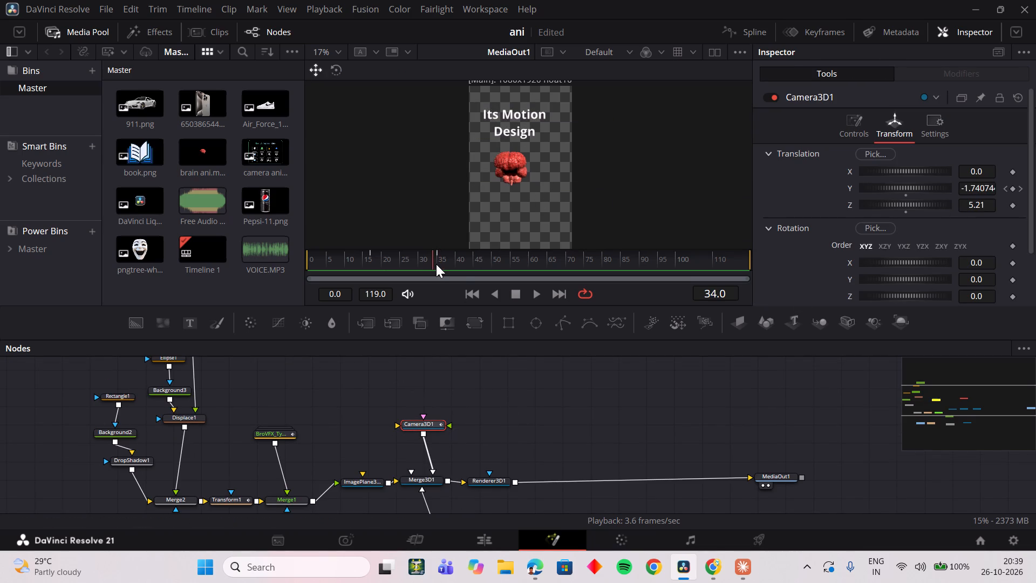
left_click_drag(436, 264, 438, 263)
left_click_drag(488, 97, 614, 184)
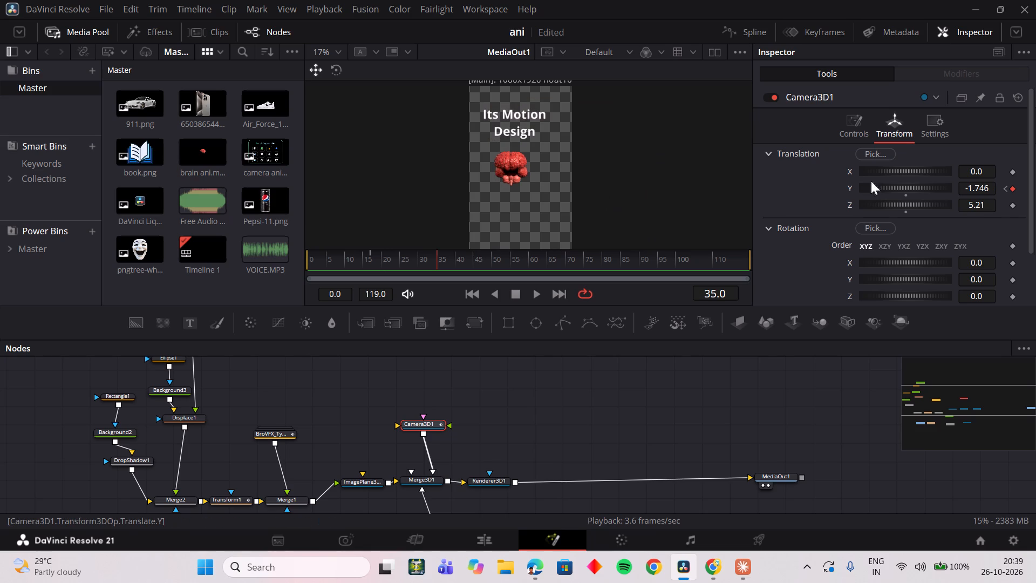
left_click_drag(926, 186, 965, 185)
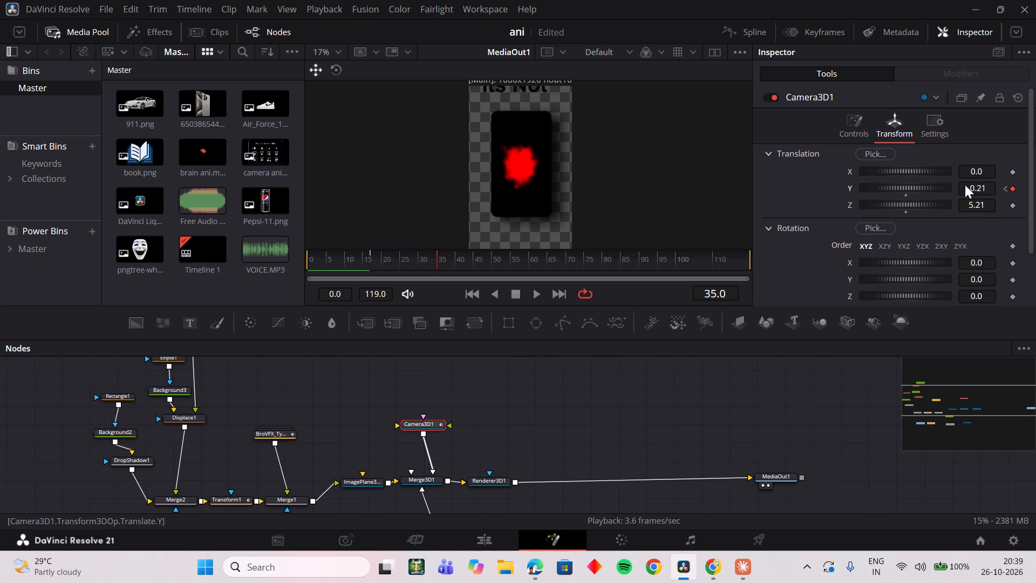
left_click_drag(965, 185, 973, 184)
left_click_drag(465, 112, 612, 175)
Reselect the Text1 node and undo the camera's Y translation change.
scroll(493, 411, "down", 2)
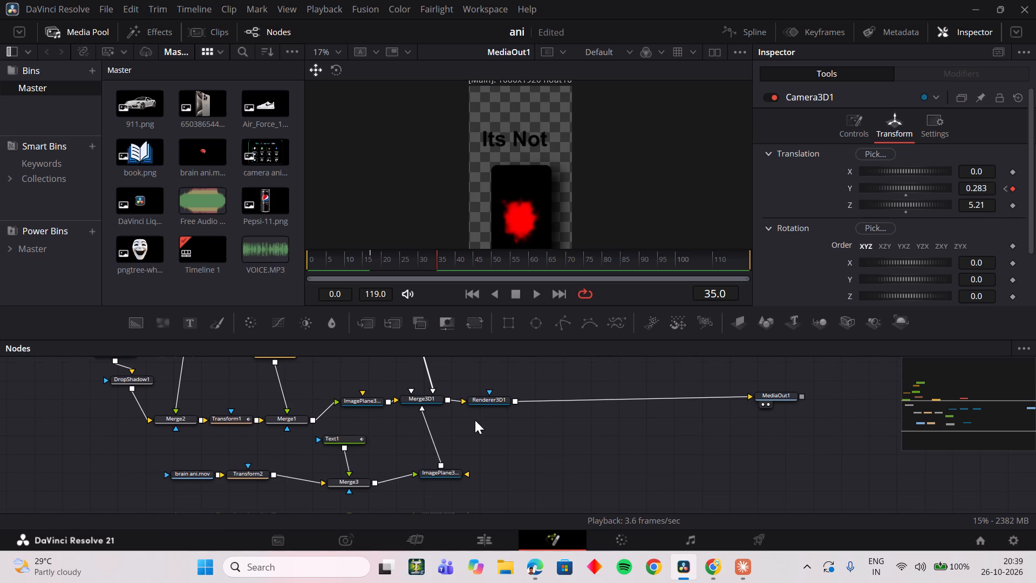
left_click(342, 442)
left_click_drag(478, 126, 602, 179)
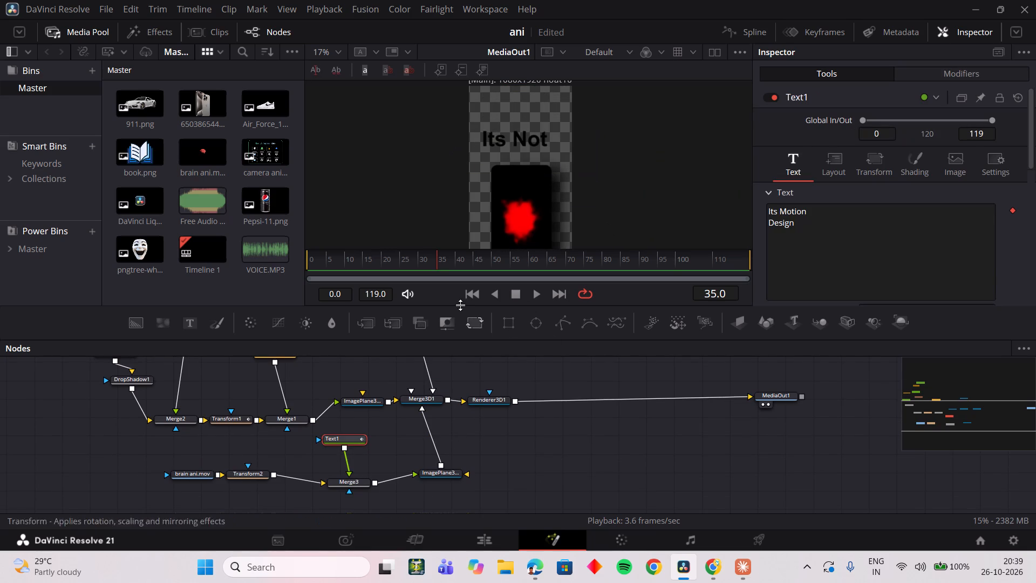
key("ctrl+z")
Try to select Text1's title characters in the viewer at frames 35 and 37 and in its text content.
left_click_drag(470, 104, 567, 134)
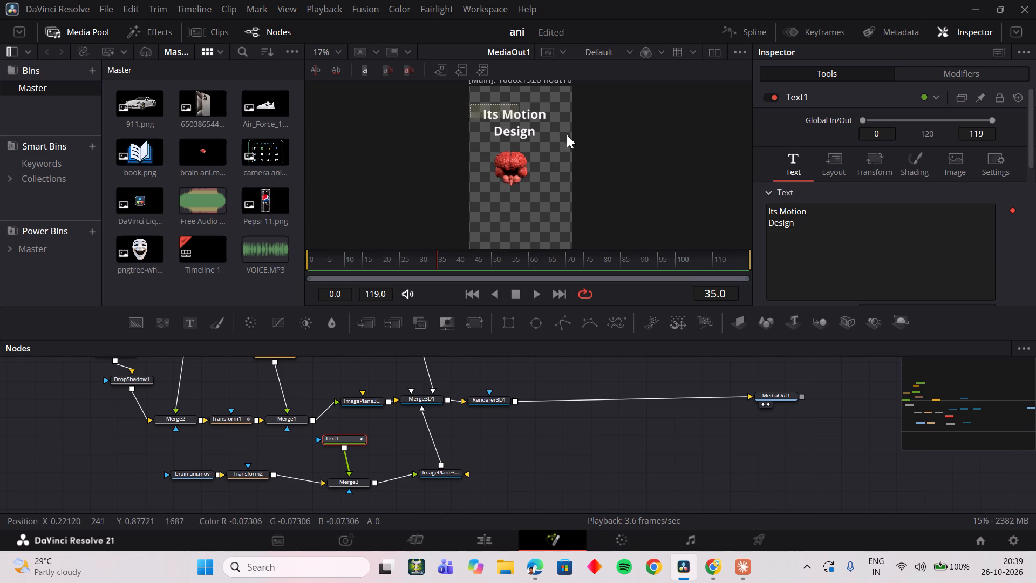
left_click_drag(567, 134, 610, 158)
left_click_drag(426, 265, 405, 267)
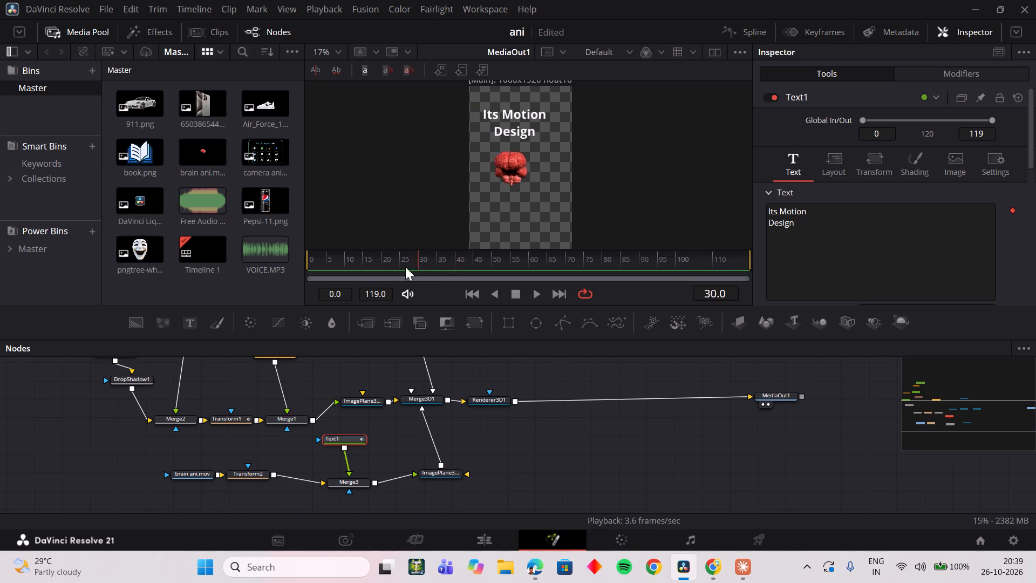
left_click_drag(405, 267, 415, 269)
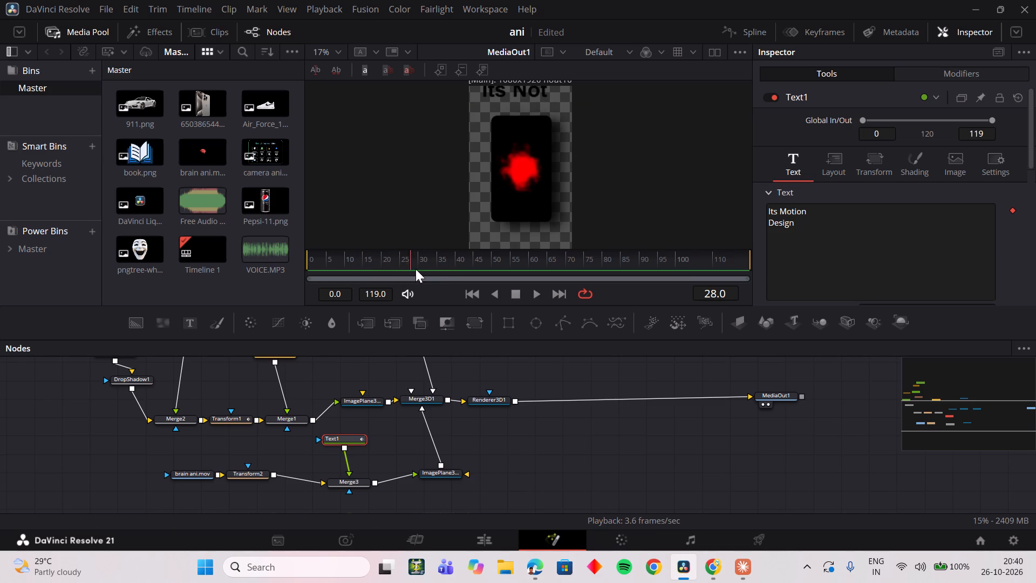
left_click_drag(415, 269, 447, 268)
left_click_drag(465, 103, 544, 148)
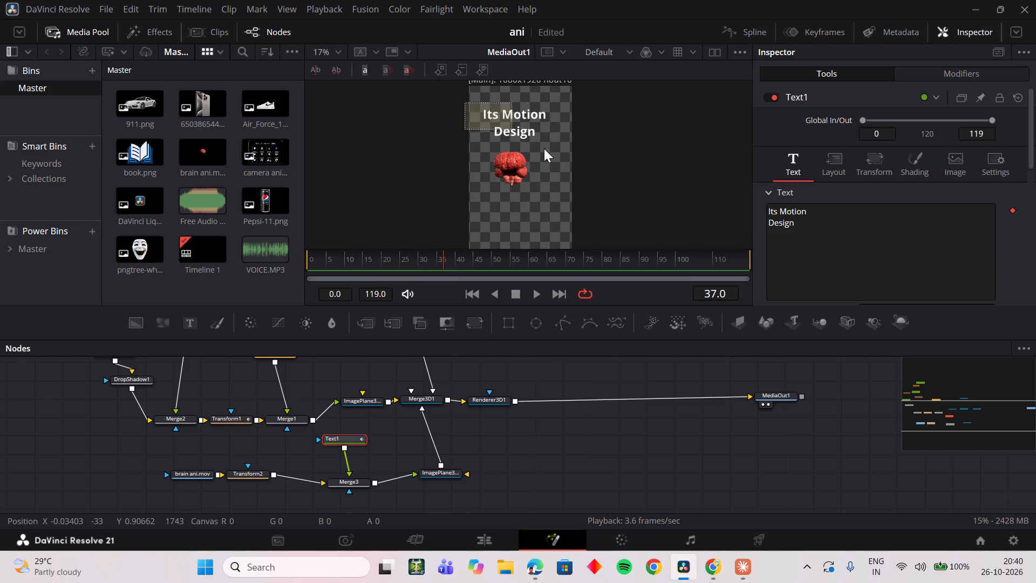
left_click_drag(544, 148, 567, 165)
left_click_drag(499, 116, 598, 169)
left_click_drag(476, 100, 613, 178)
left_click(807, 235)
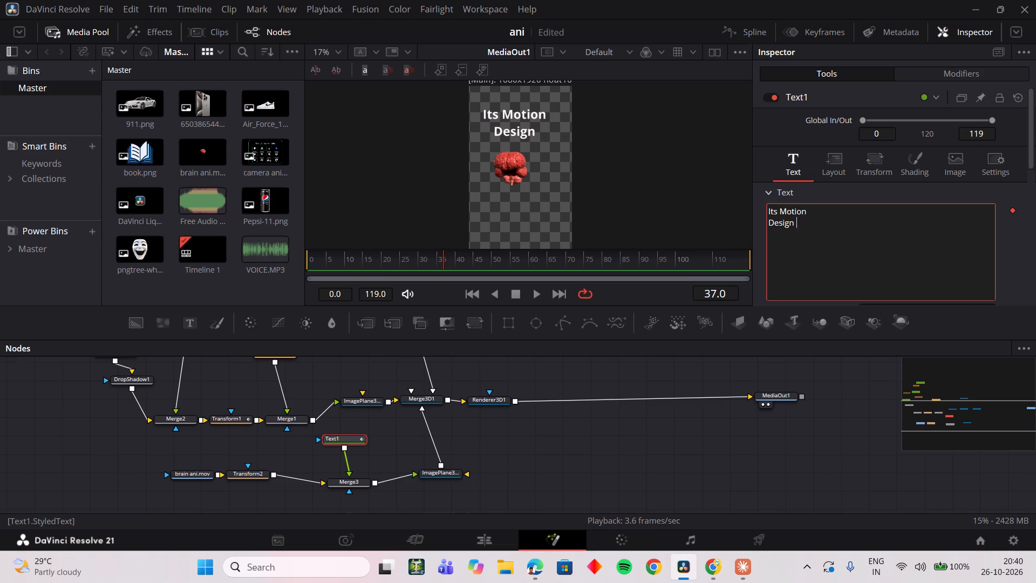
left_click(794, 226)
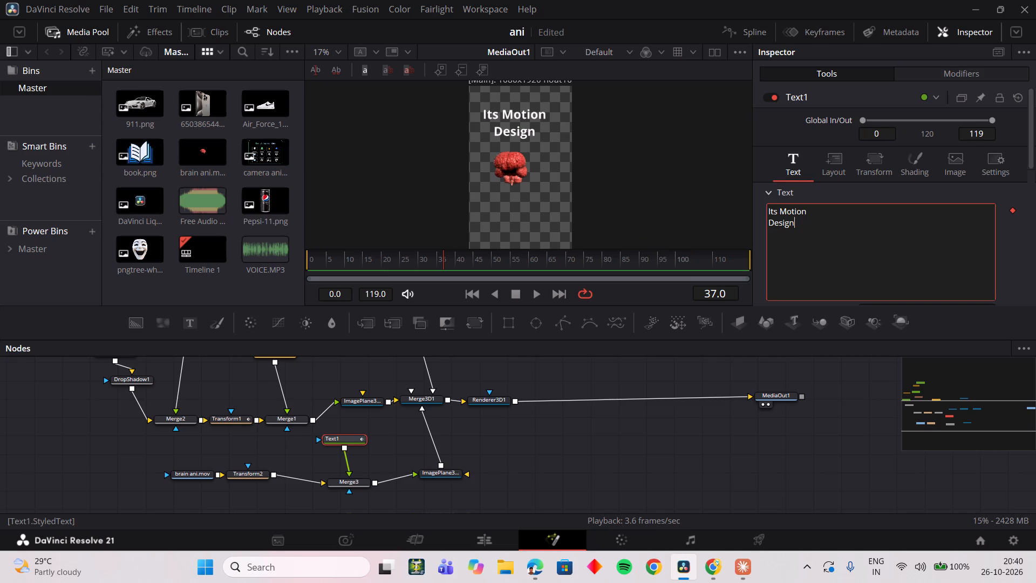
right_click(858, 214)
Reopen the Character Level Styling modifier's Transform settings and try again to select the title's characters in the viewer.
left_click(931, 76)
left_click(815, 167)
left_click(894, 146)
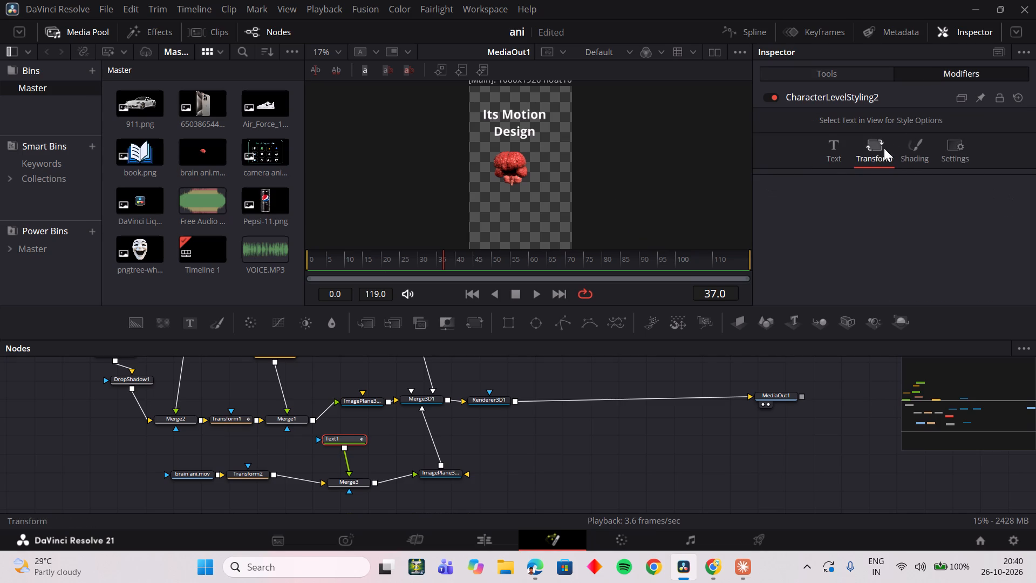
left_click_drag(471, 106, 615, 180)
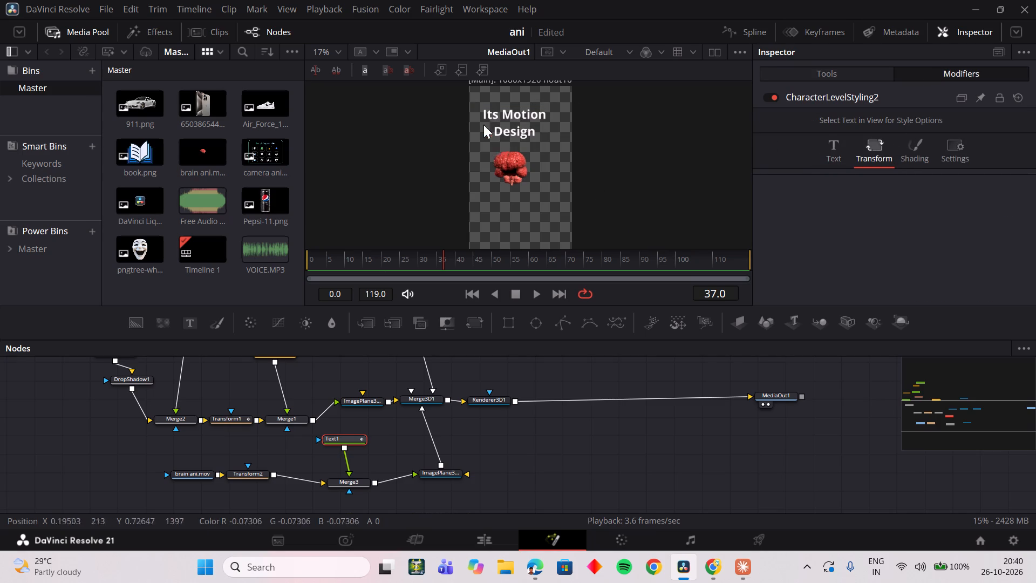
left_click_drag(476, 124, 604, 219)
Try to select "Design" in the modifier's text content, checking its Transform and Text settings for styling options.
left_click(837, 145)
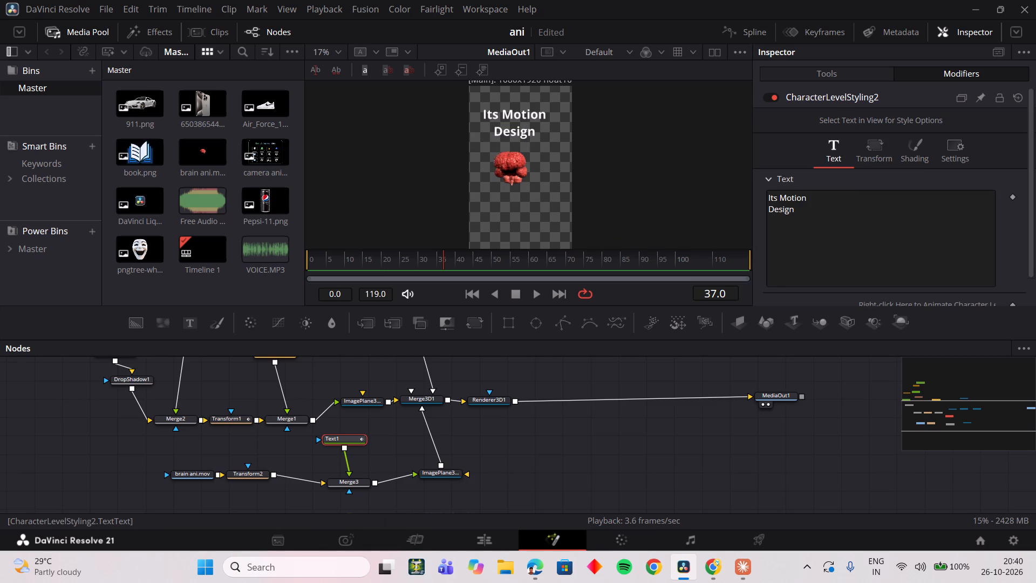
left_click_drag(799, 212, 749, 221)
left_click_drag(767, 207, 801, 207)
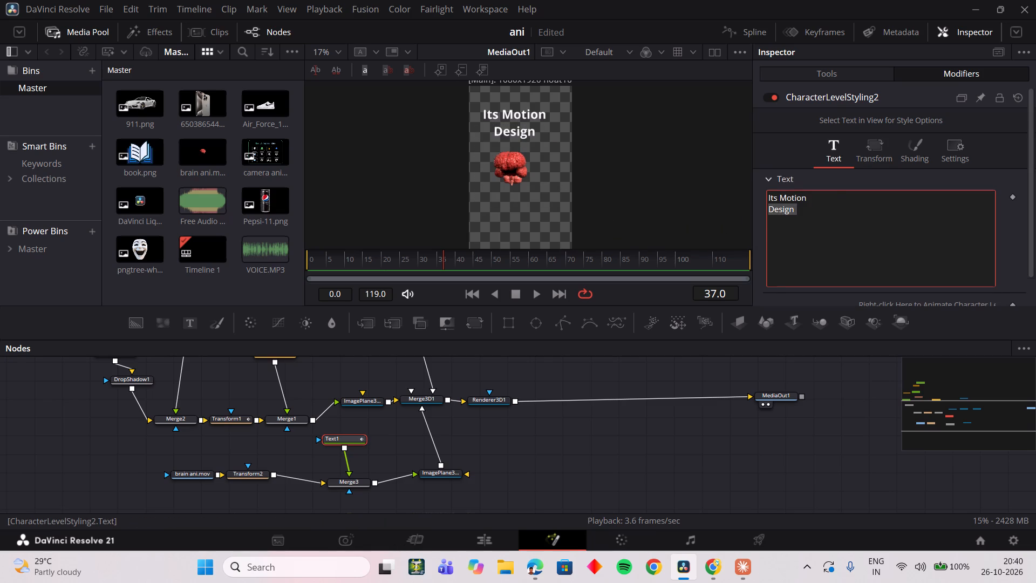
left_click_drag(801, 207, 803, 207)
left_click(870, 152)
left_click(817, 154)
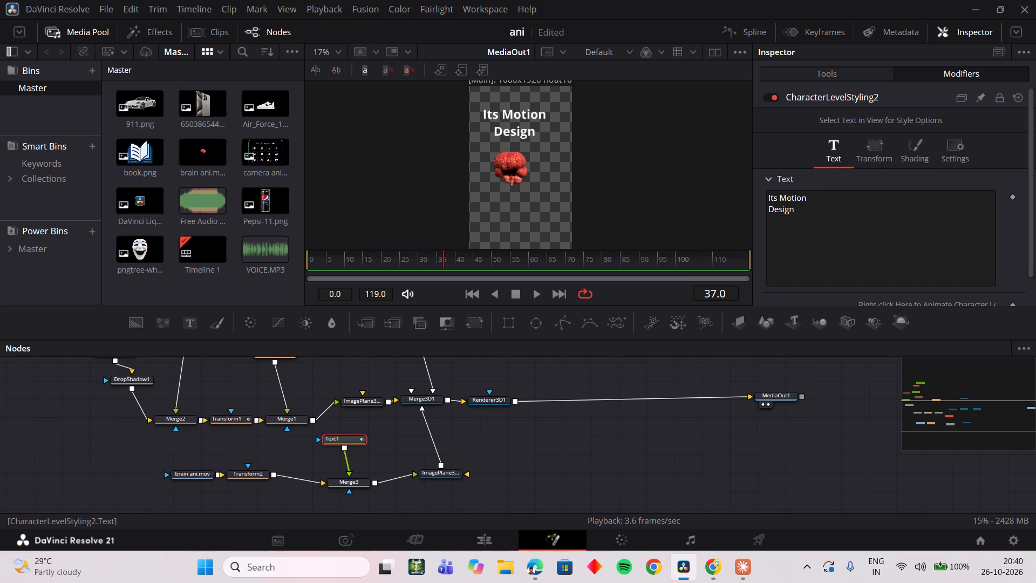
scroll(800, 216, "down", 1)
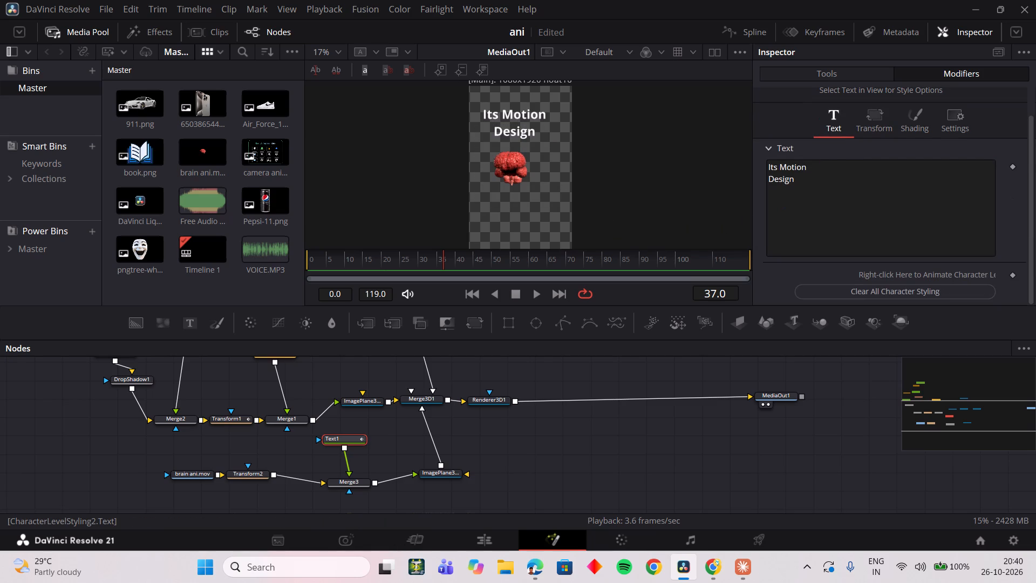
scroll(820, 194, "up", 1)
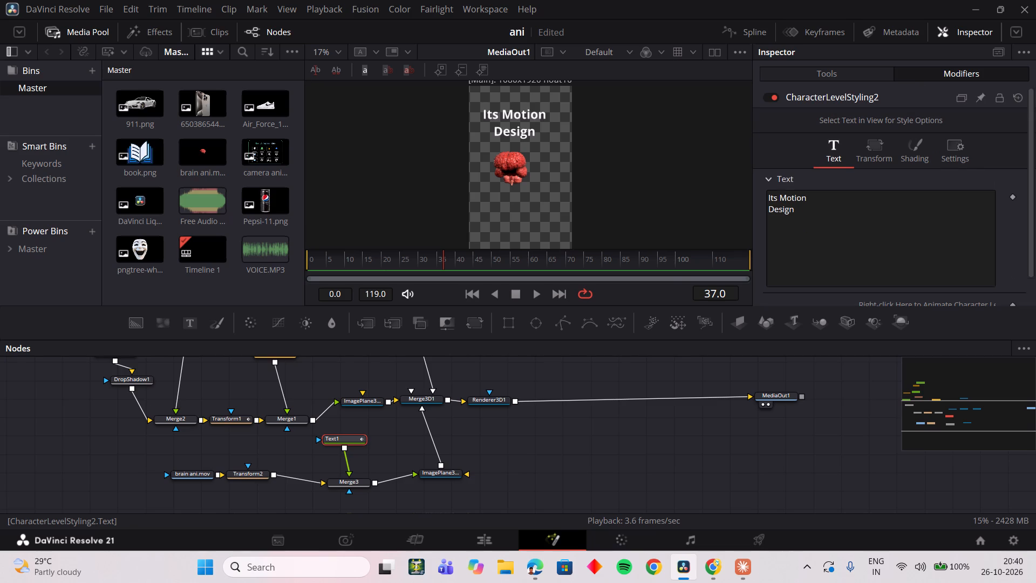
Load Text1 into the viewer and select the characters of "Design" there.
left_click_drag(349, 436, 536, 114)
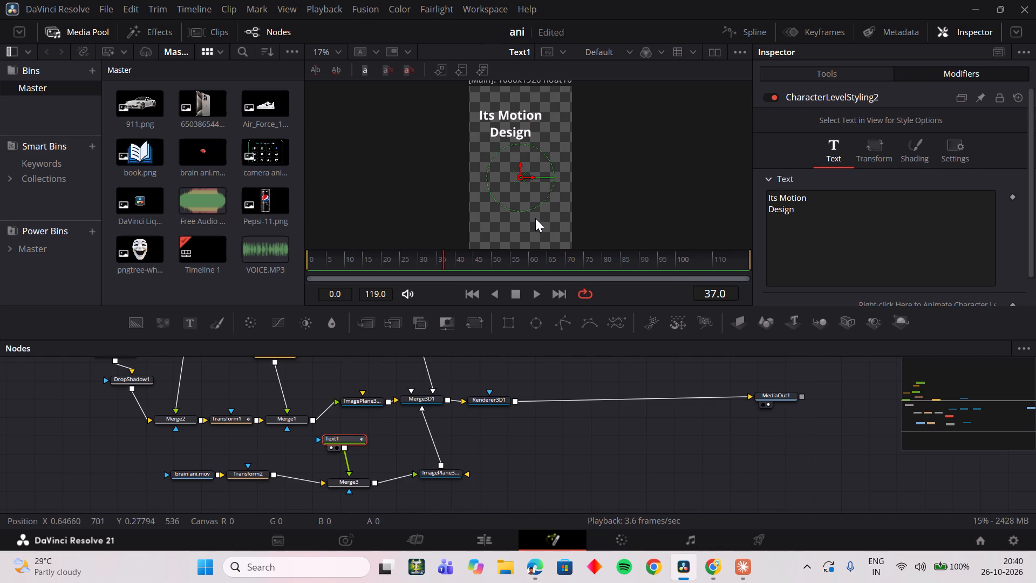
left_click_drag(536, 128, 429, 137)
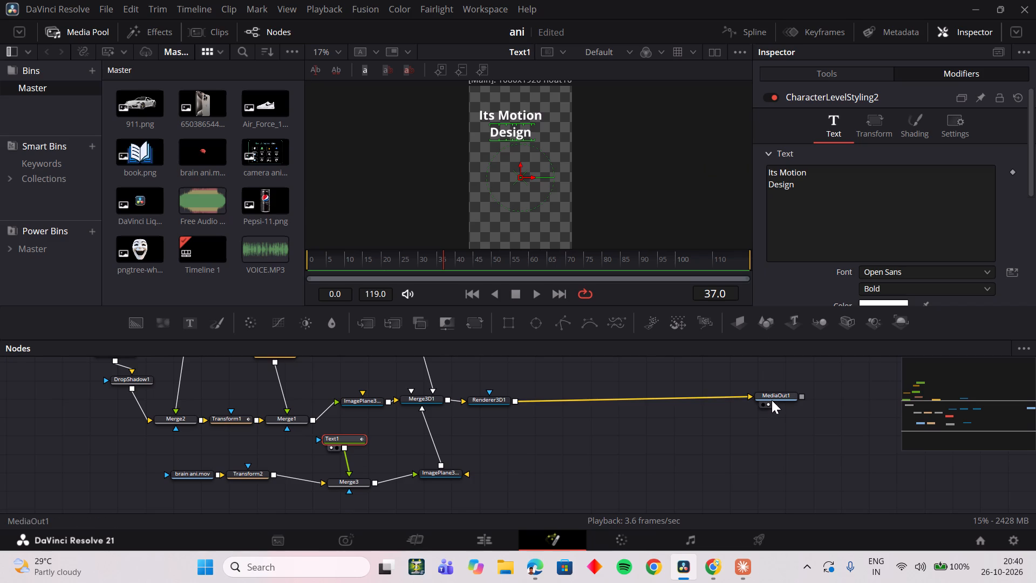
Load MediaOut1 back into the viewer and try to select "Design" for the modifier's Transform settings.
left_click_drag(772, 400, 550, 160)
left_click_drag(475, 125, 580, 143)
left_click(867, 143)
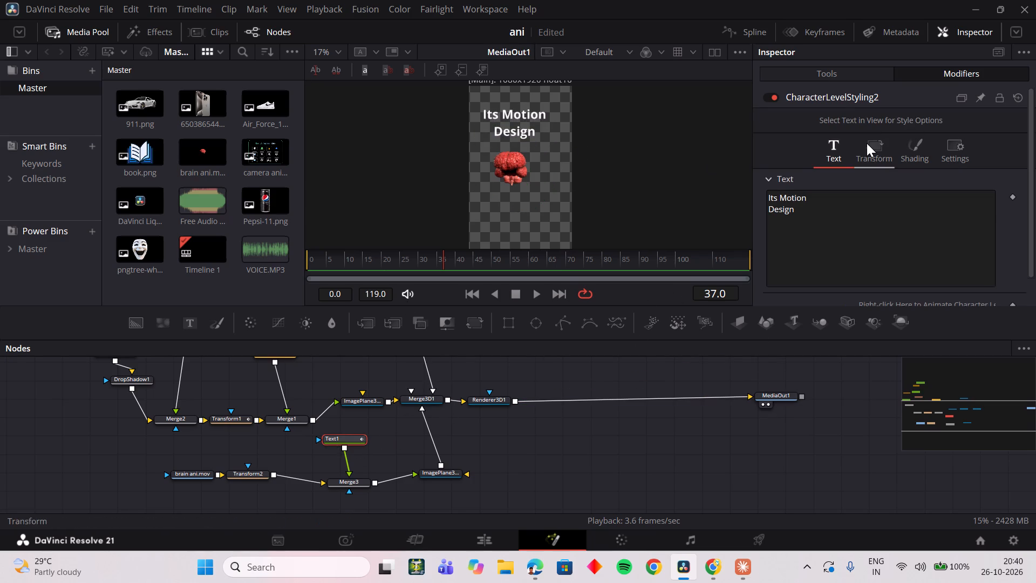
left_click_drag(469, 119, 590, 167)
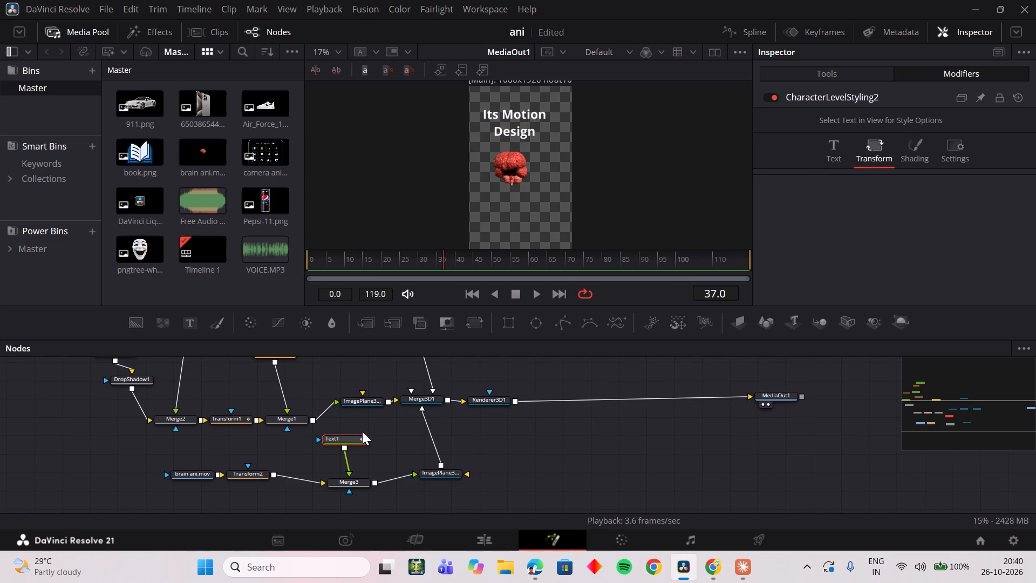
Load the Text1 node into the viewer and select only the characters of "Design" for styling.
left_click_drag(359, 440, 510, 137)
left_click_drag(465, 113, 564, 143)
left_click(572, 159)
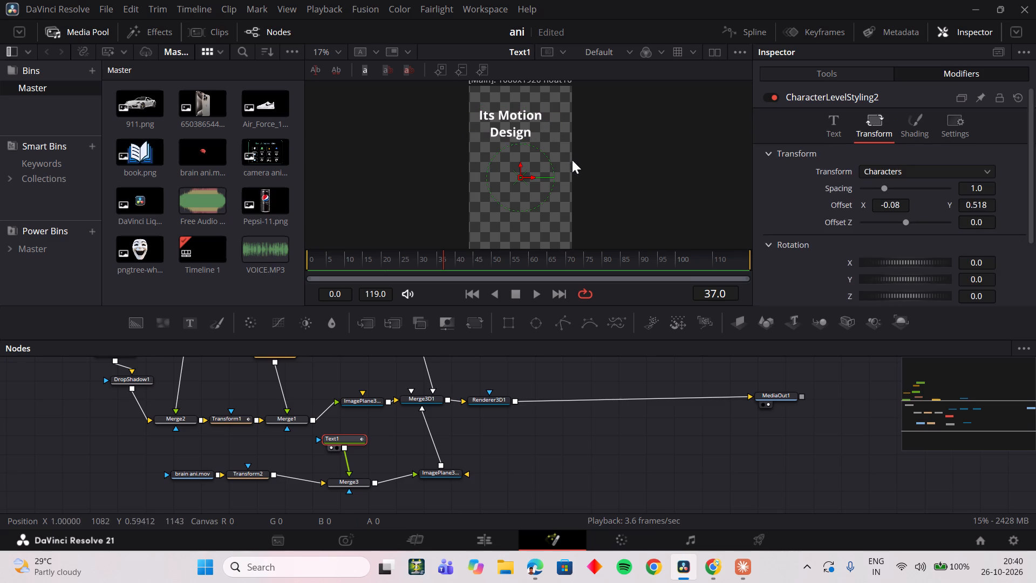
left_click_drag(480, 127, 575, 150)
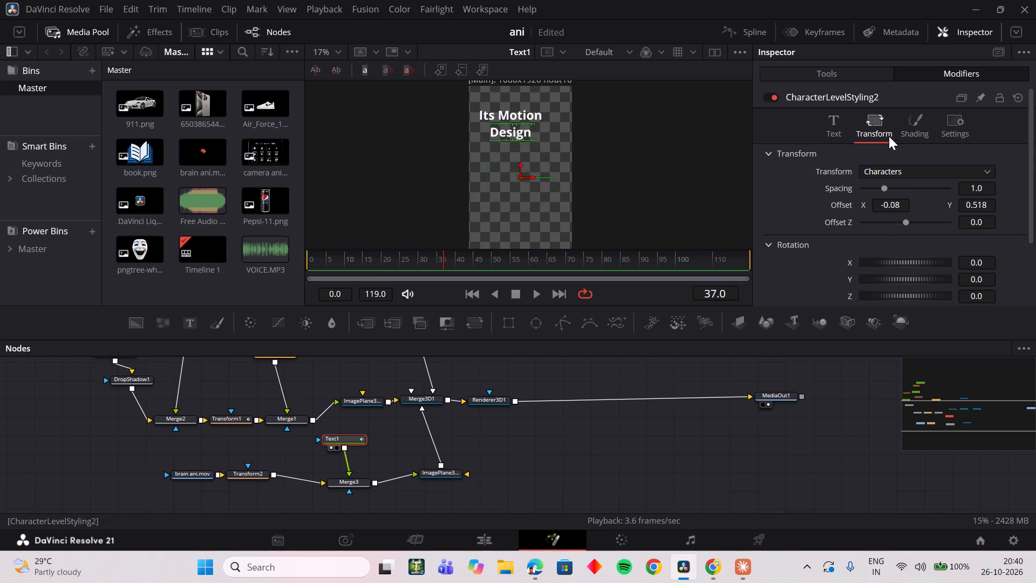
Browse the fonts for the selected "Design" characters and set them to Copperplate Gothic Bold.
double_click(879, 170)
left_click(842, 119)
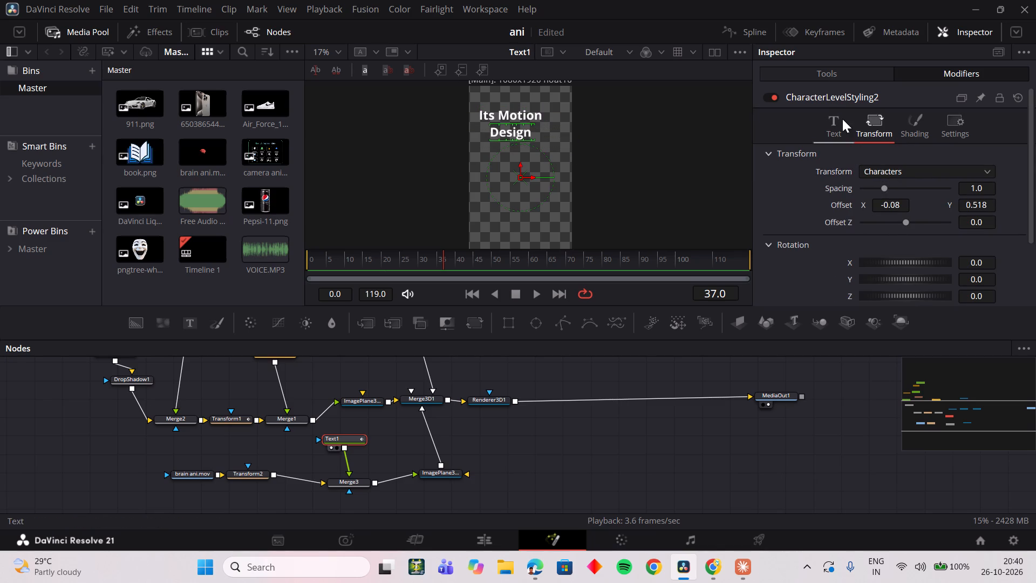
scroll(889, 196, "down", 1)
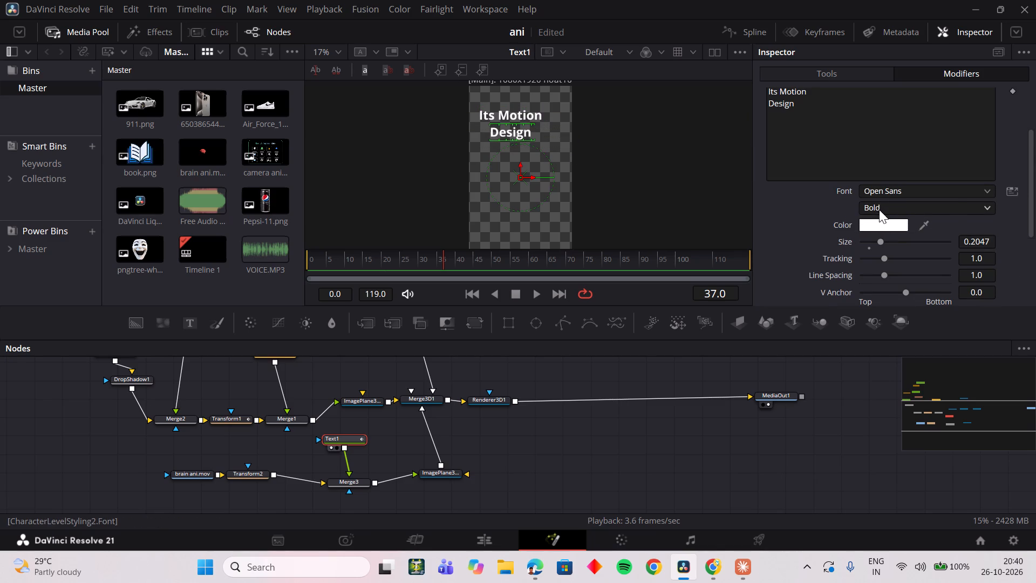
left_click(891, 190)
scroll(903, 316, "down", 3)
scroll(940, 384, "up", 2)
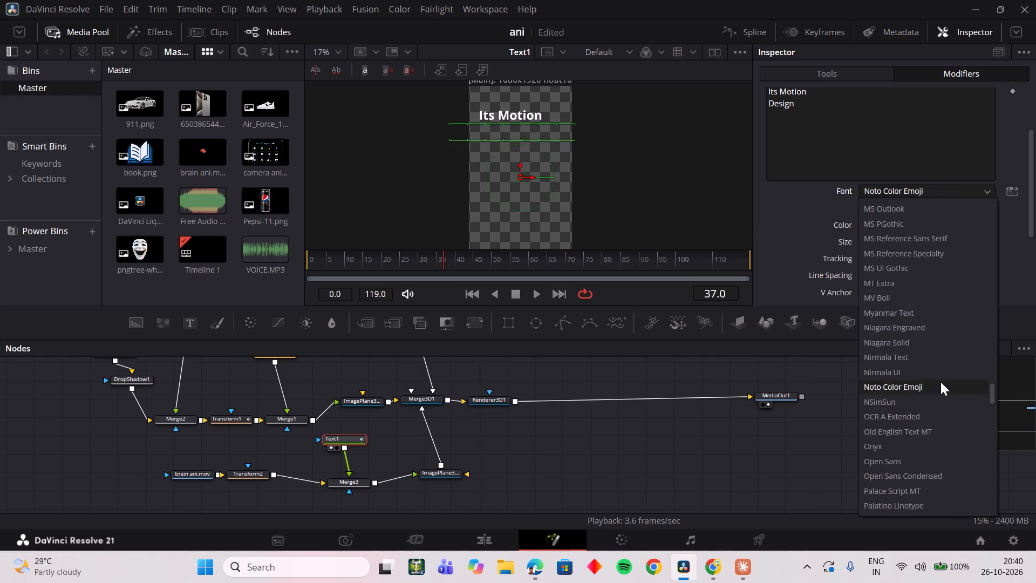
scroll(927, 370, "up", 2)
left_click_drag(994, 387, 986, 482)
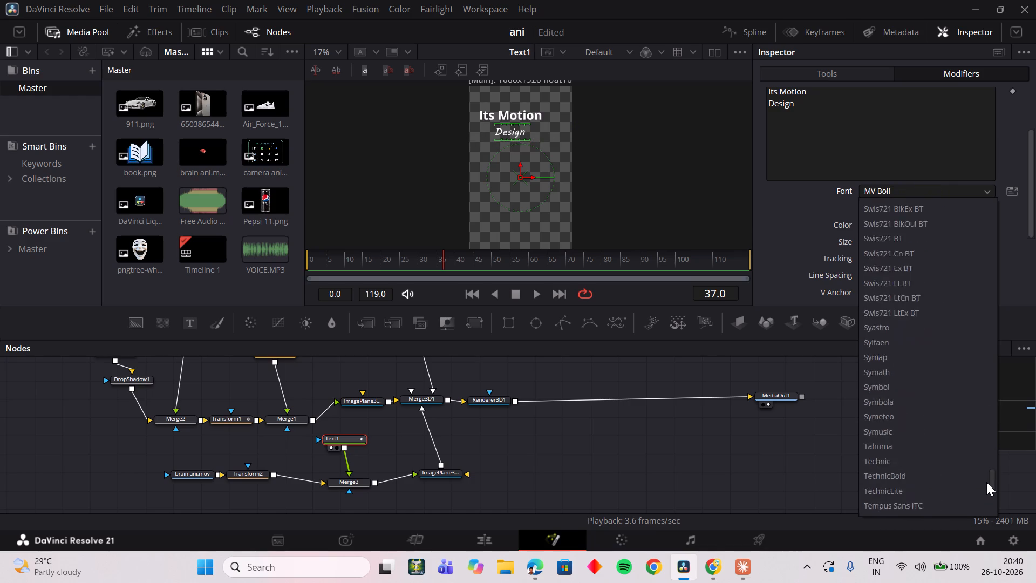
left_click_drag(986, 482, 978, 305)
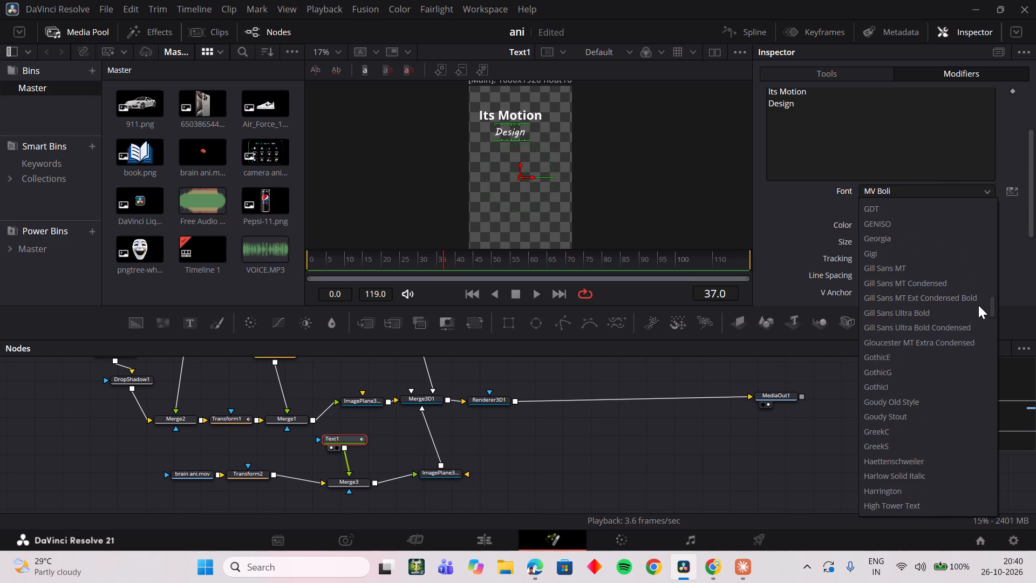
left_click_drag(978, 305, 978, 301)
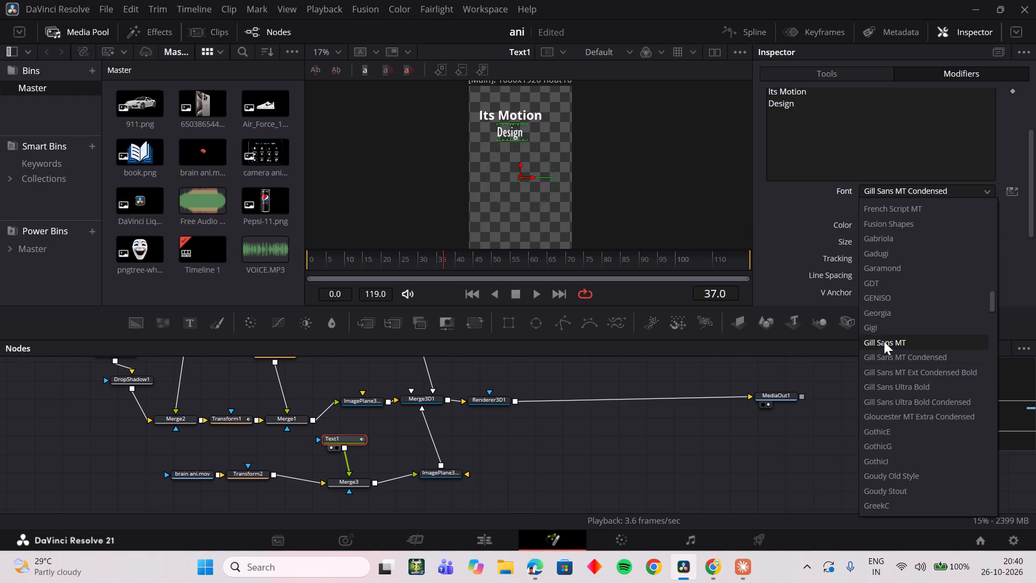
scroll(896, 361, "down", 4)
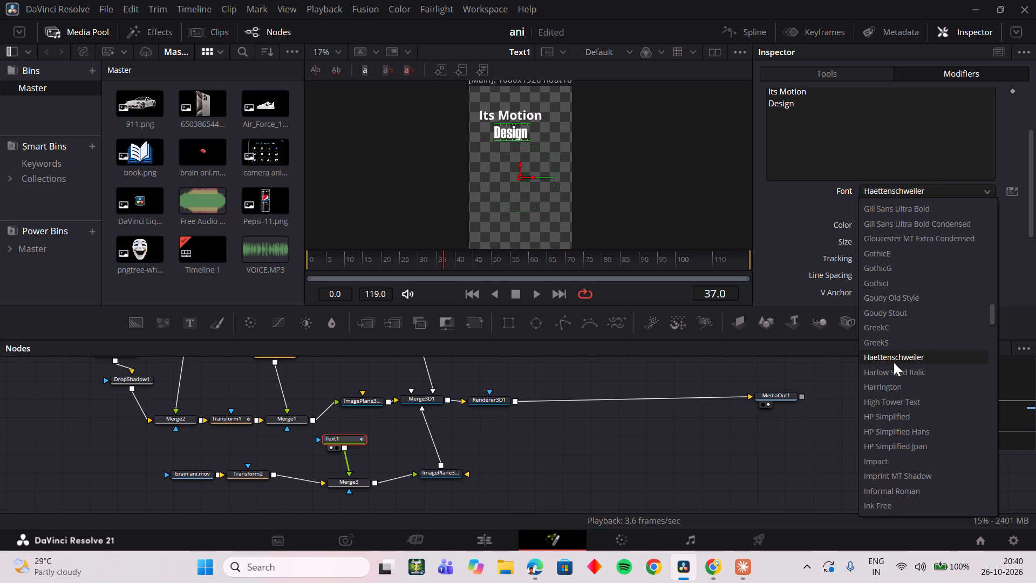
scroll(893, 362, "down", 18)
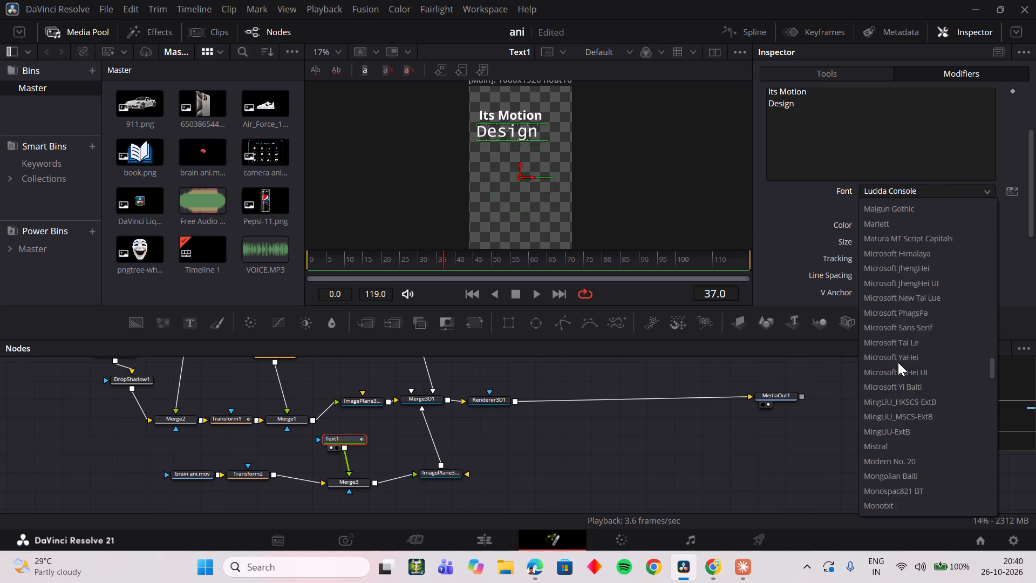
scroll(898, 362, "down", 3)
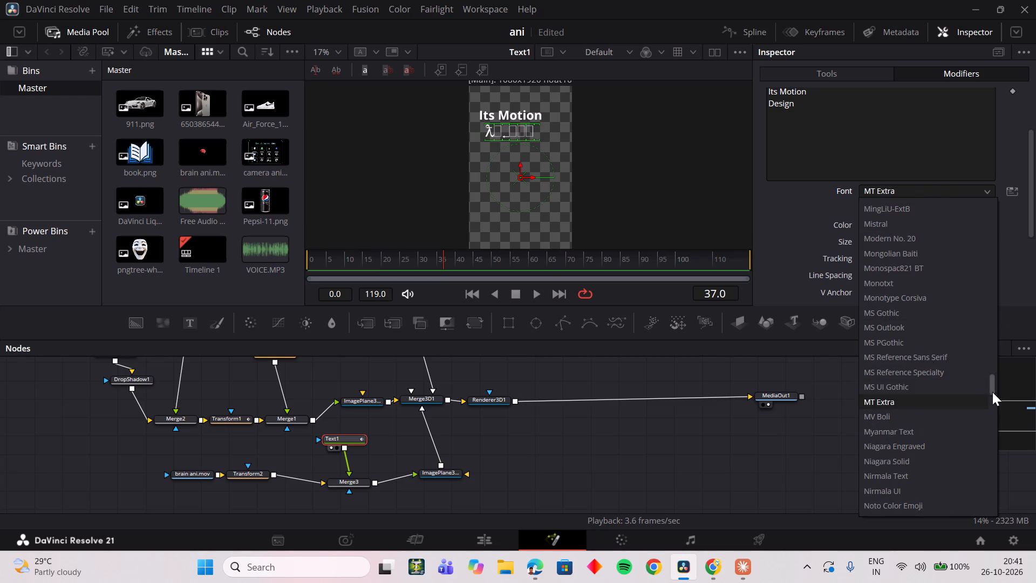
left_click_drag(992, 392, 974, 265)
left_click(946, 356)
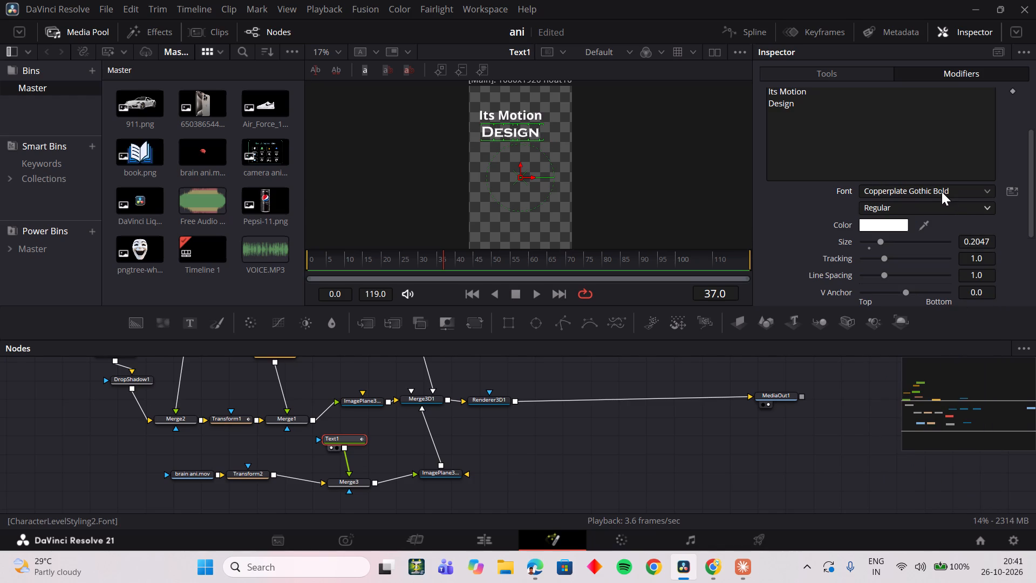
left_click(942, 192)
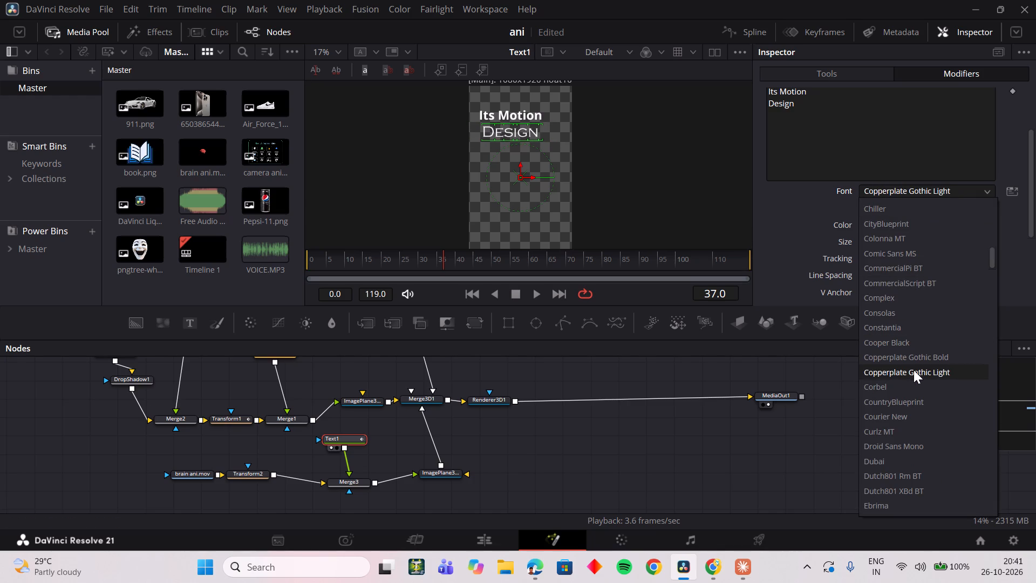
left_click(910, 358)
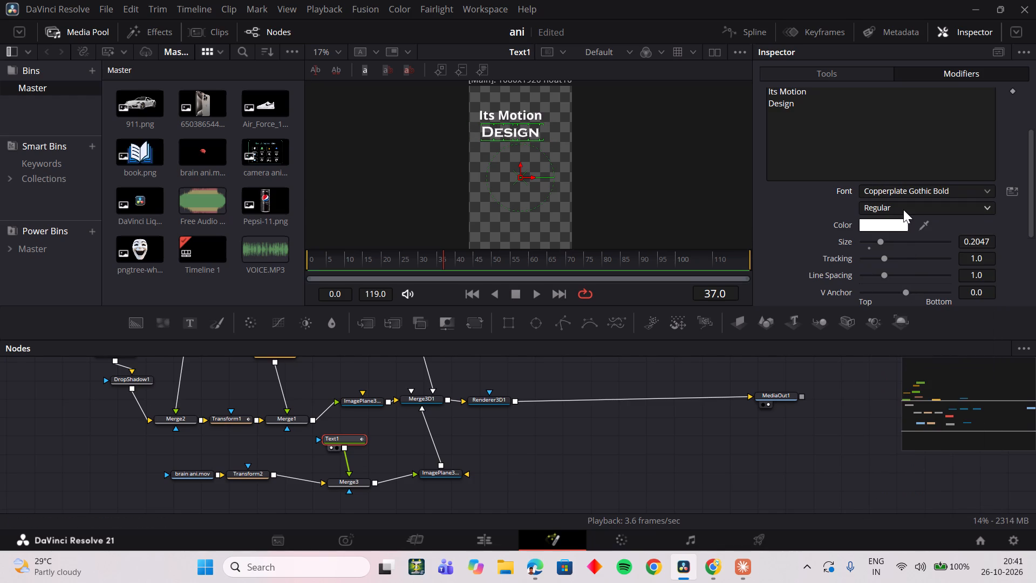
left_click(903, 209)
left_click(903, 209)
Set the font of the "Design" characters to CommercialScript BT, keeping the Regular style and the white colour.
left_click(915, 195)
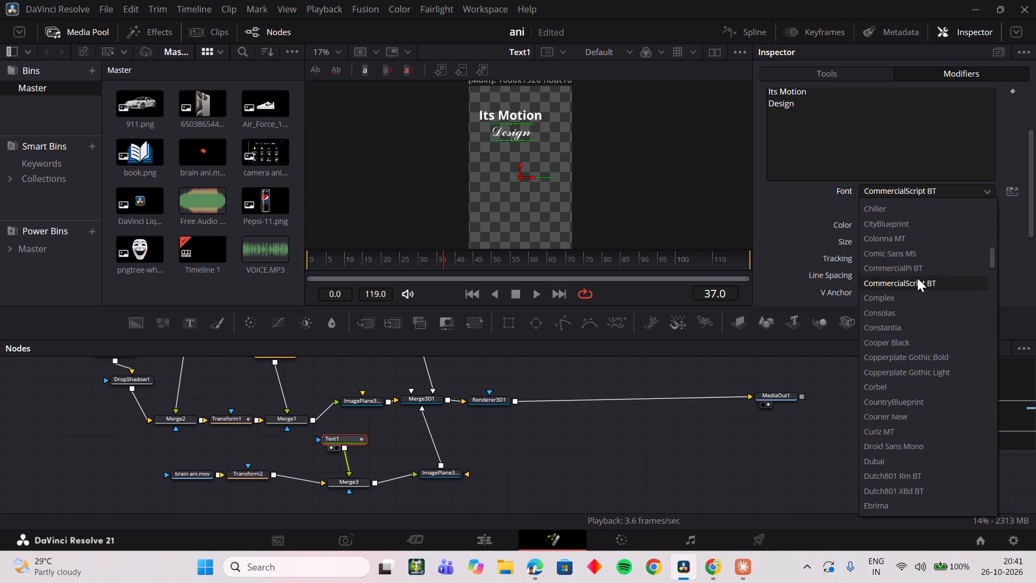
left_click(917, 278)
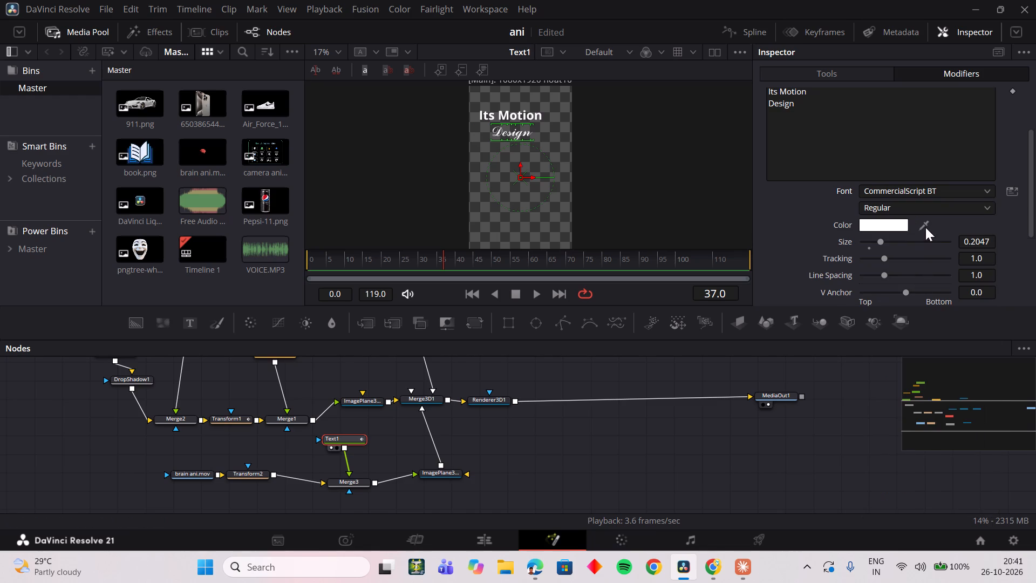
left_click(938, 188)
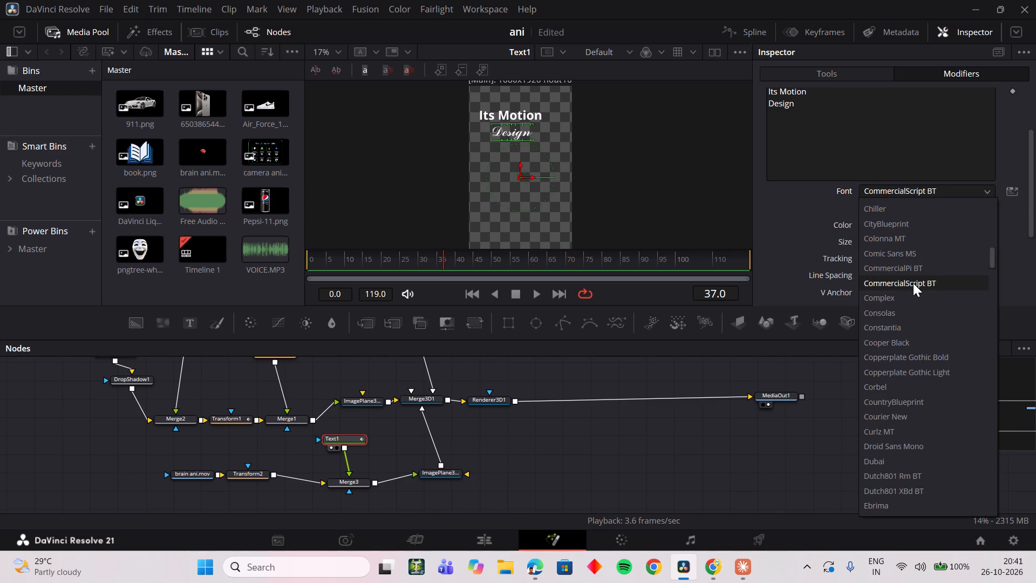
left_click(914, 282)
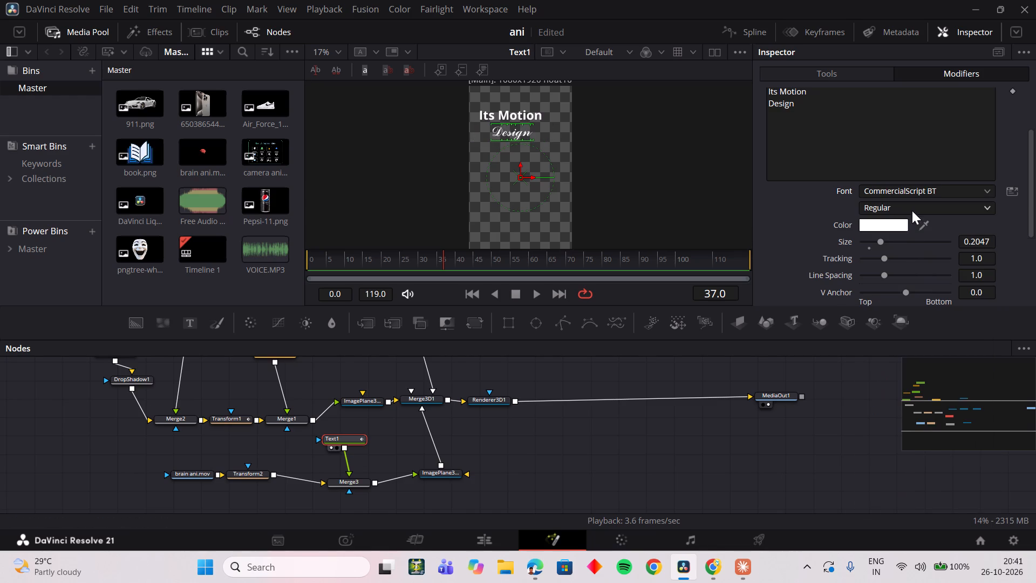
left_click(881, 228)
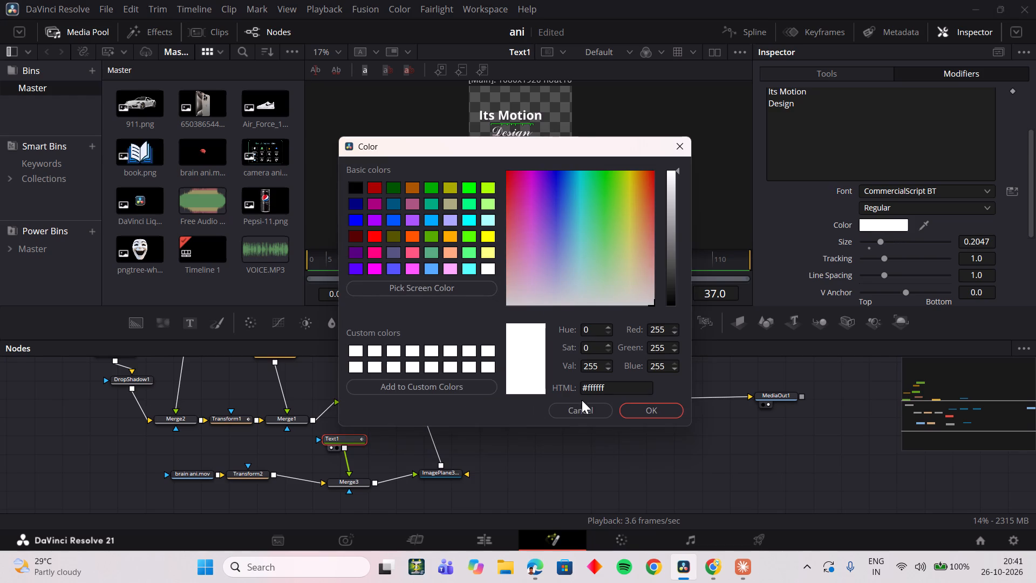
left_click(557, 413)
Load MediaOut1 into the viewer and scrub through the early frames to check the restyled title and the "Its Not" shot.
left_click_drag(426, 263, 371, 263)
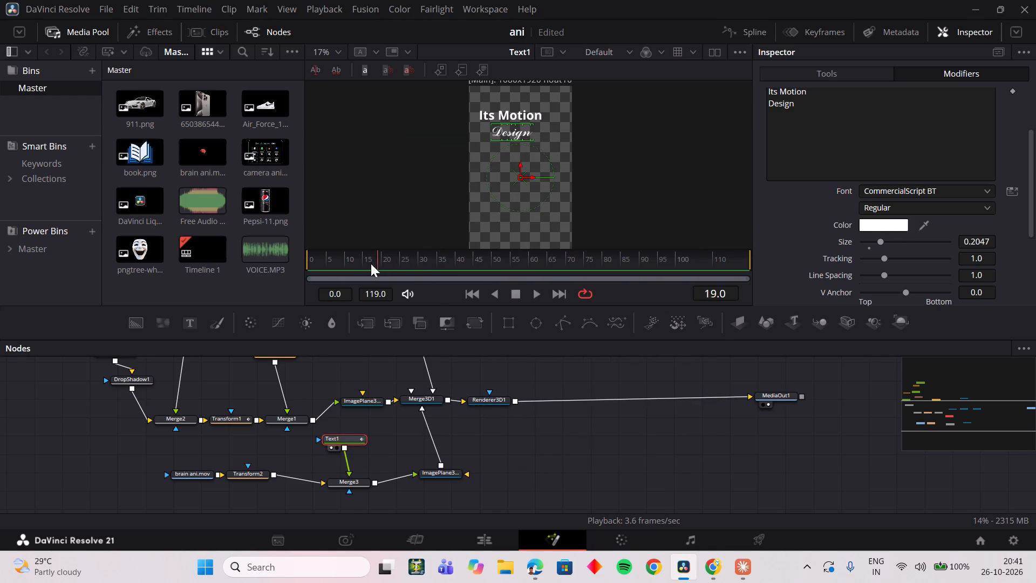
left_click_drag(371, 263, 460, 269)
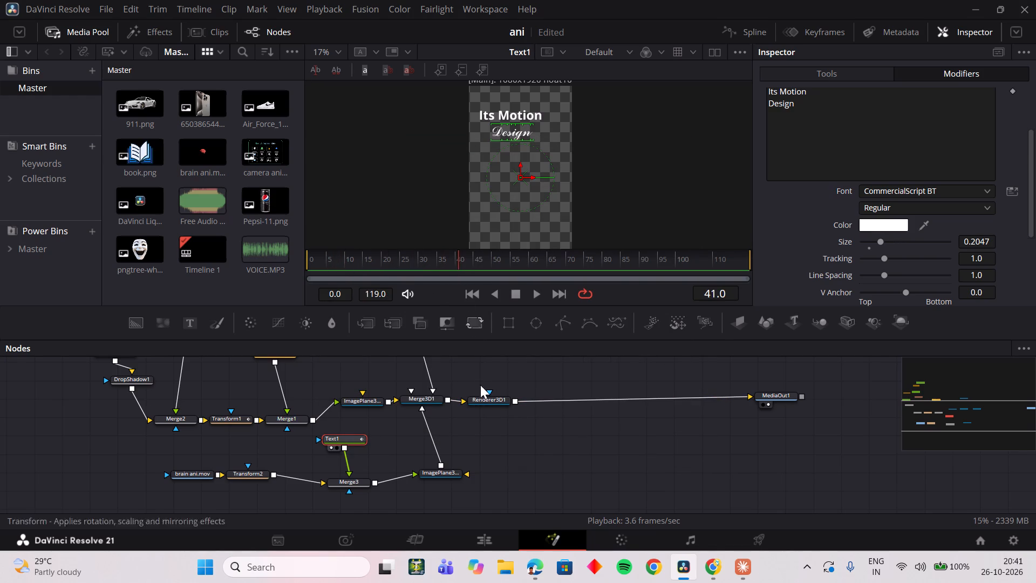
left_click_drag(776, 395, 531, 158)
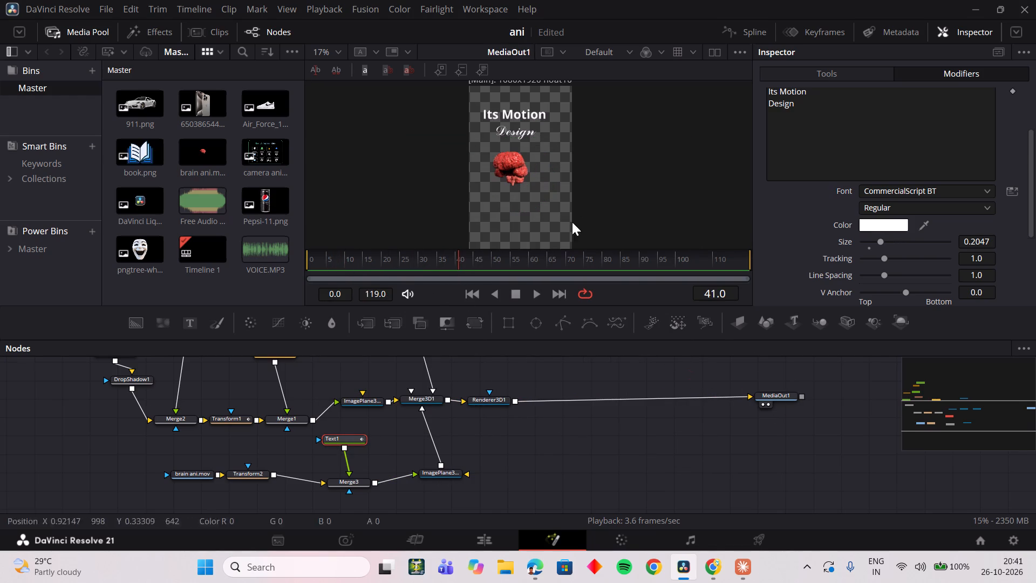
left_click_drag(420, 257, 357, 260)
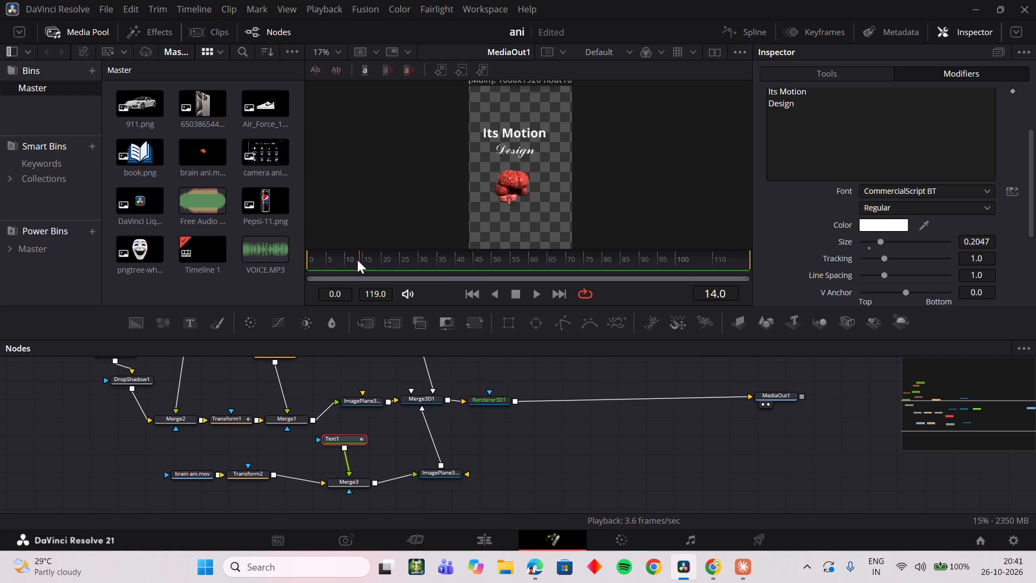
left_click_drag(357, 260, 384, 266)
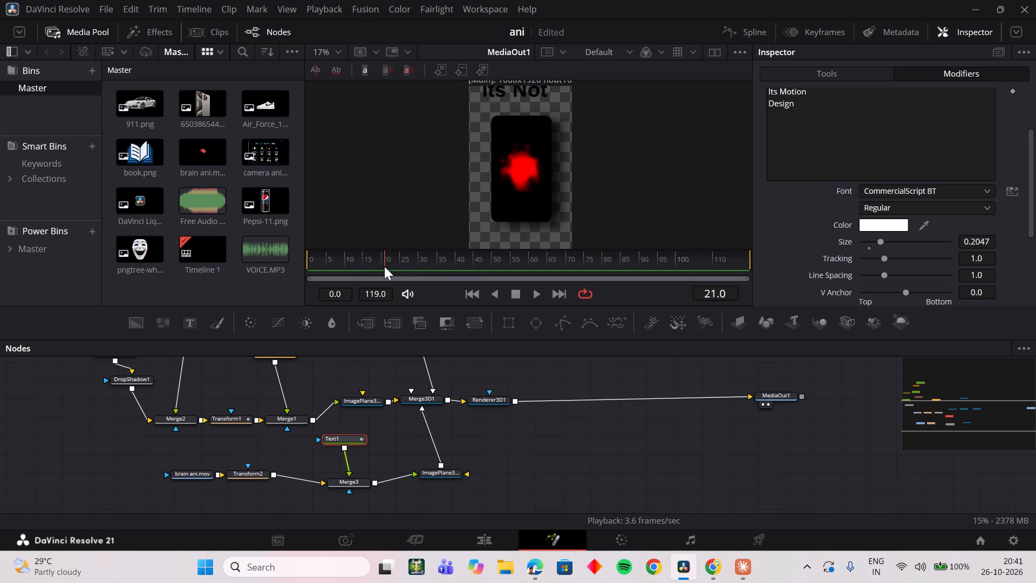
left_click_drag(384, 266, 351, 273)
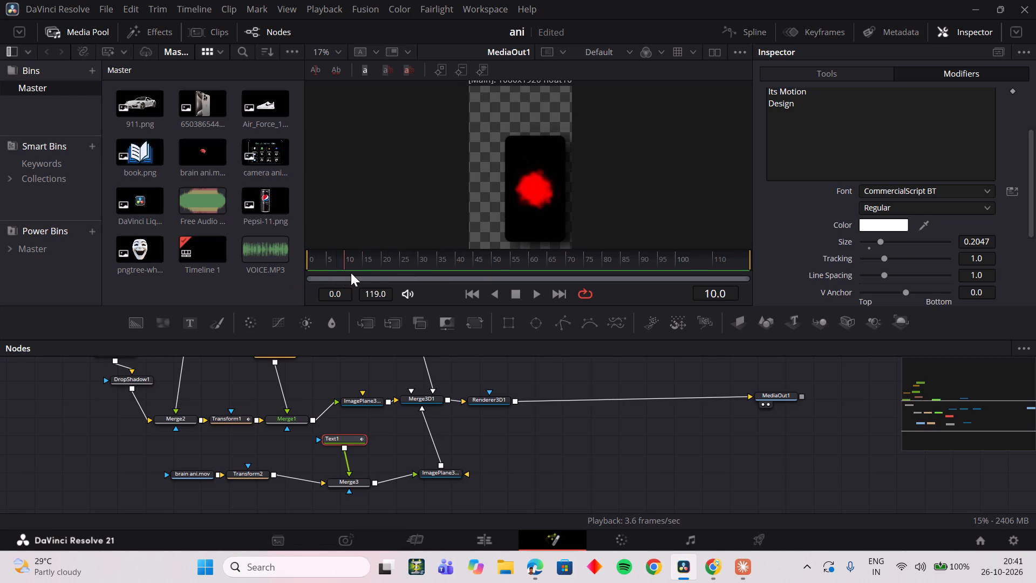
left_click_drag(351, 273, 370, 272)
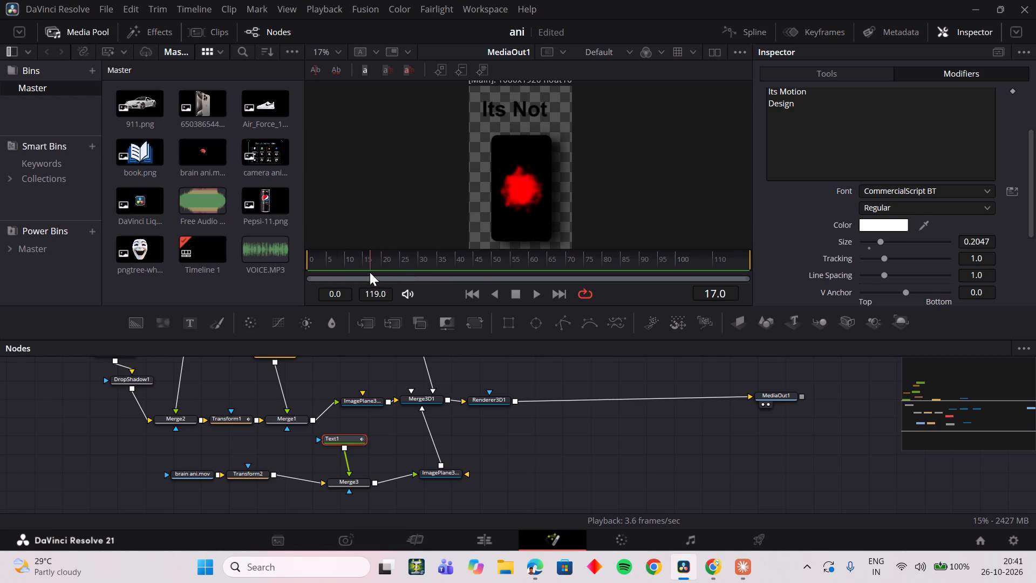
left_click_drag(370, 272, 378, 280)
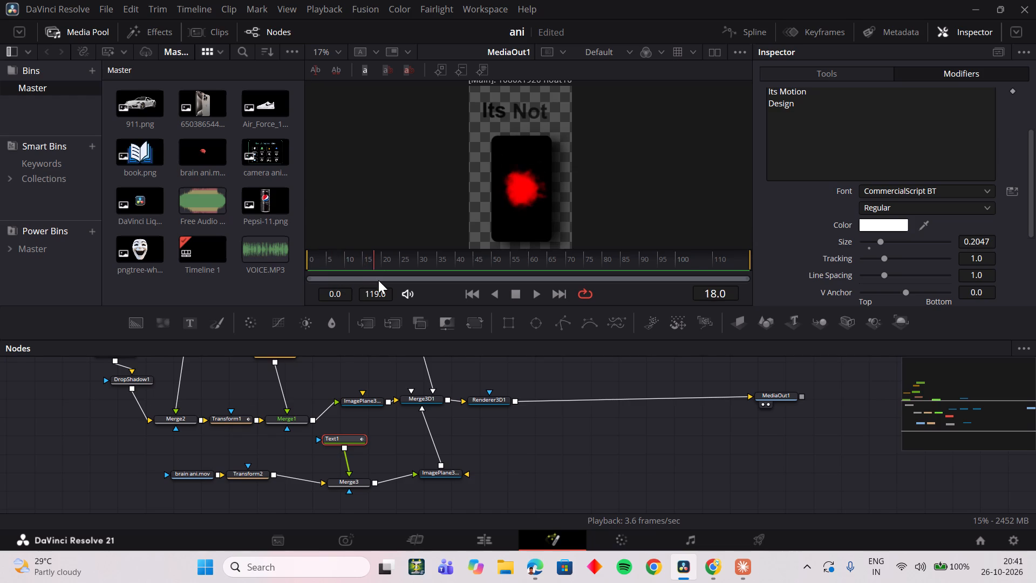
left_click_drag(378, 280, 367, 283)
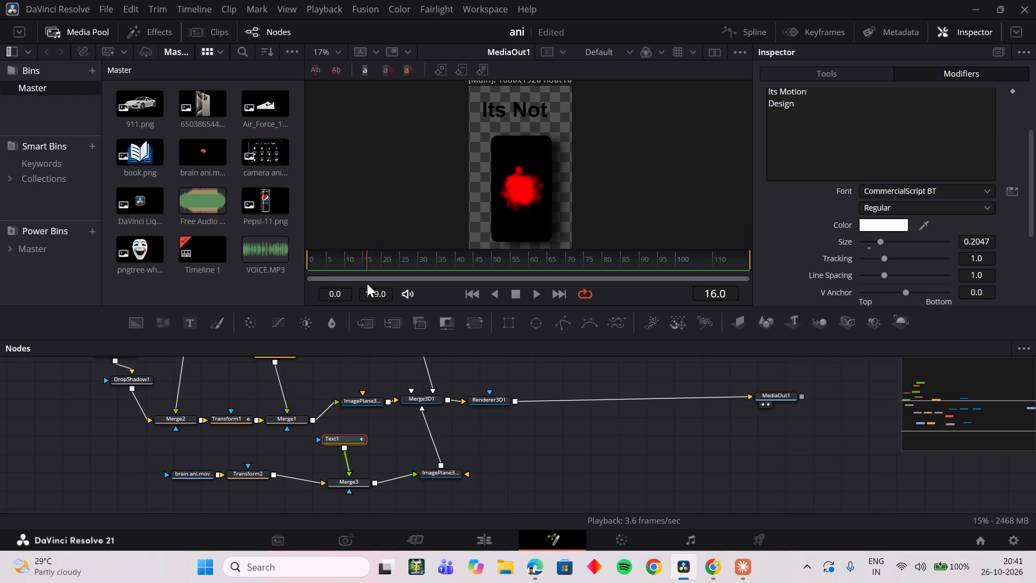
left_click_drag(367, 283, 349, 284)
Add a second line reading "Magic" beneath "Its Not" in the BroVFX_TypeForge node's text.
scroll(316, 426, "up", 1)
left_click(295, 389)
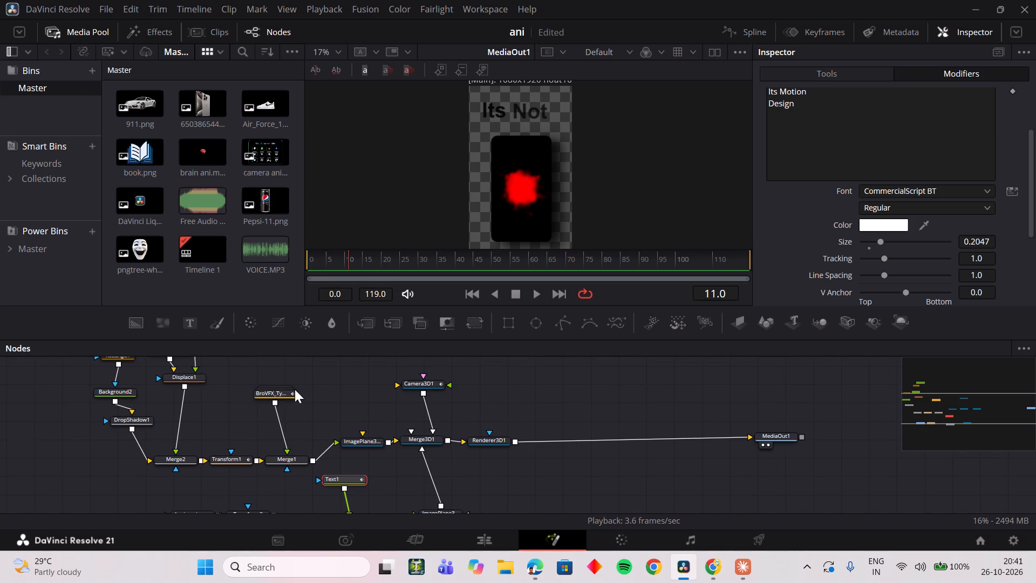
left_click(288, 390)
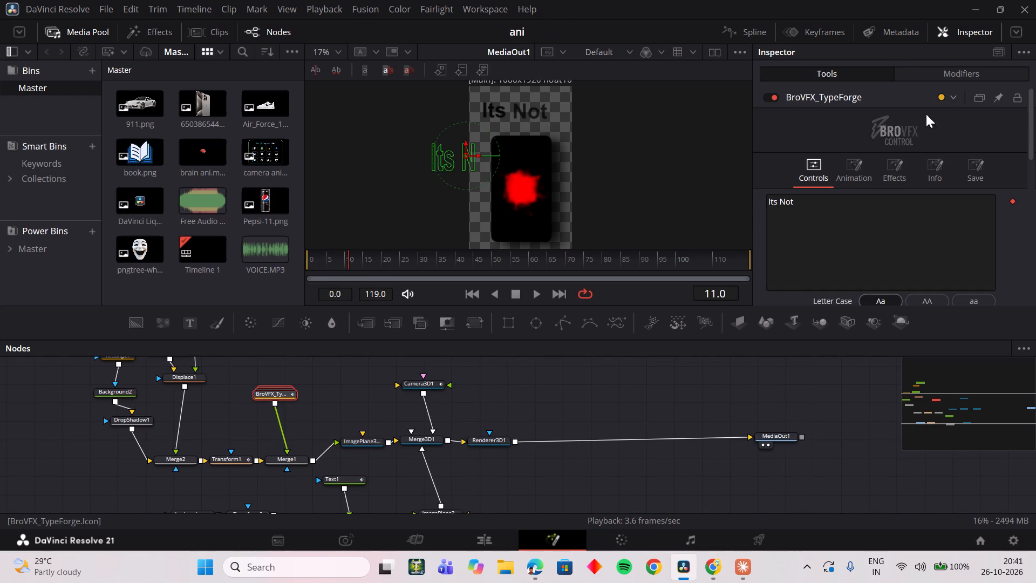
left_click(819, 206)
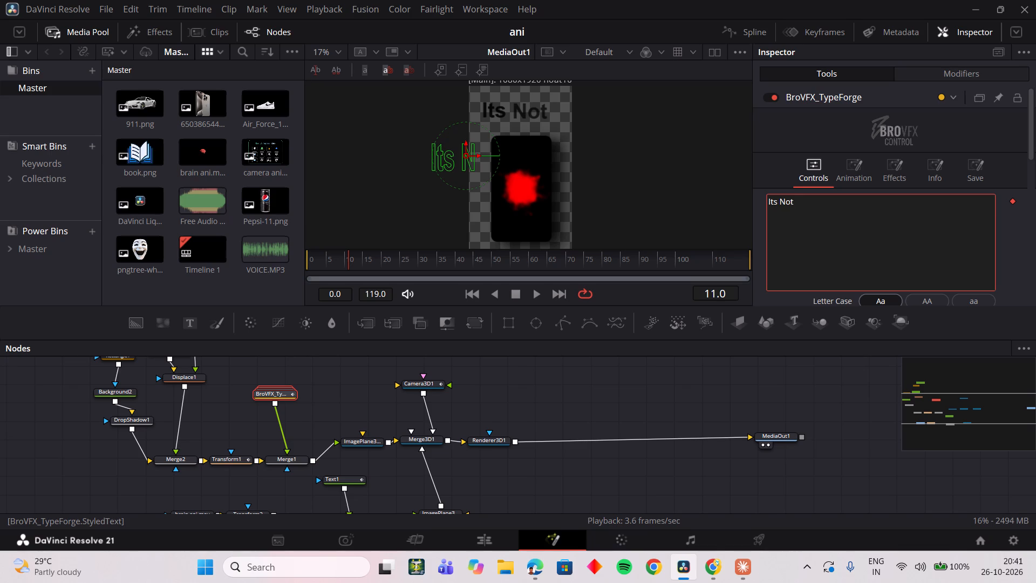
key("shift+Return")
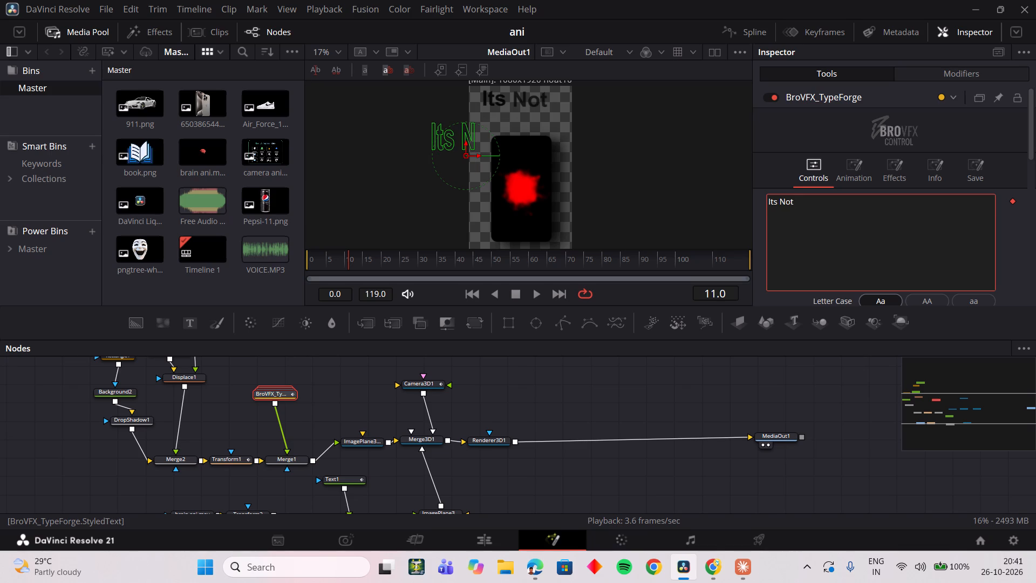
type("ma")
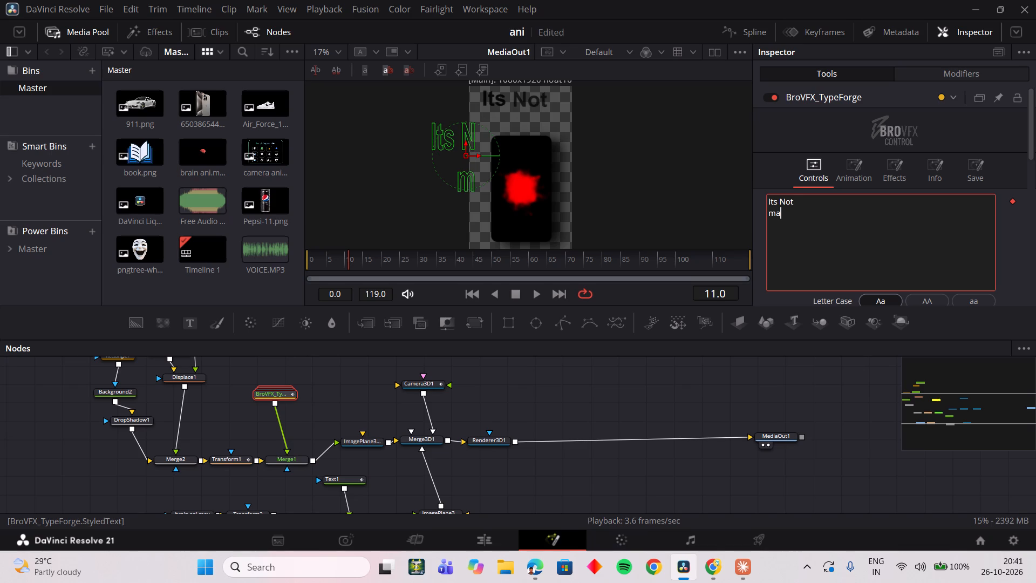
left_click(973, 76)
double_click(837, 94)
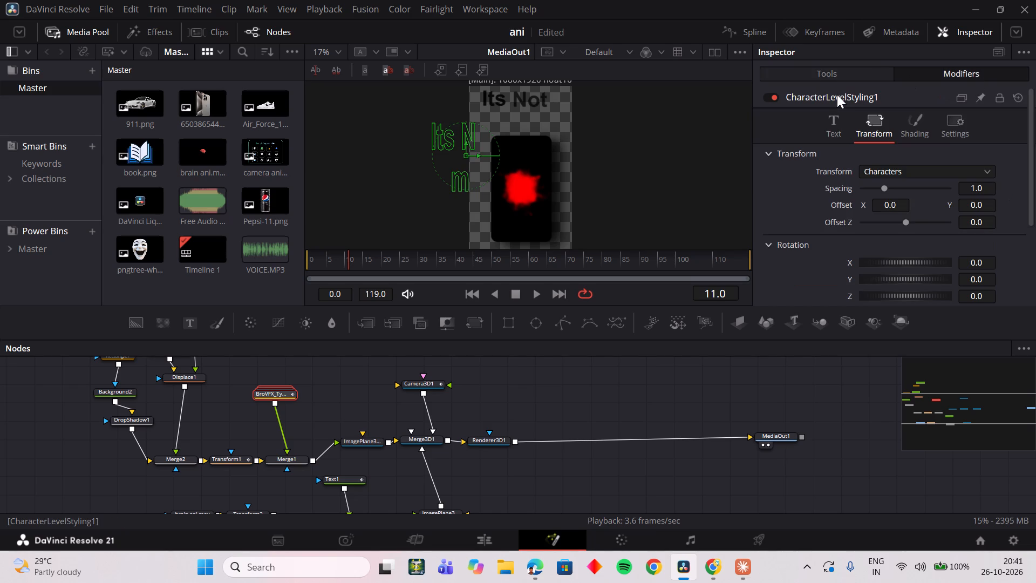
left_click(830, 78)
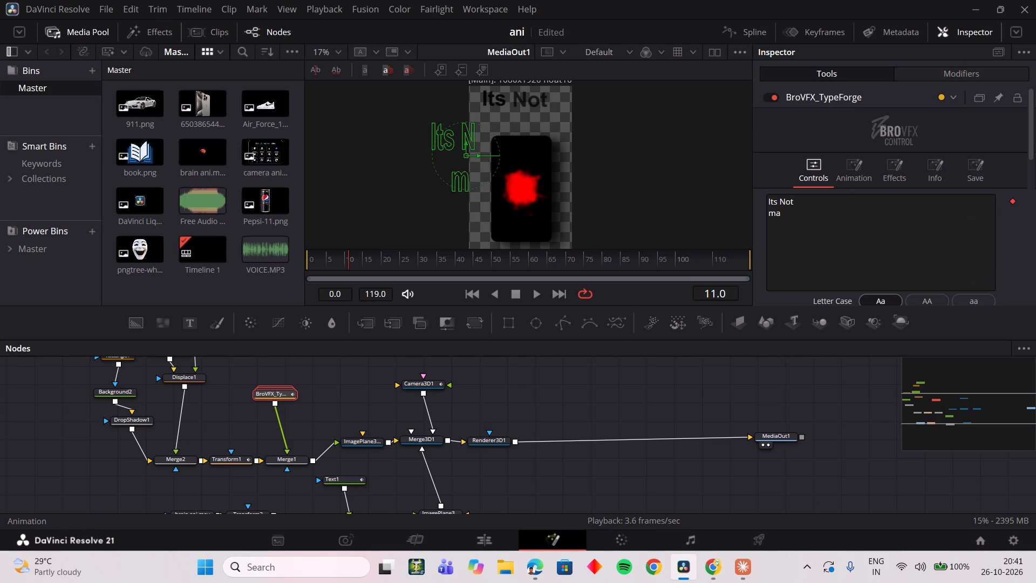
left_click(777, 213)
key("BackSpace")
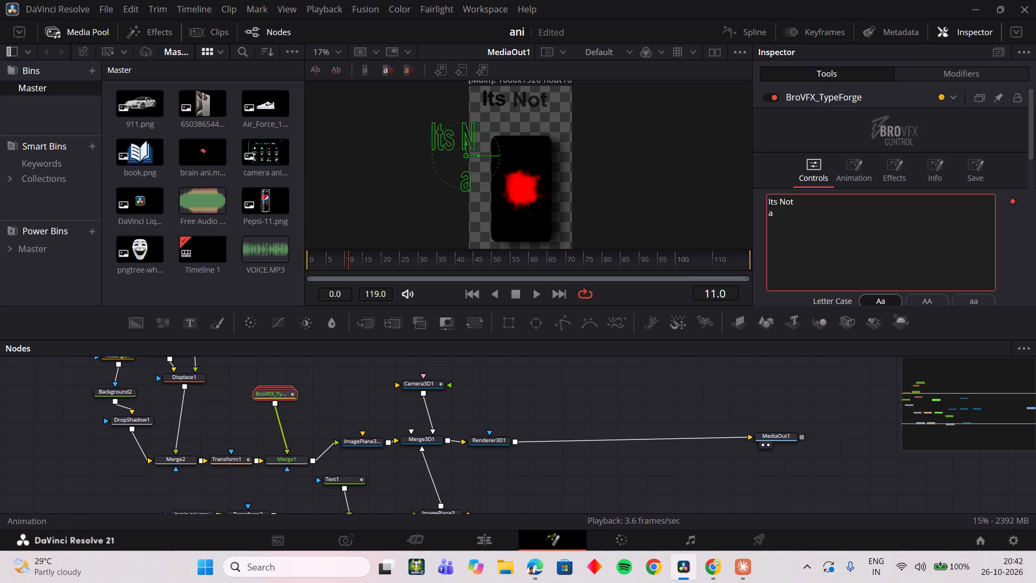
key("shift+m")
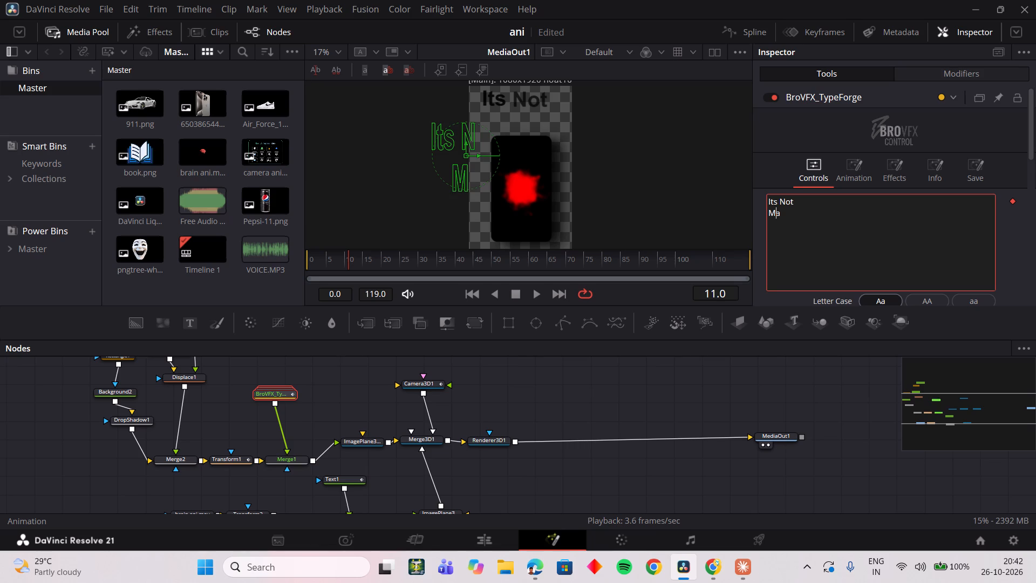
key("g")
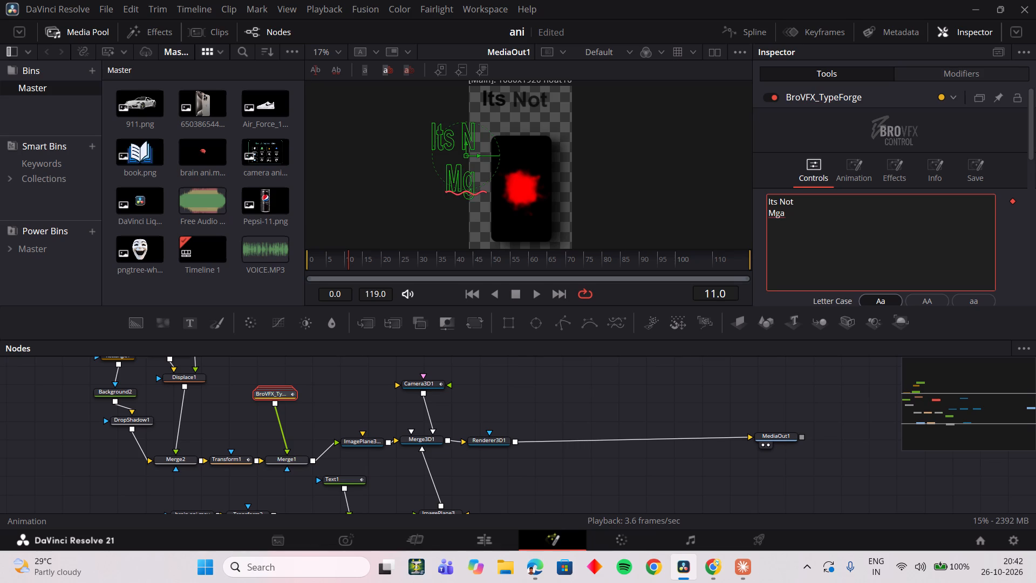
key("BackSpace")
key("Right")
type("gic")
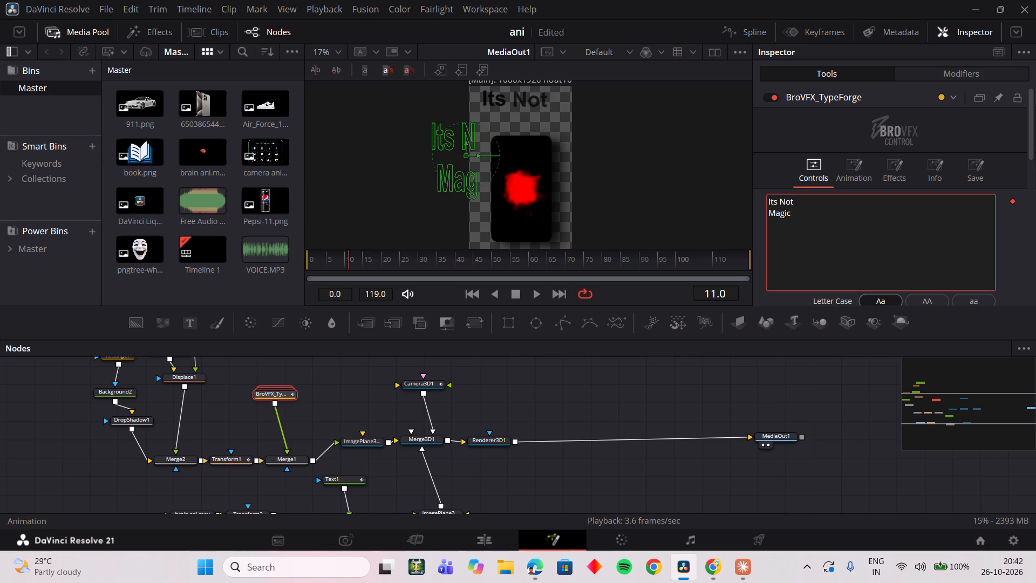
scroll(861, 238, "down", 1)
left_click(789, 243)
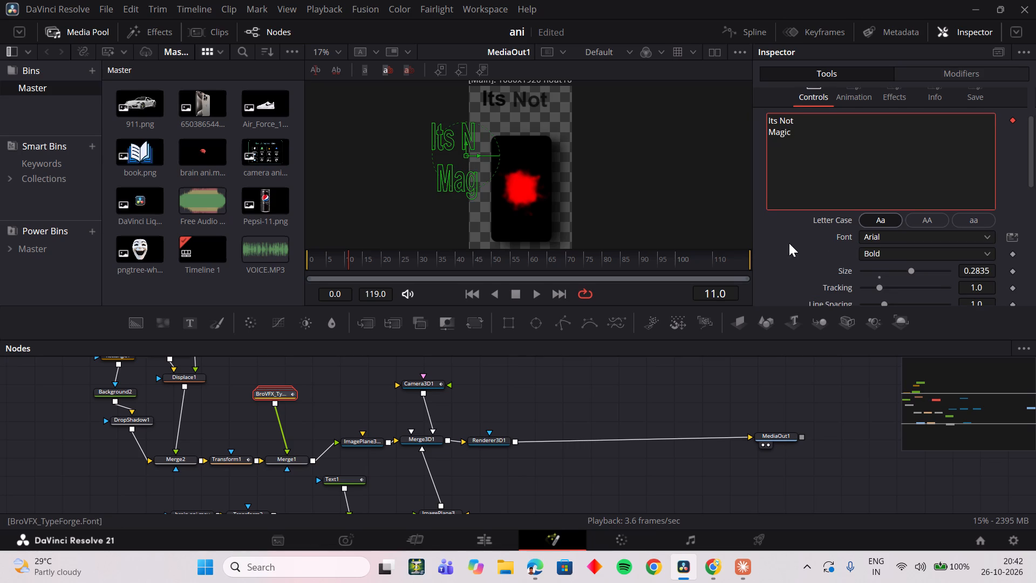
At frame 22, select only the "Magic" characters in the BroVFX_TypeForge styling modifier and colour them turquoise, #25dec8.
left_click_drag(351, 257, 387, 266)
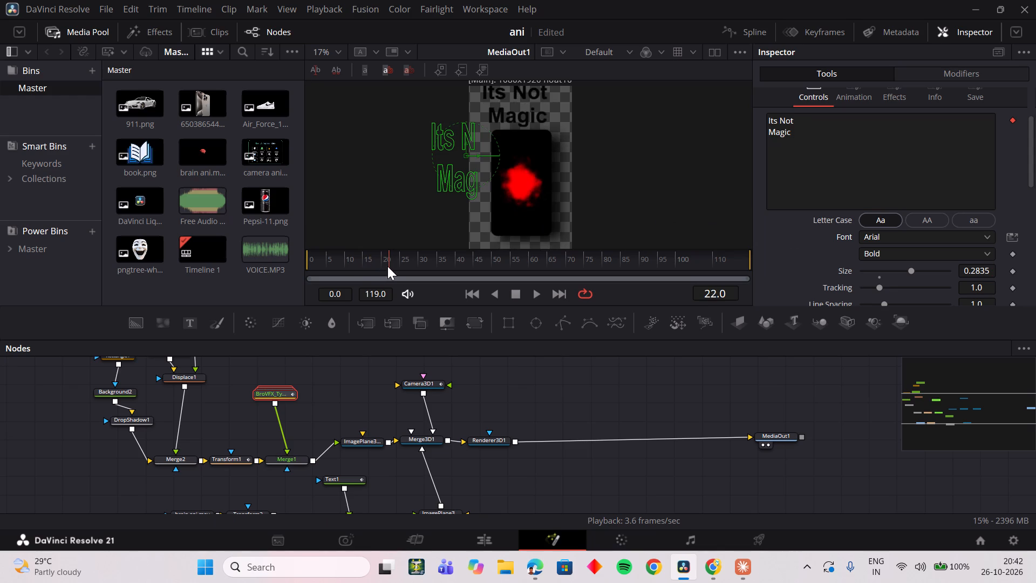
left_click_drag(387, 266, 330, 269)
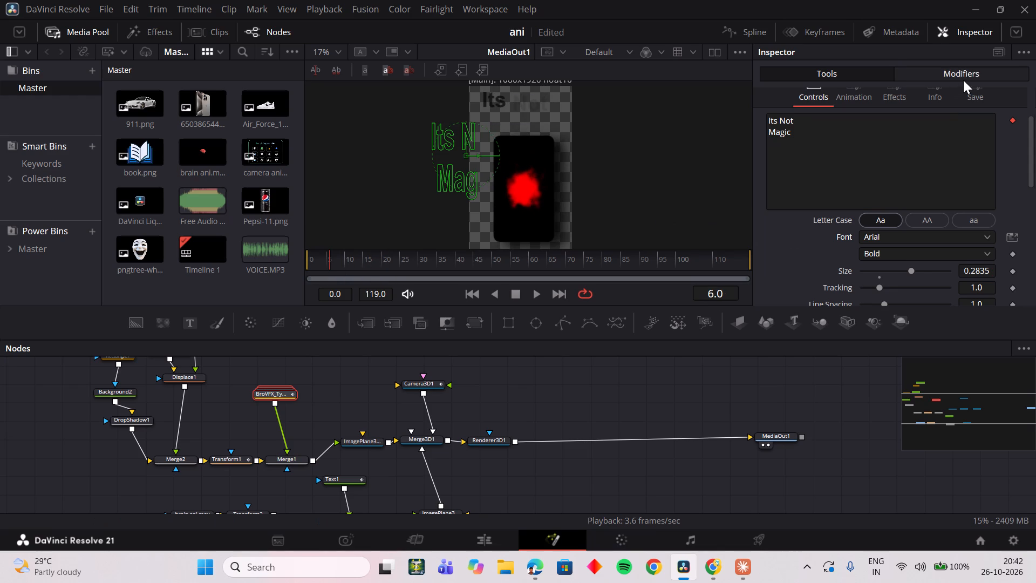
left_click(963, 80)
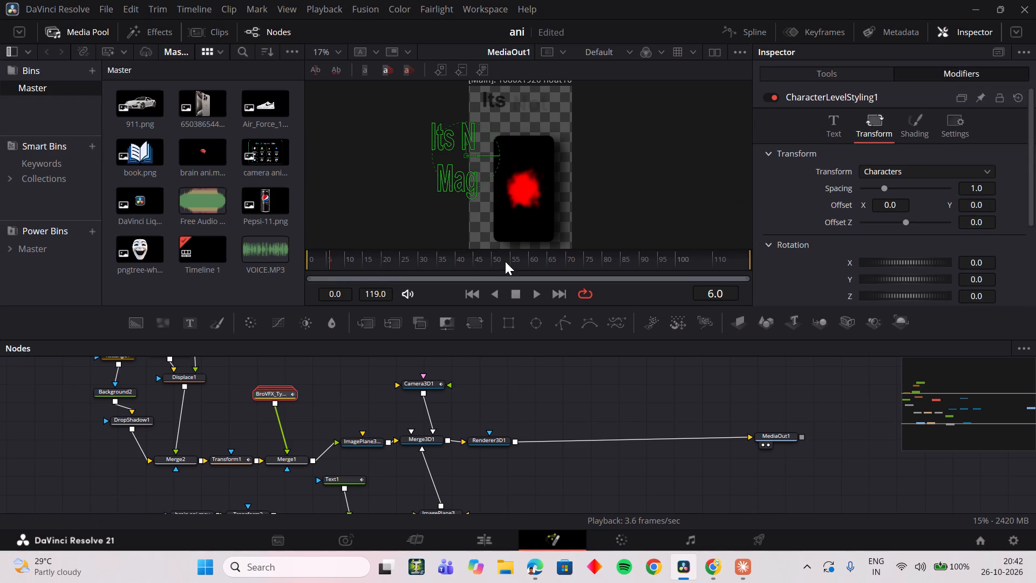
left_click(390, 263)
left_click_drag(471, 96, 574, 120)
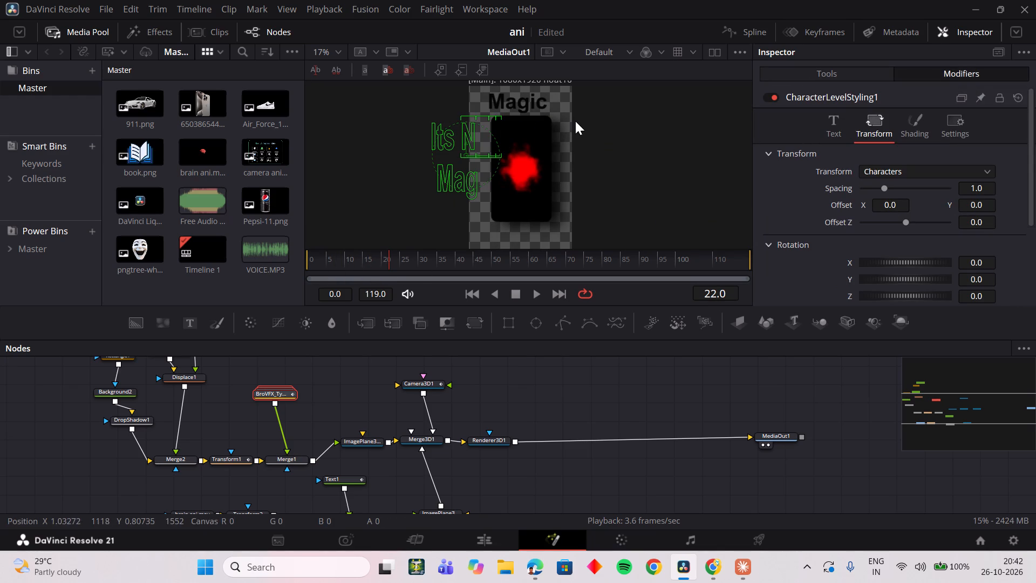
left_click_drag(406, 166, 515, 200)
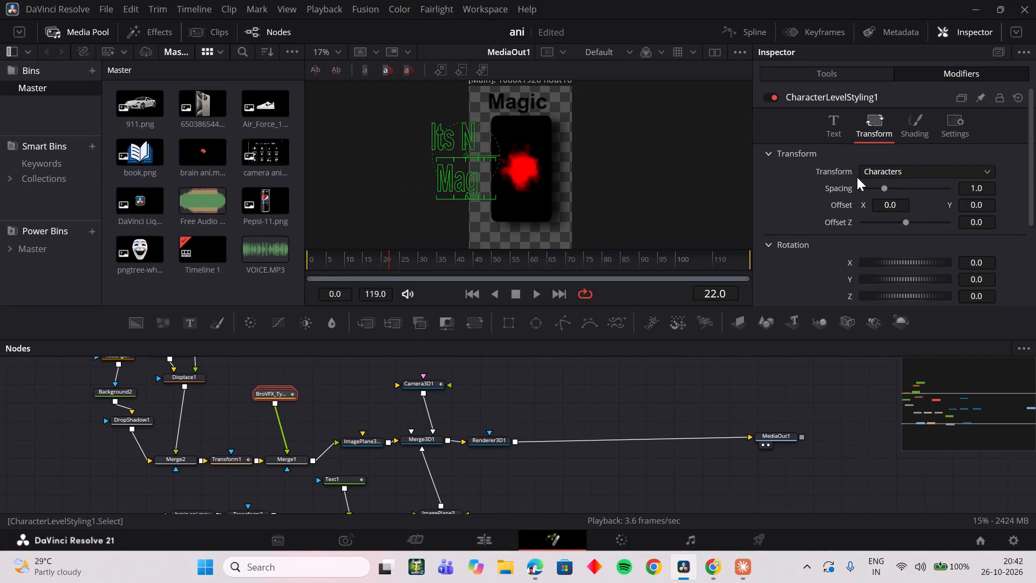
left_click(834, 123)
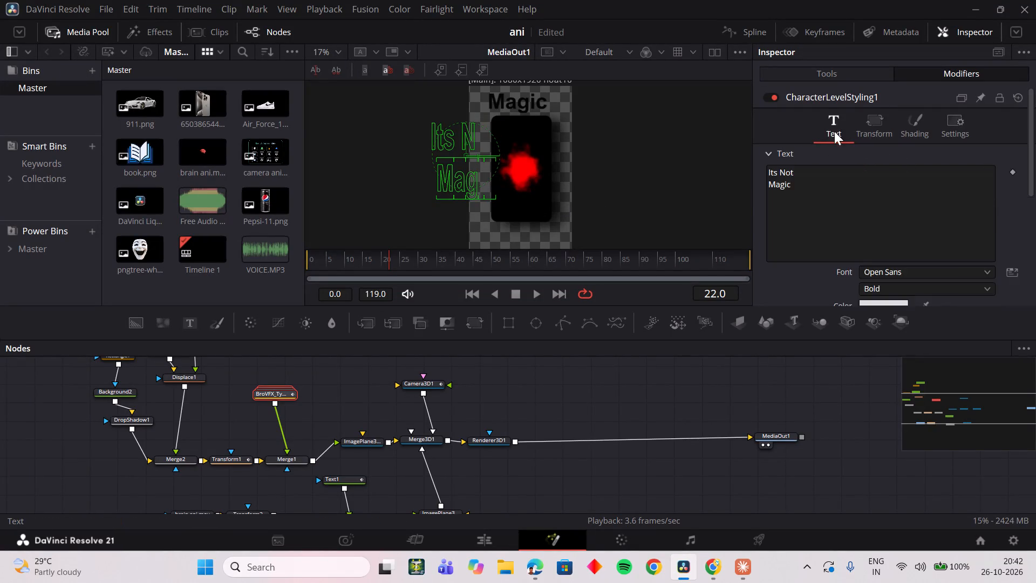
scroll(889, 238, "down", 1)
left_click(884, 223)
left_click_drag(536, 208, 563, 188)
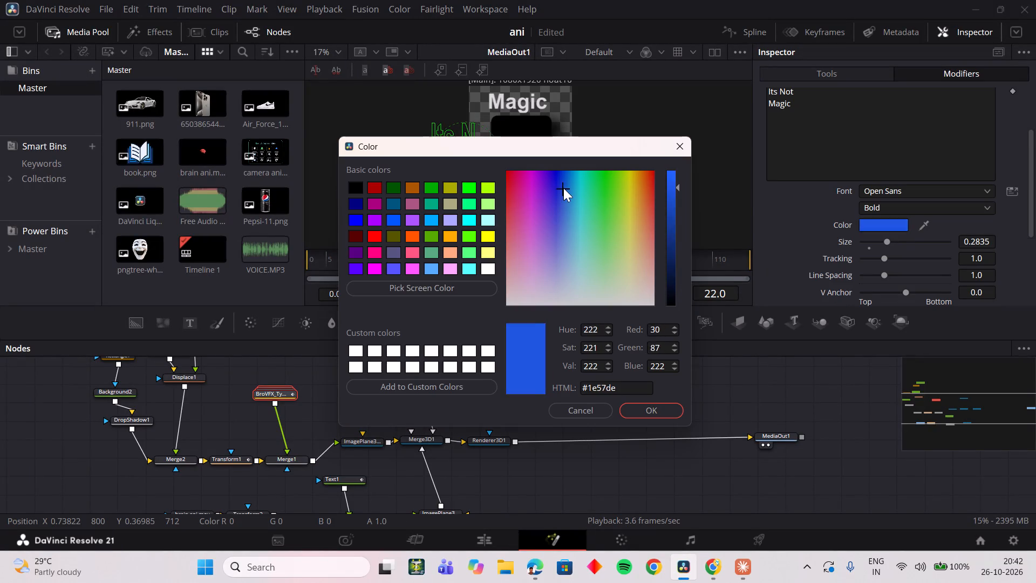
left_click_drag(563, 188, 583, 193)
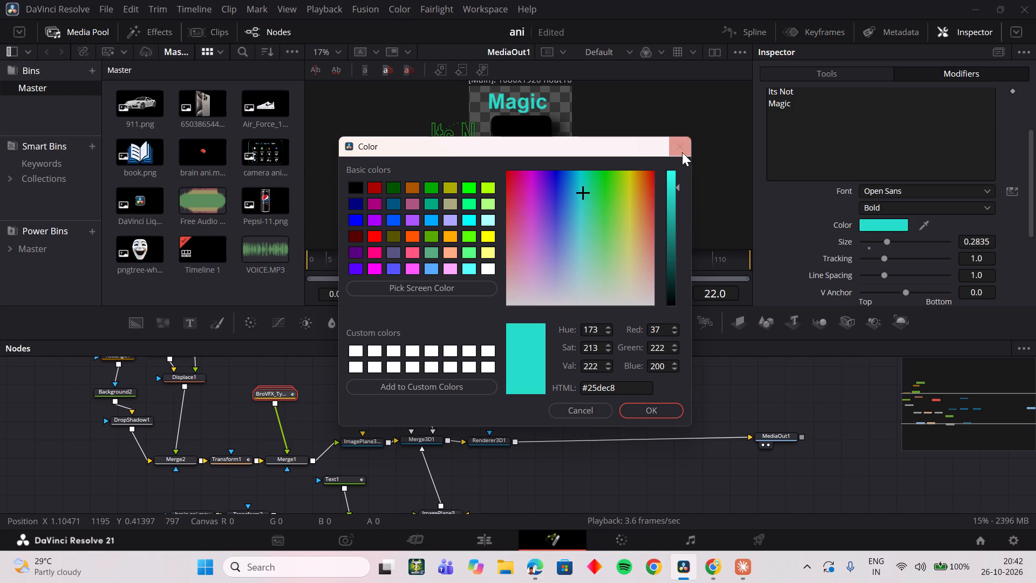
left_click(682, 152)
Undo the recent edits step by step, past the Text1 title work, to the earlier two-line "Its Not Magic" text.
key("ctrl+z")
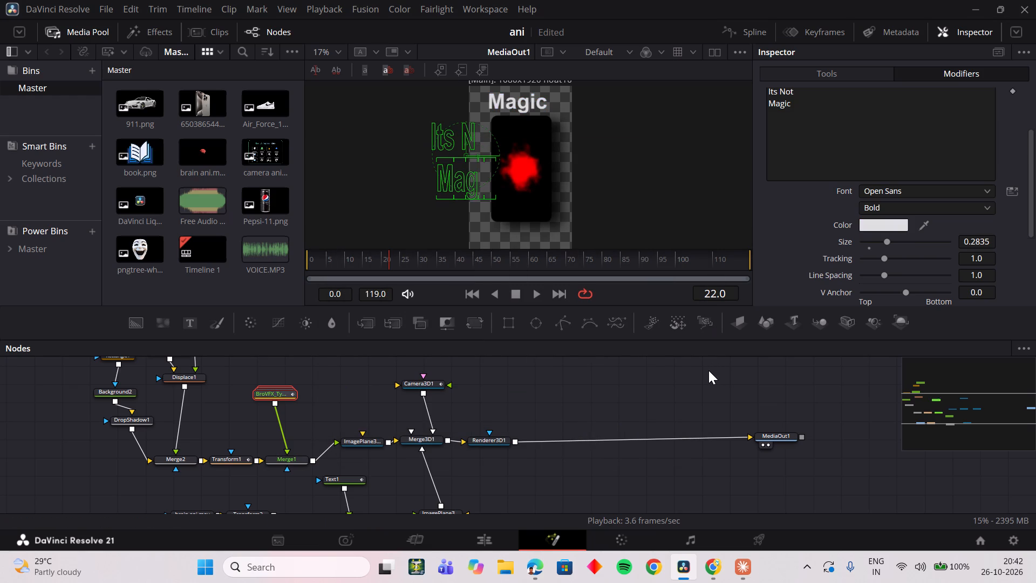
key("ctrl+z")
key("ctrl+z")
key("ctrl+z")
key("ctrl+z")
key("ctrl+z")
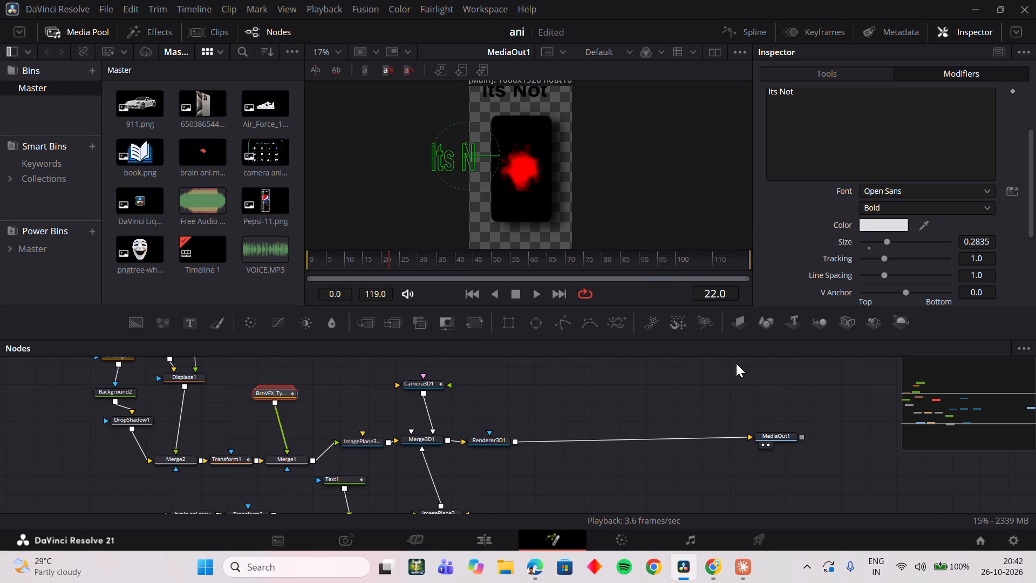
key("ctrl+z")
key("ctrl+z")
key("ctrl+z")
key("ctrl+z")
key("ctrl+z")
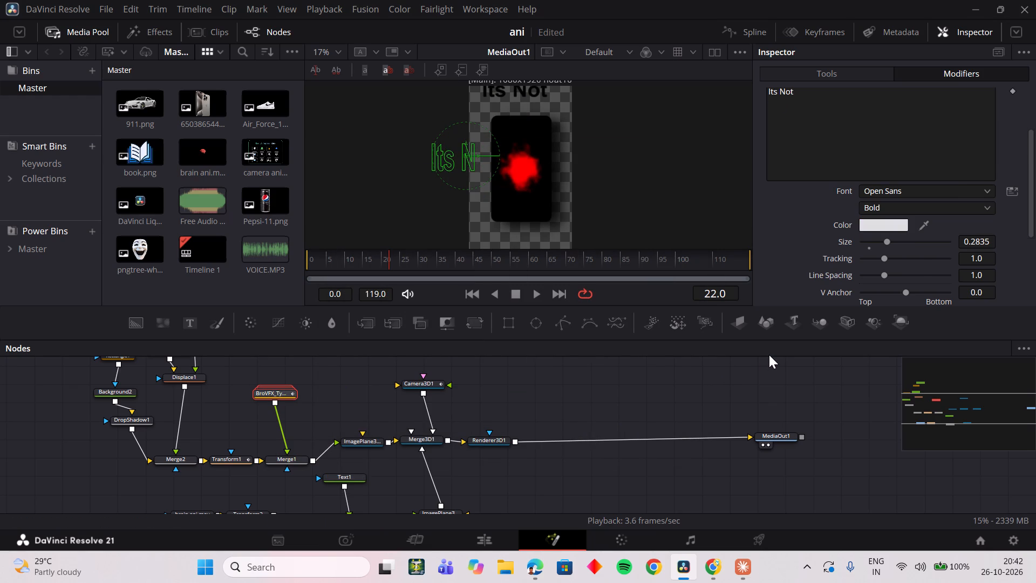
key("ctrl+z")
key("ctrl+z")
key("ctrl+z")
key("ctrl+z")
key("ctrl+z")
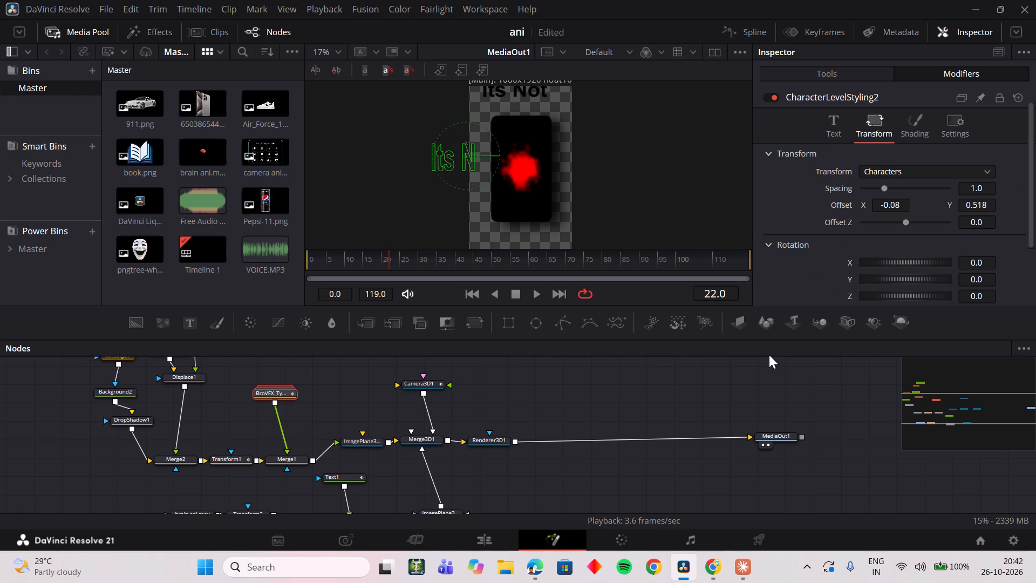
key("ctrl+z")
key("ctrl+z")
key("ctrl+z")
key("ctrl+z")
key("ctrl+z")
key("ctrl+z")
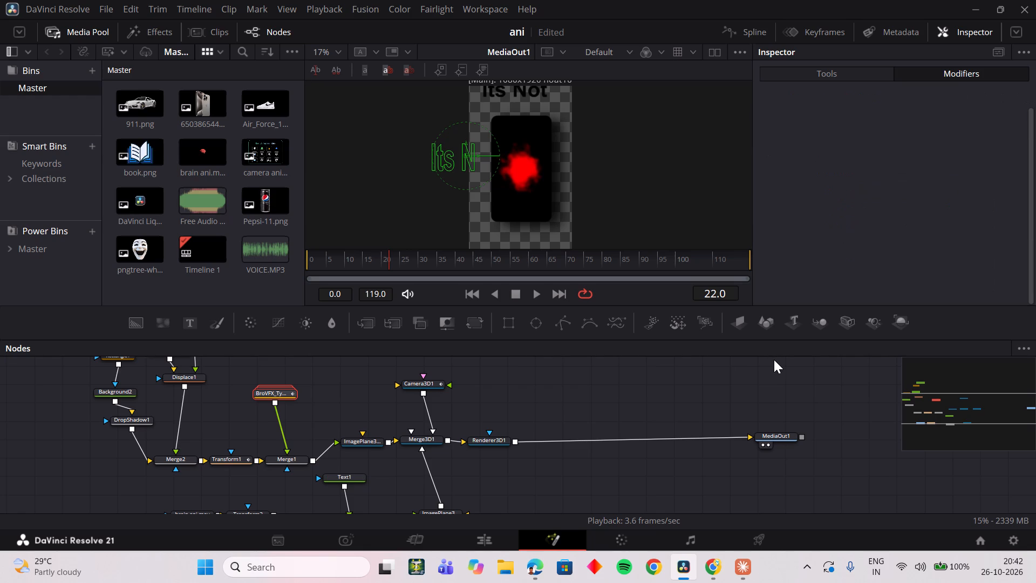
key("ctrl+z")
key("ctrl+z")
key("ctrl+z")
key("ctrl+z")
key("ctrl+z")
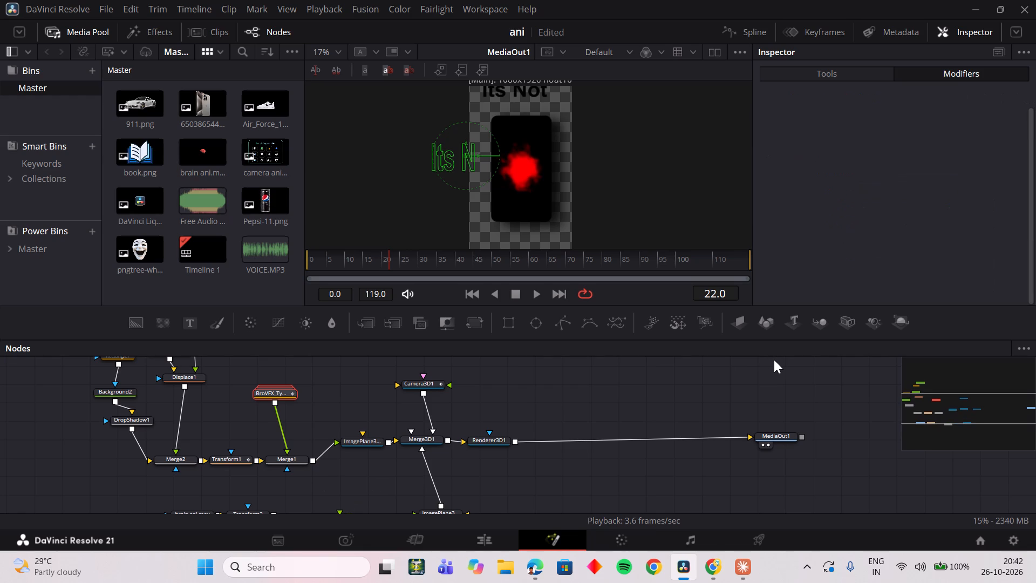
key("ctrl+z")
key("ctrl+z")
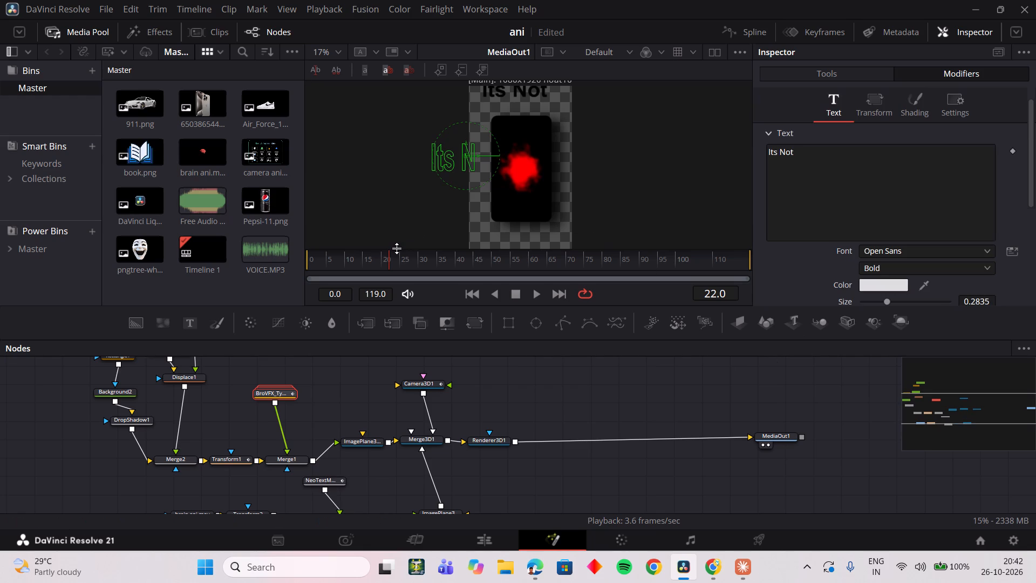
key("ctrl+z")
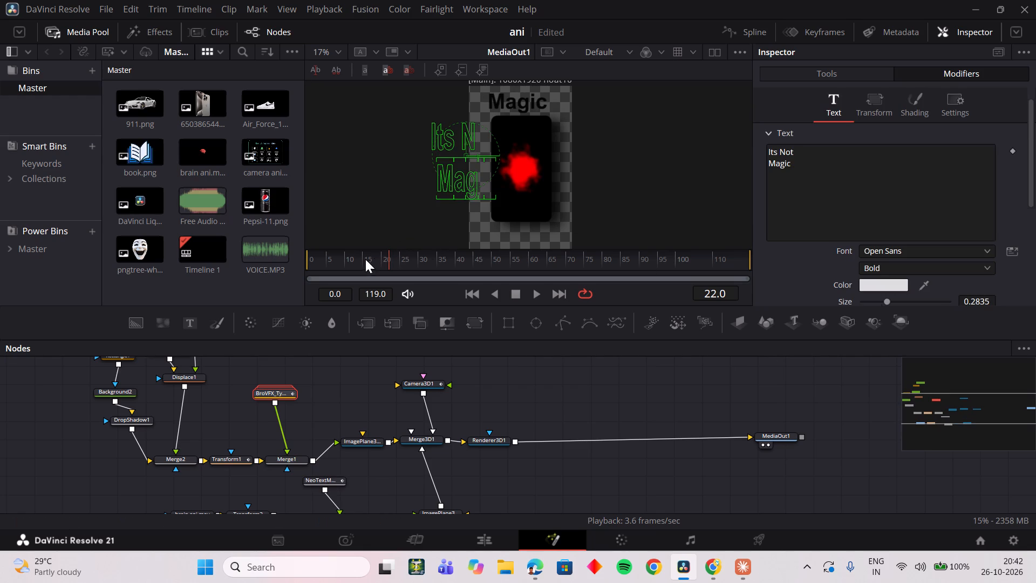
Check the early frames of the title and undo further to the blue CommercialScript BT styling of "Magic".
left_click_drag(355, 262, 336, 262)
left_click_drag(336, 262, 319, 272)
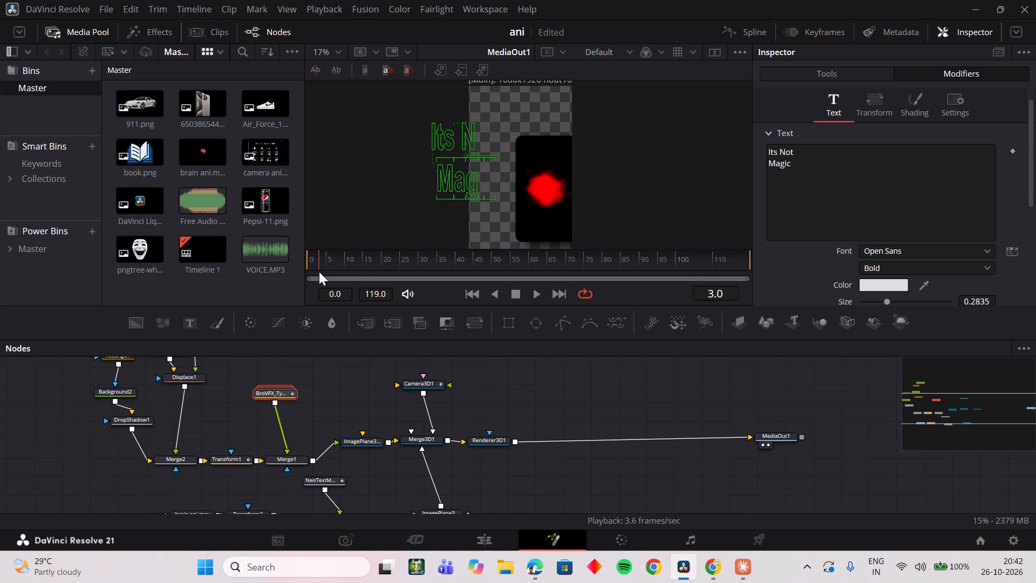
left_click_drag(319, 272, 359, 269)
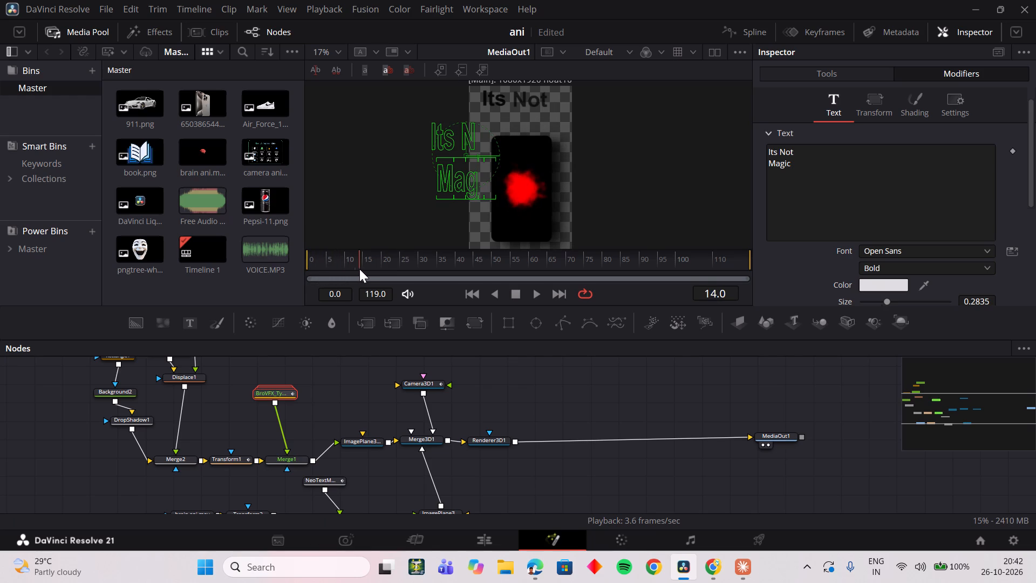
left_click_drag(359, 269, 374, 269)
key("ctrl+z")
key("ctrl+z")
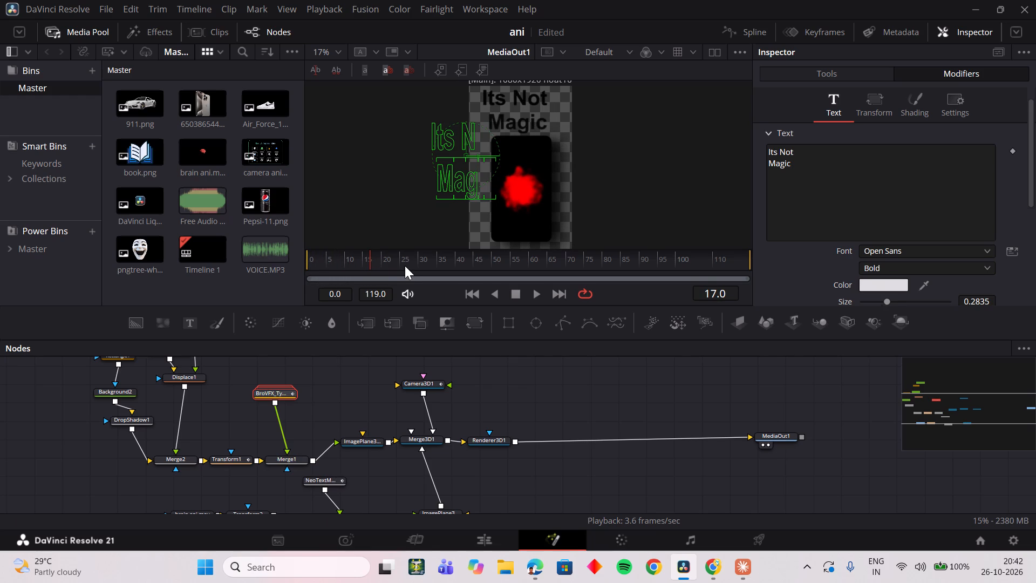
key("ctrl+z")
Scrub the early frames back to frame 0, comparing the script-styled "Magic" with the plain version by redoing and undoing its styling.
left_click_drag(371, 260, 355, 260)
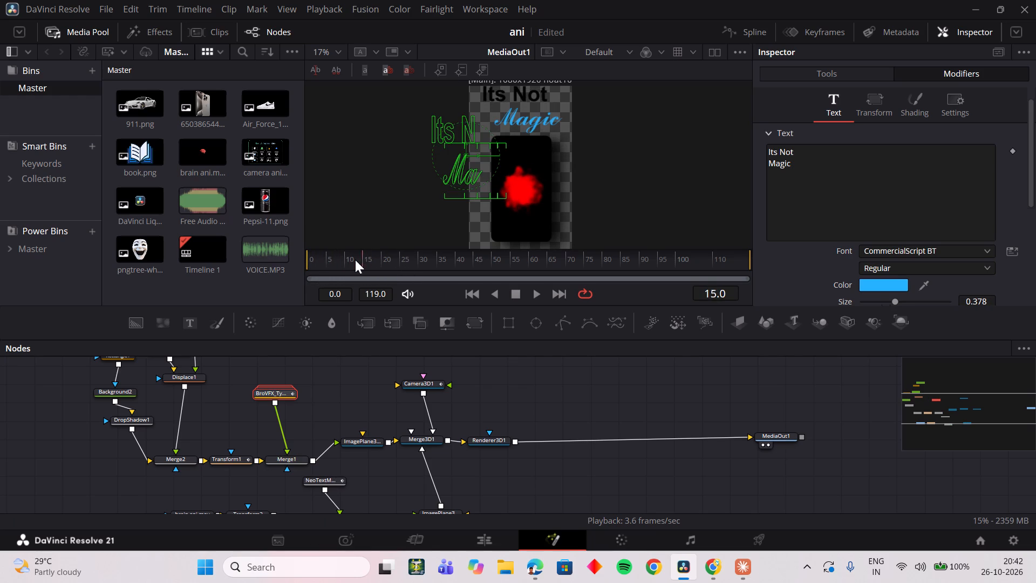
left_click_drag(355, 260, 336, 272)
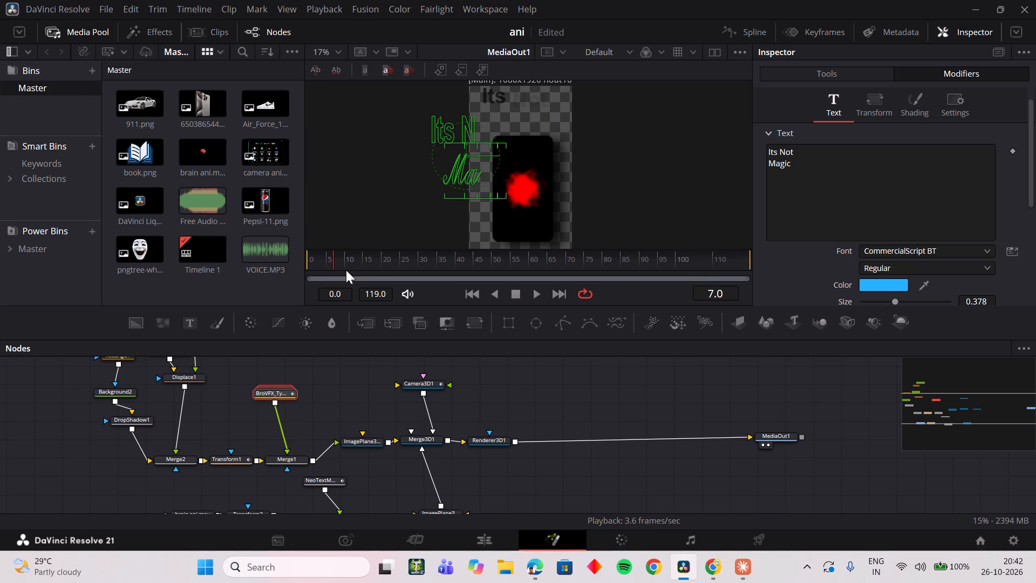
key("ctrl+shift+z")
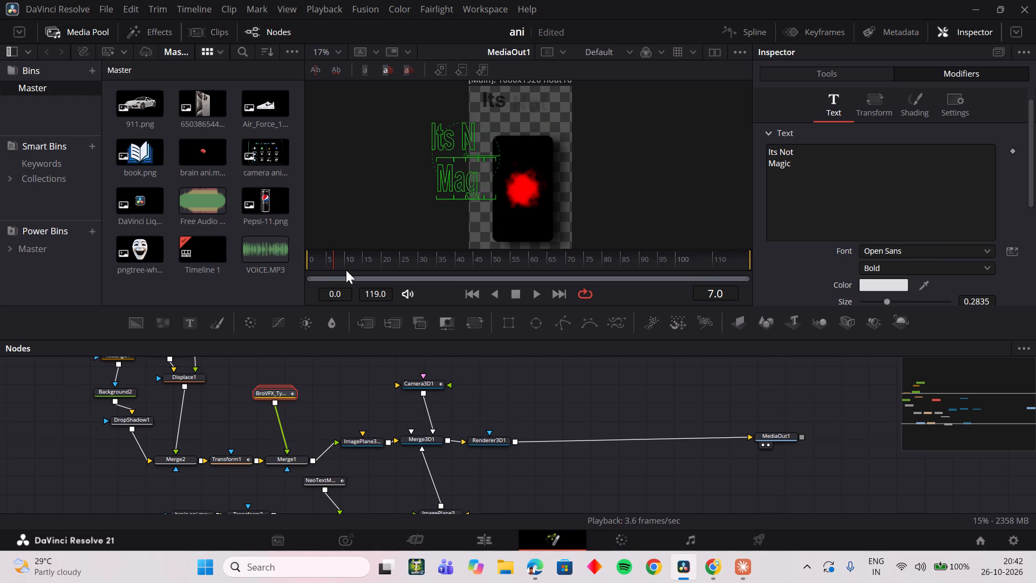
key("ctrl+z")
left_click_drag(326, 254, 311, 261)
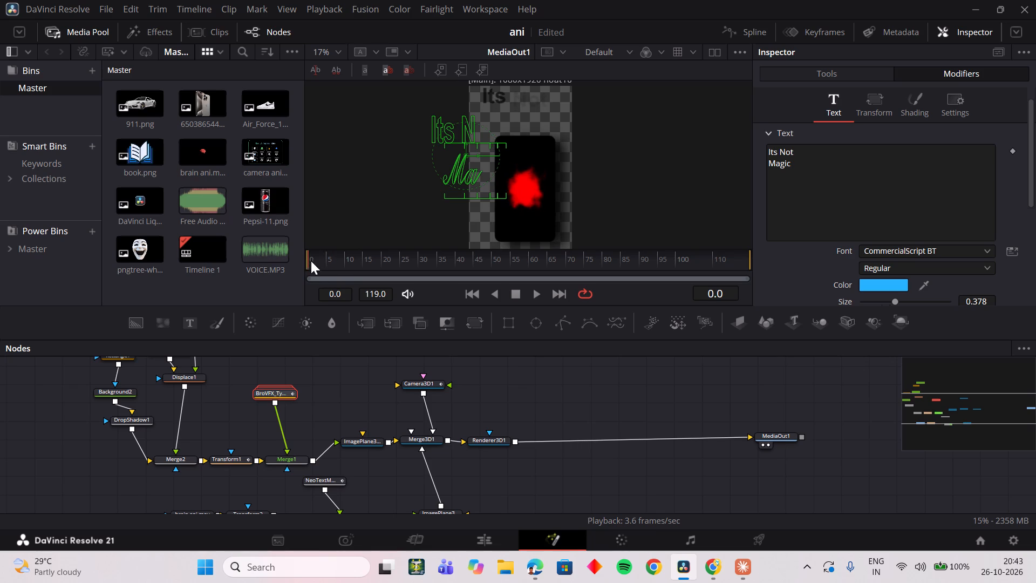
Play the opening frames repeatedly from frame 0 to examine how the words of the "Its Not Magic" title animate in.
left_click_drag(311, 261, 401, 259)
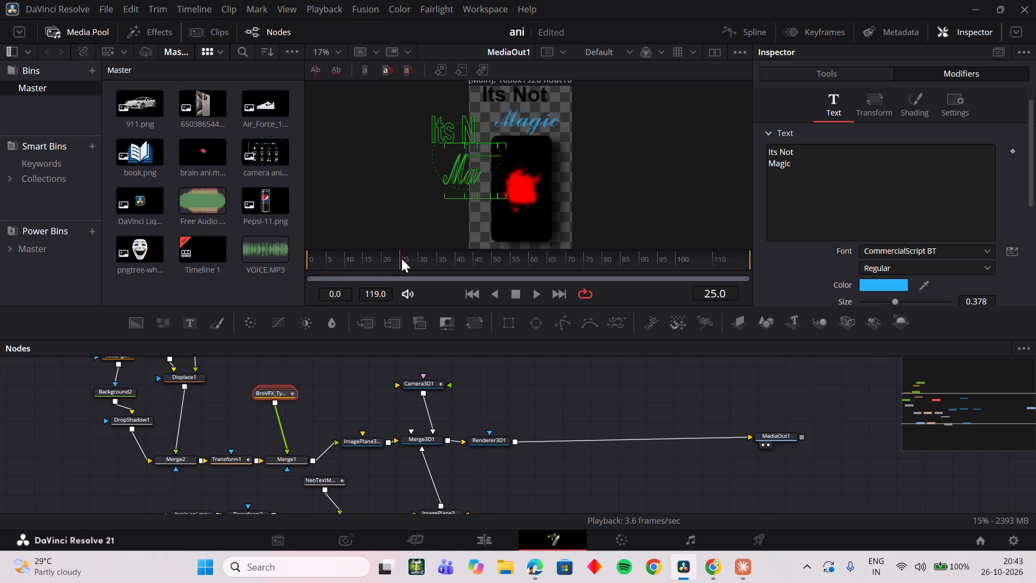
left_click_drag(401, 259, 310, 262)
key("space")
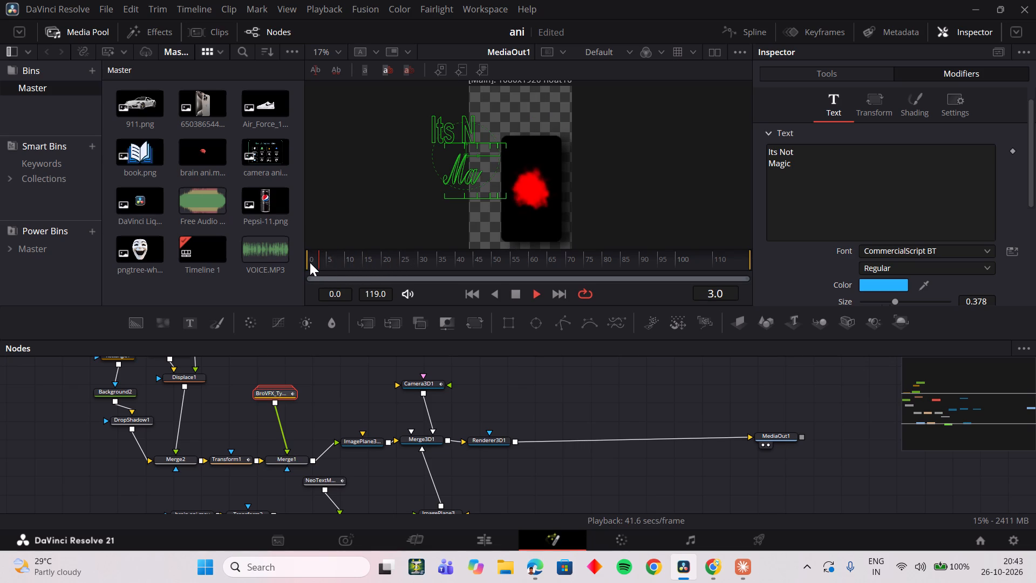
key("space")
left_click(328, 259)
left_click_drag(319, 257, 308, 259)
key("space")
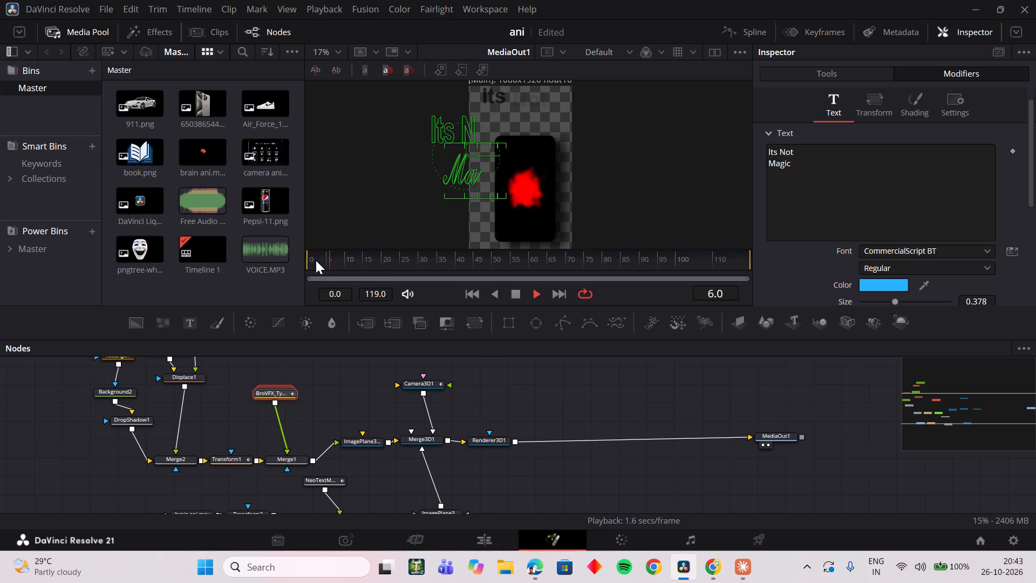
key("space")
left_click_drag(321, 259, 301, 260)
key("space")
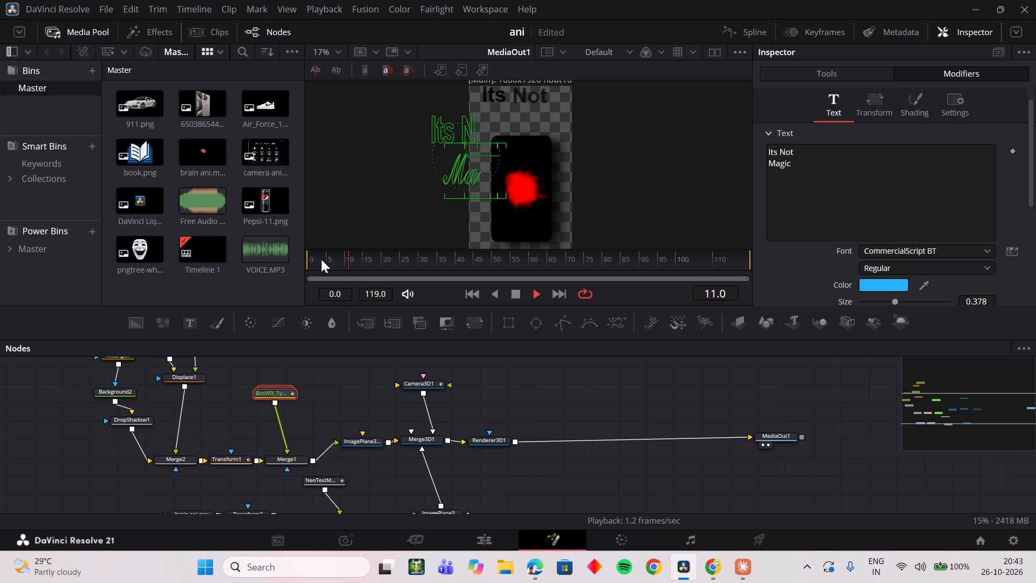
key("space")
left_click_drag(323, 259, 330, 259)
key("space")
key("space")
left_click_drag(329, 259, 295, 264)
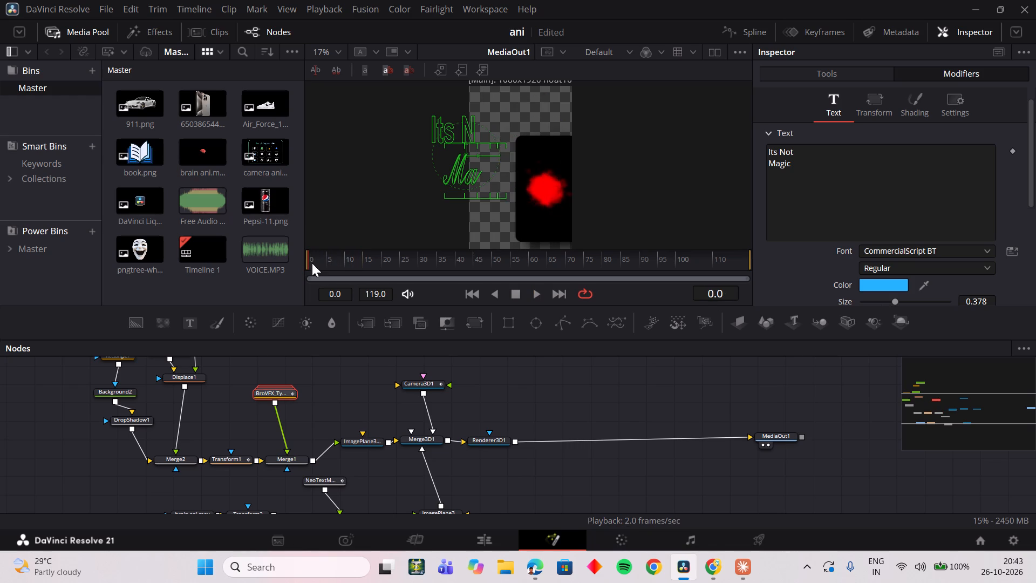
key("space")
key("space")
left_click_drag(333, 260, 308, 263)
key("space")
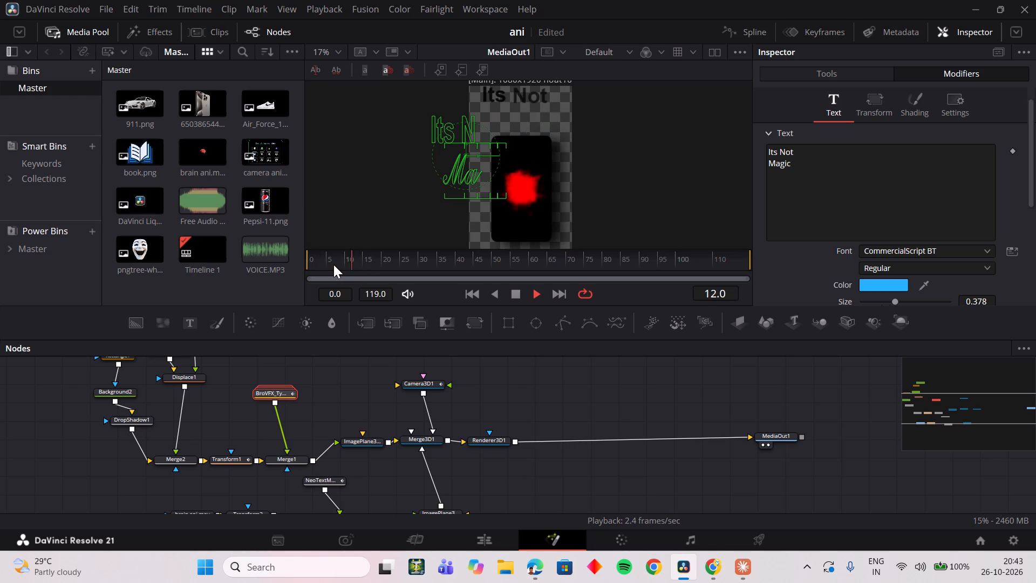
key("space")
left_click_drag(337, 263, 328, 265)
key("space")
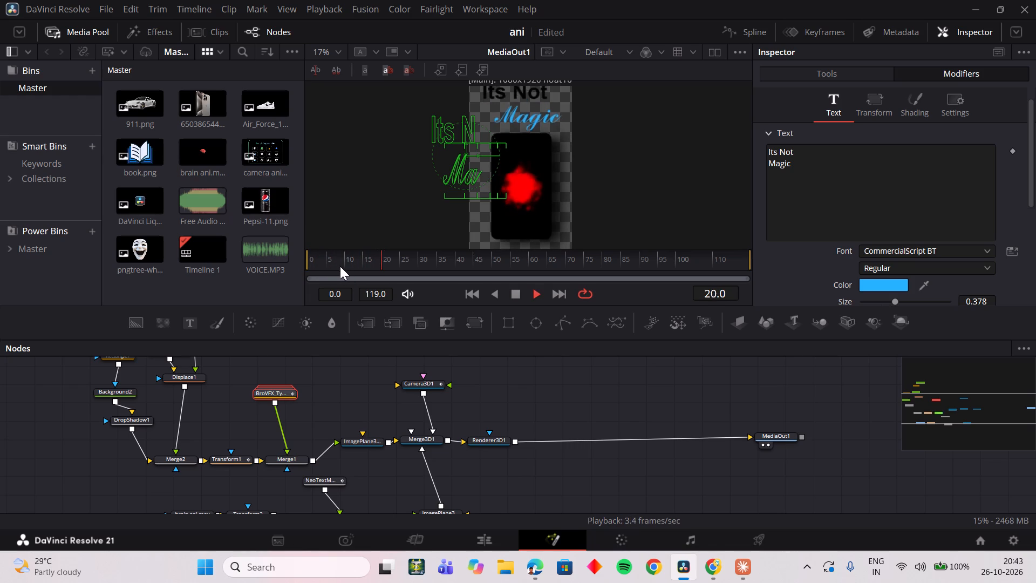
left_click_drag(340, 269, 314, 275)
left_click_drag(328, 275, 274, 277)
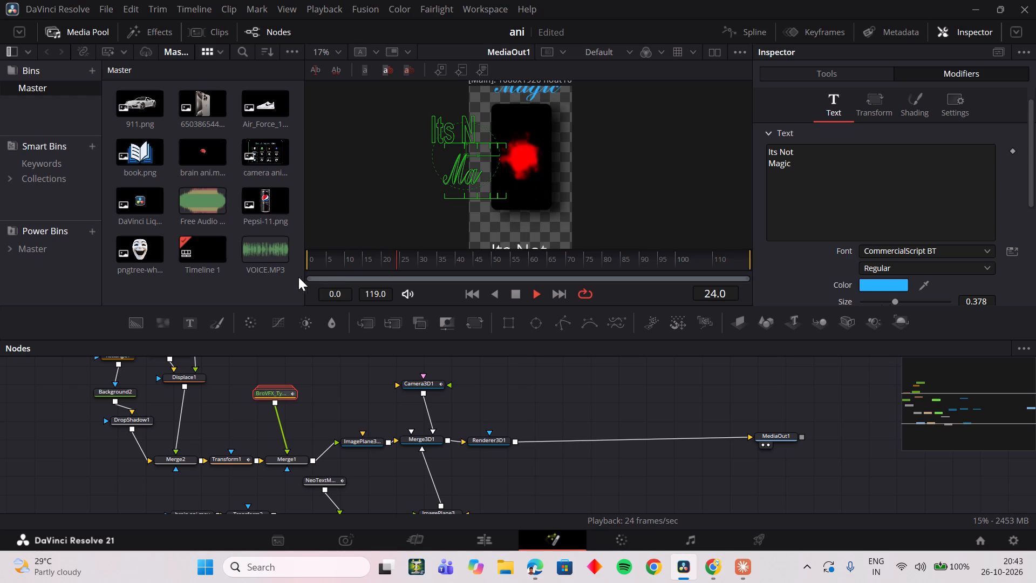
key("space")
left_click_drag(317, 265, 287, 270)
key("space")
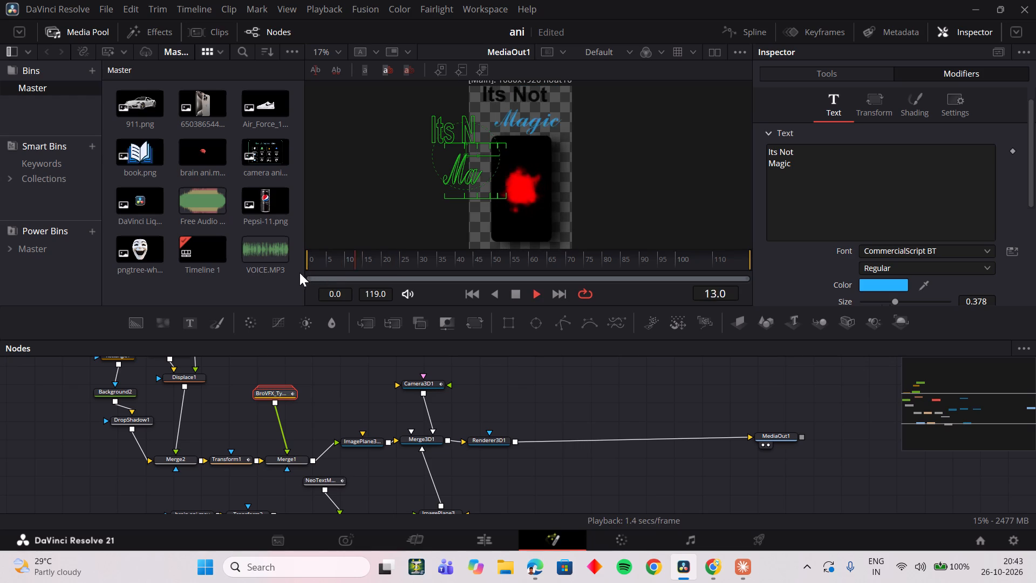
key("space")
left_click_drag(313, 269, 253, 275)
key("space")
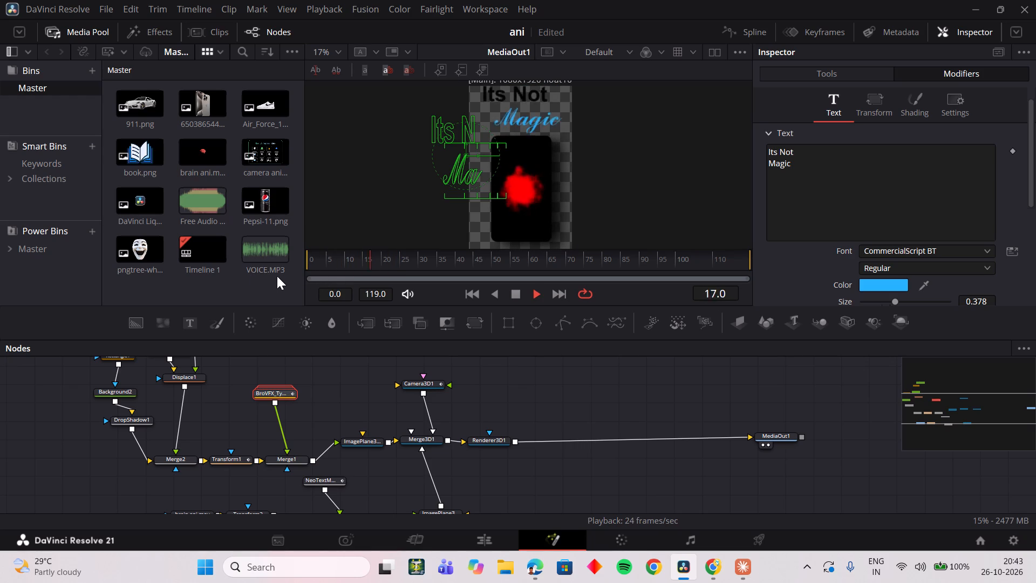
key("space")
left_click_drag(297, 271, 240, 282)
left_click_drag(322, 266, 290, 273)
key("space")
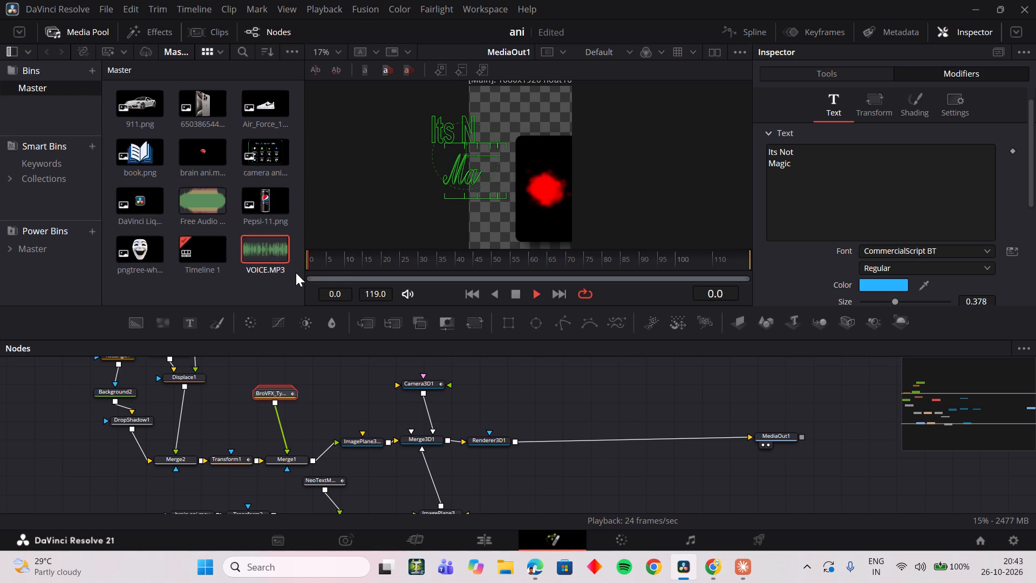
key("space")
left_click_drag(317, 269, 263, 280)
key("space")
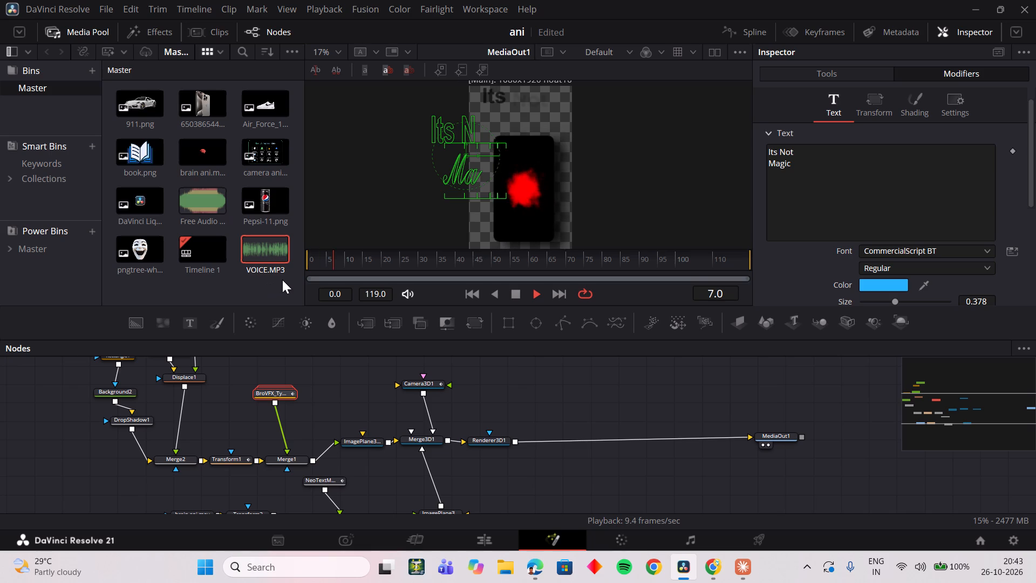
key("space")
left_click(306, 276)
left_click_drag(329, 266, 318, 266)
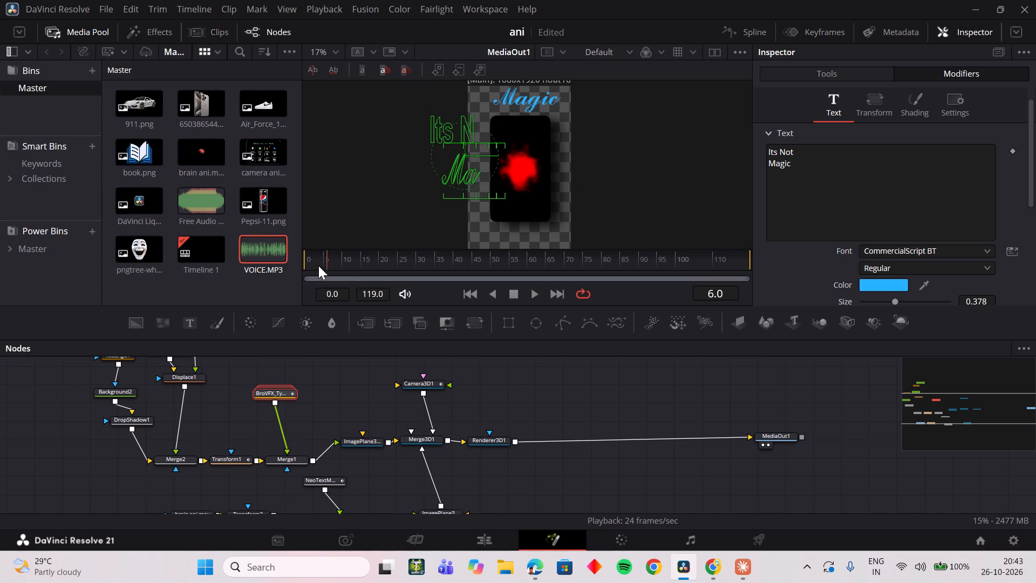
left_click_drag(318, 266, 291, 270)
key("space")
key("space")
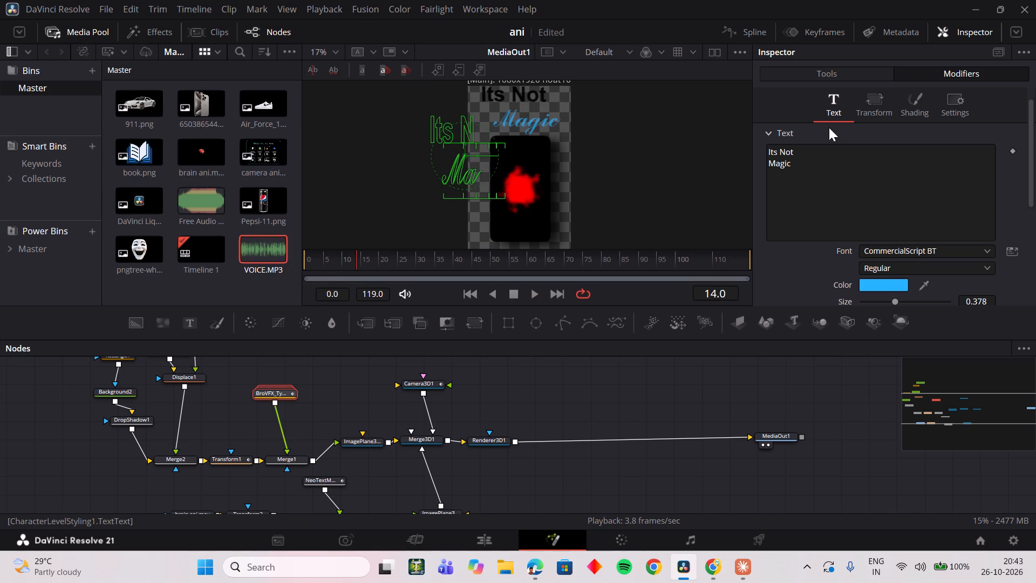
In the BroVFX_TypeForge title's animation settings, set the Move In distance to 0.154.
scroll(841, 147, "up", 1)
left_click(855, 66)
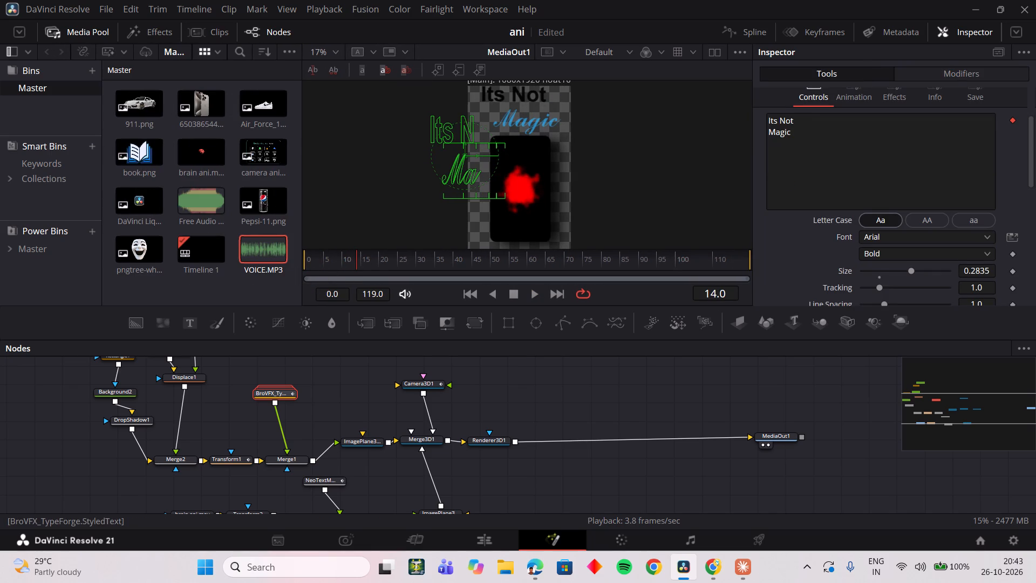
left_click(855, 89)
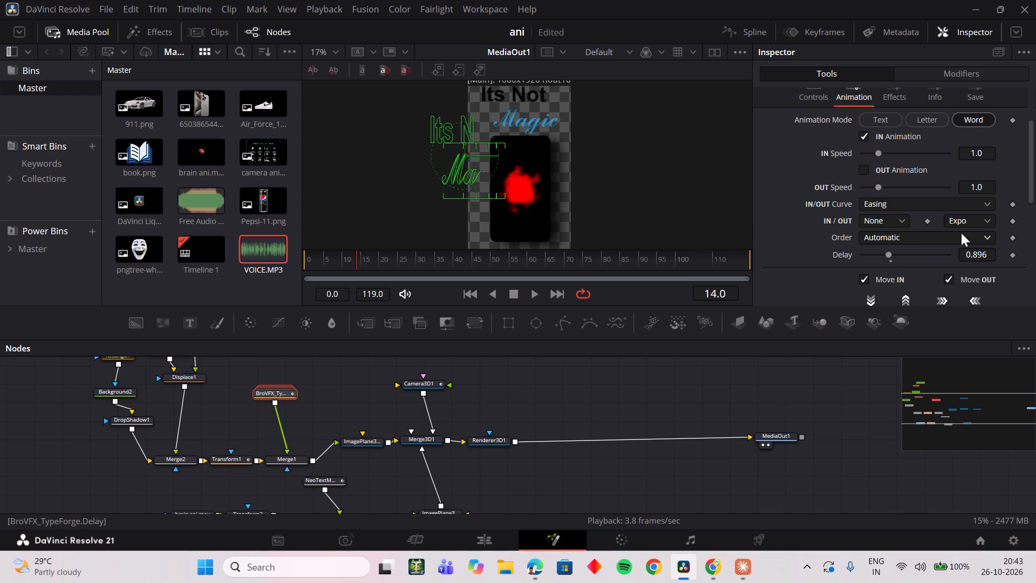
scroll(929, 218, "down", 2)
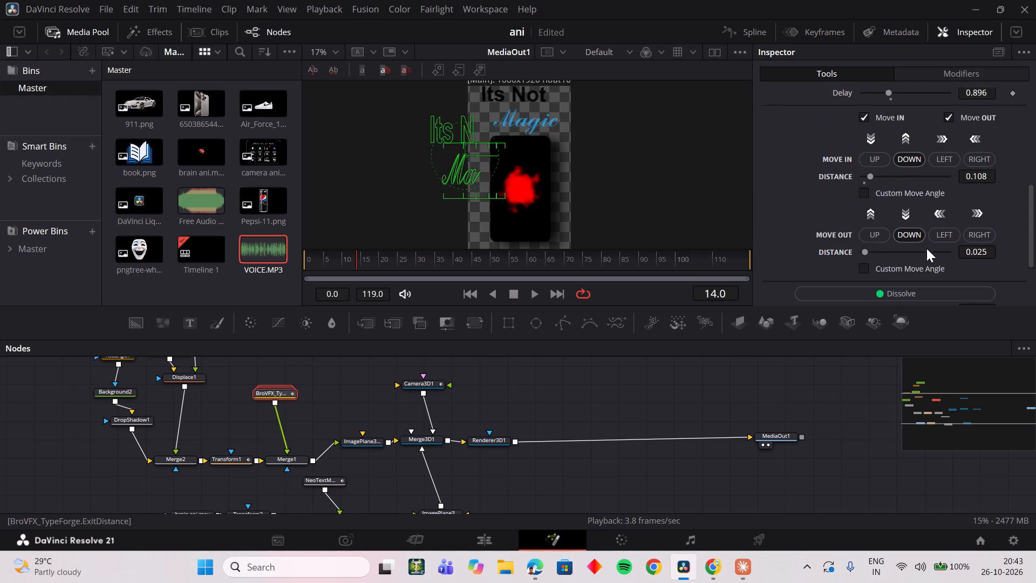
left_click_drag(976, 177, 1000, 179)
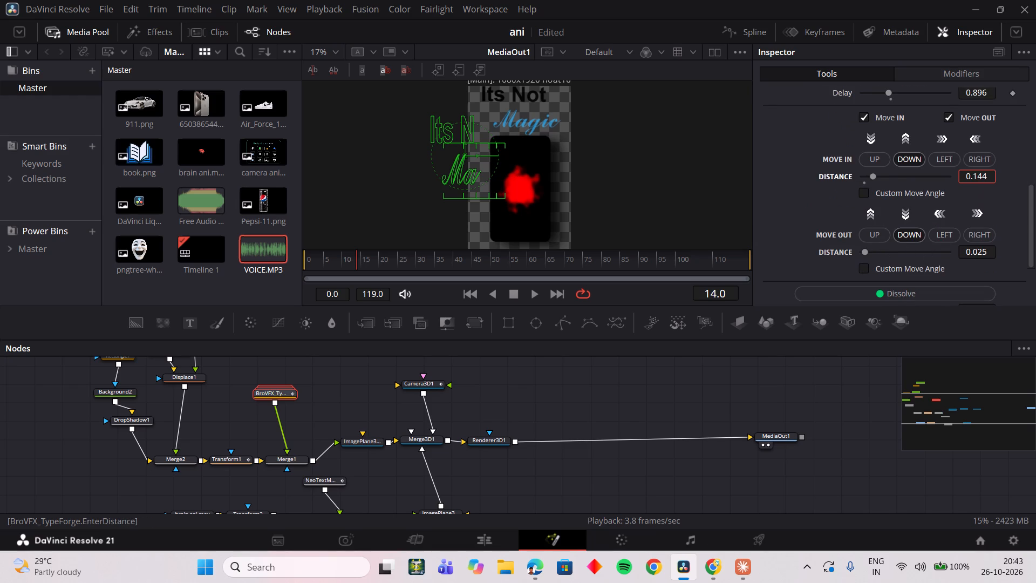
left_click_drag(1000, 179, 1007, 179)
Replay the opening from frame 0 several times and scrub around frames 12 to 15 to check the title's word-by-word move-in.
left_click_drag(352, 260, 285, 261)
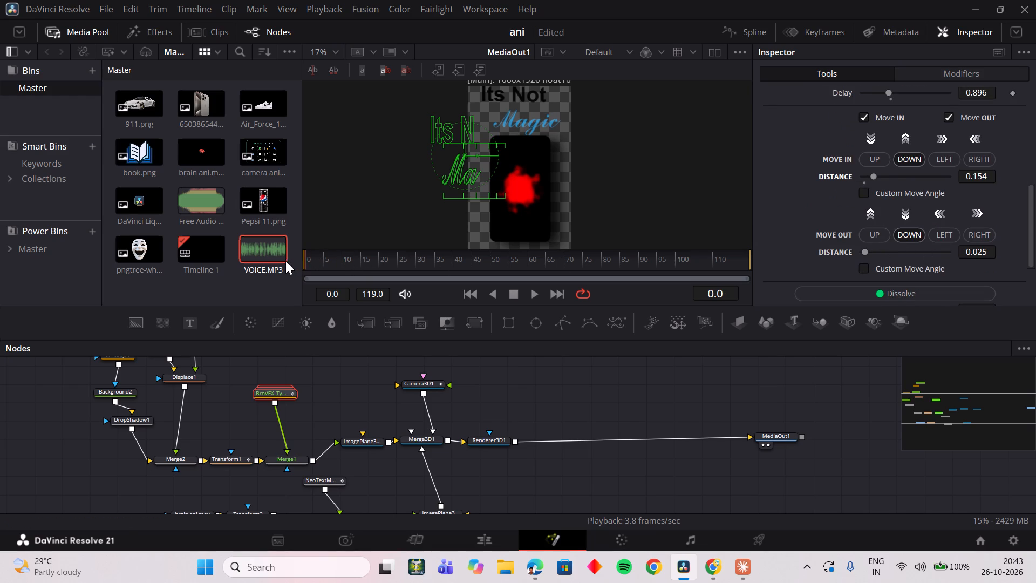
left_click_drag(285, 261, 315, 266)
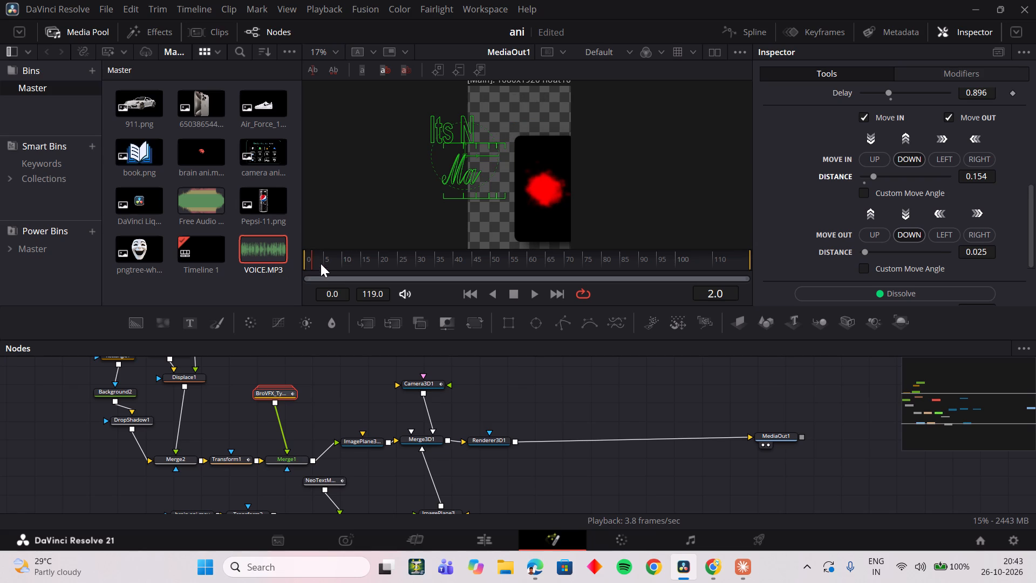
key("space")
key("space")
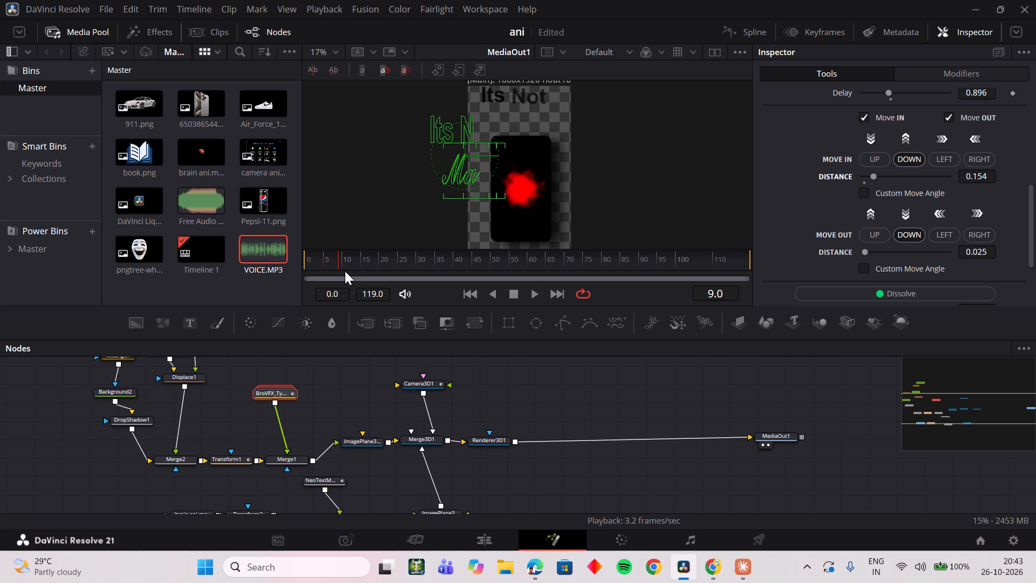
left_click(329, 261)
key("space")
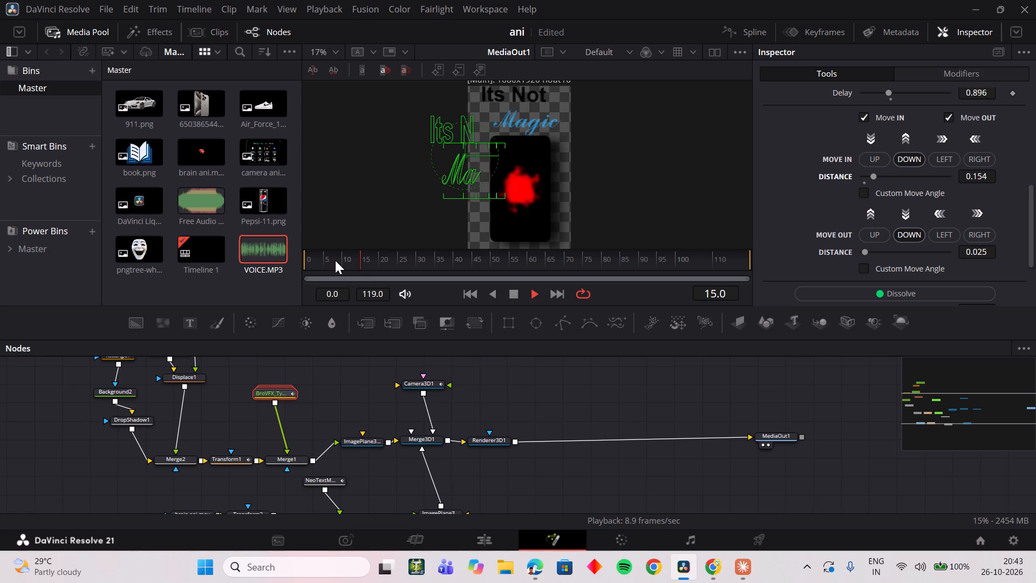
key("space")
left_click_drag(333, 260, 319, 260)
key("space")
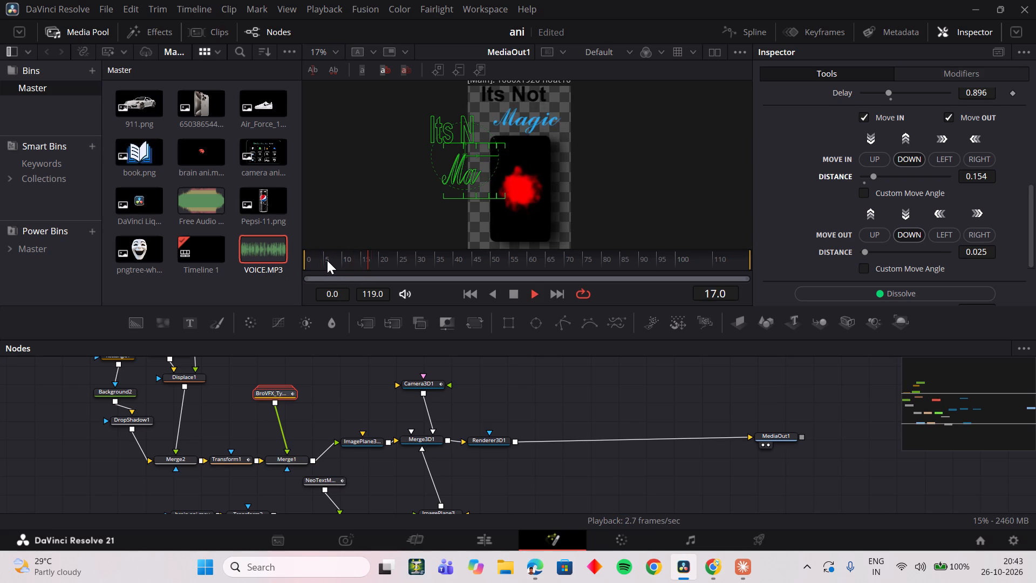
key("space")
left_click_drag(334, 259, 313, 263)
key("space")
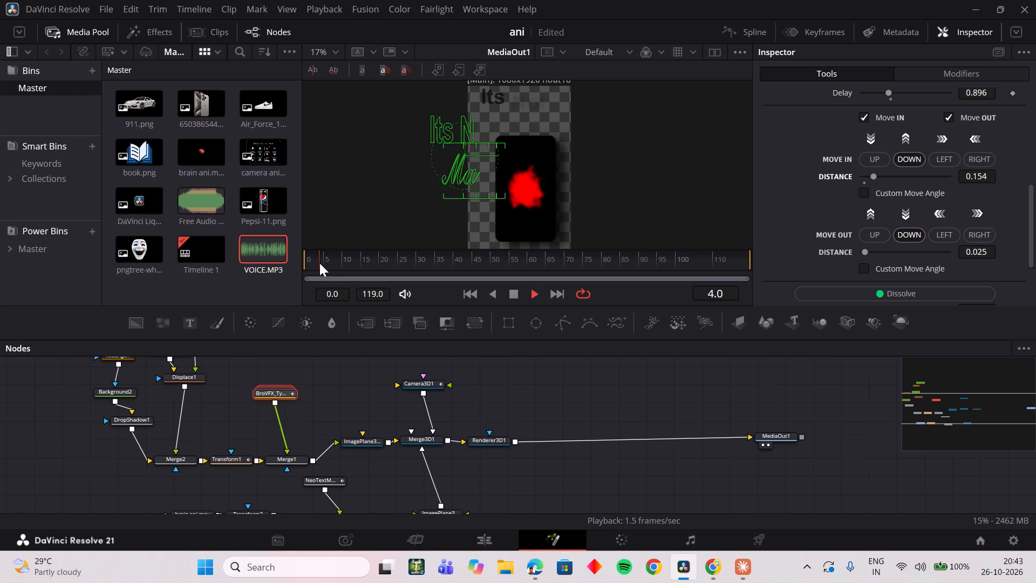
key("space")
left_click_drag(321, 262, 282, 263)
key("space")
key("space")
left_click_drag(303, 267, 277, 268)
key("space")
left_click_drag(302, 266, 284, 268)
key("space")
left_click_drag(295, 267, 270, 271)
key("space")
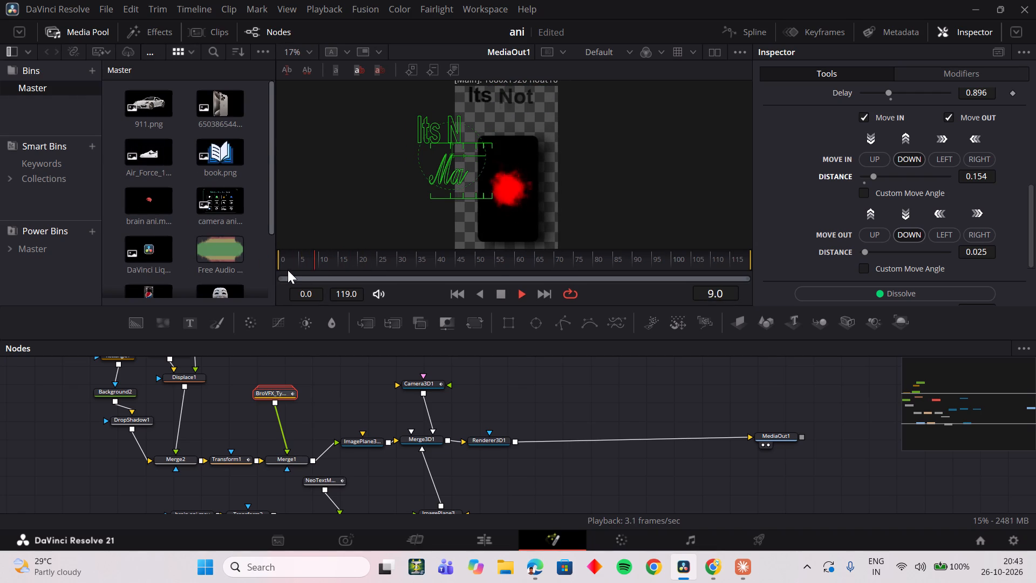
key("space")
left_click_drag(292, 268, 264, 274)
key("space")
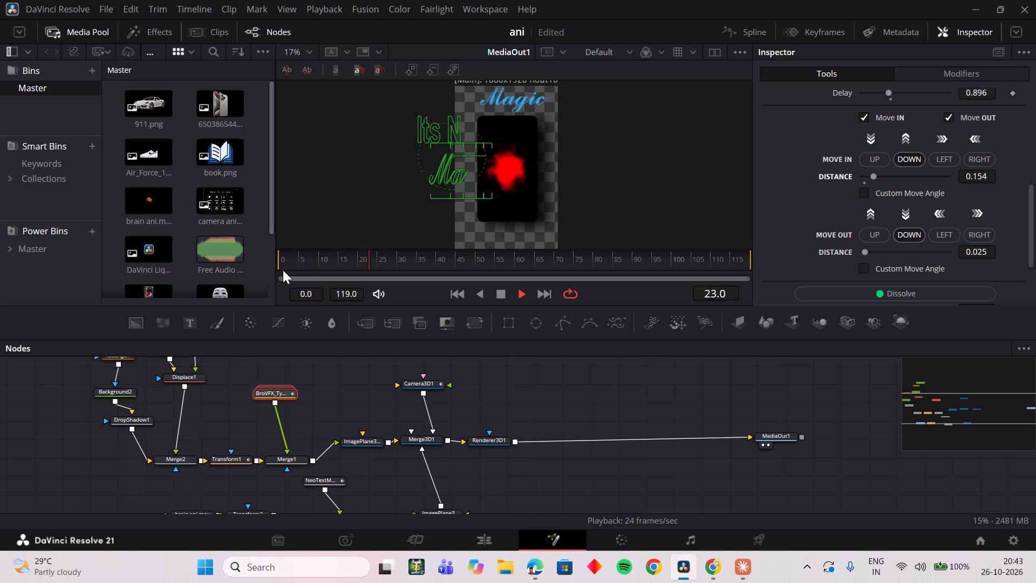
key("space")
left_click_drag(291, 269, 284, 272)
key("space")
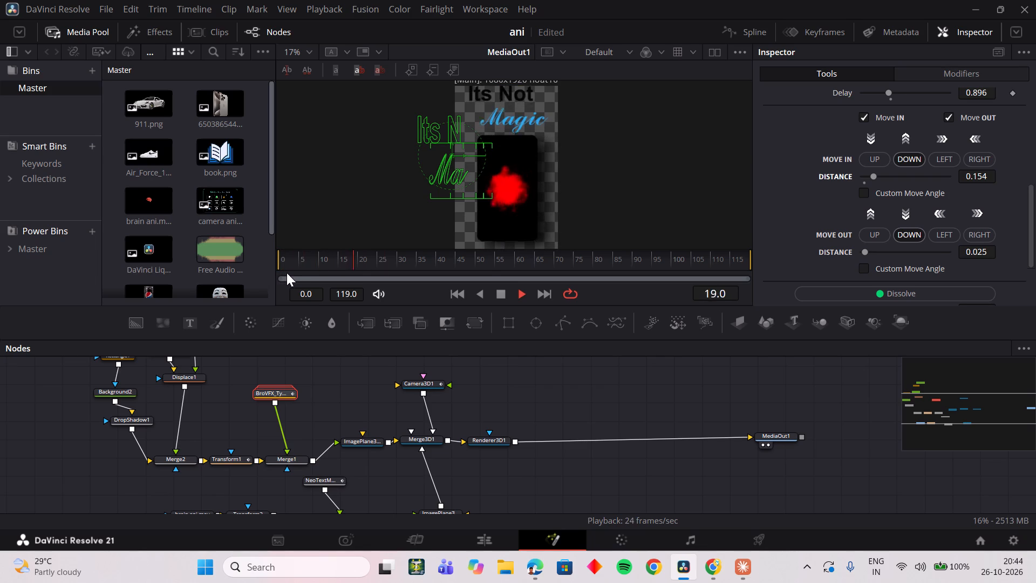
key("space")
left_click_drag(290, 272, 251, 279)
left_click_drag(295, 267, 285, 271)
key("space")
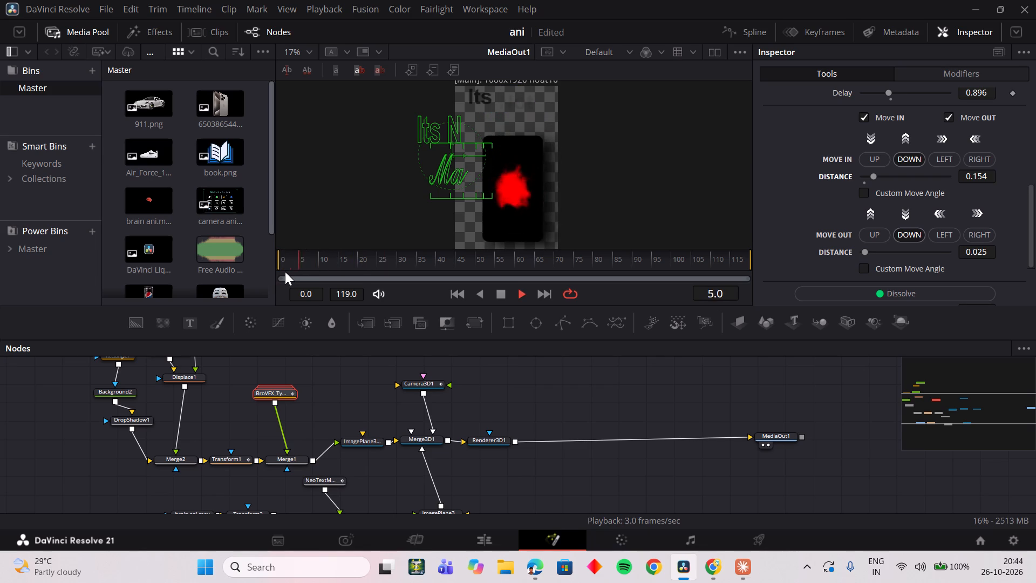
key("space")
left_click_drag(289, 271, 255, 279)
left_click_drag(292, 264, 263, 271)
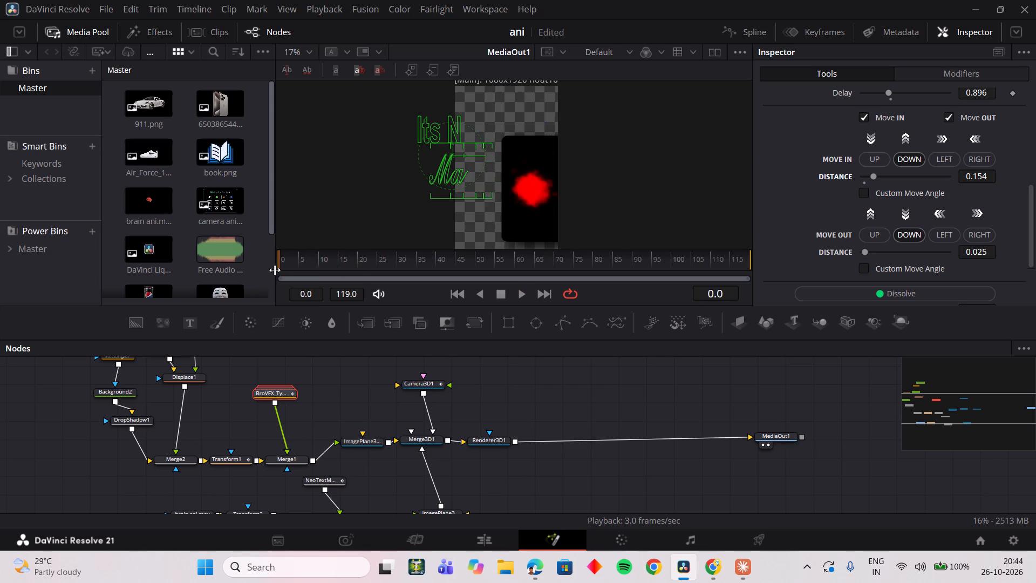
key("space")
key("space")
left_click_drag(289, 261, 248, 273)
key("space")
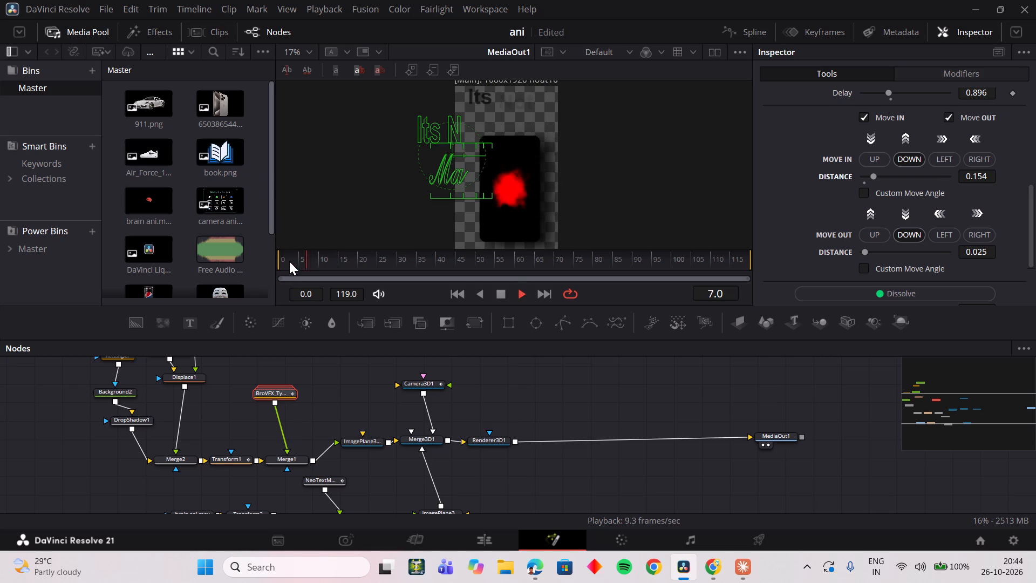
key("space")
left_click_drag(294, 259, 277, 263)
key("space")
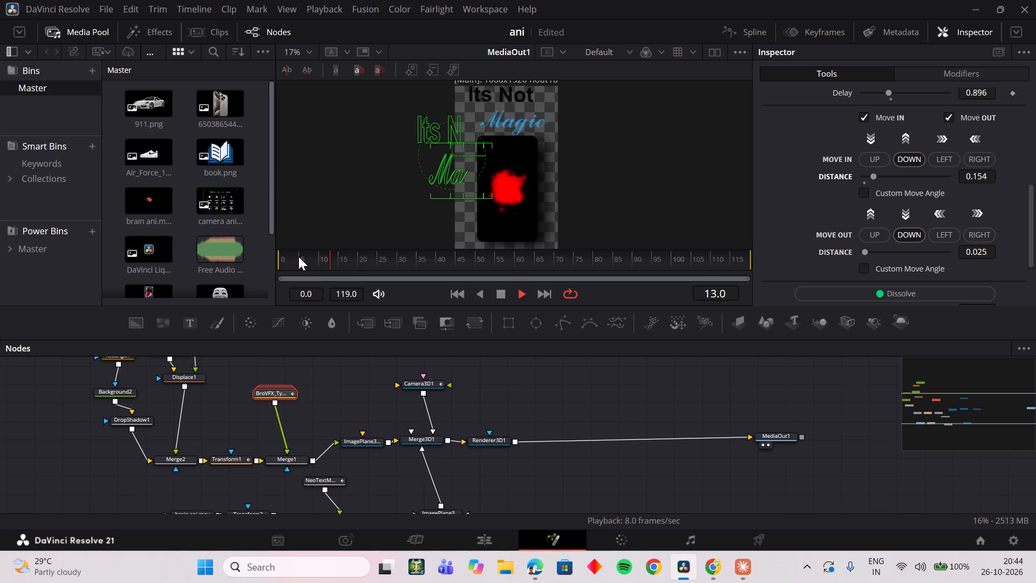
key("space")
left_click_drag(304, 259, 337, 264)
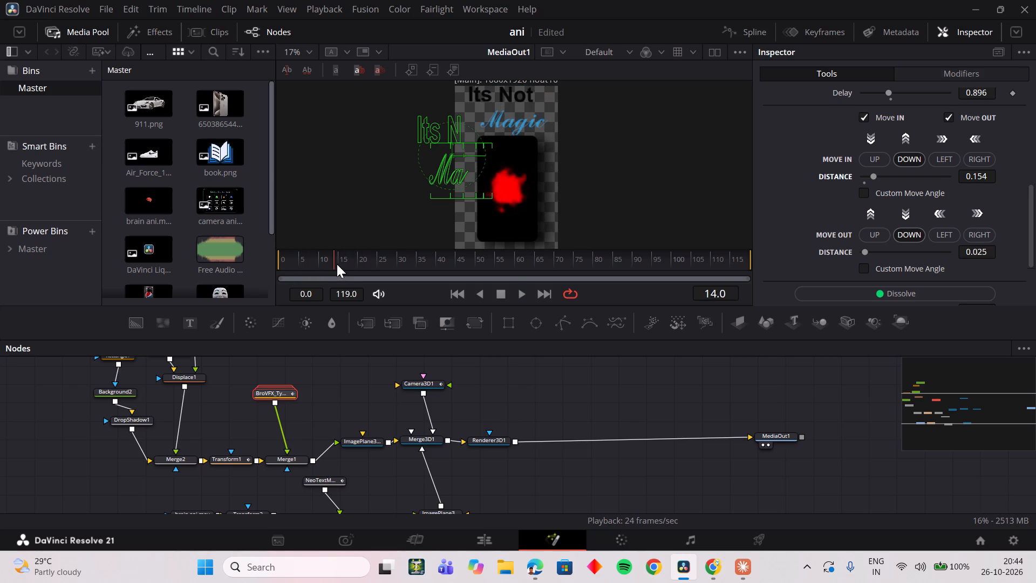
left_click_drag(337, 264, 327, 268)
left_click_drag(327, 268, 341, 269)
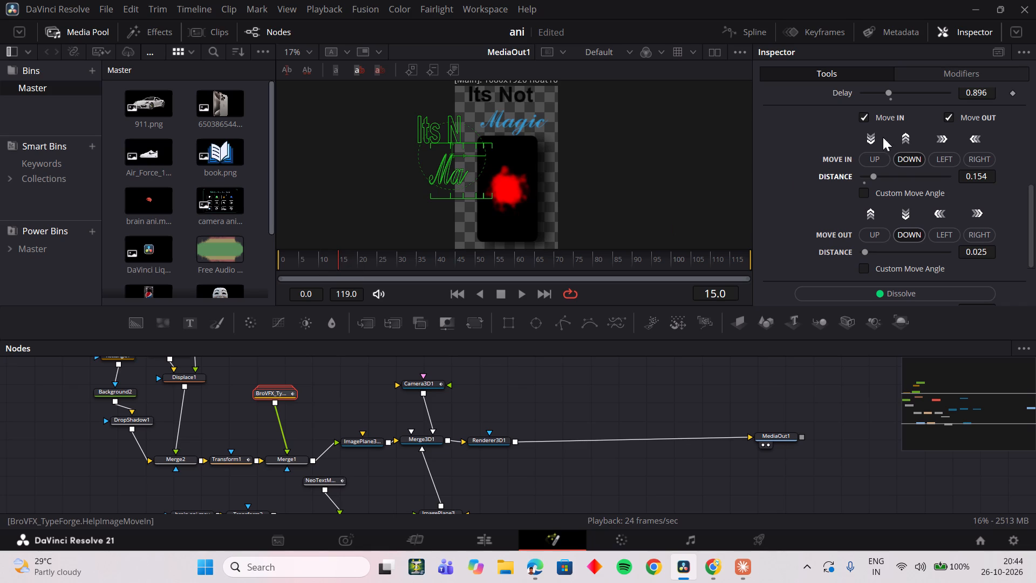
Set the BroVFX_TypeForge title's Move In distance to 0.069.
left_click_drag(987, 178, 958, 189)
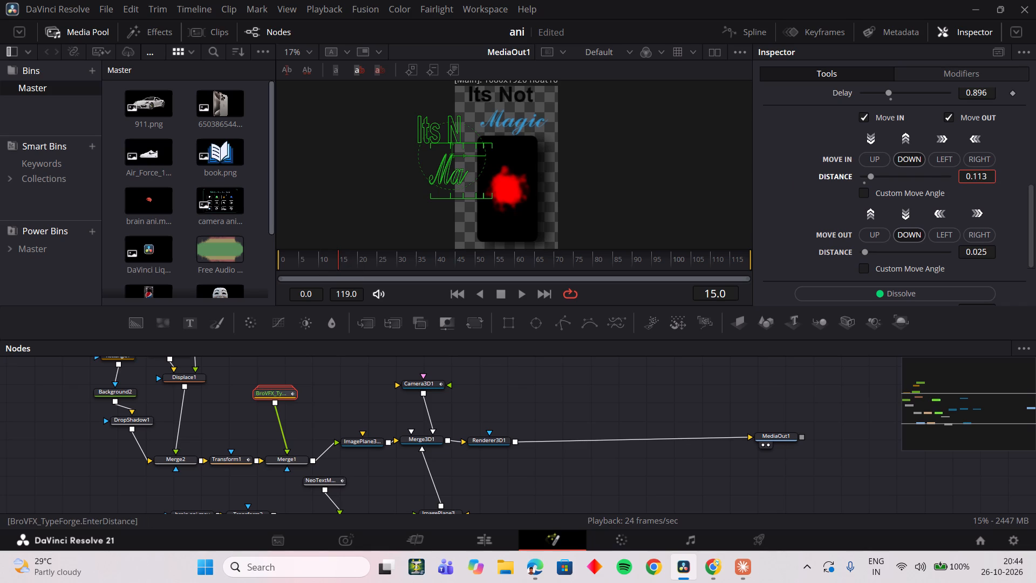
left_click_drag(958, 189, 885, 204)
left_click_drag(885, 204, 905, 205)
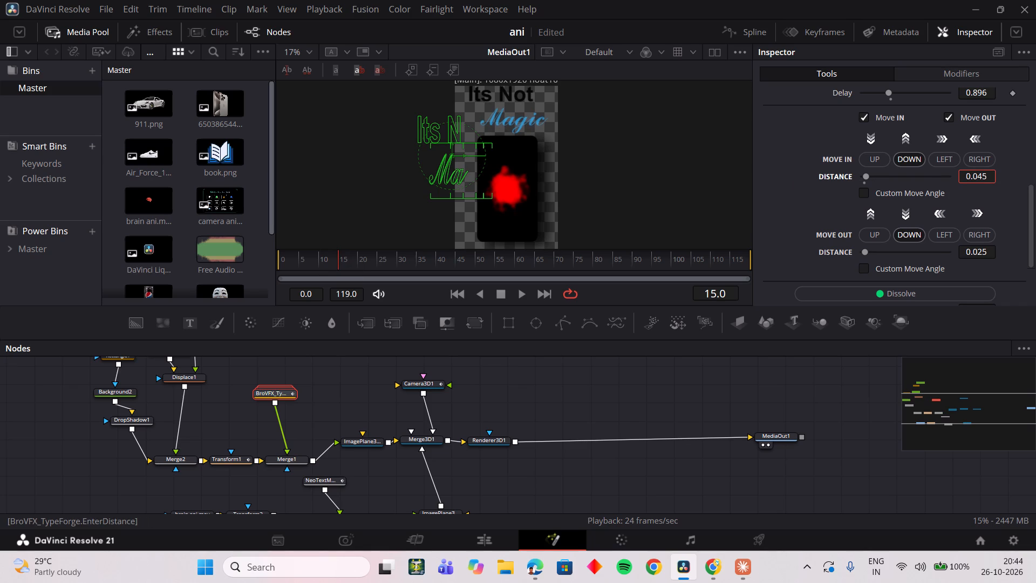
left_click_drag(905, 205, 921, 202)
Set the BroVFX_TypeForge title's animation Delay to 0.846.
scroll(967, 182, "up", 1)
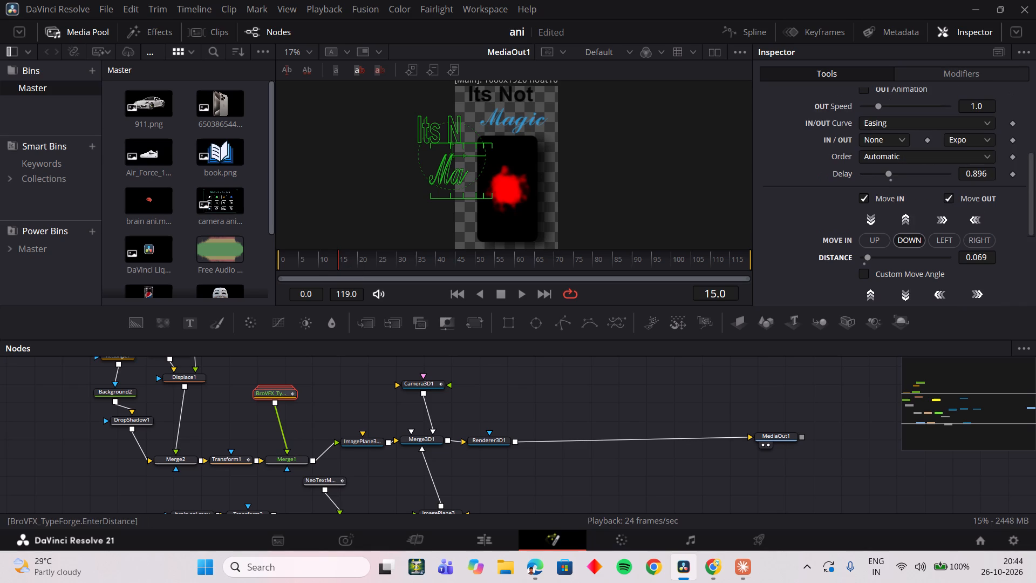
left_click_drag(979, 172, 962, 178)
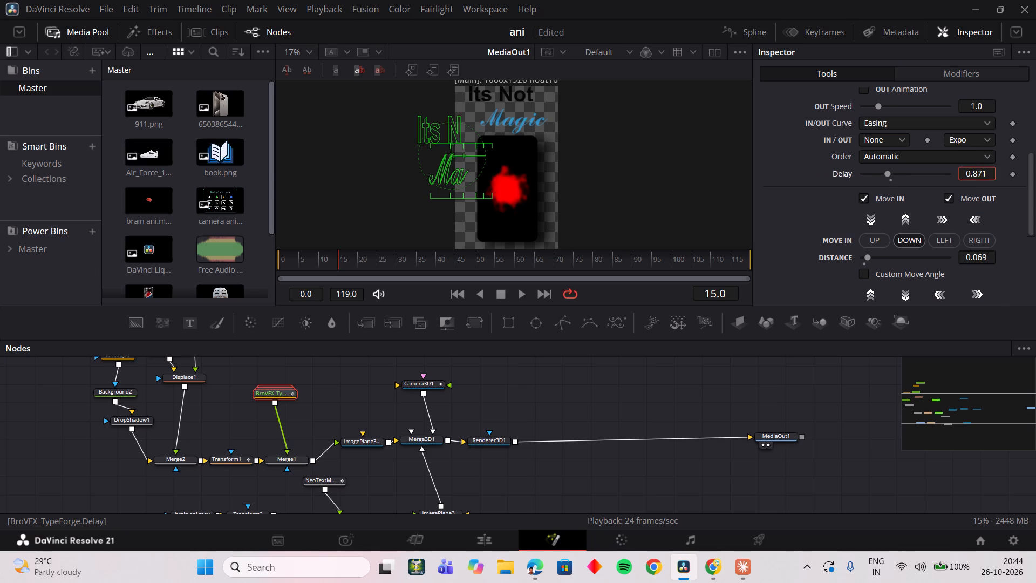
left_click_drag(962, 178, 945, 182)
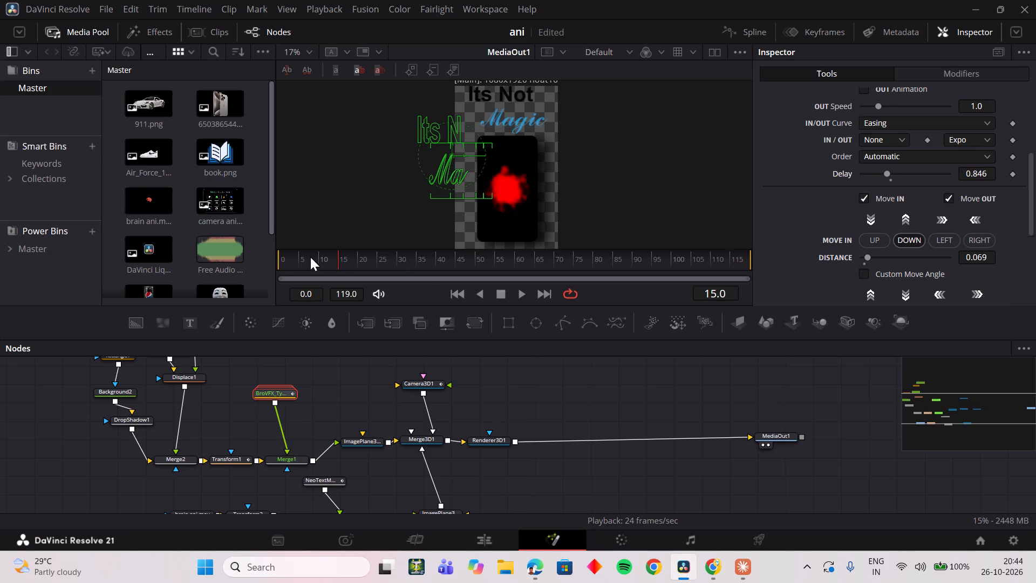
Replay and scrub the opening frames from frame 0 to check the timing of the title's word-by-word entrance.
left_click_drag(310, 257, 290, 260)
key("space")
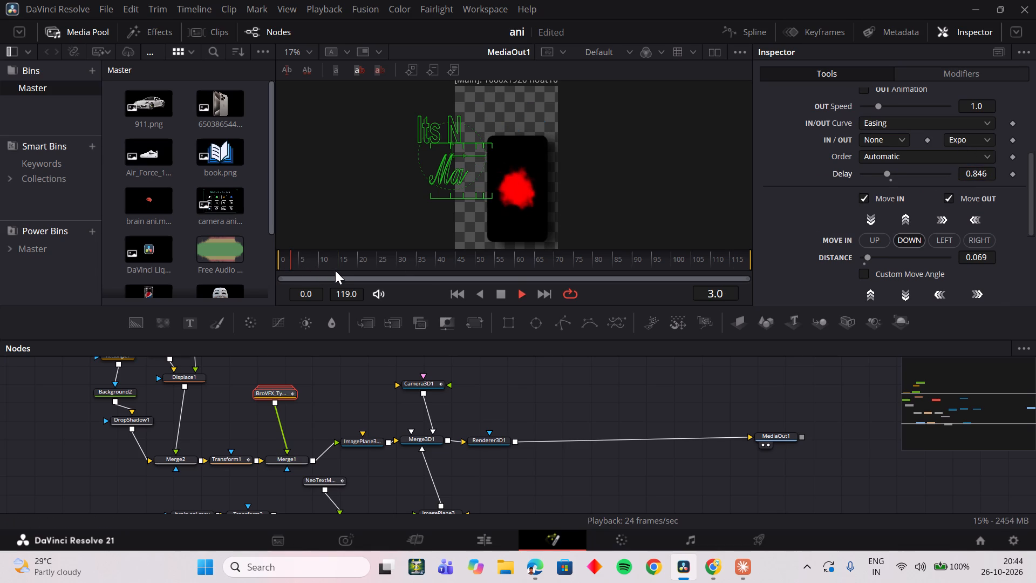
key("space")
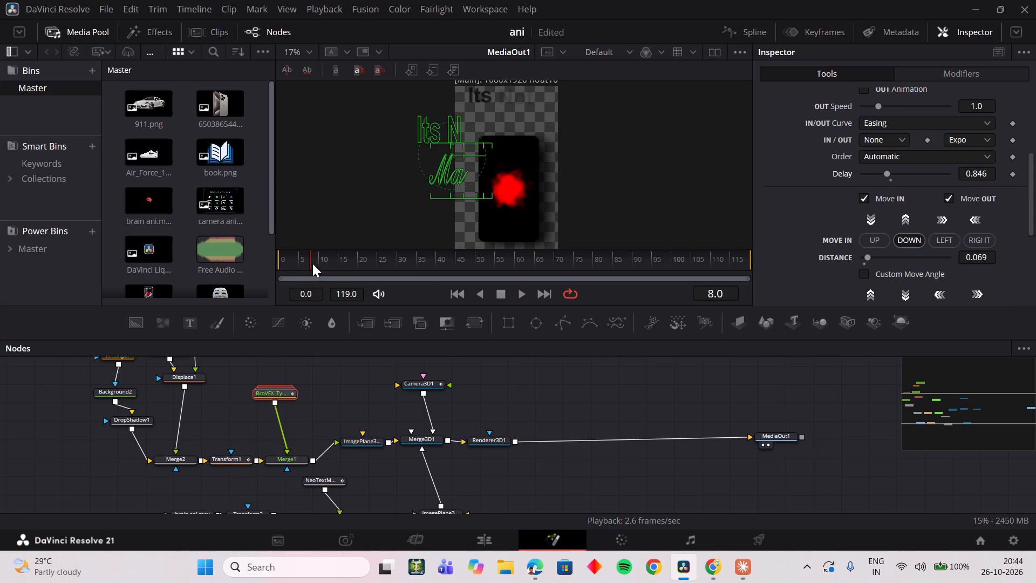
left_click_drag(312, 263, 352, 259)
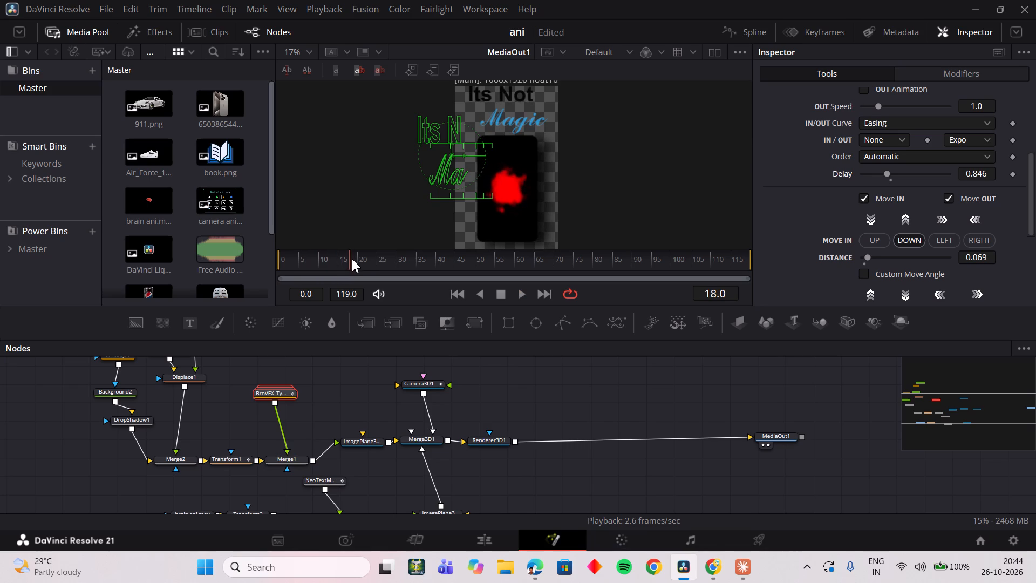
left_click_drag(352, 259, 281, 257)
key("space")
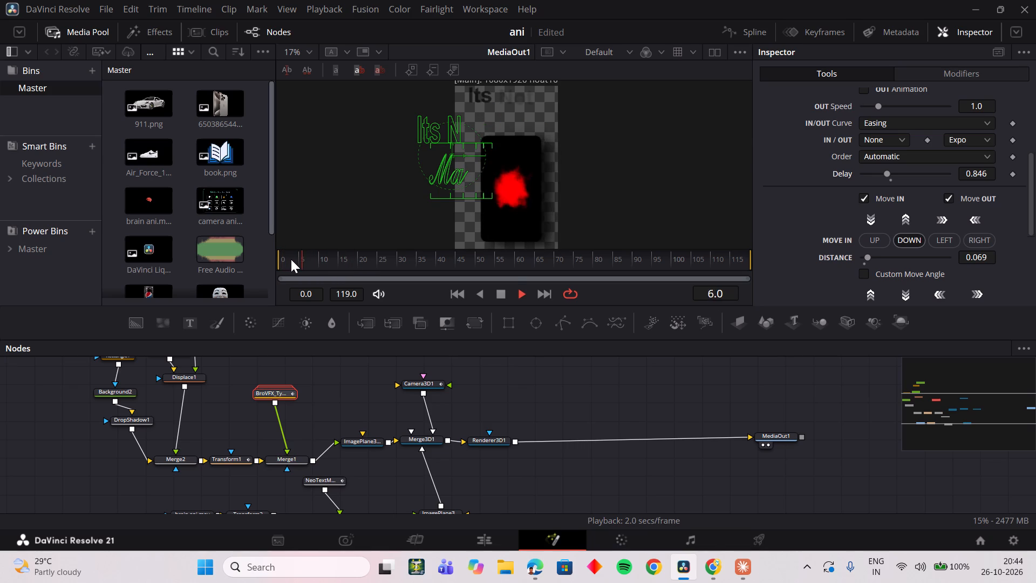
key("space")
left_click_drag(296, 260, 289, 260)
key("space")
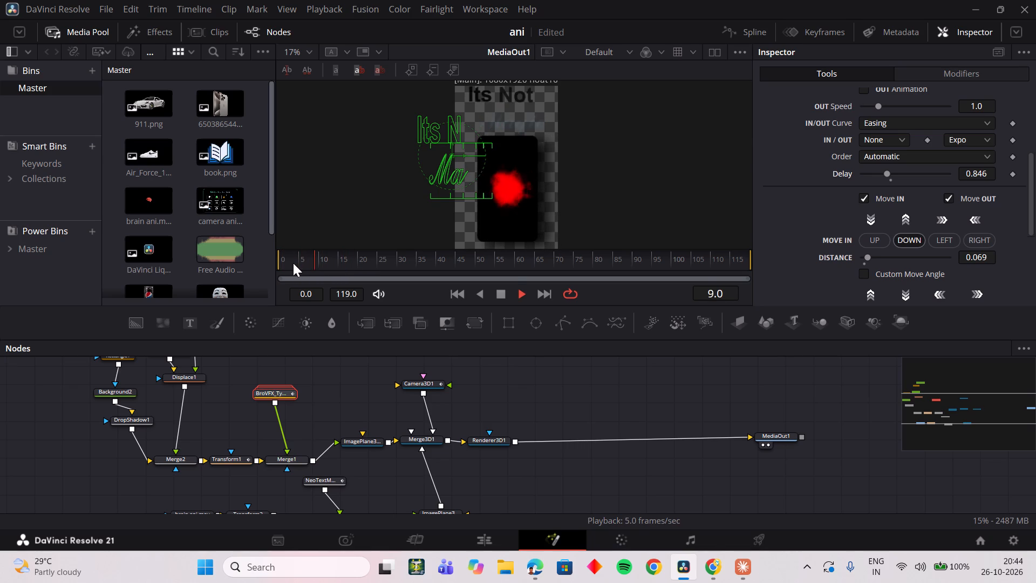
key("space")
left_click_drag(293, 265, 276, 263)
key("space")
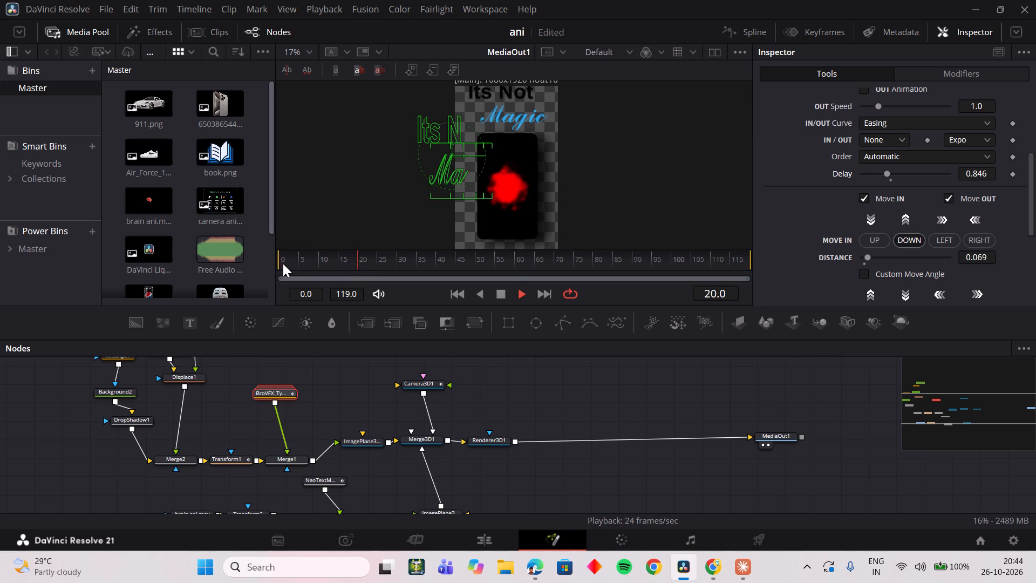
key("space")
left_click_drag(288, 265, 319, 261)
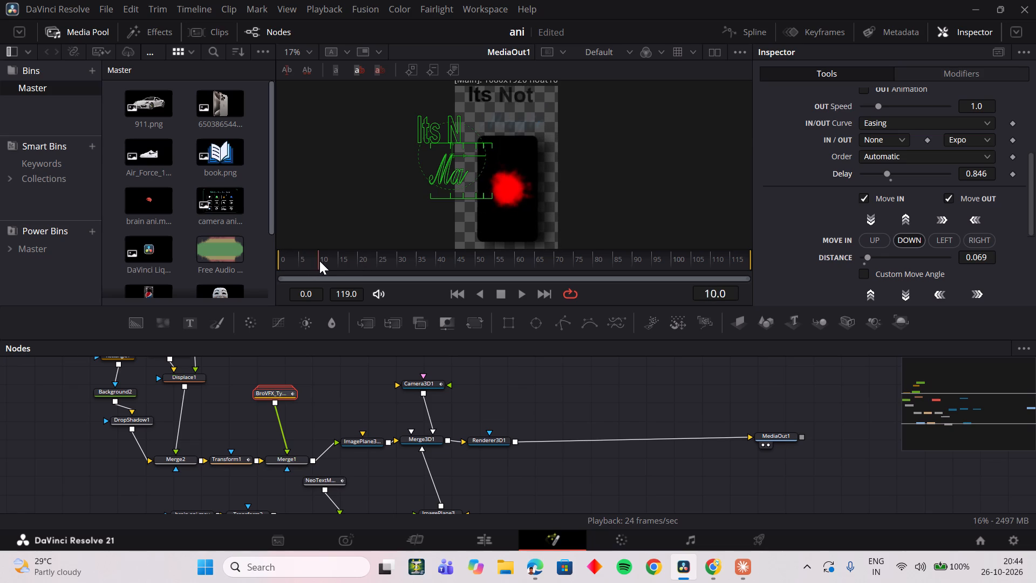
left_click_drag(319, 261, 304, 263)
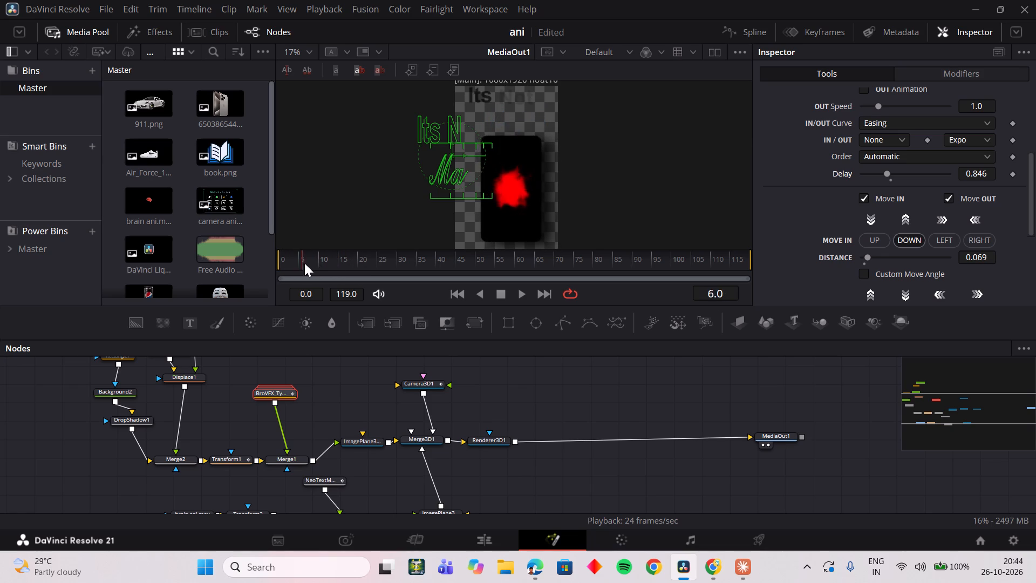
left_click_drag(304, 263, 323, 265)
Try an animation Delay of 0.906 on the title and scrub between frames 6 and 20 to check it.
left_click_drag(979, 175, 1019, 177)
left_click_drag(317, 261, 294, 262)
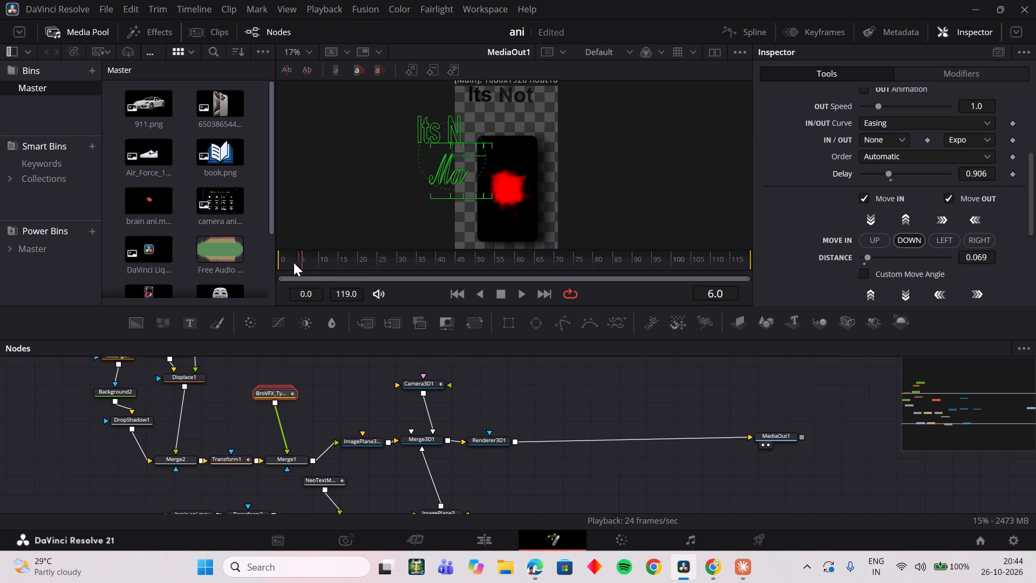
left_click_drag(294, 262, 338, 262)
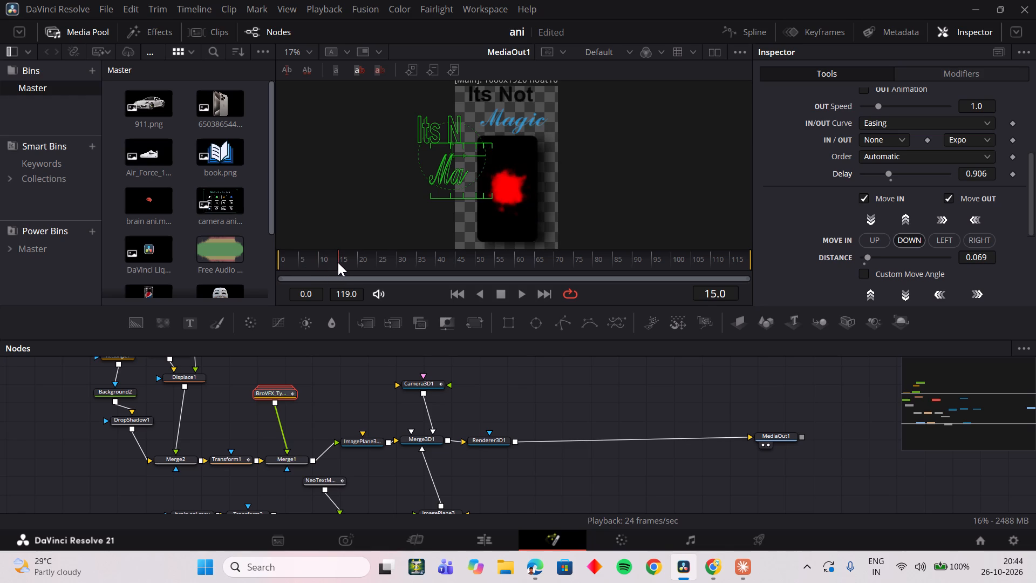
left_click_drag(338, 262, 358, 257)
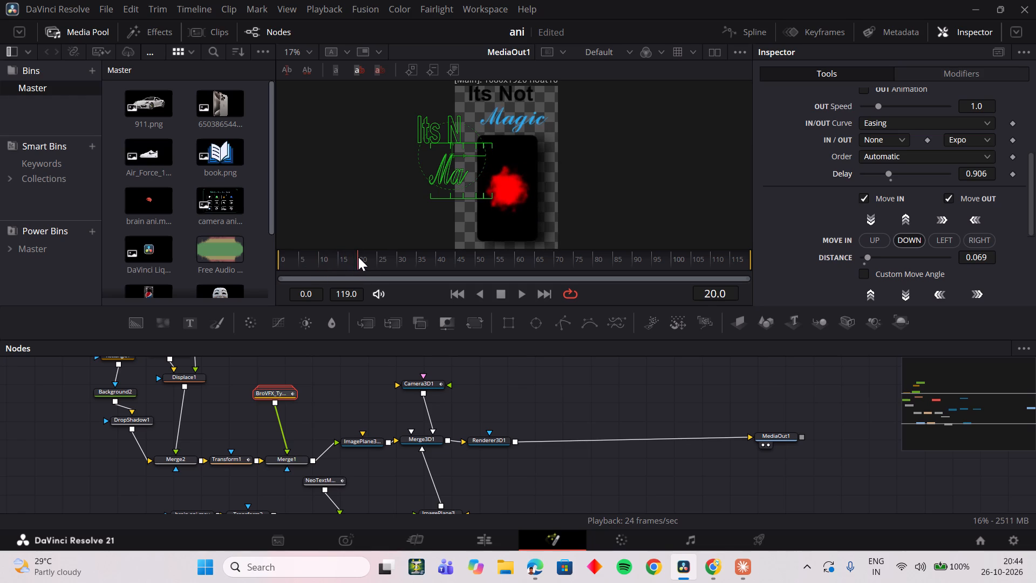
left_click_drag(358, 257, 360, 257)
Set the BroVFX_TypeForge title's animation Delay to 0.841.
left_click_drag(995, 173, 948, 186)
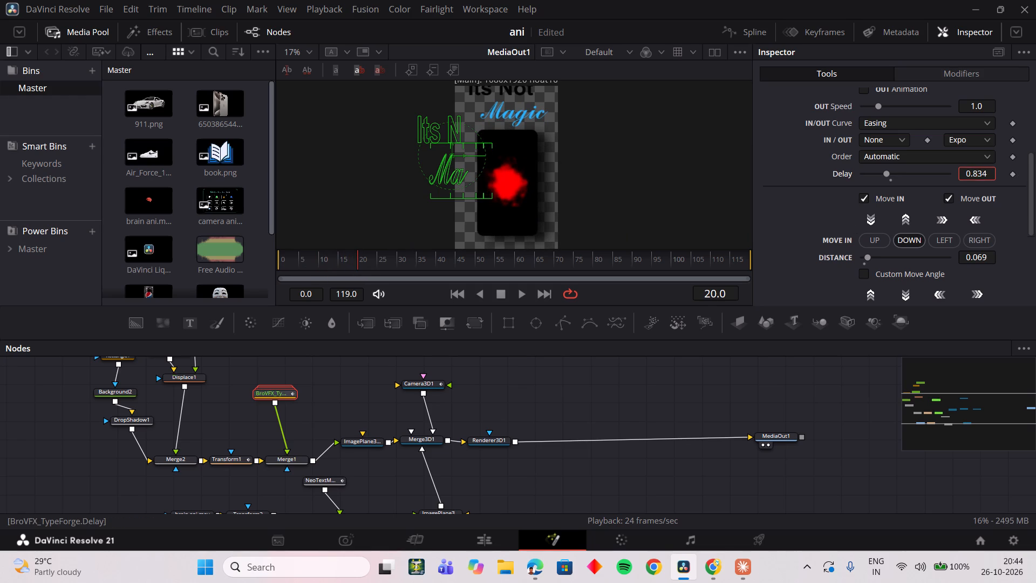
left_click_drag(948, 186, 951, 186)
Replay from frame 0 and scrub up to frame 12 to examine how the title's words come in.
left_click_drag(335, 259, 261, 269)
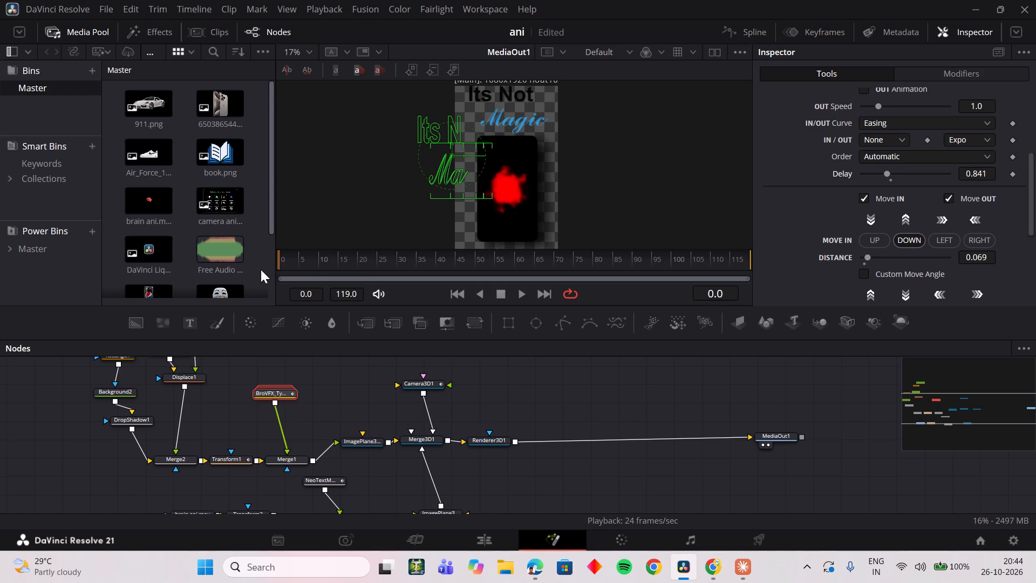
left_click_drag(261, 269, 261, 269)
key("space")
key("space")
left_click_drag(296, 257, 313, 257)
left_click_drag(314, 257, 329, 257)
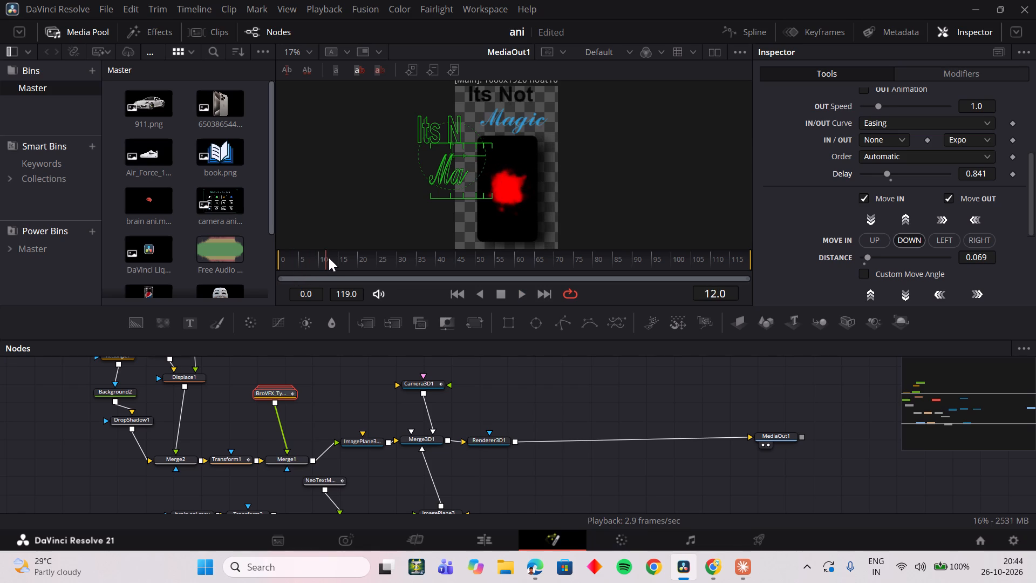
left_click_drag(329, 257, 303, 260)
key("space")
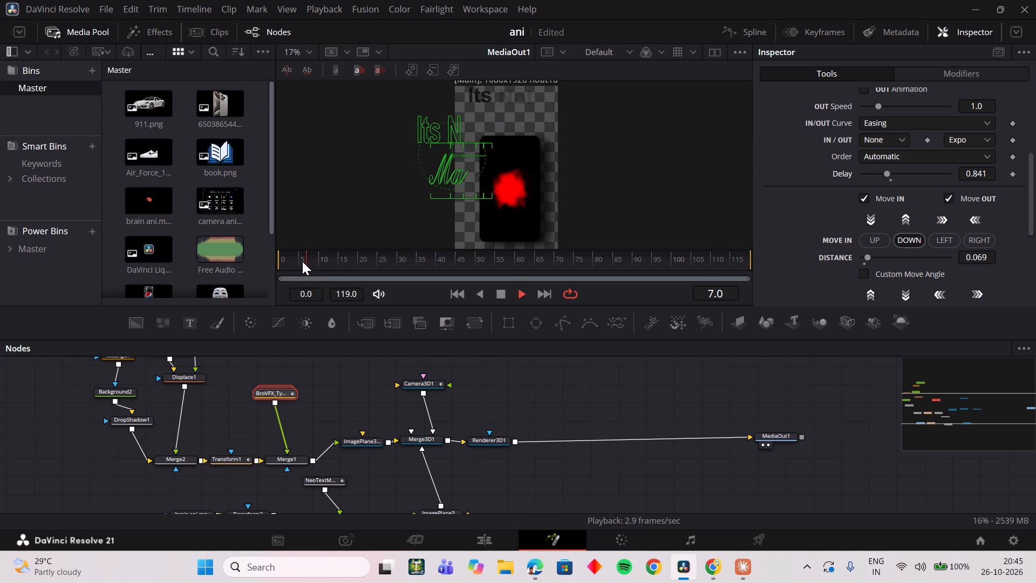
key("space")
left_click(307, 261)
Set the BroVFX_TypeForge title's Move In distance to 0.162.
left_click_drag(983, 259, 996, 260)
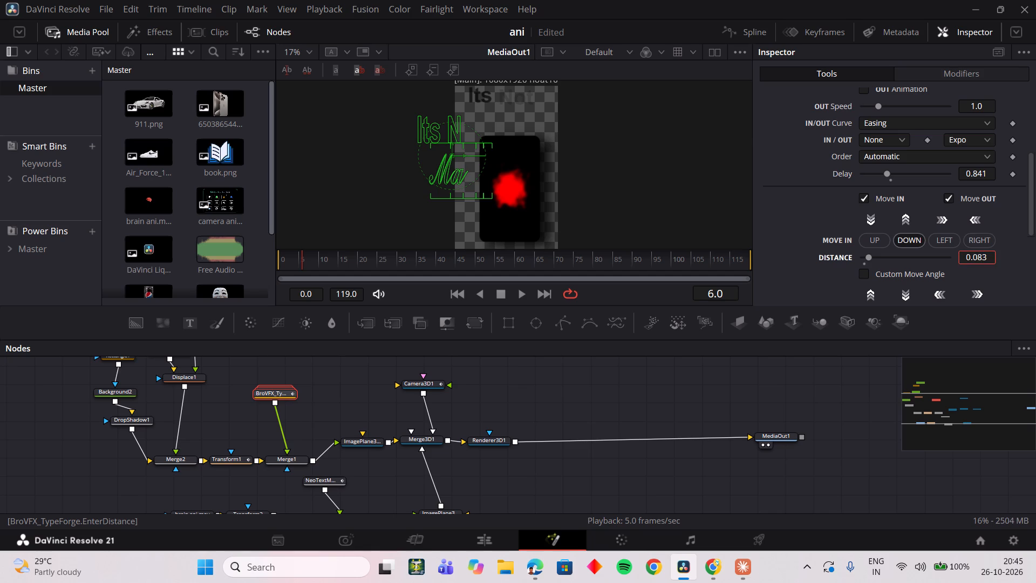
left_click_drag(996, 260, 539, 259)
Replay the opening repeatedly up to about frame 23 to check the title's move-in and its transition into the camera move.
left_click_drag(300, 259, 318, 260)
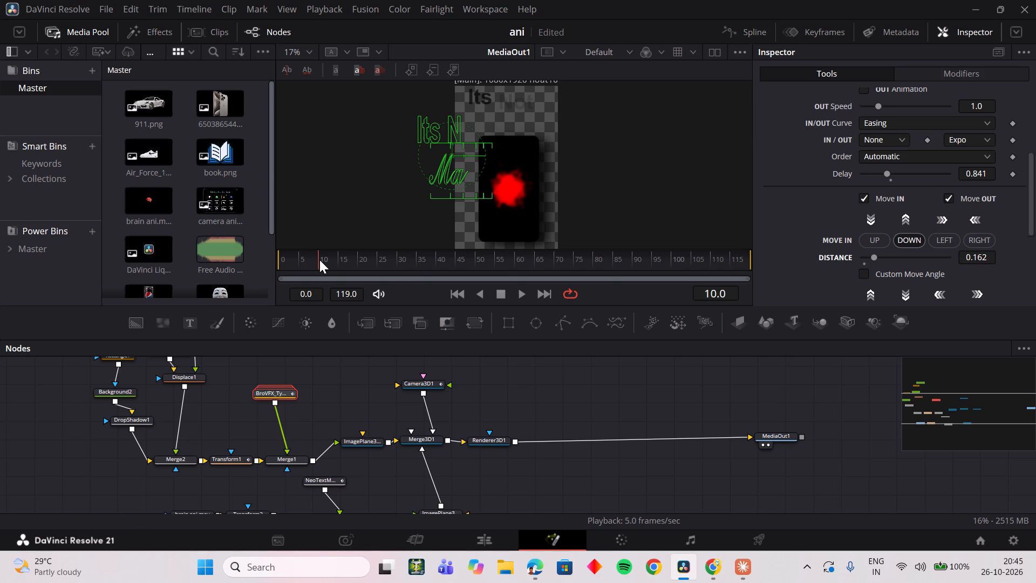
left_click_drag(319, 260, 296, 263)
key("space")
key("space")
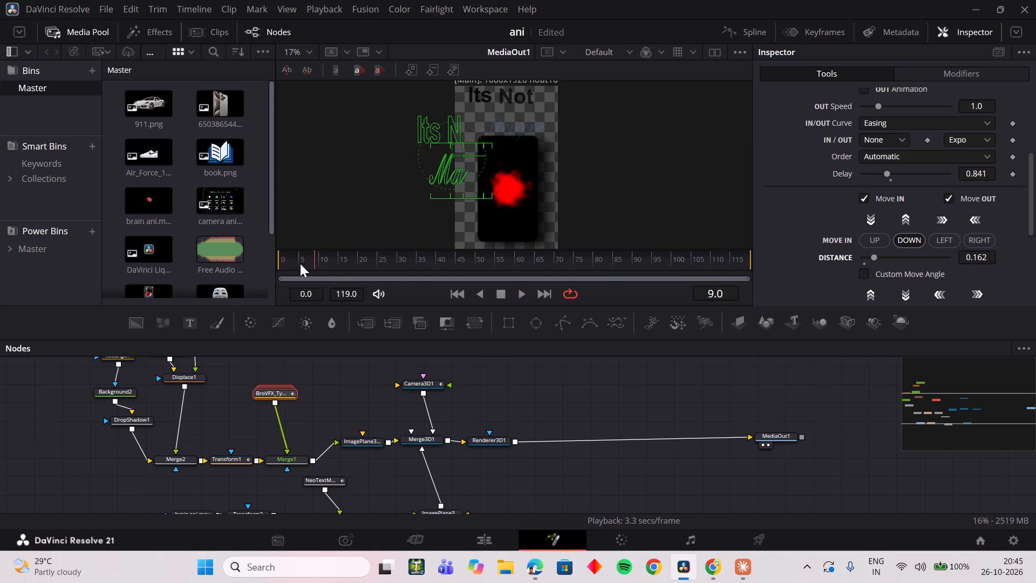
left_click_drag(300, 266, 284, 269)
key("space")
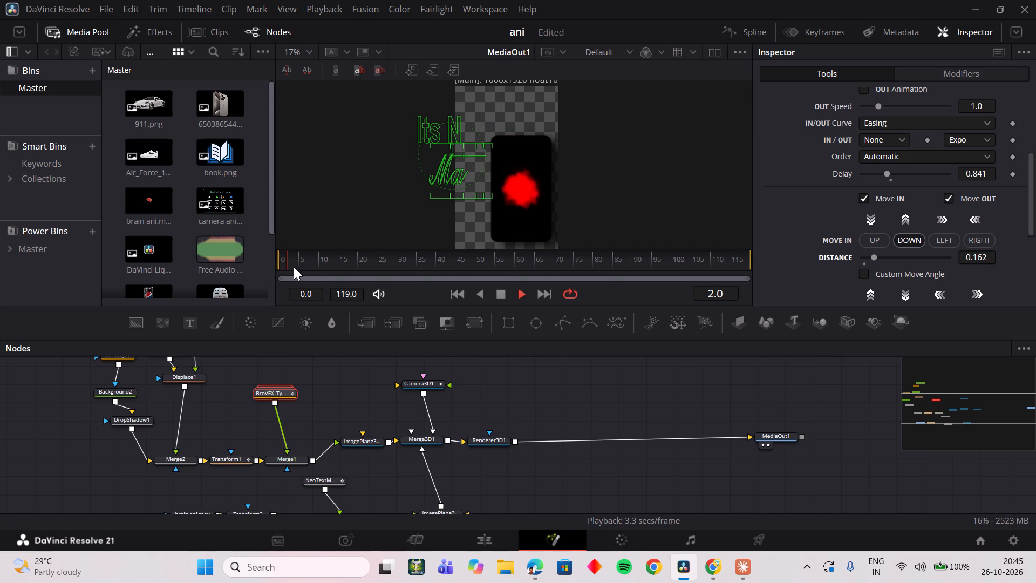
key("space")
left_click_drag(305, 262, 296, 264)
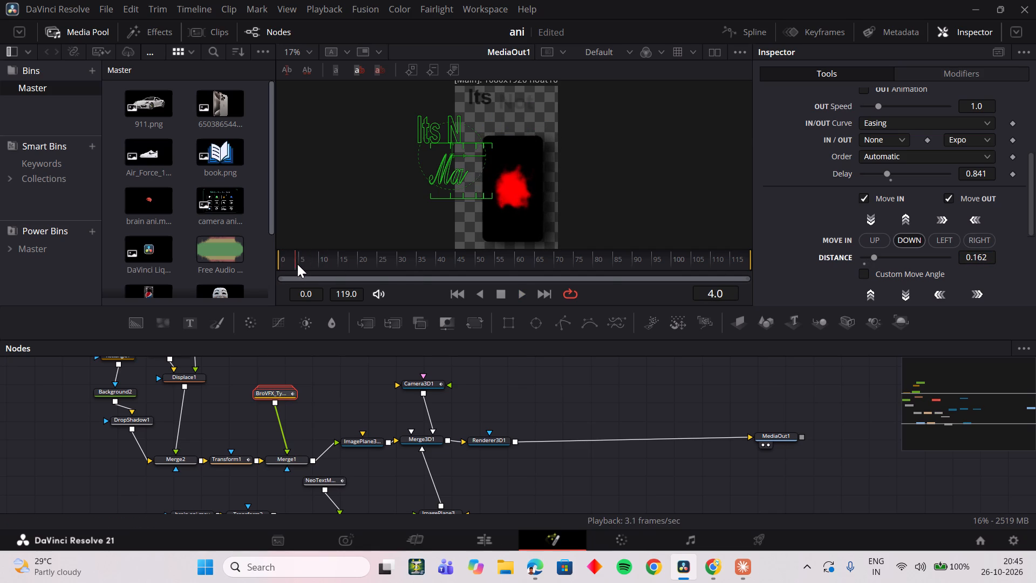
key("space")
key("space")
left_click_drag(308, 263, 294, 268)
key("space")
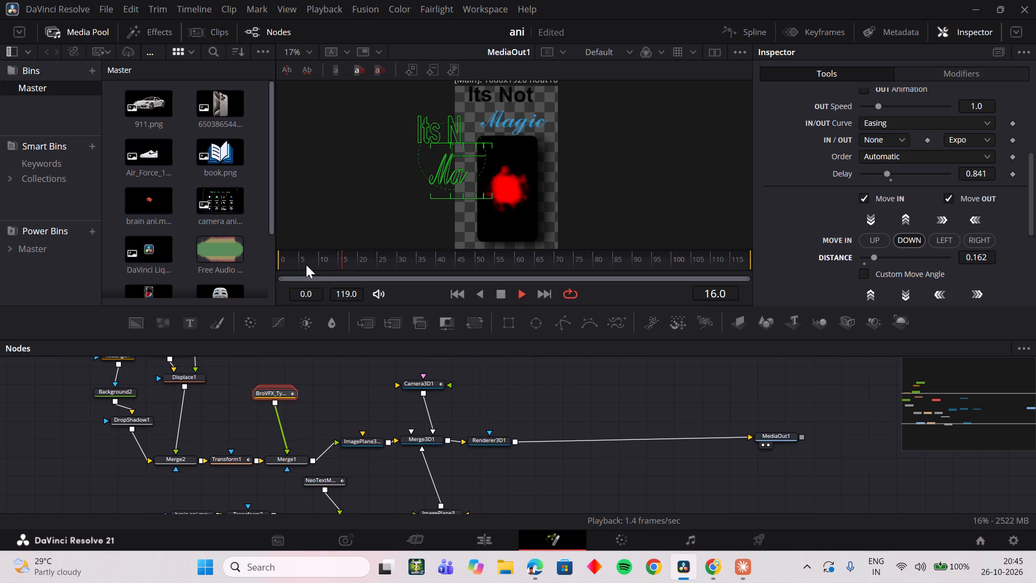
key("space")
left_click(313, 265)
key("space")
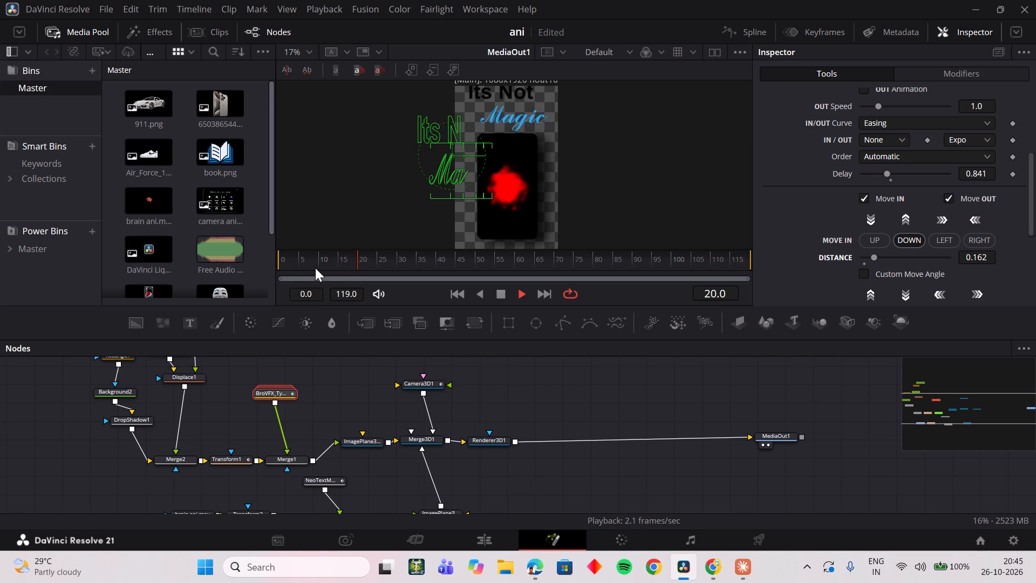
key("space")
left_click(315, 268)
key("space")
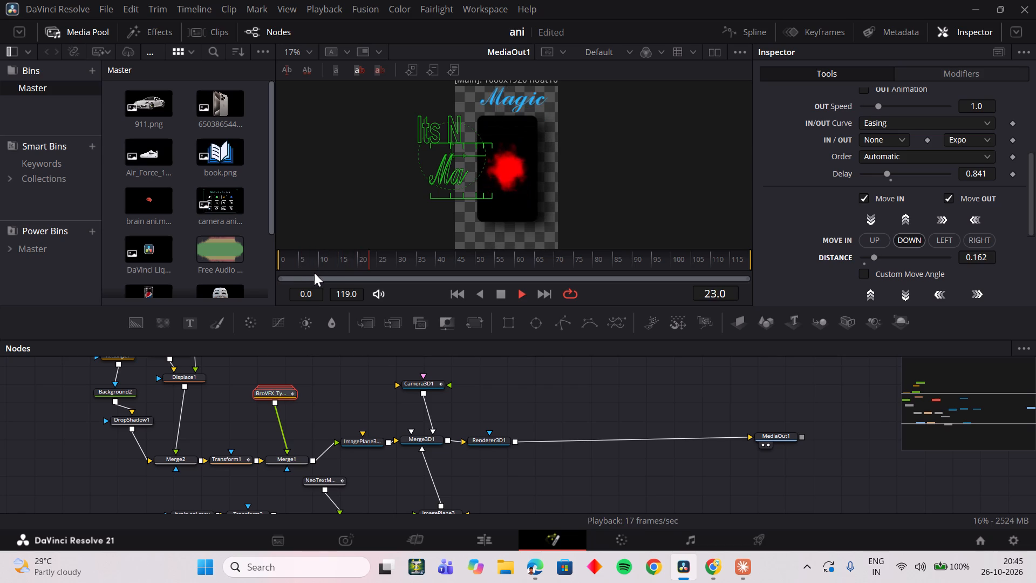
key("space")
left_click(338, 265)
key("space")
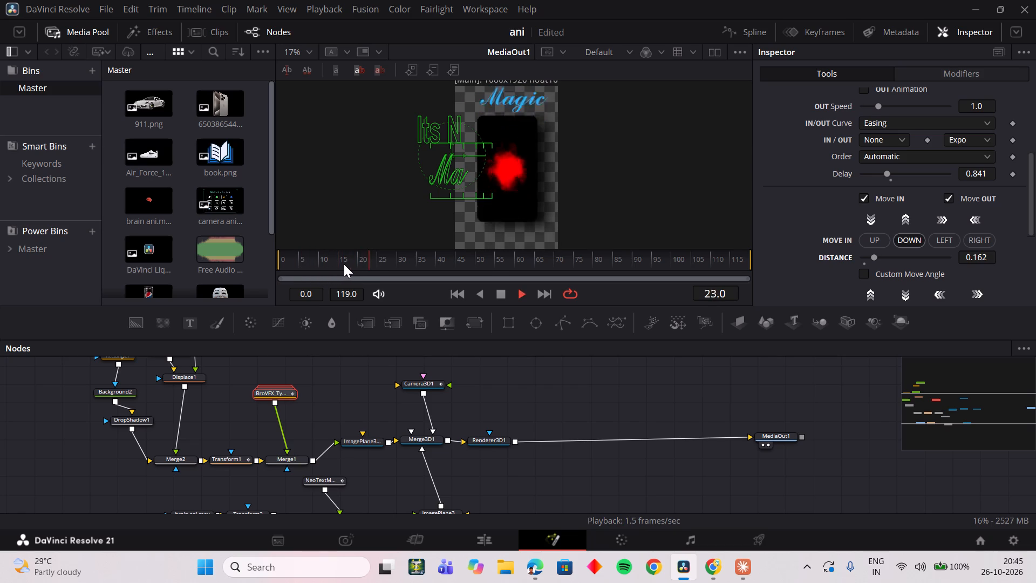
key("space")
left_click_drag(363, 264, 352, 266)
Go to frame 34 and inspect the text styling options of the NeoTextMotionLite1 "Its Not Magic" title.
left_click_drag(356, 267, 413, 263)
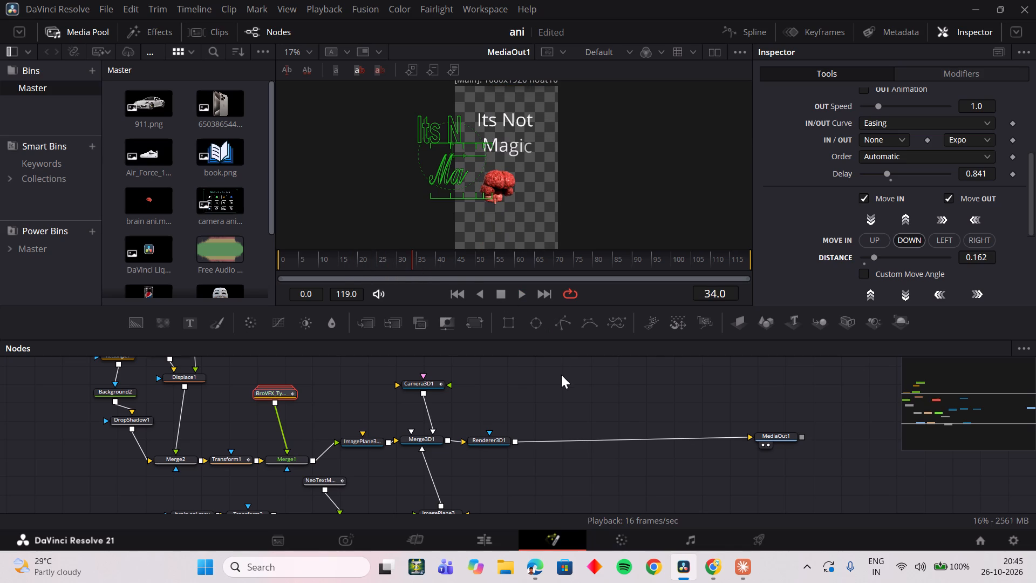
left_click(561, 379)
left_click(341, 482)
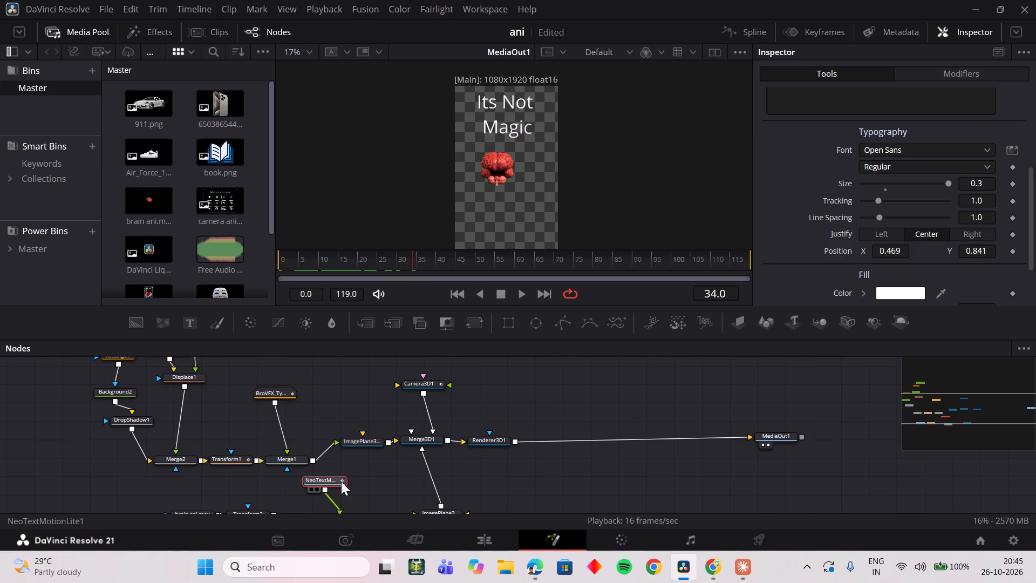
scroll(852, 186, "up", 3)
right_click(851, 216)
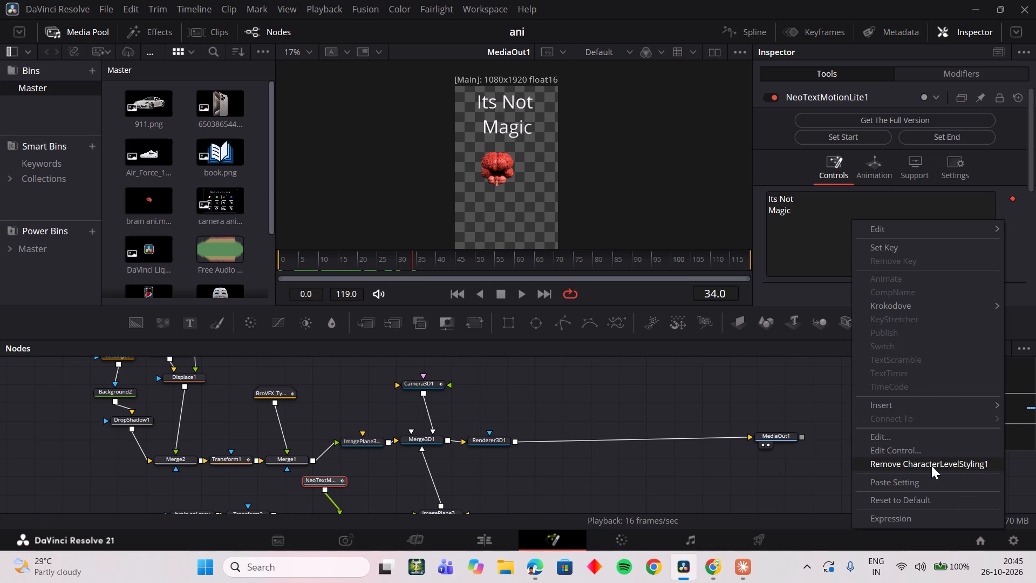
left_click(636, 375)
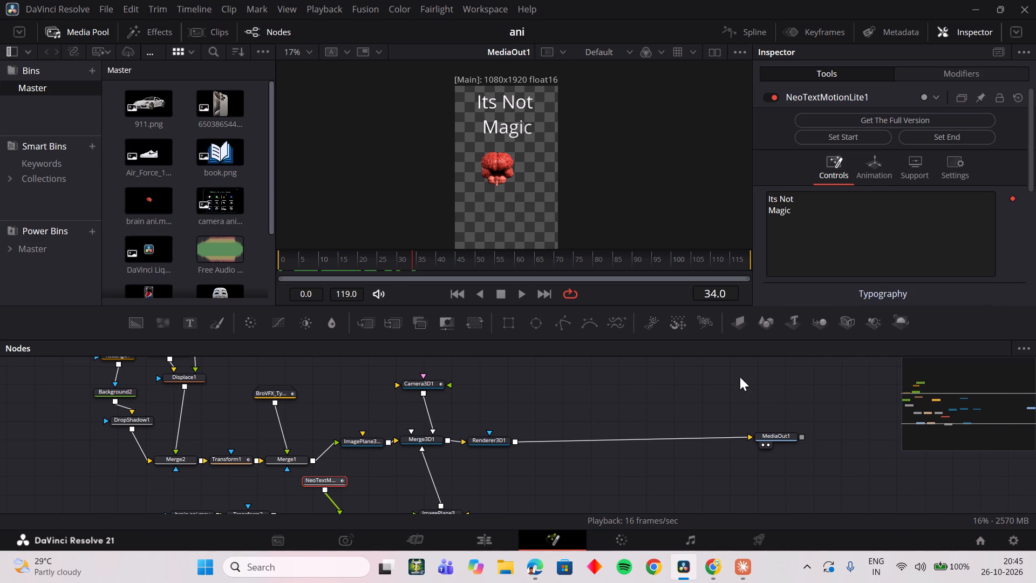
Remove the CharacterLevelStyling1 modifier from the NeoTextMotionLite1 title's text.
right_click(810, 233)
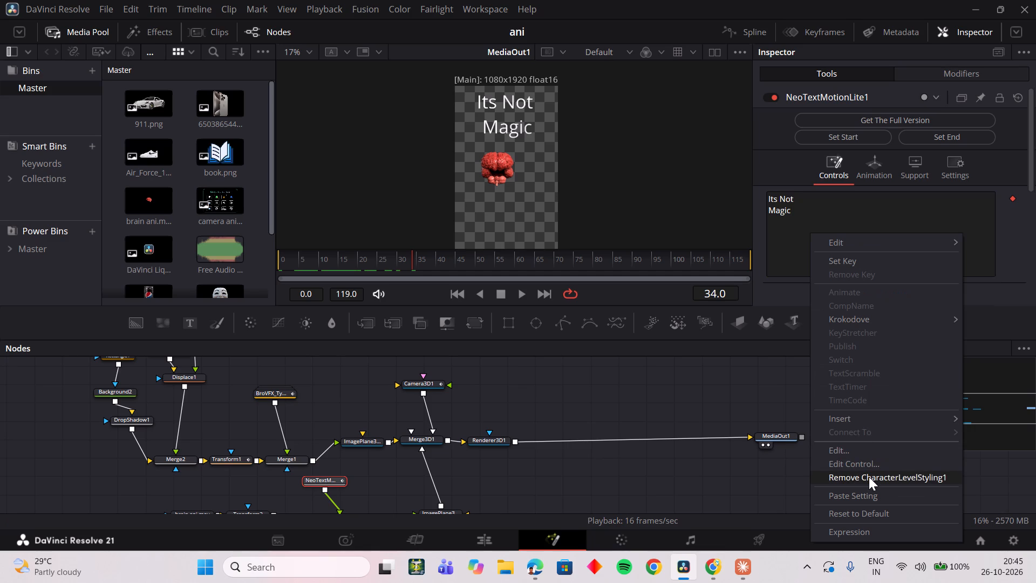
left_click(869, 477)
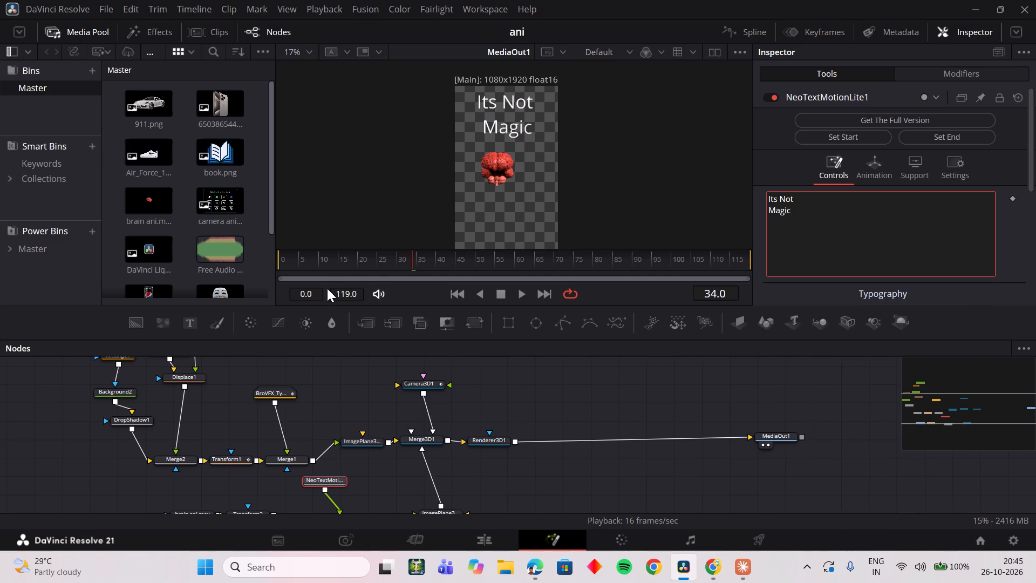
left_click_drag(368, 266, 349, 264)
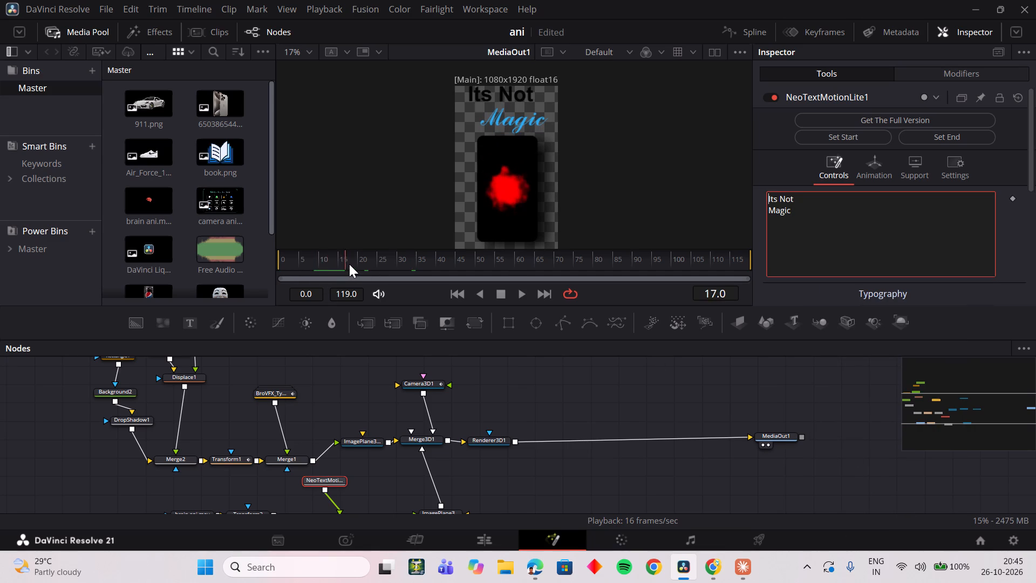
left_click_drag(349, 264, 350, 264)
Delete the NeoTextMotionLite1 title node that feeds Merge3.
key("Delete")
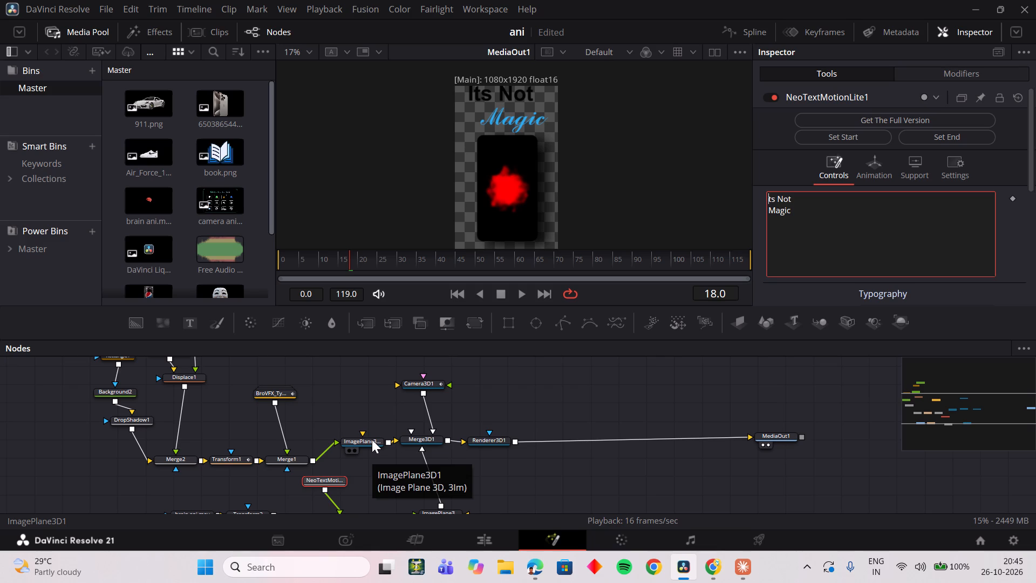
left_click(342, 485)
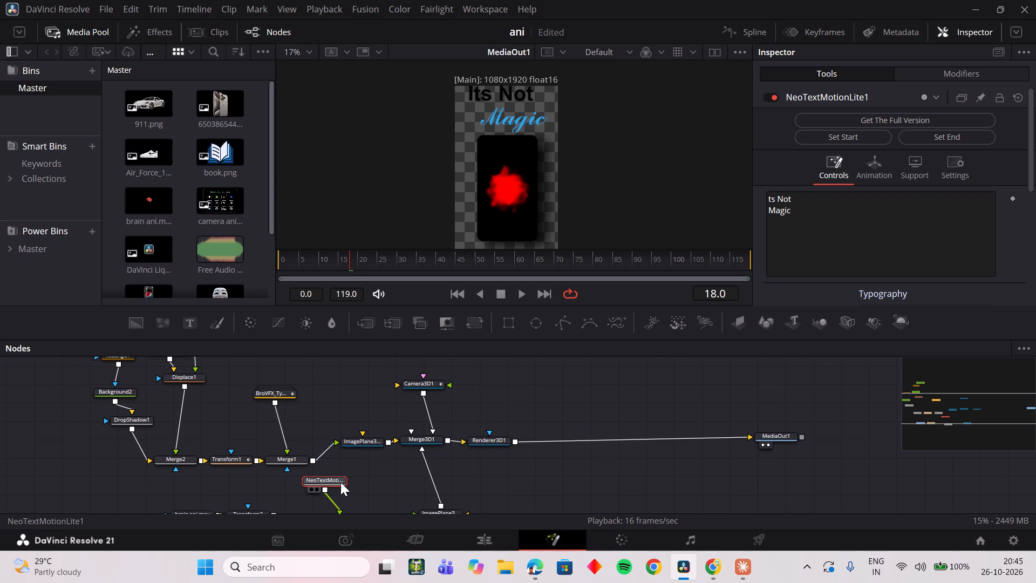
key("Delete")
Add a Text node above Merge3 and connect its output to Merge3.
scroll(333, 493, "down", 1)
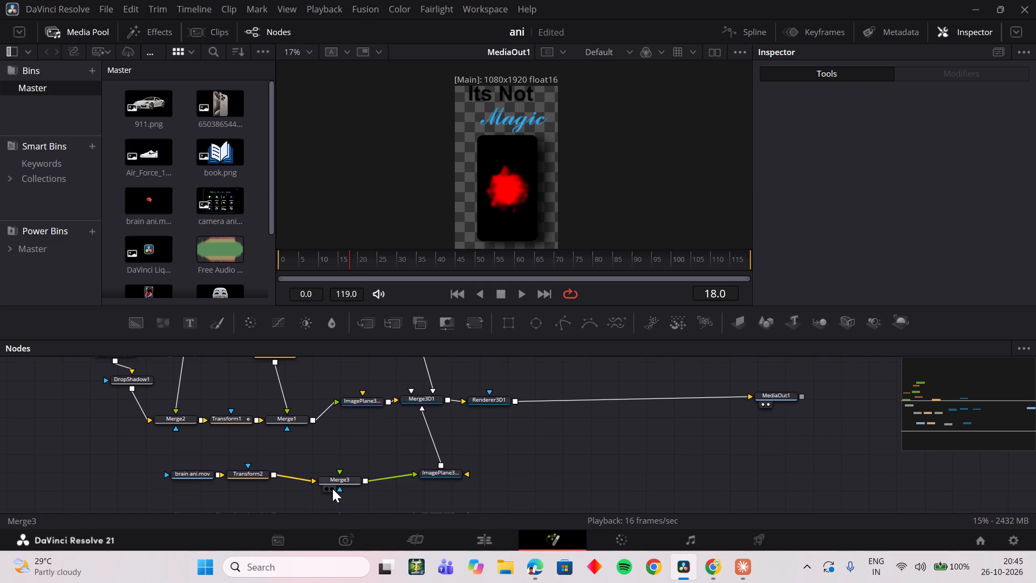
left_click(351, 438)
left_click(188, 325)
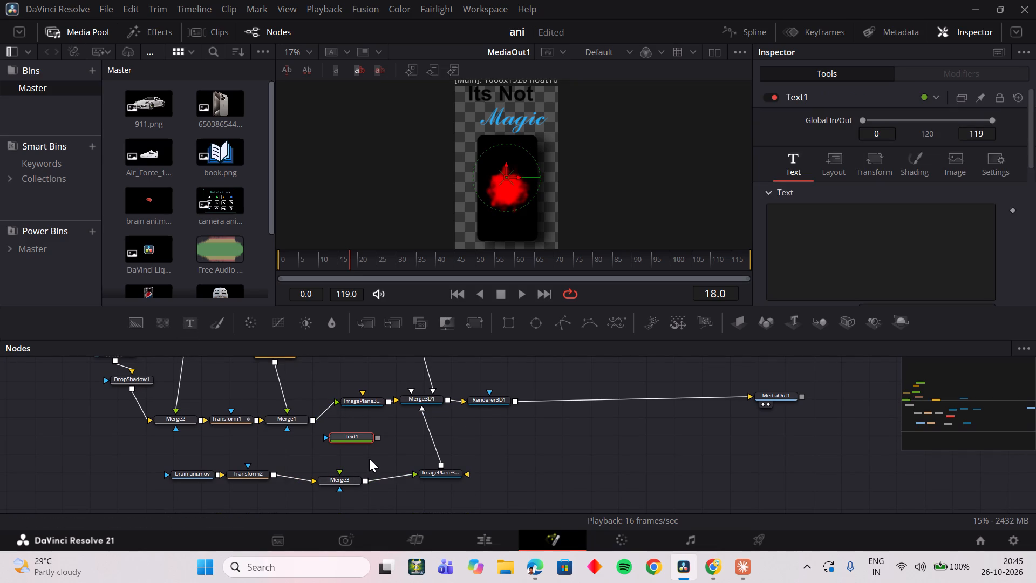
left_click_drag(379, 442, 342, 487)
left_click(832, 229)
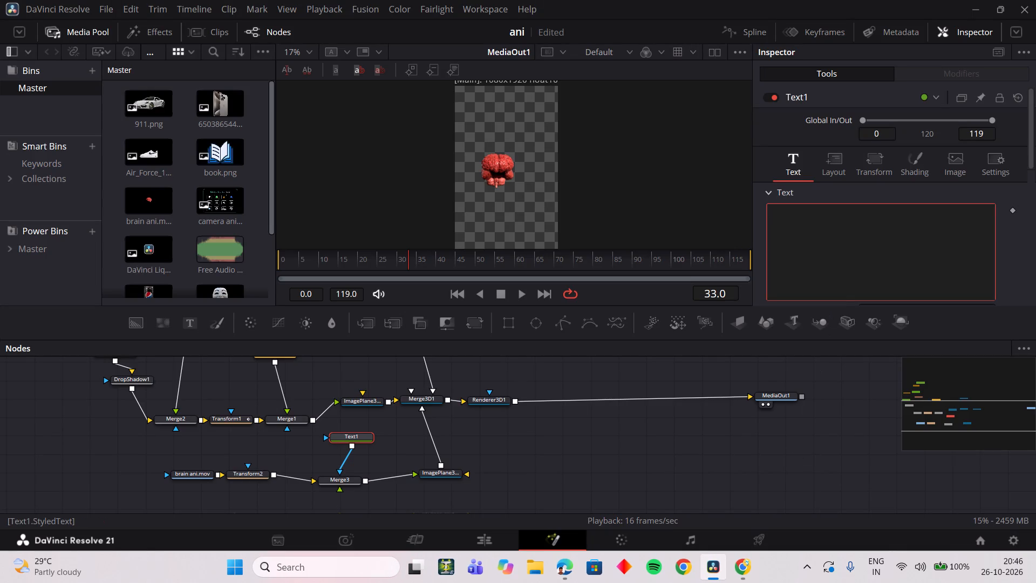
type("Its Motion Design")
key("space")
key("space")
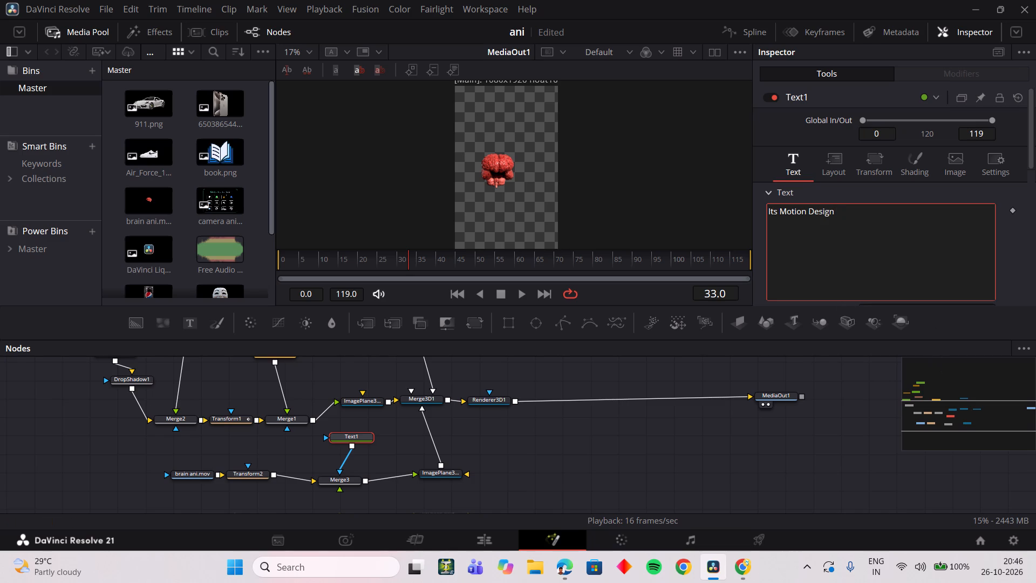
Go to frame 37 and move Text1's connection from Merge3's mask input to its foreground input.
left_click_drag(410, 261, 391, 265)
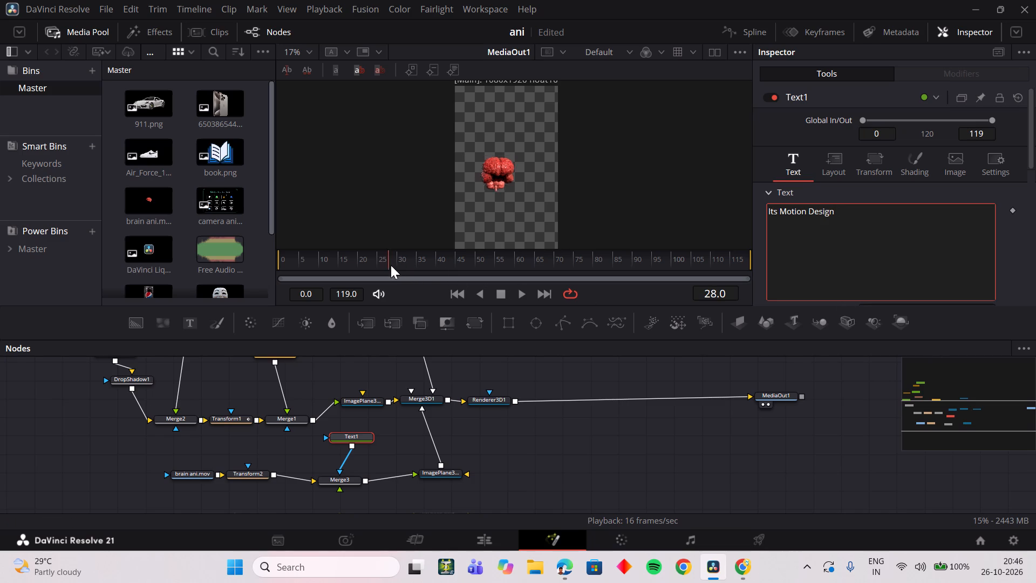
left_click_drag(391, 265, 341, 265)
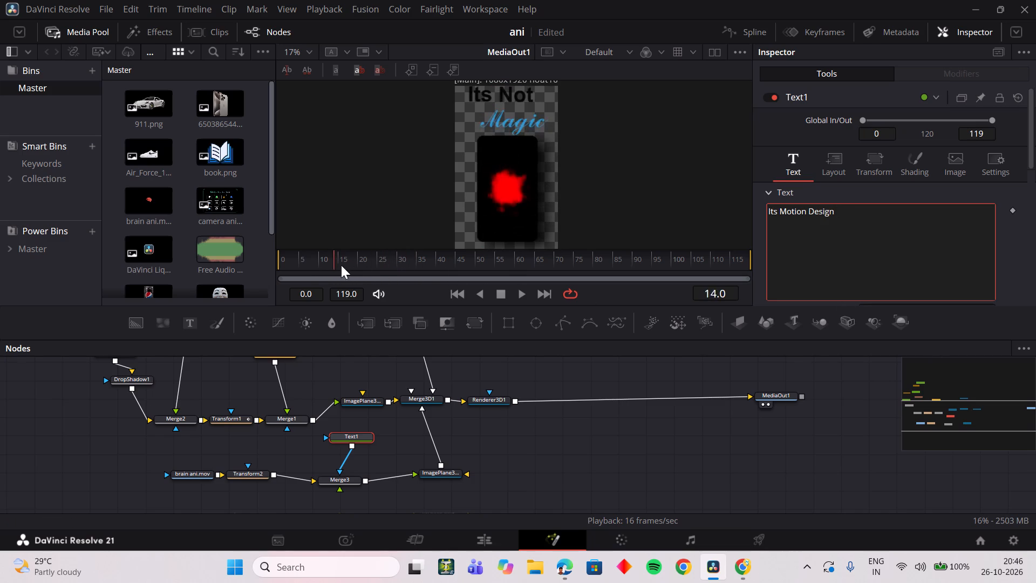
left_click_drag(341, 265, 425, 267)
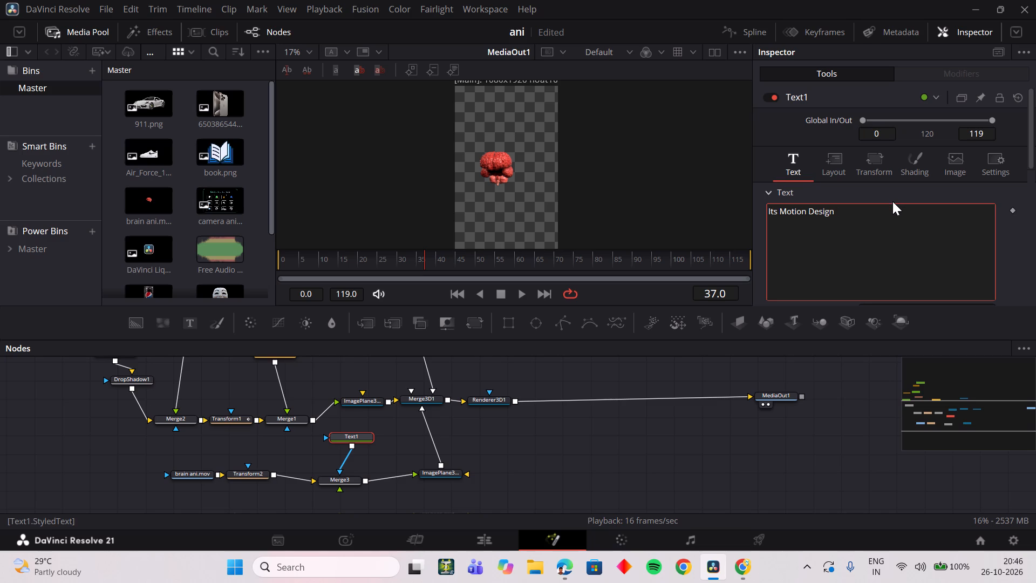
left_click(891, 189)
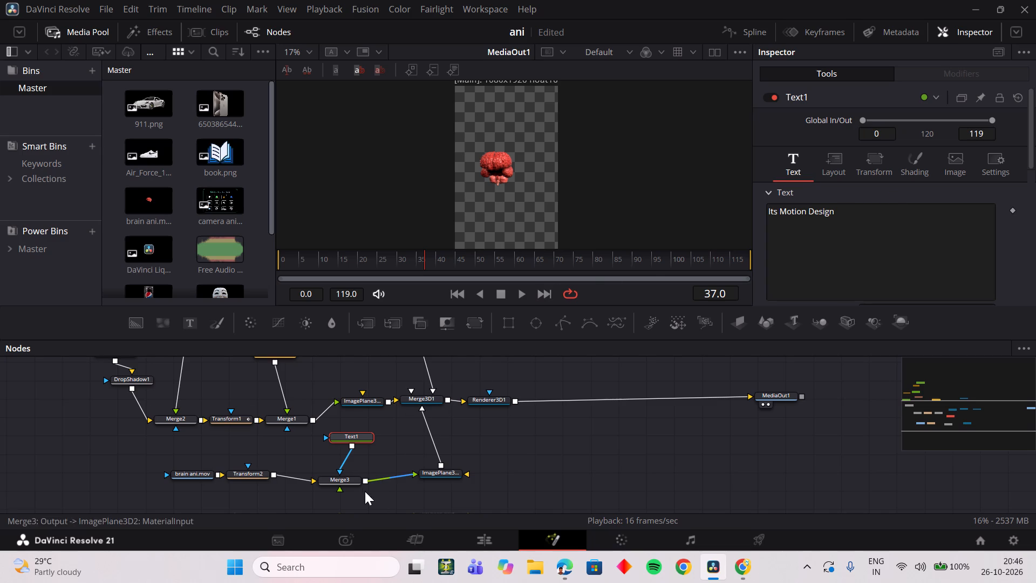
left_click_drag(344, 466, 341, 491)
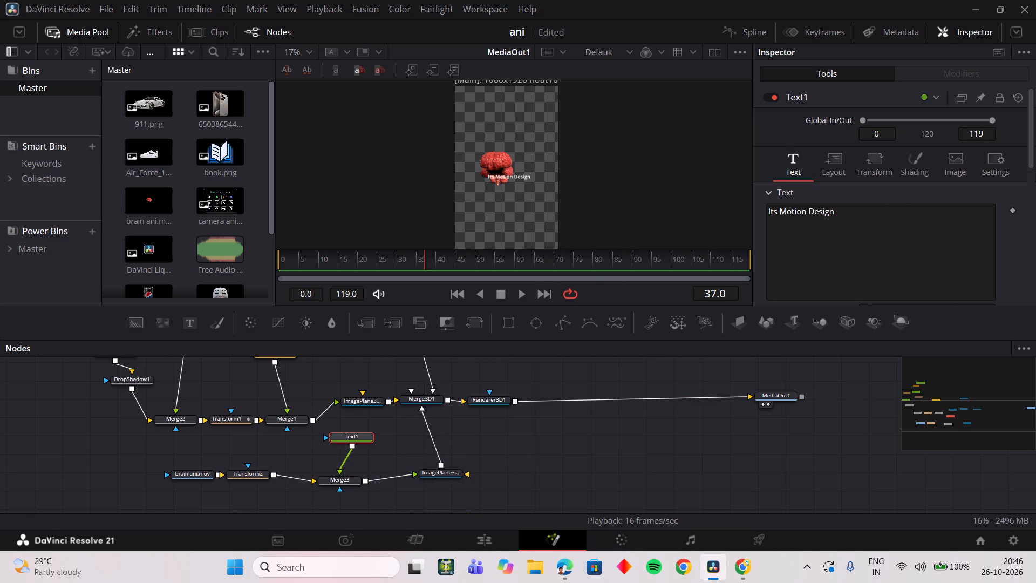
Enlarge the "Its Motion Design" text to a size of 0.1614.
scroll(842, 253, "down", 2)
left_click_drag(873, 199, 889, 212)
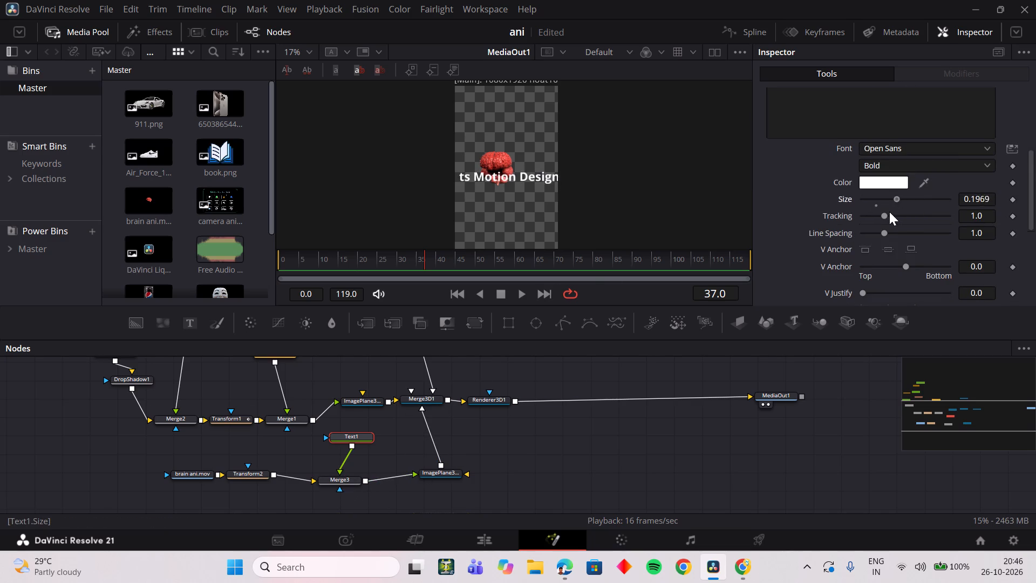
left_click_drag(889, 212, 887, 212)
Break the Text1 title into two lines, "Its Motion" and "Design", with a space before "Design".
scroll(879, 174, "up", 1)
left_click(809, 133)
key("space")
key("space")
key("space")
key("space")
key("space")
key("space")
key("space")
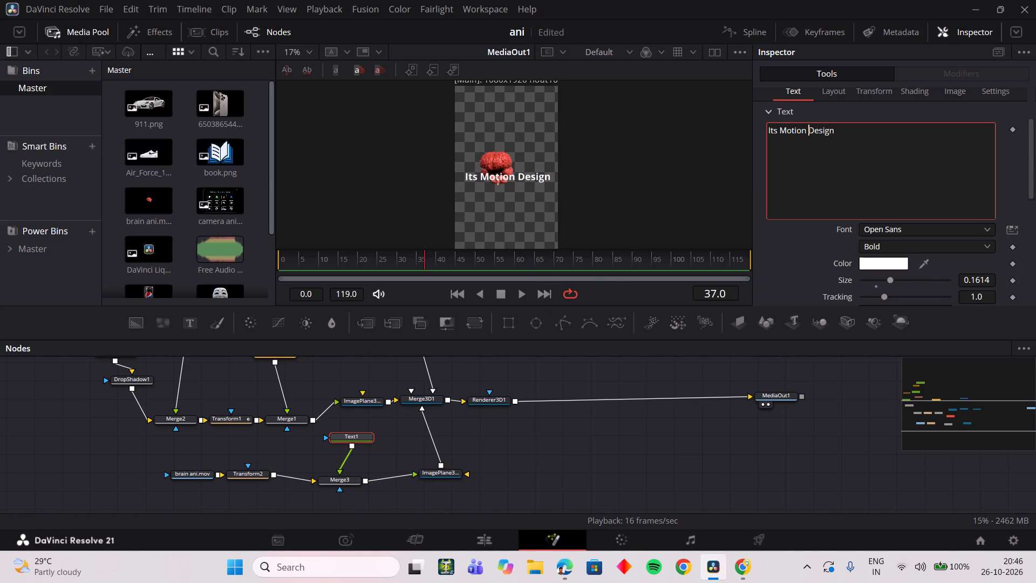
key("Return")
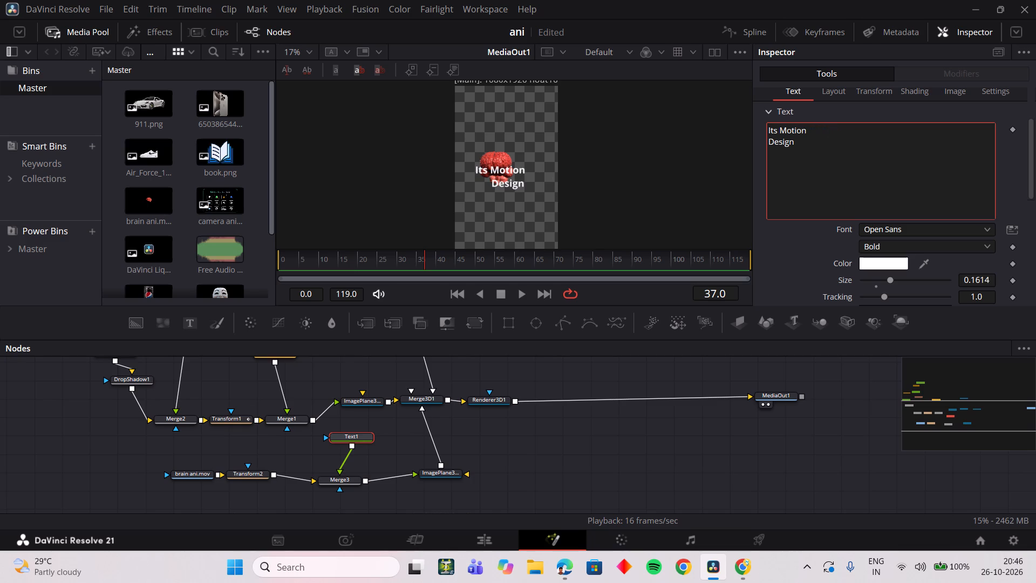
key("space")
Clear the surplus spaces after "Its Motion" and redo the line break so an indented "Design" sits on the second line.
left_click(810, 132)
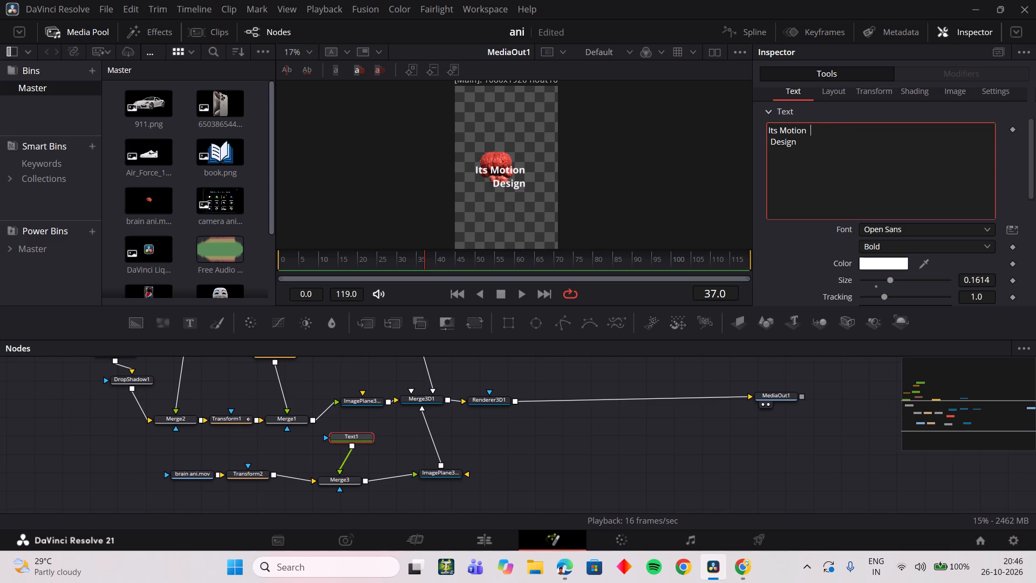
key("BackSpace")
key("BackSpace")
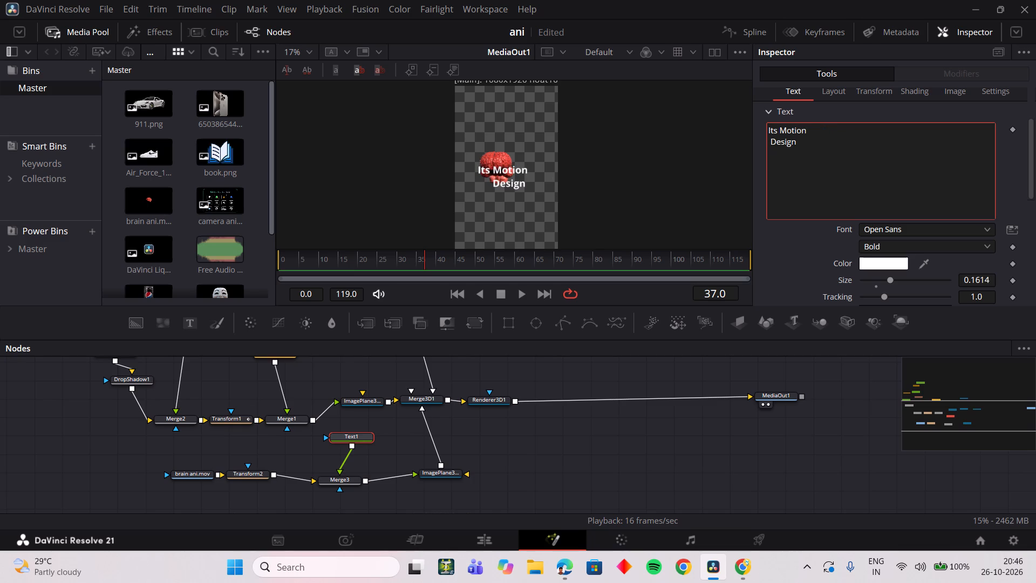
left_click(769, 144)
key("BackSpace")
key("BackSpace")
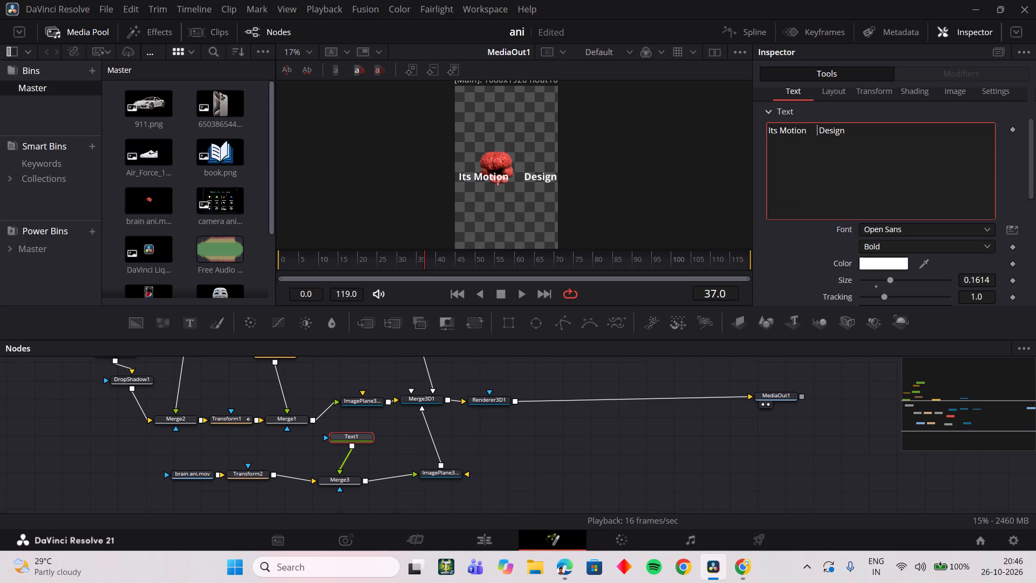
key("BackSpace")
key("BackSpace")
key("BackSpace")
key("BackSpace")
key("space")
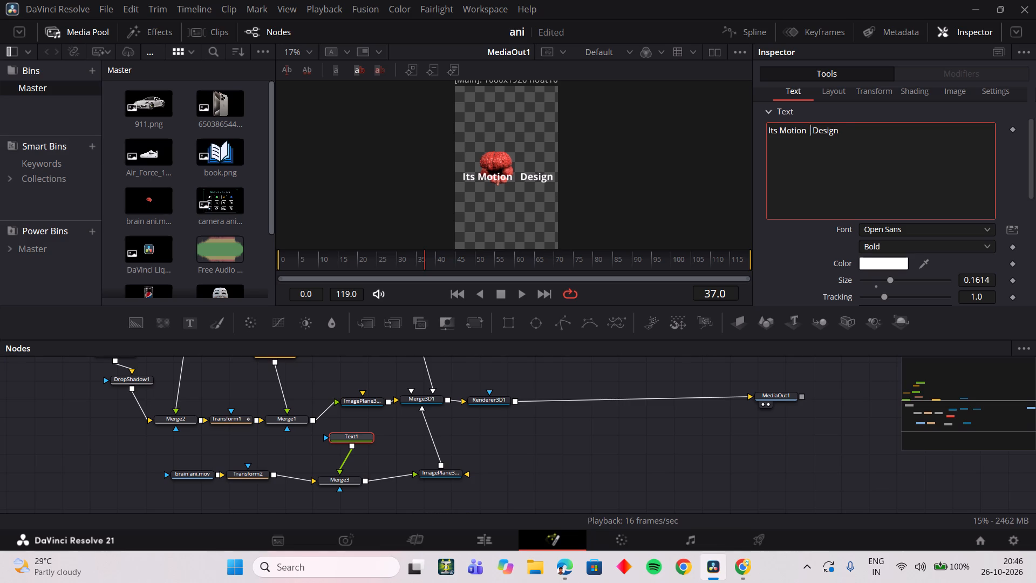
key("Return")
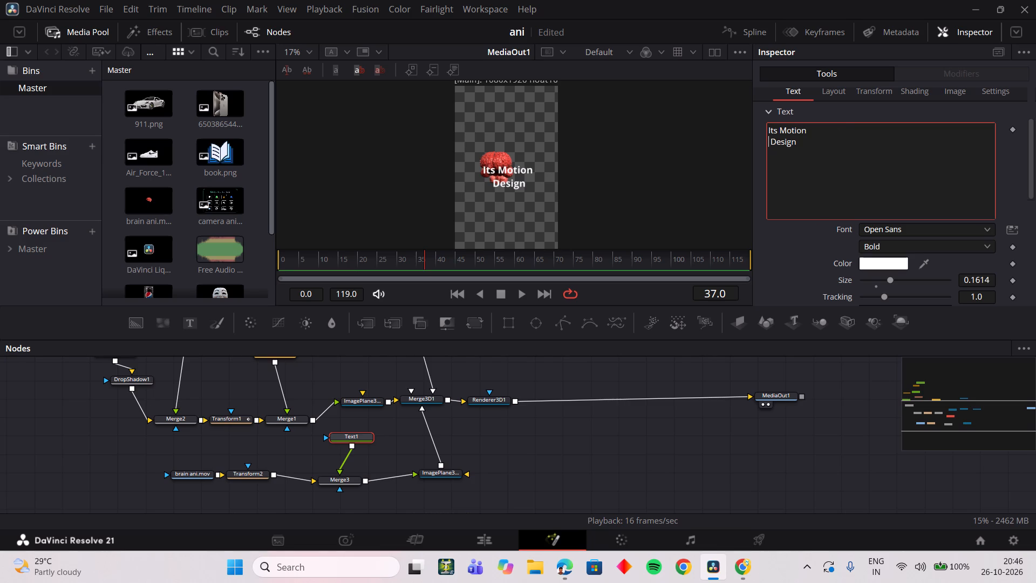
left_click(786, 275)
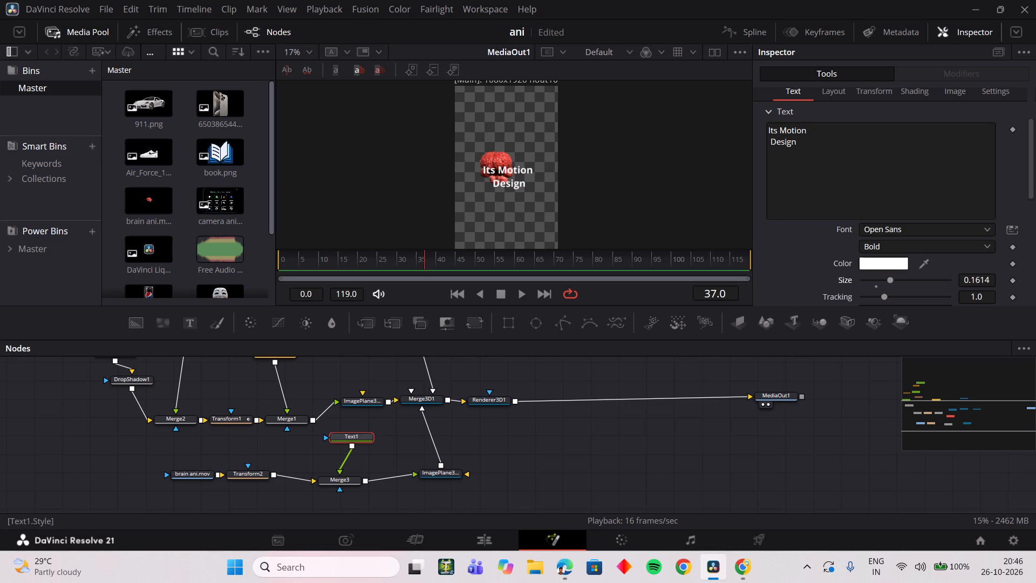
Apply Character Level Styling to the Text1 node's text.
scroll(818, 162, "up", 1)
right_click(817, 162)
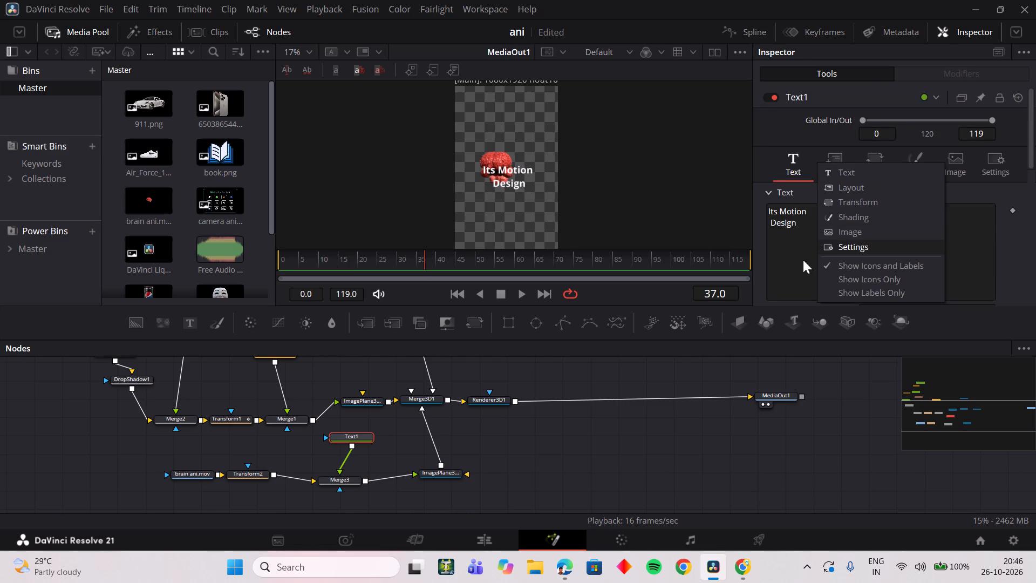
right_click(783, 255)
left_click(863, 319)
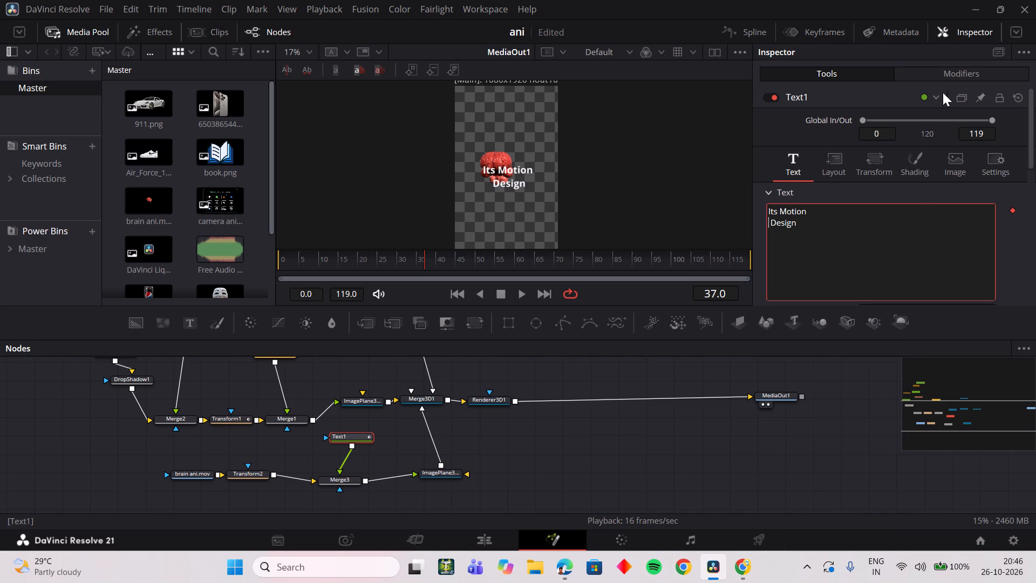
Open the CharacterLevelStyling2 modifier's settings and display the Text1 node in the viewer for selecting characters.
left_click(956, 70)
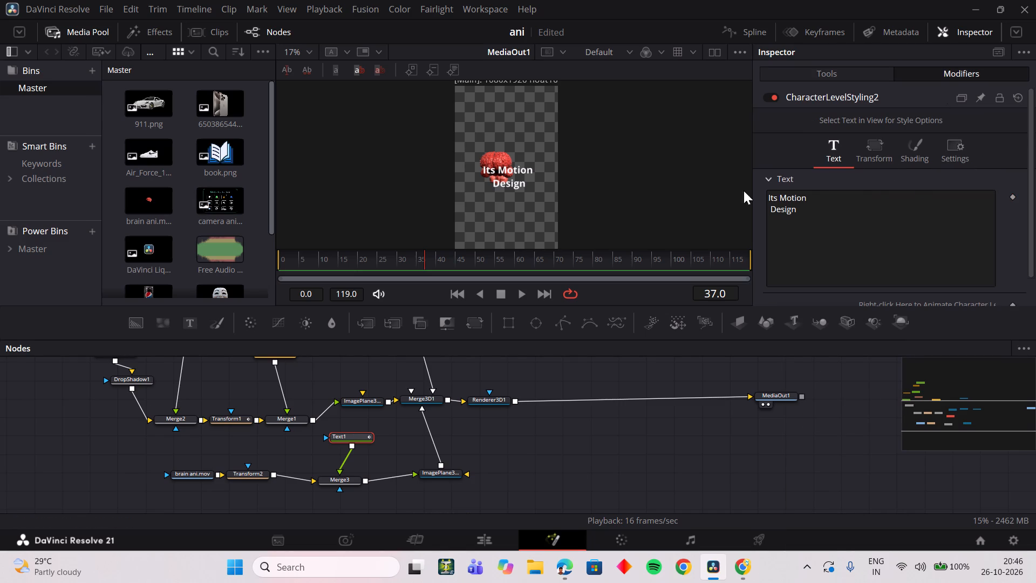
left_click_drag(479, 181, 558, 196)
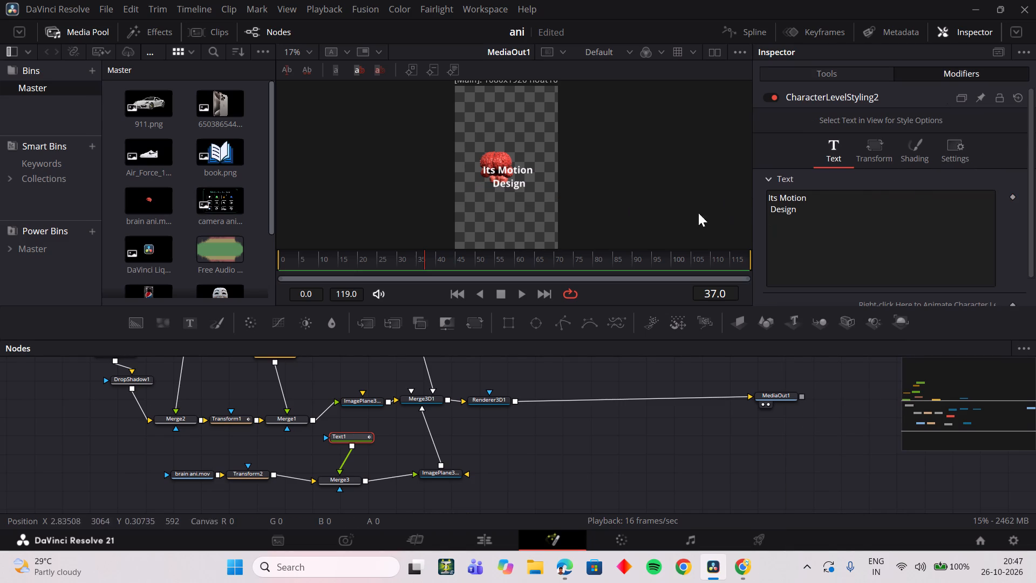
scroll(526, 177, "up", 2)
scroll(529, 175, "down", 7)
scroll(531, 172, "up", 5)
scroll(533, 177, "down", 1)
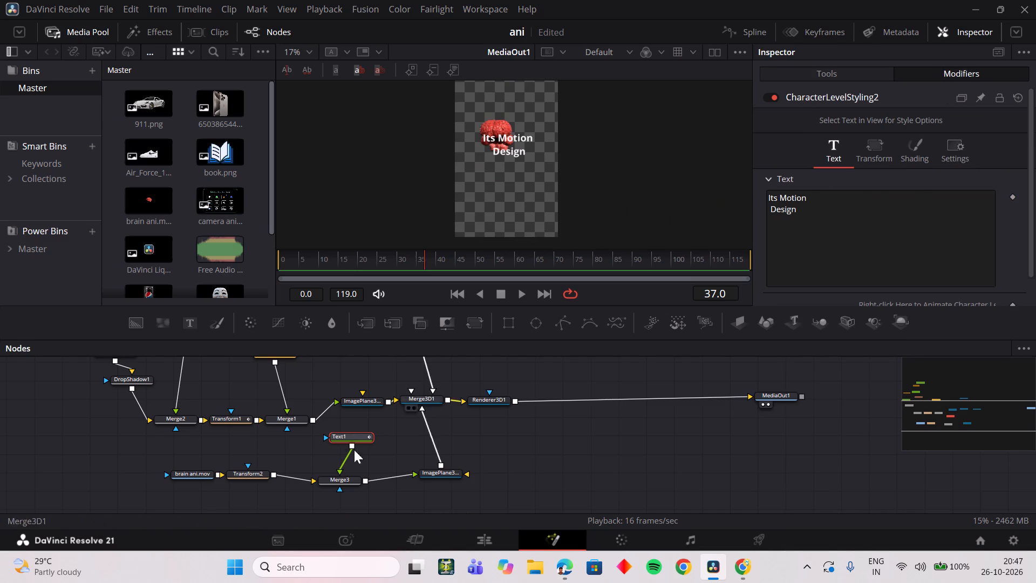
left_click_drag(346, 436, 569, 166)
Select the word "Design" in the viewer and set its font to CommercialPi BT.
left_click_drag(465, 141, 465, 140)
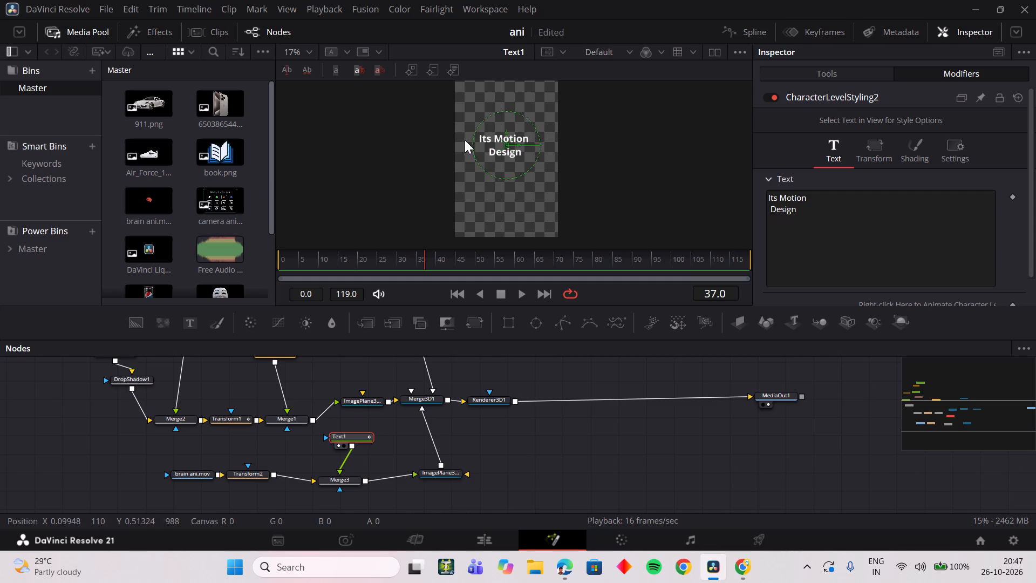
left_click_drag(465, 140, 555, 172)
left_click(578, 172)
left_click_drag(480, 155, 543, 157)
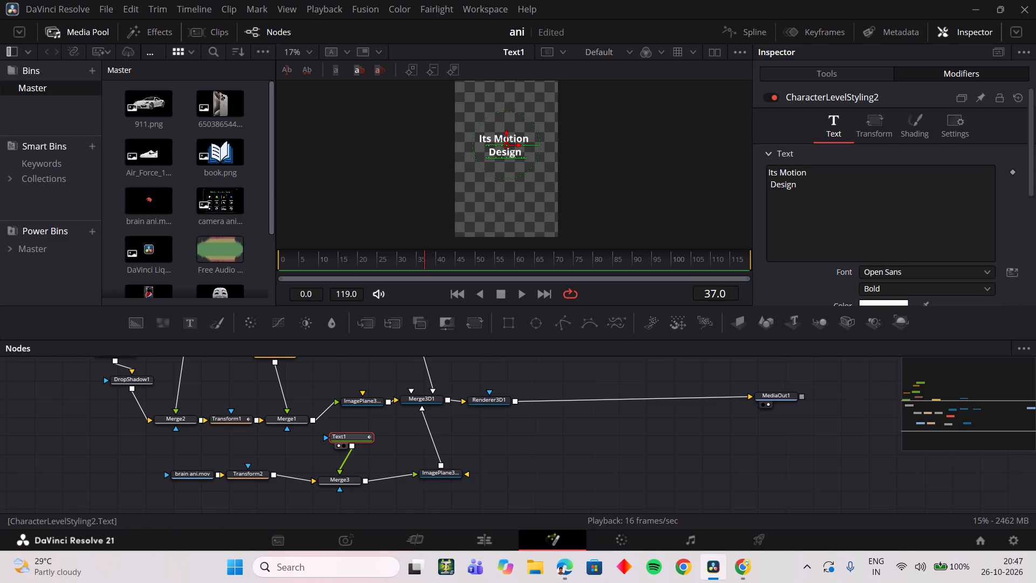
left_click(898, 275)
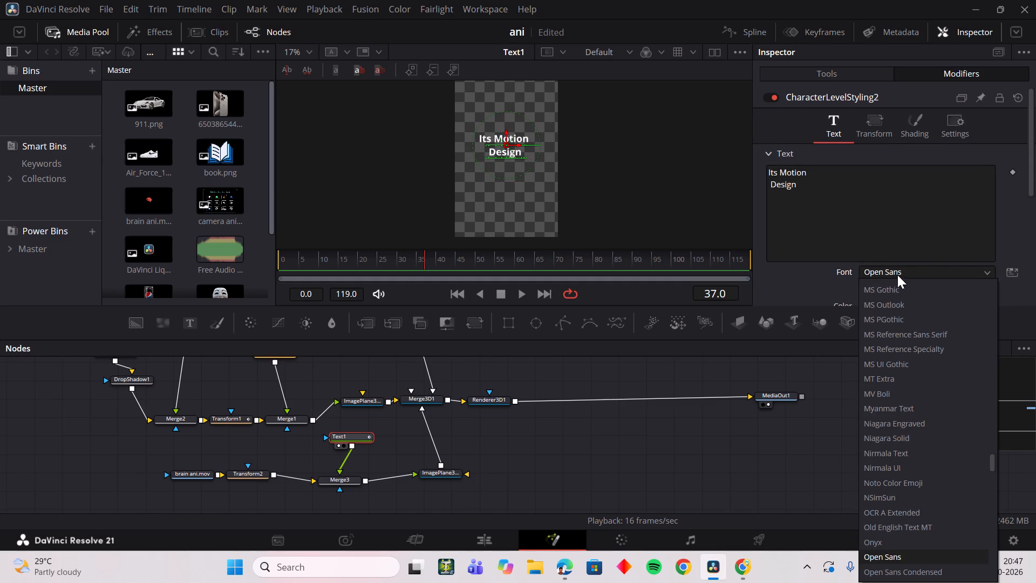
left_click_drag(994, 462, 990, 405)
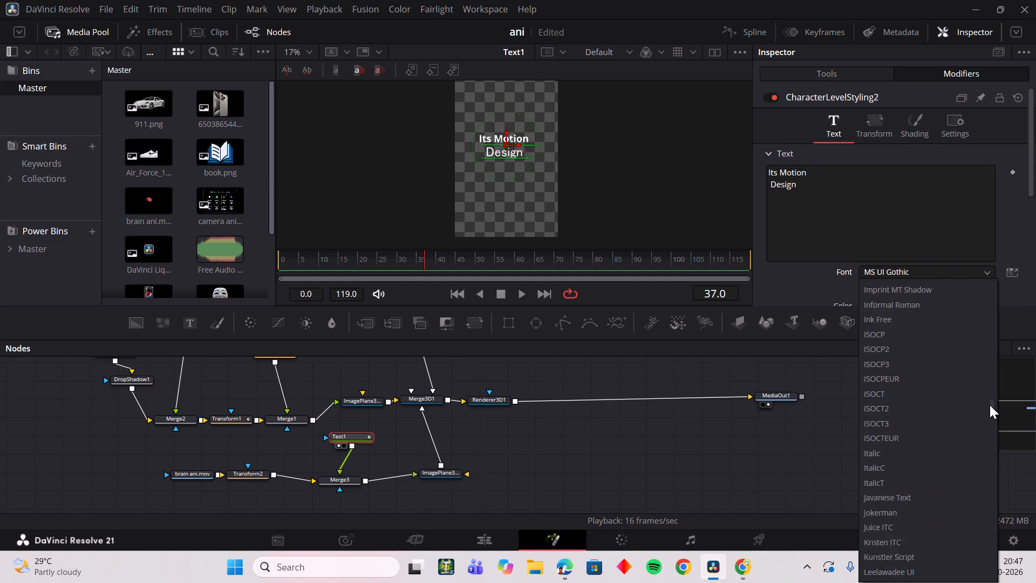
left_click_drag(990, 405, 988, 330)
left_click(917, 408)
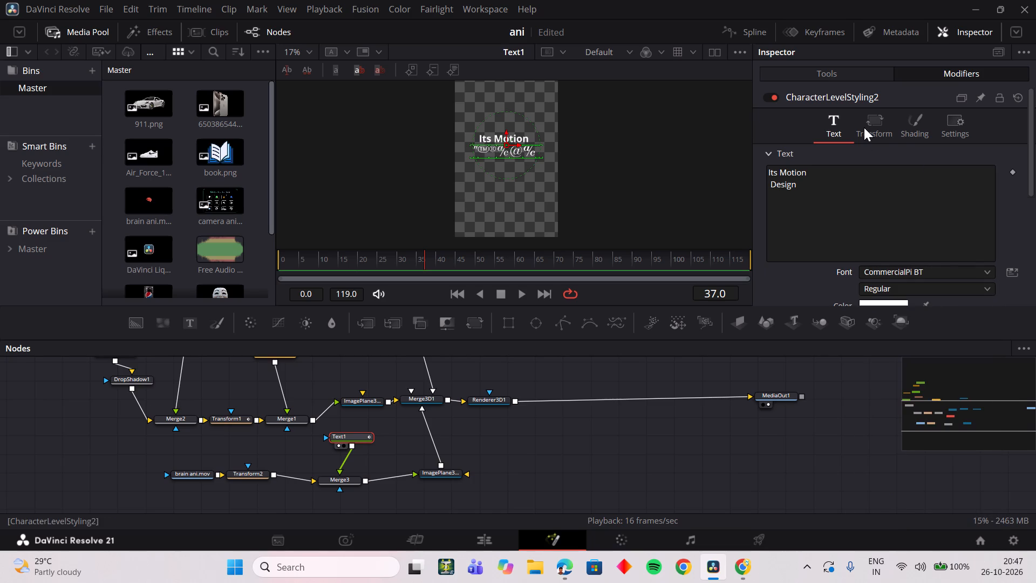
Dismiss the pop-up notifications and set the font of the word "Design" to CommercialScript BT.
scroll(887, 257, "down", 2)
left_click(1012, 192)
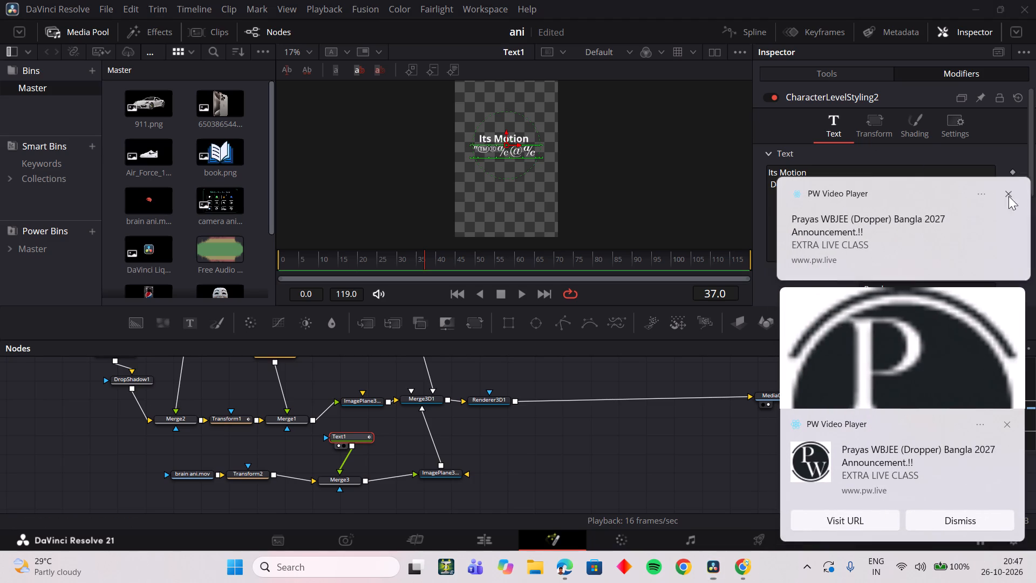
left_click(1000, 425)
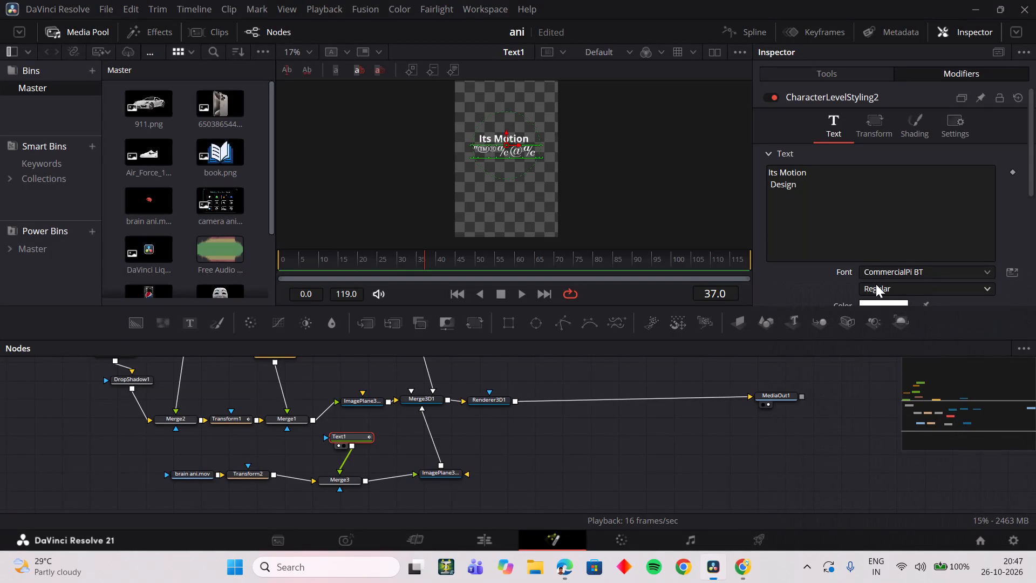
left_click(875, 273)
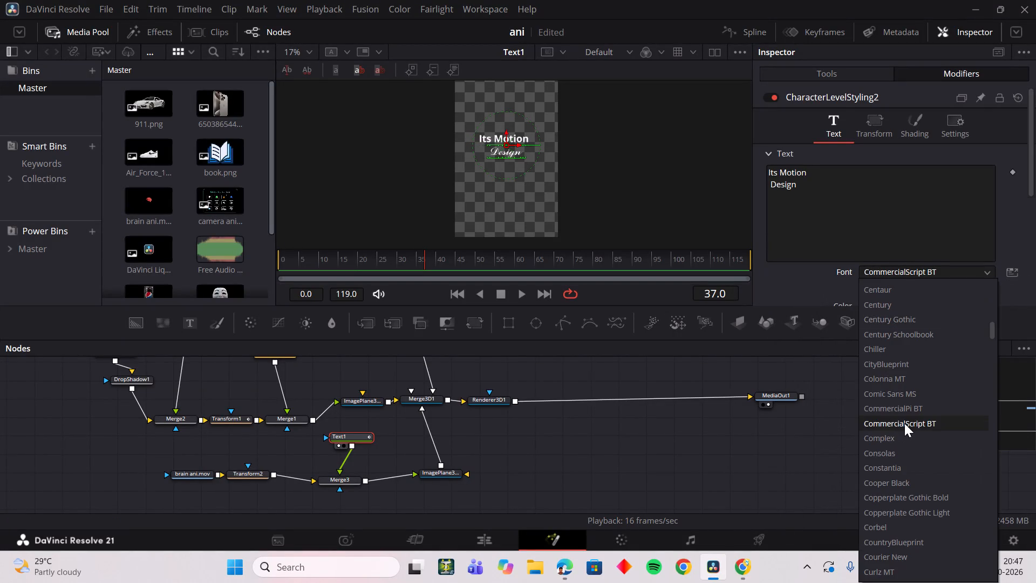
left_click(904, 423)
Show MediaOut1 at frame 22 and sample the blue of the "Magic" title as the color of "Design".
scroll(864, 281, "down", 1)
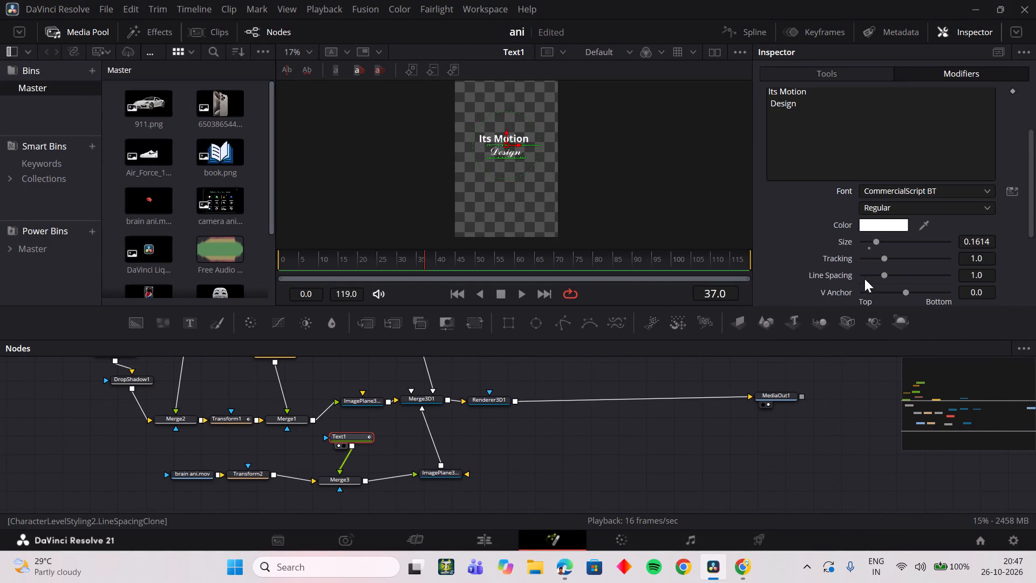
left_click_drag(407, 259, 338, 263)
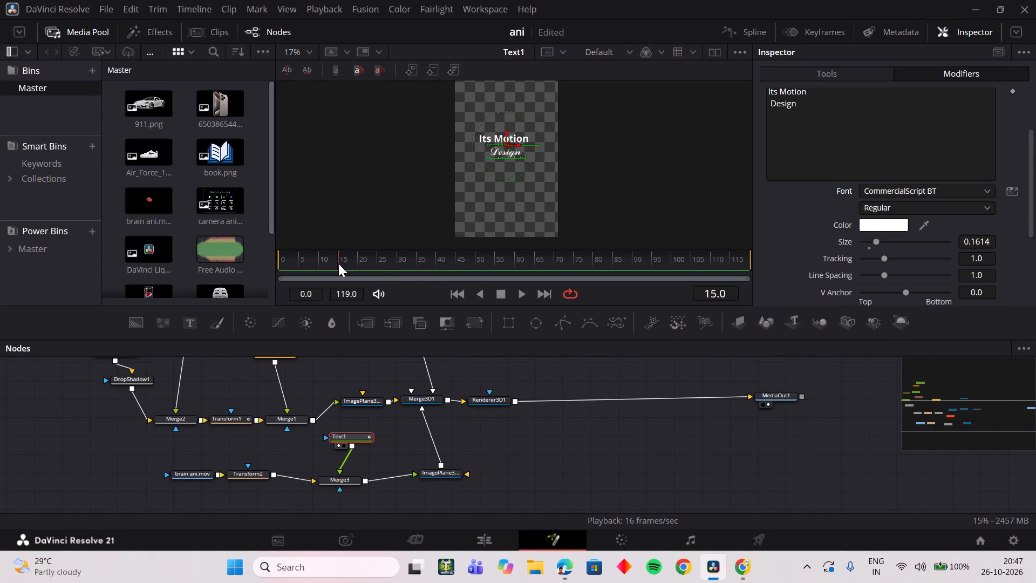
left_click_drag(338, 263, 333, 268)
left_click_drag(778, 397, 779, 395)
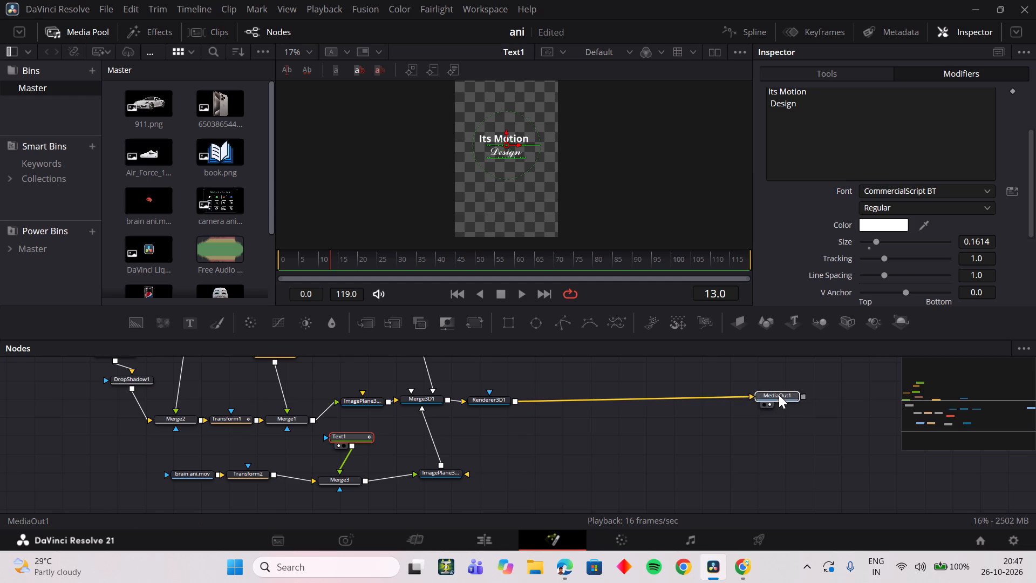
left_click_drag(779, 395, 445, 152)
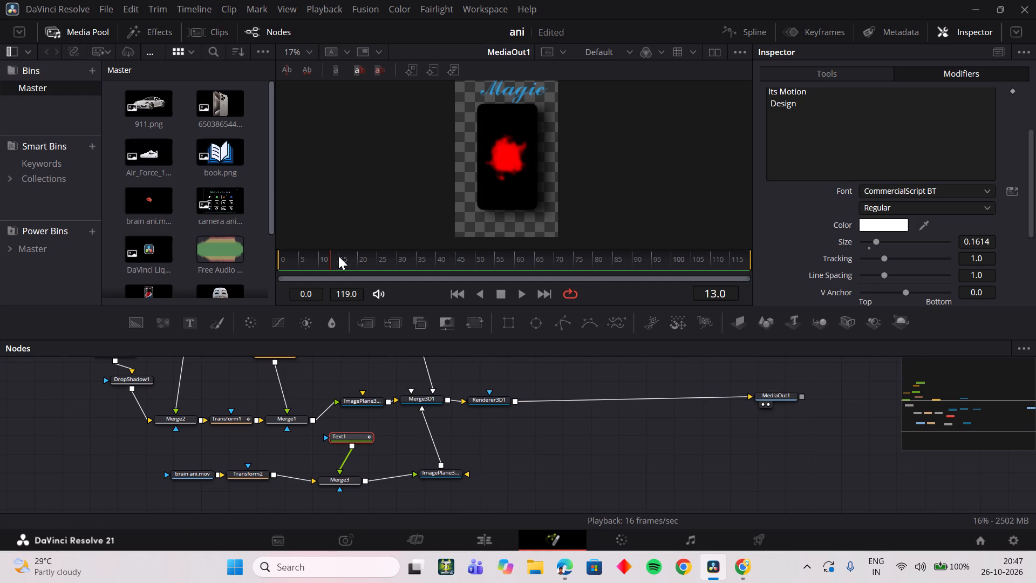
left_click_drag(323, 256, 365, 262)
scroll(478, 207, "up", 1)
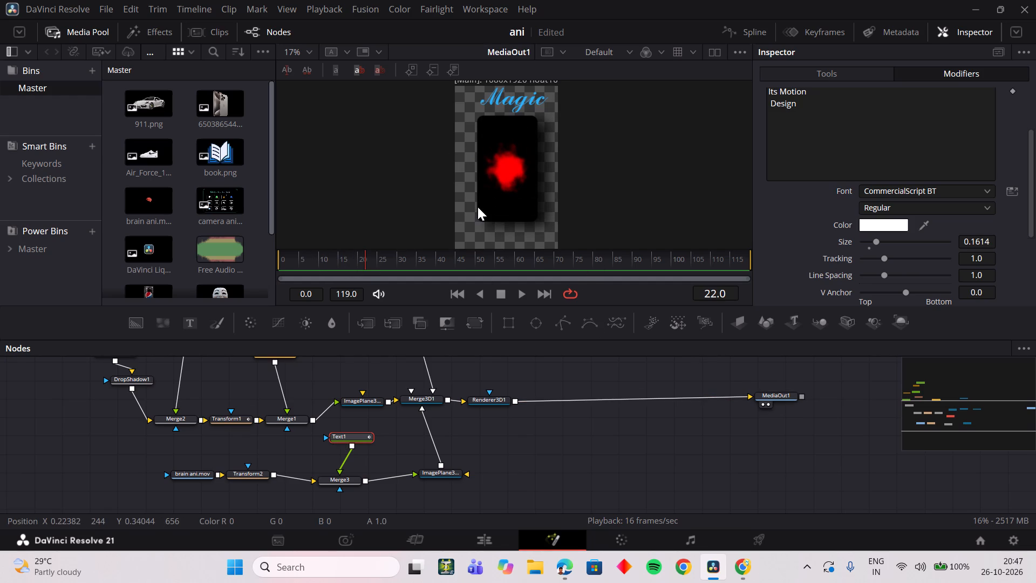
left_click_drag(919, 225, 714, 169)
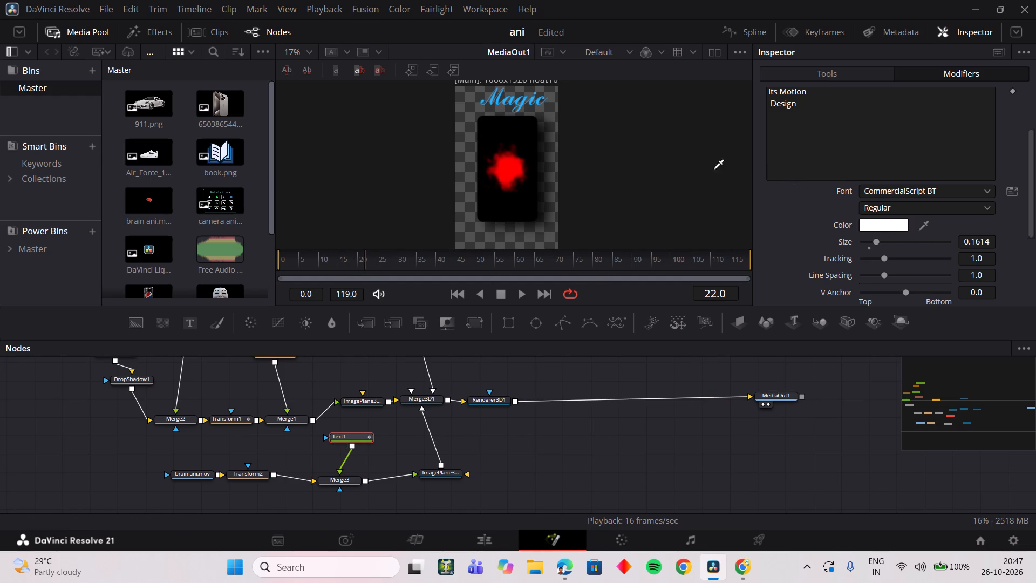
left_click_drag(714, 169, 513, 98)
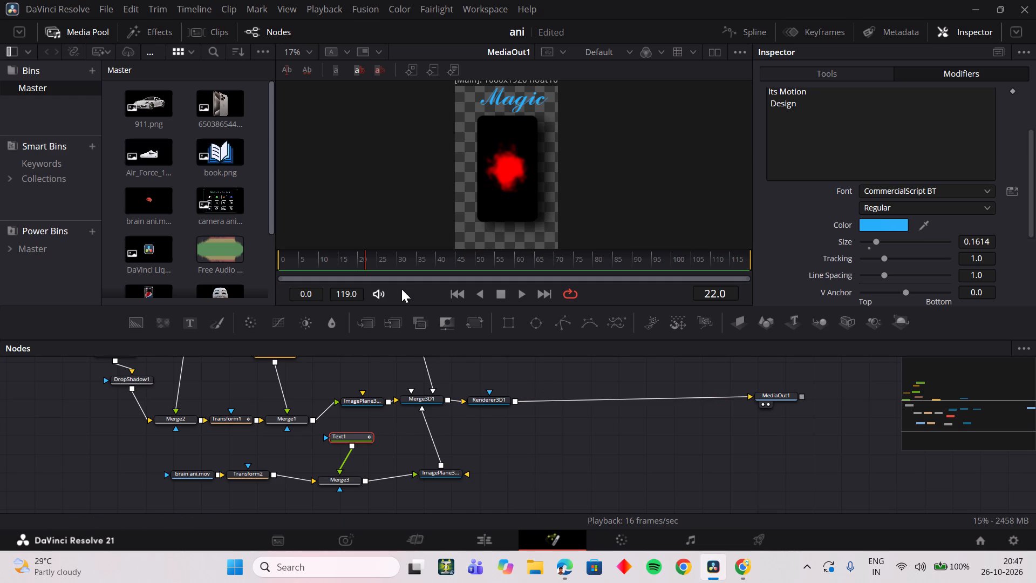
Preview MediaOut1 at frame 33 and enlarge the word "Design" to a size of about 0.394.
left_click_drag(350, 437, 494, 166)
left_click_drag(494, 166, 503, 130)
left_click_drag(403, 262, 408, 262)
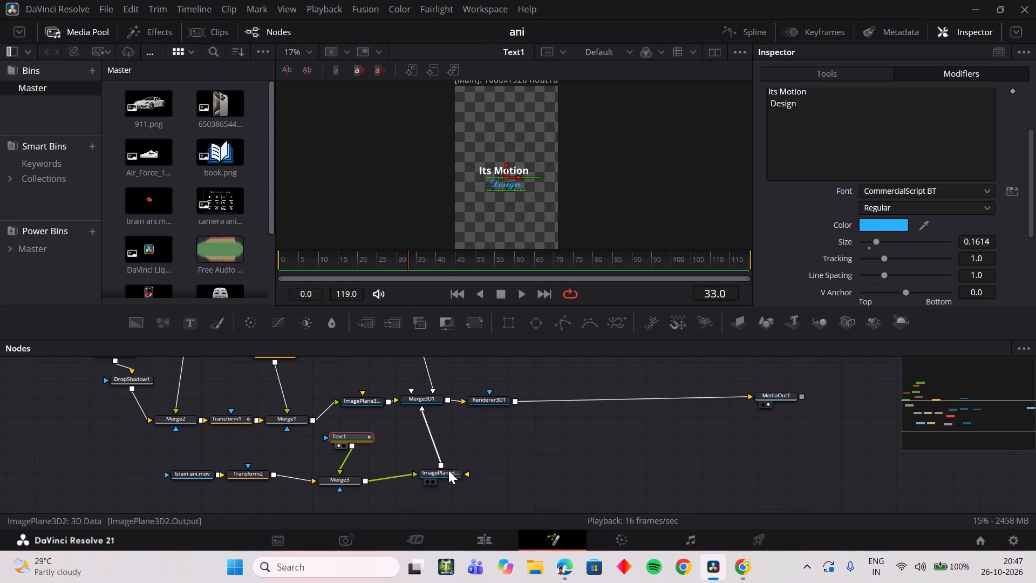
left_click_drag(447, 473, 480, 100)
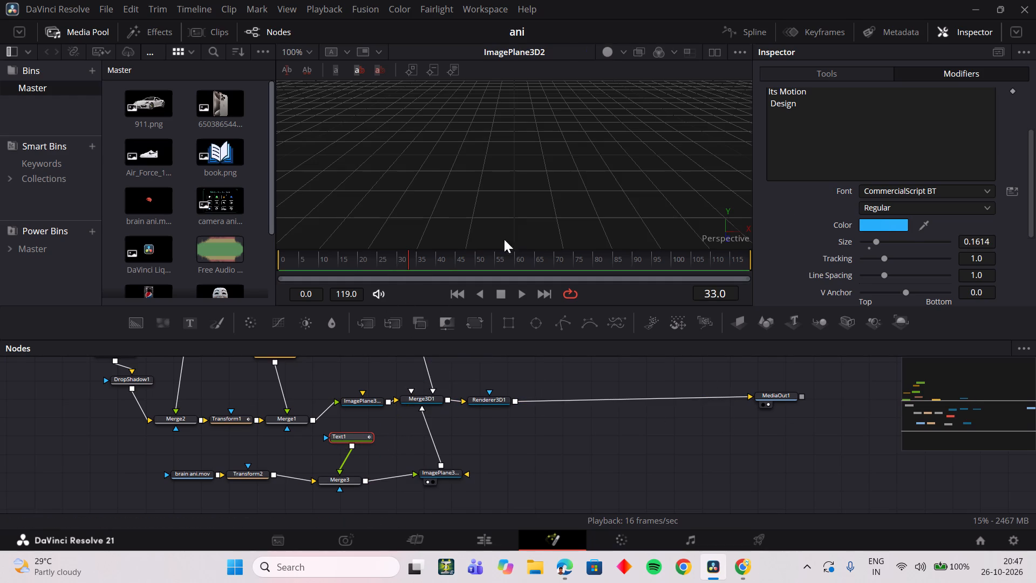
left_click_drag(776, 395, 532, 140)
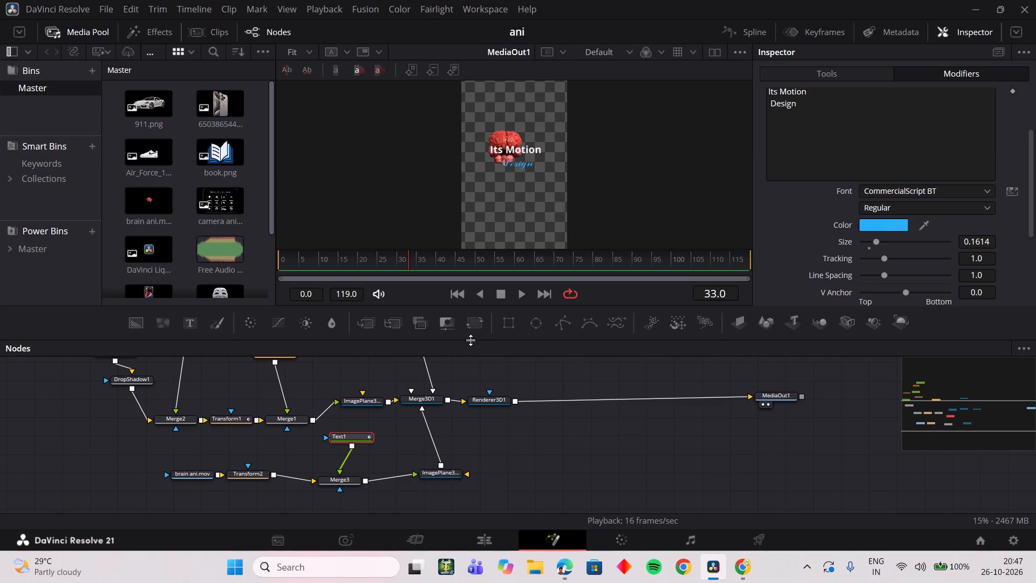
left_click_drag(879, 243, 887, 244)
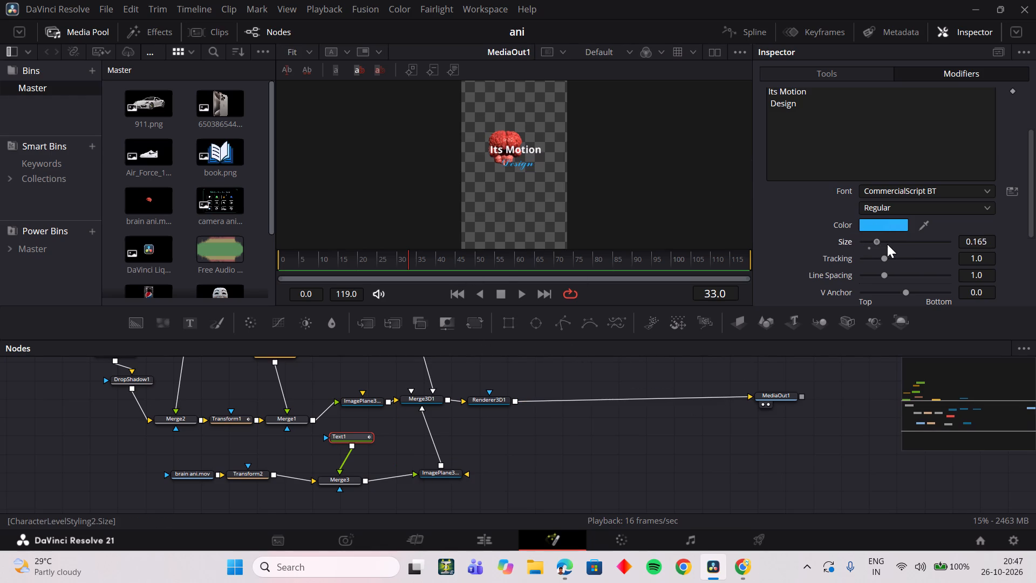
left_click_drag(887, 244, 901, 247)
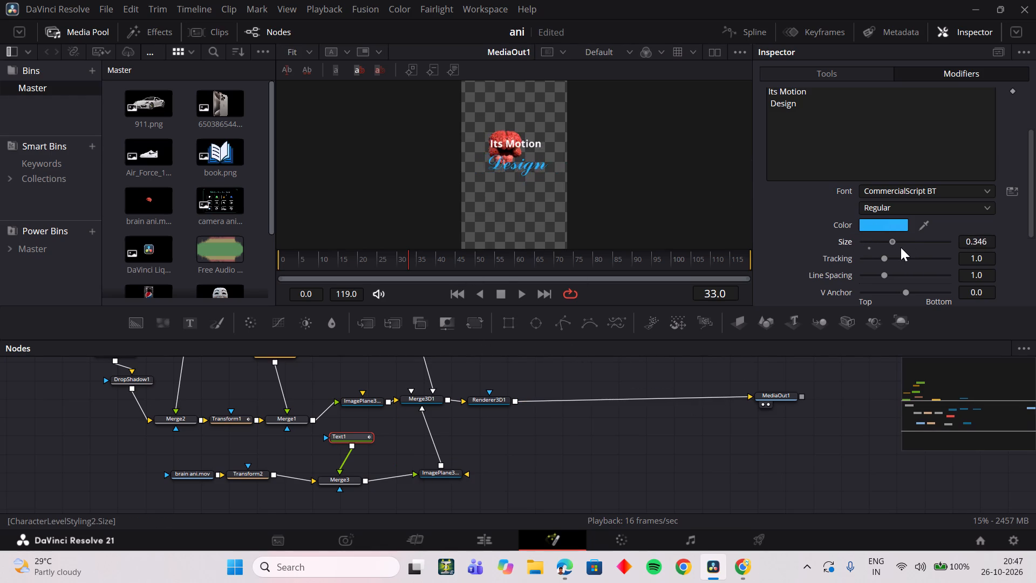
left_click_drag(901, 247, 899, 247)
Shift the vertical anchor of "Design" slightly toward the bottom in its character-level styling.
scroll(873, 215, "up", 2)
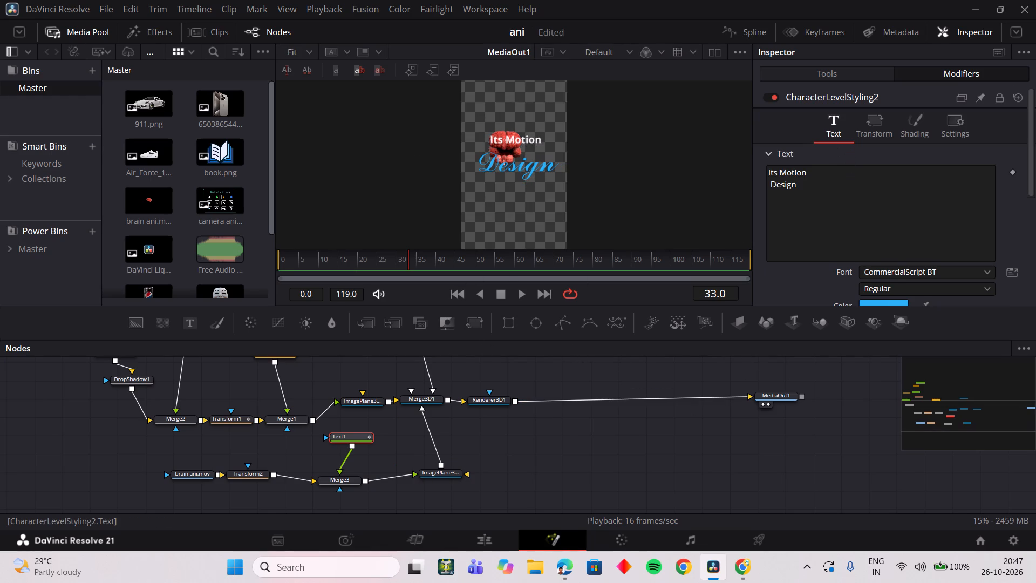
scroll(877, 215, "down", 2)
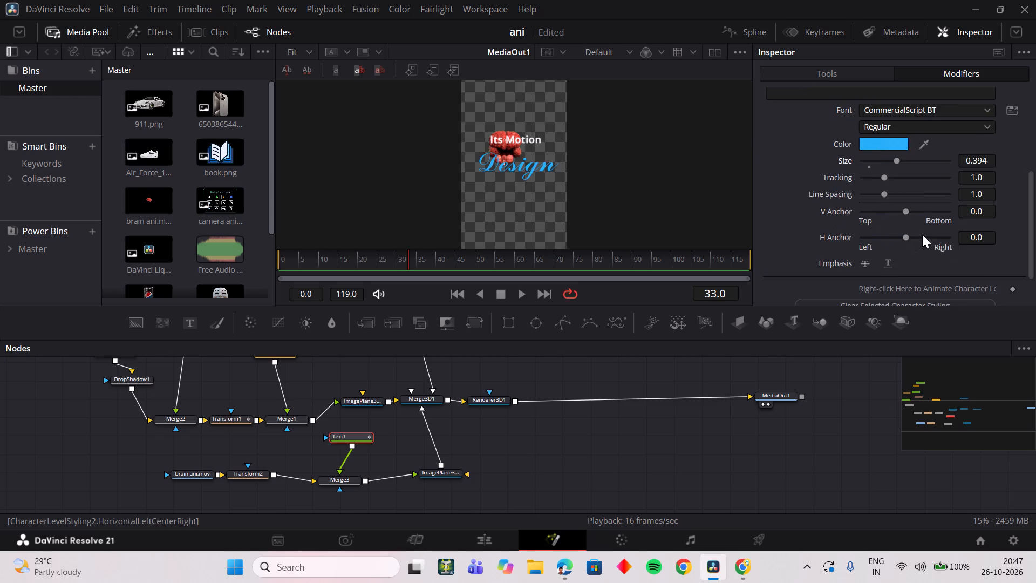
left_click_drag(908, 209, 919, 209)
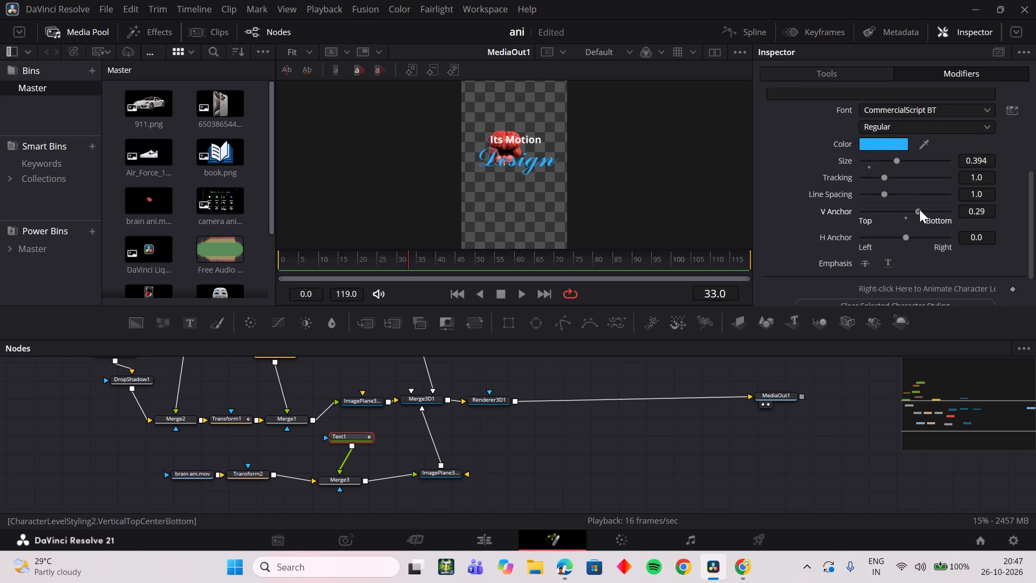
left_click_drag(919, 209, 916, 212)
Enlarge the base text of the Text1 node to size 0.2283.
scroll(878, 150, "up", 3)
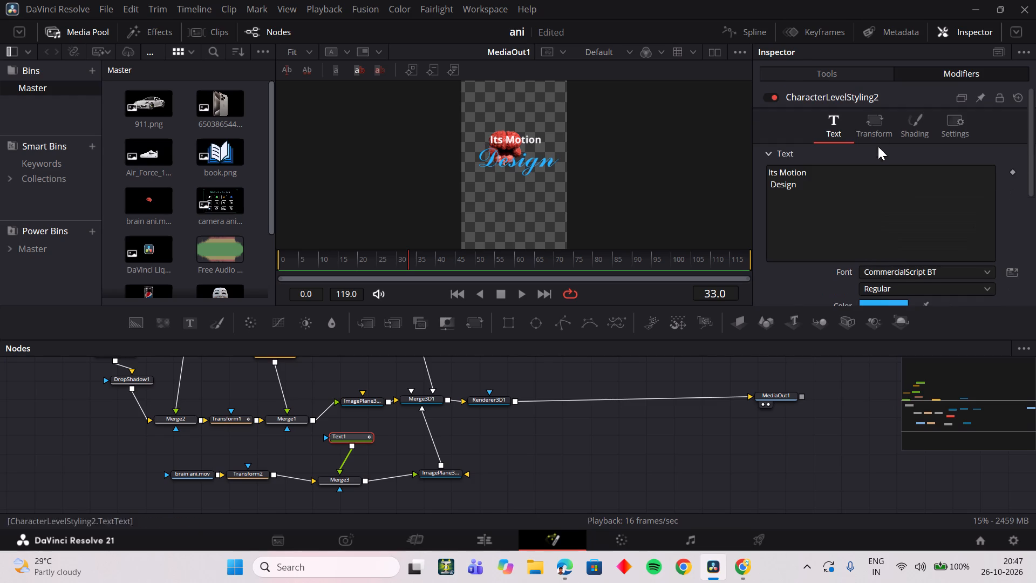
left_click(843, 80)
scroll(883, 235, "down", 2)
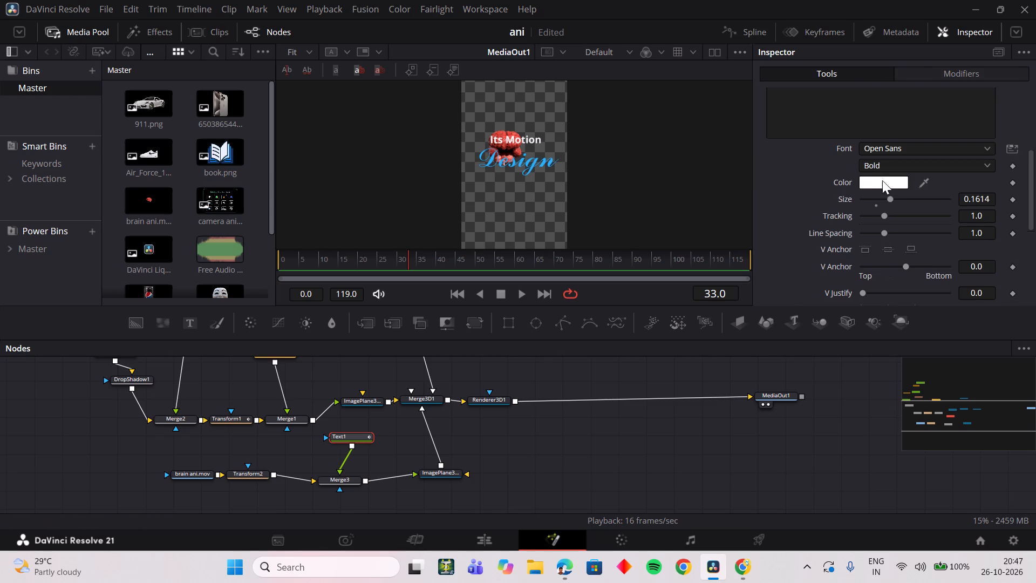
left_click_drag(892, 195, 903, 203)
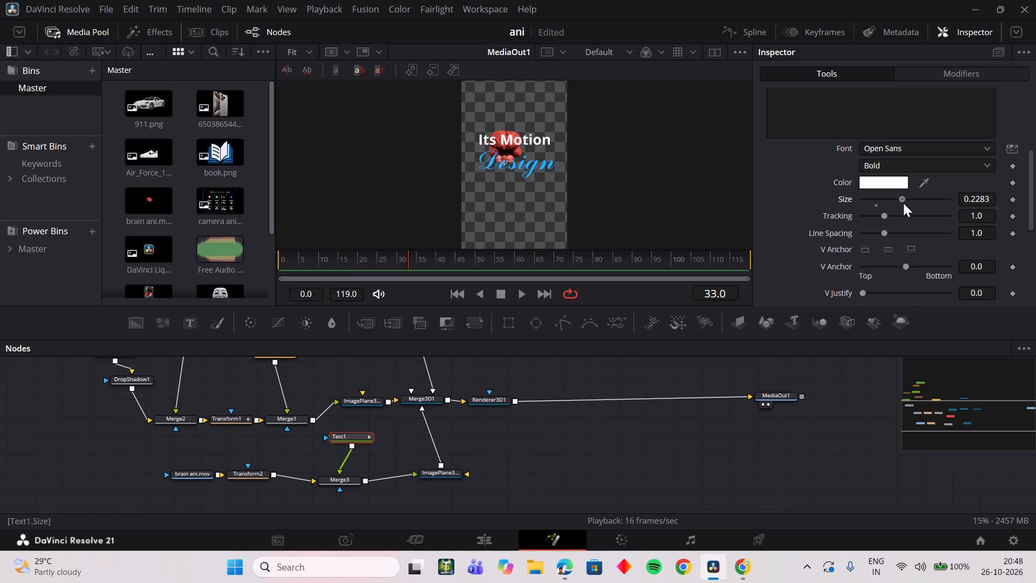
left_click_drag(903, 203, 892, 203)
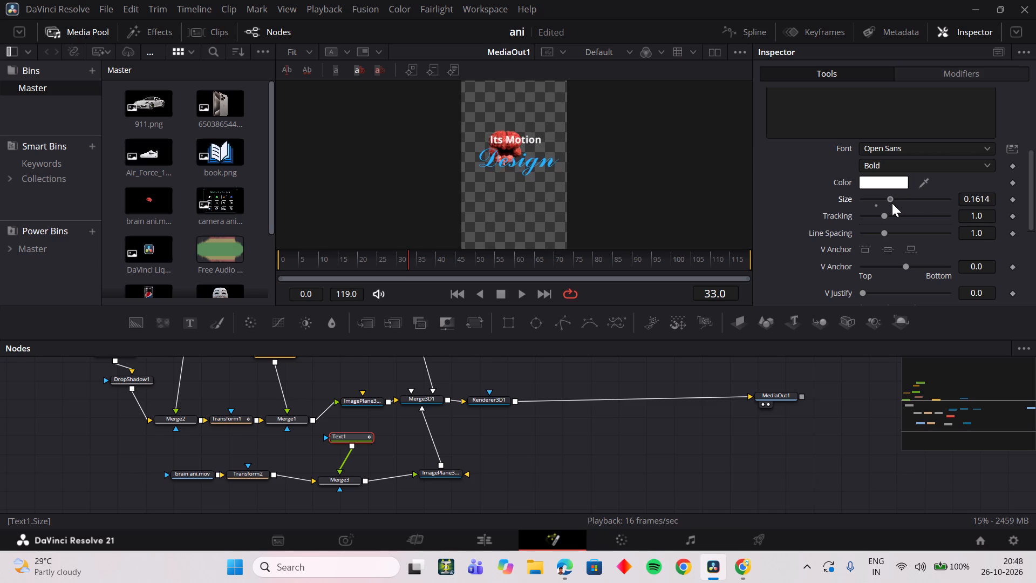
left_click_drag(892, 203, 903, 203)
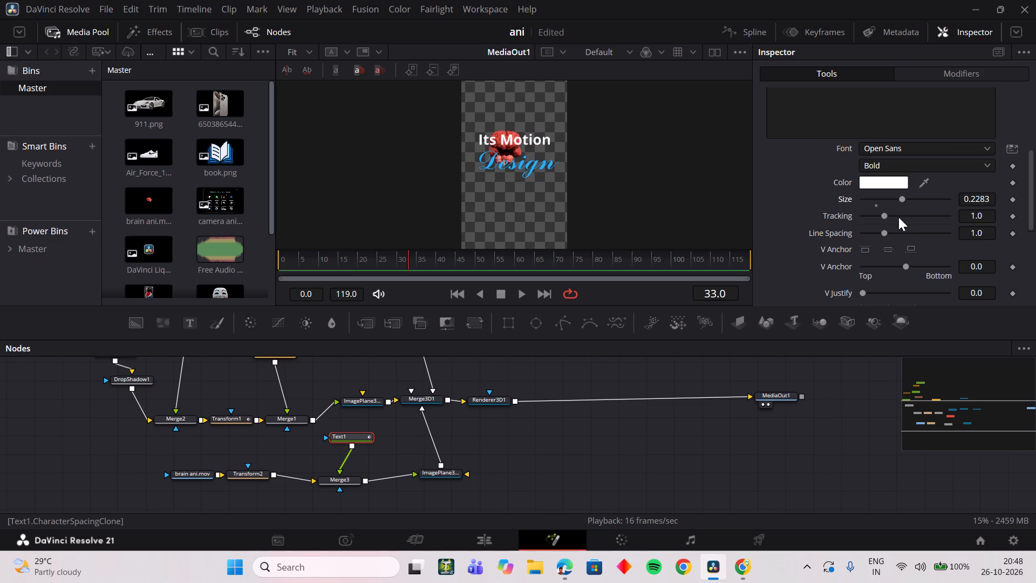
Set the Text1 node's vertical anchor to 0.1.
left_click(907, 267)
scroll(912, 266, "up", 2)
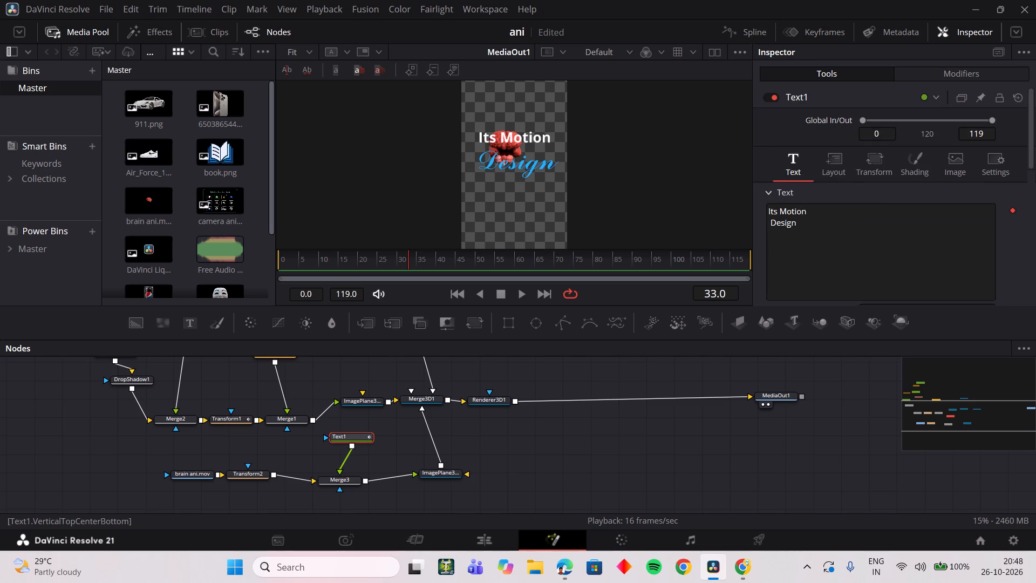
Move the Text1 title above the brain by setting its character offset to X 0.008 and Y 0.482.
left_click(869, 159)
left_click_drag(894, 243, 910, 252)
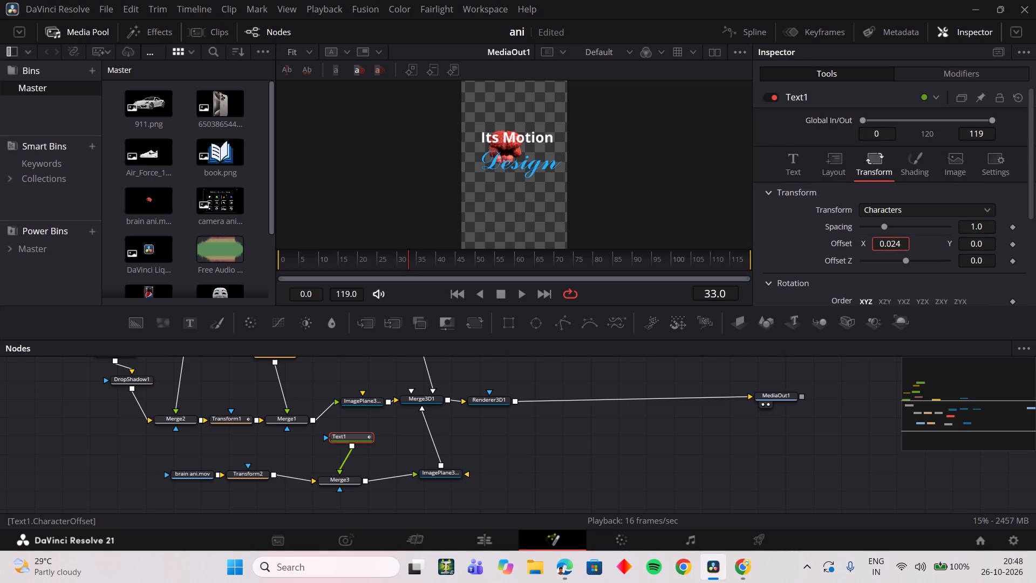
left_click_drag(910, 252, 899, 253)
left_click_drag(972, 242, 689, 300)
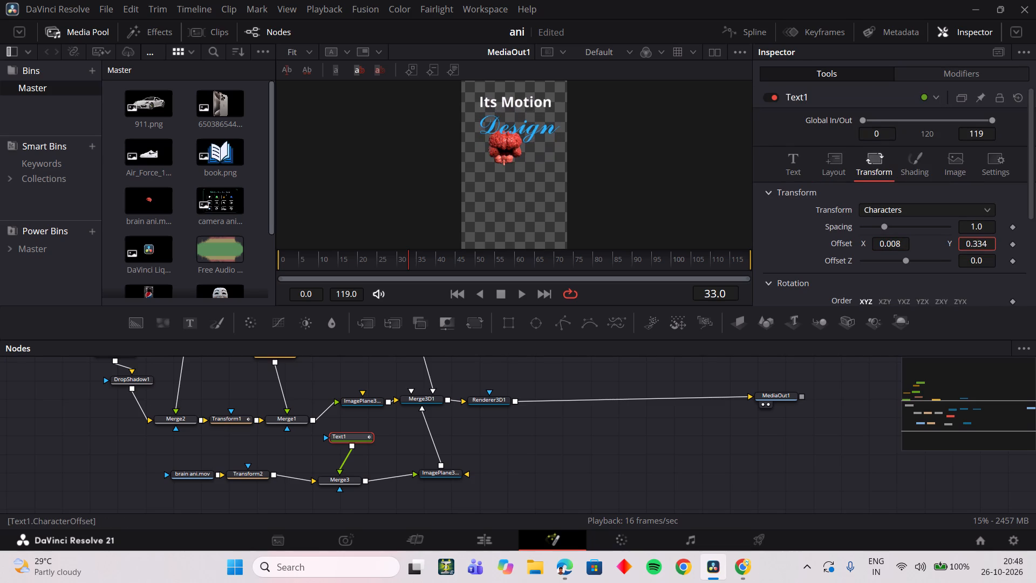
left_click_drag(689, 300, 705, 303)
scroll(548, 200, "up", 1)
left_click_drag(967, 246, 534, 262)
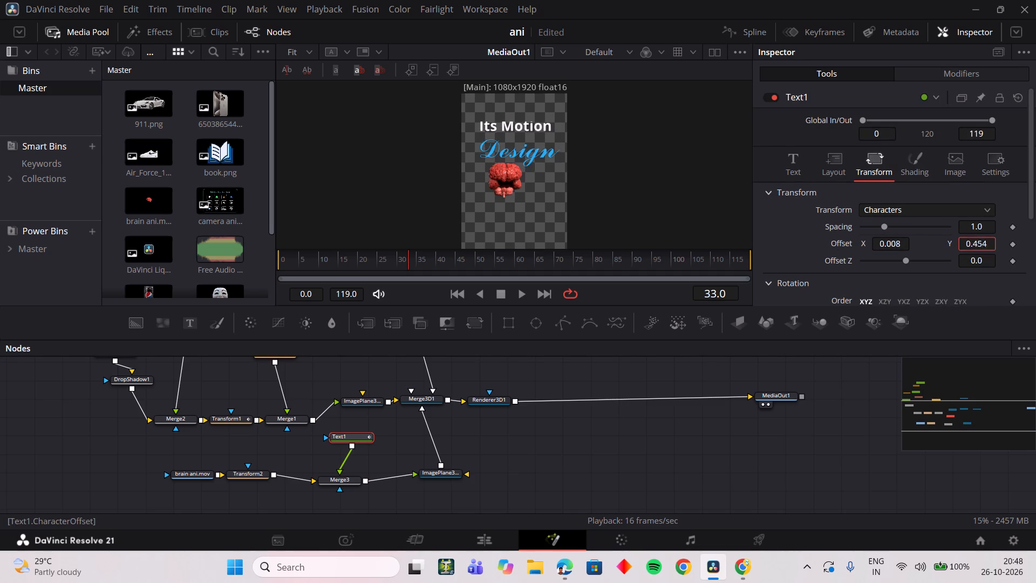
left_click_drag(534, 262, 544, 267)
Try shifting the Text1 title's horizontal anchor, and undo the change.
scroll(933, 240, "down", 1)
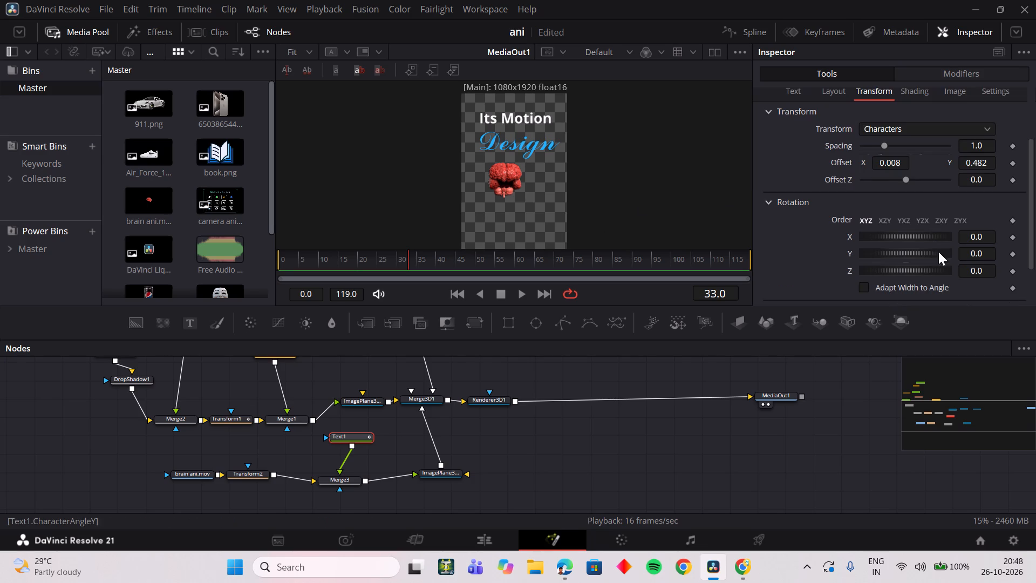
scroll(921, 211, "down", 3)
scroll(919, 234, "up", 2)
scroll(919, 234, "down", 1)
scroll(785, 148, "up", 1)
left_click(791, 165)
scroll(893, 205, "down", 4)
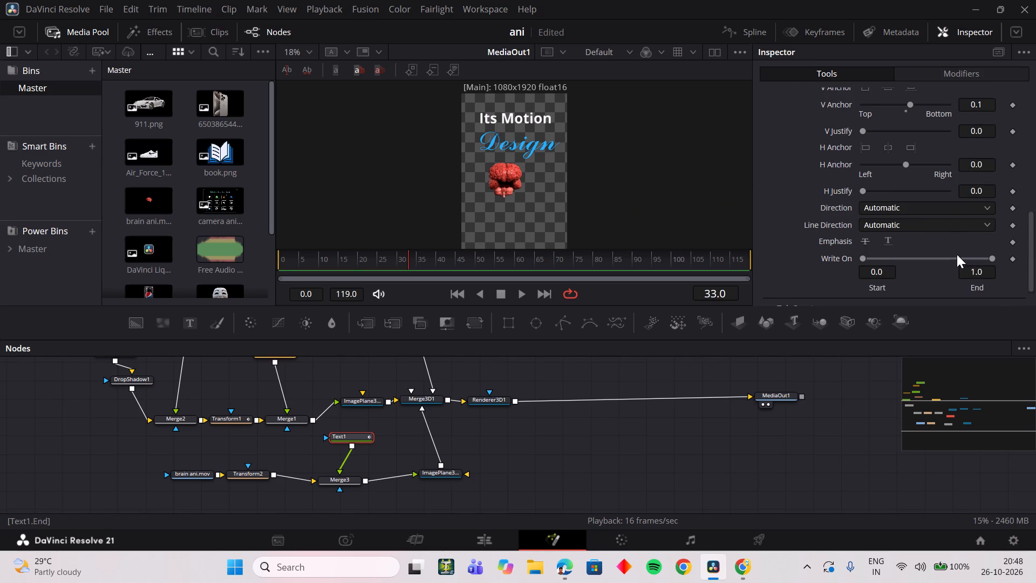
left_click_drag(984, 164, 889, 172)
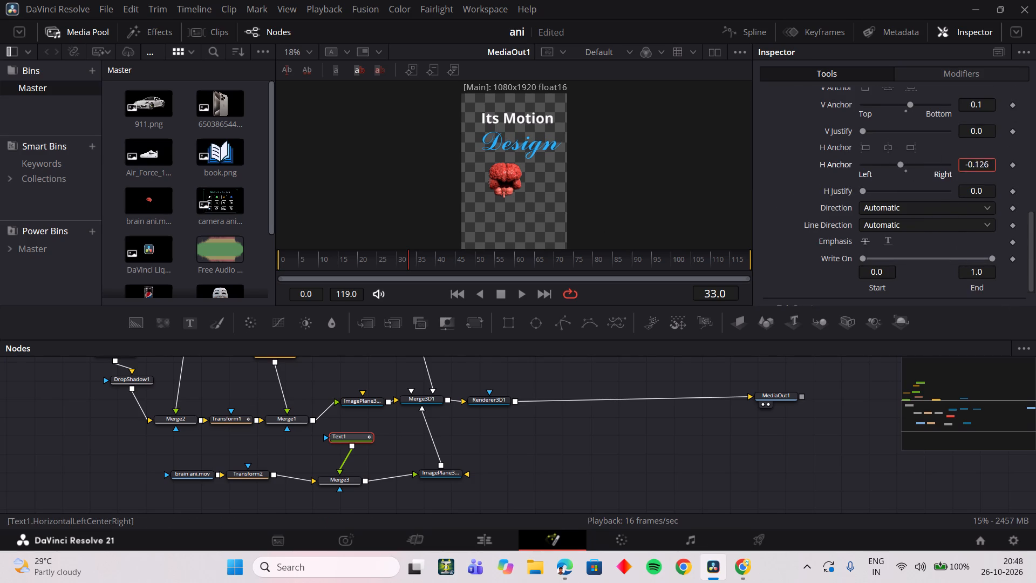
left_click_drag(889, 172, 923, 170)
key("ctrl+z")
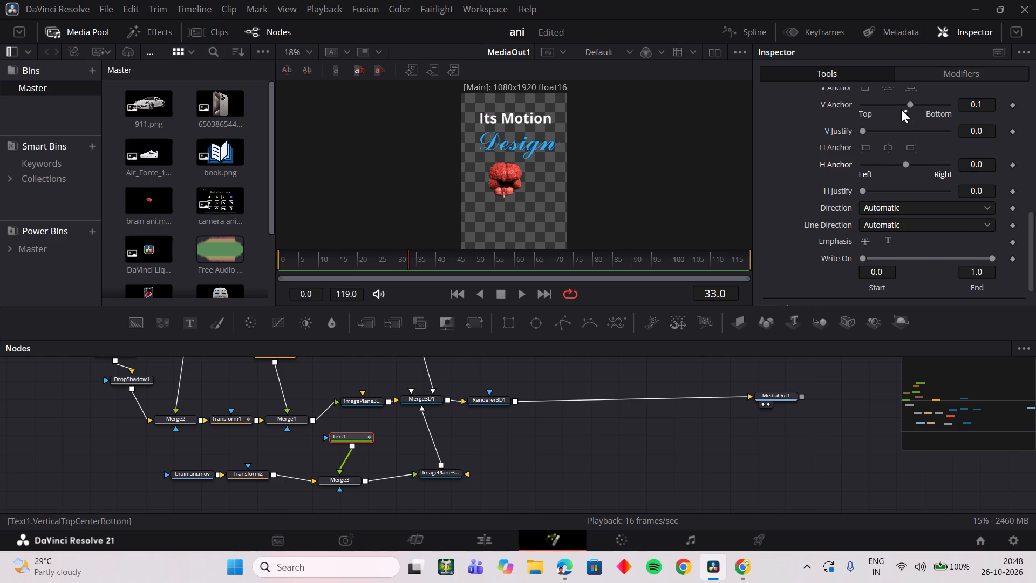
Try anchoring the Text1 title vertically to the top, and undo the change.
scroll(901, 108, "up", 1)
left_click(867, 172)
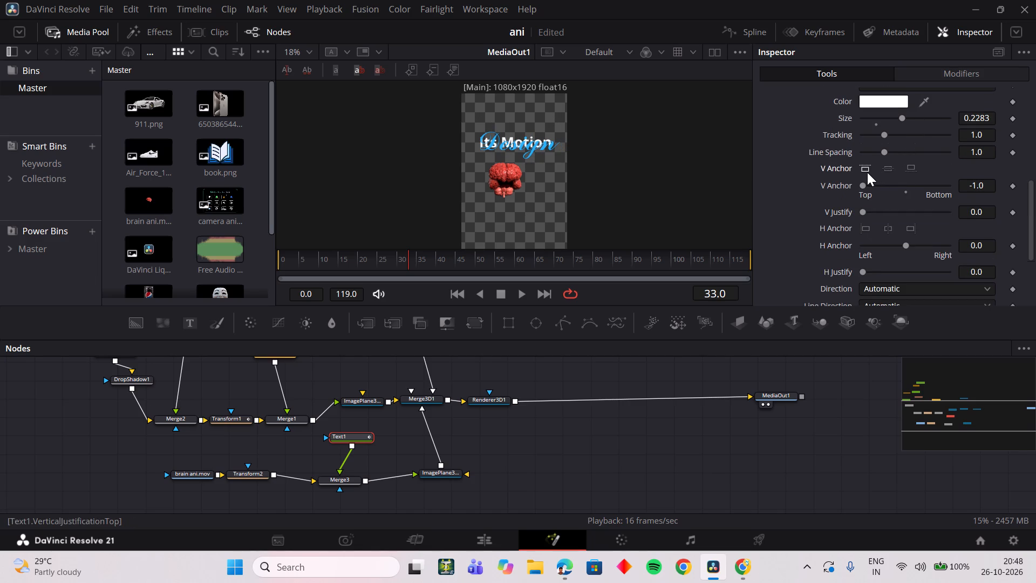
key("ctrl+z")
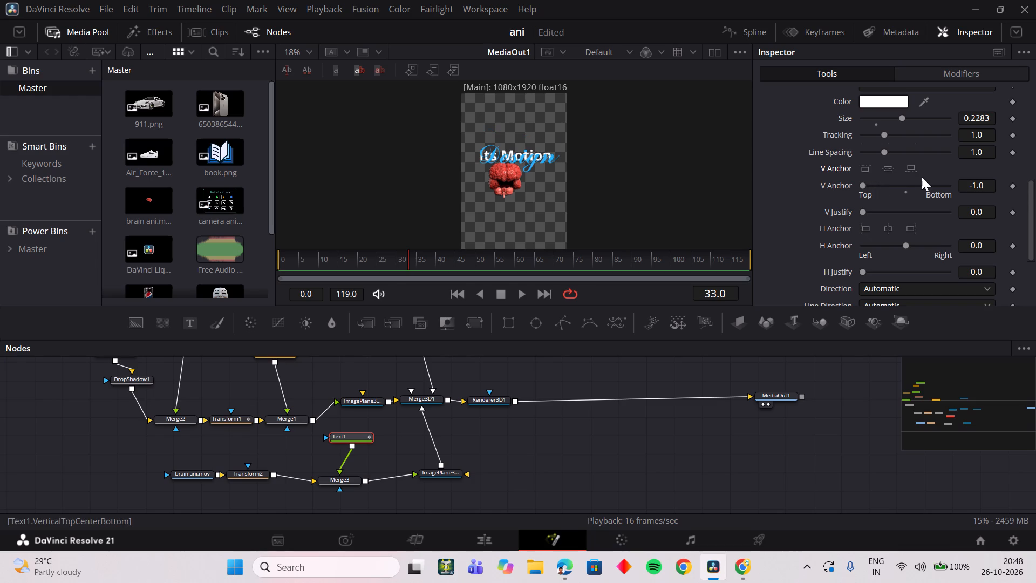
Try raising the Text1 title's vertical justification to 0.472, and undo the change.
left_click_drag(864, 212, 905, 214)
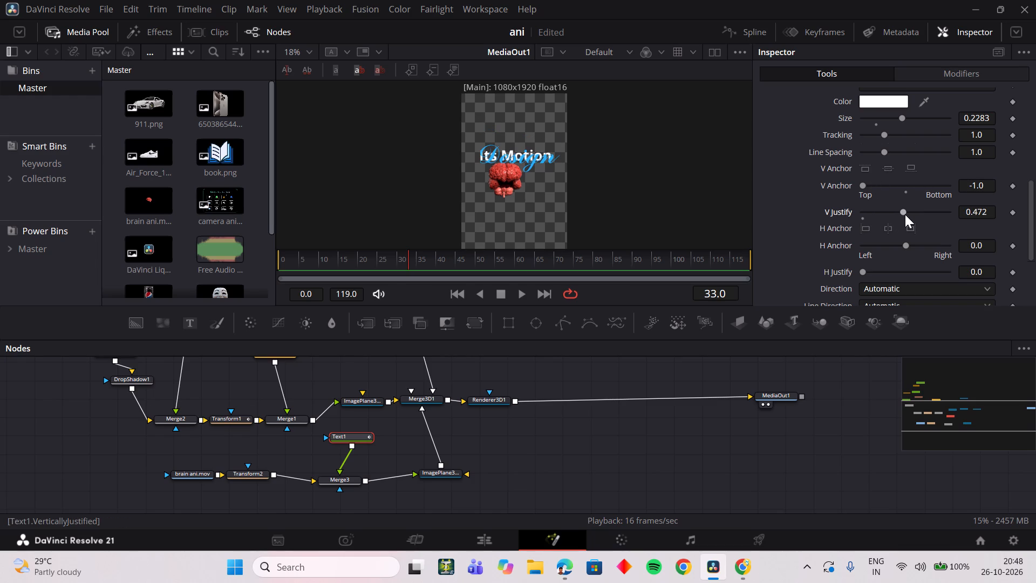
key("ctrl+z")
Anchor the Text1 title vertically to the center.
left_click(883, 169)
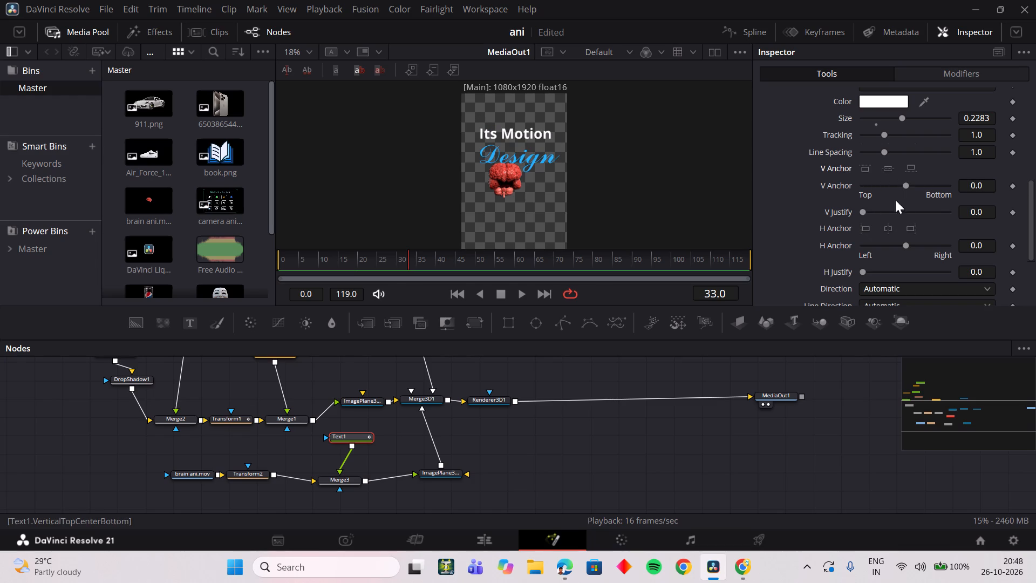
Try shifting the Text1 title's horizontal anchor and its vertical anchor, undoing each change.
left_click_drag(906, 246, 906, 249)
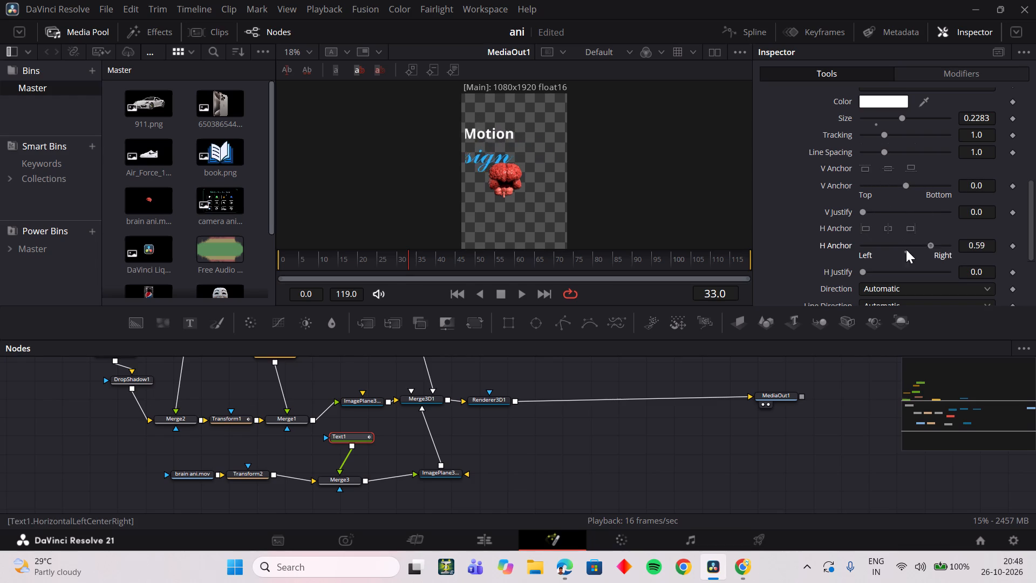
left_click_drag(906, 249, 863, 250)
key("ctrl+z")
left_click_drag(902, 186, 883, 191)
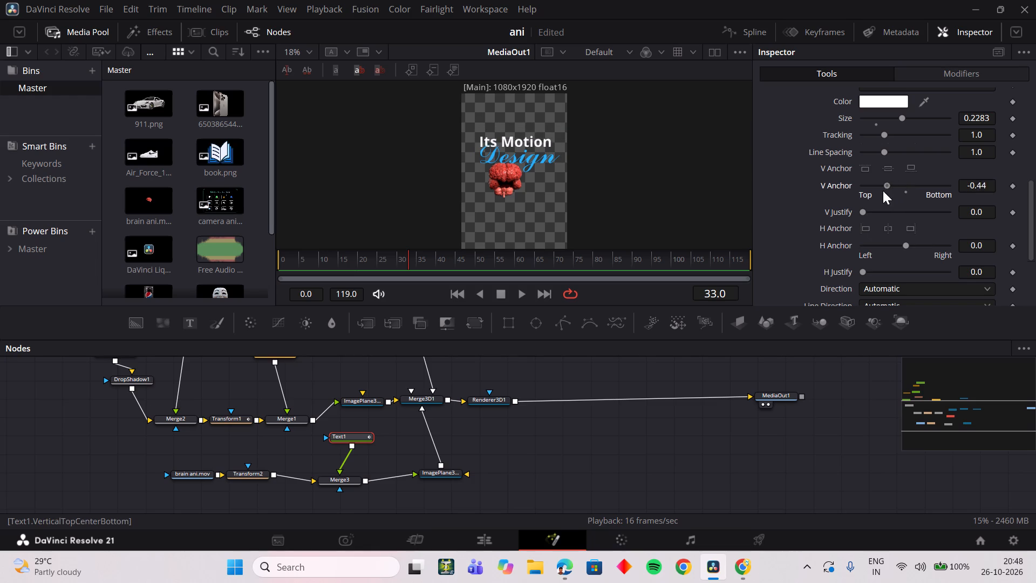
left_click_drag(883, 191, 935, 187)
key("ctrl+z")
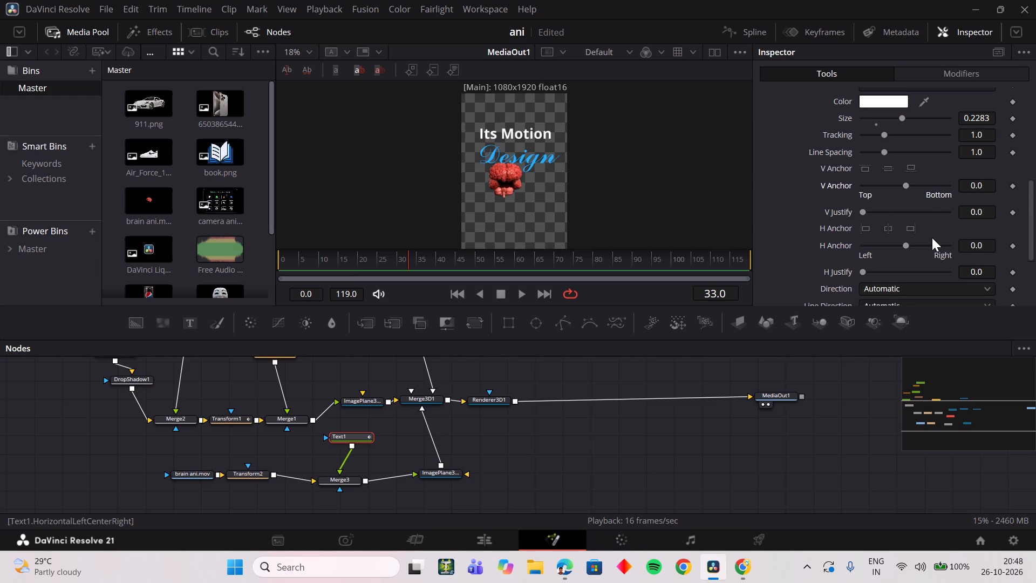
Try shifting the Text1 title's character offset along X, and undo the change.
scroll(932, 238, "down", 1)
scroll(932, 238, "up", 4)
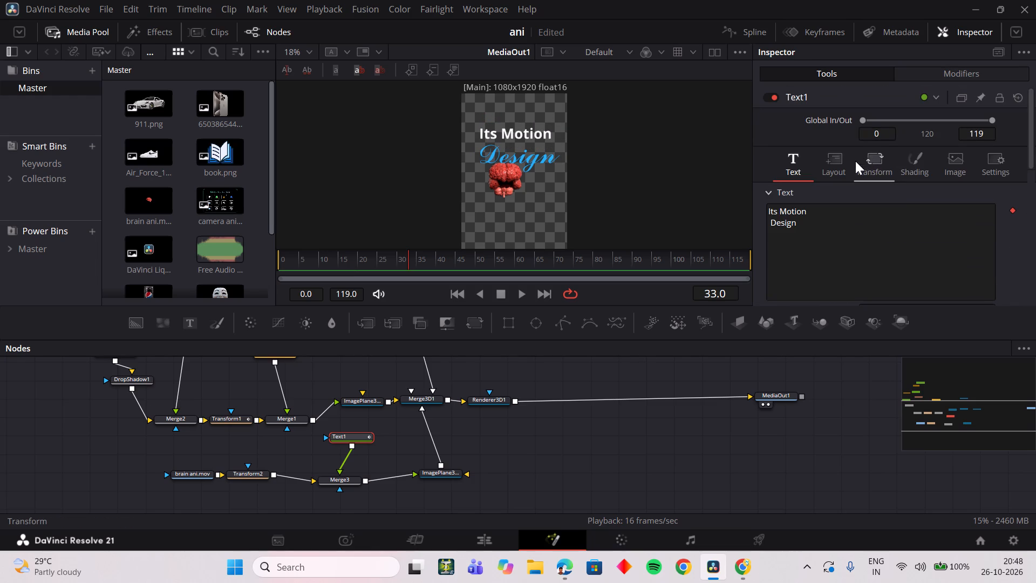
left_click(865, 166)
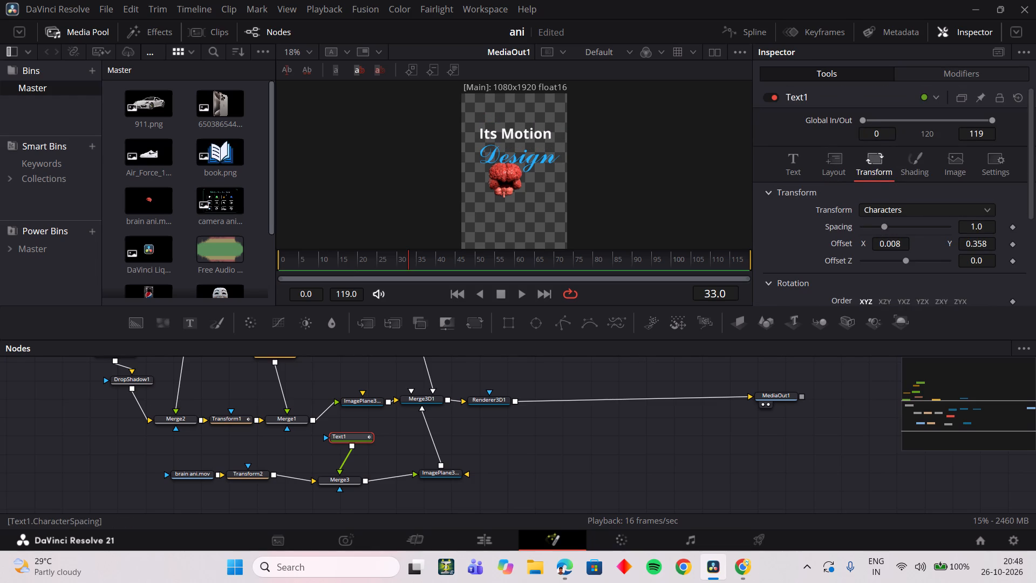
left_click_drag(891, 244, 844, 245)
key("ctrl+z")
Set the horizontal anchor of the blue "Design" line to about -0.22 in the CharacterLevelStyling2 modifier.
left_click(920, 74)
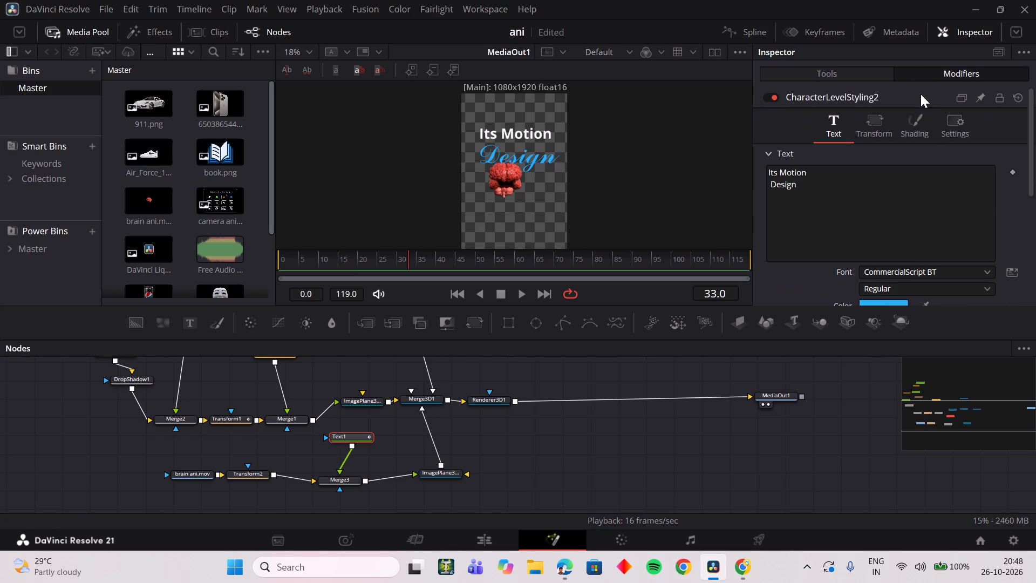
scroll(891, 203, "down", 5)
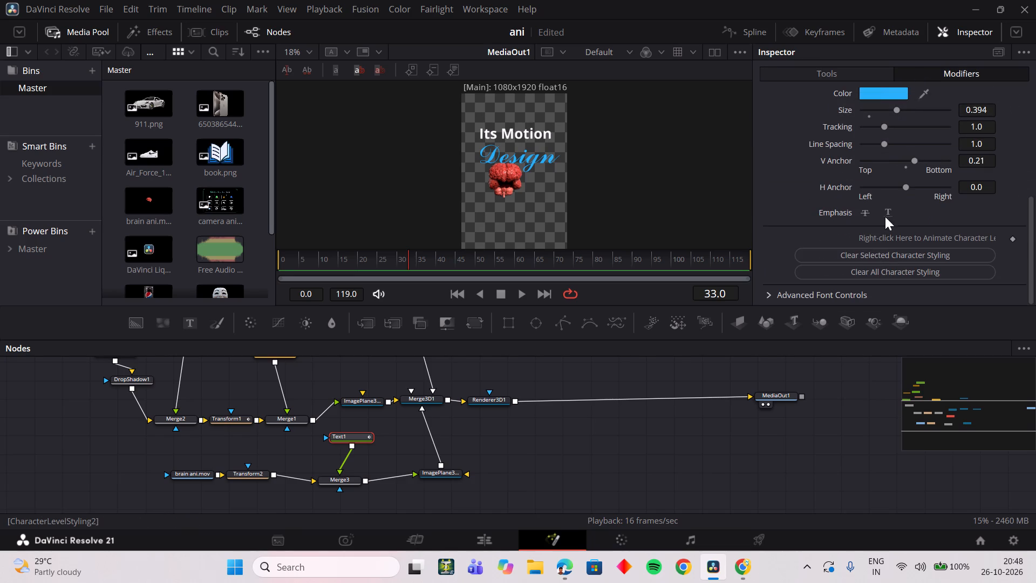
left_click_drag(903, 186, 894, 192)
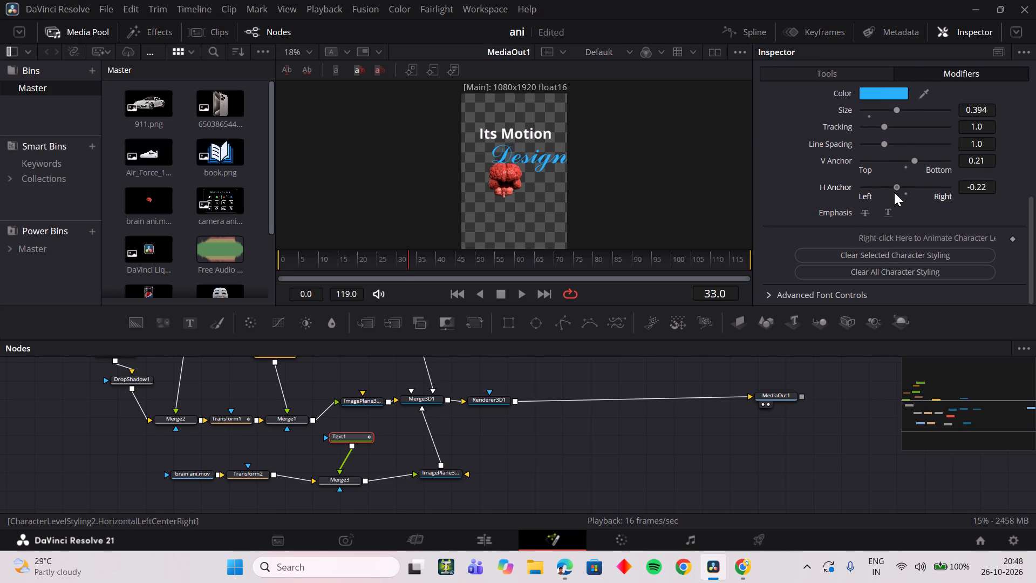
left_click_drag(894, 192, 891, 192)
scroll(930, 151, "up", 2)
Set the Text1 node's own horizontal anchor to about 0.08 to offset the "Its Motion" line from "Design".
left_click(843, 76)
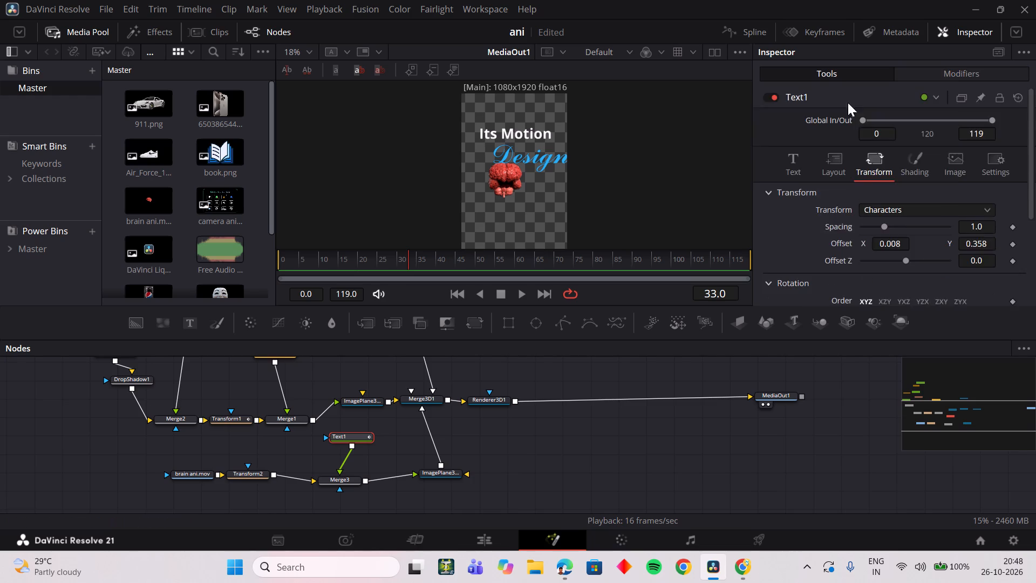
scroll(897, 211, "down", 2)
scroll(897, 211, "up", 1)
left_click(796, 112)
scroll(877, 200, "down", 6)
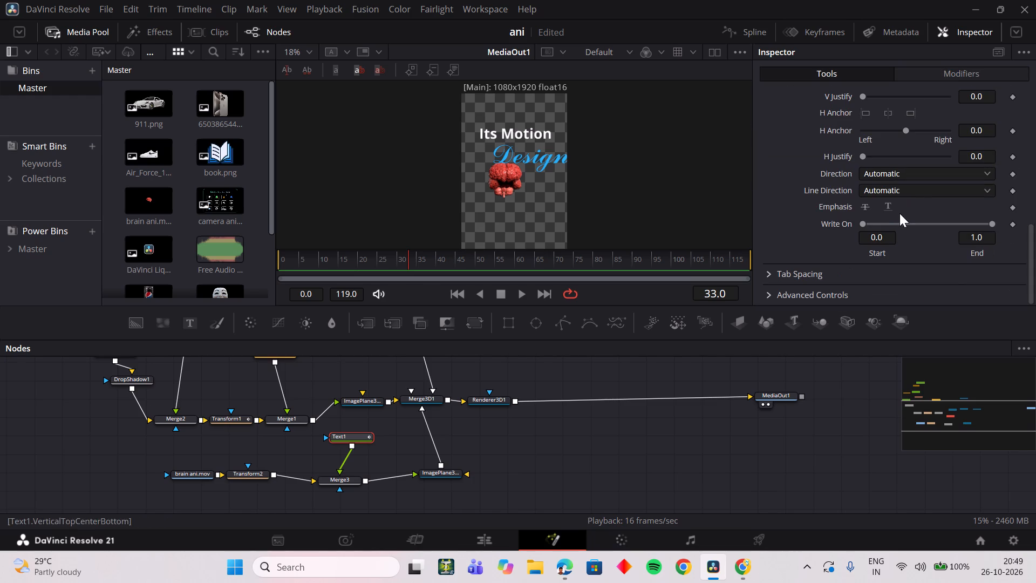
left_click_drag(971, 132, 551, 145)
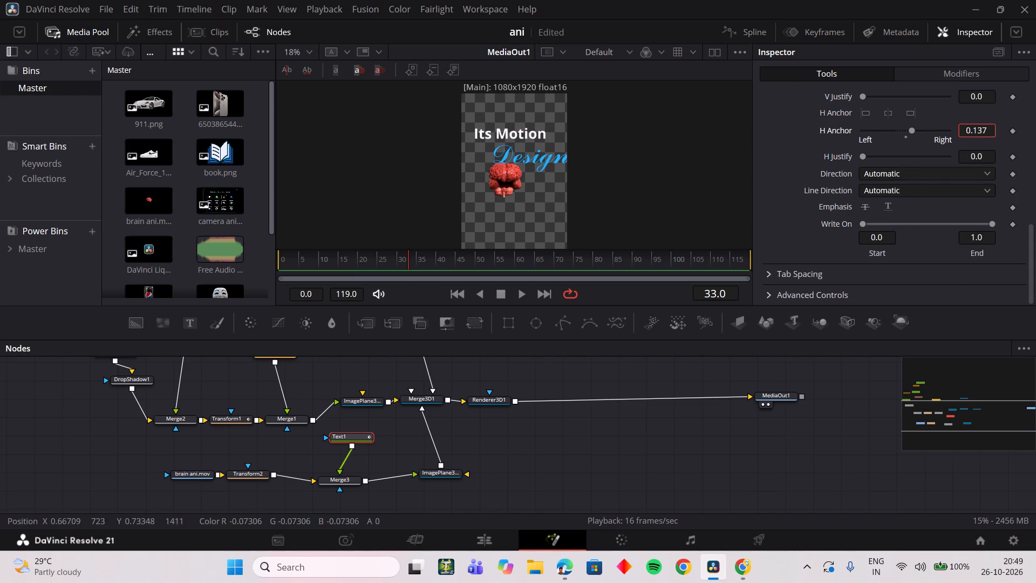
left_click_drag(551, 145, 512, 157)
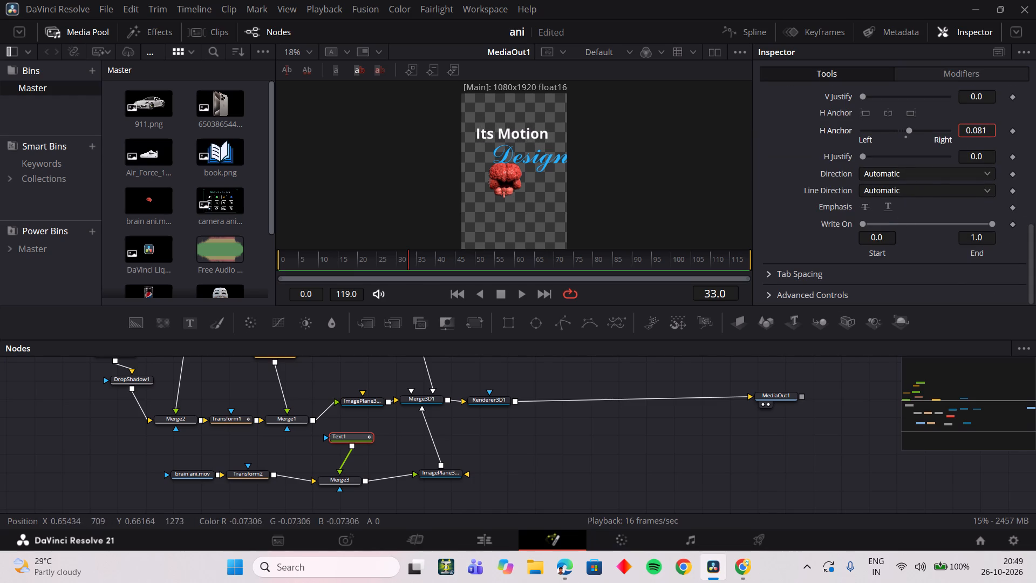
left_click_drag(512, 157, 508, 160)
Move the whole Text1 title up and clear of the brain by setting its character offset to X -0.07 and Y 0.542.
scroll(910, 155, "up", 3)
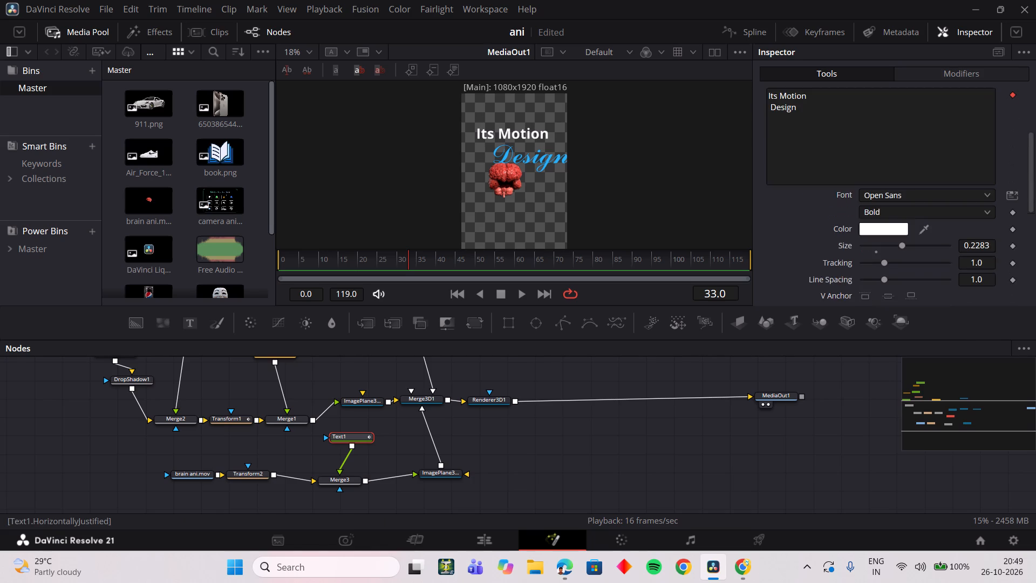
scroll(867, 127, "up", 2)
left_click(870, 153)
scroll(878, 215, "down", 2)
scroll(881, 192, "up", 1)
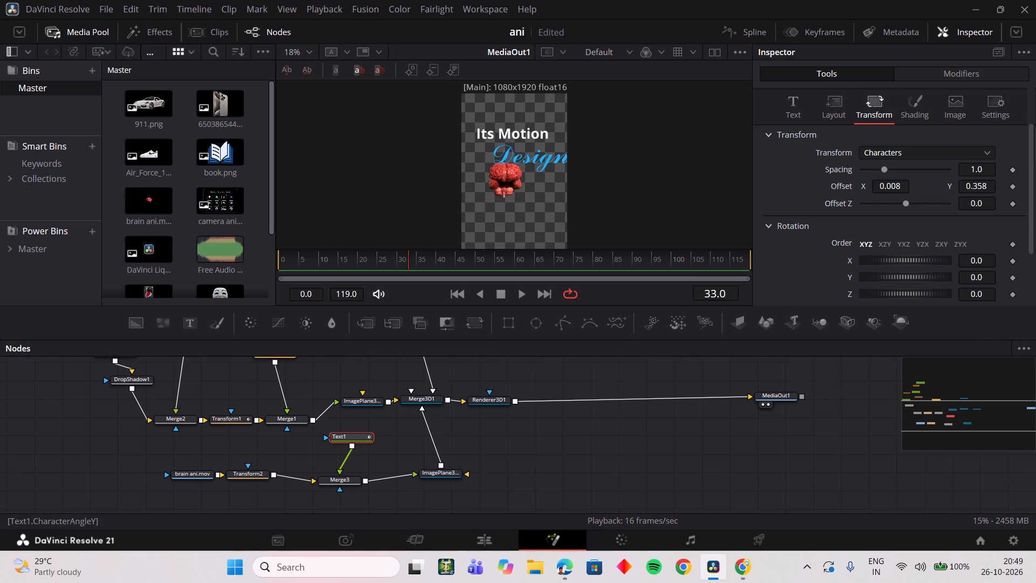
left_click_drag(892, 184, 839, 188)
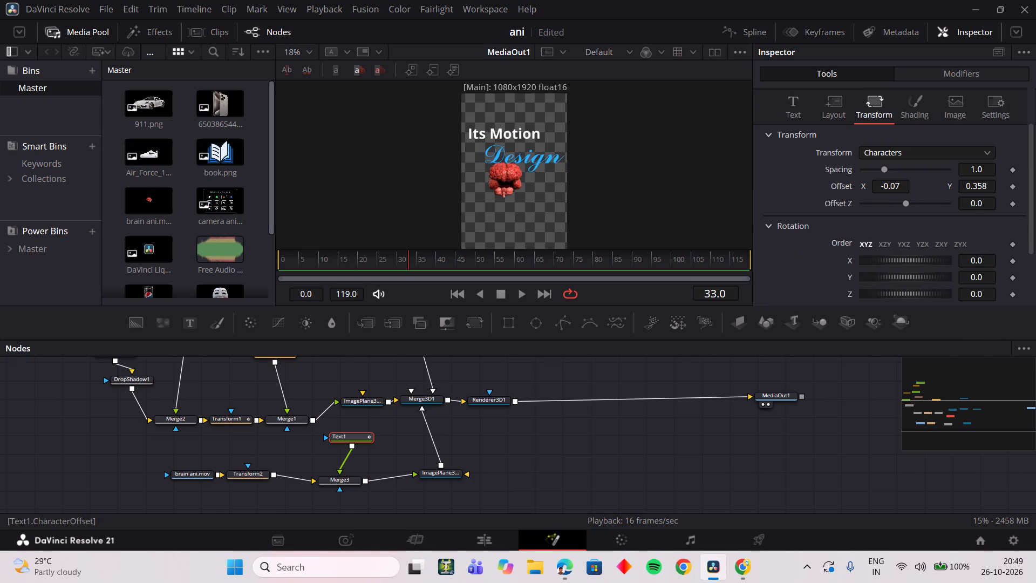
left_click_drag(971, 187, 590, 204)
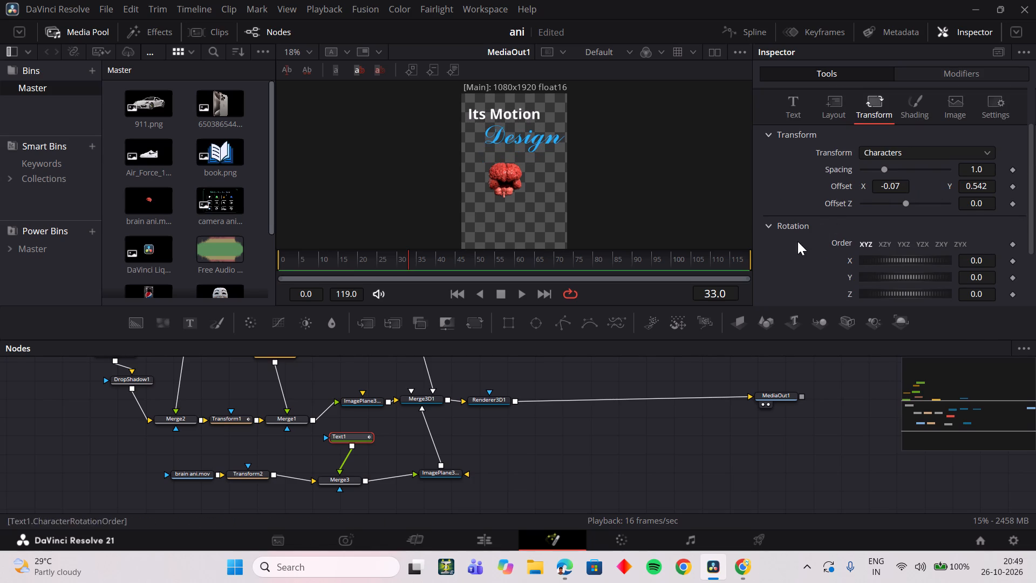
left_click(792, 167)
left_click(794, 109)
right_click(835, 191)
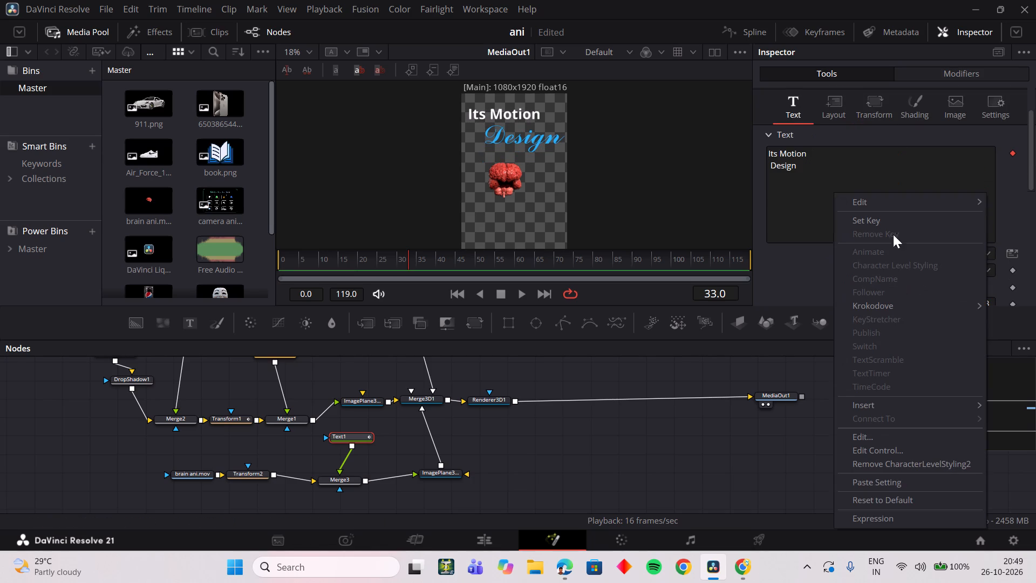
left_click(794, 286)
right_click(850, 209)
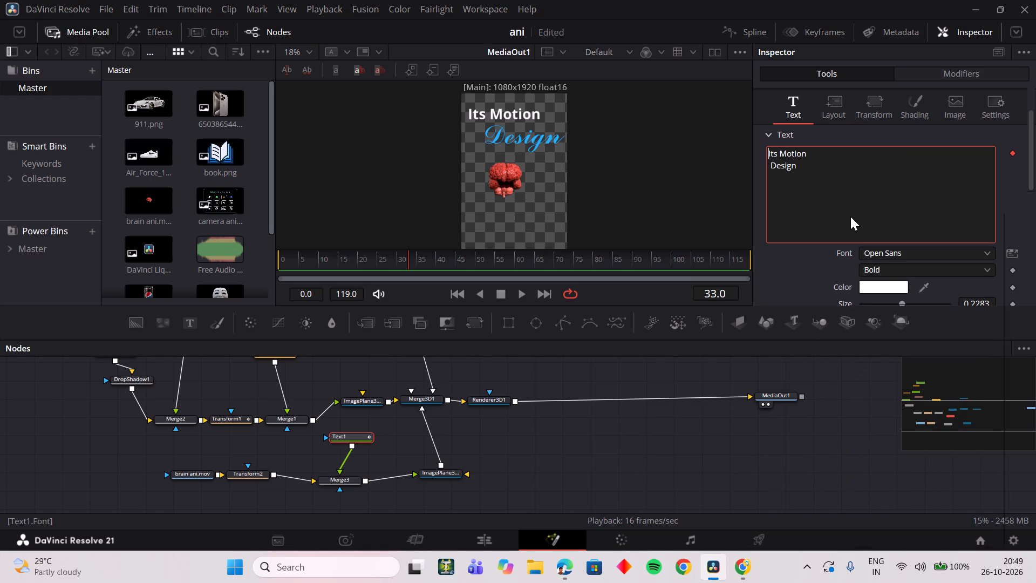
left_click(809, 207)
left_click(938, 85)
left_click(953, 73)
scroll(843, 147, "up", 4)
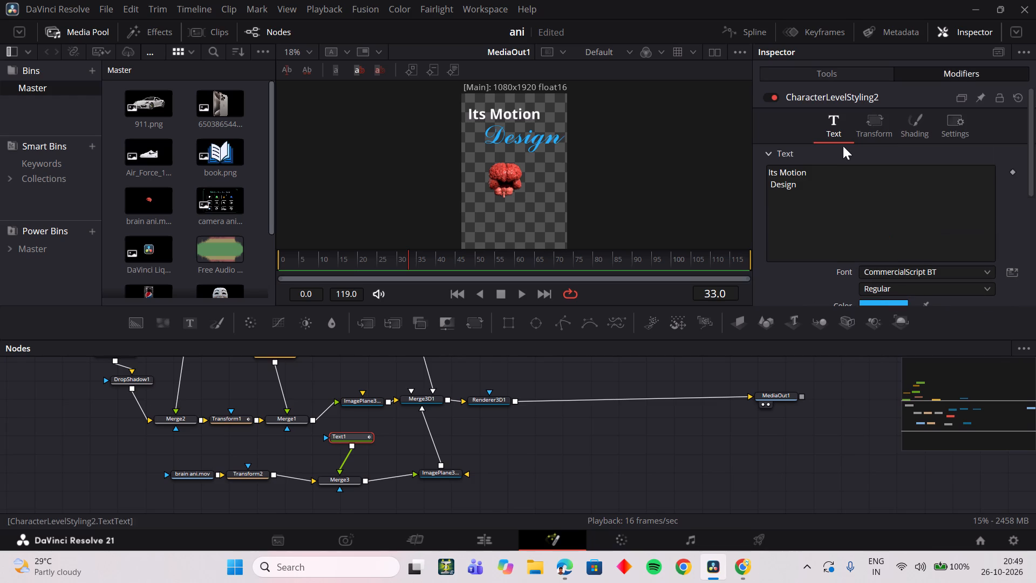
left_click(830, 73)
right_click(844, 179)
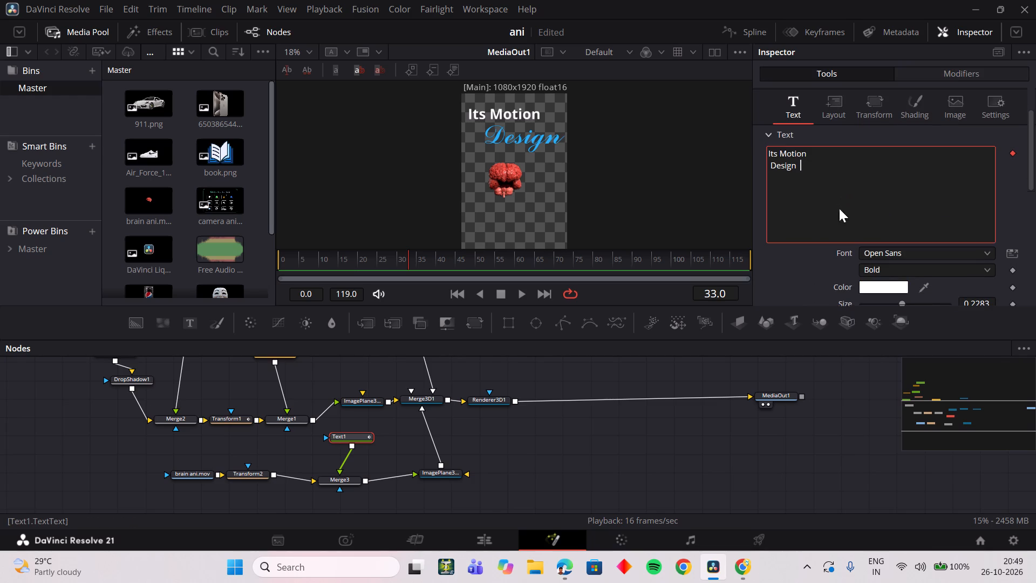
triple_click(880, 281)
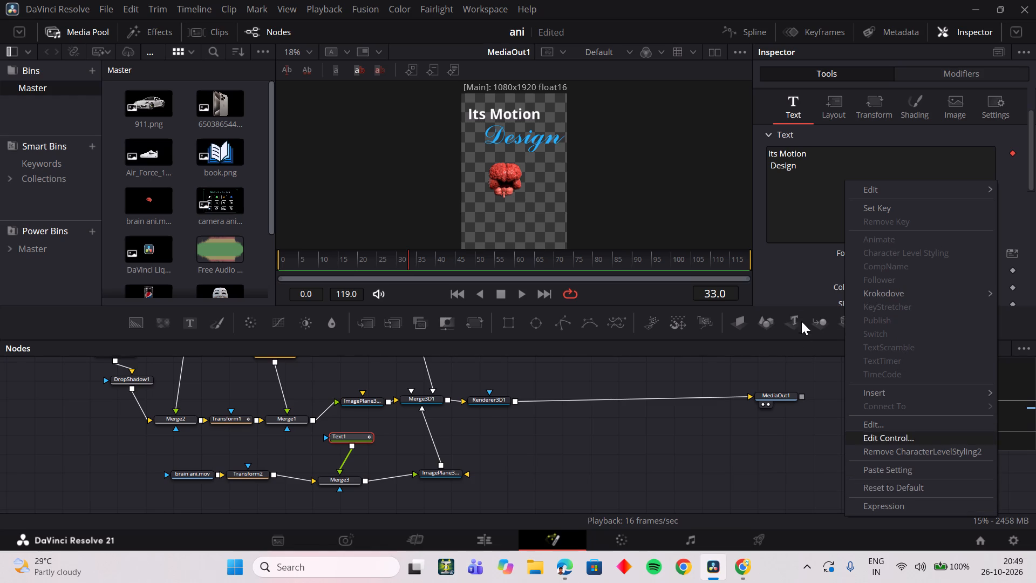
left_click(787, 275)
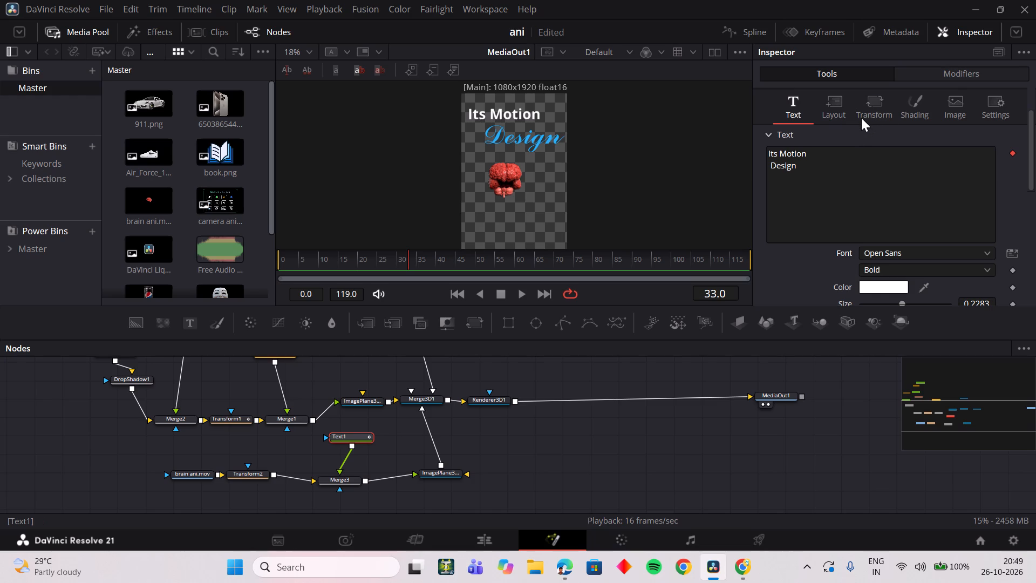
Insert a Follower modifier on the Text1 title's text and open its timing settings.
right_click(842, 171)
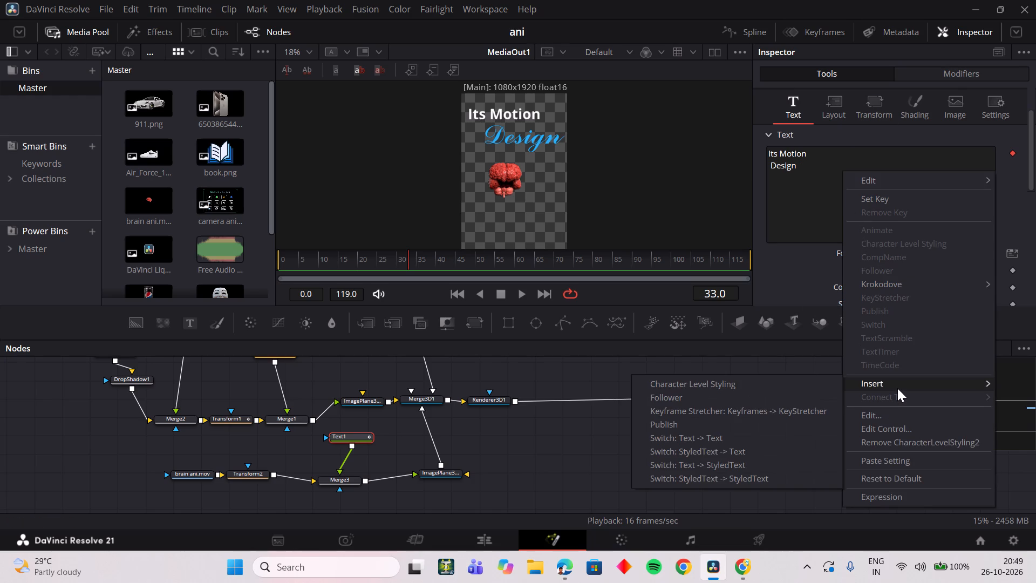
left_click(750, 402)
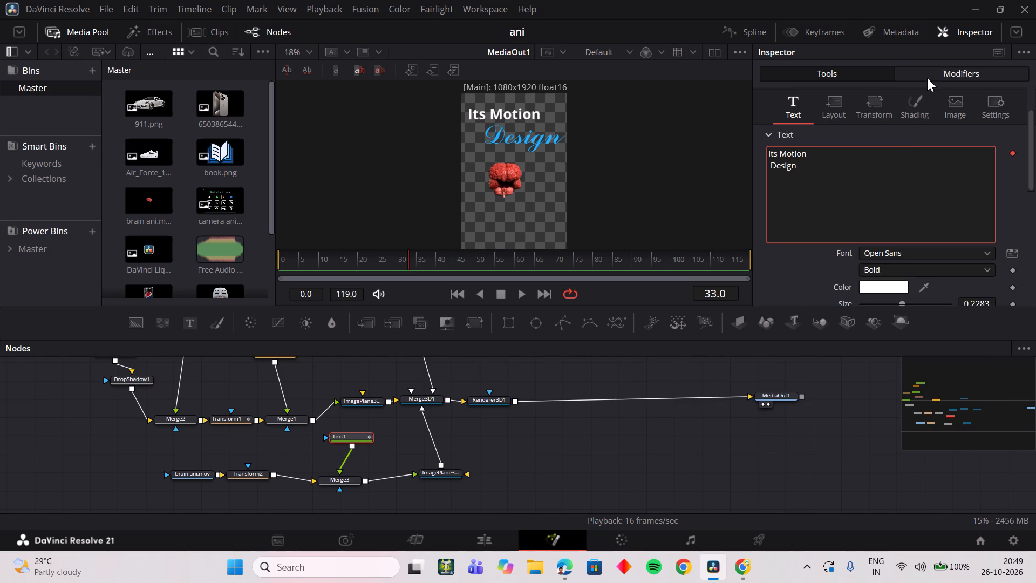
left_click(937, 70)
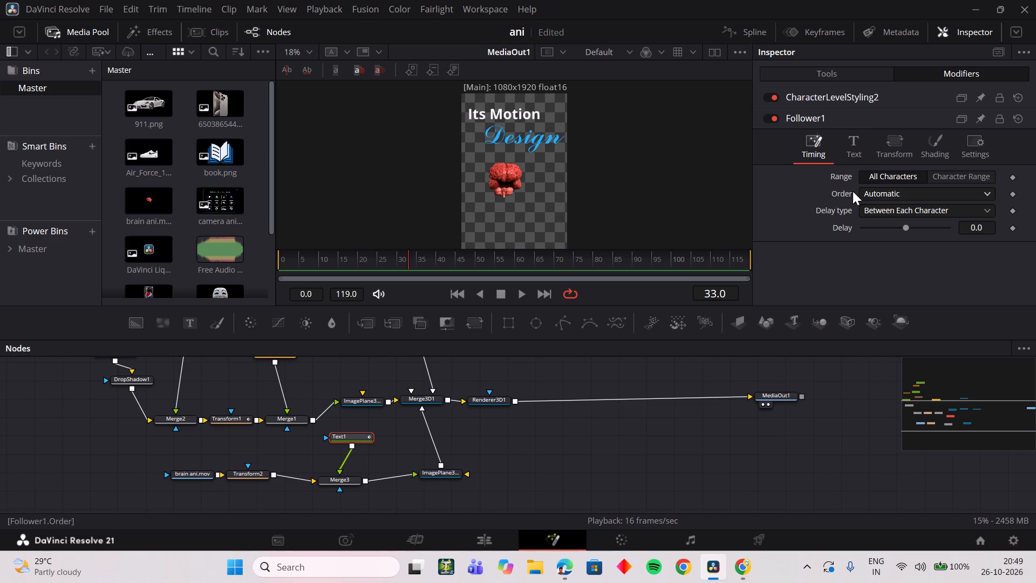
Scrub through and play back the composition to examine how the title and brain enter during the camera move.
left_click_drag(345, 262, 347, 263)
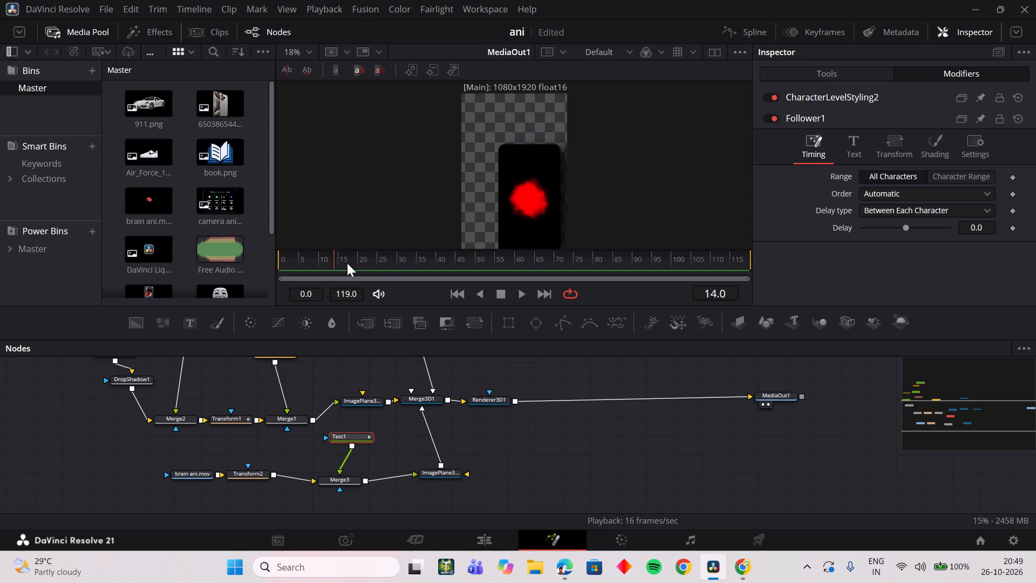
left_click_drag(347, 263, 435, 262)
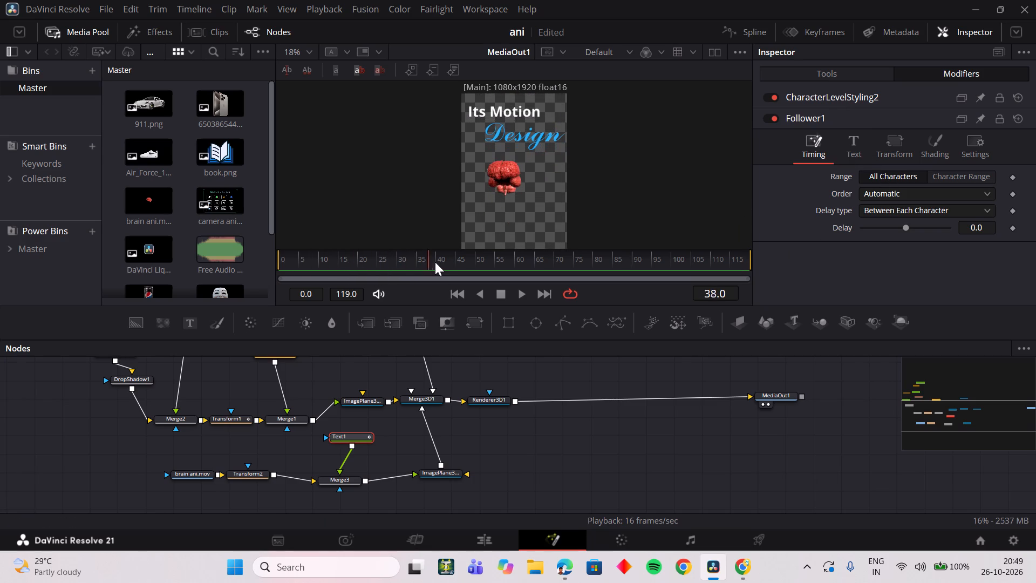
left_click_drag(435, 262, 421, 268)
left_click_drag(421, 268, 350, 267)
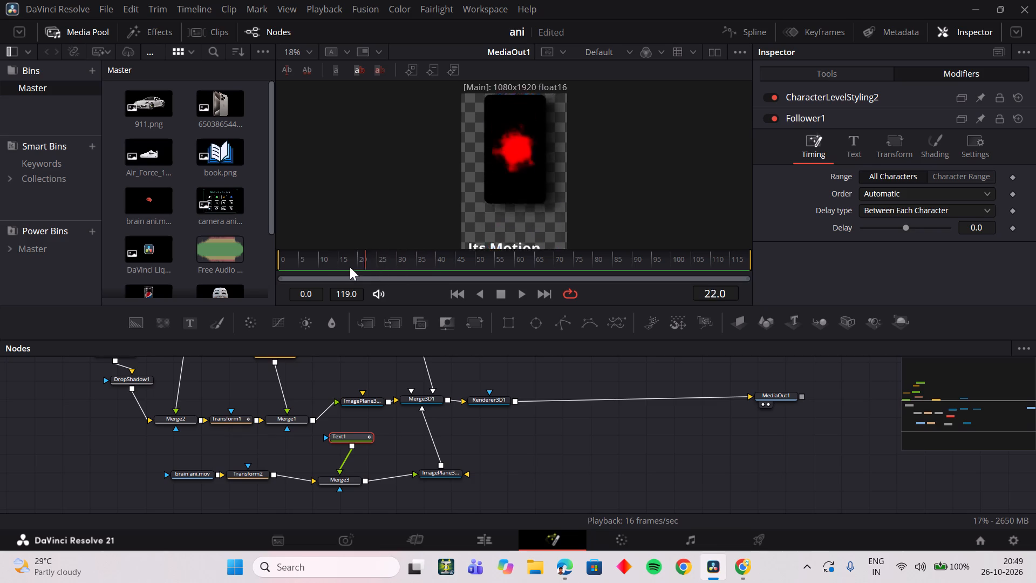
left_click_drag(350, 267, 475, 270)
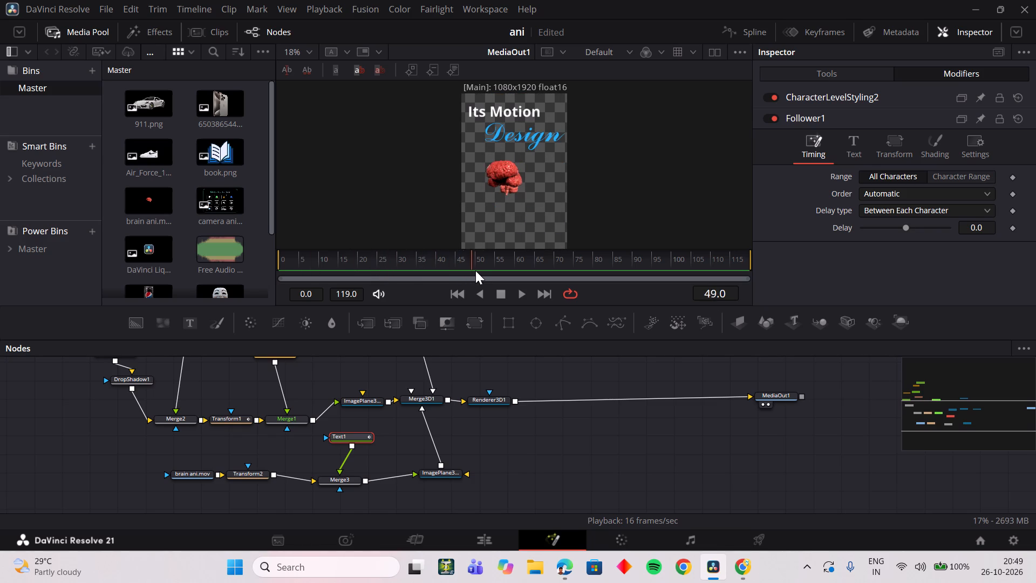
left_click_drag(475, 270, 386, 273)
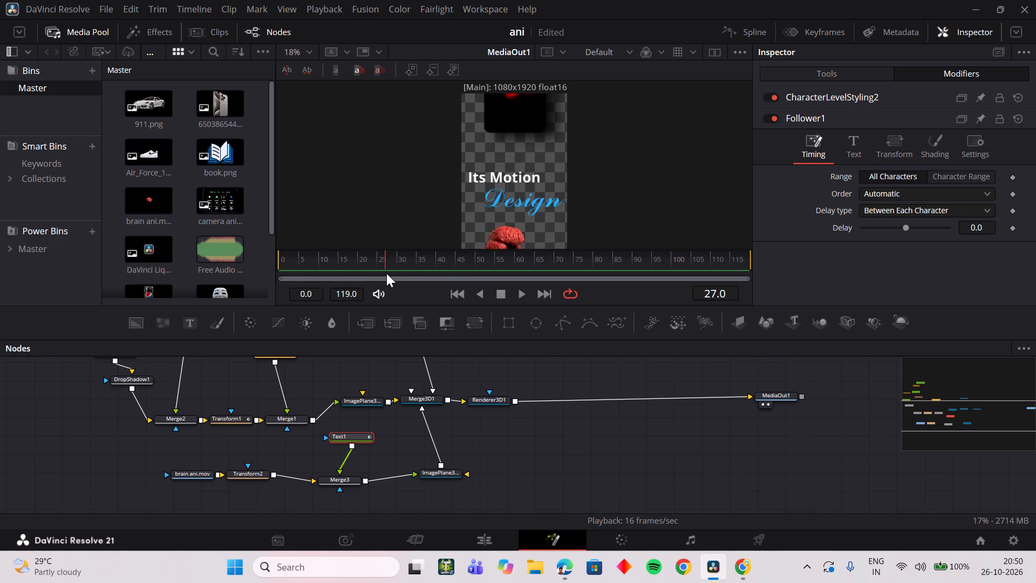
left_click_drag(386, 273, 297, 269)
key("space")
key("space")
key("space")
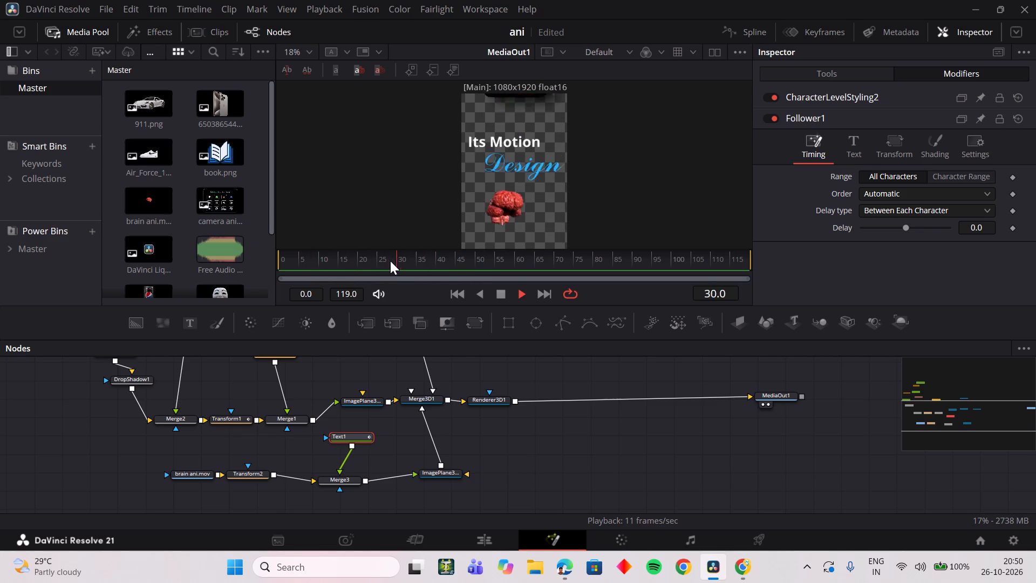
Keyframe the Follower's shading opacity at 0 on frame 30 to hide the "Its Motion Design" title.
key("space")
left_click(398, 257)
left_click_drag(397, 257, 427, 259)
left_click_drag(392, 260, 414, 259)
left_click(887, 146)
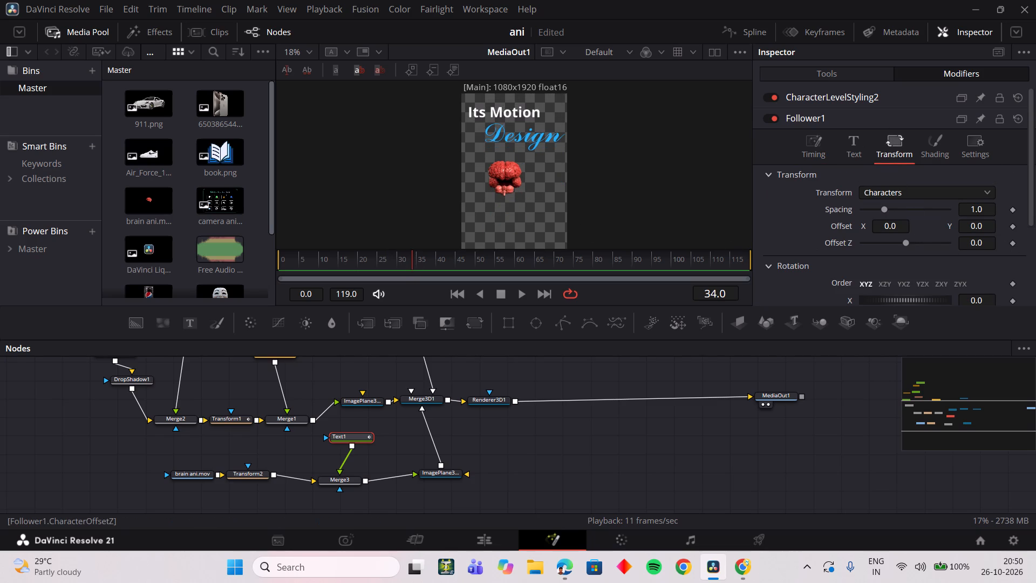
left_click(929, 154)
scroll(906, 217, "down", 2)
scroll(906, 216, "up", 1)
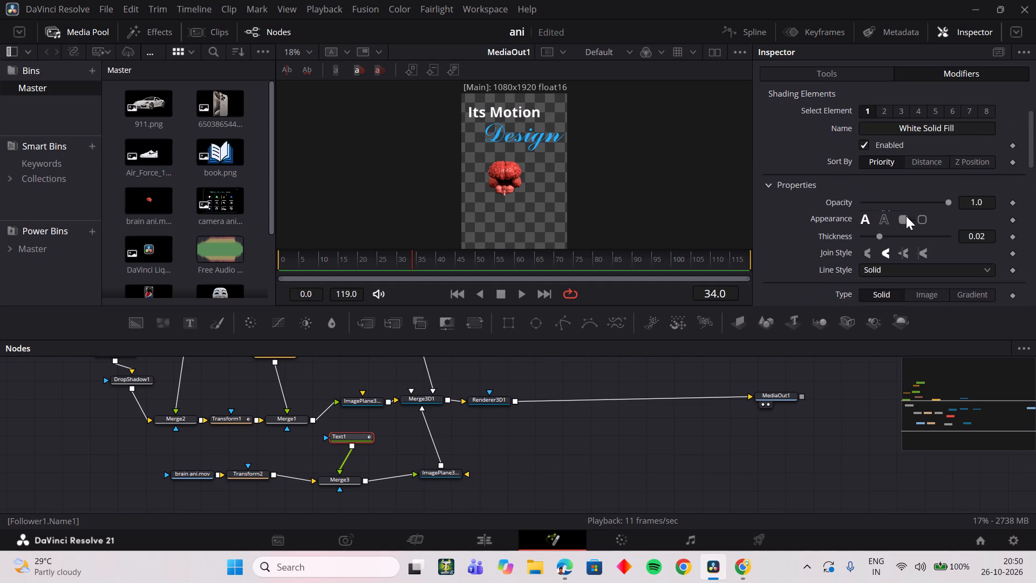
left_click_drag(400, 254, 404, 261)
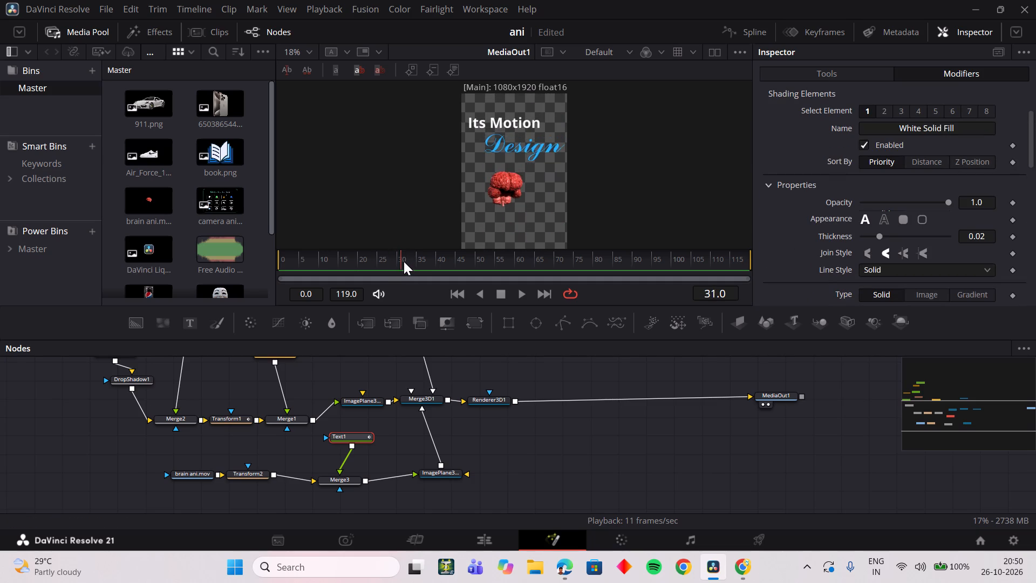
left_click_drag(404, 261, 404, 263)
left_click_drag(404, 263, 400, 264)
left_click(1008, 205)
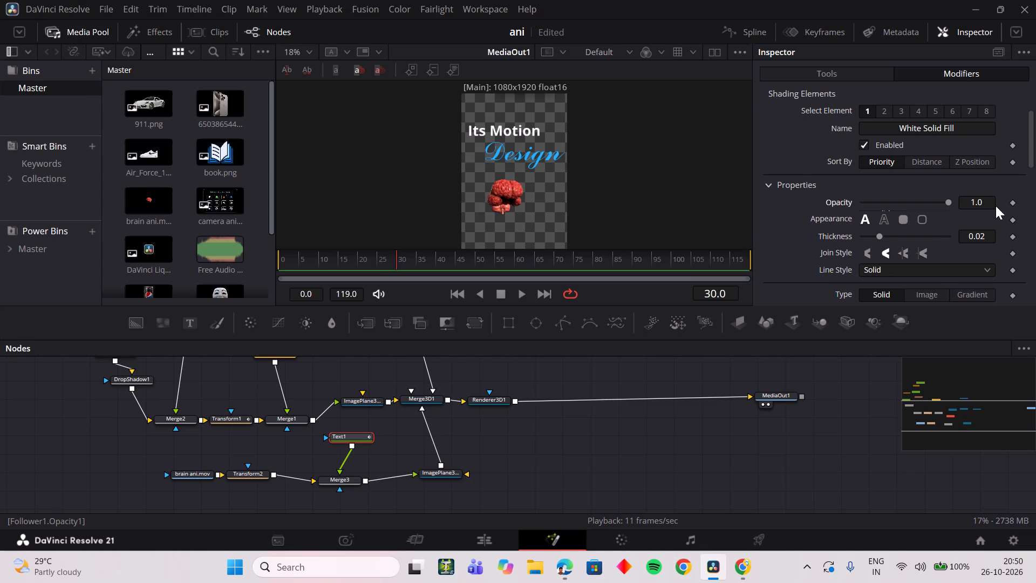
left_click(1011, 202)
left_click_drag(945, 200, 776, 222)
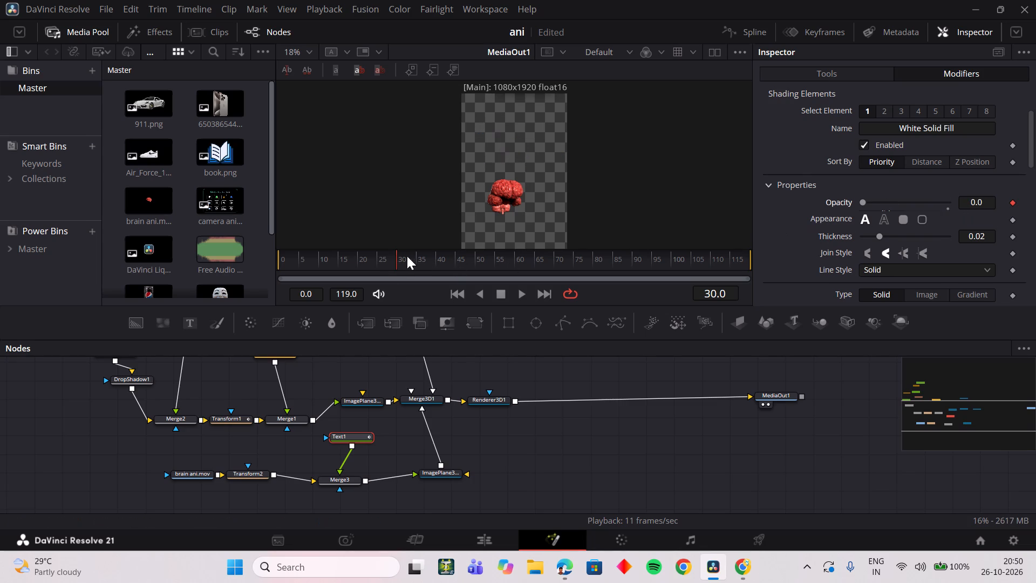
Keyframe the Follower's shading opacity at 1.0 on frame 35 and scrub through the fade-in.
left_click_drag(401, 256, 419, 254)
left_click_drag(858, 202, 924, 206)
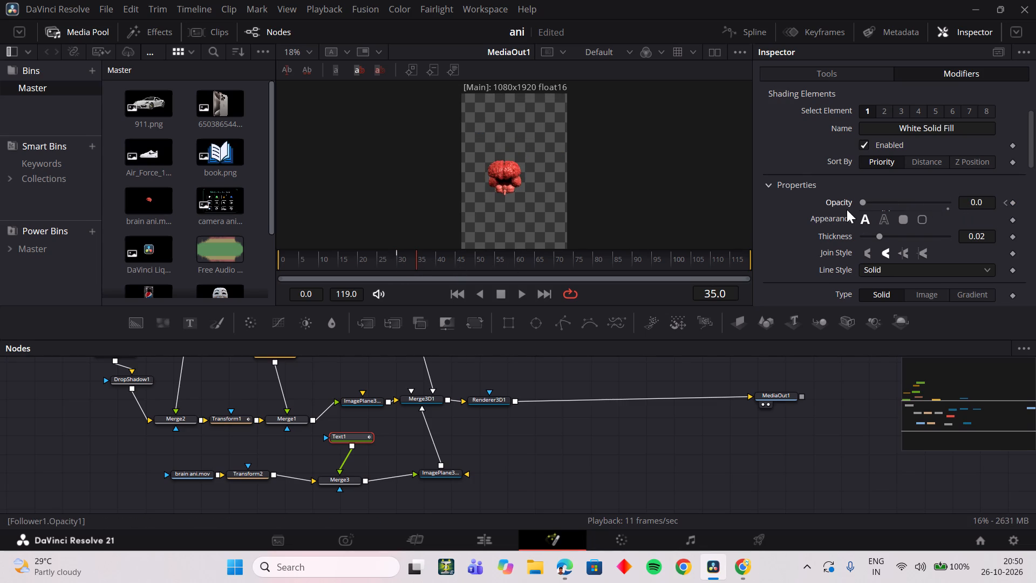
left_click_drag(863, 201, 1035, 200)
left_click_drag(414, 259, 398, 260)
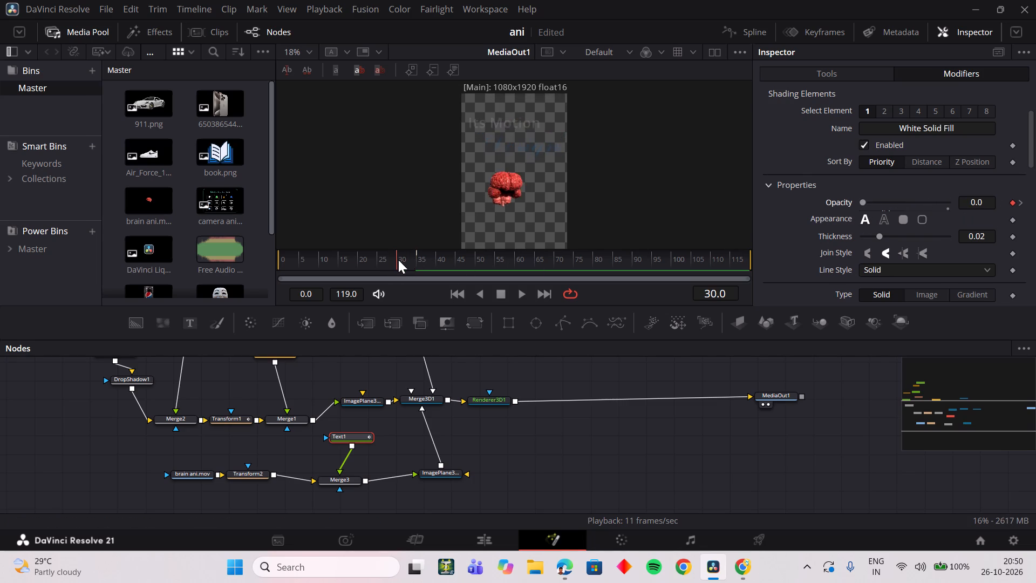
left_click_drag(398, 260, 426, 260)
Set the Follower's timing order to Left to Right, keeping the delay type Between Each Character.
scroll(819, 221, "up", 4)
left_click(837, 141)
left_click(874, 149)
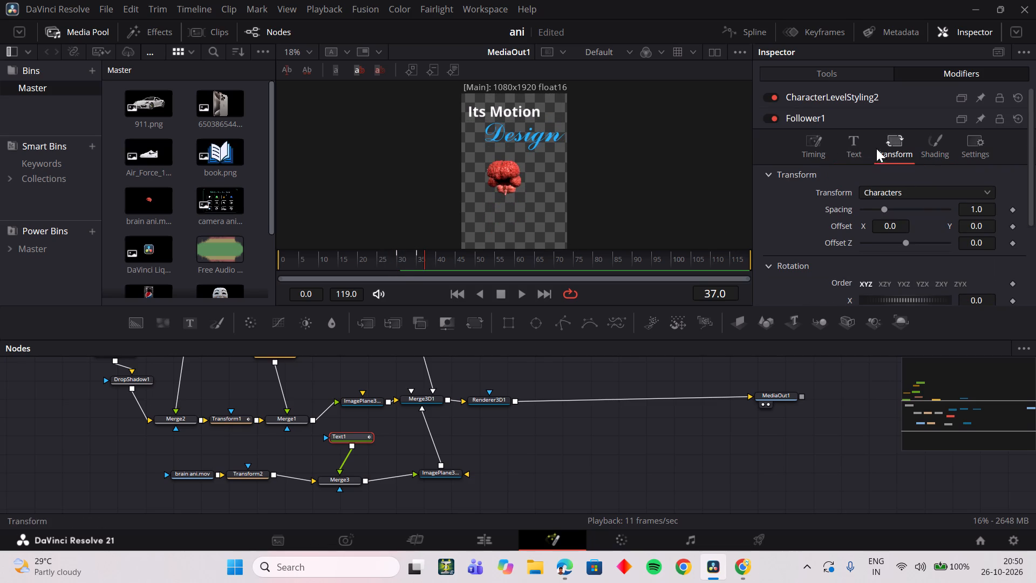
left_click(912, 195)
left_click(895, 222)
left_click(823, 139)
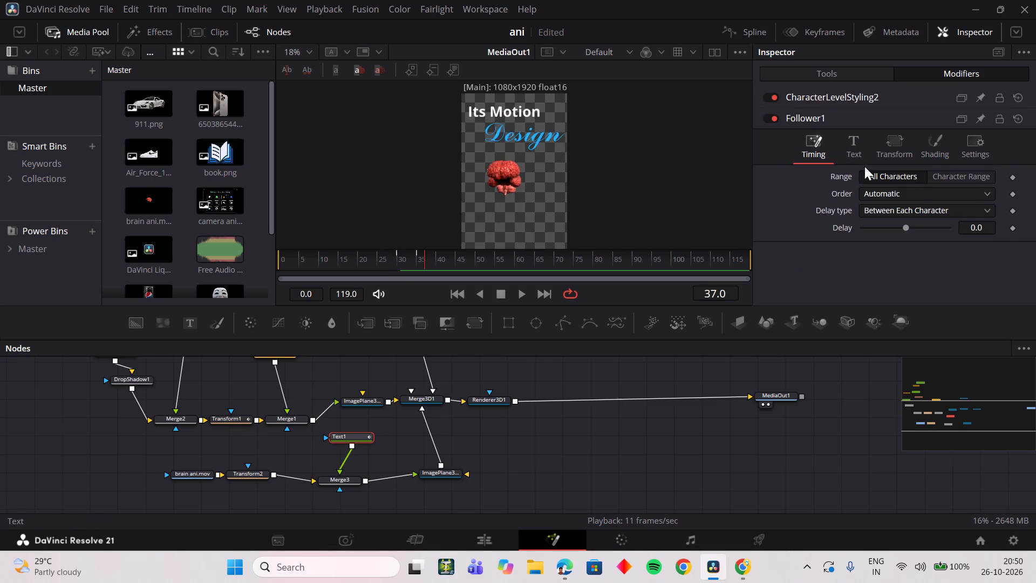
left_click(915, 196)
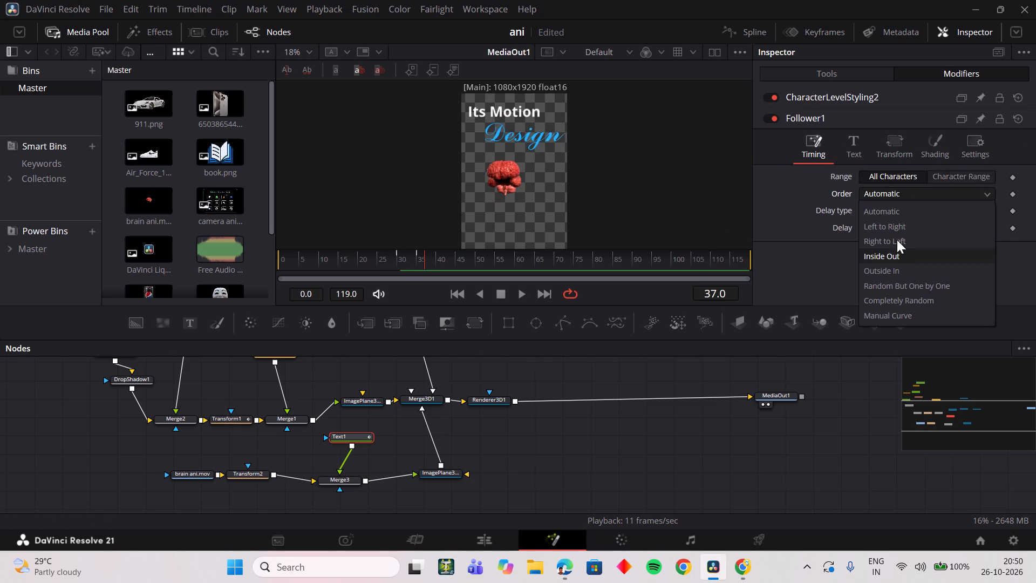
left_click(895, 228)
double_click(895, 210)
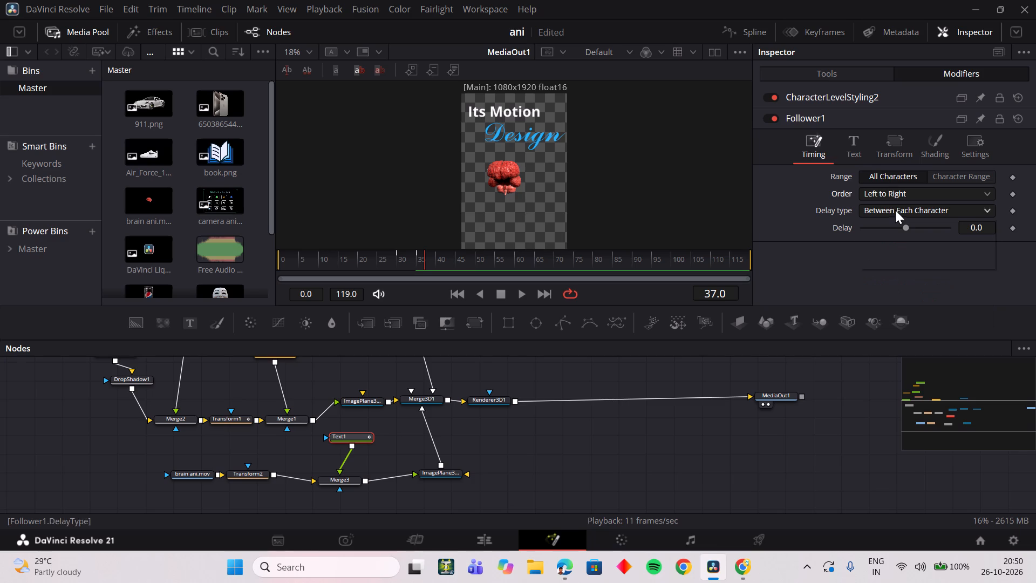
left_click(898, 211)
left_click(898, 211)
Set the Follower's delay to 1.84 and play back the letter-by-letter reveal of the title.
left_click_drag(905, 223, 909, 228)
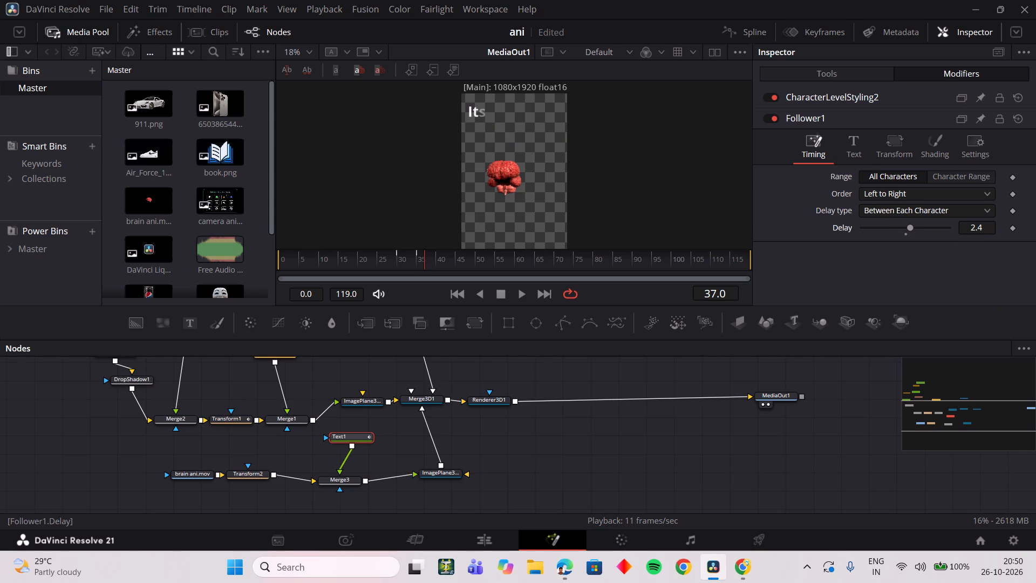
left_click_drag(977, 227, 976, 227)
left_click_drag(976, 227, 939, 237)
left_click_drag(424, 259, 449, 263)
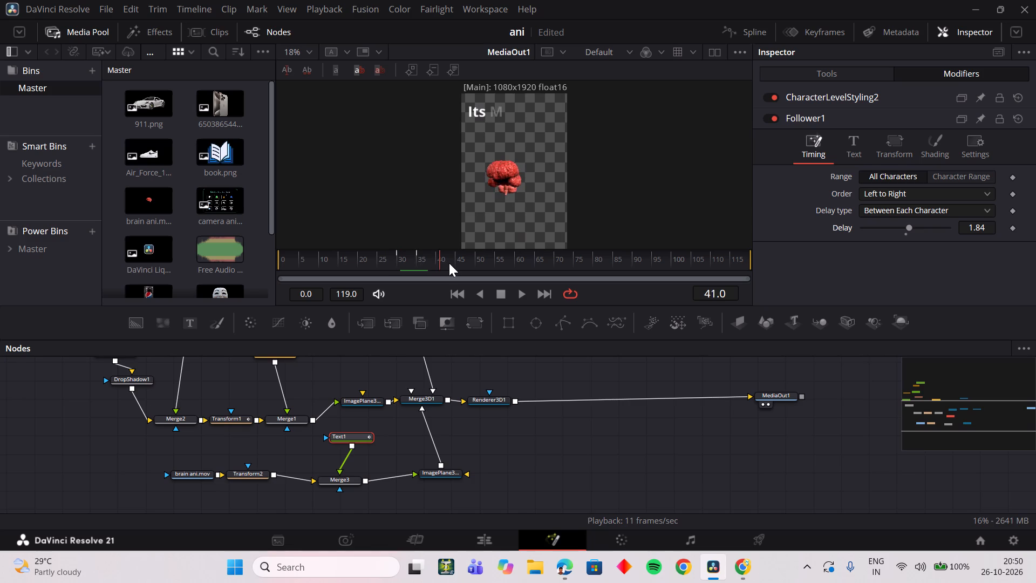
left_click_drag(449, 263, 406, 269)
key("space")
key("space")
left_click_drag(442, 265, 424, 269)
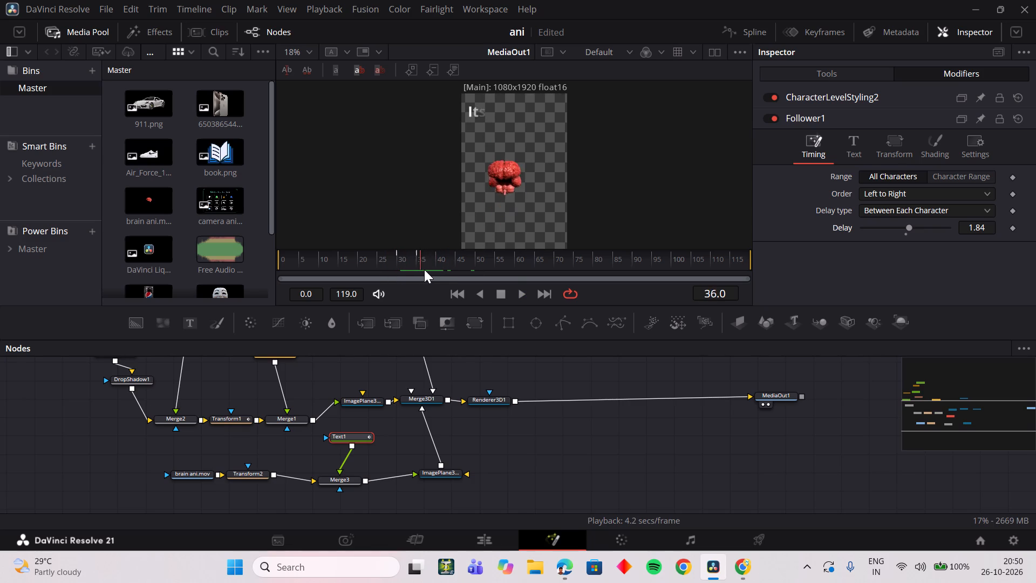
left_click_drag(424, 269, 396, 269)
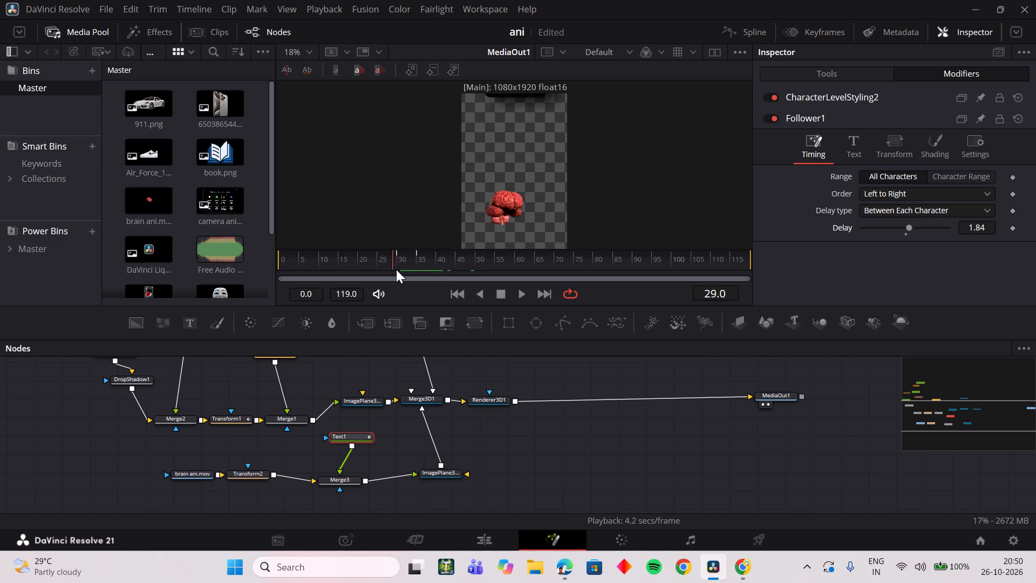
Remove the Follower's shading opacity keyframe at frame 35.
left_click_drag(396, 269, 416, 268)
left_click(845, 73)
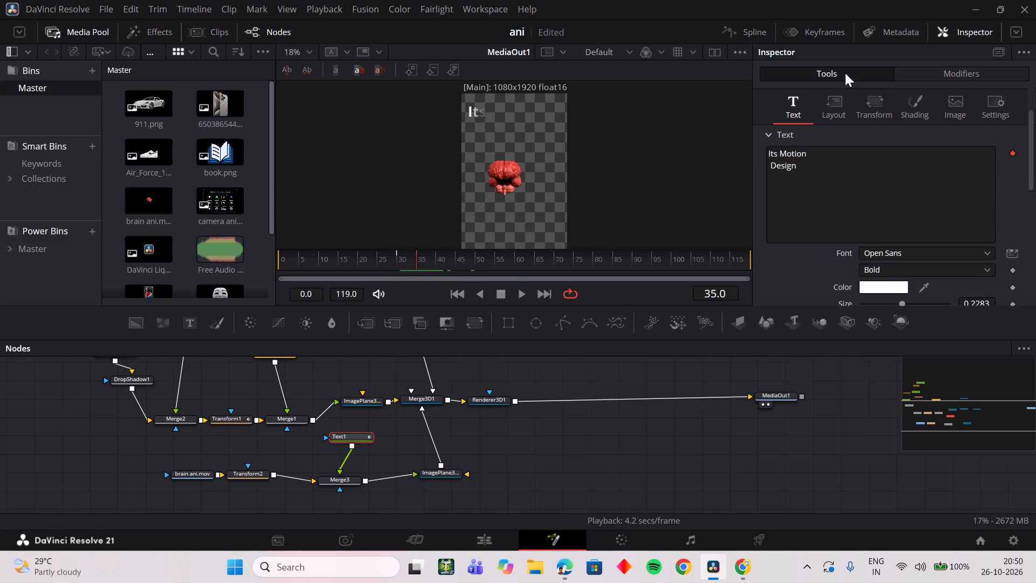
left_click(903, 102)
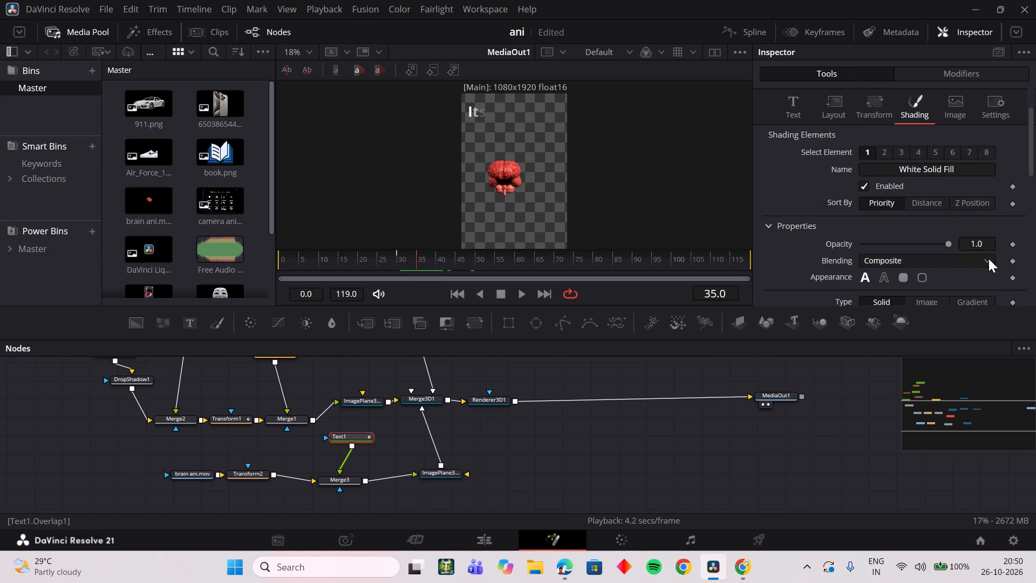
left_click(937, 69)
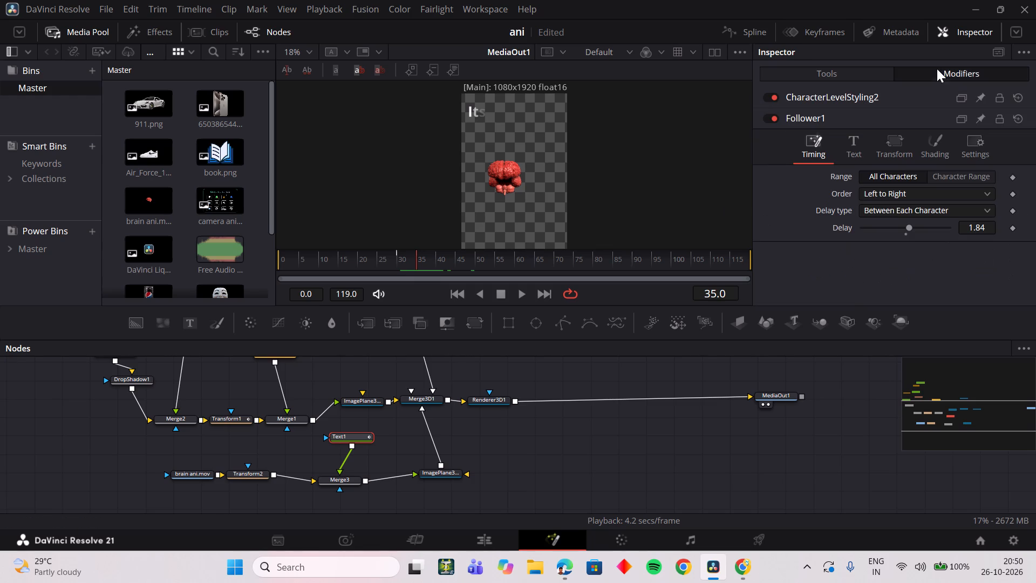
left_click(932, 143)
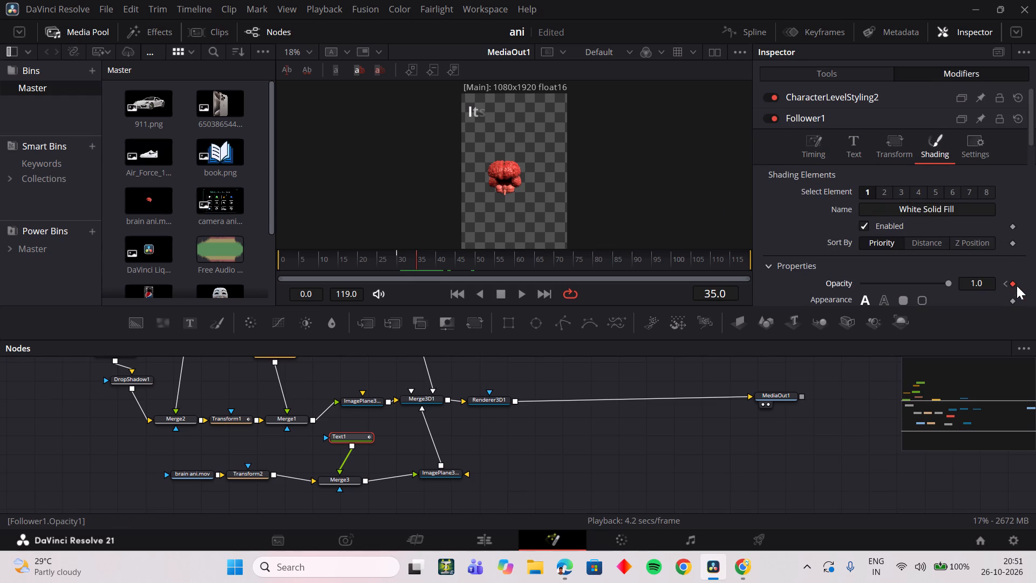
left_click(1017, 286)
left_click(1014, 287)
Keyframe the Follower's shading opacity at 0 on frame 29.
left_click_drag(418, 267, 408, 265)
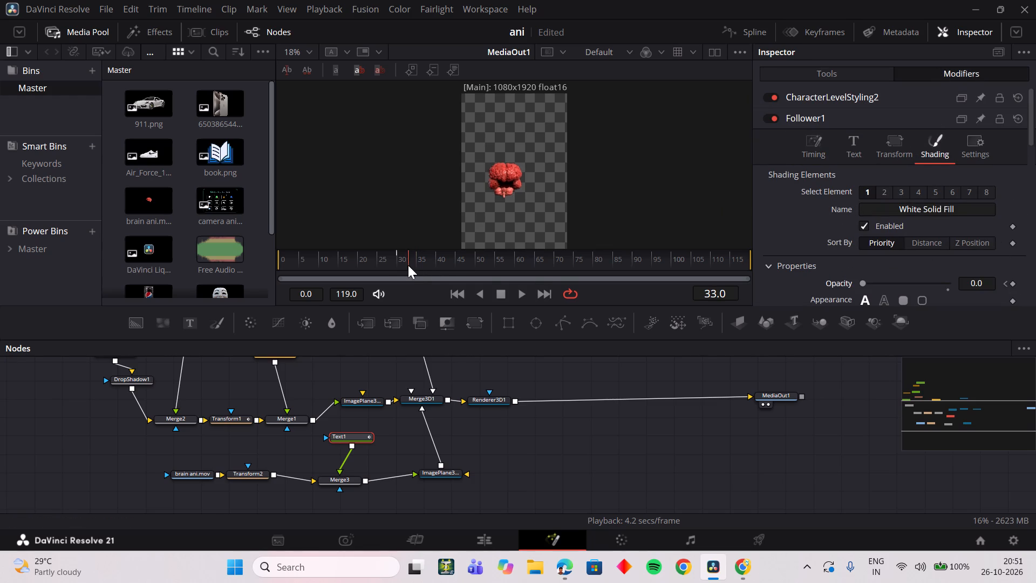
left_click_drag(408, 265, 396, 265)
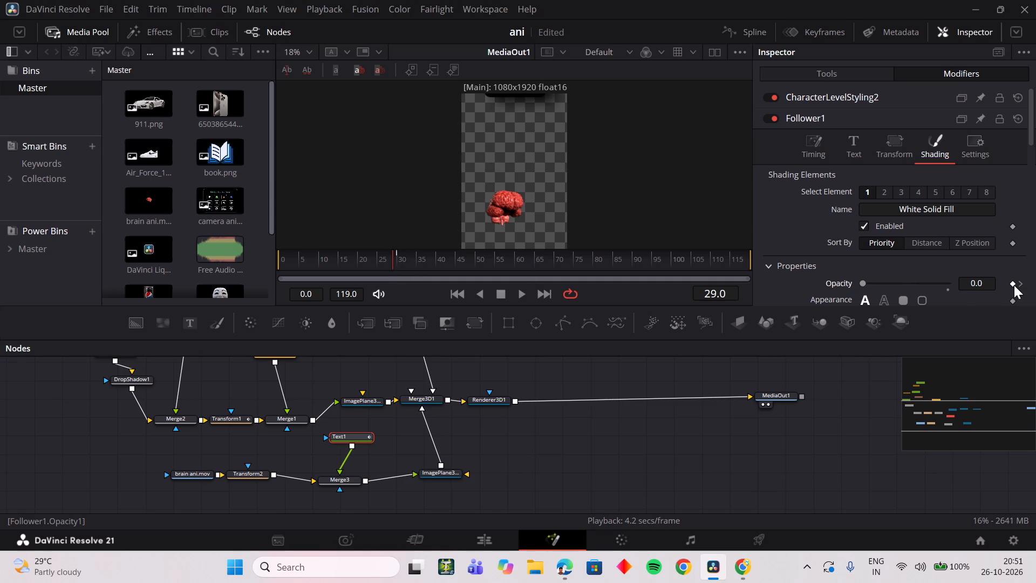
left_click(1014, 285)
left_click(948, 289)
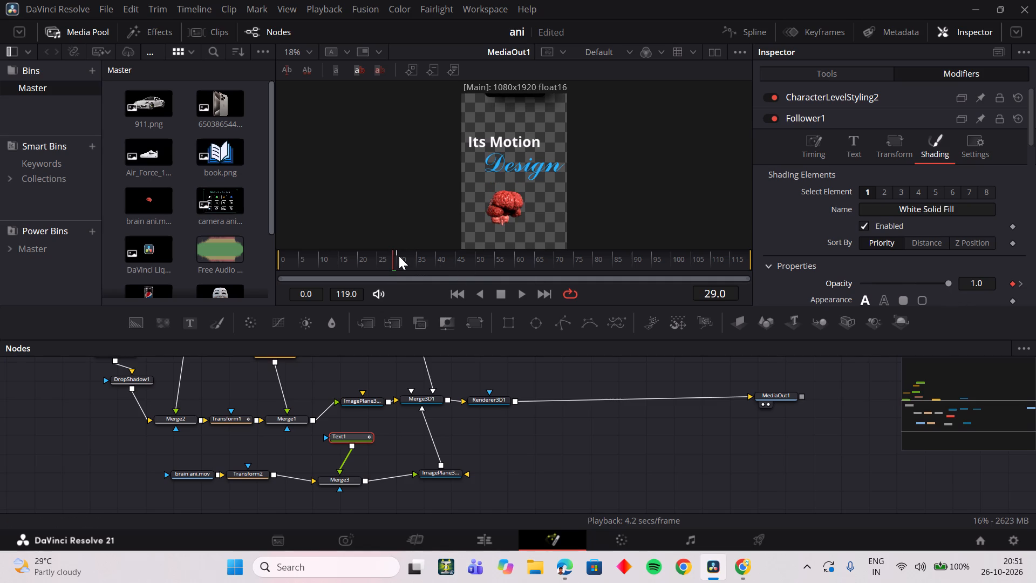
left_click_drag(399, 256, 394, 259)
left_click_drag(948, 283, 833, 287)
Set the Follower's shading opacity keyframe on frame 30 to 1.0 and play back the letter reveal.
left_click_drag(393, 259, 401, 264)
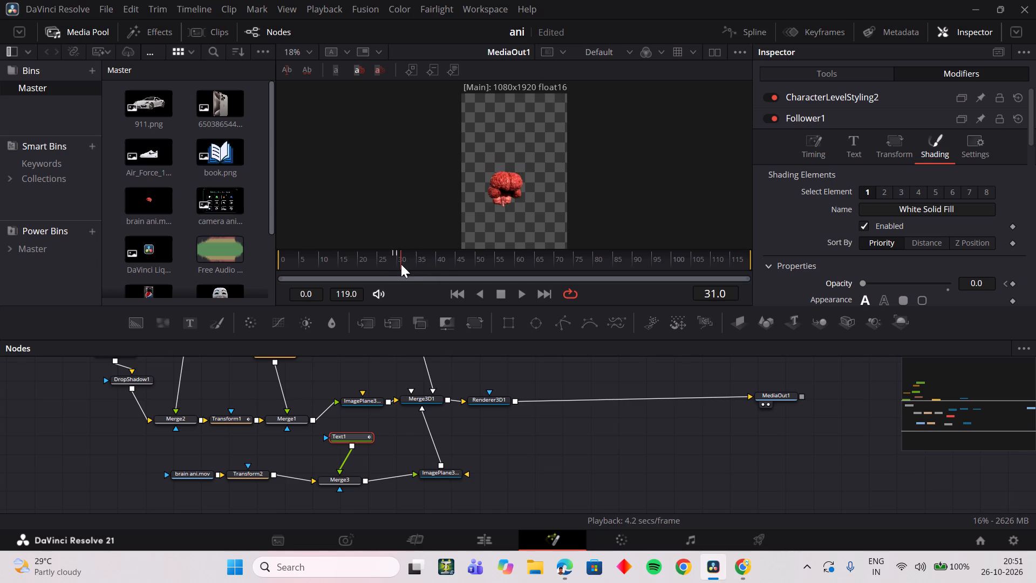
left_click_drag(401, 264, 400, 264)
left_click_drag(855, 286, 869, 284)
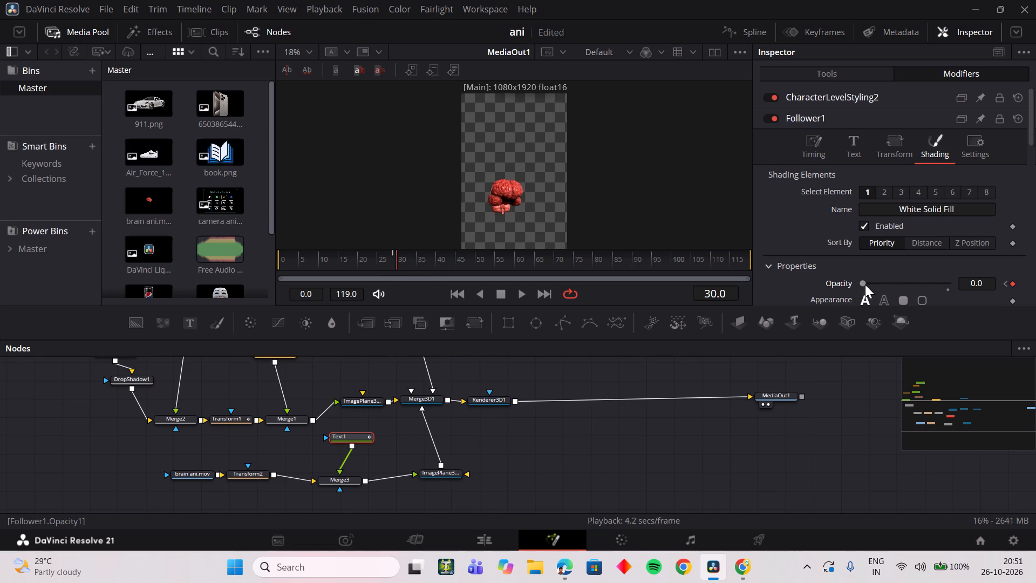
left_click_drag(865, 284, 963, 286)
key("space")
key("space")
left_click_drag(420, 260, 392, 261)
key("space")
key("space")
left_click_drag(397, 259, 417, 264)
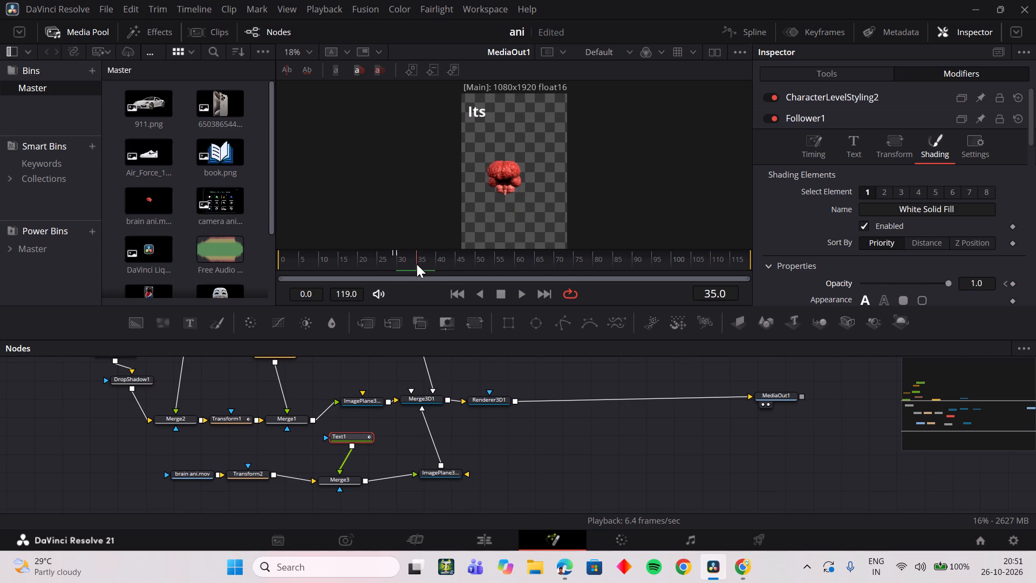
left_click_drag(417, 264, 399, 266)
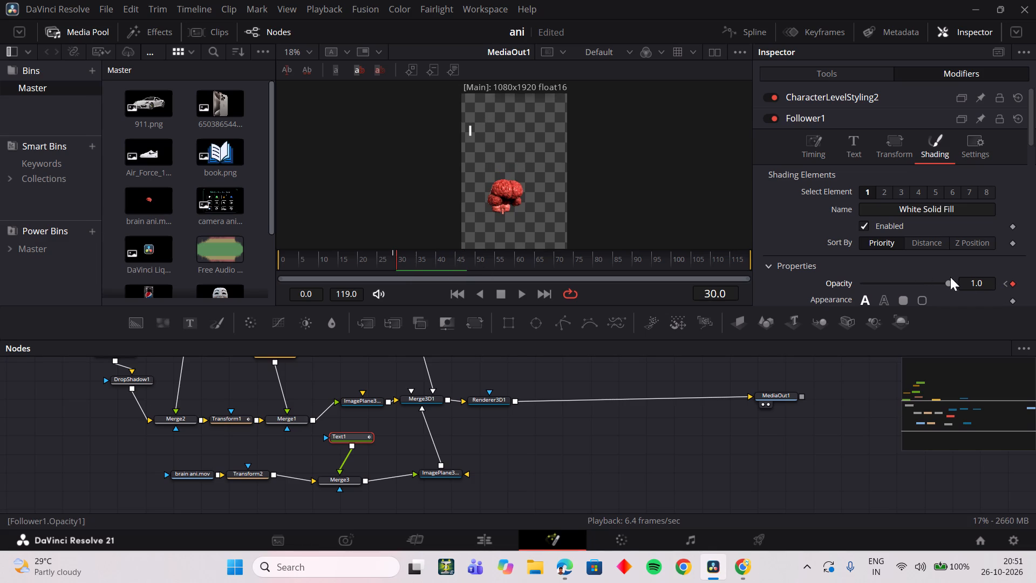
Remove the Follower's opacity keyframe at frame 30 and keyframe the opacity at 1.0 on frame 32 instead.
left_click(1010, 283)
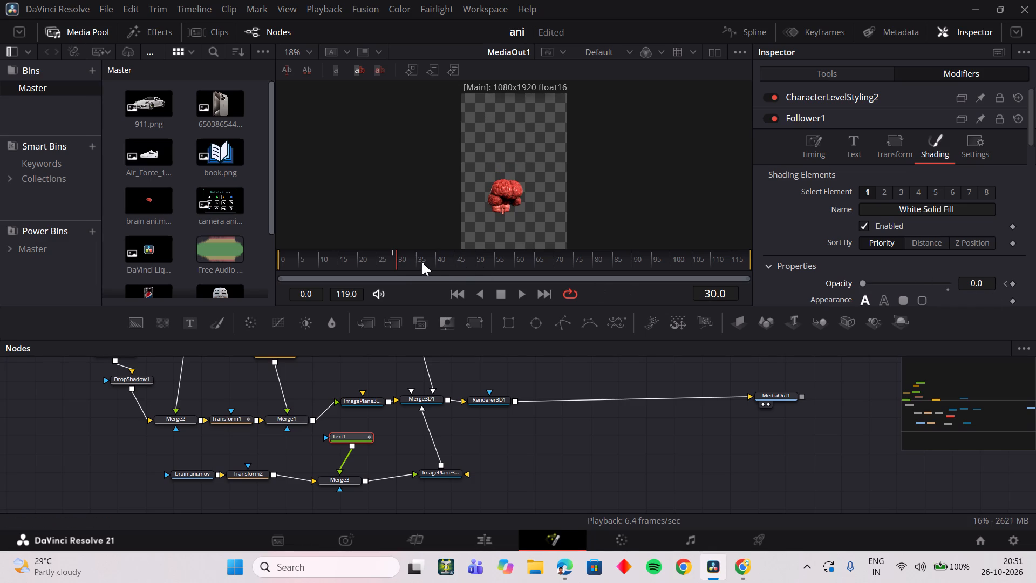
left_click_drag(398, 262, 407, 261)
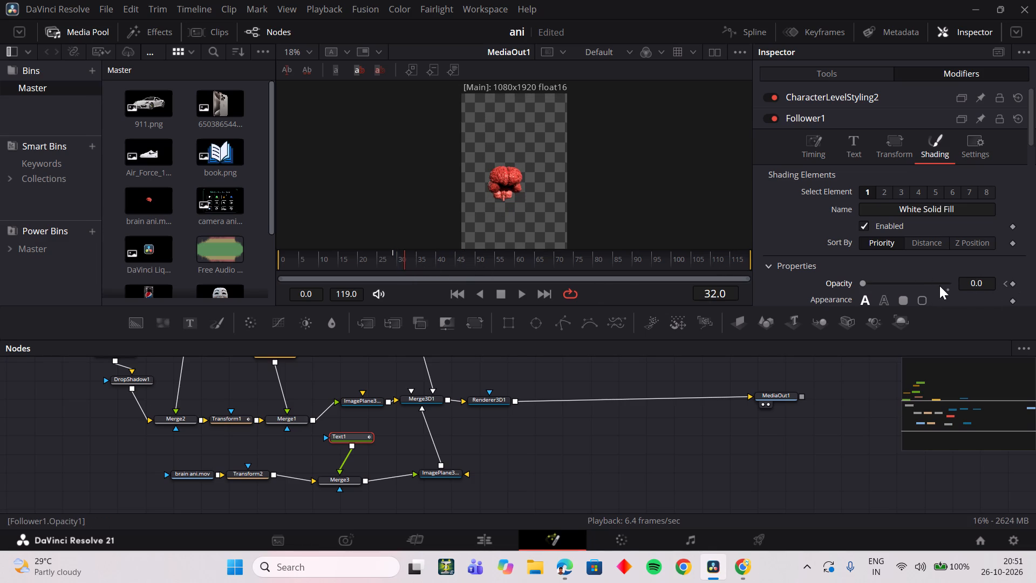
left_click(948, 289)
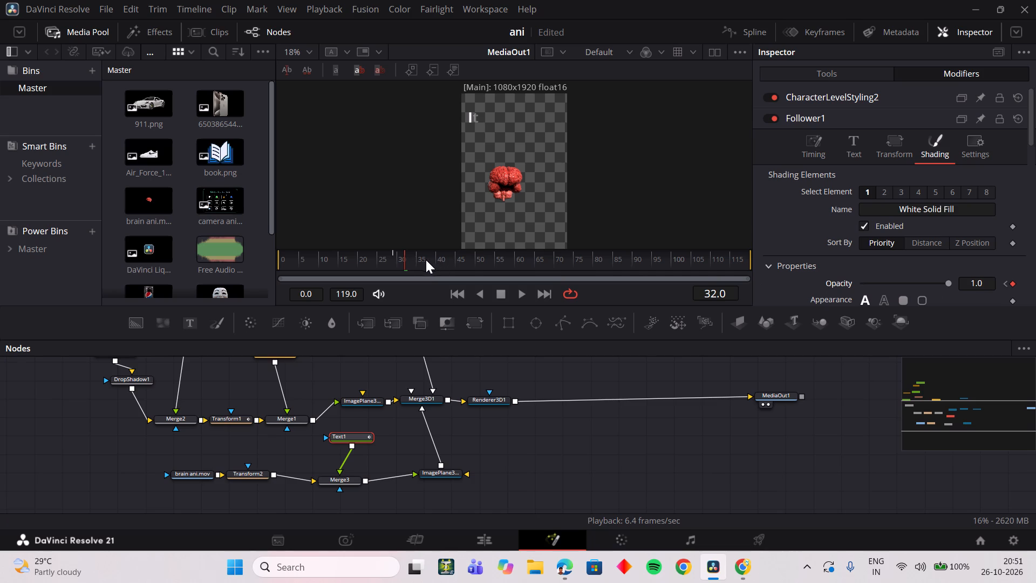
Examine the Follower's text, timing and transform settings, including the character range options and the transform mode choices.
left_click(867, 151)
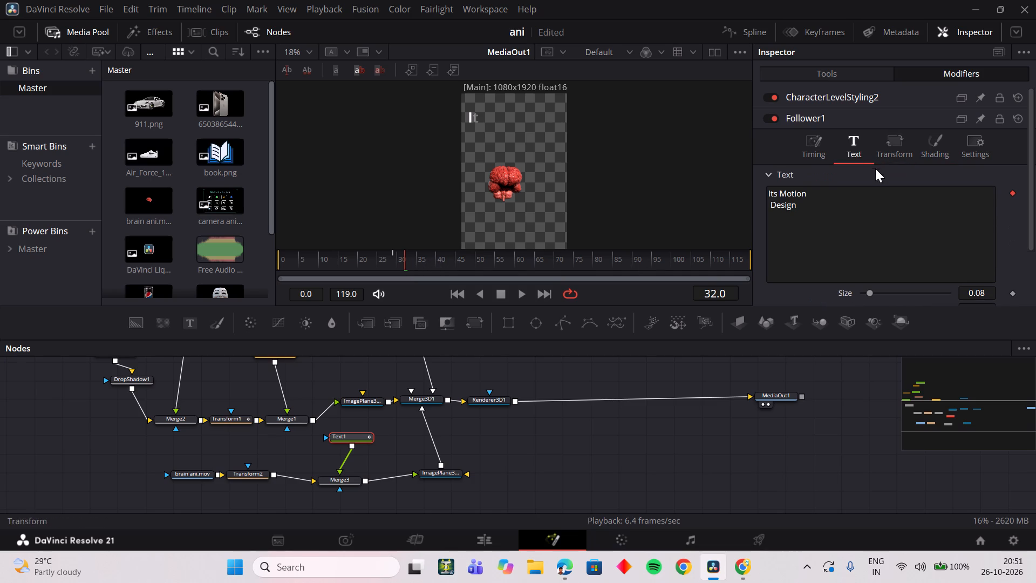
scroll(868, 226, "down", 1)
scroll(868, 226, "up", 2)
left_click(807, 144)
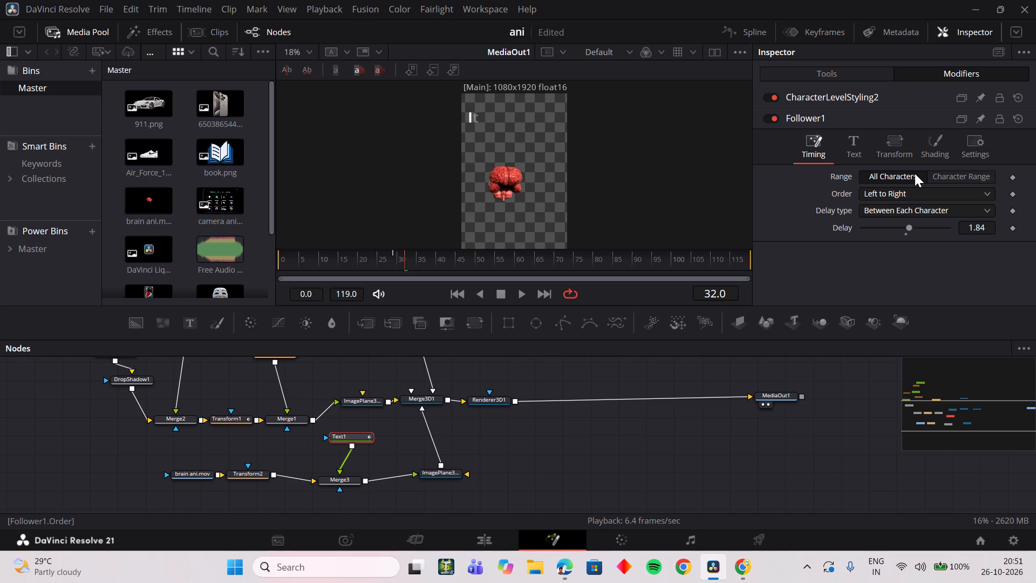
left_click(913, 151)
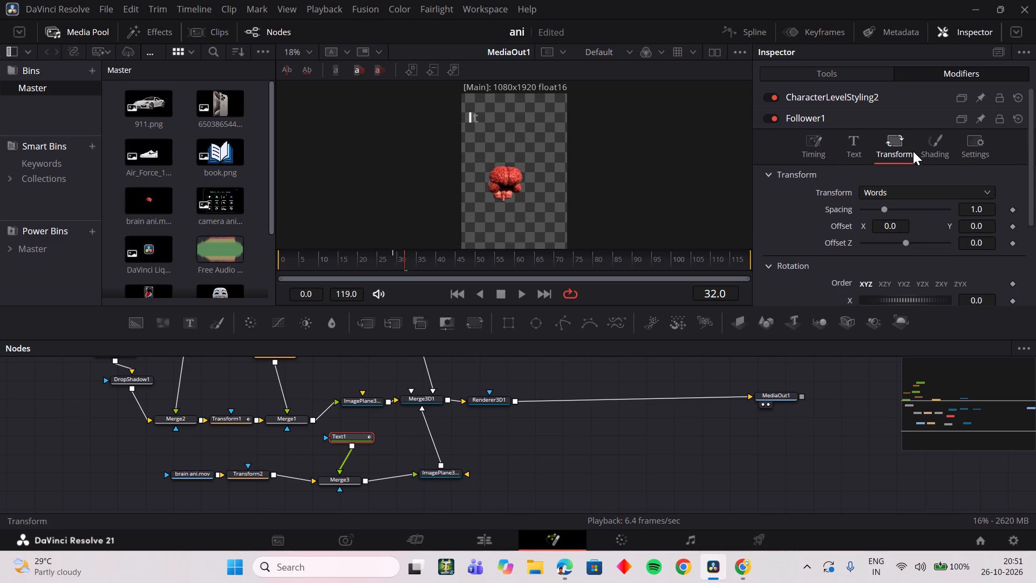
left_click(821, 147)
left_click(966, 175)
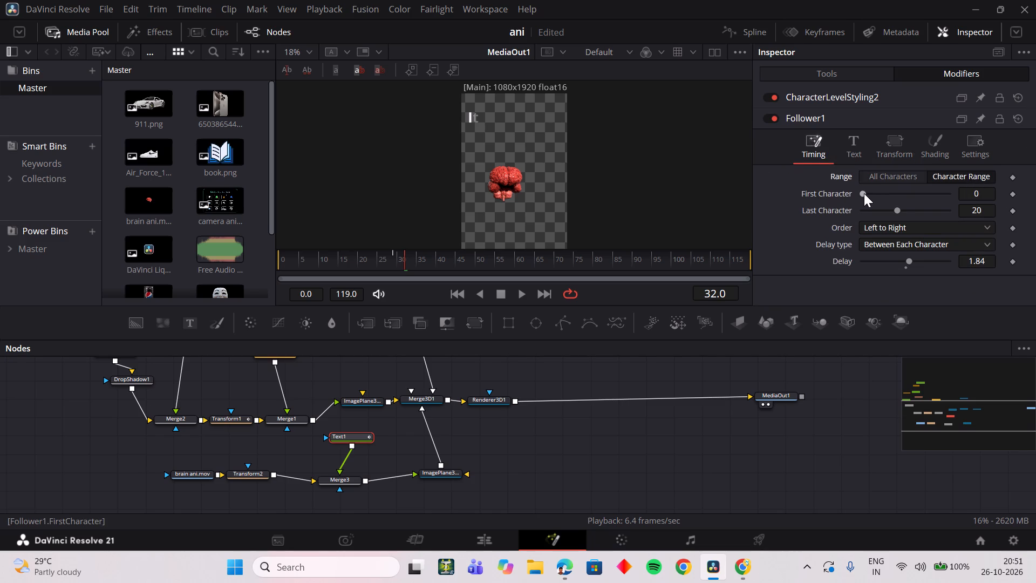
left_click(880, 178)
left_click(914, 152)
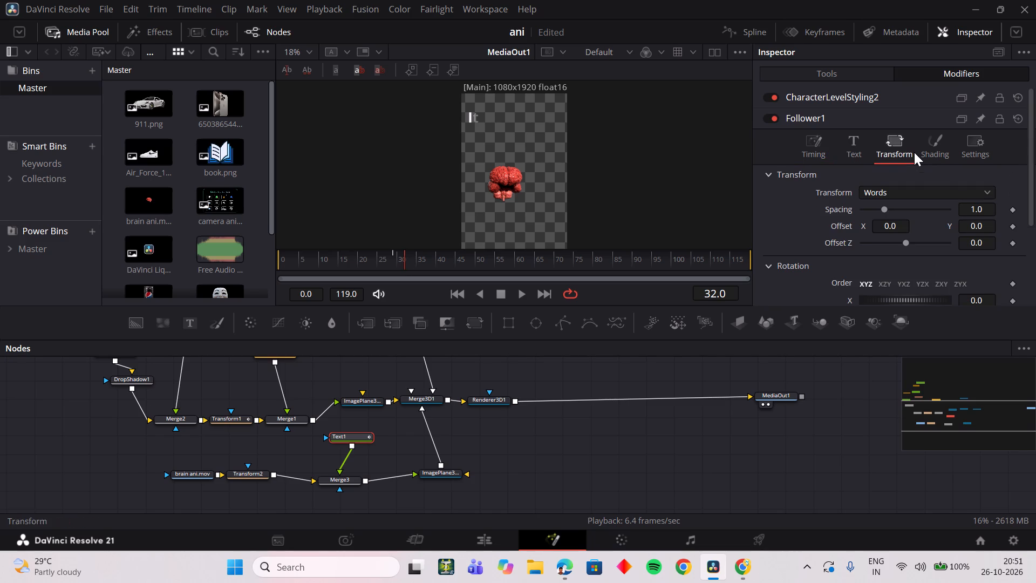
left_click(928, 193)
left_click(913, 221)
left_click(814, 151)
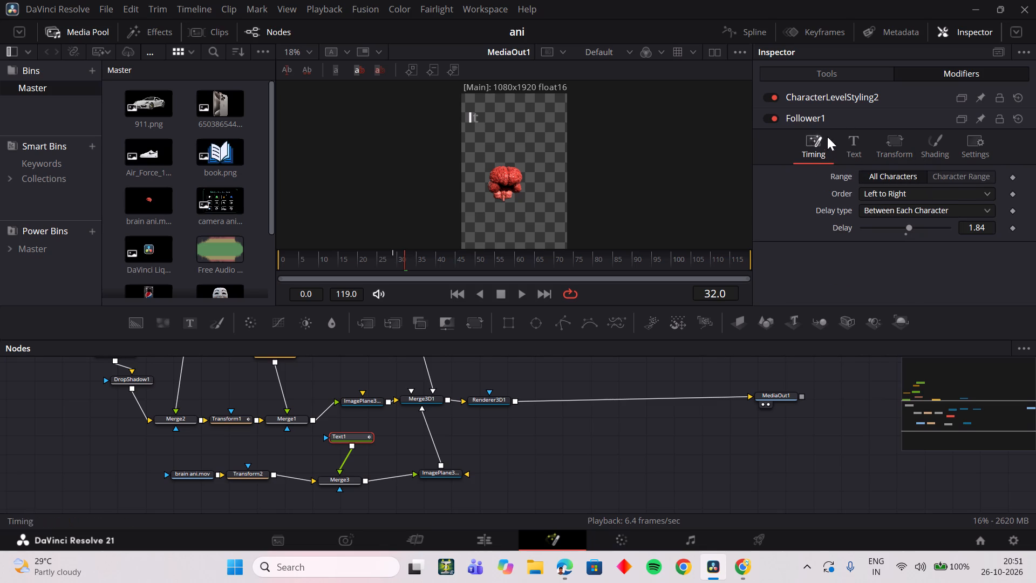
Set the Text1 node's own transform mode to Words.
left_click(864, 68)
left_click(883, 109)
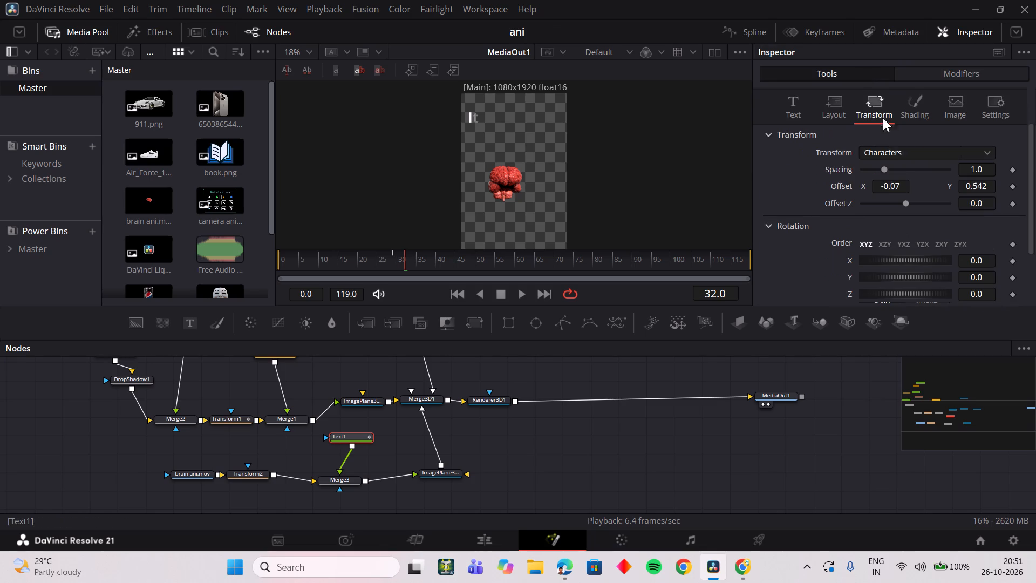
left_click(904, 153)
left_click(899, 185)
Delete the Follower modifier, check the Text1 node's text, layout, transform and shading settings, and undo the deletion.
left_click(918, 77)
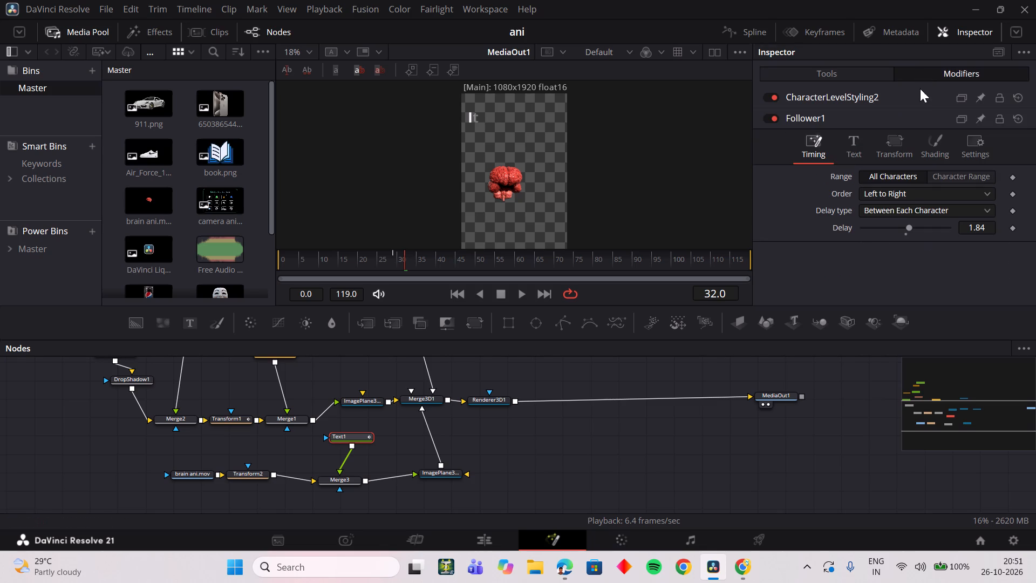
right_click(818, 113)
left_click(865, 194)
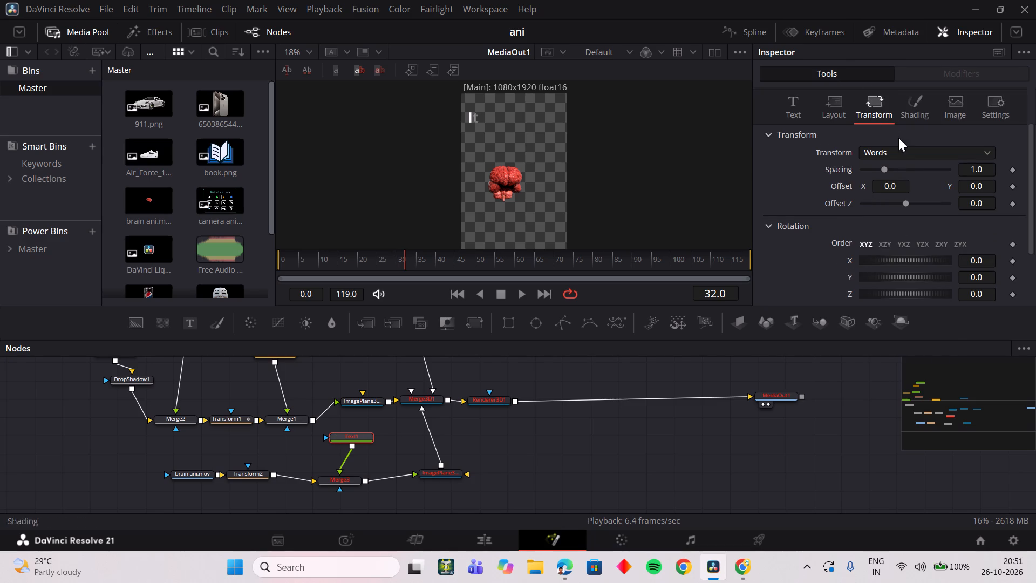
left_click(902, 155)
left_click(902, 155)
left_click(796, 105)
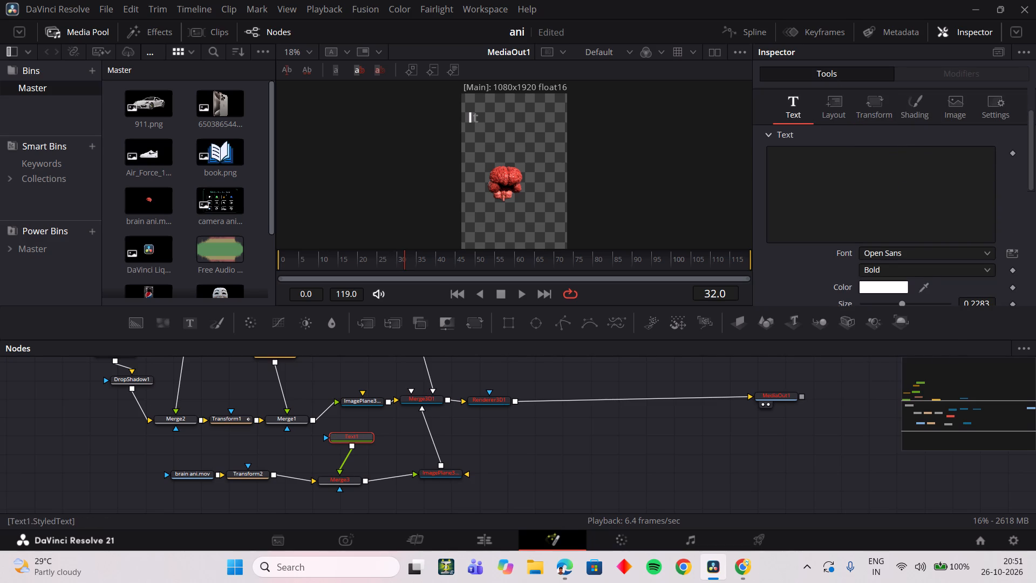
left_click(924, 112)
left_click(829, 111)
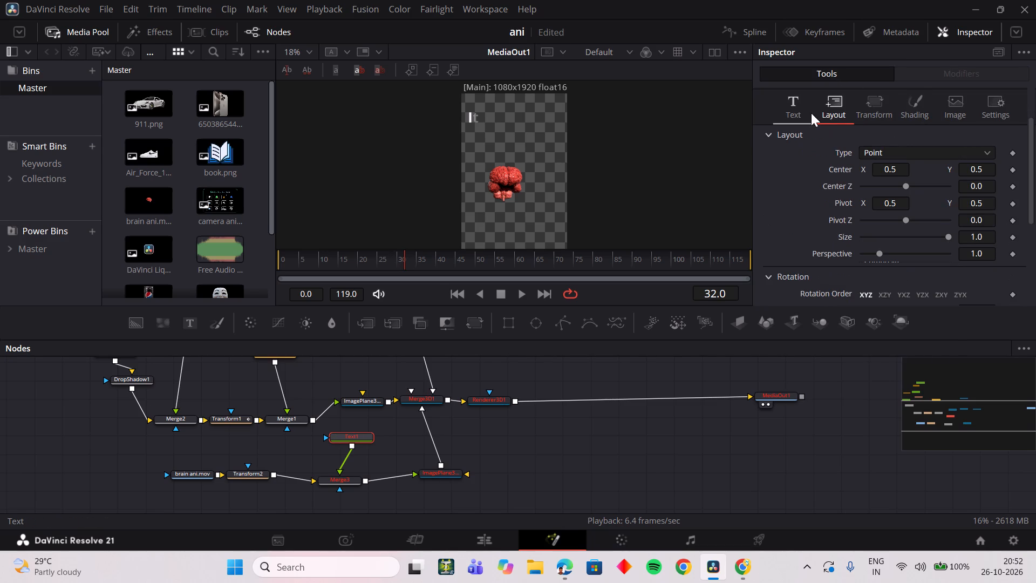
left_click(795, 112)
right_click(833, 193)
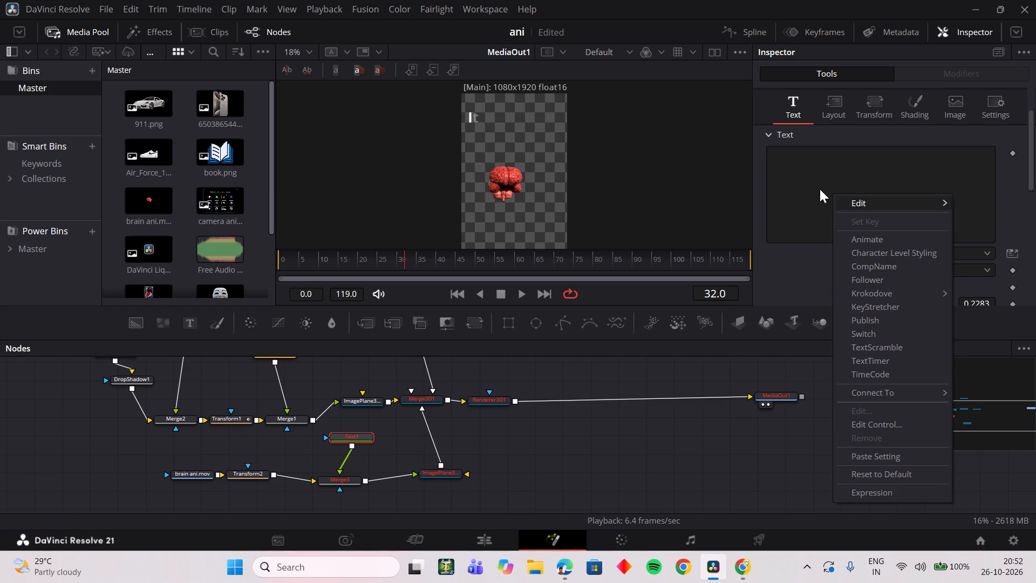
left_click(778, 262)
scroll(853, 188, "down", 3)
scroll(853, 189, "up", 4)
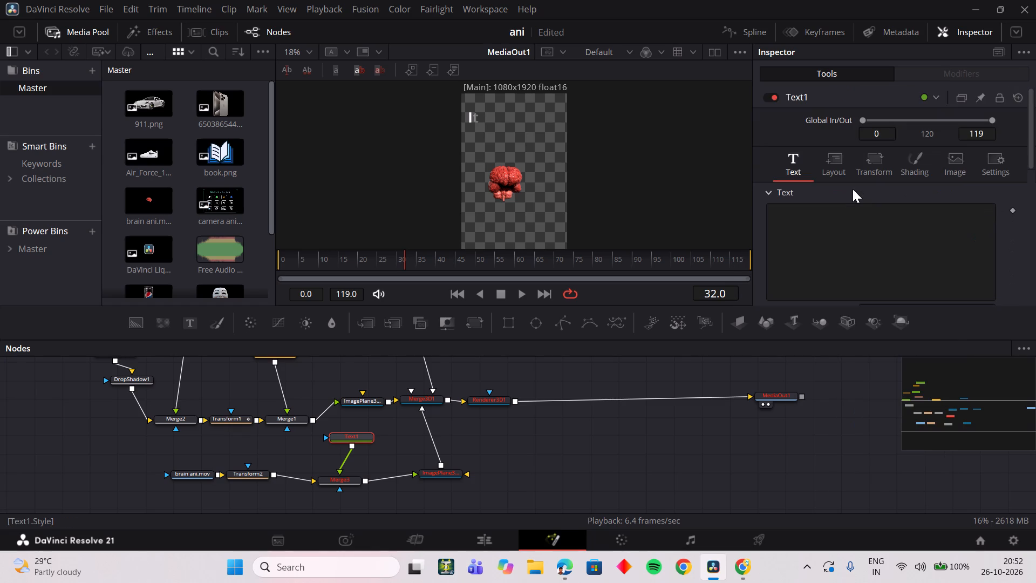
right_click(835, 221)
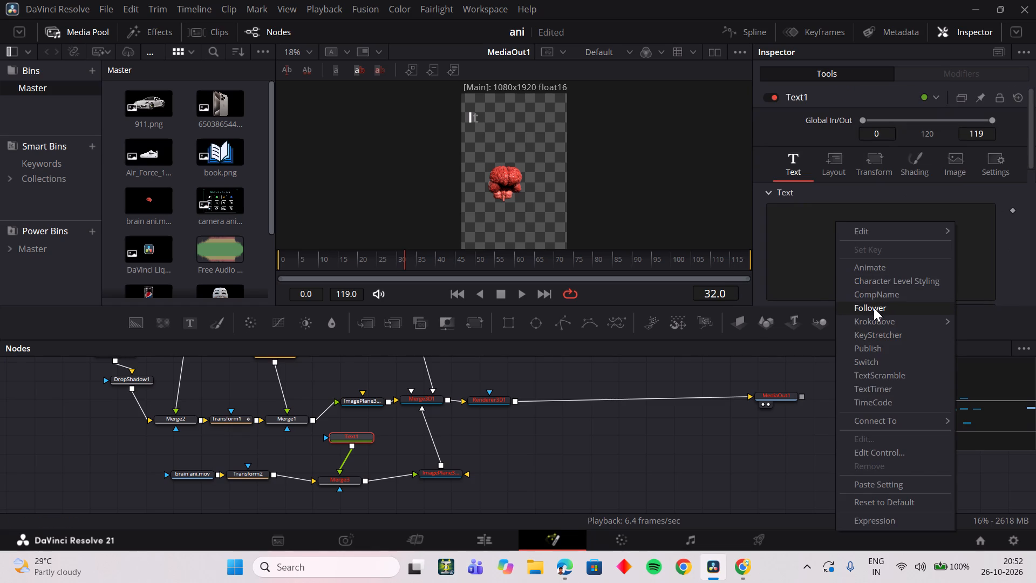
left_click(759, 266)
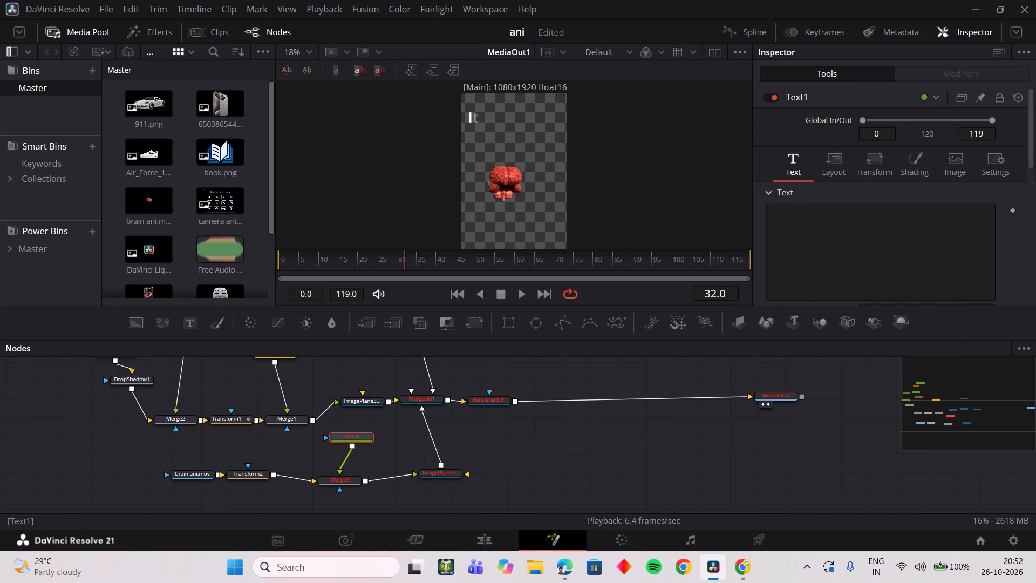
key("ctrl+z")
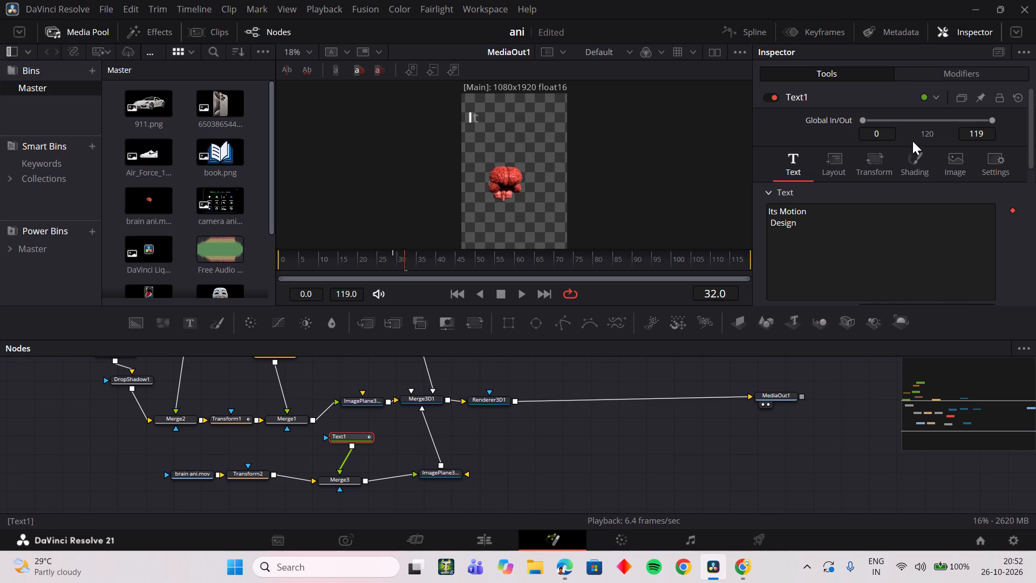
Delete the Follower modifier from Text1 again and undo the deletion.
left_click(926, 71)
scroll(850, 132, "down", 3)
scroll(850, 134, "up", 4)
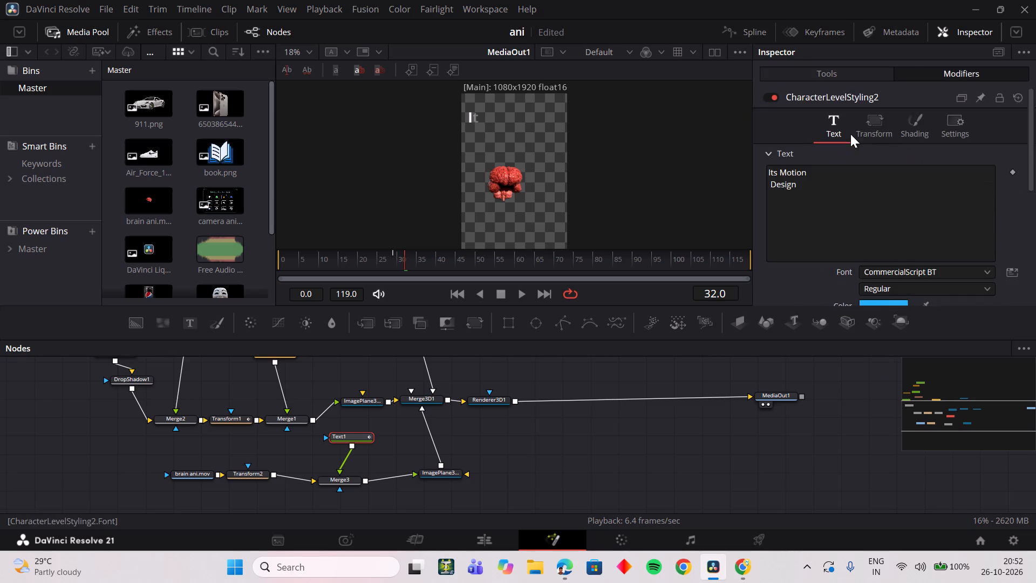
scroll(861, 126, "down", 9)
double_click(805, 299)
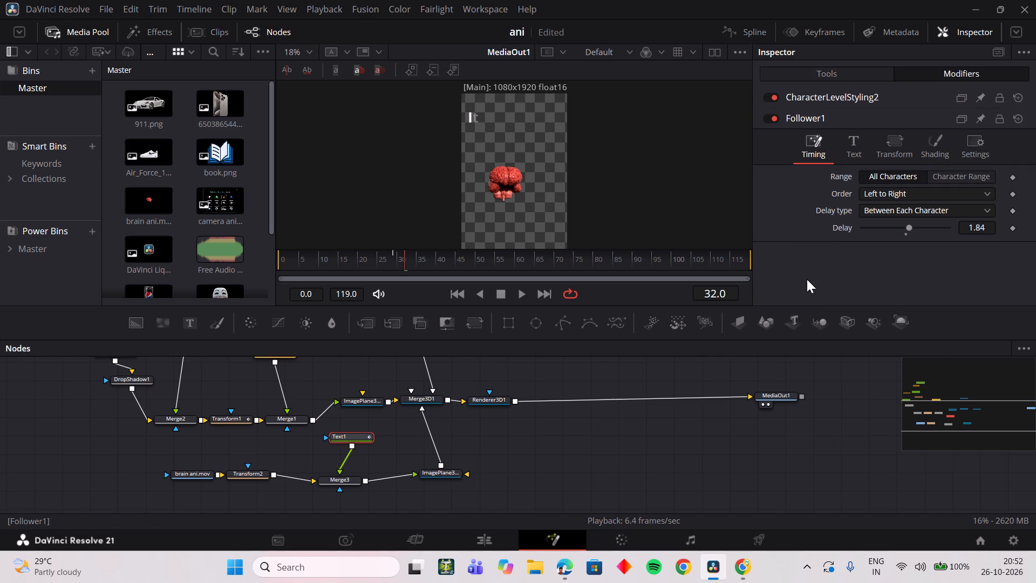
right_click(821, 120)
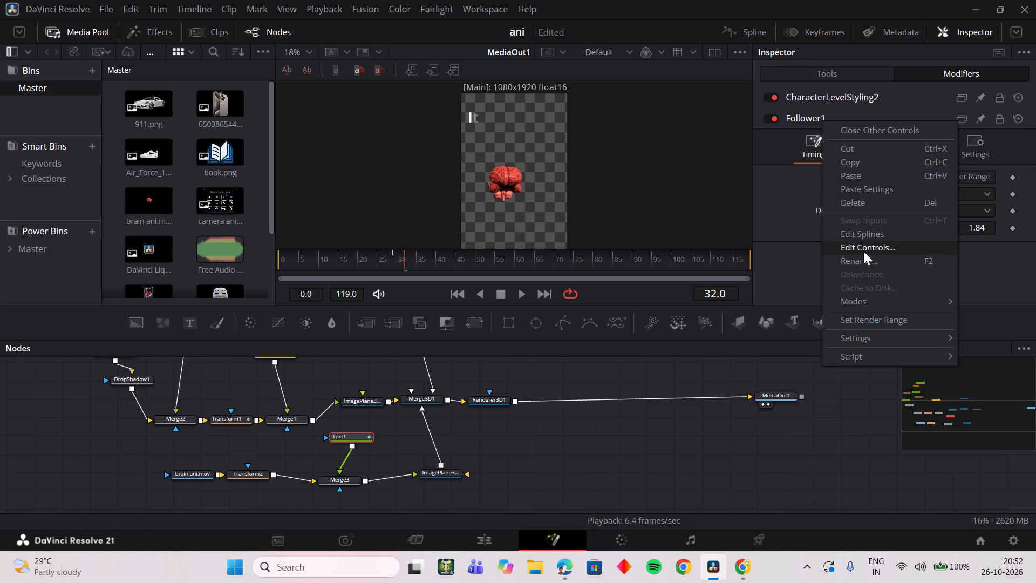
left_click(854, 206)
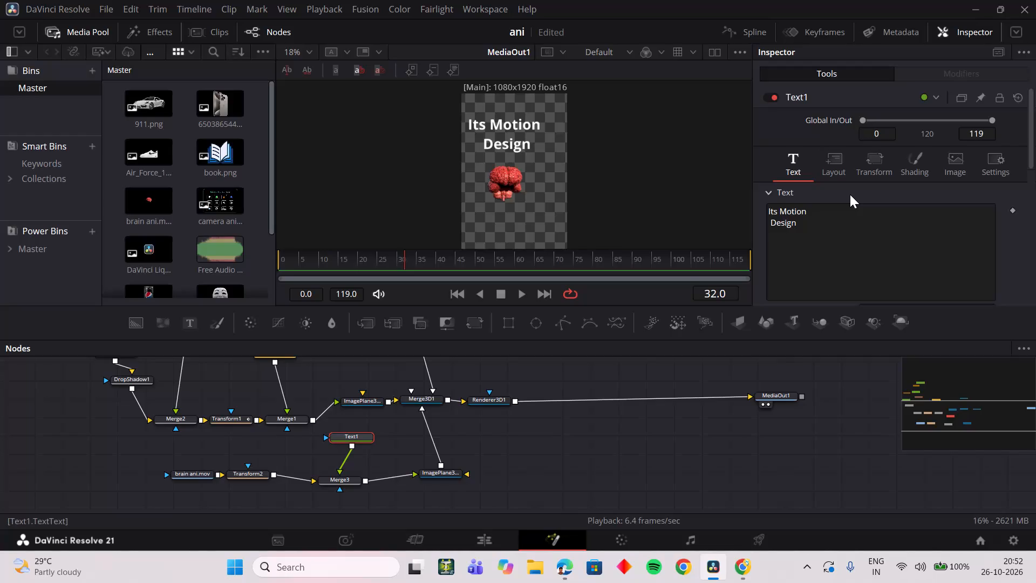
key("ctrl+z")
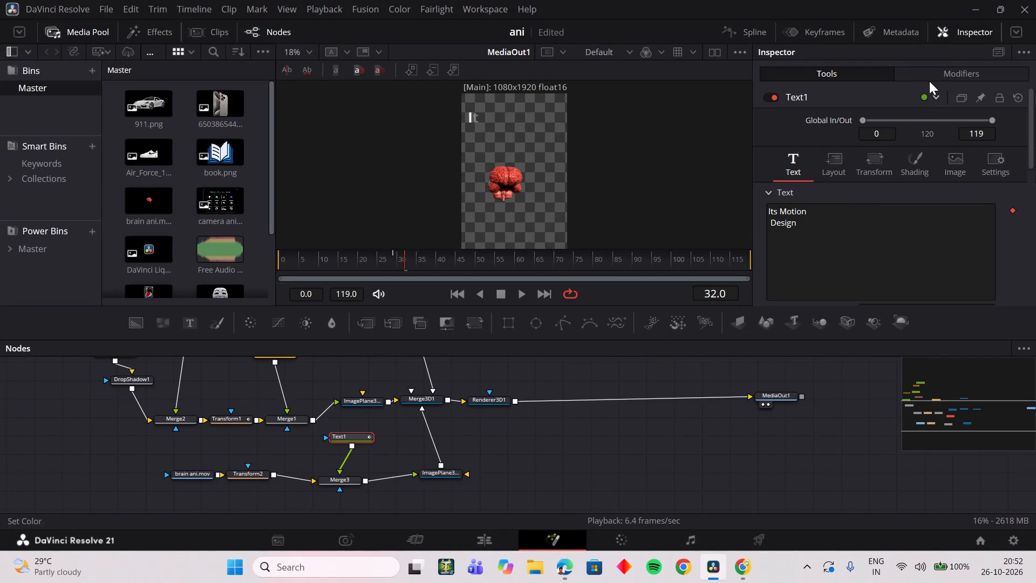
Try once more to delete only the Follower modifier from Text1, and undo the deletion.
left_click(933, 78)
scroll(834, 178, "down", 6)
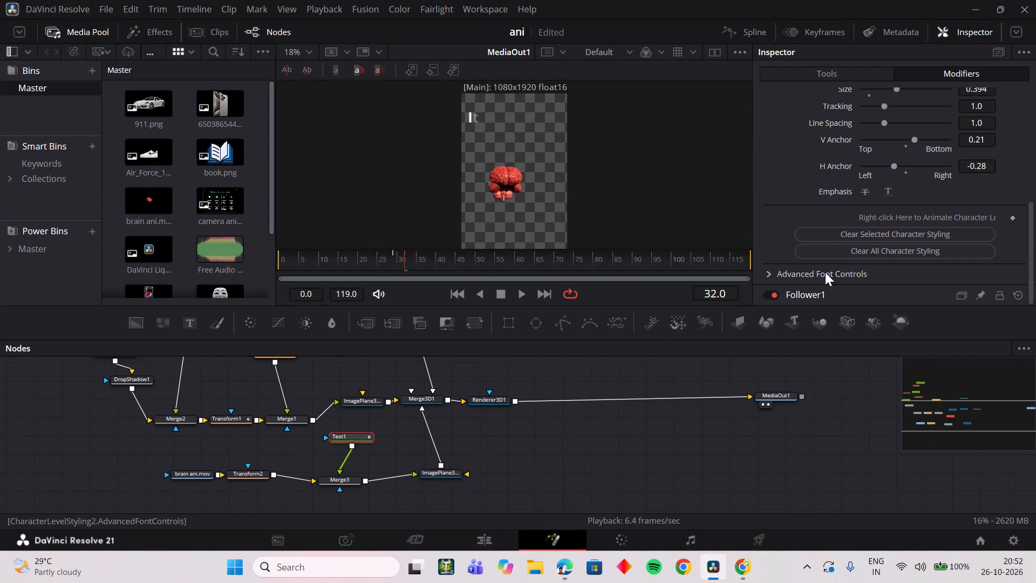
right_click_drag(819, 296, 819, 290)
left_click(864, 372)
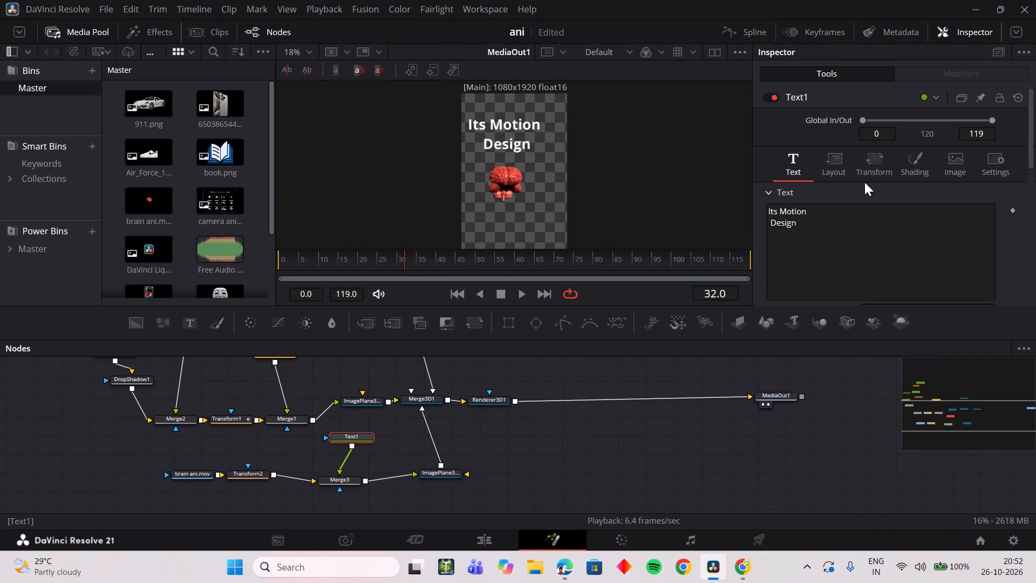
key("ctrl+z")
Scrub through the title's letter reveal up to frame 105 and back to frame 31.
left_click(928, 71)
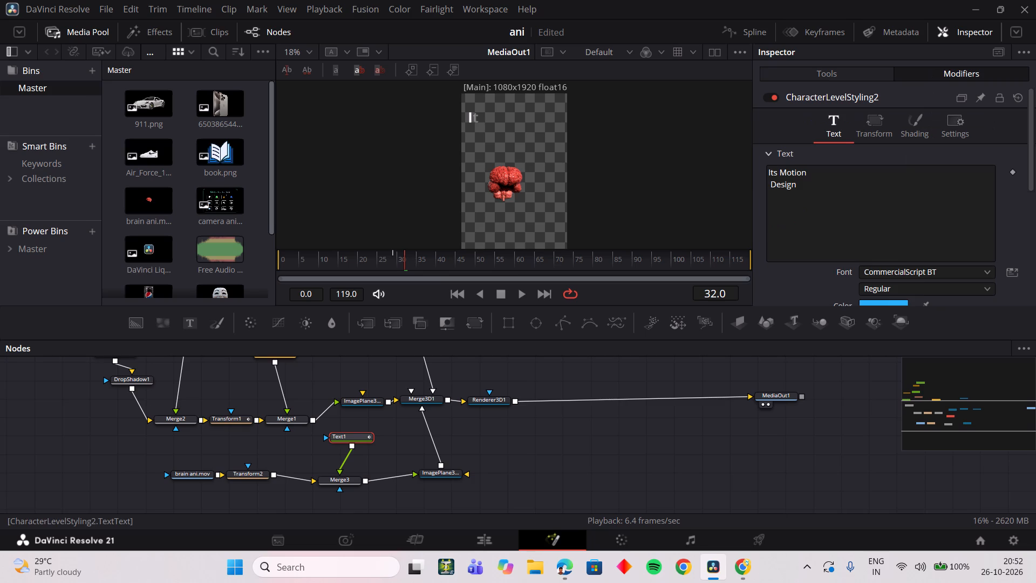
left_click_drag(395, 263, 532, 266)
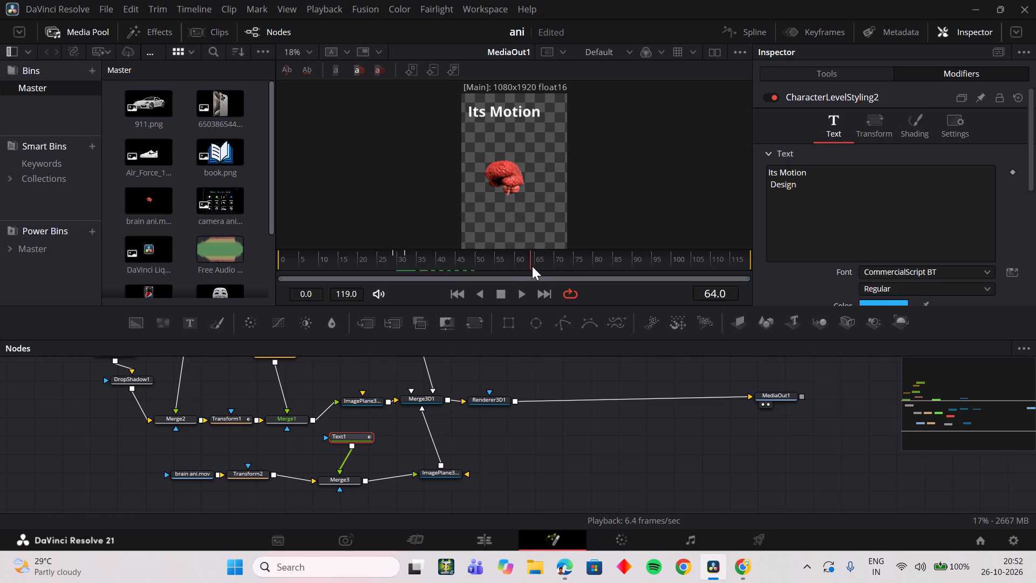
left_click_drag(532, 266, 693, 273)
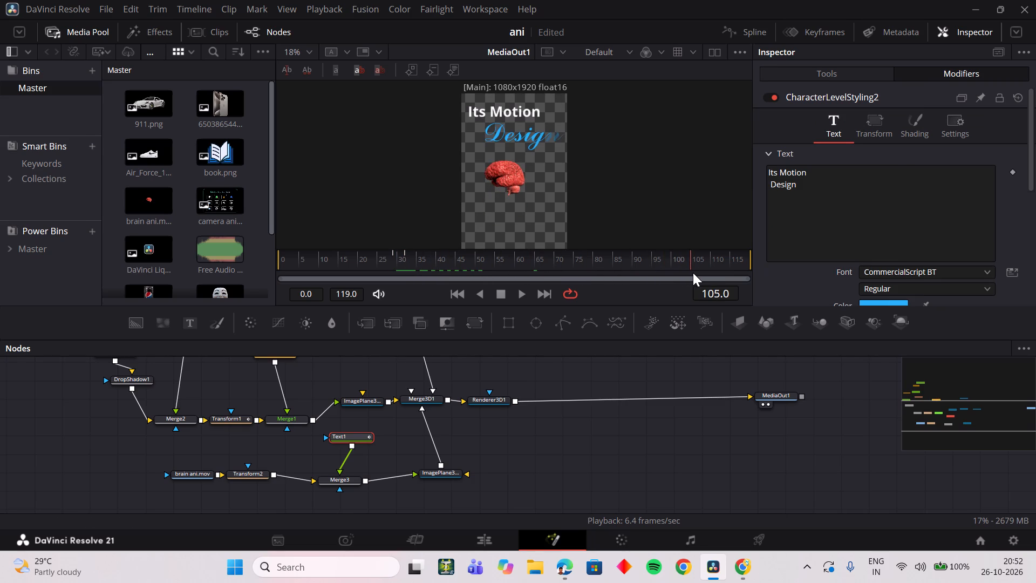
left_click_drag(693, 273, 398, 271)
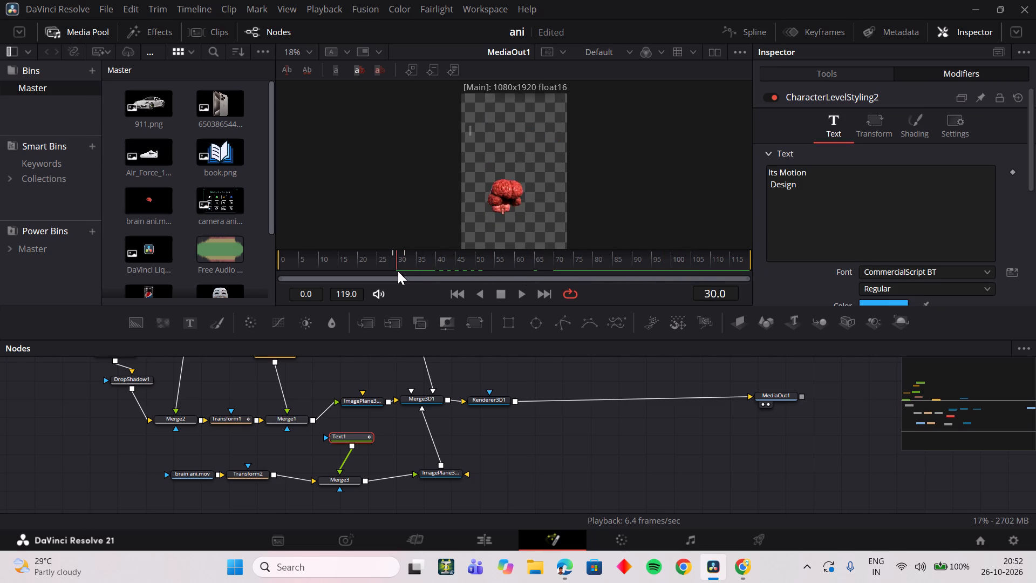
left_click_drag(398, 271, 401, 273)
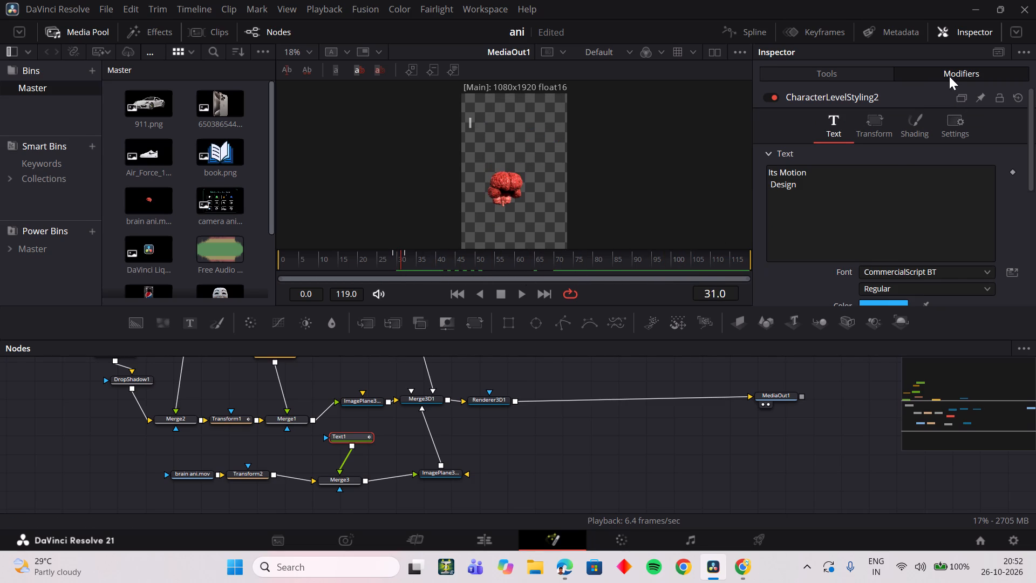
Set the character-level styling modifier's transform mode to Words and scrub to frame 119 to check the reveal.
left_click(871, 128)
left_click(910, 168)
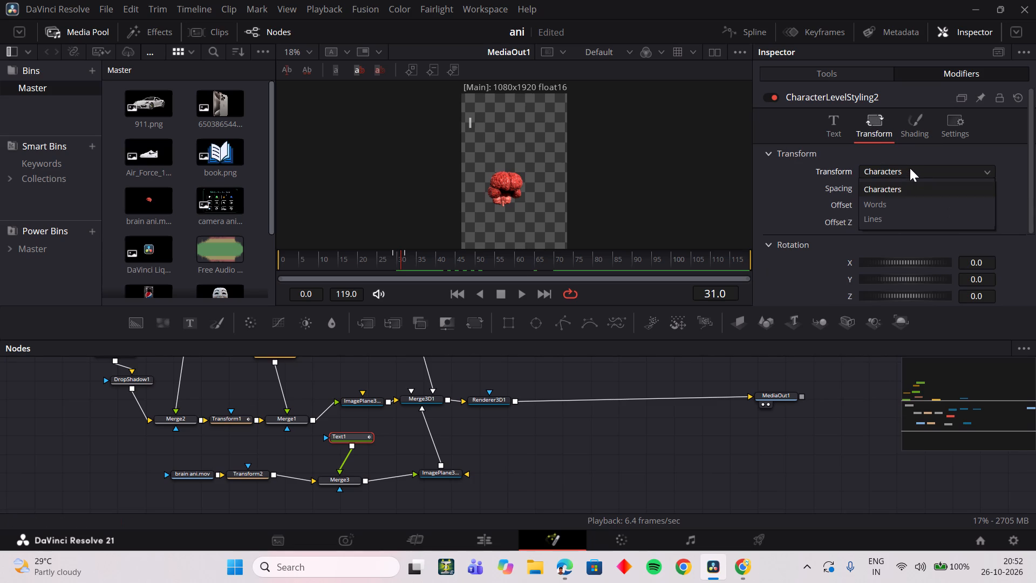
left_click(891, 198)
left_click(914, 124)
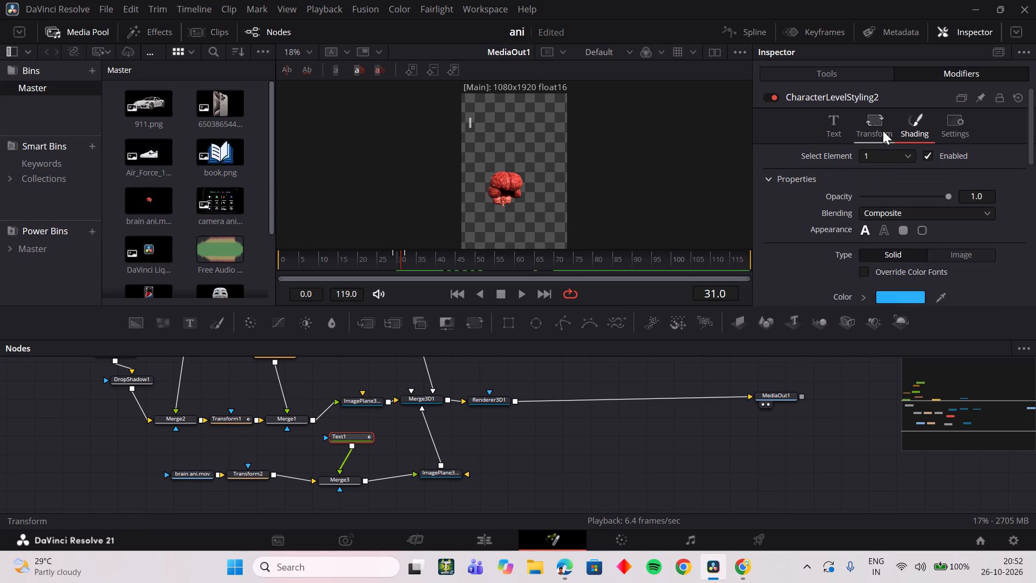
left_click(868, 129)
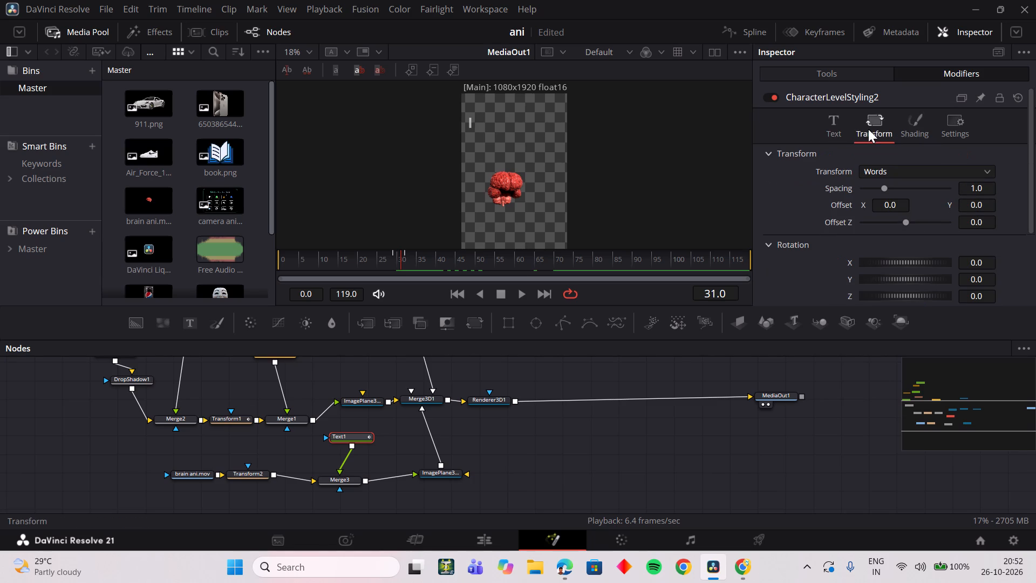
left_click(891, 170)
left_click(891, 186)
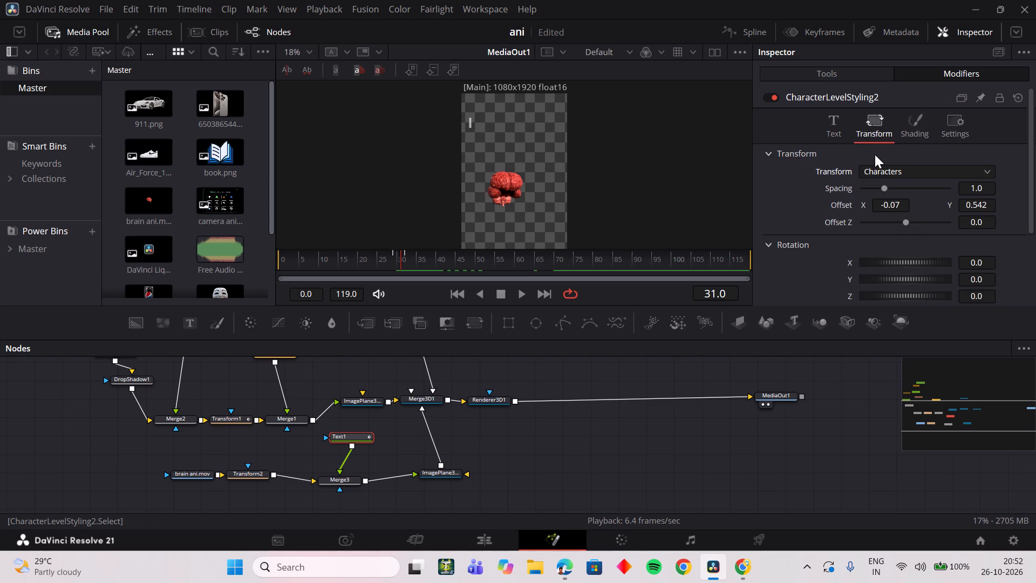
left_click(877, 173)
left_click(891, 205)
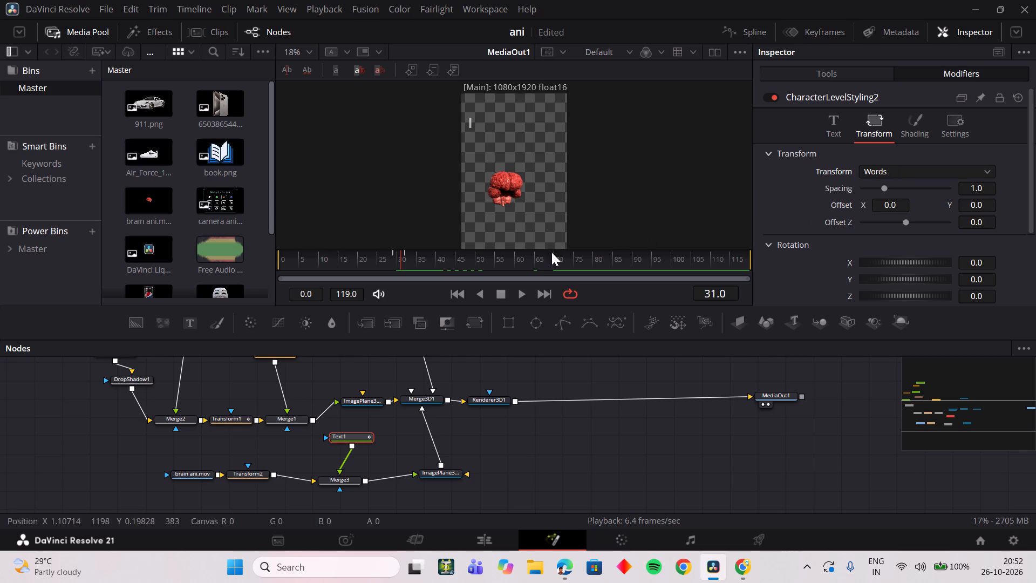
left_click_drag(427, 259, 642, 264)
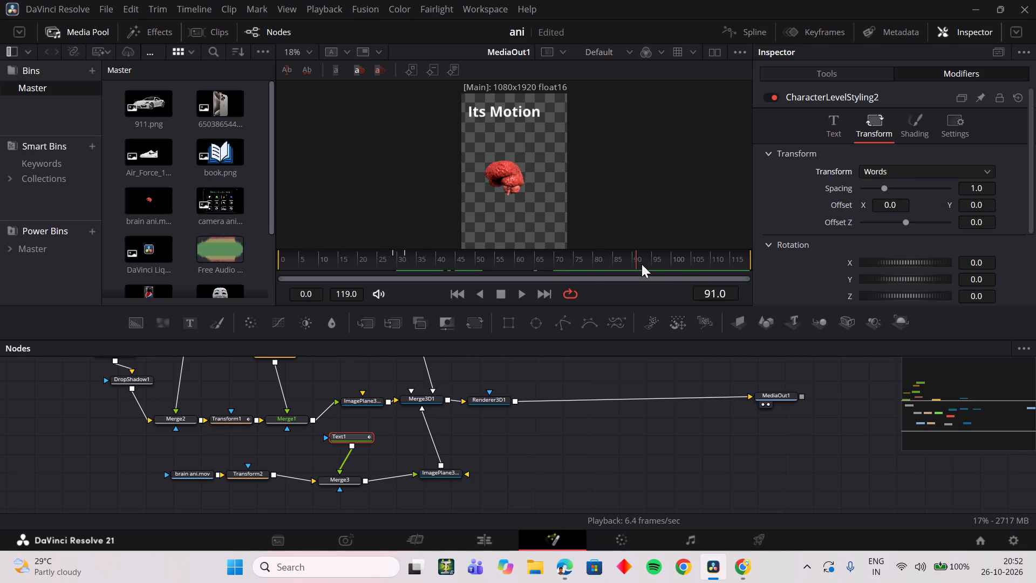
left_click_drag(642, 264, 774, 260)
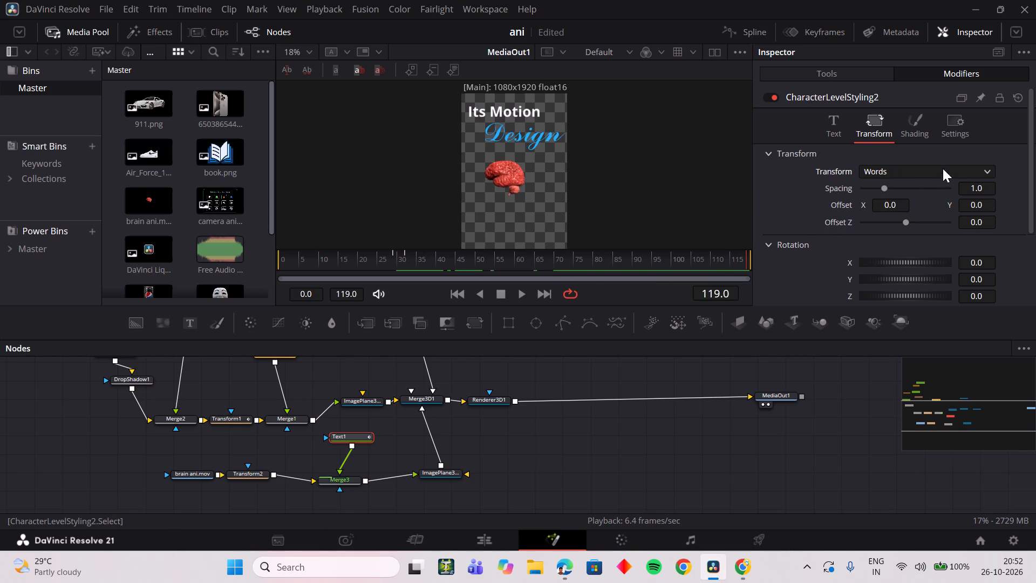
Switch the character-level styling modifier's transform mode from Words to the individual characters' offset settings.
left_click(943, 168)
left_click(918, 188)
Open the Follower modifier, review its shading, text and timing settings, and scrub the title reveal back to around frame 30.
scroll(864, 212, "down", 6)
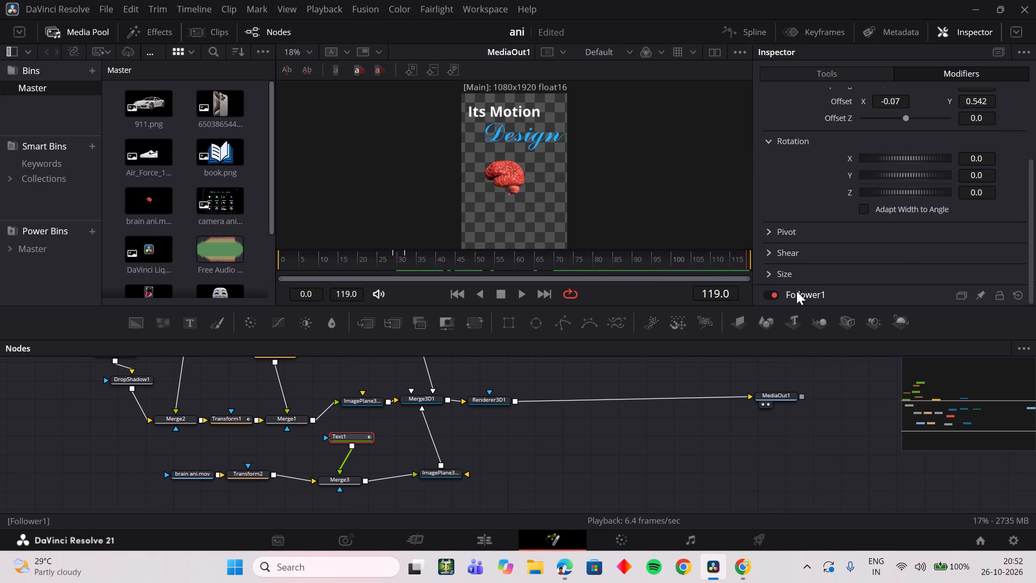
double_click(796, 291)
left_click(906, 141)
left_click(921, 147)
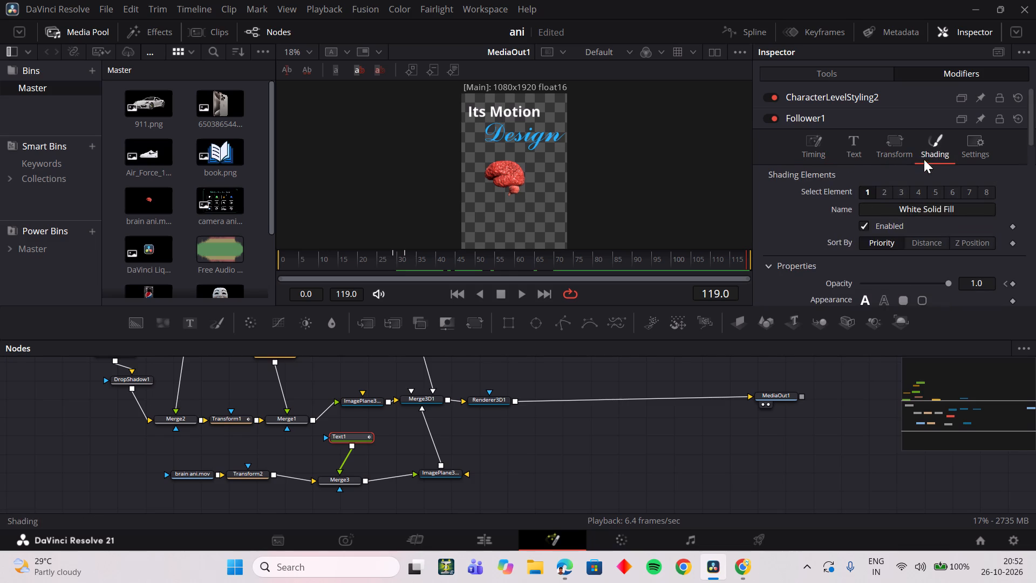
left_click(845, 157)
scroll(864, 180, "down", 4)
scroll(863, 185, "up", 4)
left_click(807, 149)
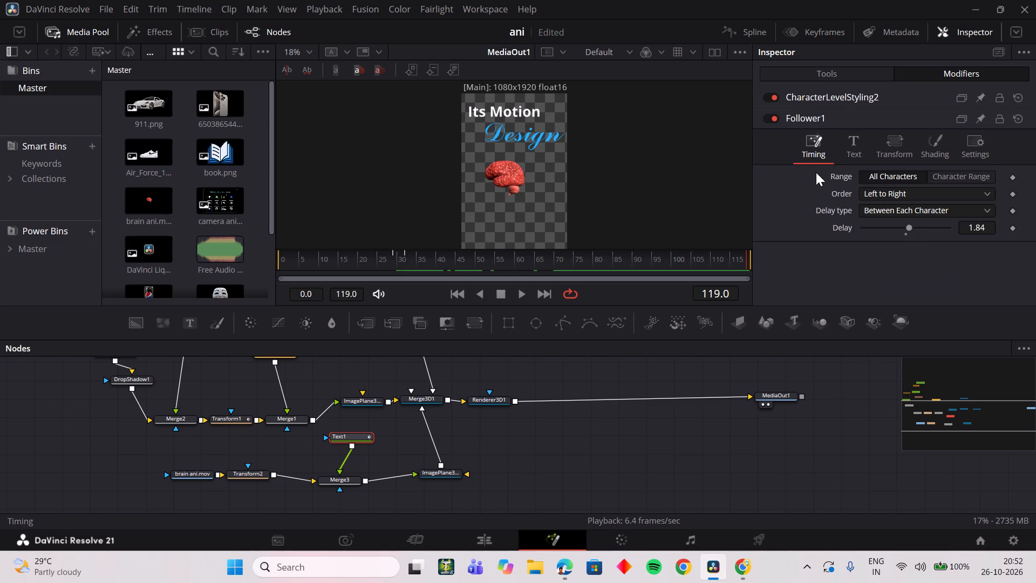
left_click_drag(457, 267, 401, 269)
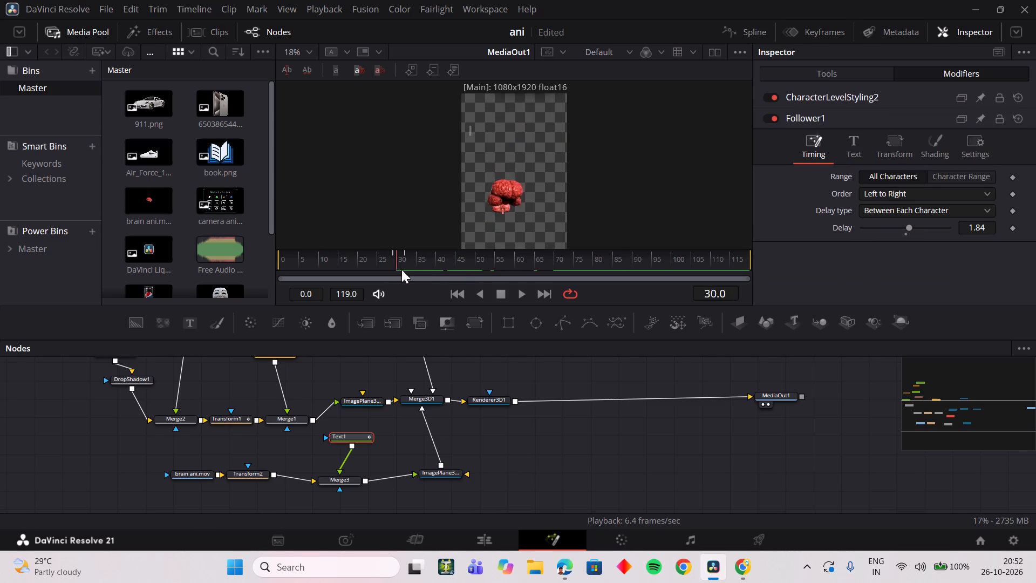
left_click_drag(401, 269, 400, 275)
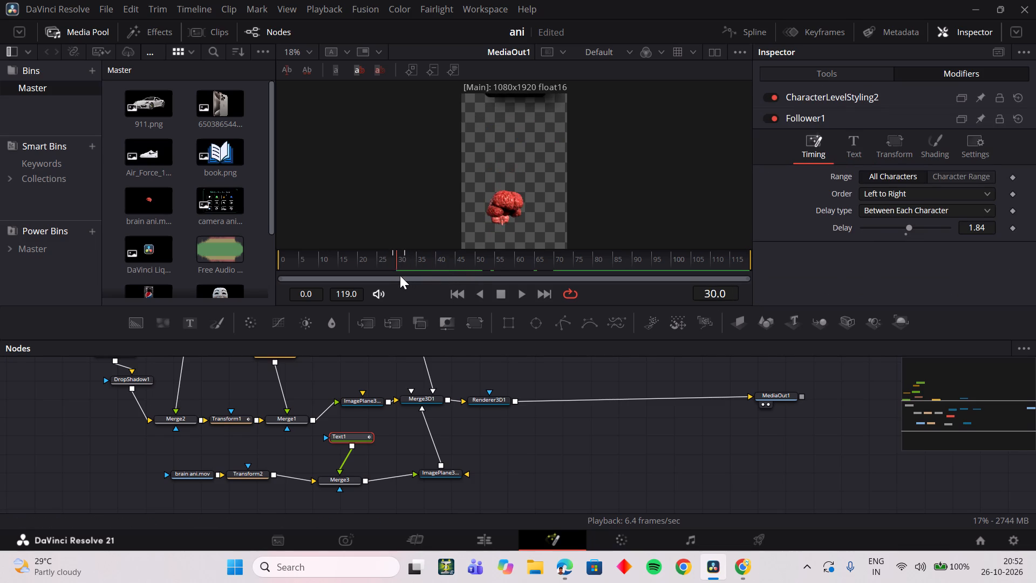
left_click_drag(400, 275, 400, 275)
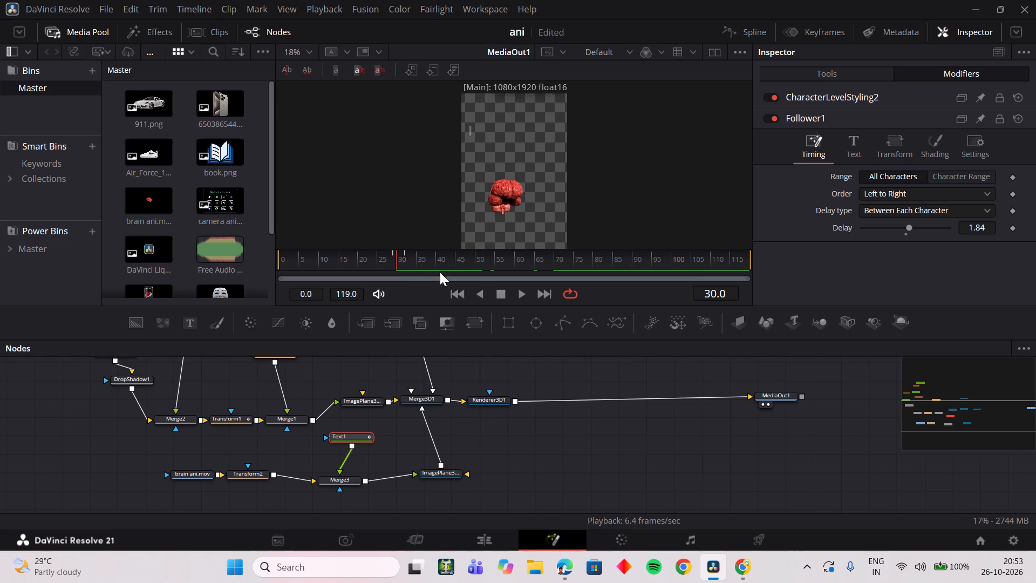
Examine the Follower modifier's text, transform and shading settings for something to animate.
left_click(848, 147)
left_click(877, 146)
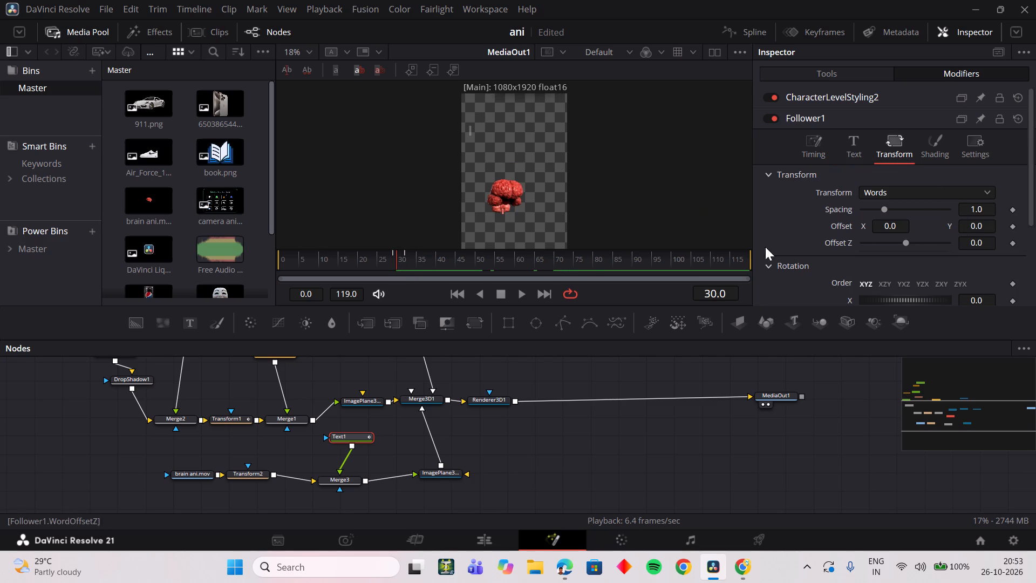
left_click(939, 151)
scroll(907, 169, "down", 5)
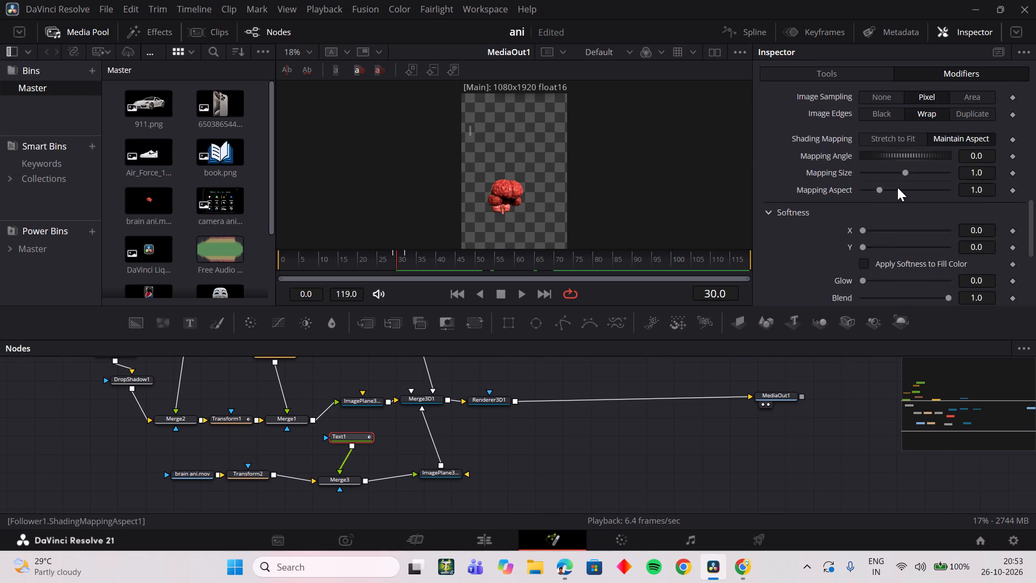
scroll(897, 193, "down", 2)
scroll(897, 194, "up", 2)
scroll(897, 196, "down", 2)
scroll(897, 196, "up", 8)
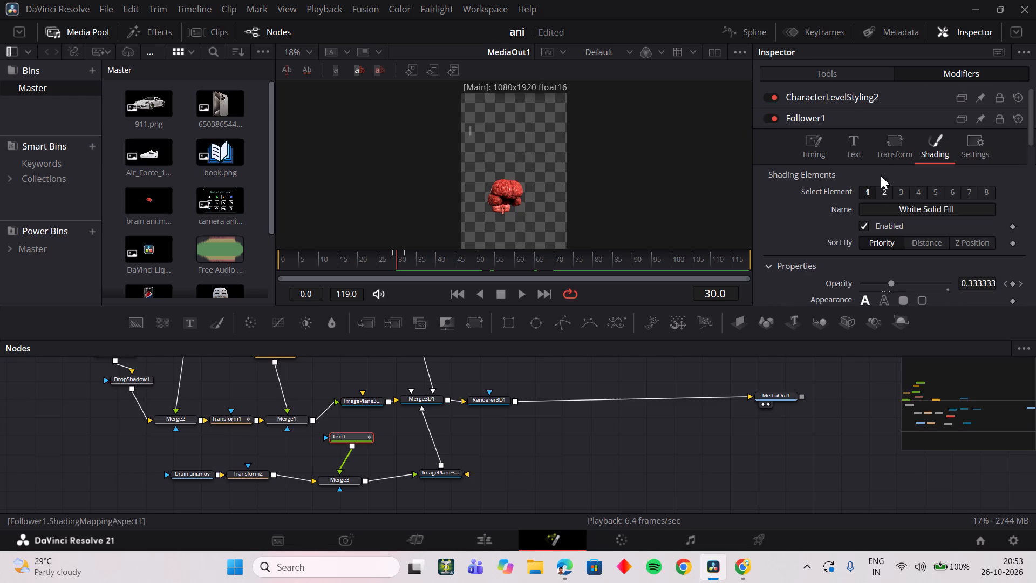
left_click(868, 151)
scroll(884, 177, "down", 3)
scroll(884, 177, "up", 3)
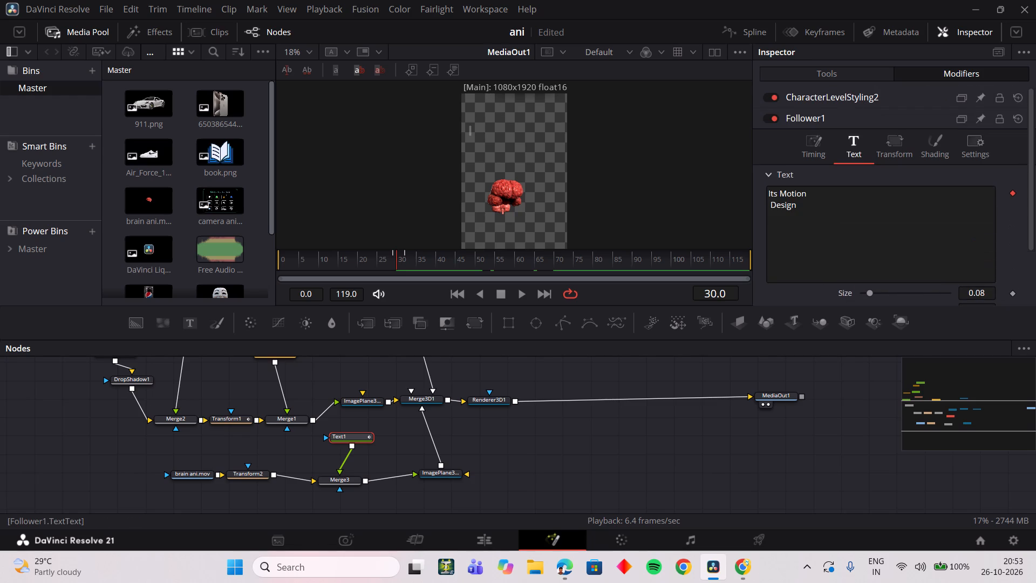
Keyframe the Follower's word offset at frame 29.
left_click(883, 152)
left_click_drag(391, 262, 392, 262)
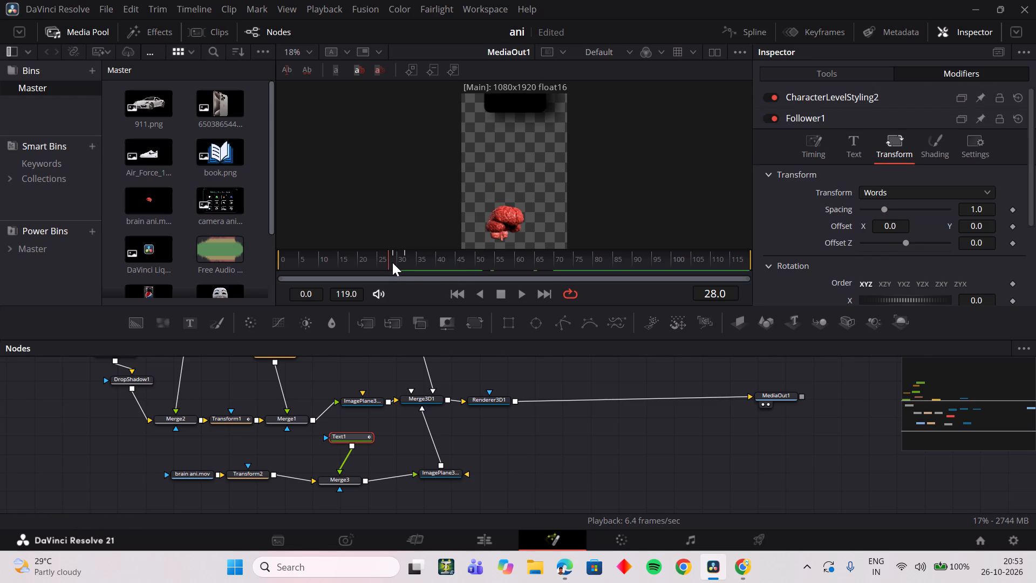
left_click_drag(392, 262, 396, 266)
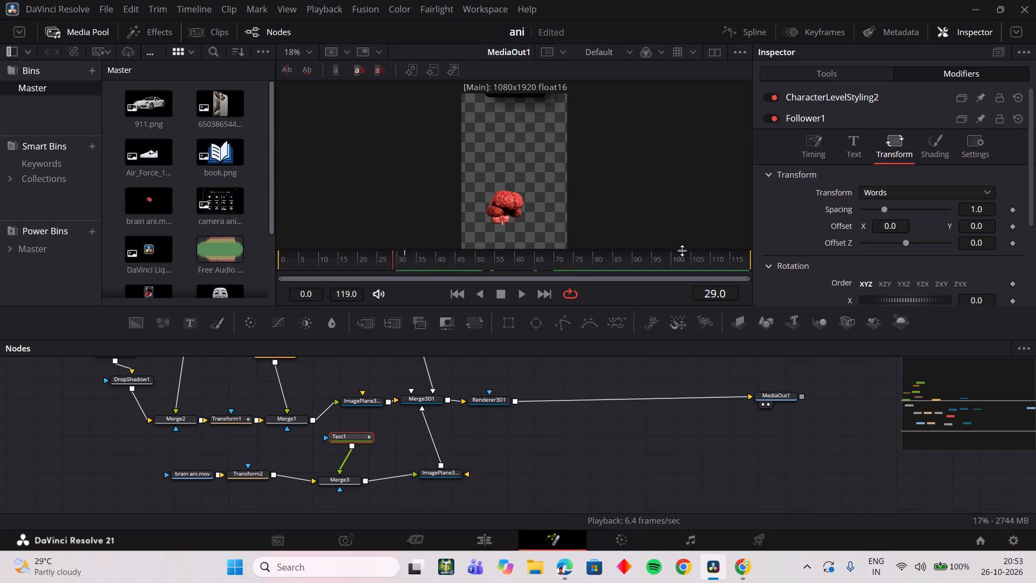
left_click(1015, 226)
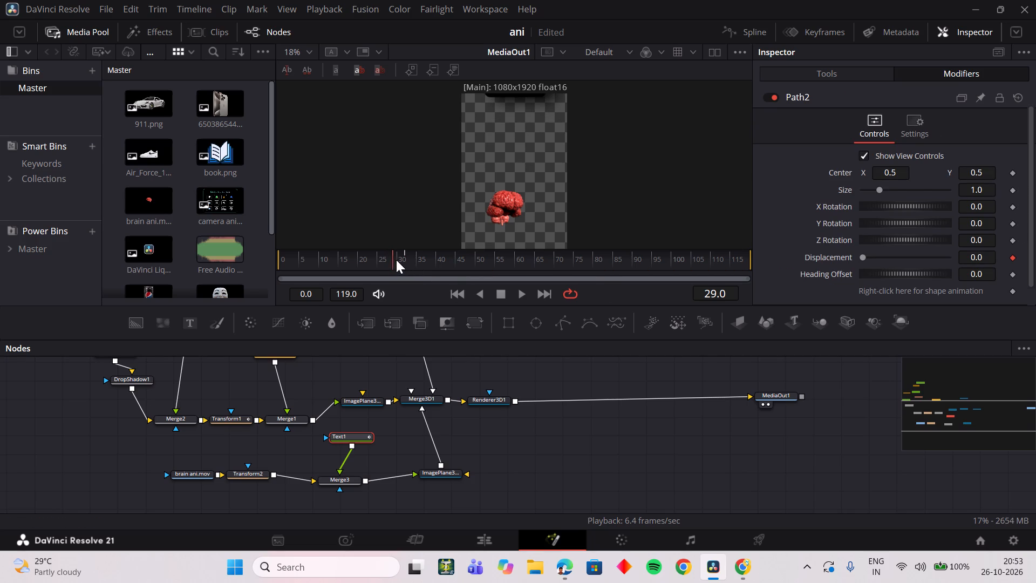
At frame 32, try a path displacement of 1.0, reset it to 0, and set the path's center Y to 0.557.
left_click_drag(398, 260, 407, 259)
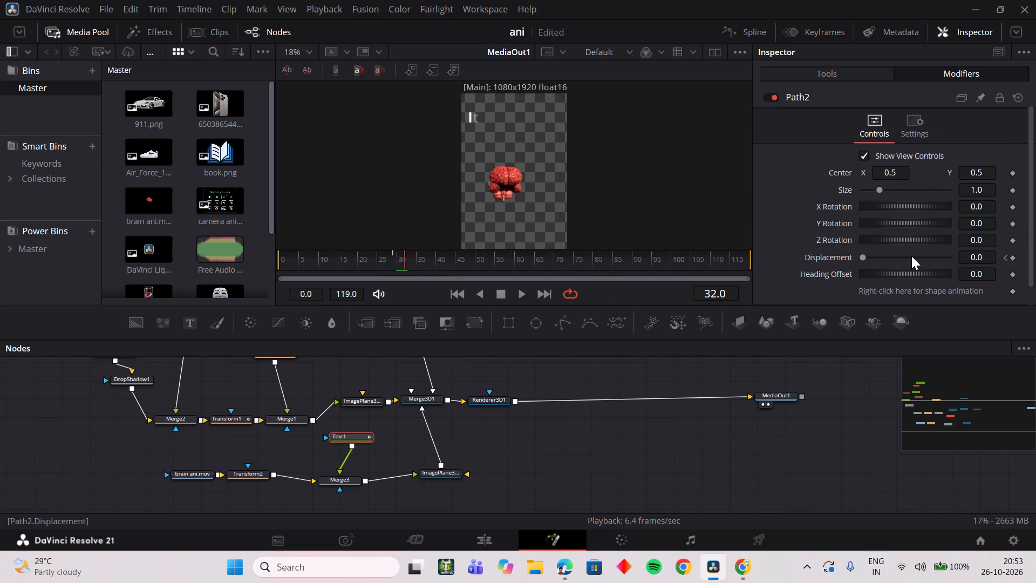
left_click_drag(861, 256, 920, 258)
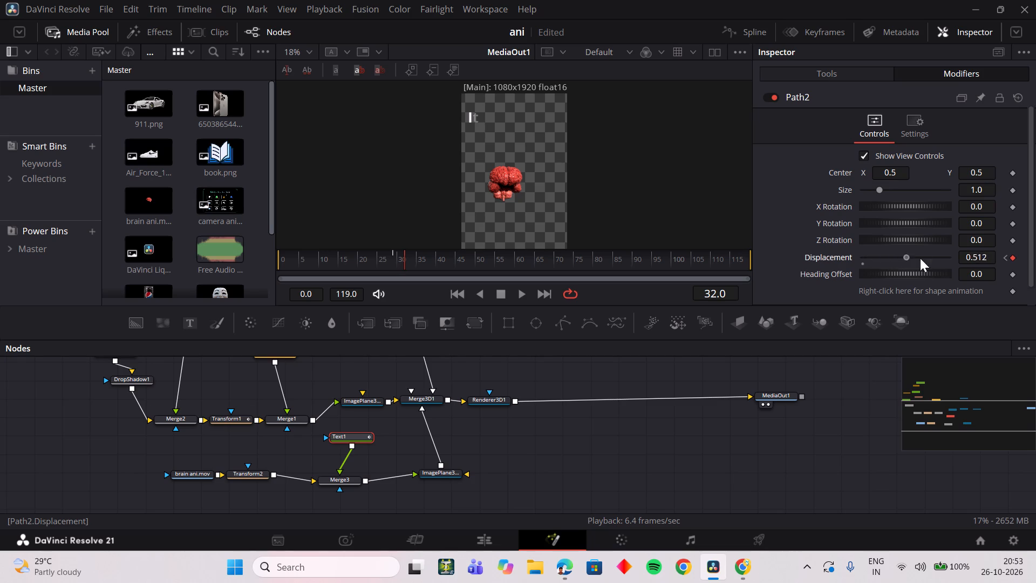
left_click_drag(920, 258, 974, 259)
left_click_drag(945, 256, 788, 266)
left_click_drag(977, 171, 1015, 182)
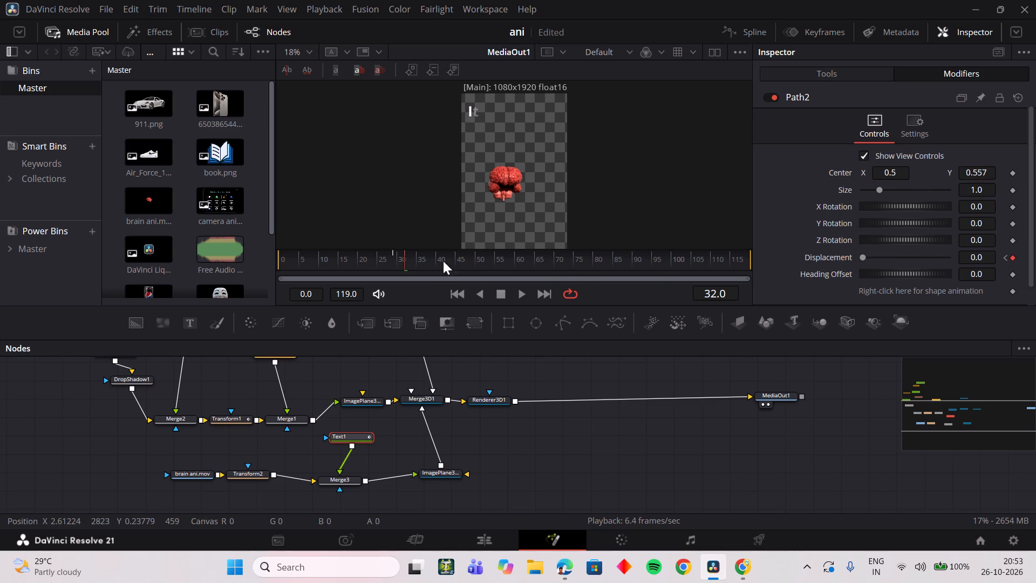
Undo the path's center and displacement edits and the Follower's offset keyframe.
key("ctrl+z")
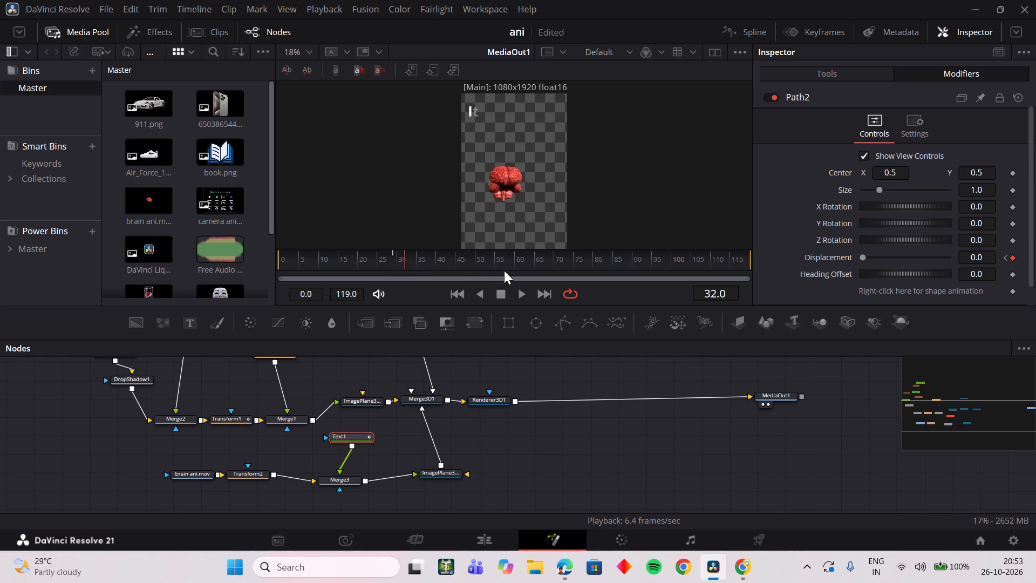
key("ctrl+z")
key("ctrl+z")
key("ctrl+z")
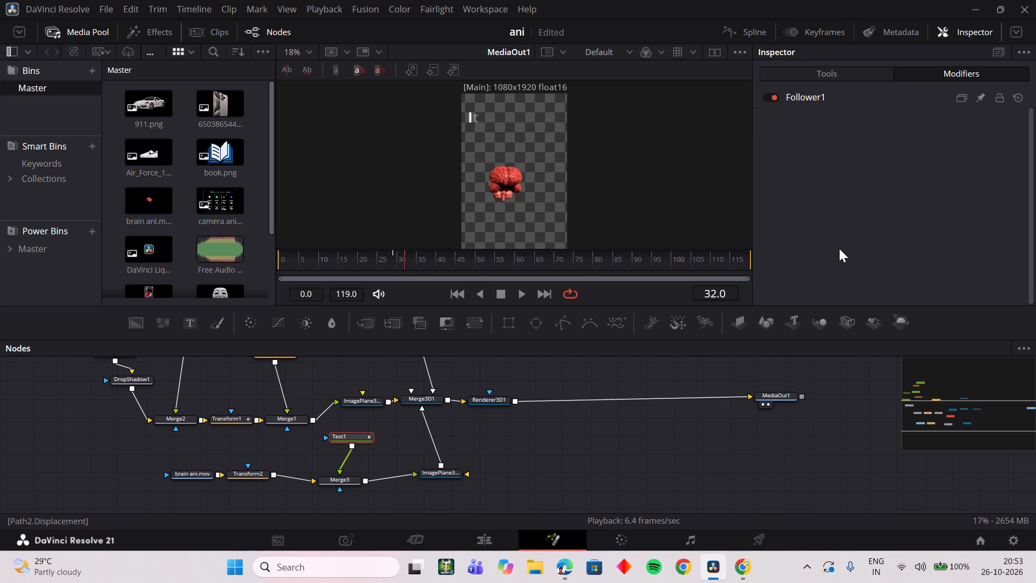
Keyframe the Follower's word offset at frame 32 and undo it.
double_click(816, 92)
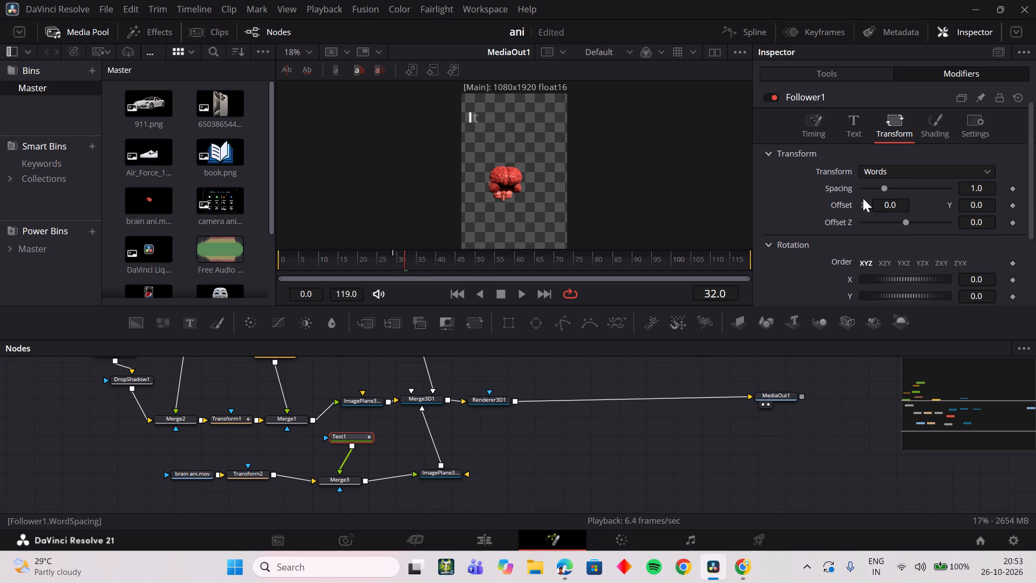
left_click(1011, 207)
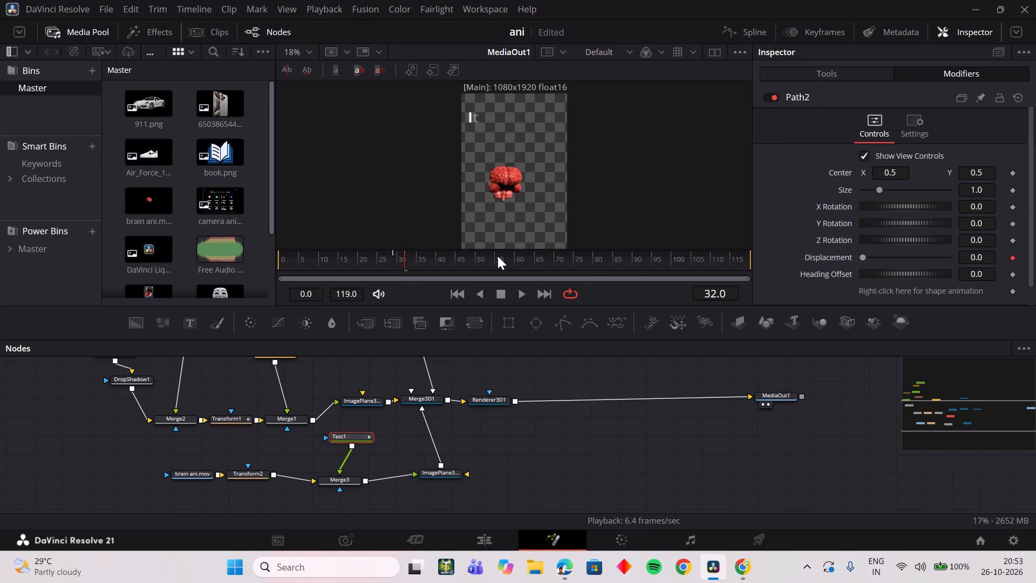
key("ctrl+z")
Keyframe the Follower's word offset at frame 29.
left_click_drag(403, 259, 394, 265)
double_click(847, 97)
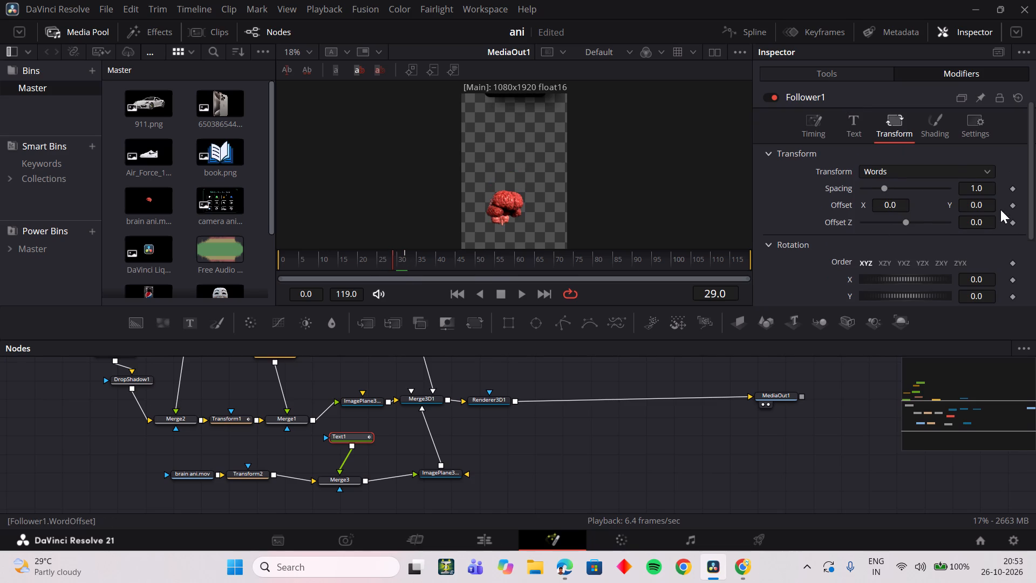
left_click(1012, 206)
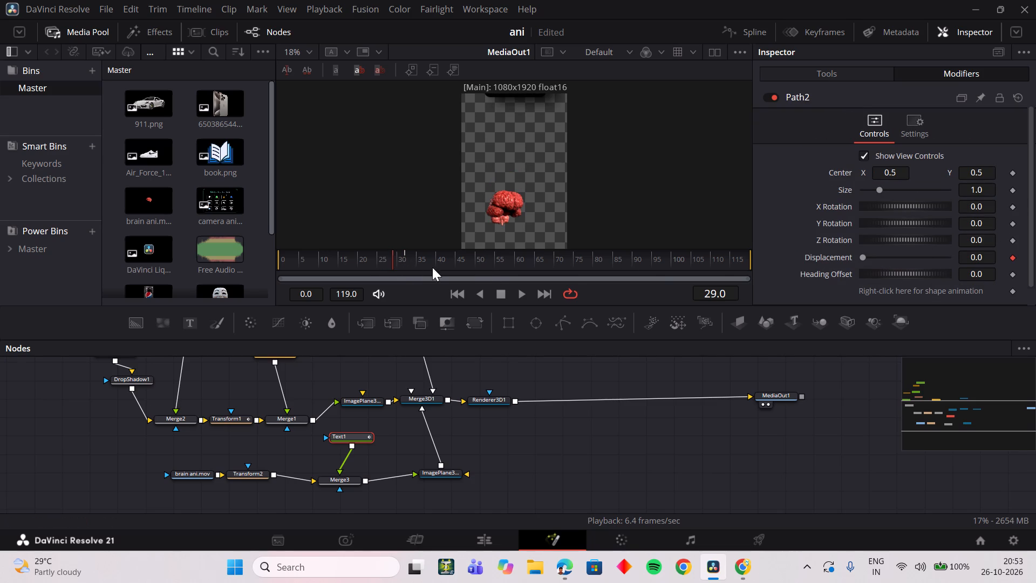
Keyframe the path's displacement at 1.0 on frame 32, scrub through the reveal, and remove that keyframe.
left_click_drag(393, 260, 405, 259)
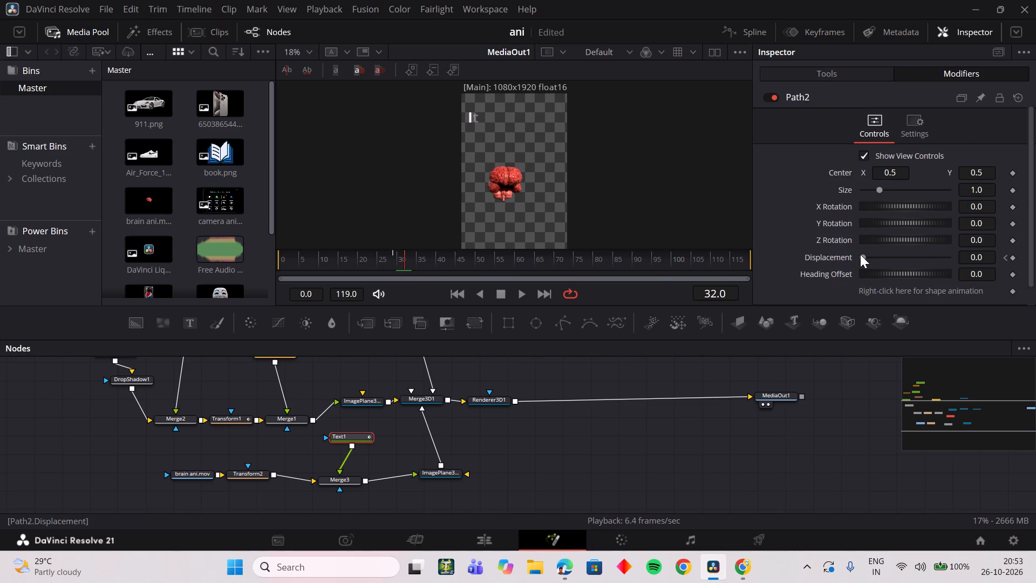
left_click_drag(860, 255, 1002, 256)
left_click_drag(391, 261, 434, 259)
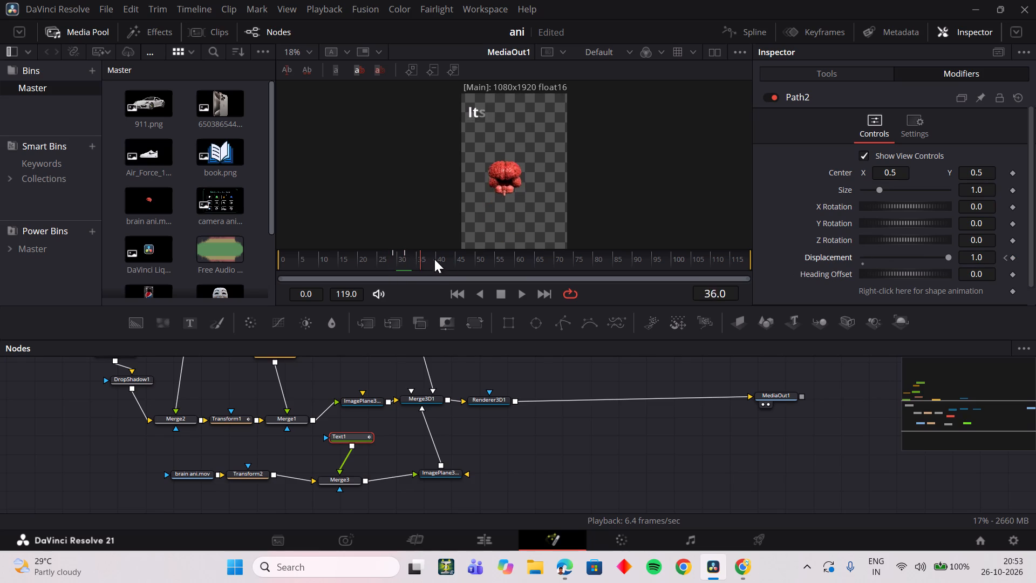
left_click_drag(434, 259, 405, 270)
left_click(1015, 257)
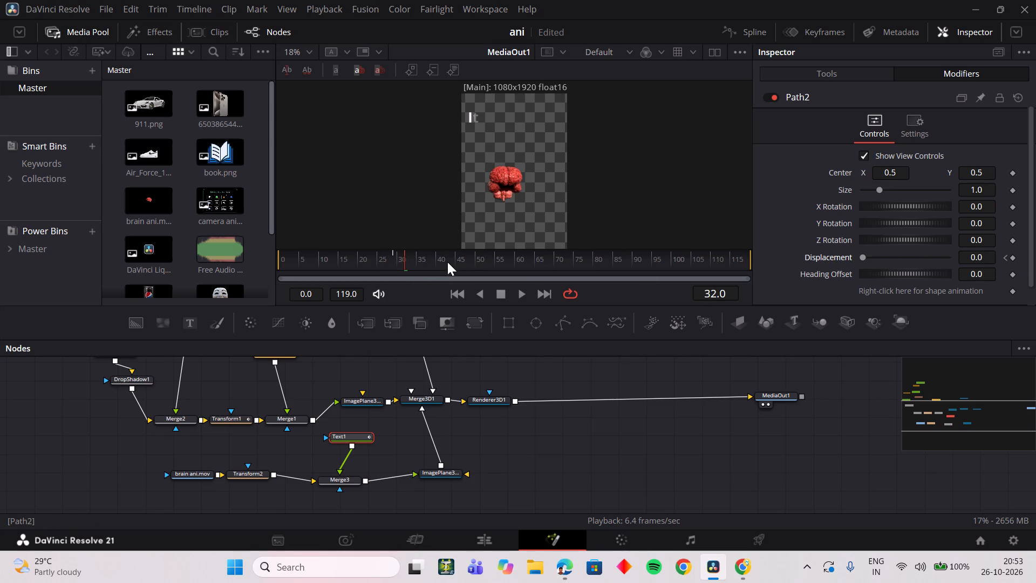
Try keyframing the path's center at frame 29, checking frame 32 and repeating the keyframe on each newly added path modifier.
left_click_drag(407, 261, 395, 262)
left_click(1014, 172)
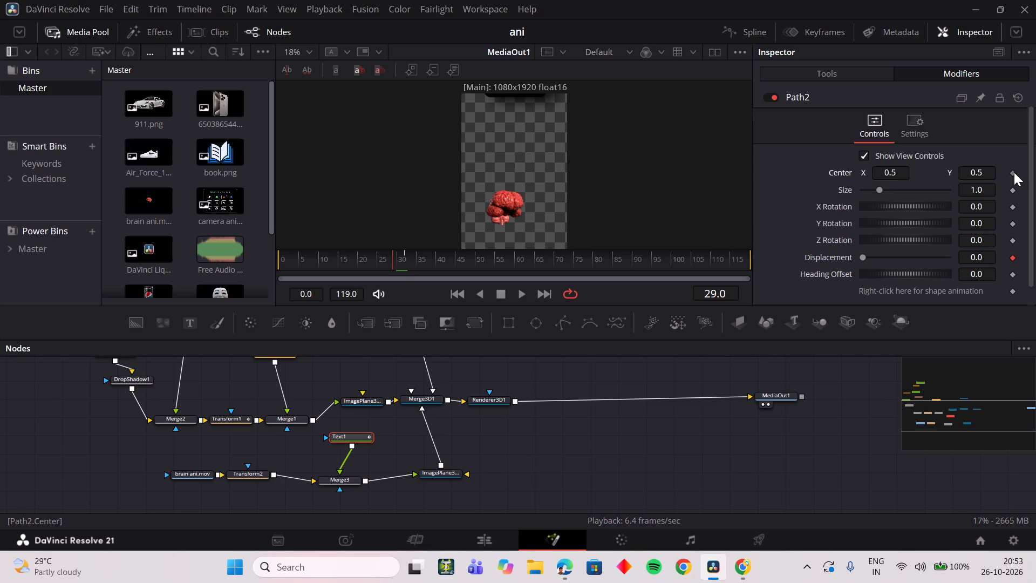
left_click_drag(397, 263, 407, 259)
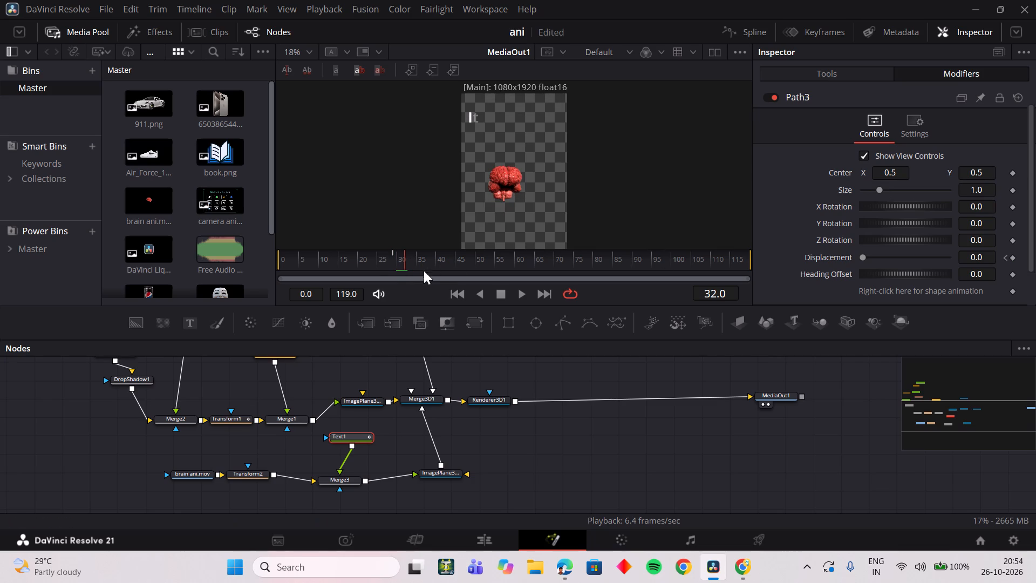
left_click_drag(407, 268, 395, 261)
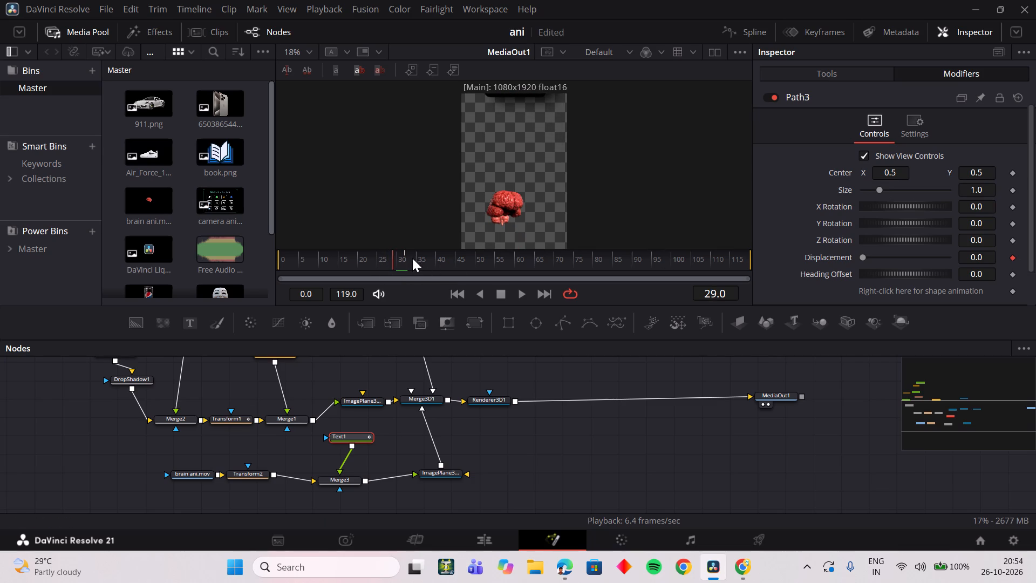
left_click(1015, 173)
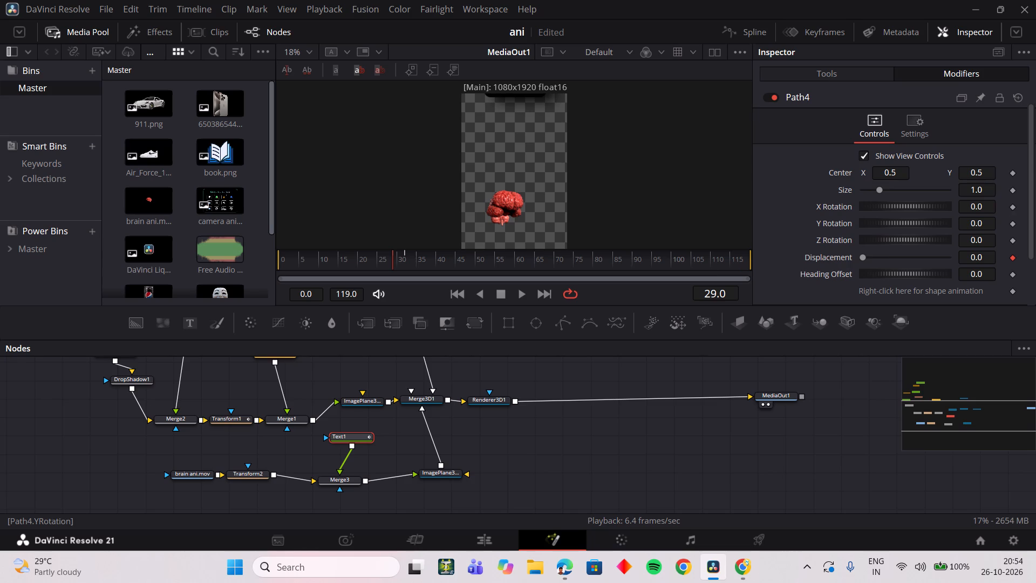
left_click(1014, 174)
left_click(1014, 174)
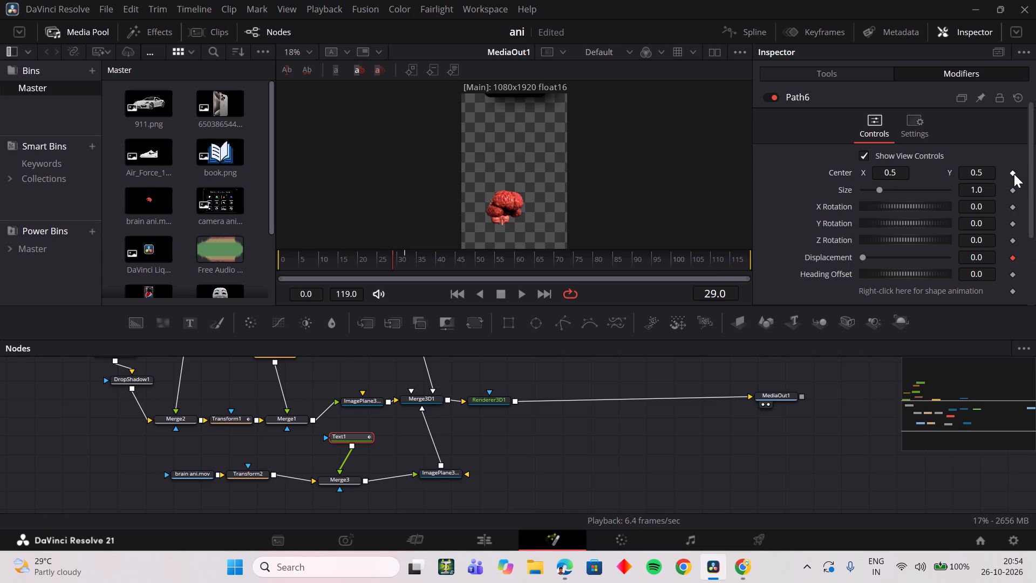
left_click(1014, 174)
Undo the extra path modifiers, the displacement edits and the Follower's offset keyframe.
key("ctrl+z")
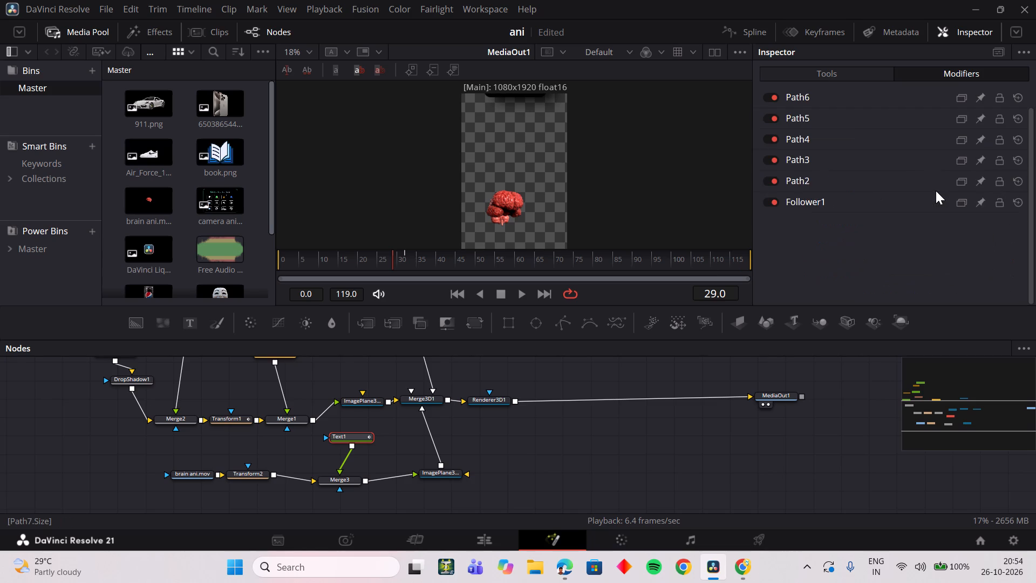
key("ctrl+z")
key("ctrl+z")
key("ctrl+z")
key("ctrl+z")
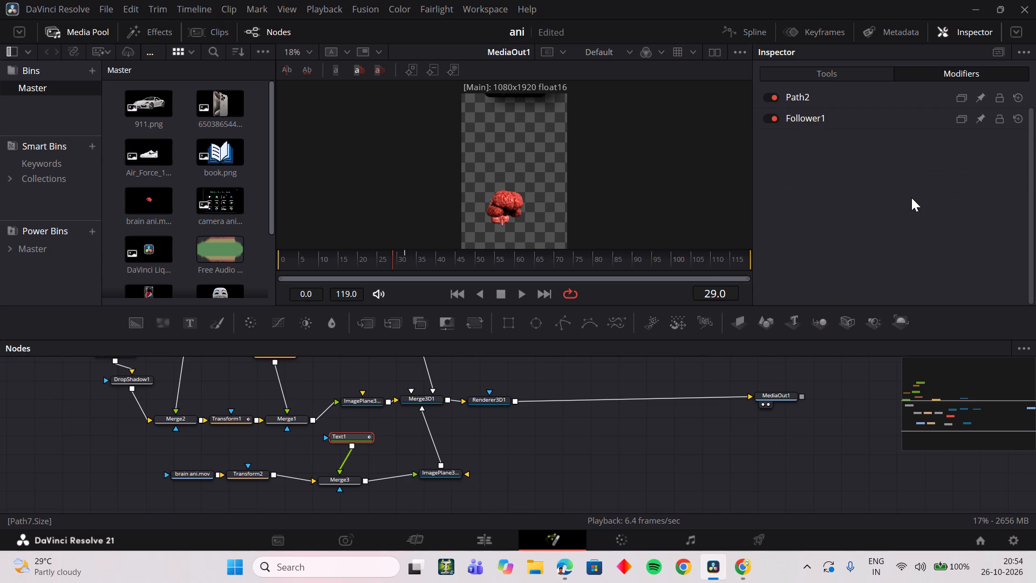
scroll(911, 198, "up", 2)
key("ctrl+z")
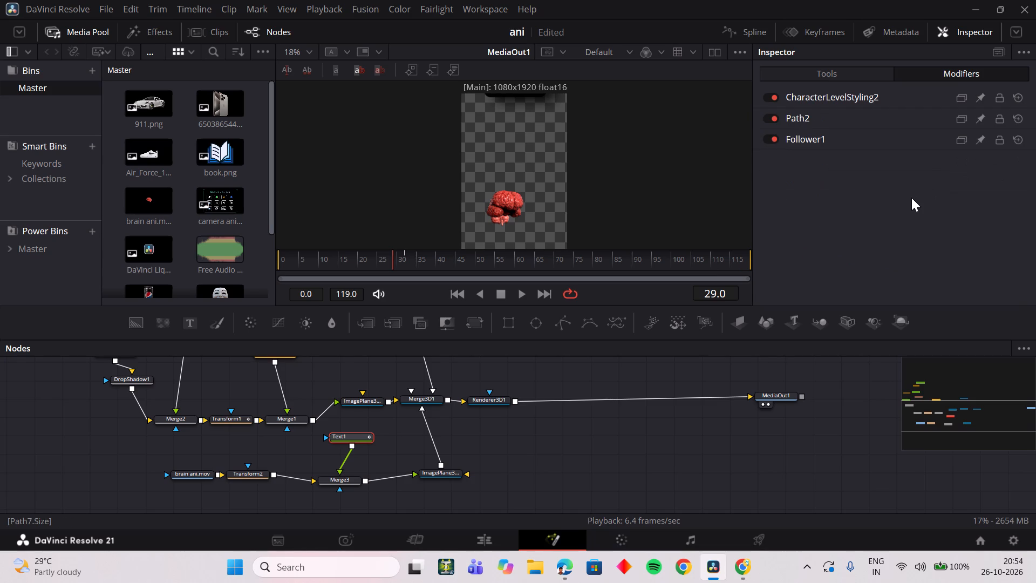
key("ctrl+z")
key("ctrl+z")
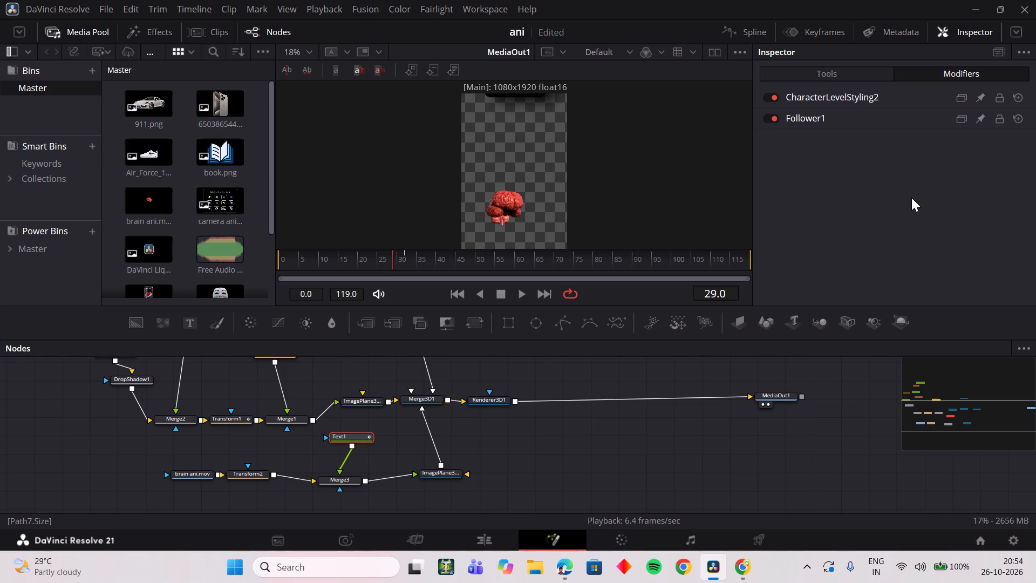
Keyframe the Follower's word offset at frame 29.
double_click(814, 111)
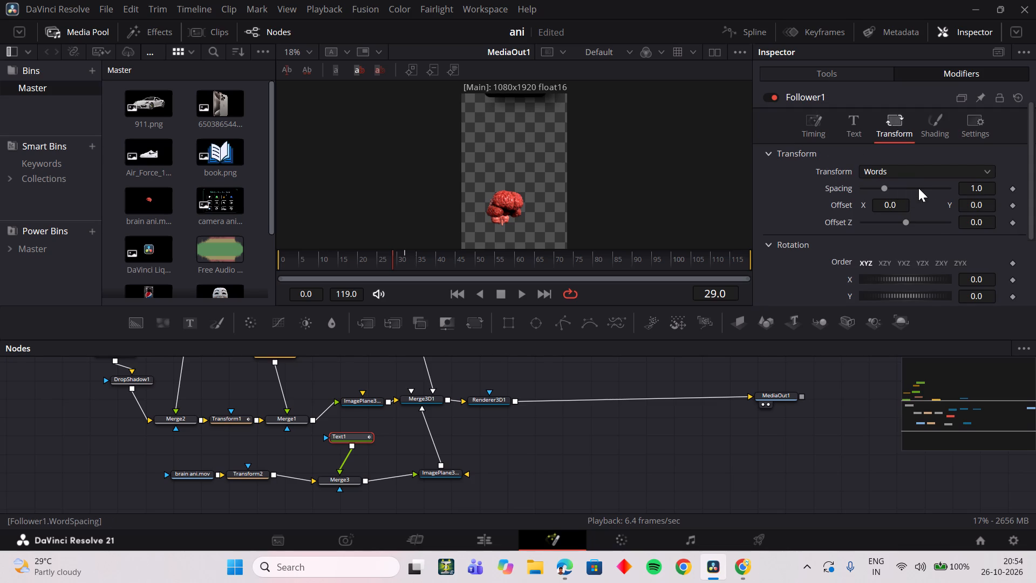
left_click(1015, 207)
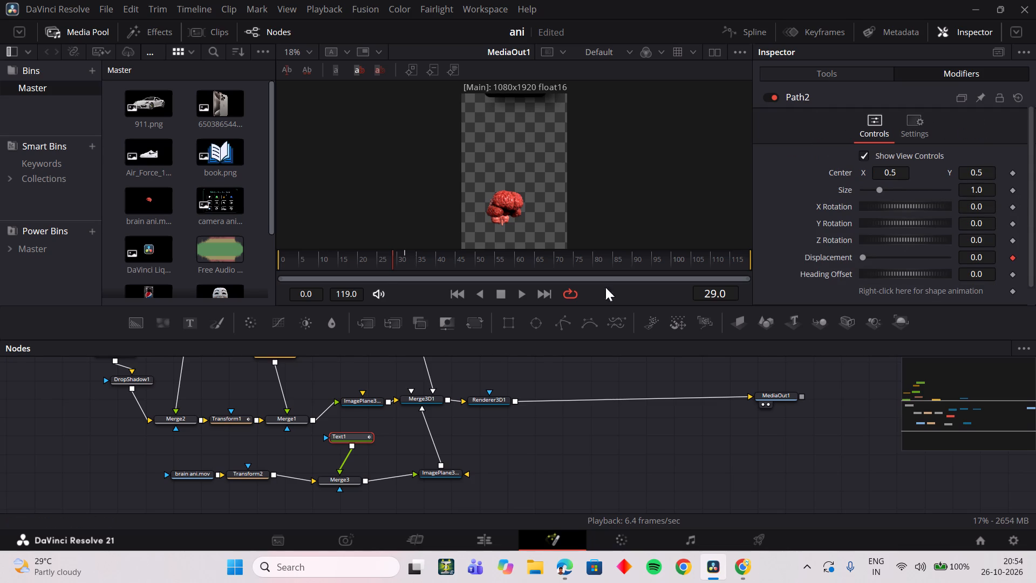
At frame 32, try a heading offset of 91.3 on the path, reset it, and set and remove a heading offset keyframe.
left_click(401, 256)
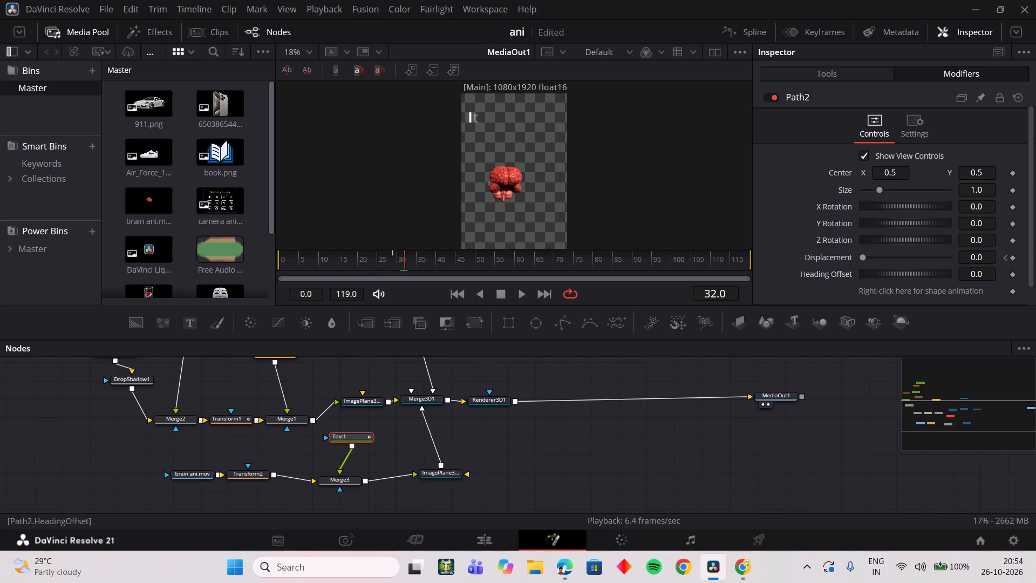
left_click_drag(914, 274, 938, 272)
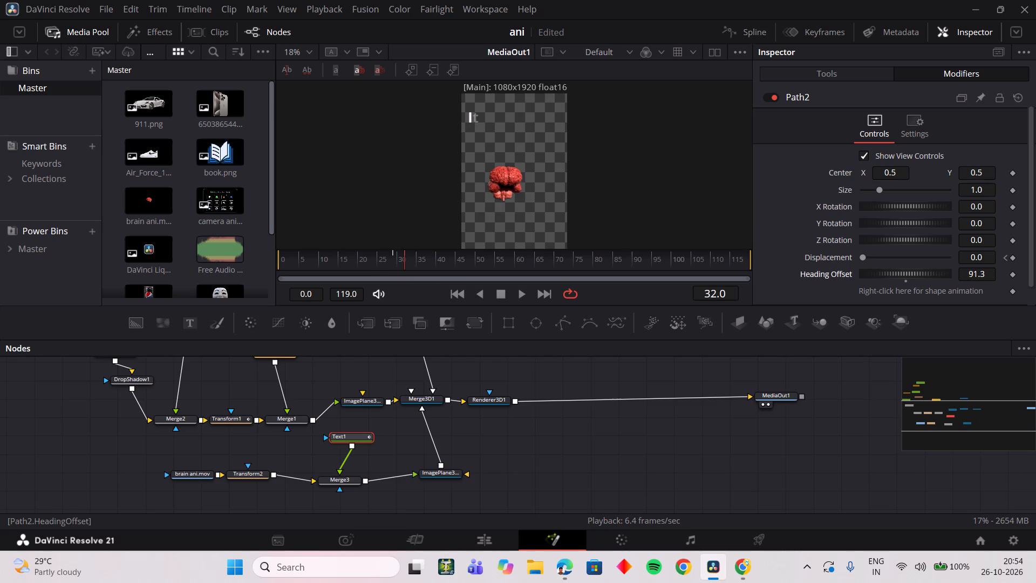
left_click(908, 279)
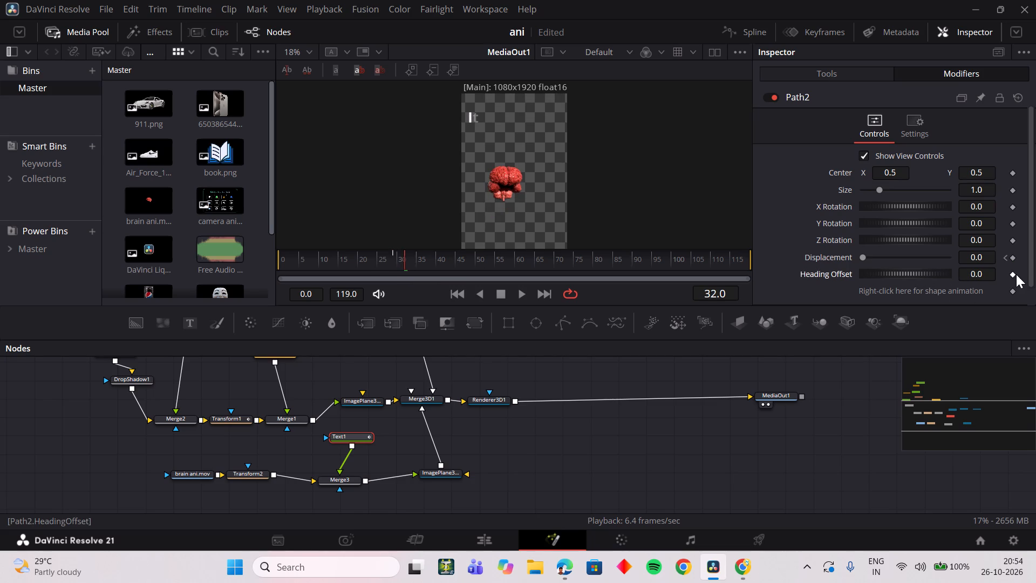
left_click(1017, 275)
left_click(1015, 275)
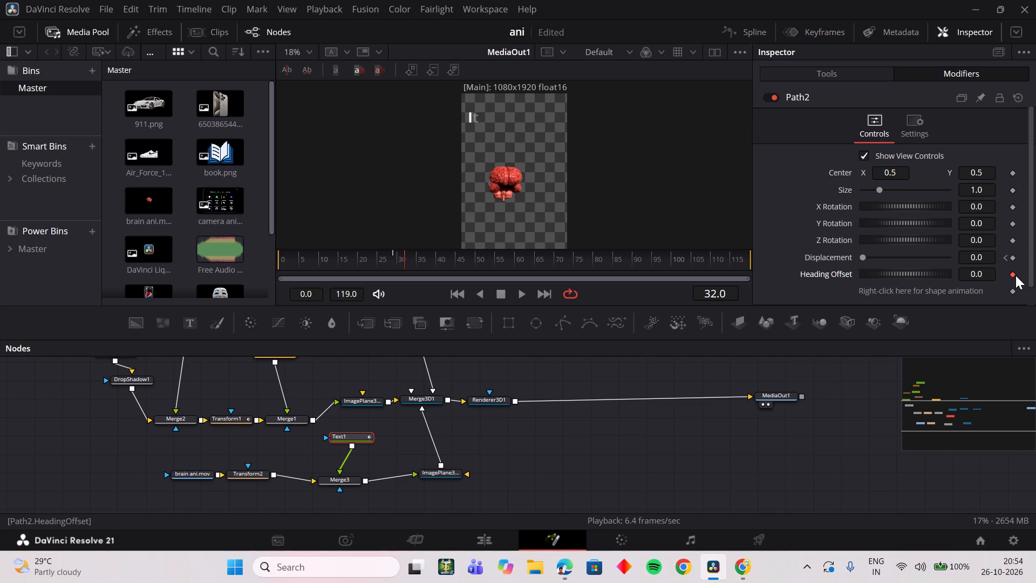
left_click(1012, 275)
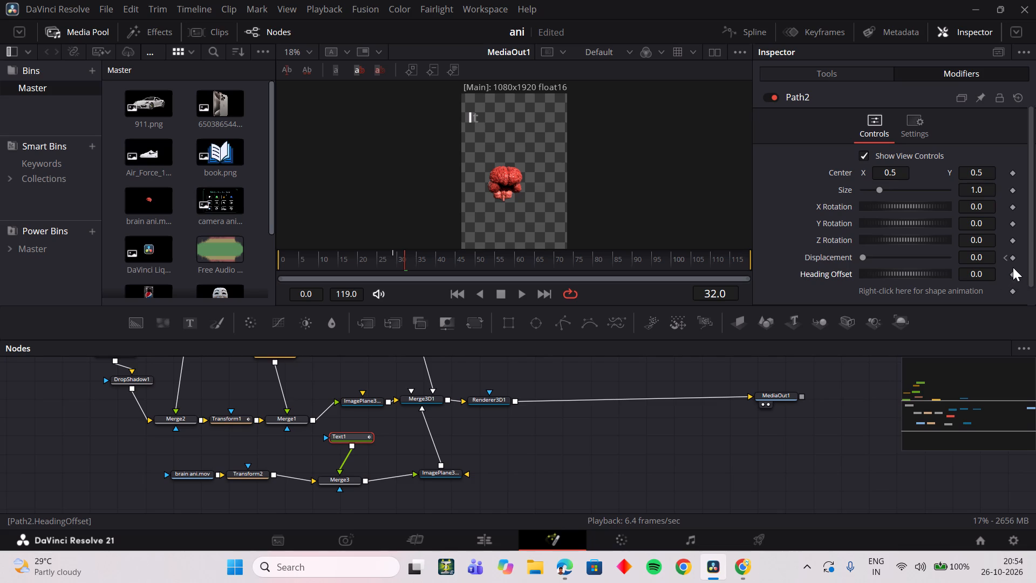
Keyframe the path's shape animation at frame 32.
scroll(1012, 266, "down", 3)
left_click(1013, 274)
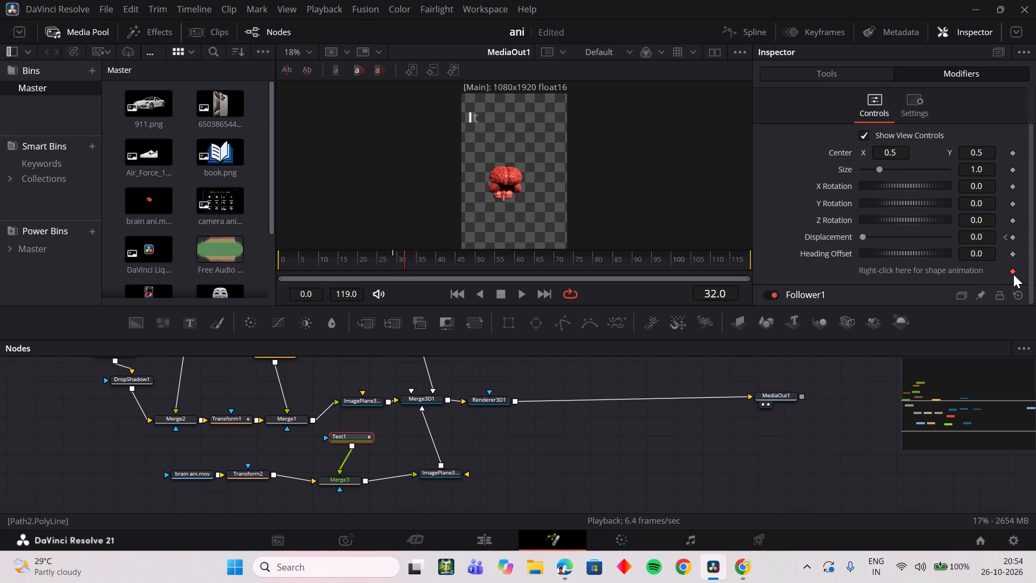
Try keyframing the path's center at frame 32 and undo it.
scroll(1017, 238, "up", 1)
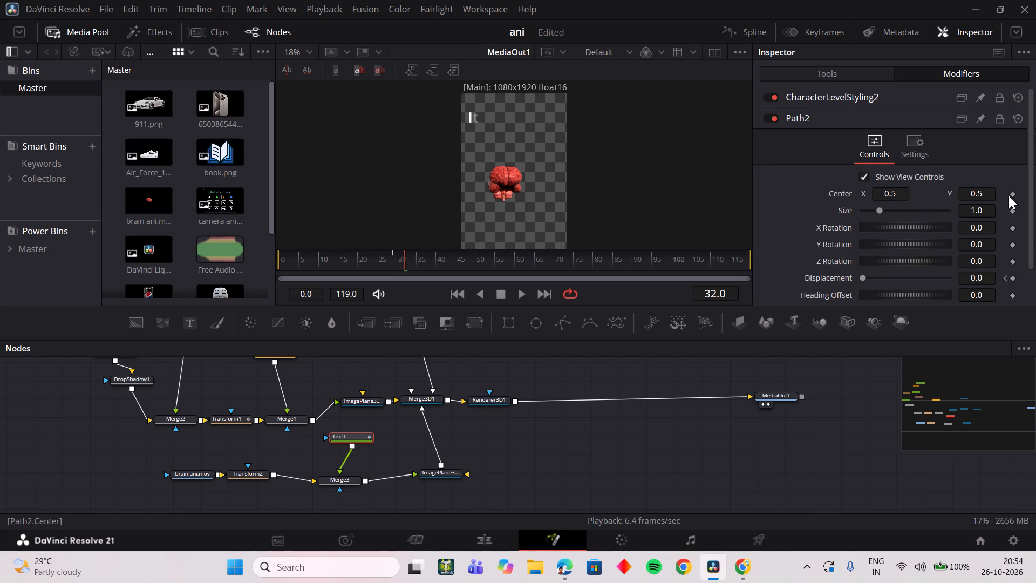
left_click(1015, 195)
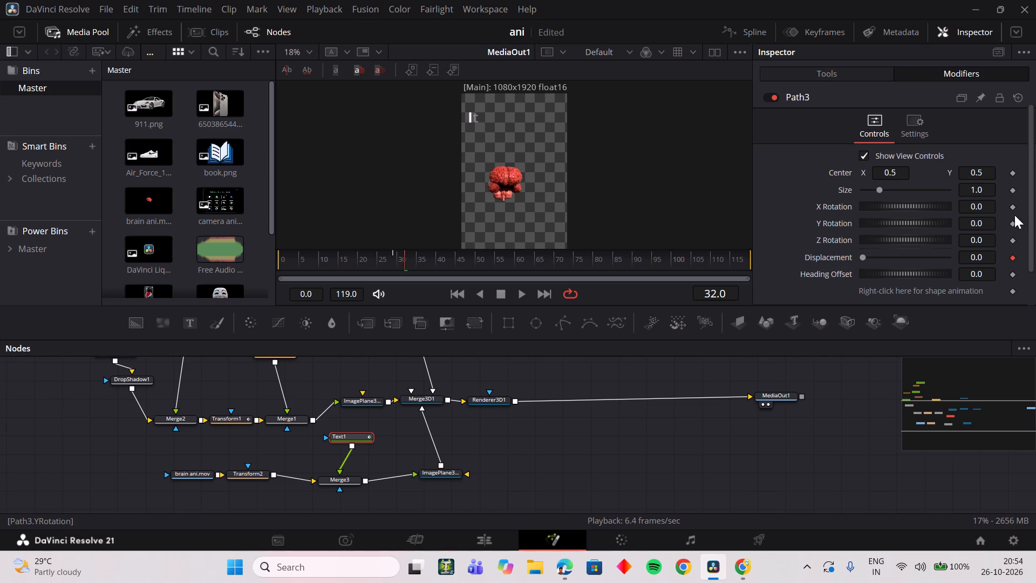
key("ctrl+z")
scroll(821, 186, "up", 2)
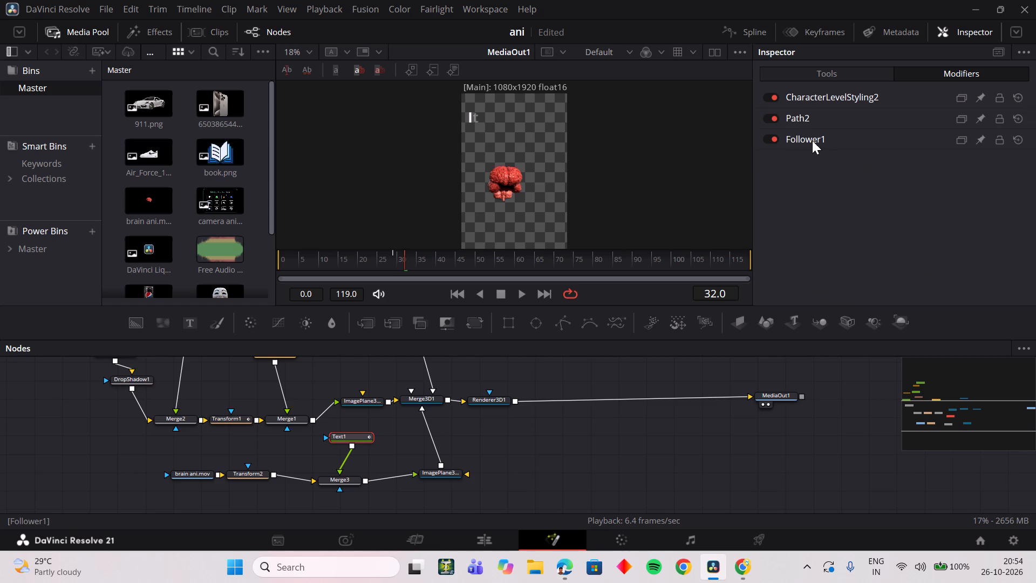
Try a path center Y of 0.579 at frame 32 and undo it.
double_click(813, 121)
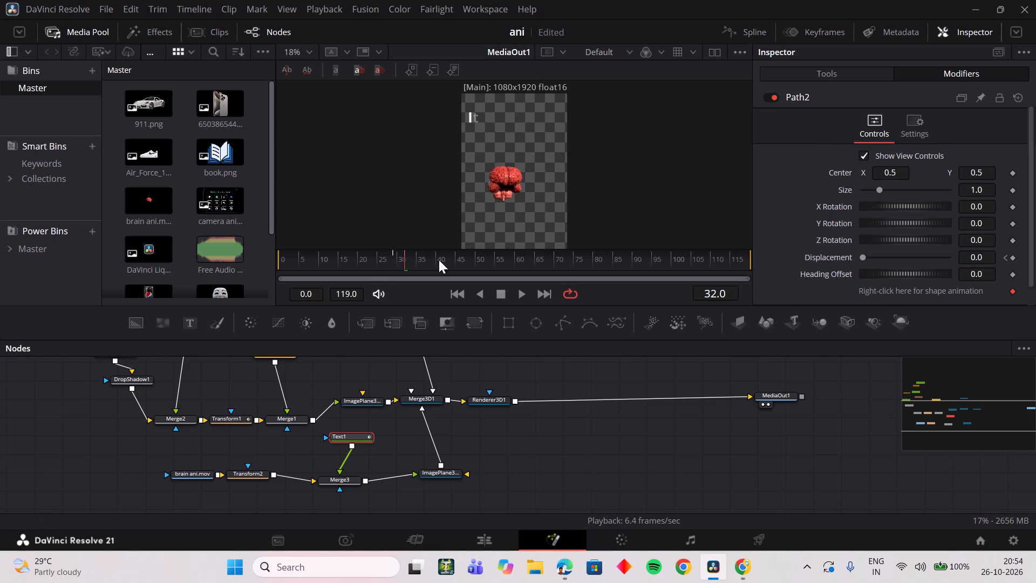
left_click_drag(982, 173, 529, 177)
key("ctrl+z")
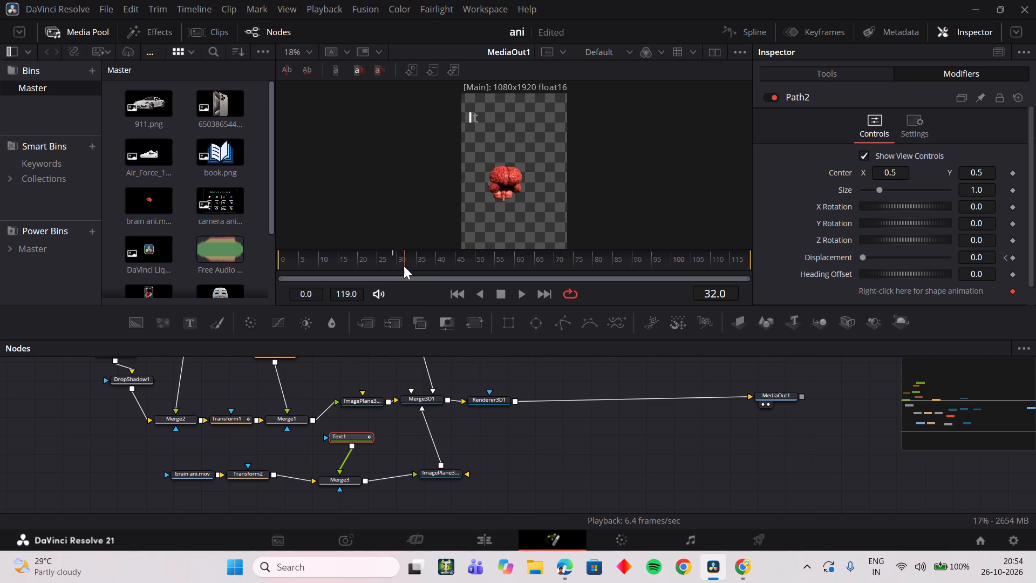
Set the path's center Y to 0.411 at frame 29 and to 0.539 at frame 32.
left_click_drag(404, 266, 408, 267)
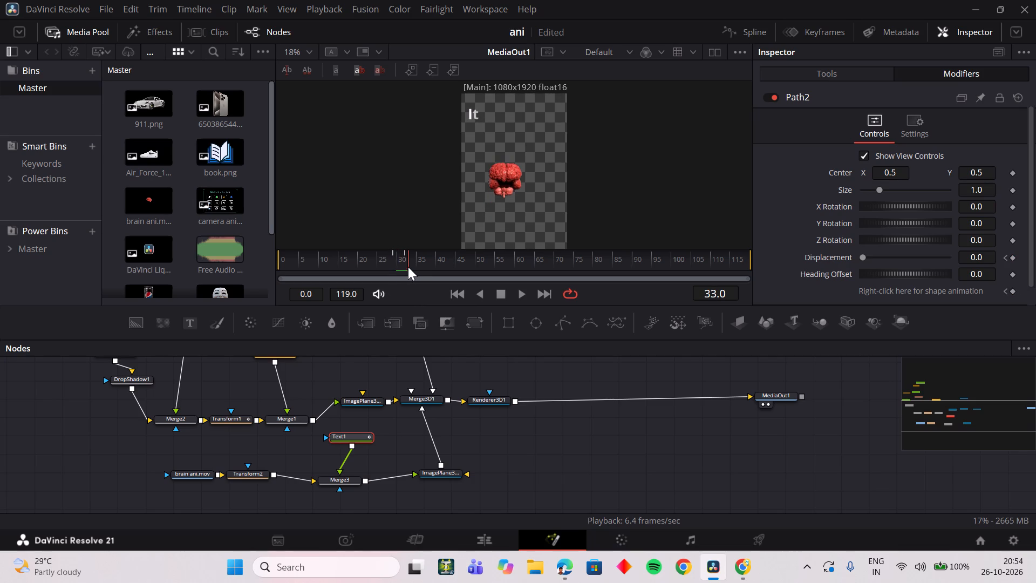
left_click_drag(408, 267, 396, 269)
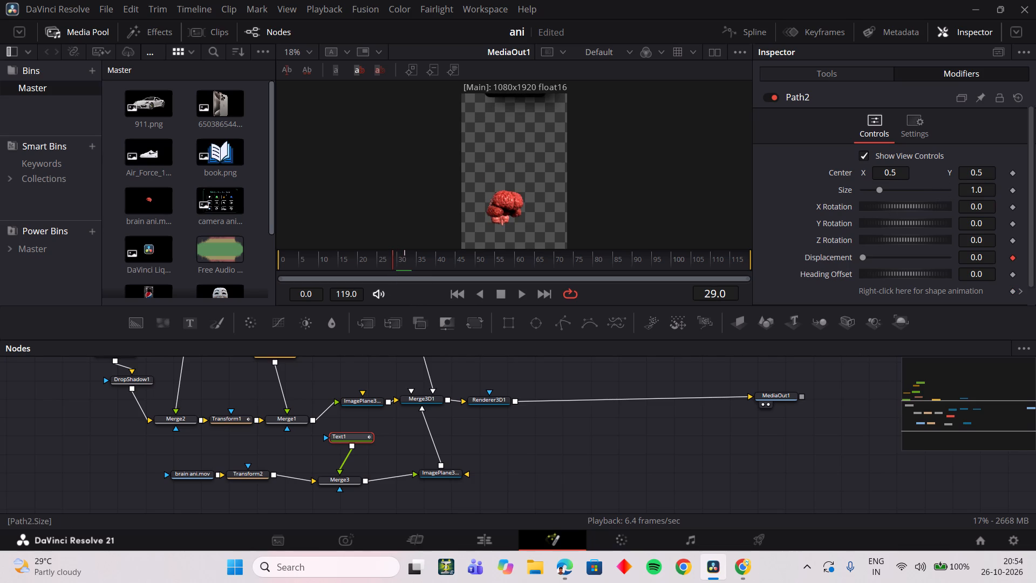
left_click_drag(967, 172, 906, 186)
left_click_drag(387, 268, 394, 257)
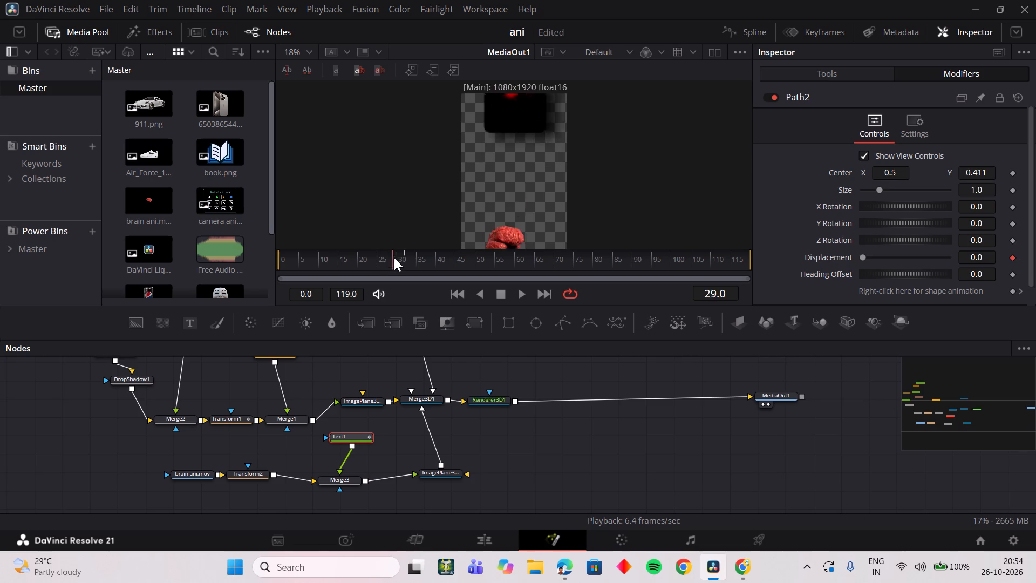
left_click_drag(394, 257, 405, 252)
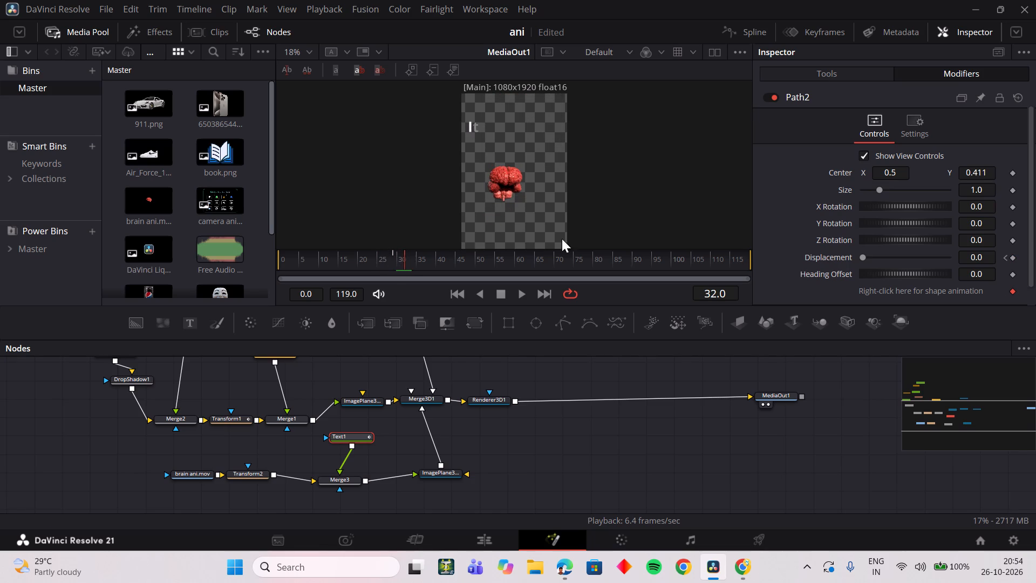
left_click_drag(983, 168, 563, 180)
Play and scrub the title reveal from frame 29 onward to check how the letters move.
left_click_drag(403, 259, 393, 260)
key("space")
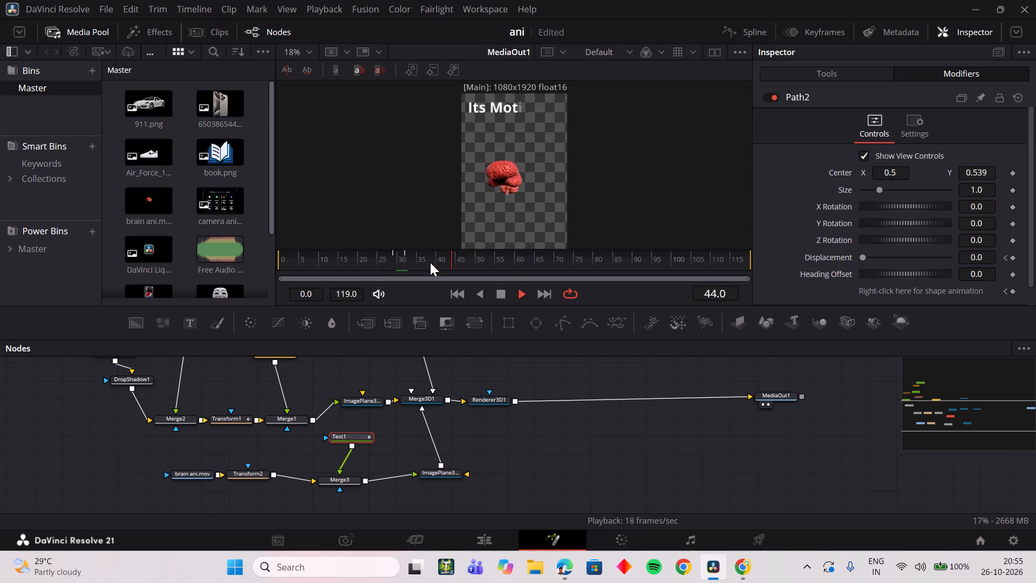
key("space")
left_click_drag(425, 262, 406, 263)
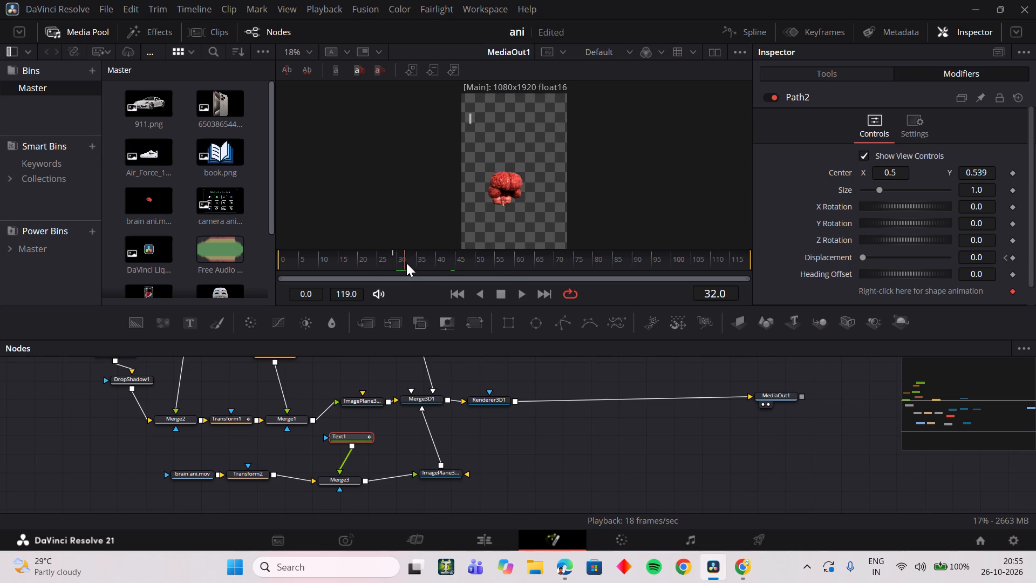
left_click_drag(406, 263, 395, 263)
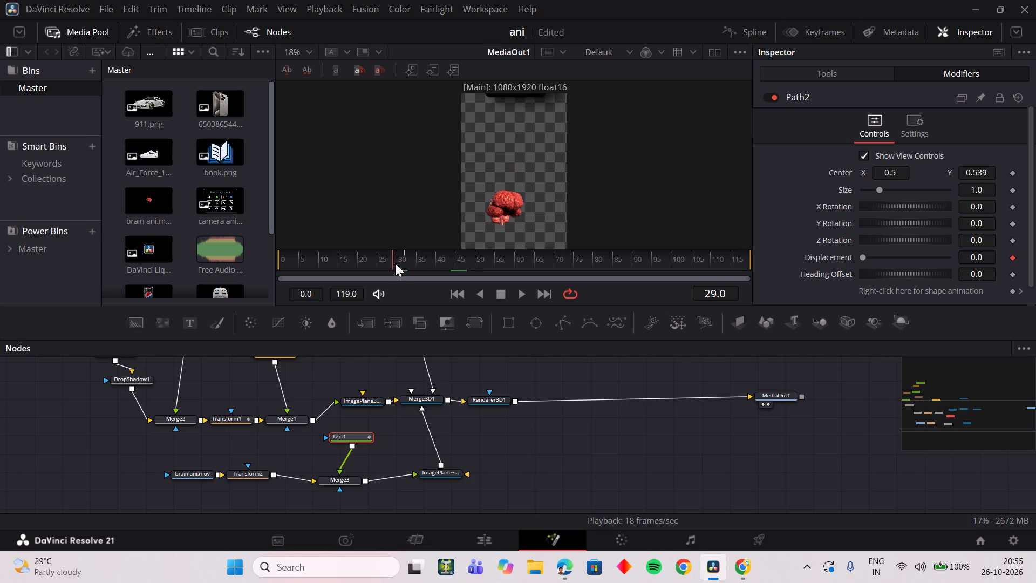
left_click_drag(395, 263, 395, 259)
left_click_drag(395, 259, 439, 257)
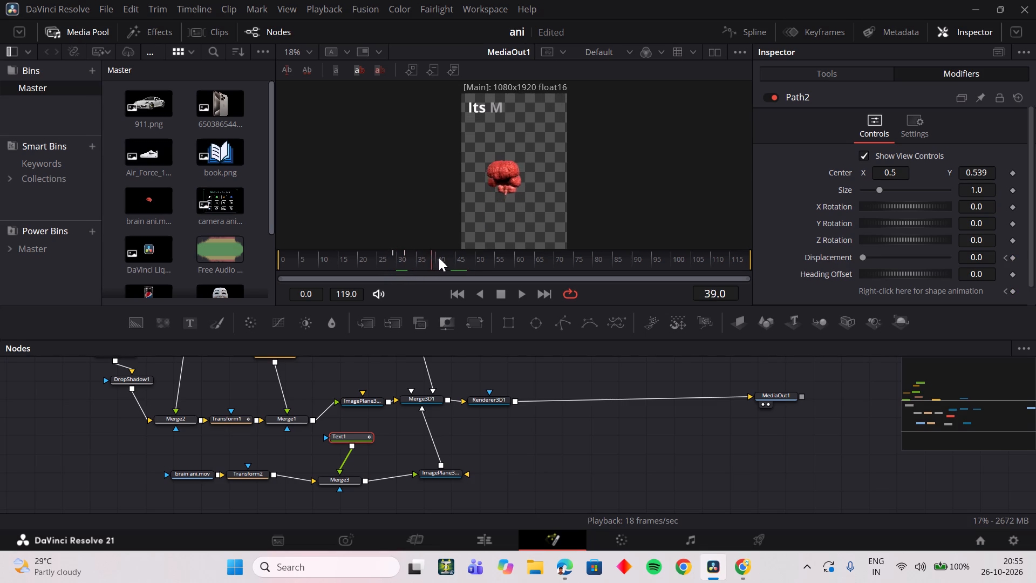
left_click_drag(439, 257, 407, 260)
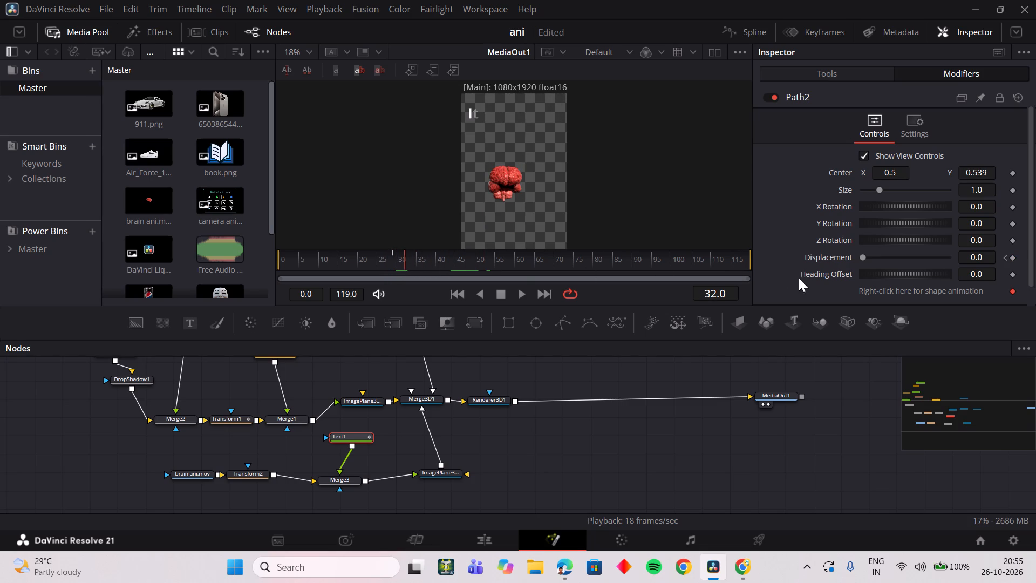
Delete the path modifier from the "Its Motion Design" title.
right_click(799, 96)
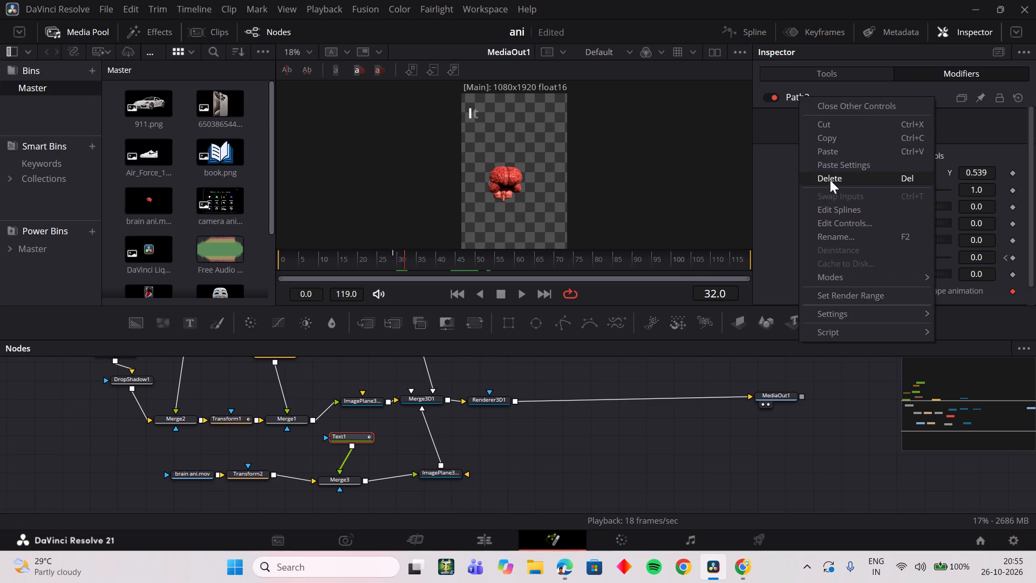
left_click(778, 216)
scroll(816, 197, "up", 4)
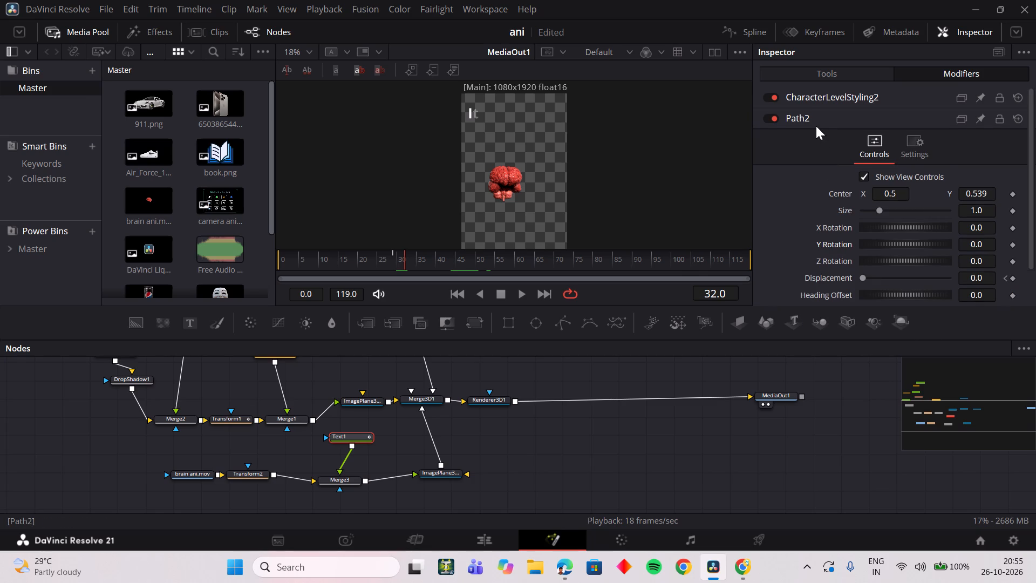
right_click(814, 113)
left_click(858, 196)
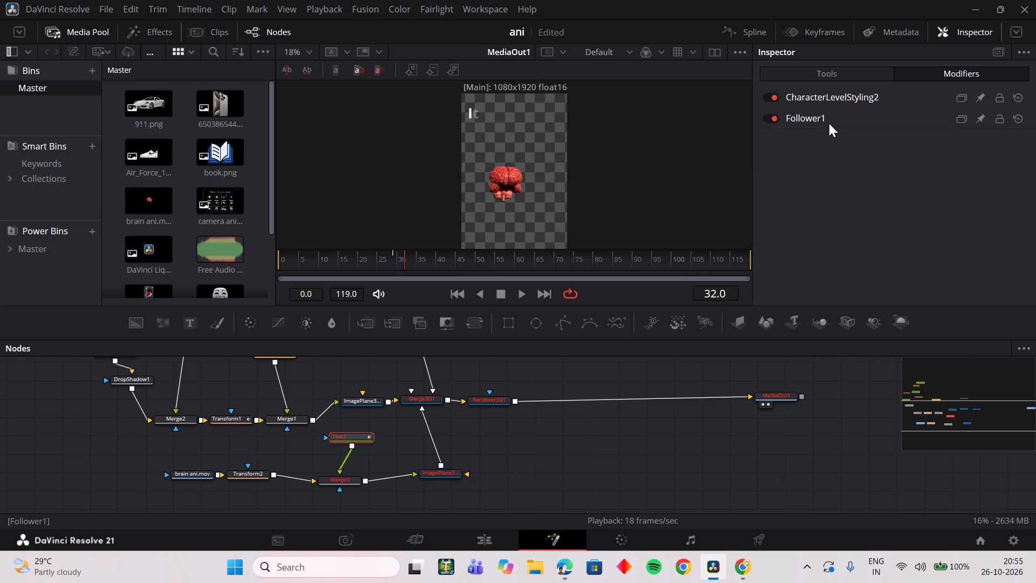
Delete the Follower modifier from the "Its Motion Design" title.
right_click(829, 123)
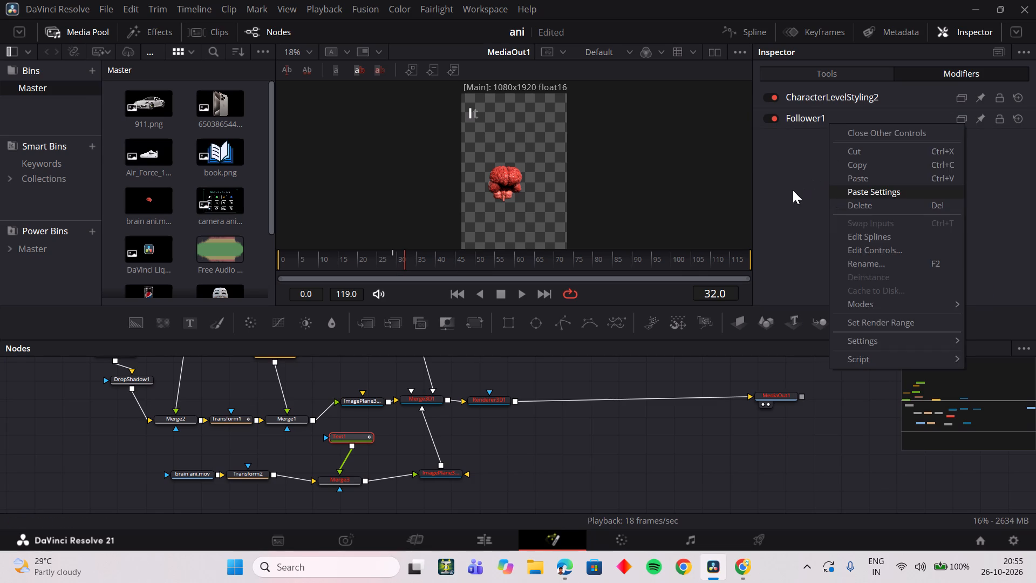
left_click(793, 190)
left_click(847, 74)
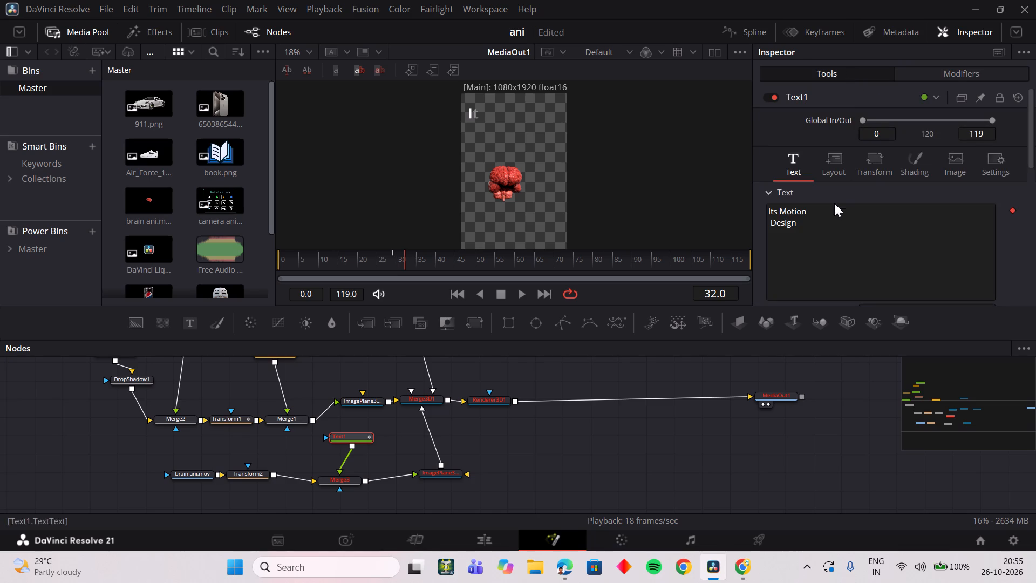
right_click(825, 221)
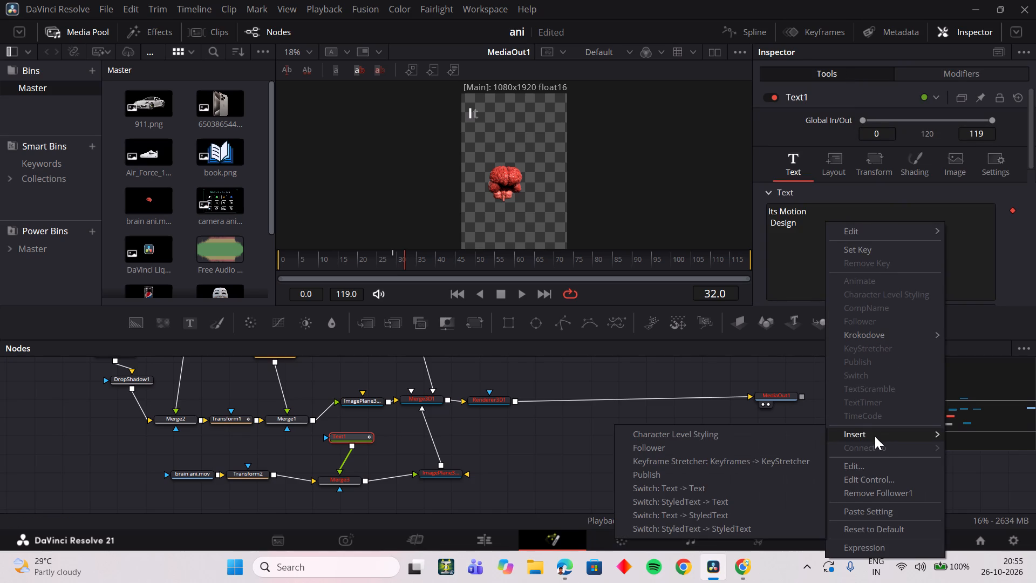
left_click(799, 282)
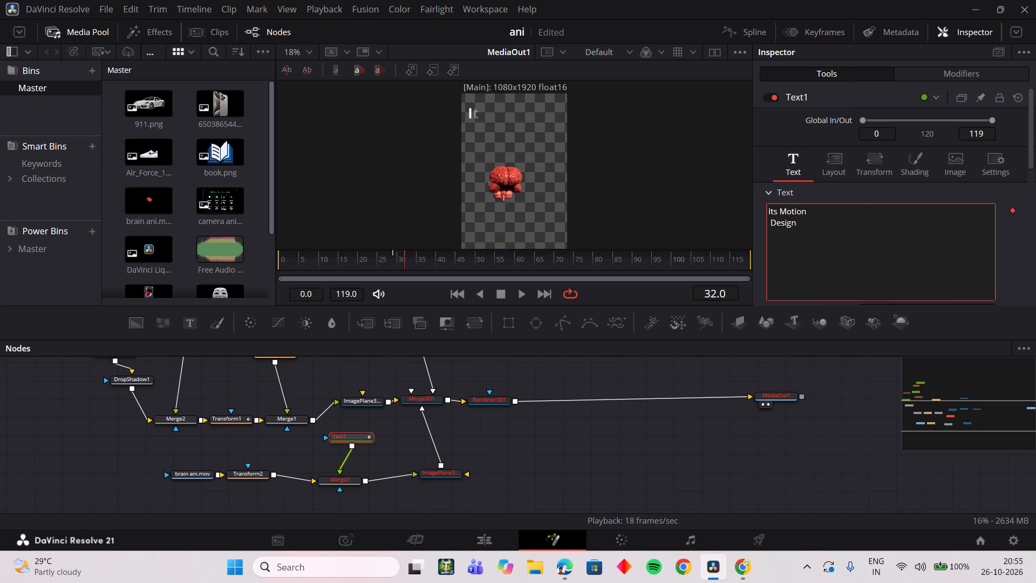
left_click(937, 74)
right_click(798, 118)
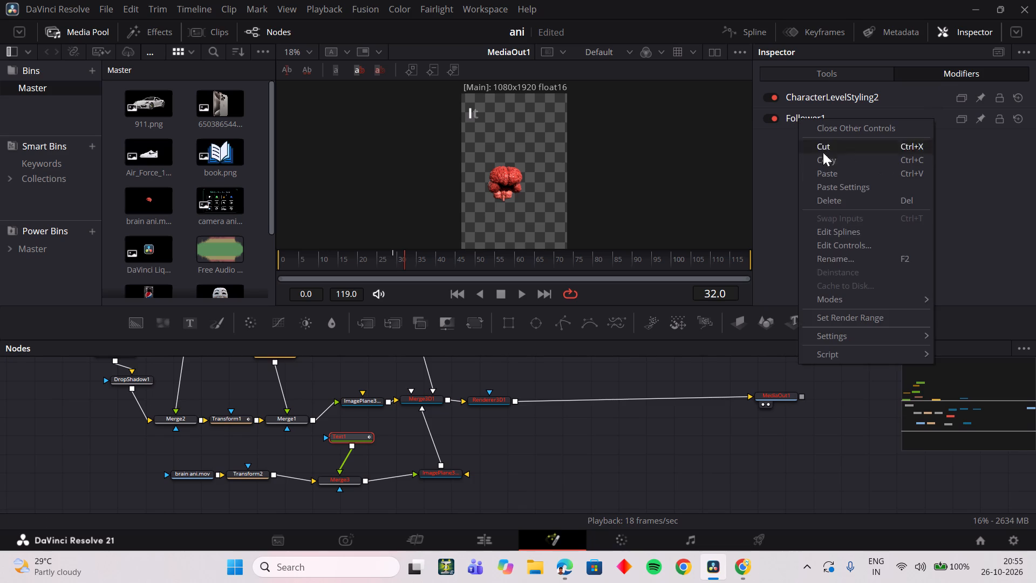
left_click(855, 201)
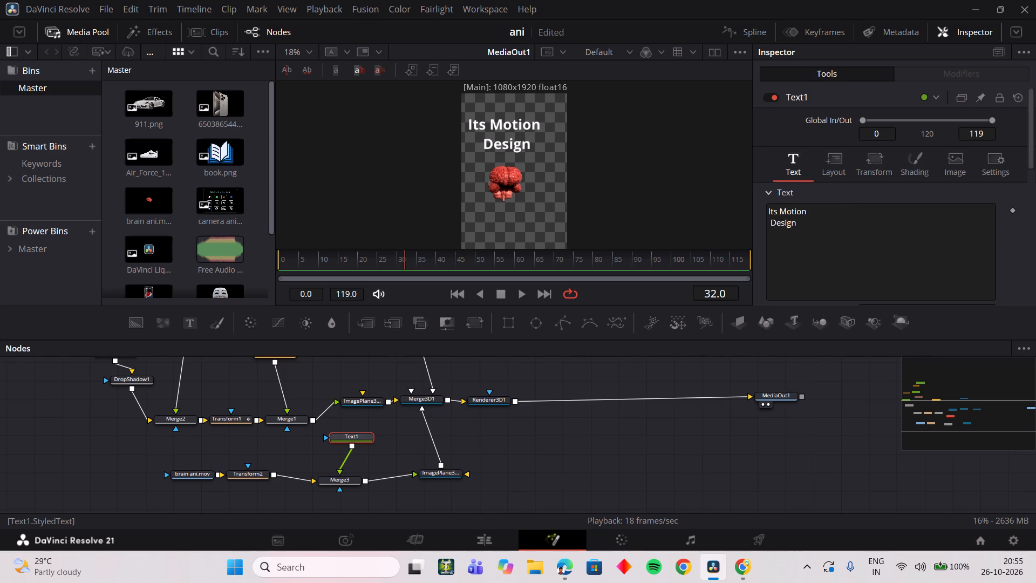
Add a fresh Follower modifier to the "Its Motion Design" text.
right_click(850, 245)
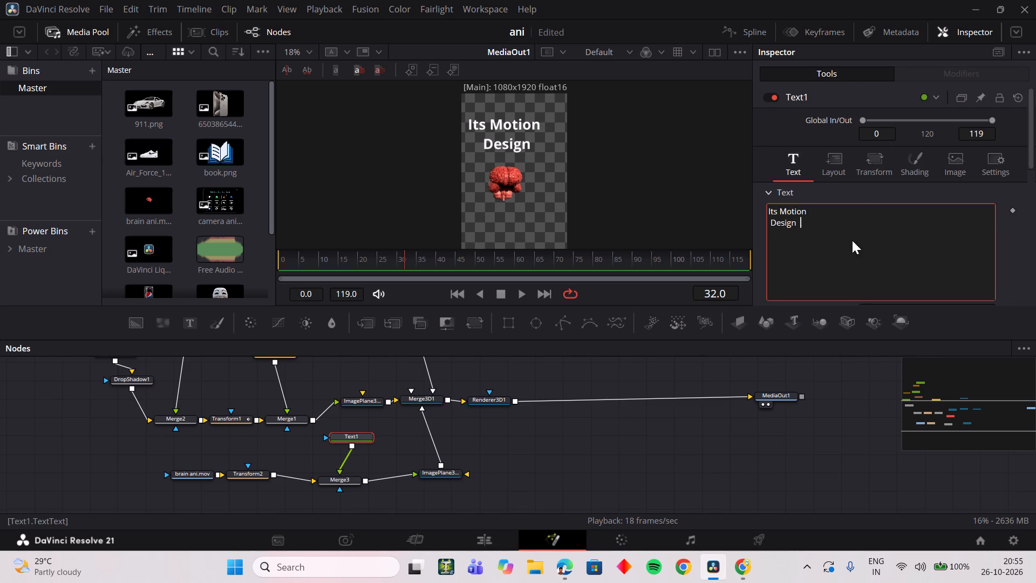
left_click(892, 326)
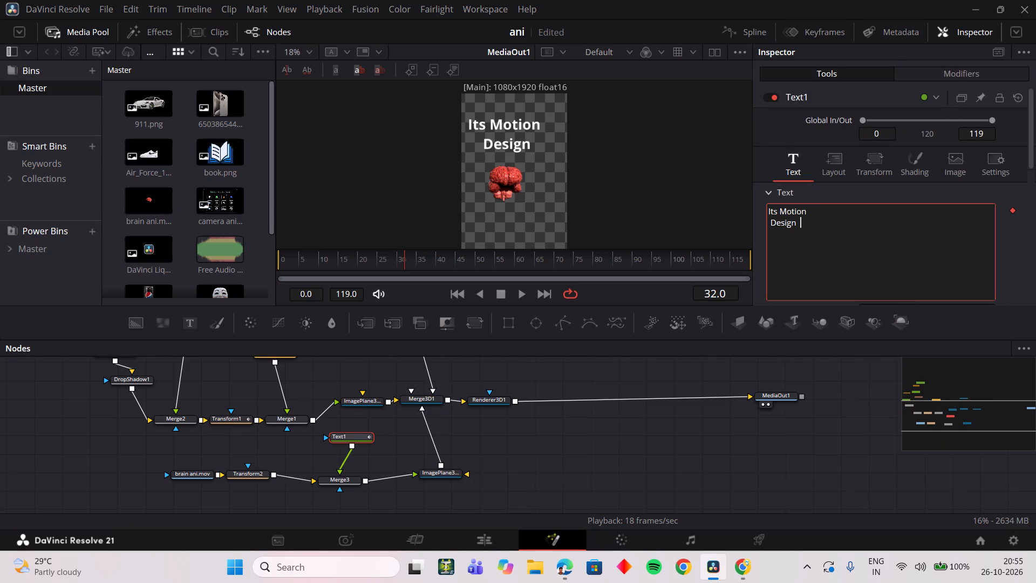
Review the Follower's character order options and its transform settings.
right_click_drag(857, 244, 855, 239)
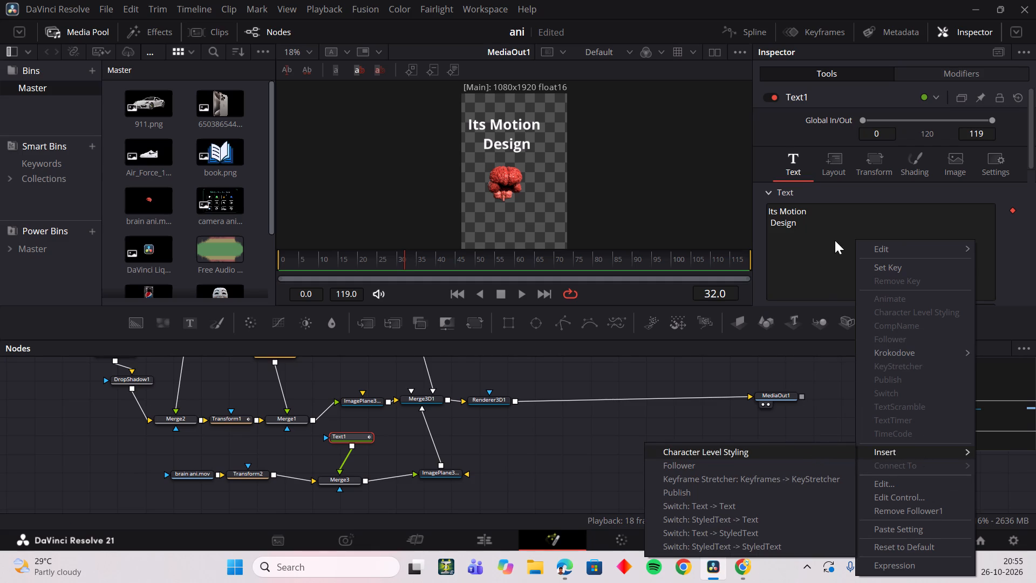
left_click(937, 80)
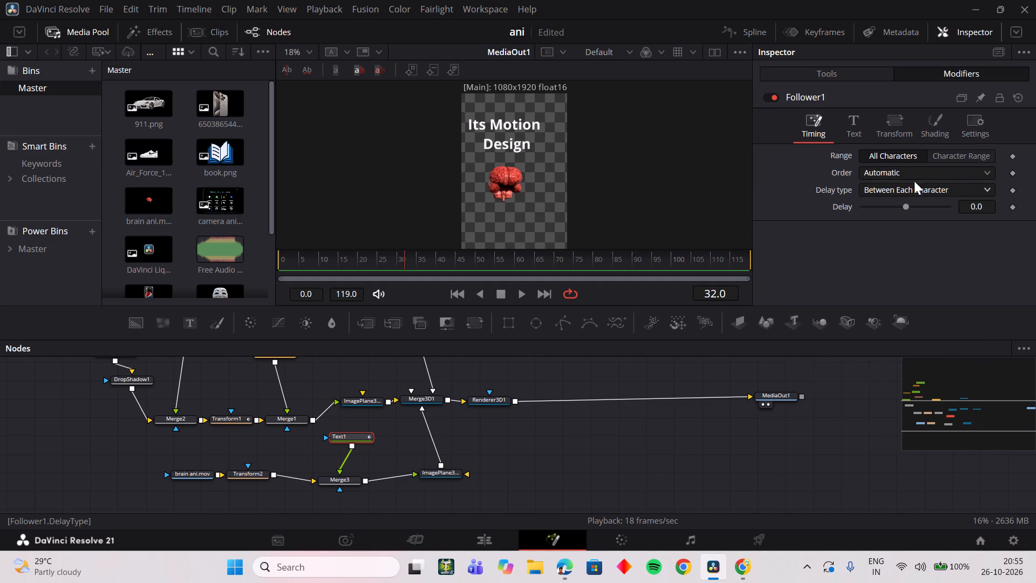
left_click_drag(914, 172, 915, 166)
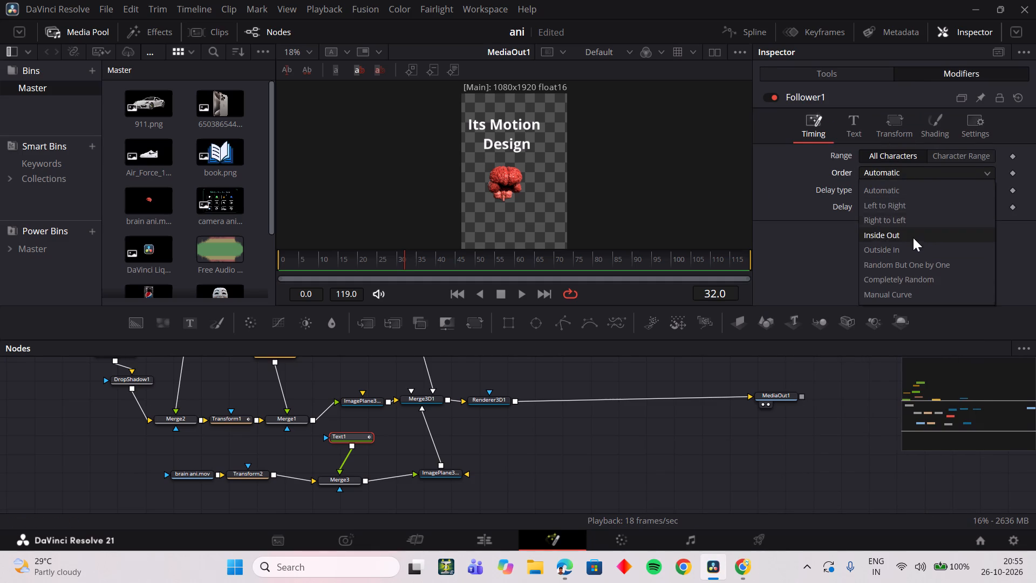
left_click(846, 253)
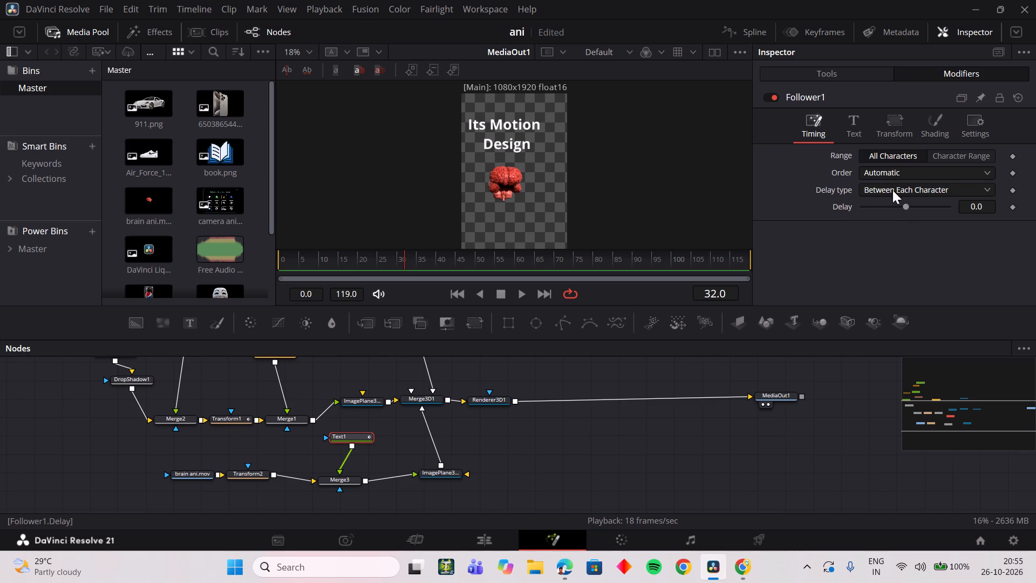
left_click(905, 131)
Play and scrub repeatedly between about frames 10 and 32 to examine when the "Its Motion Design" title enters the frame.
left_click_drag(390, 256, 393, 258)
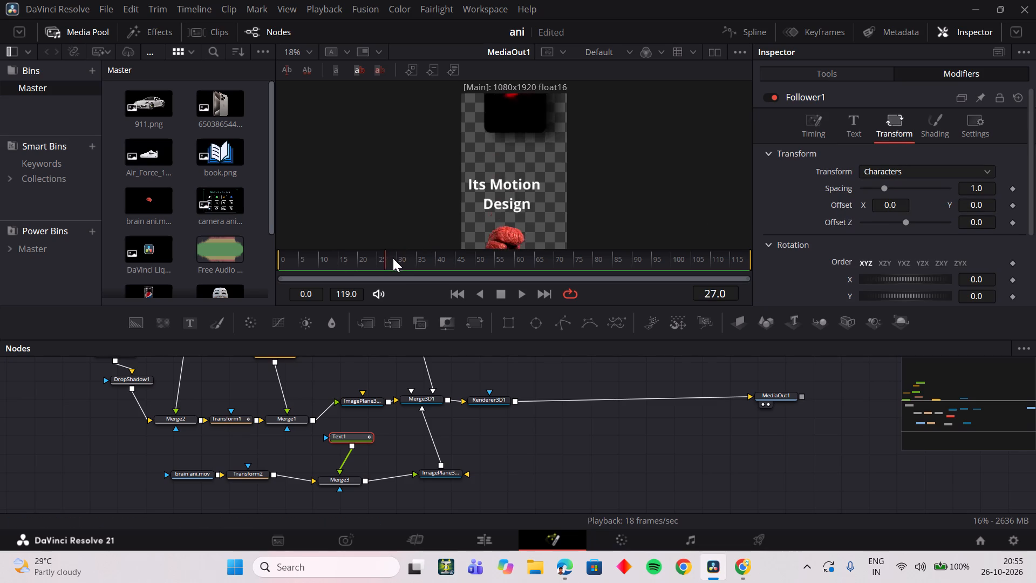
left_click_drag(393, 258, 415, 260)
key("space")
key("space")
left_click_drag(417, 259, 388, 265)
key("space")
key("space")
left_click_drag(397, 263, 371, 266)
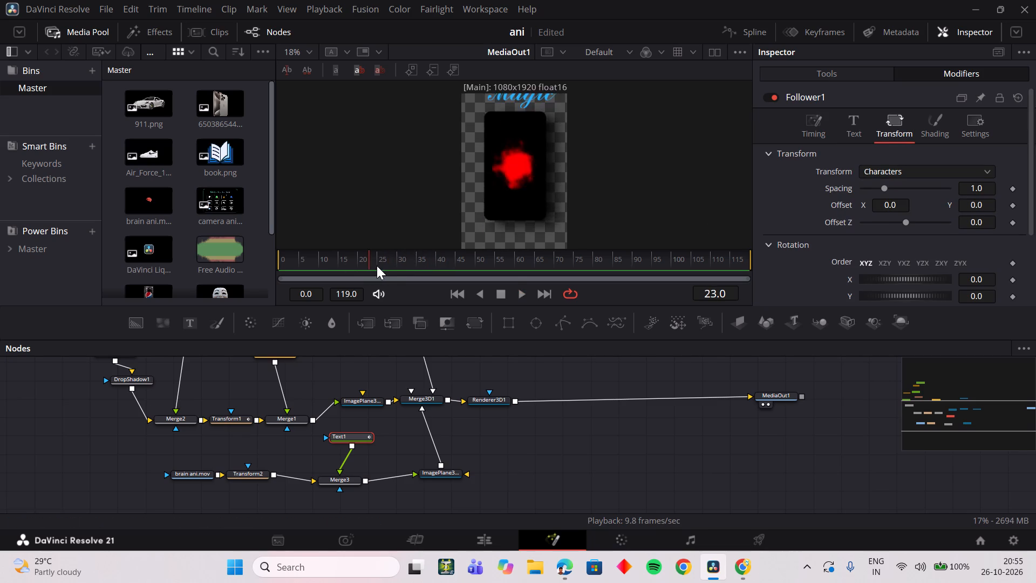
key("space")
key("space")
left_click_drag(391, 263, 378, 267)
key("space")
key("space")
left_click_drag(390, 263, 362, 271)
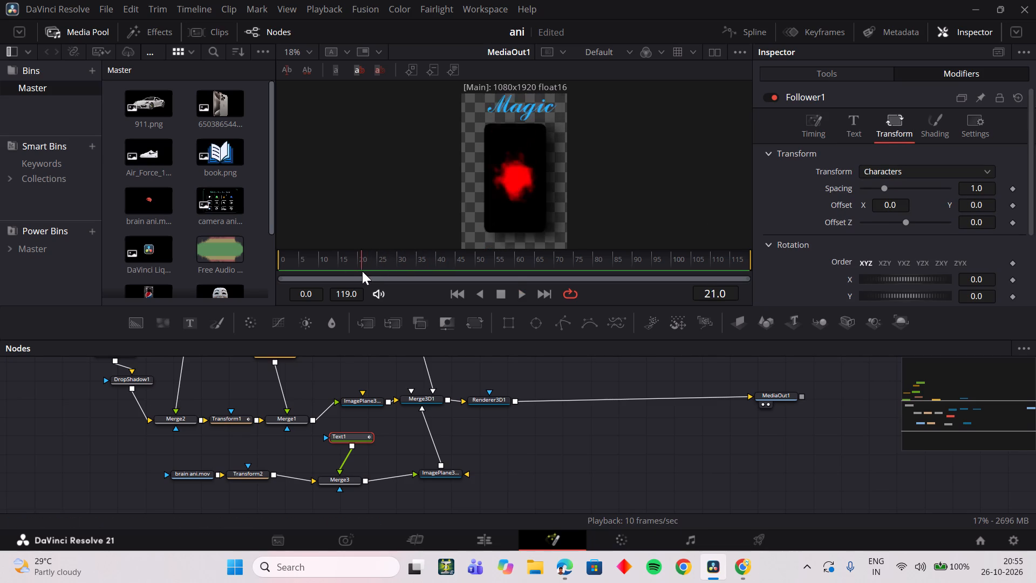
key("space")
key("space")
left_click_drag(372, 270, 352, 276)
key("space")
key("space")
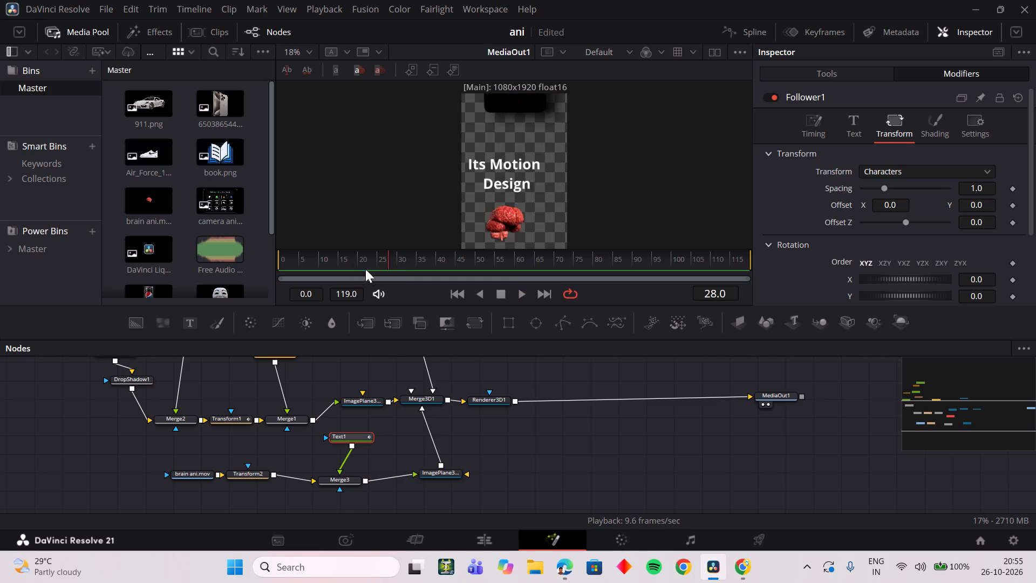
left_click_drag(362, 269, 334, 272)
key("space")
key("space")
left_click_drag(363, 266, 321, 274)
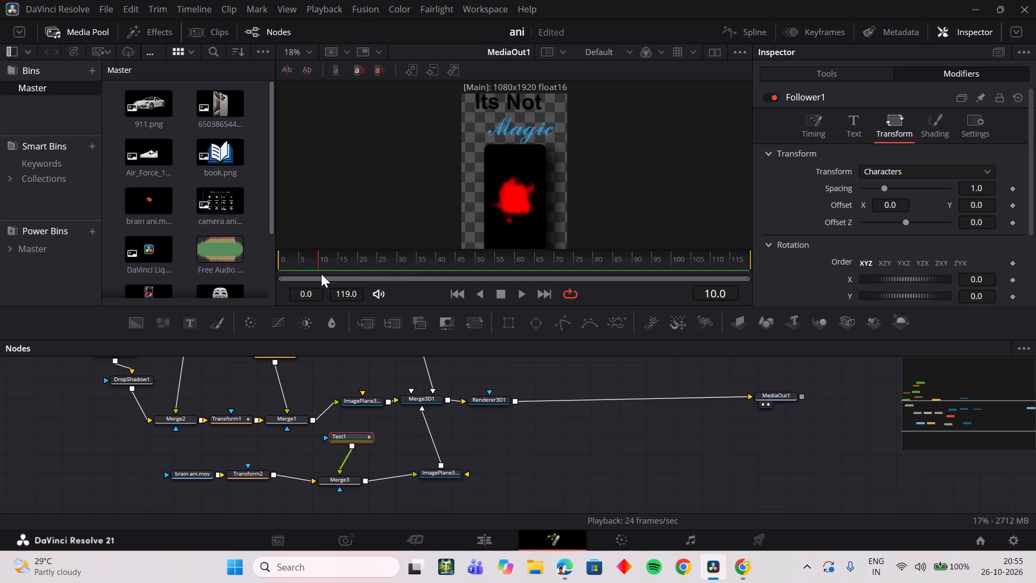
key("space")
key("space")
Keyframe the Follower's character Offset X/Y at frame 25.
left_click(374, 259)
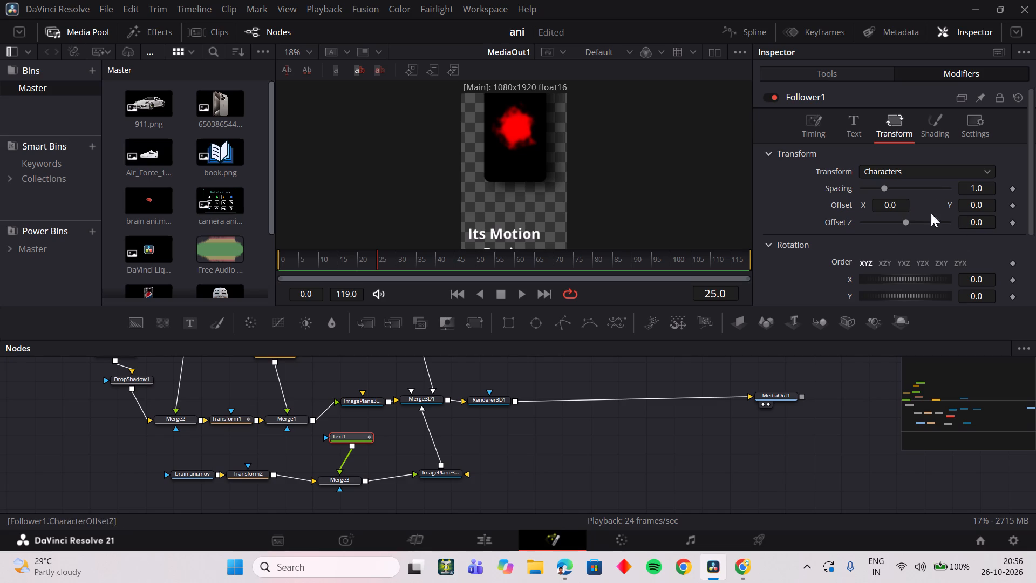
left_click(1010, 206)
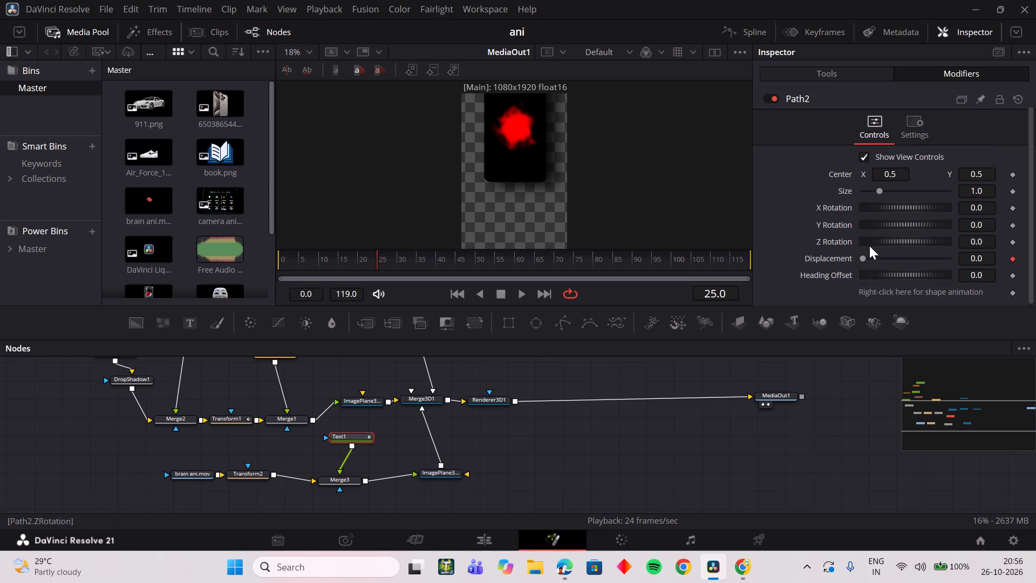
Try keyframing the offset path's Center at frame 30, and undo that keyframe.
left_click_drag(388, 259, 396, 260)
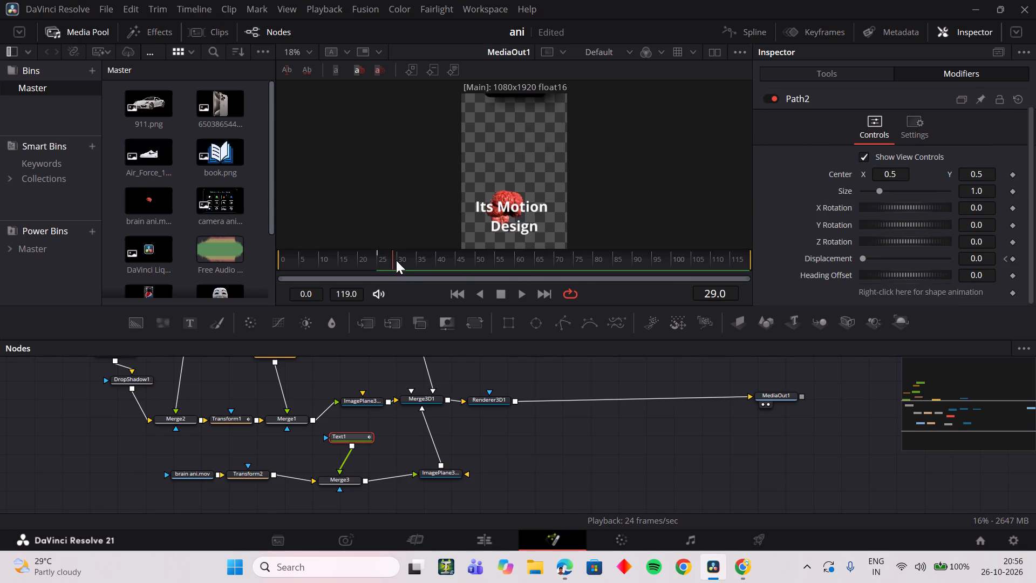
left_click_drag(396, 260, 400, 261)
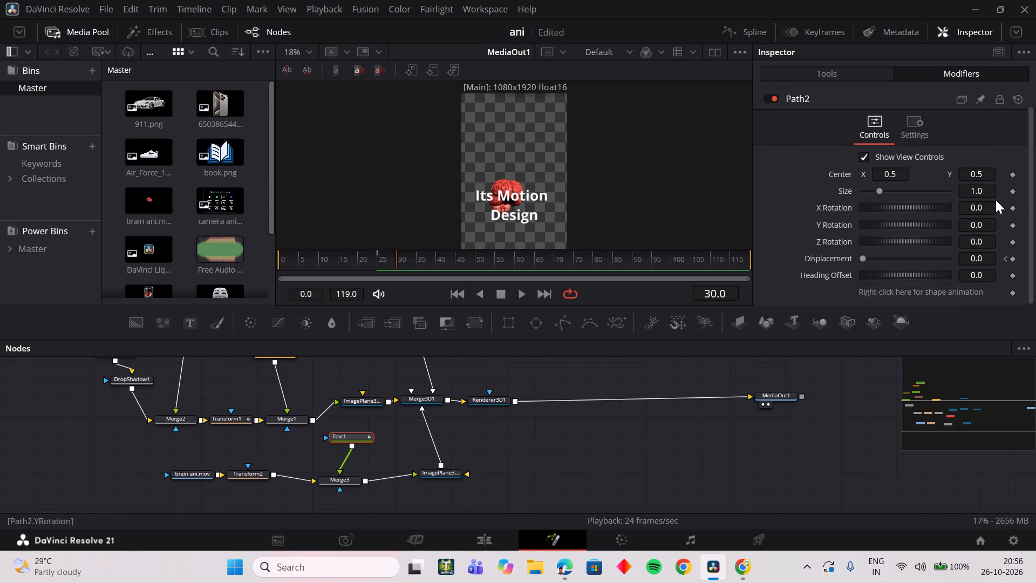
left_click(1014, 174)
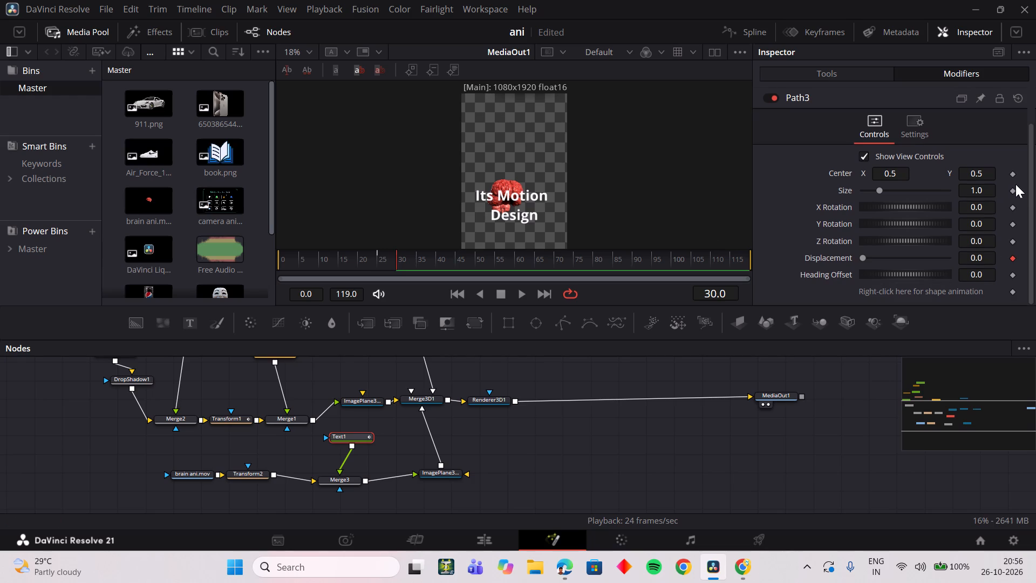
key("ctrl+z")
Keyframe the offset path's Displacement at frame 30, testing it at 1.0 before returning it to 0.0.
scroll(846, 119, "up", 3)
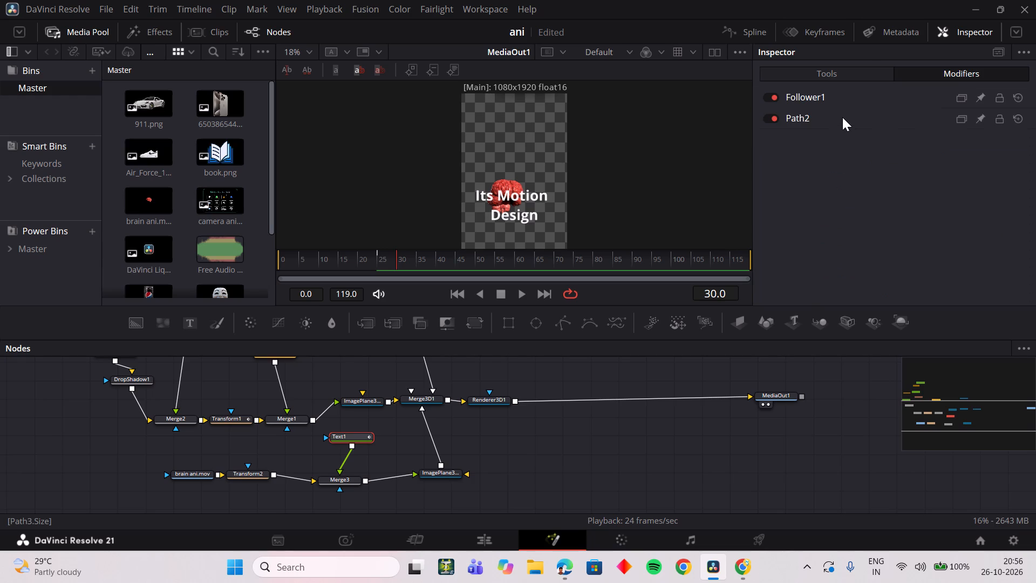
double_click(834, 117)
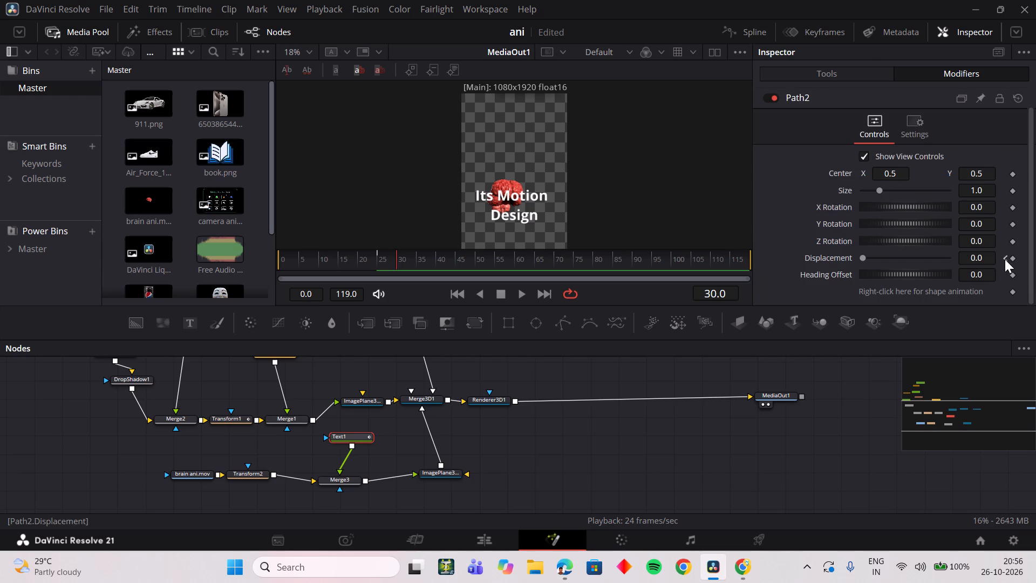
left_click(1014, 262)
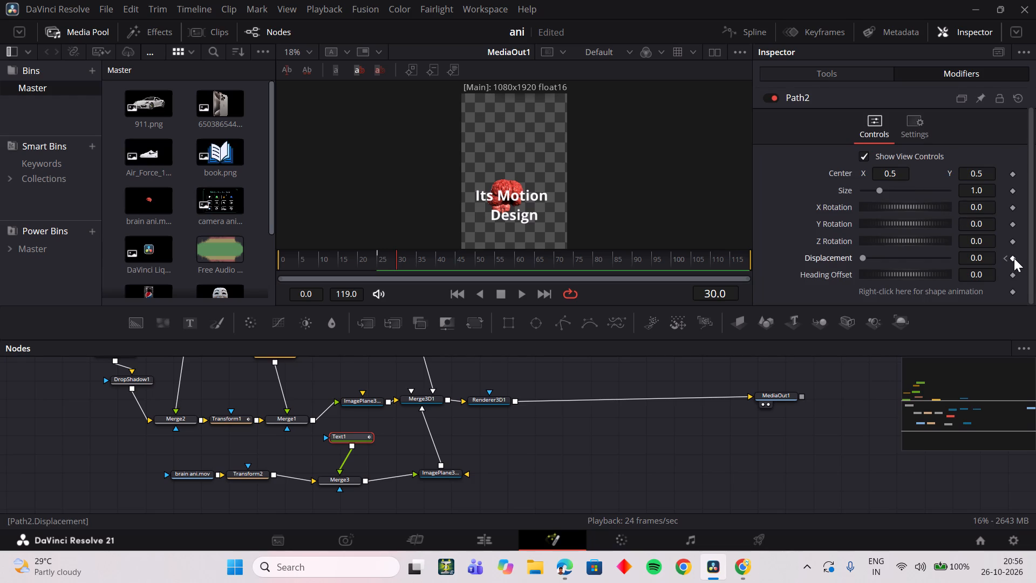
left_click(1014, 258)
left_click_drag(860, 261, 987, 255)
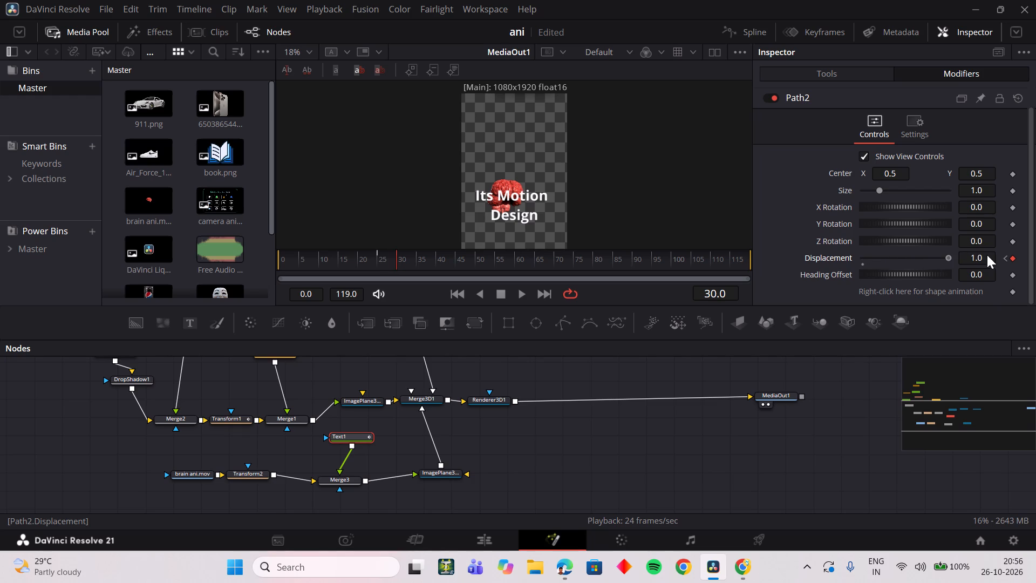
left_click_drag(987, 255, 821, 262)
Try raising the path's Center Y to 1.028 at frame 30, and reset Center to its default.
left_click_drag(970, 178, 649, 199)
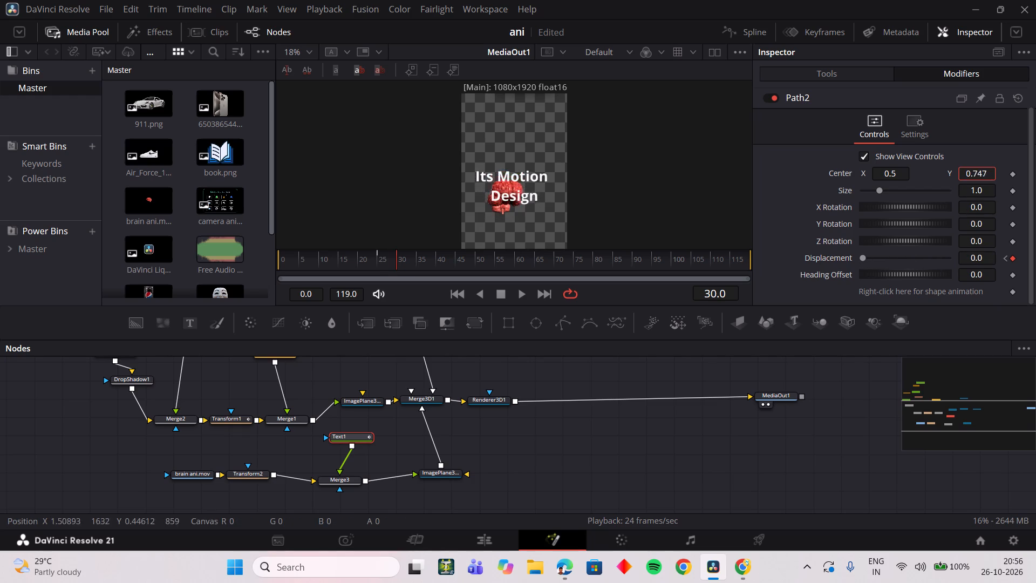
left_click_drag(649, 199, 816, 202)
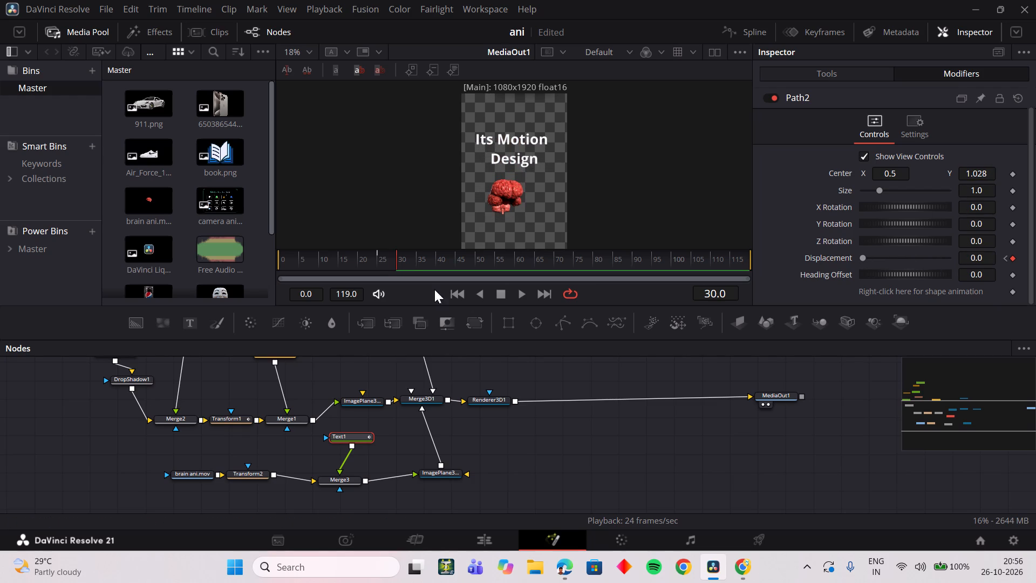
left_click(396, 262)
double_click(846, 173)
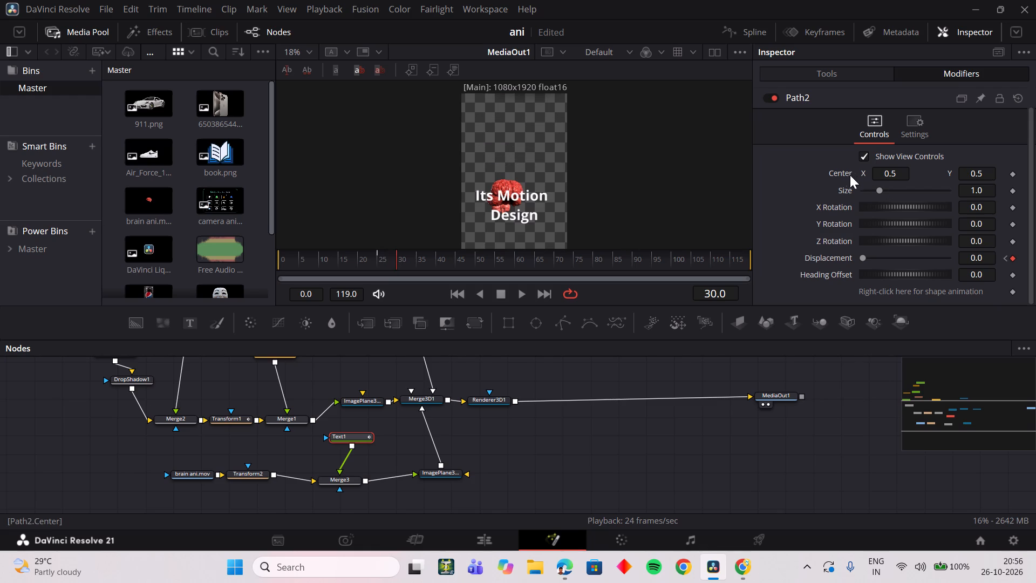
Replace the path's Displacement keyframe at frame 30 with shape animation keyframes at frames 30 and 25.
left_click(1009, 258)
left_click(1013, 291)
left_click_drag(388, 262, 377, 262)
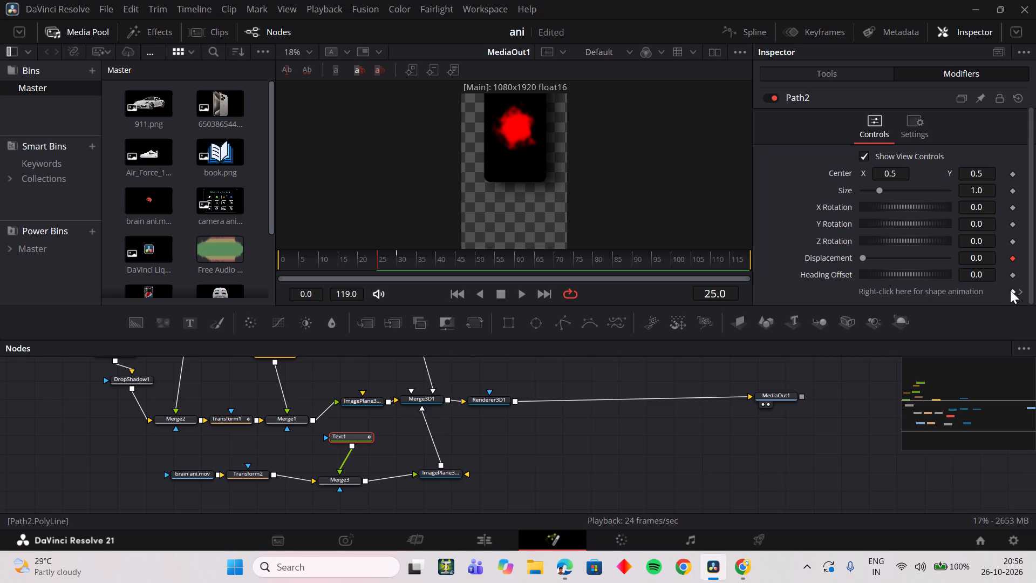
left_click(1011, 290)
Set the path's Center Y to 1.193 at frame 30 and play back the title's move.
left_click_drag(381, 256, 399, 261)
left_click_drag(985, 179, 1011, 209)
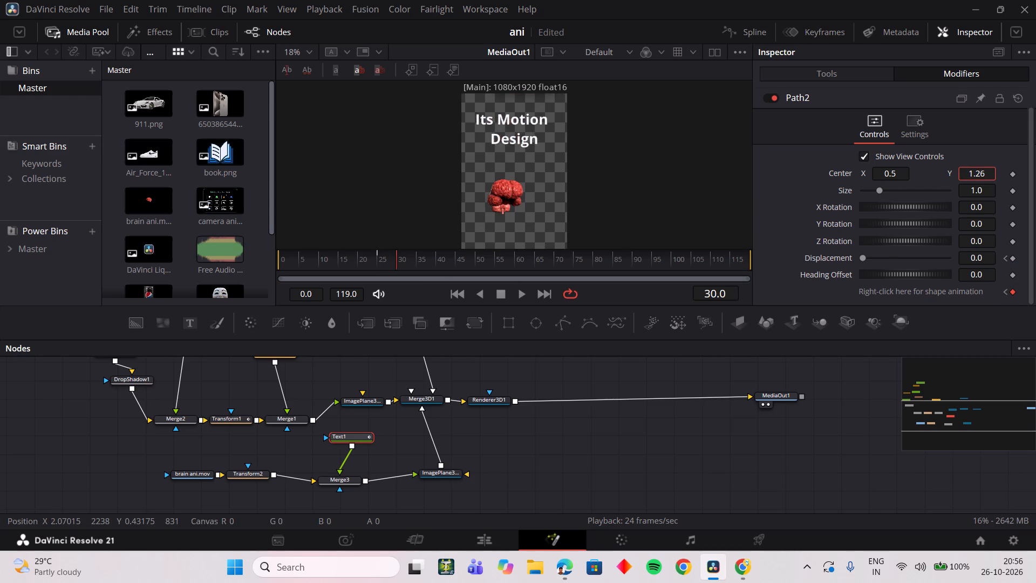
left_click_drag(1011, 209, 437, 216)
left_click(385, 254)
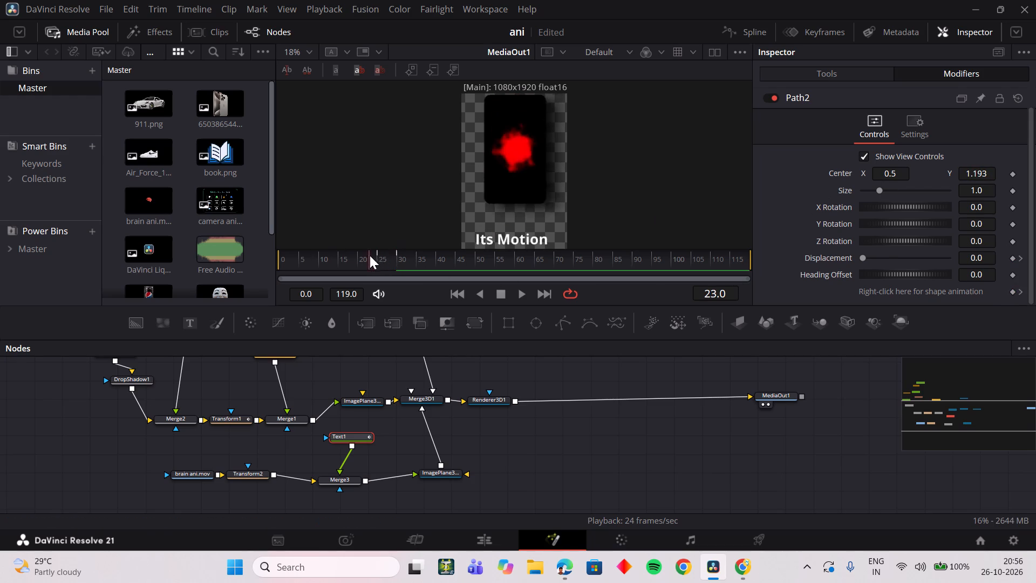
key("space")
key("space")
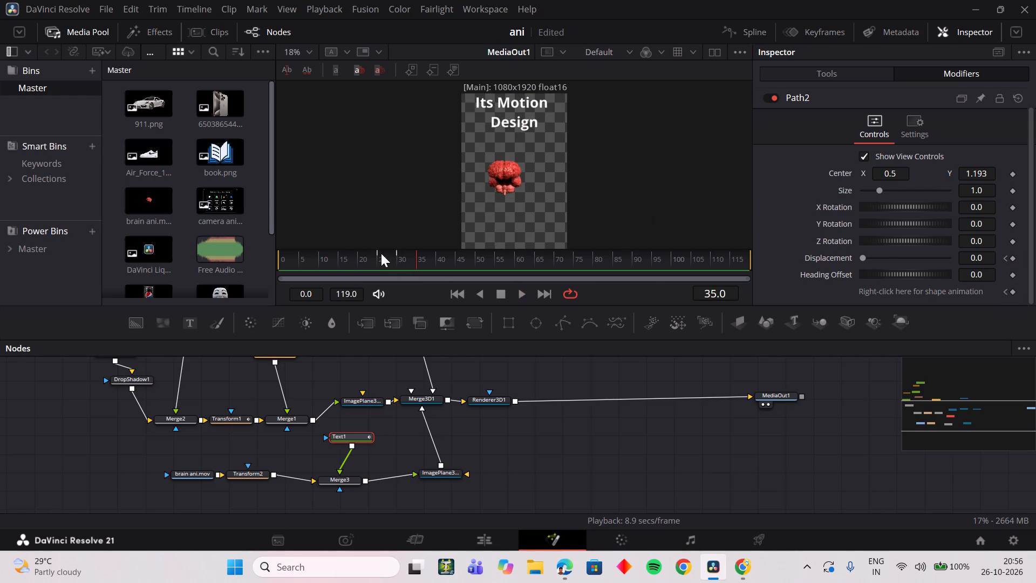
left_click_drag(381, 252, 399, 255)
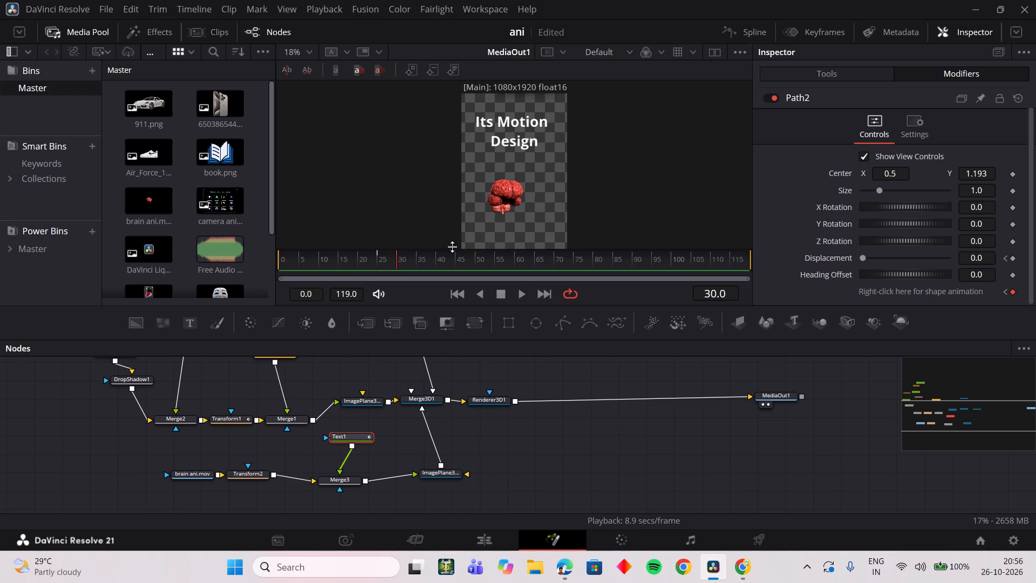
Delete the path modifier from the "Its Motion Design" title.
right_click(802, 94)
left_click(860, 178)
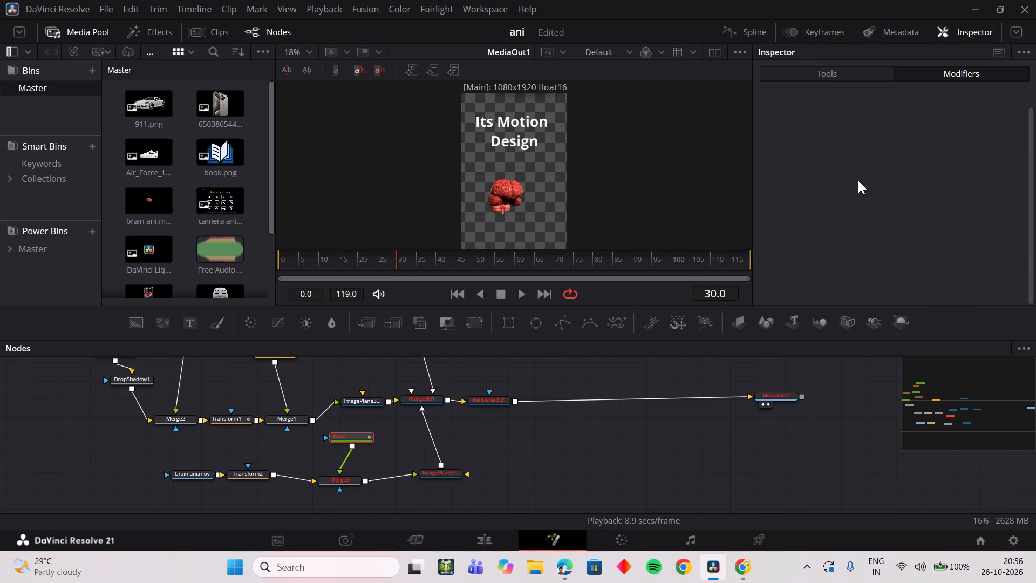
Delete the Follower modifier from the "Its Motion Design" title.
scroll(847, 220, "up", 1)
right_click(802, 104)
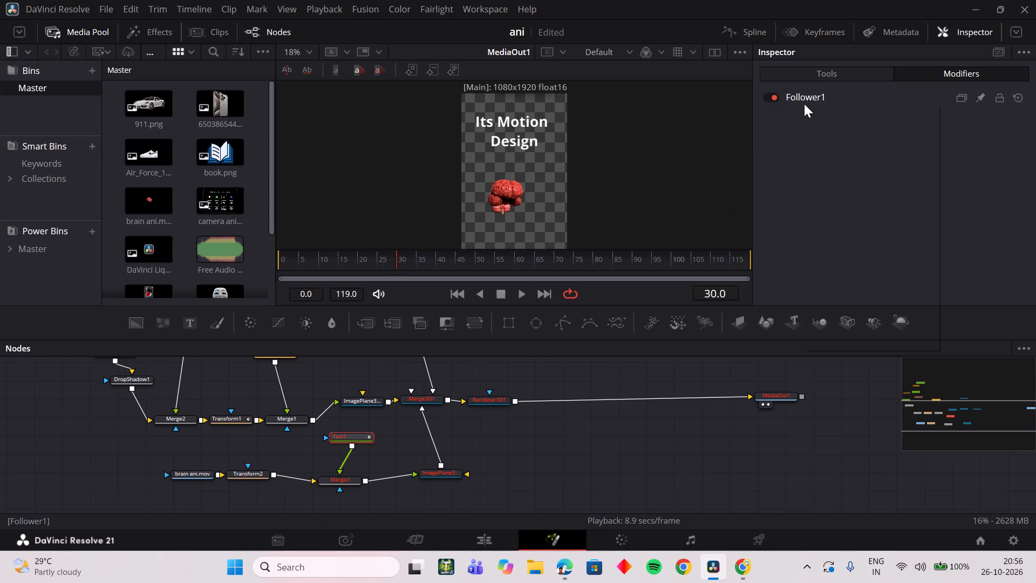
double_click(805, 101)
right_click(814, 103)
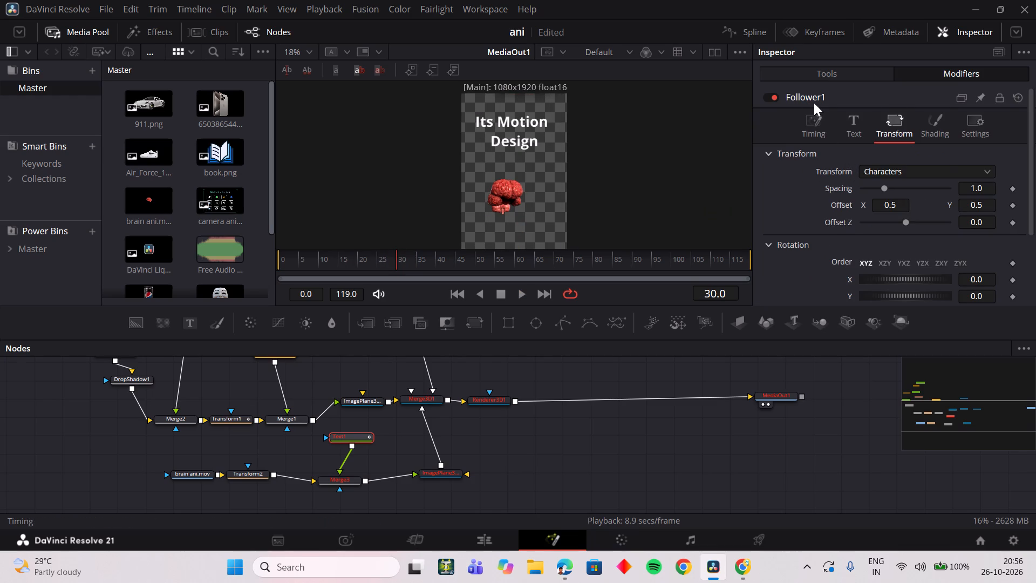
left_click(846, 180)
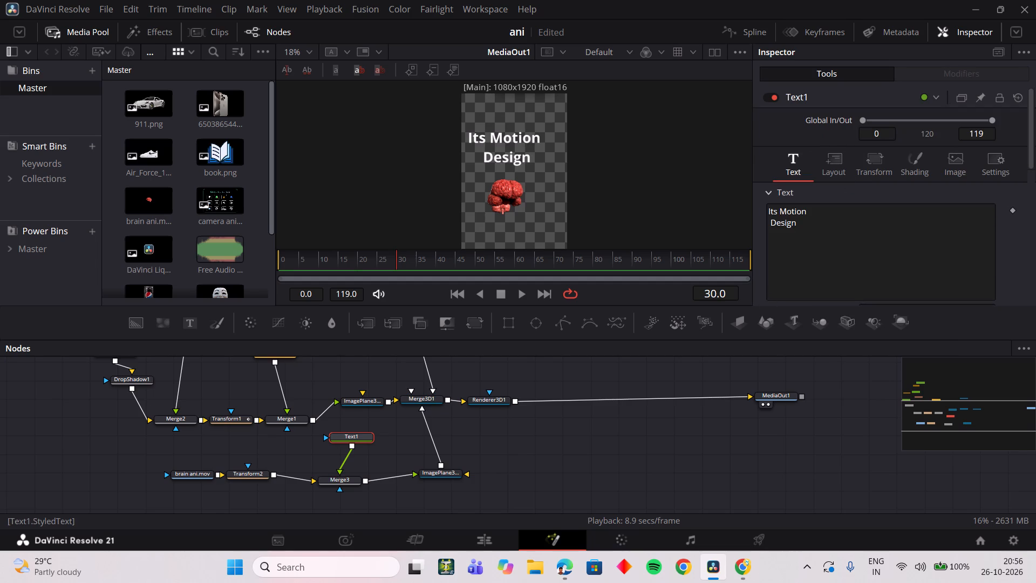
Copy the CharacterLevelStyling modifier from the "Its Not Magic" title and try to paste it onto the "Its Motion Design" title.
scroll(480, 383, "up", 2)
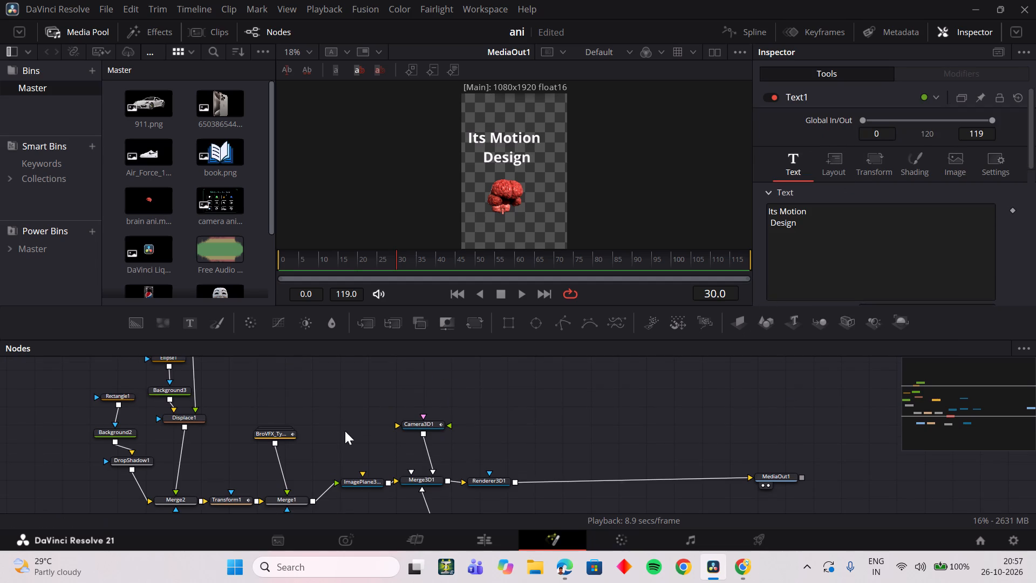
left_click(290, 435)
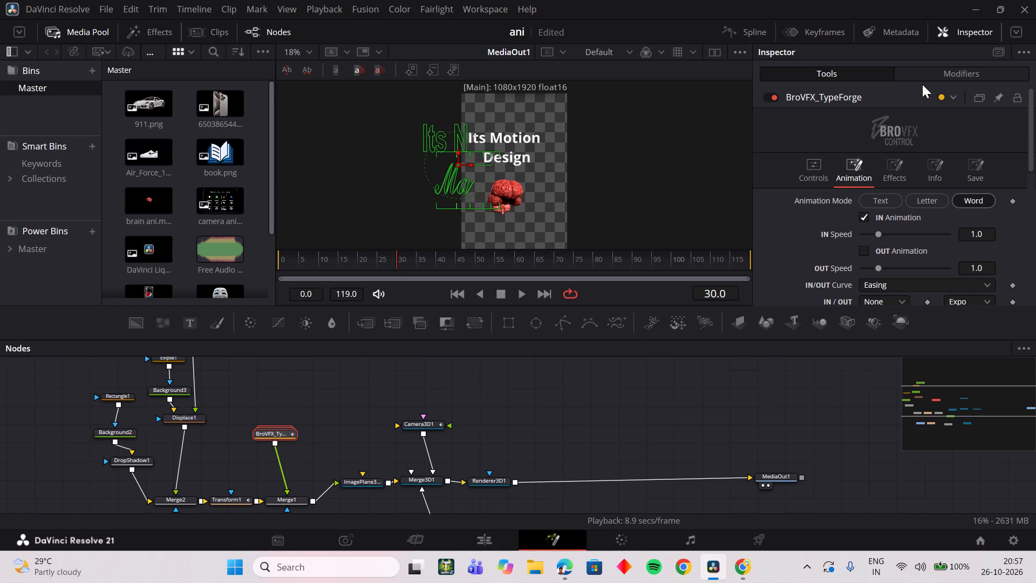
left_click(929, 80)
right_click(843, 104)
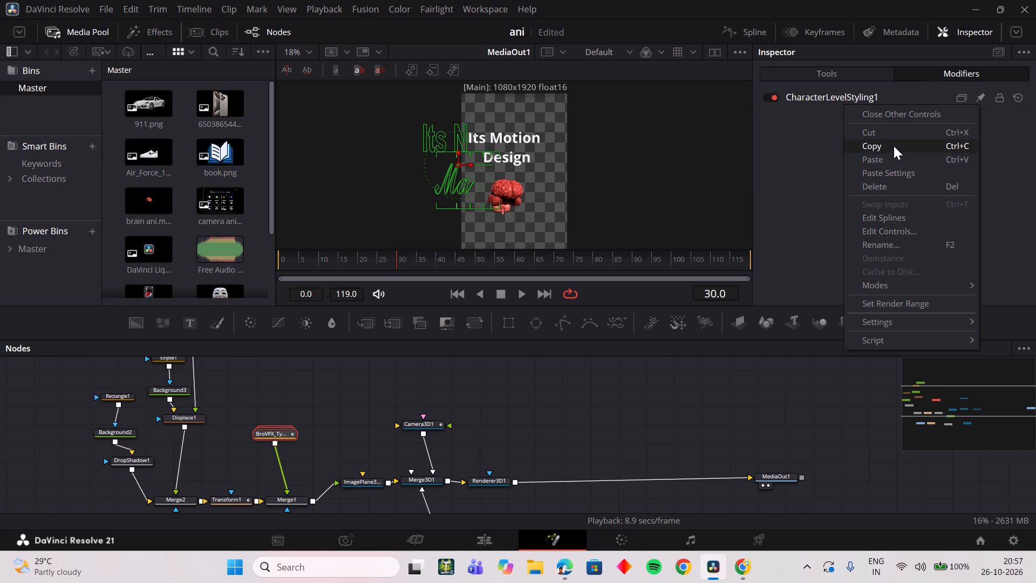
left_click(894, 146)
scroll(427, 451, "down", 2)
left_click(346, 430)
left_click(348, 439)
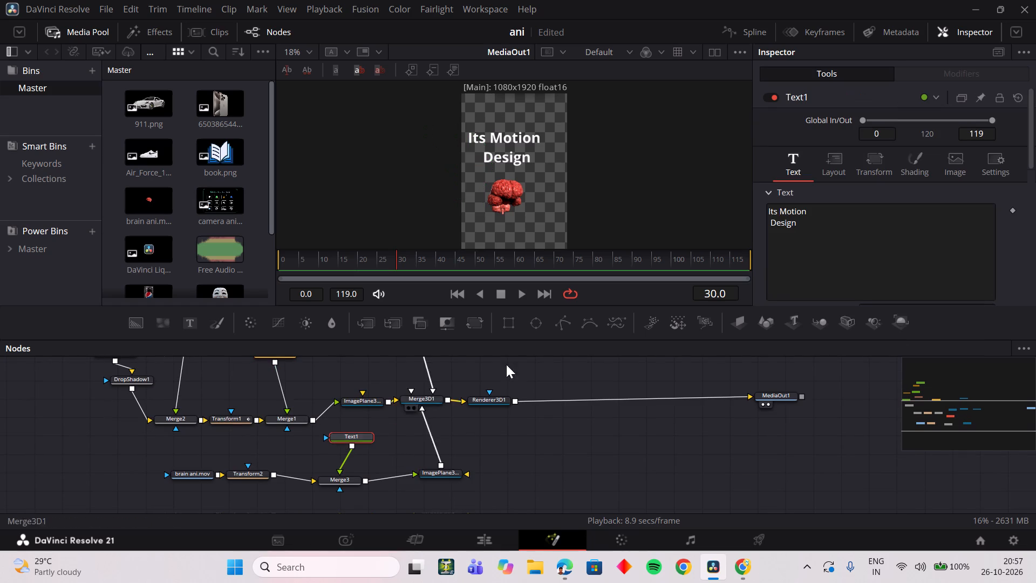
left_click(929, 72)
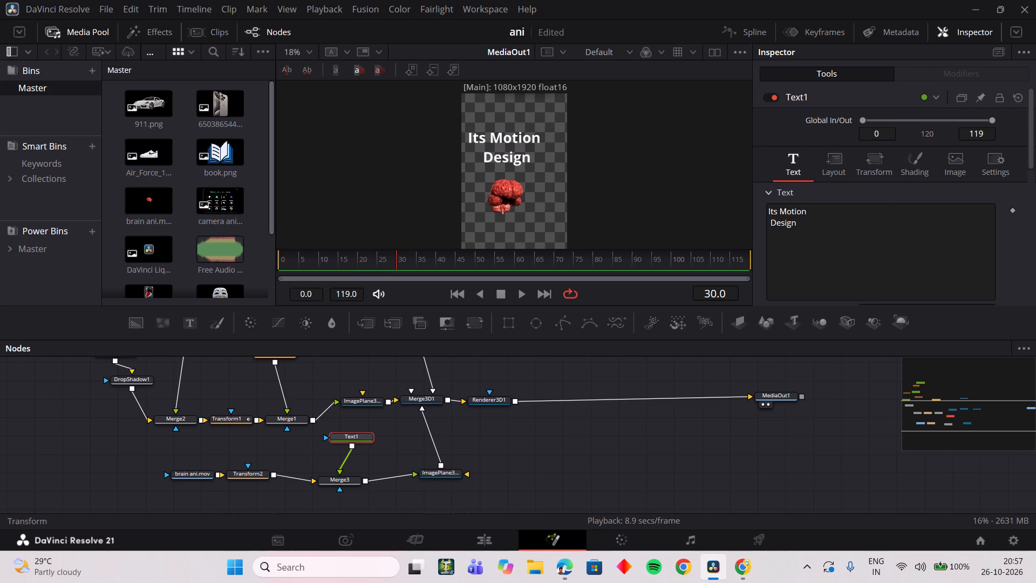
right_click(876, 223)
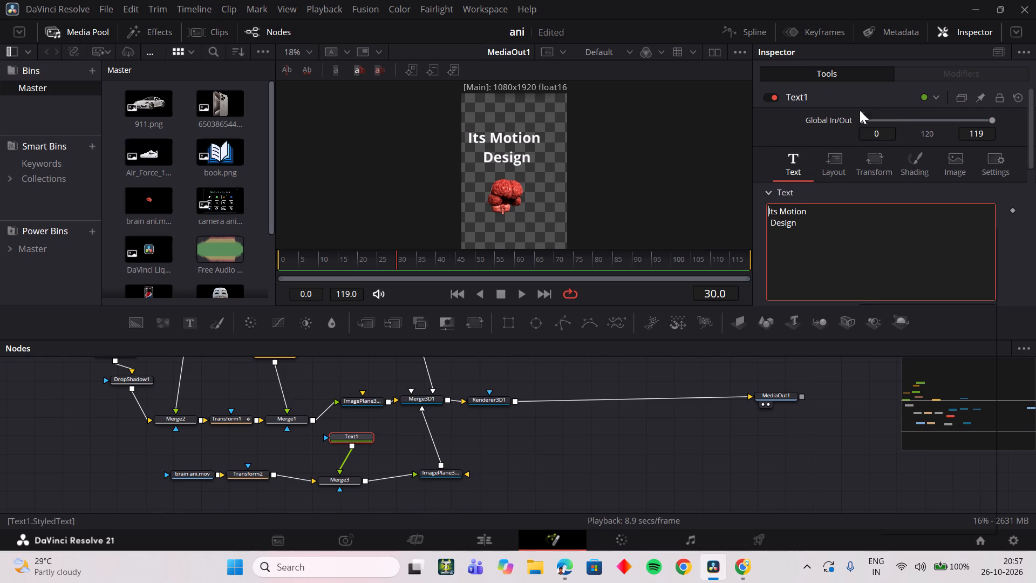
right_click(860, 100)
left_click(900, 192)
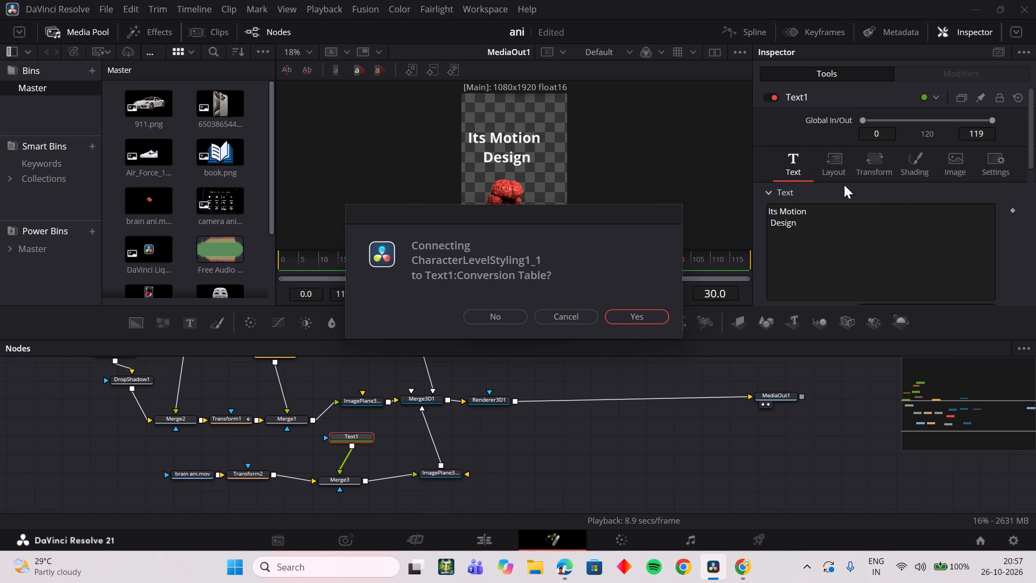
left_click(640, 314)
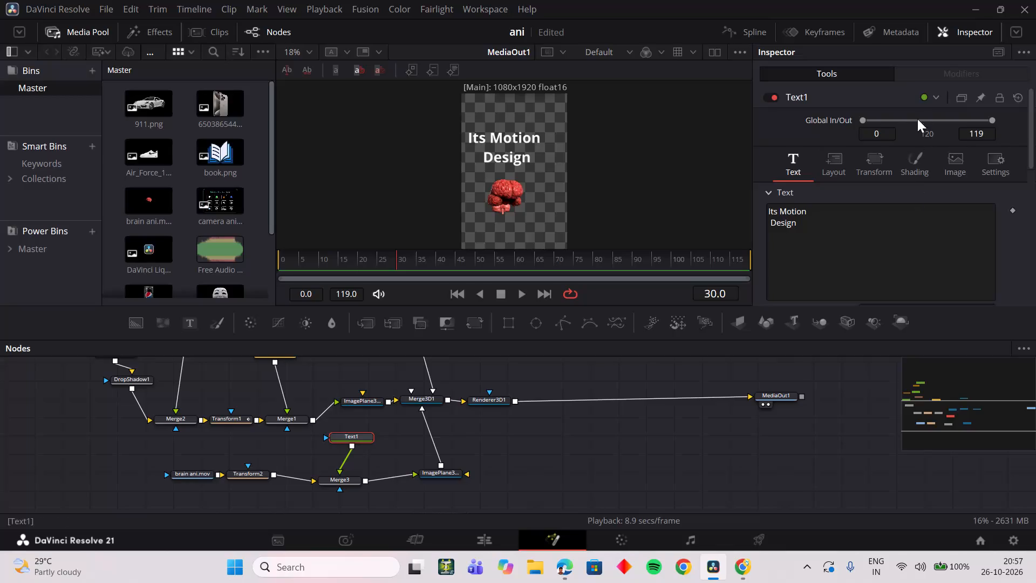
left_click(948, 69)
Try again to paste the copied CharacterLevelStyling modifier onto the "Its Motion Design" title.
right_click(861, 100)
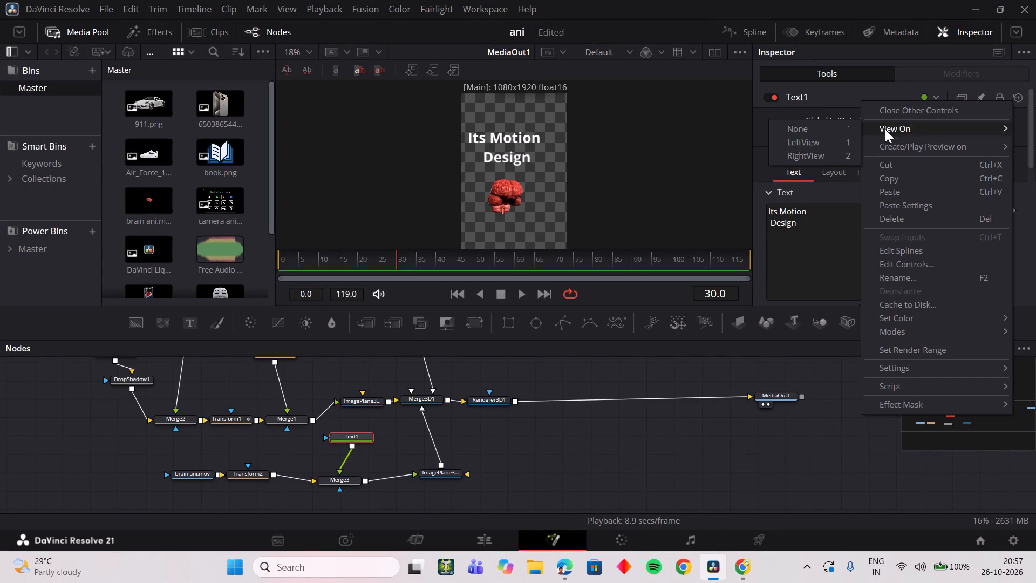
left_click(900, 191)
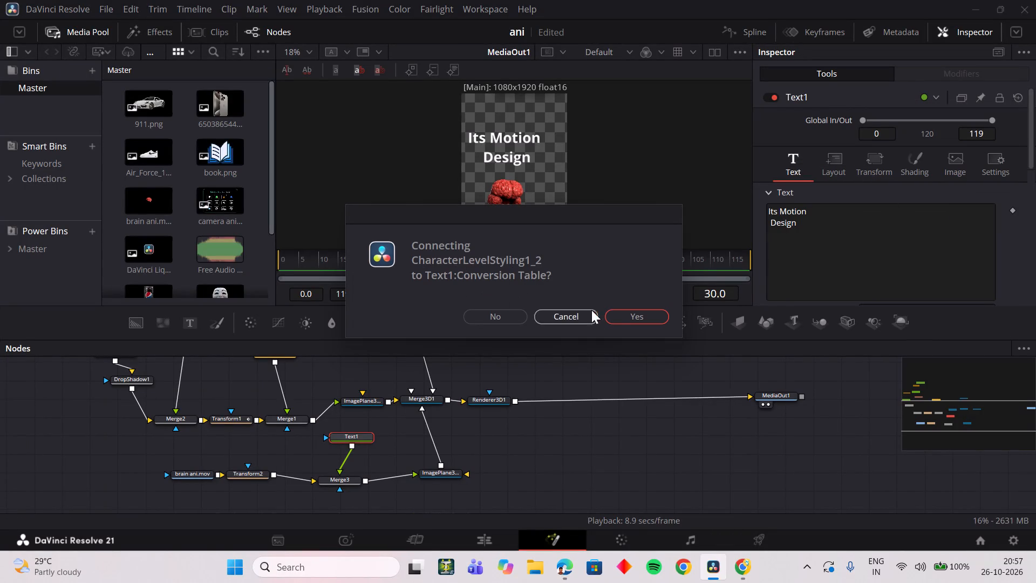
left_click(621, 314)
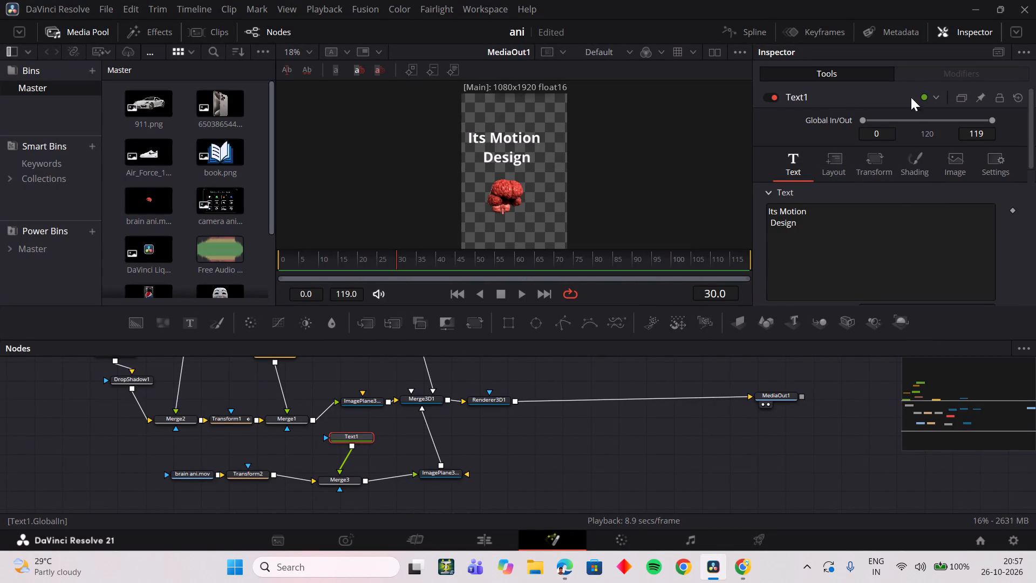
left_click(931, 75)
Connect the "Its Motion Design" title's text to the "Its Not Magic" title's character-level styling and scrub through the timeline to check it.
scroll(497, 437, "up", 1)
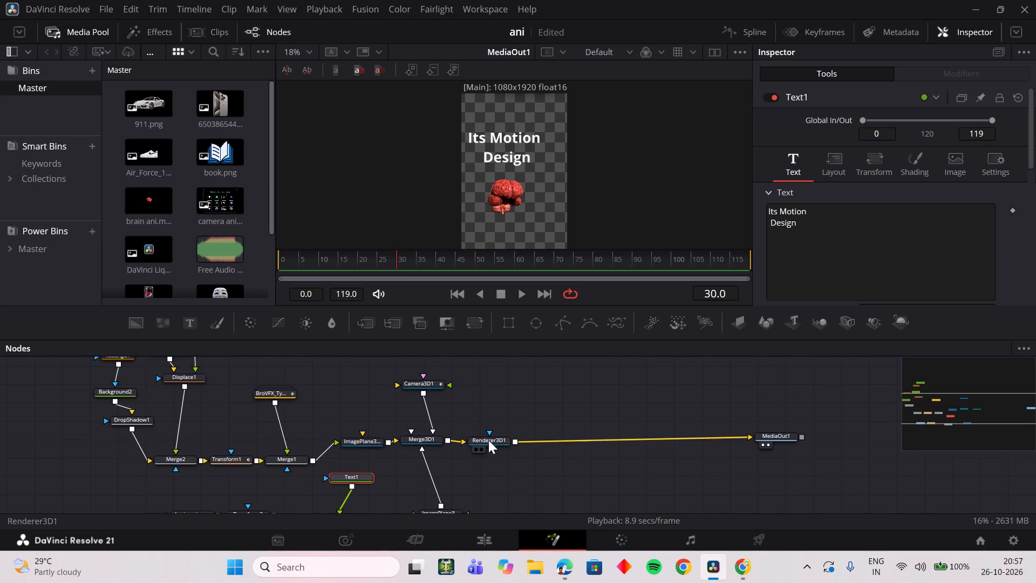
left_click(275, 395)
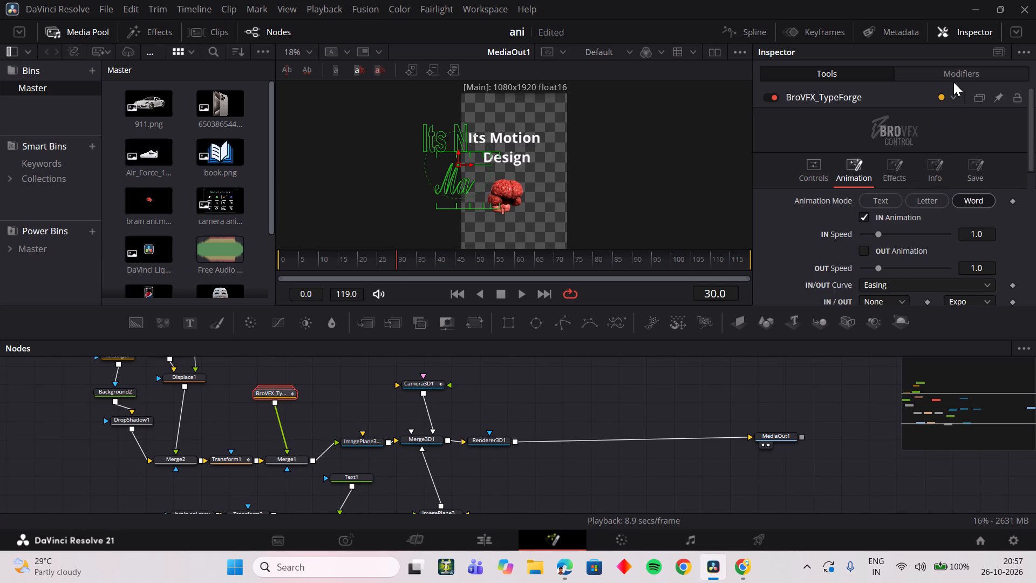
left_click(952, 80)
left_click(846, 75)
scroll(604, 353, "down", 2)
left_click(351, 476)
right_click(863, 233)
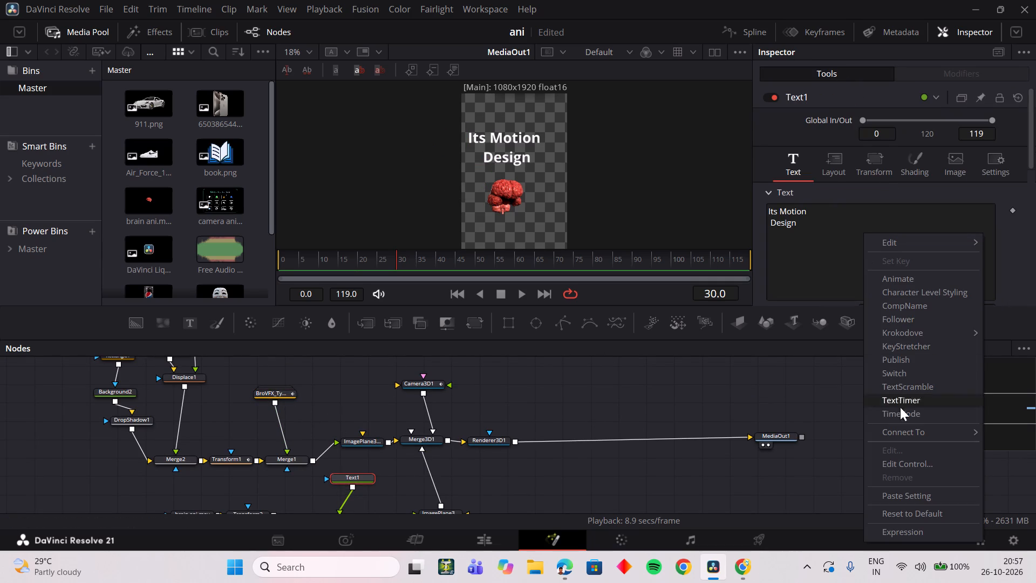
left_click(883, 431)
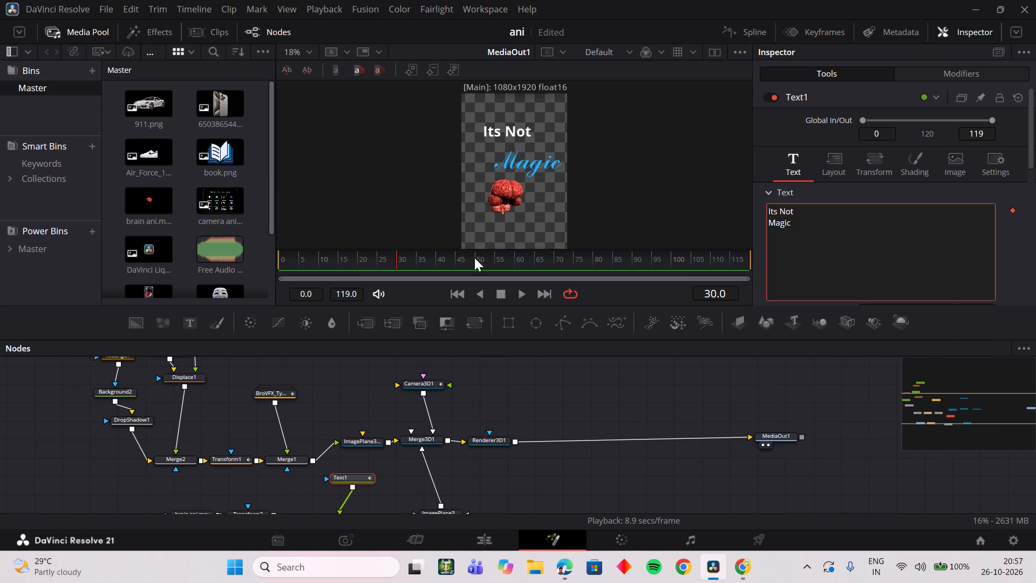
left_click_drag(379, 260, 435, 268)
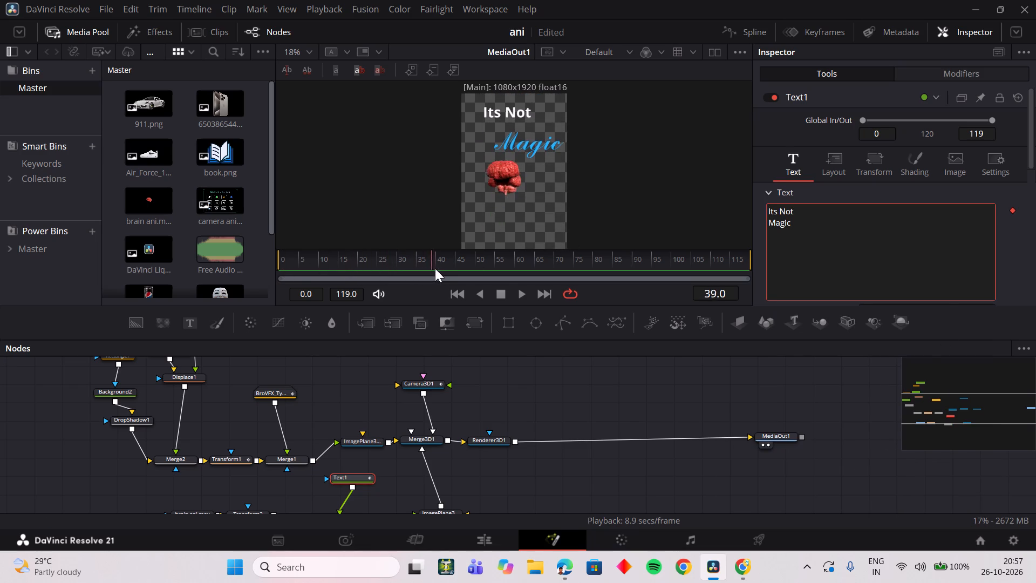
left_click_drag(435, 268, 396, 268)
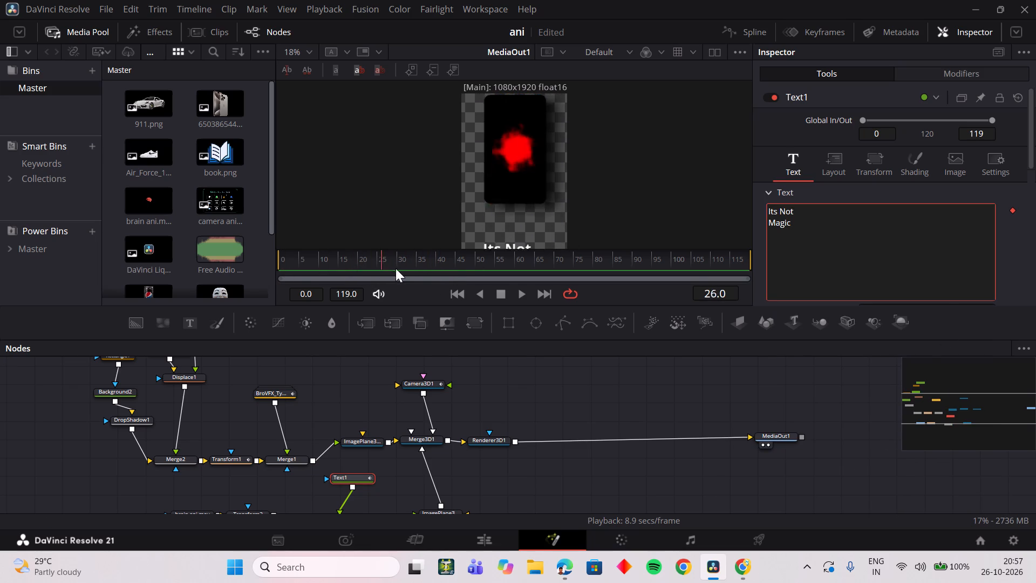
left_click_drag(396, 268, 474, 262)
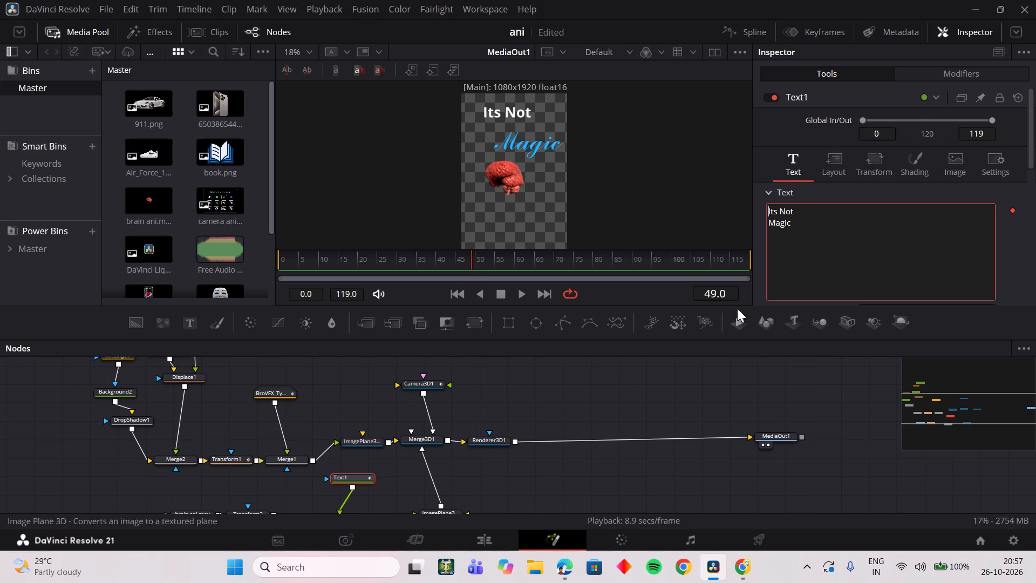
Remove the CharacterLevelStyling1 modifier from the text of the title above the brain.
right_click(848, 236)
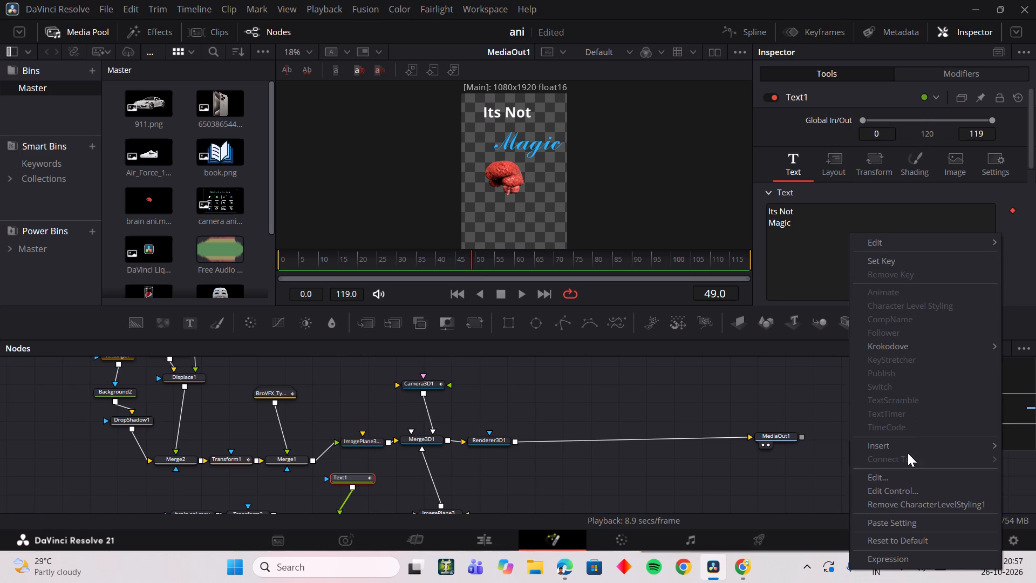
left_click(903, 503)
left_click(290, 392)
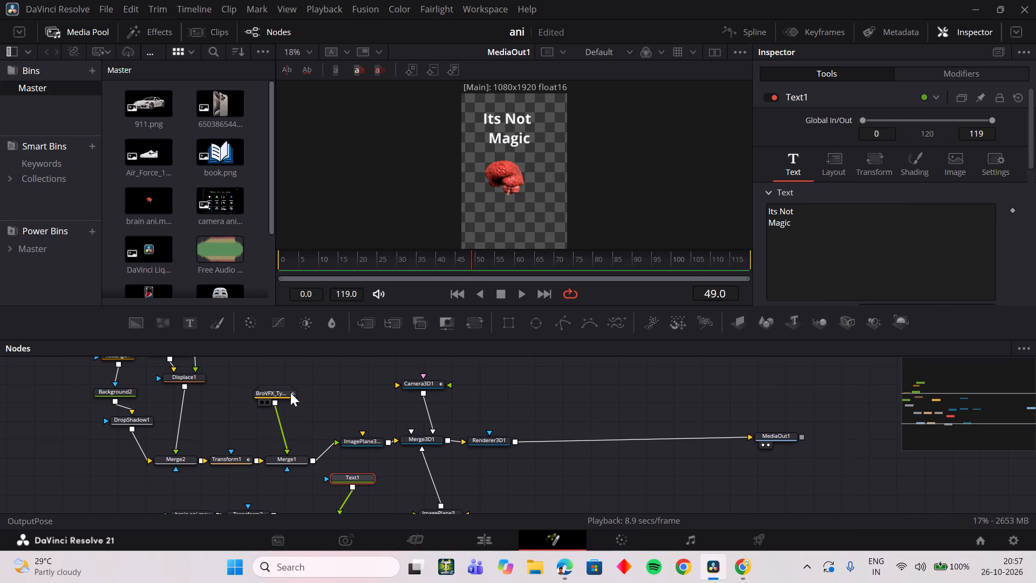
scroll(424, 465, "down", 1)
left_click(364, 435)
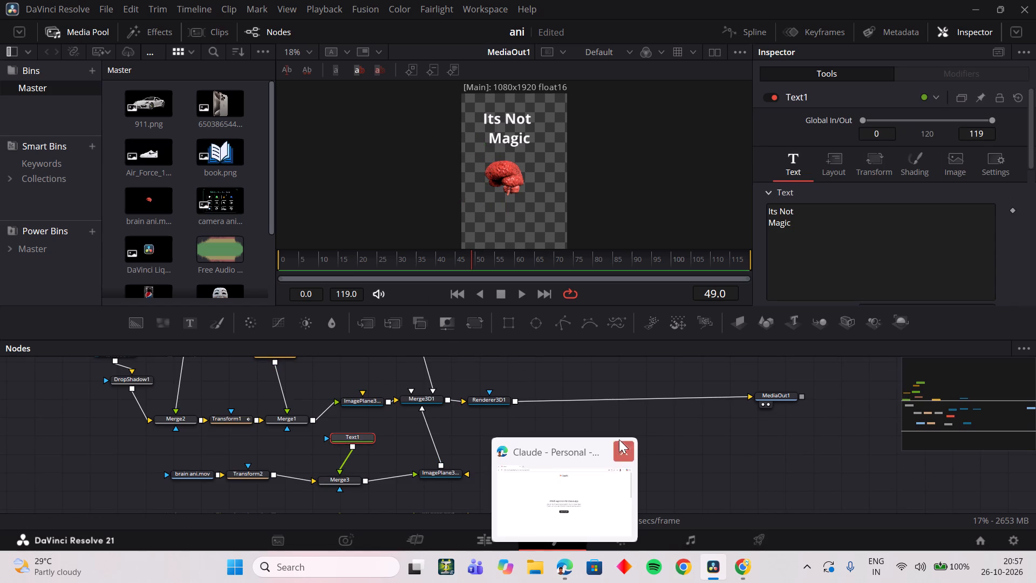
Close the Claude browser window.
left_click(624, 451)
Switch to Chrome and bring up the YouTube tutorial page.
left_click(746, 572)
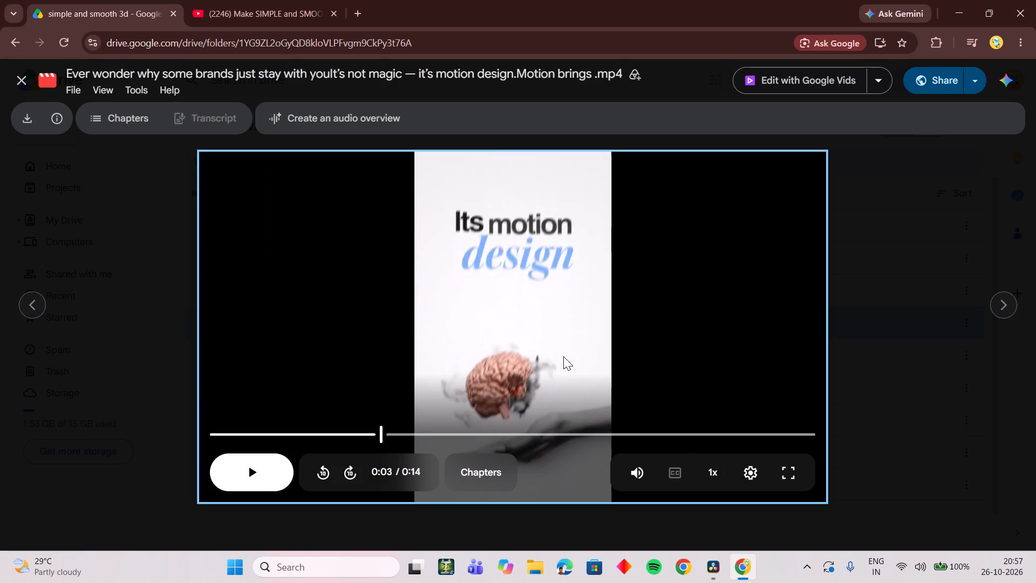
left_click(281, 13)
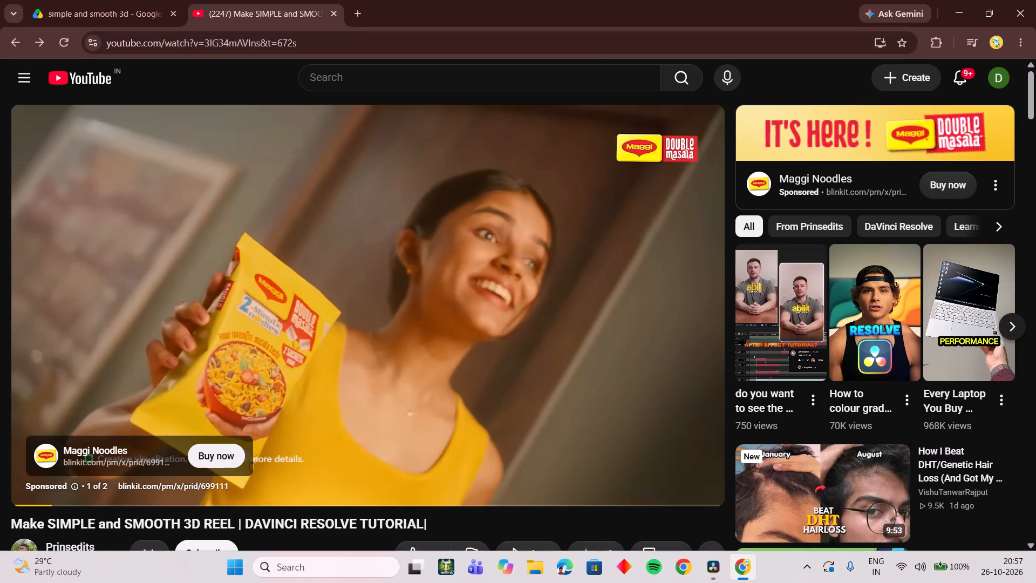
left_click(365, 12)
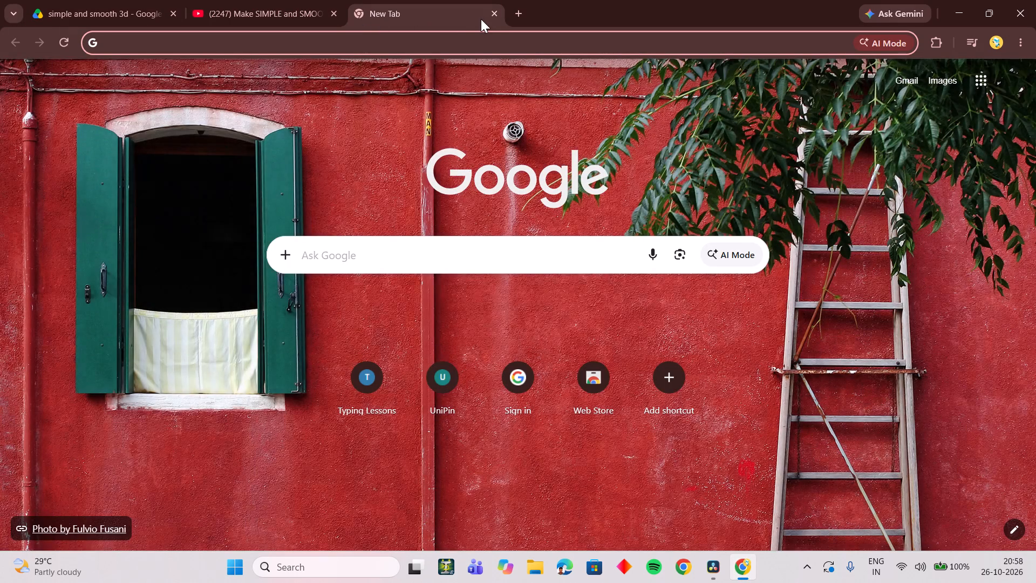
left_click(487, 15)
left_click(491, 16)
Search YouTube for "how to make slide up text animaation in da vinci".
left_click(406, 80)
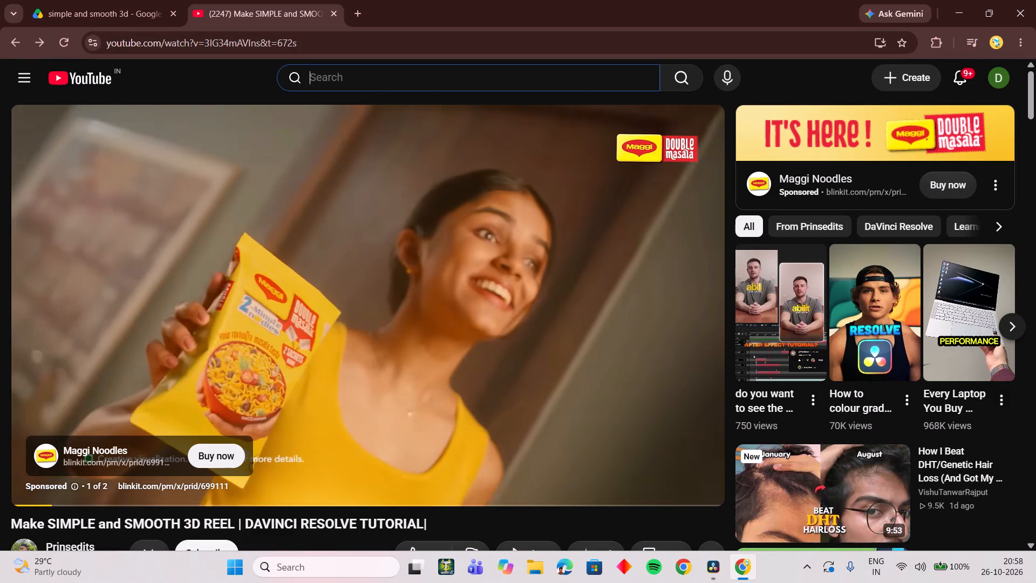
type("how to make sli")
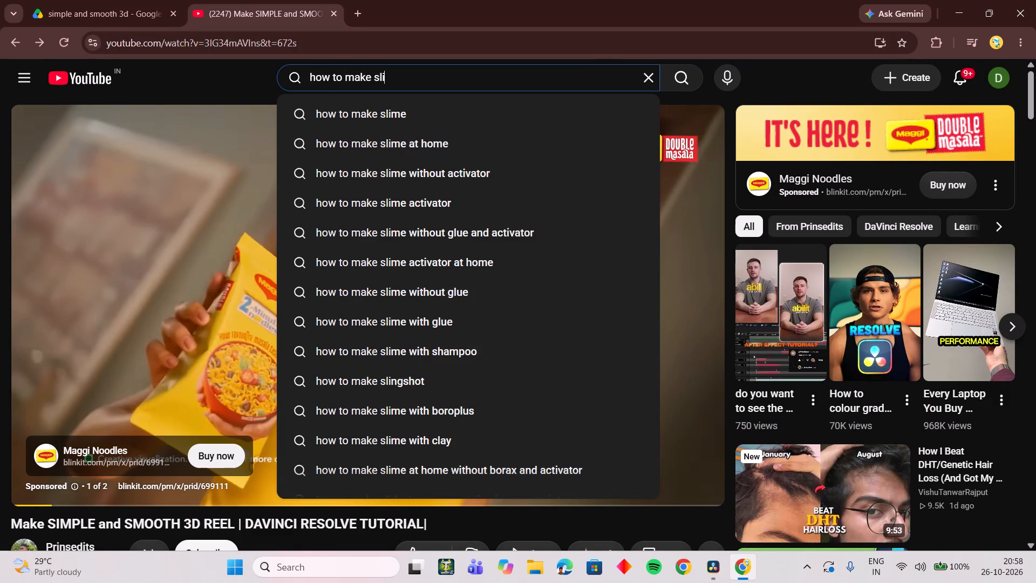
type("de up")
key("space")
type("text")
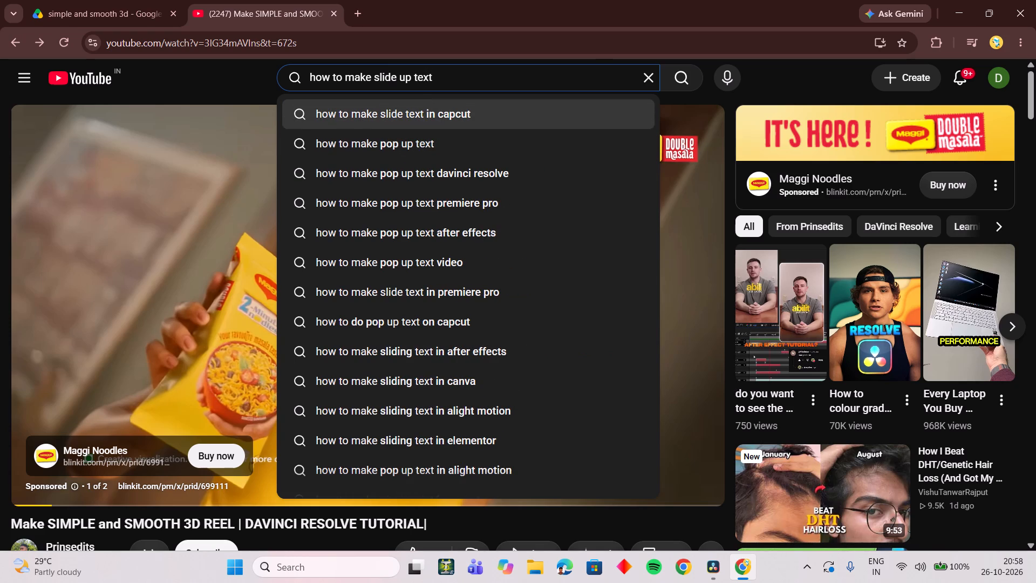
key("space")
type("animaatio")
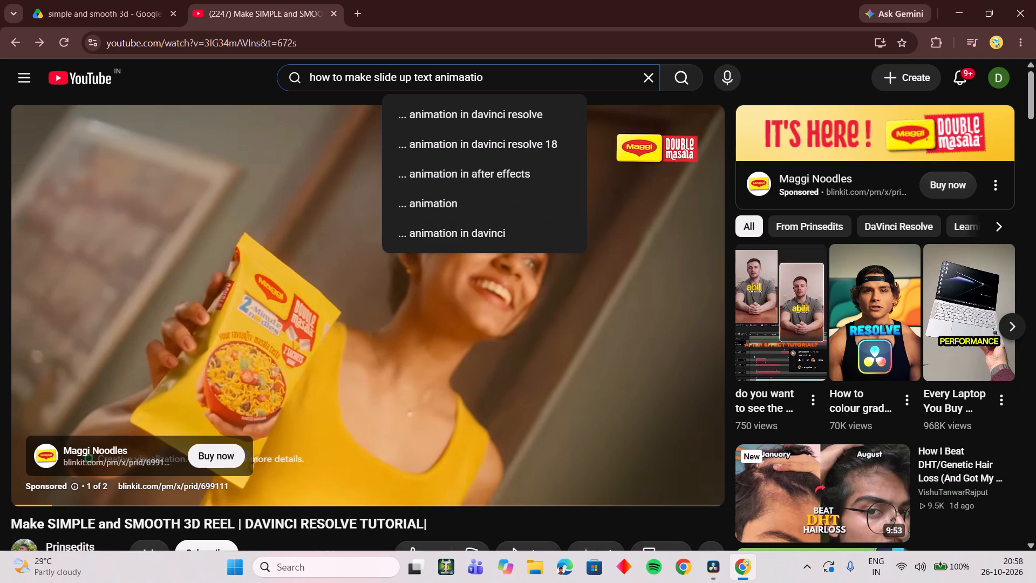
type("n o")
key("BackSpace")
type("in da c")
key("BackSpace")
type("vinci")
key("Return")
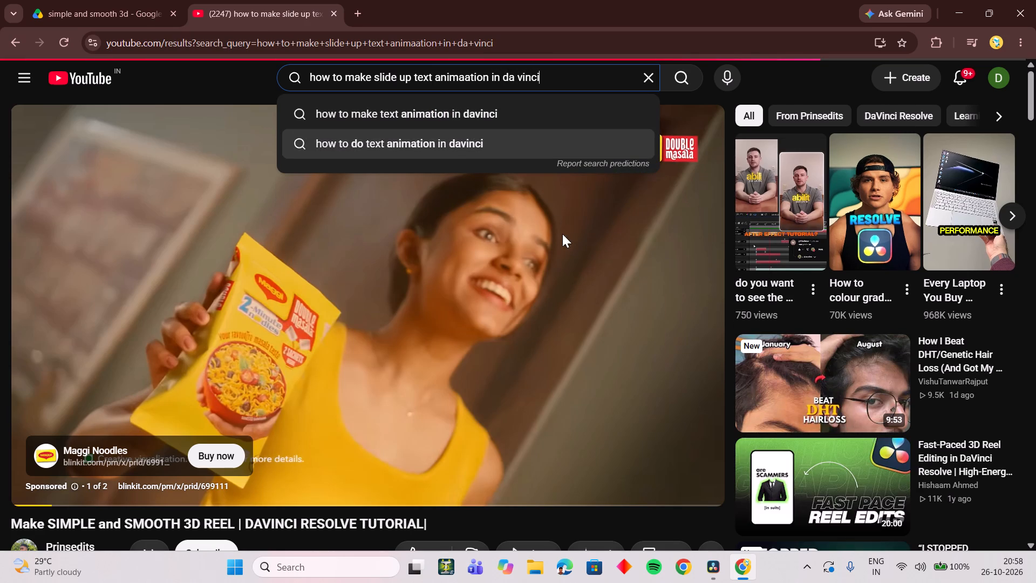
Open the video "The Secret To Word by Word Fade In (Davinci Resolve)" and skip ahead to its Fusion text setup chapter.
scroll(403, 352, "down", 3)
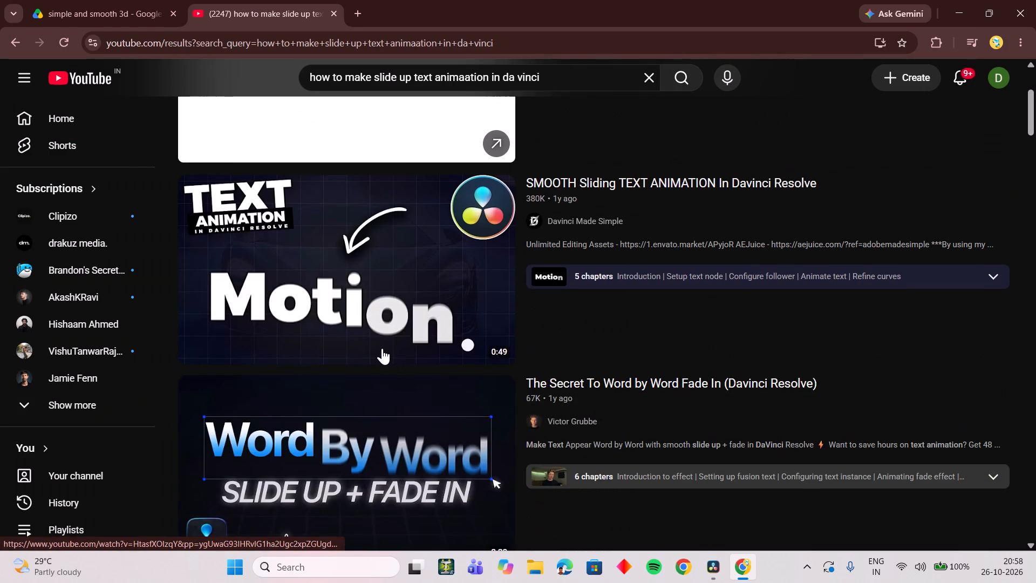
scroll(382, 348, "down", 1)
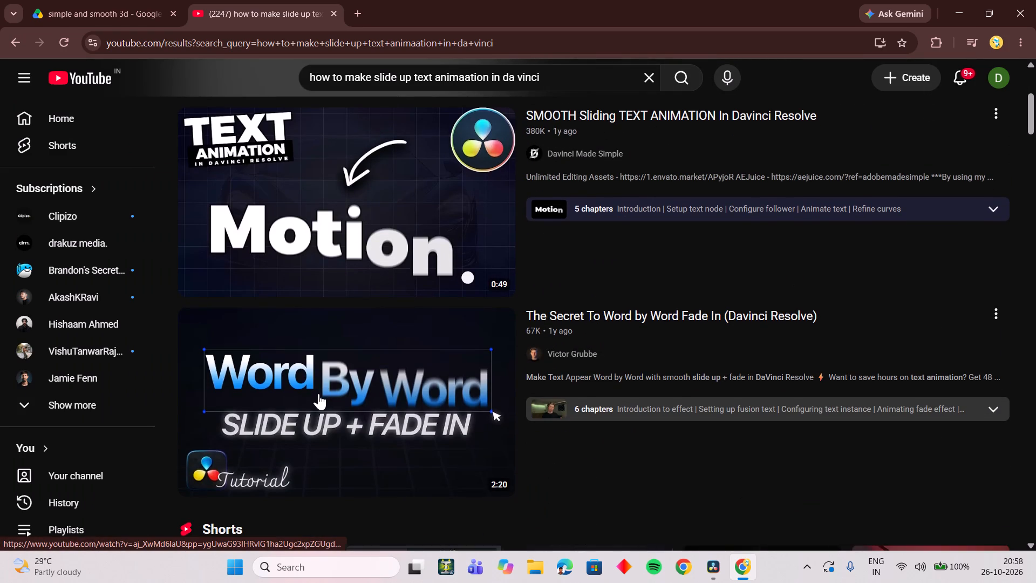
left_click(500, 360)
left_click(499, 326)
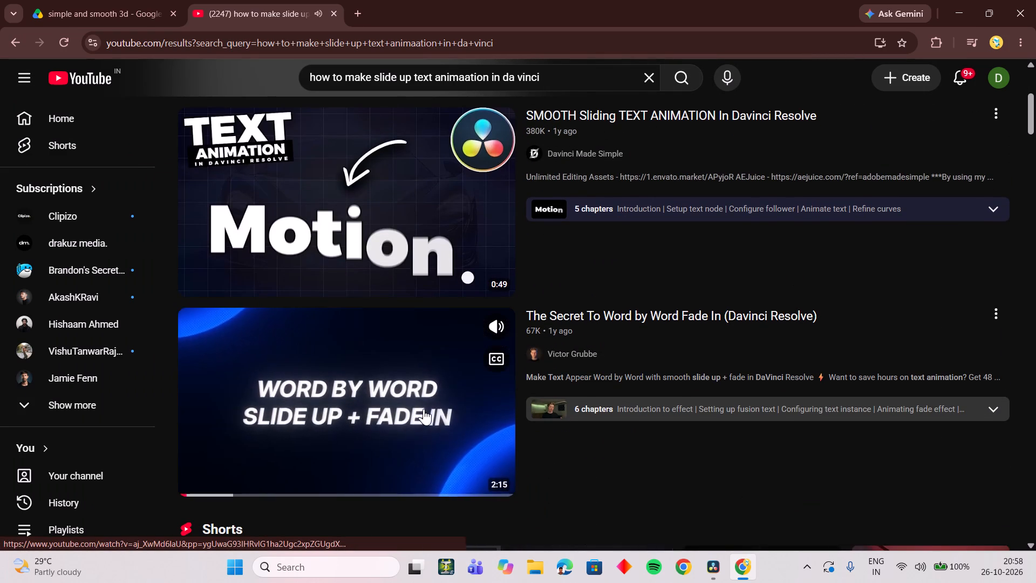
left_click(424, 409)
left_click(74, 463)
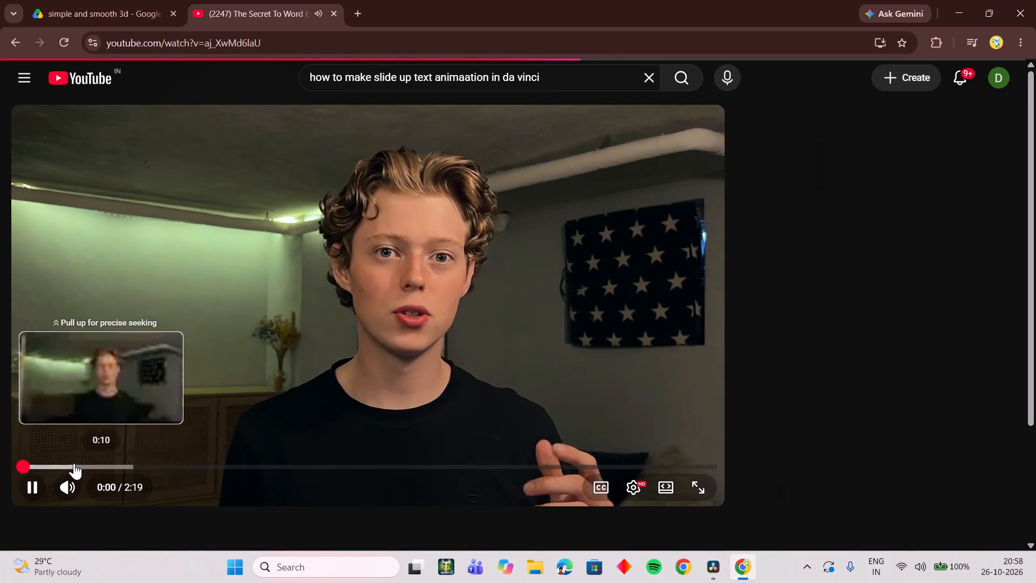
left_click(105, 463)
left_click(106, 466)
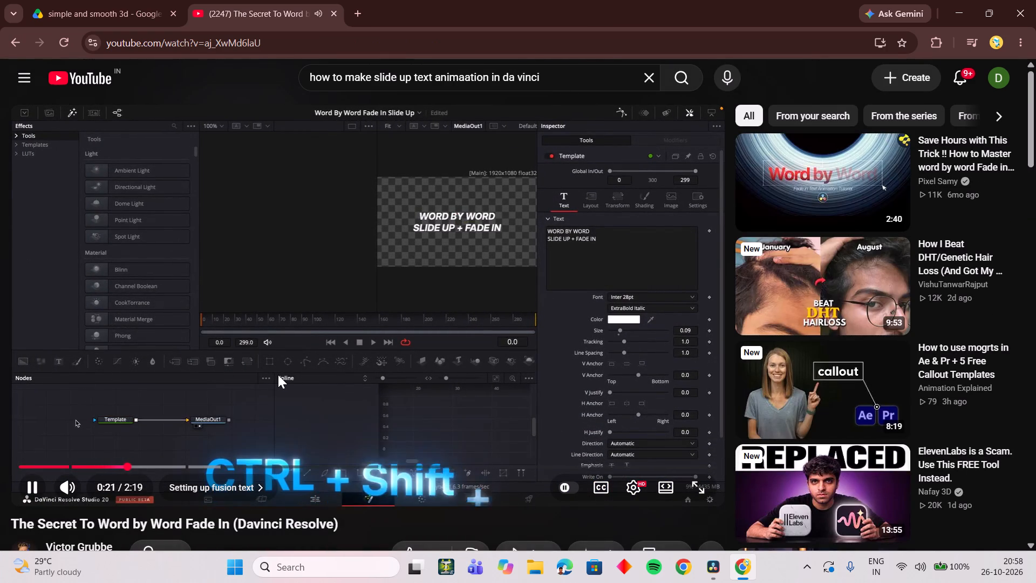
Skim the rest of the word-by-word fade-in tutorial for its text shading and Follower modifier setup.
key("Right")
key("Right")
key("Right")
key("Right")
key("Right")
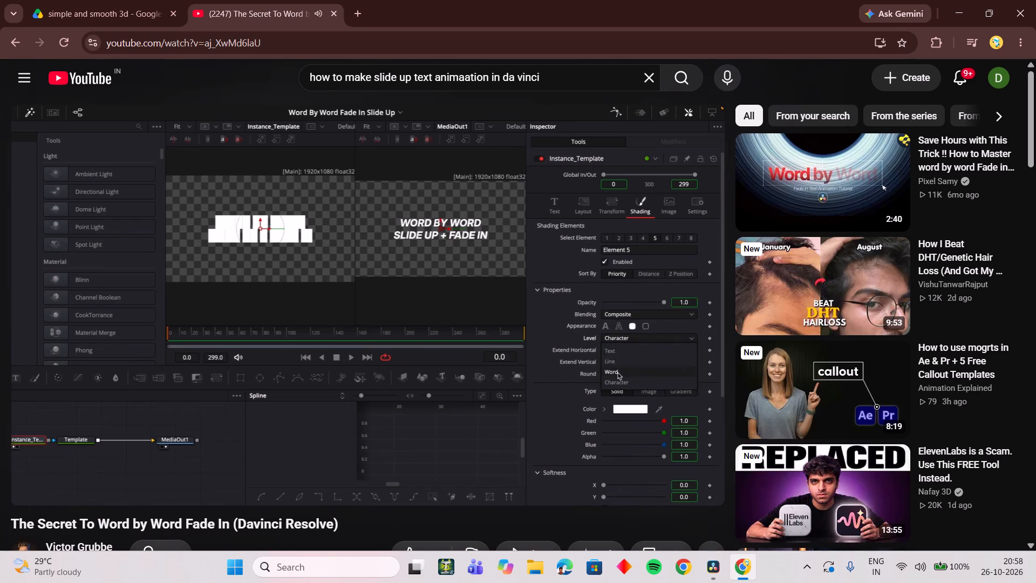
key("Right")
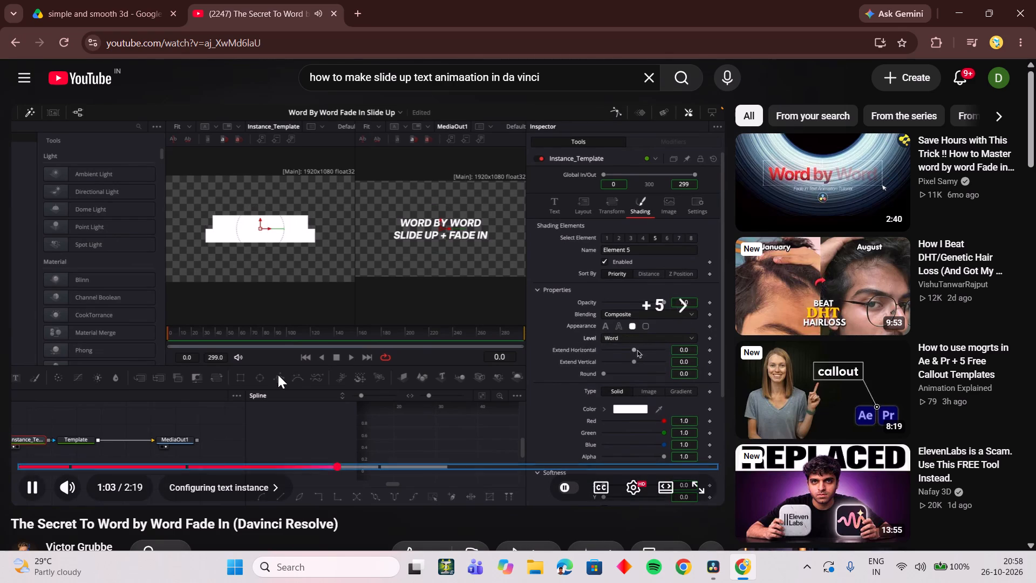
key("Right")
key("Right")
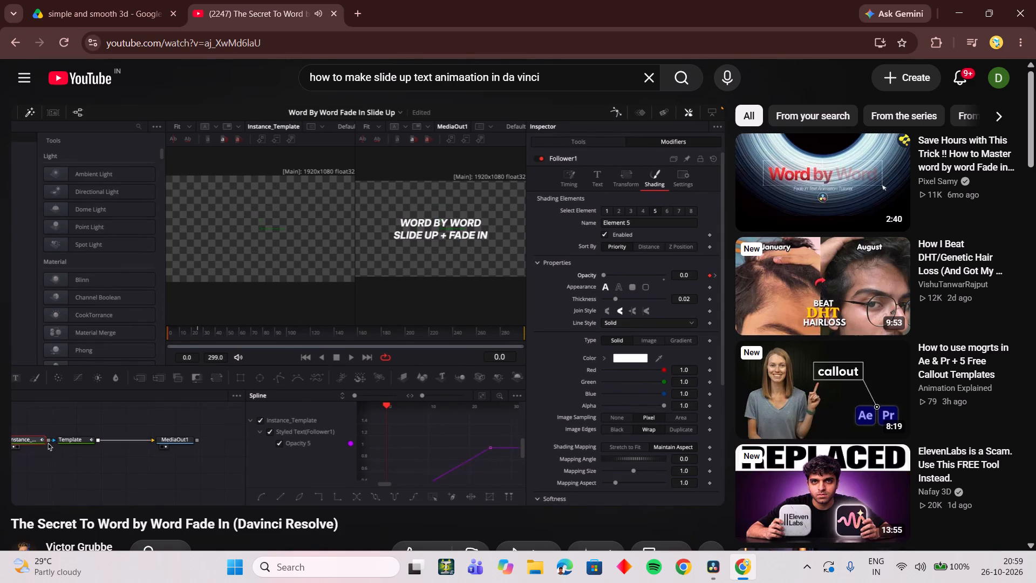
Return to the search results, open the Short "Day-1 - how to do word by word text" and watch its Follower modifier section.
left_click(18, 48)
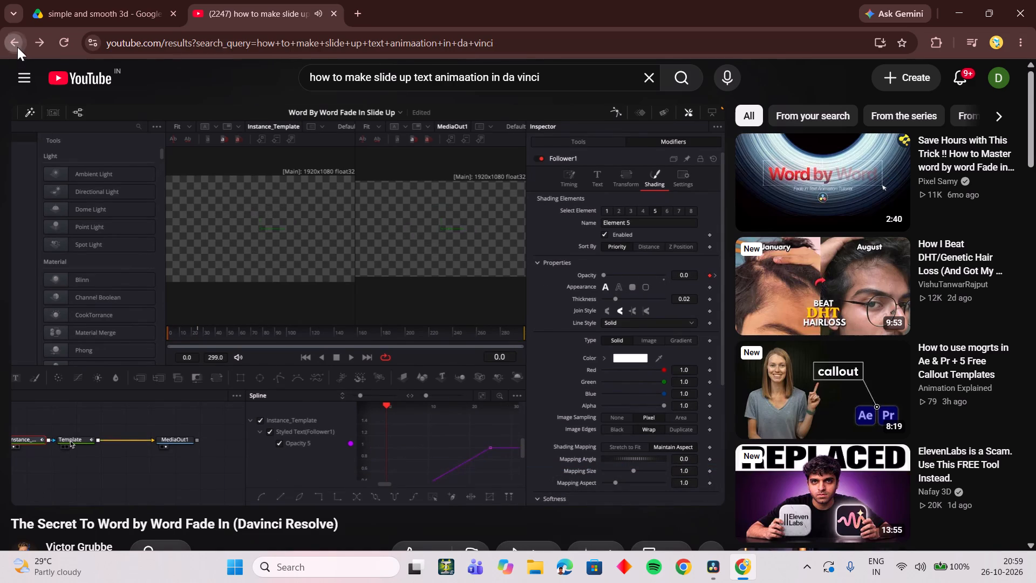
scroll(397, 343, "down", 12)
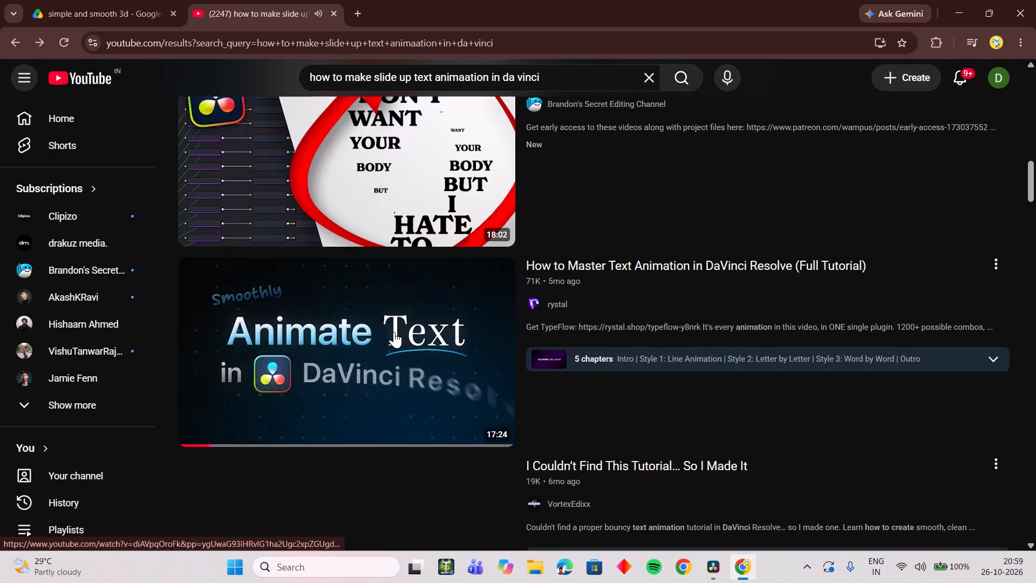
scroll(394, 331, "up", 5)
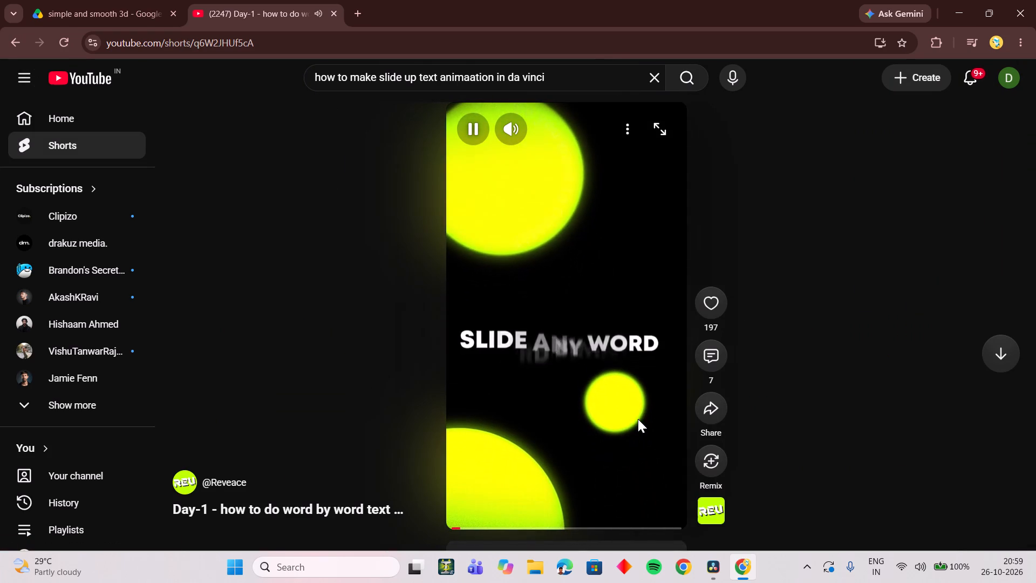
left_click(511, 530)
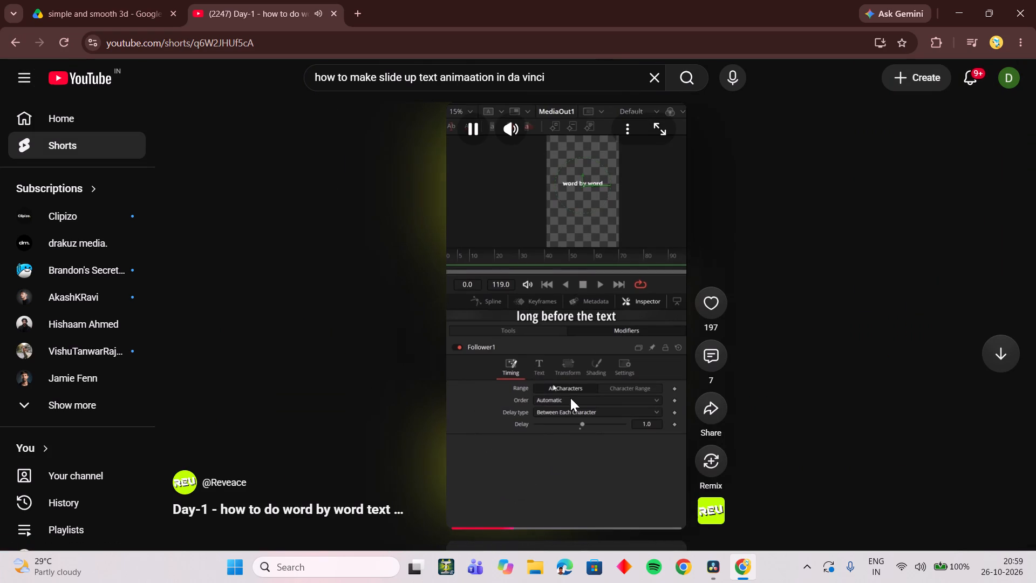
left_click(488, 523)
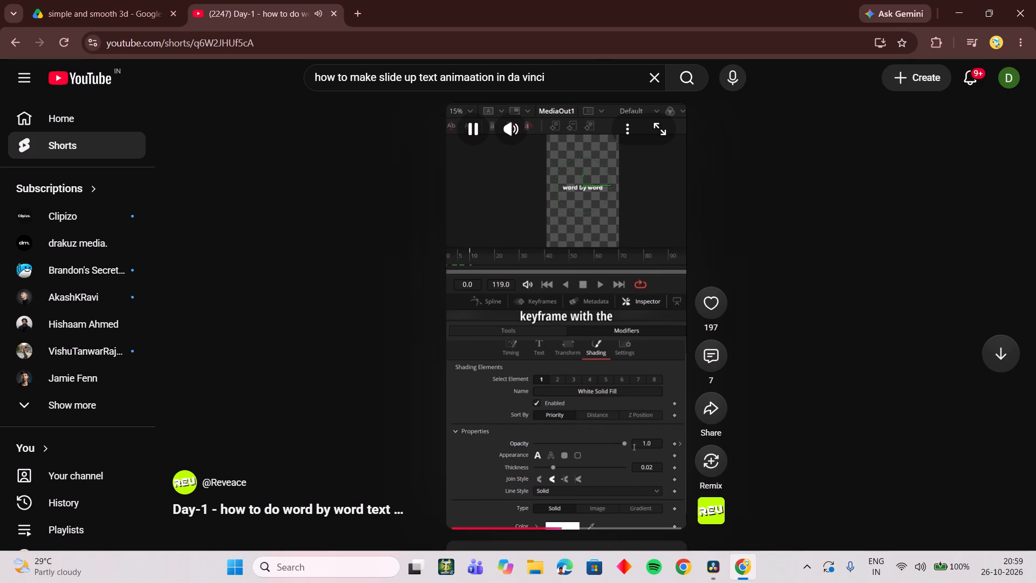
Pause the Short and switch to DaVinci Resolve.
left_click(614, 356)
left_click(724, 570)
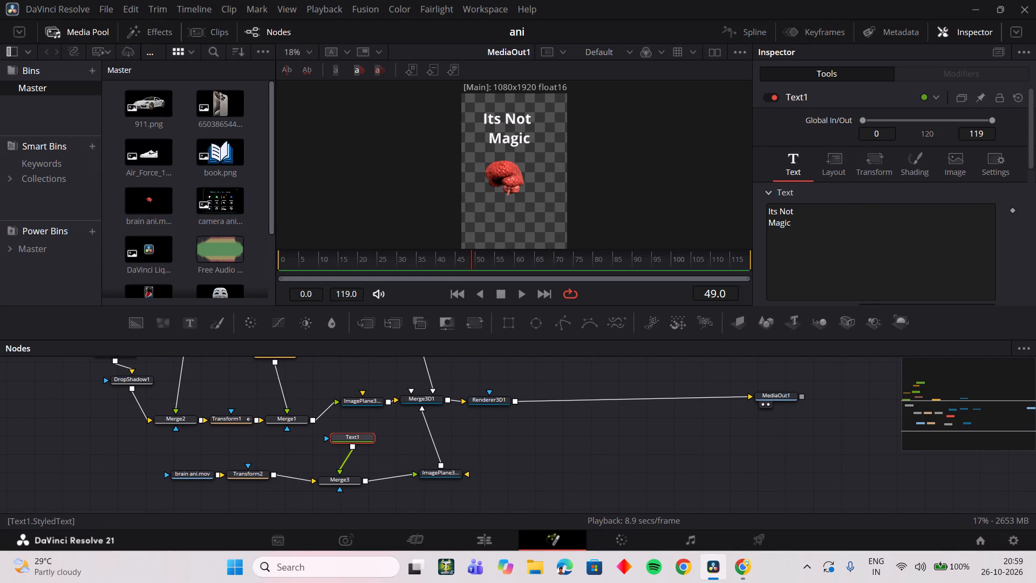
Bring up the Transform settings of the Text1 node and move the playhead to frame 25.
left_click_drag(793, 227, 787, 229)
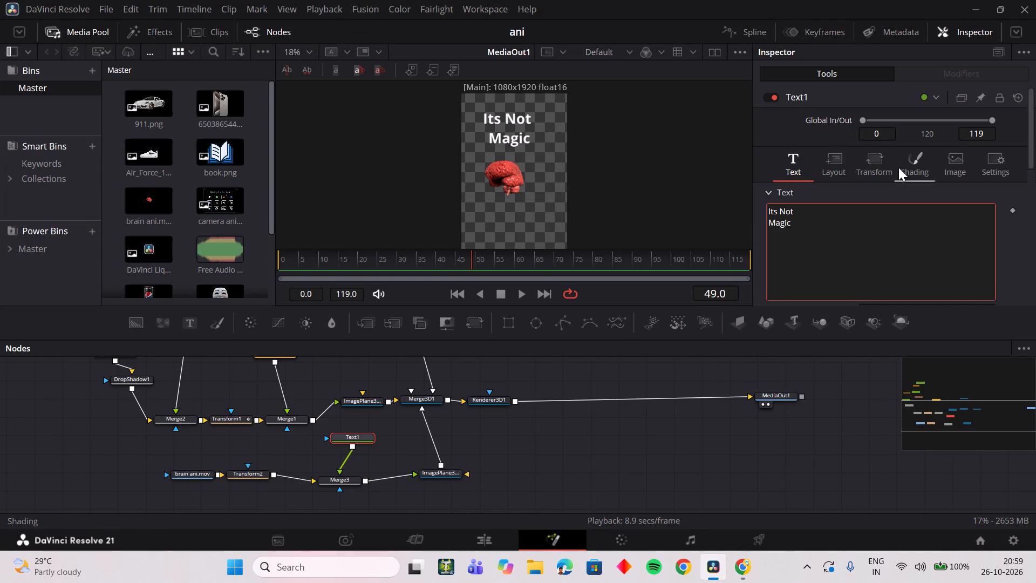
left_click(903, 165)
left_click(874, 167)
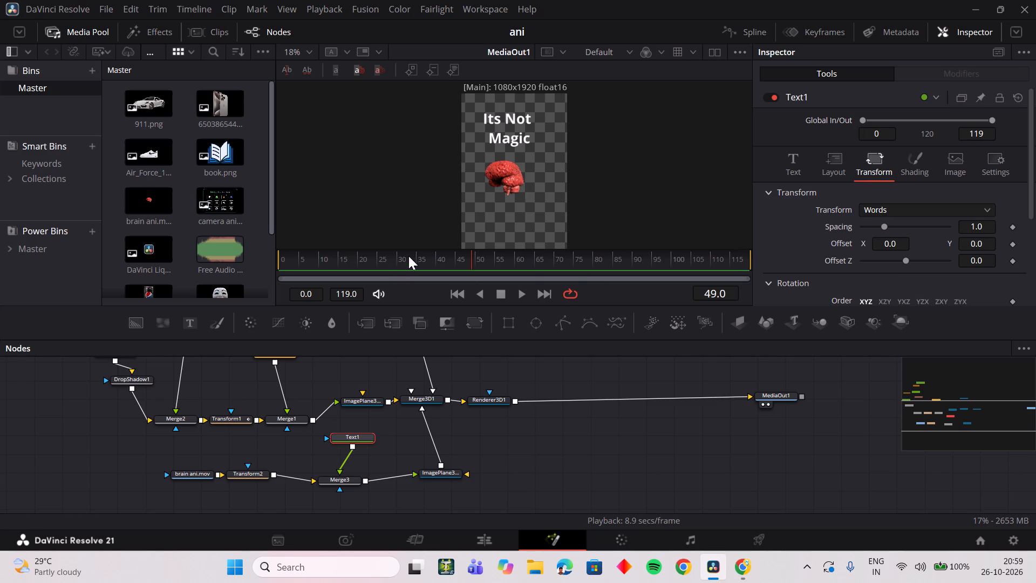
left_click_drag(430, 258, 387, 260)
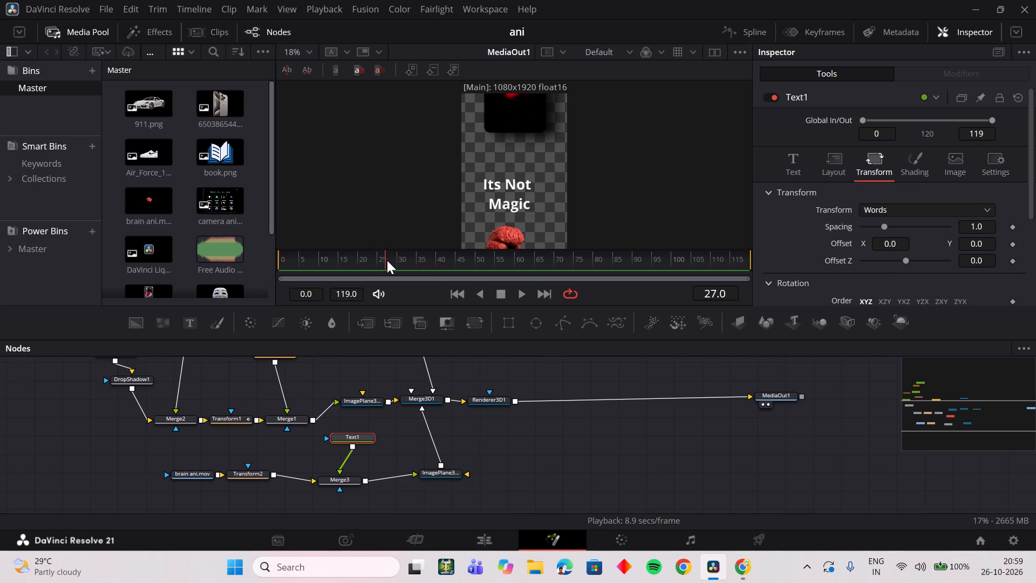
left_click_drag(387, 260, 379, 263)
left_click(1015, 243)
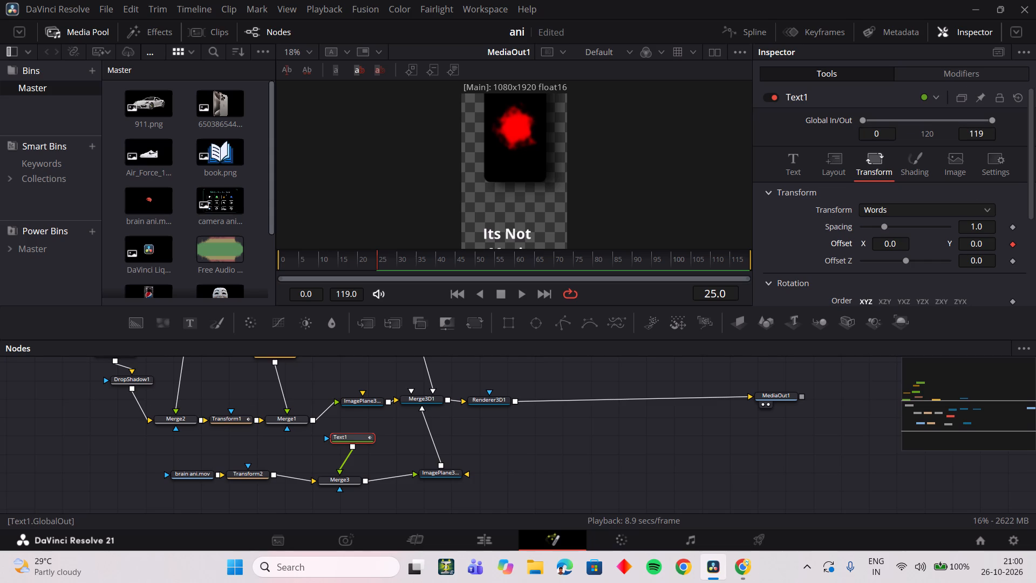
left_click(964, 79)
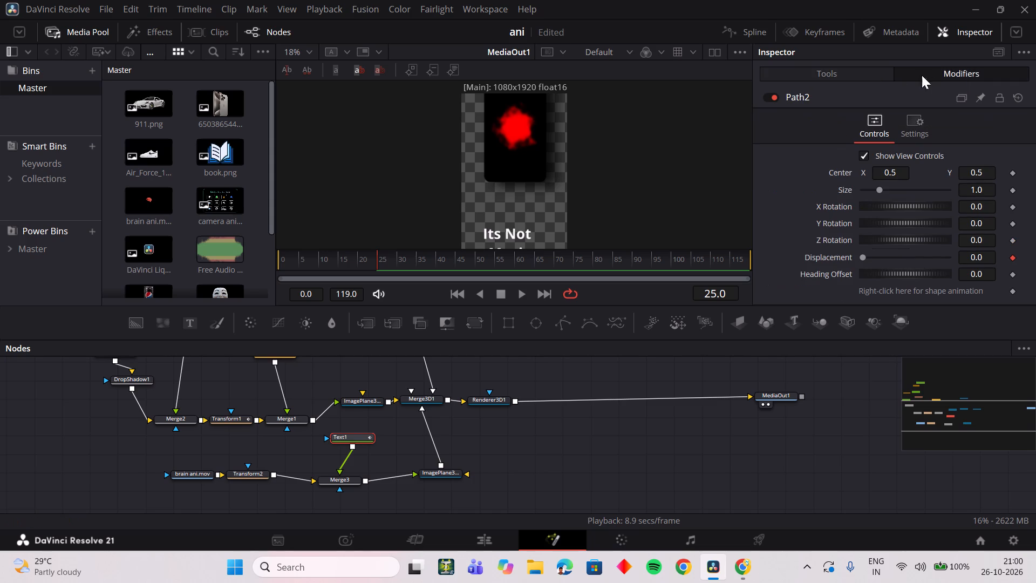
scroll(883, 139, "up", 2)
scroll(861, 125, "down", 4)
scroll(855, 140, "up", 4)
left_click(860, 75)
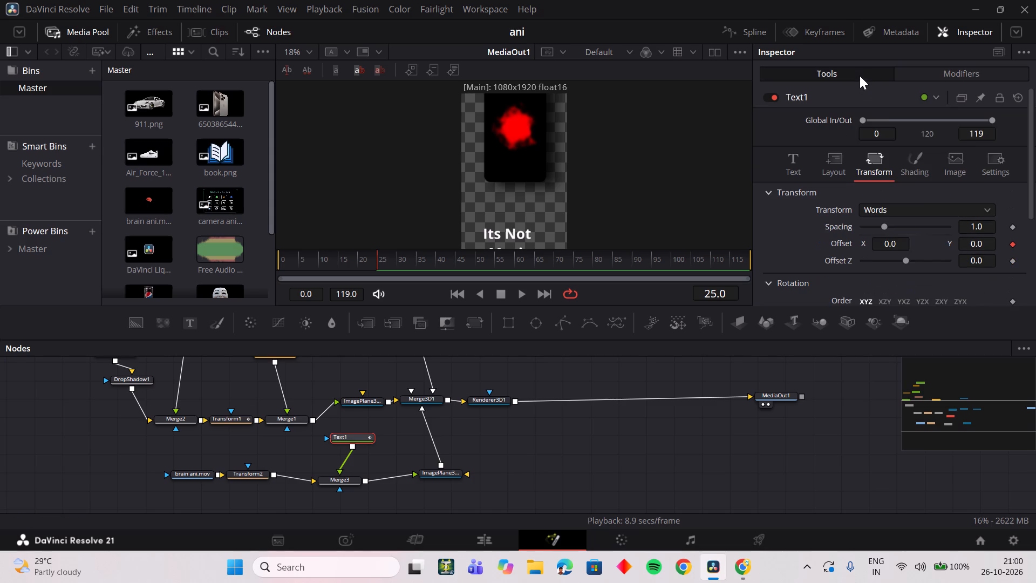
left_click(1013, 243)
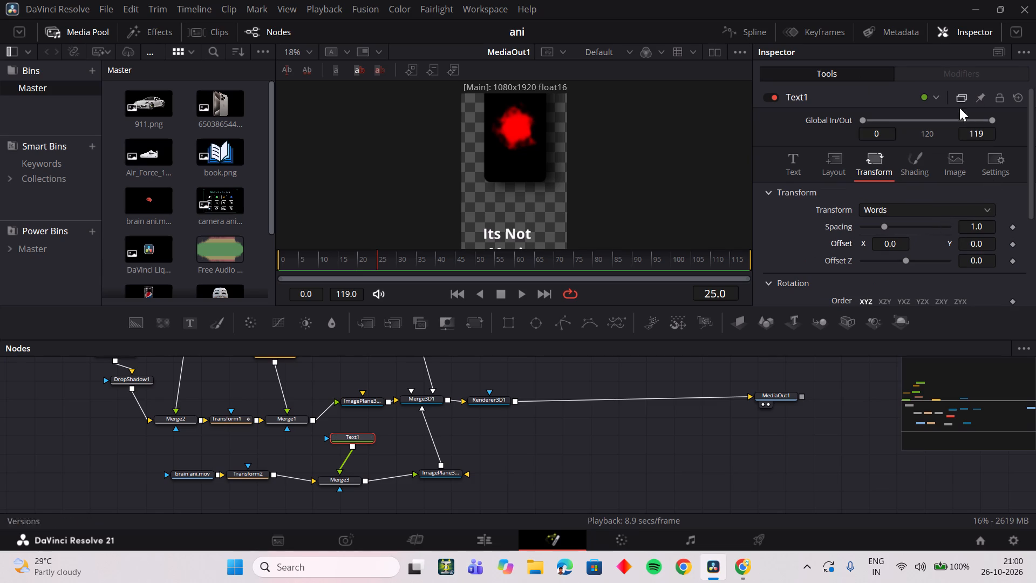
Add a Follower modifier to Text1's "Its Not Magic" text and set its delay between characters to 1.
left_click(804, 162)
right_click(888, 242)
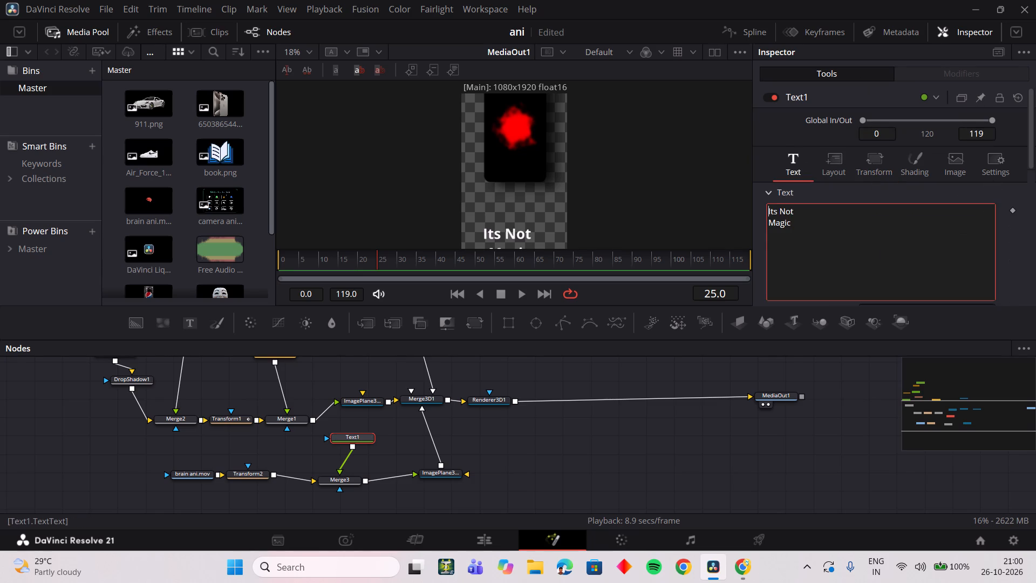
left_click(932, 332)
left_click(951, 76)
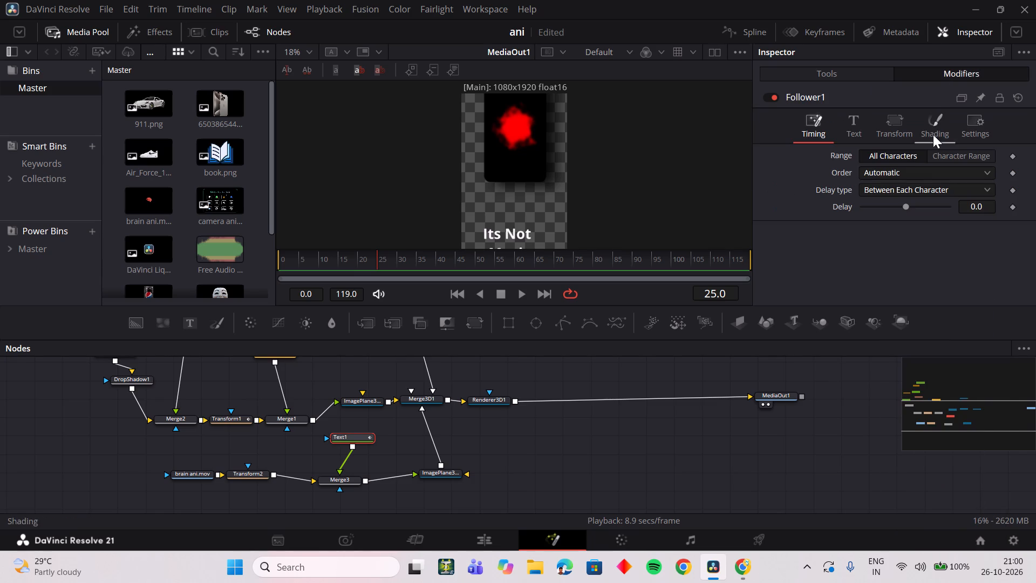
double_click(977, 199)
left_click(983, 214)
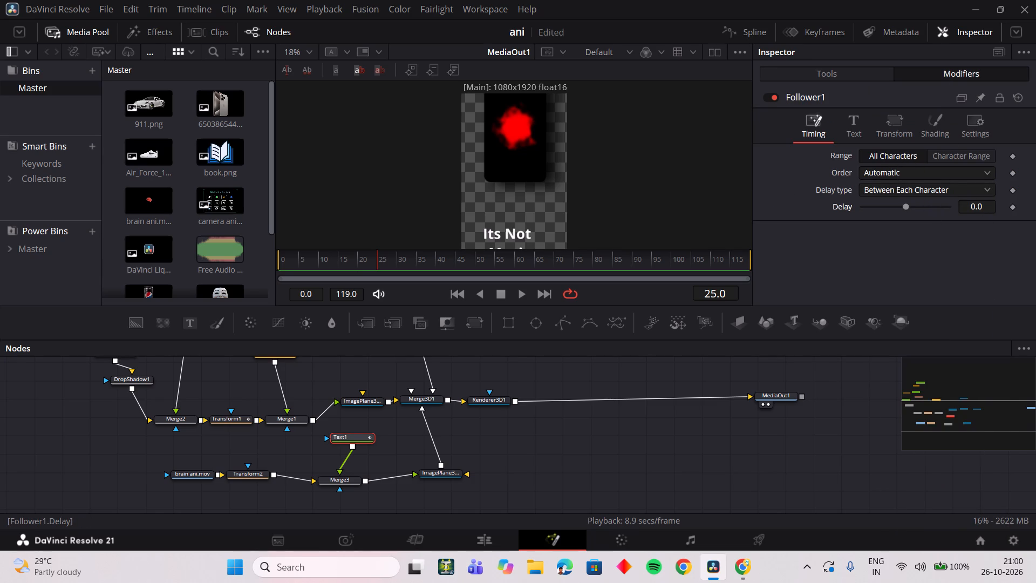
double_click(983, 208)
key("1")
left_click(936, 245)
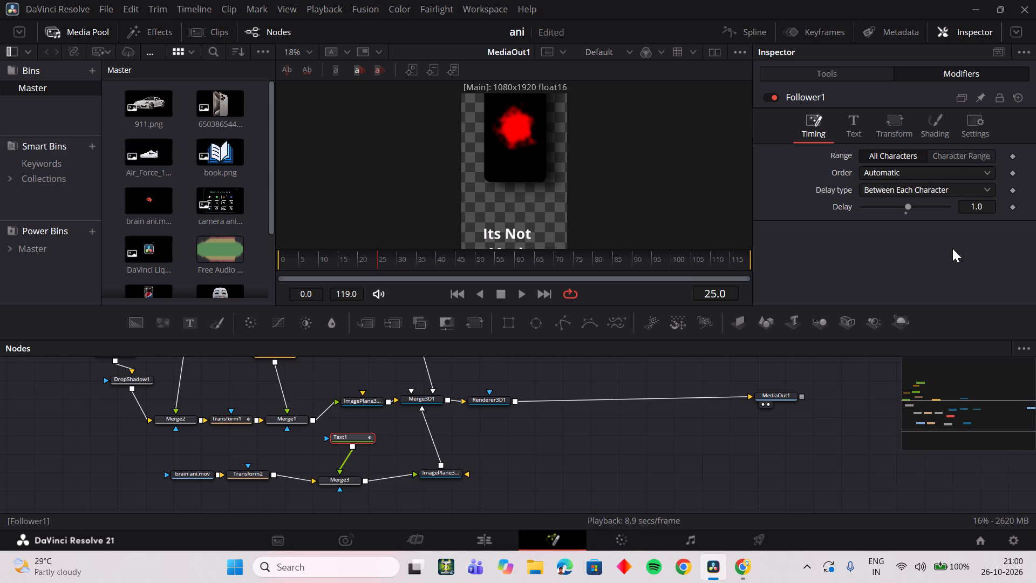
Keyframe the Follower's character offset at X 0.0, Y 0.0 on frame 25.
left_click(878, 135)
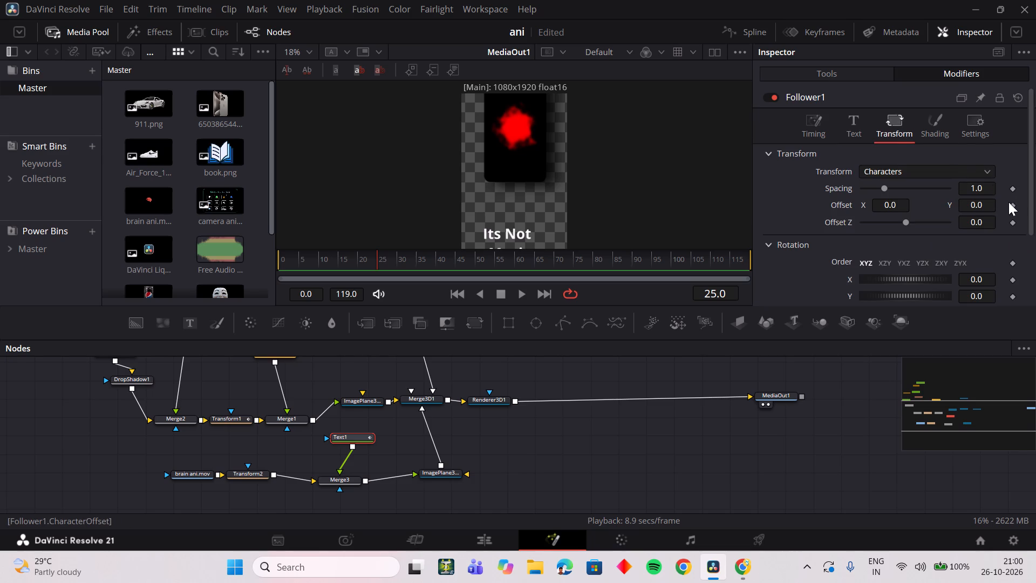
left_click(1011, 206)
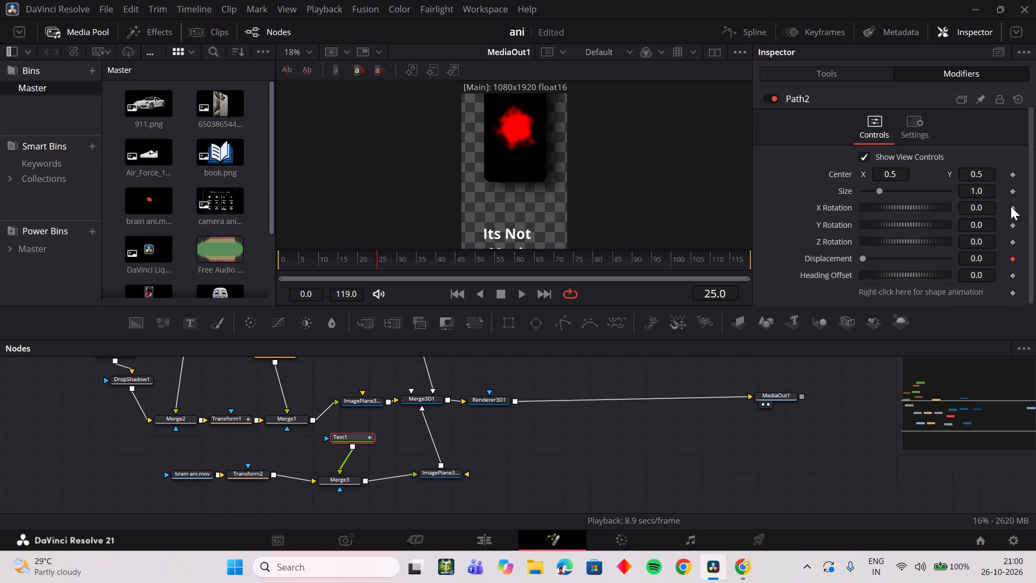
At frame 30, set the Follower's character offset Y to 0.194 as a second keyframe.
left_click_drag(378, 260, 400, 259)
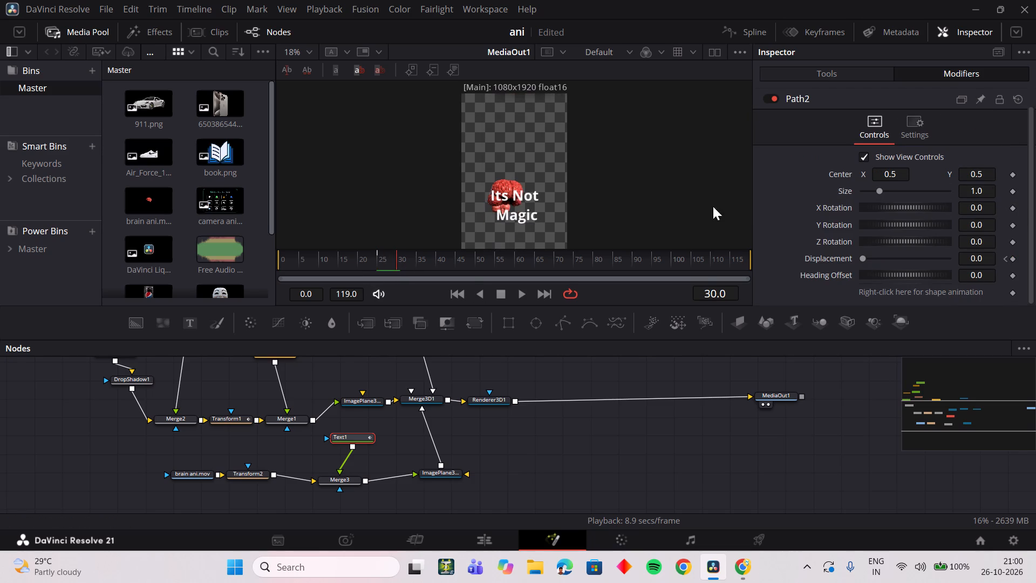
left_click(872, 79)
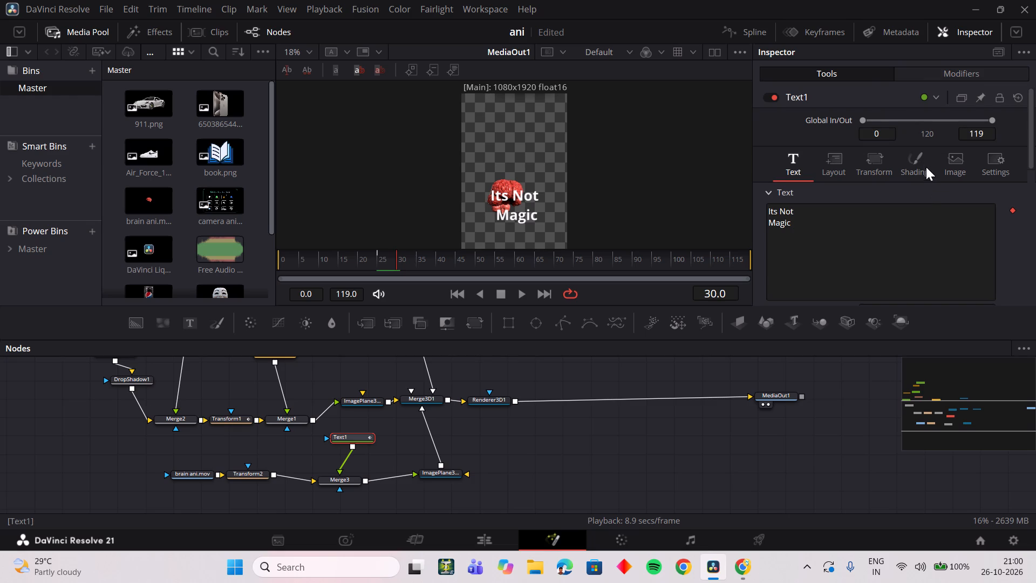
left_click(953, 74)
scroll(863, 140, "up", 3)
double_click(830, 103)
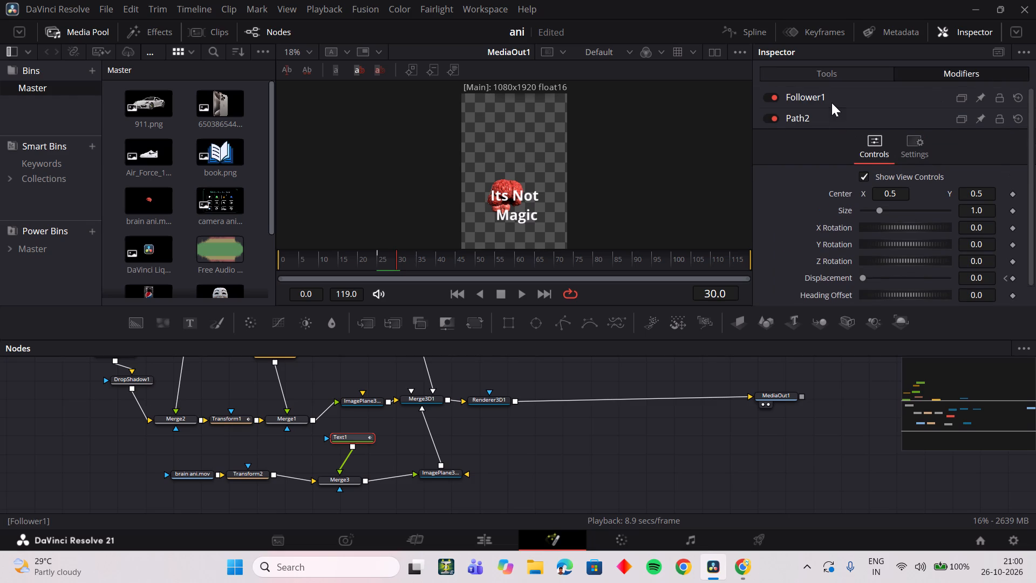
scroll(905, 205, "down", 3)
scroll(930, 179, "up", 1)
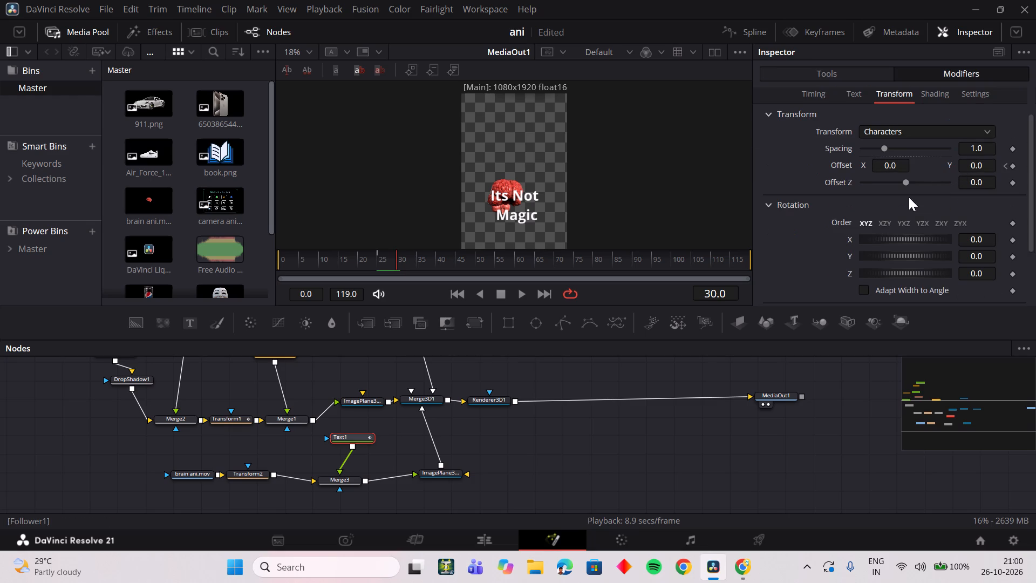
left_click_drag(969, 167, 594, 181)
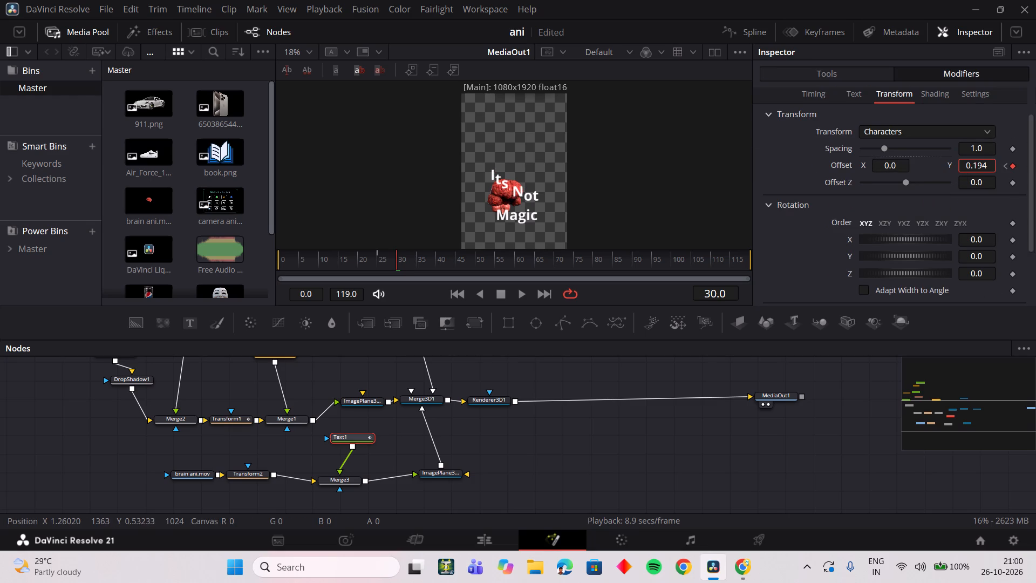
left_click_drag(594, 181, 594, 178)
left_click_drag(594, 178, 594, 178)
Switch the Follower's transform level to Words and preview the title's motion up to frame 33.
scroll(883, 144, "down", 5)
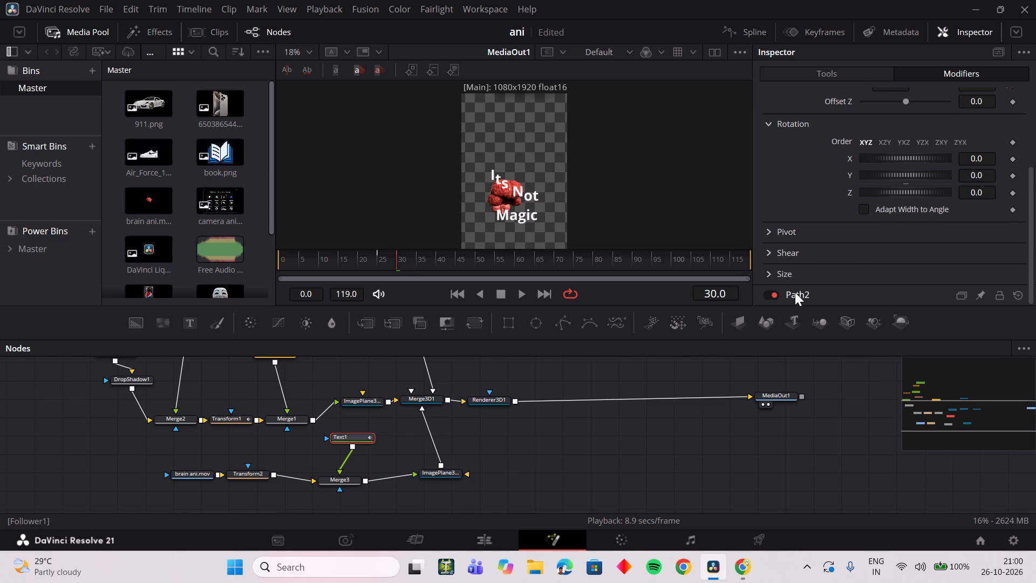
double_click(795, 293)
scroll(861, 230, "up", 4)
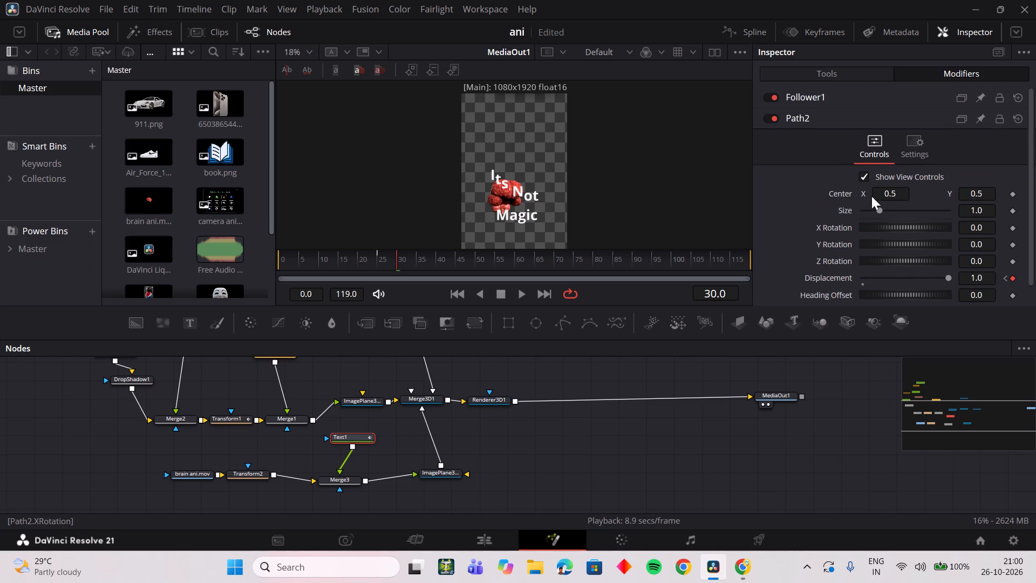
double_click(834, 96)
left_click(906, 174)
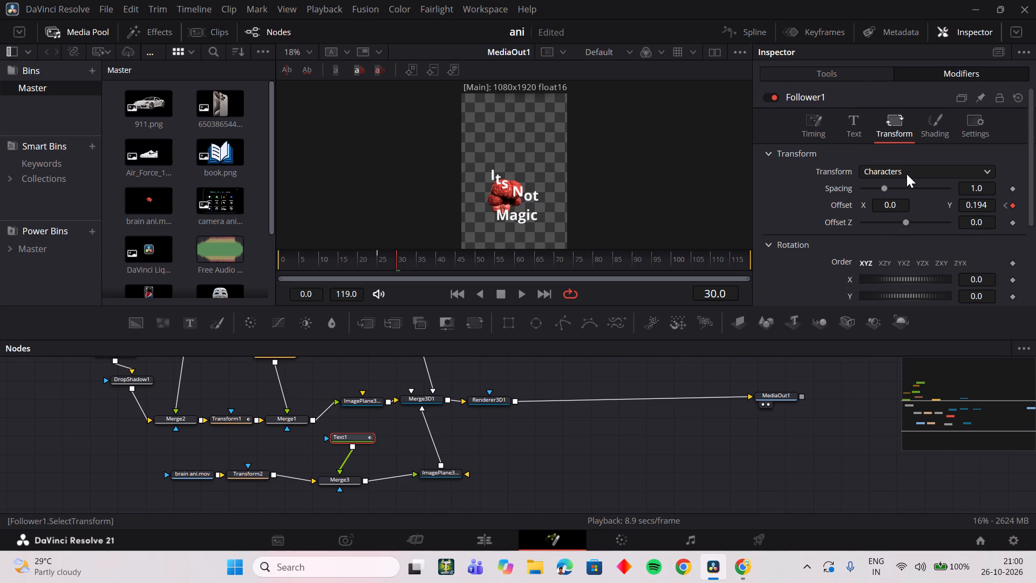
left_click(891, 205)
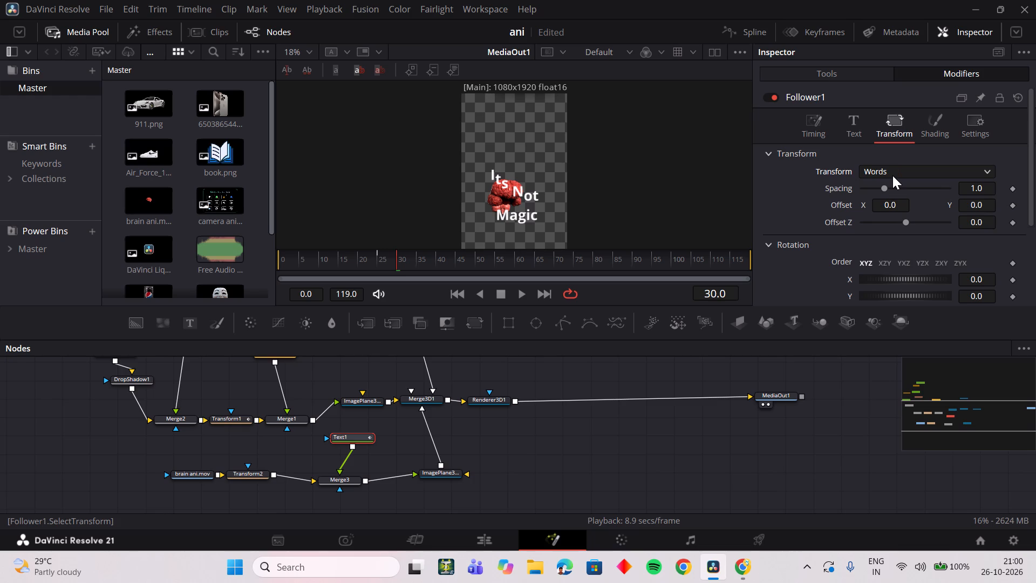
scroll(894, 184, "down", 3)
scroll(894, 186, "up", 2)
scroll(894, 186, "down", 2)
scroll(894, 186, "up", 4)
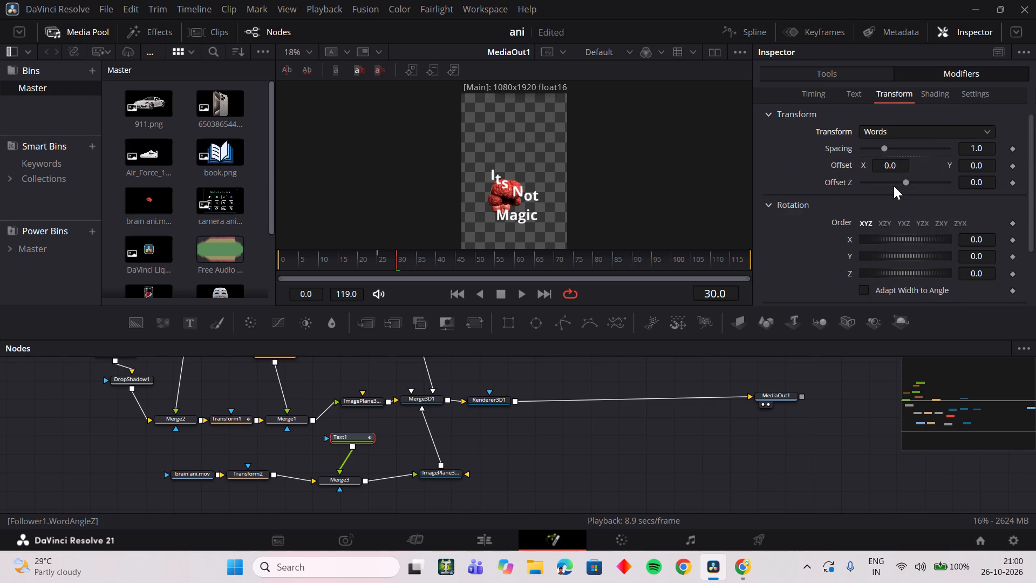
left_click_drag(392, 266, 412, 265)
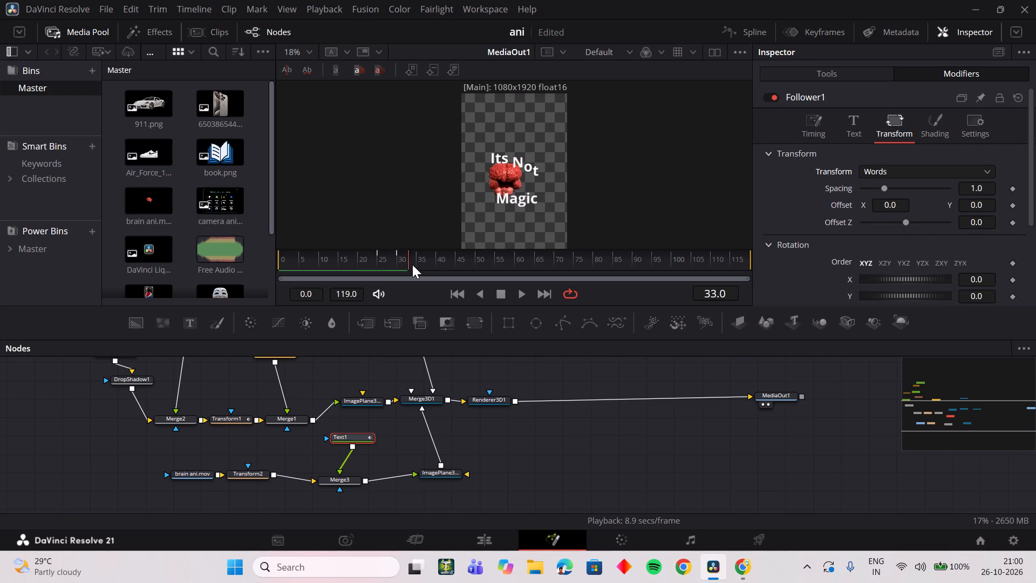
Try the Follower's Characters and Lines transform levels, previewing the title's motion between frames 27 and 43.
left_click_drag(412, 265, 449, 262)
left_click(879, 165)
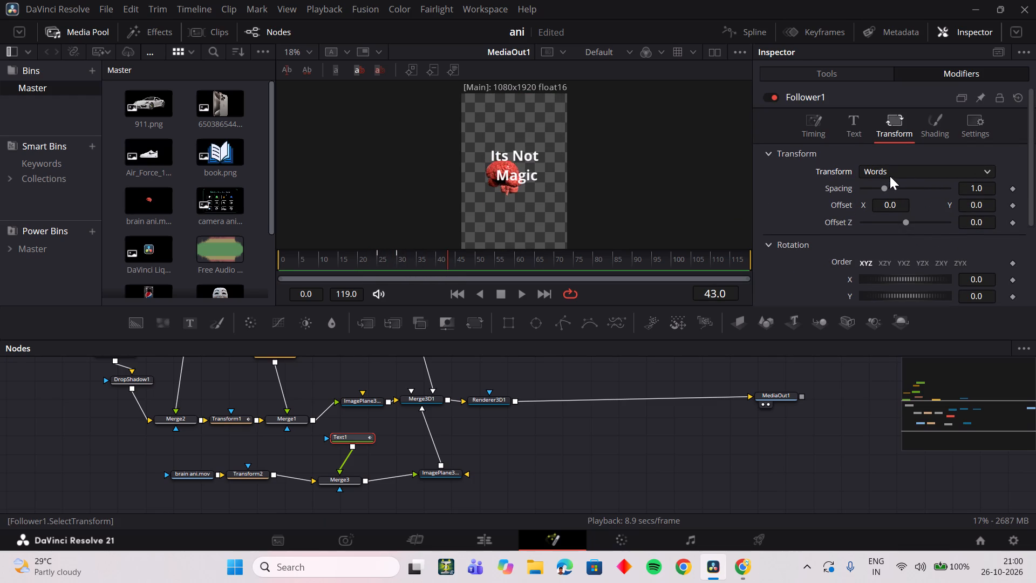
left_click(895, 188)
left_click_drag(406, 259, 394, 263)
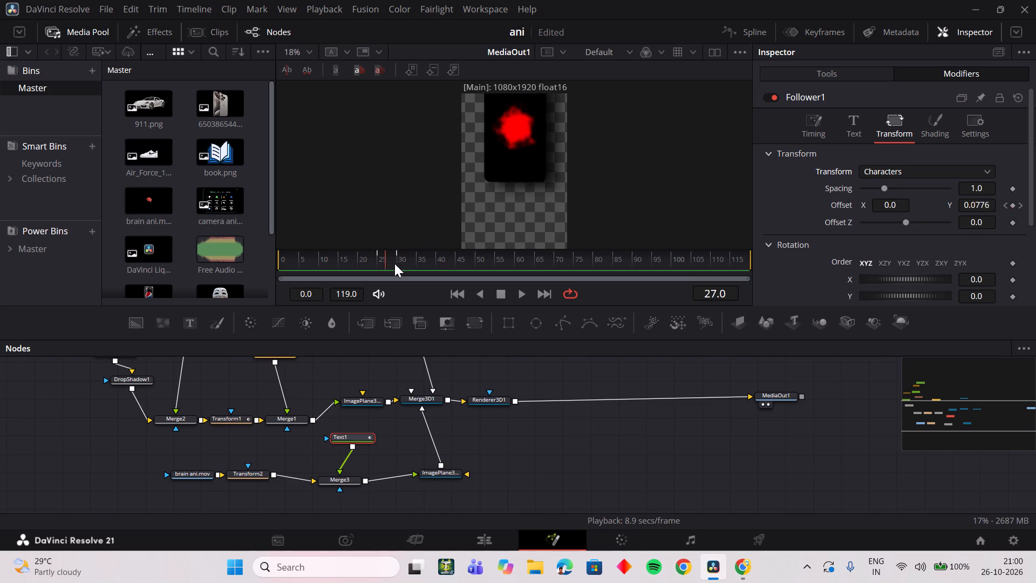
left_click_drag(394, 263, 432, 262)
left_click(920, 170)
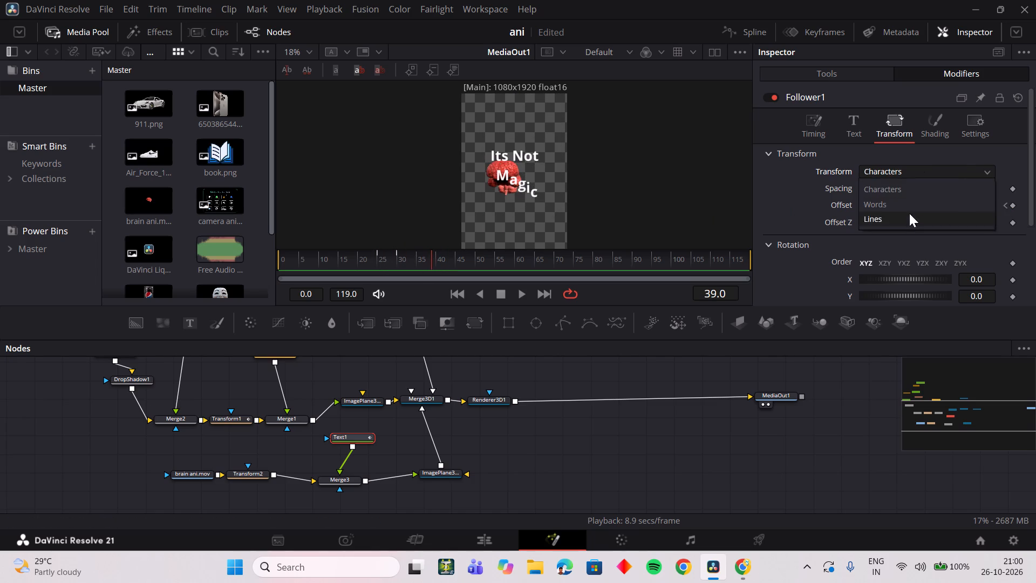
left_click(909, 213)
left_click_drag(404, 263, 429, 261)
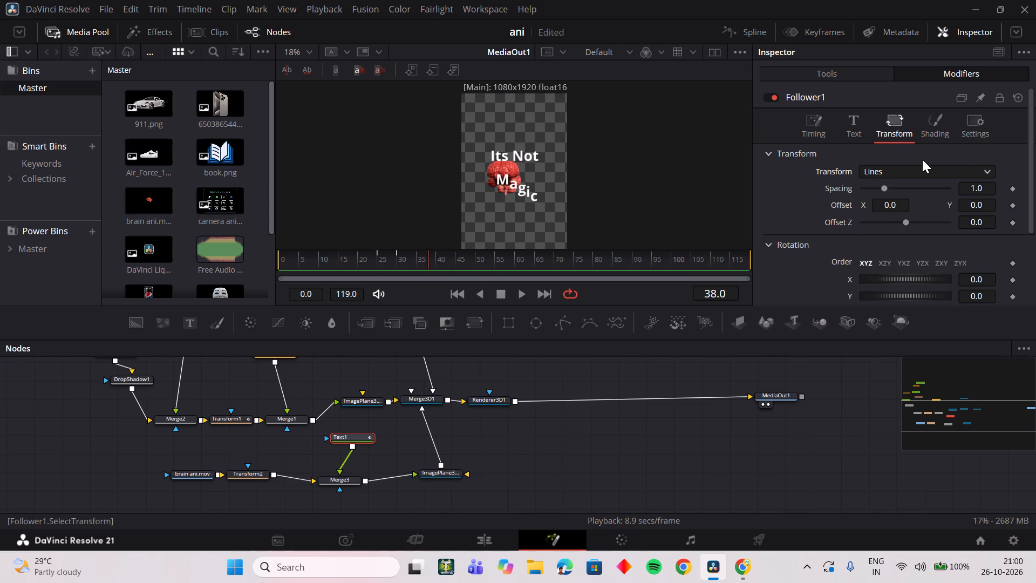
Delete the Follower modifier from Text1's "Its Not Magic" text.
right_click(819, 98)
left_click(846, 184)
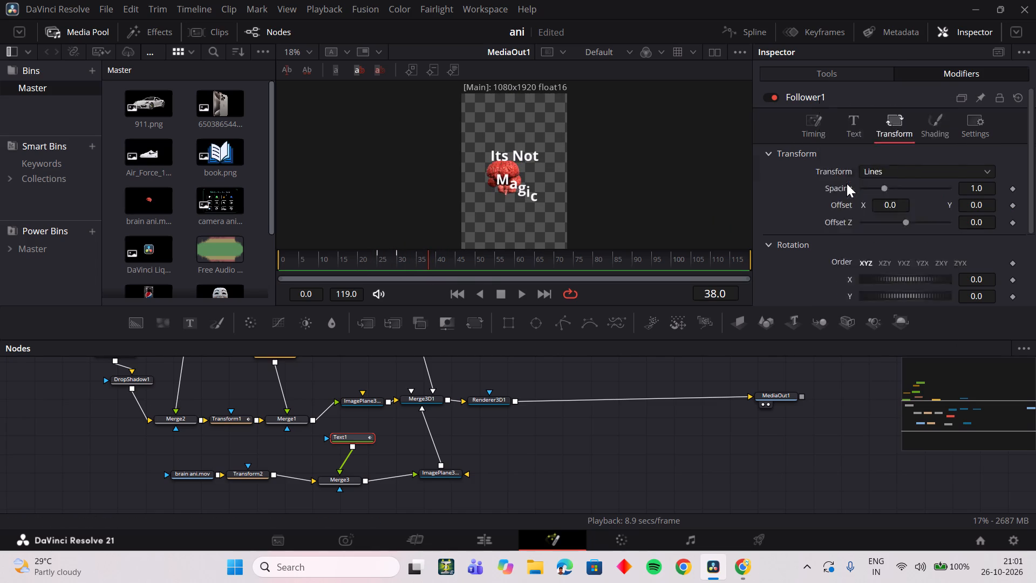
Add a fresh Follower modifier to Text1's "Its Not Magic" text.
right_click(830, 227)
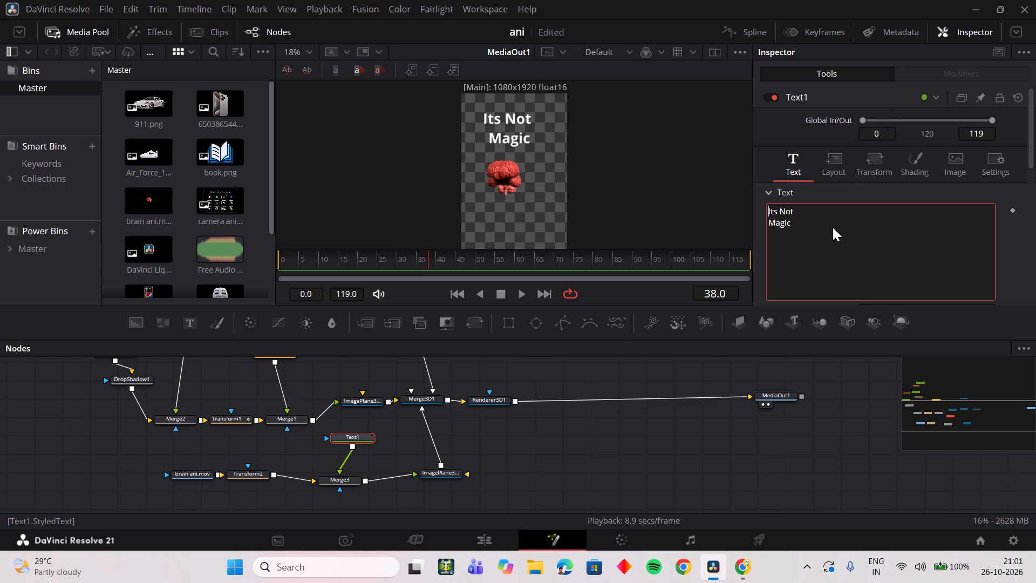
left_click(877, 174)
left_click(893, 166)
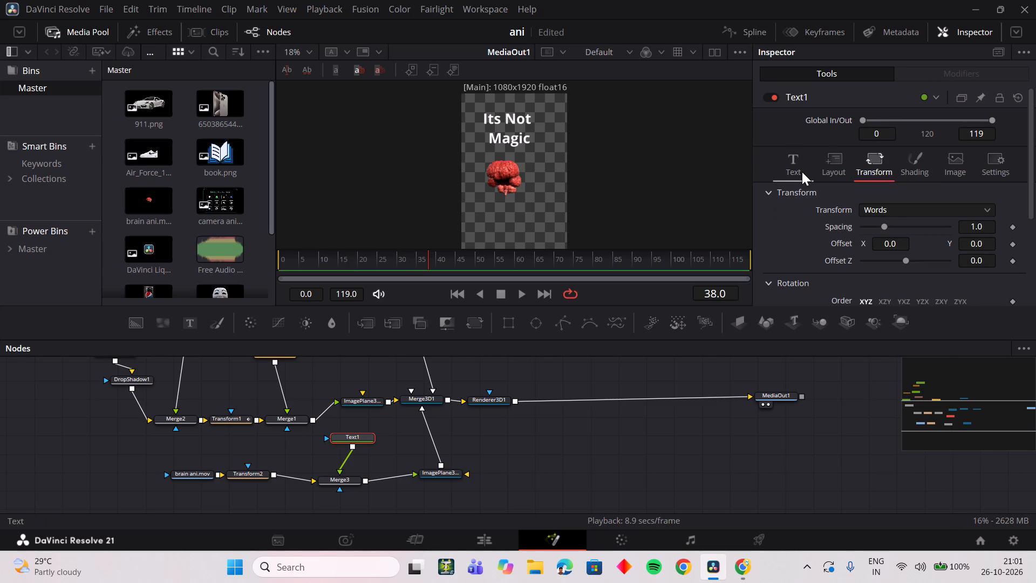
left_click(802, 172)
right_click(850, 210)
left_click(895, 302)
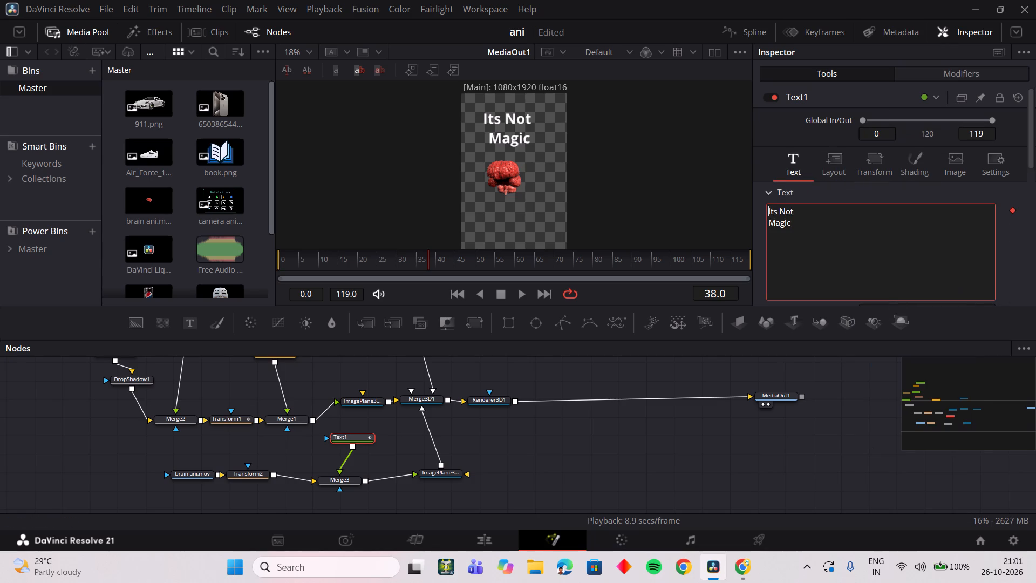
Set the new Follower's transform level to Words and keyframe its offset at X 0.0, Y 0.0 on frame 25.
left_click(951, 70)
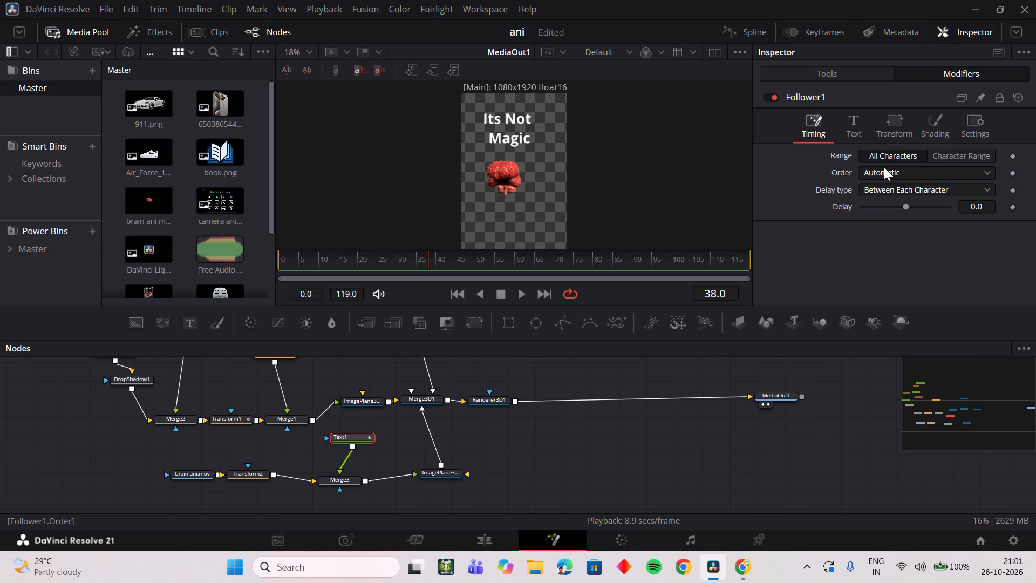
left_click(848, 127)
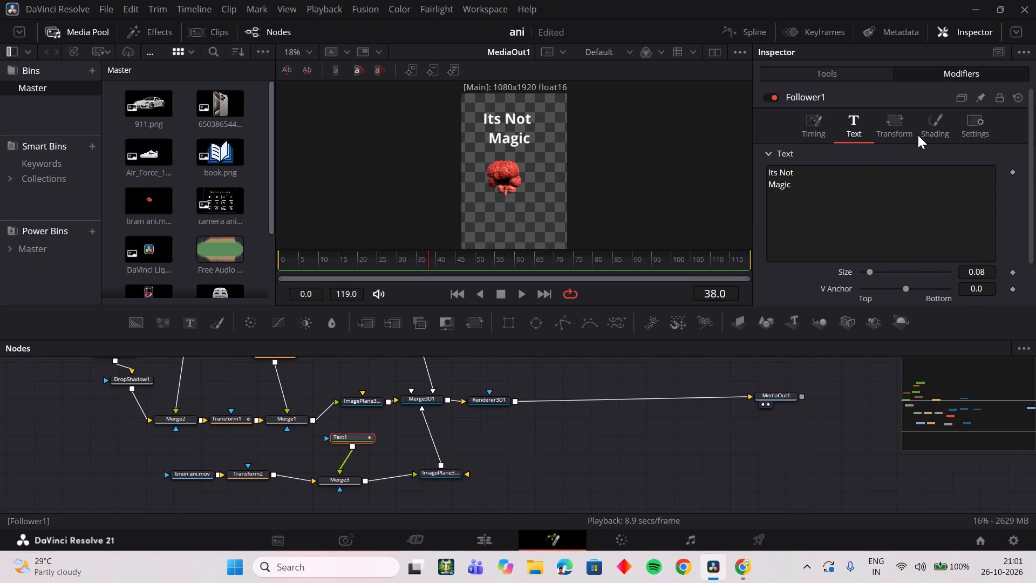
left_click(893, 131)
left_click(886, 174)
left_click(888, 208)
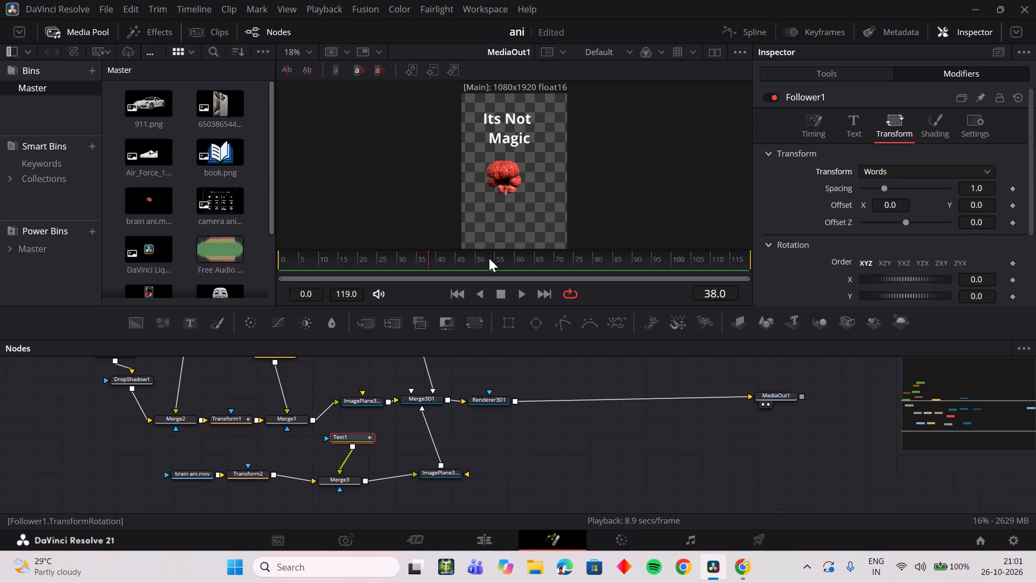
left_click_drag(418, 261, 380, 265)
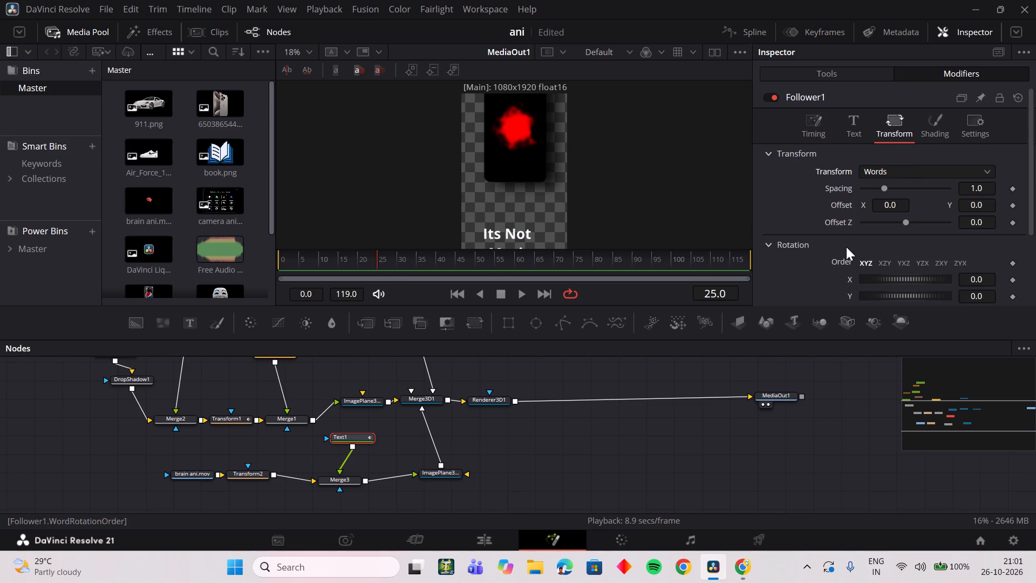
left_click(1011, 206)
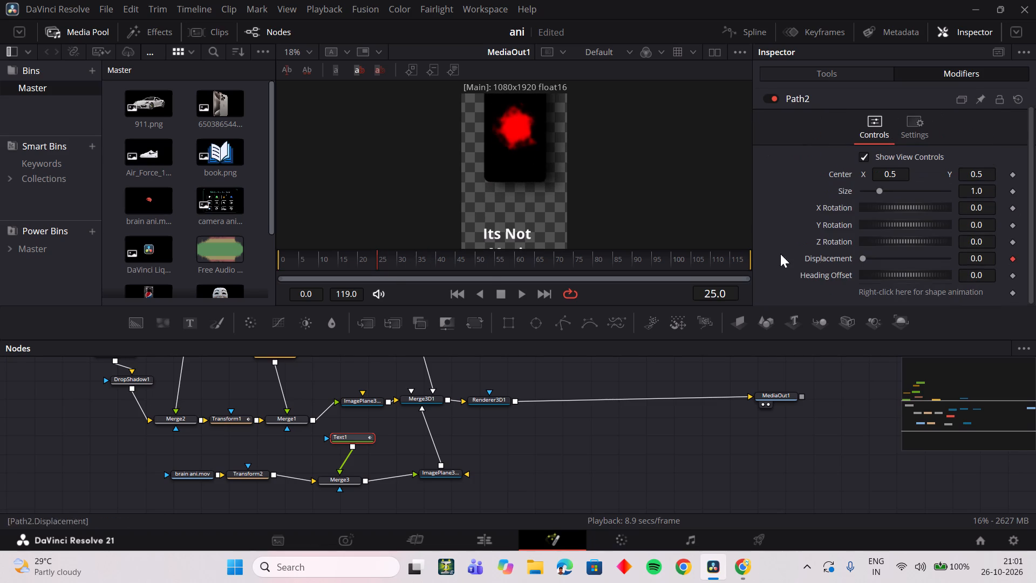
Go to frame 30 and return to Text1's modifiers to reach the Follower's word offset.
left_click_drag(390, 263, 399, 261)
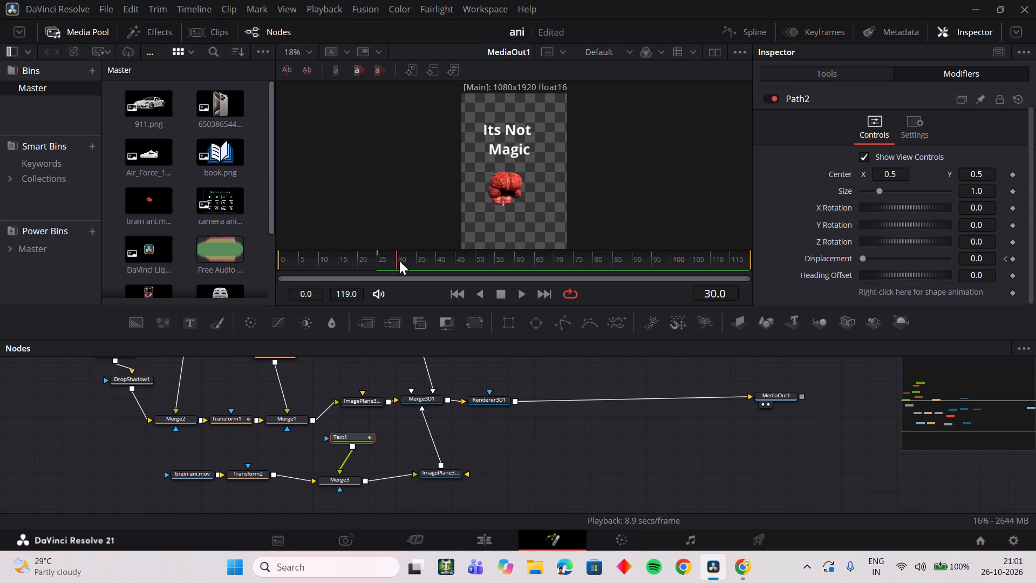
left_click_drag(399, 261, 398, 261)
left_click(836, 77)
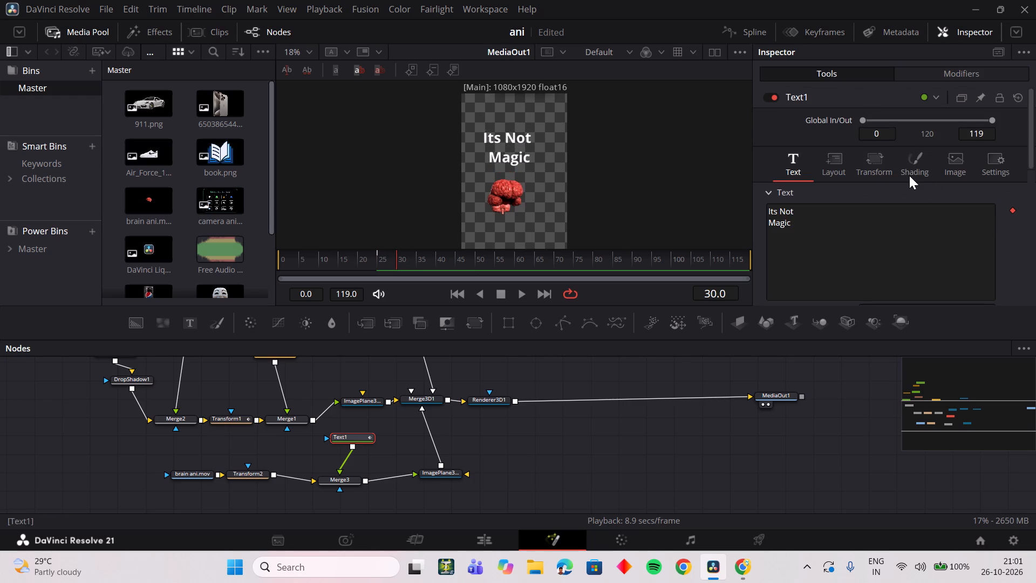
left_click(969, 76)
scroll(843, 105, "down", 6)
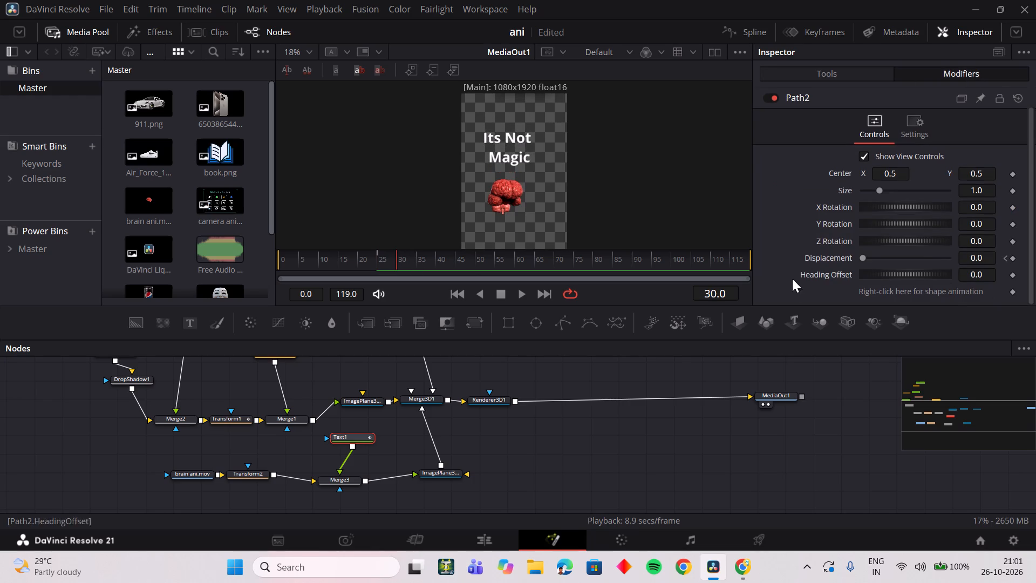
Set the Follower1 modifier's word offset Y to about 0.165 at frame 30.
scroll(796, 168, "up", 3)
double_click(802, 98)
scroll(844, 175, "down", 3)
scroll(876, 181, "up", 2)
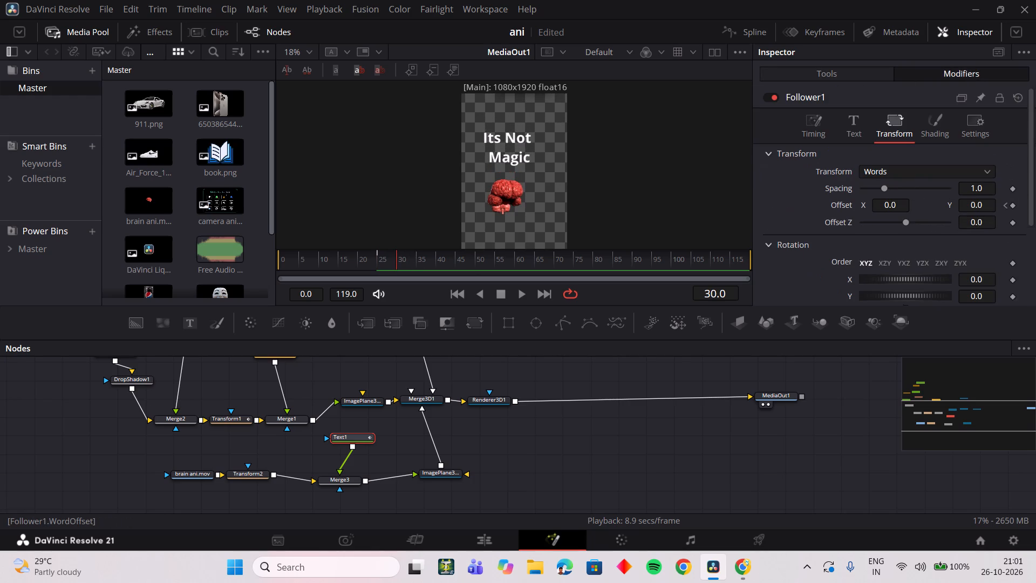
left_click_drag(981, 206, 536, 209)
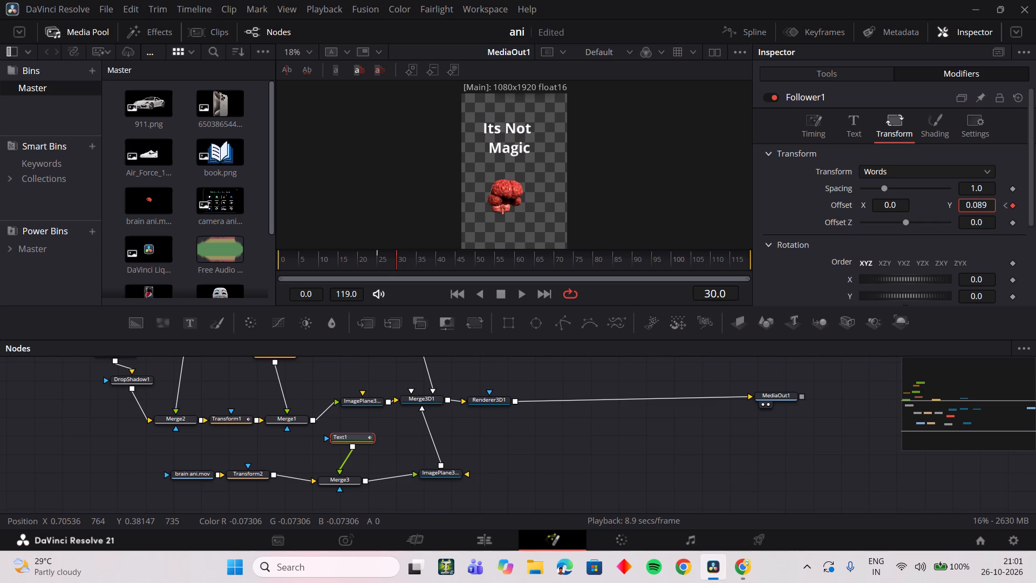
left_click_drag(536, 209, 570, 211)
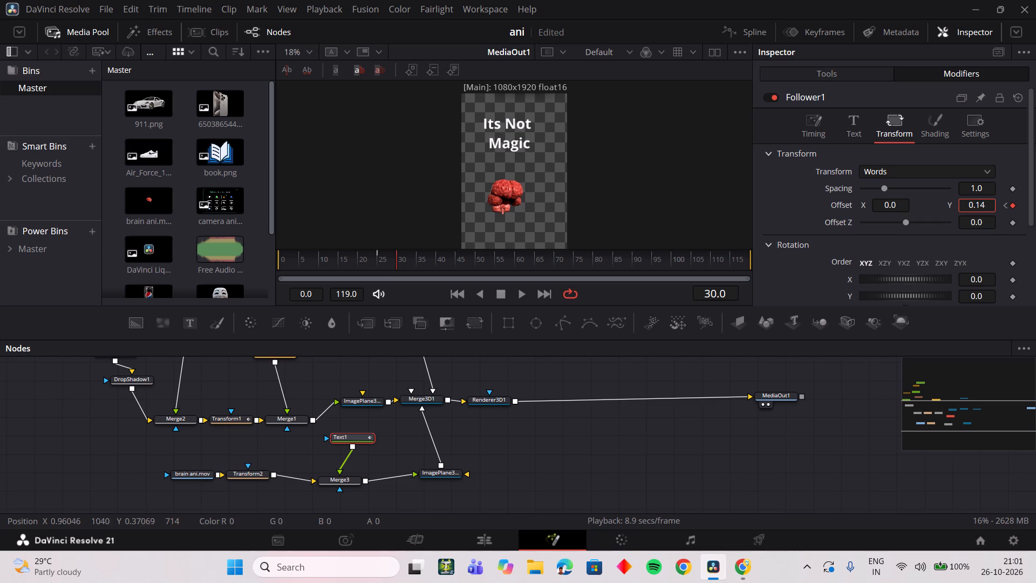
left_click_drag(570, 211, 587, 213)
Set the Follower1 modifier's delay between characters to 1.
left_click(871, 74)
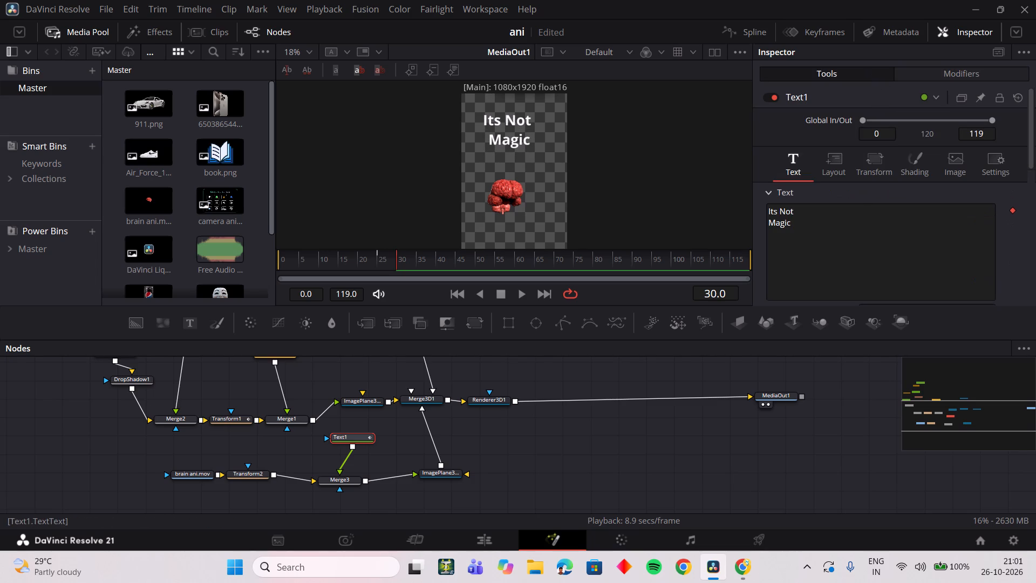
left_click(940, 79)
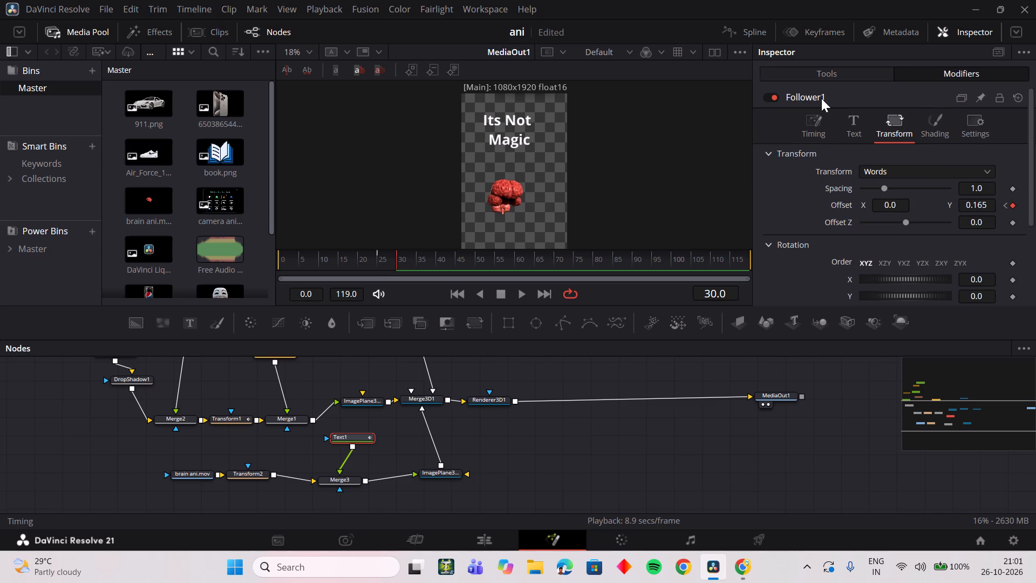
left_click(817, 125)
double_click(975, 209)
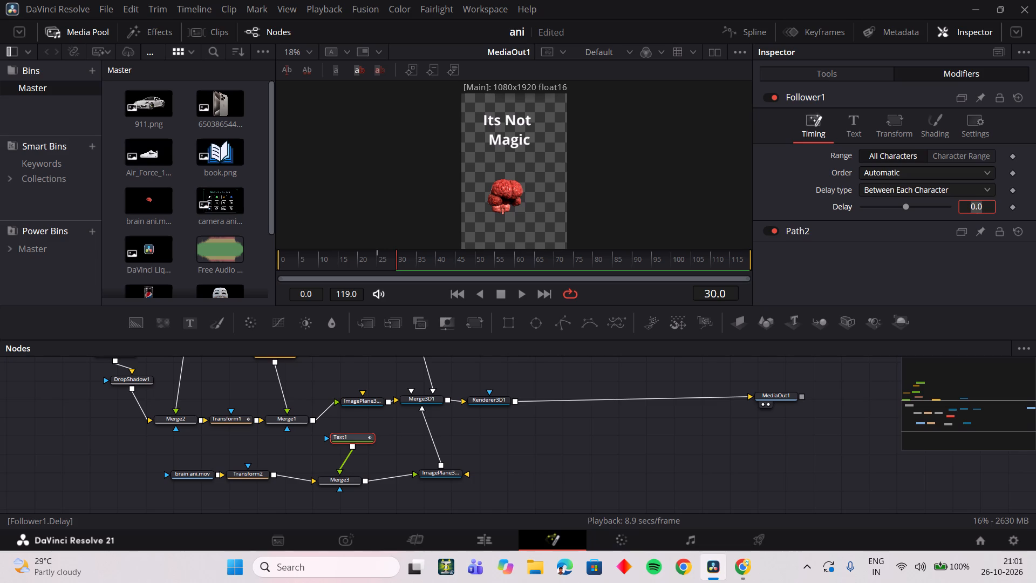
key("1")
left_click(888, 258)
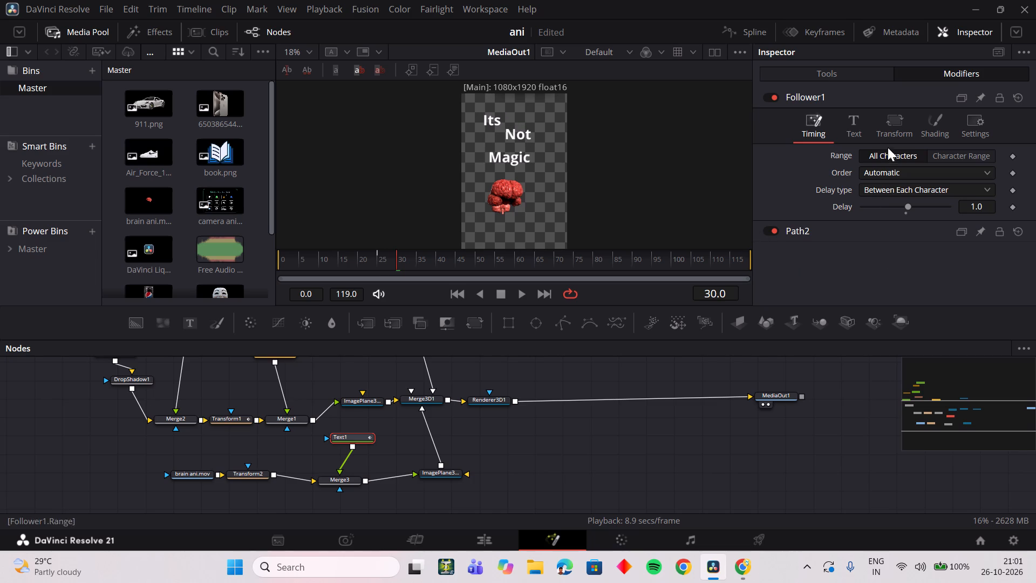
Scrub between about frames 29 and 39 to check the staggered word animation, and review the Follower1 timing and transform settings.
left_click(877, 119)
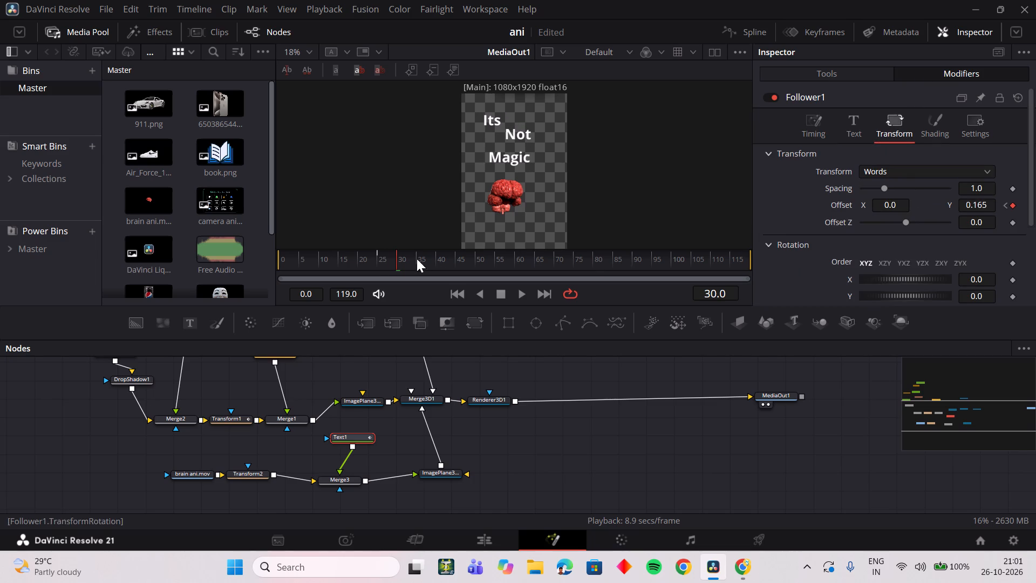
left_click_drag(388, 257, 437, 260)
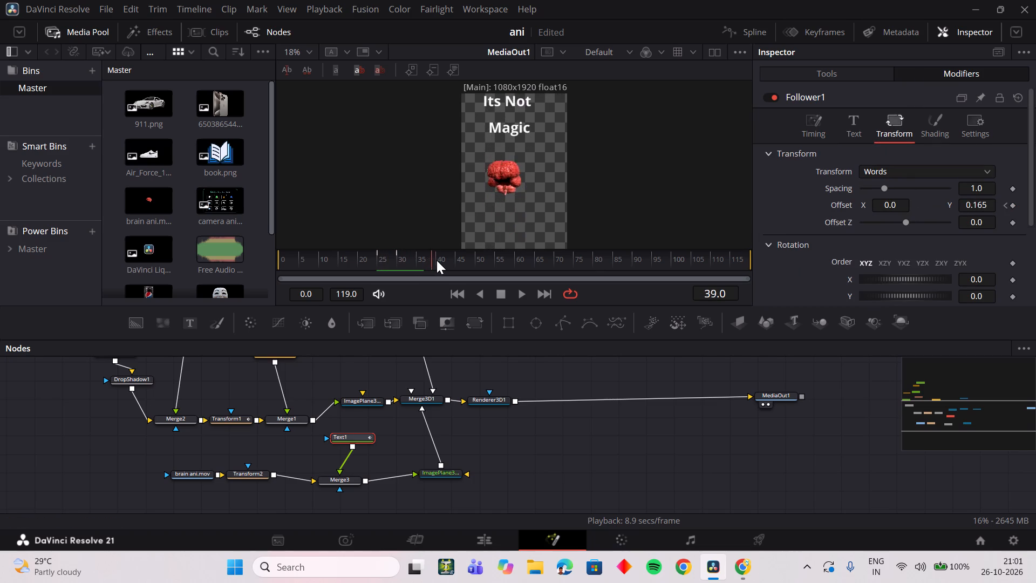
left_click_drag(437, 260, 411, 260)
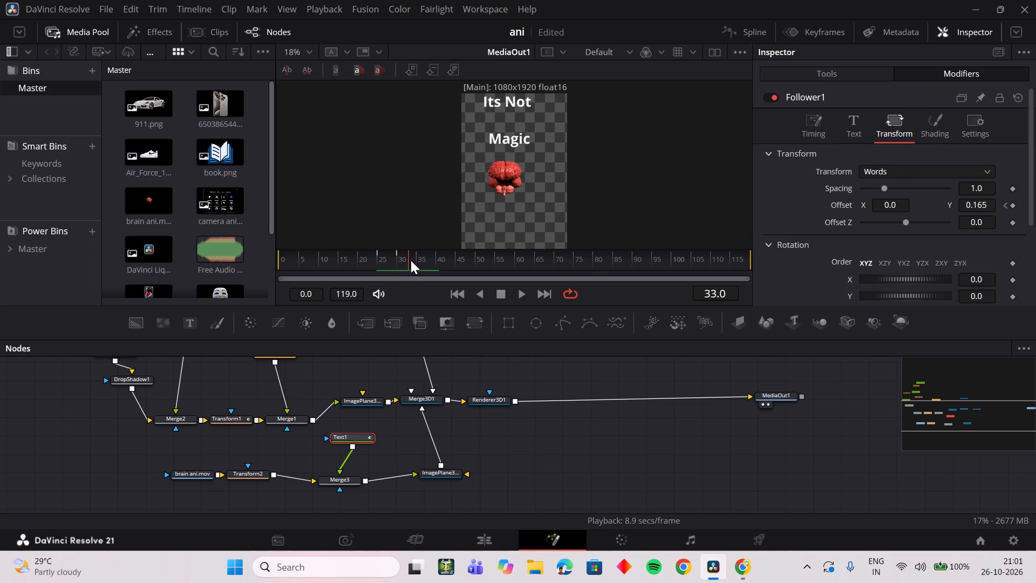
left_click_drag(411, 260, 442, 261)
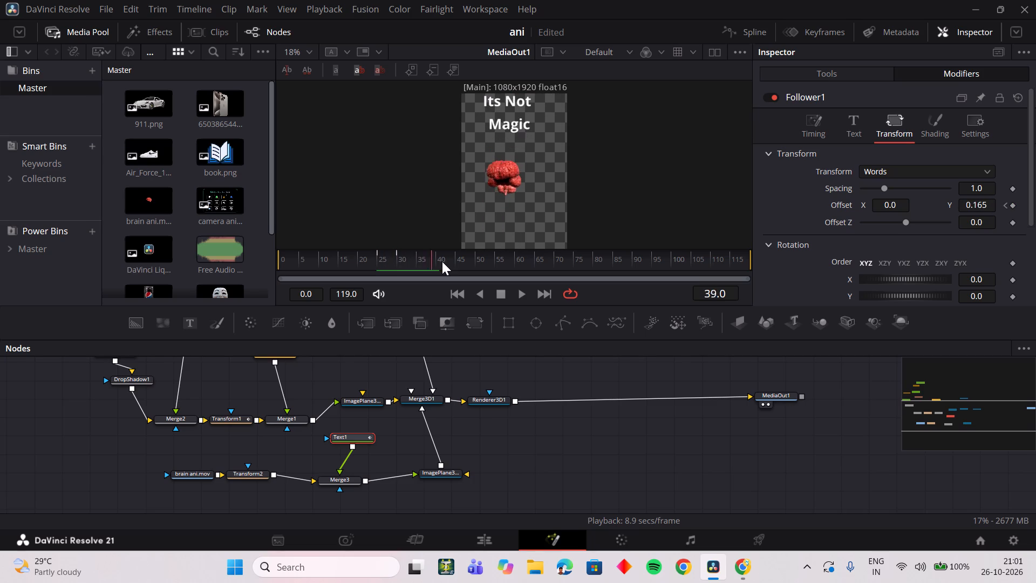
left_click_drag(442, 261, 415, 267)
left_click(859, 134)
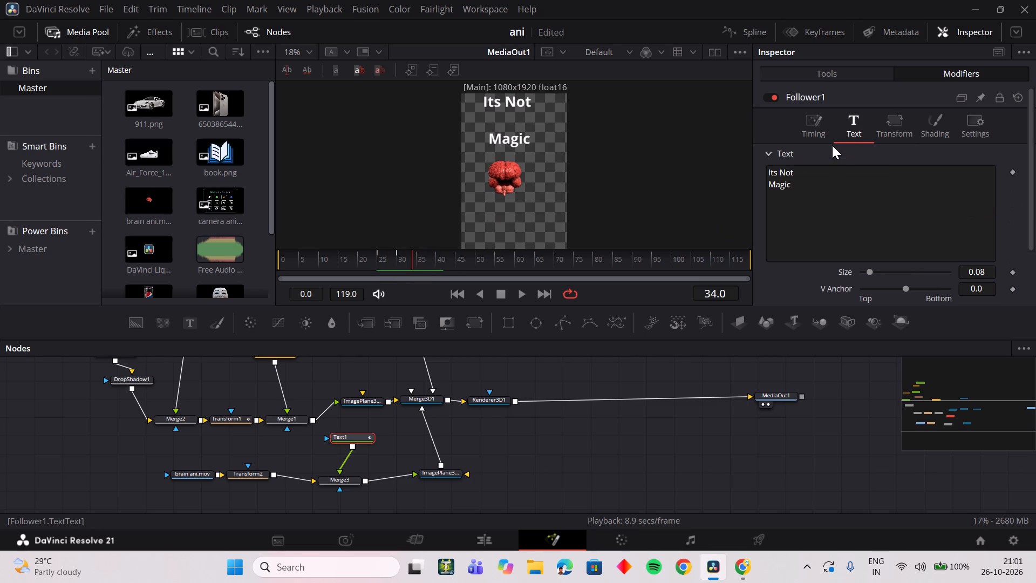
left_click_drag(830, 132, 830, 126)
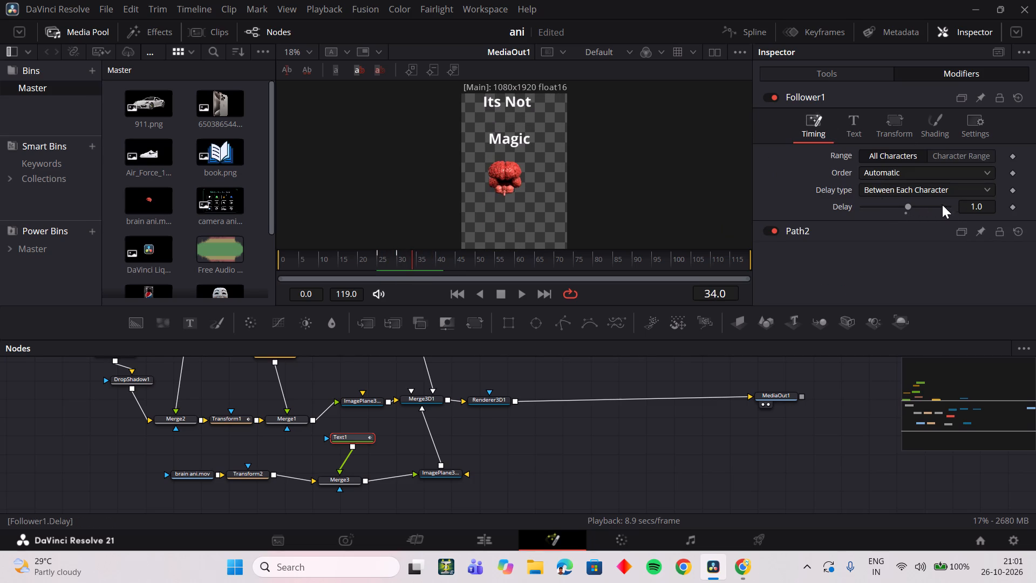
left_click(887, 120)
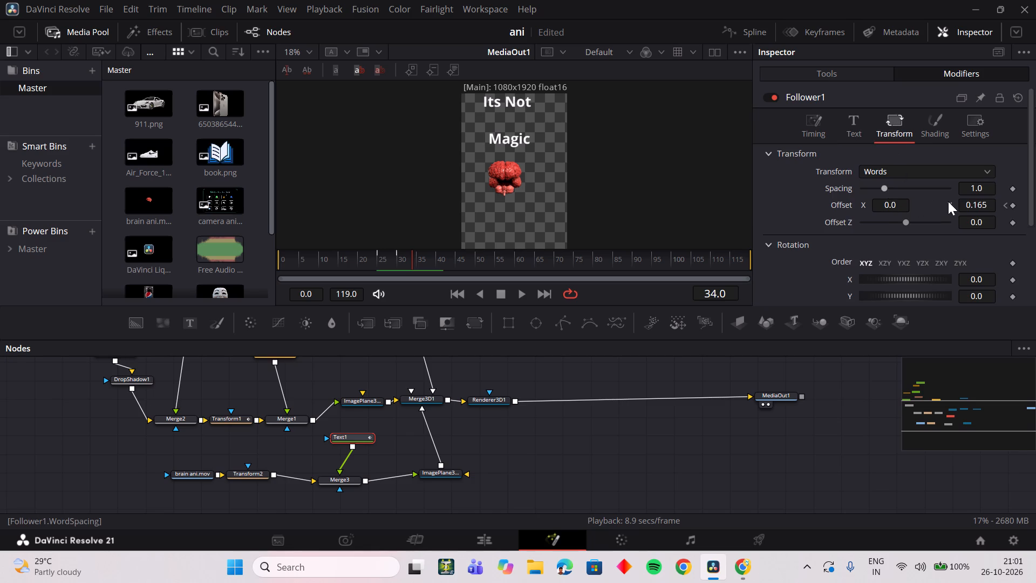
left_click(398, 266)
left_click(841, 130)
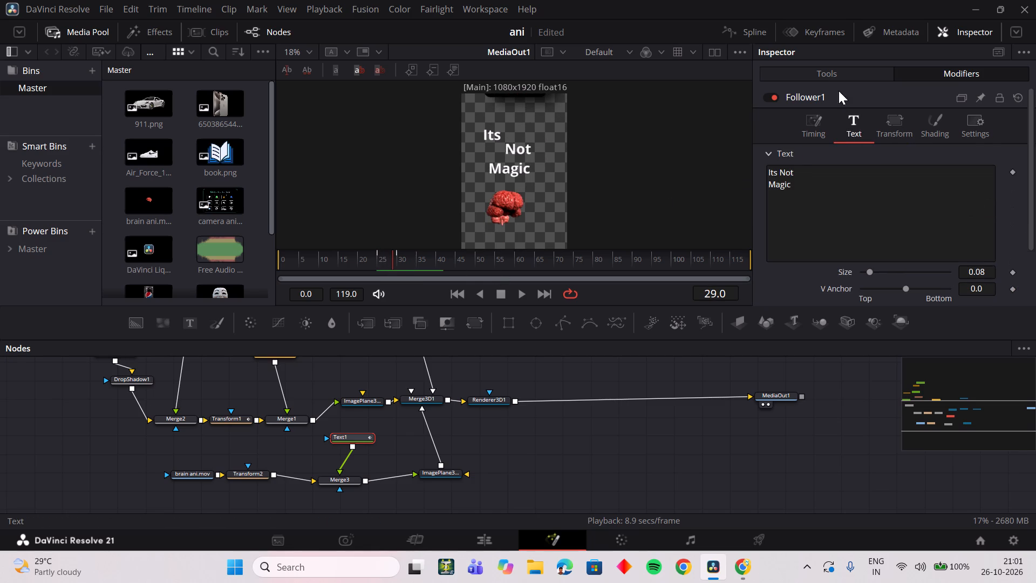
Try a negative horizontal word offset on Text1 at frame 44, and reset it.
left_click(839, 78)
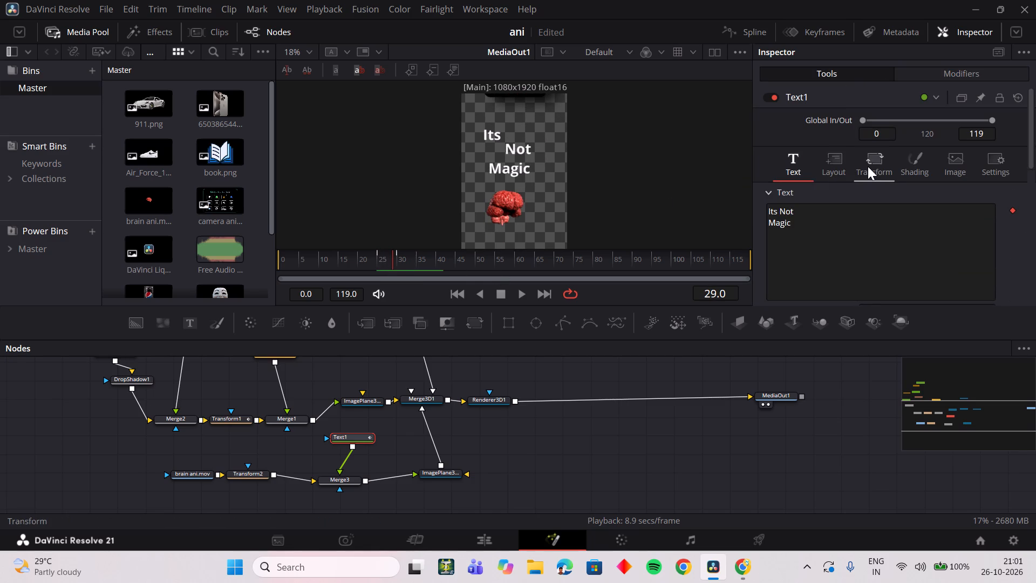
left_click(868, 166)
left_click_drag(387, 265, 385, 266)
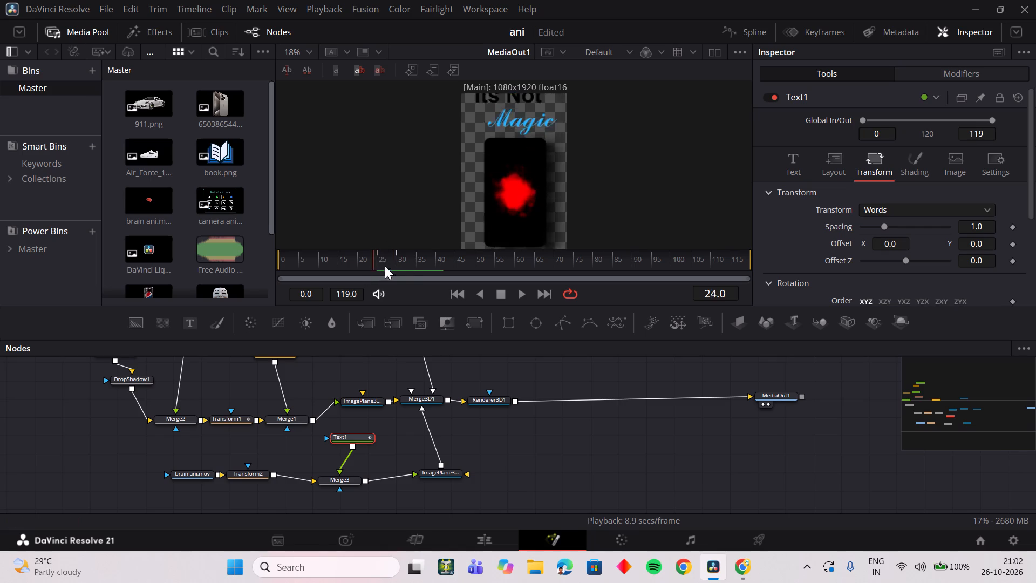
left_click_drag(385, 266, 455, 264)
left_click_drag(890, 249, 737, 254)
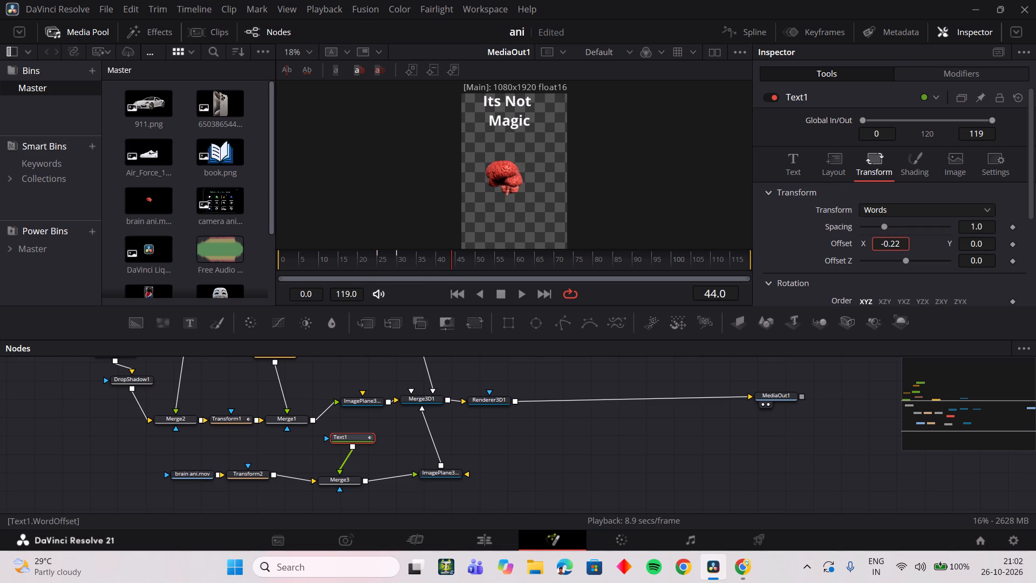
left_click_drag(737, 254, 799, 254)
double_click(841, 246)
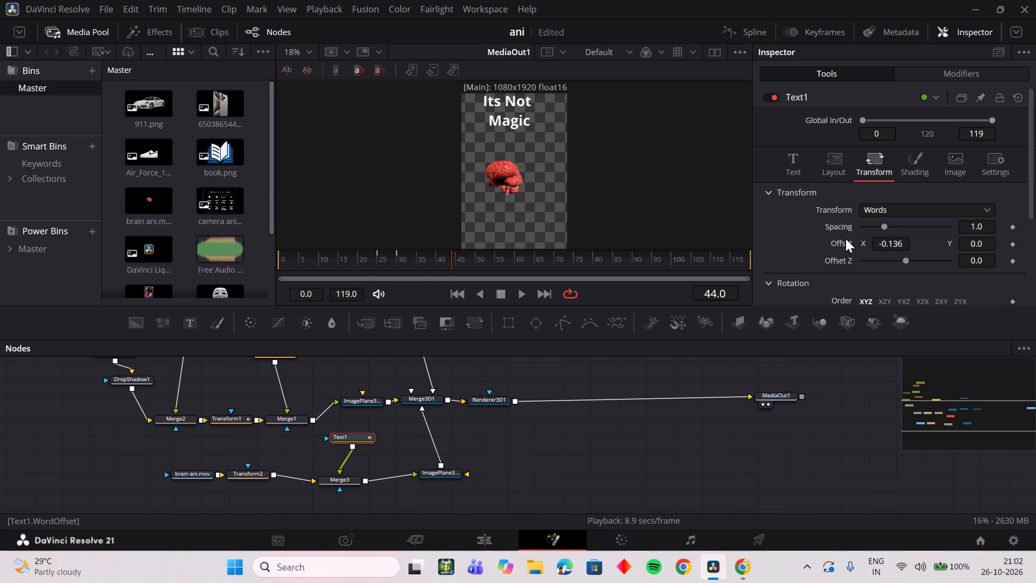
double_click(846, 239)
Reposition the Text1 title by setting its layout center to about X 0.521 and Y 0.456.
left_click(839, 155)
left_click_drag(890, 233, 1024, 227)
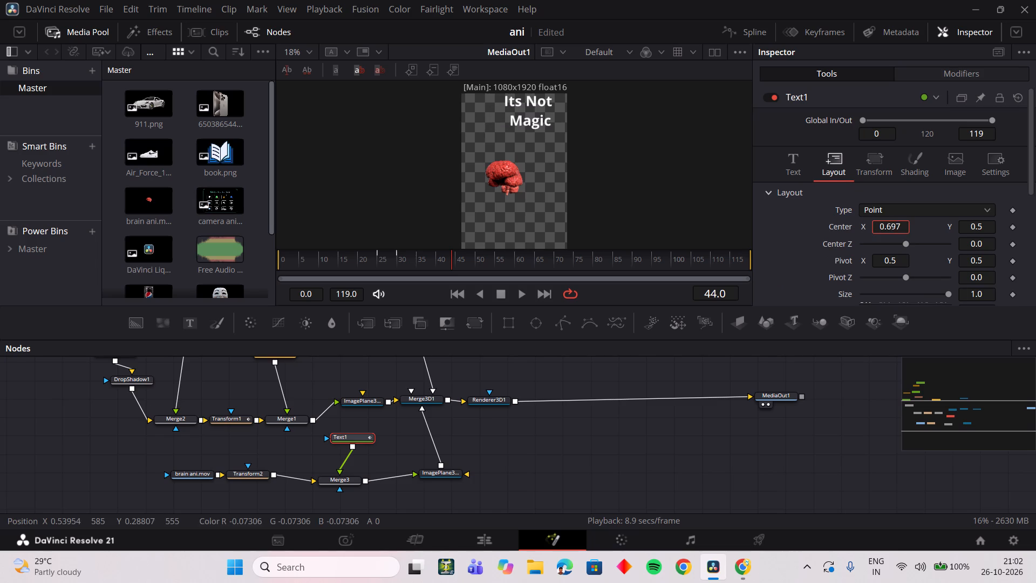
left_click_drag(1024, 227, 426, 241)
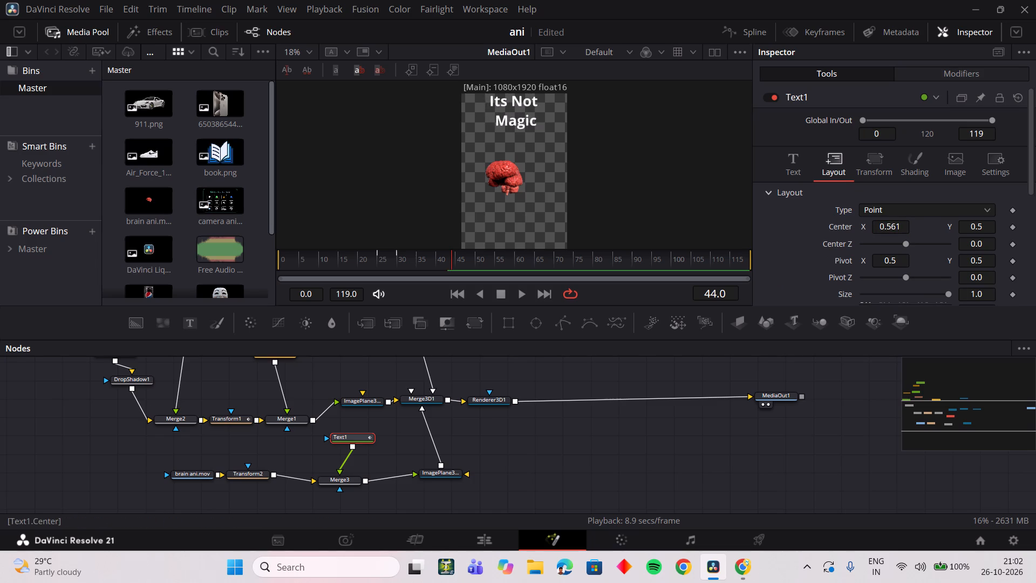
left_click_drag(983, 230, 953, 223)
left_click_drag(894, 227, 893, 227)
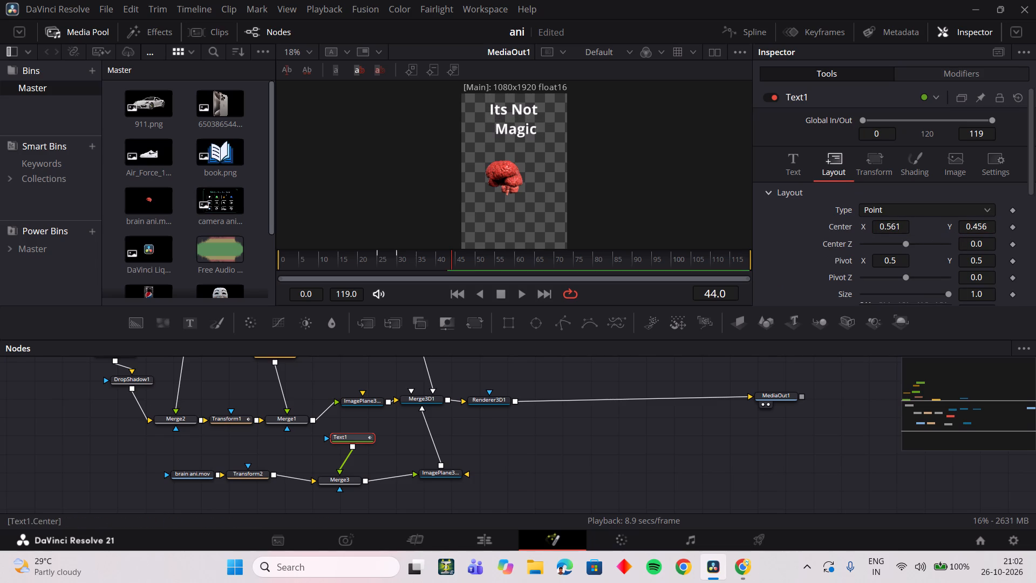
left_click_drag(893, 227, 867, 231)
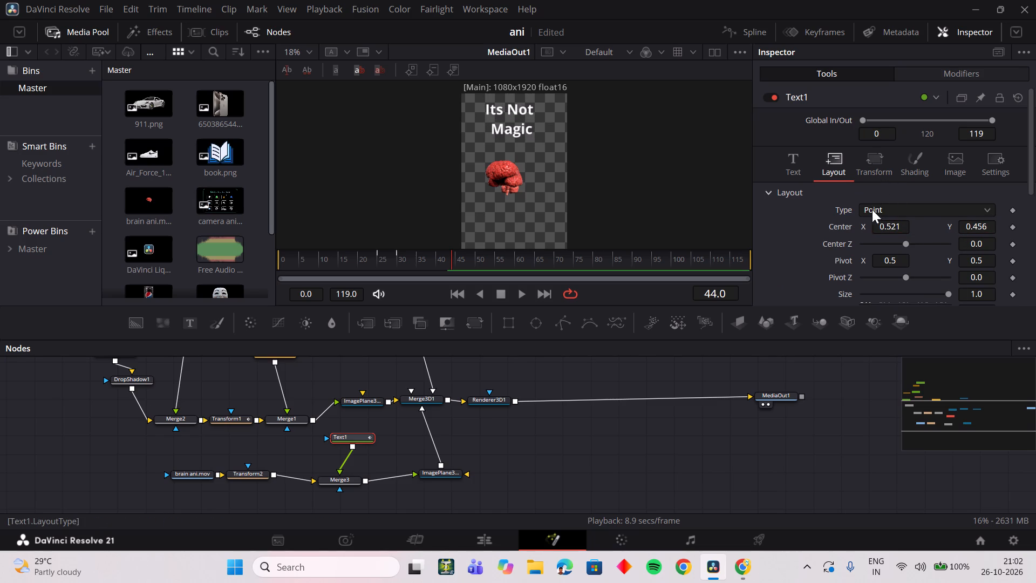
Check the word motion between frames 36 and 43, and reduce the Follower1 delay between characters to 0.5.
left_click(877, 164)
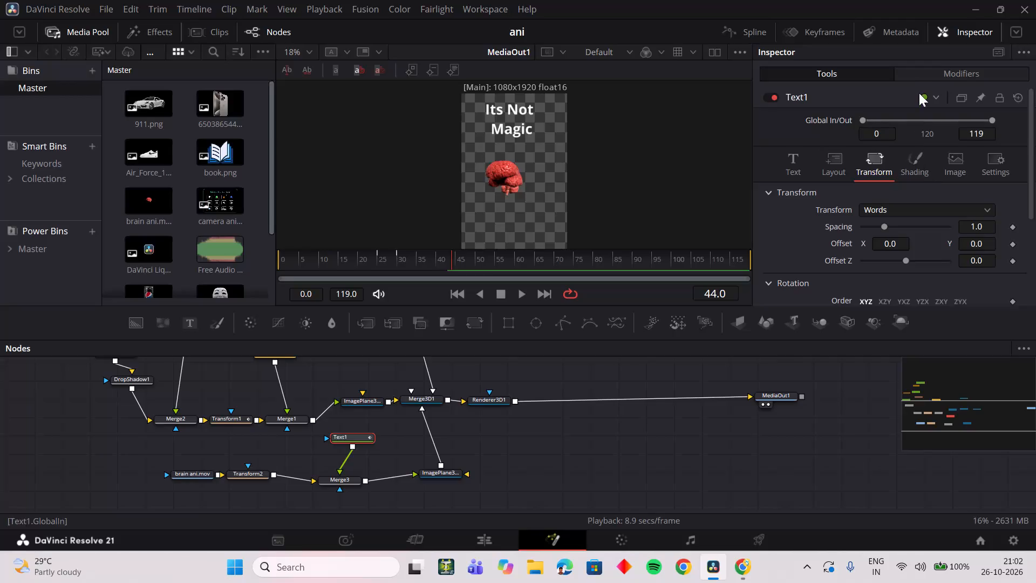
left_click(931, 83)
left_click(946, 76)
left_click(885, 126)
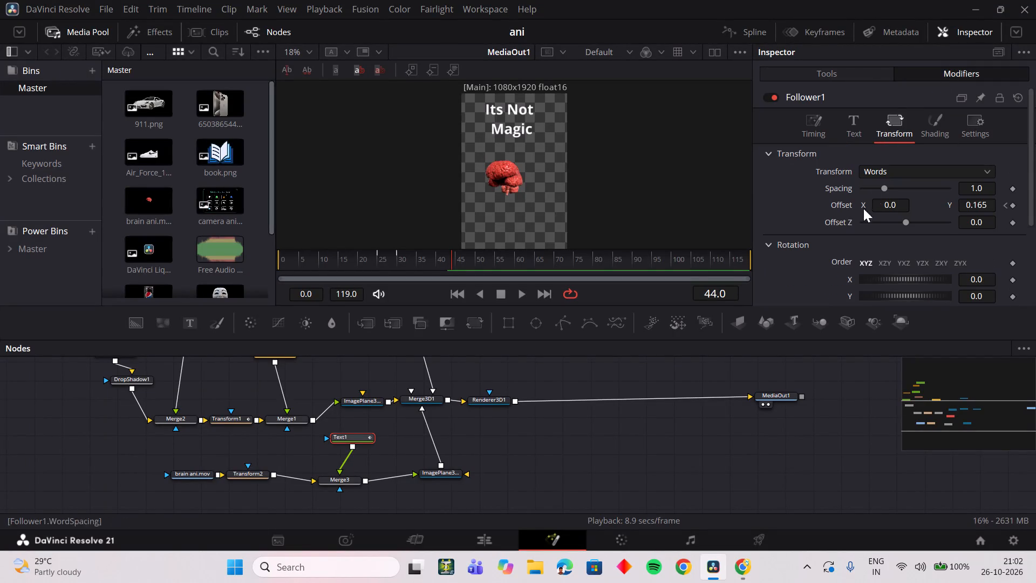
left_click_drag(421, 262, 421, 264)
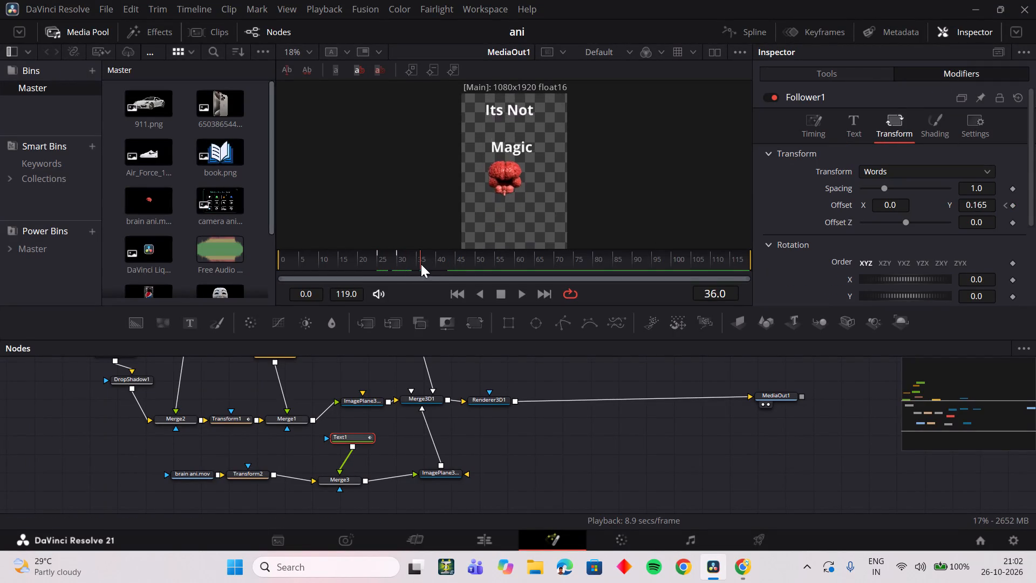
left_click_drag(421, 264, 451, 265)
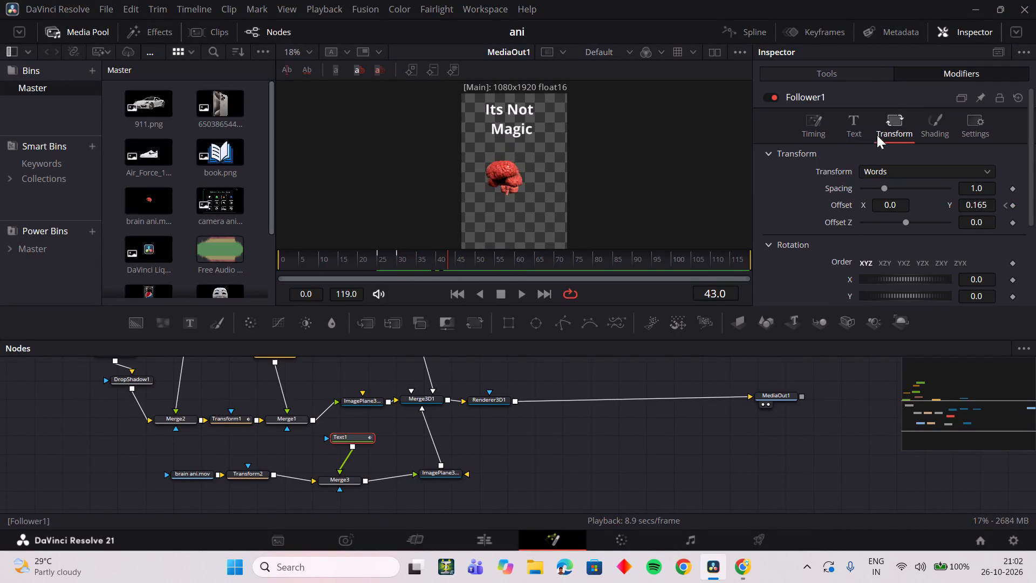
left_click(799, 129)
left_click_drag(987, 205, 953, 209)
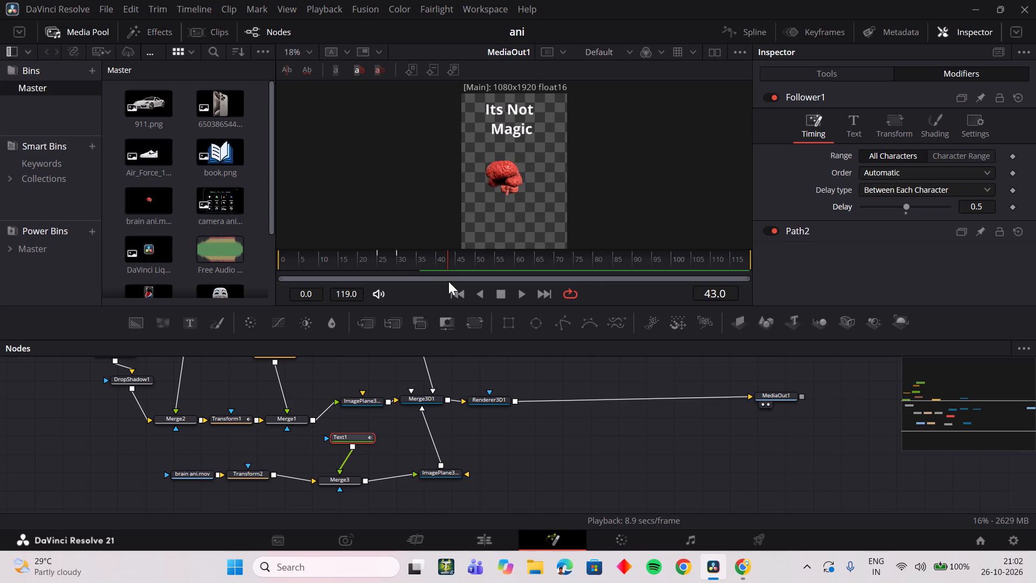
Play and scrub the animation from around frame 19 to check the text timing.
left_click_drag(425, 257, 371, 259)
key("space")
key("space")
left_click_drag(395, 260, 377, 261)
key("space")
key("space")
left_click_drag(383, 260, 380, 265)
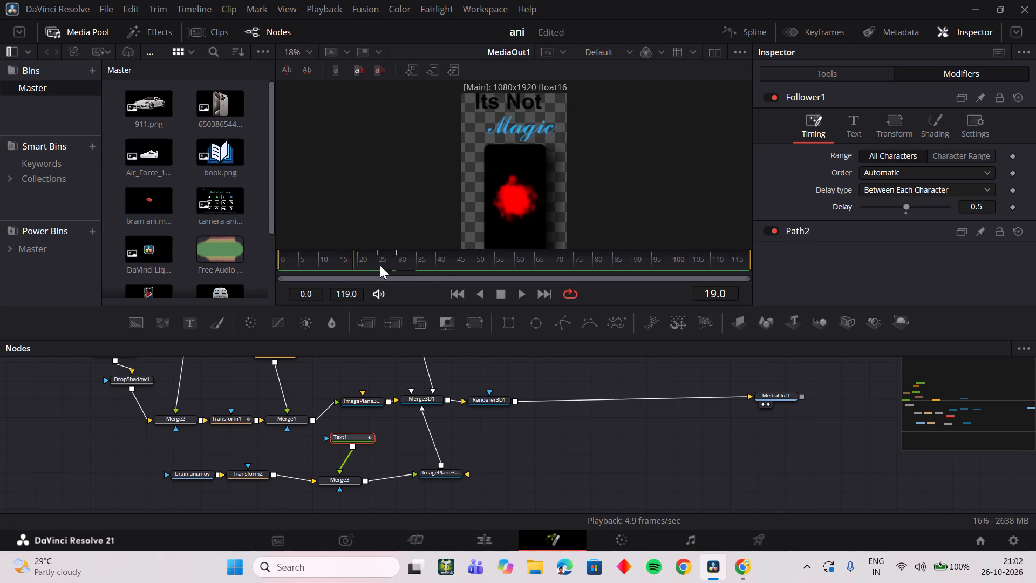
At frame 44, replace "Not" with "Motion" in the first line of Text1.
left_click_drag(380, 265, 454, 264)
left_click(819, 67)
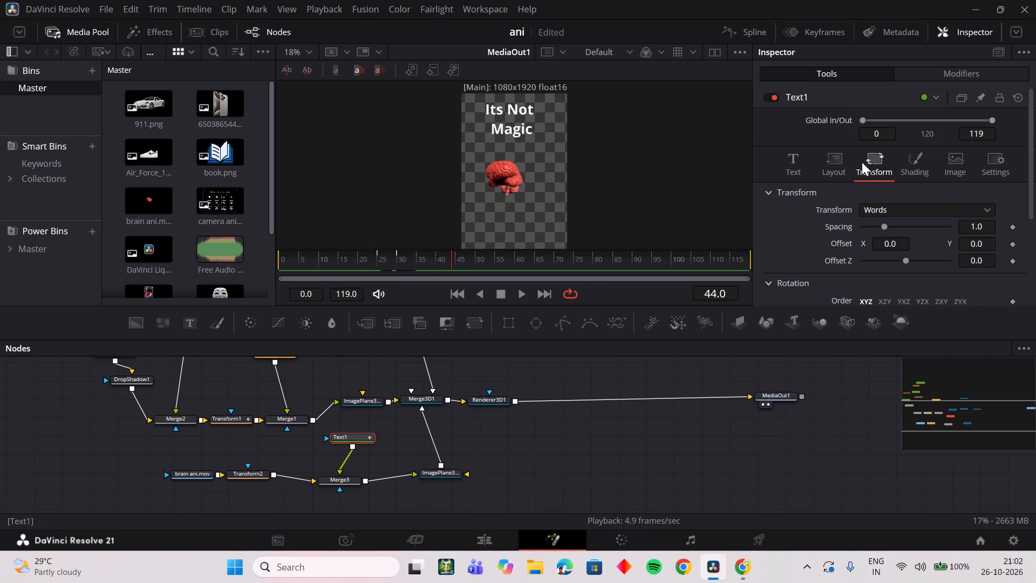
left_click(793, 157)
left_click(800, 213)
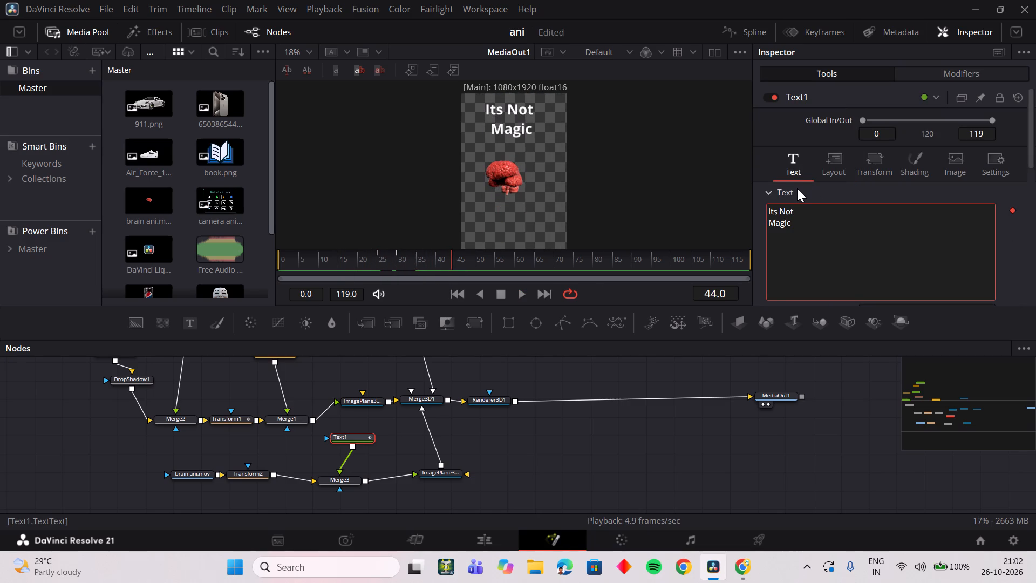
key("BackSpace")
key("BackSpace")
key("BackSpace")
key("BackSpace")
type("Motion")
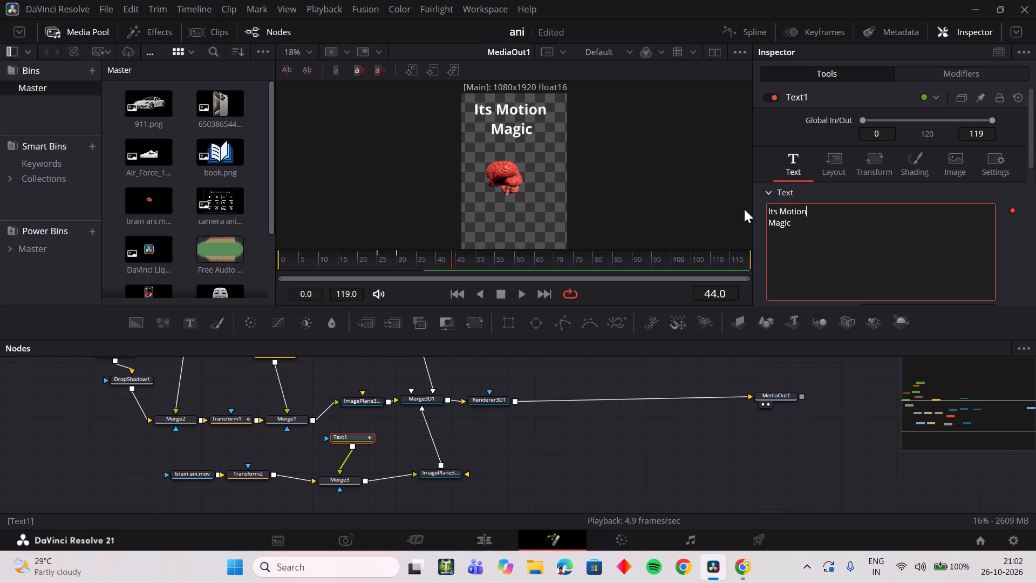
Replace "Magic" with "Design" in the second line of Text1.
left_click_drag(795, 220, 749, 229)
left_click_drag(783, 225, 774, 228)
left_click_drag(791, 224, 772, 228)
left_click(788, 228)
left_click_drag(794, 225, 767, 227)
key("BackSpace")
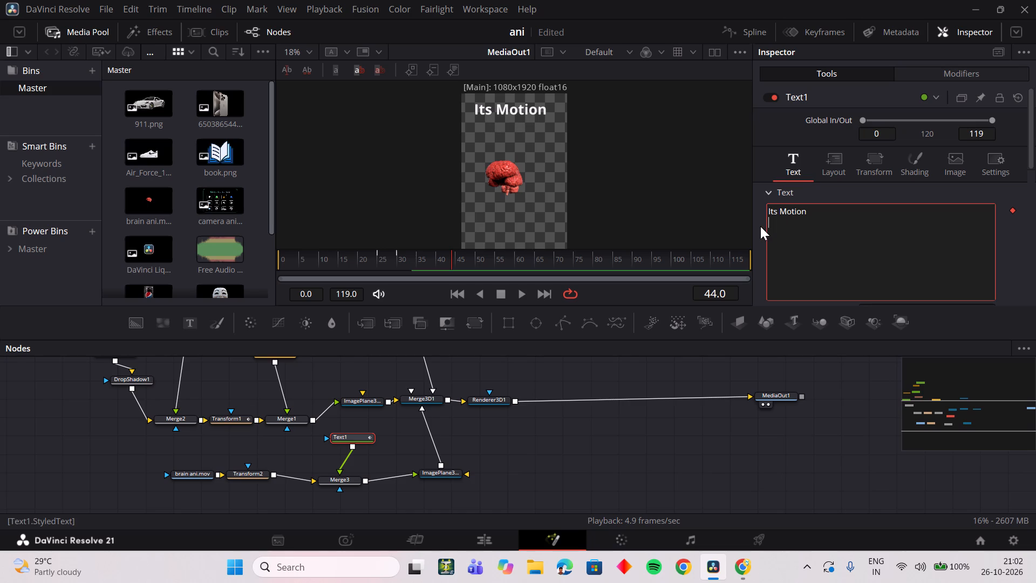
type("Design")
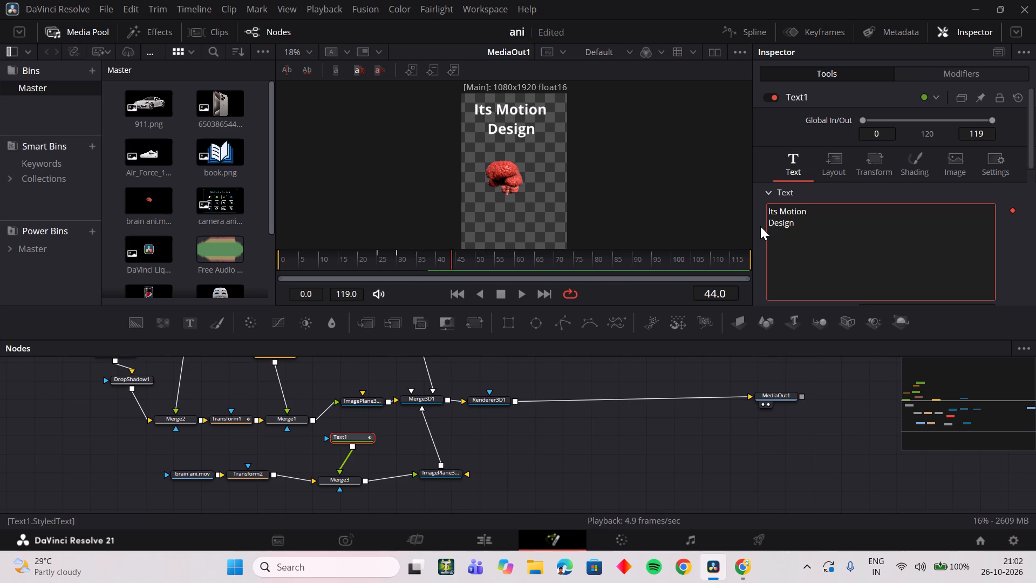
left_click(856, 197)
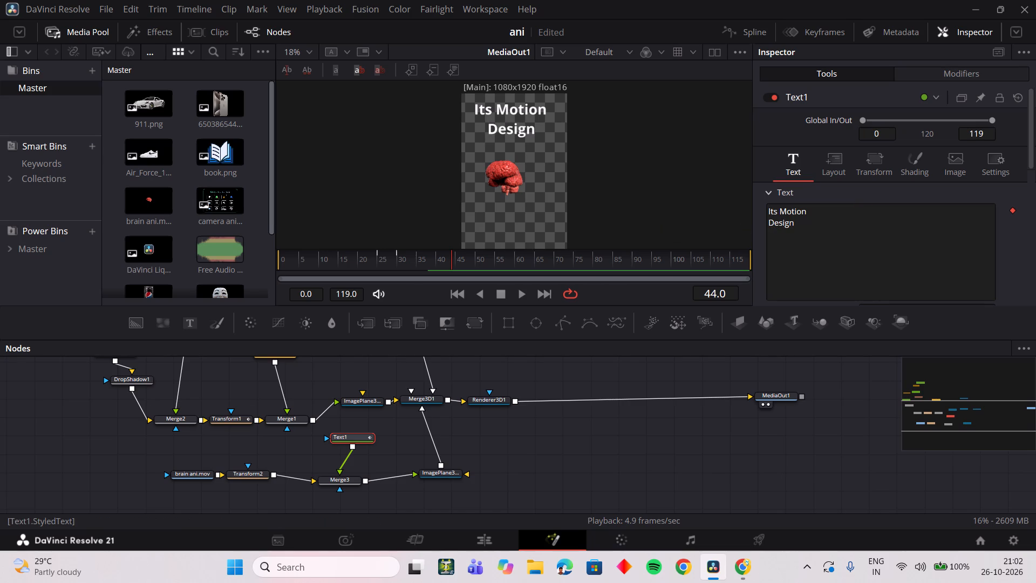
Smooth Text1's word offset displacement curve with an ease in of 54.4 and an ease out of 54.0.
left_click(871, 163)
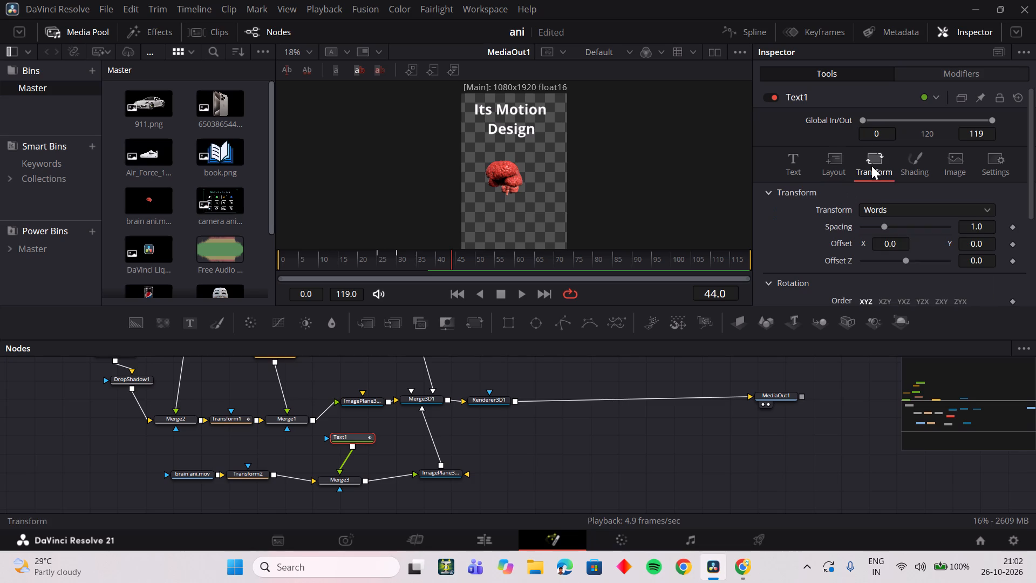
left_click(742, 25)
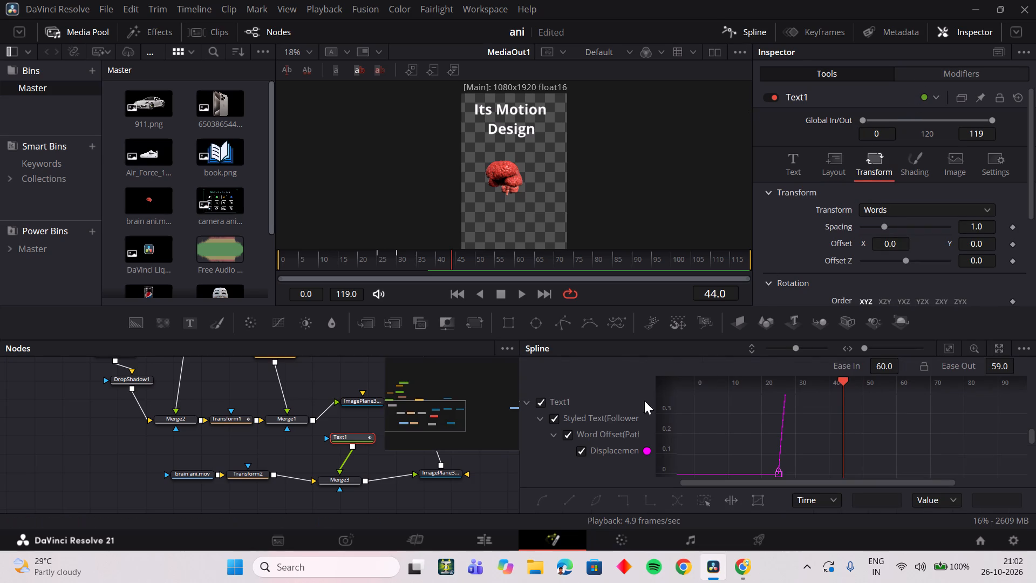
left_click(950, 352)
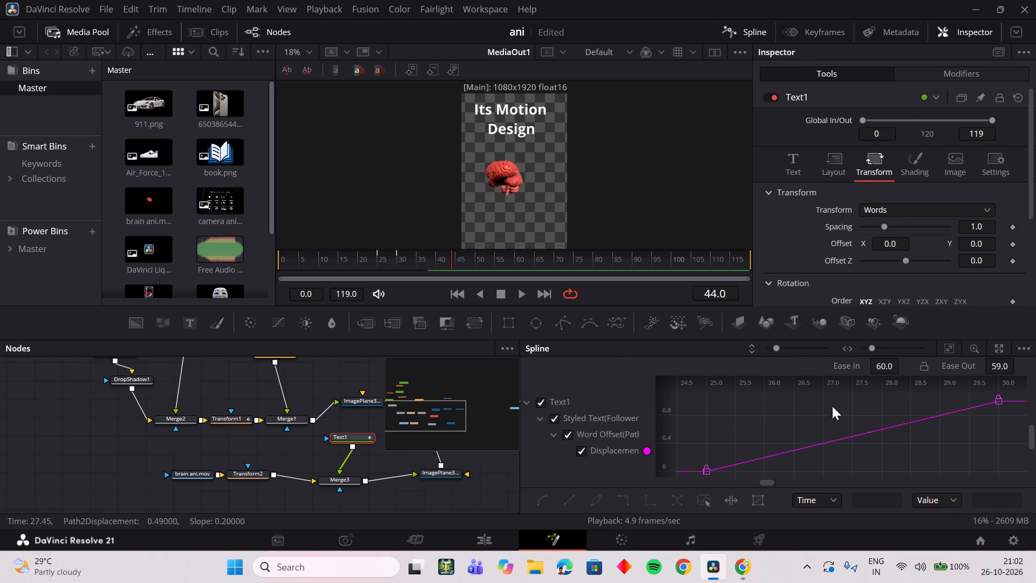
left_click(821, 406)
key("ctrl+a")
key("s")
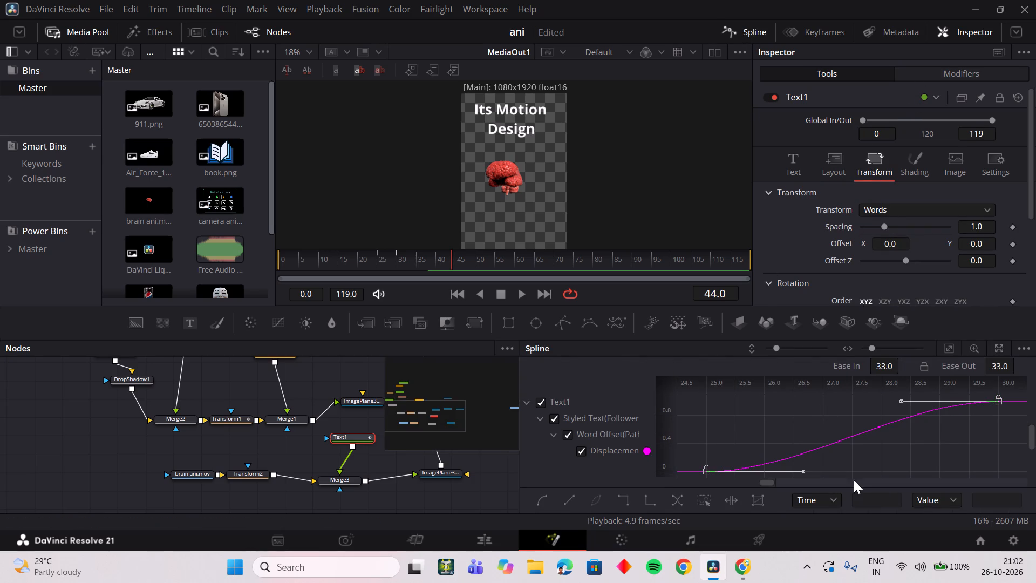
key("ctrl+t")
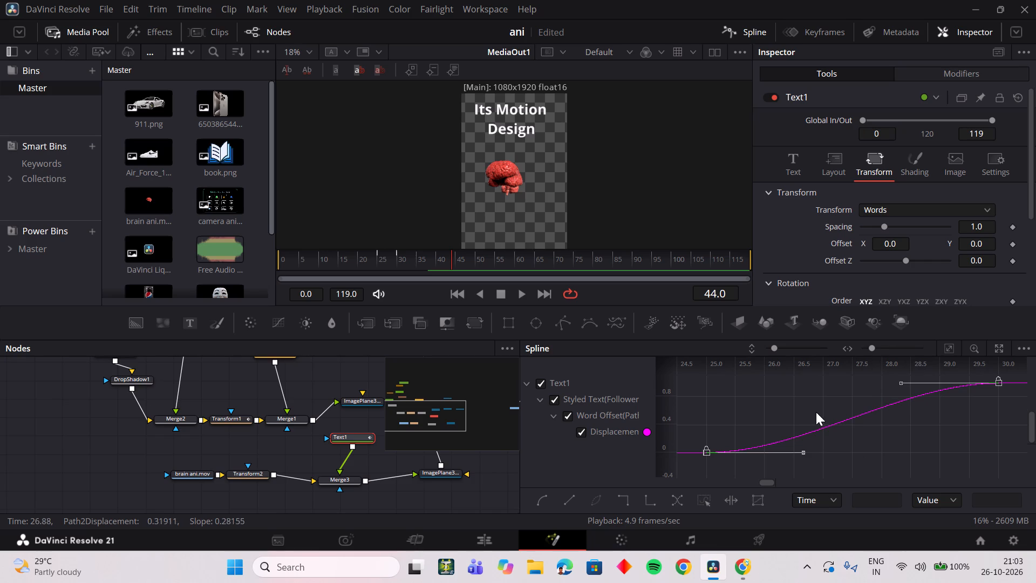
key("ctrl+t")
left_click_drag(885, 367, 558, 293)
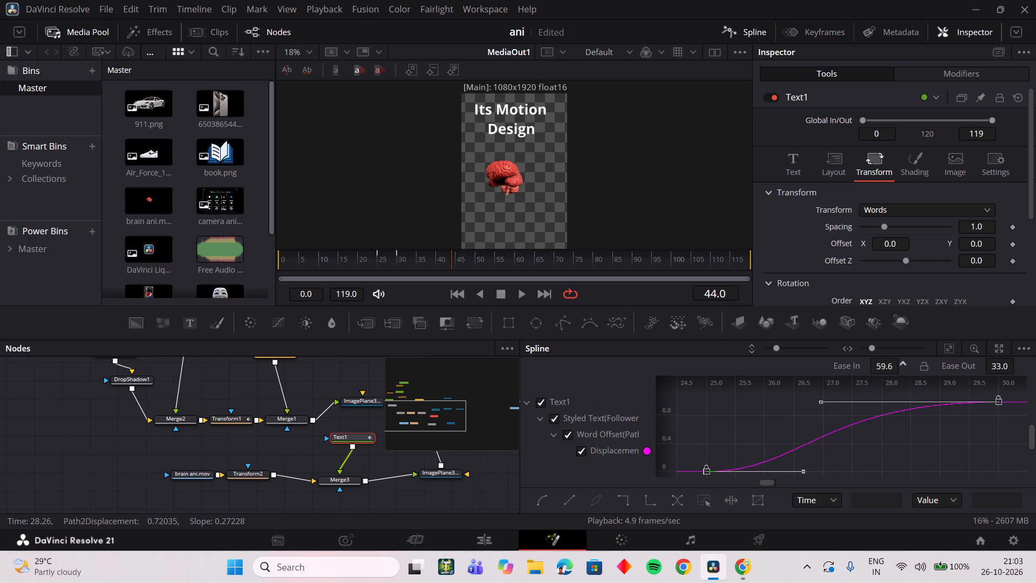
left_click_drag(558, 293, 559, 294)
left_click_drag(997, 363, 644, 294)
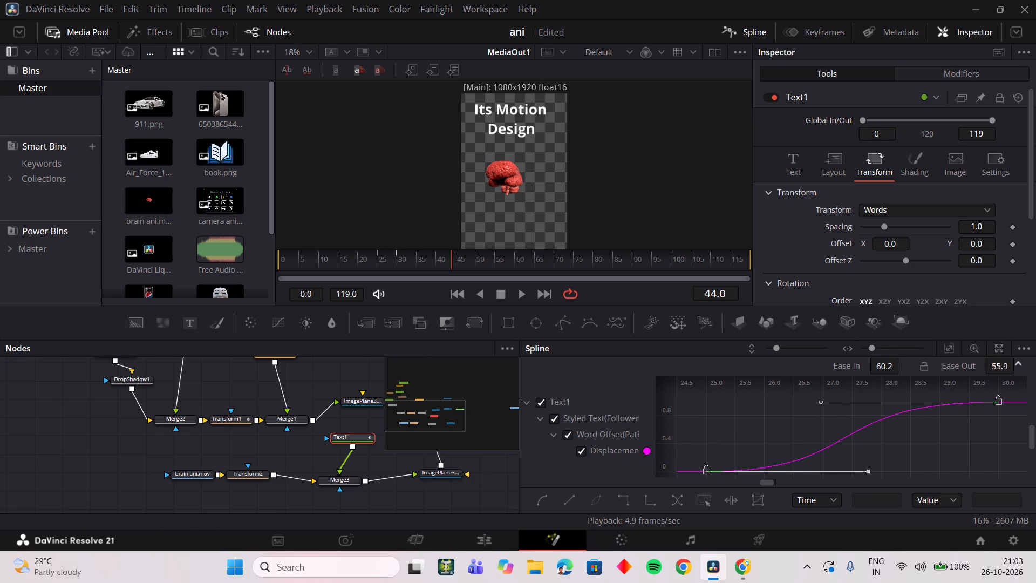
left_click_drag(644, 294, 676, 296)
left_click_drag(884, 372, 845, 380)
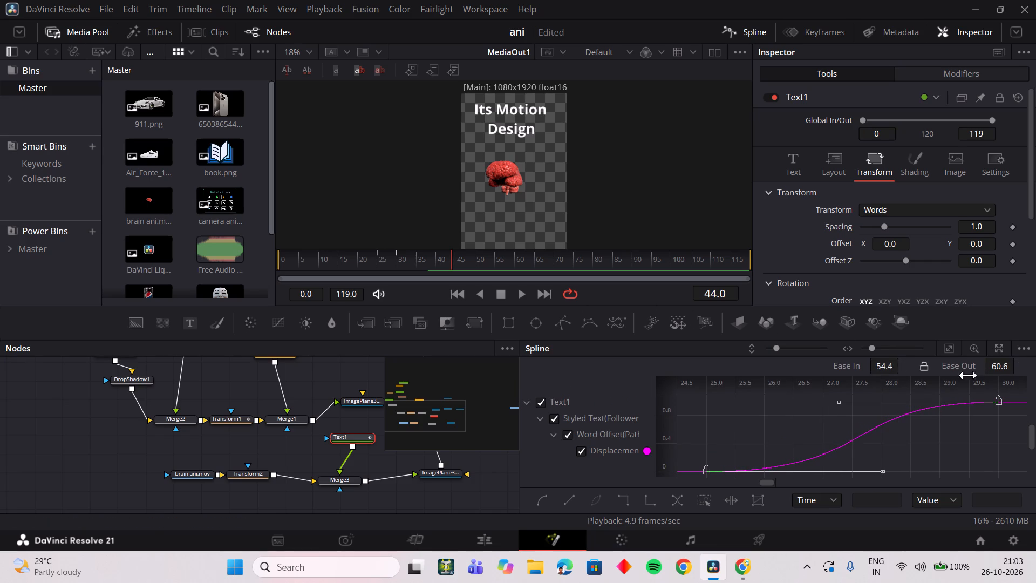
left_click_drag(1001, 368, 957, 375)
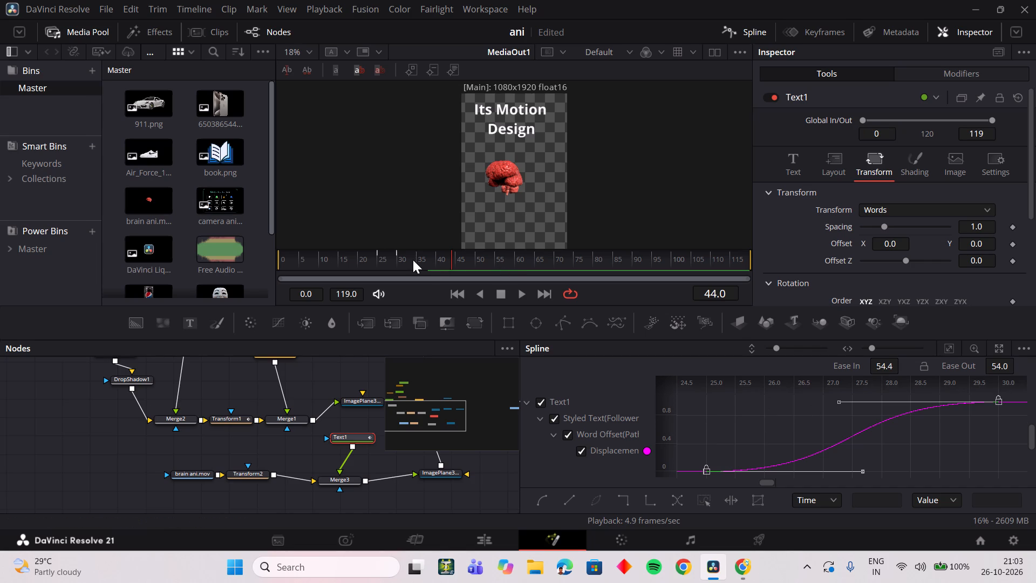
Play and scrub the animation repeatedly between about frames 21 and 30 to check the eased word motion.
left_click_drag(413, 260, 381, 260)
key("space")
key("space")
left_click_drag(388, 261, 379, 263)
key("space")
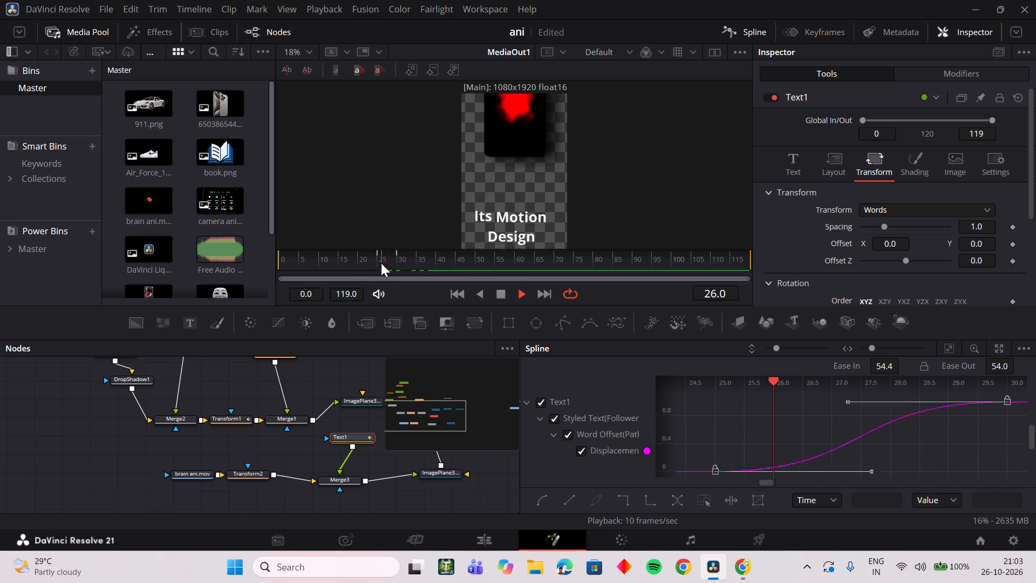
key("space")
left_click_drag(393, 263, 379, 267)
key("space")
key("space")
left_click_drag(398, 264, 387, 266)
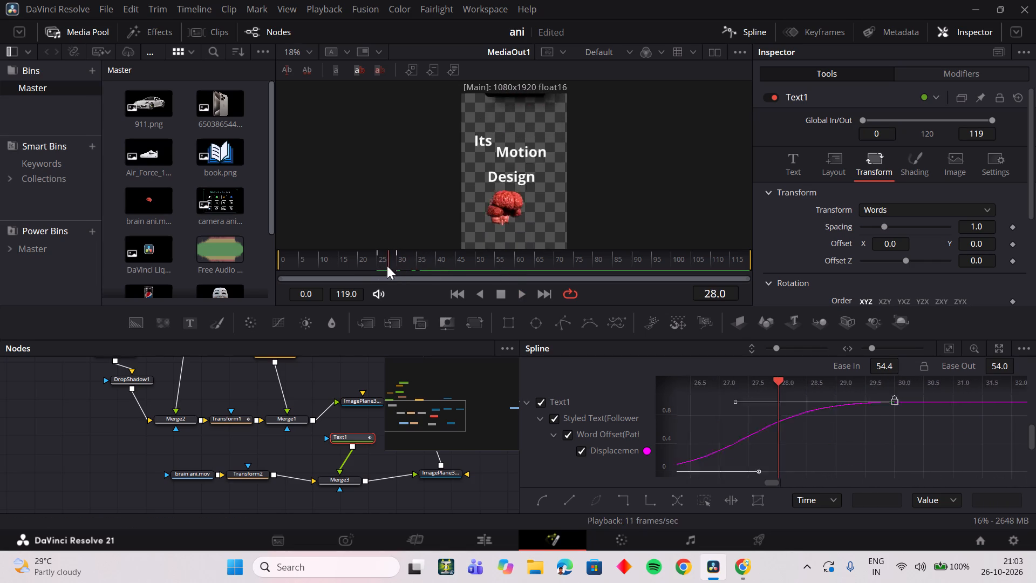
left_click_drag(387, 266, 360, 269)
key("space")
key("space")
left_click_drag(386, 267, 390, 269)
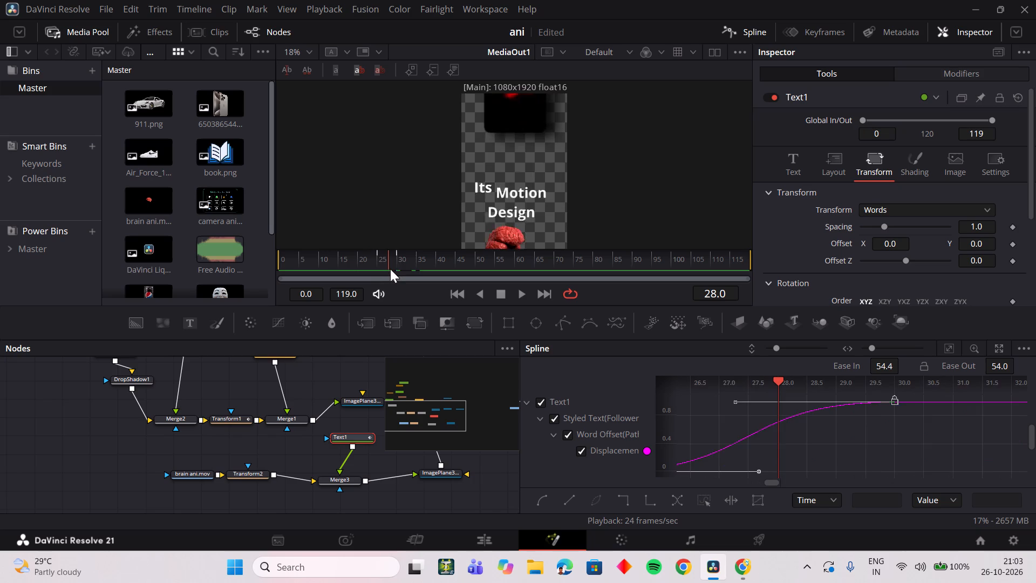
left_click_drag(390, 269, 391, 268)
left_click_drag(391, 268, 394, 268)
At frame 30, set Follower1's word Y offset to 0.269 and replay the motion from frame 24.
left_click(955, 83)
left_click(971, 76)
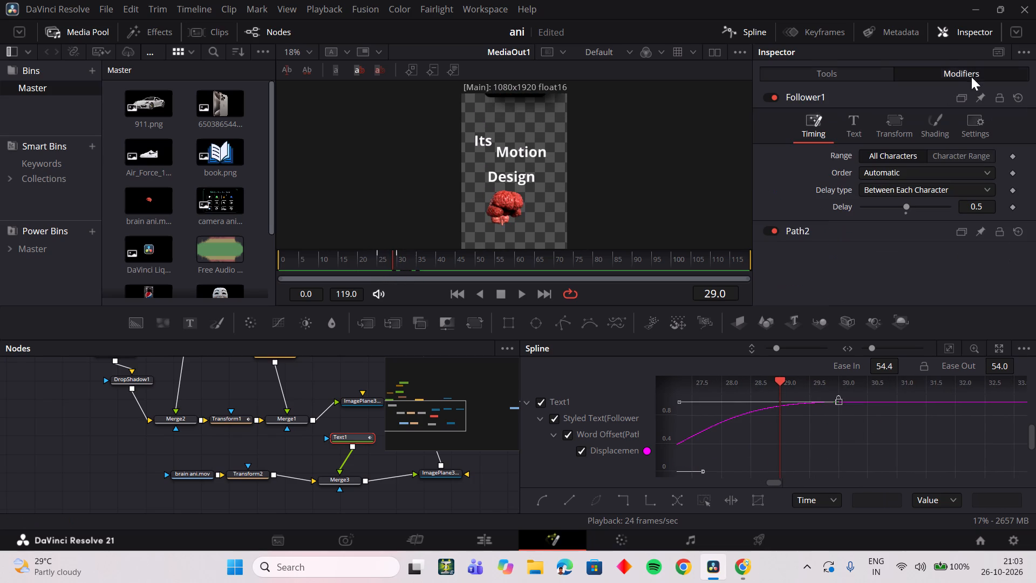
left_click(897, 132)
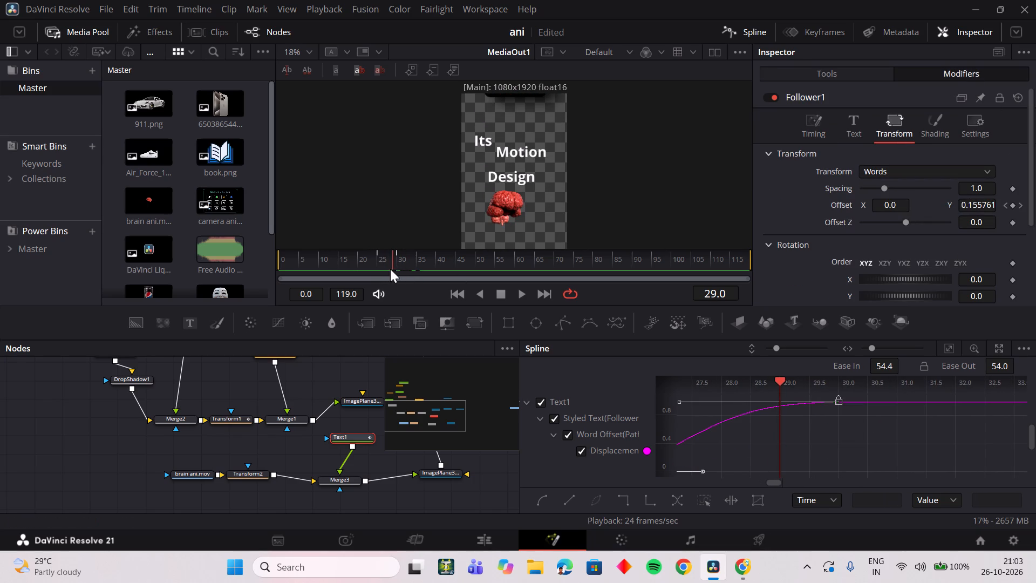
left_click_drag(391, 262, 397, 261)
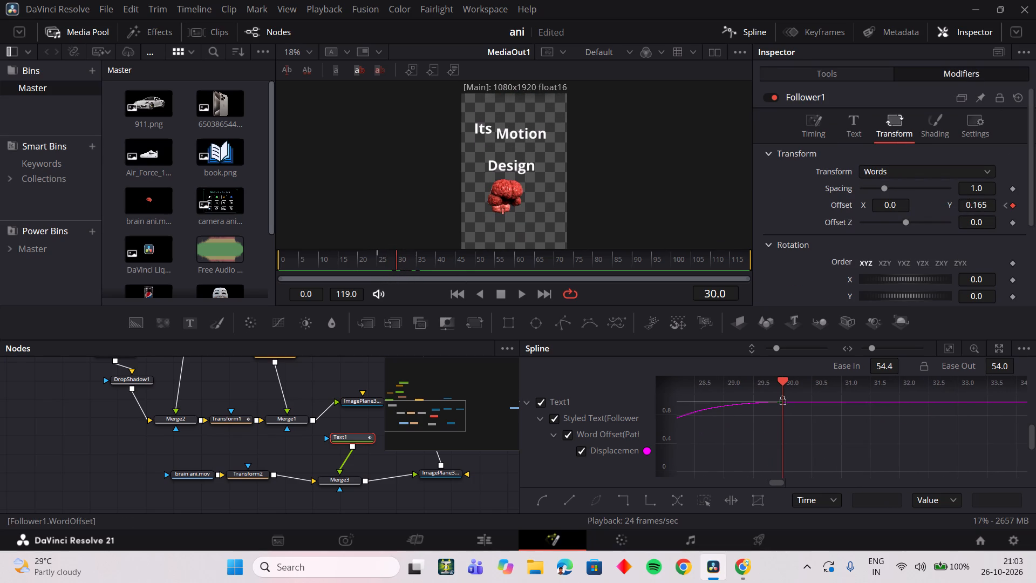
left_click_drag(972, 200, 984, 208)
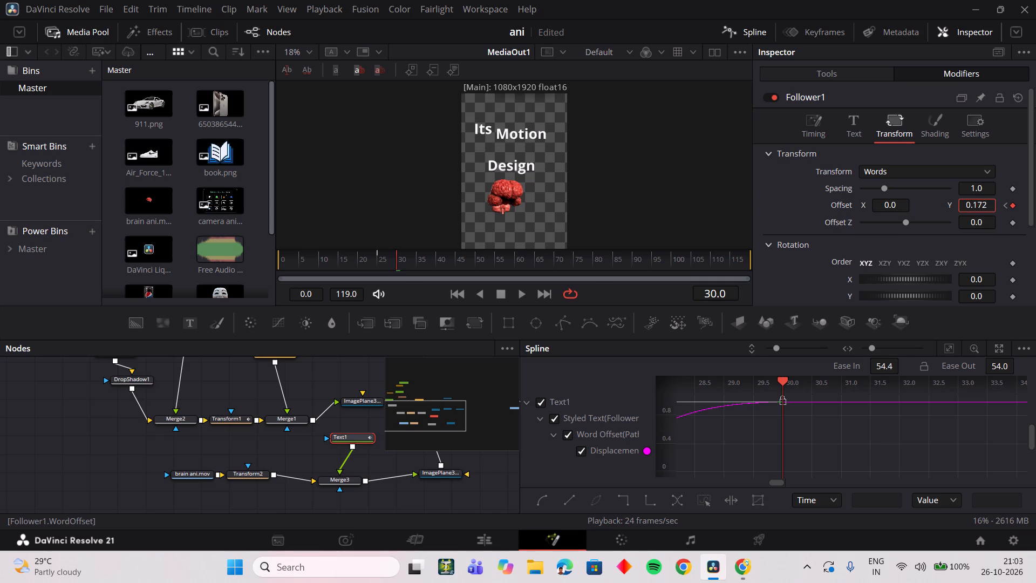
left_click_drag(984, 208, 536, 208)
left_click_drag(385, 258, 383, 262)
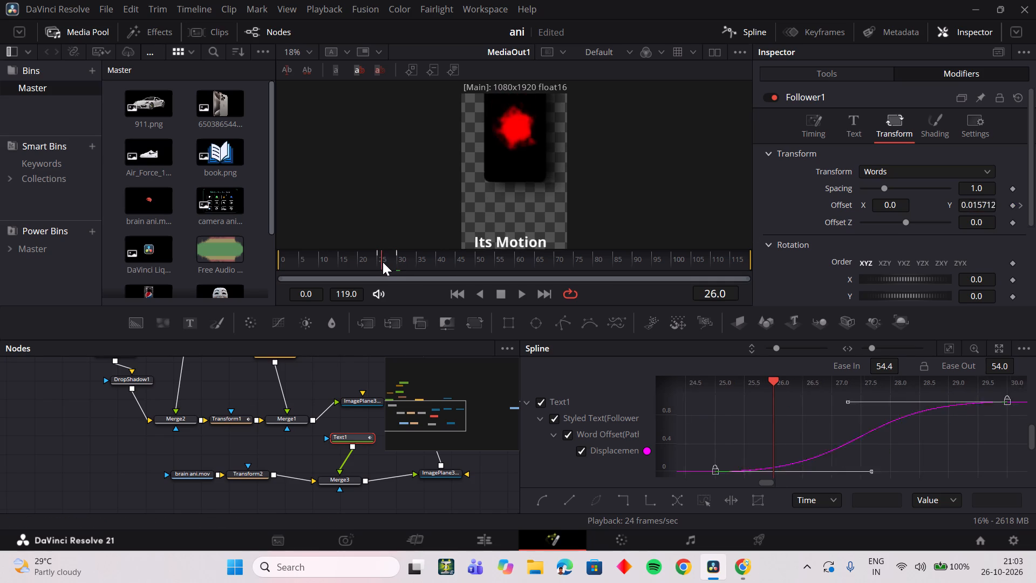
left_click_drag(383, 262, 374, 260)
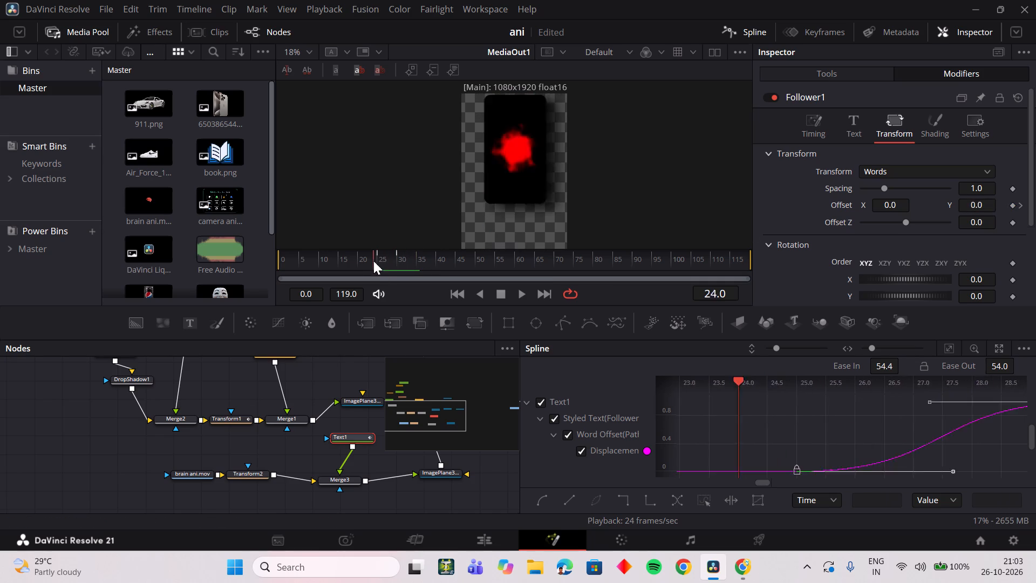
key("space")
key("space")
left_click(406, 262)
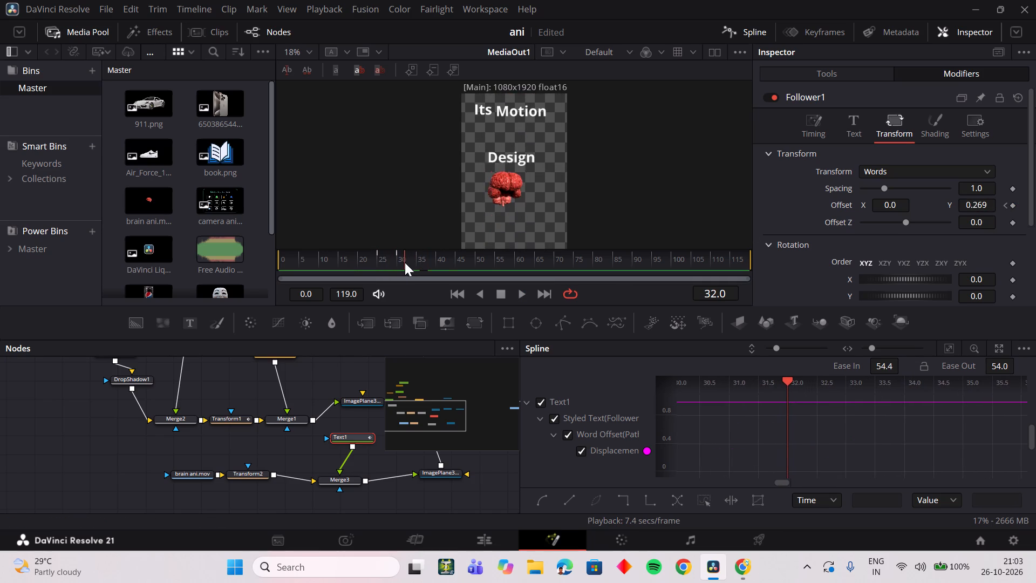
At the frame 30 keyframe, reduce Follower1's word Y offset to 0.149.
left_click_drag(403, 262, 401, 262)
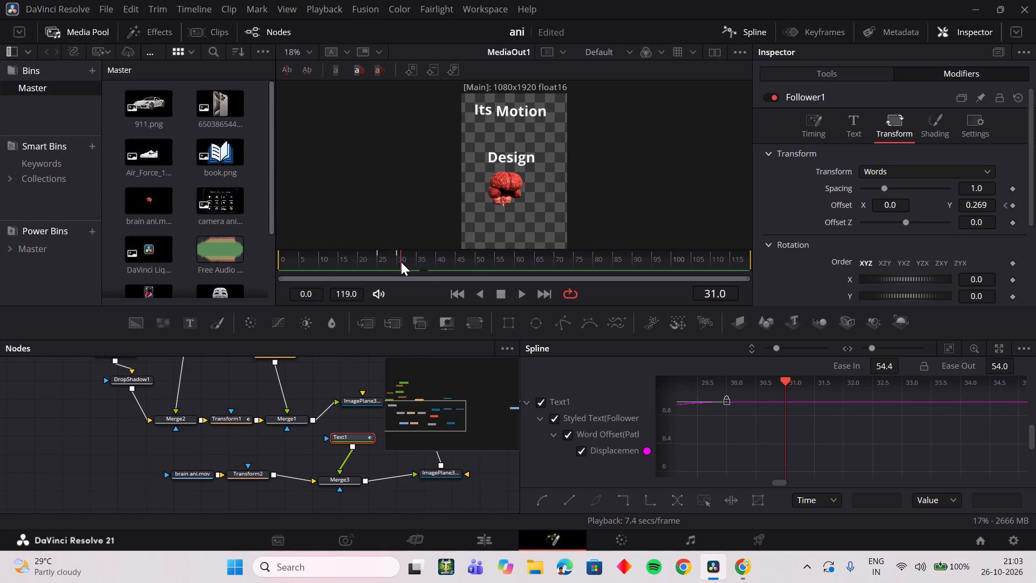
left_click_drag(401, 262, 398, 264)
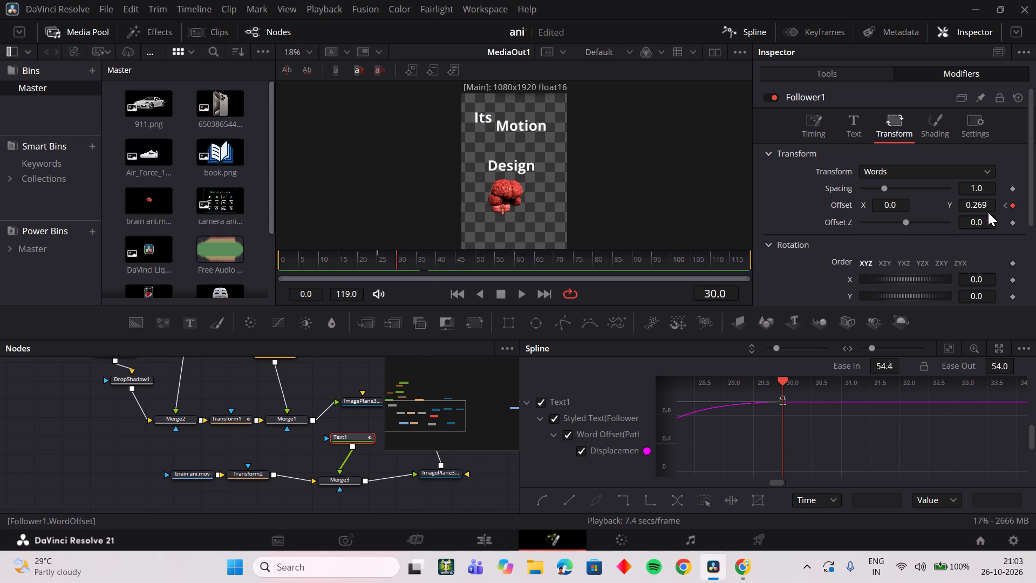
left_click_drag(984, 211, 864, 226)
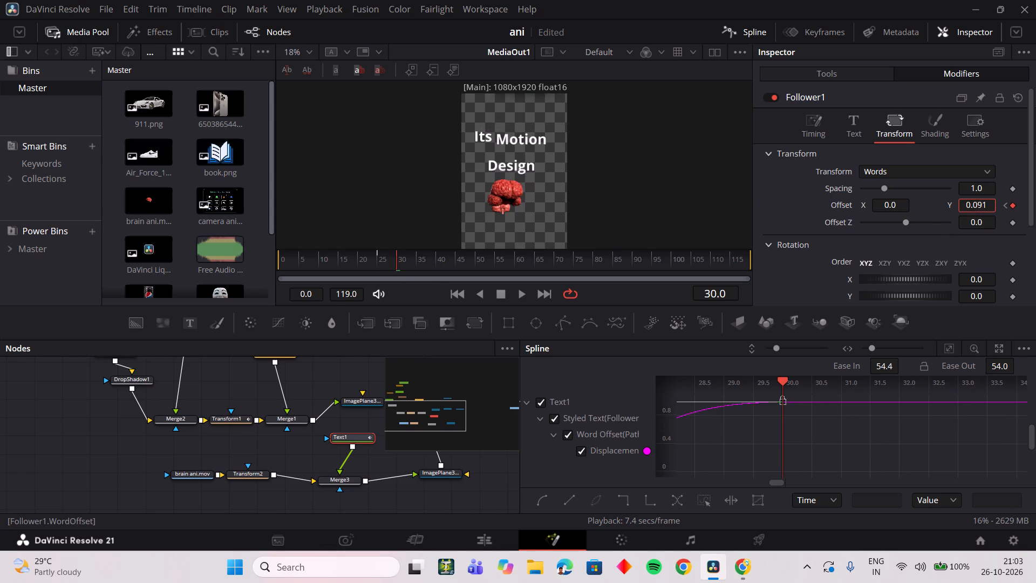
left_click_drag(864, 226, 951, 214)
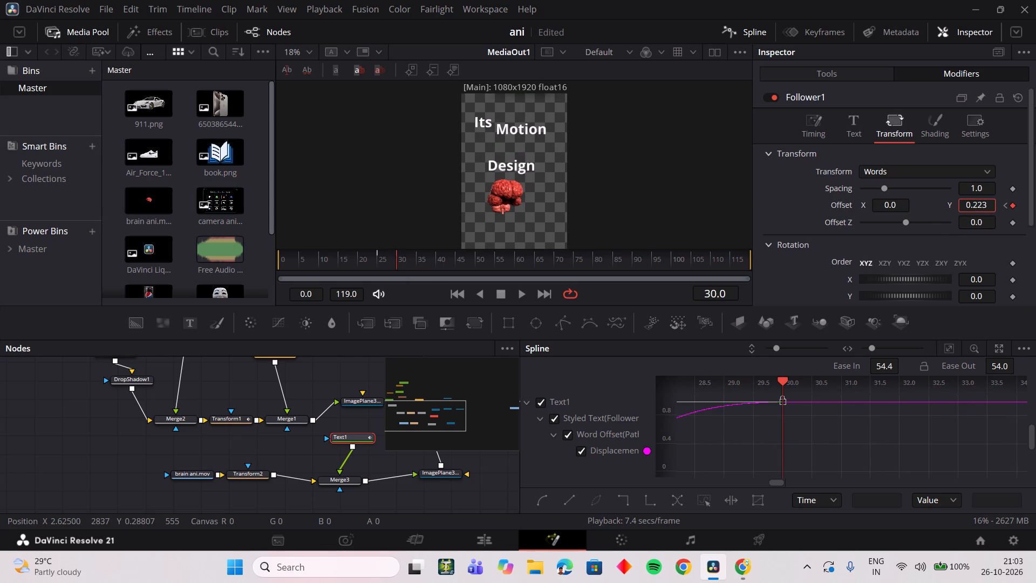
left_click_drag(951, 214, 950, 214)
left_click(399, 259)
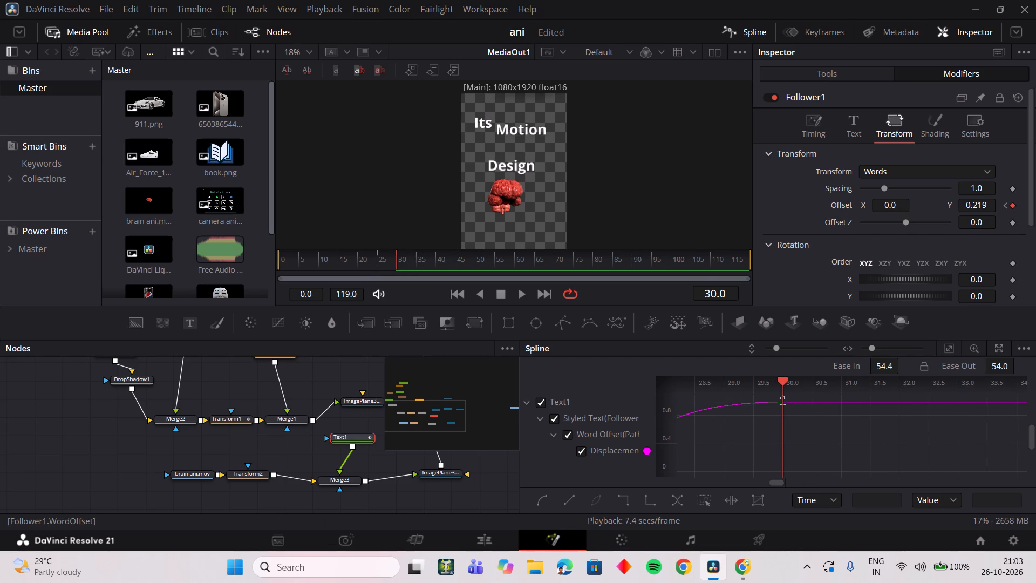
left_click_drag(983, 210, 936, 215)
Replay the title animation from about frame 26 to check the spacing and timing of the words.
left_click(384, 256)
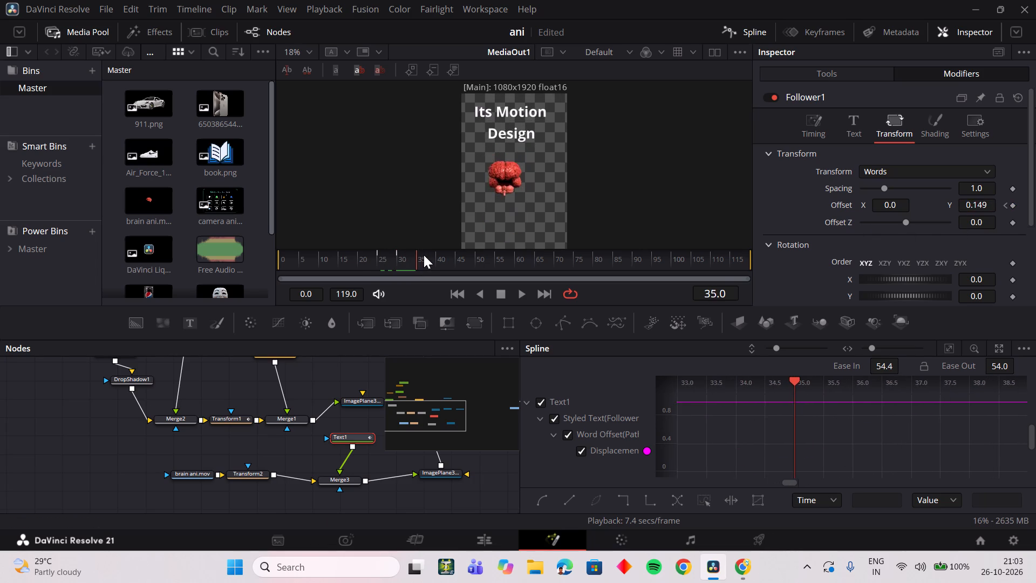
key("space")
key("space")
left_click_drag(401, 254, 383, 254)
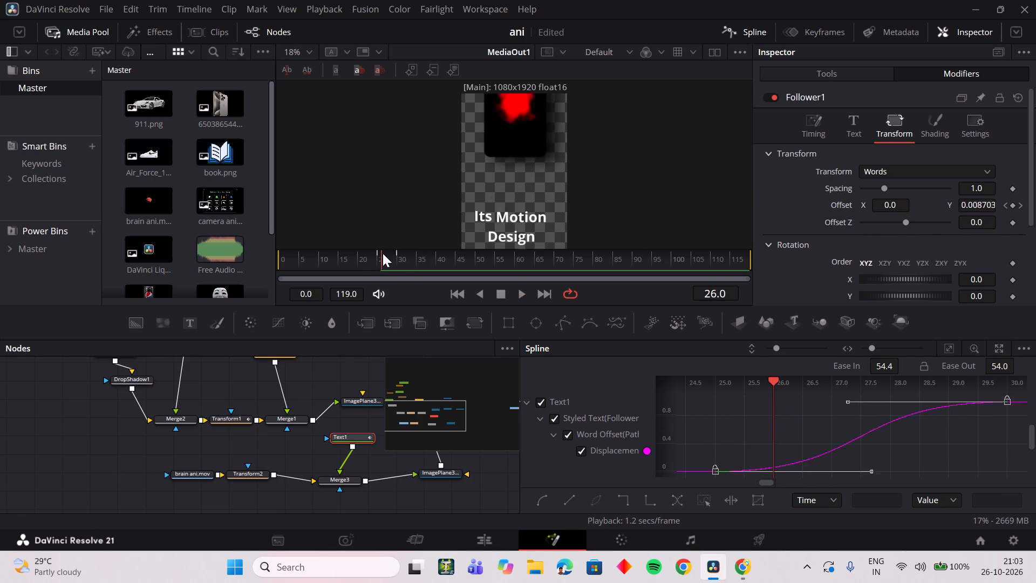
key("space")
key("space")
left_click_drag(405, 252, 399, 251)
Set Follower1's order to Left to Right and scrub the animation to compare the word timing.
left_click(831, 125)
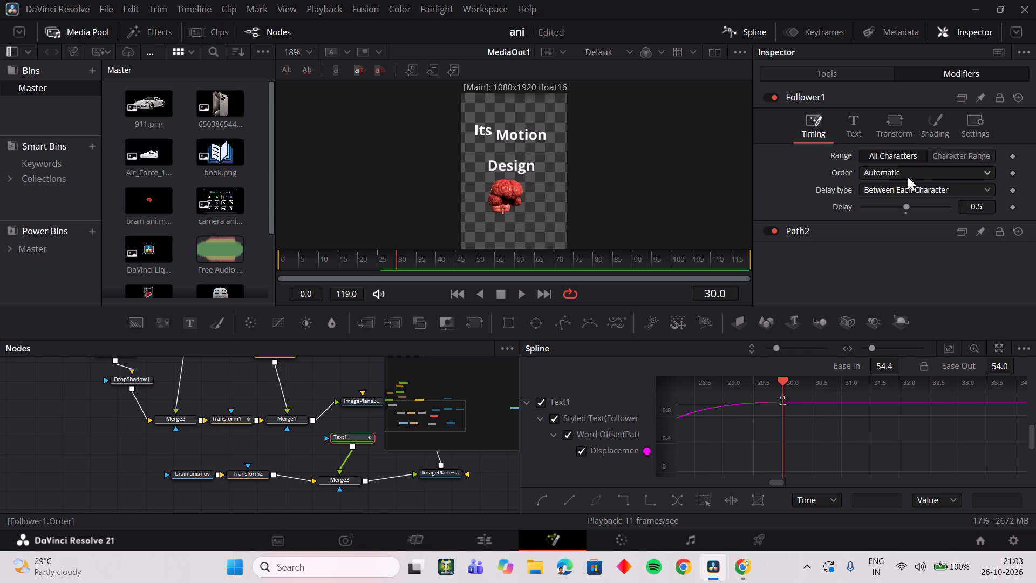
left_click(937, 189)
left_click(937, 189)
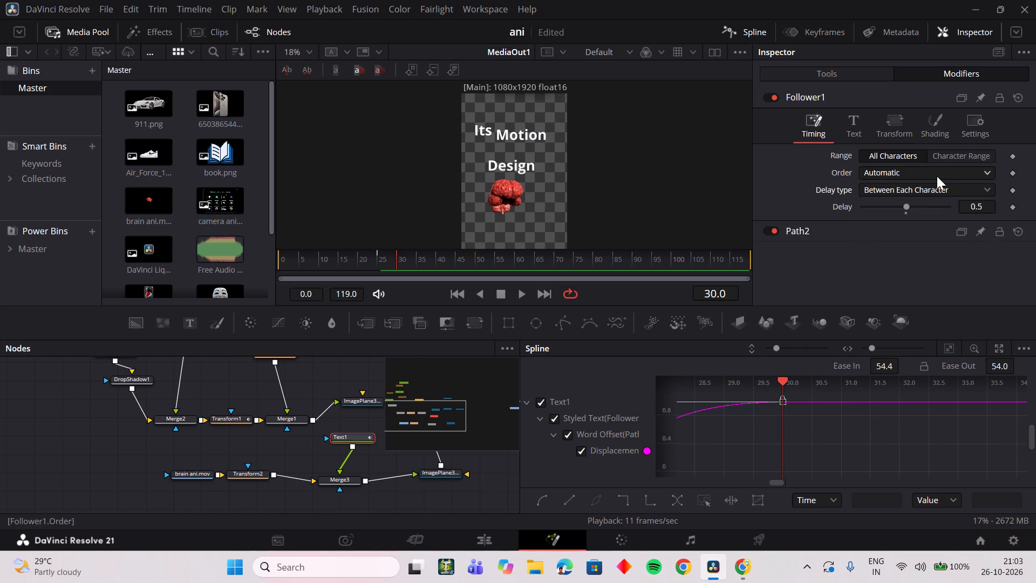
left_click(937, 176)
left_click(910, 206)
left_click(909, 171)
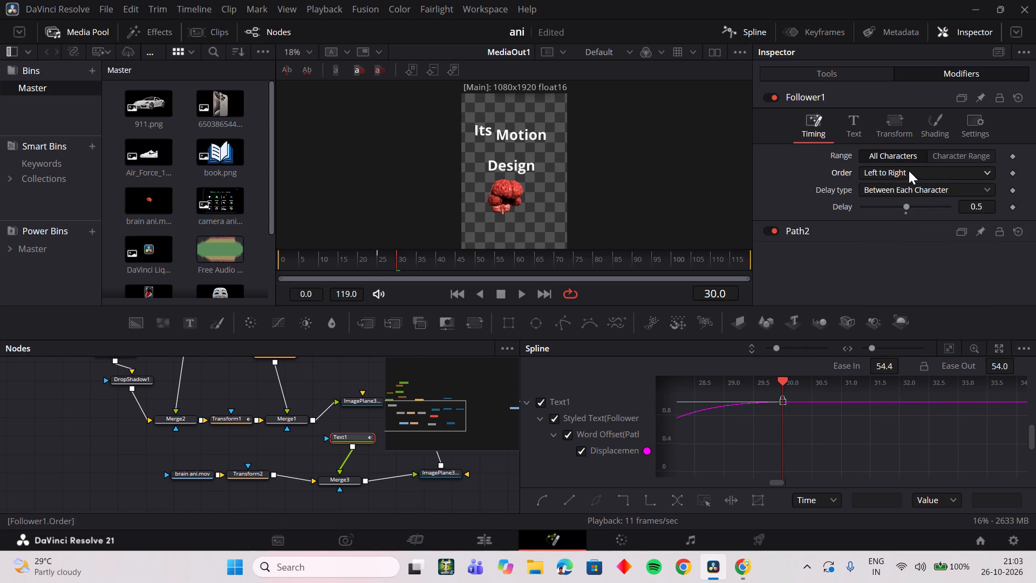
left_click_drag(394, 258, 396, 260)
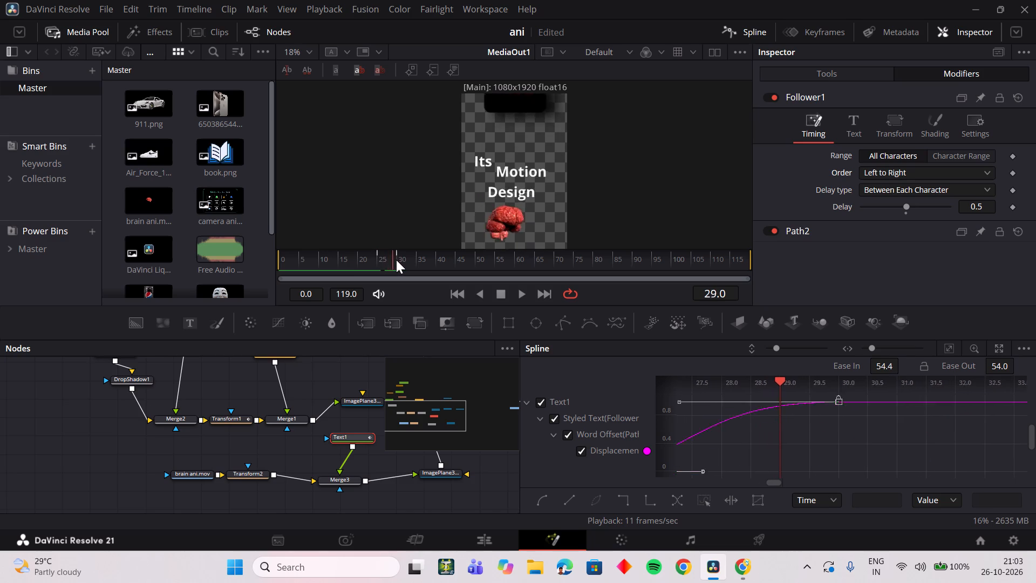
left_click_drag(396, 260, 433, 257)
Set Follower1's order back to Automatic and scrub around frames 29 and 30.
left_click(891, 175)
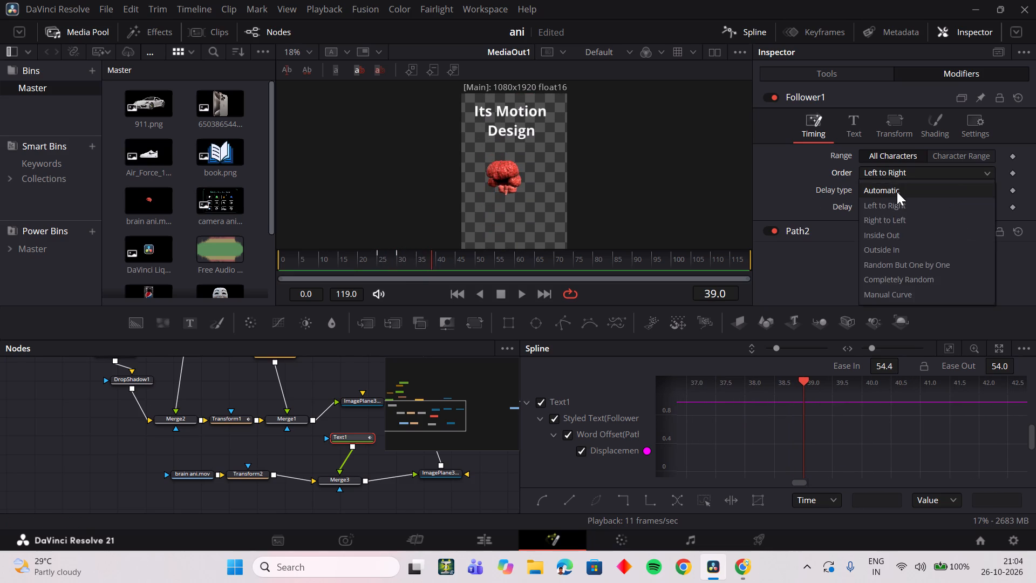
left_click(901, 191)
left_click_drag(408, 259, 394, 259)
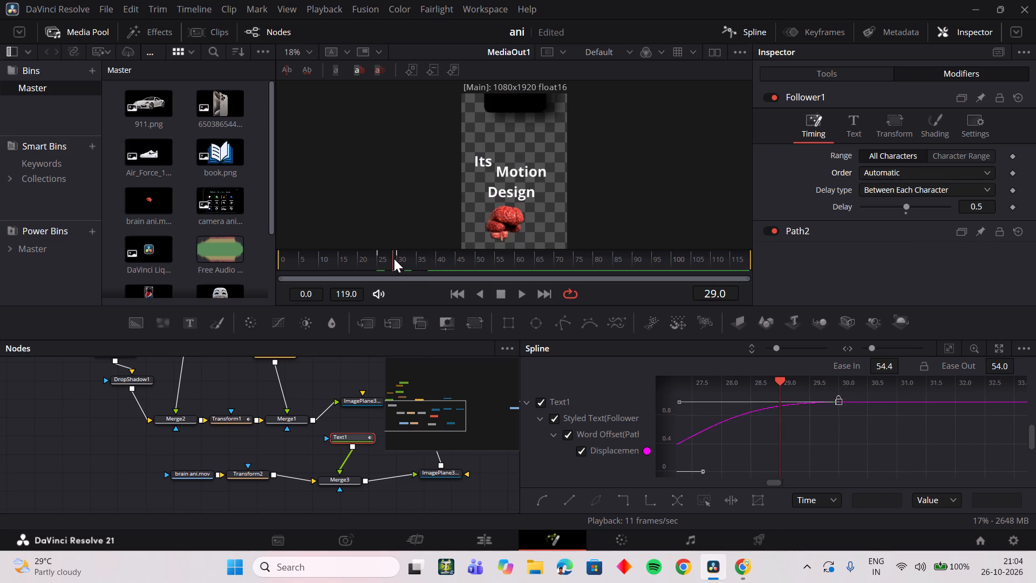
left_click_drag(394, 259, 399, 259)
Set Follower1's order to Outside In and scrub around frame 29 to check the word stagger.
left_click(910, 175)
left_click(905, 245)
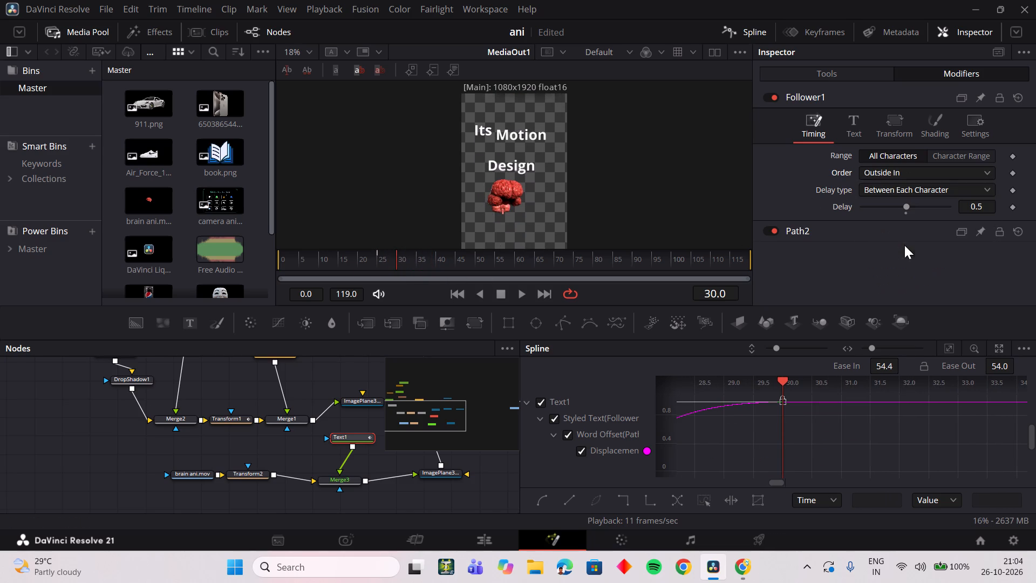
left_click_drag(383, 268, 391, 262)
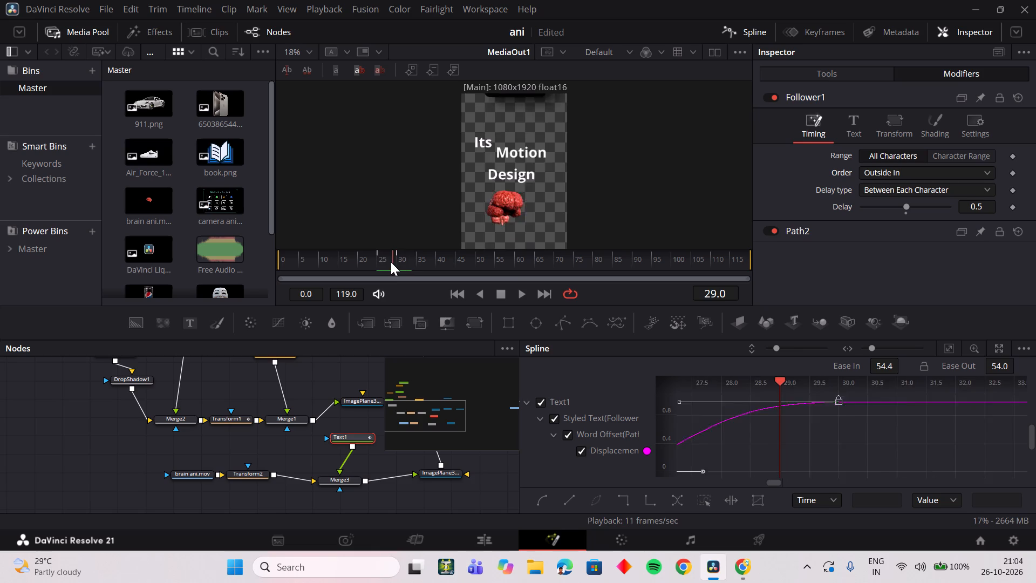
Scrub and replay the title animation up to about frame 34 to check the Outside In word stagger.
left_click_drag(391, 262, 384, 263)
key("space")
key("space")
left_click_drag(410, 260, 363, 262)
key("space")
key("space")
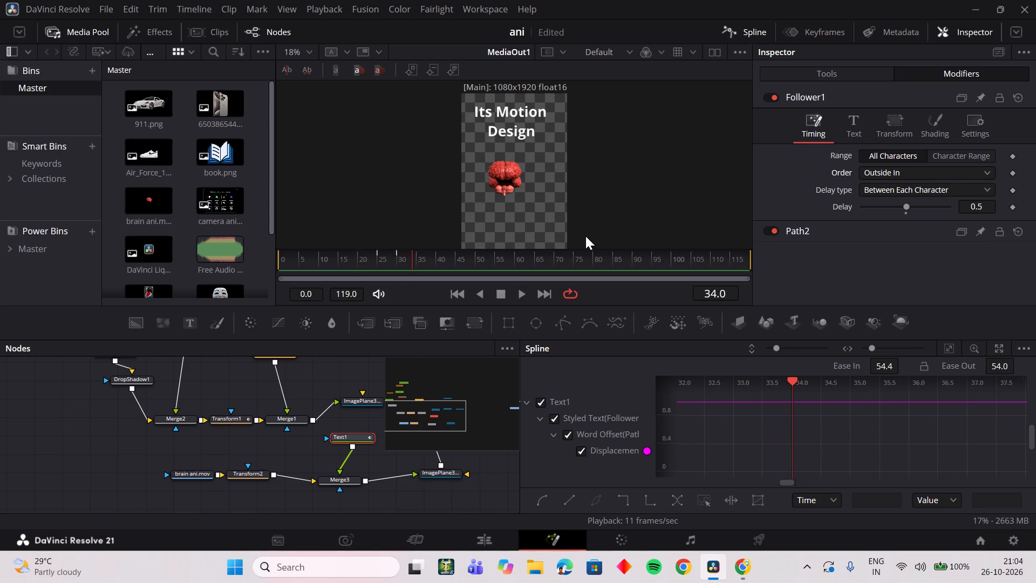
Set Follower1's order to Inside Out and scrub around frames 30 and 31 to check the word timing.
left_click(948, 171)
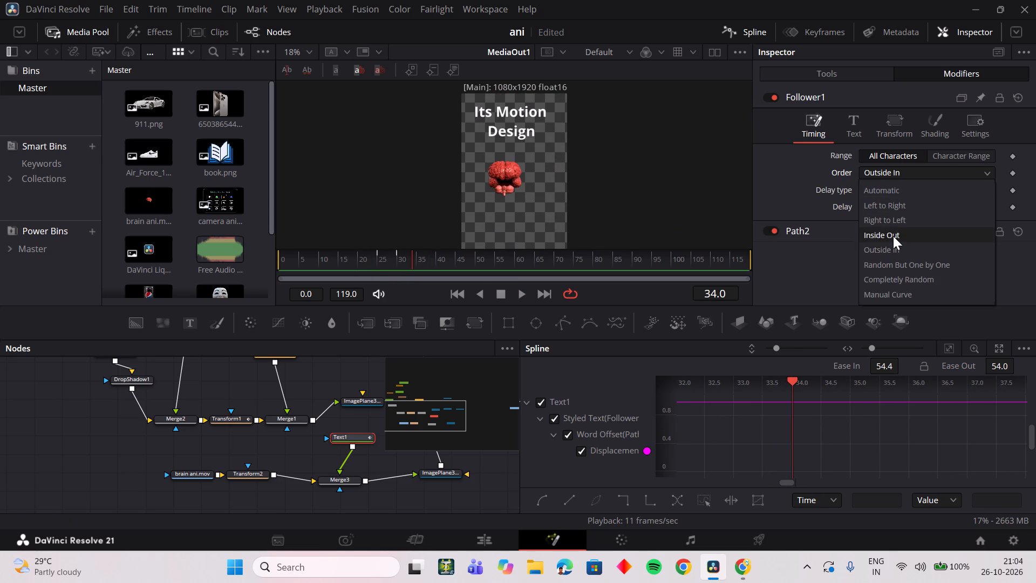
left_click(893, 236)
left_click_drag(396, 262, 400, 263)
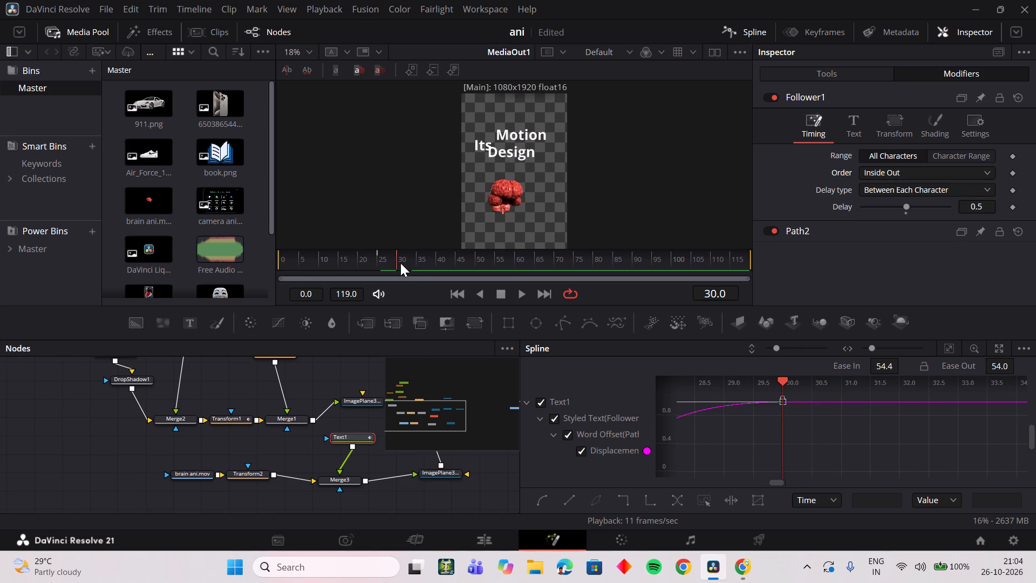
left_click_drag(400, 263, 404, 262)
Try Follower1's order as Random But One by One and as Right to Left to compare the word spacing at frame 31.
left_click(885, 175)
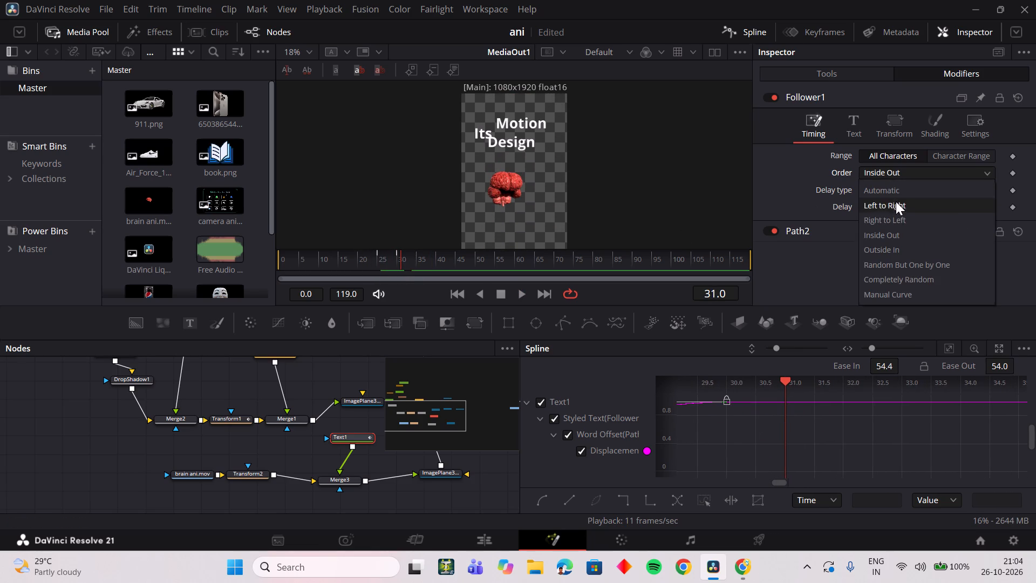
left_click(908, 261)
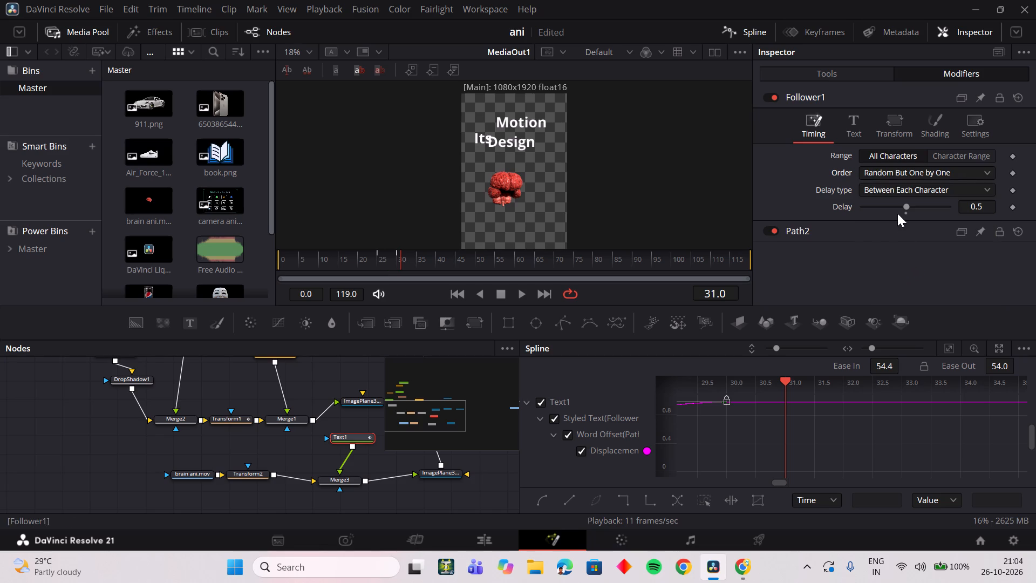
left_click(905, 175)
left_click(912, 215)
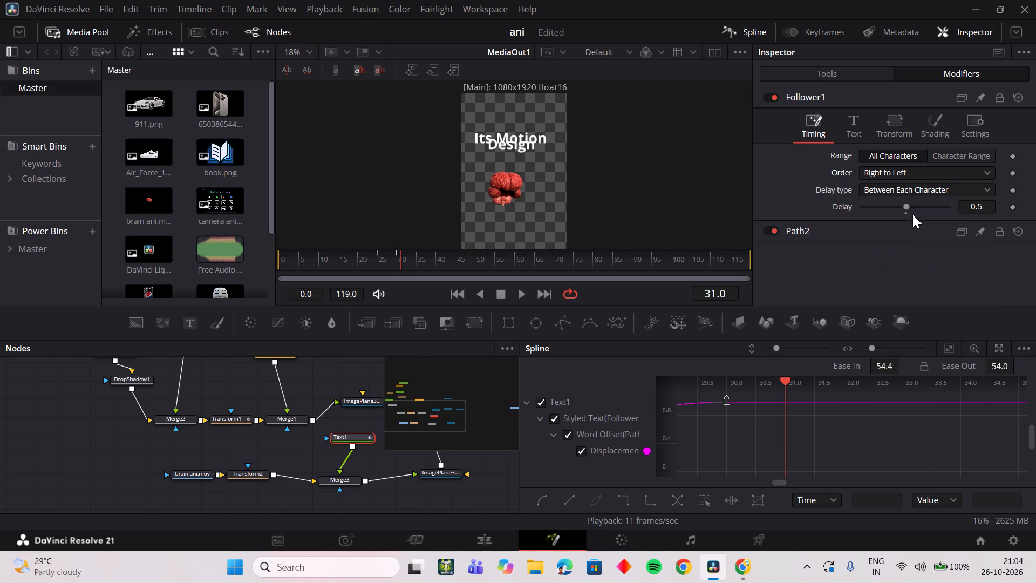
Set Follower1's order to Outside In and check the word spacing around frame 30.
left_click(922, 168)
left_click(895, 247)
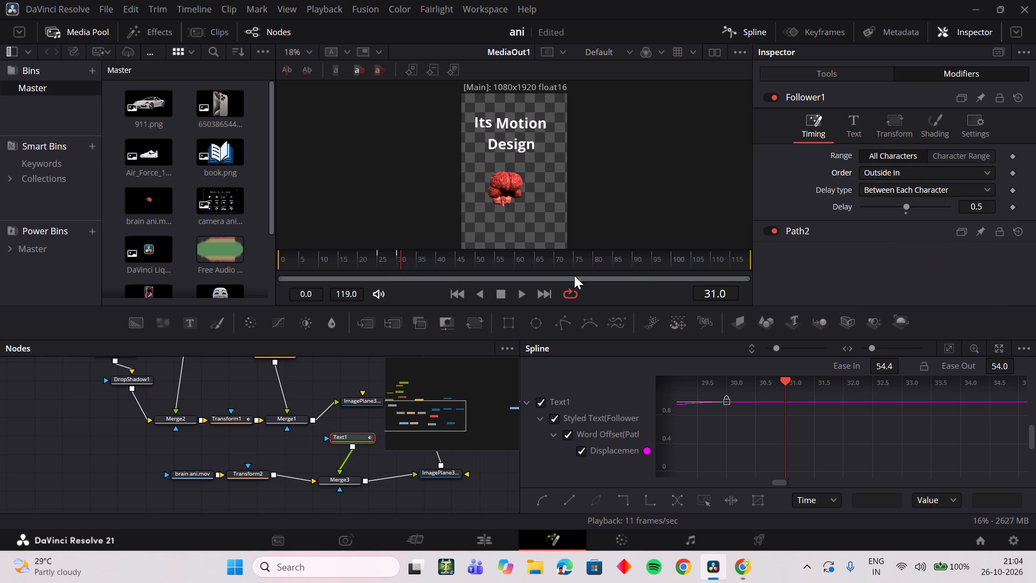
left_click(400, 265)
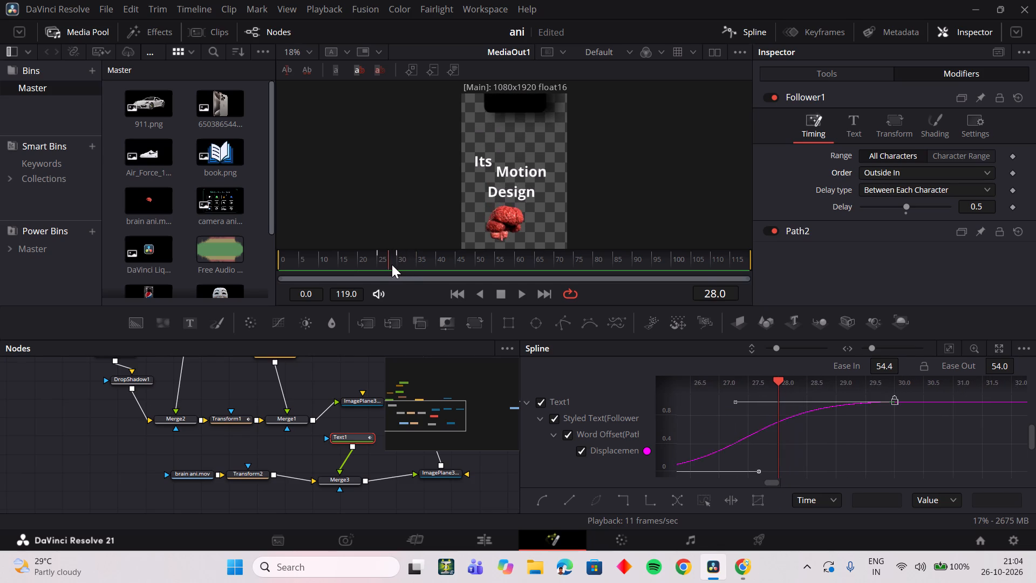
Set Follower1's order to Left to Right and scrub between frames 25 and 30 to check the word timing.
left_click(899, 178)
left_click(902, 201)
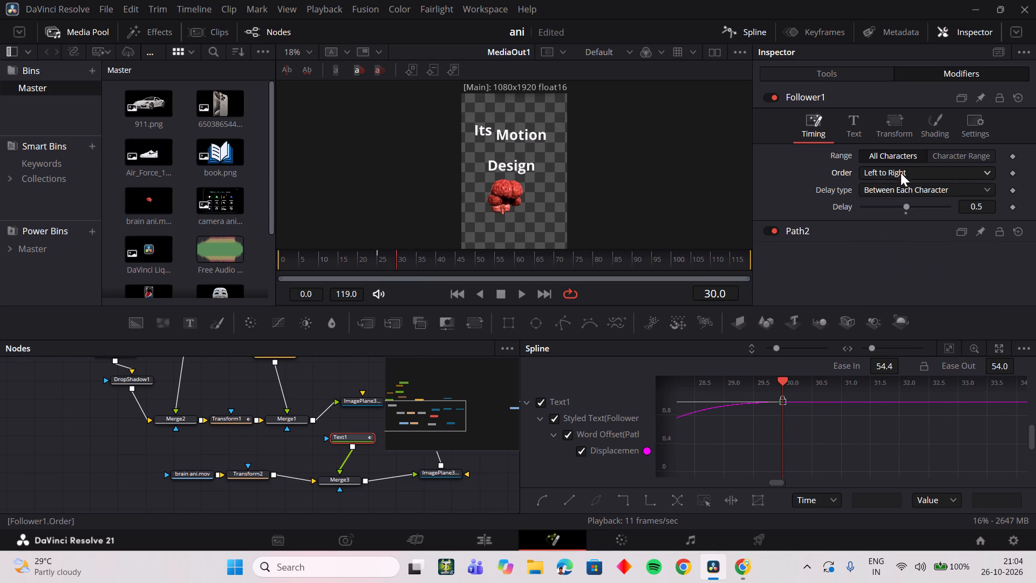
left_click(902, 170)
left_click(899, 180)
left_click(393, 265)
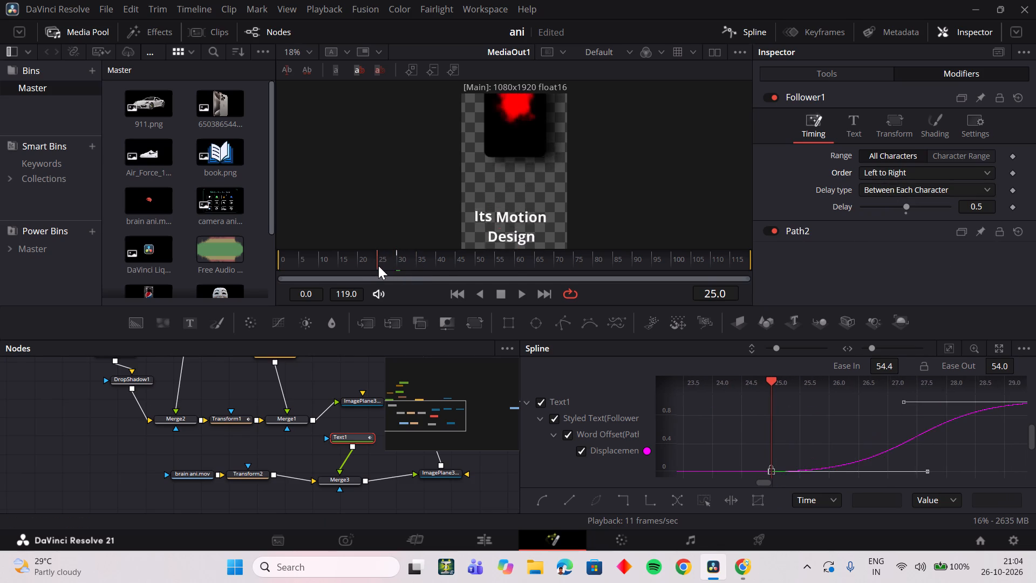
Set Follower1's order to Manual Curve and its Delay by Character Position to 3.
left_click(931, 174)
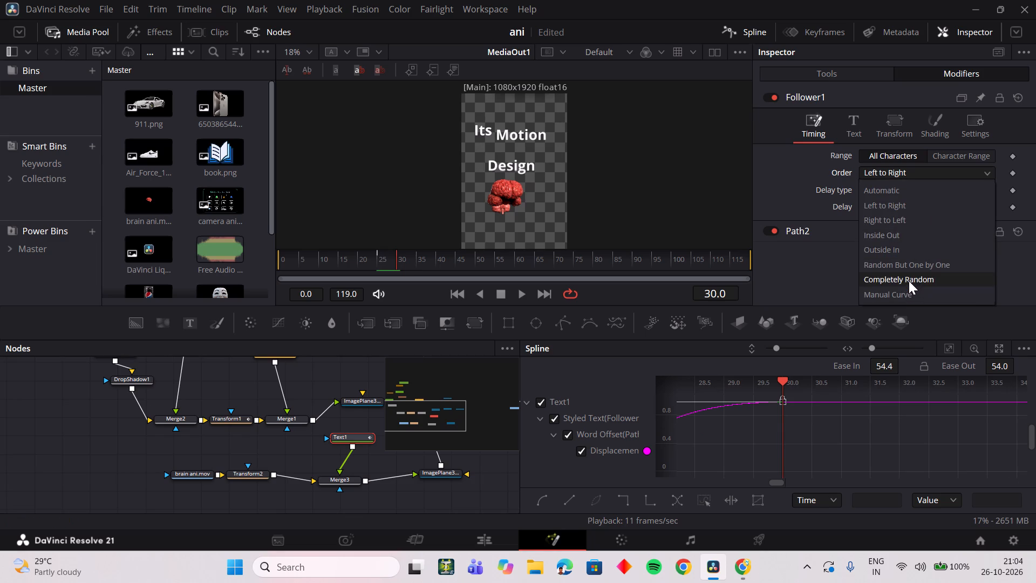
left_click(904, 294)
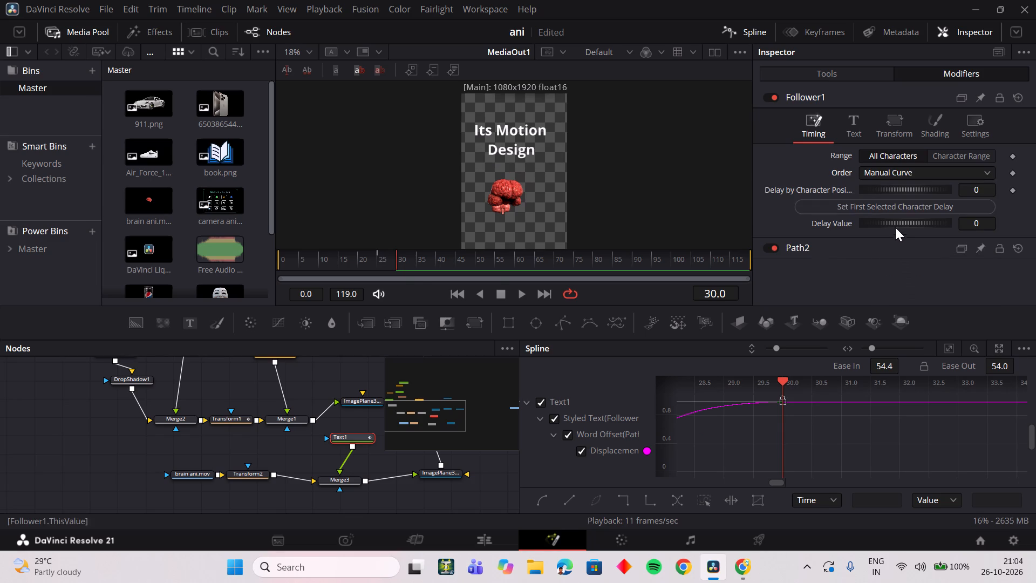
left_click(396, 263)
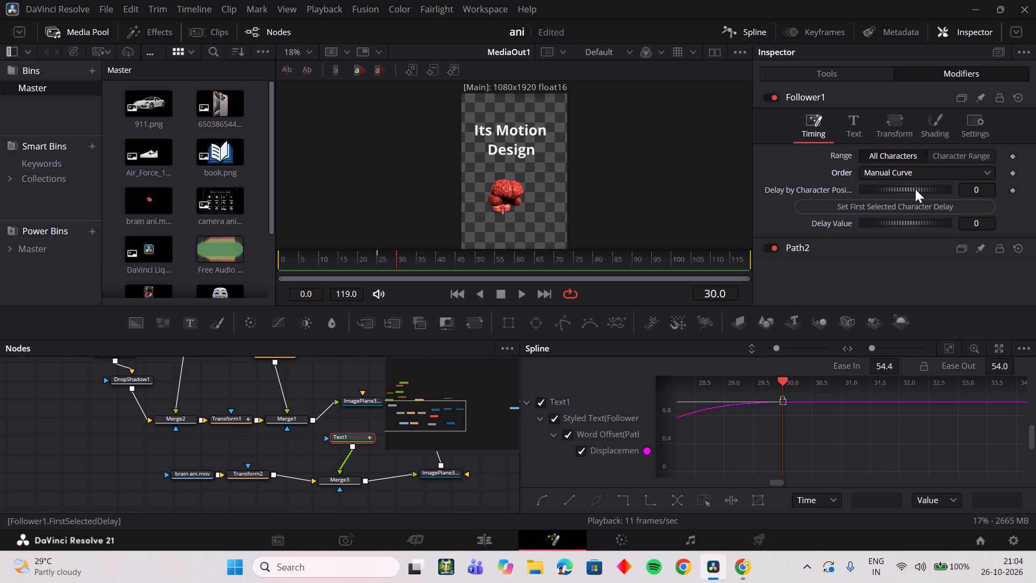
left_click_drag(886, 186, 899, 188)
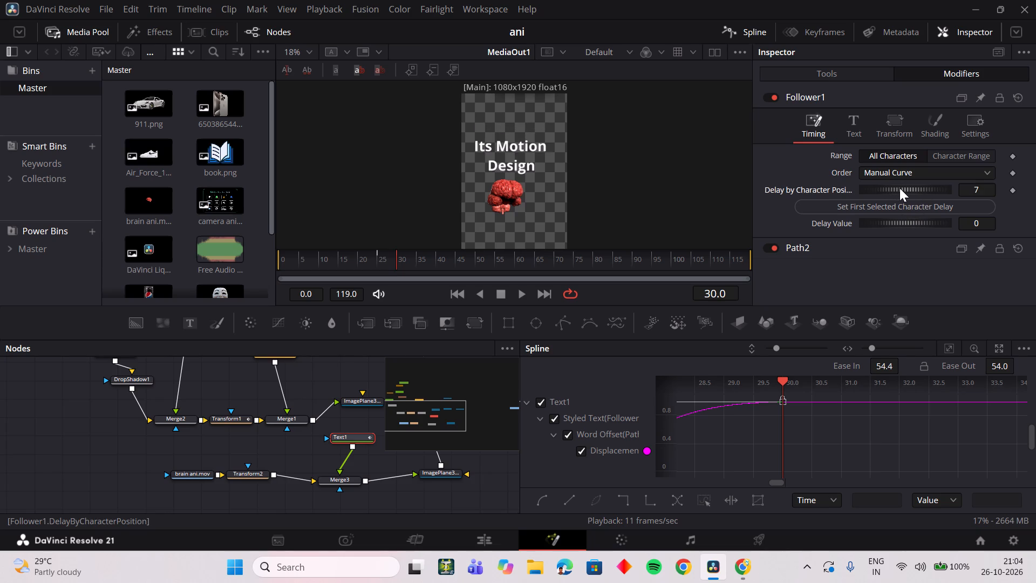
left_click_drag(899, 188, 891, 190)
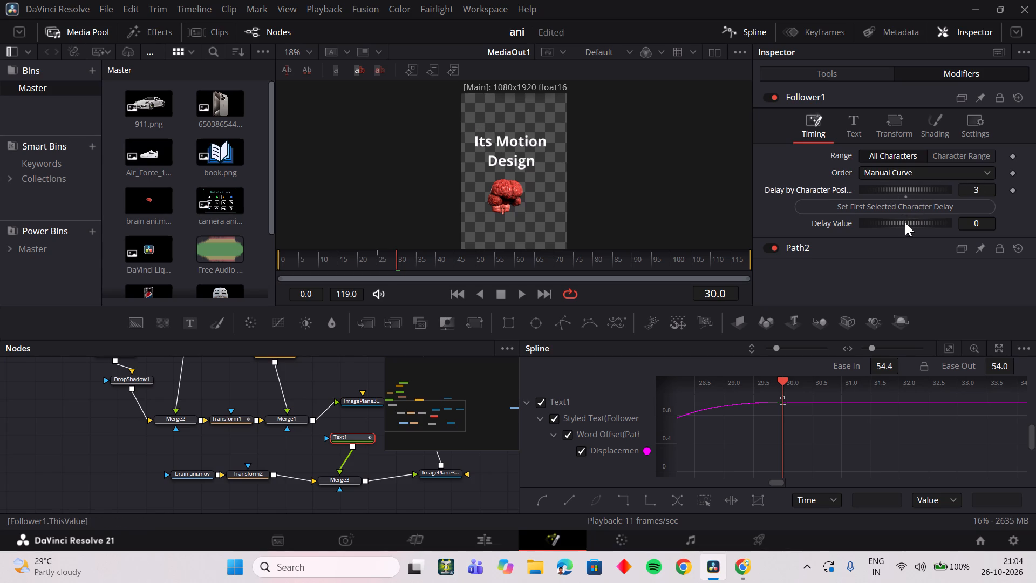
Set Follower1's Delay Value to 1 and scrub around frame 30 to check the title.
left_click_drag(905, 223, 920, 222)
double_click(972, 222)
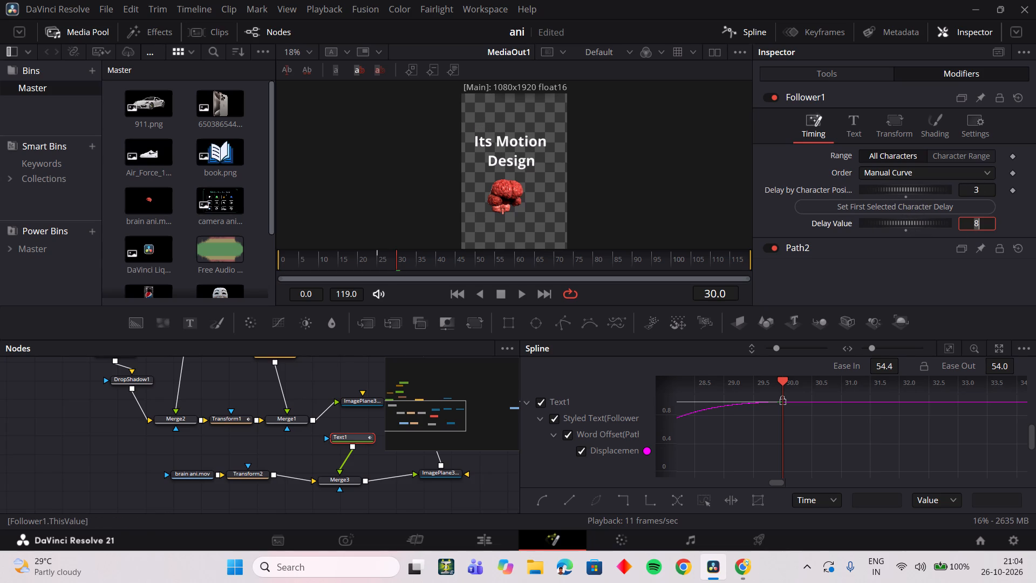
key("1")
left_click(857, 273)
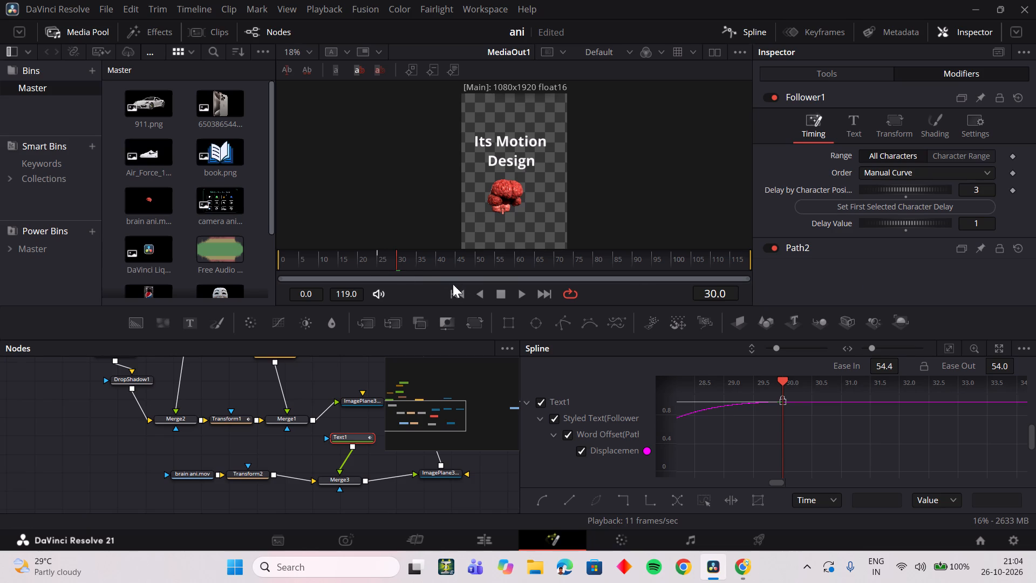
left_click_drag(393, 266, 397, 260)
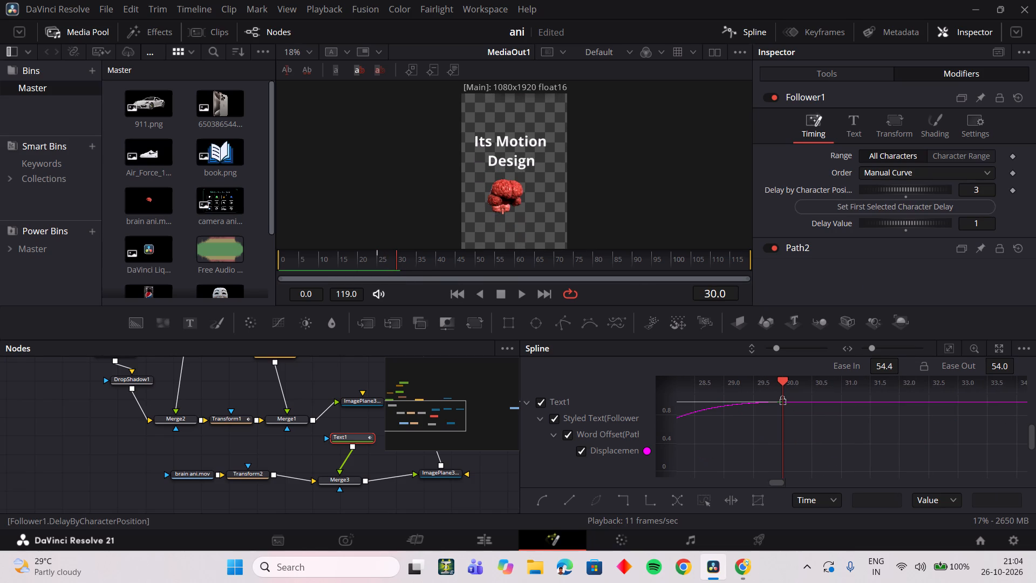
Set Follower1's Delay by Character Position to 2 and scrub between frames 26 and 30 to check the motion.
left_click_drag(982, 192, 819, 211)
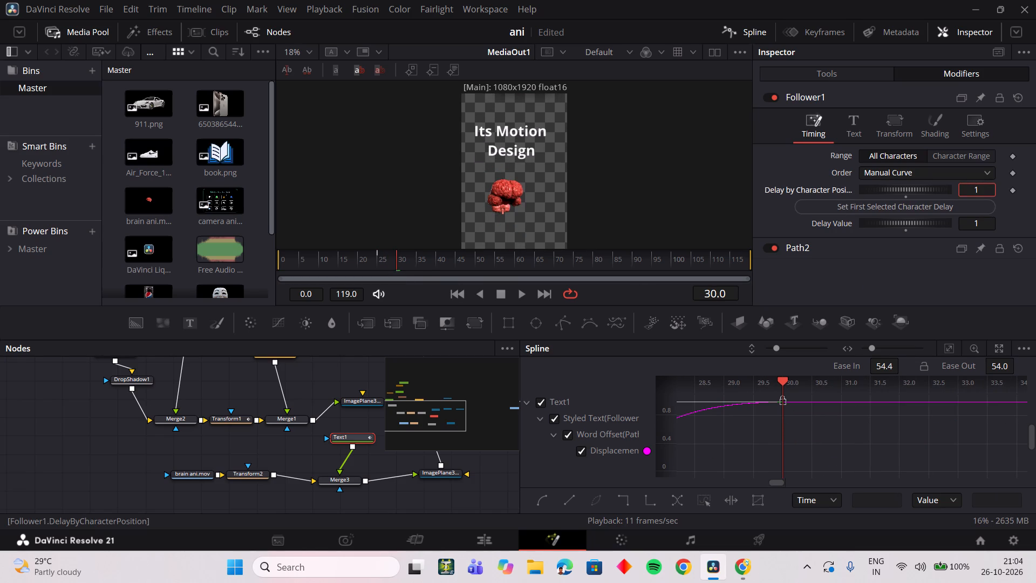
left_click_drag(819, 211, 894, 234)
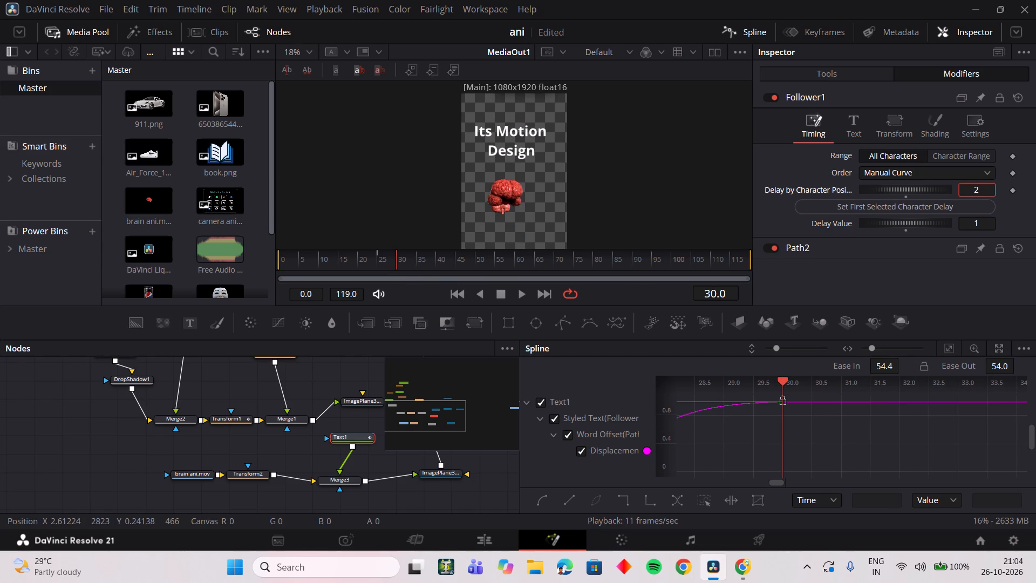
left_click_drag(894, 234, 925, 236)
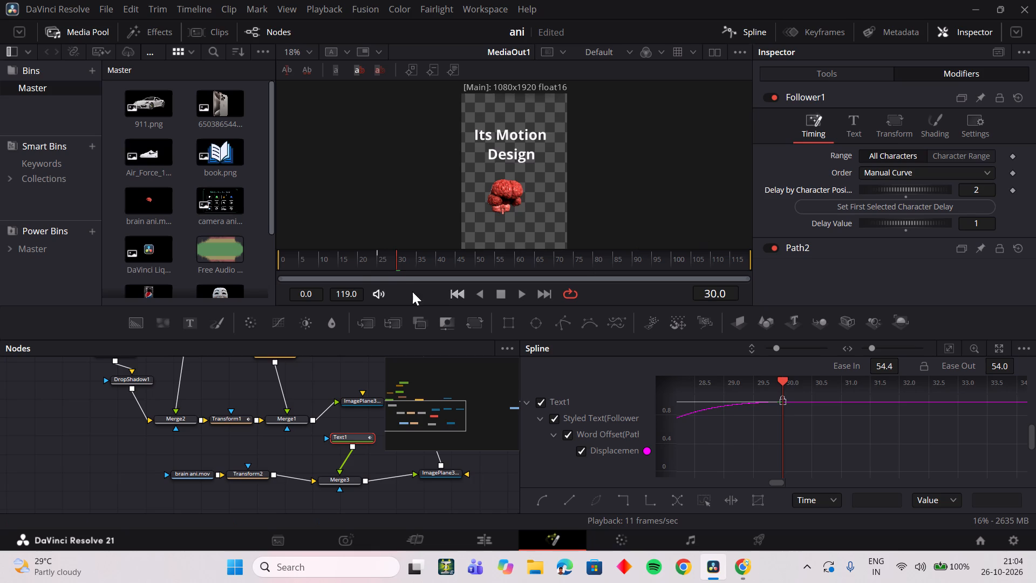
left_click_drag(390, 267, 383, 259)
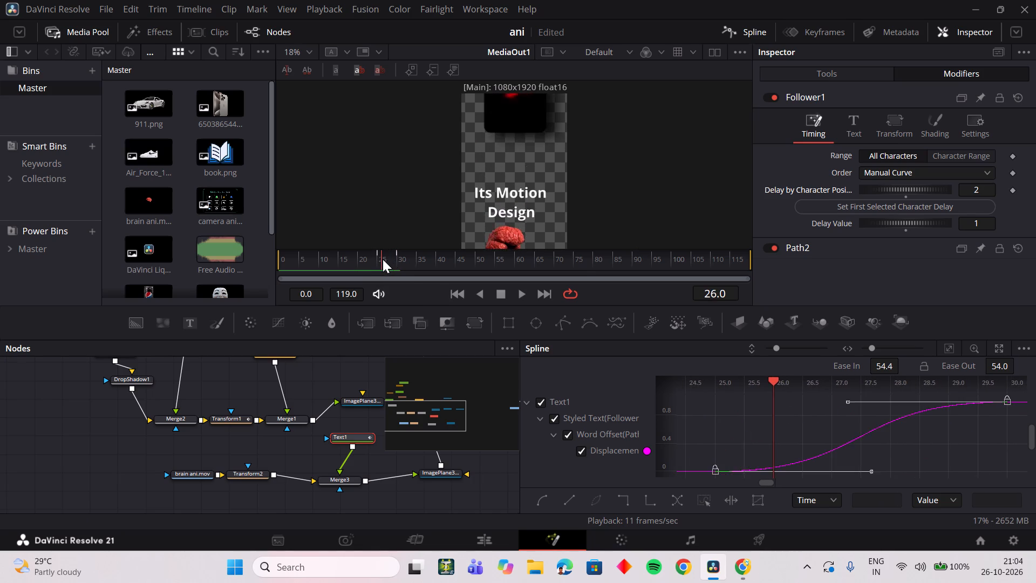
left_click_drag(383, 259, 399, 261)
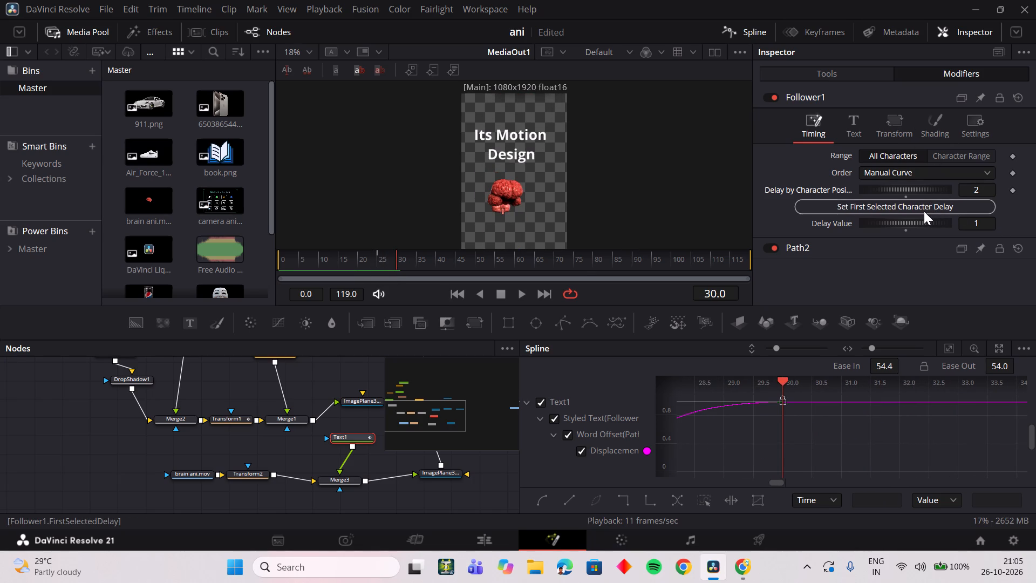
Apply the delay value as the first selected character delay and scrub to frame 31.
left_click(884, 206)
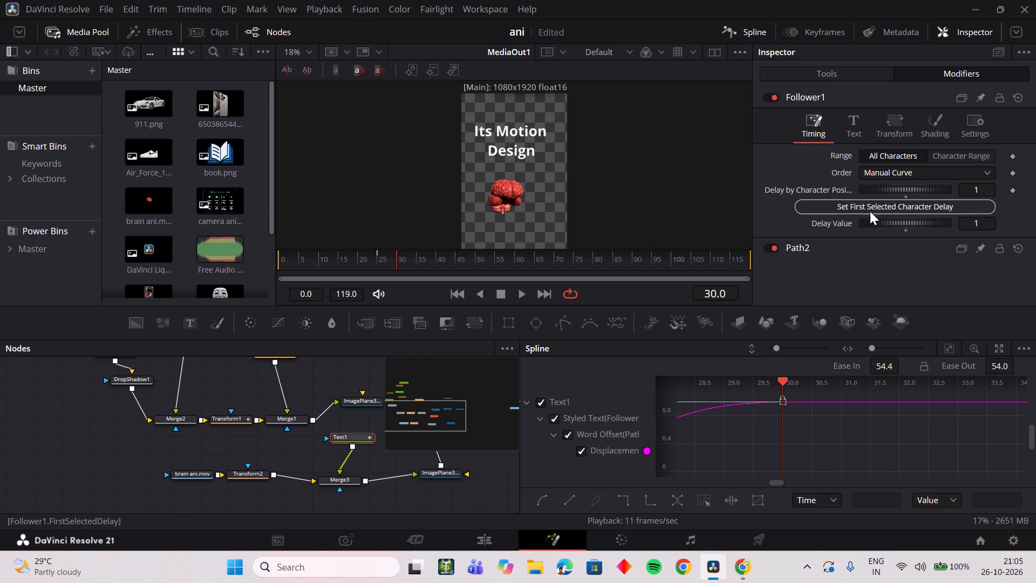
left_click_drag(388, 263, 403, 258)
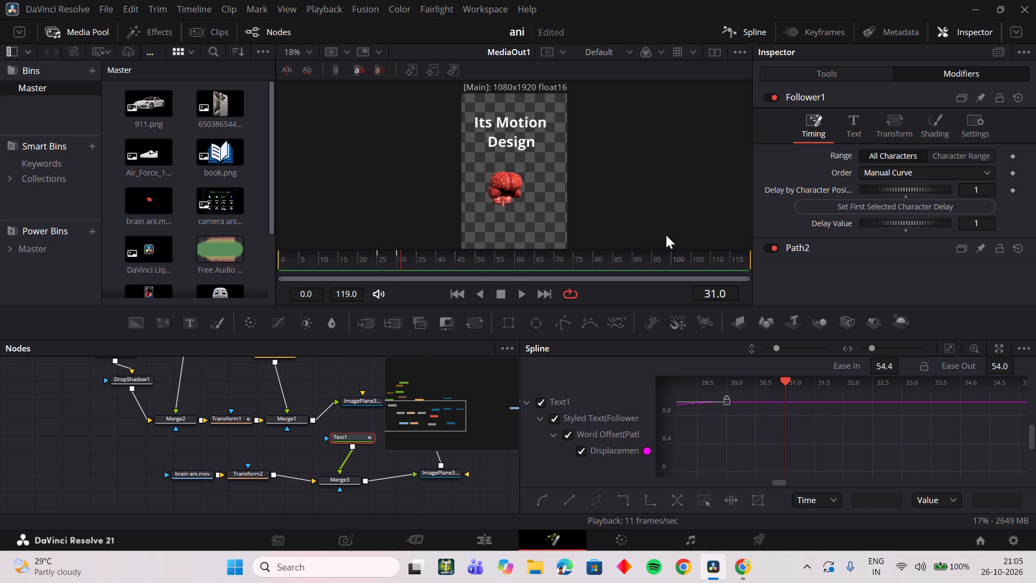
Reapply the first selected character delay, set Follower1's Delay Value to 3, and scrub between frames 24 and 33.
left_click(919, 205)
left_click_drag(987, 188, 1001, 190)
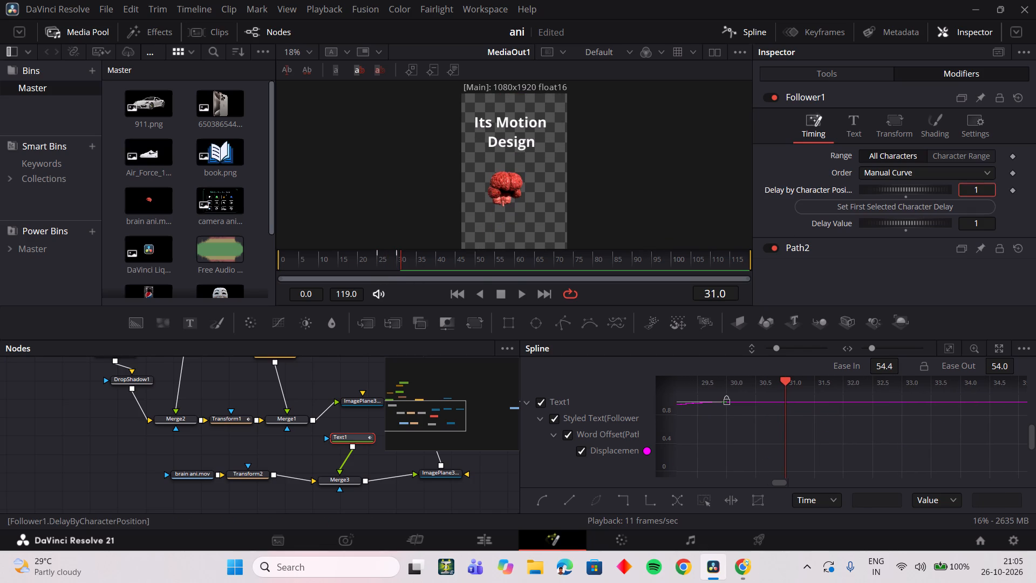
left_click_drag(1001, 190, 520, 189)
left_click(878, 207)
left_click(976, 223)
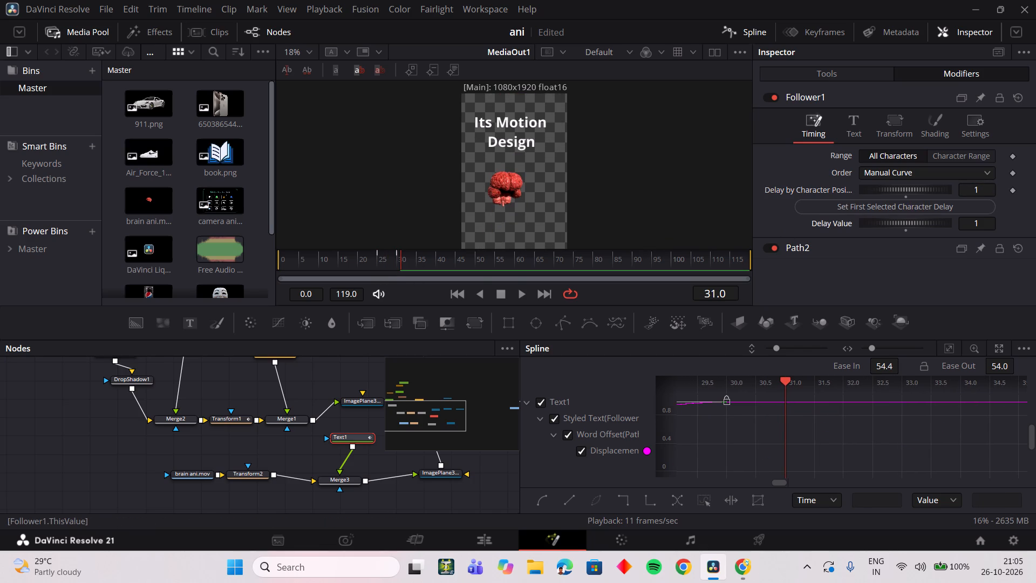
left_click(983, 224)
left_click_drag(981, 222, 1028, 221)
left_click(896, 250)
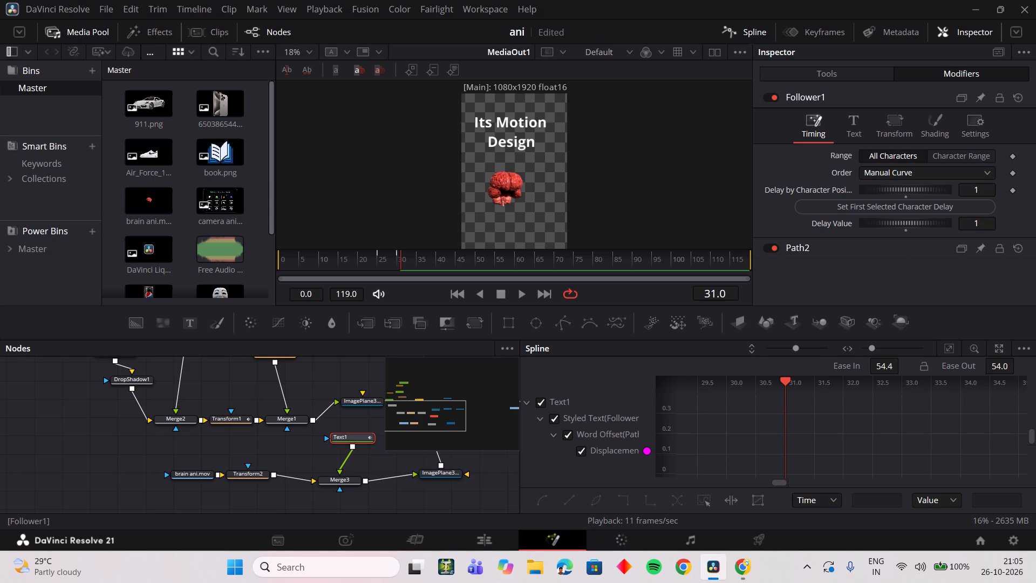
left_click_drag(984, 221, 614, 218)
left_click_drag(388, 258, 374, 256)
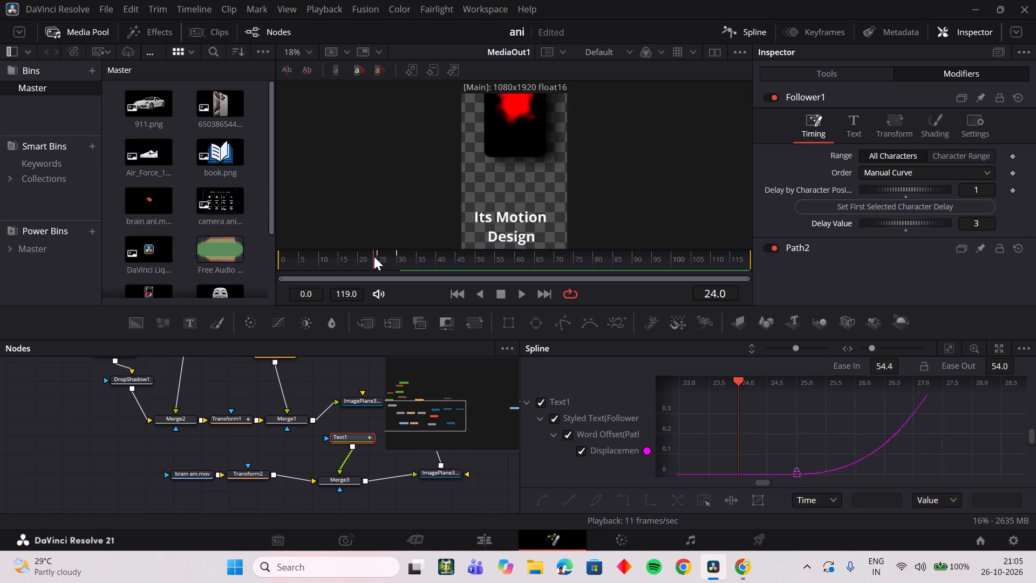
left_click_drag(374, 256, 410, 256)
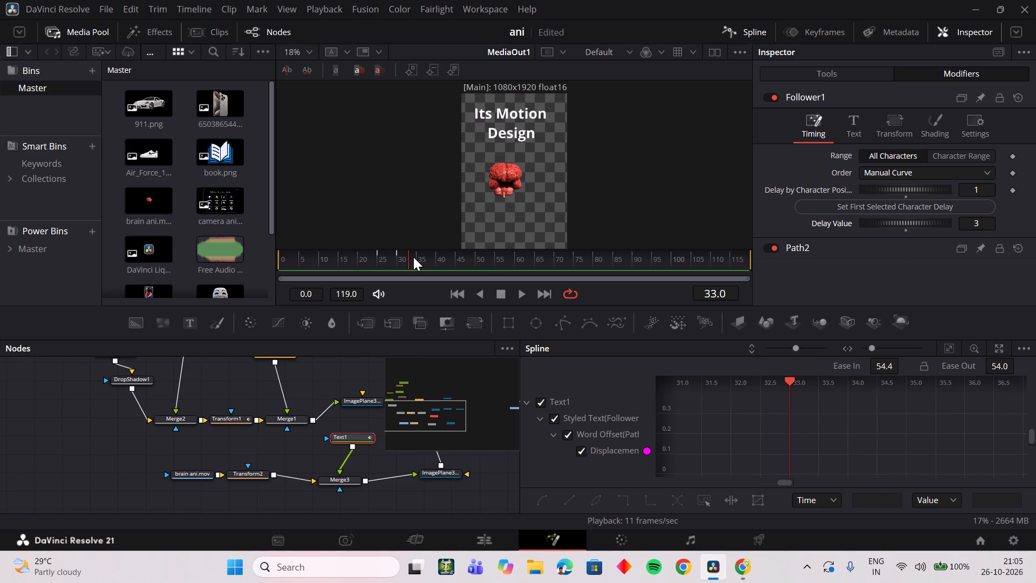
Undo the Manual Curve delay edits and order changes until Follower1's order is back to Automatic.
key("ctrl+z")
key("ctrl+z")
key("ctrl+z")
key("ctrl+z")
key("ctrl+z")
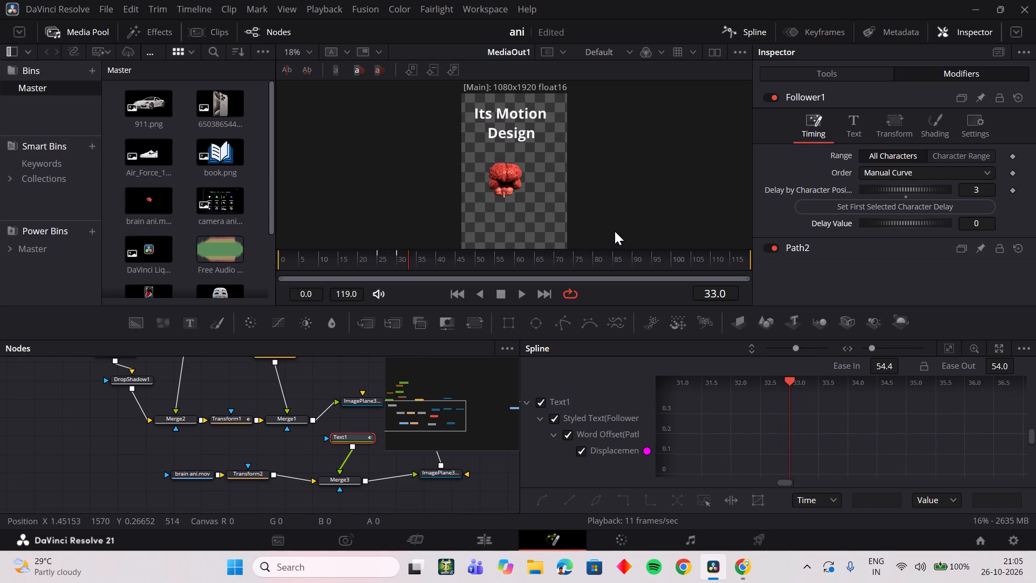
key("ctrl+z")
key("ctrl+z")
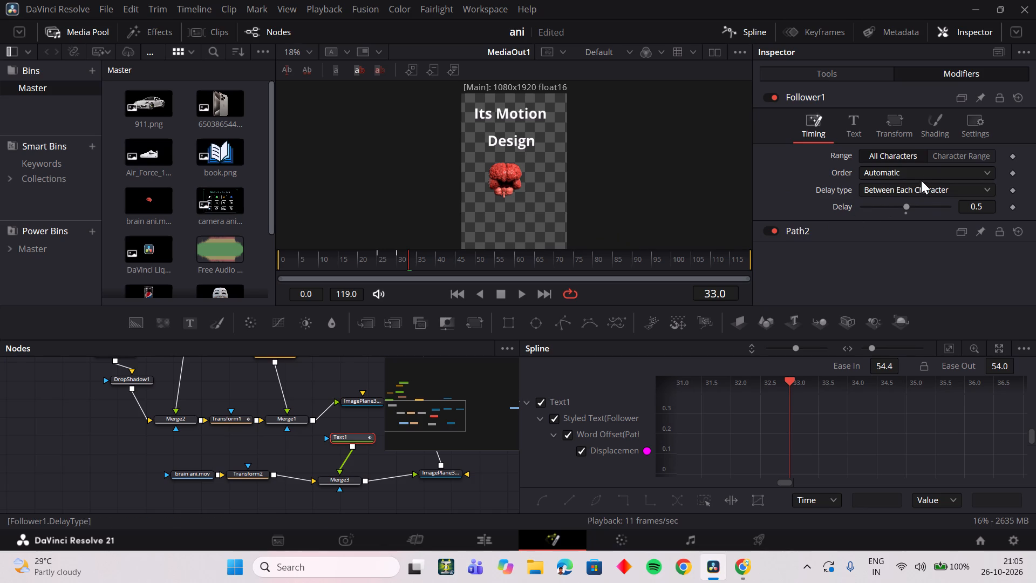
left_click(925, 175)
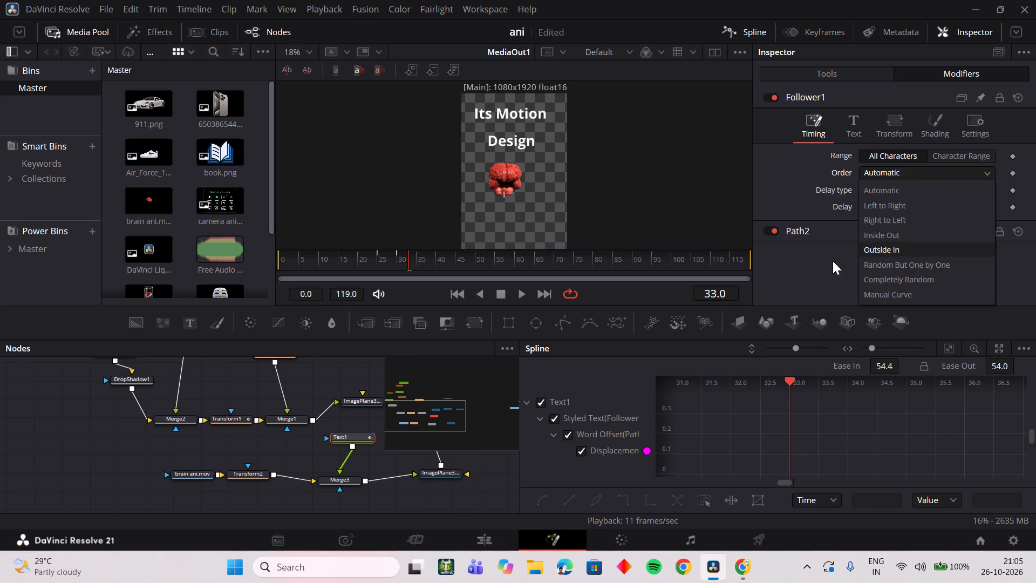
left_click(782, 271)
Scrub and replay the title animation from about frame 24 to check the Automatic order's word timing.
left_click_drag(397, 261, 398, 265)
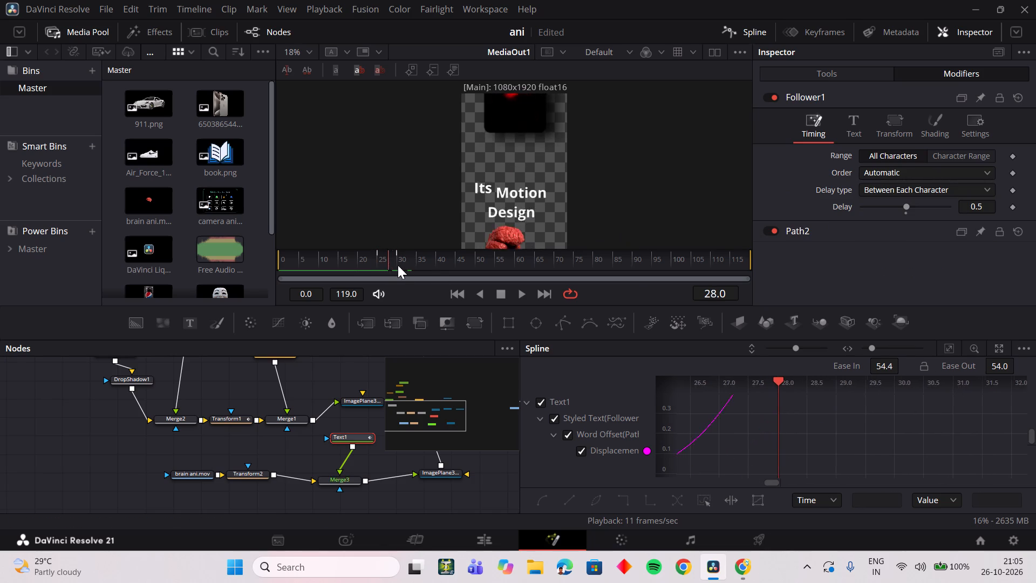
left_click_drag(398, 265, 420, 263)
key("space")
left_click_drag(408, 263, 370, 263)
key("space")
left_click_drag(385, 261, 369, 265)
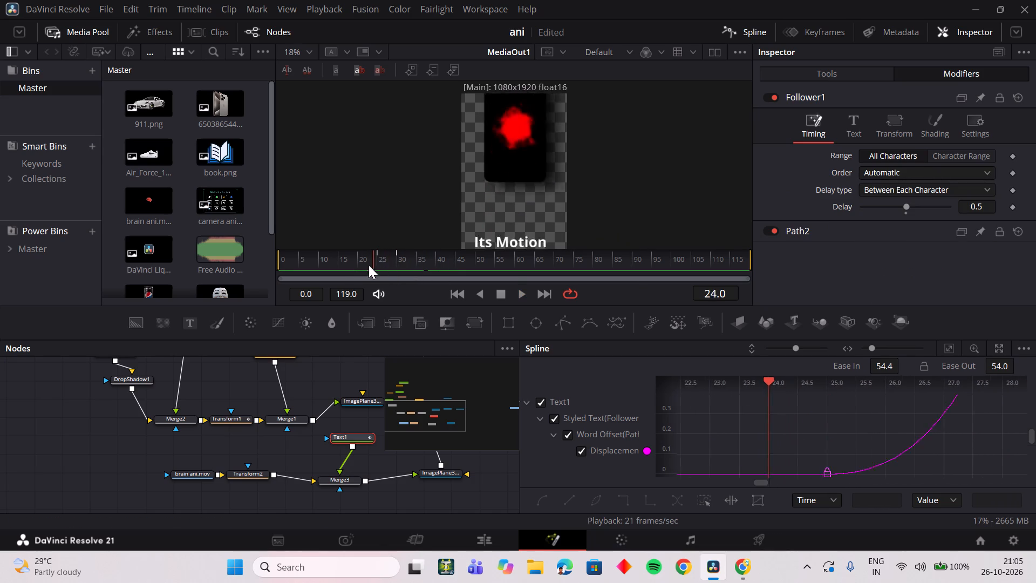
At frame 30, adjust the keyframed word Offset Y in Follower1 so the title ends slightly higher above the brain.
left_click_drag(369, 265, 417, 262)
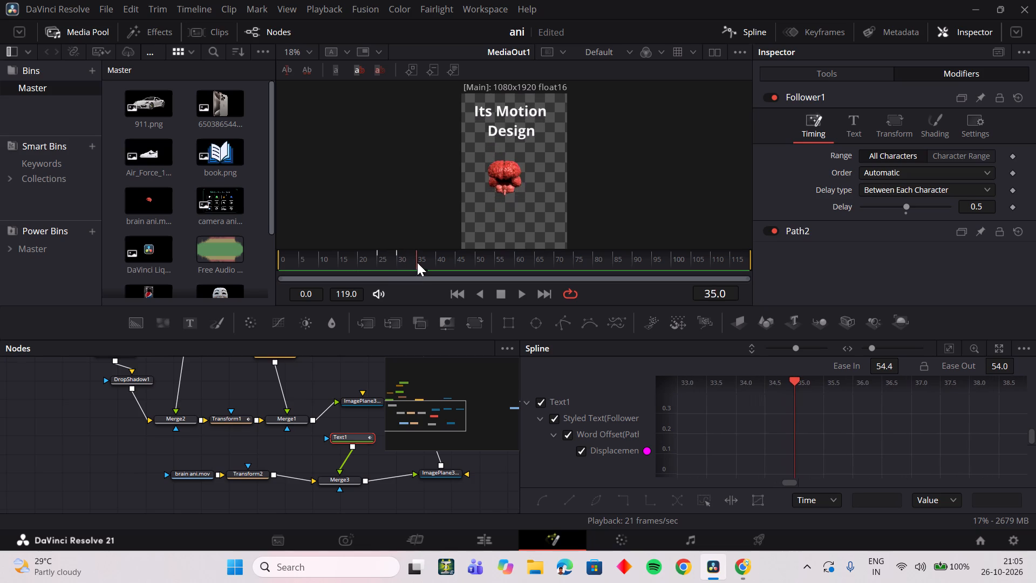
left_click_drag(417, 262, 406, 262)
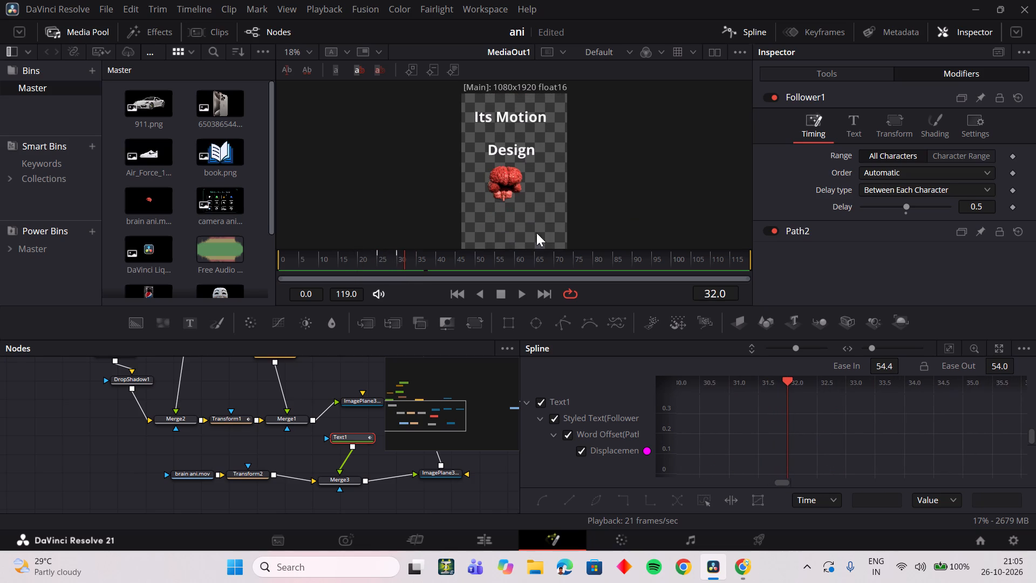
left_click(402, 259)
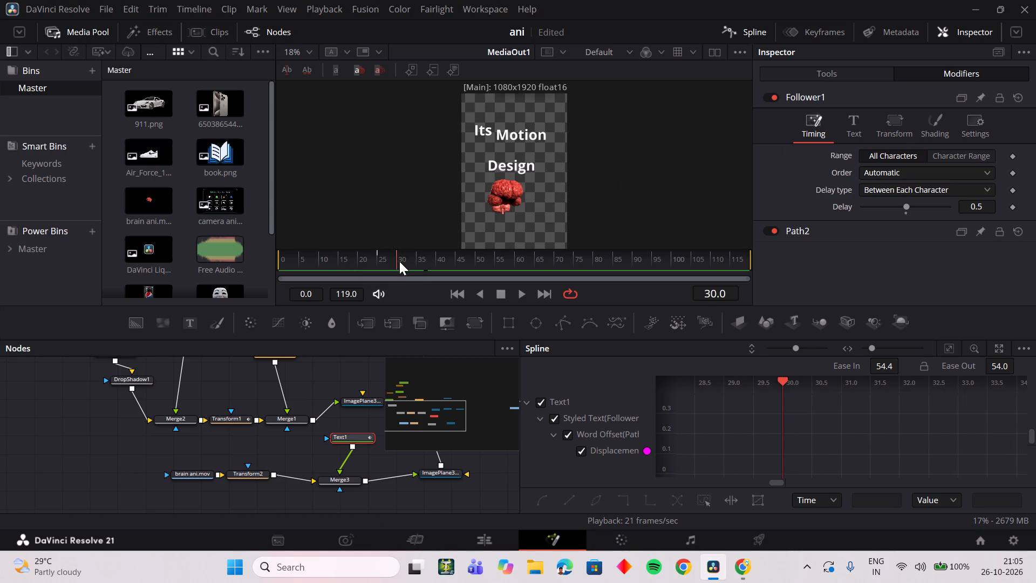
left_click(924, 124)
left_click(904, 134)
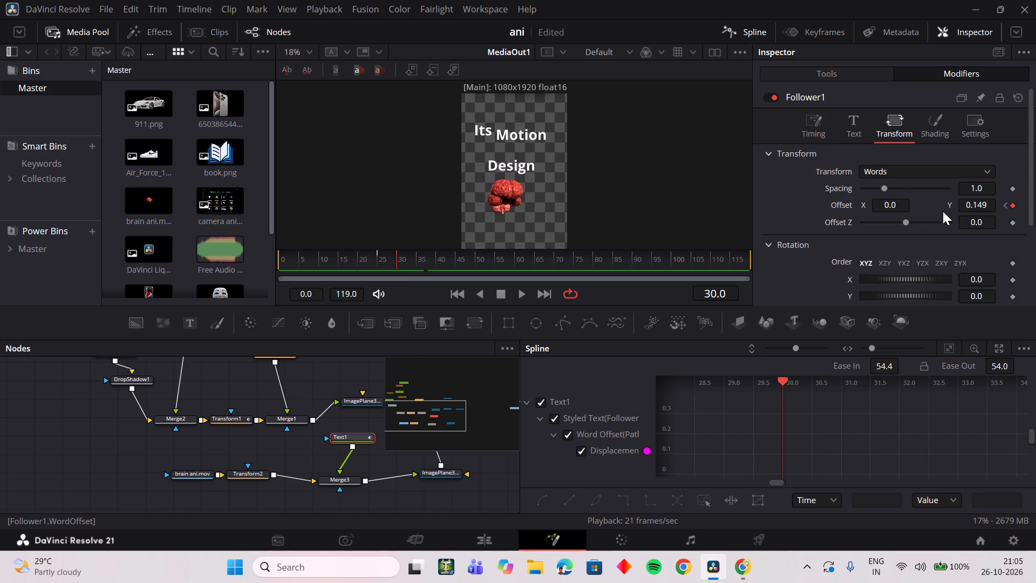
left_click_drag(980, 207, 852, 221)
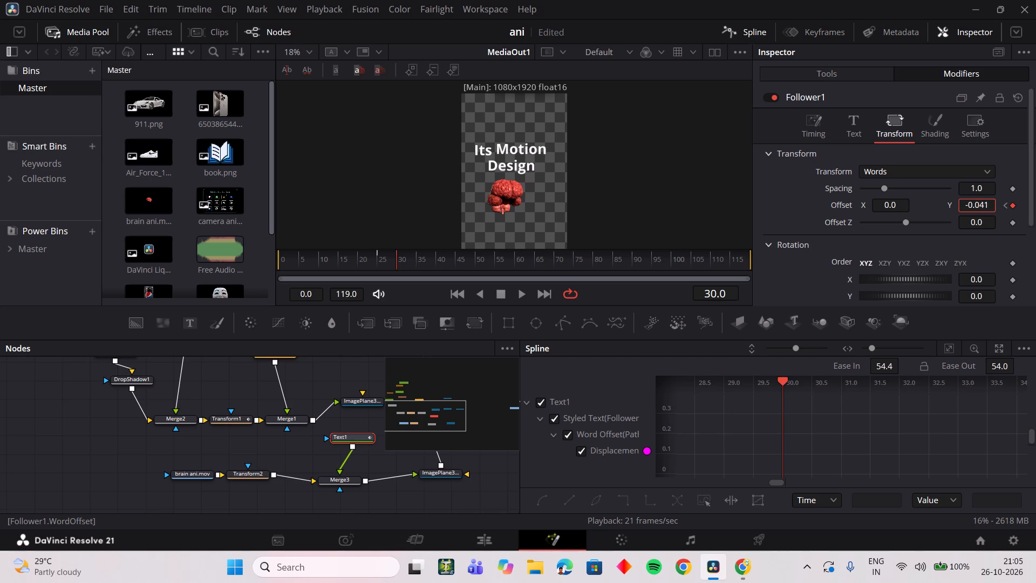
left_click_drag(852, 221, 541, 200)
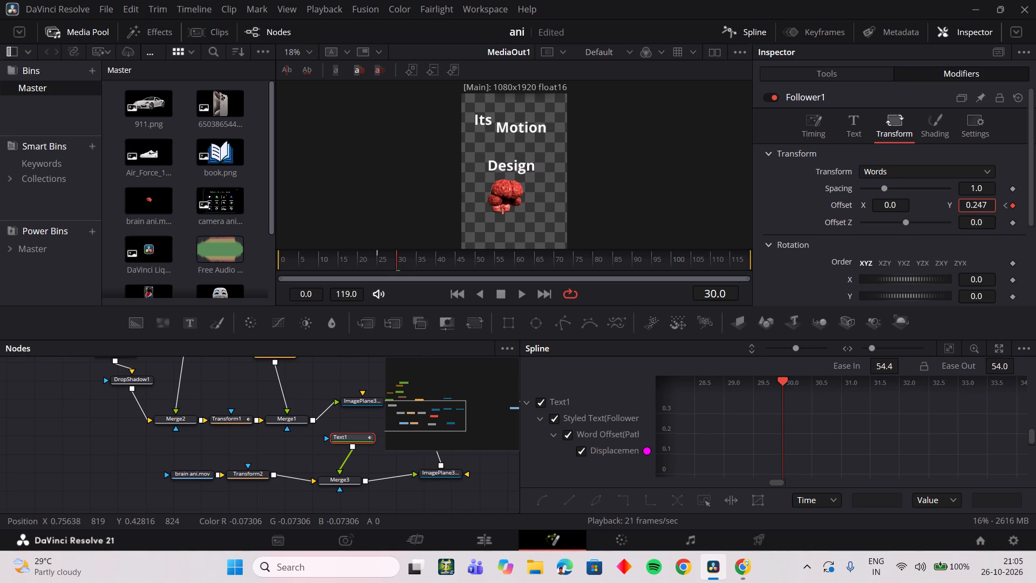
left_click_drag(541, 200, 496, 188)
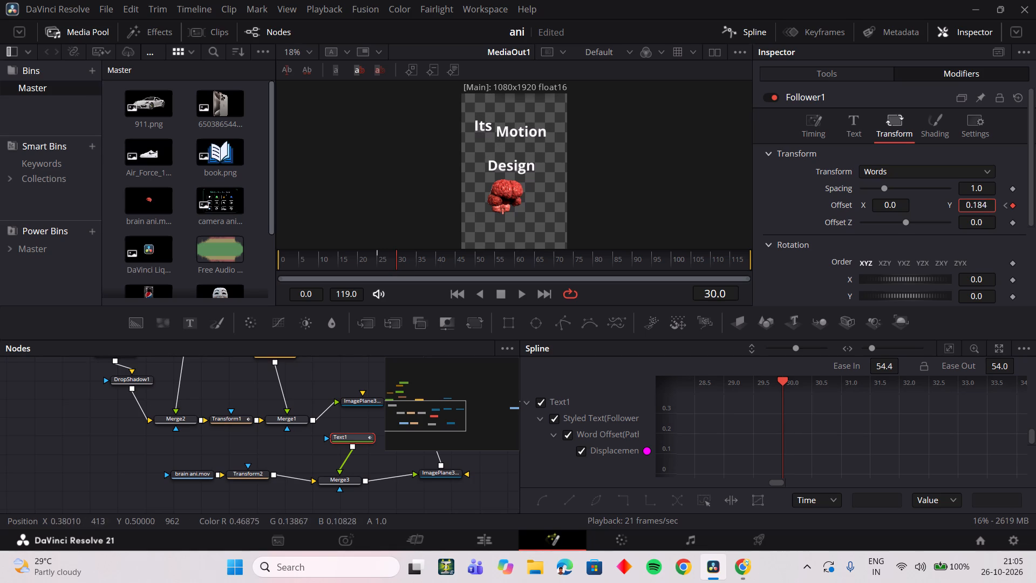
left_click_drag(496, 188, 454, 196)
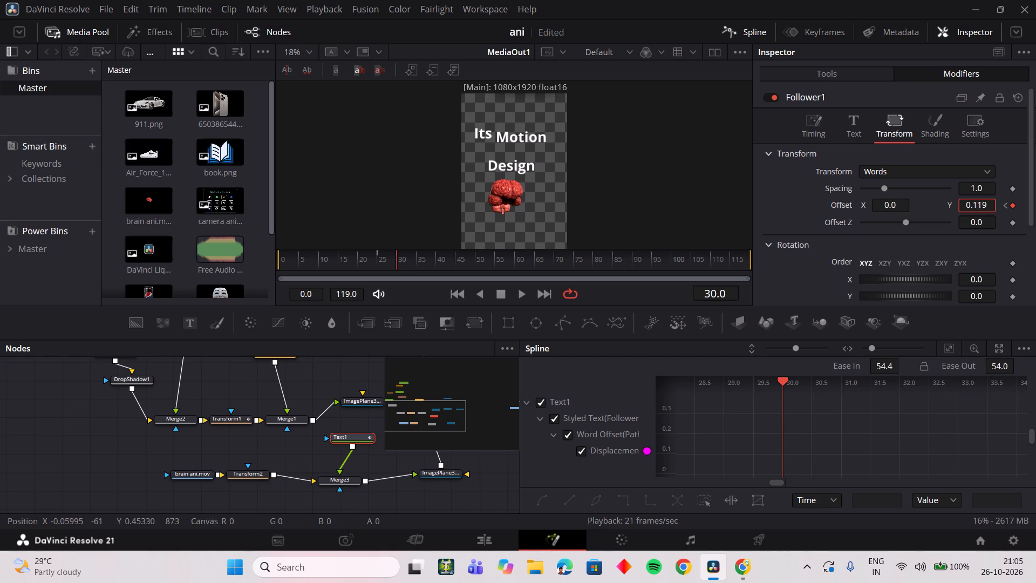
left_click_drag(454, 196, 501, 195)
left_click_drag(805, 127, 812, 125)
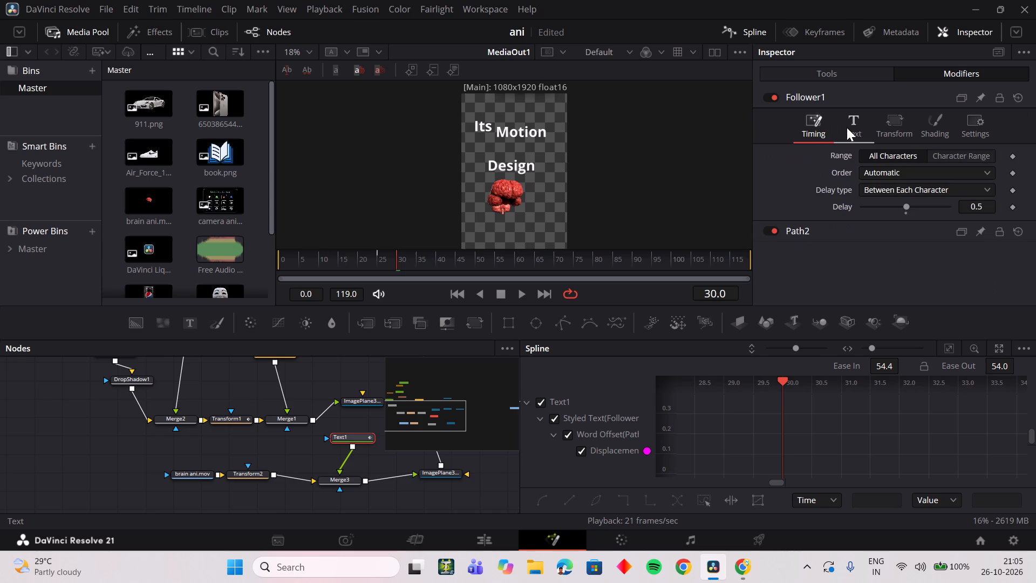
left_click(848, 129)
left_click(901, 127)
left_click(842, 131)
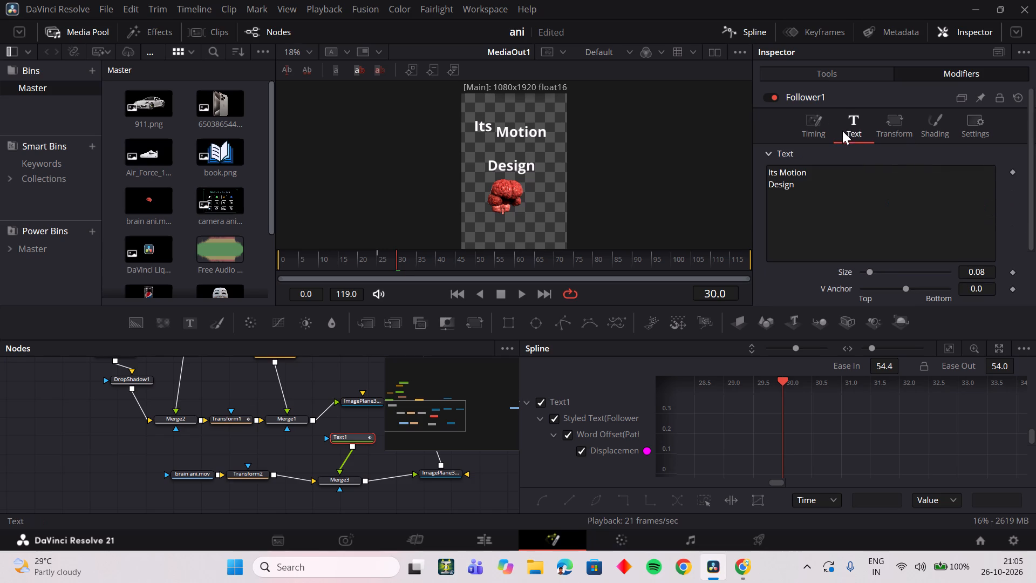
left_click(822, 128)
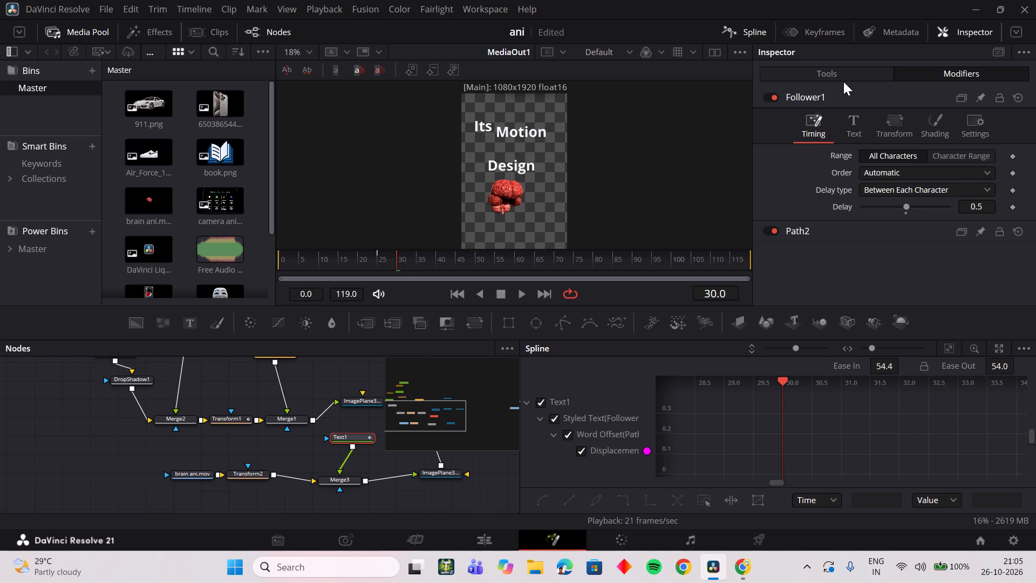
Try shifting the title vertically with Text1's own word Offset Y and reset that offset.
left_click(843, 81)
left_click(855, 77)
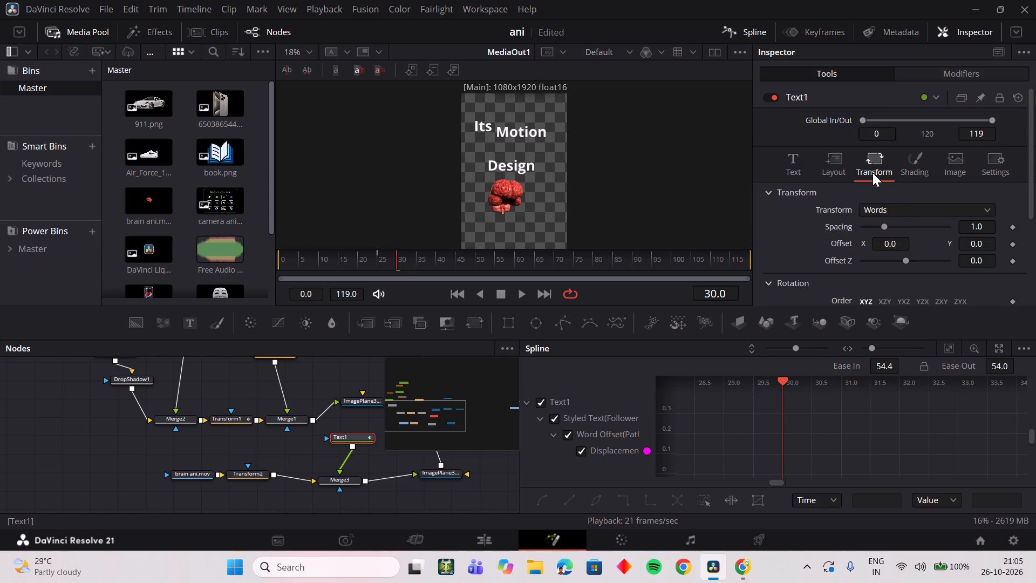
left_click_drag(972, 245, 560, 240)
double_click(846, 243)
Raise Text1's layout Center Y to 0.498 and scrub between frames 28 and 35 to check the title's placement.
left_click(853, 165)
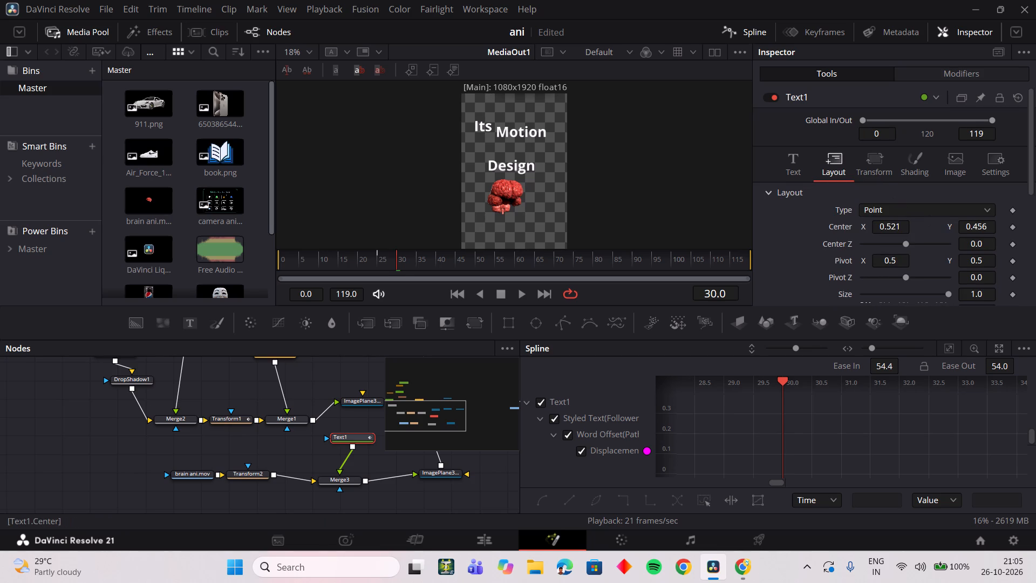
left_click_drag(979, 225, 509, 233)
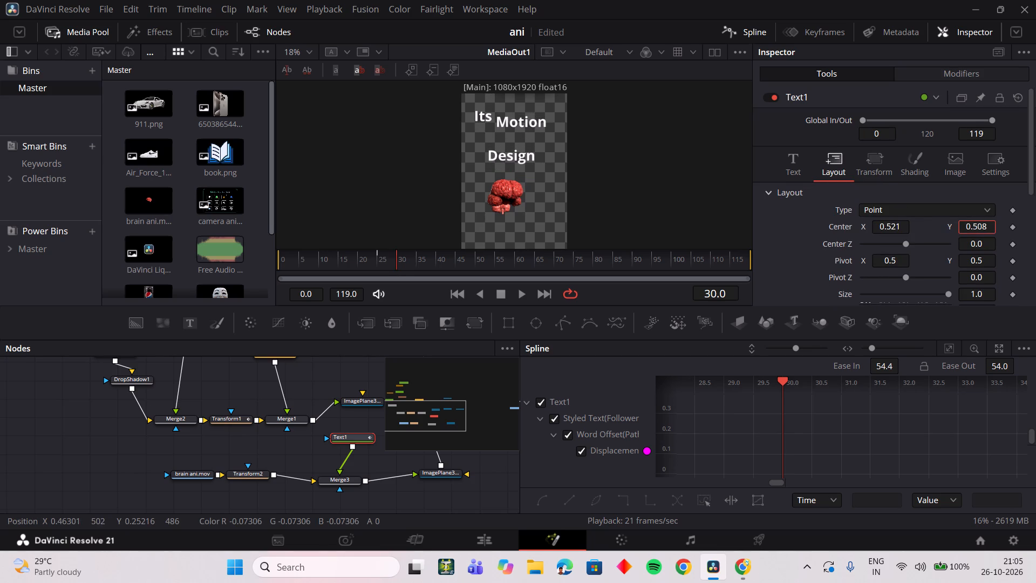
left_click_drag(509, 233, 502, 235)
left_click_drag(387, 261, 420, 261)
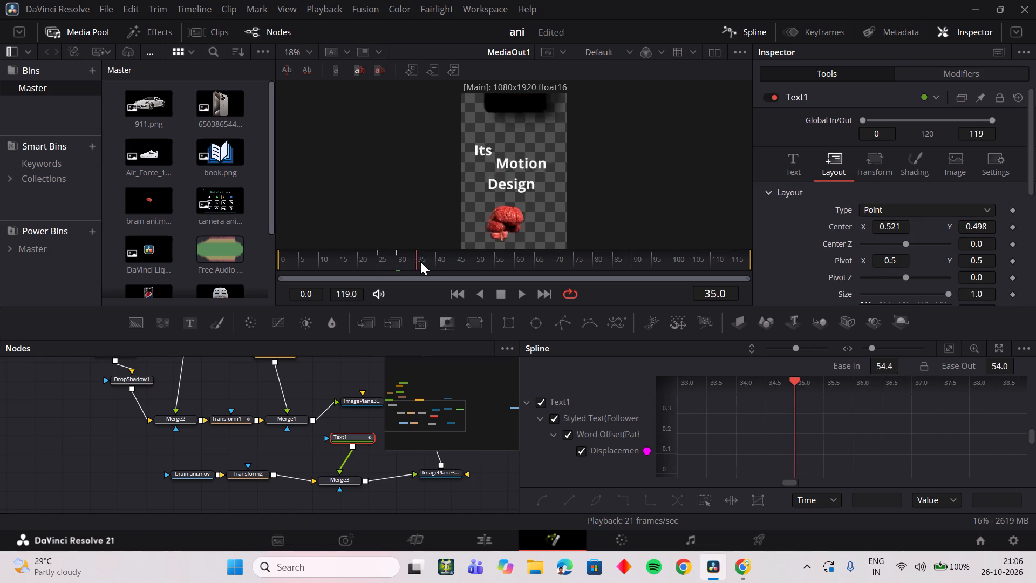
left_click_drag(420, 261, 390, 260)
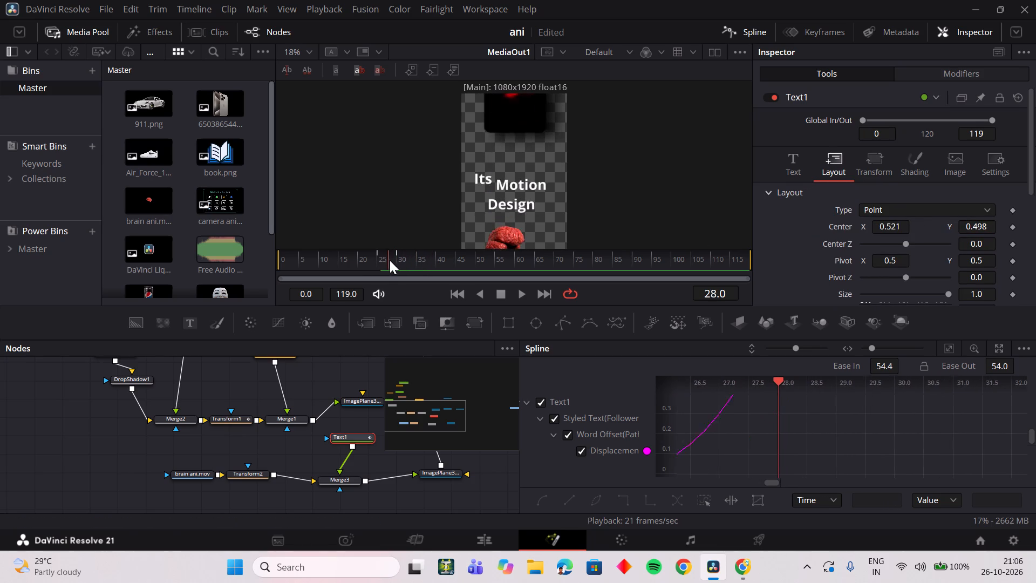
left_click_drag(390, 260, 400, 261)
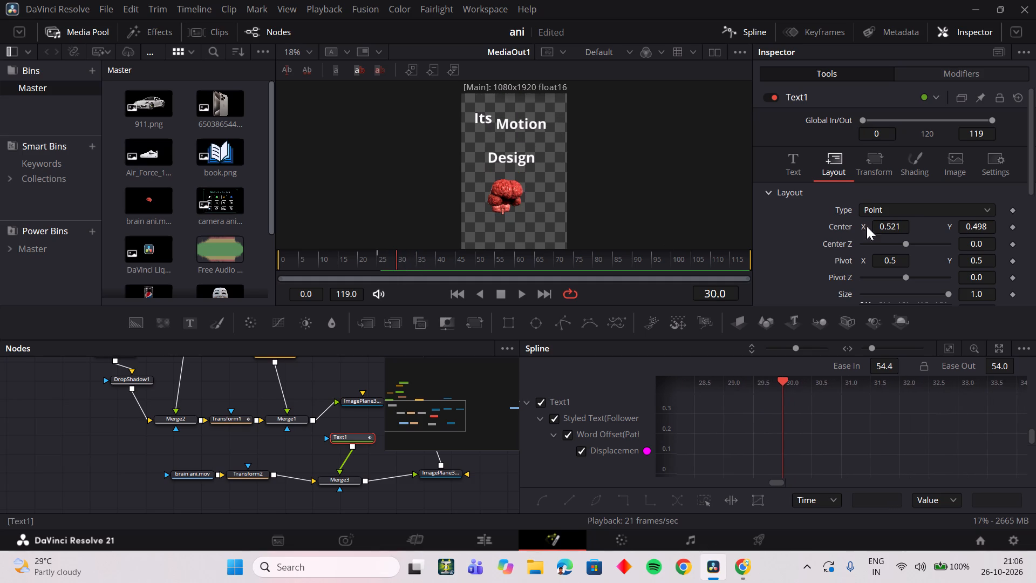
Set Text1's layout Center Y to 0.431.
left_click_drag(974, 224, 930, 231)
Scrub and replay the title animation between about frames 21 and 38 to check its spacing above the brain.
left_click_drag(407, 260, 437, 260)
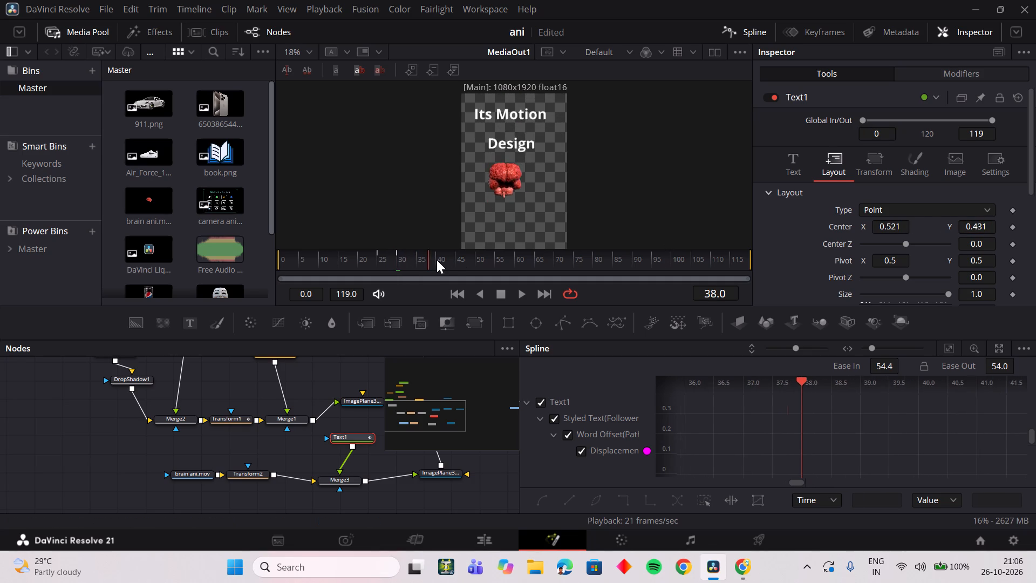
left_click_drag(437, 260, 418, 261)
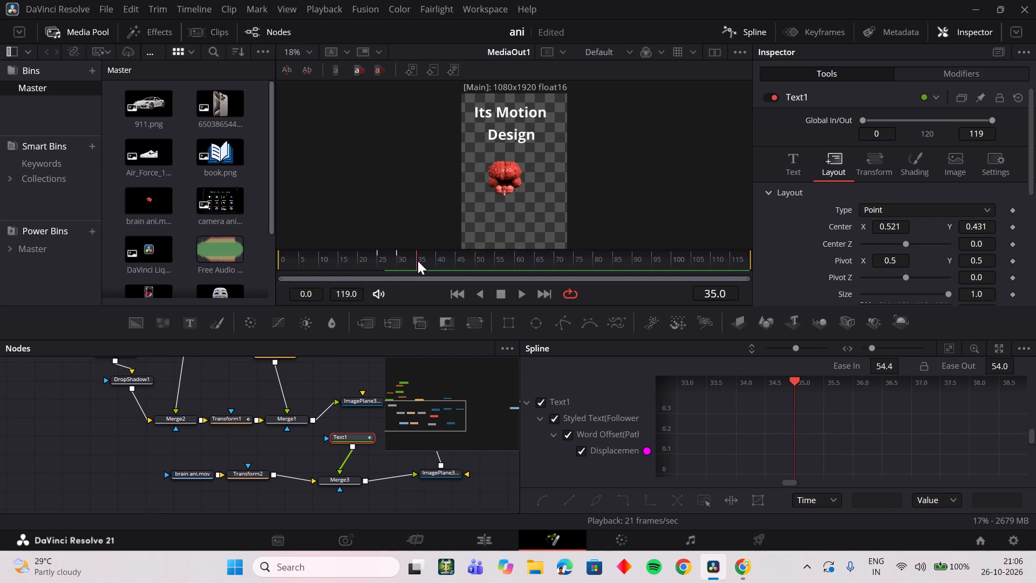
left_click_drag(418, 261, 388, 261)
key("space")
key("space")
left_click_drag(407, 257, 364, 258)
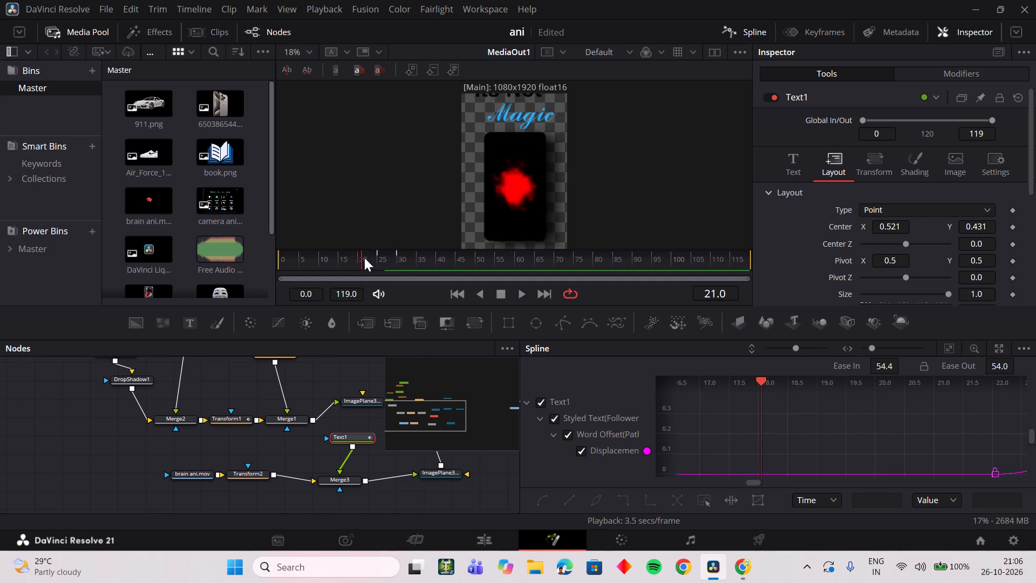
key("space")
key("space")
left_click_drag(422, 256, 398, 259)
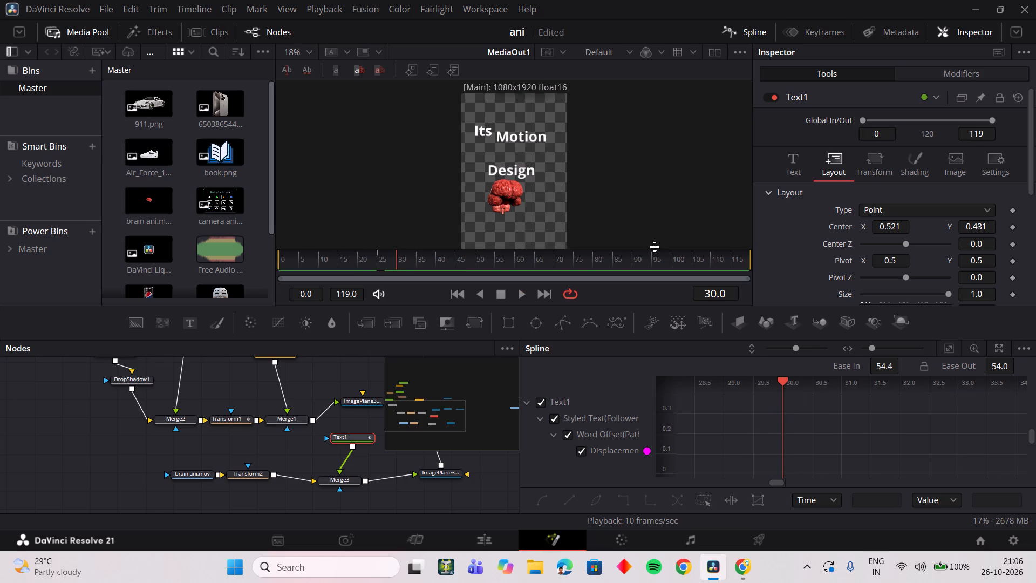
Inspect the easing of the title's displacement curve between its two keyframes and replay the animation from about frame 22.
left_click(920, 71)
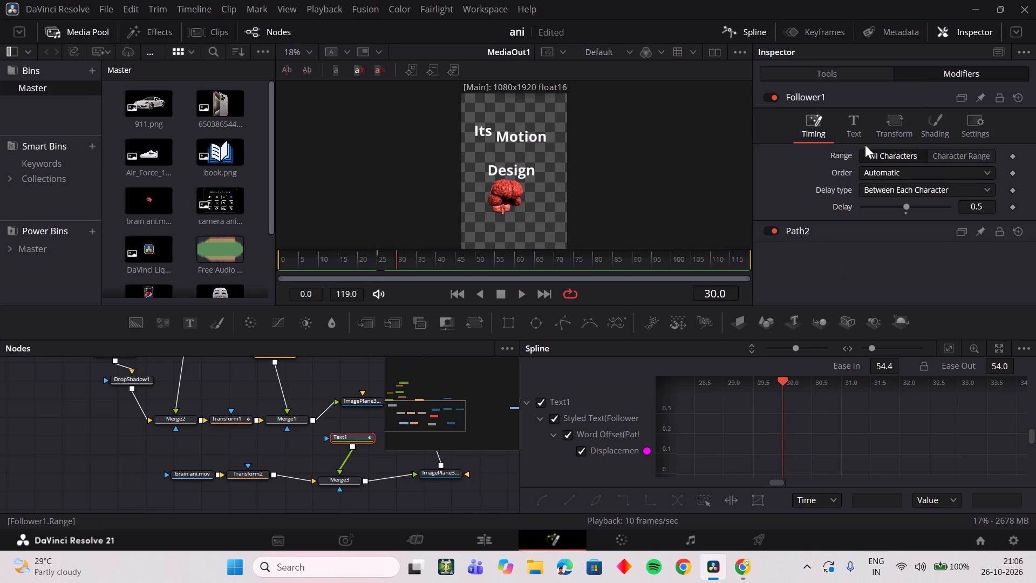
left_click(945, 348)
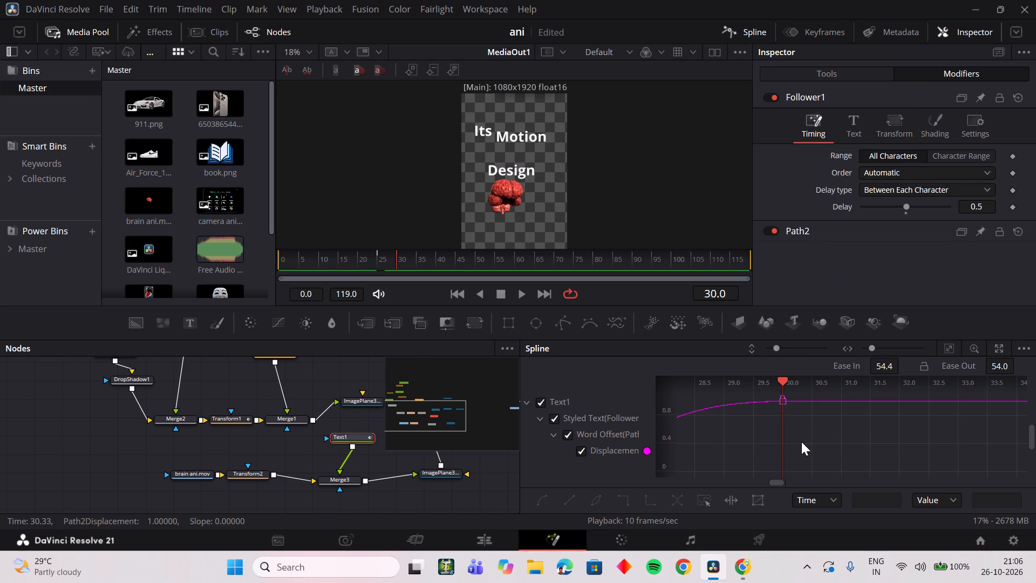
double_click(801, 442)
left_click(948, 349)
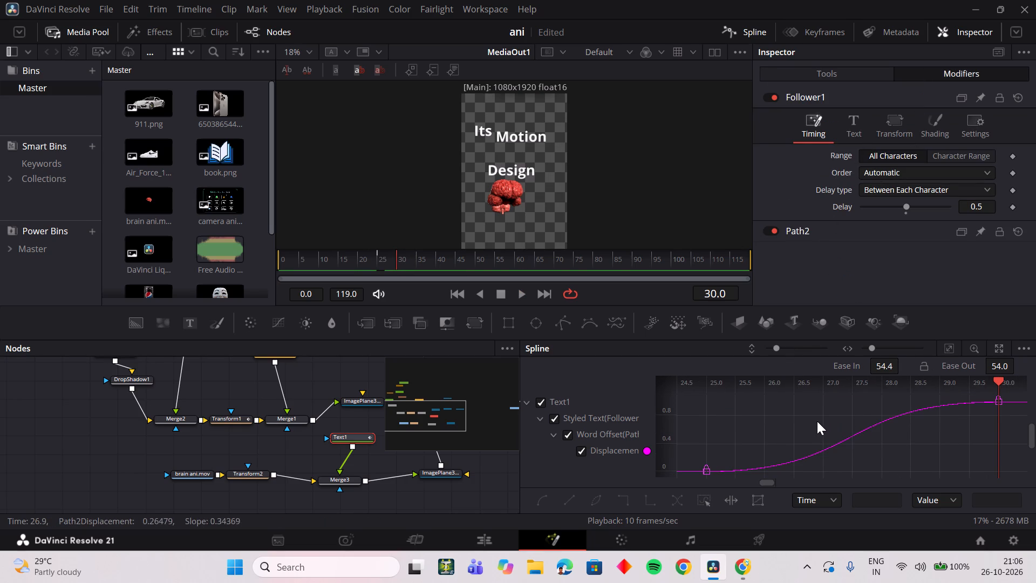
left_click(817, 421)
key("ctrl+a")
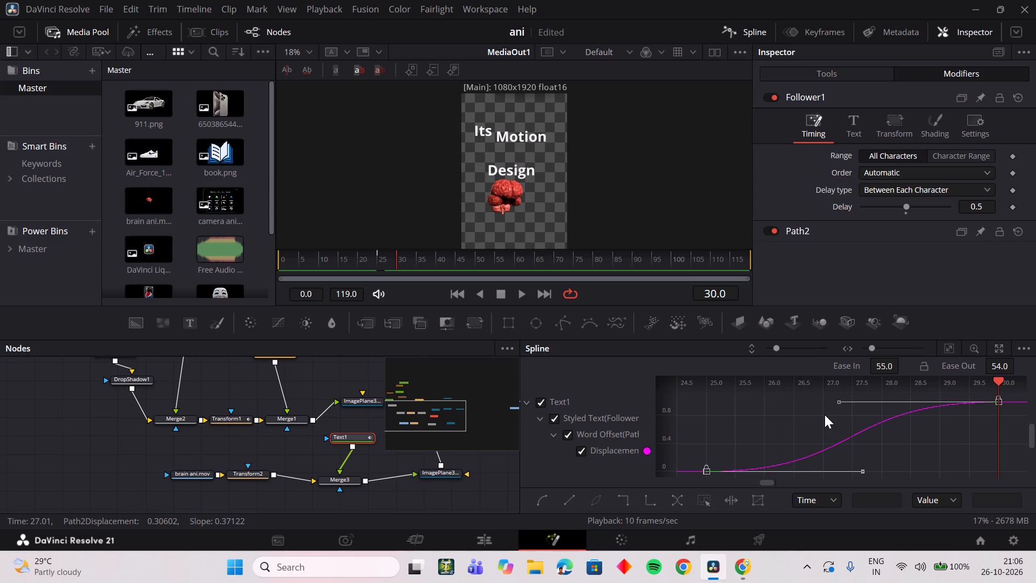
left_click(922, 453)
left_click_drag(379, 262, 365, 262)
key("space")
key("space")
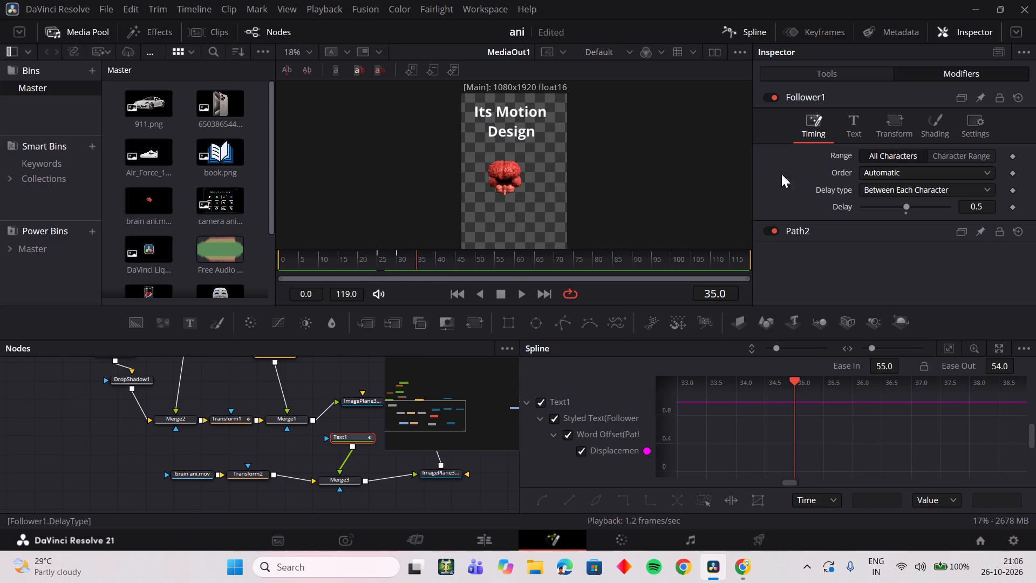
Close the spline editor and insert a Character Level Styling modifier on Text1's styled text.
left_click(854, 74)
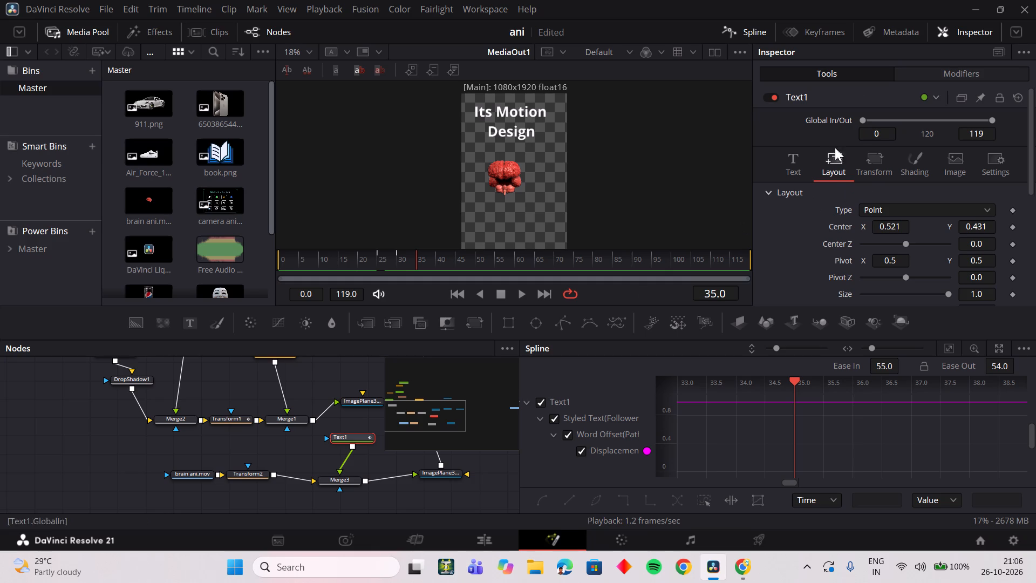
left_click(815, 161)
left_click(793, 165)
right_click(854, 247)
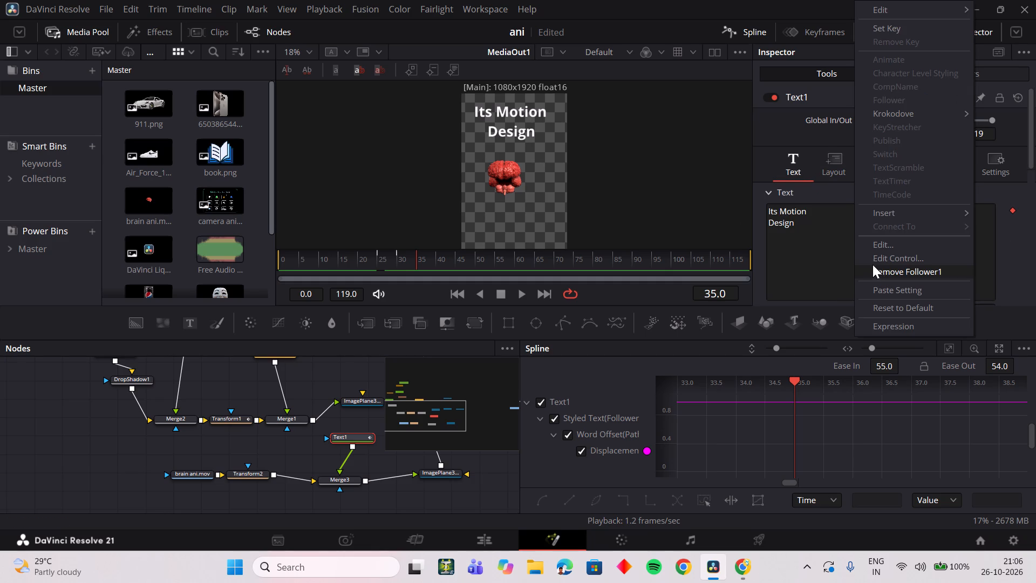
left_click(735, 25)
right_click(828, 241)
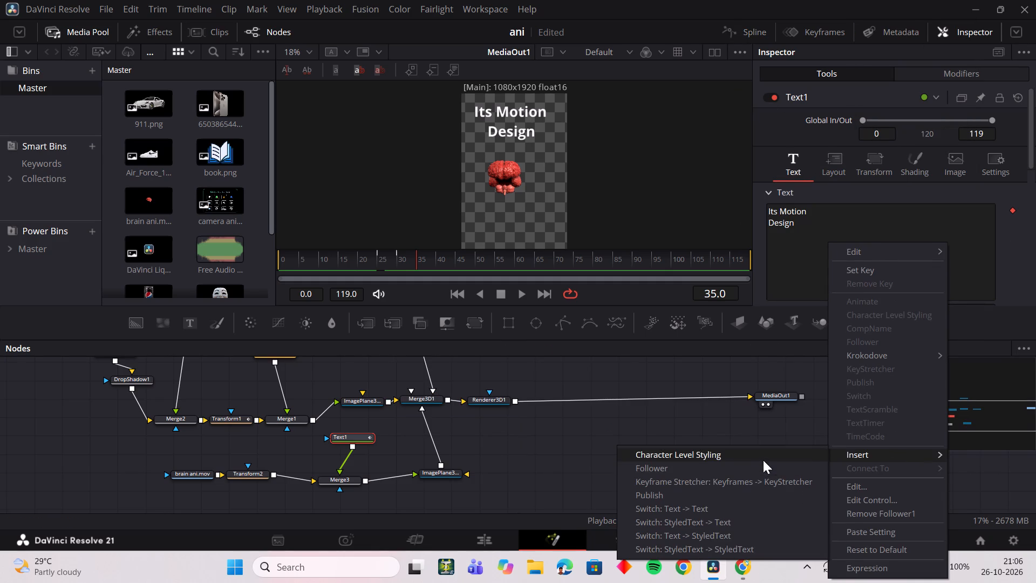
left_click(763, 460)
Select the word Design in the Character Level Styling modifier and color it with the blue sampled from the word Magic at frame 17.
left_click(926, 77)
scroll(883, 183, "down", 7)
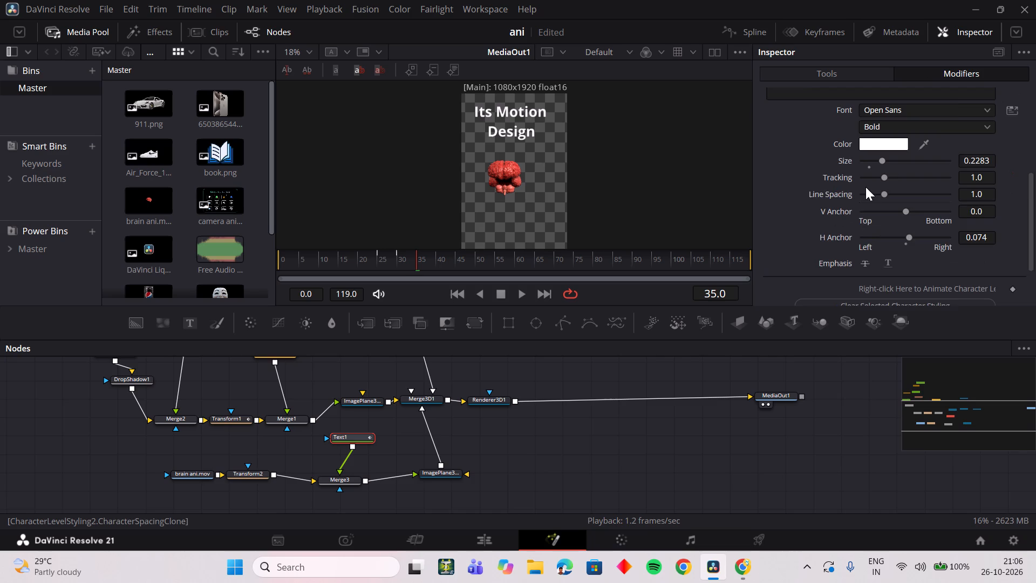
scroll(826, 273, "up", 4)
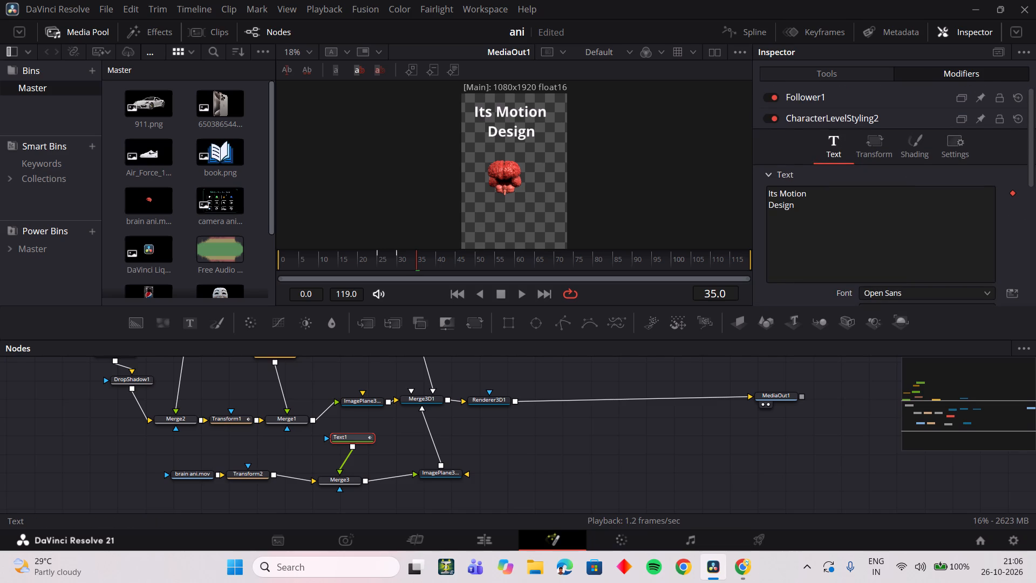
left_click_drag(370, 438, 517, 173)
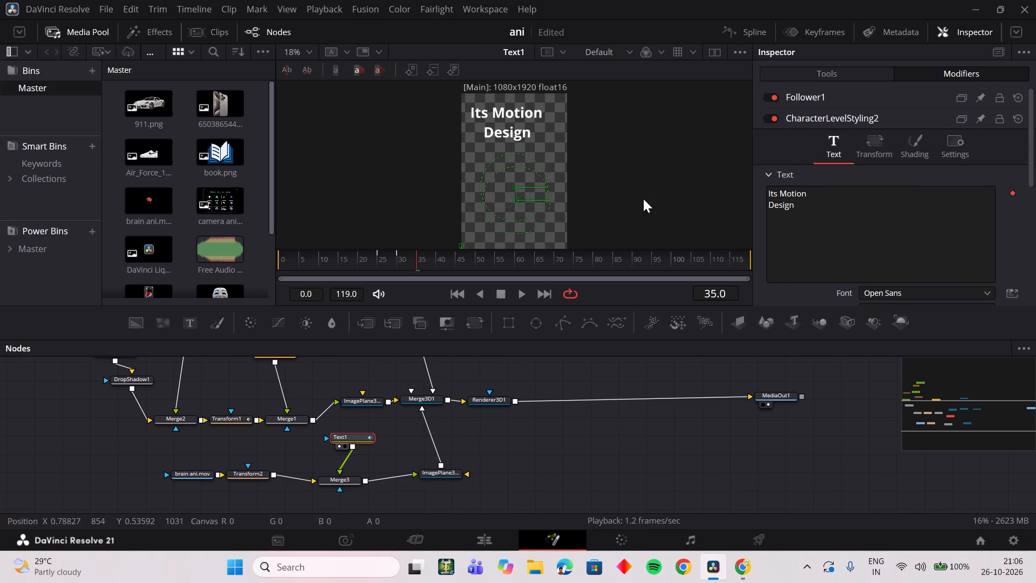
left_click_drag(475, 125, 563, 144)
left_click(873, 159)
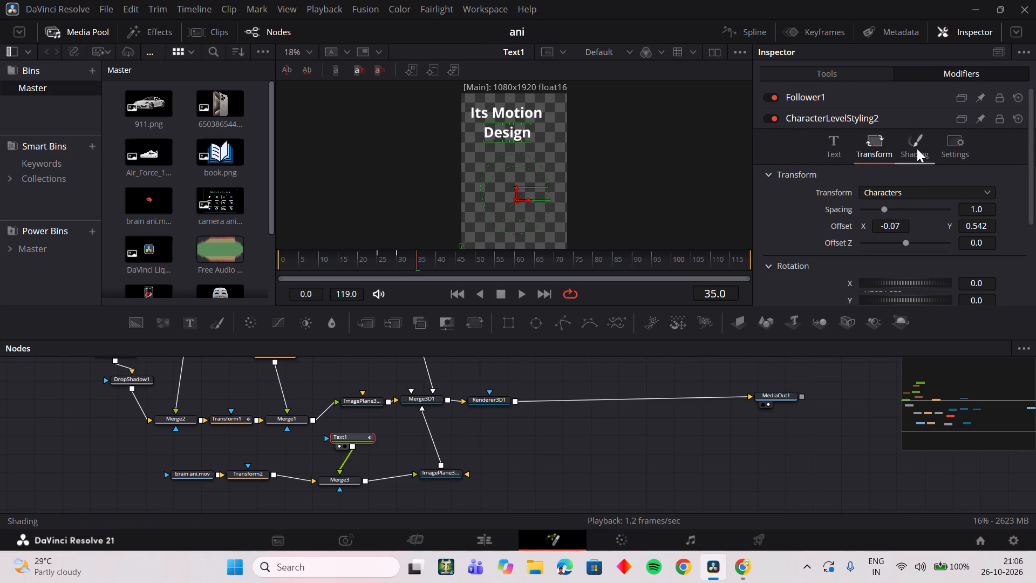
left_click(917, 150)
scroll(890, 205, "down", 3)
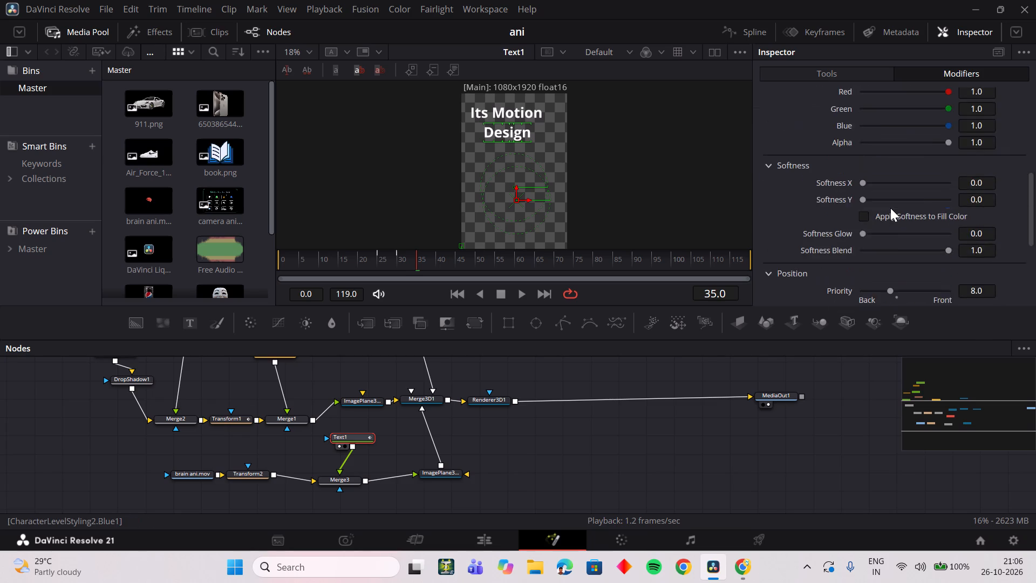
scroll(890, 208, "up", 1)
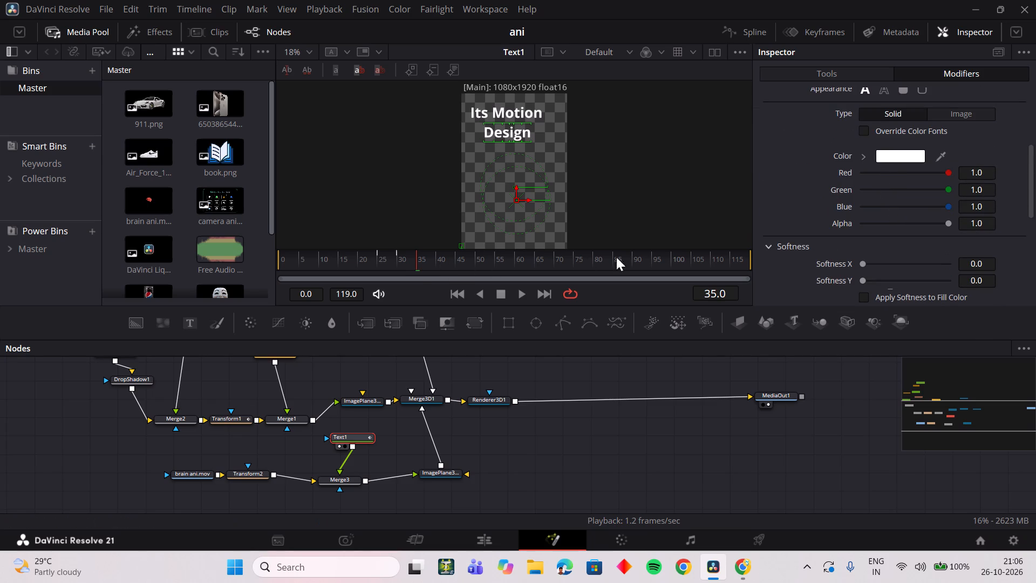
left_click_drag(771, 395, 489, 161)
left_click_drag(394, 265, 345, 263)
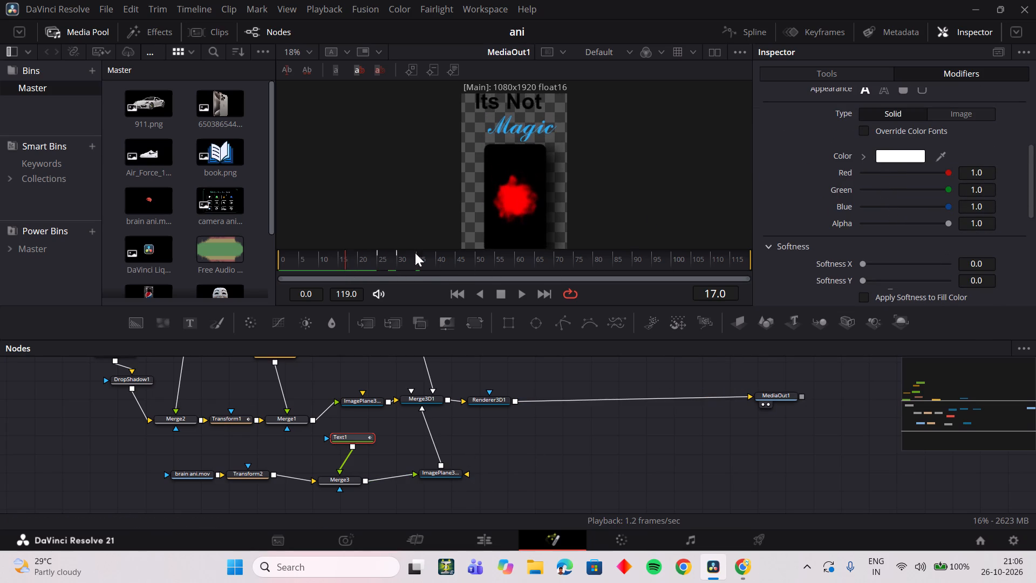
left_click_drag(930, 160, 911, 162)
left_click_drag(942, 153, 545, 123)
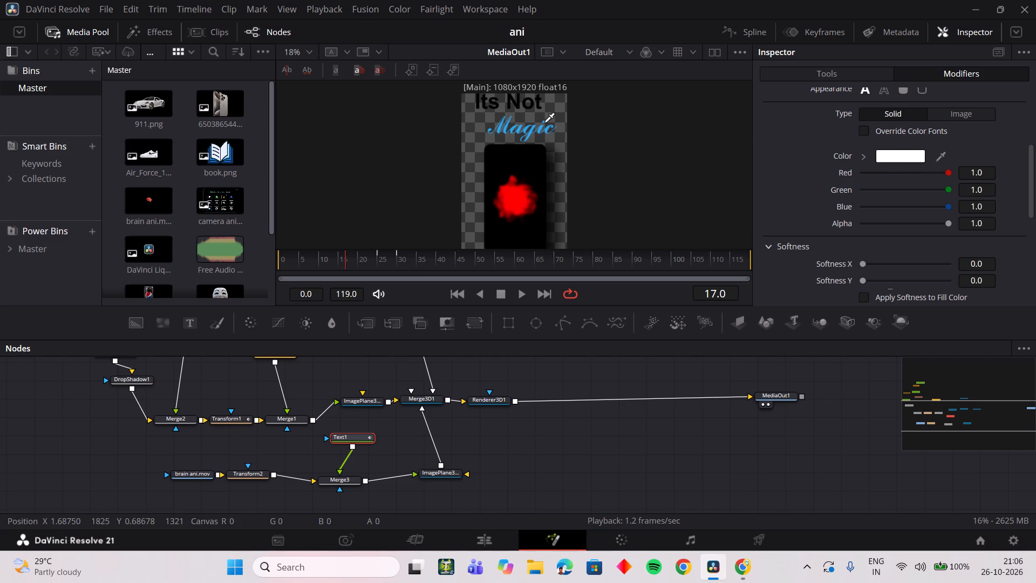
left_click_drag(545, 123, 533, 128)
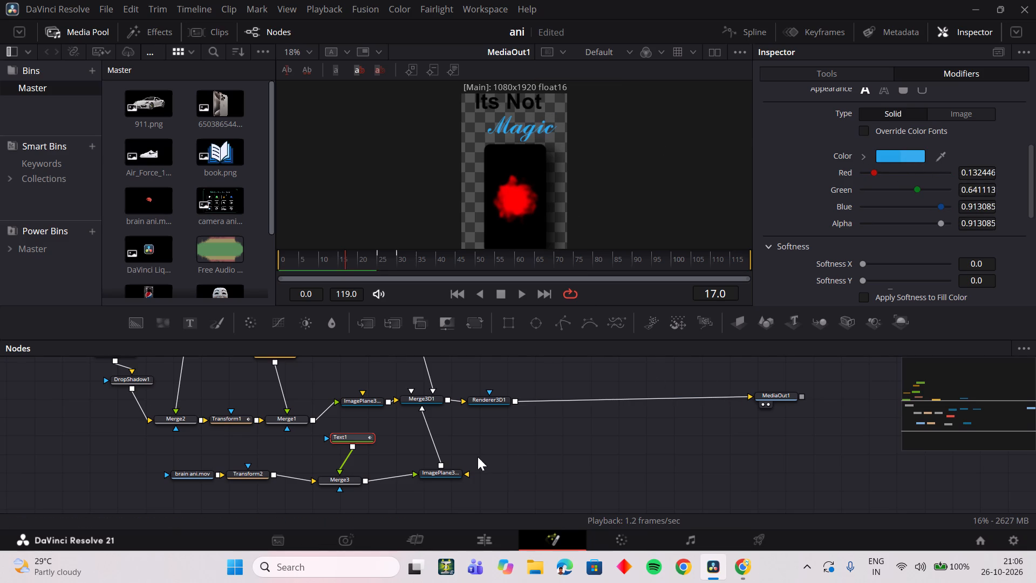
Set the word Design to the CommercialScript BT font at a size of about 0.409.
left_click_drag(356, 435, 506, 154)
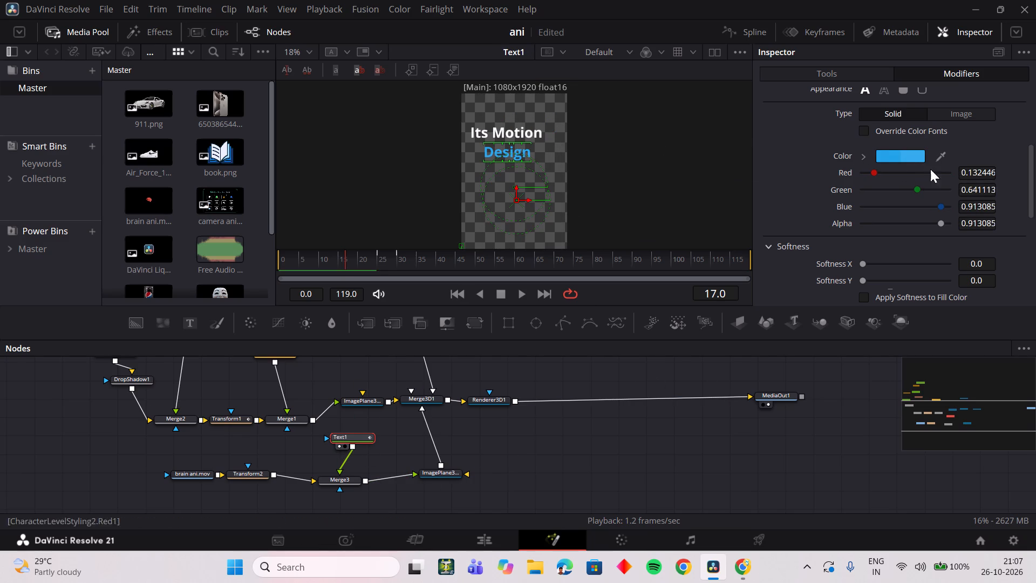
scroll(909, 157, "up", 2)
left_click(861, 146)
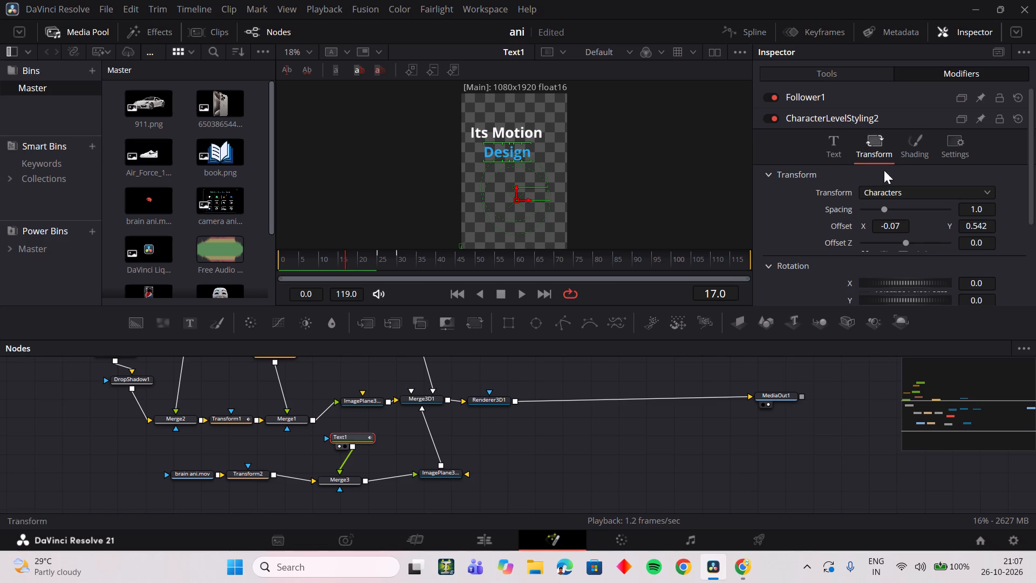
left_click(841, 152)
scroll(906, 225, "down", 2)
left_click(936, 128)
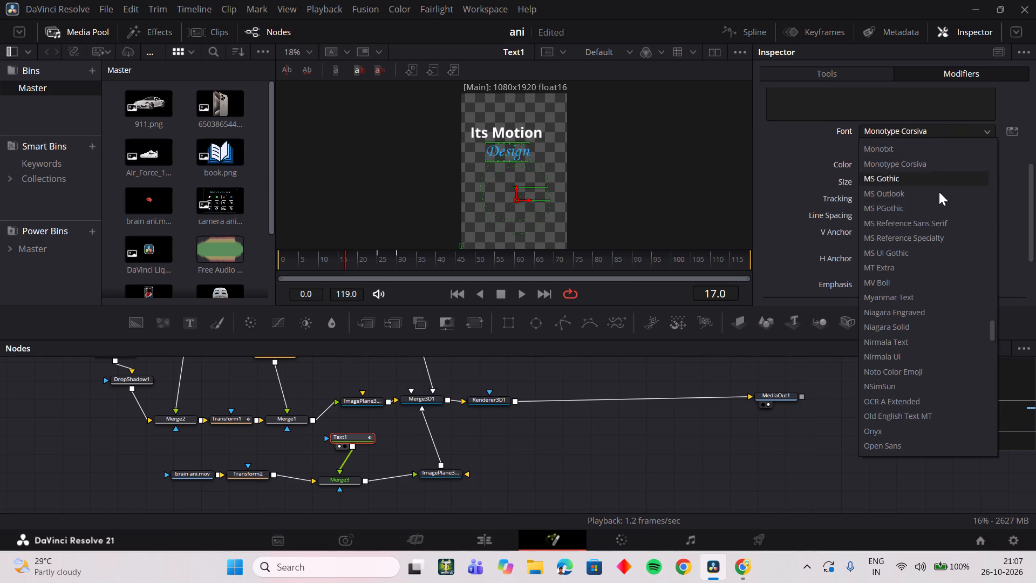
left_click_drag(992, 326, 987, 229)
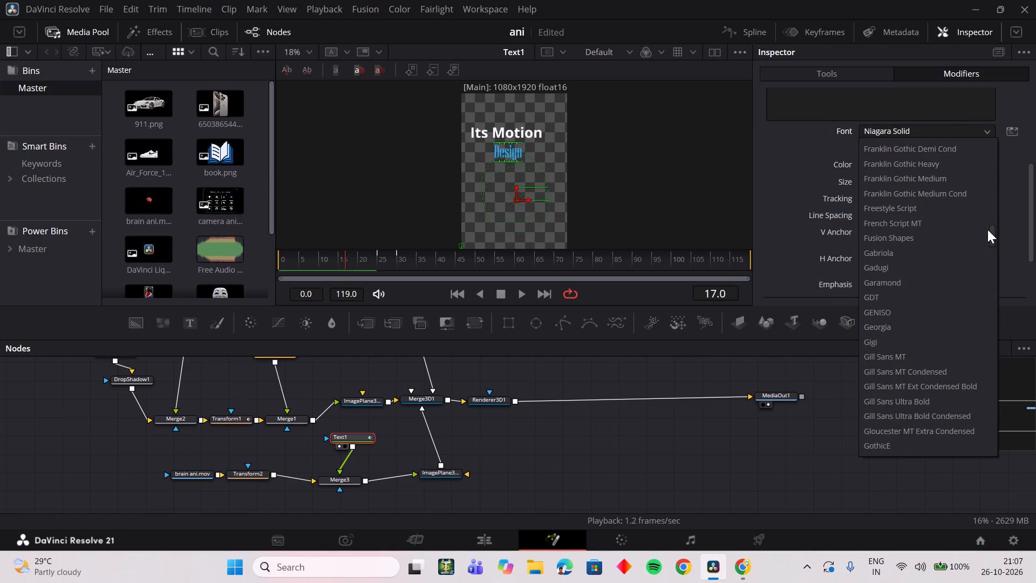
left_click_drag(987, 229, 989, 185)
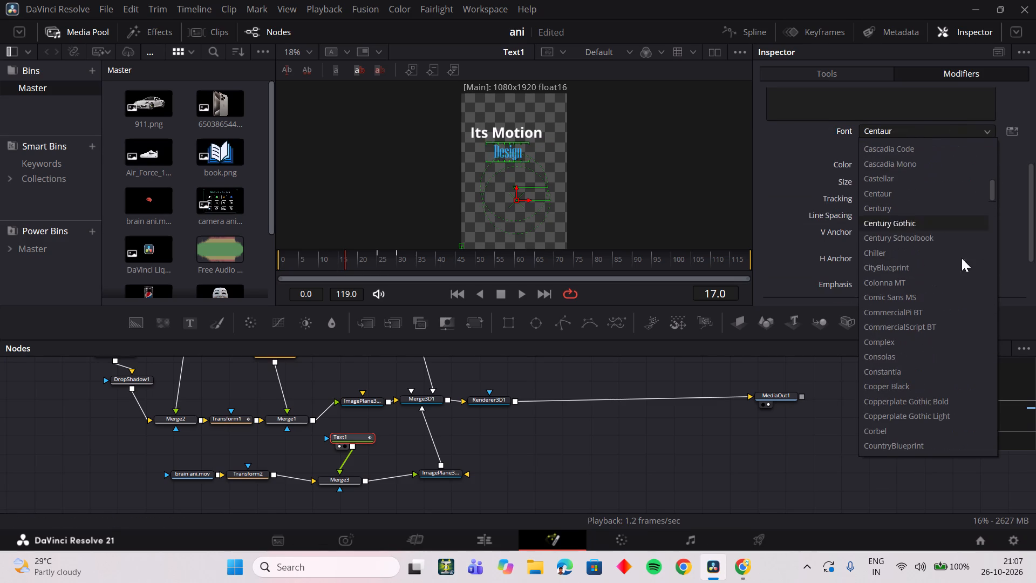
left_click(917, 324)
left_click(888, 182)
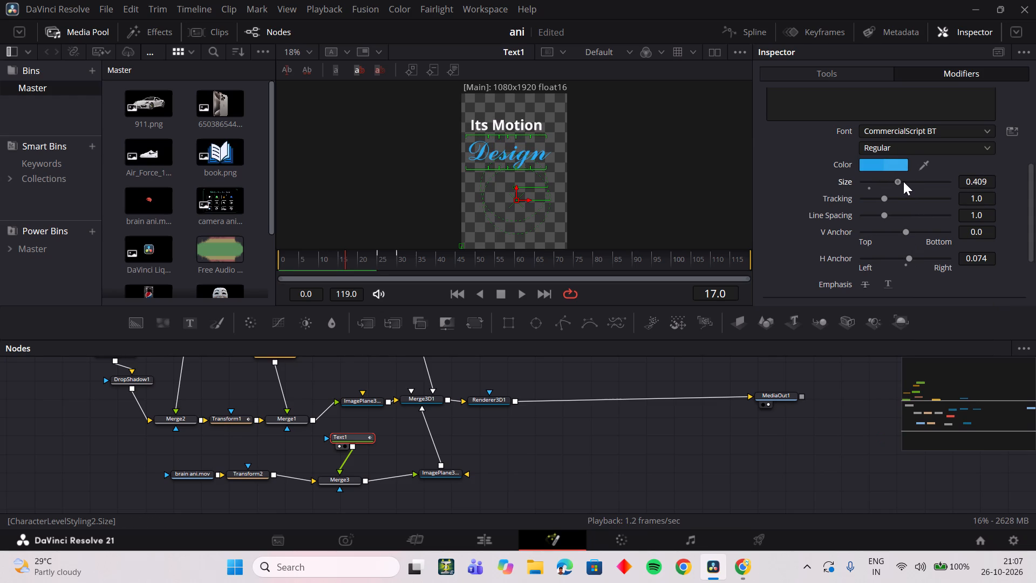
Shift the word Design rightward beneath "Its Motion" by lowering its horizontal anchor to a negative value.
left_click_drag(977, 259, 561, 262)
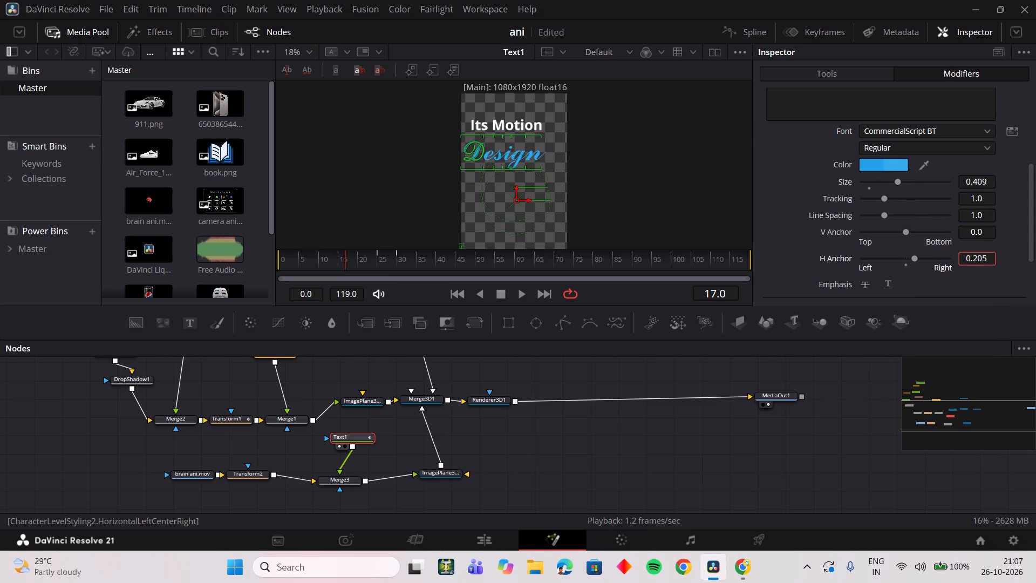
left_click_drag(561, 262, 258, 277)
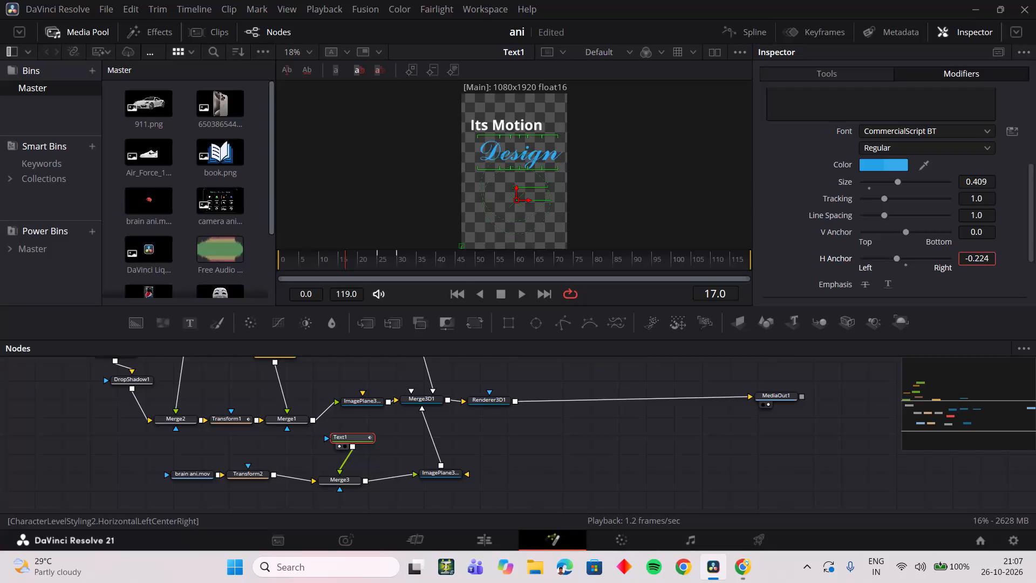
left_click_drag(258, 277, 258, 277)
Reduce the base text size of Text1 to 0.2112 so that "Its Motion" is slightly smaller.
scroll(892, 218, "up", 2)
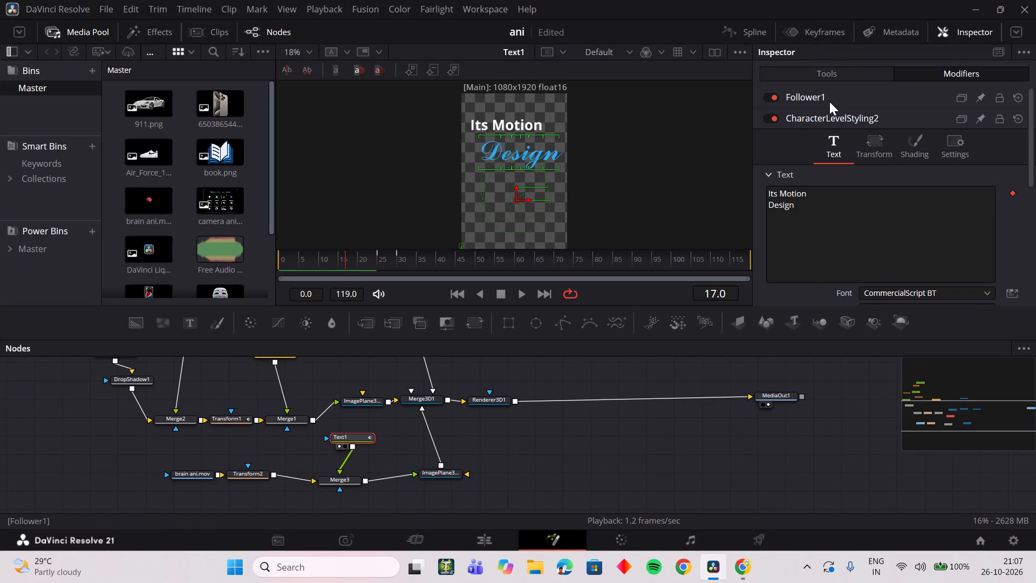
left_click(843, 63)
left_click(843, 73)
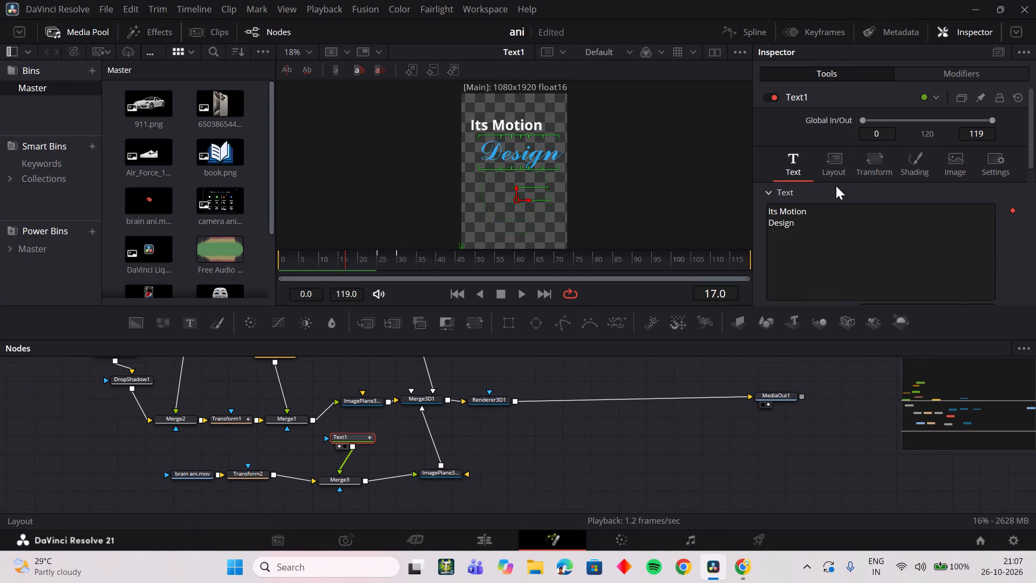
scroll(836, 187, "down", 1)
scroll(908, 262, "down", 2)
left_click_drag(898, 121, 894, 123)
left_click_drag(982, 117, 534, 123)
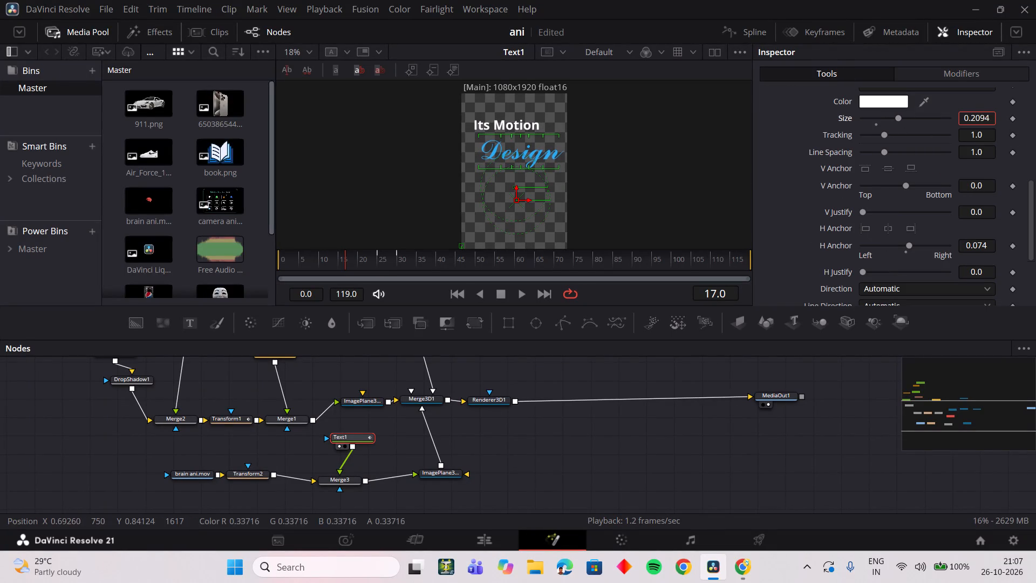
left_click_drag(534, 123, 547, 124)
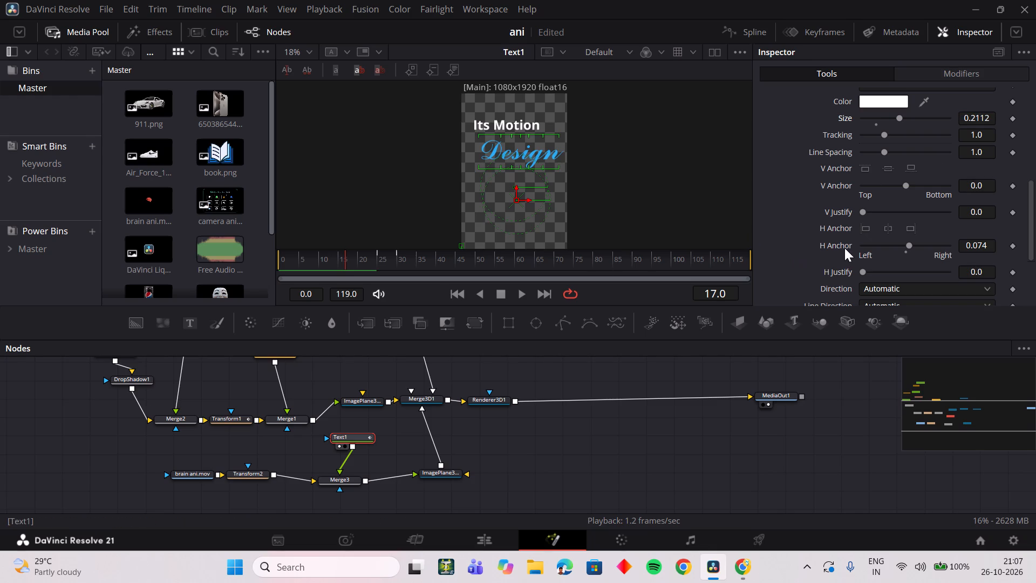
Set the base text color of Text1 to black.
scroll(864, 219, "up", 1)
left_click(865, 178)
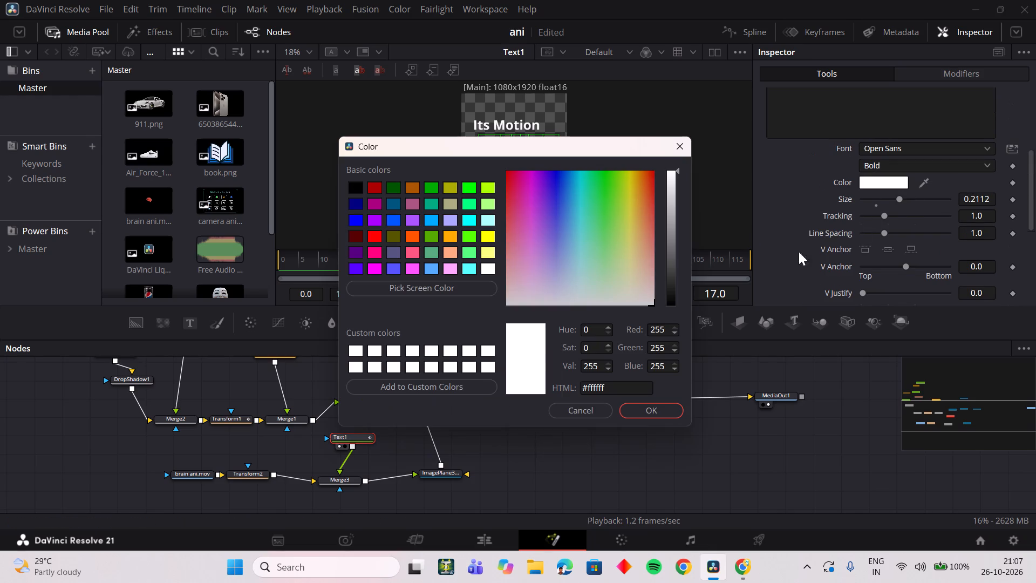
left_click(353, 187)
left_click(667, 416)
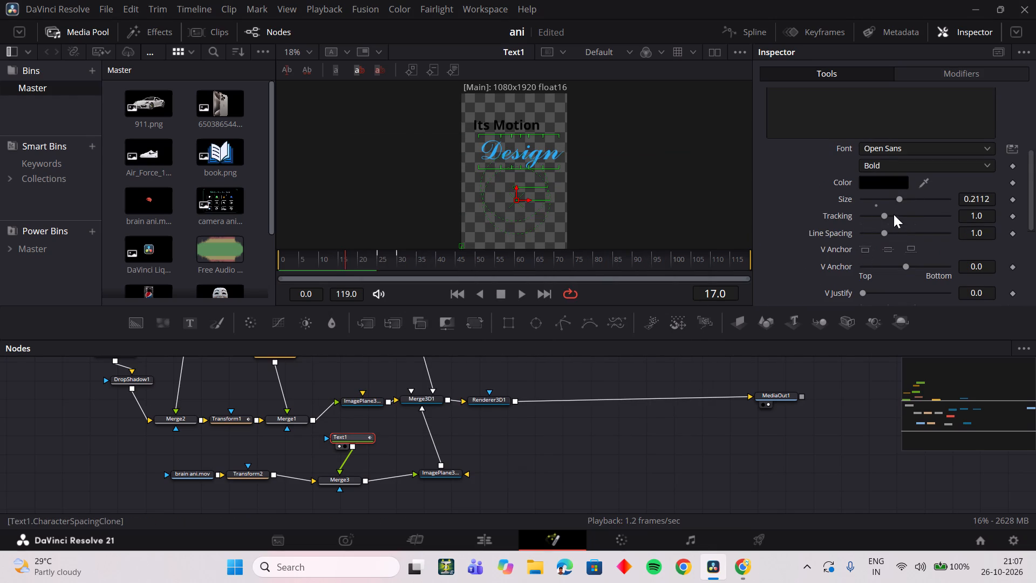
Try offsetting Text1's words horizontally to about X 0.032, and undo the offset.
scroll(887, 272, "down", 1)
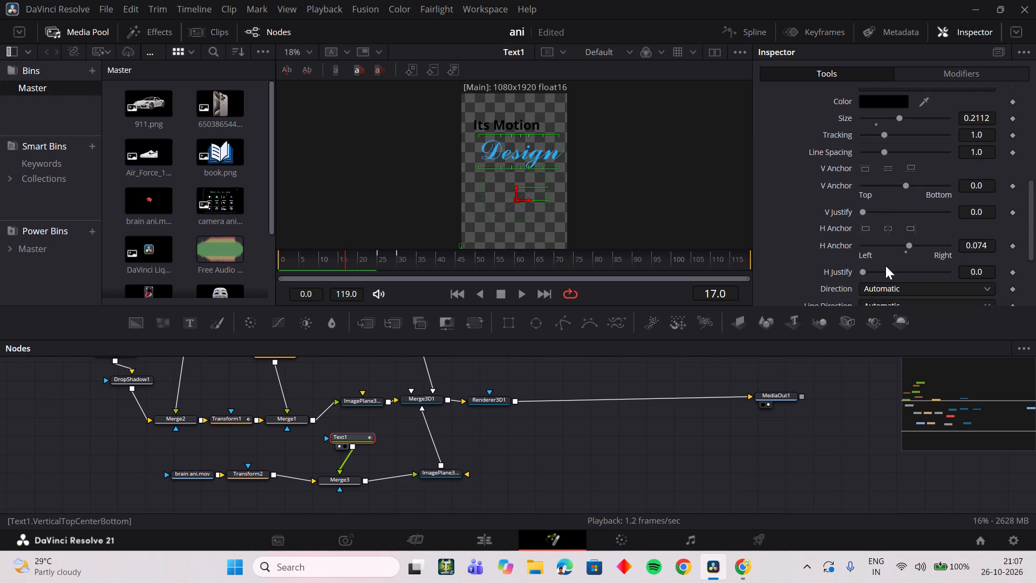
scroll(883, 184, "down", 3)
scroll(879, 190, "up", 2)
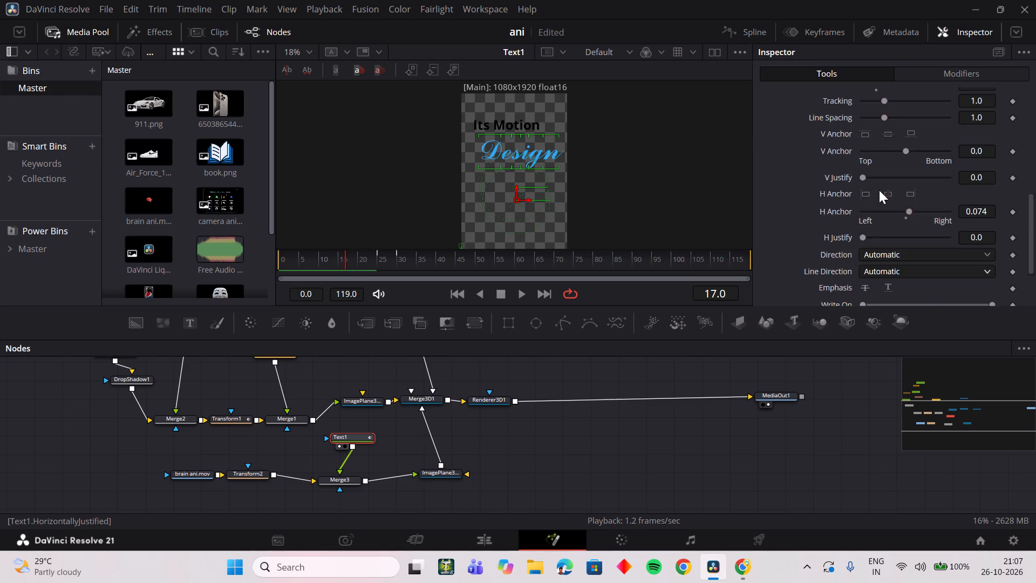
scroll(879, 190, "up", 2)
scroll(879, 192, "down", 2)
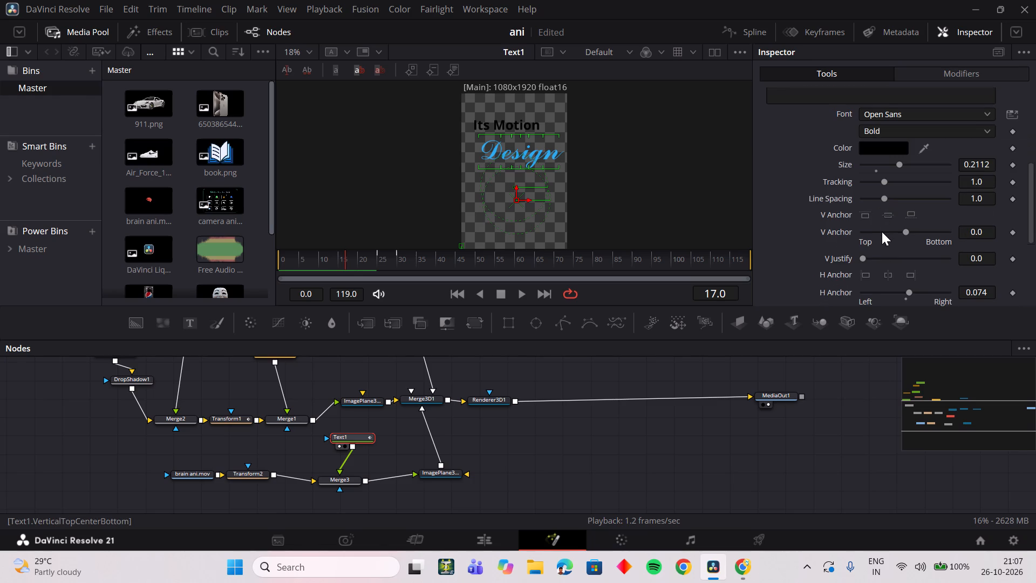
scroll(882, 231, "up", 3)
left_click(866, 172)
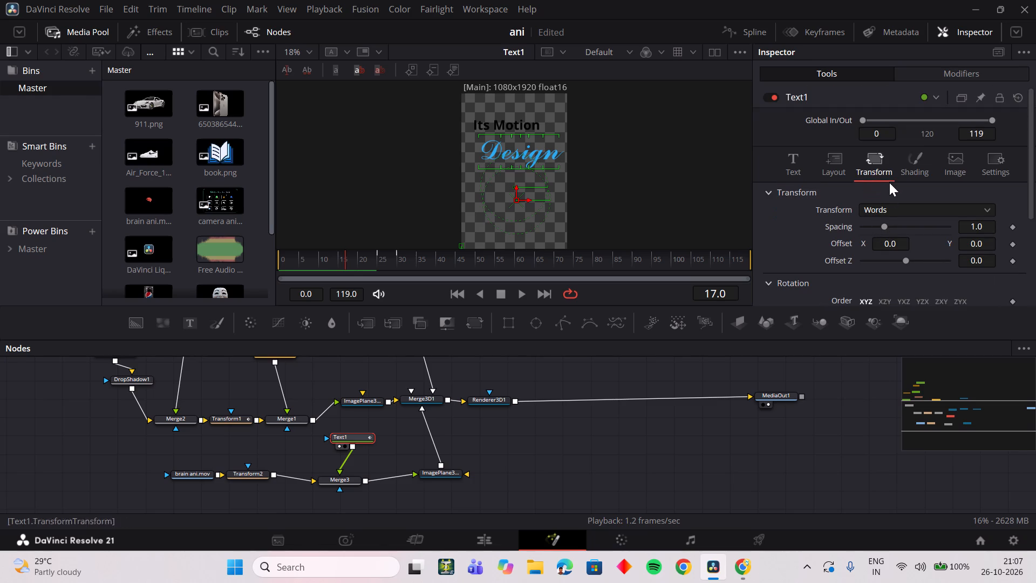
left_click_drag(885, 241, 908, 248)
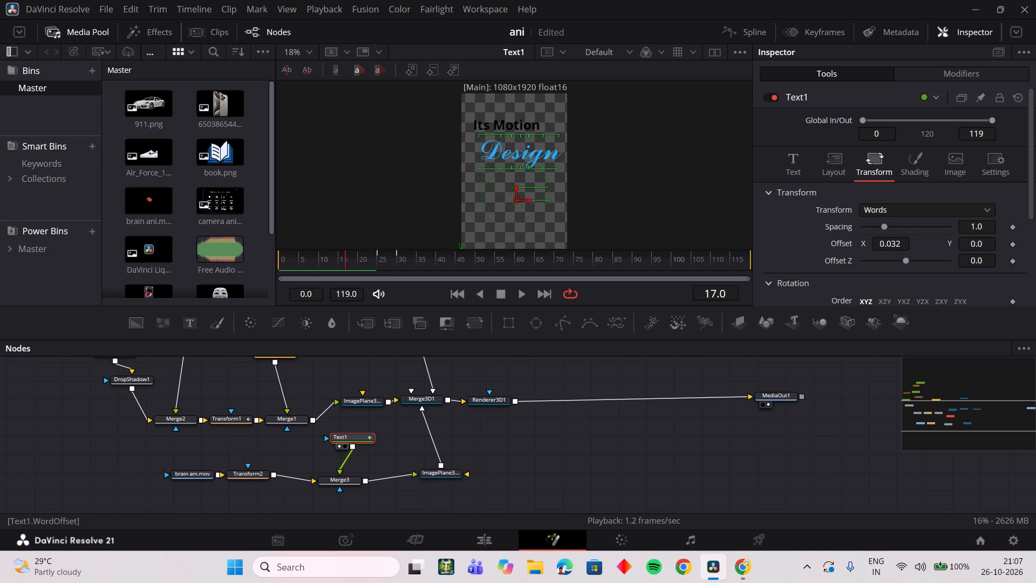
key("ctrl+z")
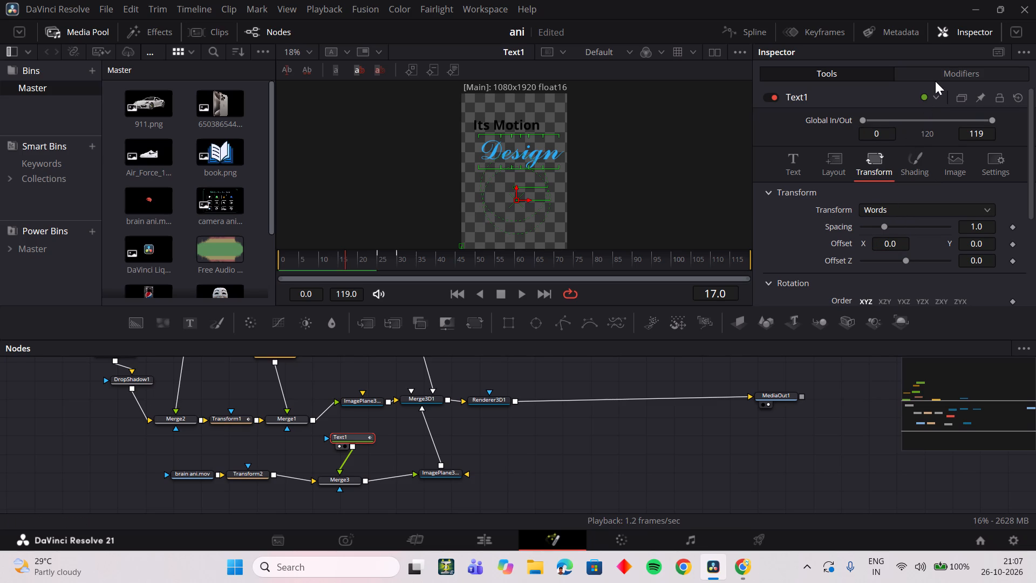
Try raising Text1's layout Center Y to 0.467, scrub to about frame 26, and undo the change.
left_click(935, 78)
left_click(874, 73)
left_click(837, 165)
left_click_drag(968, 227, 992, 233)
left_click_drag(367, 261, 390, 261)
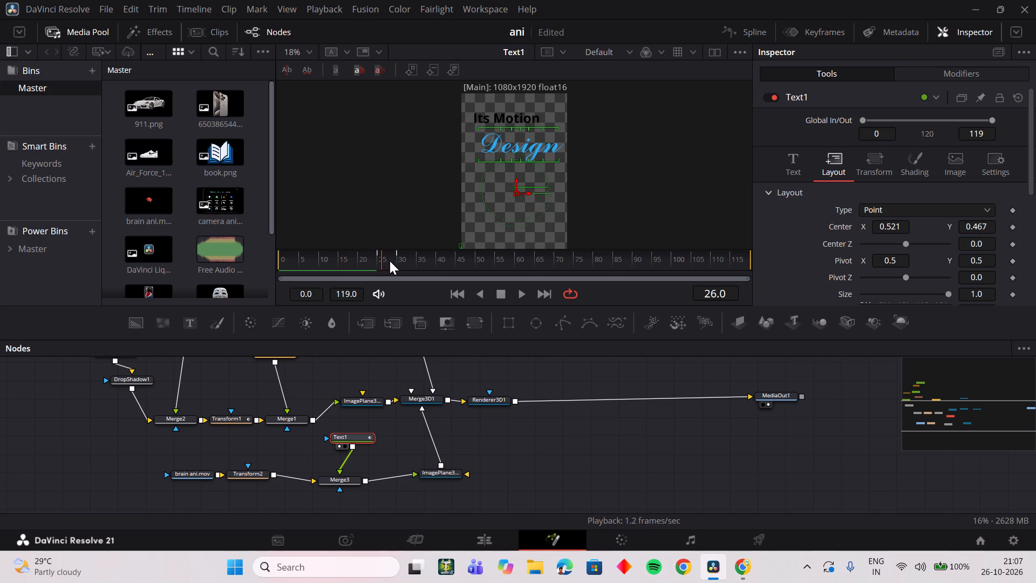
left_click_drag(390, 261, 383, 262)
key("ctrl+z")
Show the full composite output and scrub from about frame 23 to 32 to check the restyled title above the brain.
left_click_drag(383, 257, 371, 259)
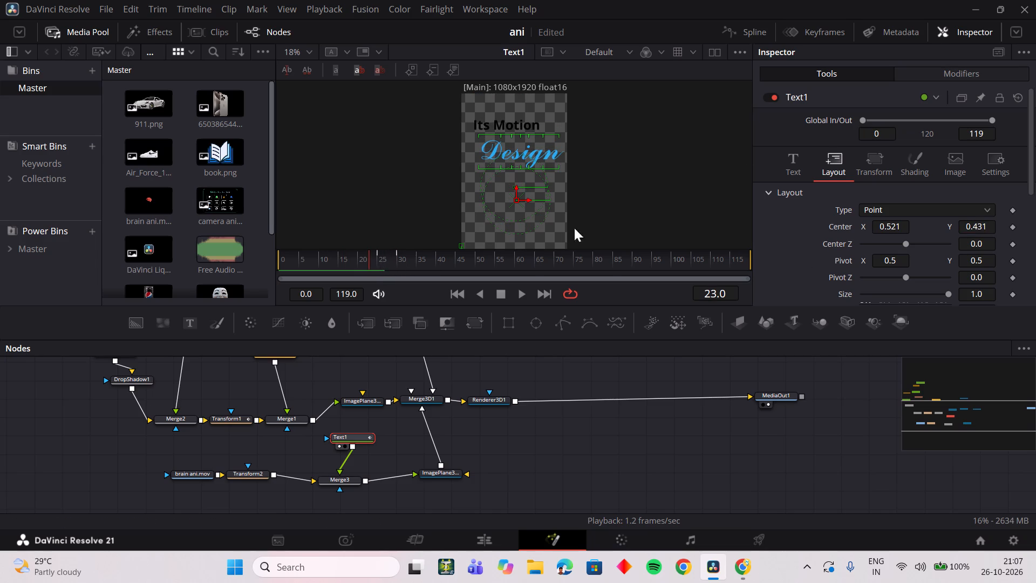
left_click_drag(766, 392, 525, 193)
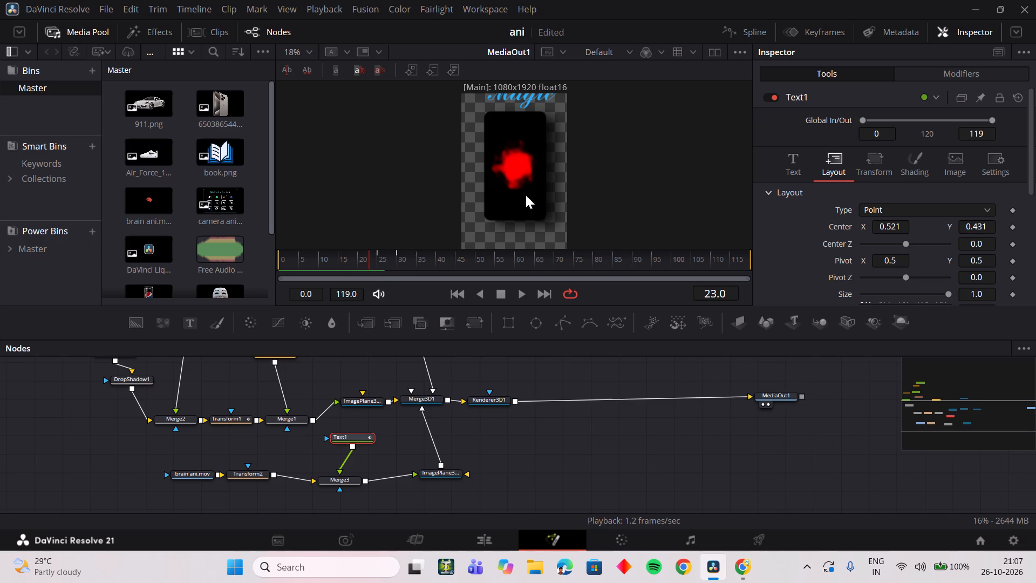
left_click_drag(385, 257, 399, 261)
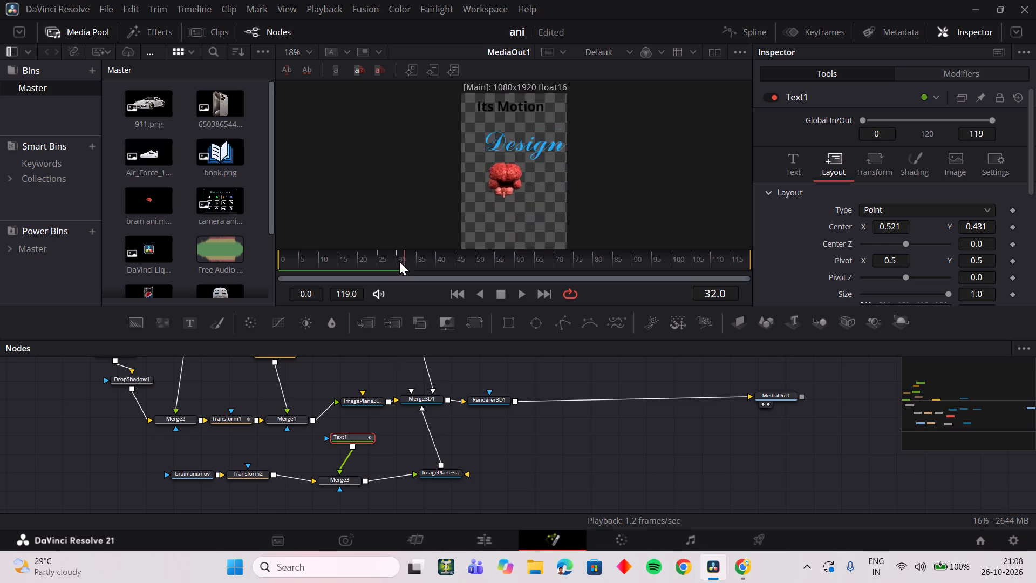
Replay the title's entrance above the brain from about frame 23 to 35 to check the word timing.
left_click_drag(399, 261, 374, 261)
key("space")
key("space")
left_click_drag(385, 260, 370, 260)
key("space")
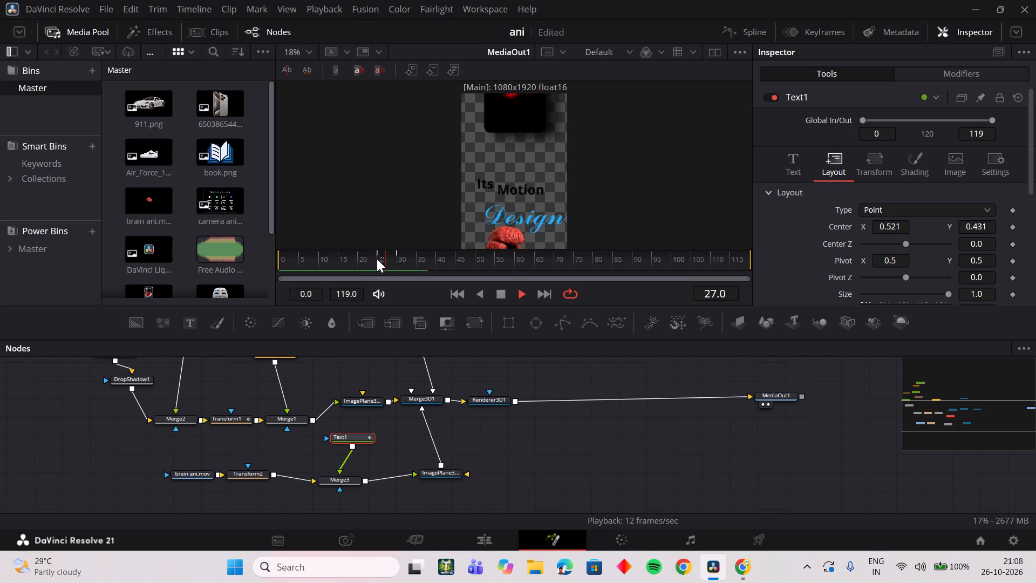
key("space")
left_click_drag(382, 259, 369, 259)
key("space")
key("space")
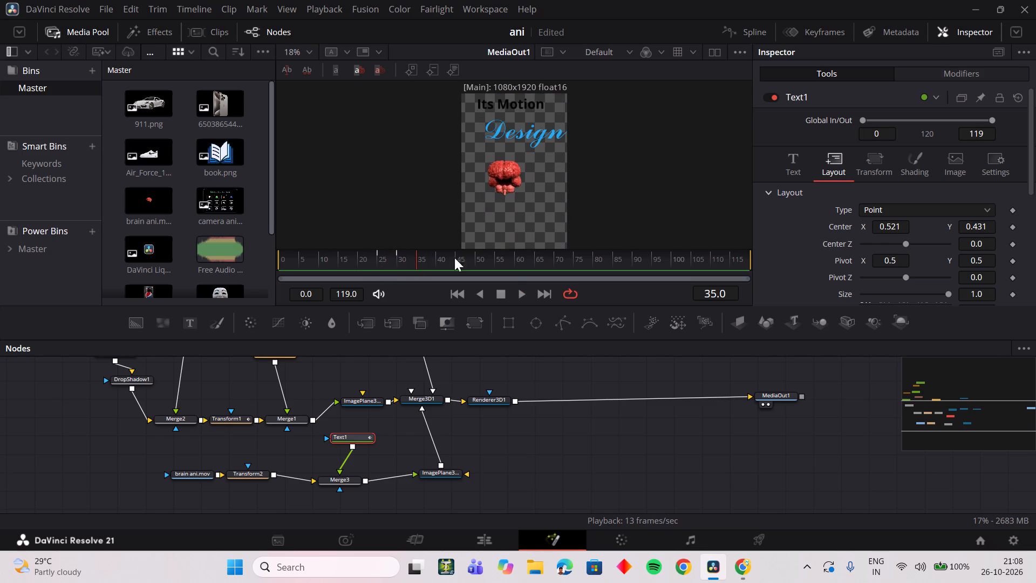
Shift the whole title slightly to the left by lowering Text1's layout Center X to below 0.492.
left_click_drag(896, 223, 876, 227)
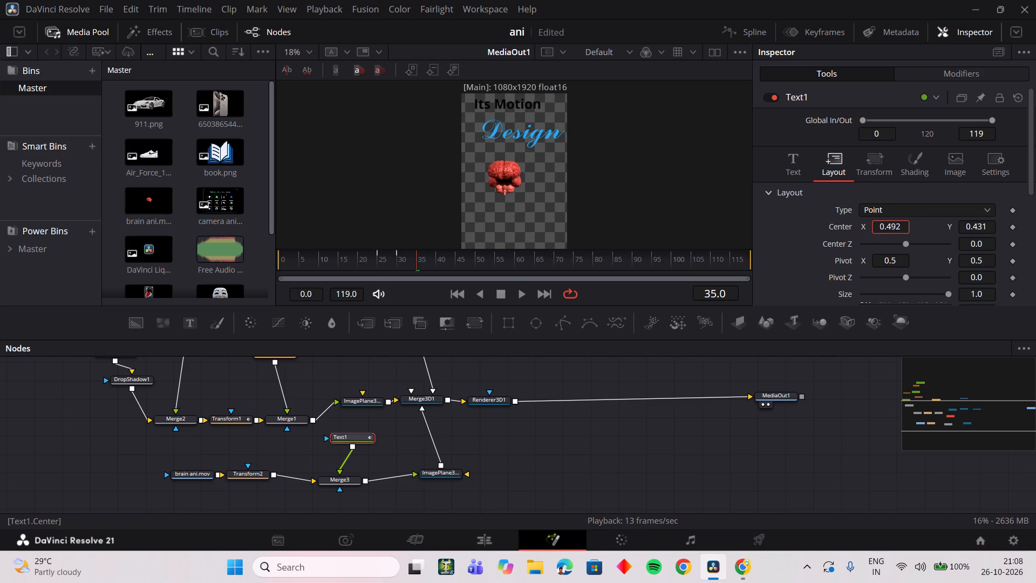
left_click_drag(876, 227, 850, 236)
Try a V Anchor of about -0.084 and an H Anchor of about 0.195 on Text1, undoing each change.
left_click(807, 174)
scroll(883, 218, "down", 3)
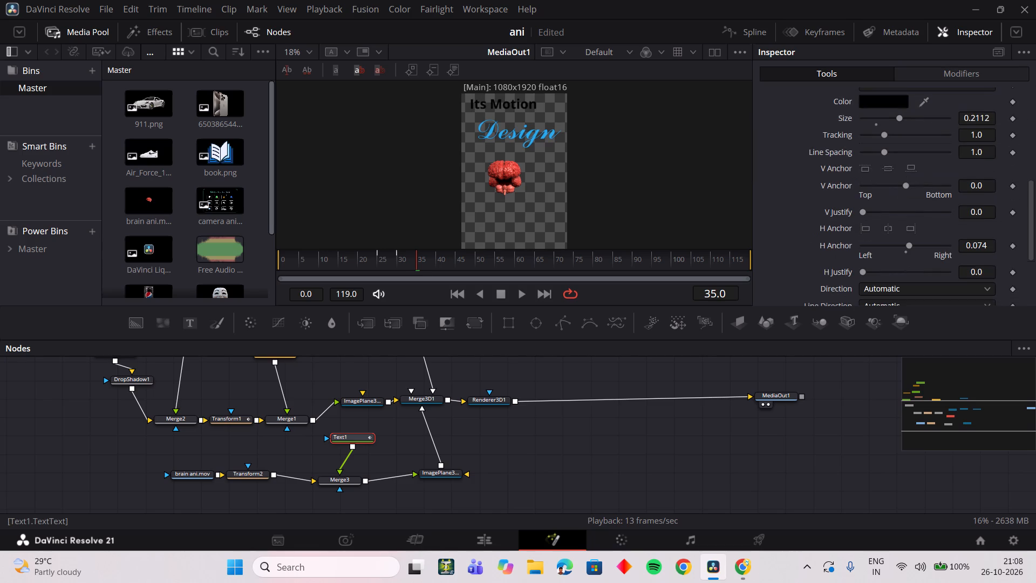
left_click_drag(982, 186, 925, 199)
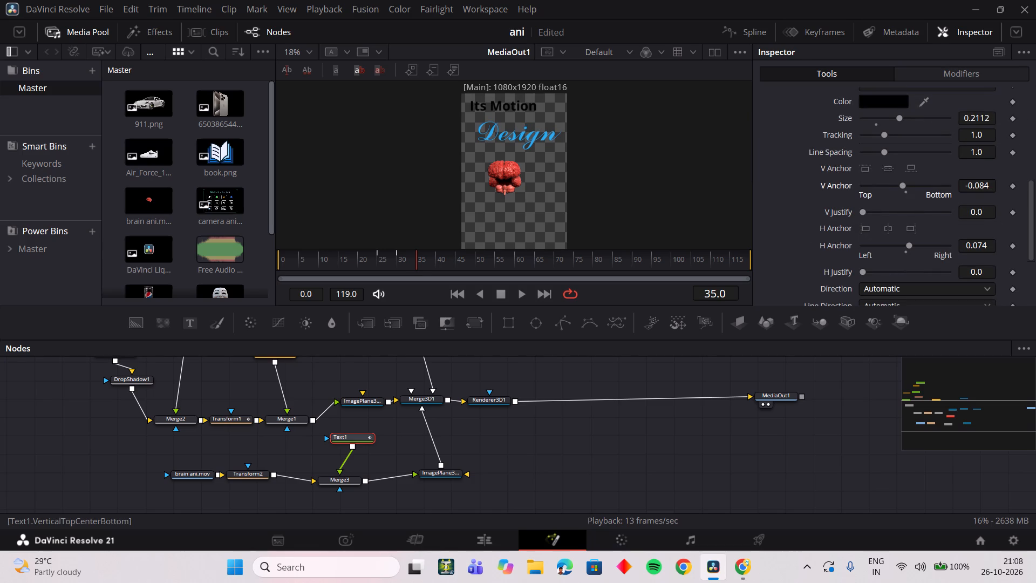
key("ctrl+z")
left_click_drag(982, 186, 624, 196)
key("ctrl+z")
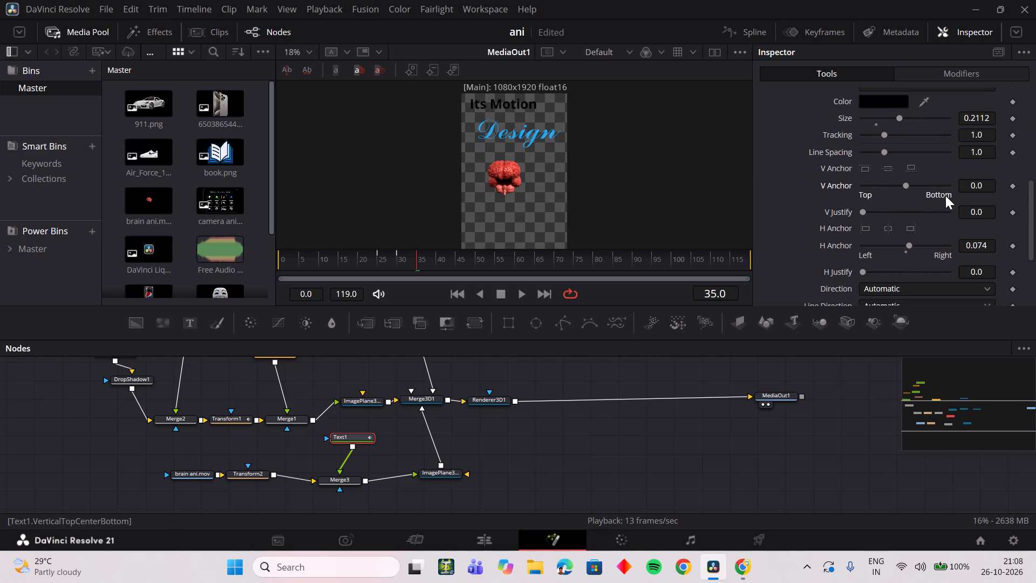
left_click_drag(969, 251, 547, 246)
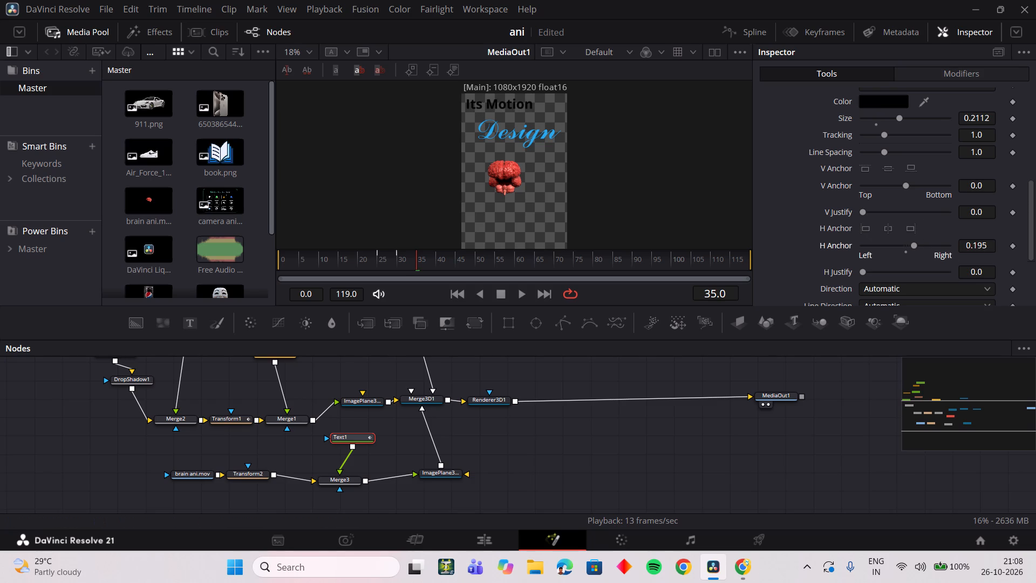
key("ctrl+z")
Raise the script word "Design" closer to "Its Motion" by setting its character styling V Anchor to 0.24.
scroll(931, 177, "up", 3)
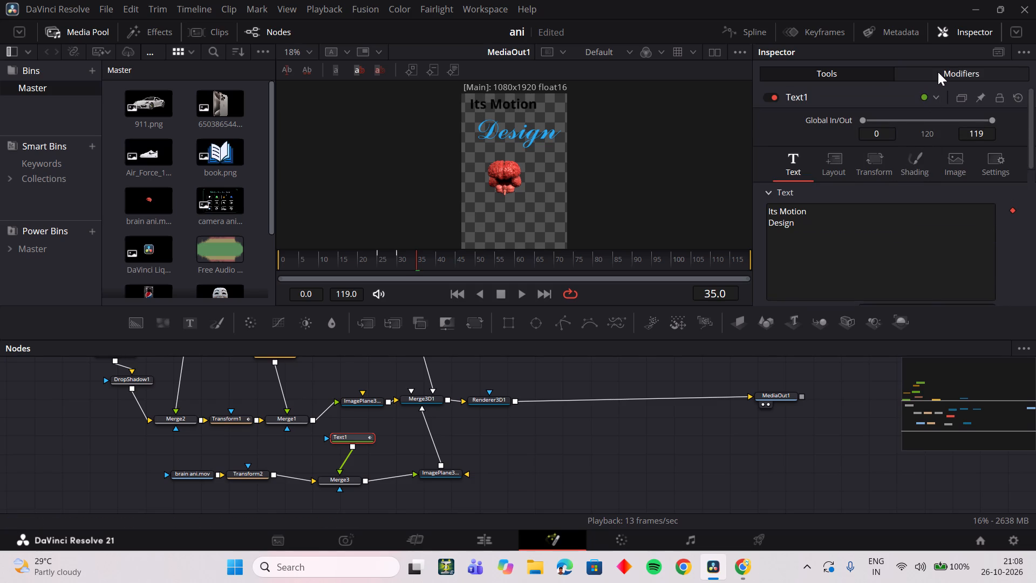
left_click(938, 72)
scroll(850, 196, "down", 3)
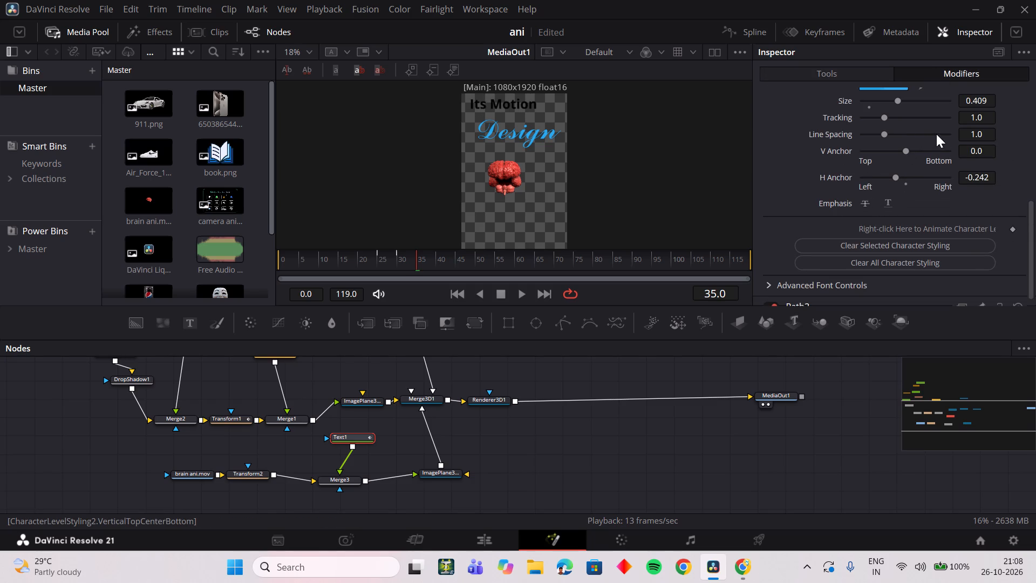
left_click_drag(971, 146, 628, 181)
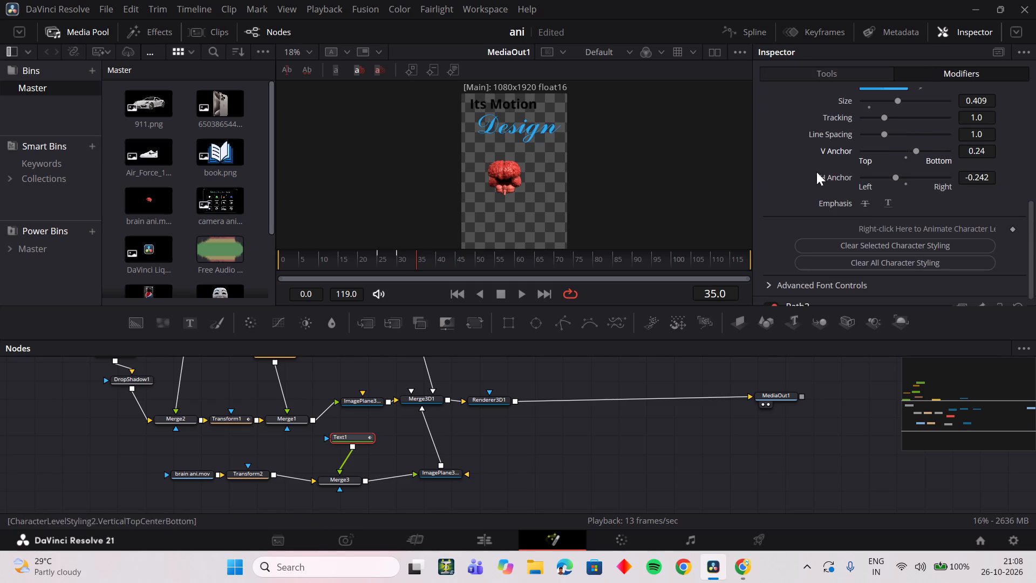
Replay the title's entrance several times around frames 21 to 31 to check the adjusted "Design" spacing.
left_click_drag(411, 266, 384, 272)
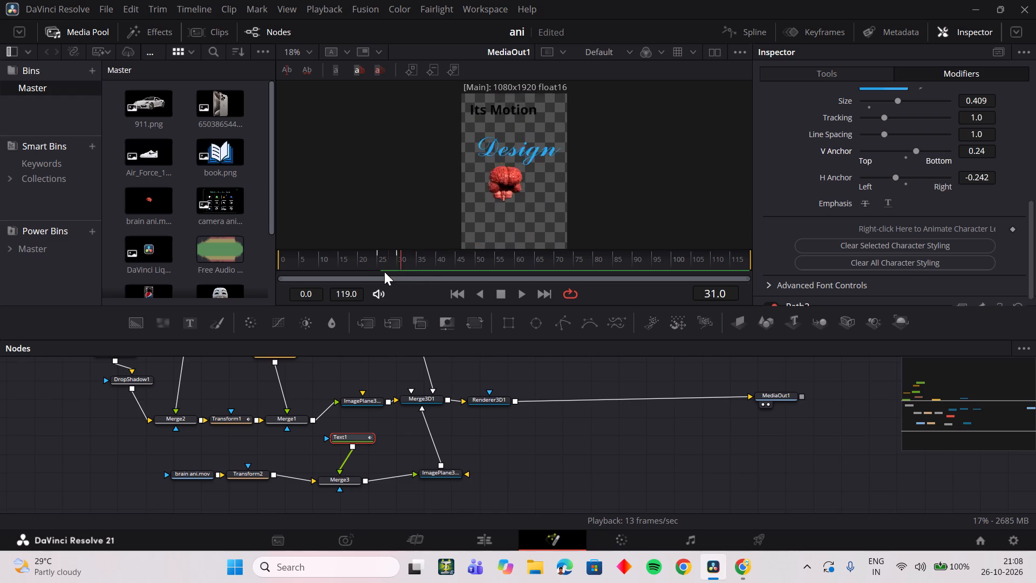
left_click_drag(384, 272, 384, 272)
key("space")
key("space")
left_click_drag(400, 269, 360, 268)
key("space")
key("space")
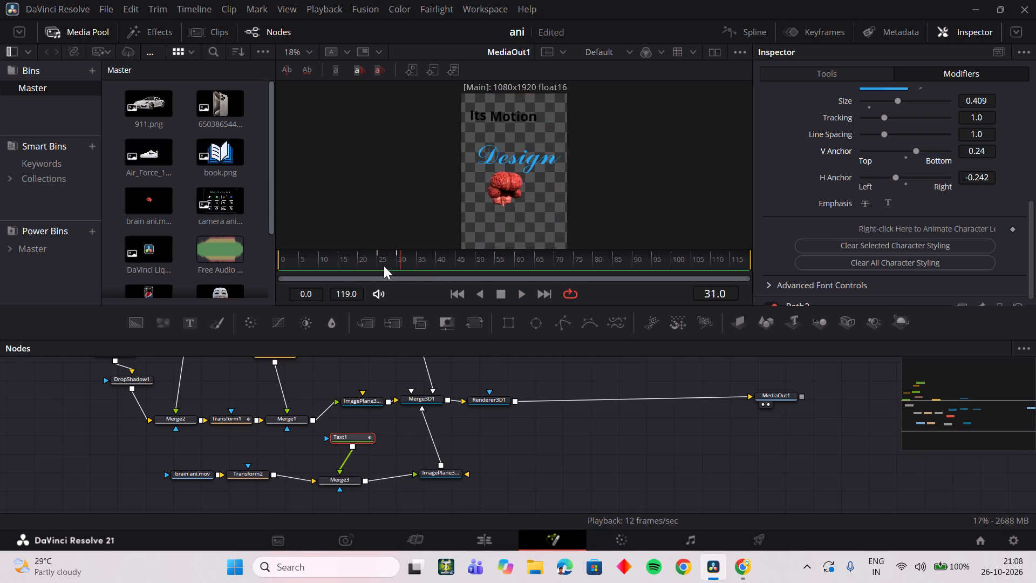
left_click_drag(381, 266, 372, 268)
key("space")
key("space")
left_click_drag(379, 269, 359, 272)
key("space")
key("space")
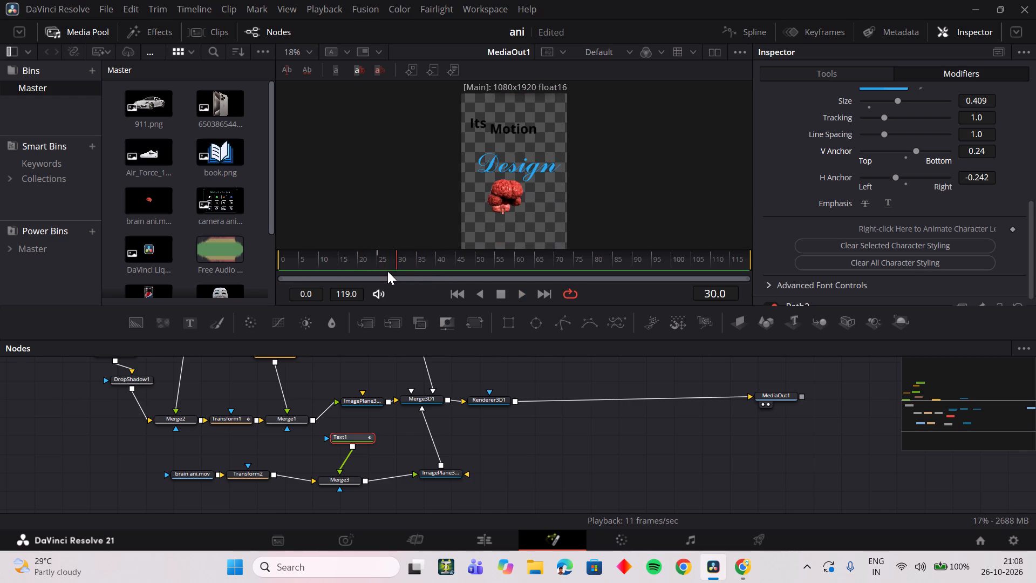
Add an opacity keyframe at frame 25 in the shading settings of Text1's Follower1 modifier.
left_click(382, 259)
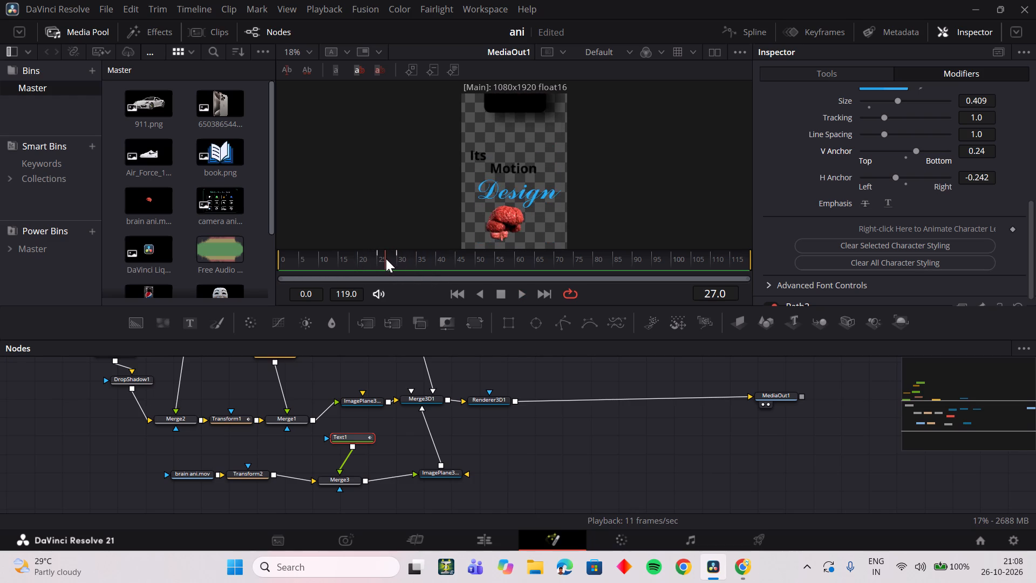
scroll(876, 160, "up", 3)
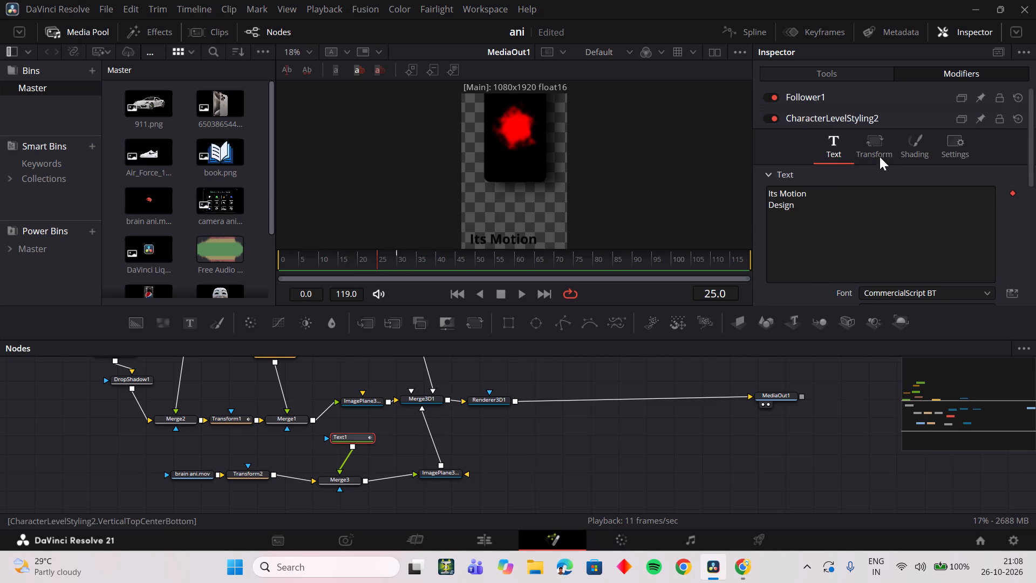
scroll(880, 157, "up", 1)
left_click(882, 144)
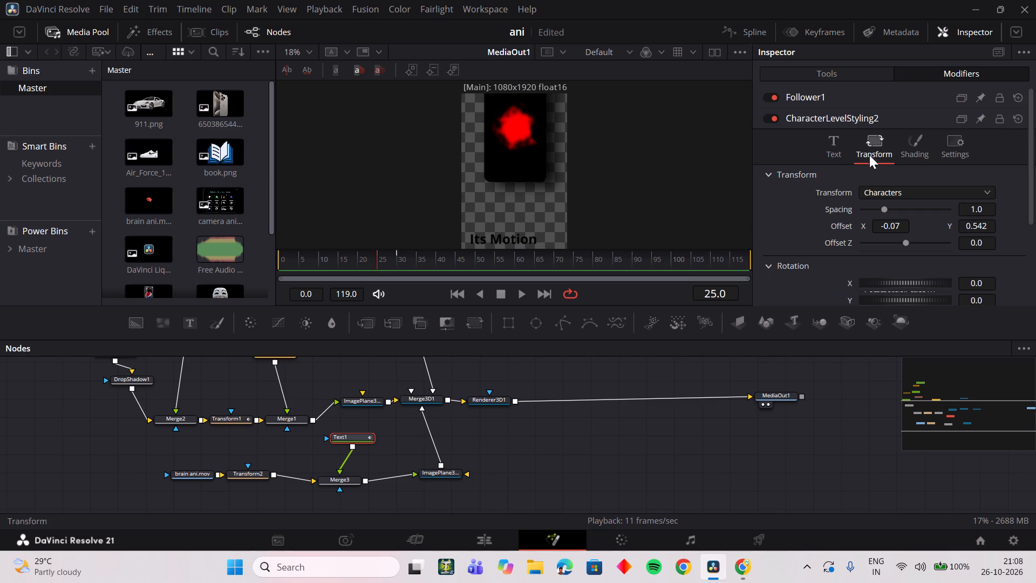
left_click(908, 141)
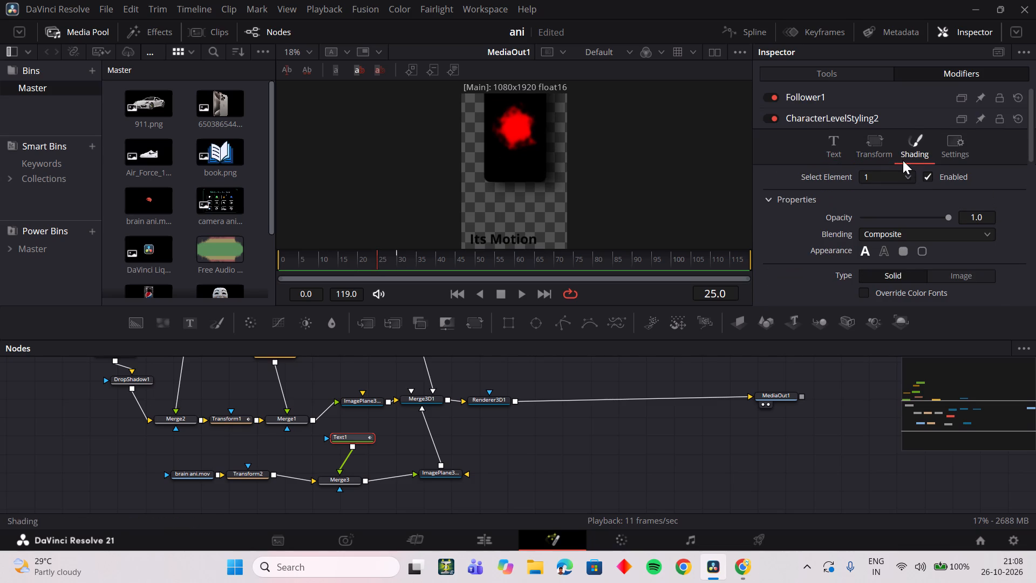
double_click(817, 100)
left_click(933, 128)
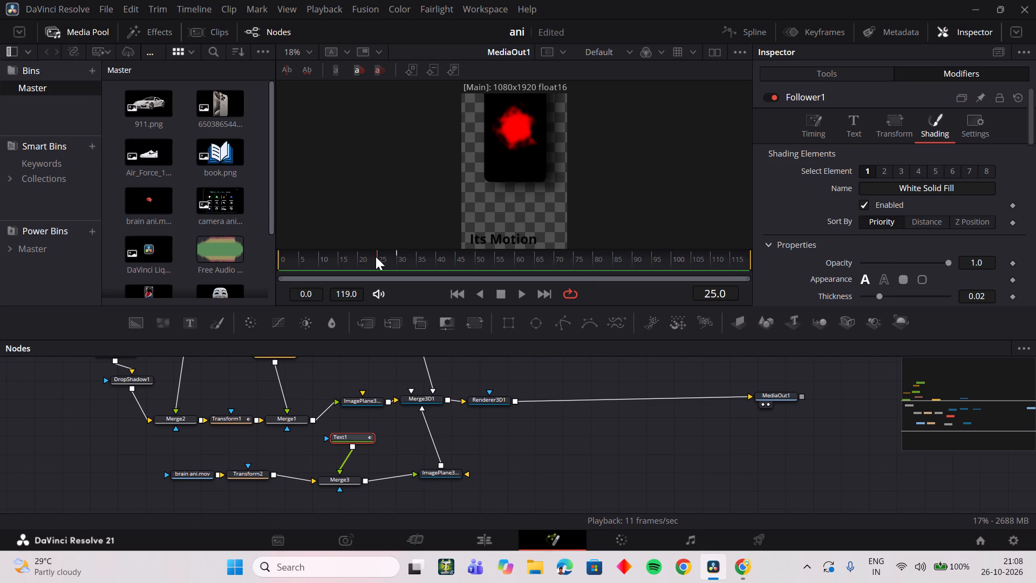
left_click(1011, 263)
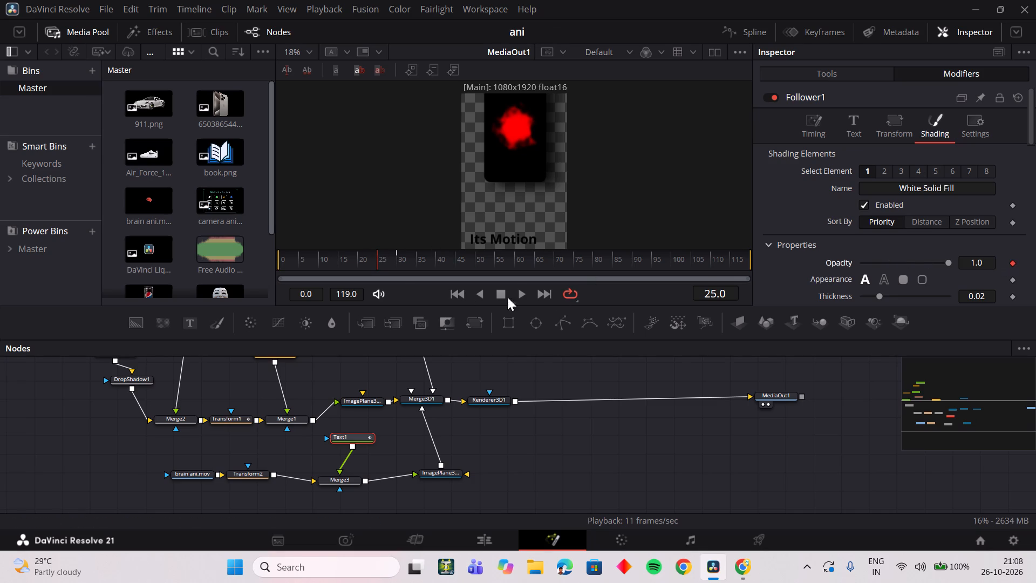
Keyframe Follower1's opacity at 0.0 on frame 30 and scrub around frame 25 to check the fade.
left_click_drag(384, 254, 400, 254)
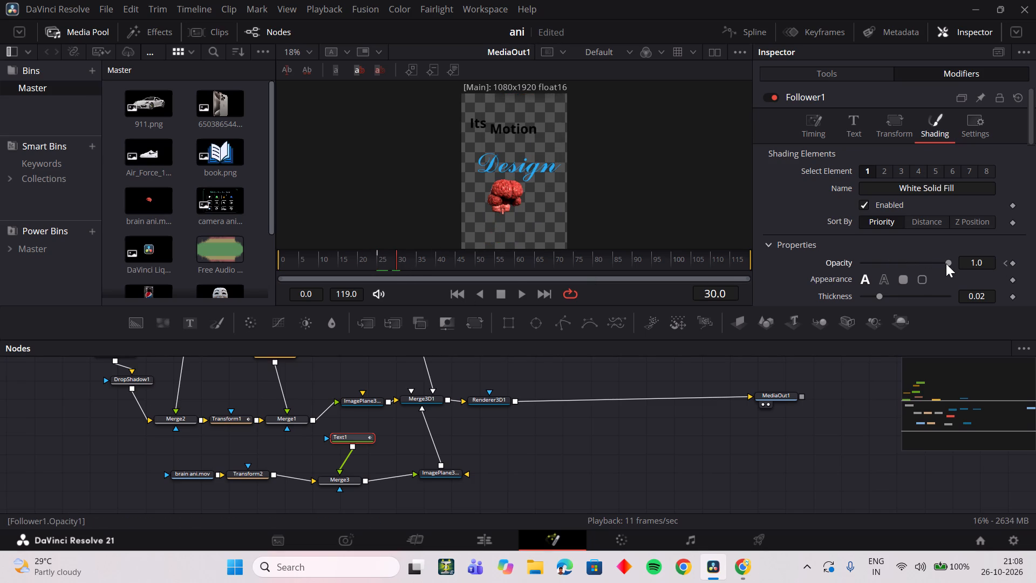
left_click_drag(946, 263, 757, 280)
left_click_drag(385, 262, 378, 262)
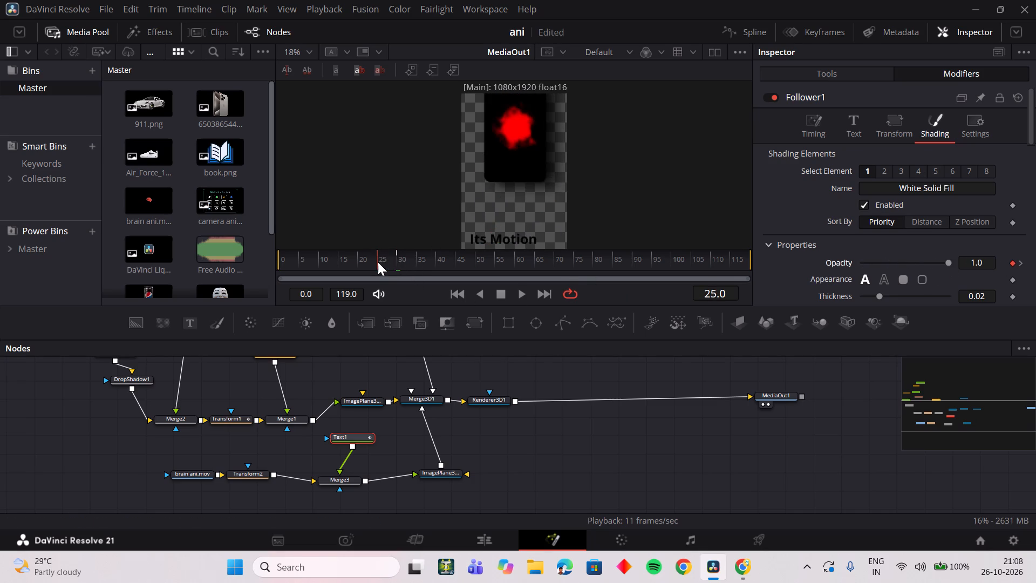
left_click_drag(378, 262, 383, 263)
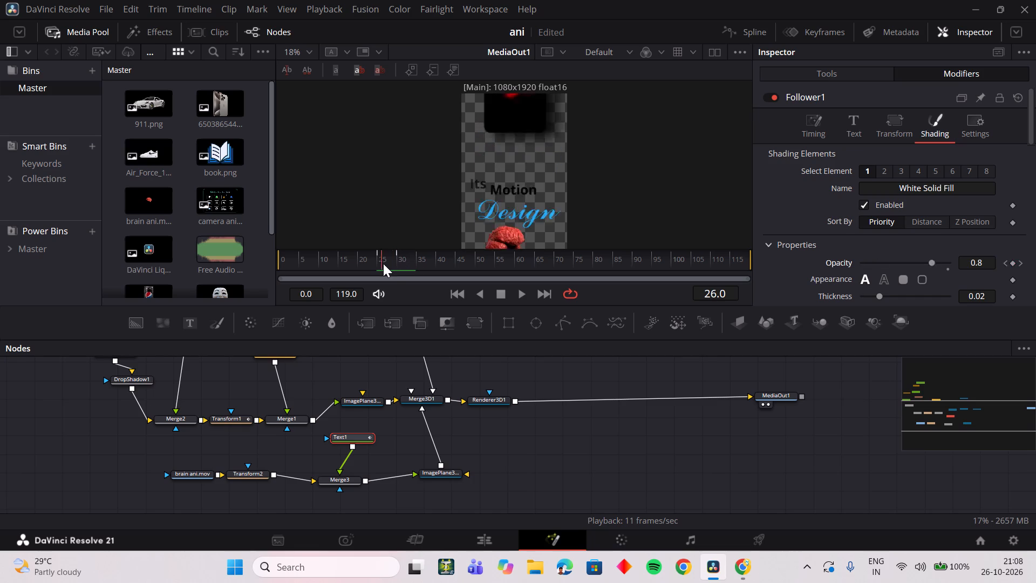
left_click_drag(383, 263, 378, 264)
Make the title fade in by keyframing Follower1's opacity at 0.0 on frame 25 and 1.0 on frame 30.
left_click_drag(945, 263, 768, 280)
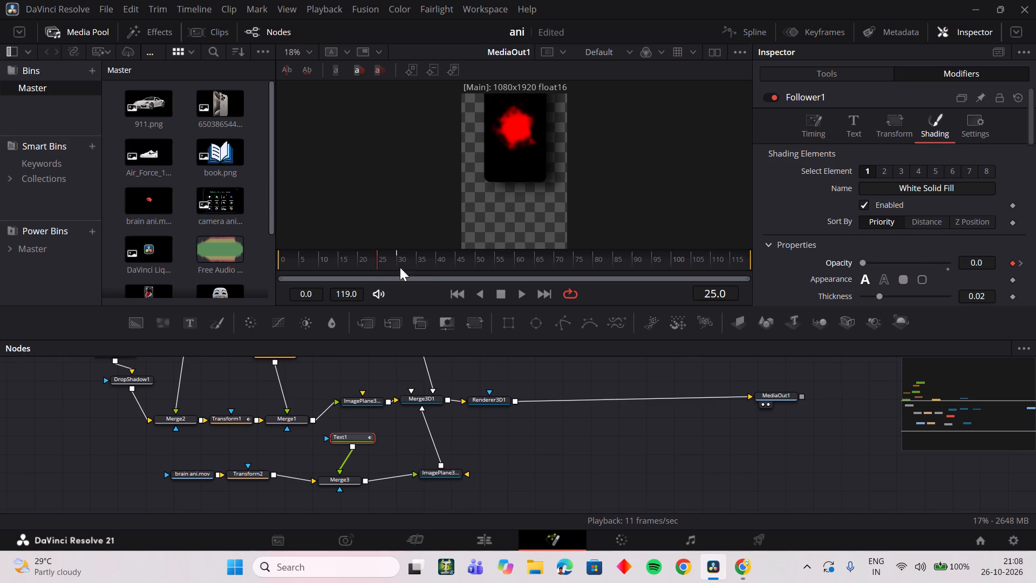
left_click_drag(362, 261, 398, 259)
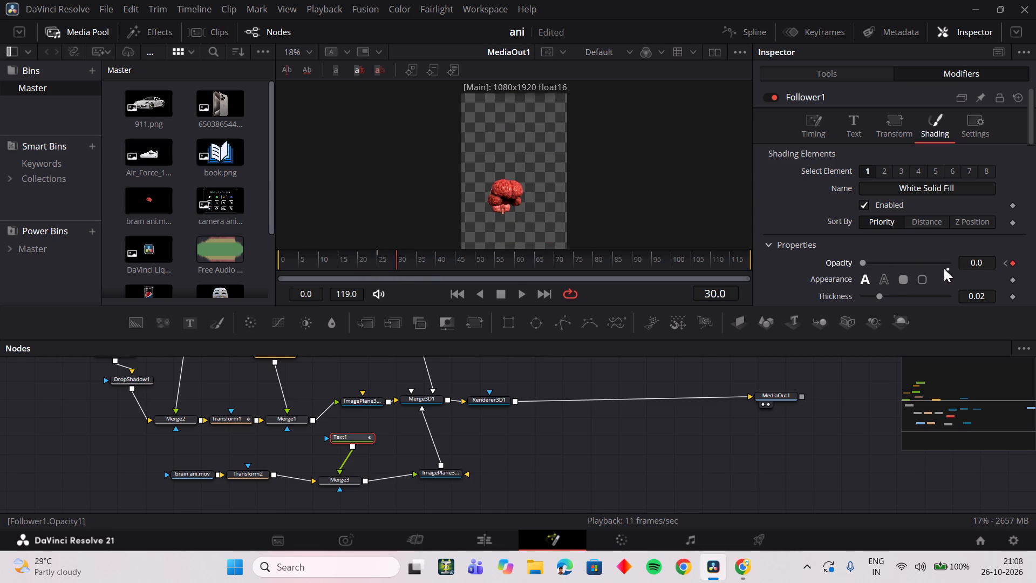
left_click(944, 268)
Replay the title's fade-in from about frame 20 to 37 to check how the letters appear.
left_click_drag(397, 263, 372, 263)
key("space")
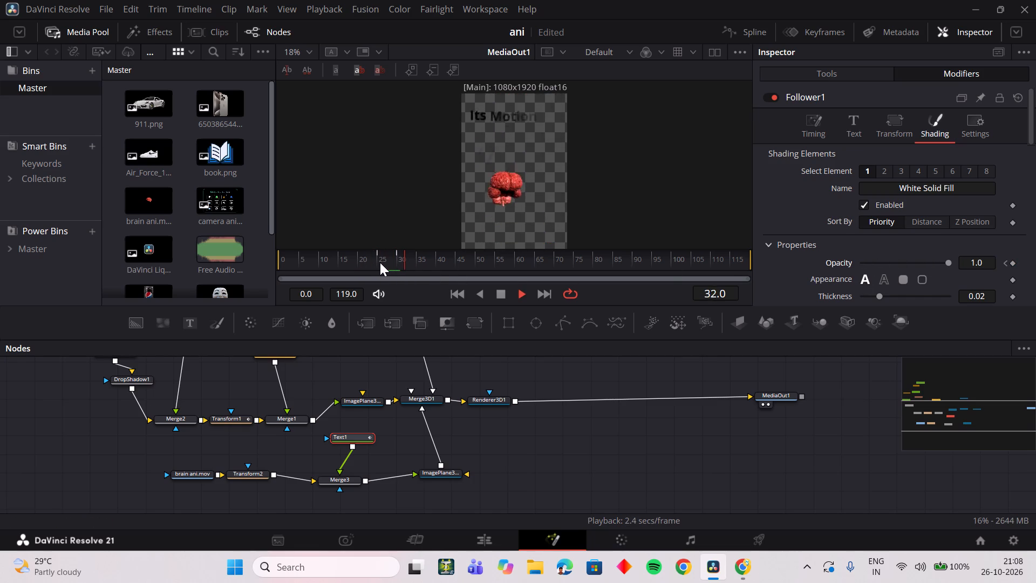
key("space")
left_click_drag(389, 259, 370, 261)
key("space")
key("space")
left_click_drag(378, 260, 360, 261)
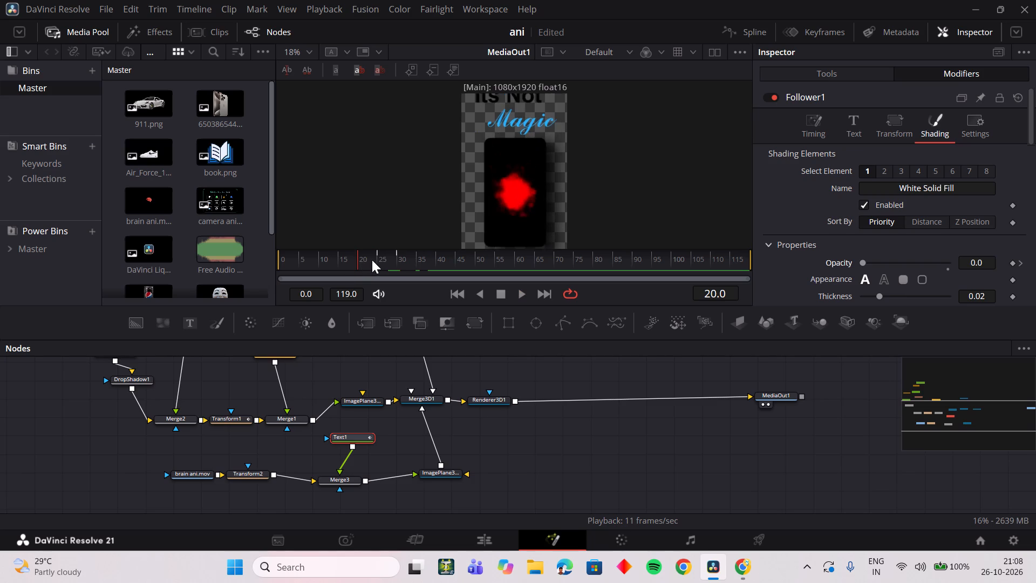
key("space")
key("space")
left_click_drag(380, 260, 425, 262)
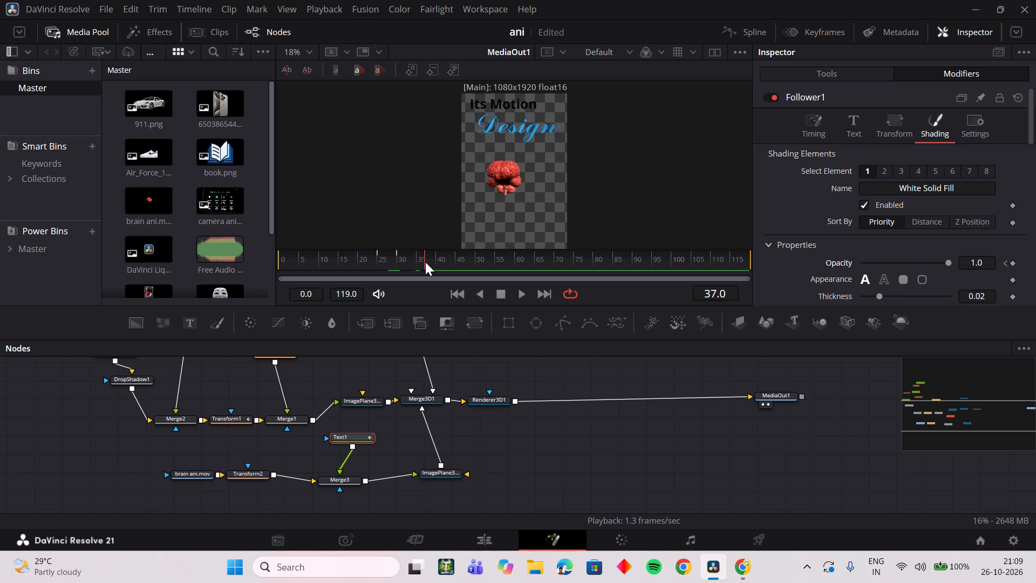
Shorten the fade by replacing Follower1's opacity keyframe at frame 30 with one of 1.0 at frame 28.
left_click_drag(425, 262, 397, 263)
left_click(1013, 263)
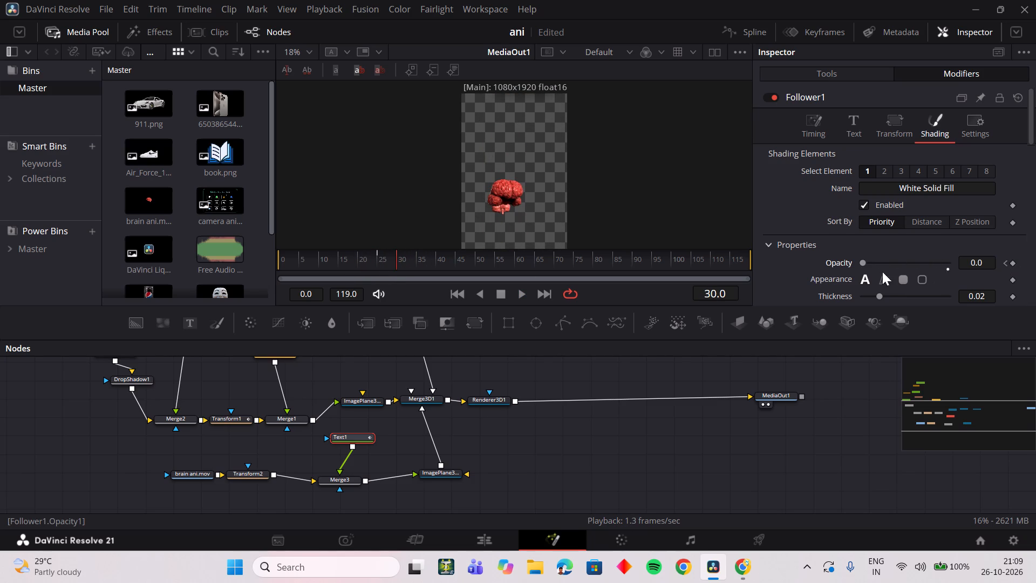
left_click_drag(398, 259, 384, 262)
left_click(384, 262)
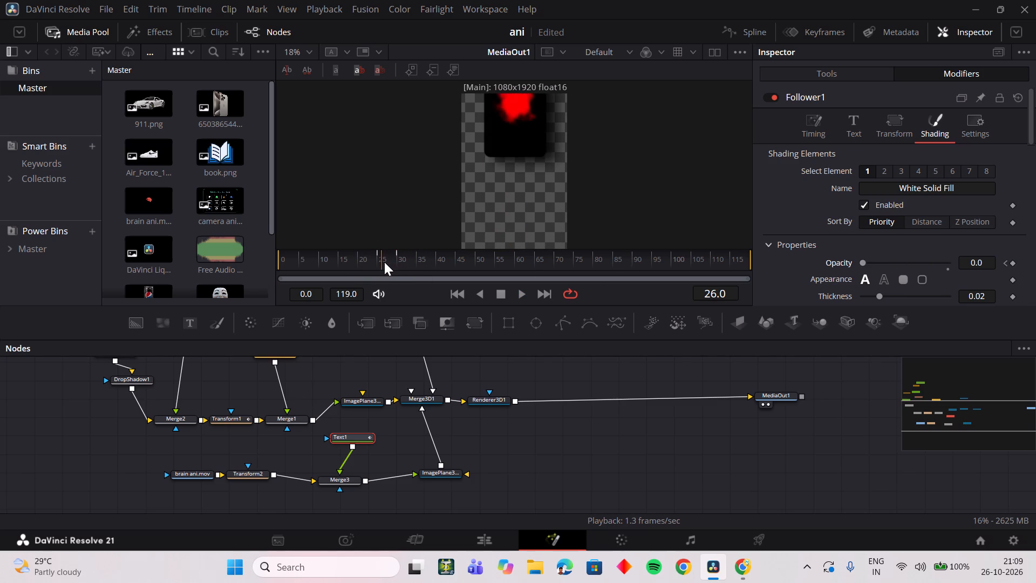
double_click(1014, 260)
left_click(1013, 265)
left_click(949, 269)
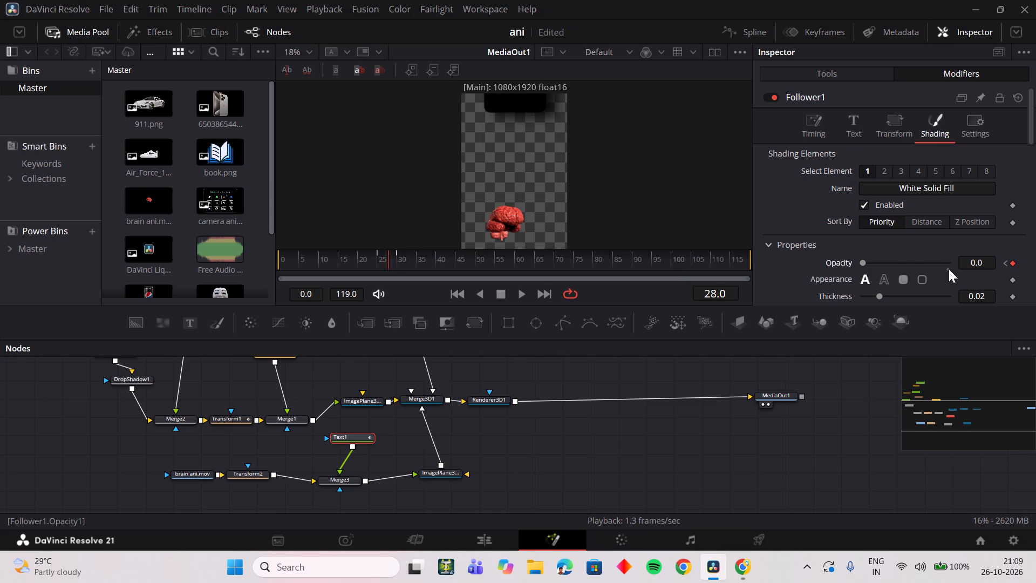
Scrub and replay the shortened title fade between about frames 22 and 35, finishing at frame 25.
left_click_drag(386, 265, 418, 263)
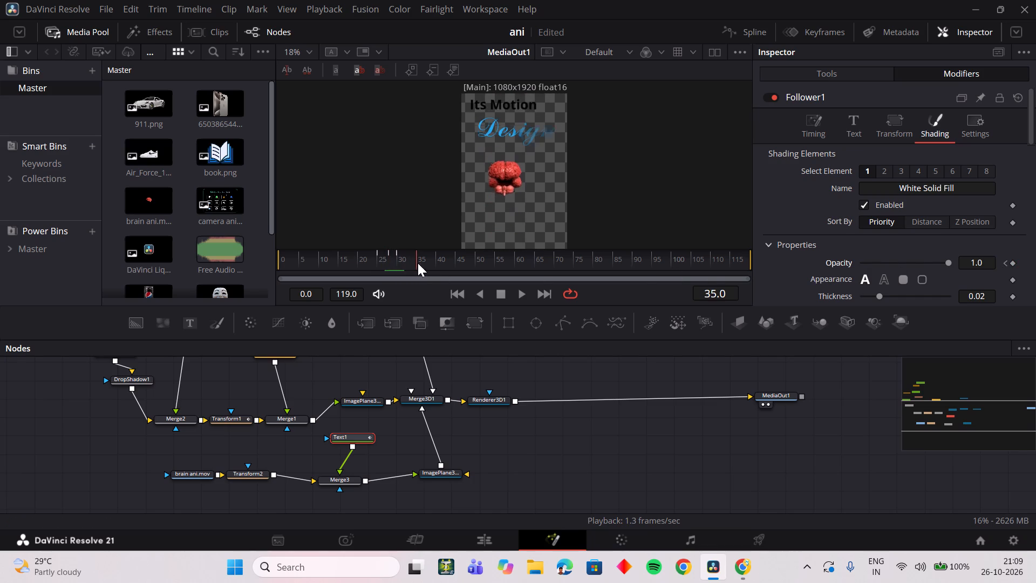
left_click_drag(418, 263, 374, 263)
key("space")
key("space")
left_click_drag(384, 262, 371, 263)
key("space")
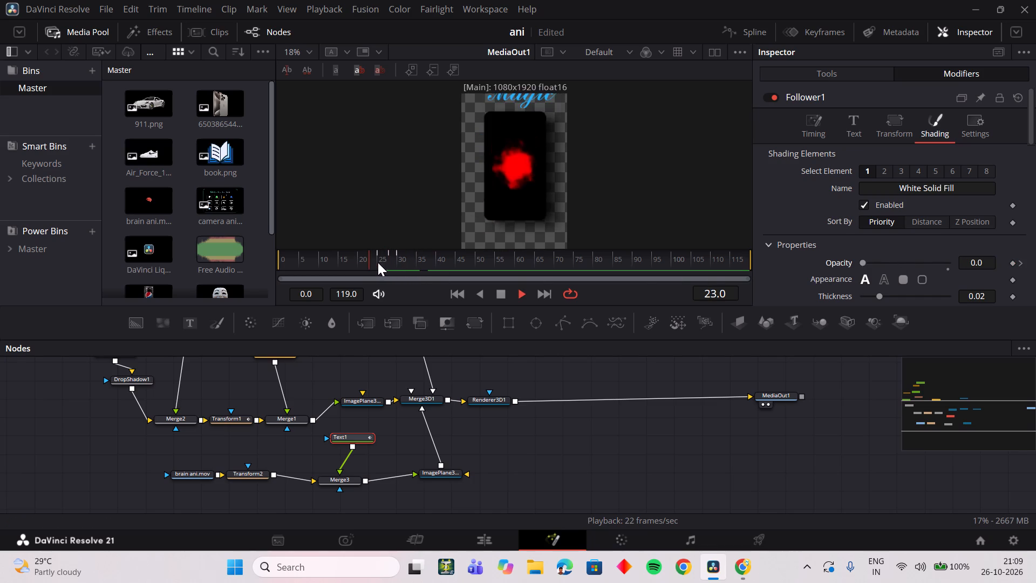
key("space")
left_click_drag(394, 259, 378, 263)
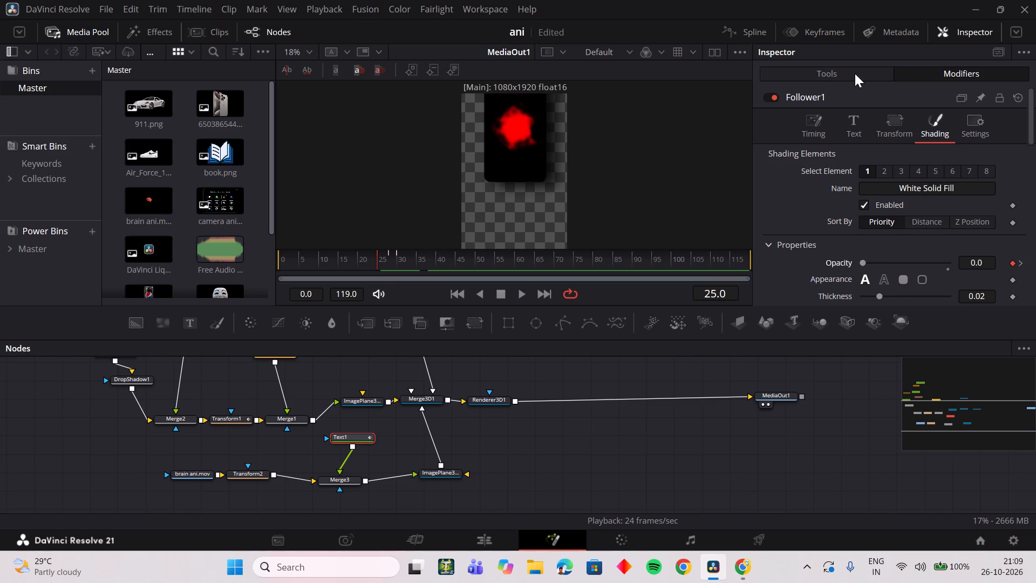
Open the spline editor and examine Text1's animation curves, fitting the Word Offset displacement curve in view and checking the listed channels.
left_click(764, 38)
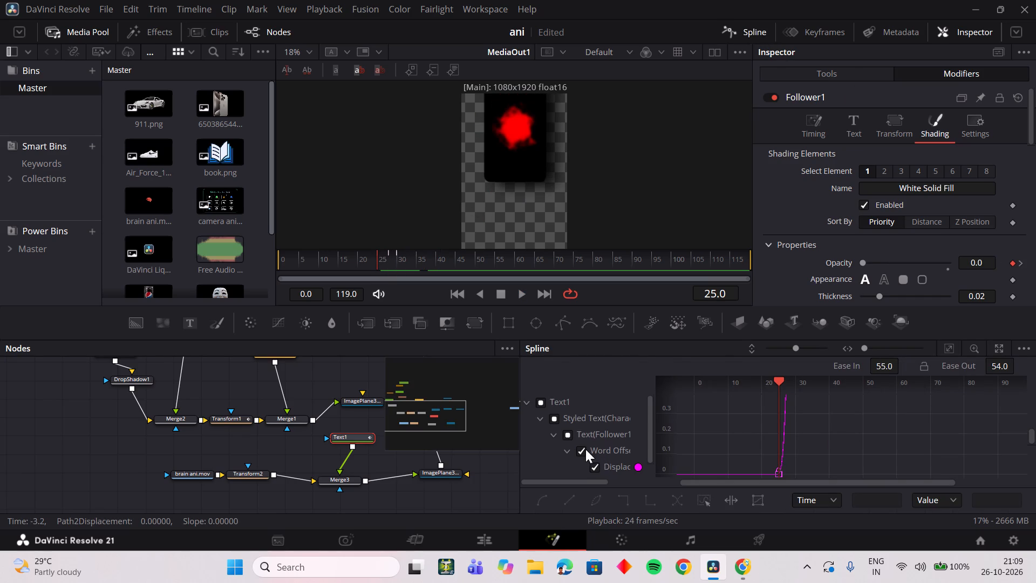
left_click(542, 403)
left_click(590, 465)
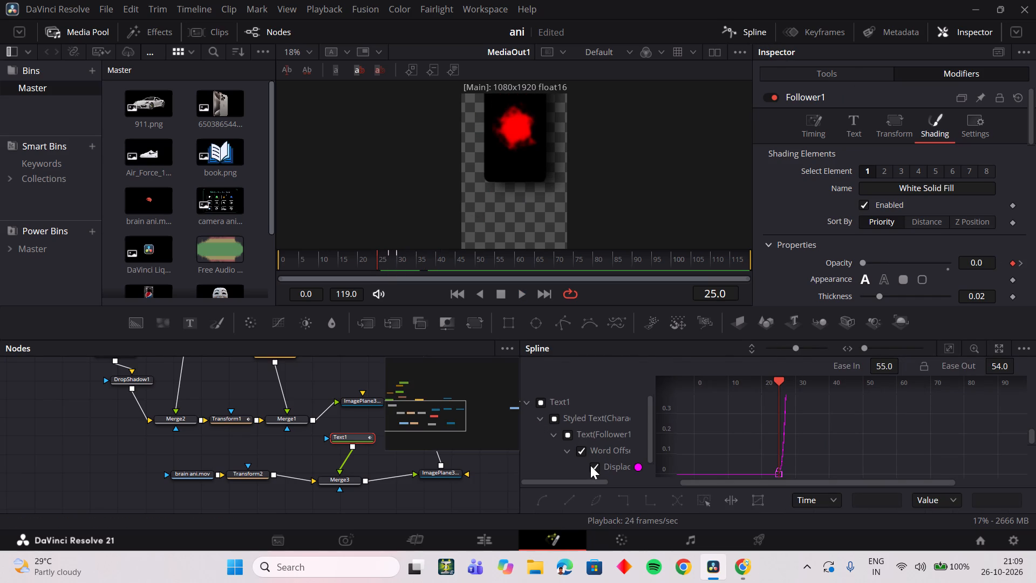
left_click(537, 397)
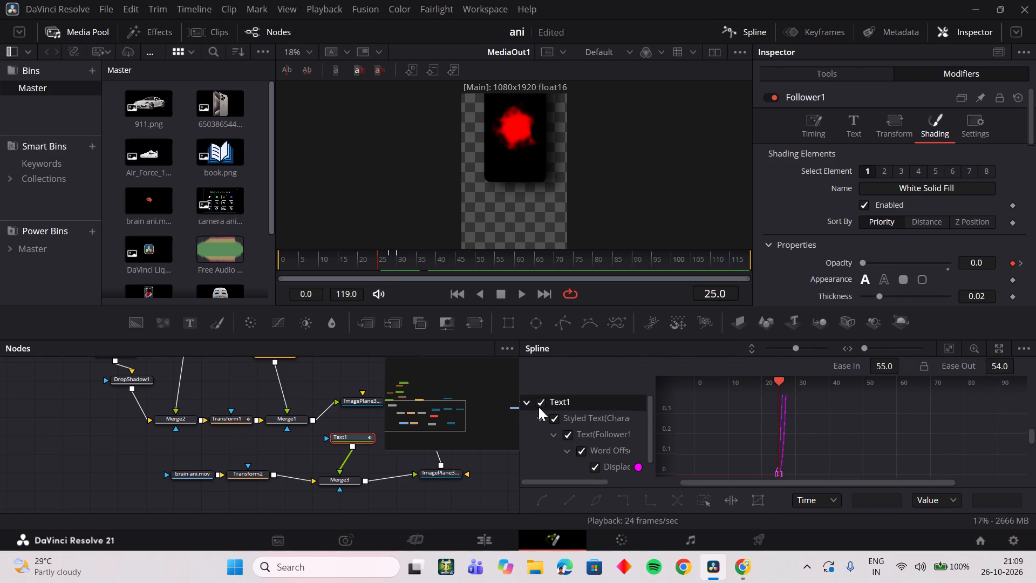
double_click(539, 404)
left_click(581, 449)
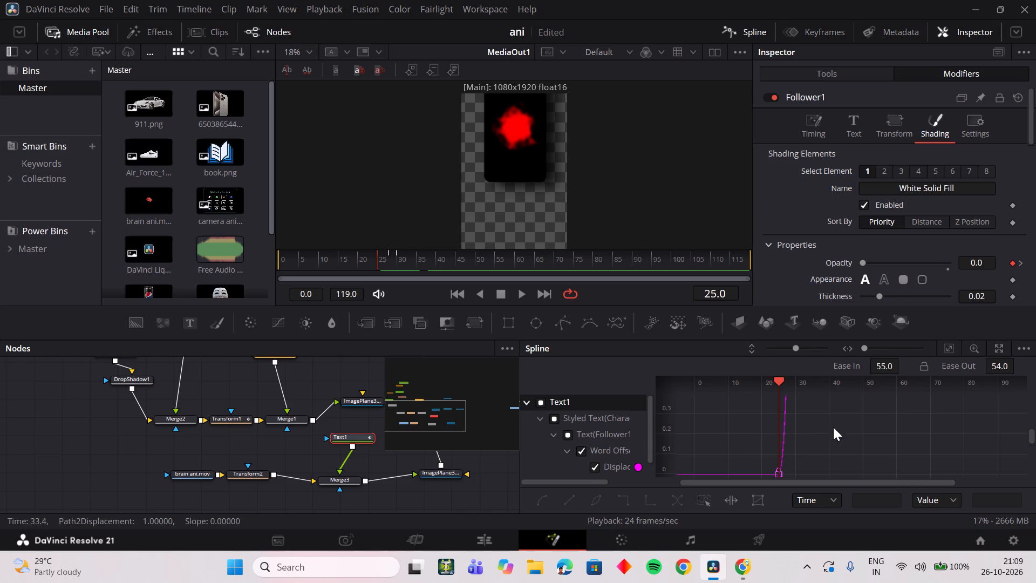
left_click(948, 347)
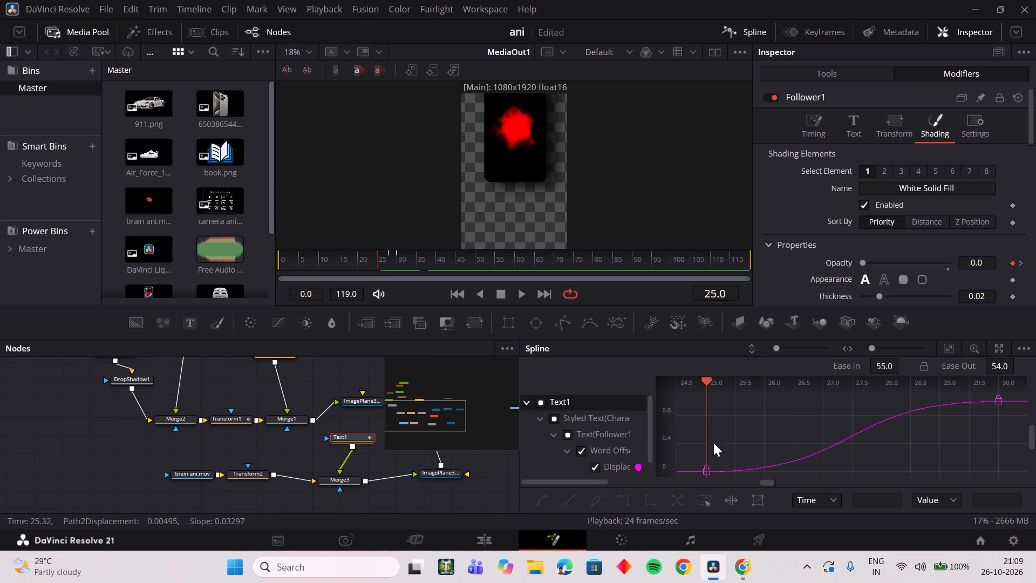
left_click(580, 452)
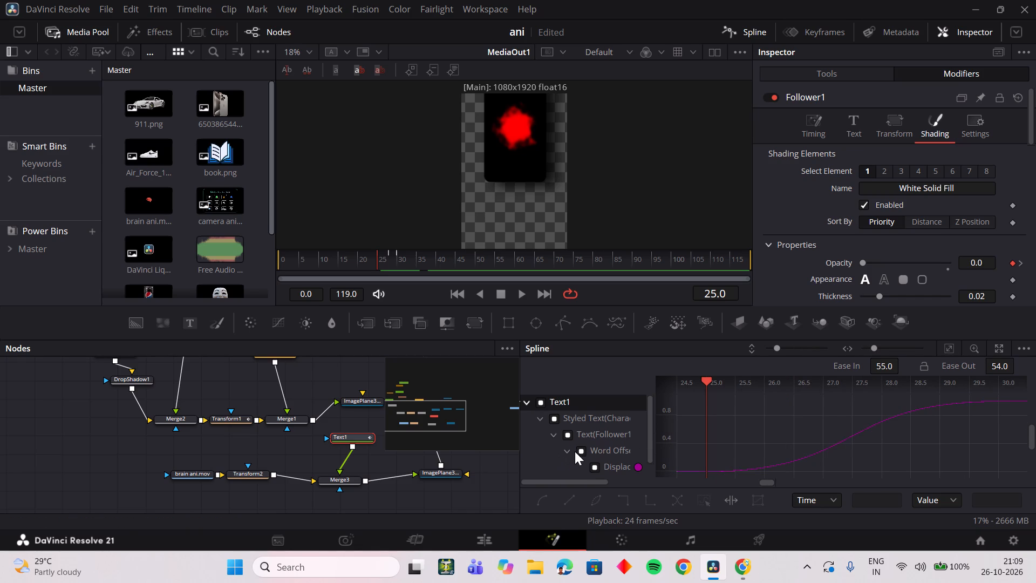
left_click(575, 451)
double_click(581, 450)
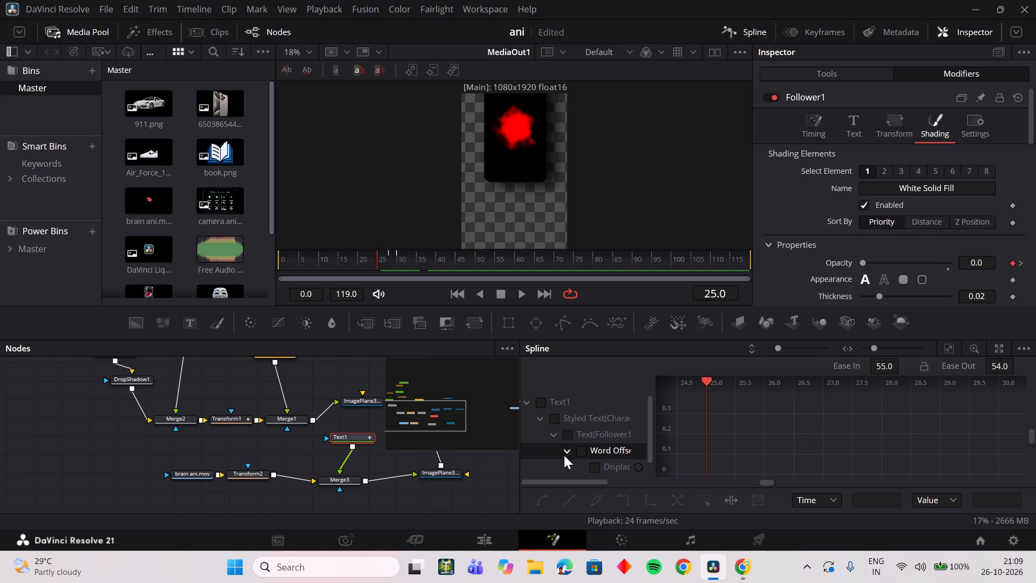
left_click_drag(594, 479, 666, 483)
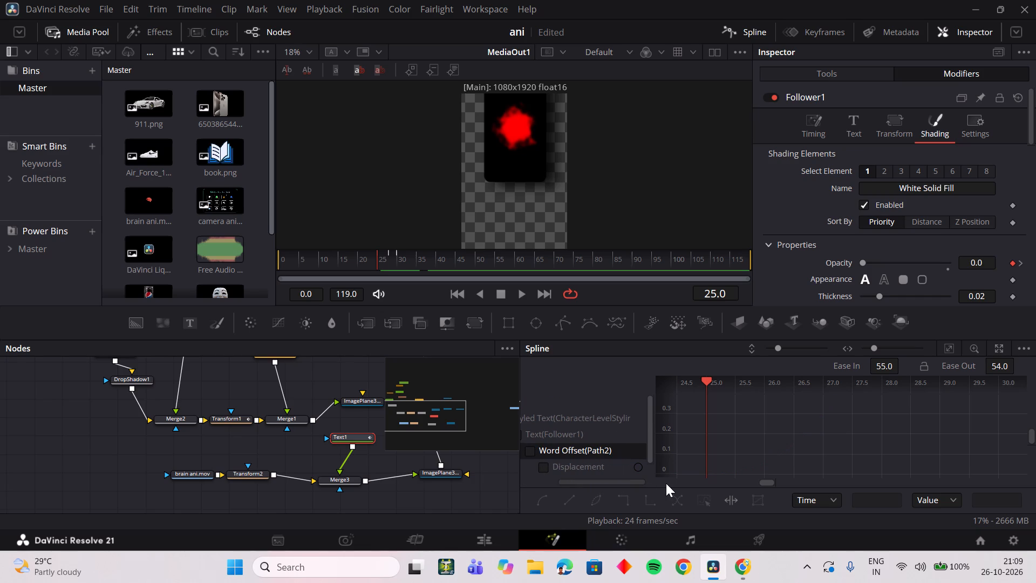
left_click_drag(666, 483, 639, 485)
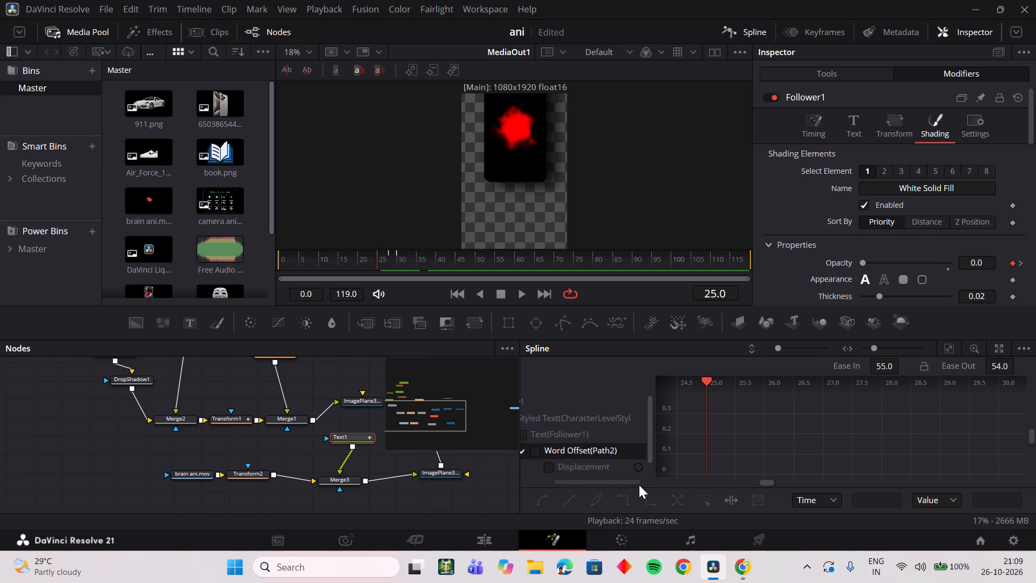
left_click_drag(639, 485, 570, 483)
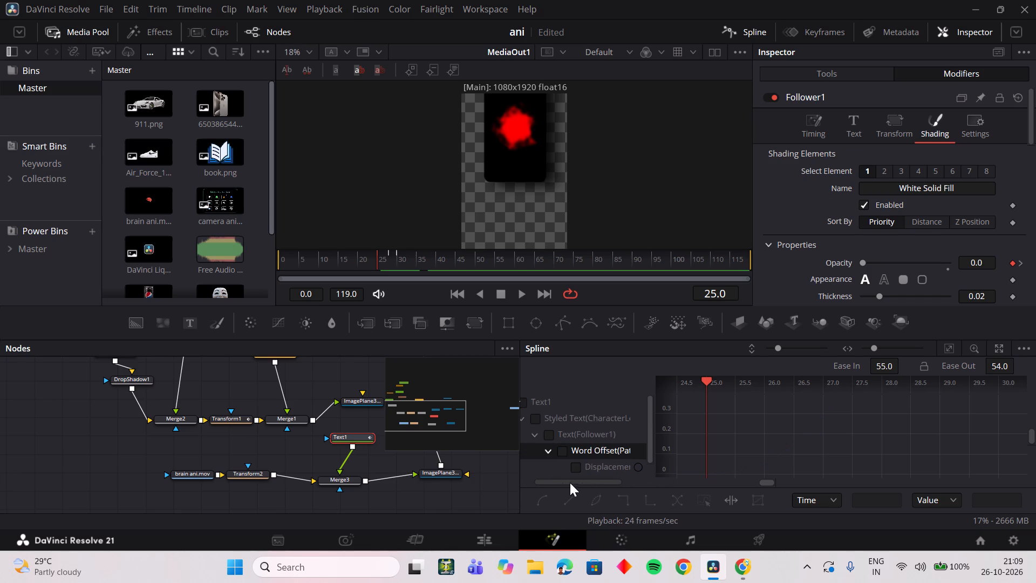
left_click_drag(570, 483, 636, 483)
Scrub and replay the title's entrance between about frames 17 and 34, finishing at frame 32.
left_click_drag(383, 255, 393, 255)
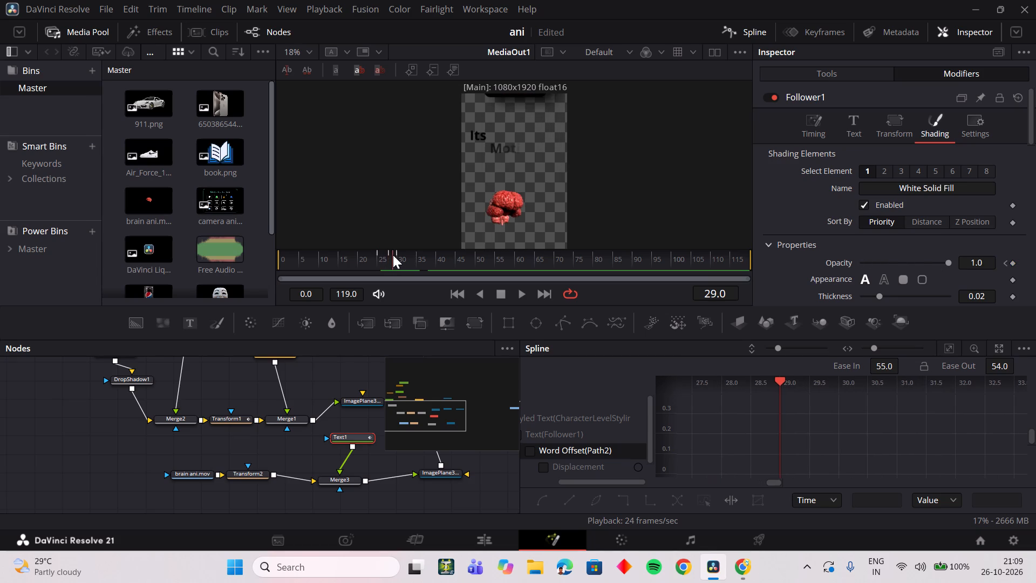
left_click_drag(393, 255, 415, 255)
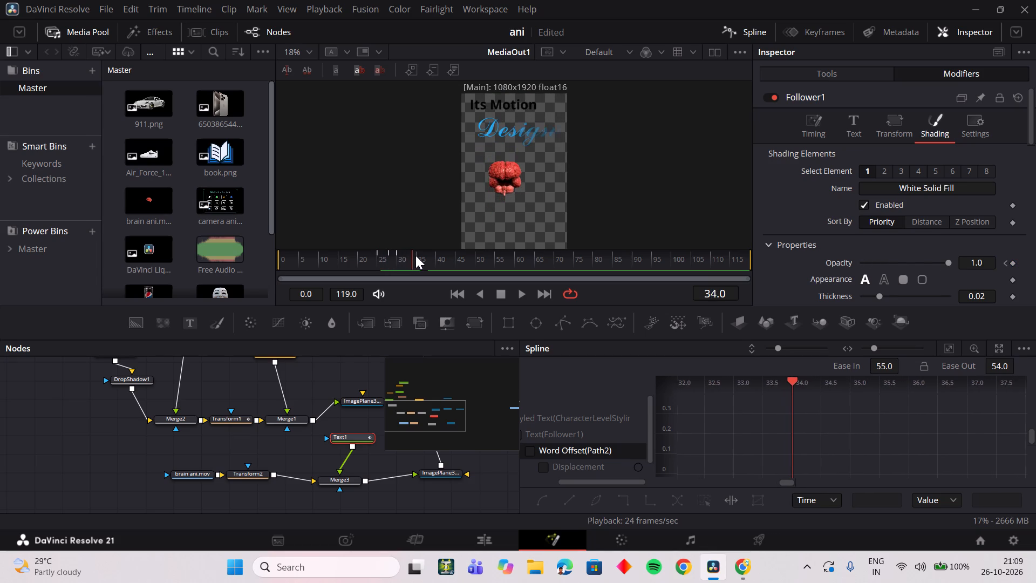
left_click_drag(415, 255, 376, 260)
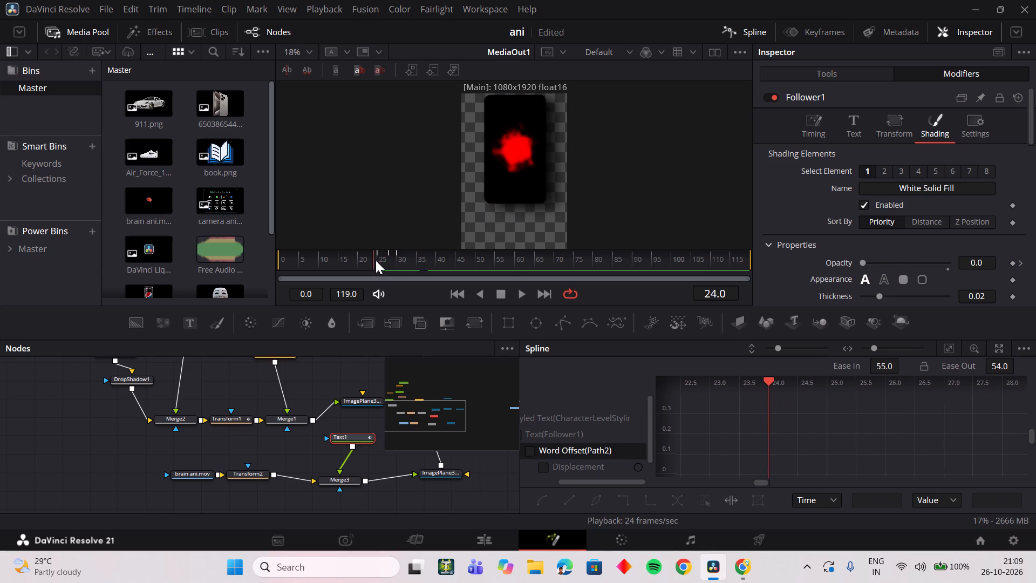
key("space")
left_click_drag(391, 259, 369, 261)
key("space")
left_click_drag(384, 259, 370, 259)
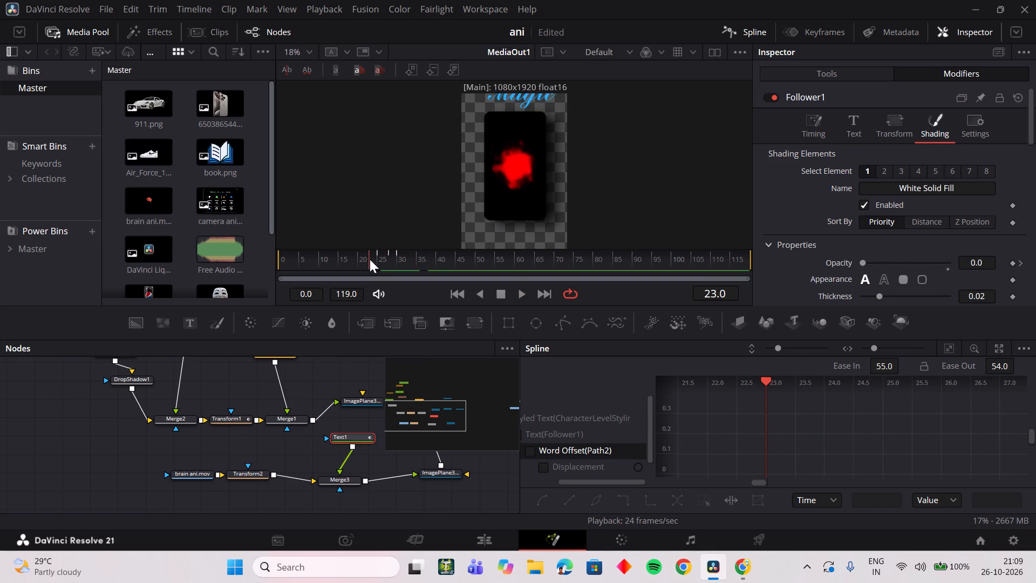
key("space")
key("space")
left_click_drag(376, 260, 357, 262)
key("space")
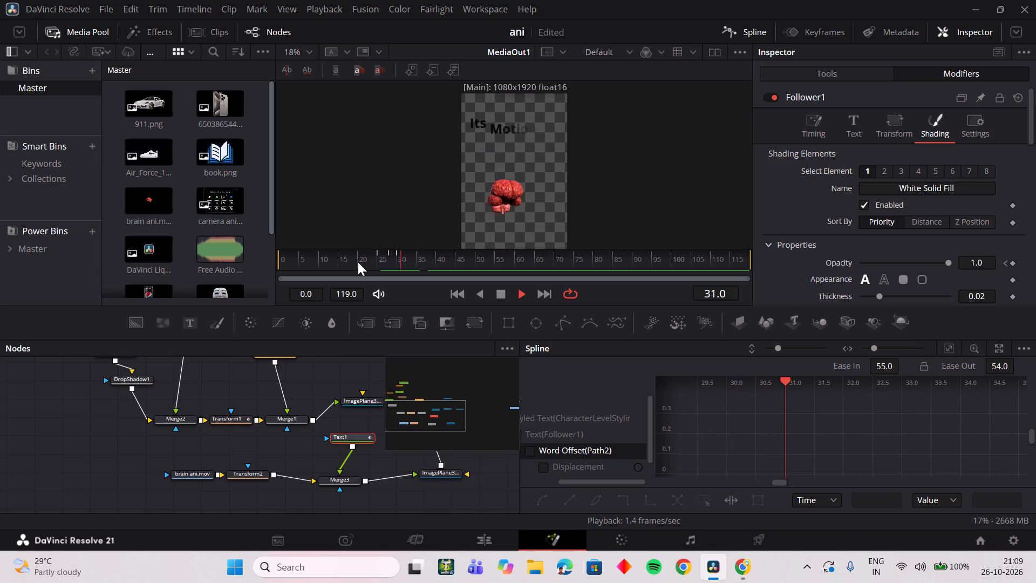
key("space")
left_click_drag(358, 262, 393, 263)
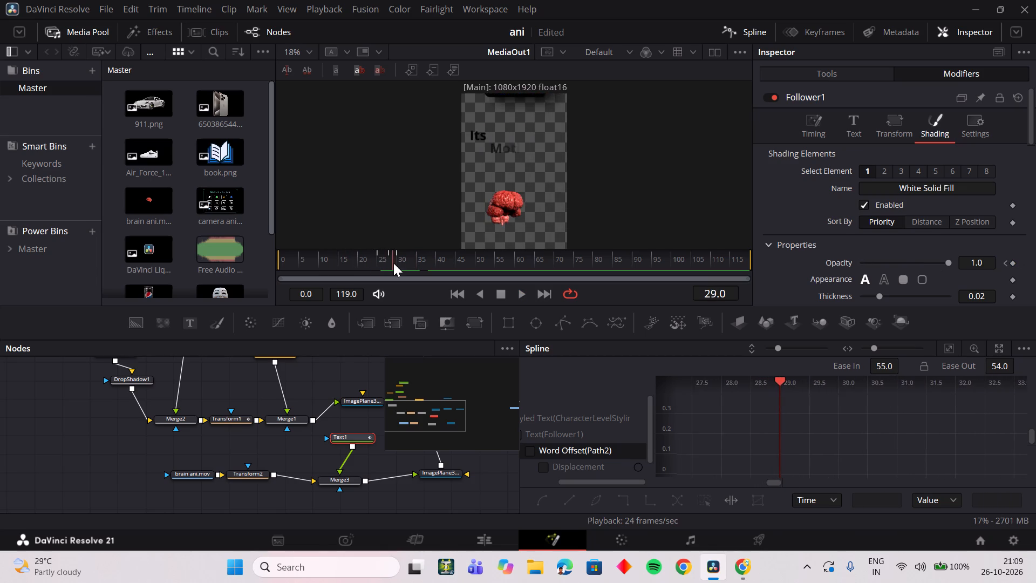
left_click_drag(393, 263, 348, 262)
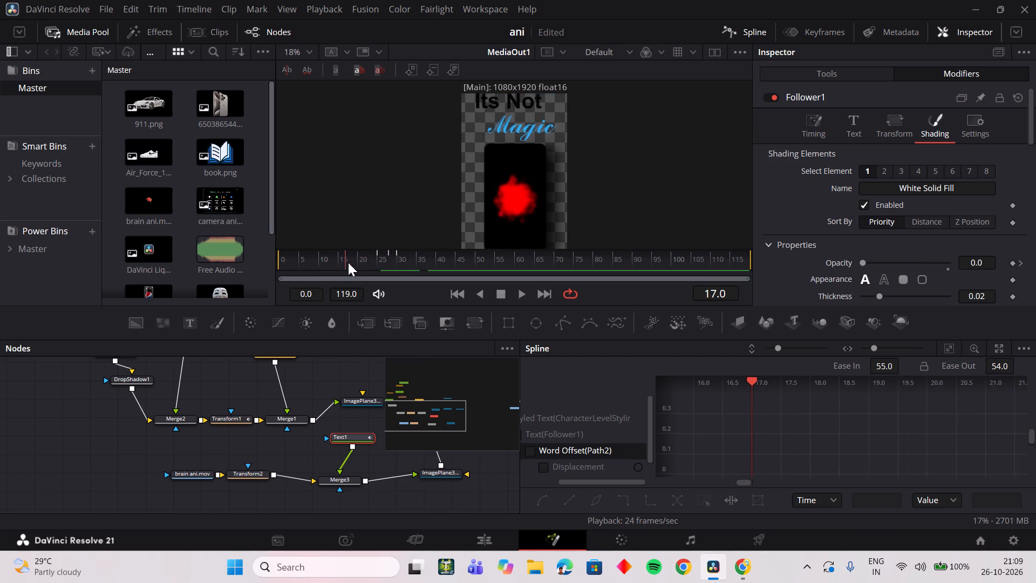
left_click_drag(348, 262, 371, 263)
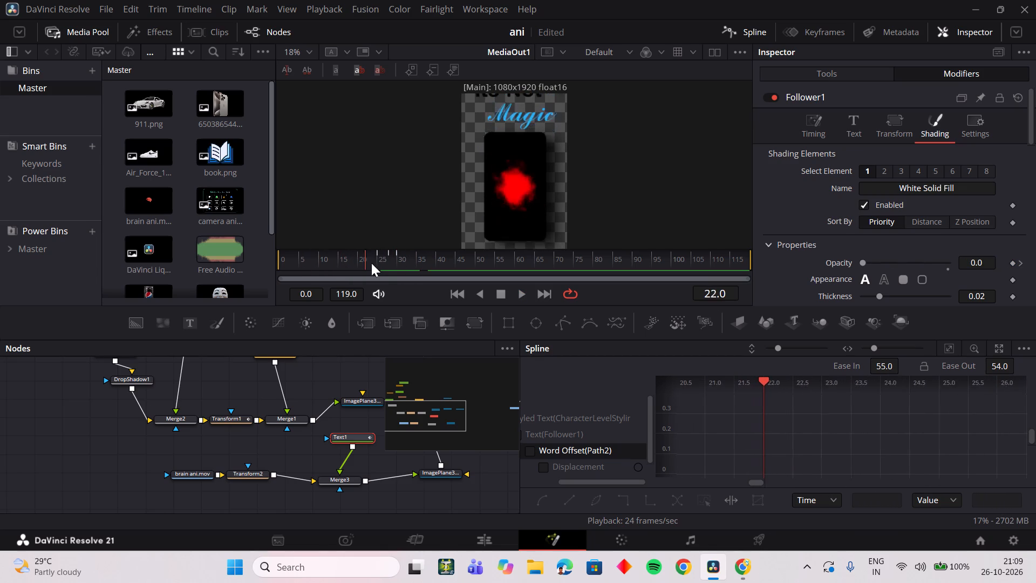
left_click_drag(371, 263, 405, 263)
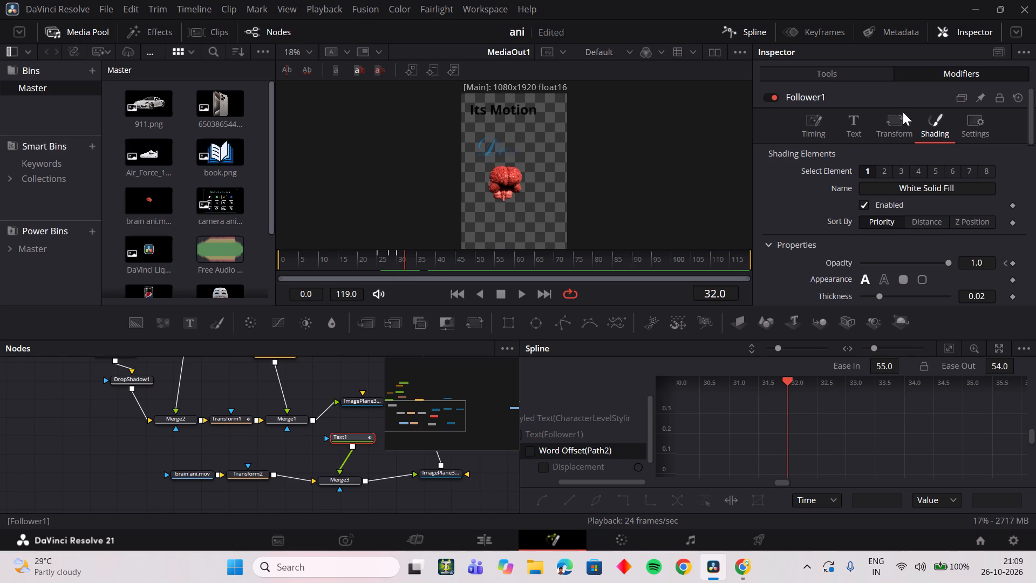
Review Follower1's timing order options and play the title briefly from frame 32, finishing at frame 19.
left_click(824, 124)
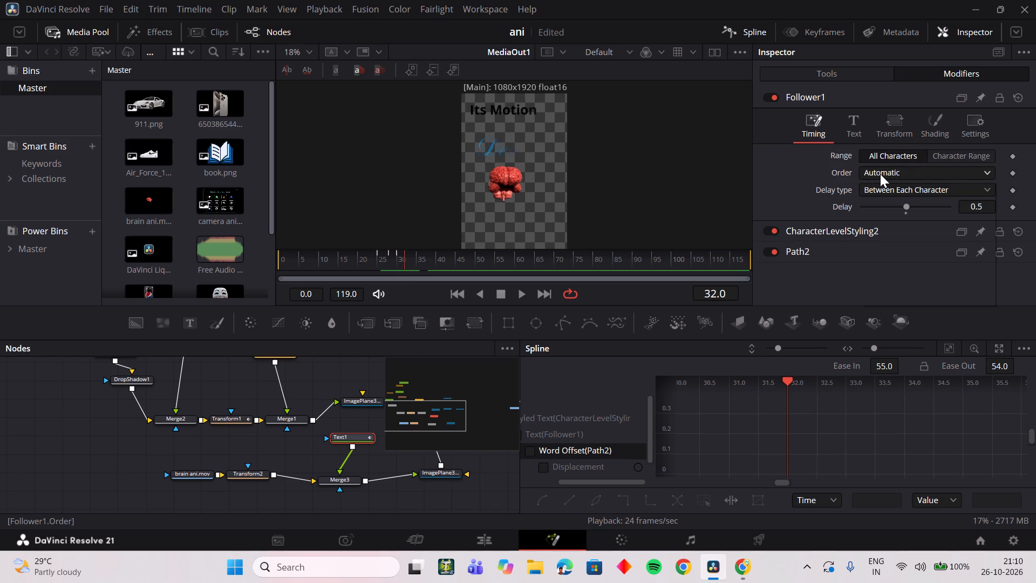
left_click(880, 174)
left_click(880, 174)
key("space")
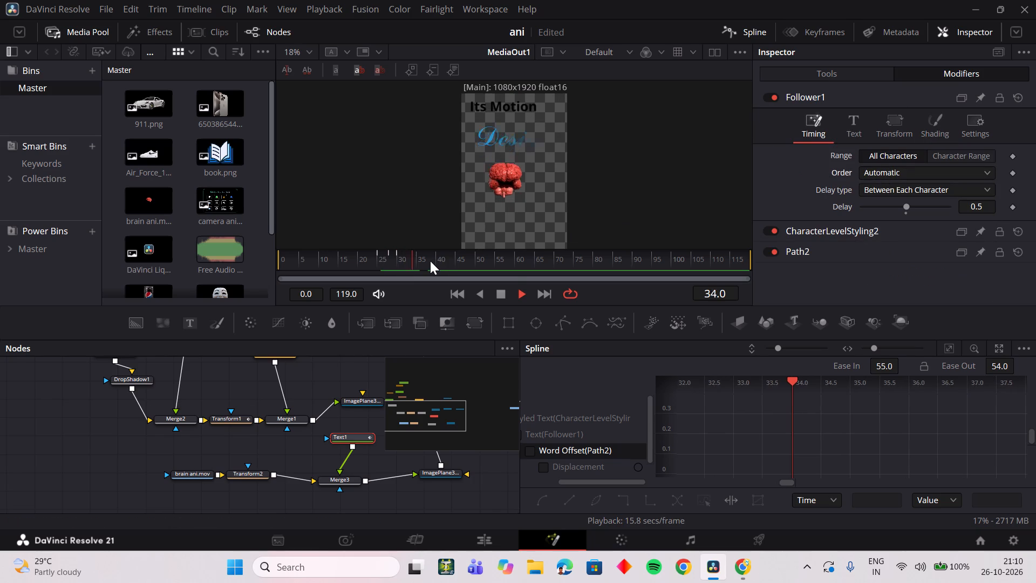
key("space")
left_click_drag(411, 257, 357, 258)
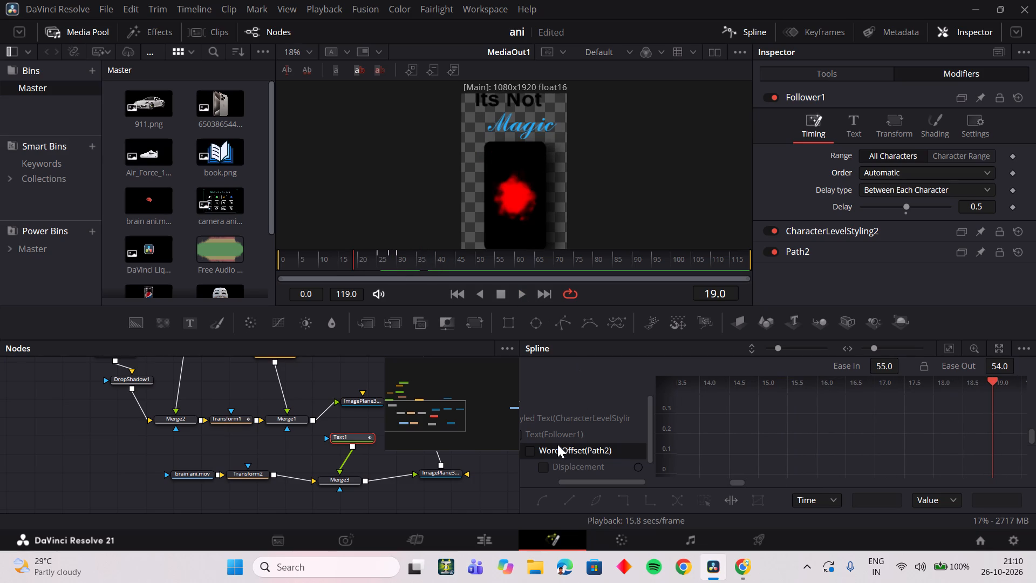
Isolate Follower1's opacity curve from the Word Offset curve in the spline editor and smooth all its keyframes.
left_click(536, 450)
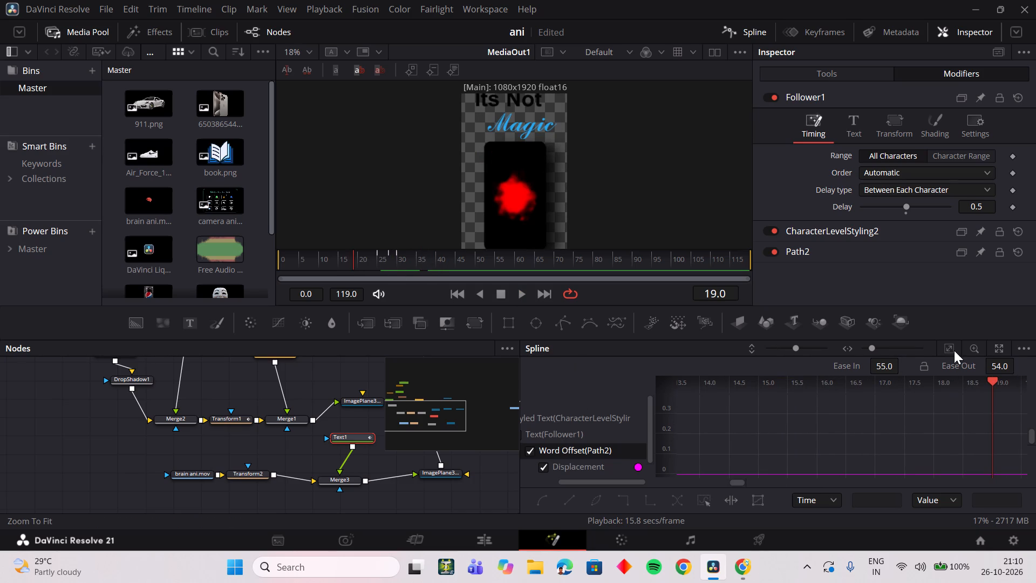
left_click(948, 349)
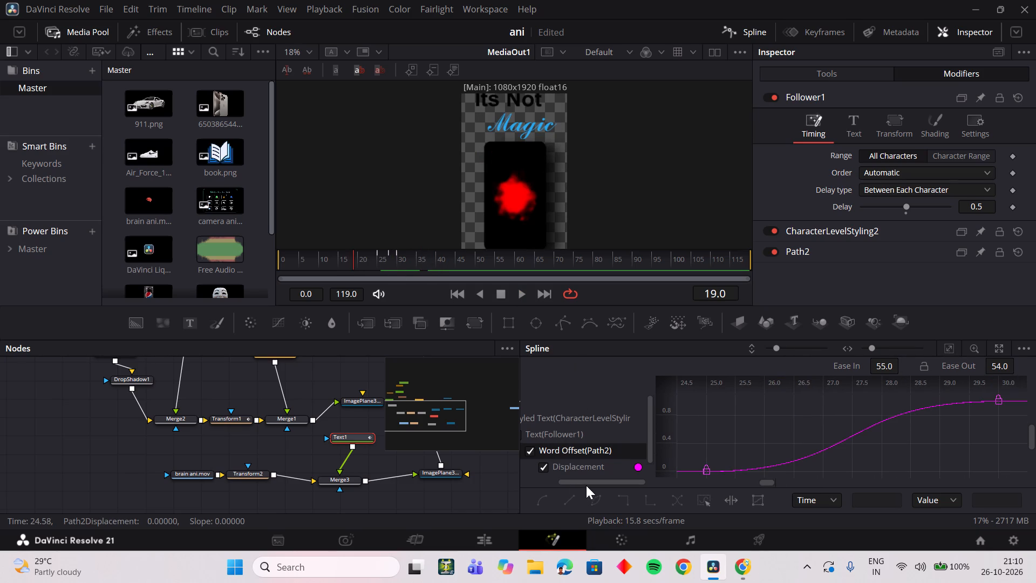
left_click_drag(586, 483, 571, 482)
left_click(540, 436)
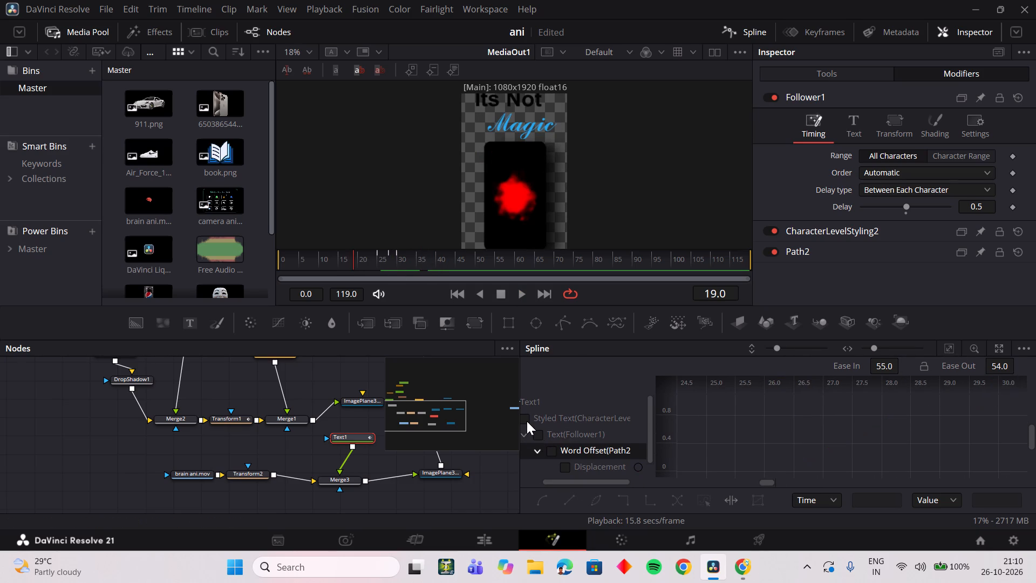
left_click(527, 421)
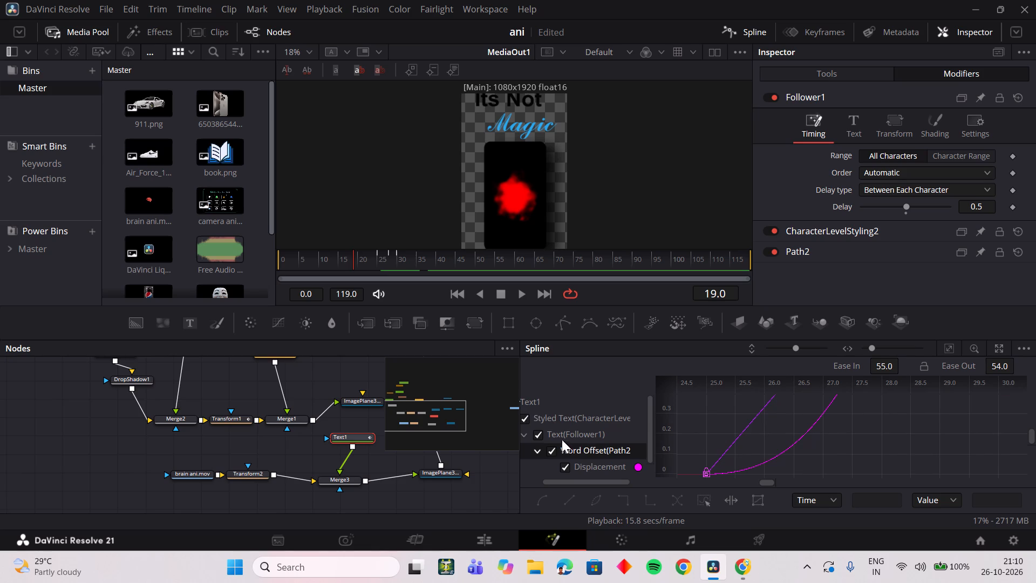
left_click(950, 345)
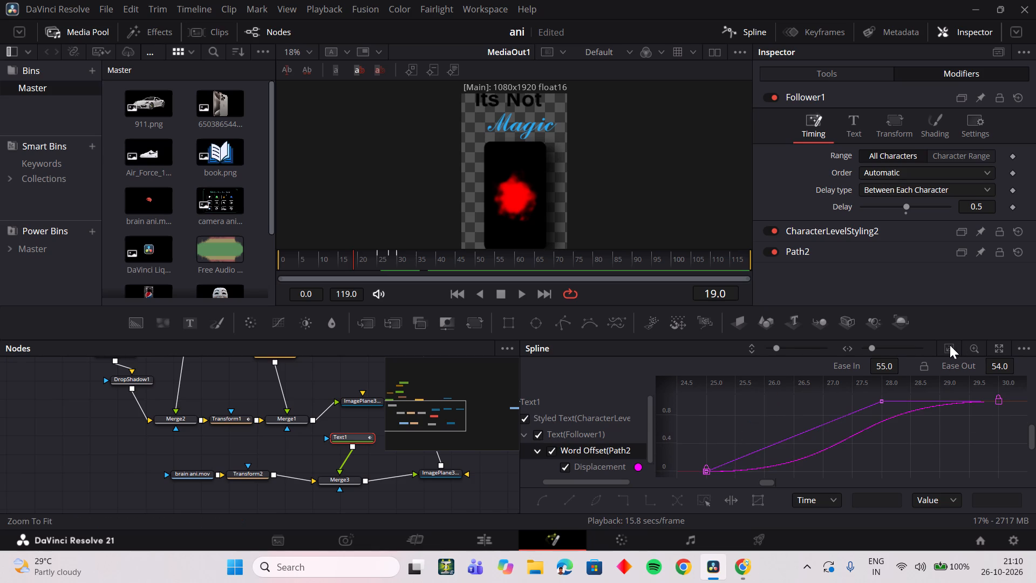
left_click(549, 450)
left_click(549, 450)
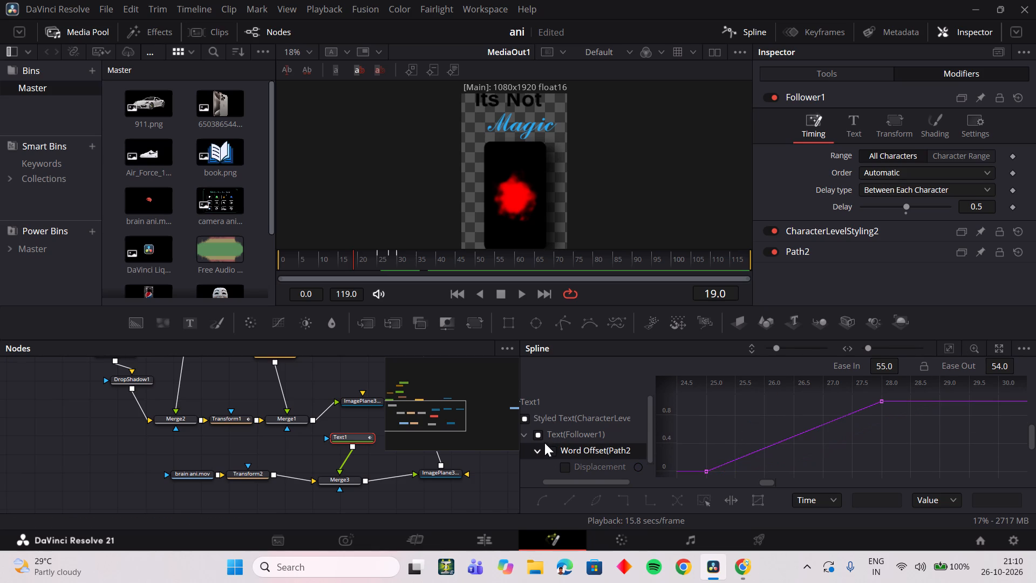
left_click(763, 416)
key("ctrl+a")
key("s")
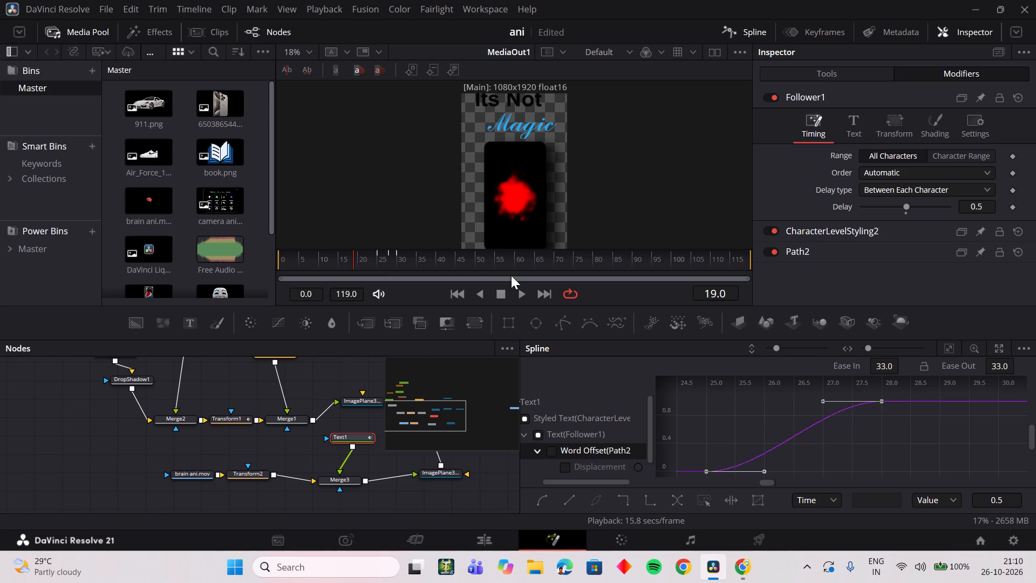
Scrub and replay the title's smoothed fade-in between about frames 15 and 31 to check how the letters appear.
left_click_drag(365, 263, 391, 257)
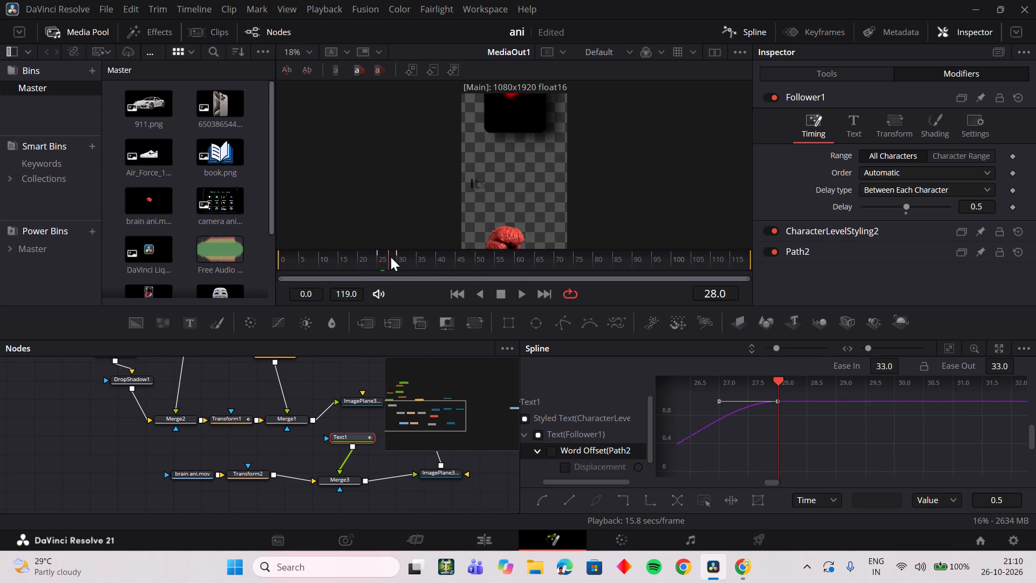
left_click_drag(391, 257, 386, 261)
key("space")
left_click_drag(386, 261, 363, 262)
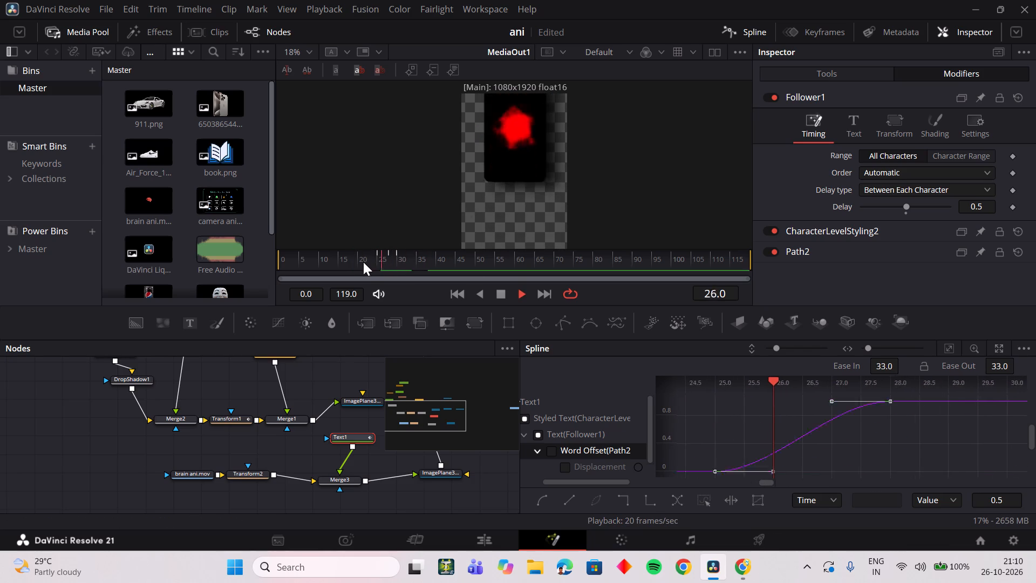
key("space")
left_click_drag(383, 262, 359, 263)
key("space")
key("space")
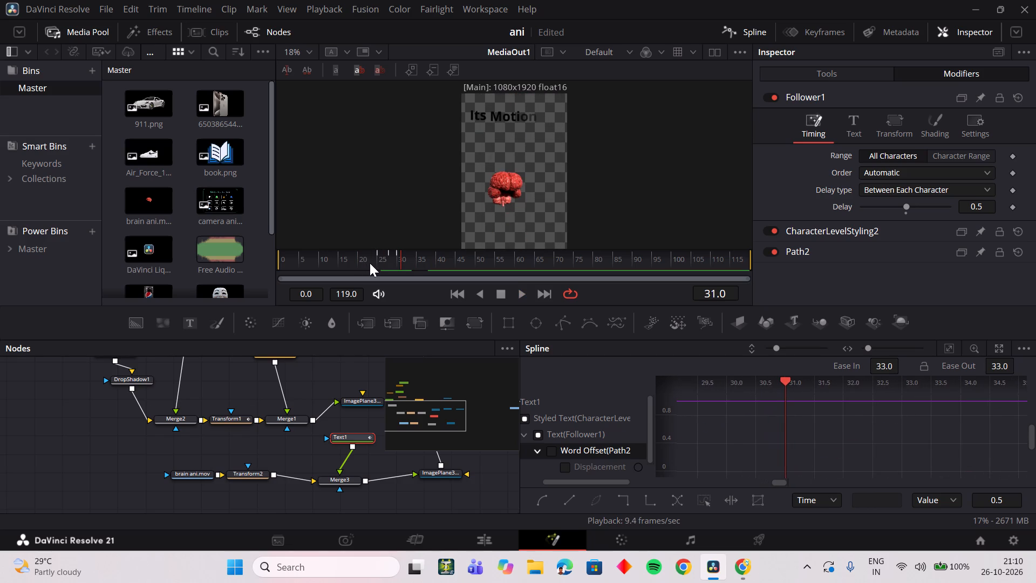
left_click(379, 263)
key("space")
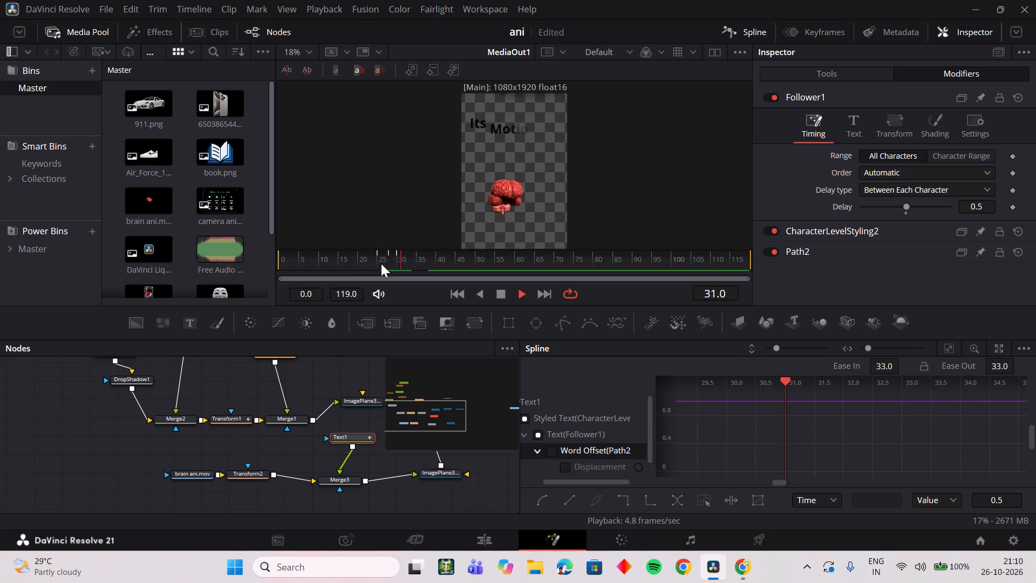
left_click_drag(388, 263, 358, 266)
key("space")
left_click_drag(376, 266, 338, 271)
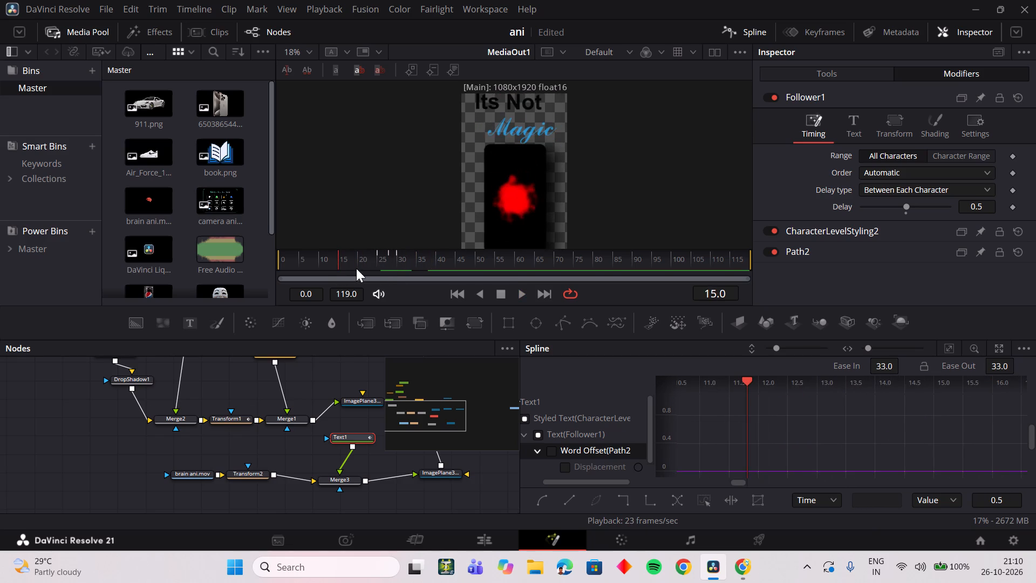
Replay and scrub the title's entrance up to frame 40, closing the spline editor along the way.
key("space")
key("space")
left_click_drag(387, 265, 405, 268)
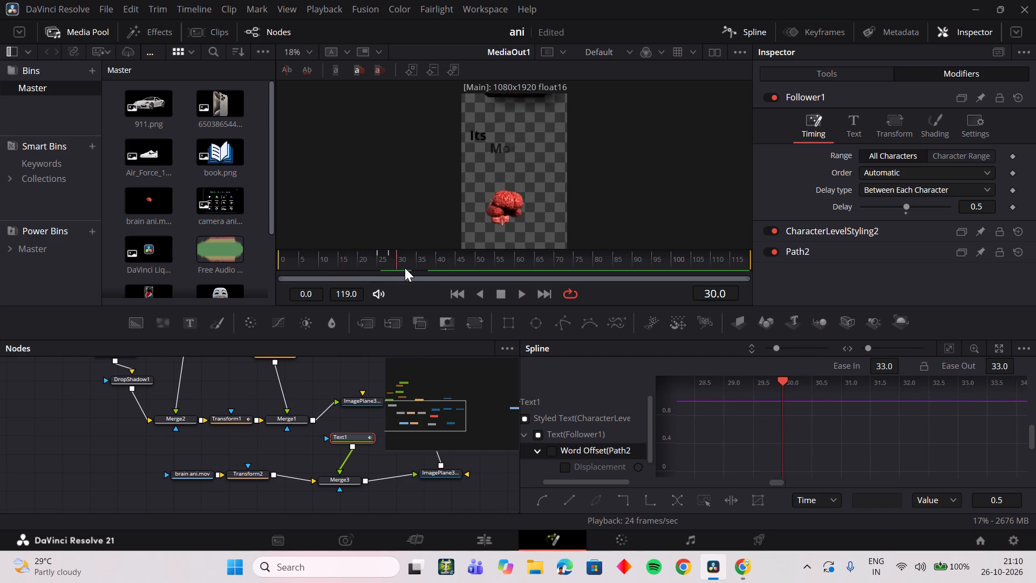
left_click_drag(405, 268, 432, 269)
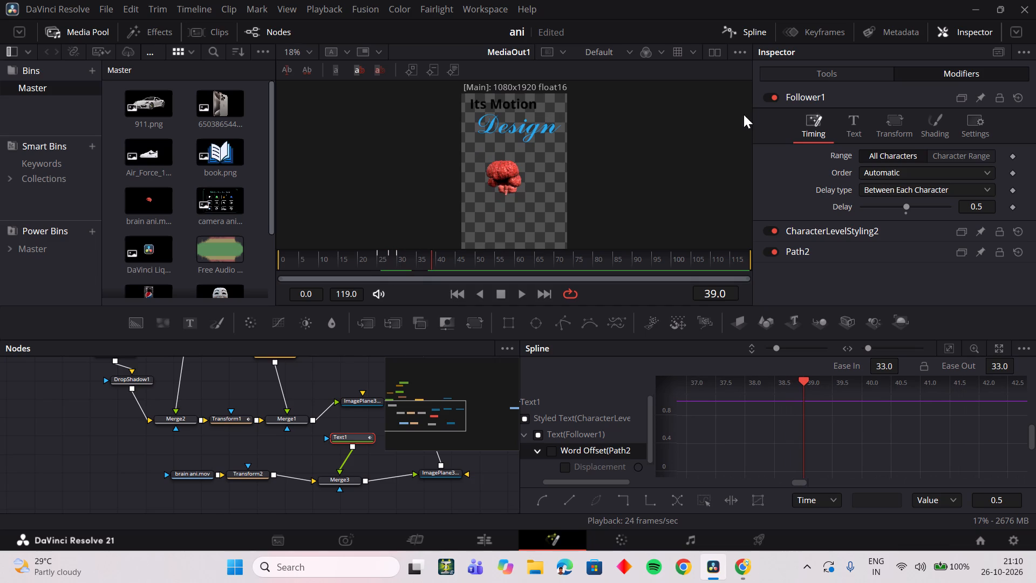
left_click(753, 37)
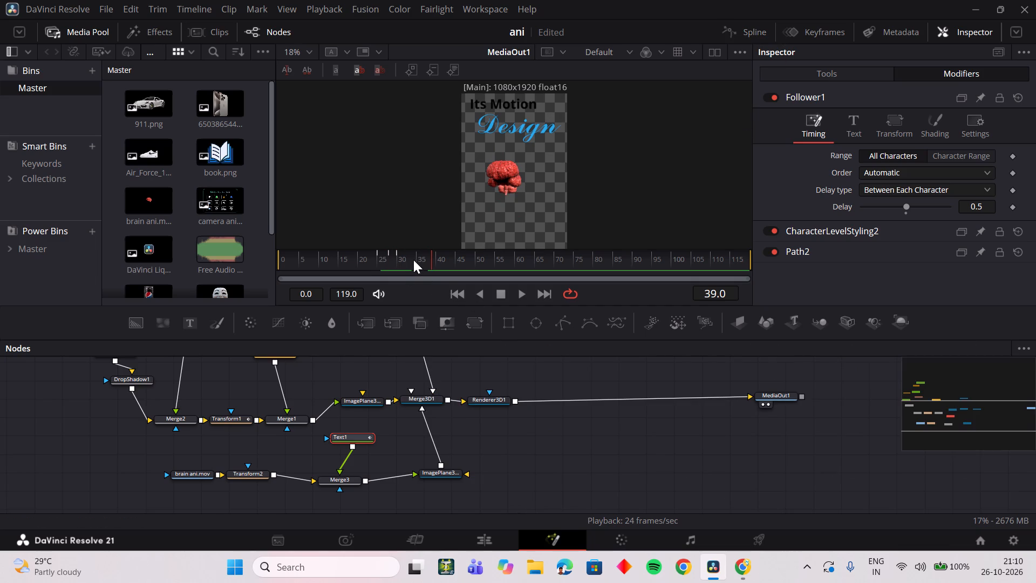
left_click_drag(413, 260, 437, 261)
Switch to Chrome and rewatch the word-by-word text tutorial's sections on opacity keyframes, transform by words and softness.
left_click(732, 568)
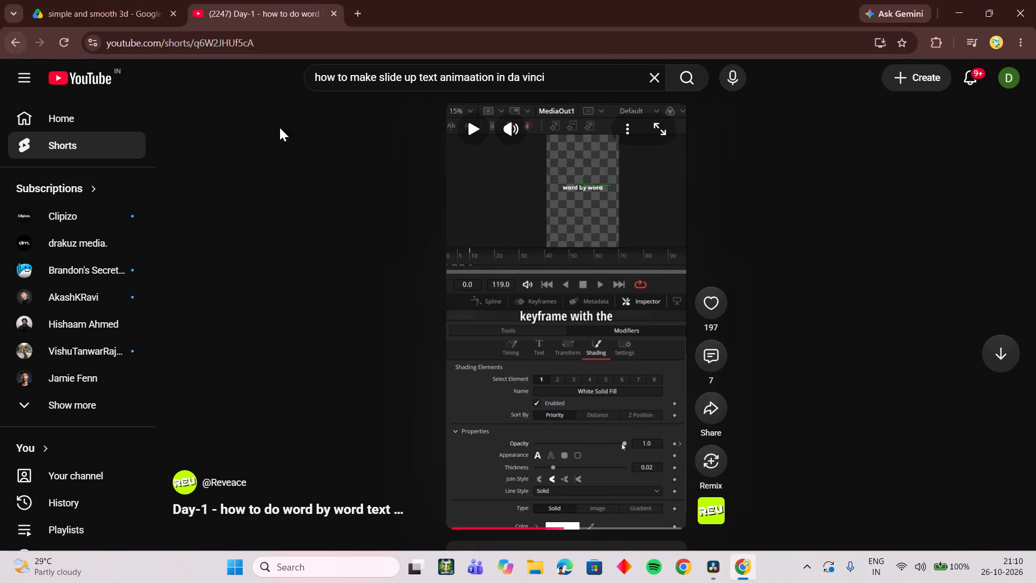
left_click(520, 238)
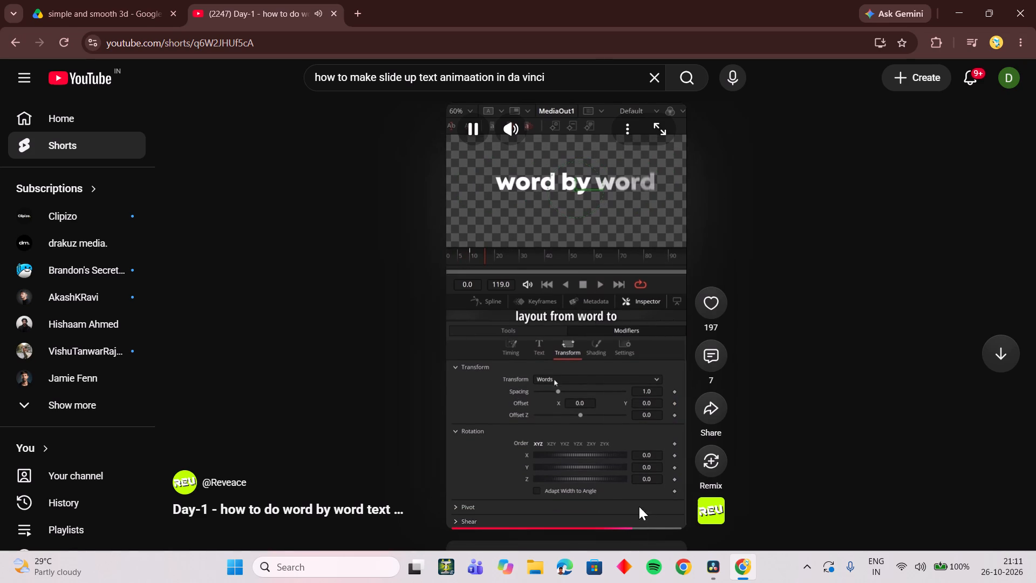
left_click(615, 525)
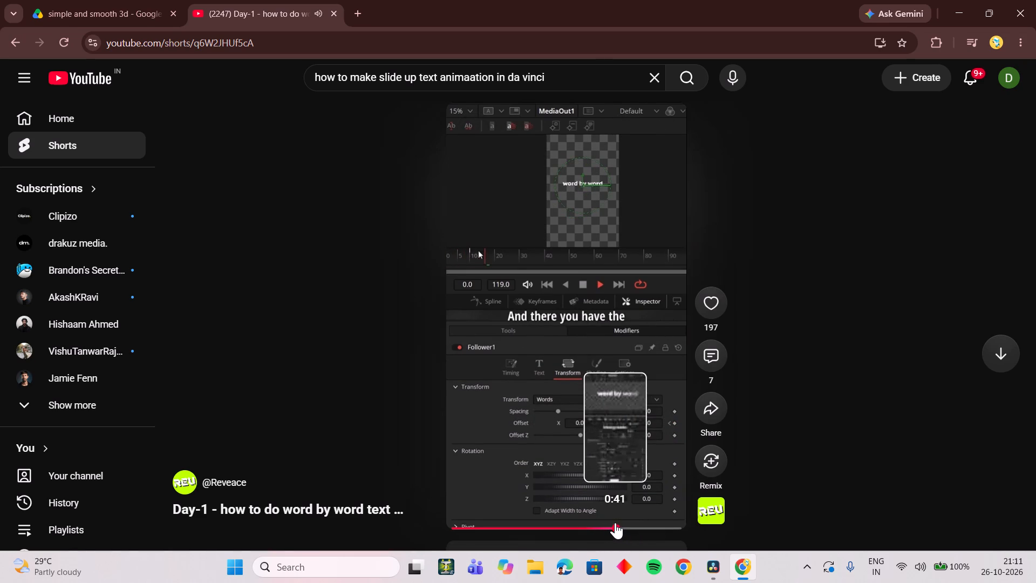
left_click(569, 530)
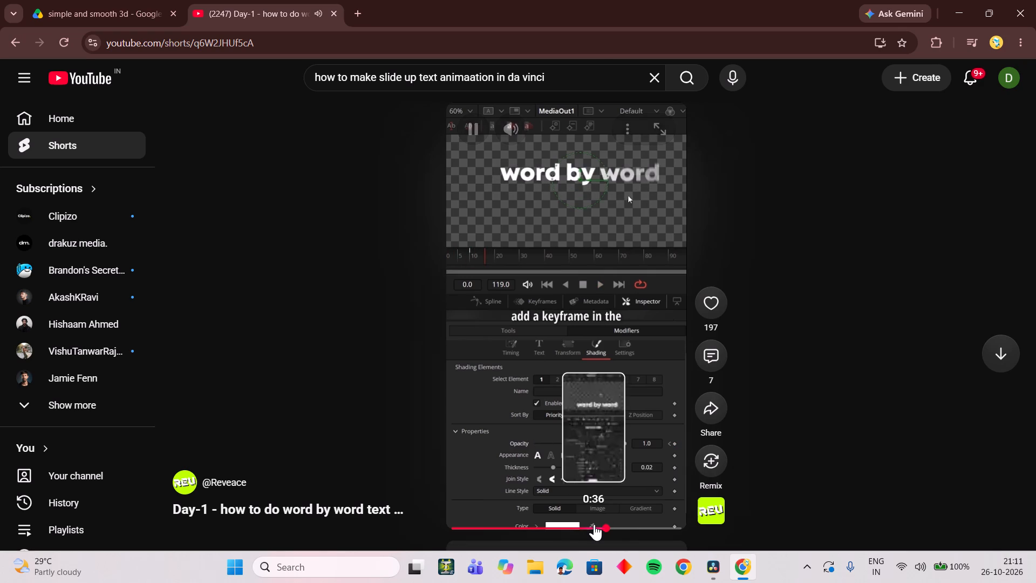
left_click(577, 525)
left_click(551, 525)
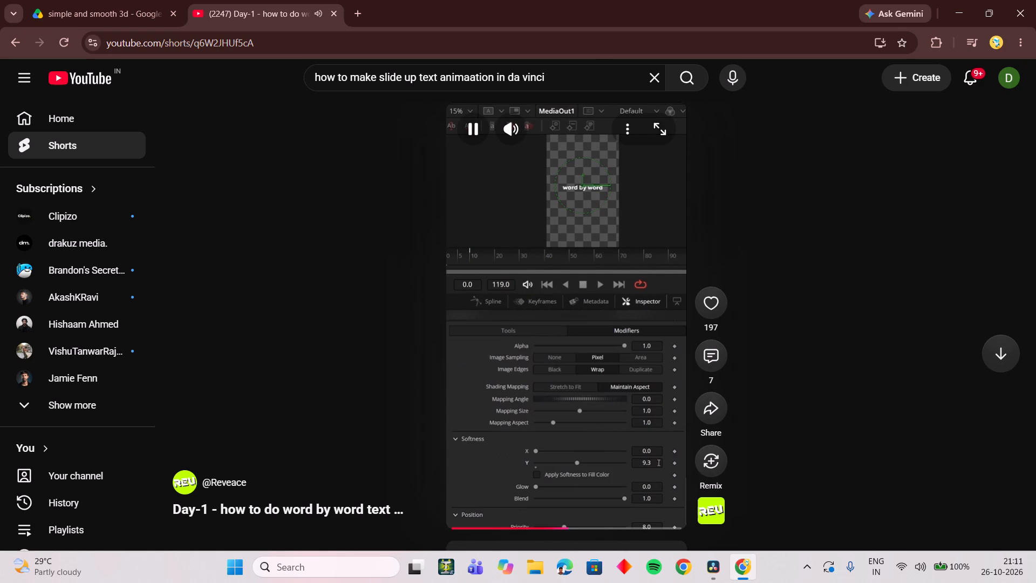
Return to DaVinci Resolve and review Follower1's opacity keyframes at frames 28 and 25, scrubbing the fade-in up to frame 29.
left_click(704, 571)
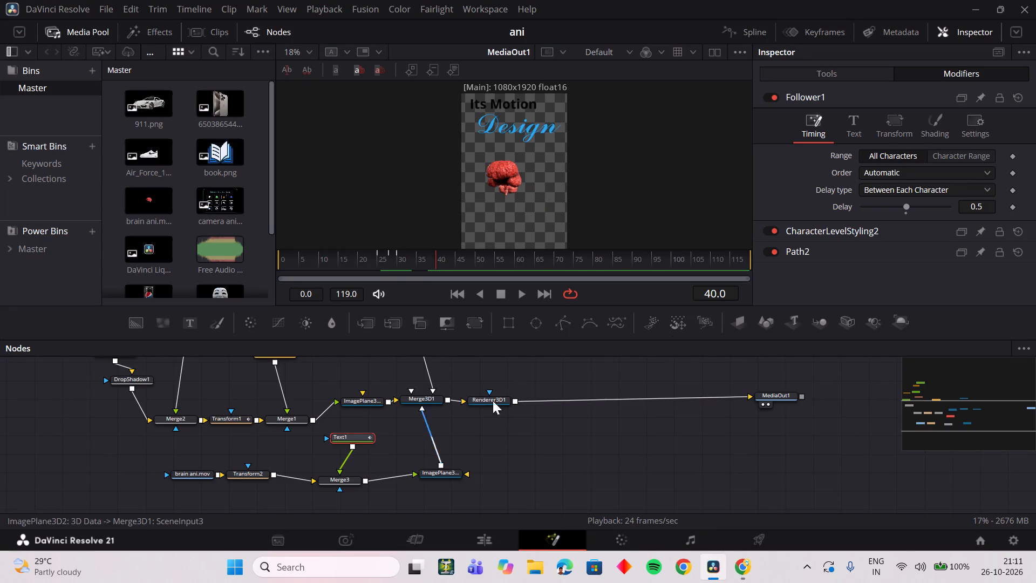
left_click(919, 120)
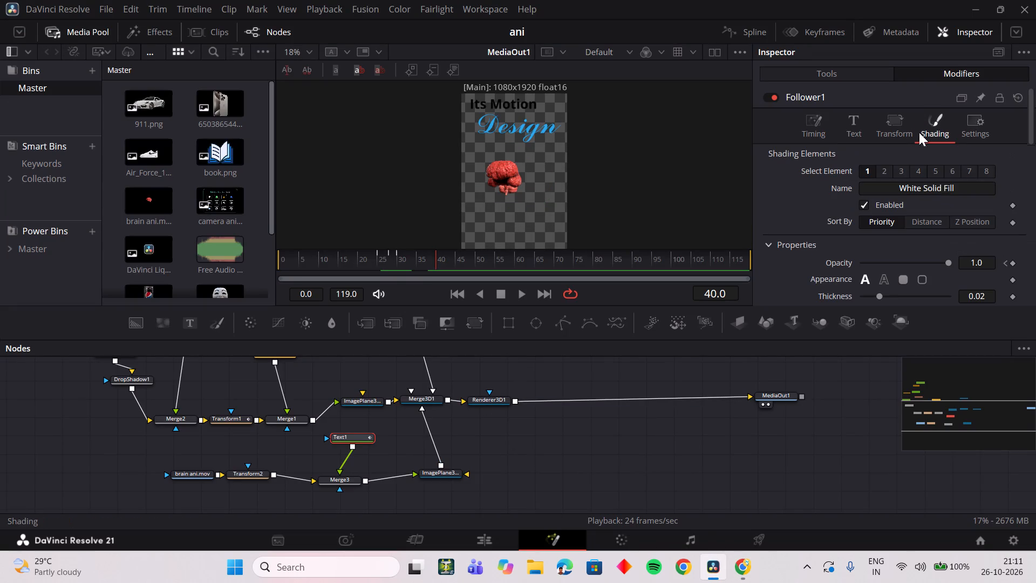
left_click(1006, 265)
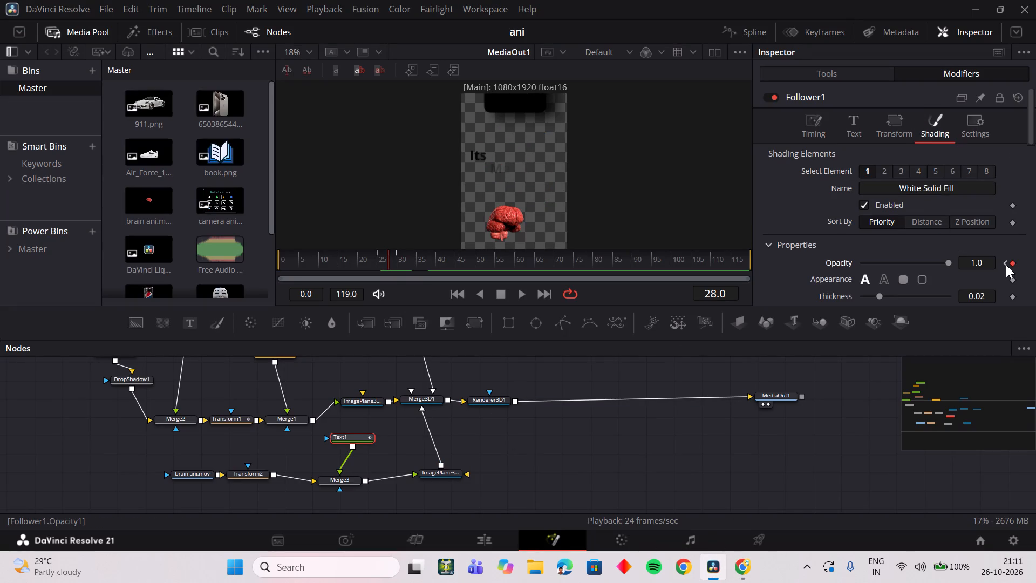
left_click(1006, 265)
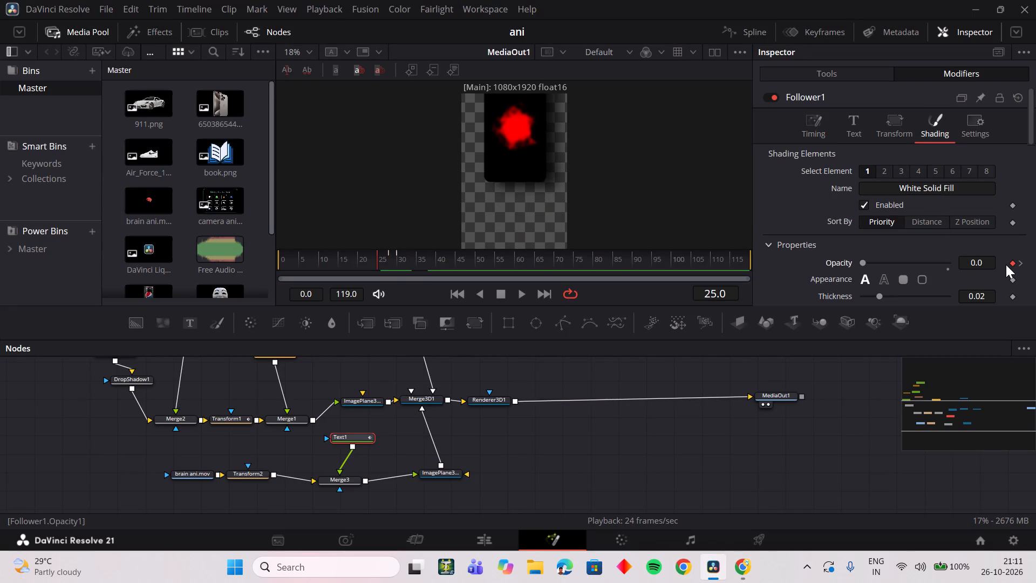
left_click_drag(381, 255, 393, 255)
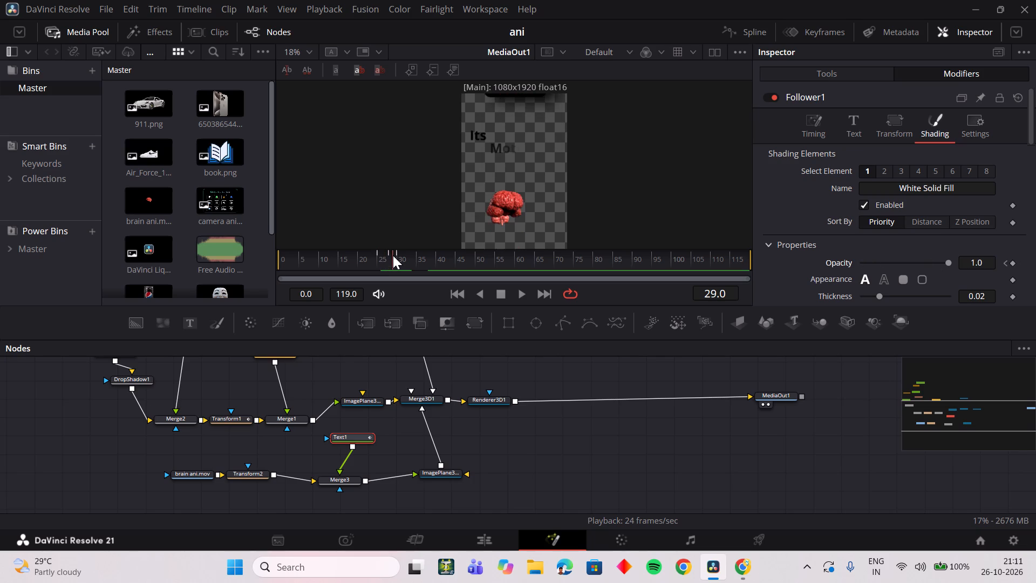
left_click_drag(393, 255, 388, 257)
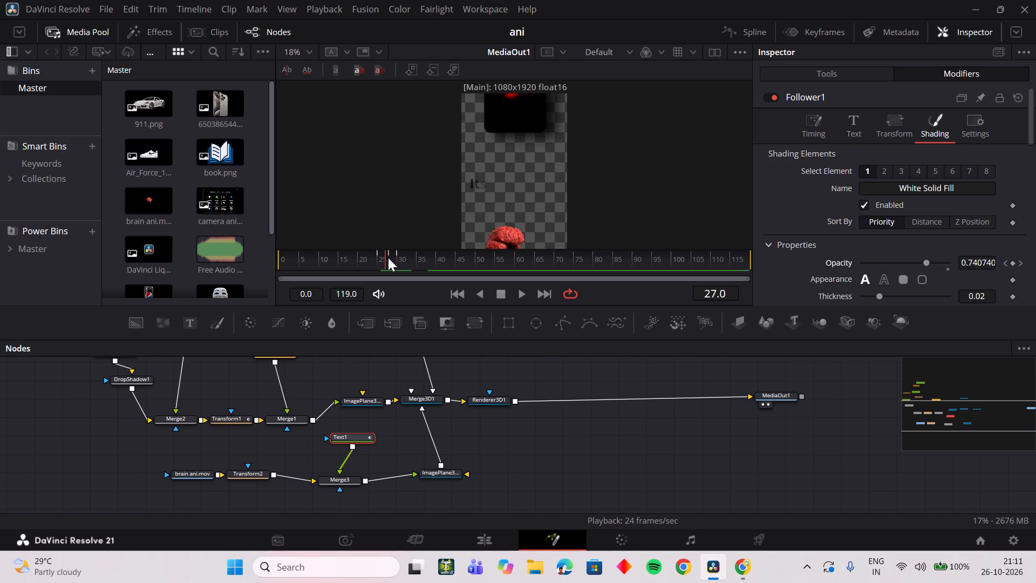
left_click_drag(388, 257, 388, 257)
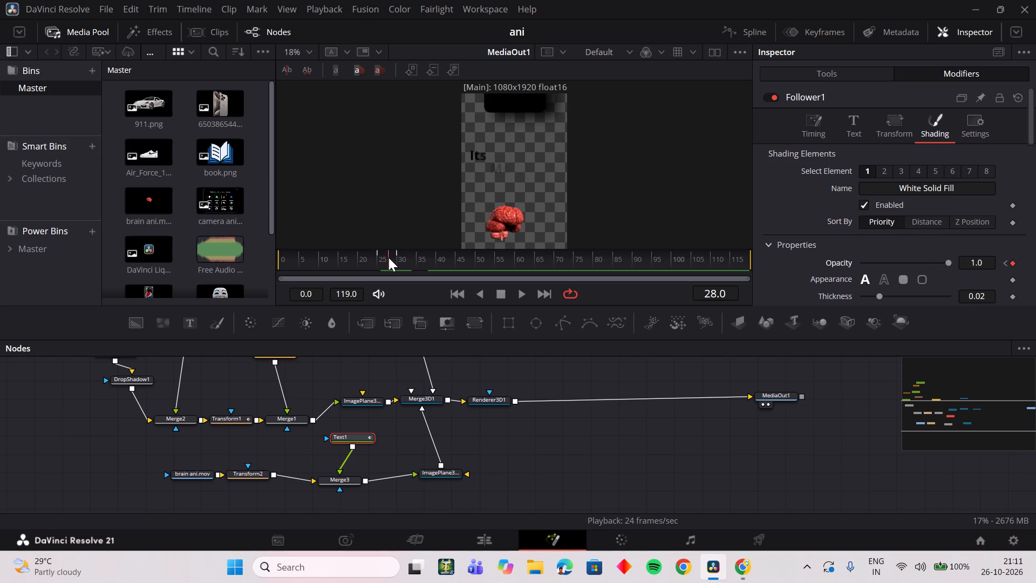
left_click_drag(388, 257, 394, 257)
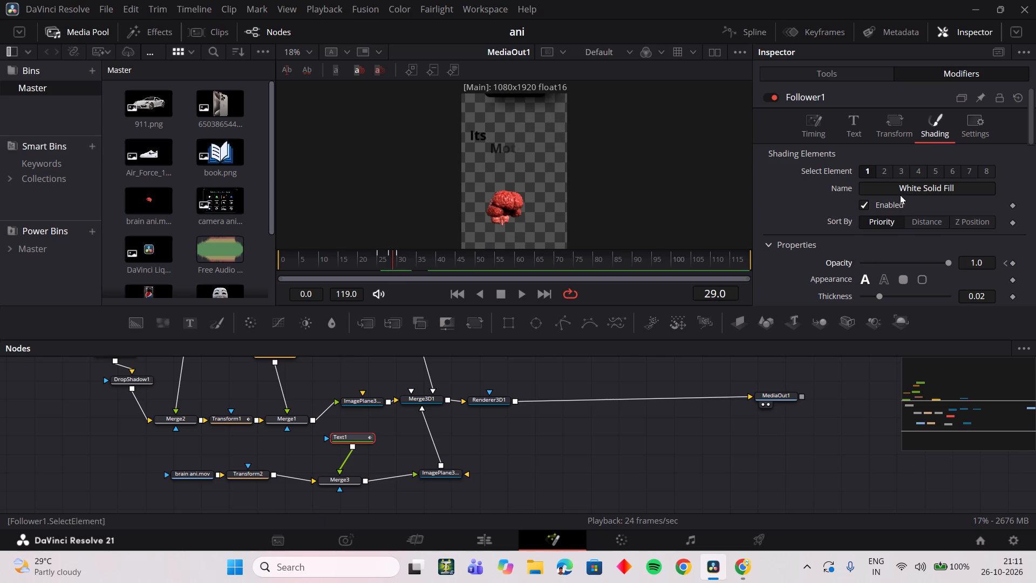
Examine Follower1's second shading element, its transform settings and the first element's shading properties.
left_click(885, 172)
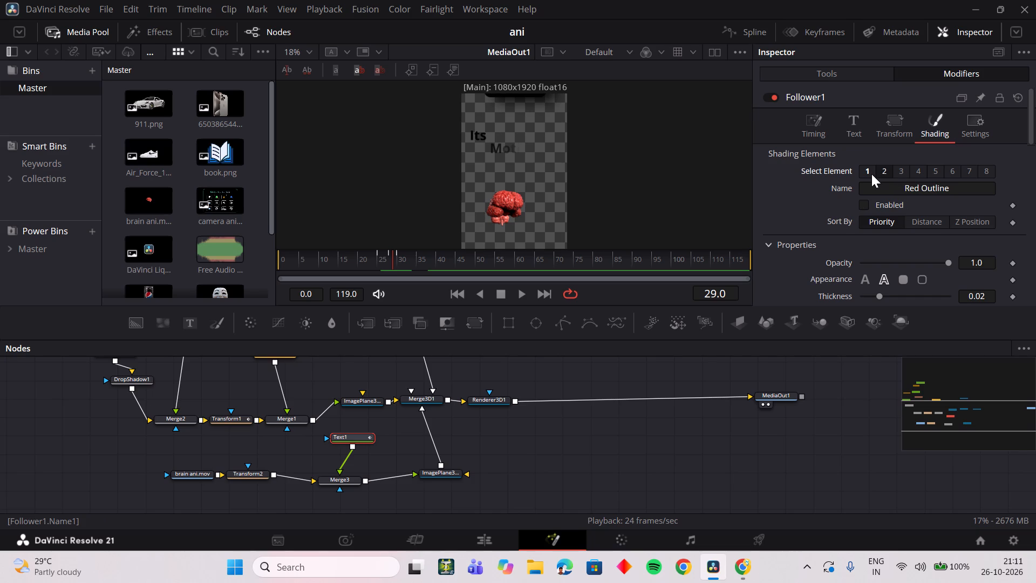
left_click(866, 171)
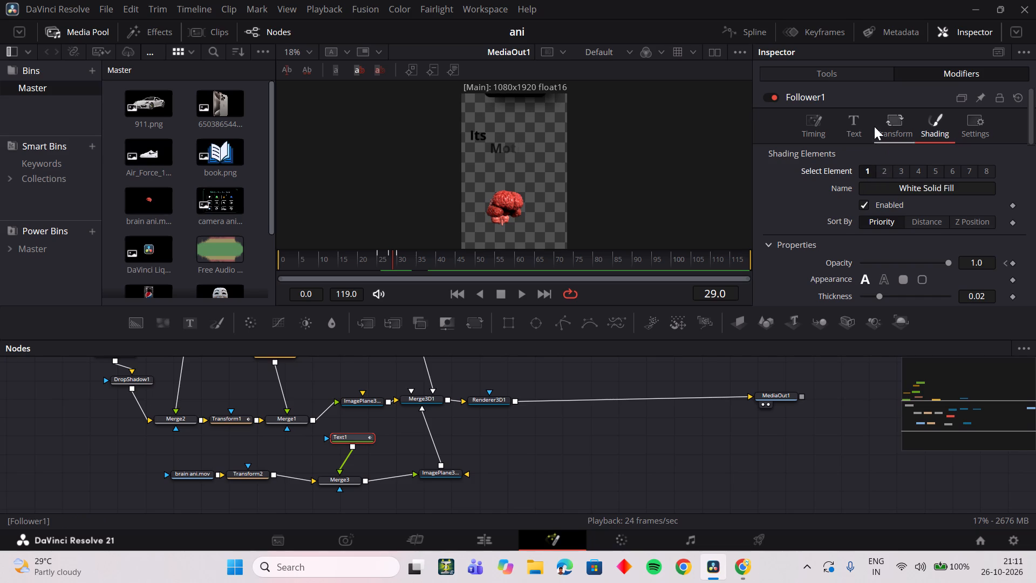
left_click(882, 123)
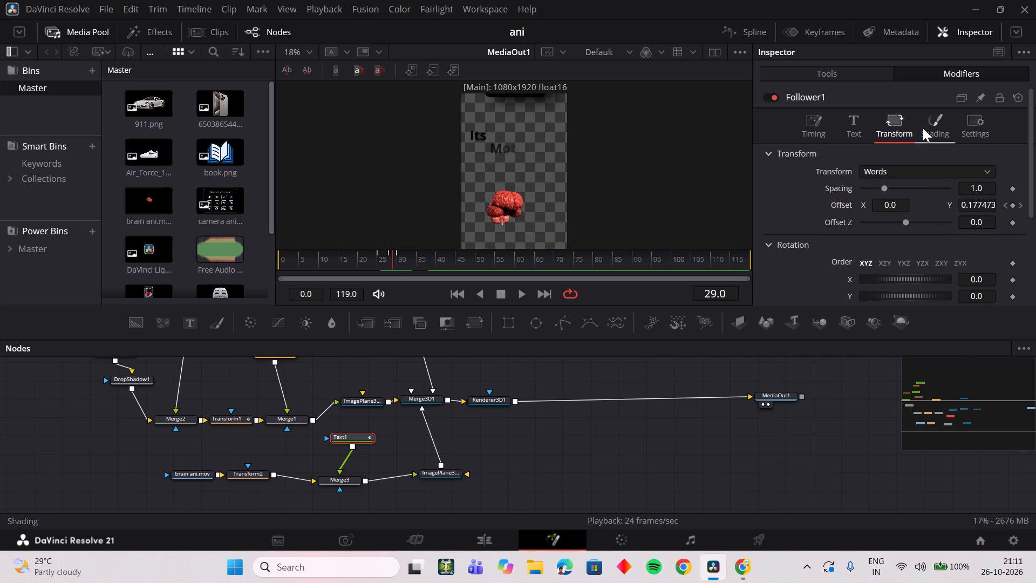
left_click(923, 128)
scroll(899, 225, "down", 1)
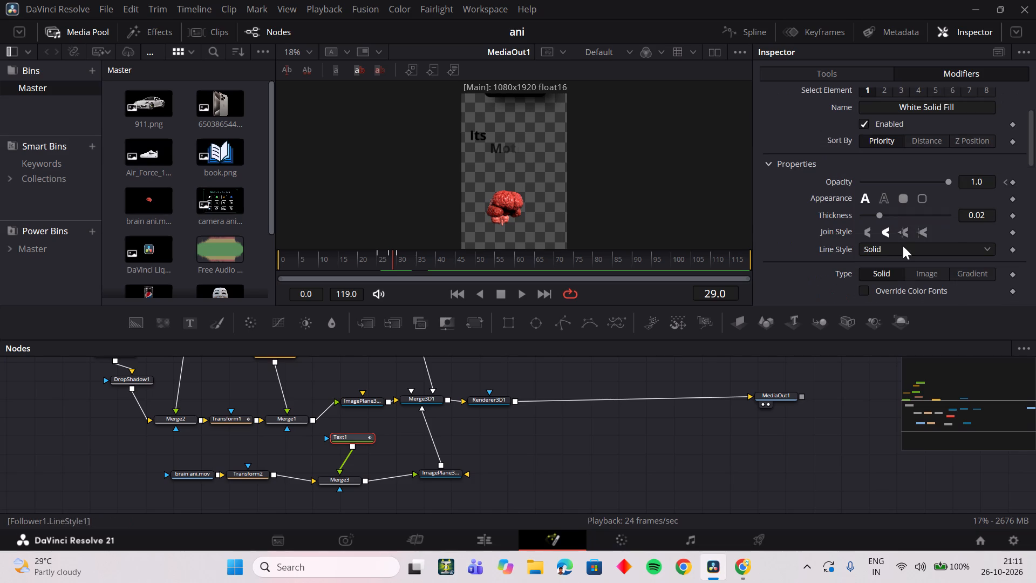
scroll(903, 246, "down", 3)
scroll(903, 246, "up", 1)
scroll(903, 246, "down", 2)
scroll(903, 246, "up", 5)
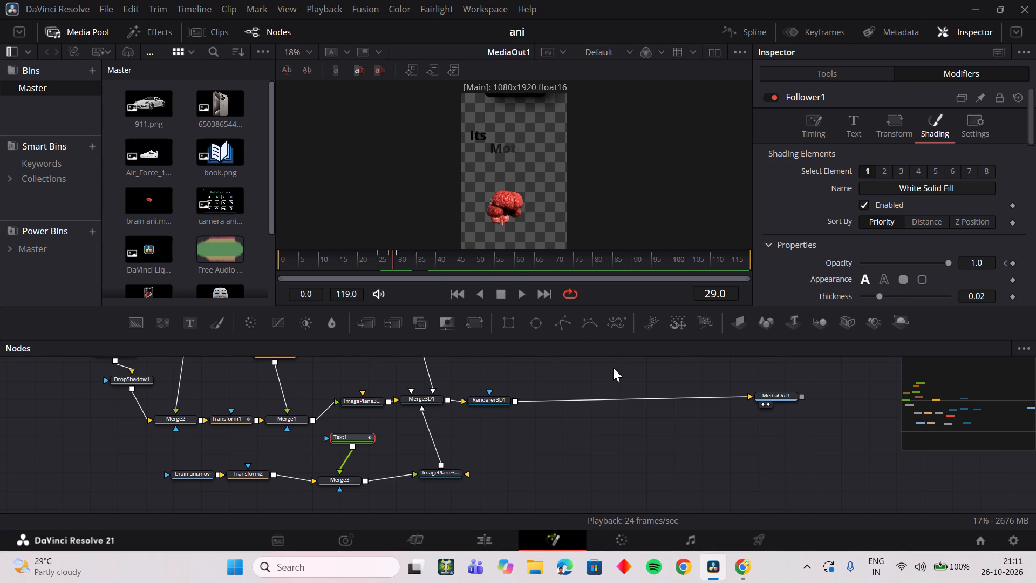
Shift the Text1 node slightly aside and add a separate, unconnected MultiText node beside it.
double_click(528, 438)
left_click_drag(353, 436, 344, 438)
left_click(384, 436)
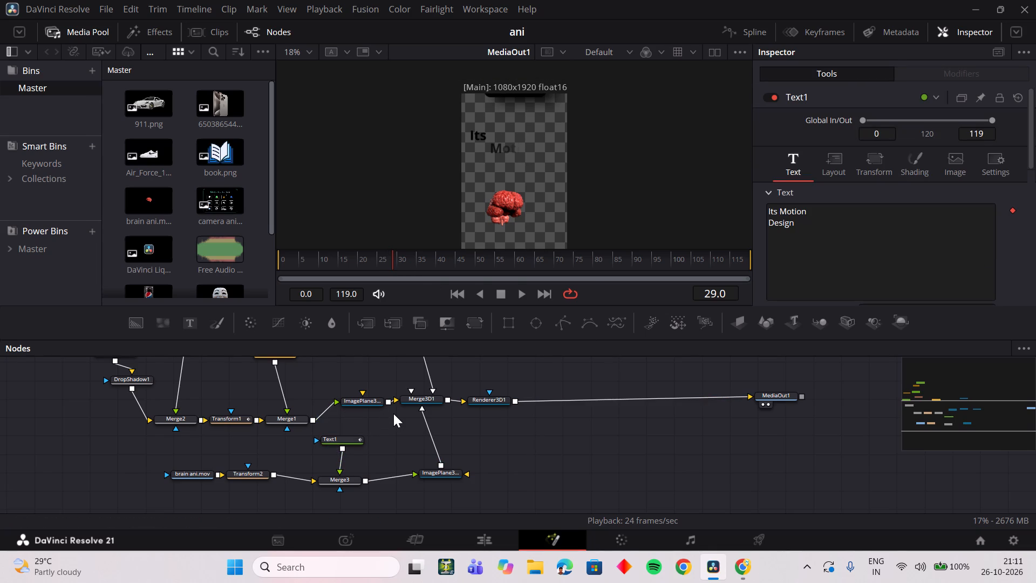
key("space")
type("tex")
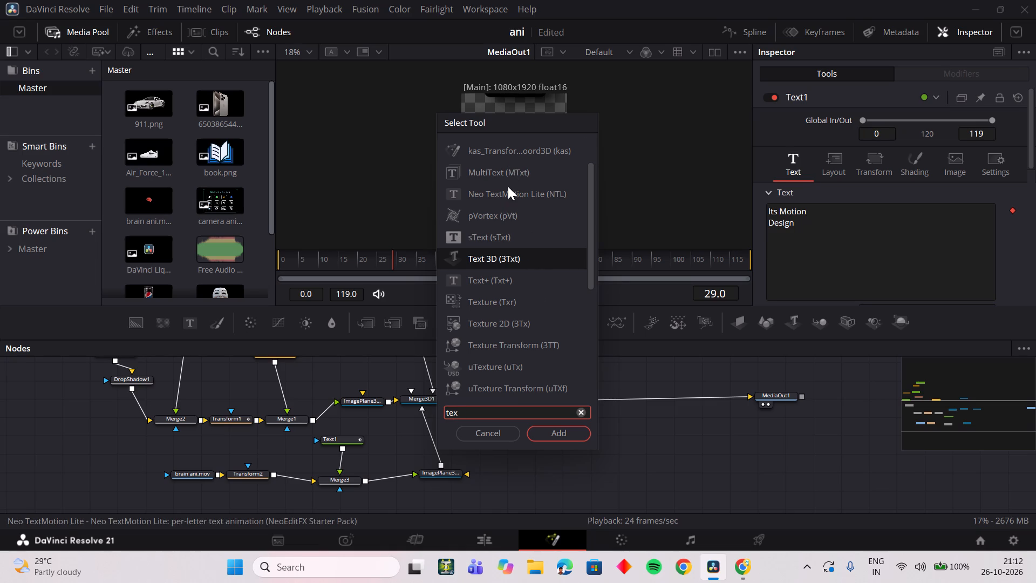
scroll(516, 303, "down", 2)
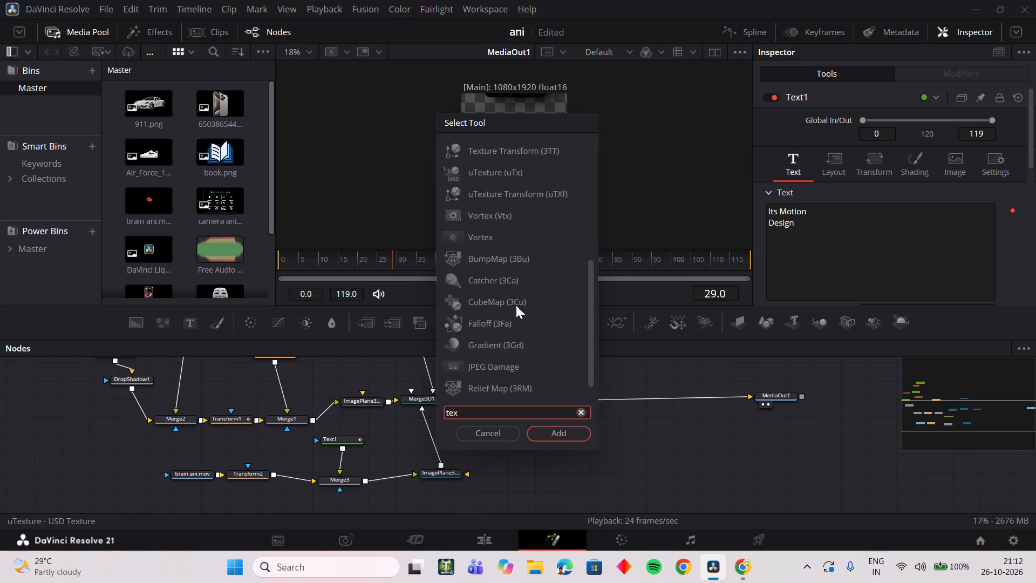
scroll(516, 305, "down", 5)
scroll(516, 305, "up", 7)
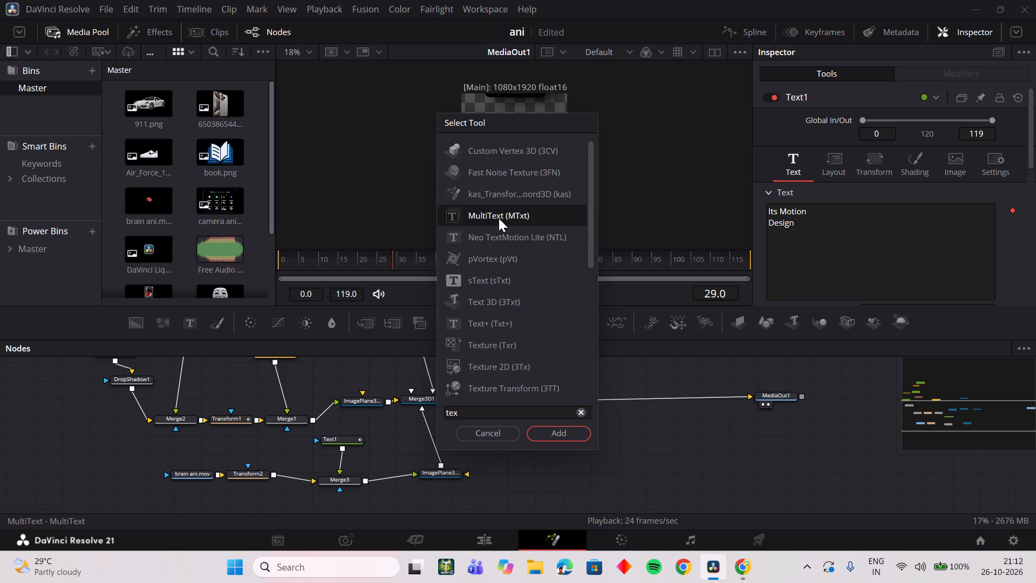
left_click(499, 218)
left_click(556, 433)
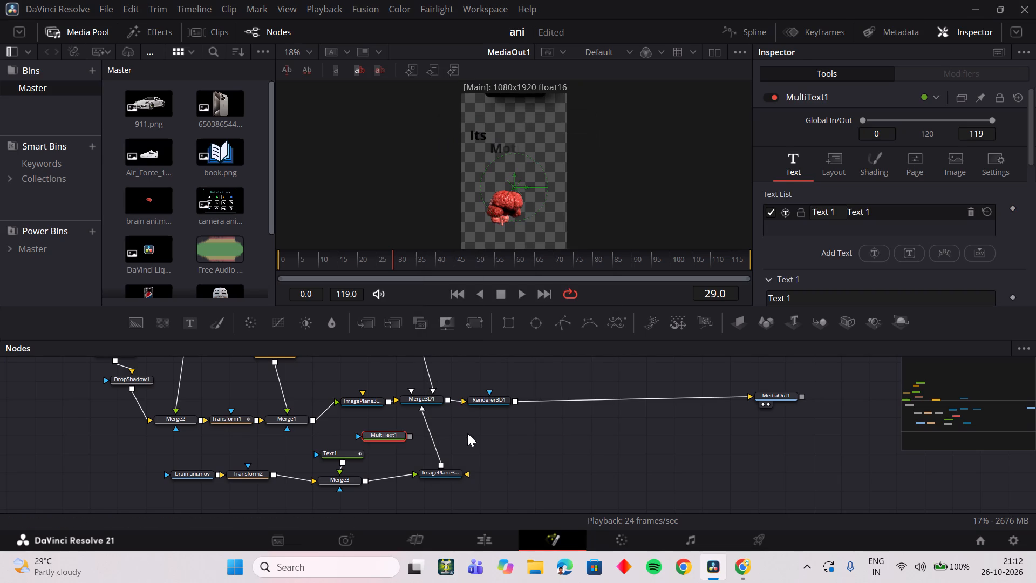
Examine the MultiText node's text list, shading and layout settings.
scroll(828, 231, "down", 1)
scroll(836, 231, "up", 2)
left_click(853, 178)
left_click(877, 171)
left_click(838, 174)
scroll(843, 184, "down", 2)
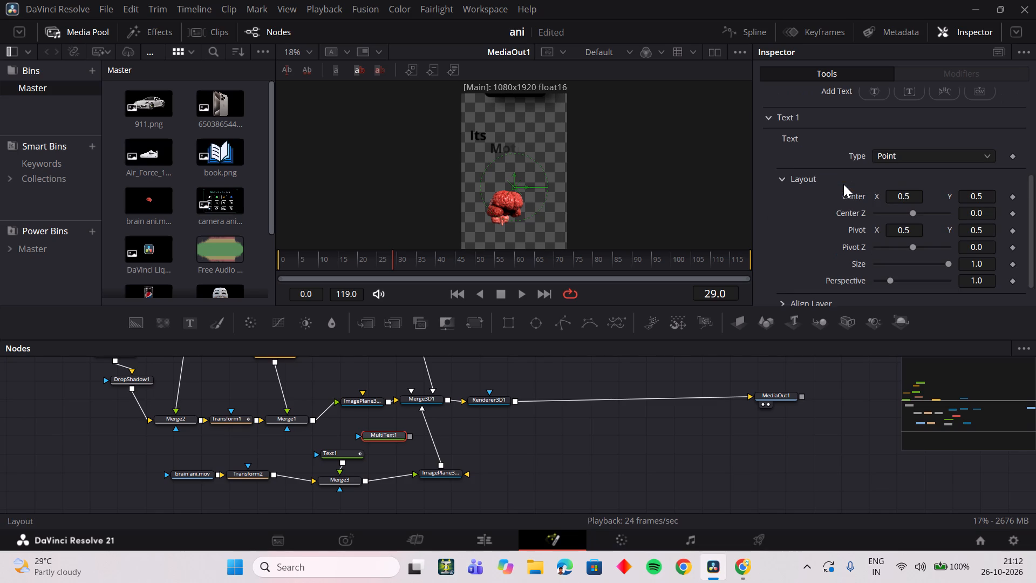
scroll(843, 184, "down", 2)
scroll(843, 185, "up", 3)
Examine the MultiText node's font, paragraph and merge settings, finishing on its page settings.
left_click(796, 160)
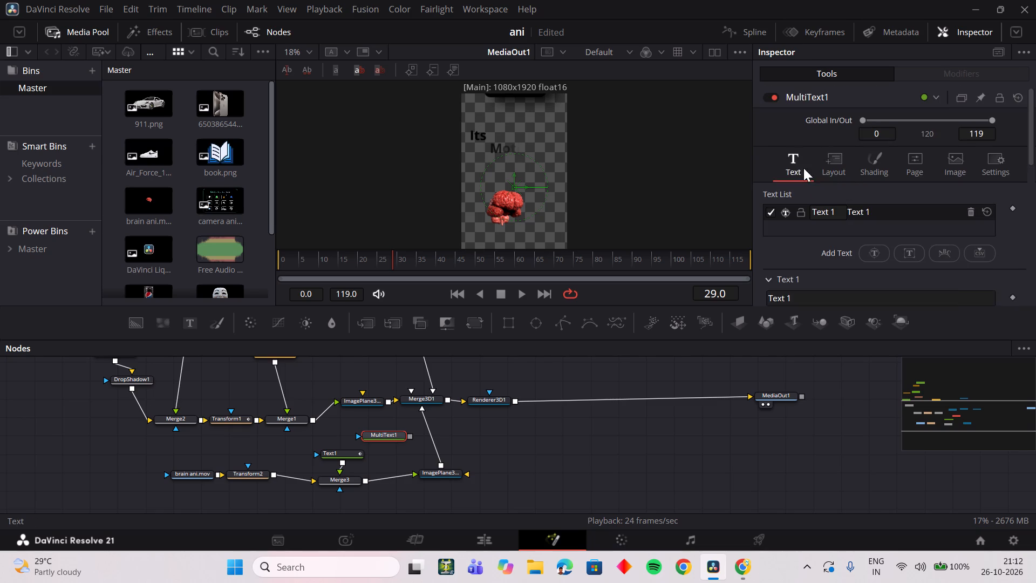
scroll(816, 184, "down", 9)
scroll(821, 222, "up", 6)
scroll(821, 222, "down", 5)
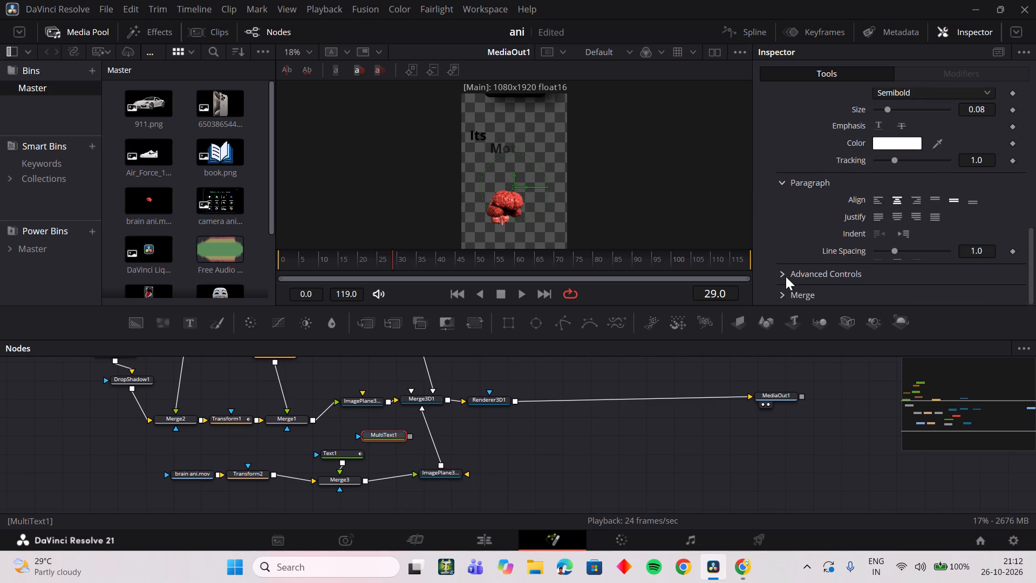
left_click(779, 292)
scroll(790, 288, "down", 4)
scroll(799, 276, "up", 3)
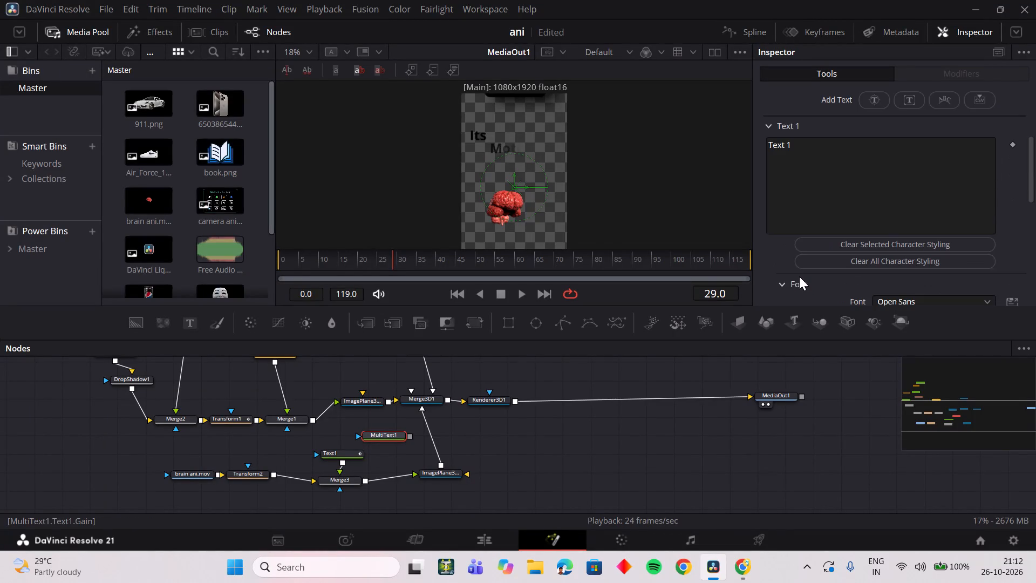
scroll(799, 276, "up", 2)
scroll(802, 274, "down", 2)
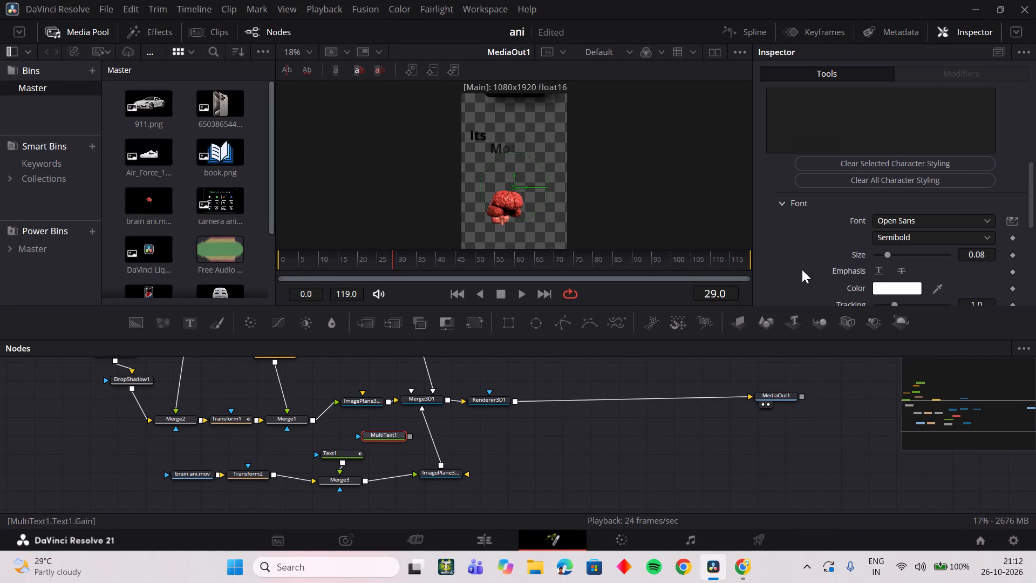
scroll(802, 268, "up", 4)
left_click(936, 170)
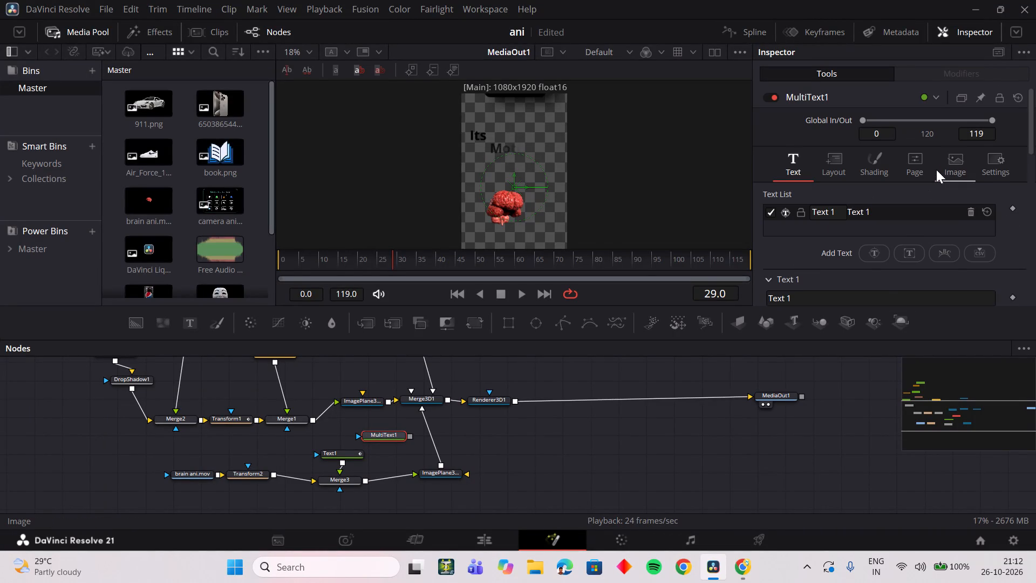
left_click(932, 170)
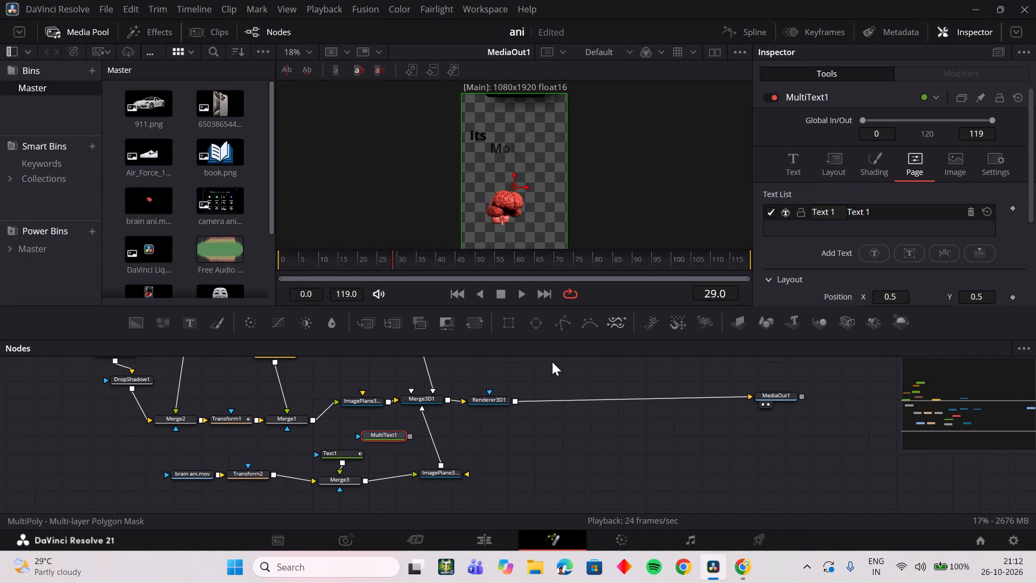
Delete the unconnected MultiText1 node from the node graph.
key("Delete")
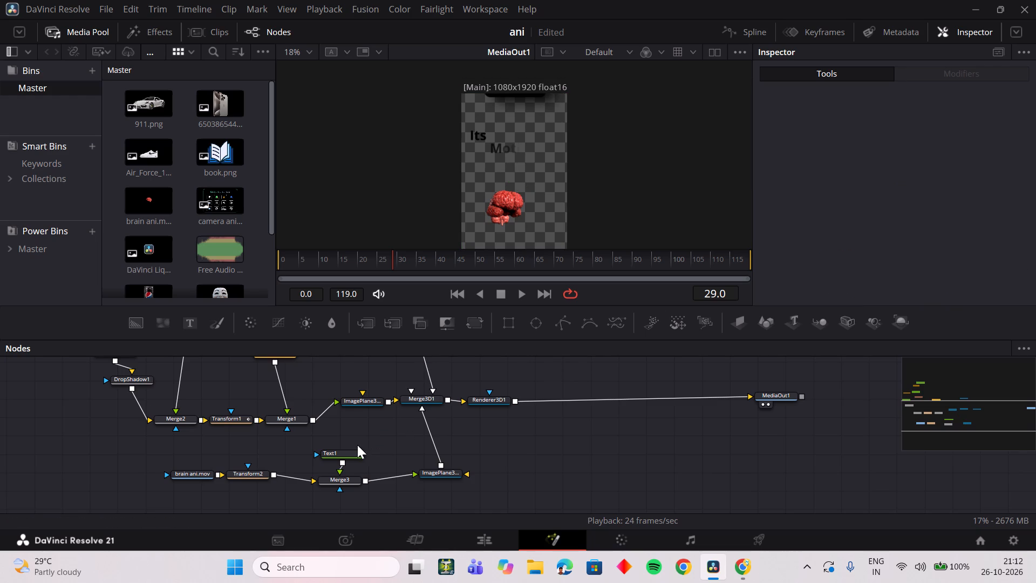
Play and scrub through the transition from the phone scene to the brain title, stopping at frame 43.
key("space")
key("space")
left_click_drag(386, 261, 333, 266)
key("space")
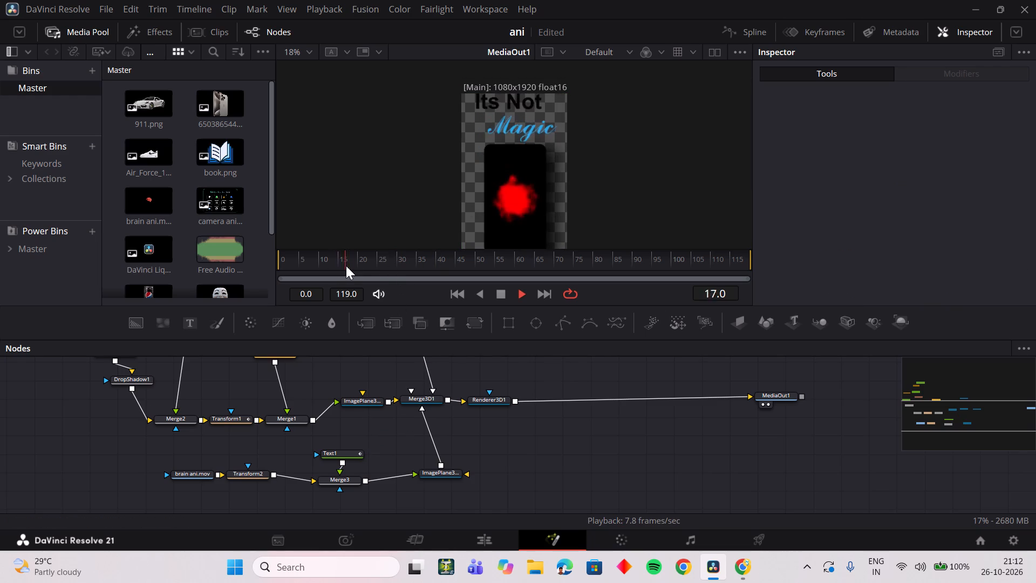
key("space")
left_click_drag(367, 263, 341, 266)
key("space")
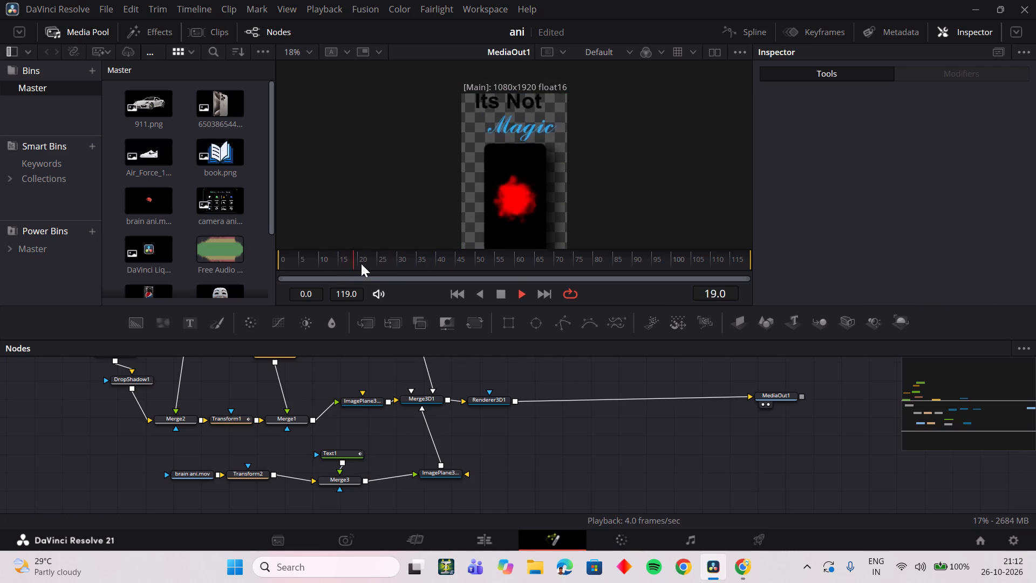
key("space")
left_click_drag(398, 262, 442, 259)
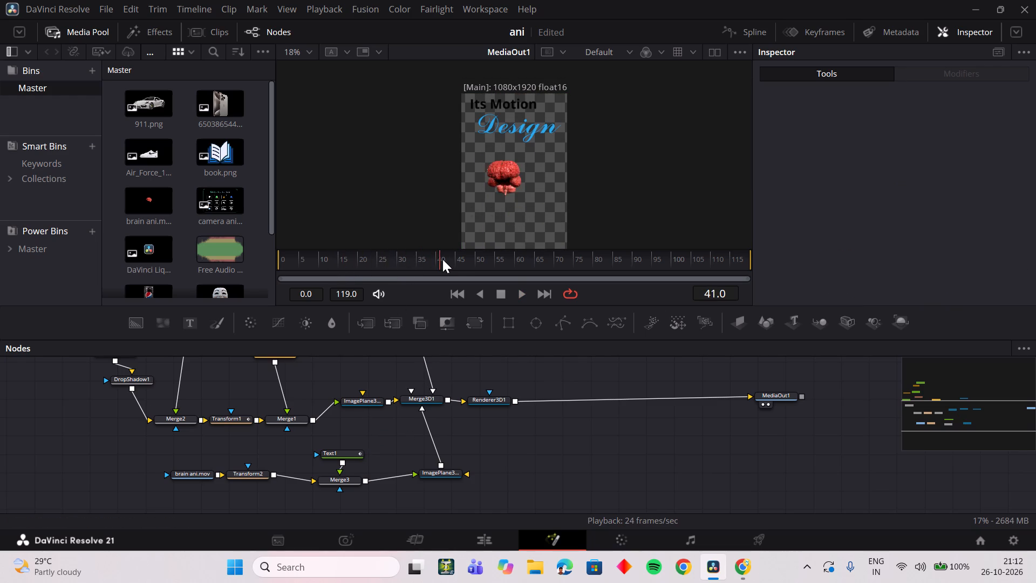
left_click_drag(442, 259, 448, 259)
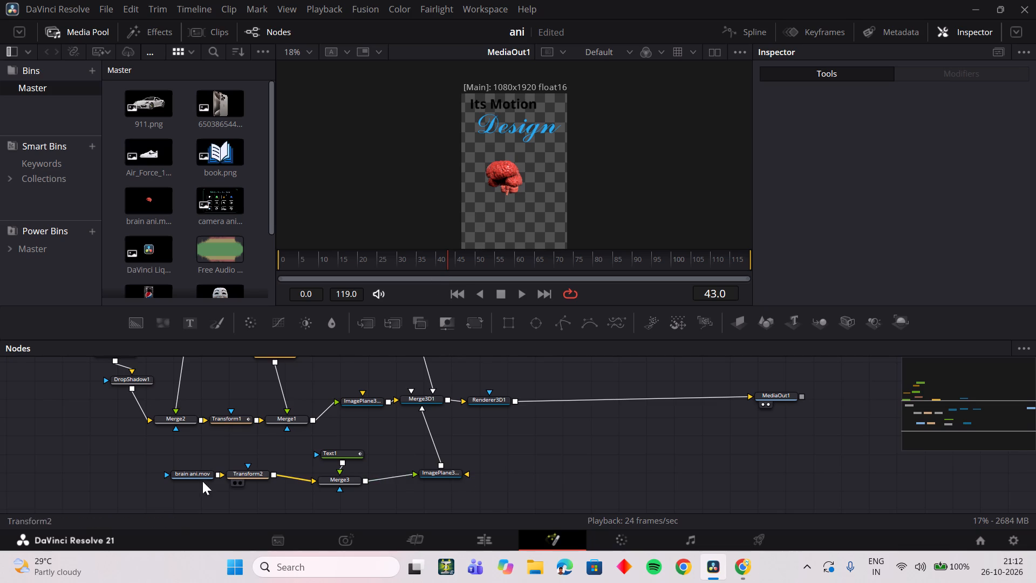
Centre the brain clip under its title by setting Transform2's Center X to about 0.499, and replay the transition.
left_click(189, 477)
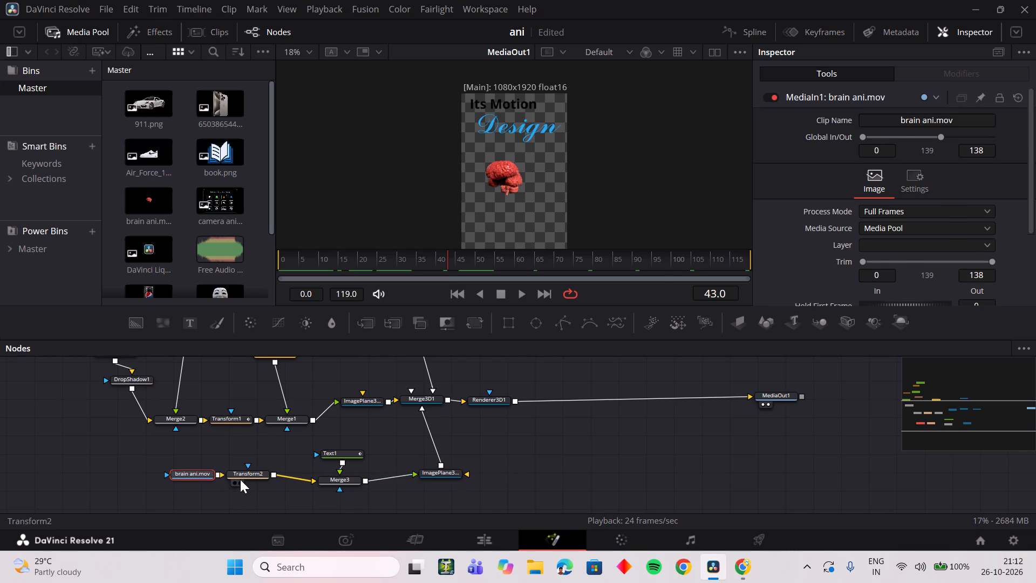
left_click(244, 478)
left_click_drag(893, 175, 978, 180)
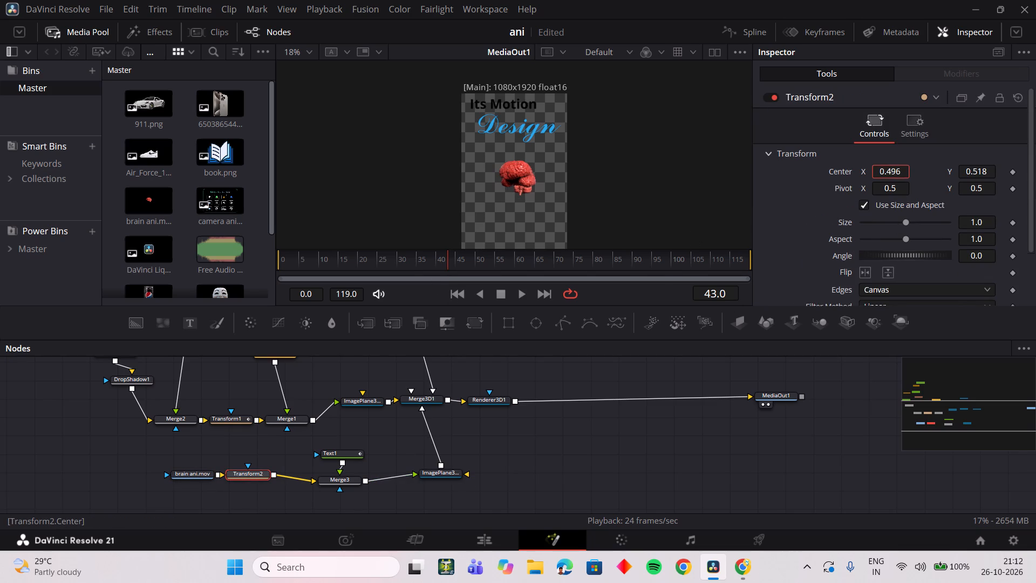
left_click_drag(978, 180, 980, 181)
key("space")
key("space")
left_click_drag(468, 267, 403, 266)
key("space")
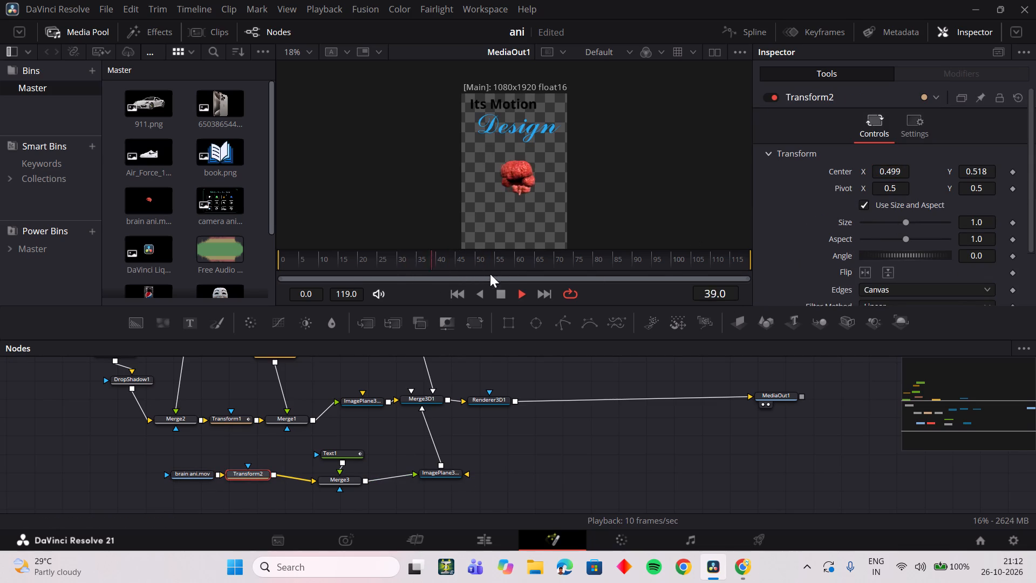
key("space")
Switch to Chrome, close the "Day-1 - how to do word" video tab and open YouTube in a new tab.
left_click(741, 566)
left_click(106, 8)
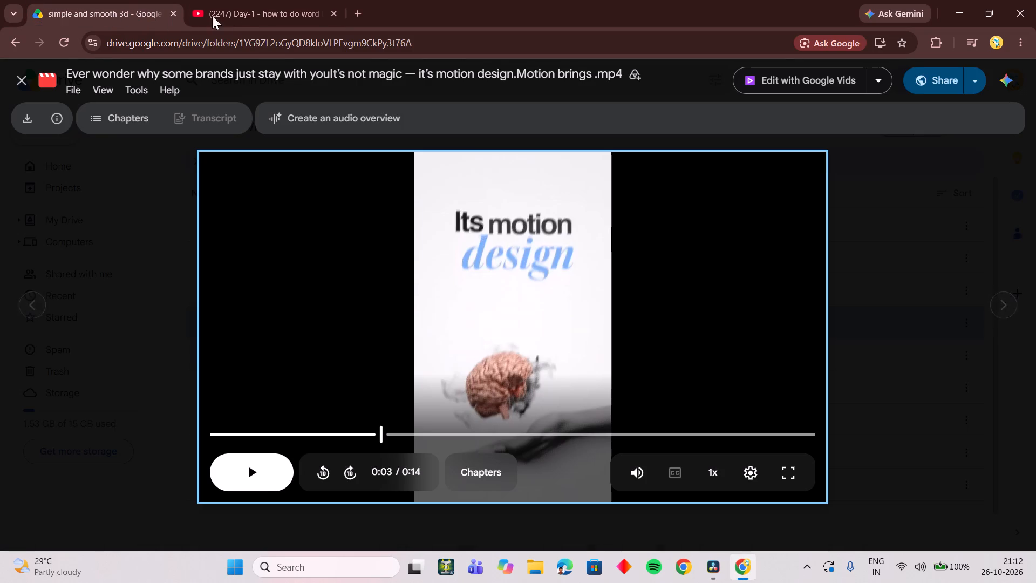
left_click(331, 14)
left_click(185, 15)
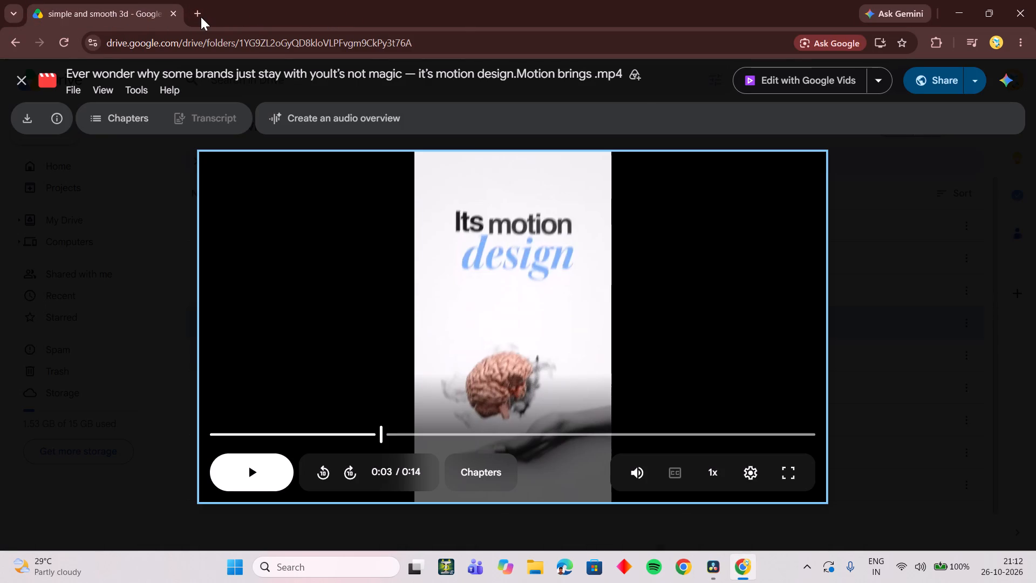
left_click(200, 17)
left_click(979, 80)
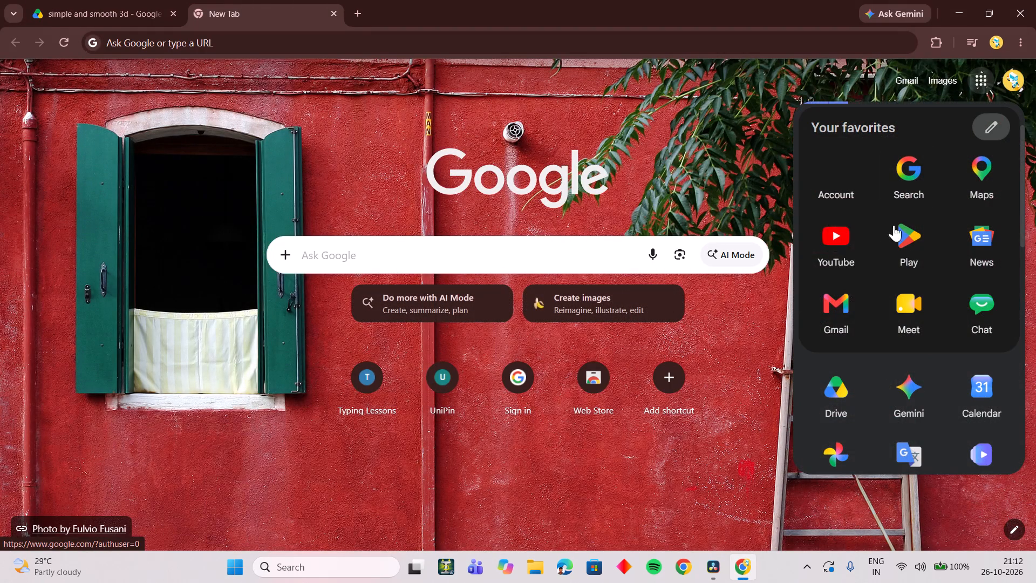
left_click(848, 243)
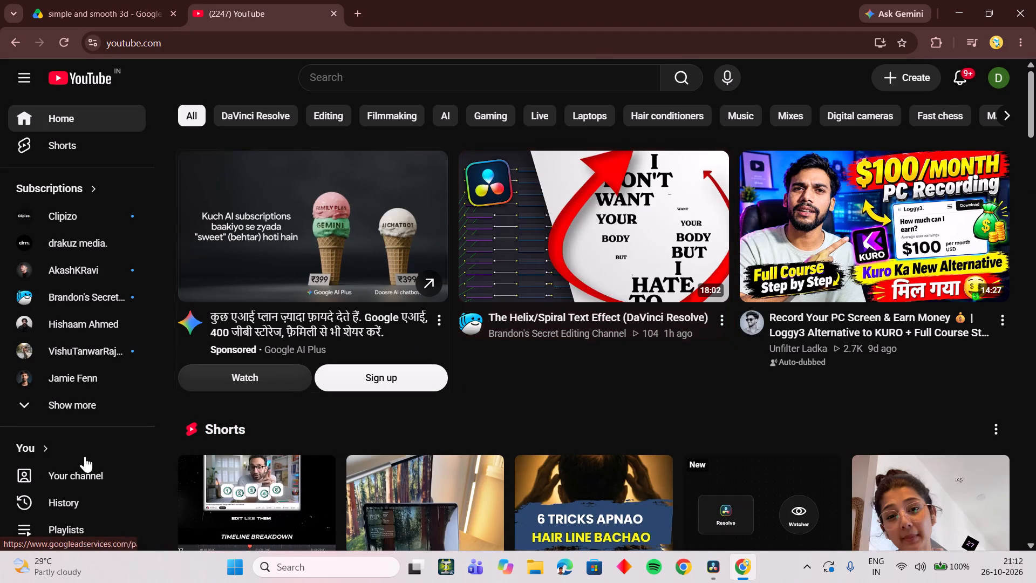
Open the "Make SIMPLE and SMOOTH 3D REEL | DAVINCI RESOLVE TUTORIAL|" video from the watch history.
left_click(67, 493)
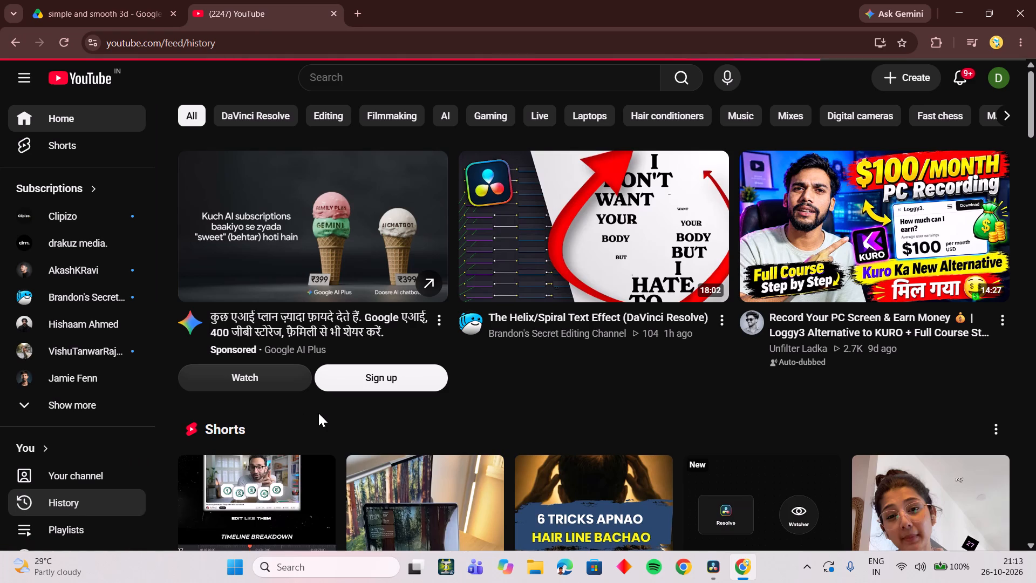
scroll(350, 389, "down", 6)
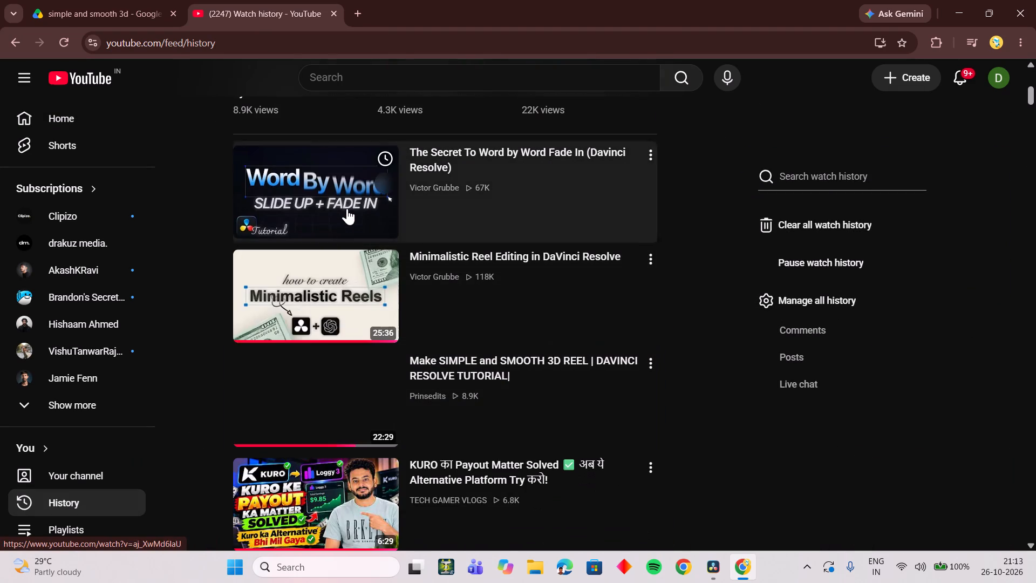
left_click(319, 398)
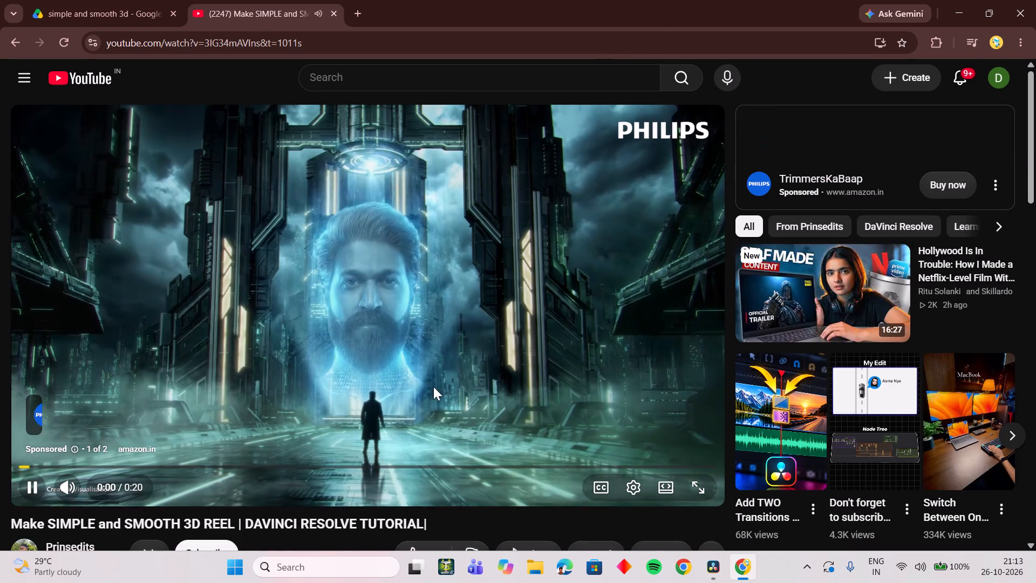
left_click(9, 47)
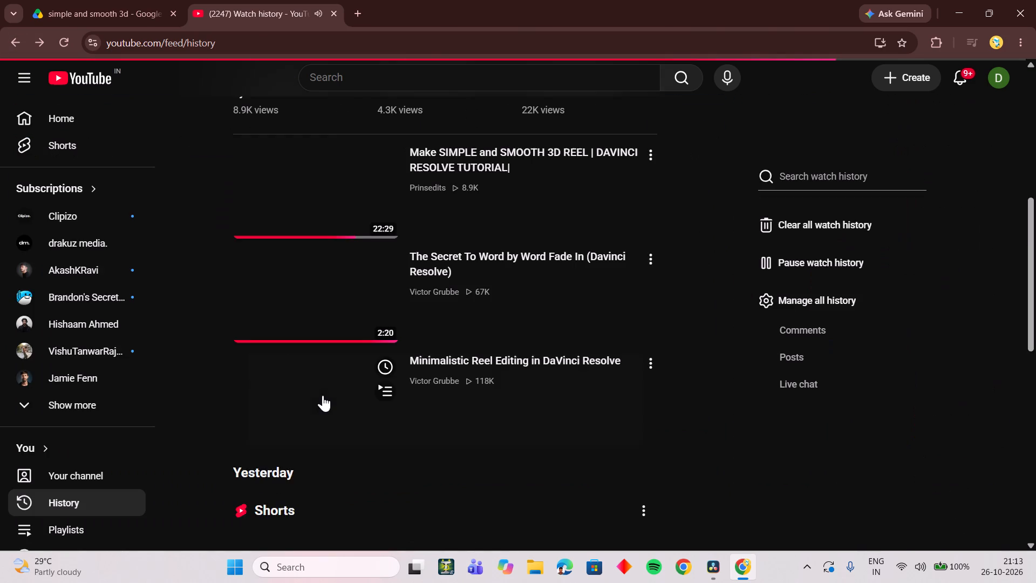
left_click(316, 211)
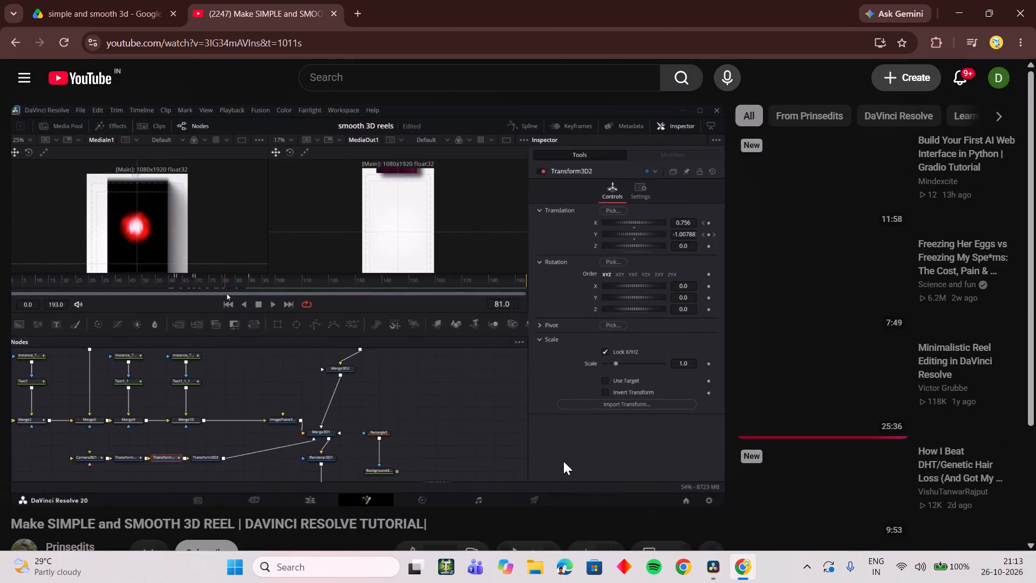
Watch the tutorial's motion design breakdown from about 17:13 for how the "Its motion design" title is built and faded in.
left_click(556, 468)
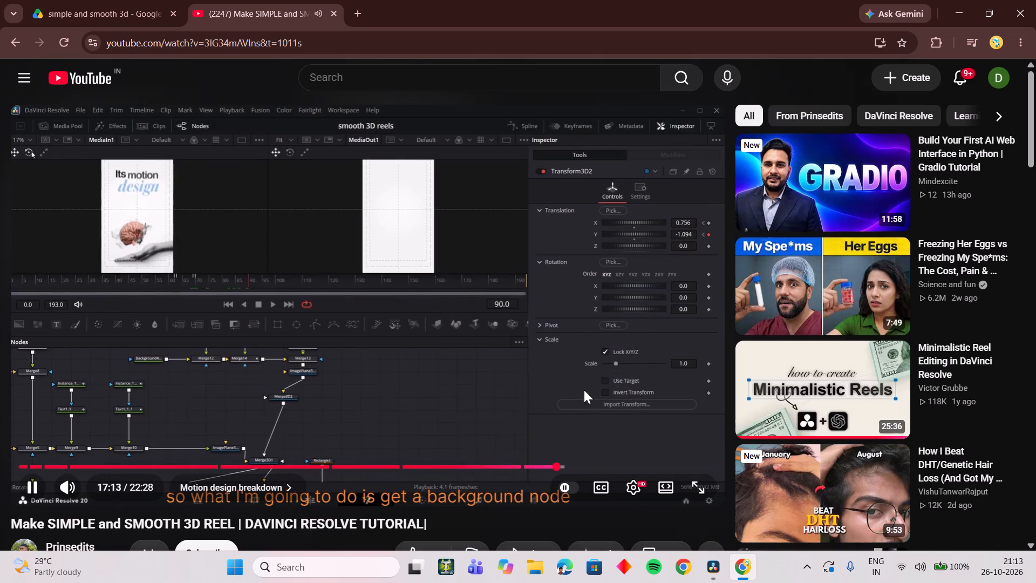
key("Right")
key("Right")
key("Right")
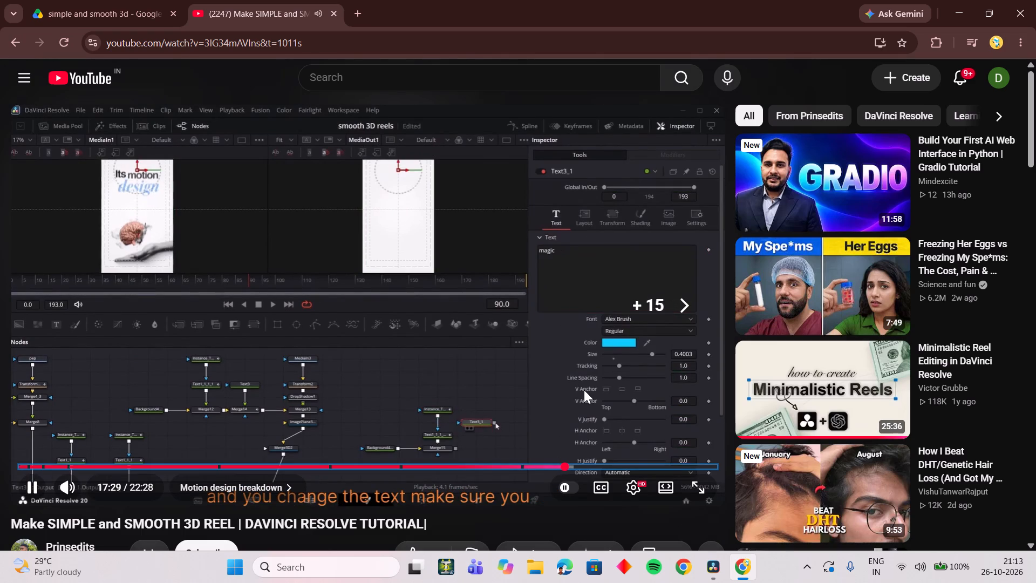
key("Right")
key("Right")
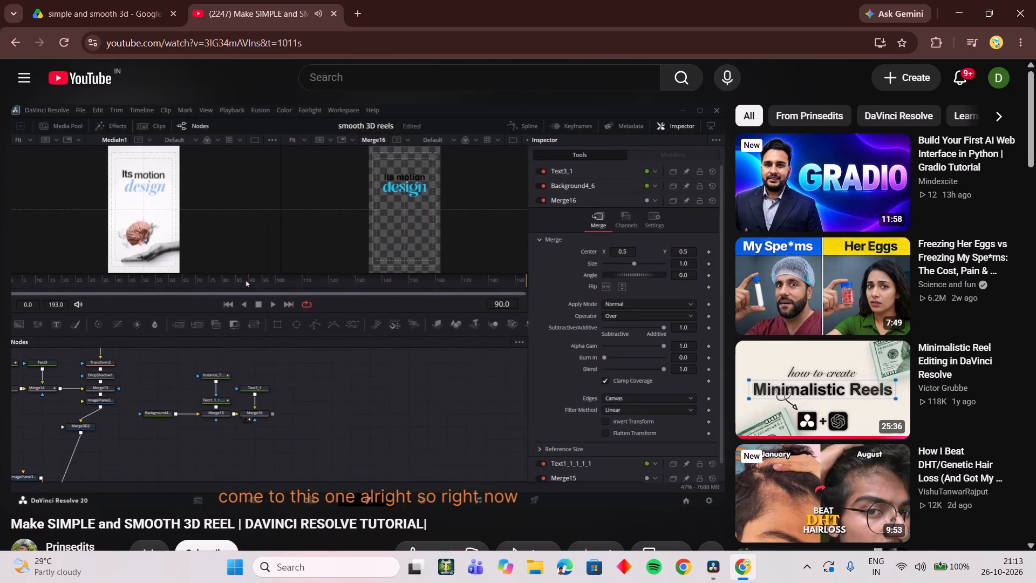
key("Left")
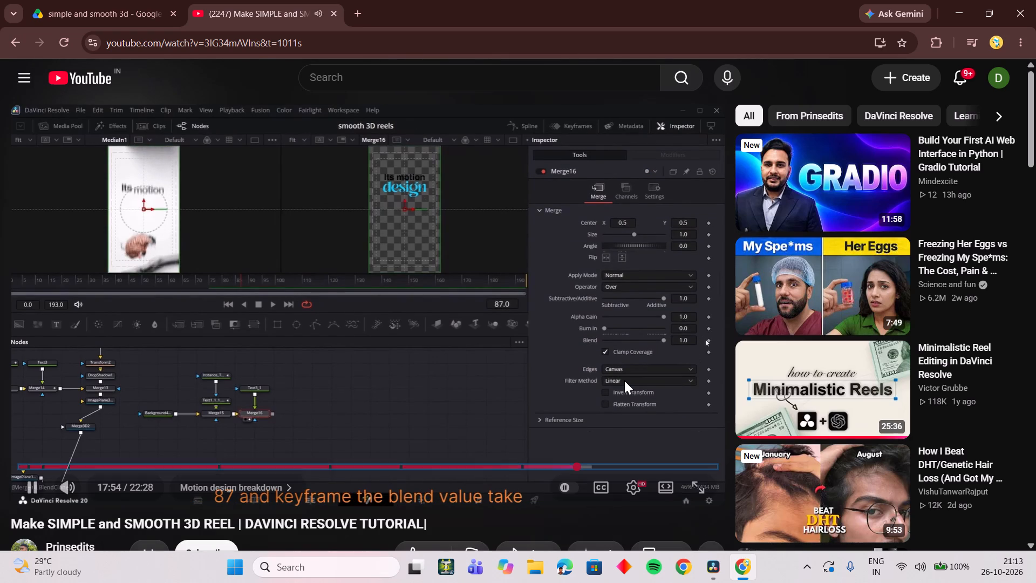
Examine the tutorial's text and image integration section around 14:00 for the "its not magic" text's font and keyframe timing.
left_click(496, 468)
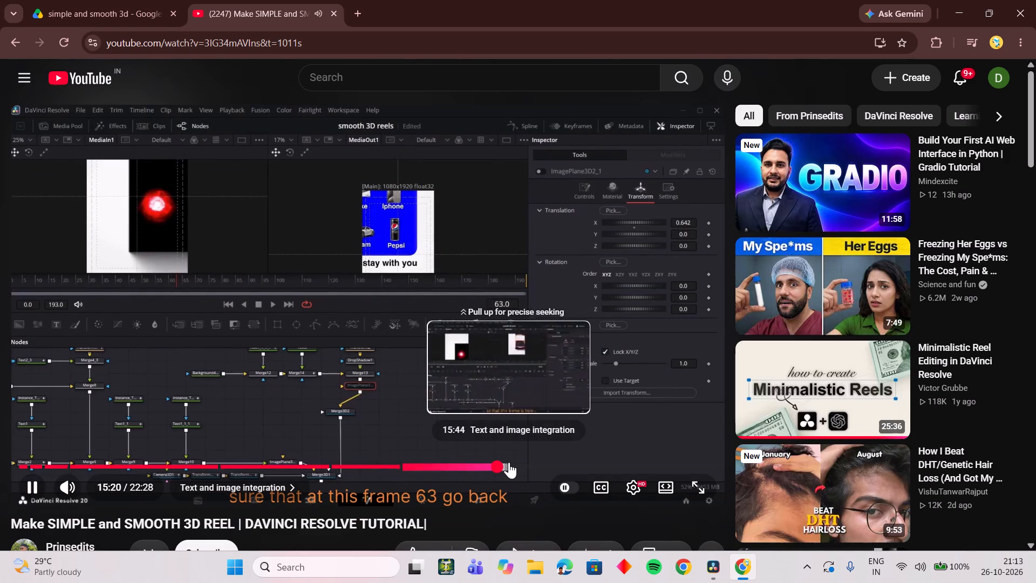
left_click(456, 467)
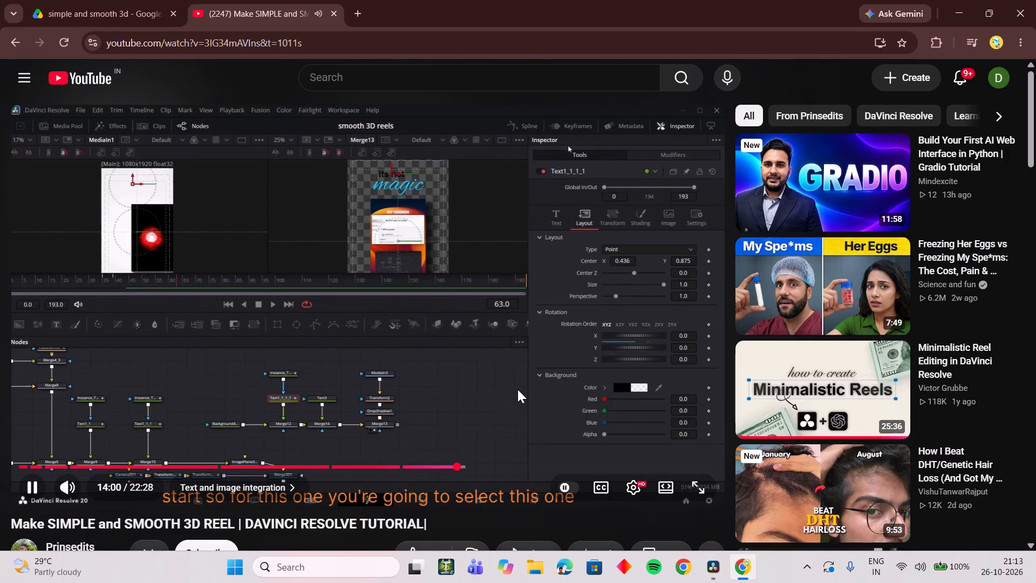
key("Left")
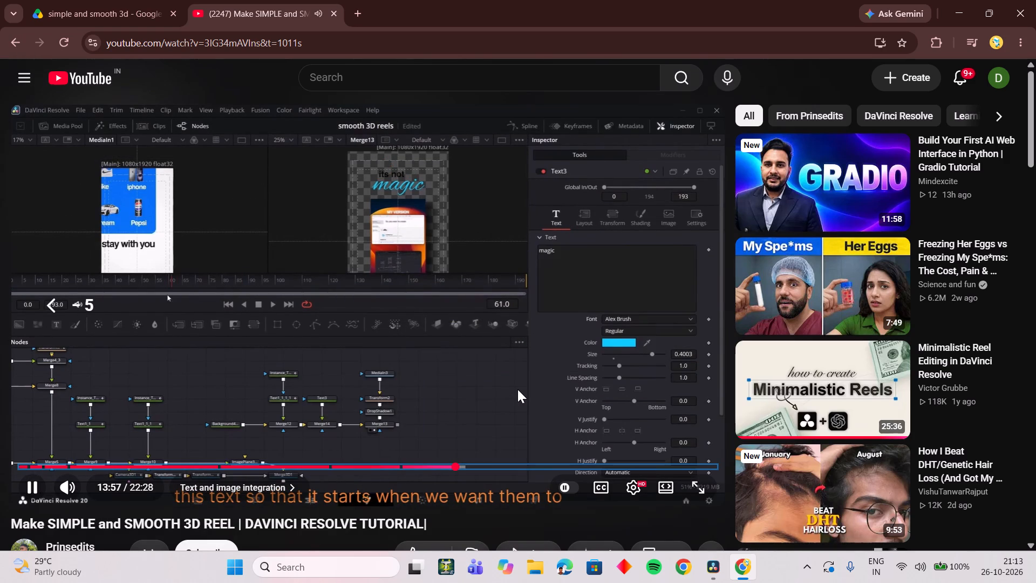
key("Left")
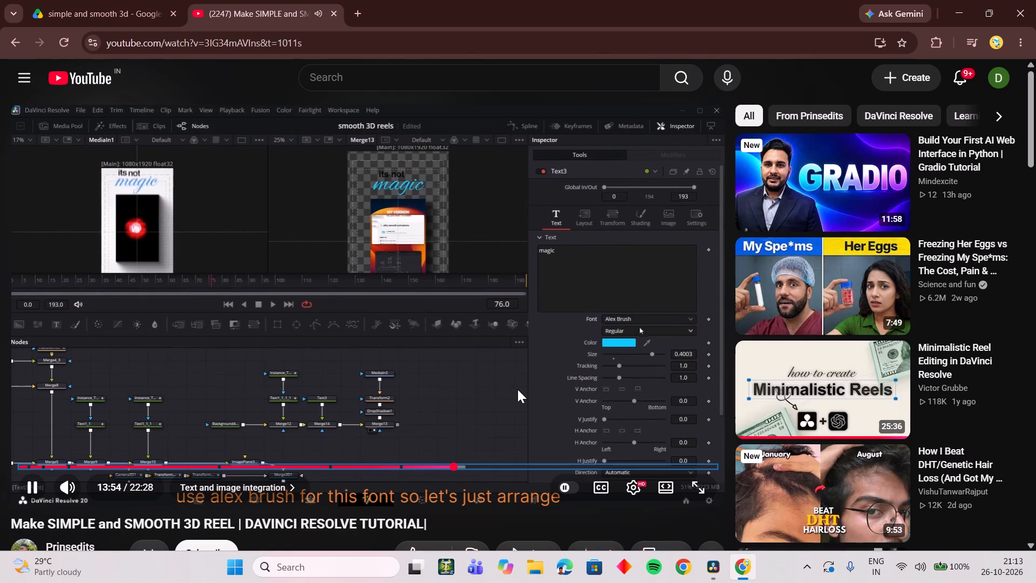
key("Right")
key("Right")
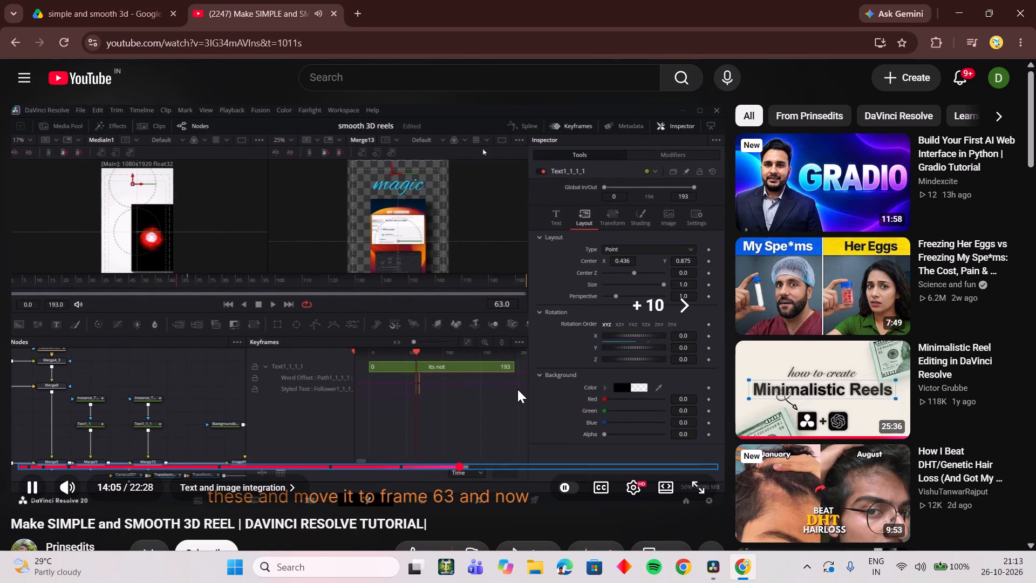
key("Right")
key("Left")
key("Left")
key("Left")
key("Left")
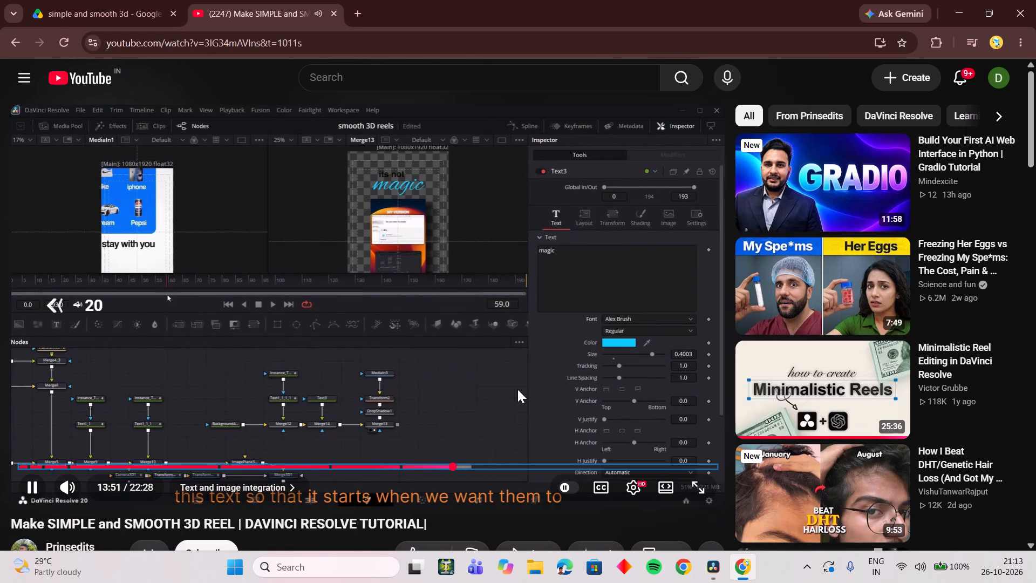
Skim back through the tutorial to about 13:07, examining how its text nodes, drop shadow and merged clip are set up.
key("Left")
key("Left")
key("Left")
key("Left")
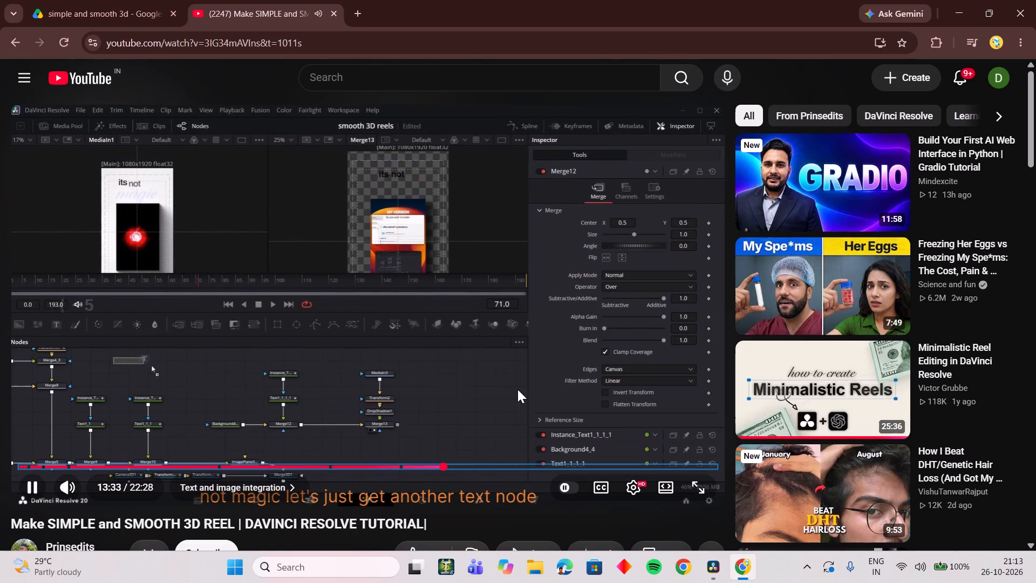
key("Left")
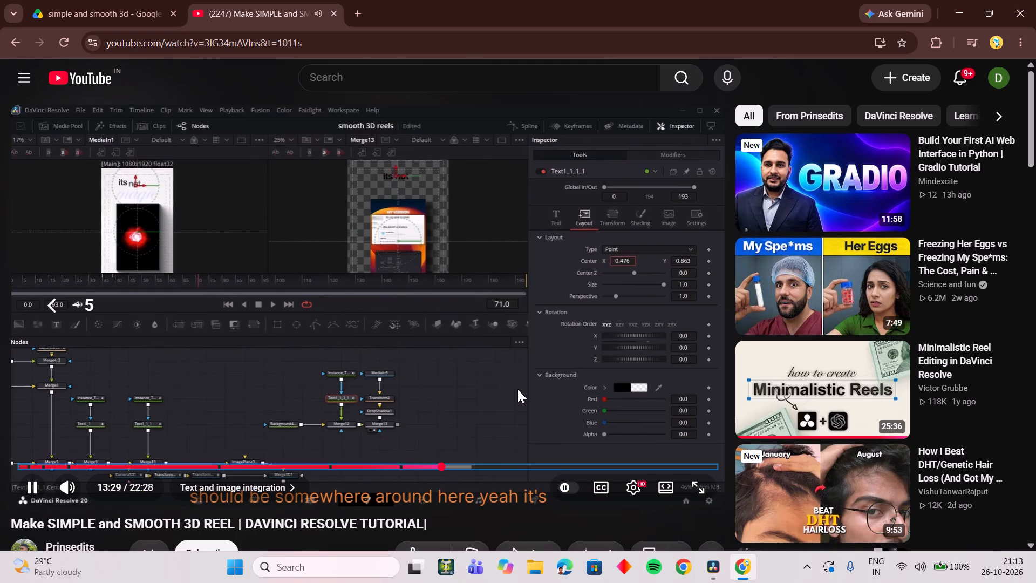
key("Left")
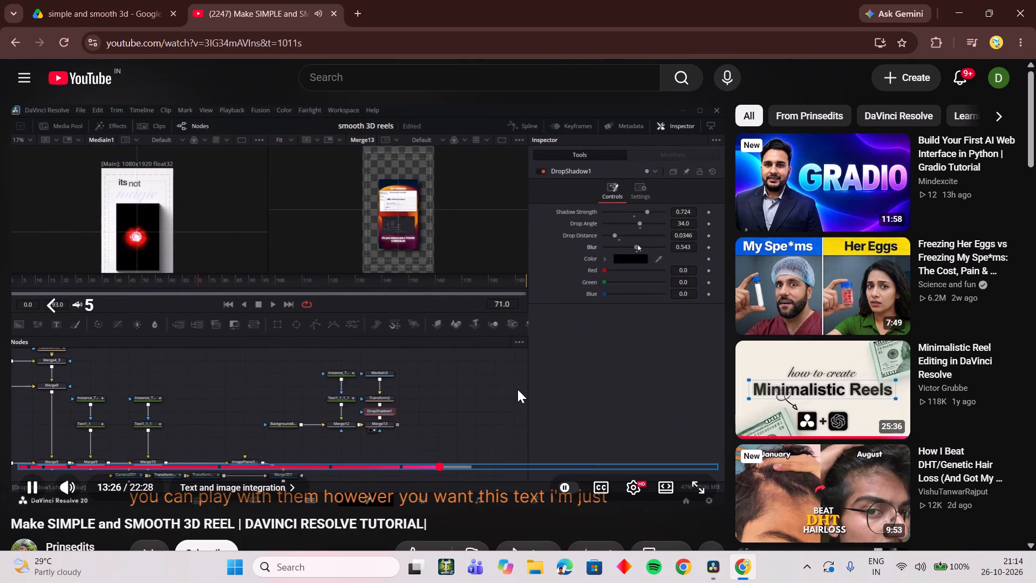
key("Left")
key("Left")
key("Left")
key("Left")
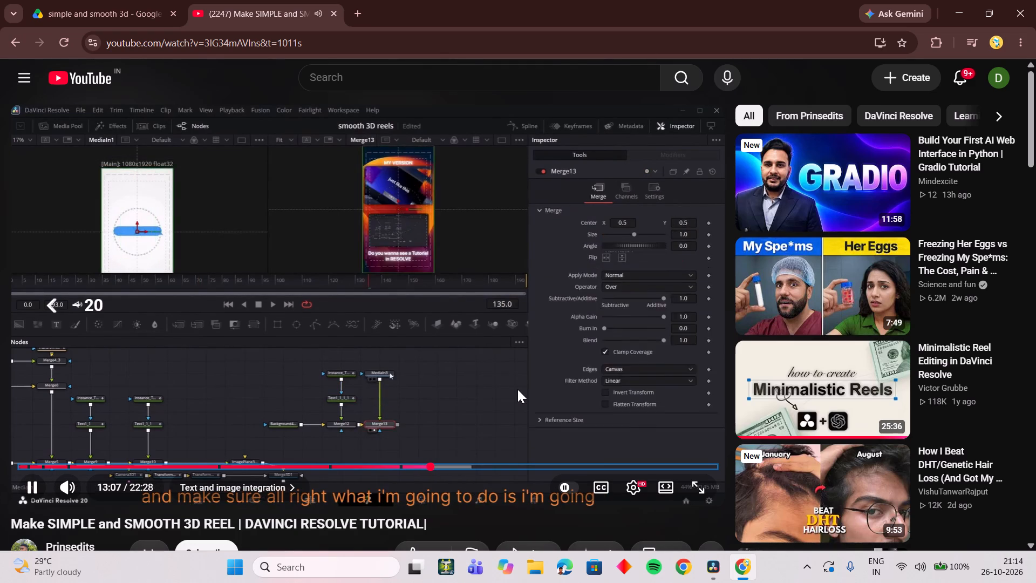
Skim back to about 12:24 in the tutorial, examining how the "its not" text and the video clip are brought in.
key("Left")
key("Left")
key("Left")
key("Left")
key("Left")
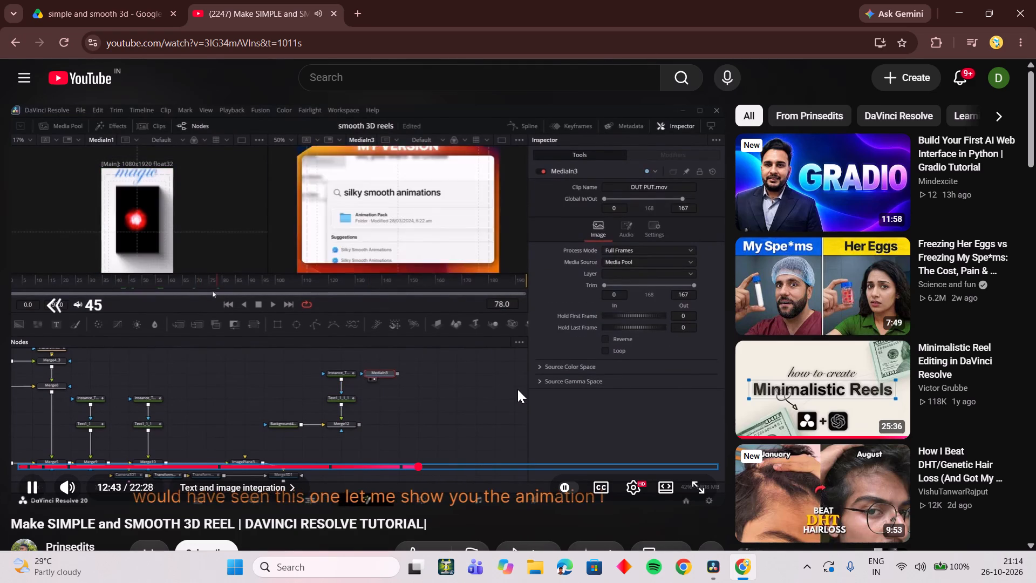
key("Left")
key("Left")
key("Left")
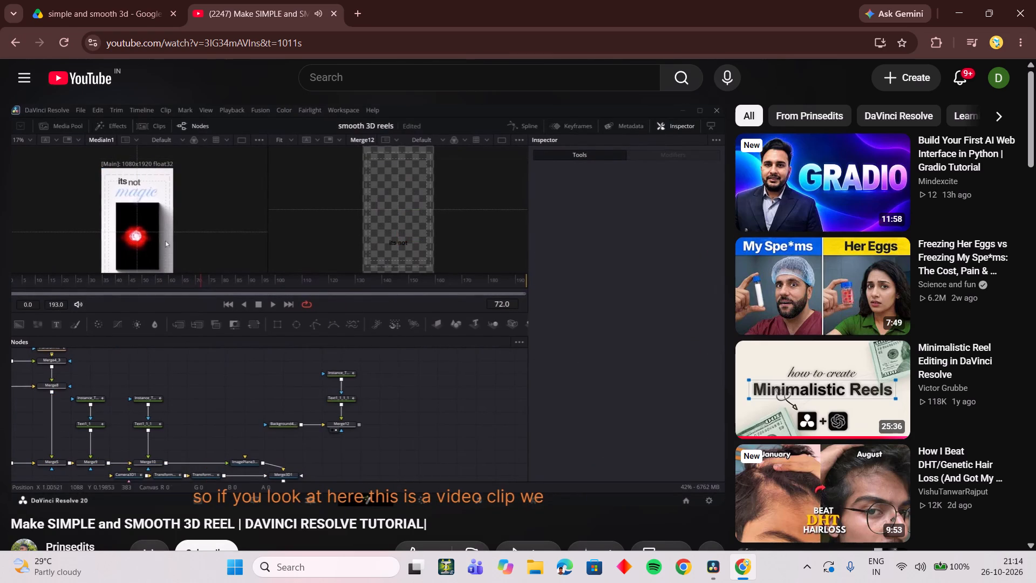
key("Left")
key("Left")
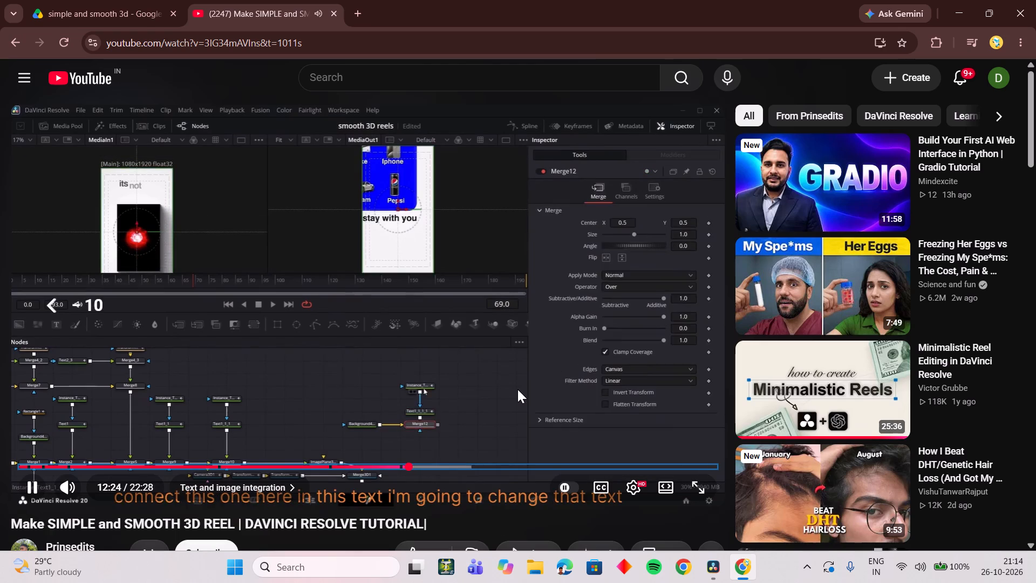
key("Left")
Skim forward from about 12:24 to 14:51, examining the clip resizing, the "magic" text styling, the blend keyframes and the camera shift.
key("Right")
key("Right")
key("Right")
key("Right")
key("Right")
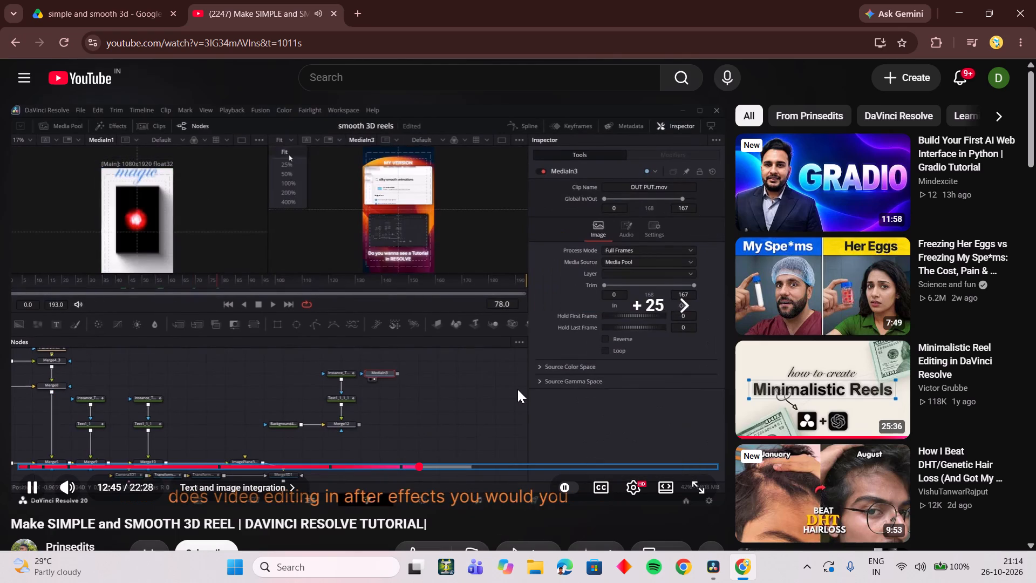
key("Right")
key("Right")
key("Right")
key("Right")
key("Right")
key("Right")
key("Right")
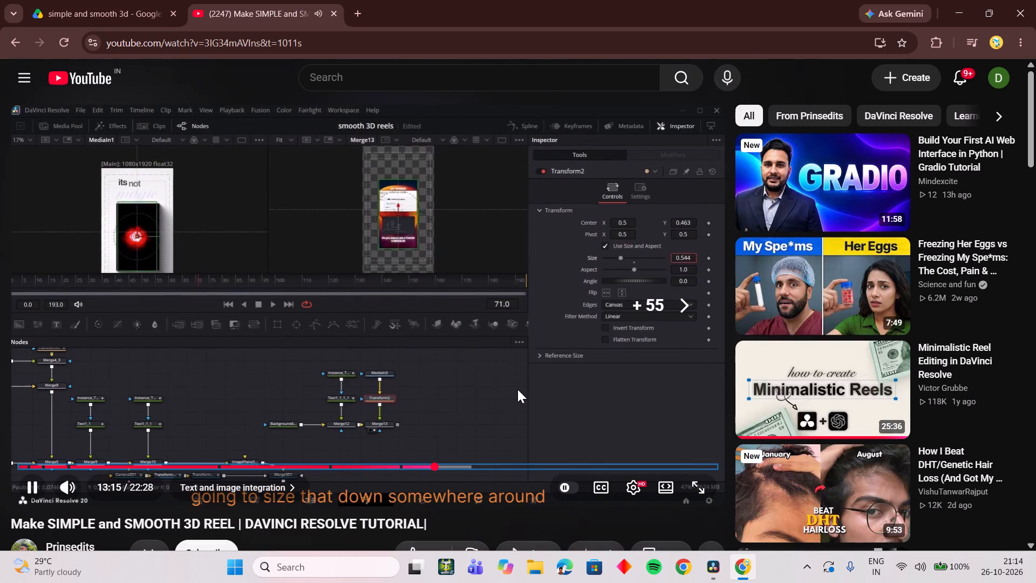
key("Right")
key("Right")
key("Right")
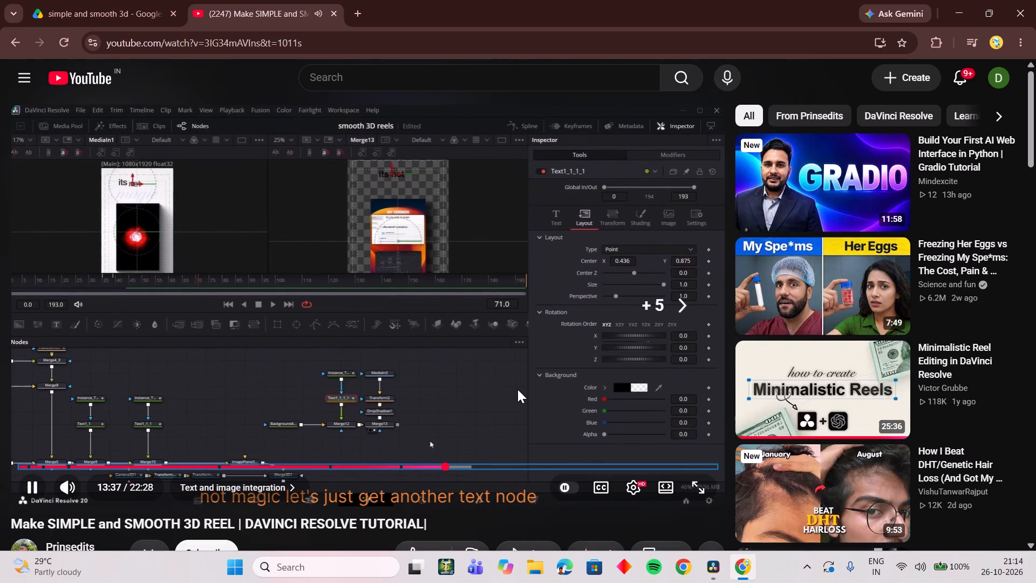
key("Right")
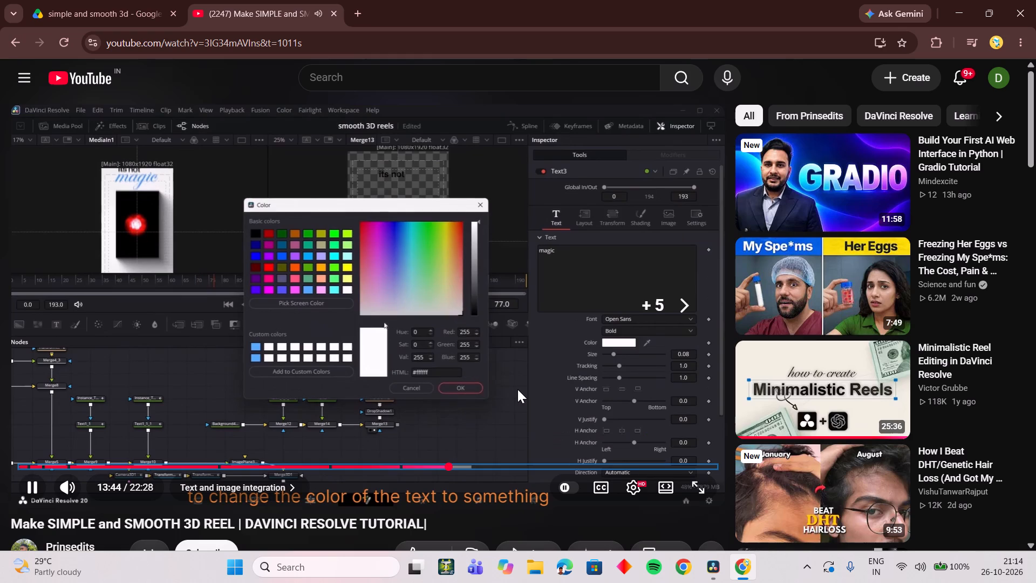
key("Right")
key("Right")
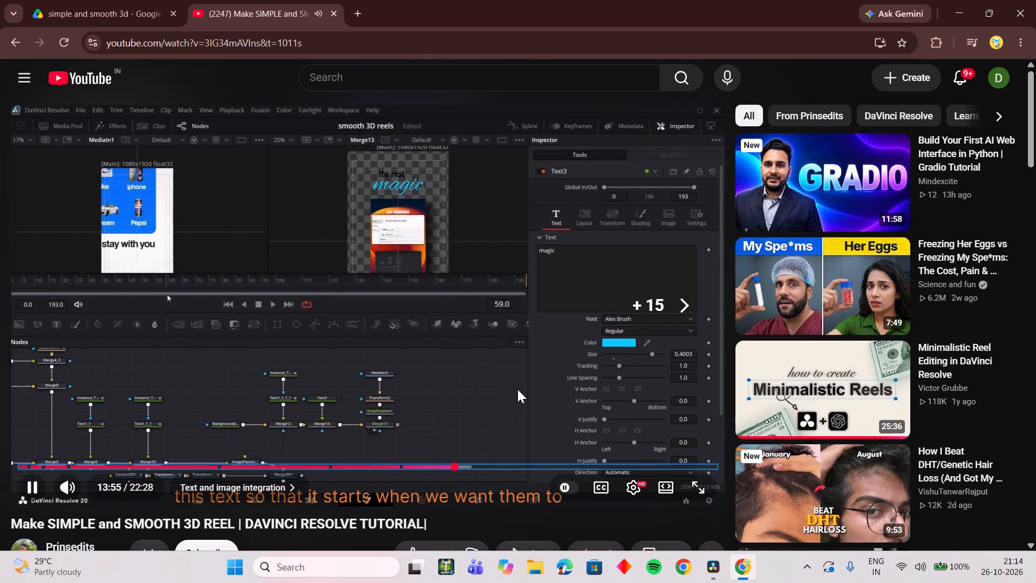
key("Right")
key("Right")
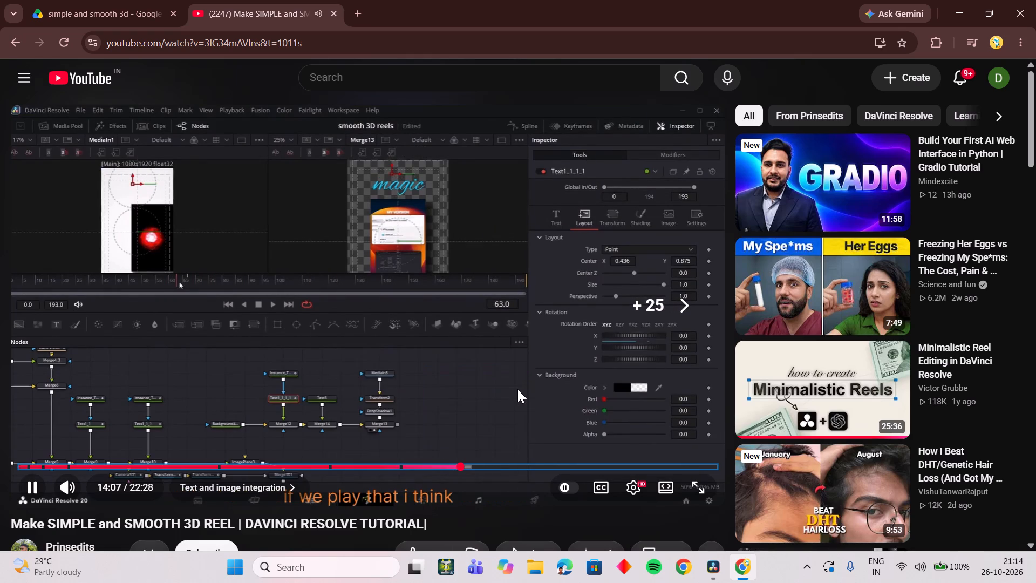
key("Right")
key("Right")
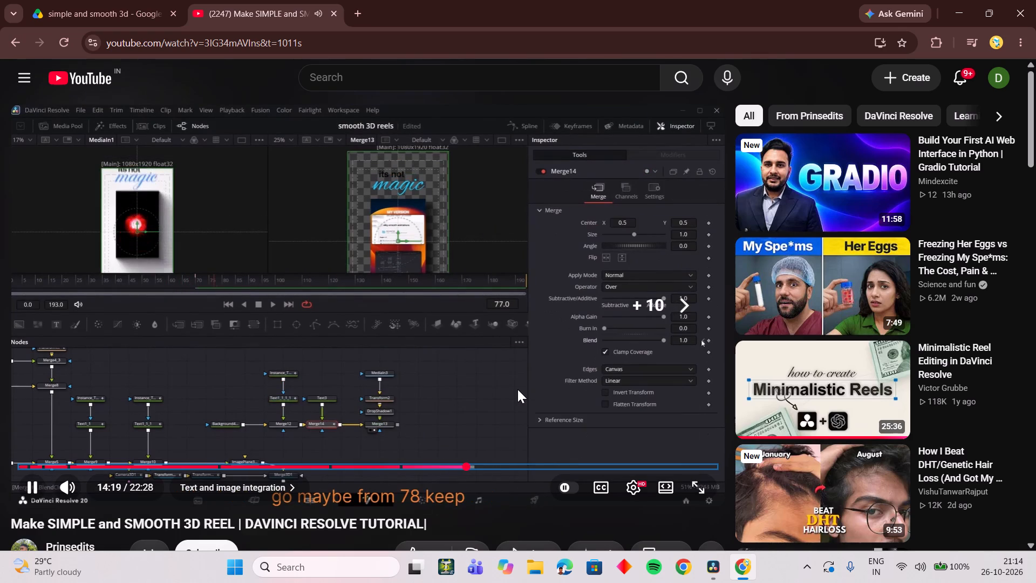
key("Right")
key("Right")
key("Right")
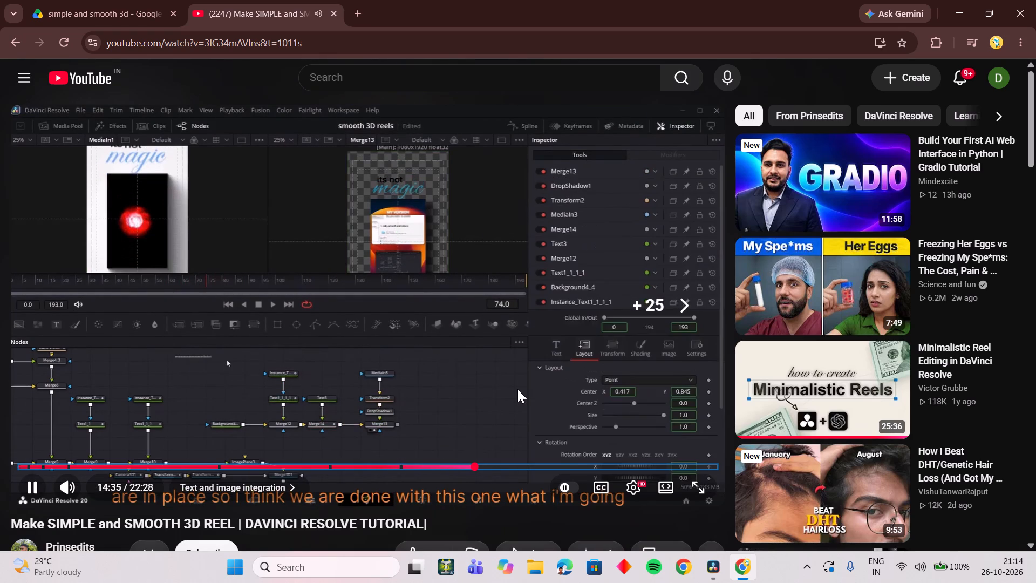
key("Right")
key("Right")
key("Right")
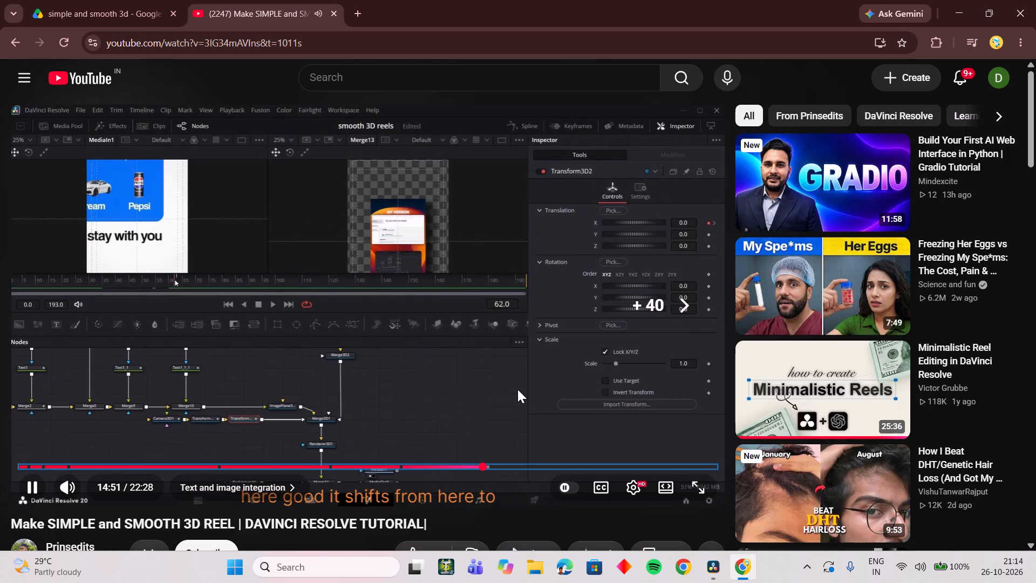
Review 14:14 back to about 13:20 of the tutorial for text keyframe timing, colour, placement and drop shadow settings.
left_click(464, 464)
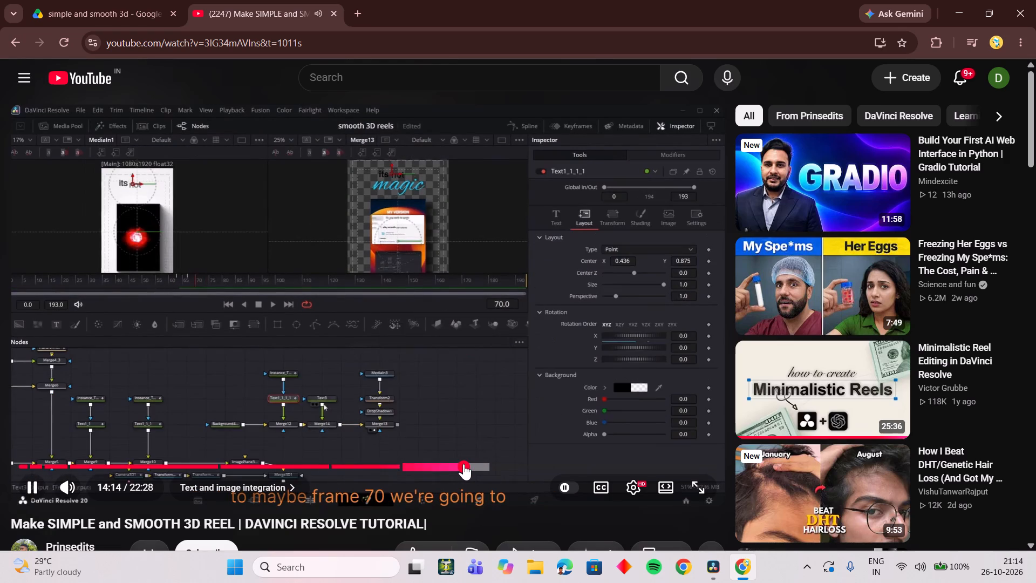
left_click(458, 463)
left_click(454, 463)
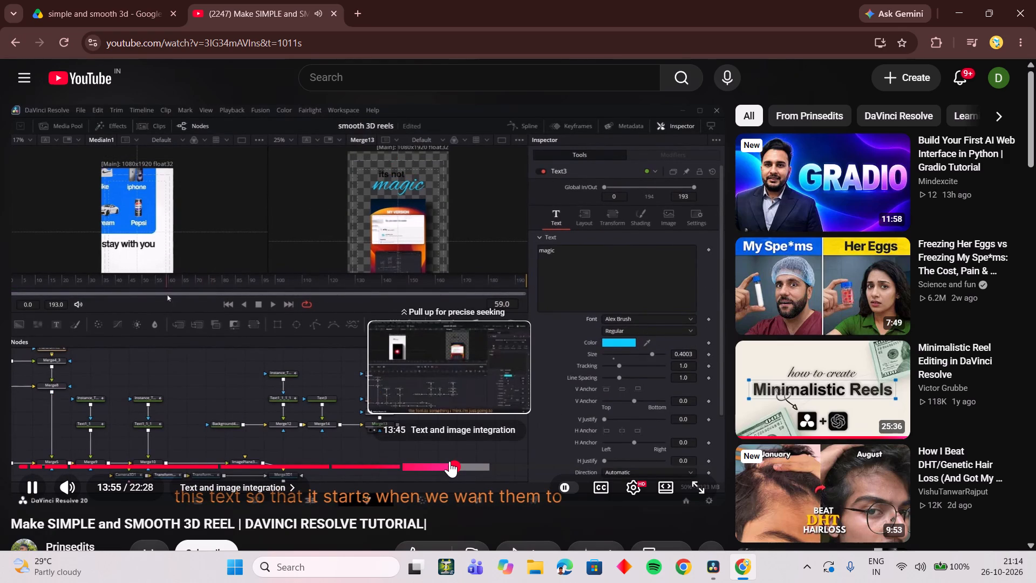
left_click(449, 463)
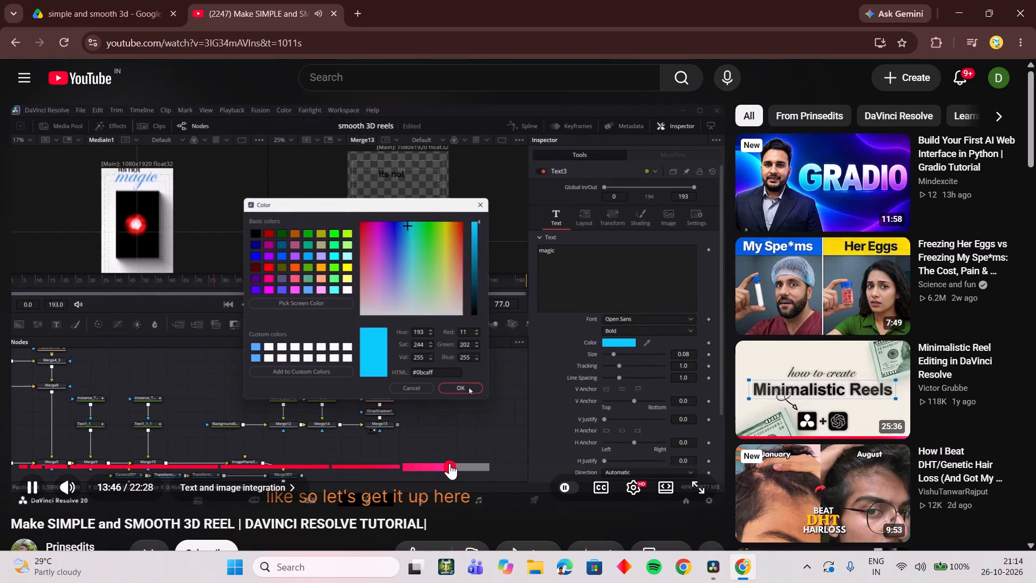
left_click(442, 464)
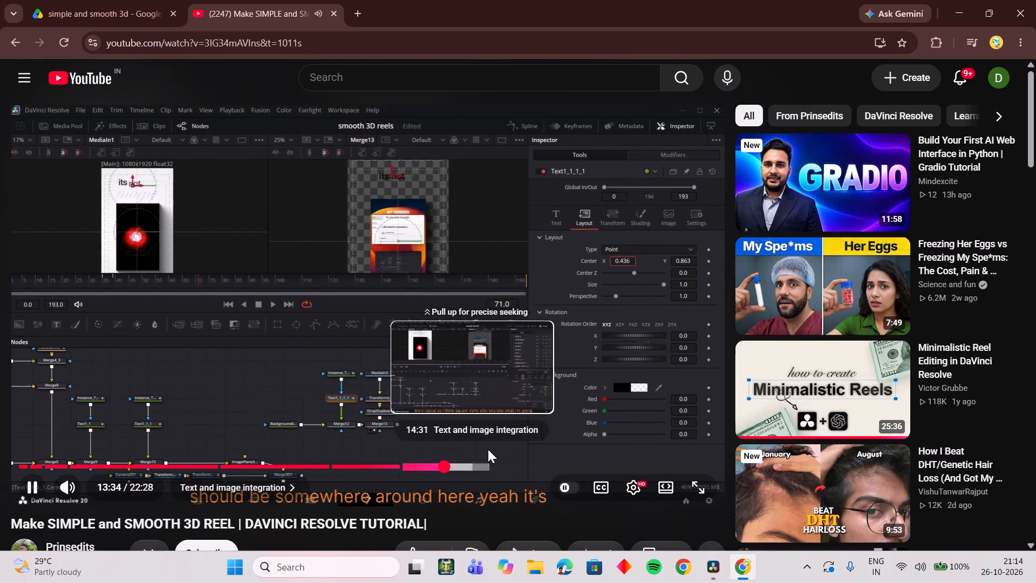
left_click(432, 466)
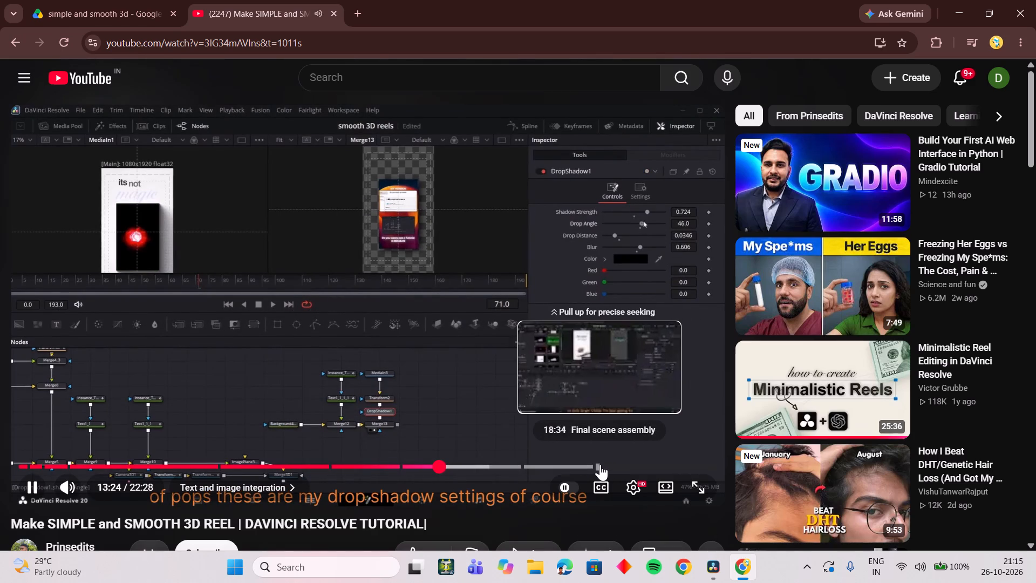
Review the motion design breakdown up to 18:15 for how the "Its motion" text is instanced and animated, pausing there.
left_click(563, 466)
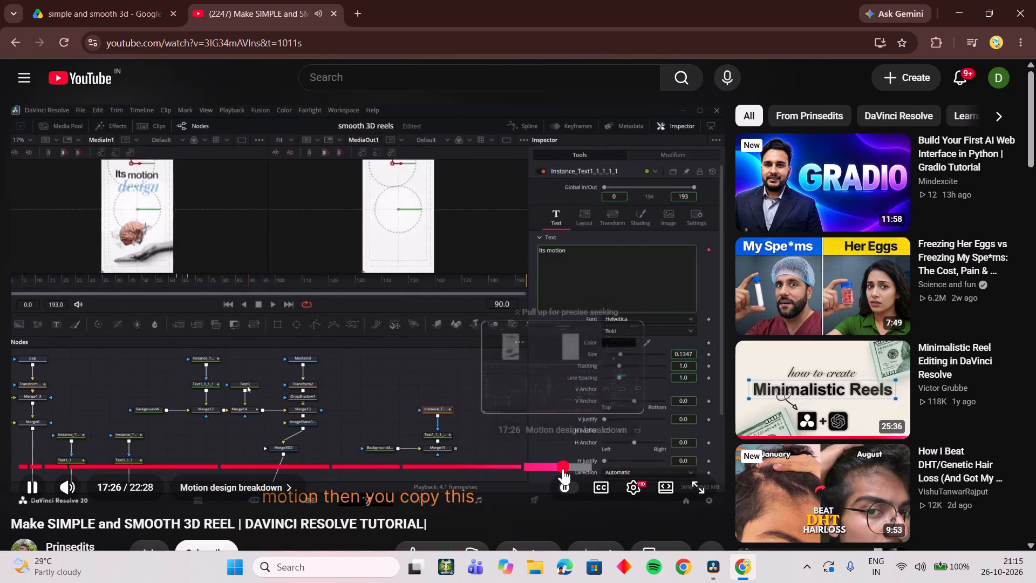
left_click(551, 469)
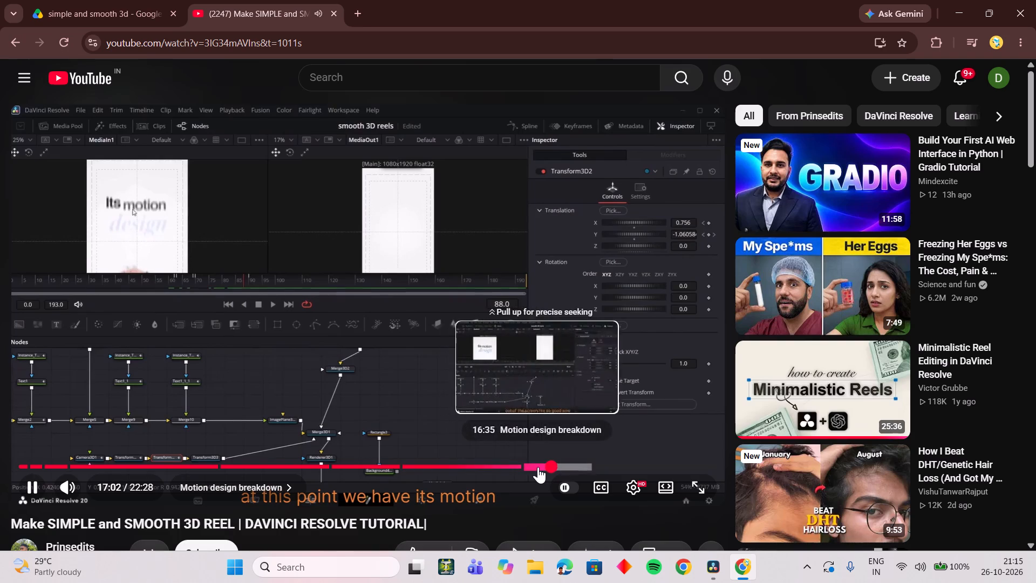
left_click(538, 467)
left_click(562, 465)
left_click(572, 464)
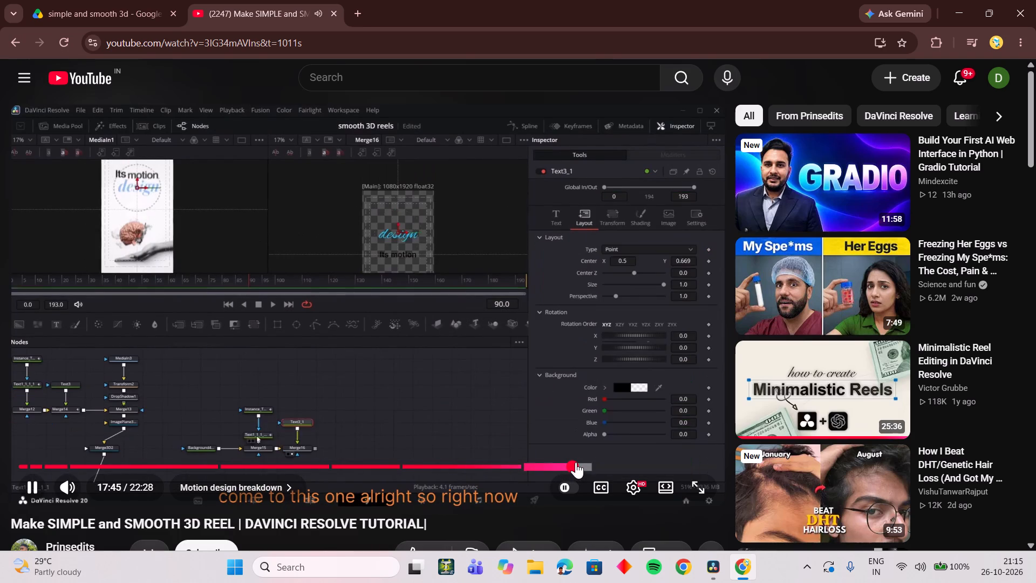
left_click(565, 464)
left_click(576, 464)
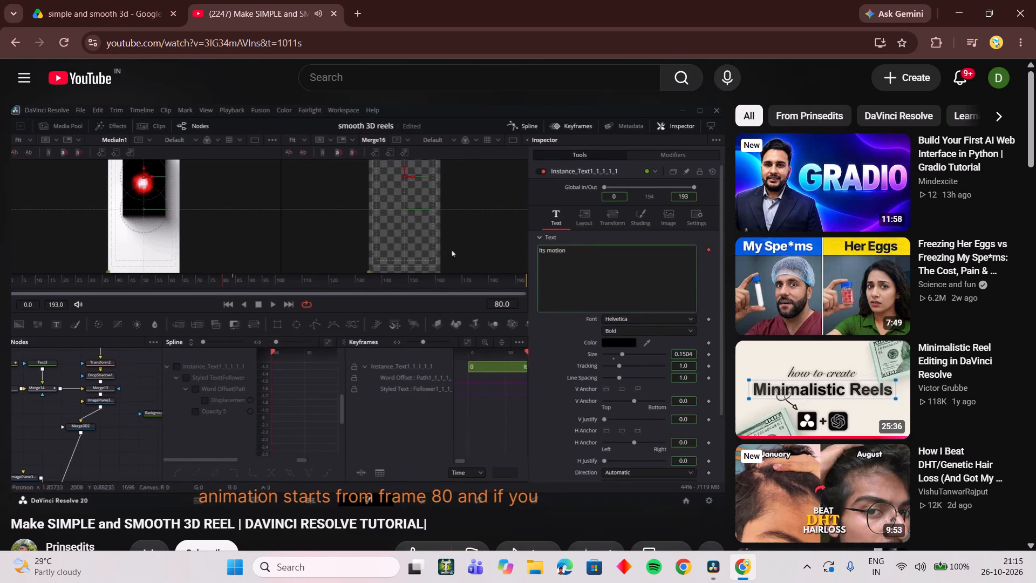
left_click(645, 369)
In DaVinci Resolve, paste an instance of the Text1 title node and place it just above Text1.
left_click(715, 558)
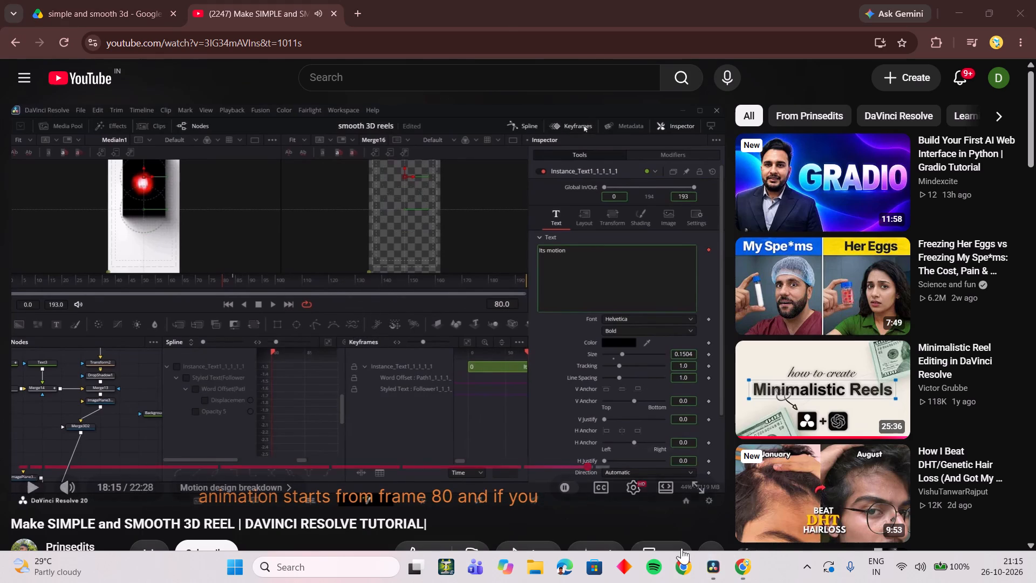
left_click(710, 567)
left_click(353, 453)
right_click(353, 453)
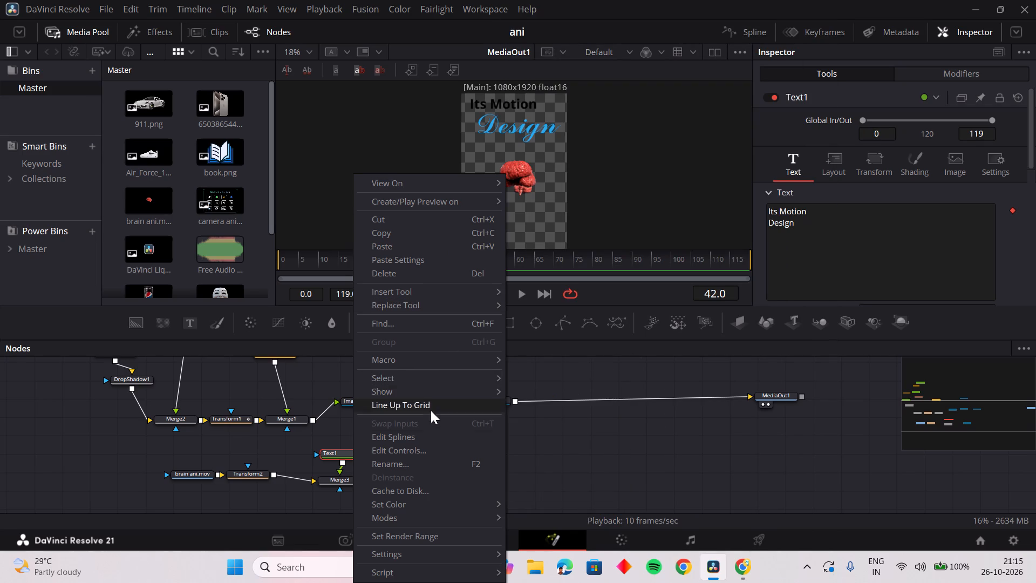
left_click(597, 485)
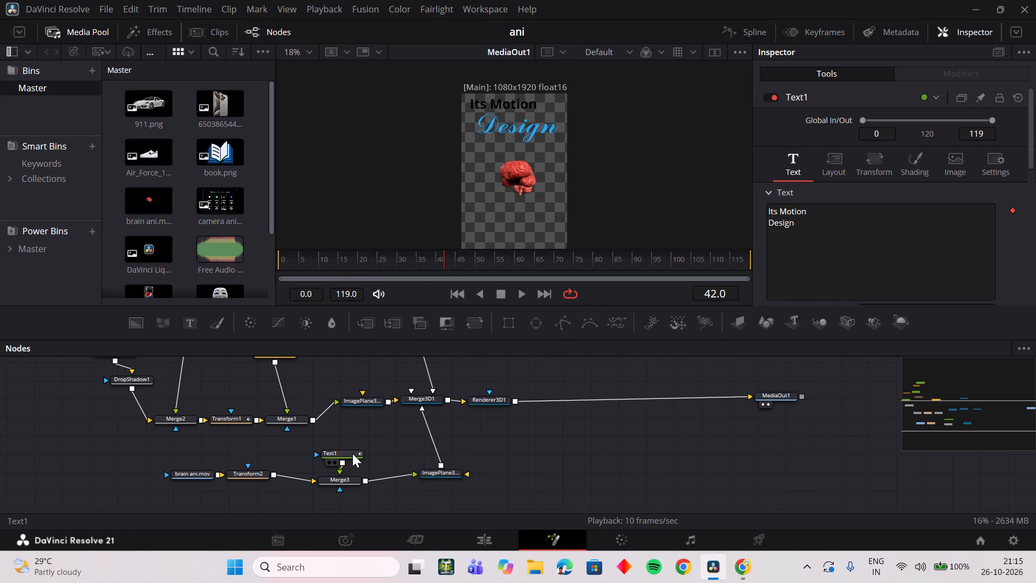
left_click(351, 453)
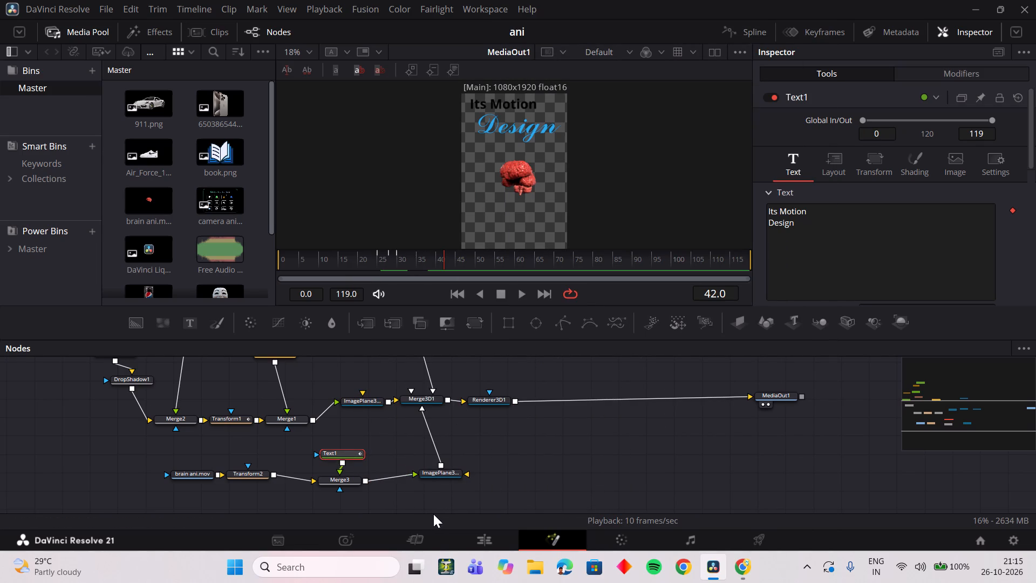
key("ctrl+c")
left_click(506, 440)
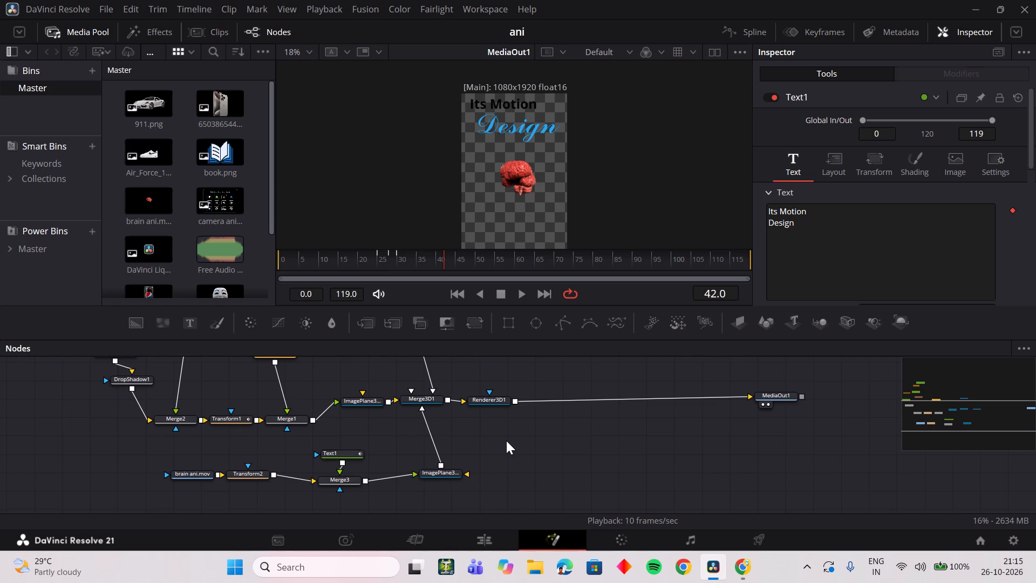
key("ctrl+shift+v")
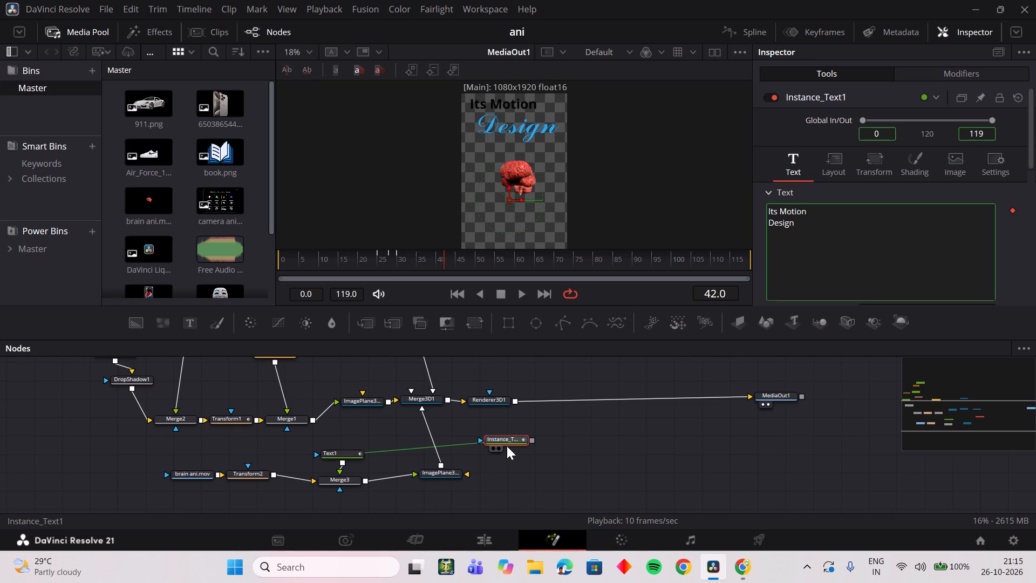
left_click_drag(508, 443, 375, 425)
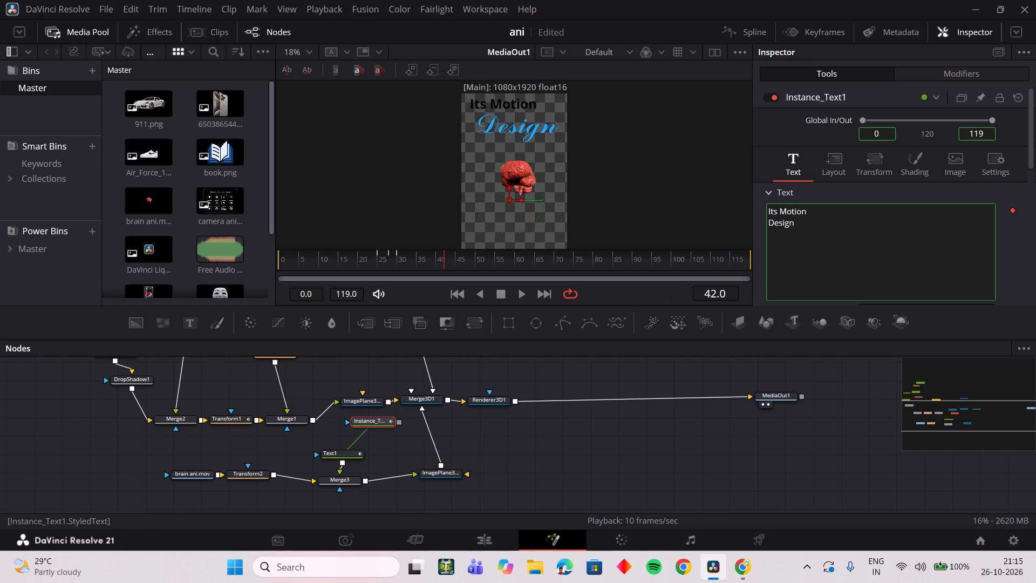
Adjust the linked "Its Motion Design" text size through the instanced node, ending at 0.2441.
scroll(827, 221, "down", 2)
left_click_drag(894, 199, 876, 202)
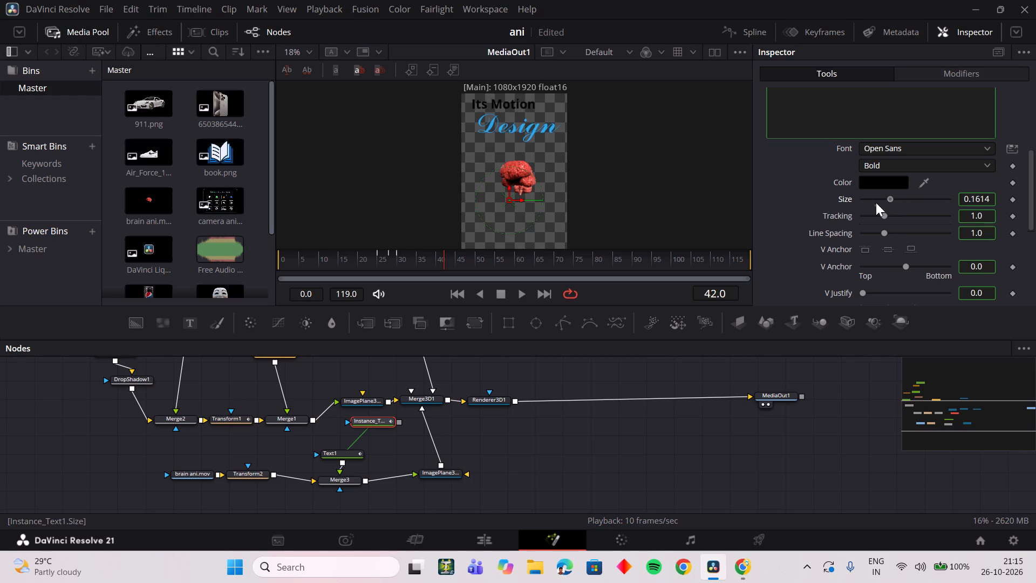
left_click_drag(876, 202, 899, 202)
left_click_drag(902, 199, 905, 200)
left_click_drag(905, 200, 912, 199)
key("ctrl+z")
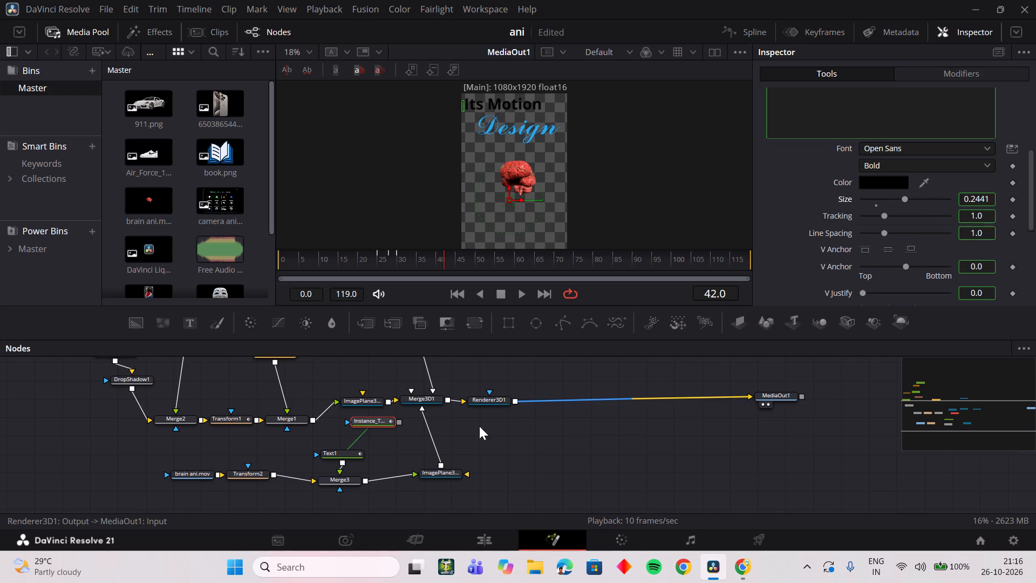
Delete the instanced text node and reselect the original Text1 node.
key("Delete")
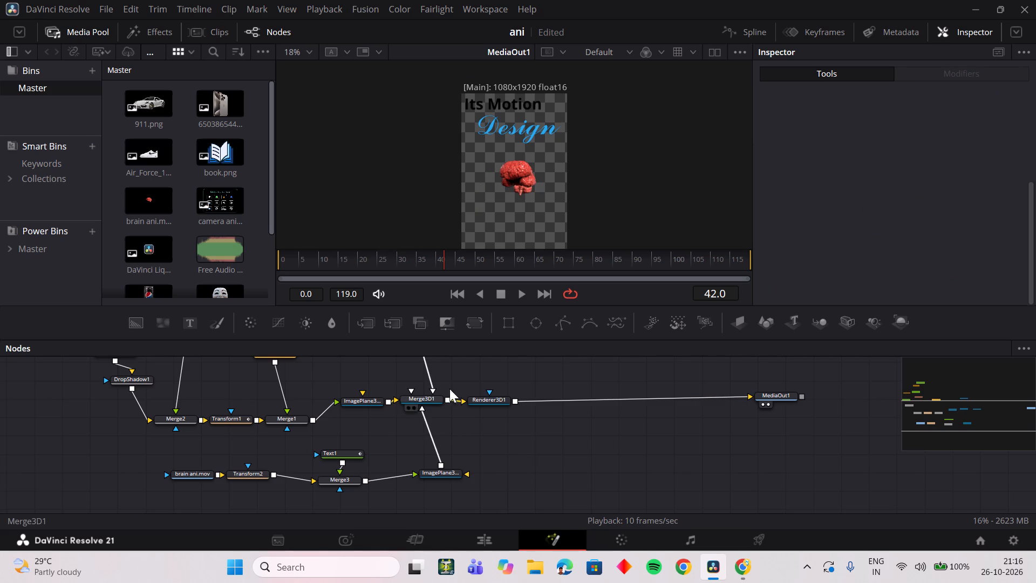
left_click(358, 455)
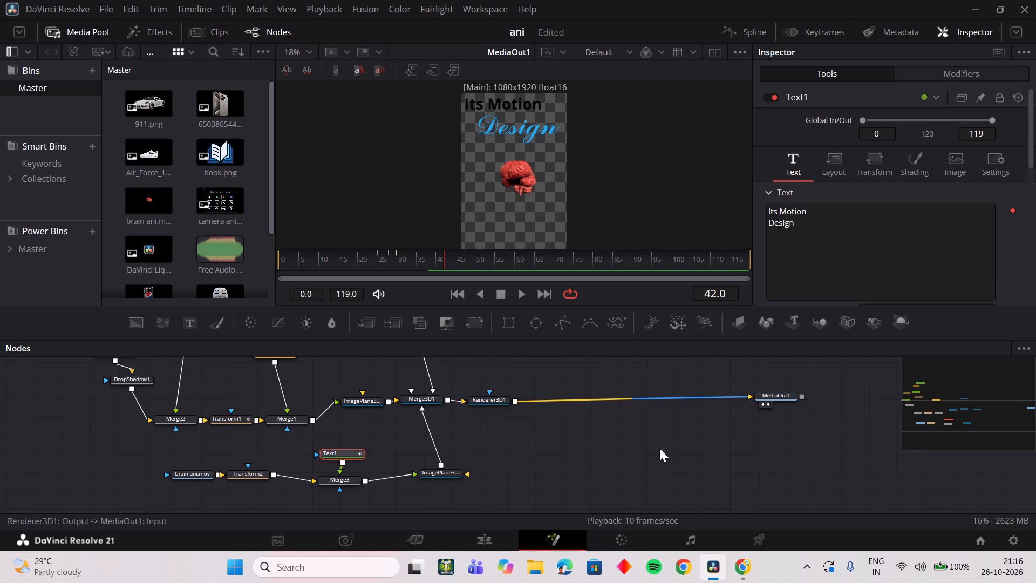
Return to the tutorial in Chrome and watch from 18:15 to 18:33 for how the final scene's brain clip is added.
left_click(739, 574)
left_click(536, 313)
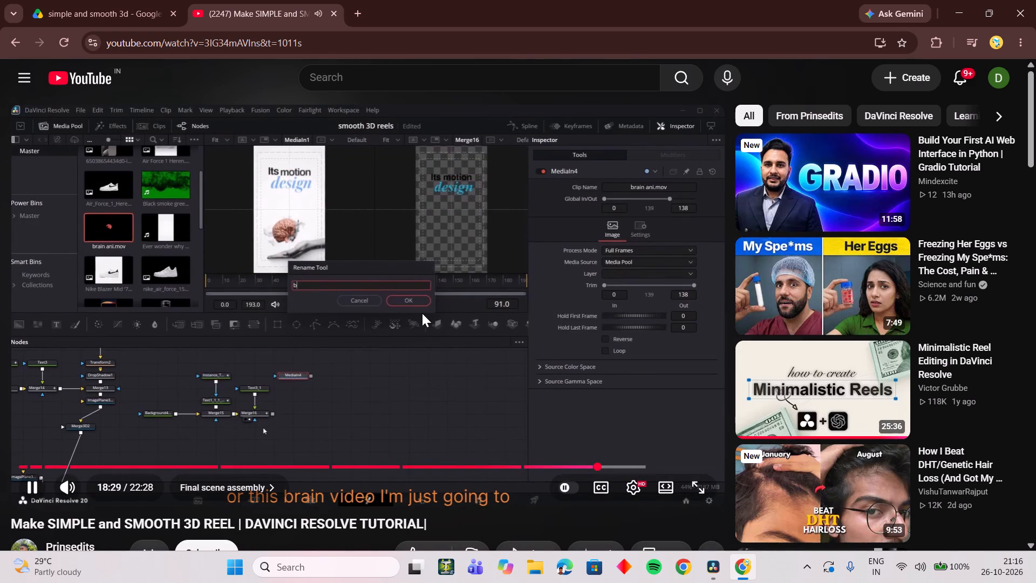
left_click(447, 294)
left_click(447, 294)
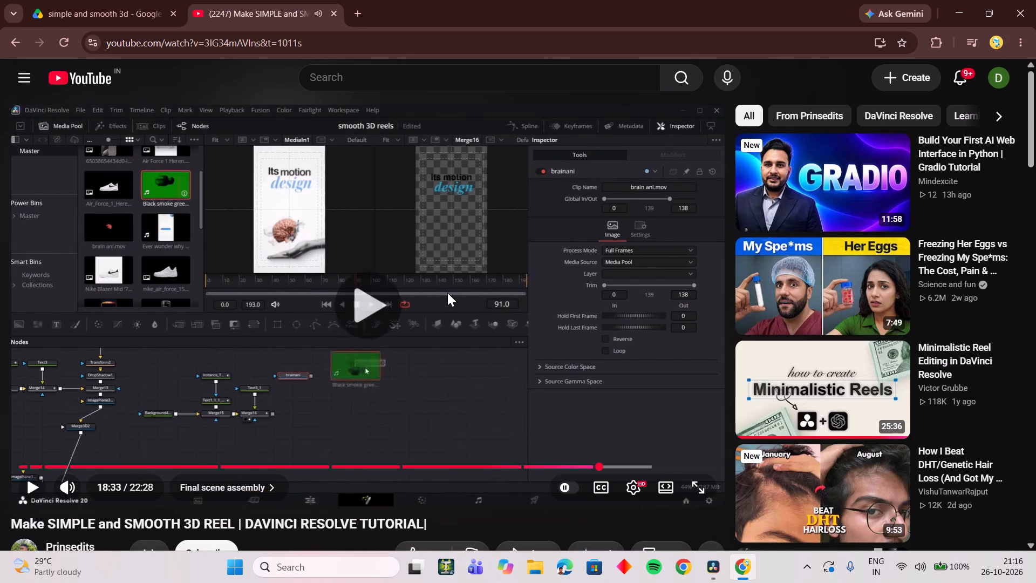
Open the tutorial's project file folder from the video description and check which assets it holds.
left_click(447, 293)
scroll(447, 293, "down", 5)
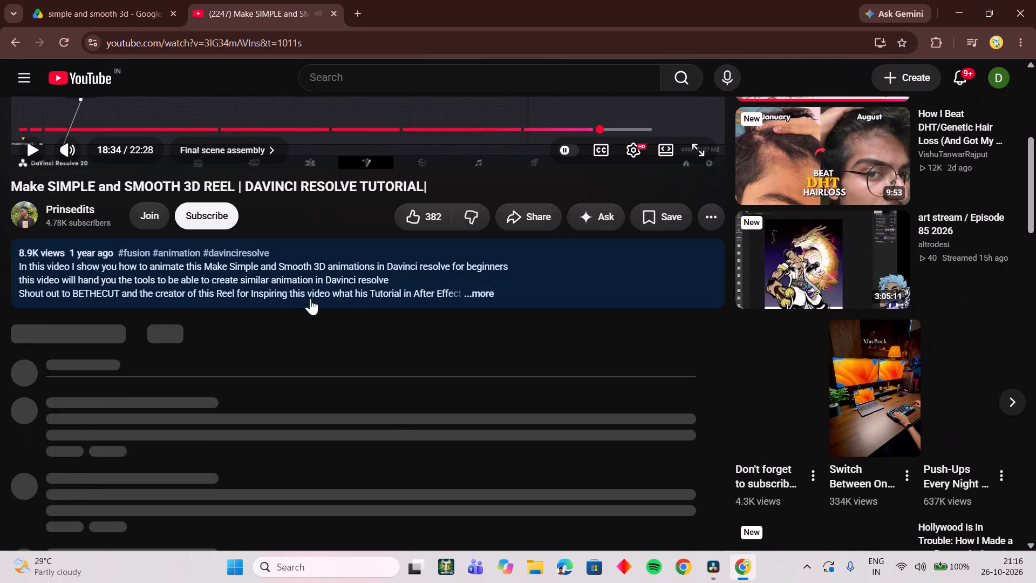
left_click(276, 293)
left_click(143, 369)
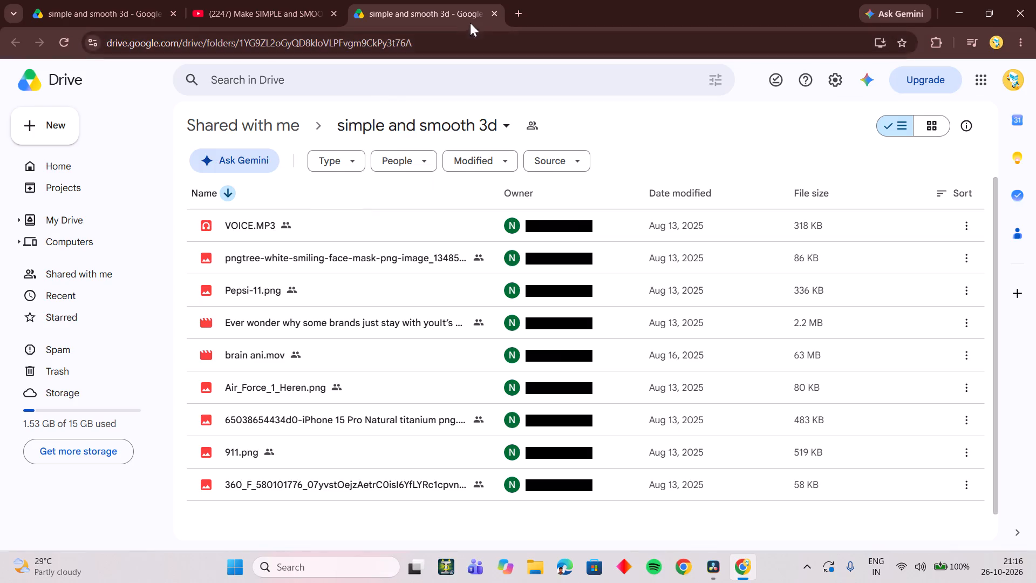
left_click(490, 12)
Watch the tutorial up to 19:07 to see how the smoke, brain and hand are merged under the title.
scroll(377, 263, "up", 3)
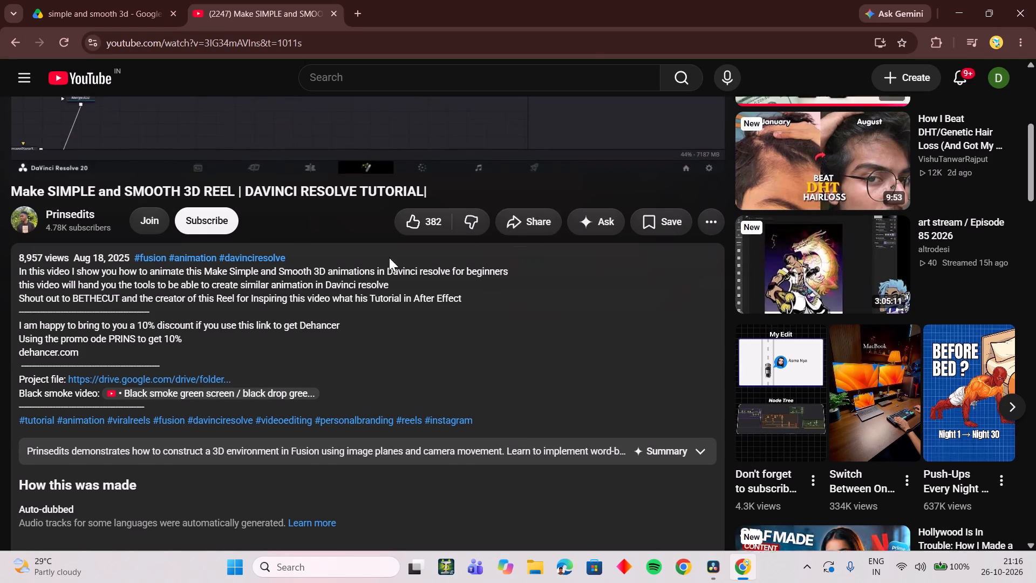
left_click(440, 191)
scroll(541, 231, "up", 1)
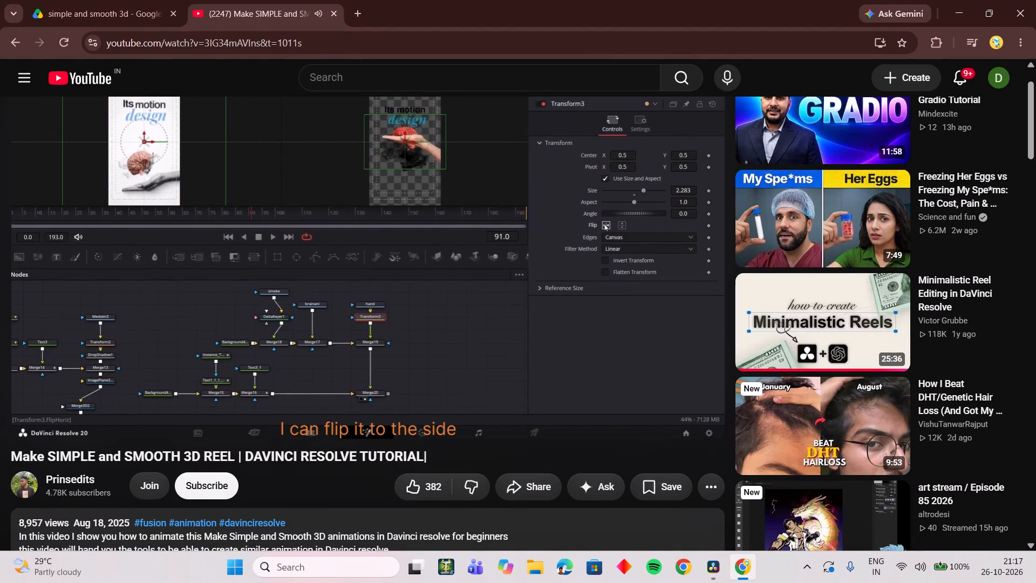
left_click(515, 254)
In DaVinci Resolve, shift the brain ani.mov, Transform2, Merge3 and Text1 nodes away from ImagePlane3D2 to make room.
left_click(704, 564)
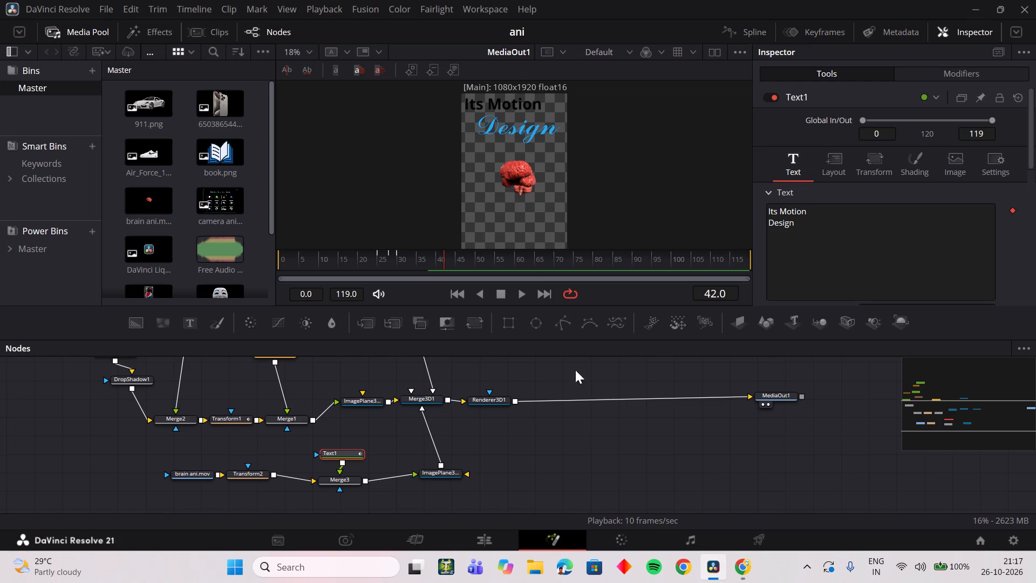
left_click_drag(351, 455, 342, 448)
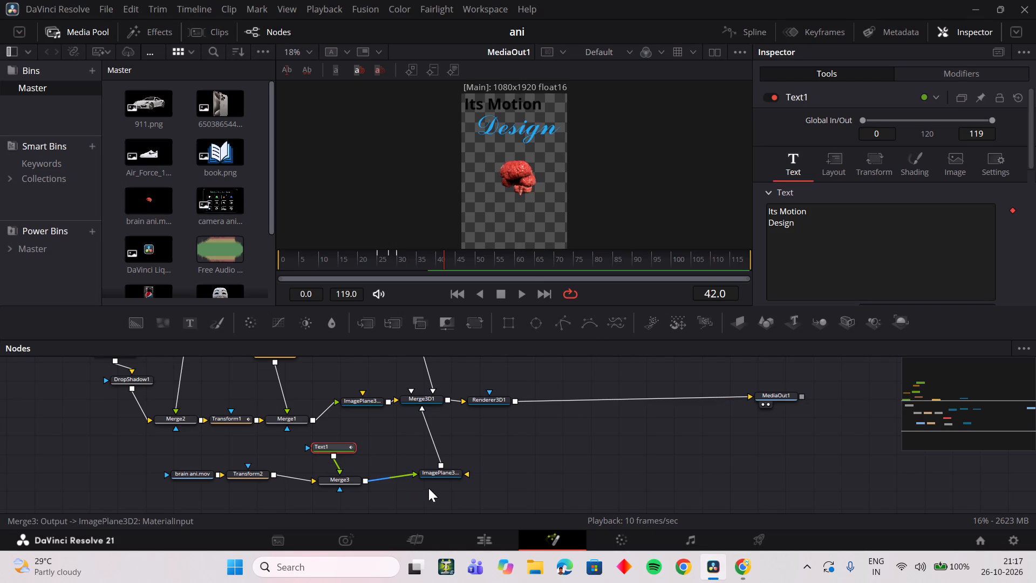
left_click_drag(202, 475, 185, 473)
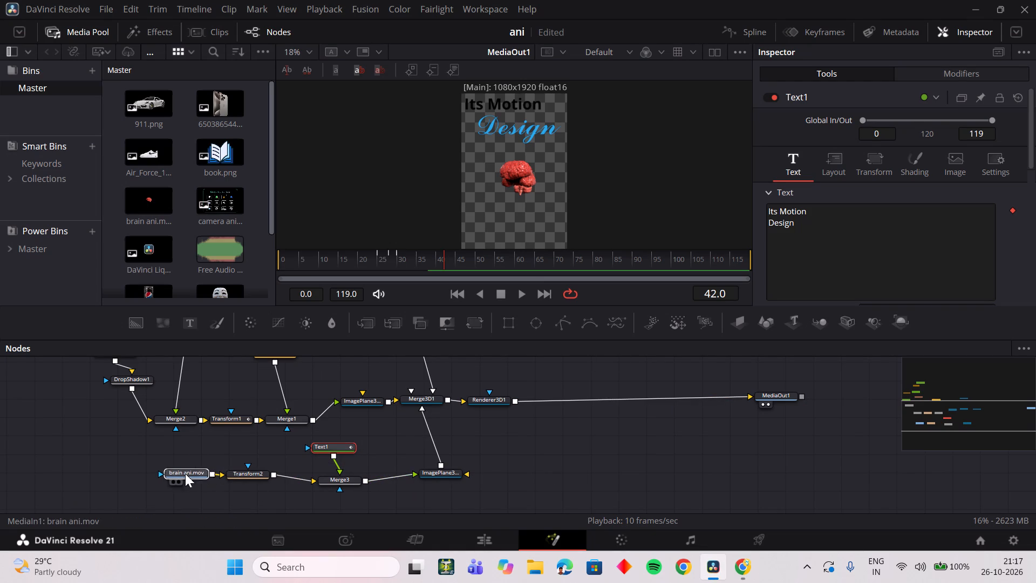
left_click_drag(185, 473, 174, 473)
left_click_drag(342, 483, 310, 481)
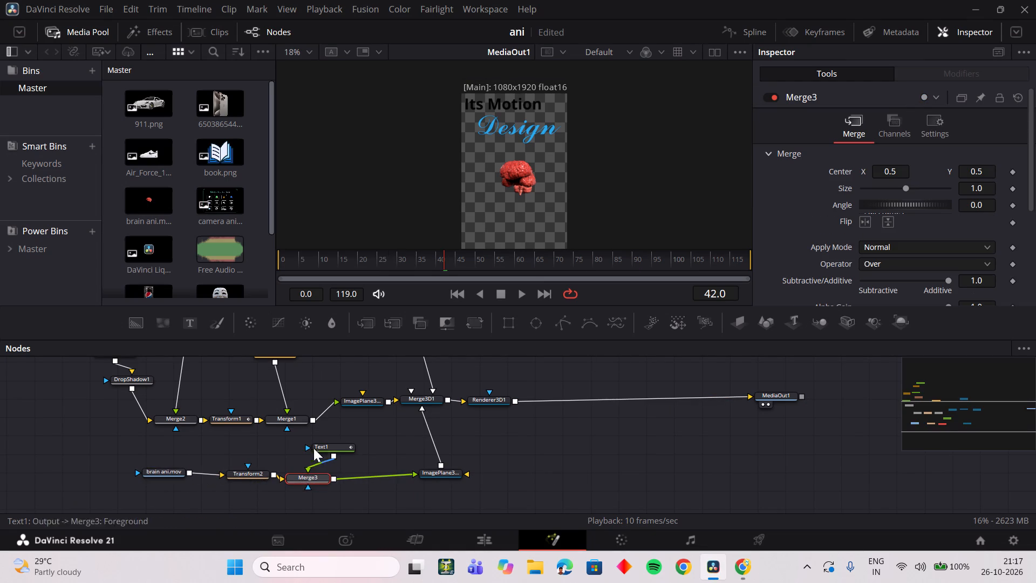
left_click_drag(335, 429, 323, 495)
left_click_drag(333, 451, 313, 452)
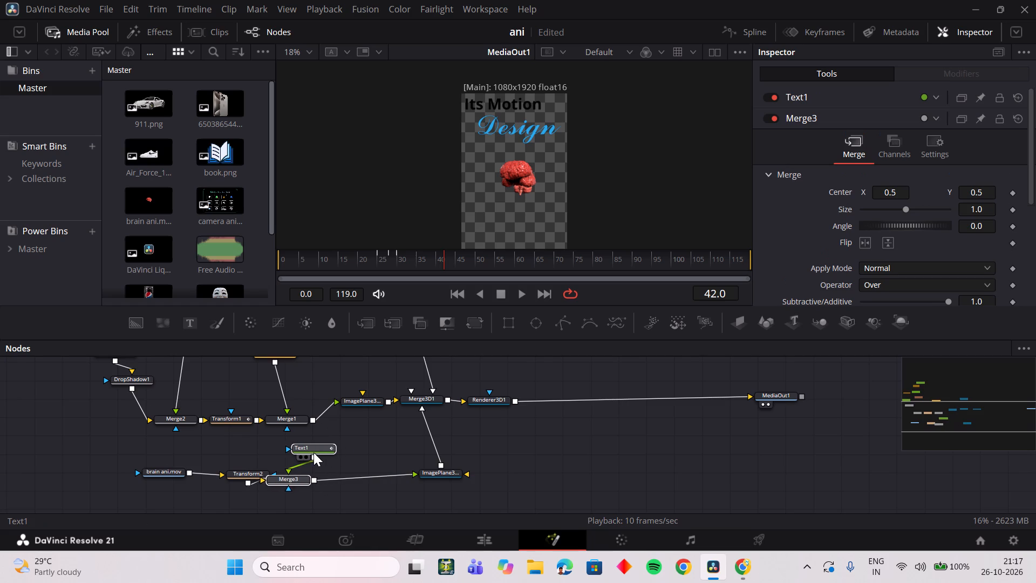
left_click_drag(313, 452, 318, 455)
left_click(184, 459)
left_click_drag(132, 456, 235, 487)
left_click_drag(237, 472, 178, 472)
left_click(233, 449)
Tighten the row by moving Merge3 and brain ani.mov close to Transform2, with Text1 directly above Merge3.
left_click_drag(302, 445, 276, 493)
left_click_drag(315, 452, 285, 457)
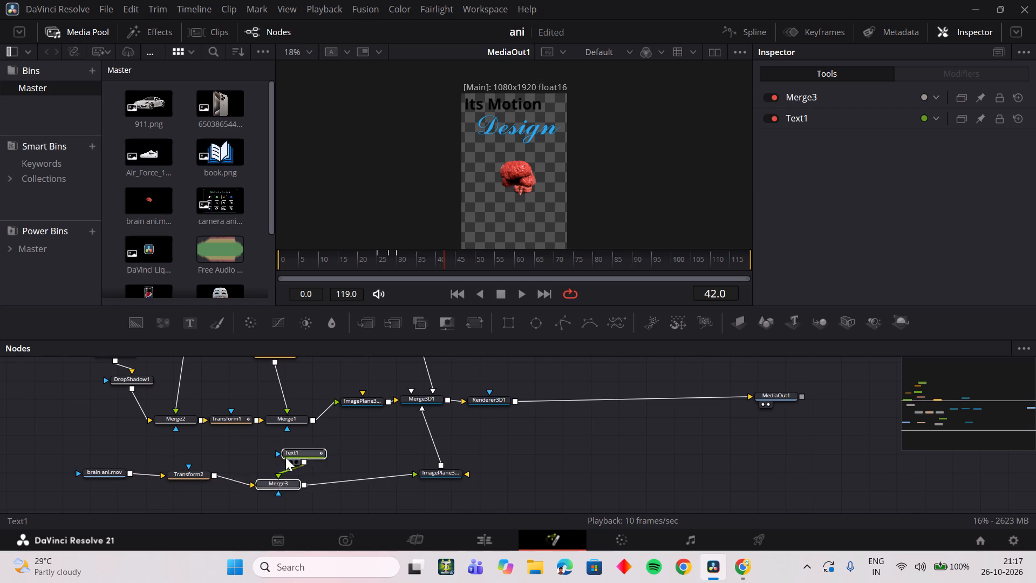
left_click_drag(285, 457, 268, 449)
left_click(341, 452)
left_click_drag(256, 477, 263, 477)
left_click_drag(272, 449, 253, 450)
left_click(320, 450)
left_click_drag(80, 457, 118, 479)
left_click_drag(118, 473, 134, 473)
left_click(311, 456)
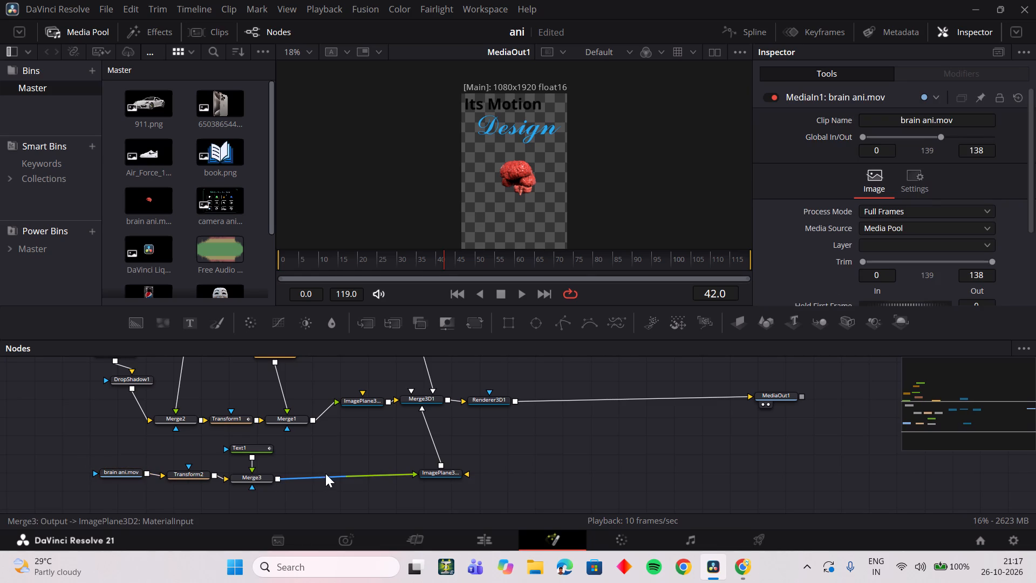
Insert a new Merge node between Merge3 and the ImagePlane3D2 node.
left_click(245, 479)
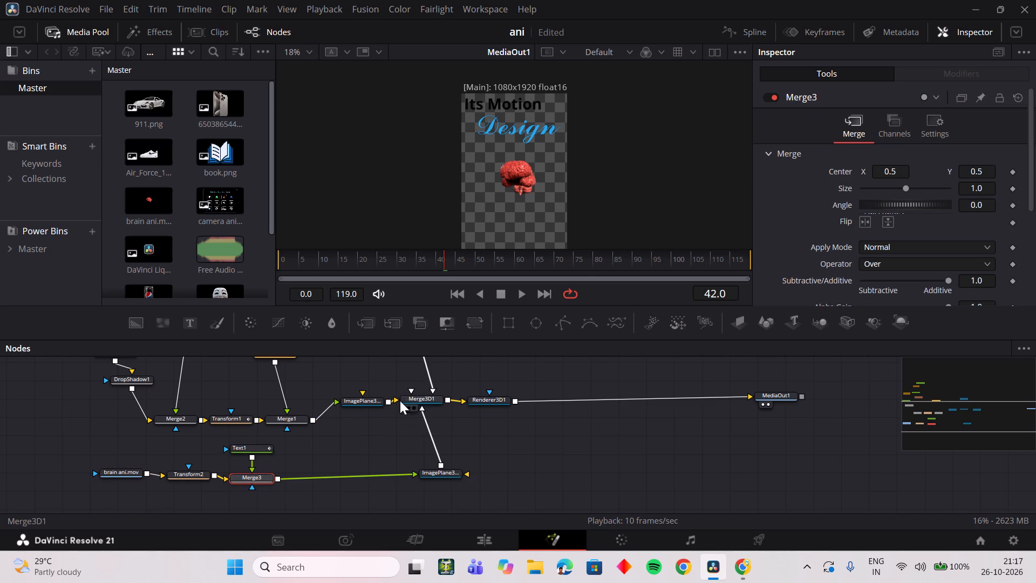
left_click(360, 330)
left_click(350, 459)
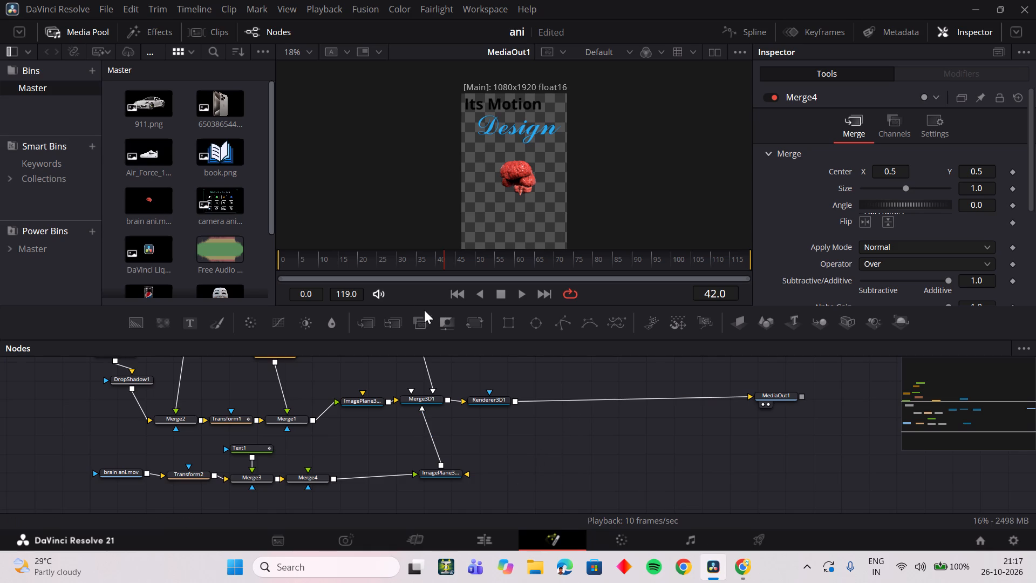
Look through the Master bin's clips for the hand image needed in the final scene.
scroll(211, 204, "down", 5)
scroll(210, 211, "up", 5)
scroll(210, 206, "down", 3)
scroll(210, 206, "up", 6)
key("ctrl+i")
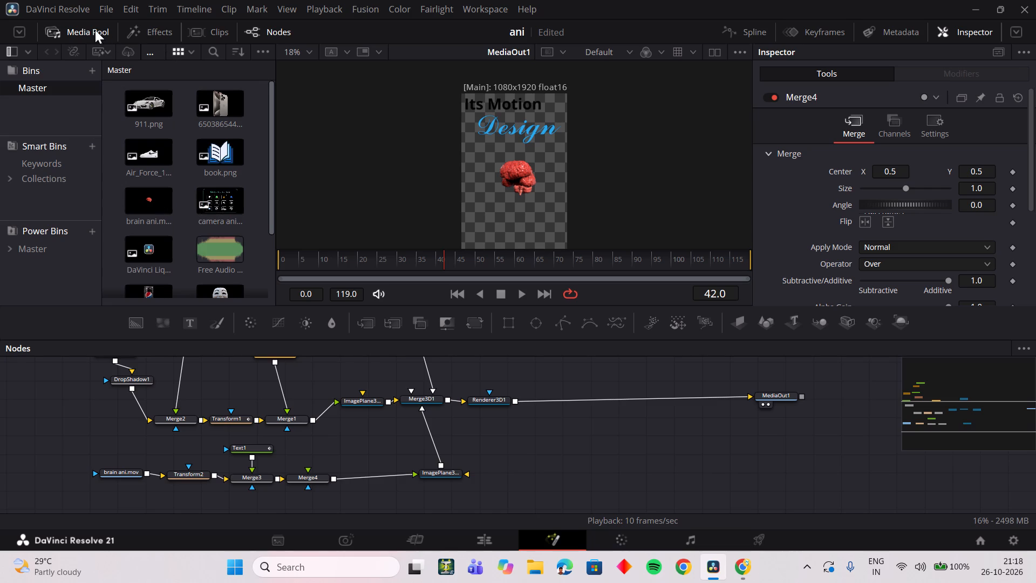
left_click(94, 29)
left_click(92, 29)
scroll(169, 142, "down", 6)
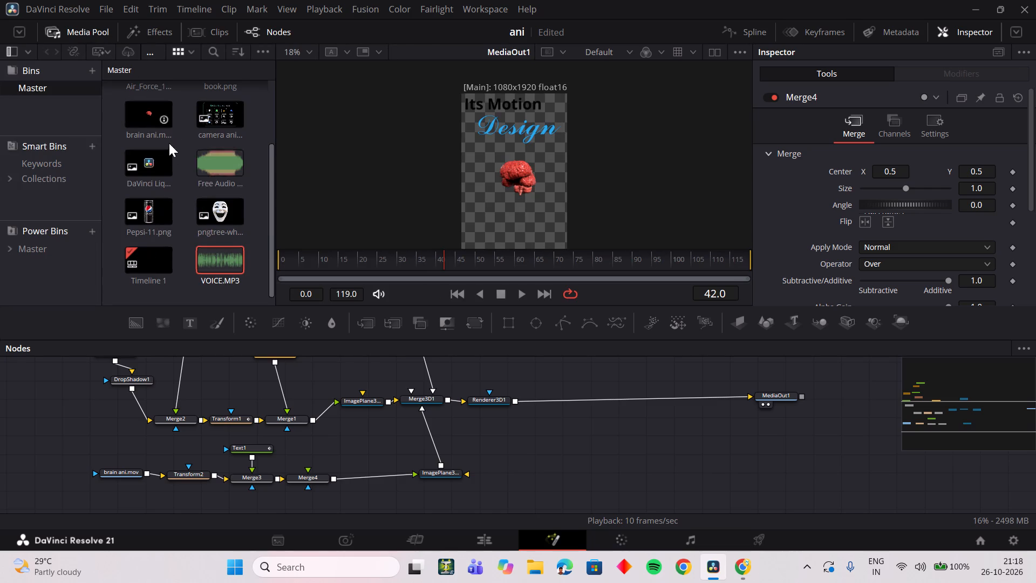
Browse the downloaded project folder through Import Media for the hand image, close it and recheck the Master bin.
right_click(180, 280)
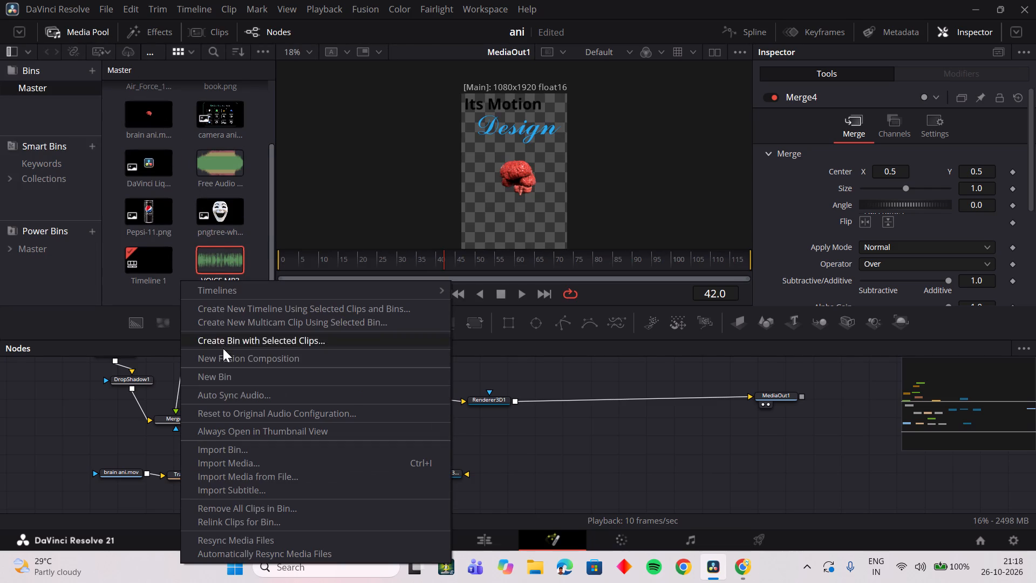
left_click(300, 466)
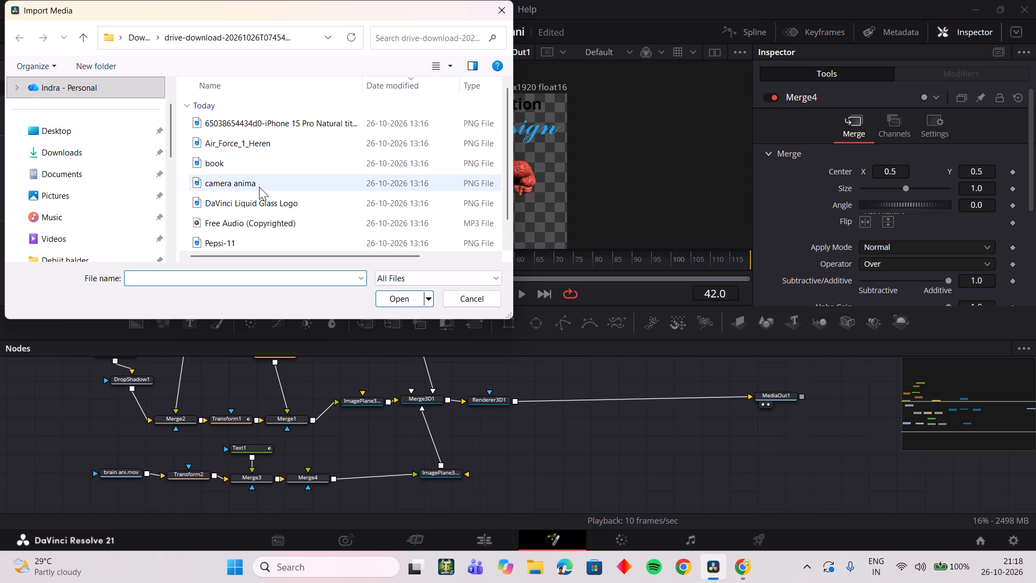
scroll(258, 185, "down", 3)
scroll(258, 185, "up", 2)
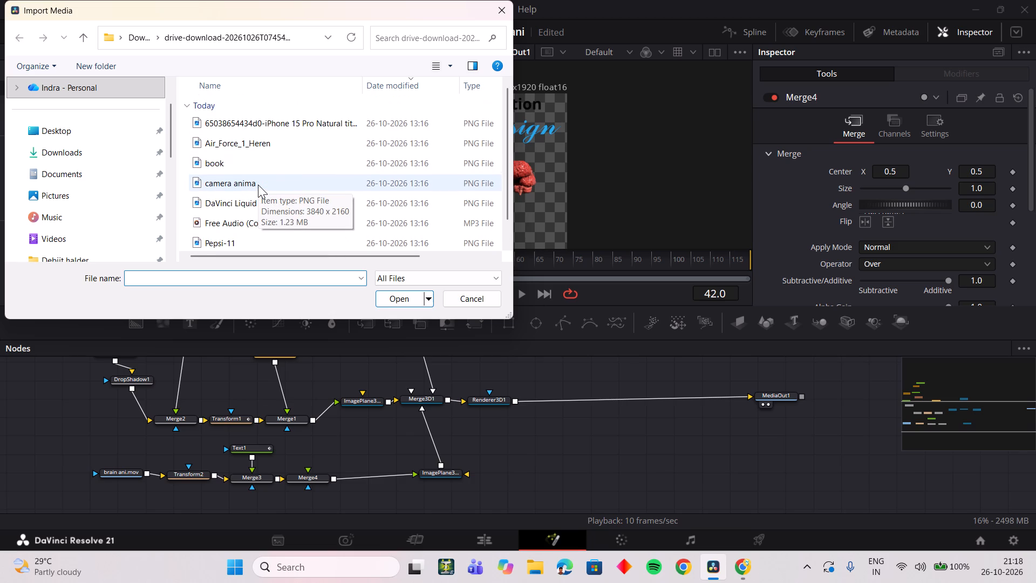
scroll(258, 185, "down", 3)
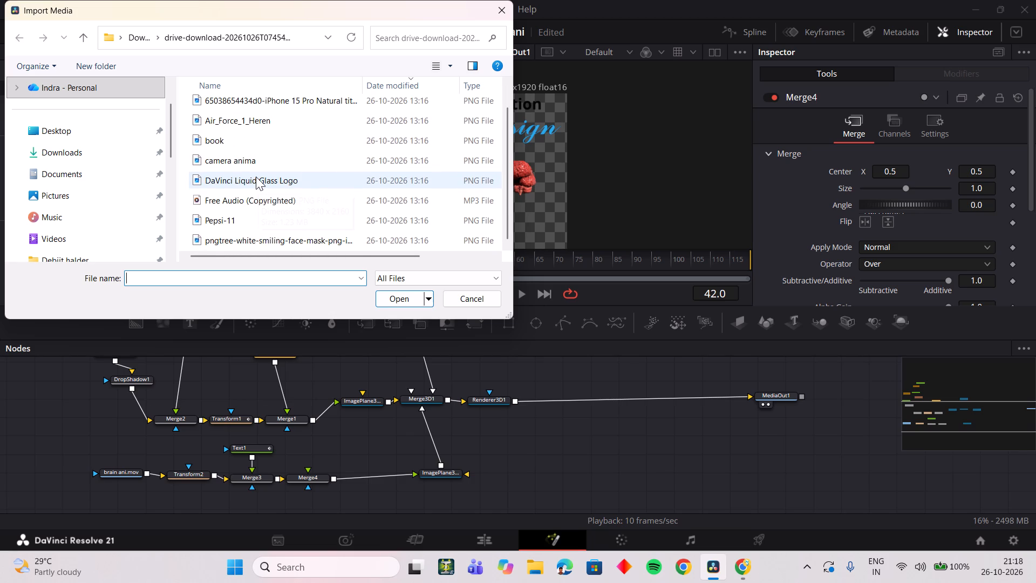
scroll(256, 177, "up", 3)
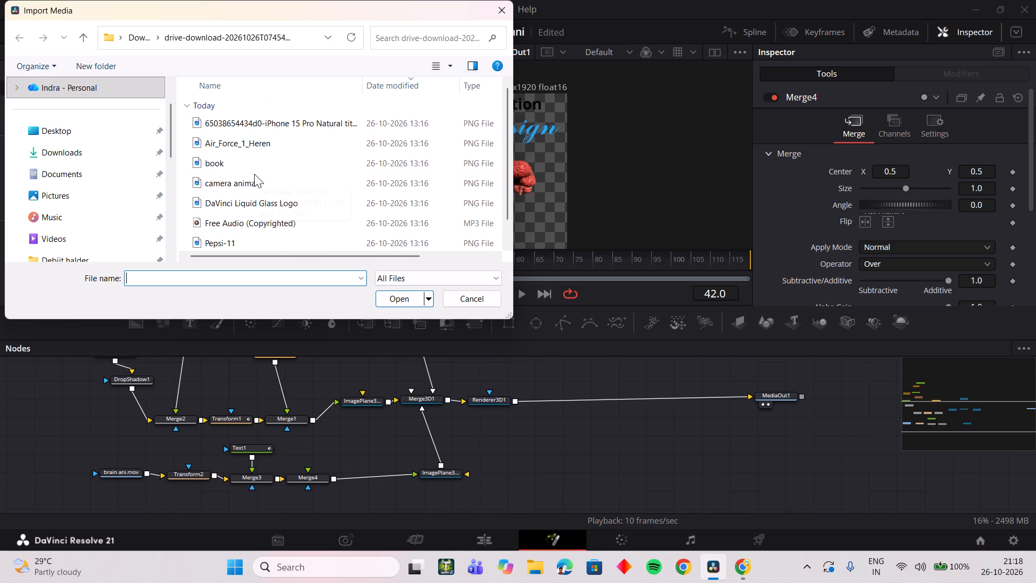
scroll(254, 174, "down", 2)
left_click(507, 9)
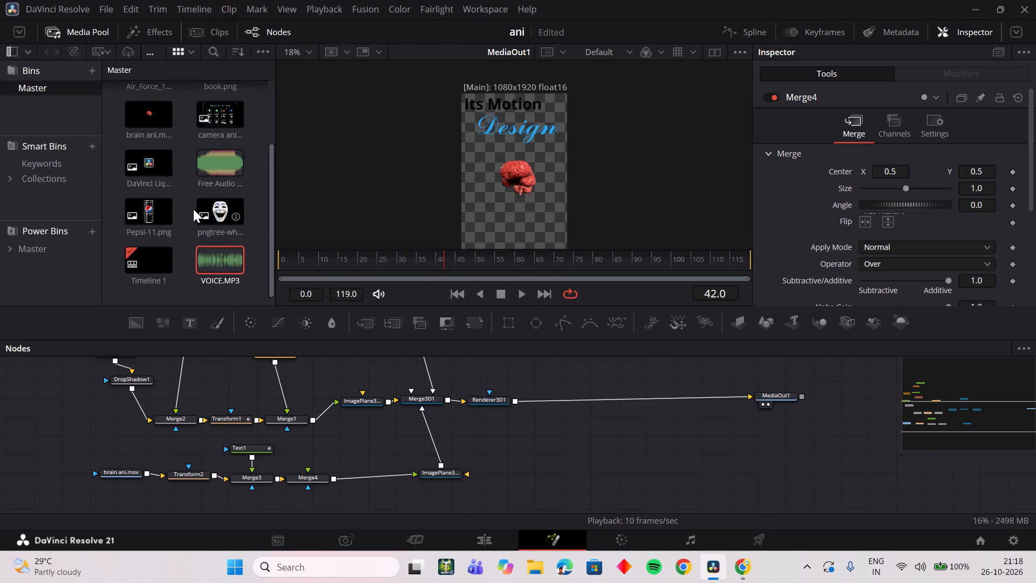
scroll(192, 209, "down", 1)
scroll(192, 209, "up", 6)
scroll(207, 181, "down", 6)
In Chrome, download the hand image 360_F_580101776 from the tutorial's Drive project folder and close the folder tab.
left_click(733, 564)
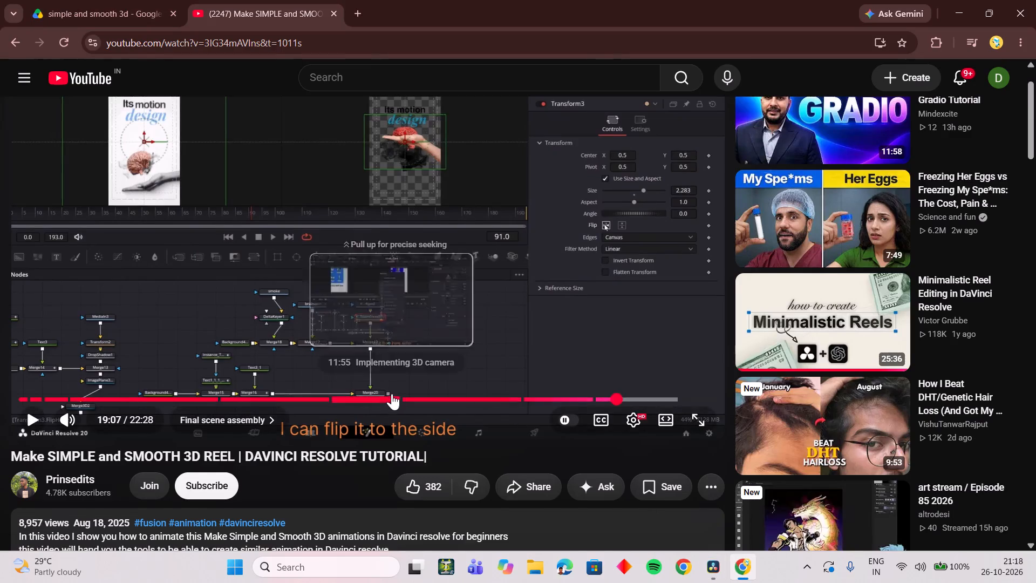
scroll(374, 389, "down", 2)
scroll(242, 444, "down", 2)
left_click(167, 375)
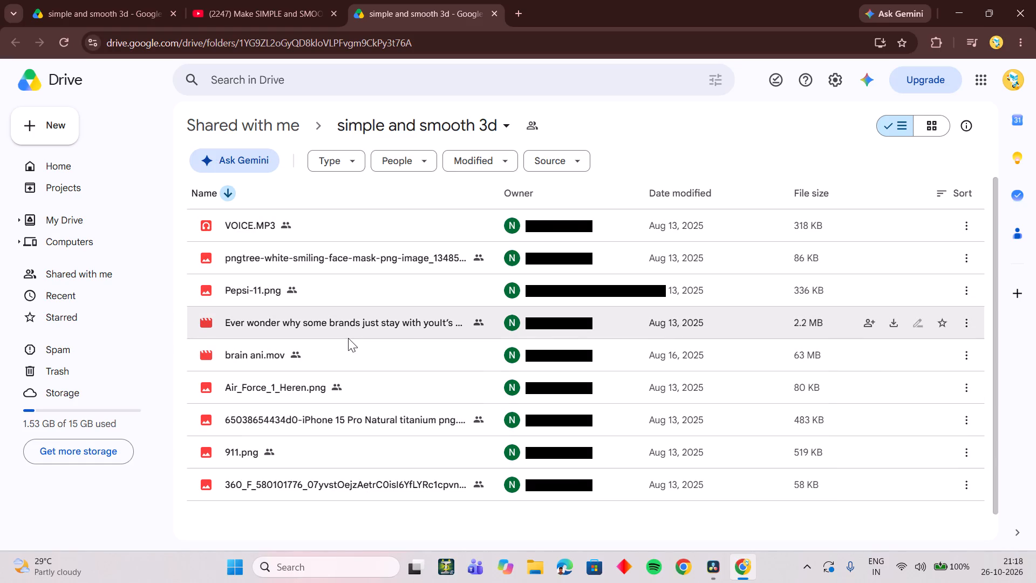
left_click(332, 485)
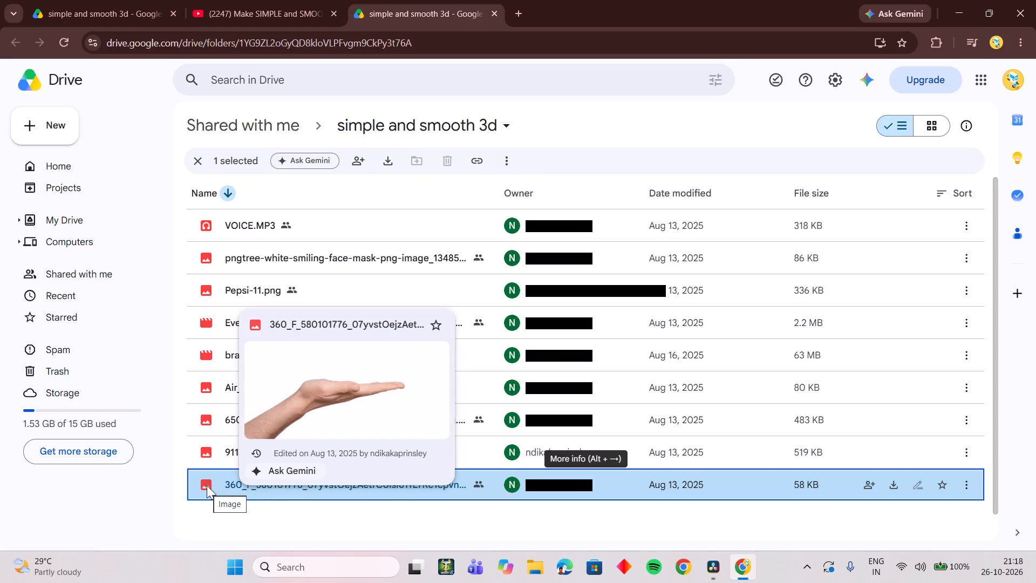
left_click(892, 491)
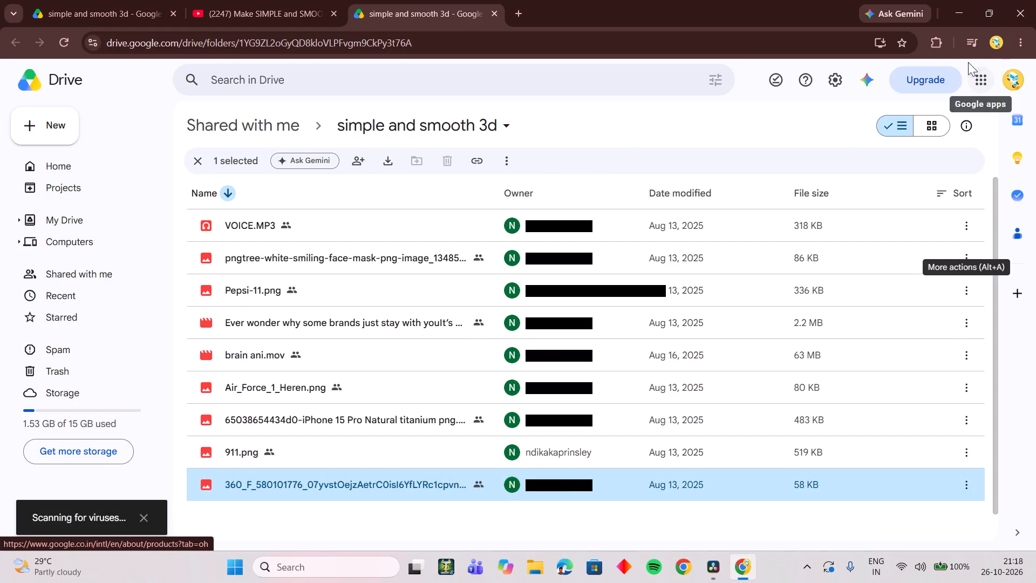
left_click(496, 10)
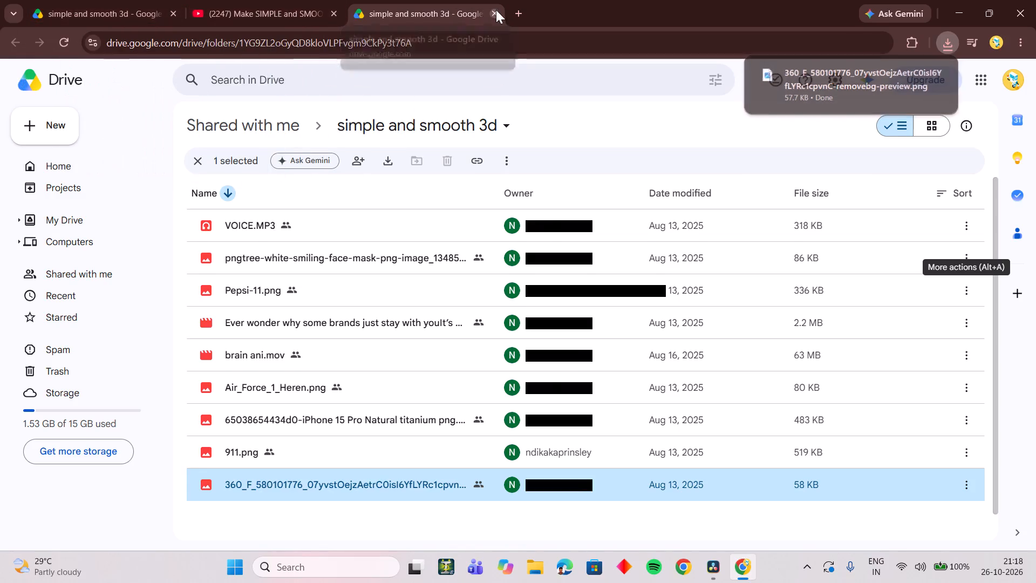
scroll(350, 287, "up", 3)
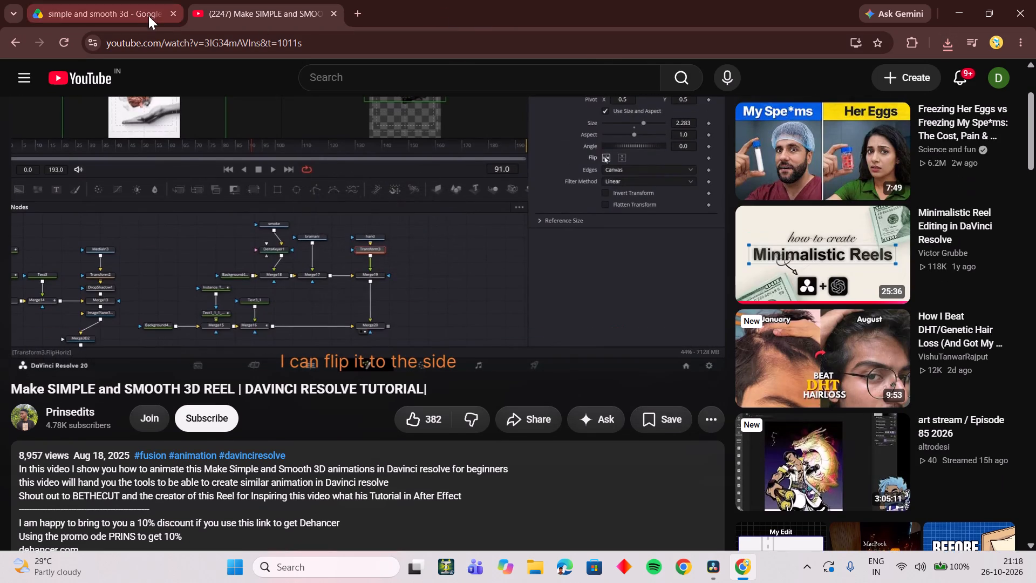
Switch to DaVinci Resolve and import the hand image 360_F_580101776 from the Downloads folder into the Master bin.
left_click(712, 576)
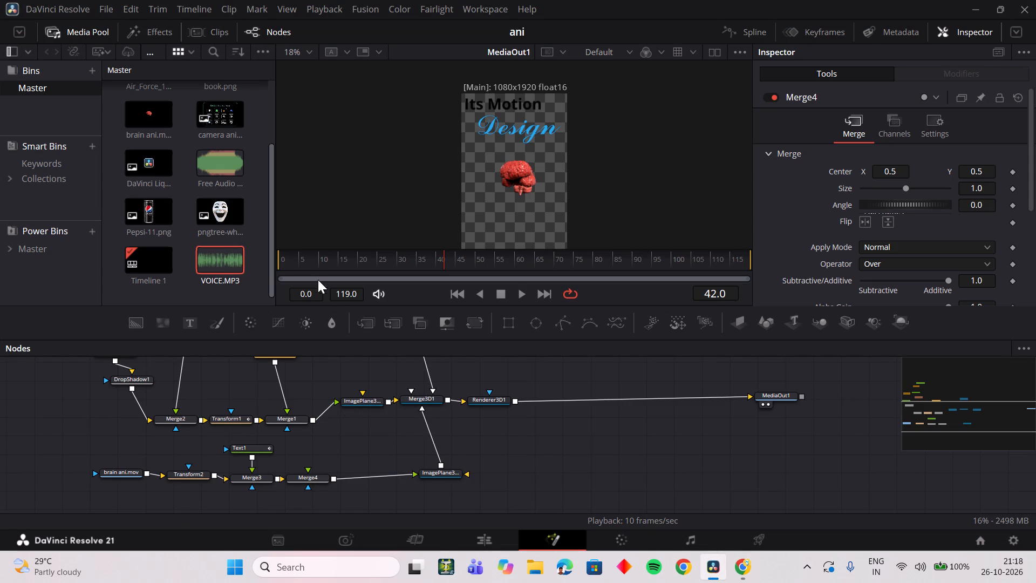
scroll(259, 280, "up", 1)
right_click(259, 280)
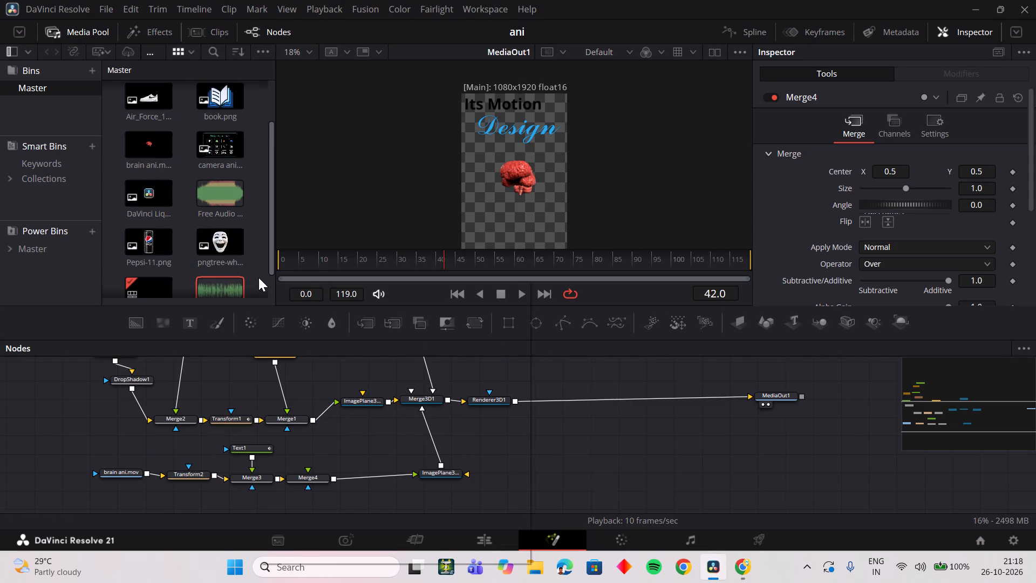
scroll(191, 234, "down", 5)
left_click(257, 225)
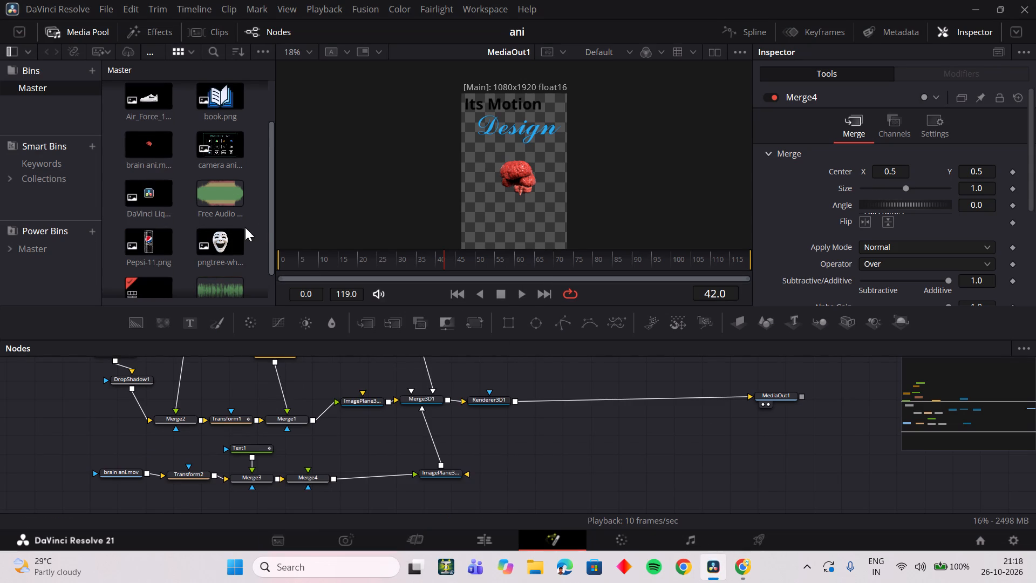
scroll(243, 227, "up", 4)
scroll(245, 216, "down", 6)
scroll(249, 218, "up", 1)
right_click(249, 220)
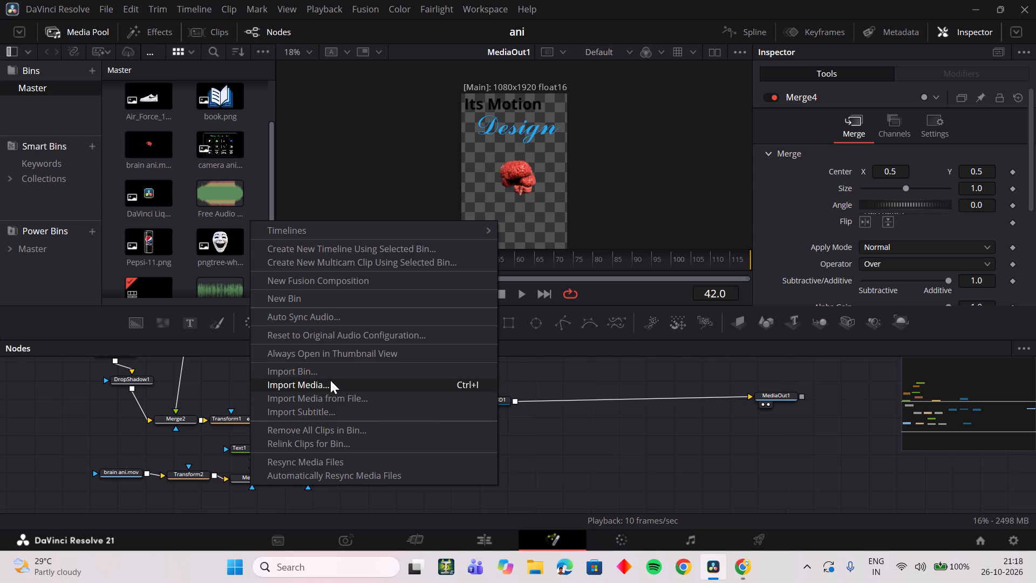
left_click(330, 380)
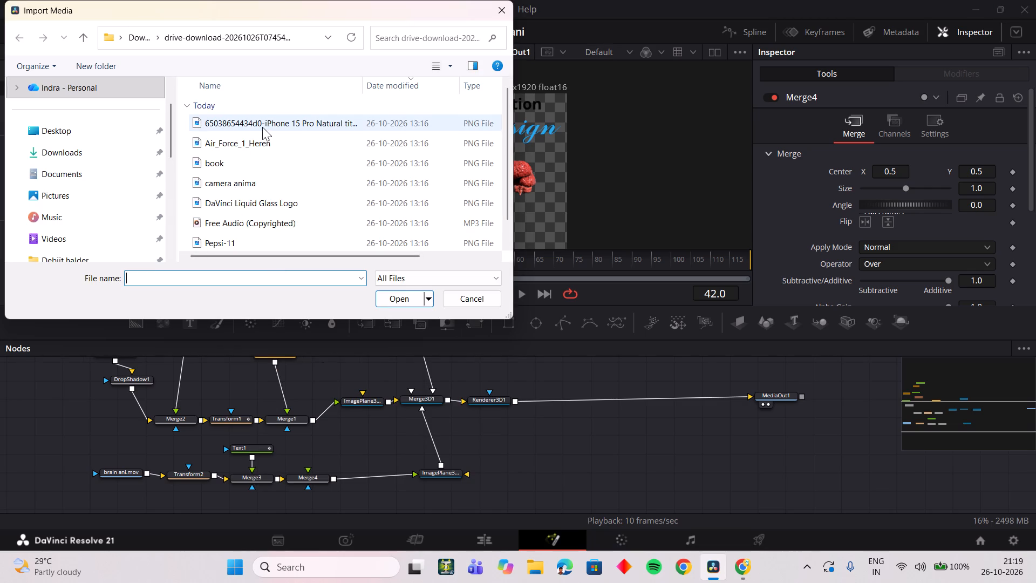
scroll(256, 145, "down", 3)
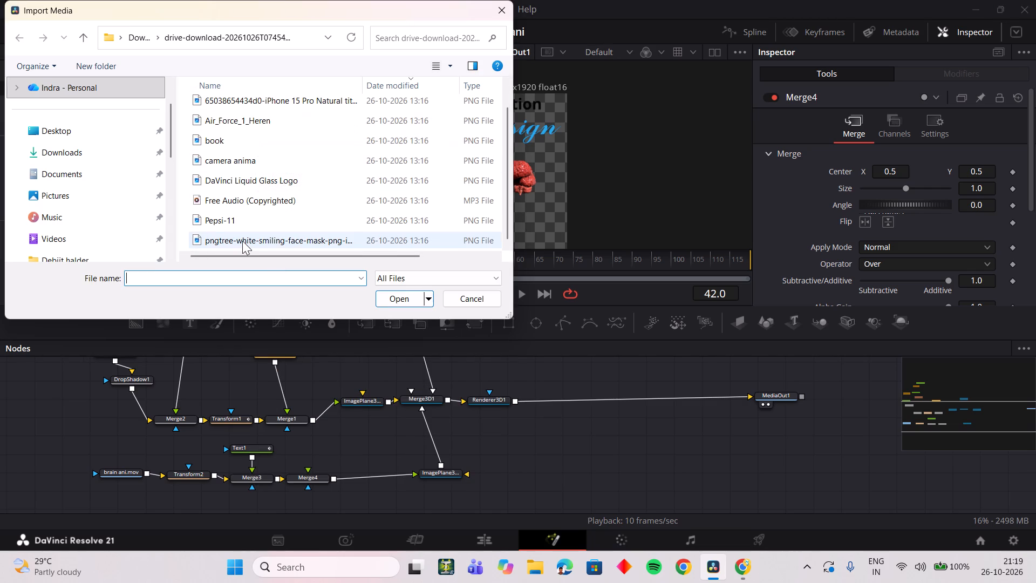
scroll(242, 200, "up", 1)
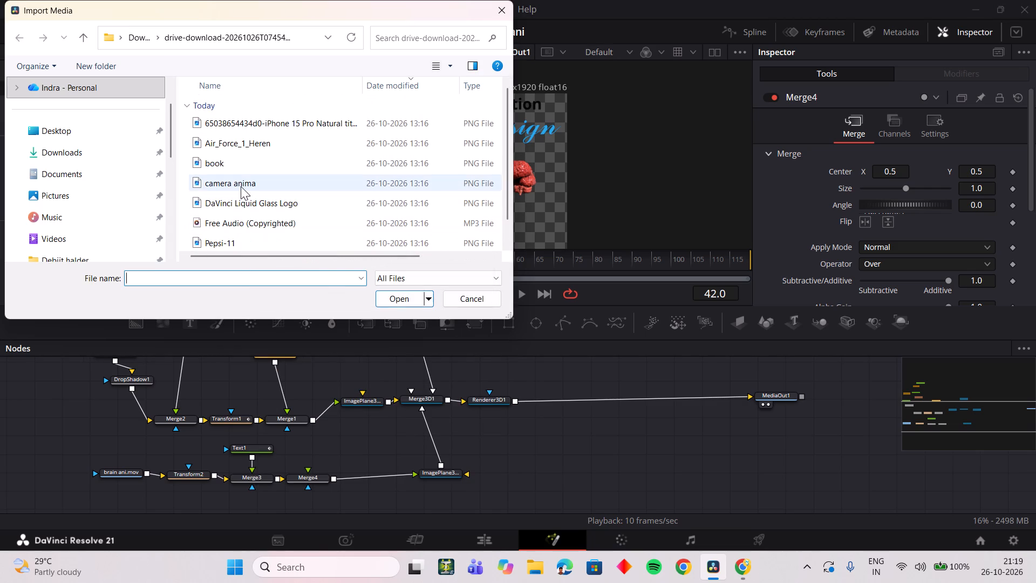
scroll(250, 199, "down", 2)
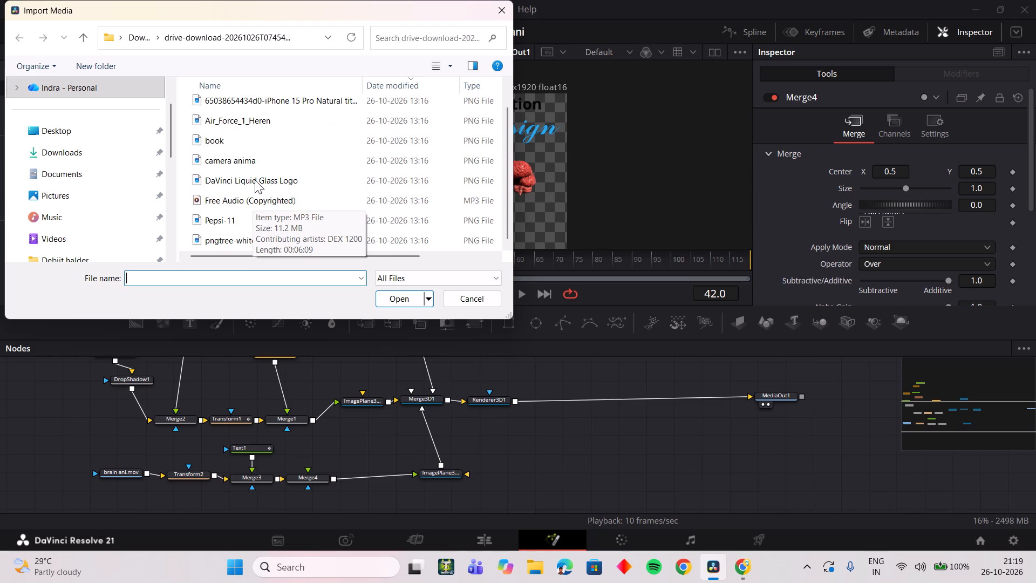
left_click(69, 156)
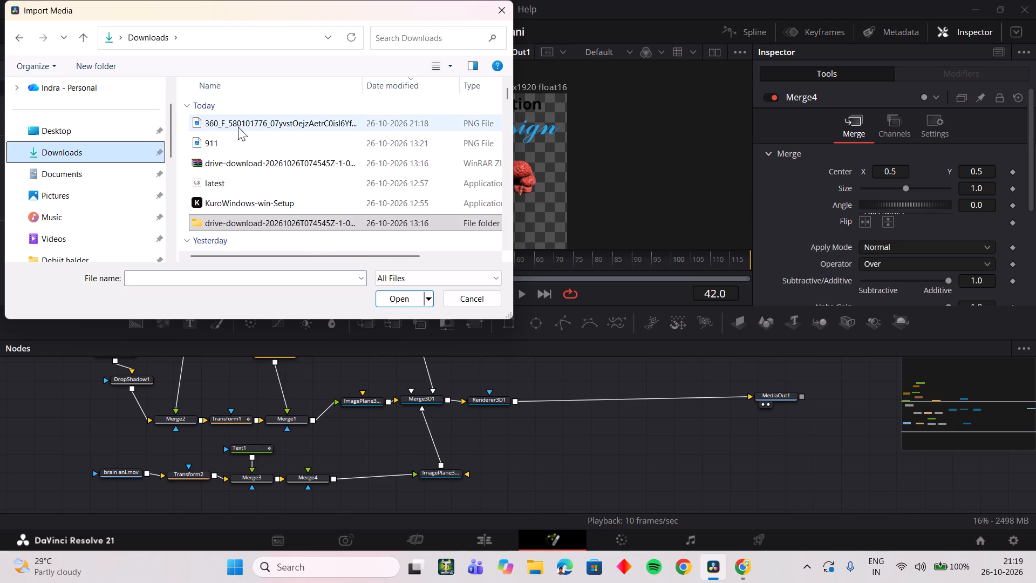
scroll(238, 127, "up", 1)
left_click(238, 127)
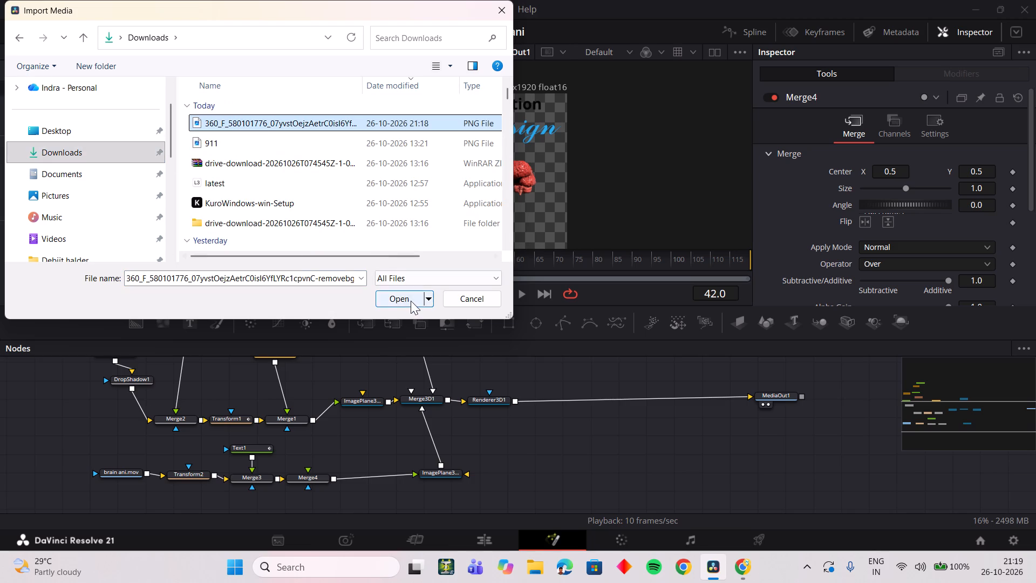
left_click(411, 301)
Add the imported hand image to the node graph above Merge4 and connect its output to Merge4's foreground input.
scroll(220, 172, "up", 3)
scroll(220, 165, "down", 5)
scroll(219, 180, "up", 4)
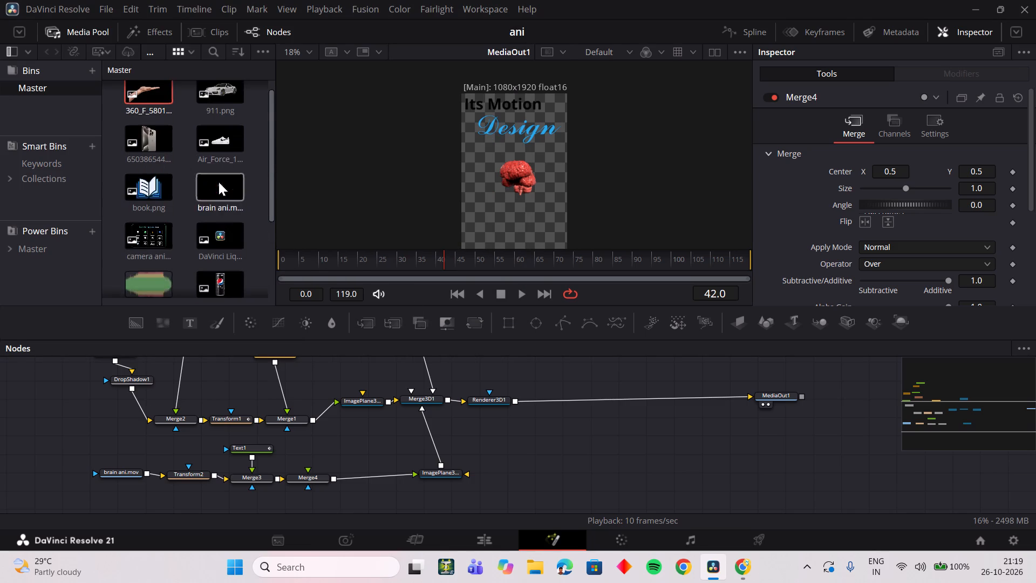
scroll(219, 182, "up", 2)
left_click_drag(150, 102, 513, 439)
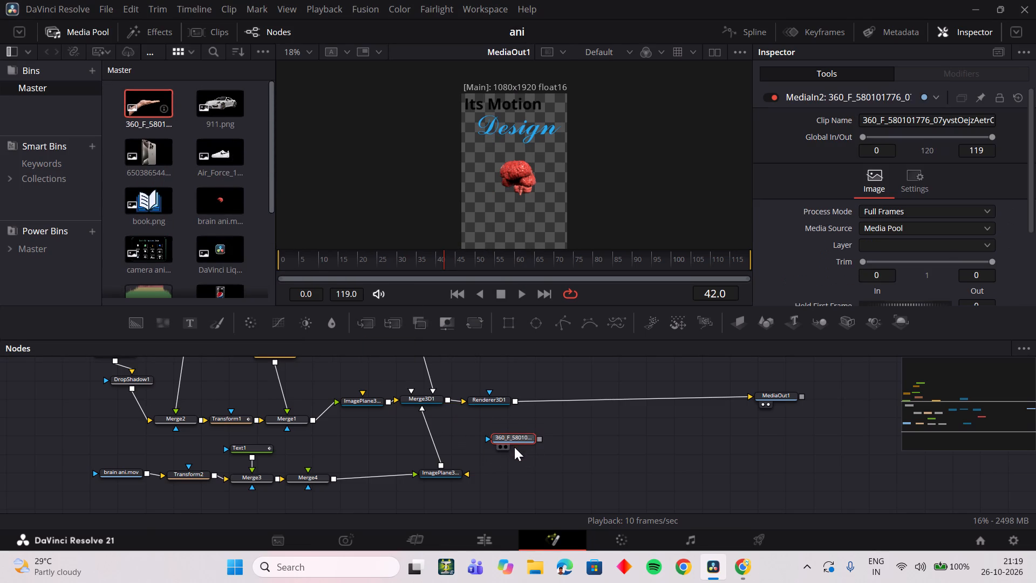
left_click_drag(514, 440, 590, 433)
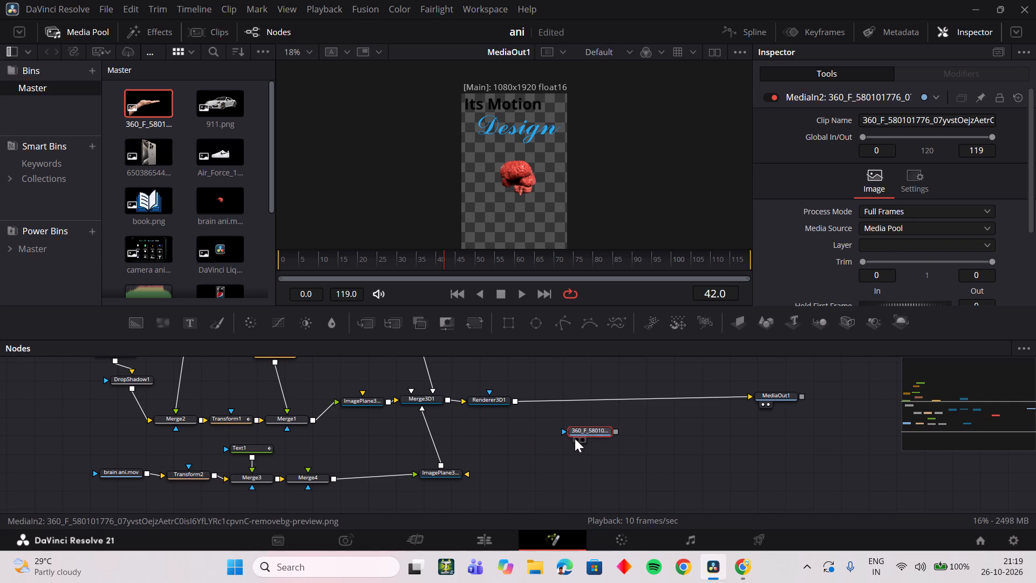
left_click_drag(582, 430, 318, 449)
left_click_drag(352, 450, 309, 478)
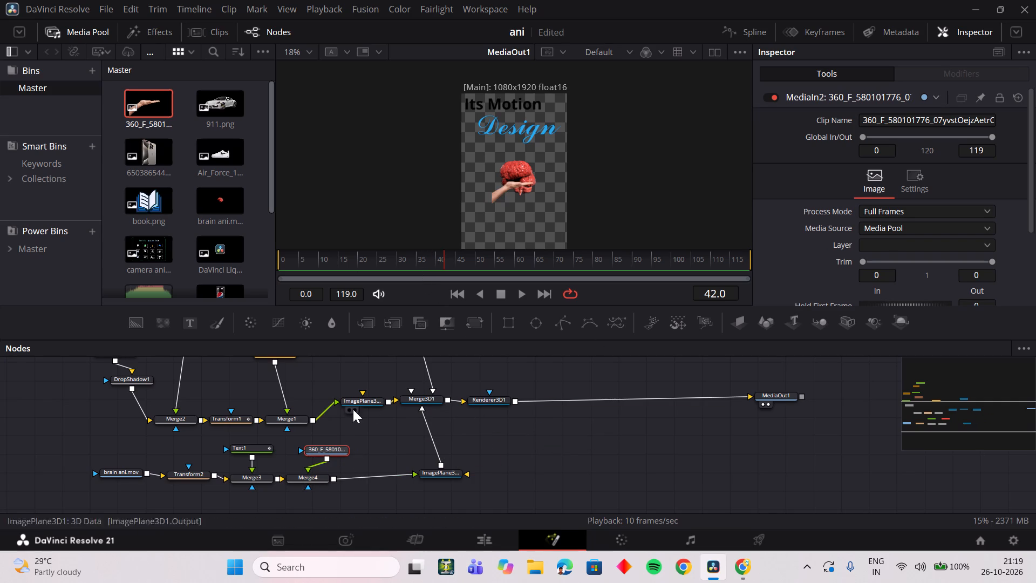
Insert a Transform node between the hand image and Merge4, and space the two nodes out above Merge4.
left_click(315, 477)
left_click(325, 456)
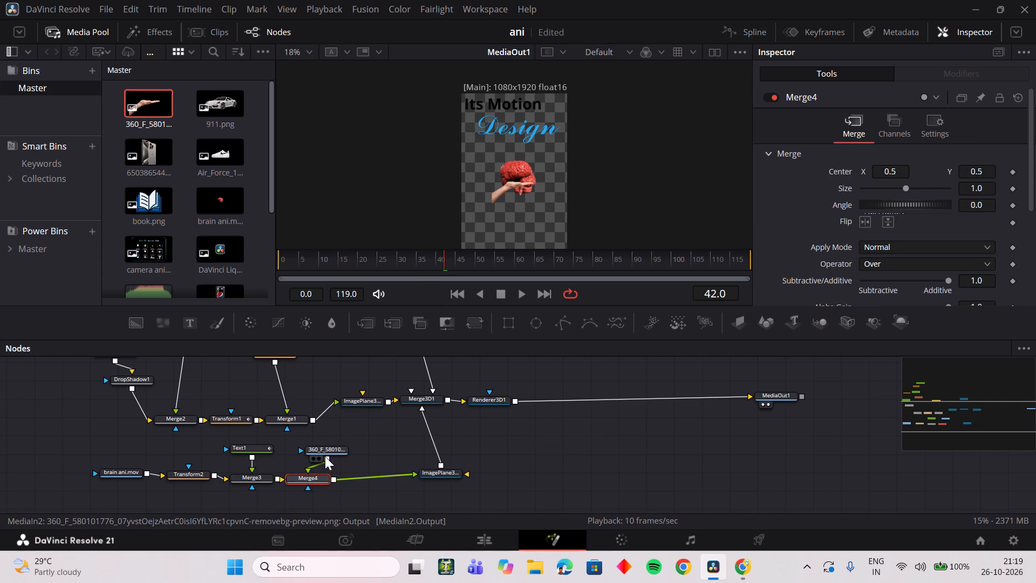
left_click(328, 454)
left_click(471, 324)
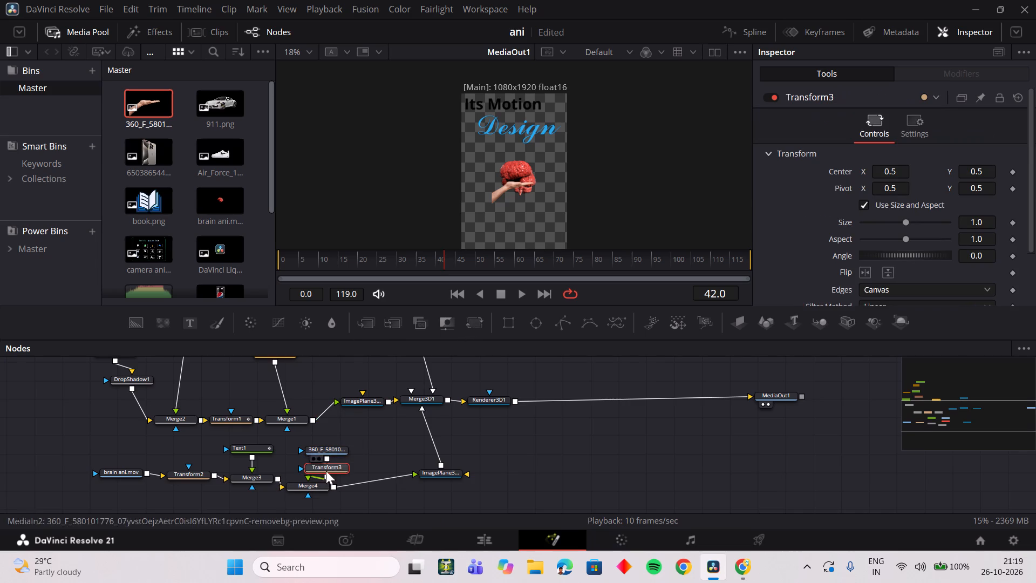
left_click_drag(333, 451, 335, 435)
left_click_drag(337, 467, 331, 460)
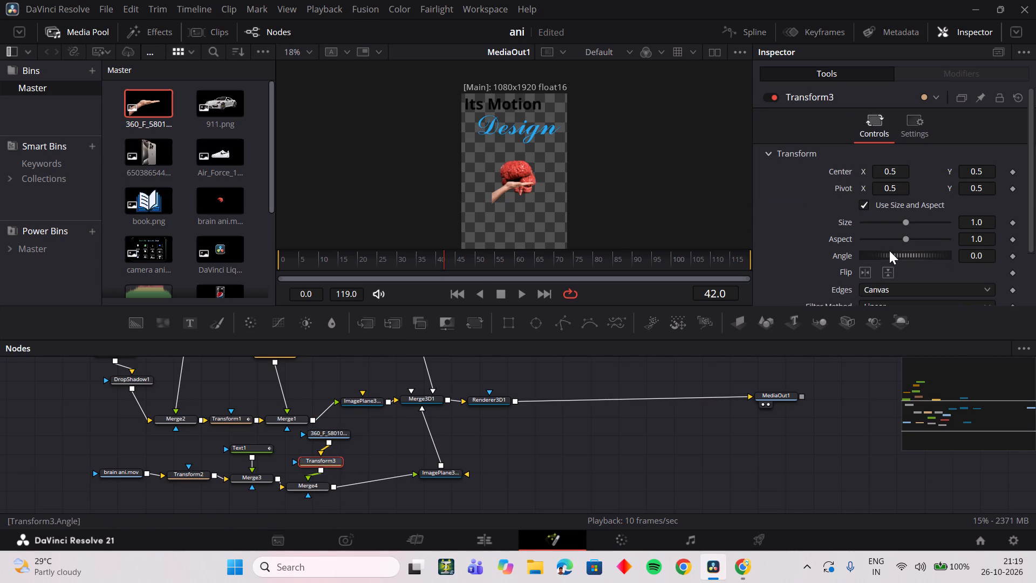
Flip the hand image horizontally in Transform3 and enlarge it to a size of 1.95.
left_click(867, 272)
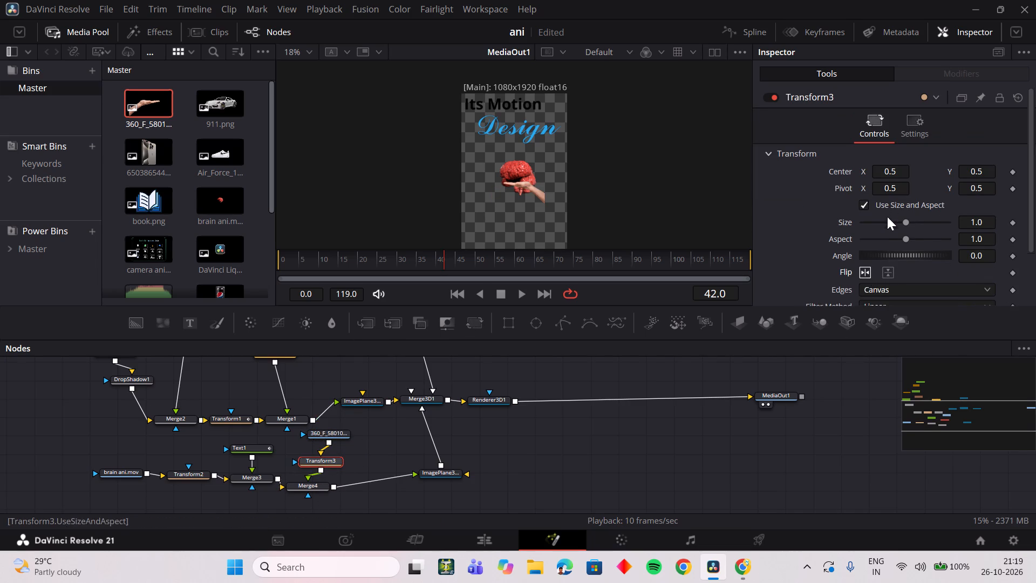
left_click_drag(902, 221, 918, 231)
left_click_drag(919, 223, 909, 227)
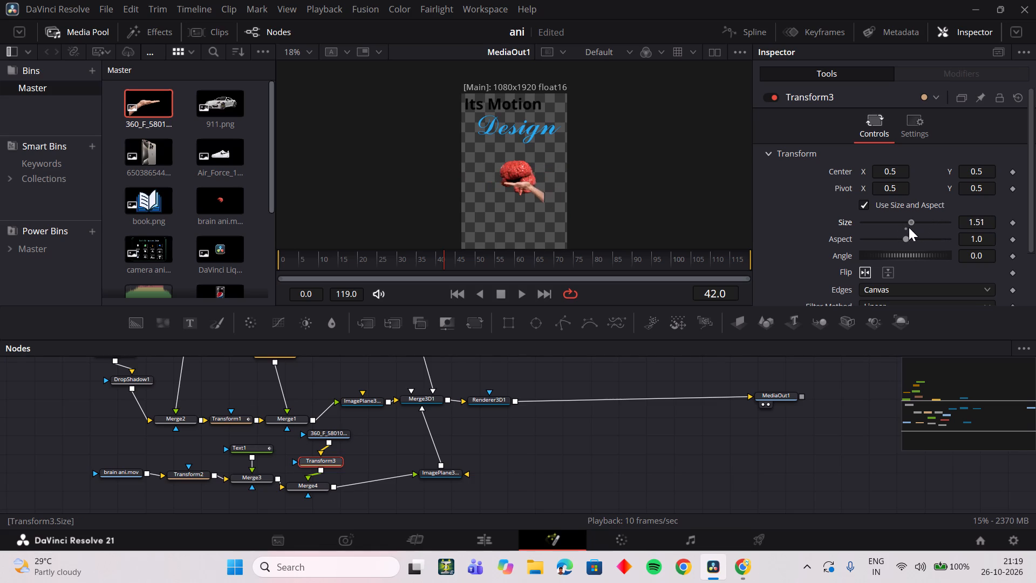
left_click_drag(909, 227, 914, 228)
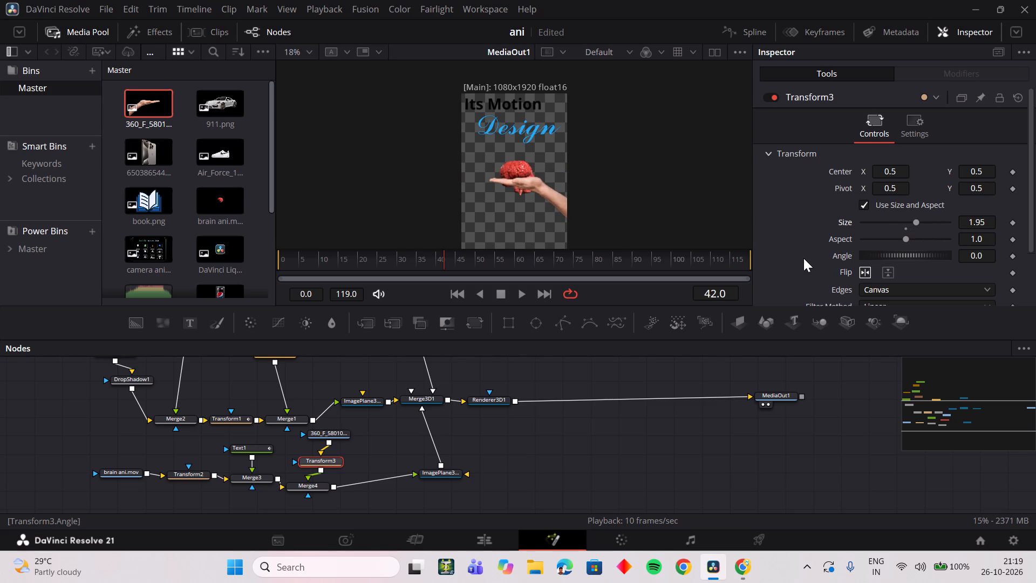
Lower the hand beneath the brain by setting Transform3's Center Y to 0.214.
left_click_drag(971, 173, 915, 191)
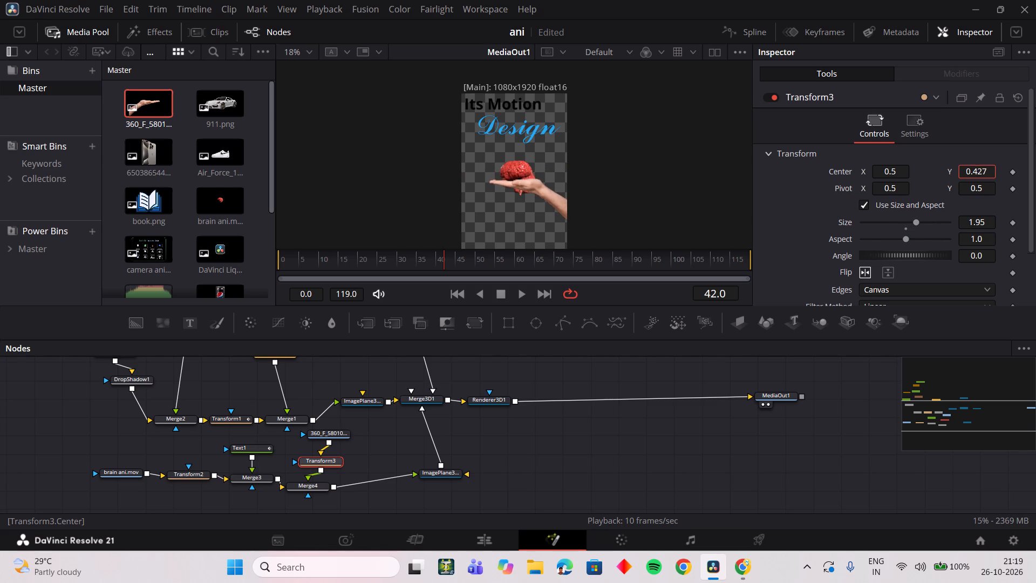
left_click_drag(915, 191, 778, 223)
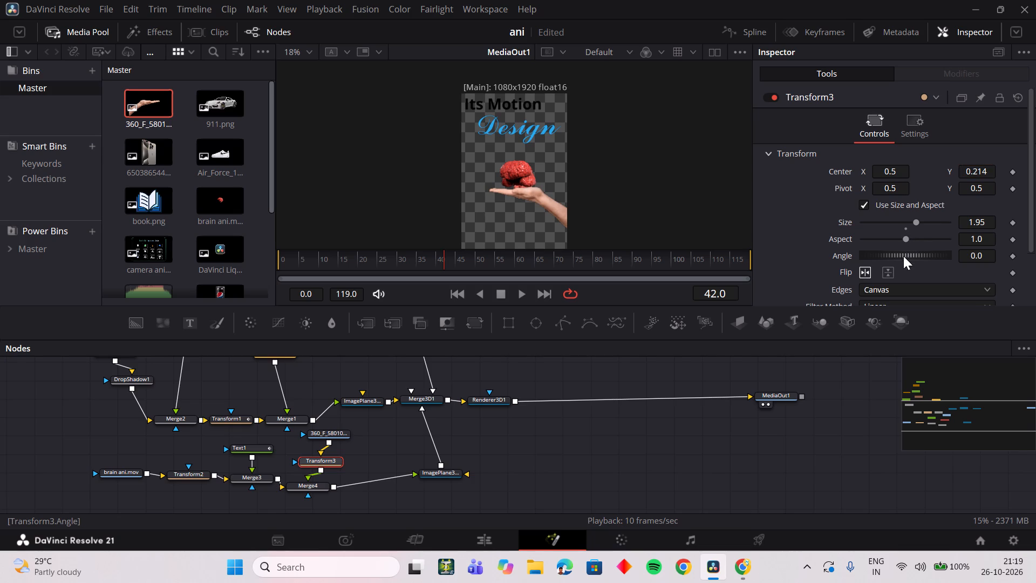
Adjust the hand's rotation angle in Transform3 so the open palm sits nearly level under the brain.
left_click_drag(903, 256, 910, 256)
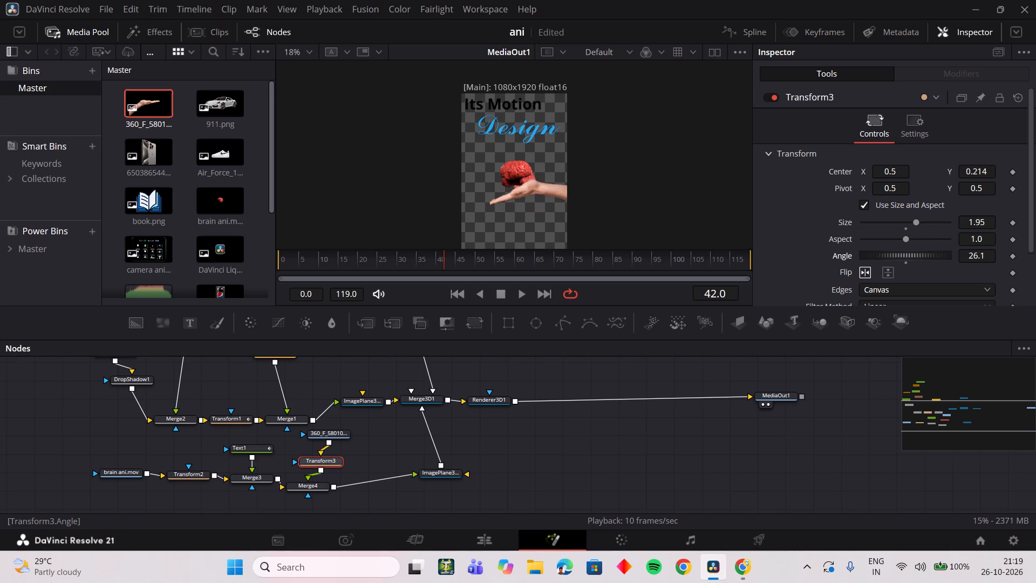
left_click_drag(975, 258, 888, 268)
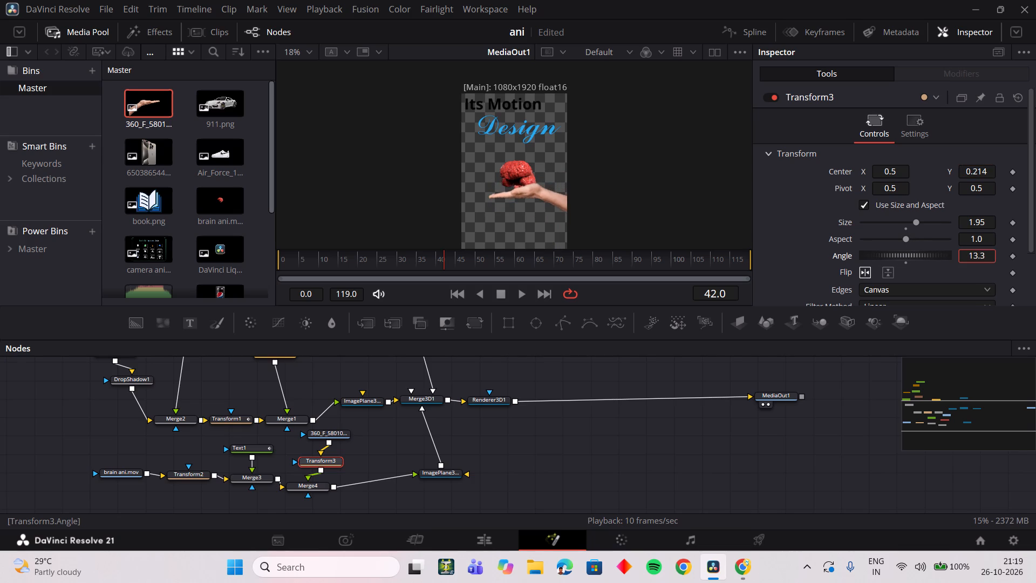
left_click_drag(888, 268, 540, 265)
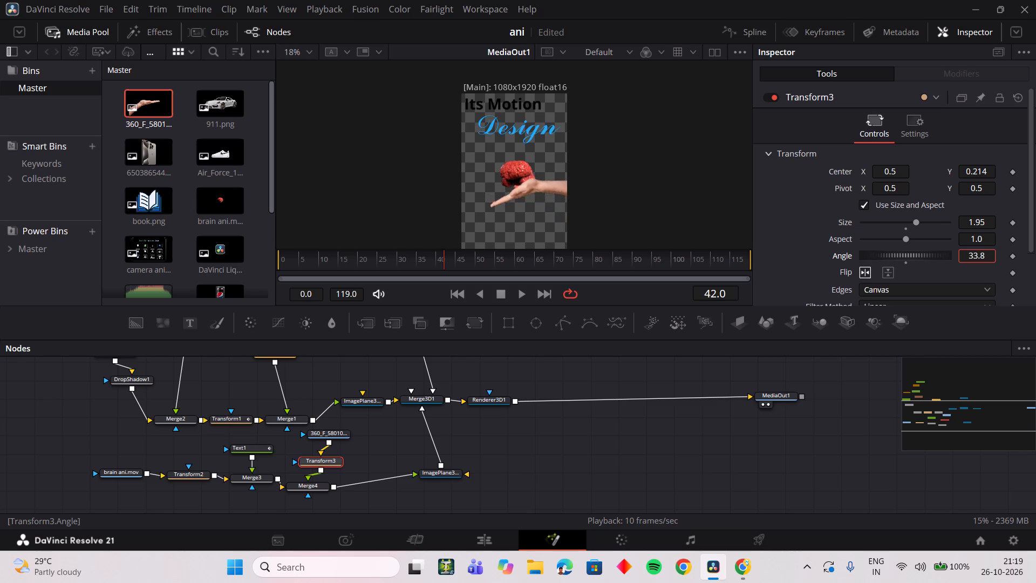
left_click_drag(540, 265, 504, 287)
left_click_drag(504, 287, 373, 287)
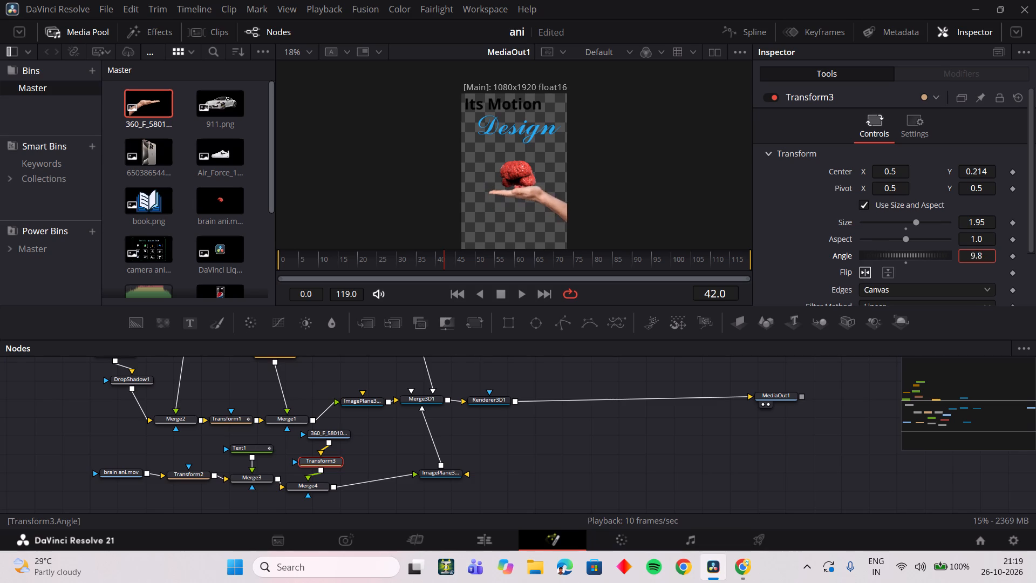
left_click_drag(373, 287, 287, 296)
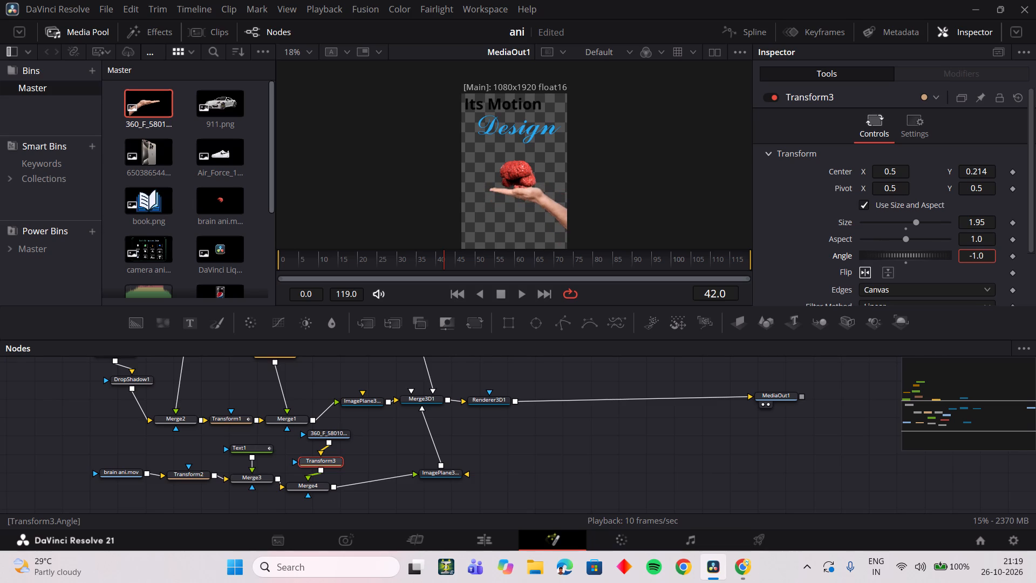
left_click_drag(287, 296, 311, 304)
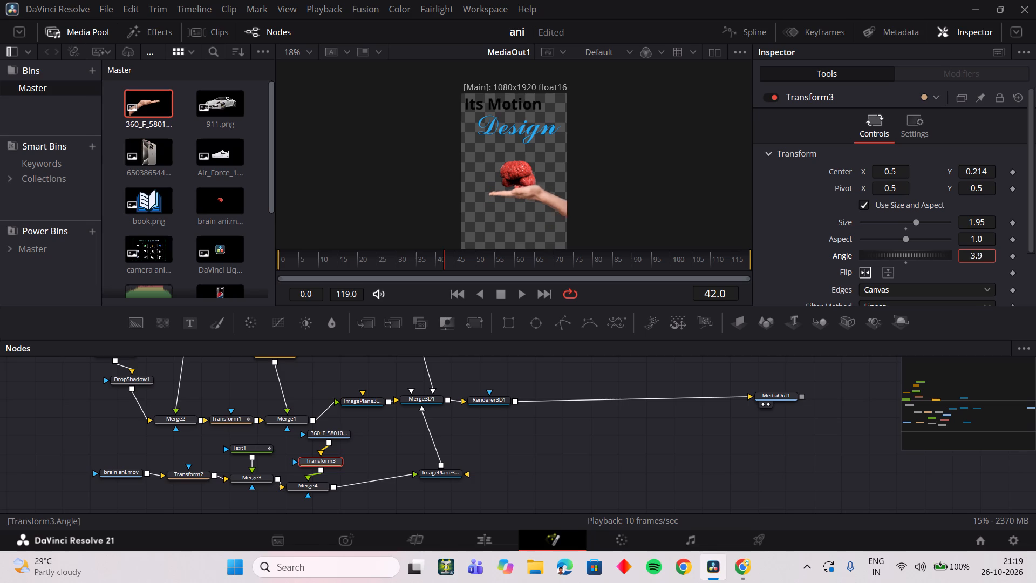
left_click_drag(311, 304, 290, 305)
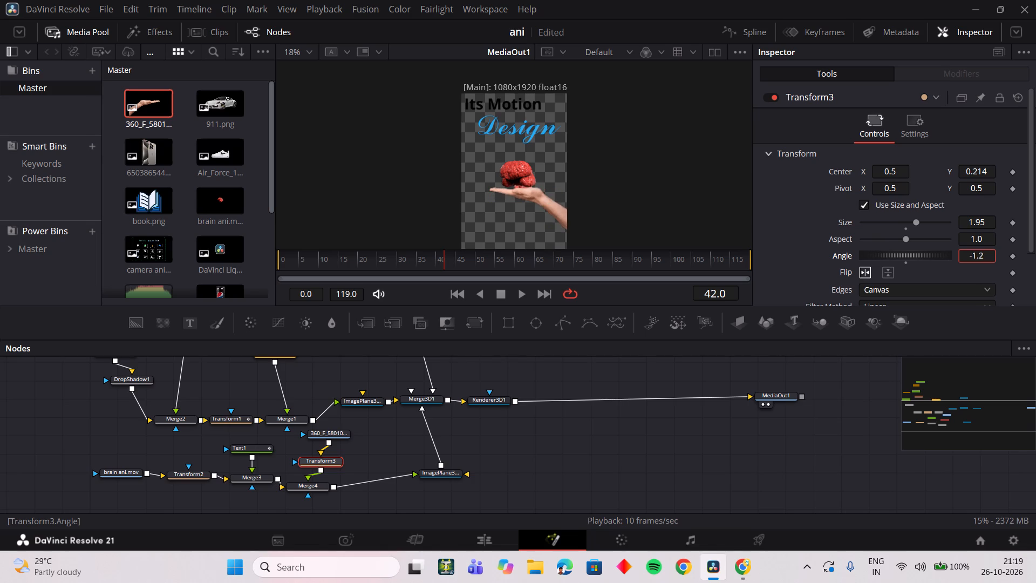
left_click_drag(290, 305, 271, 303)
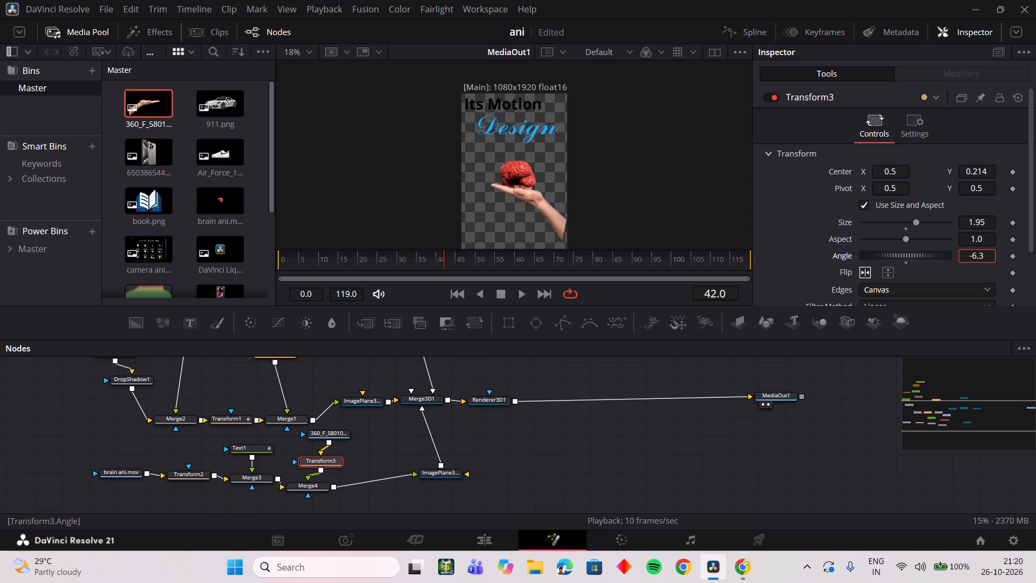
left_click_drag(271, 303, 326, 310)
Reposition the brain above the palm by setting Transform2's Center to X 0.486 and Y 0.552.
left_click(182, 473)
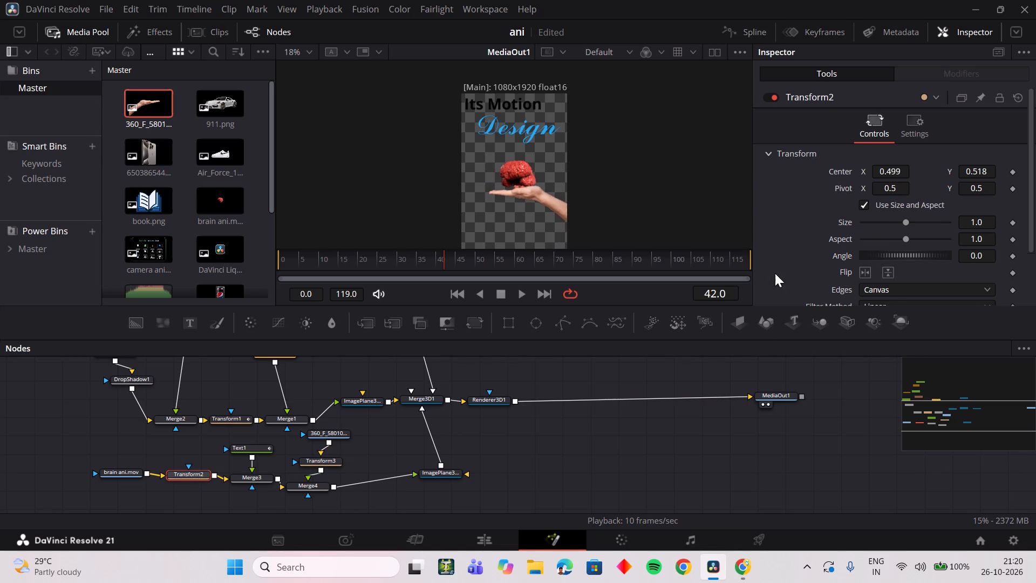
left_click_drag(967, 176, 960, 178)
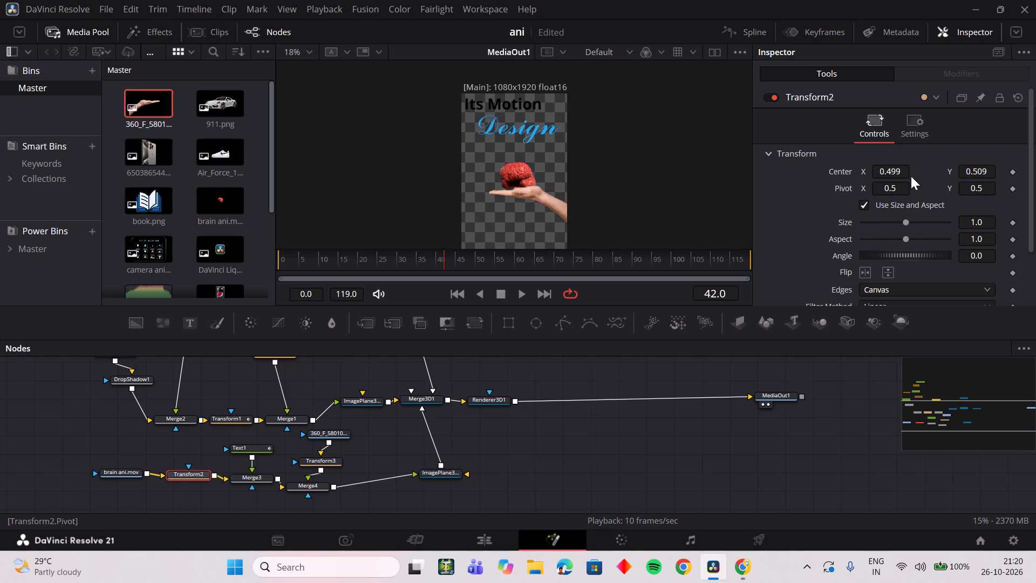
left_click_drag(899, 171, 889, 172)
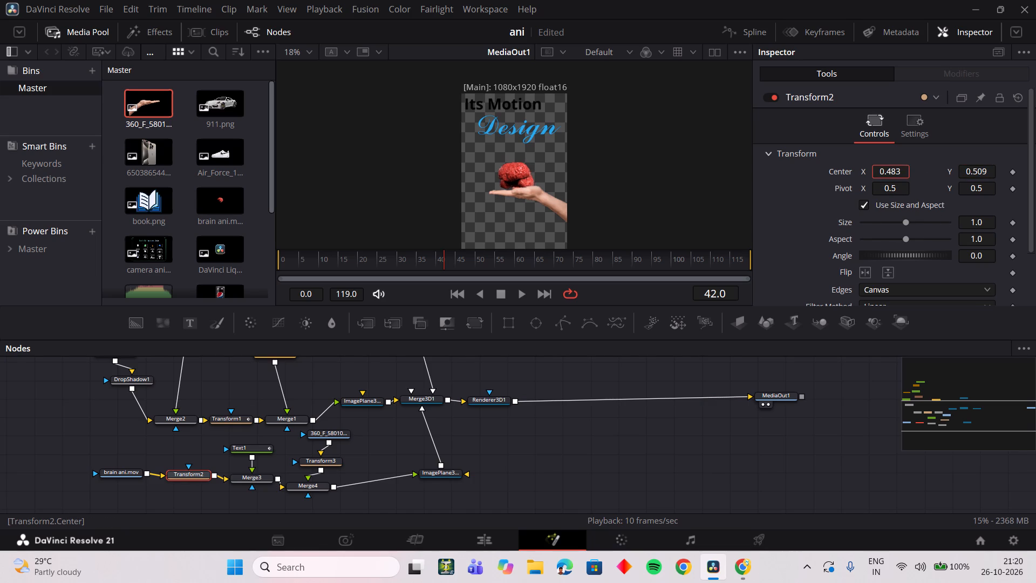
left_click_drag(889, 172, 890, 172)
left_click_drag(974, 173, 1003, 184)
scroll(670, 177, "down", 2)
scroll(669, 176, "up", 1)
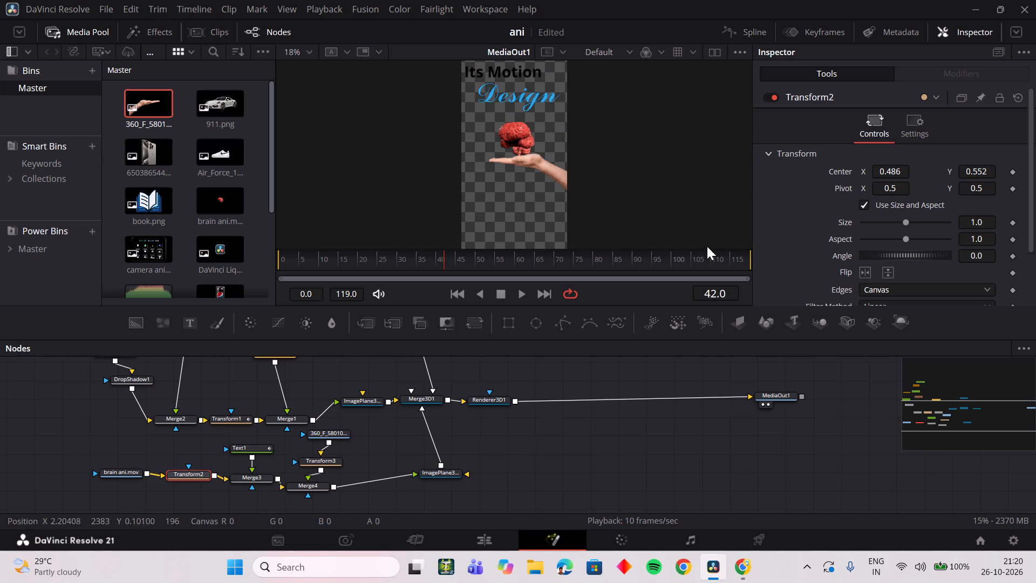
Lower the hand further below the brain by setting Transform3's Center Y to -0.447.
left_click(331, 458)
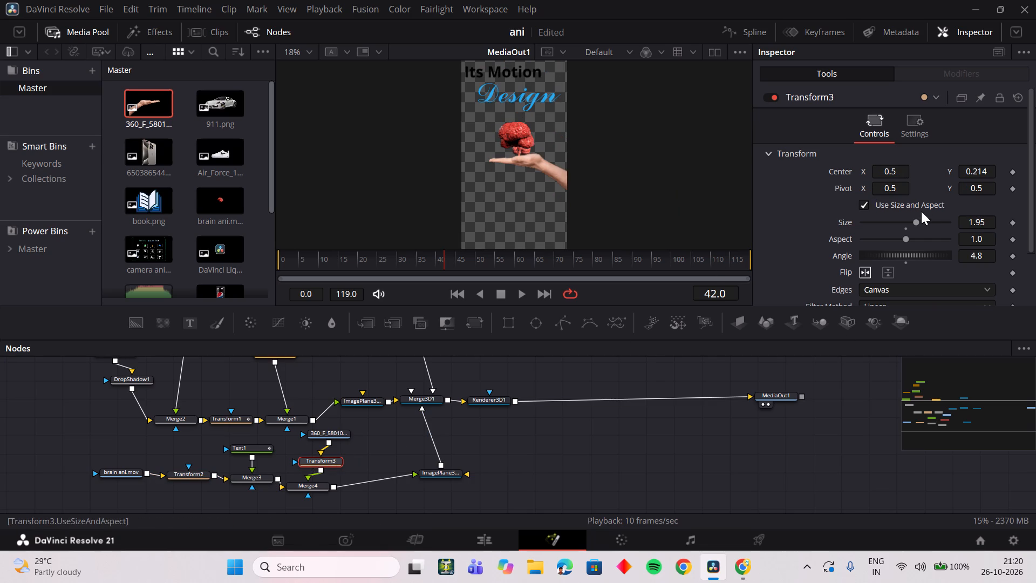
left_click_drag(985, 175, 890, 204)
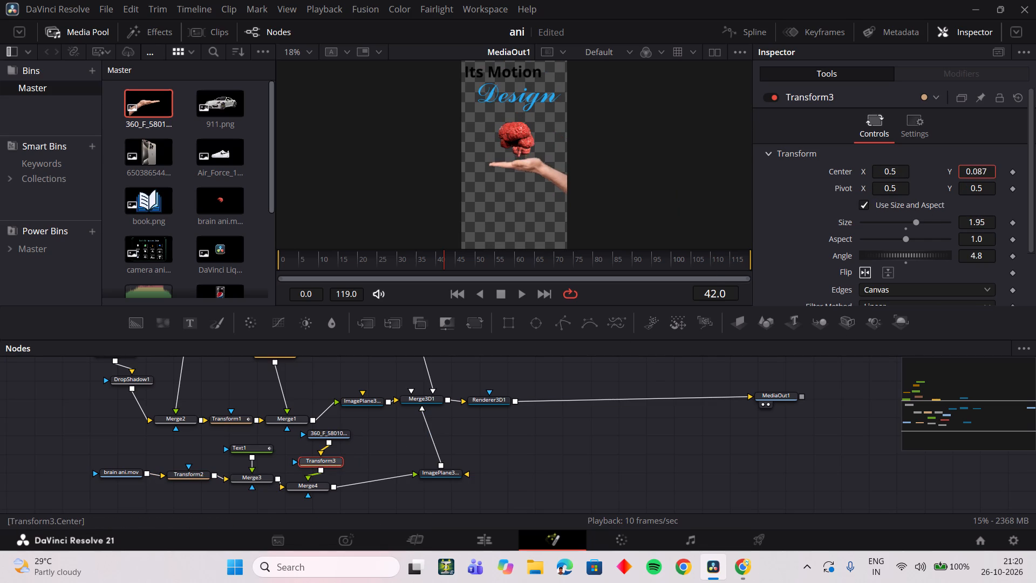
left_click_drag(890, 204, 539, 273)
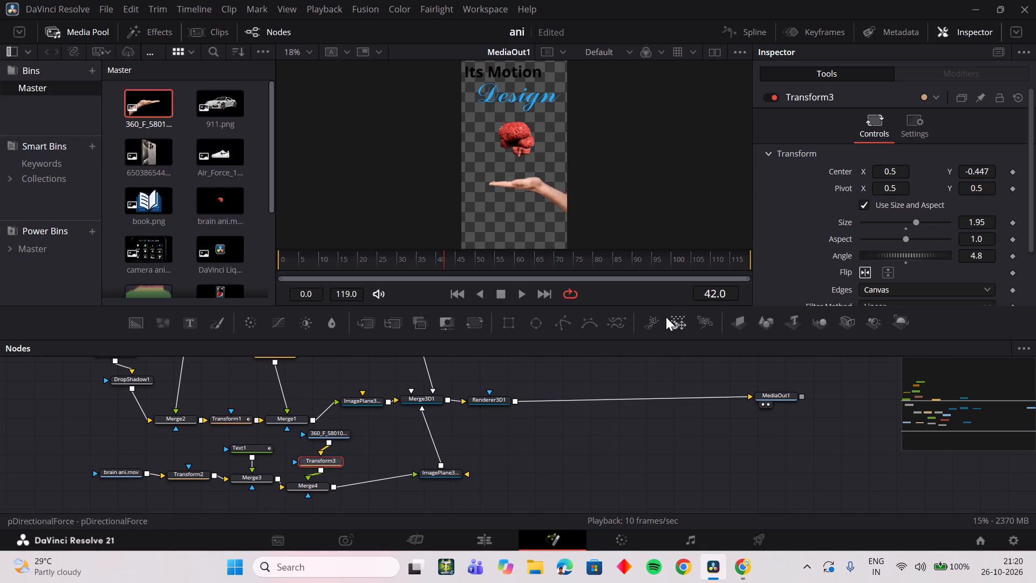
scroll(720, 216, "down", 2)
scroll(718, 210, "up", 2)
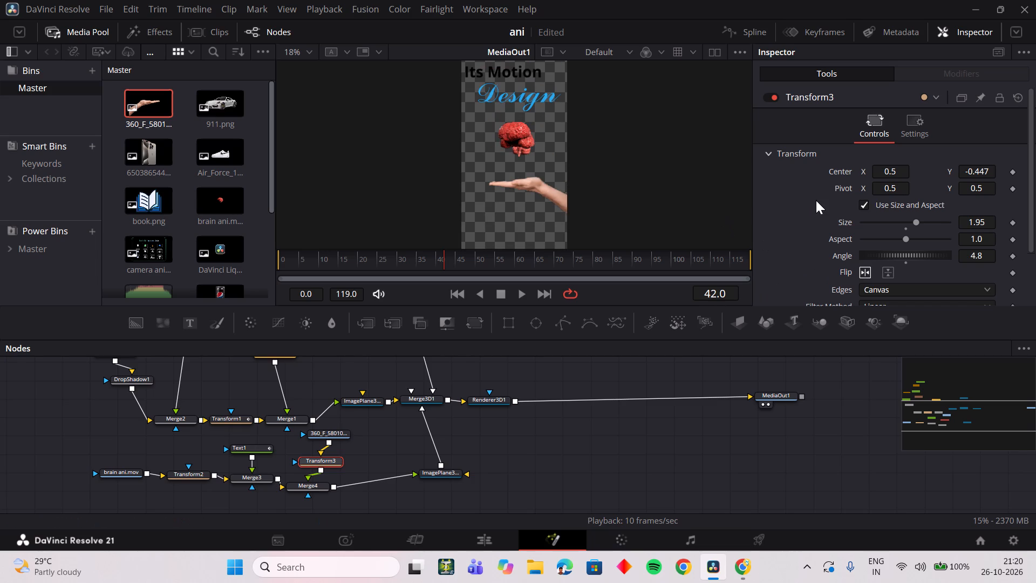
Bring the brain down to just above the palm by setting Transform2's Center Y to 0.444.
left_click(187, 471)
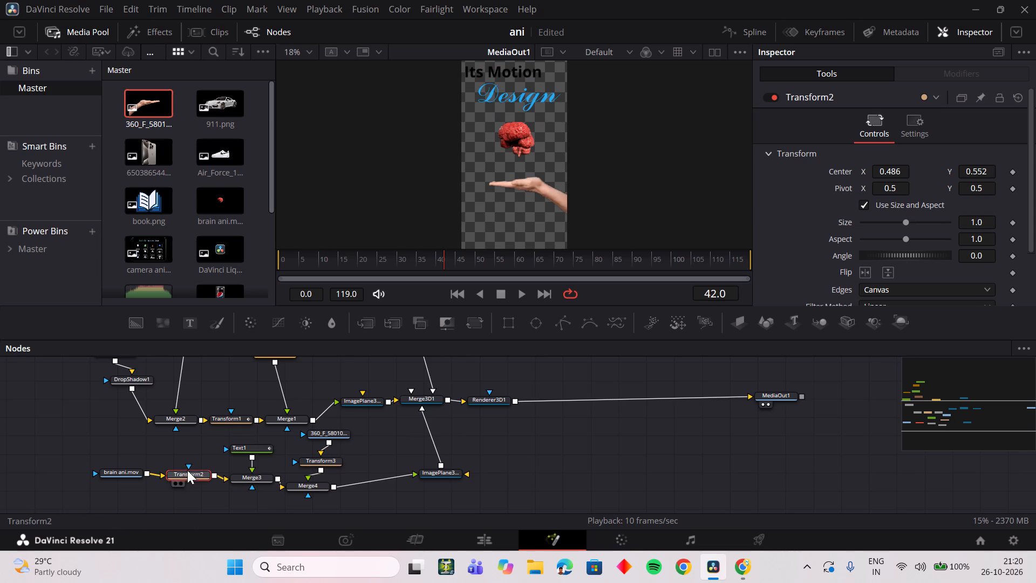
left_click_drag(966, 171, 840, 206)
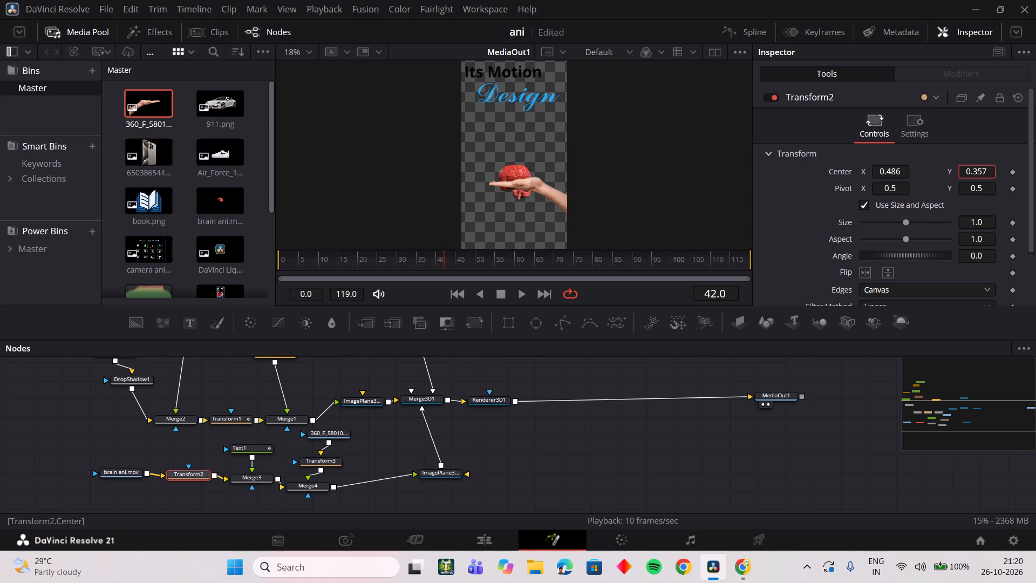
left_click_drag(840, 206, 893, 201)
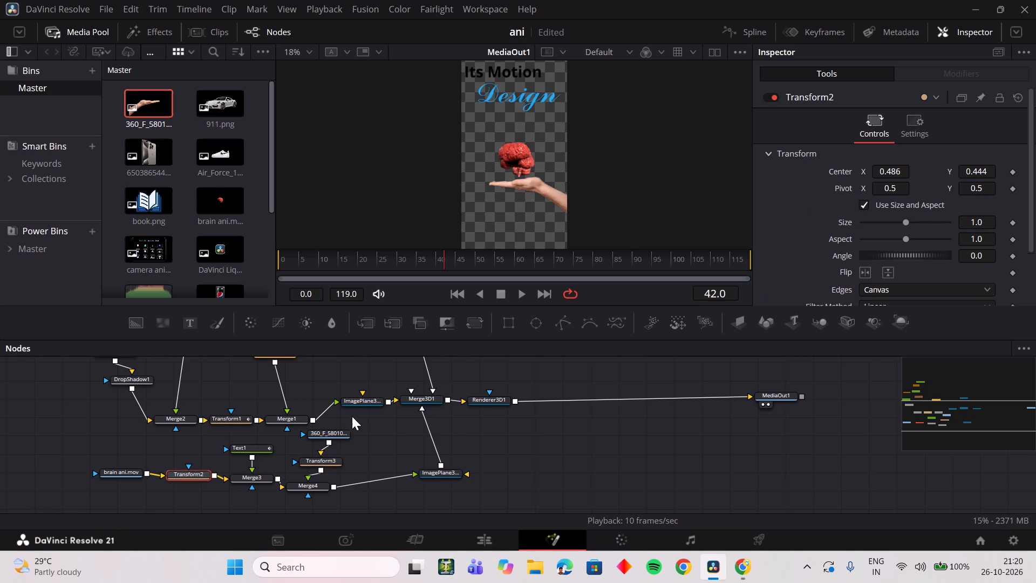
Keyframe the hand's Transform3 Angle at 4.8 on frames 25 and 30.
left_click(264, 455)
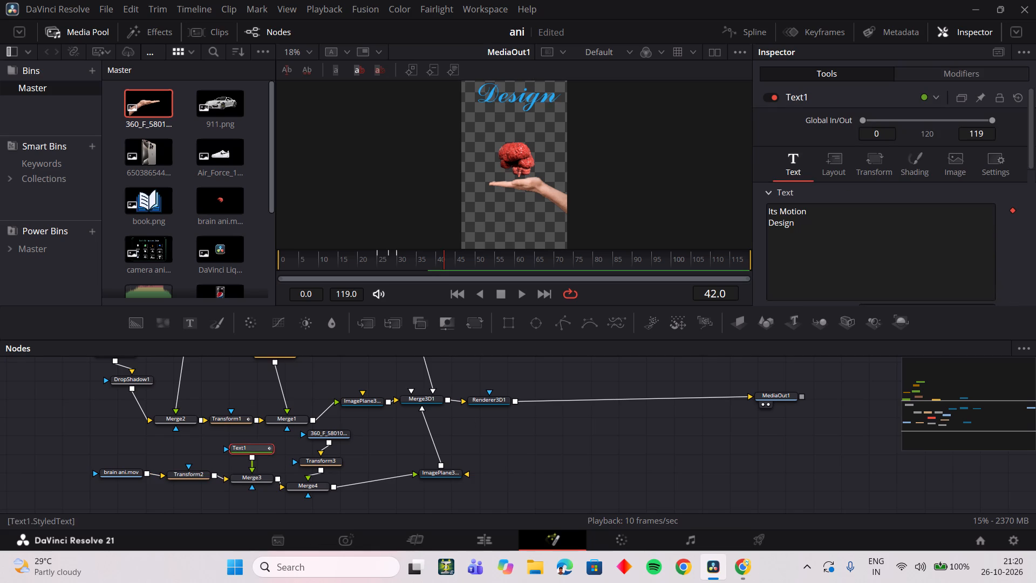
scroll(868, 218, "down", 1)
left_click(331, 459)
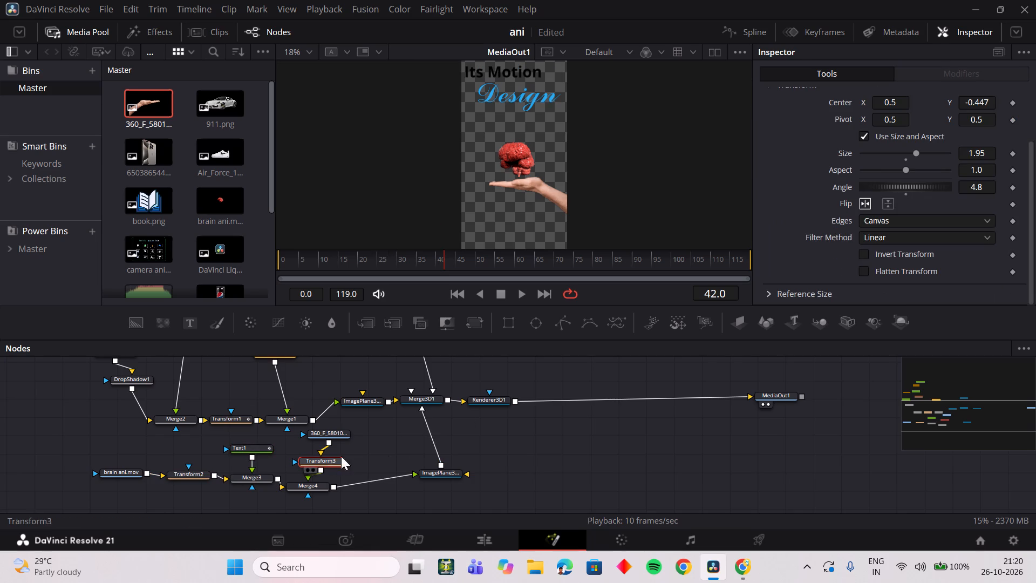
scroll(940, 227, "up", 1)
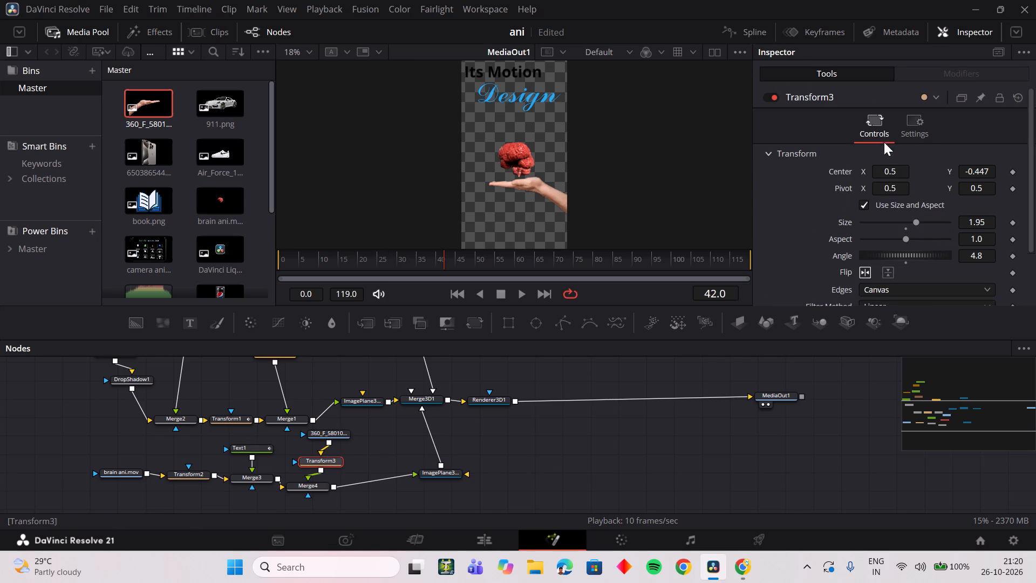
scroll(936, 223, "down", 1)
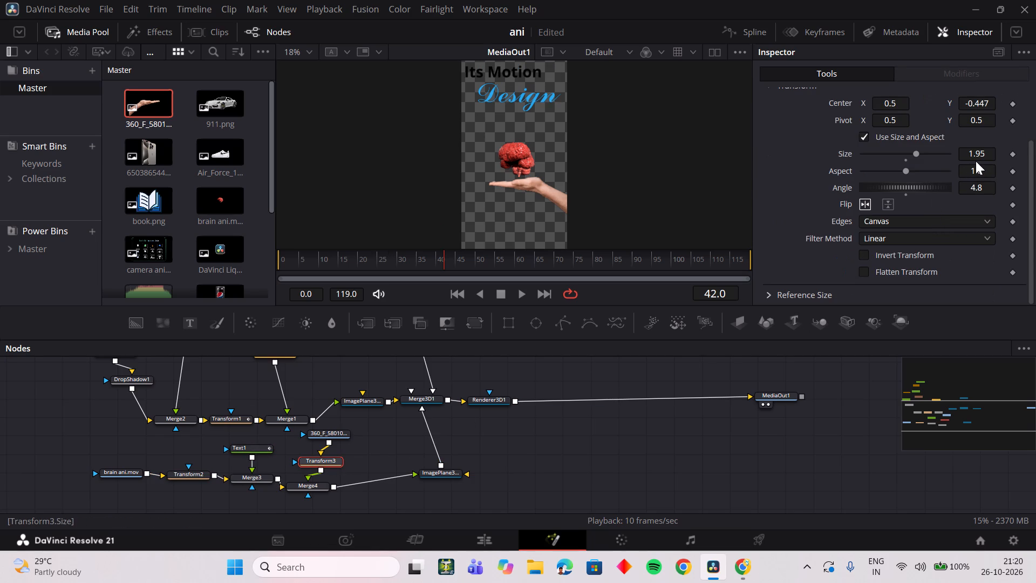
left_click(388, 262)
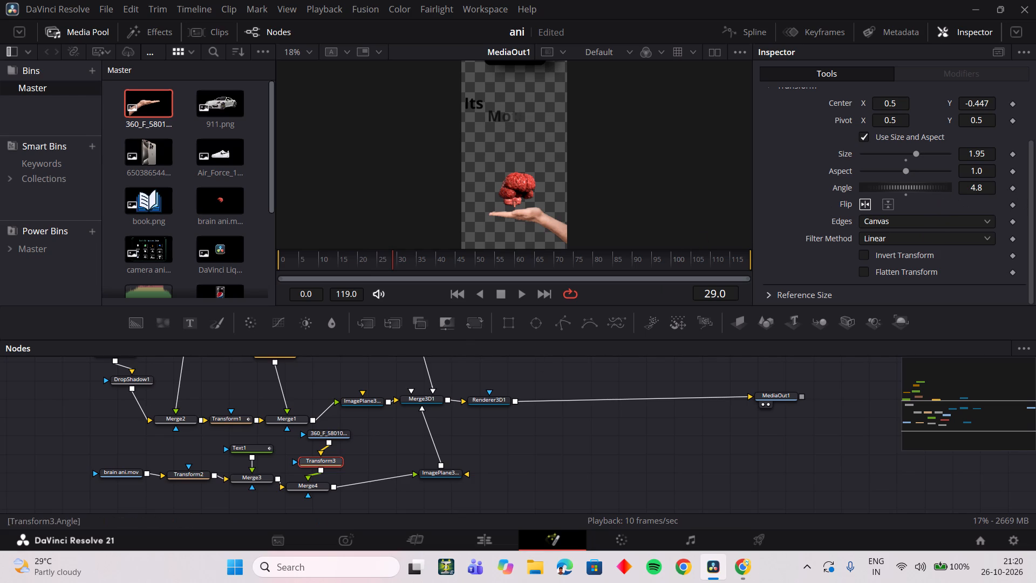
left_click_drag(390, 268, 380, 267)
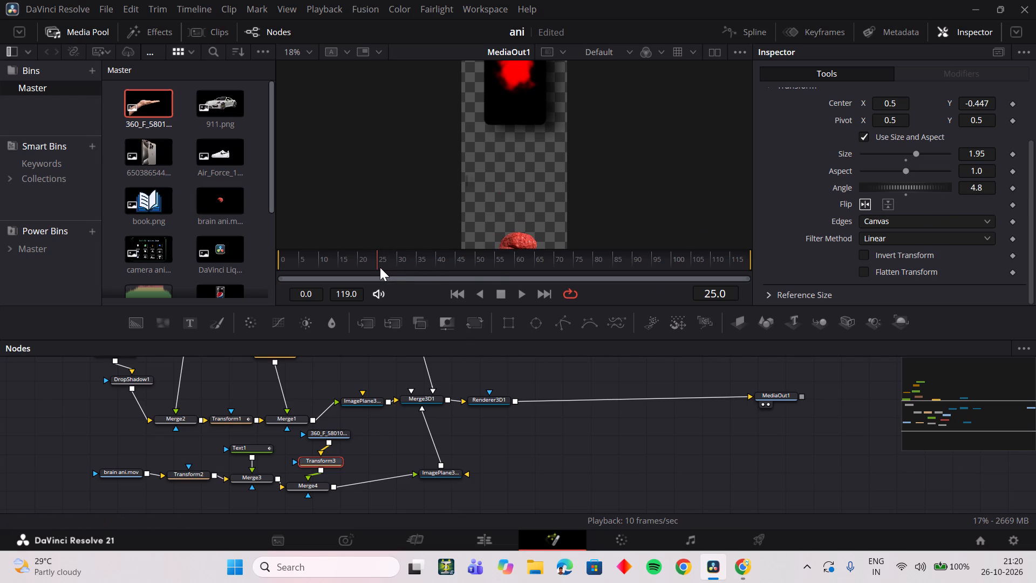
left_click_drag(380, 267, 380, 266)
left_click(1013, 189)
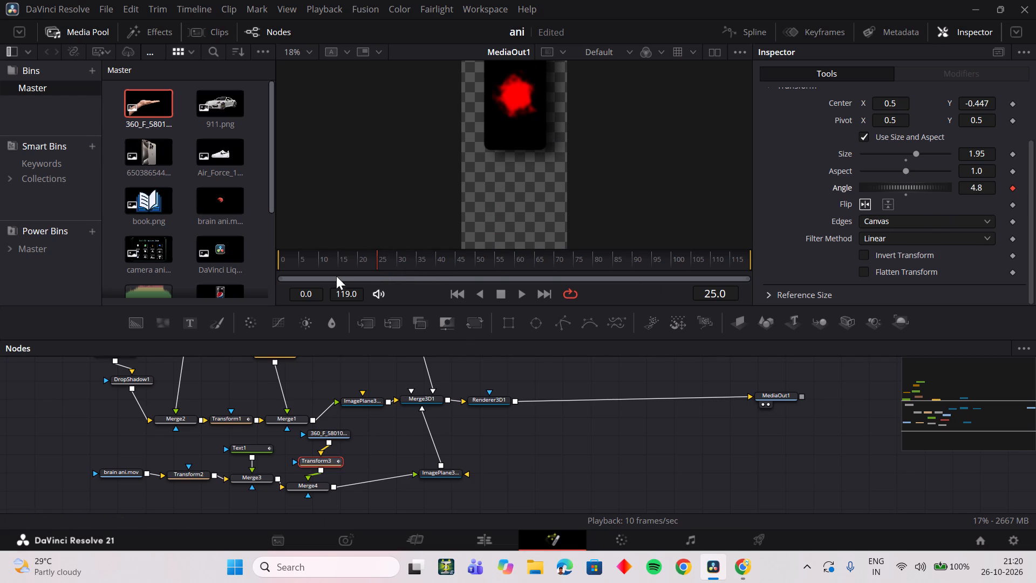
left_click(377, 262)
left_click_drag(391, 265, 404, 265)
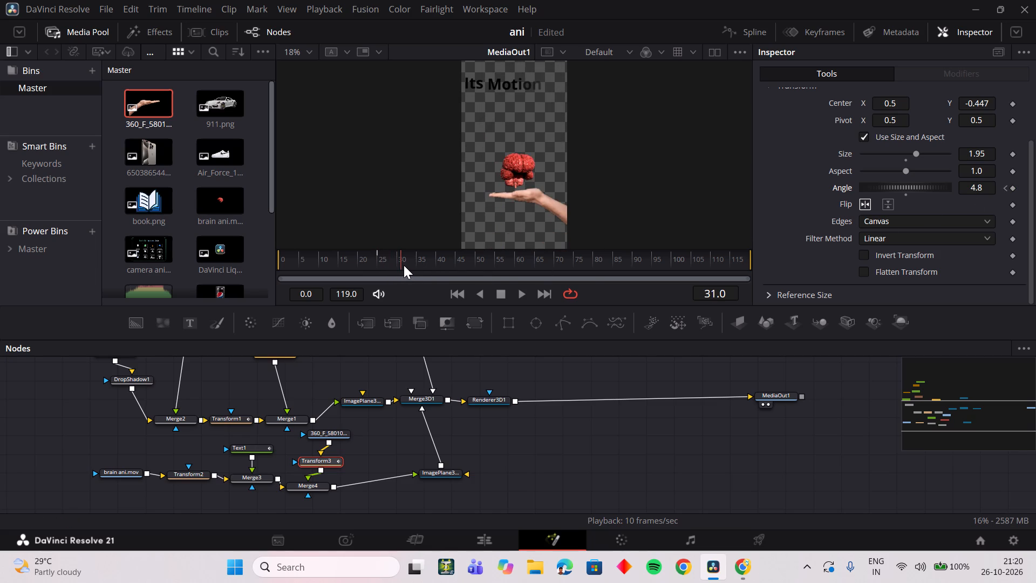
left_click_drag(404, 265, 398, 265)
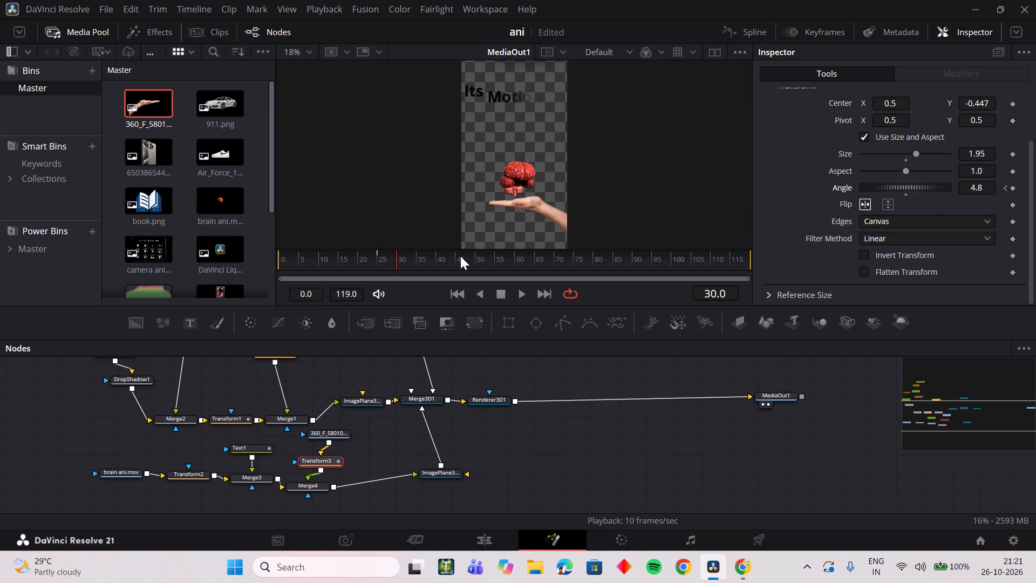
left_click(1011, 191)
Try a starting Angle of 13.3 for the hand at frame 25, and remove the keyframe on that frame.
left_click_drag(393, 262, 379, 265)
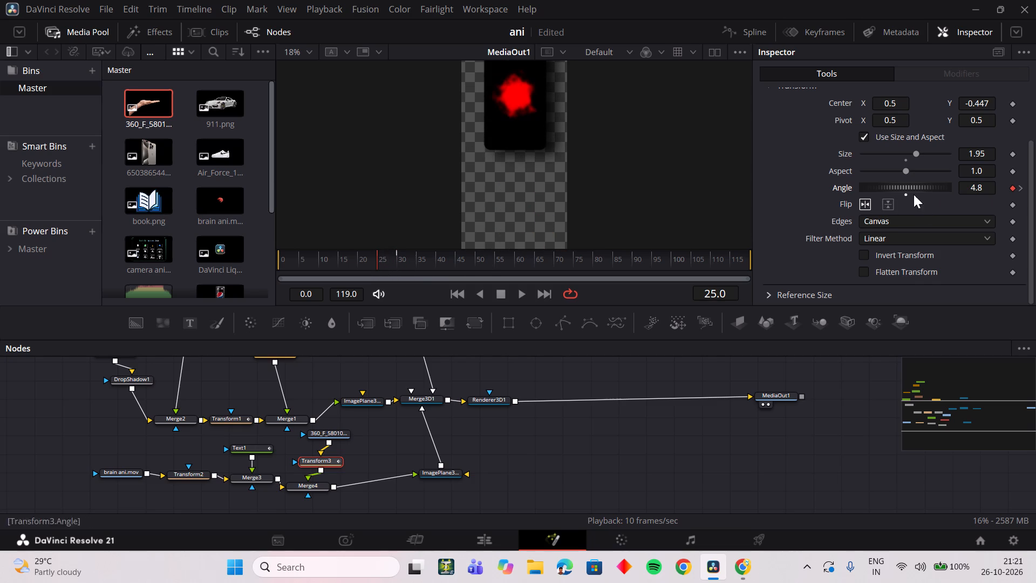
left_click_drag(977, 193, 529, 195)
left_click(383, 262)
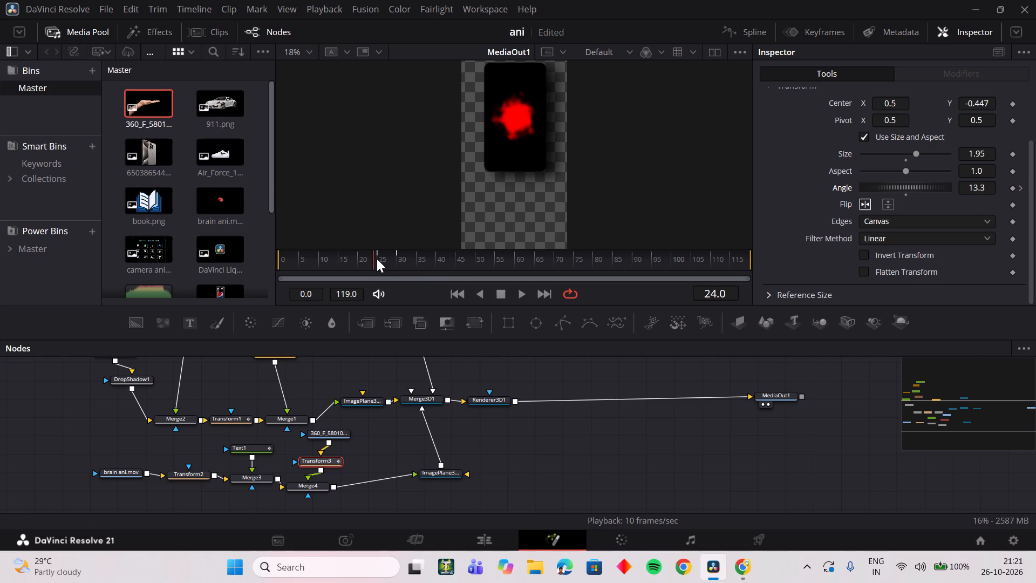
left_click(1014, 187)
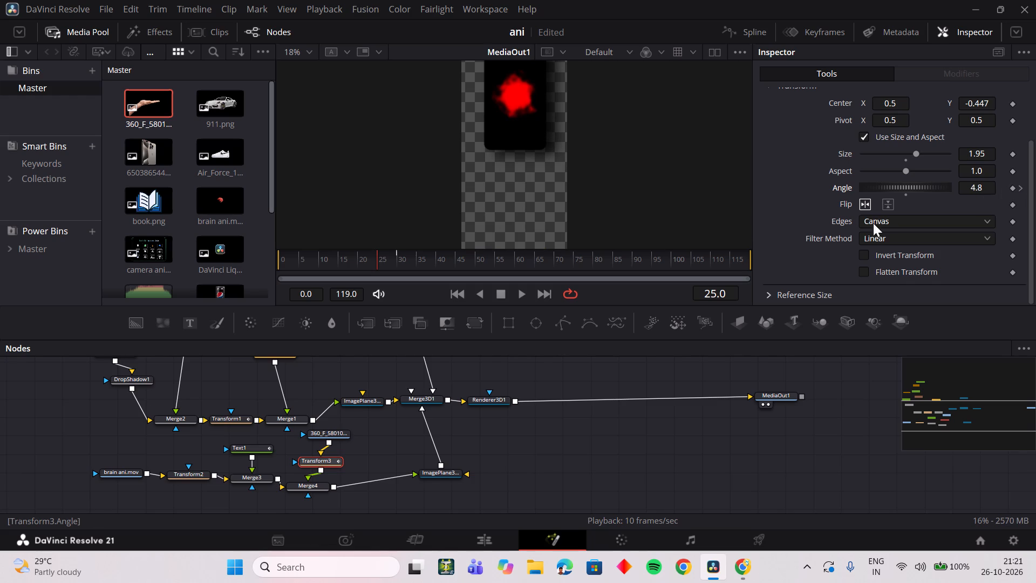
Tilt the hand to an Angle of 27.4 in Transform3 and keyframe that angle at frame 27.
left_click(393, 259)
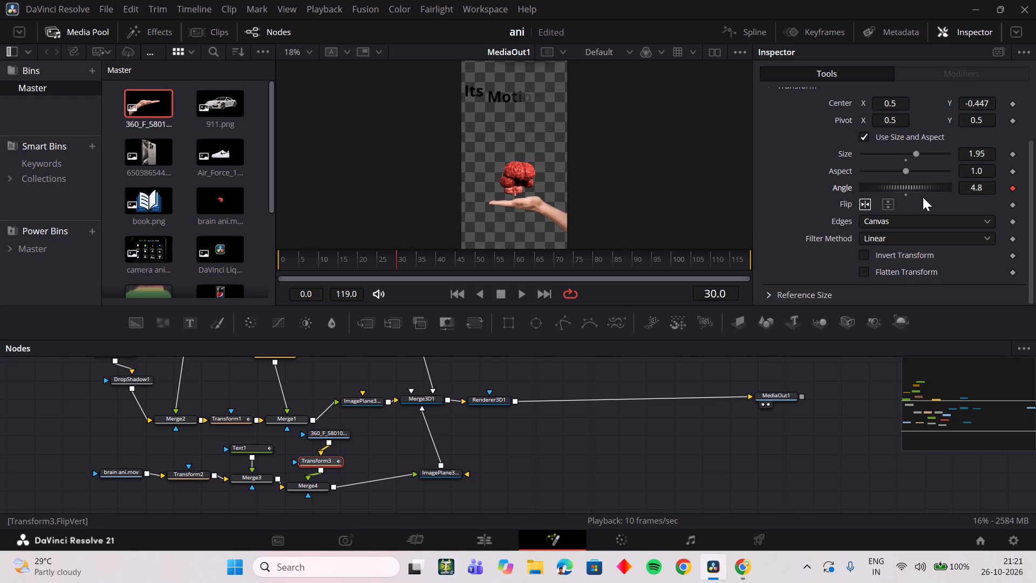
left_click_drag(964, 192, 610, 194)
left_click_drag(378, 263, 389, 262)
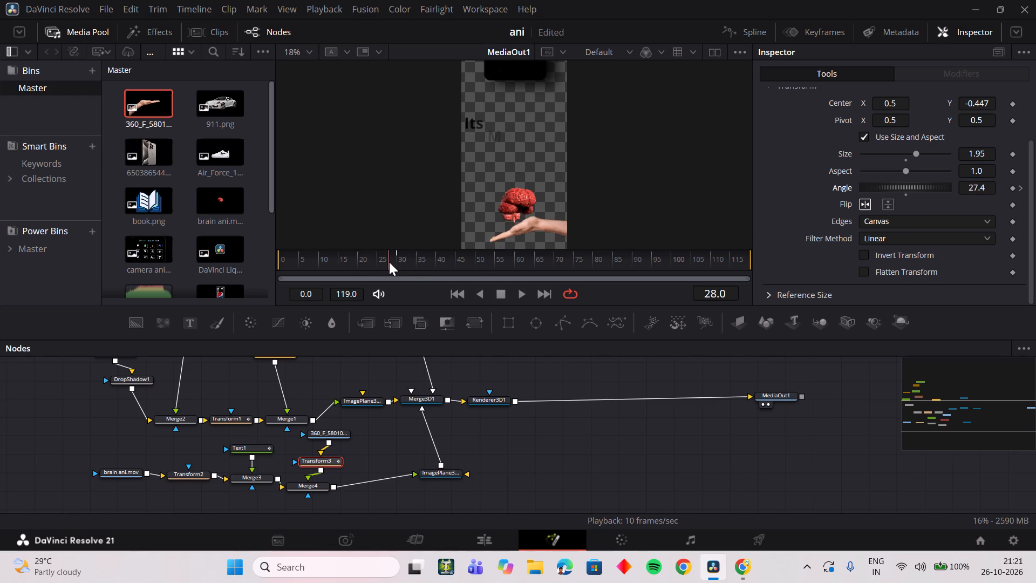
left_click_drag(389, 262, 381, 262)
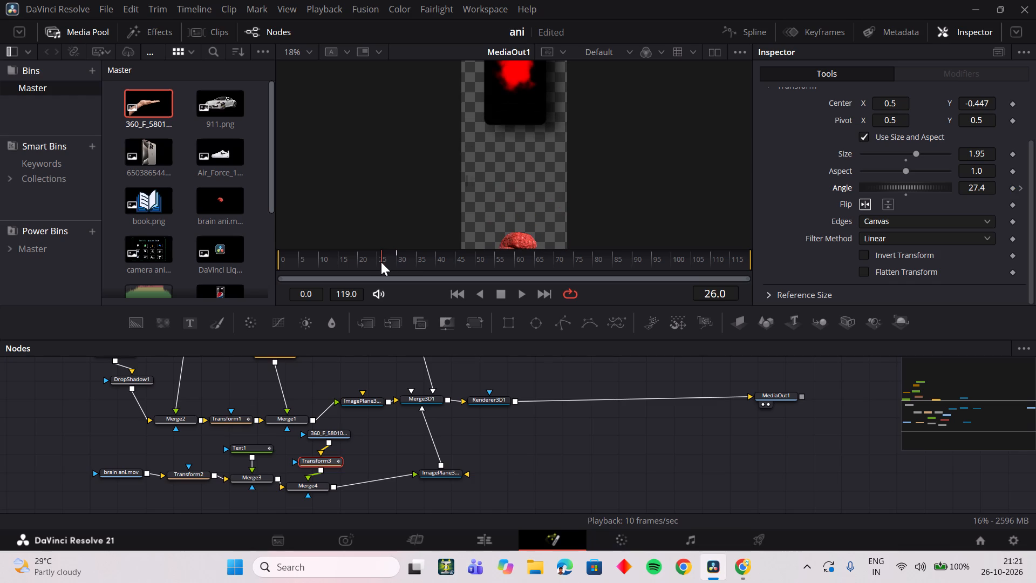
left_click_drag(381, 262, 388, 262)
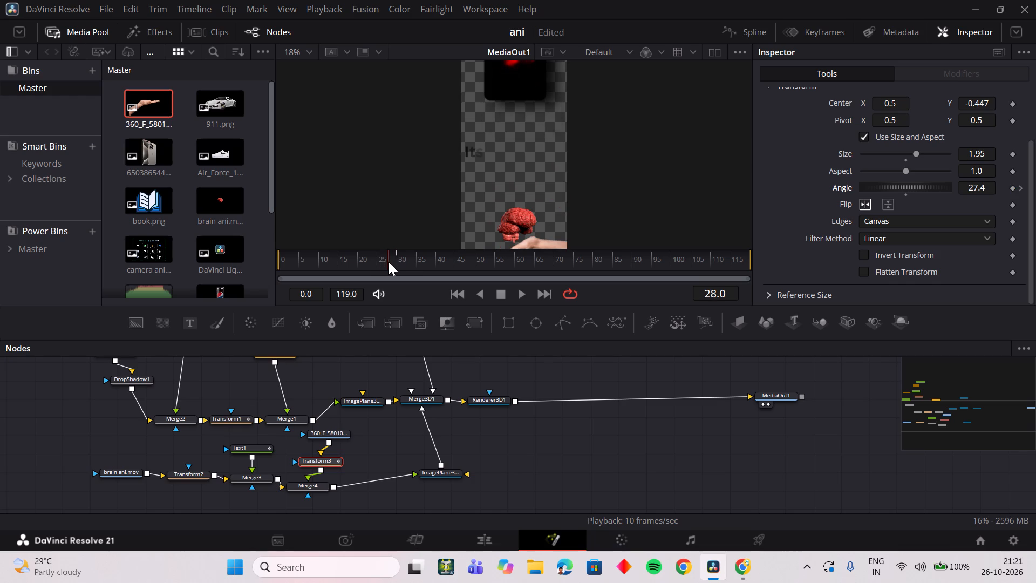
left_click_drag(388, 262, 387, 262)
left_click(1012, 188)
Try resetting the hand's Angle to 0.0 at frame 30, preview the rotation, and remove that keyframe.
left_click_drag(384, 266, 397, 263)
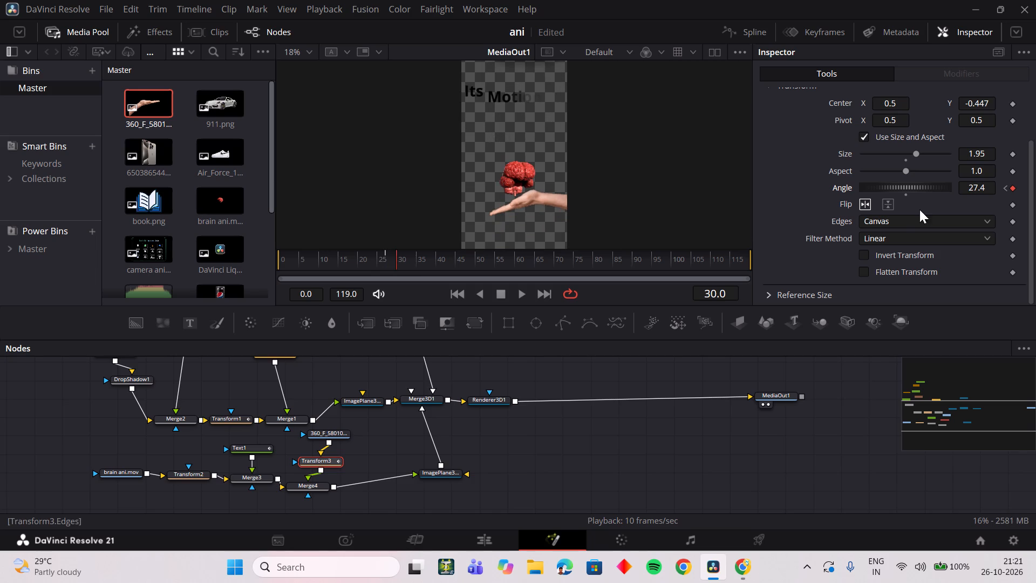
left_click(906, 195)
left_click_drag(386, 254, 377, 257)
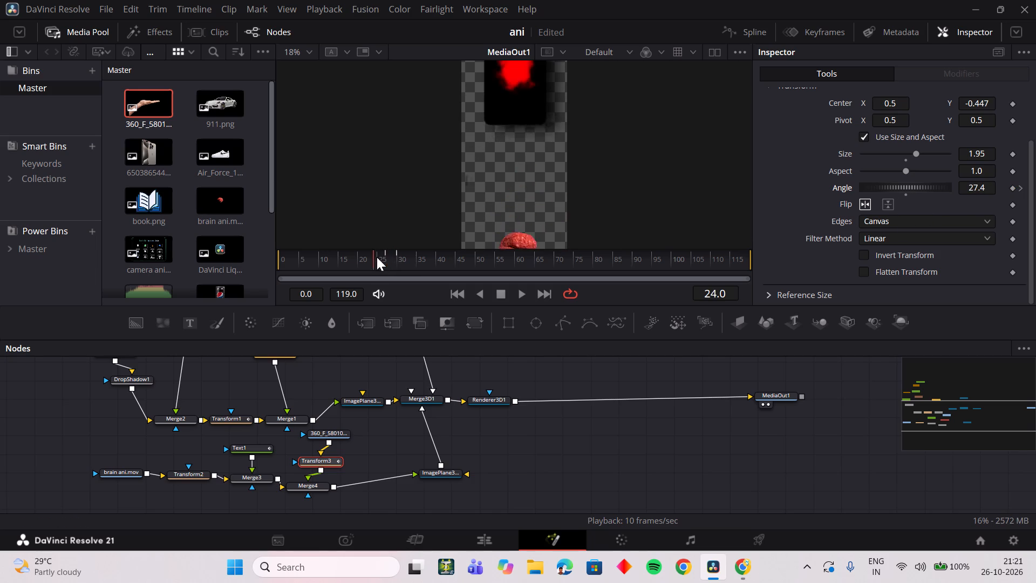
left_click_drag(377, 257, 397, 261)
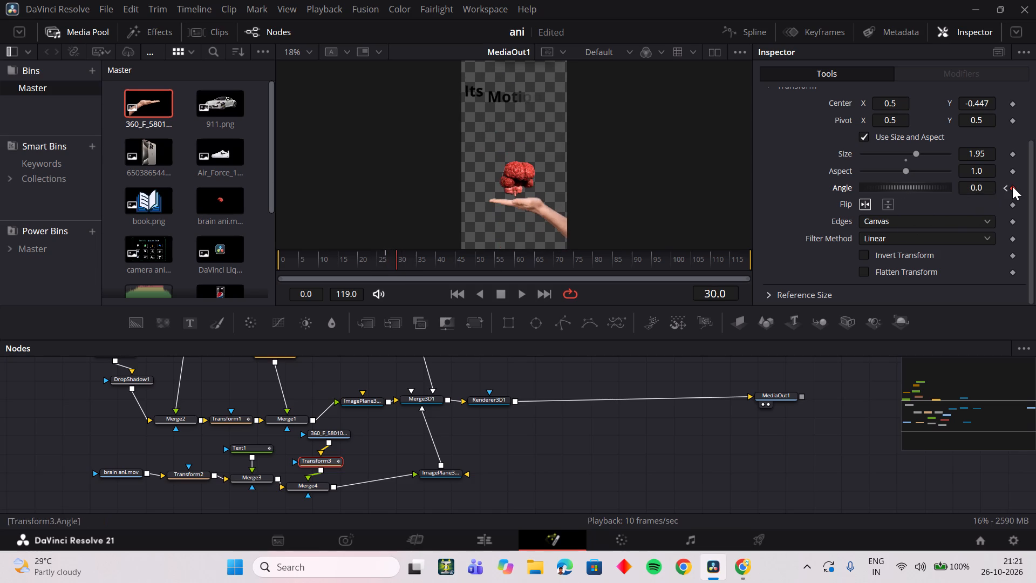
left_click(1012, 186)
Keyframe Transform3's Angle at frame 35 and reset it to 0.0 so the hand's rotation ends there.
left_click_drag(388, 265, 418, 260)
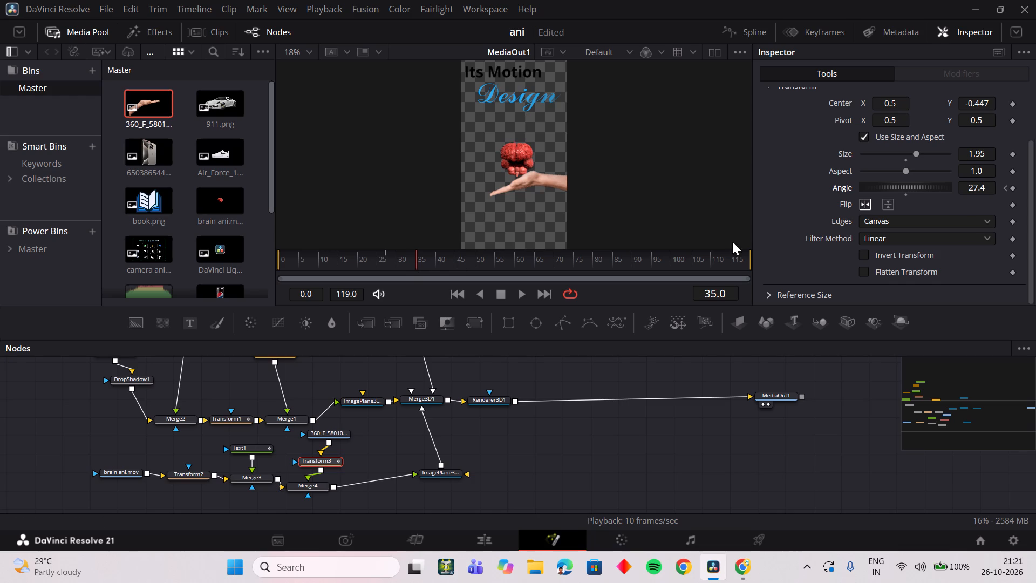
left_click(1014, 189)
left_click(908, 191)
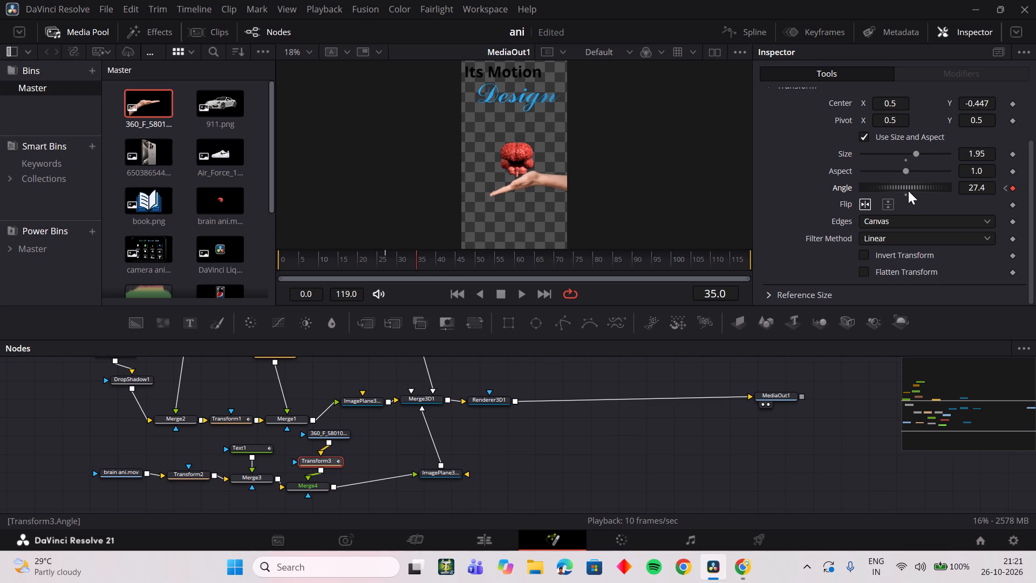
left_click(905, 194)
Preview the hand's rotation between about frames 25 and 36 to check its motion beneath the brain.
left_click_drag(417, 260, 383, 261)
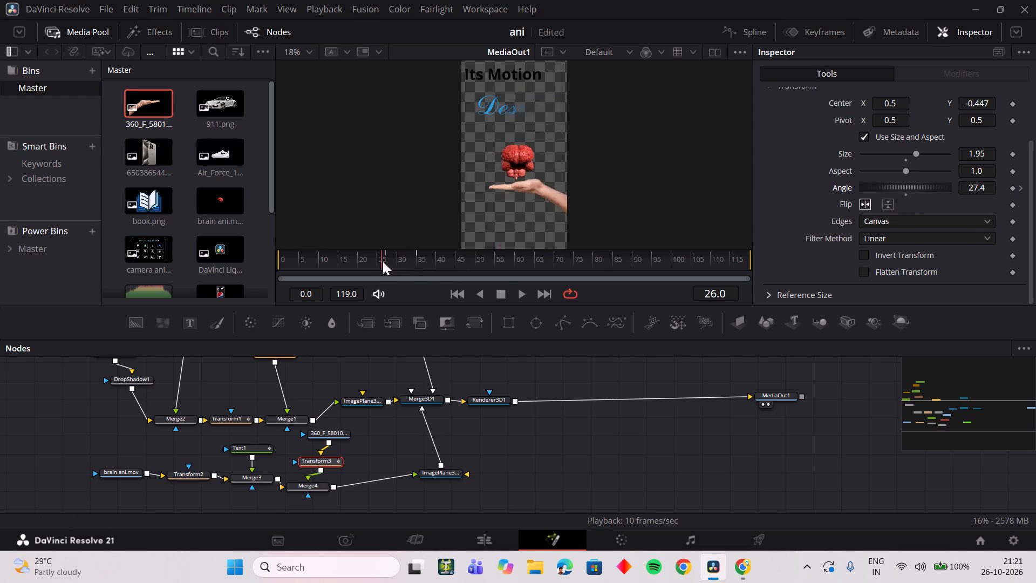
left_click_drag(383, 261, 379, 261)
key("space")
left_click_drag(391, 261, 364, 261)
key("space")
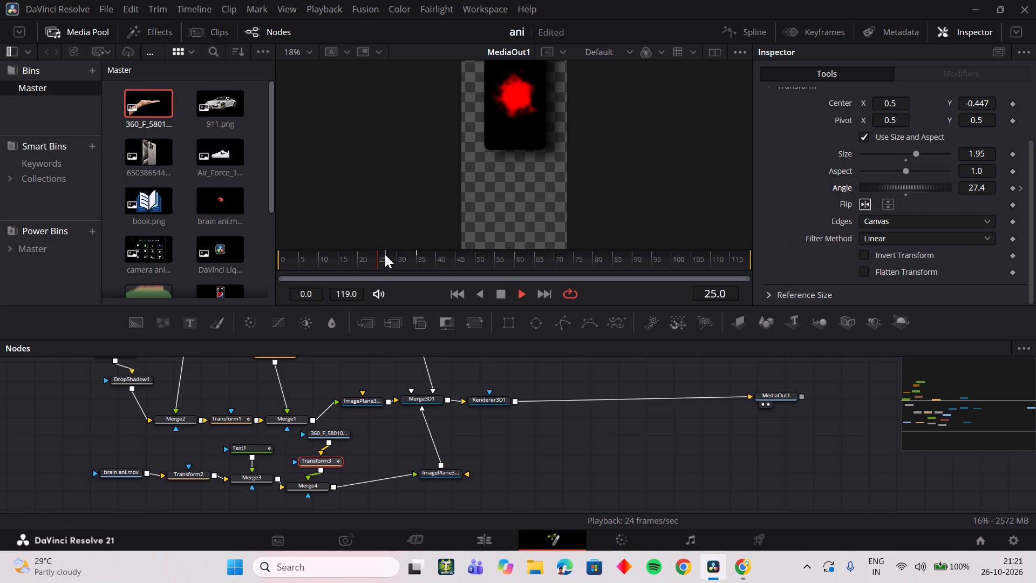
key("space")
key("space")
left_click_drag(395, 256, 383, 260)
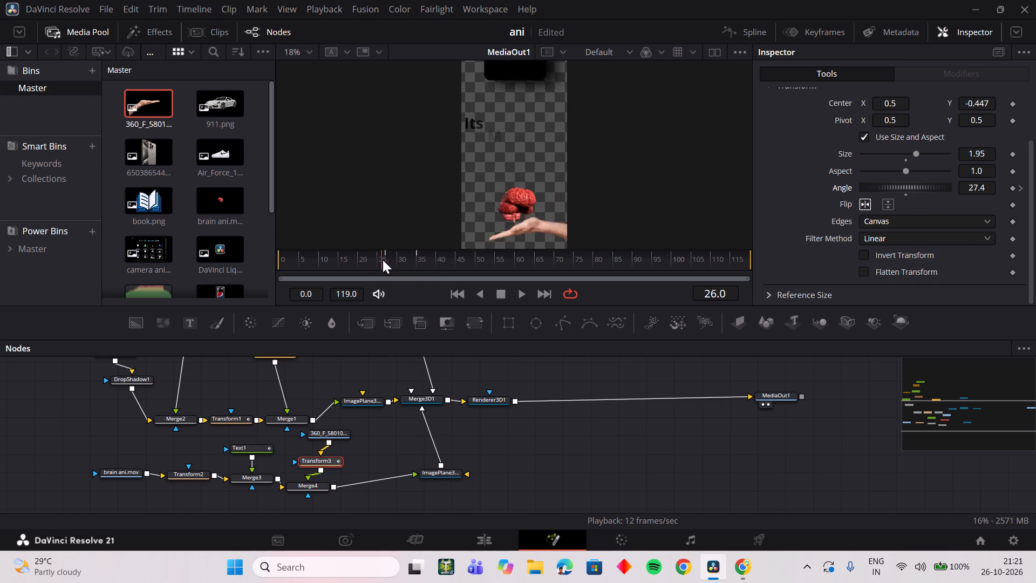
left_click_drag(383, 260, 423, 261)
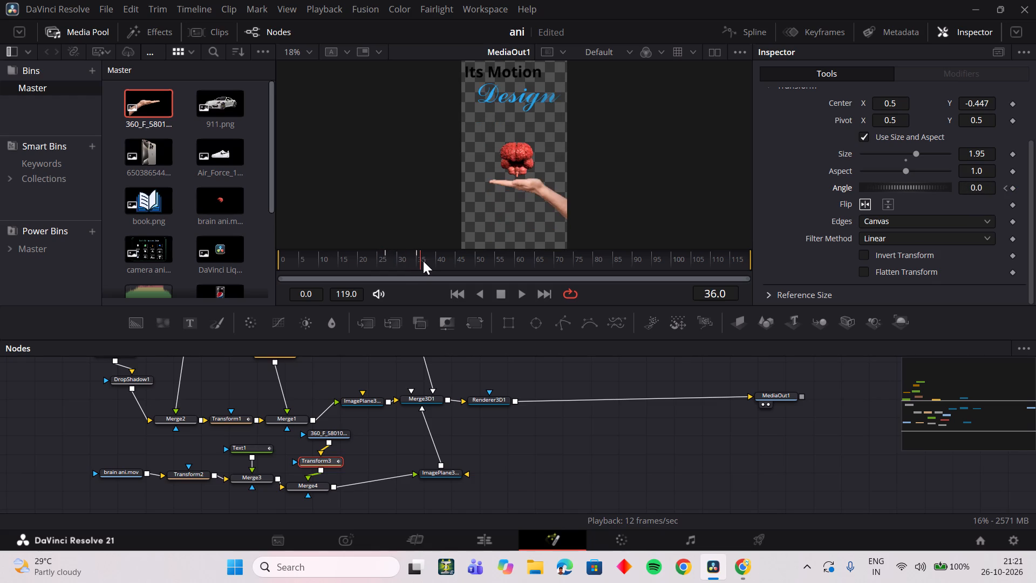
With the playhead at frame 35, shift the brain, Text1 and Merge4 node chain away from ImagePlane3D, with the hand image directly above Transform3.
left_click_drag(423, 261, 419, 264)
scroll(480, 429, "up", 2)
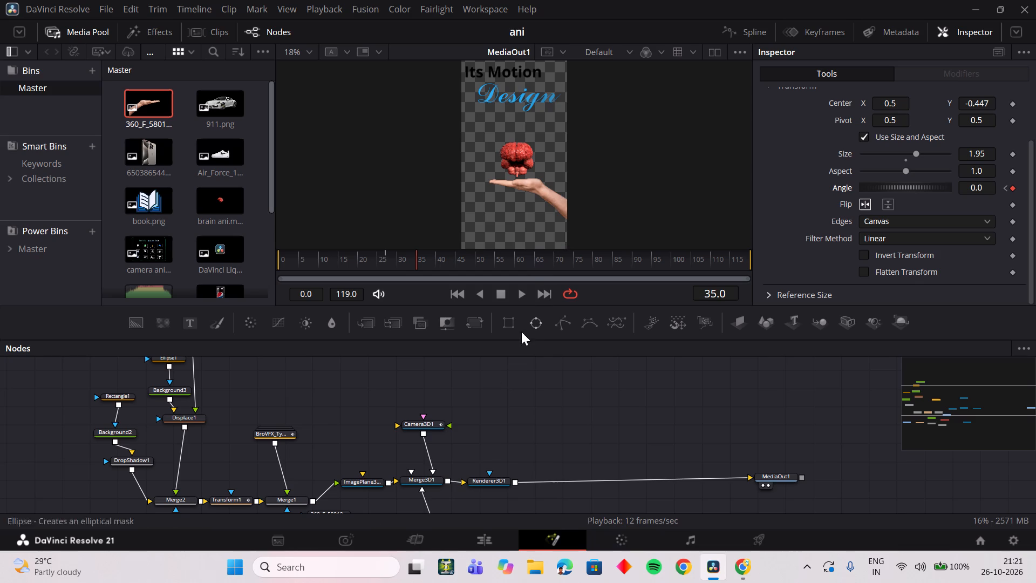
scroll(488, 380, "down", 3)
left_click_drag(345, 395, 343, 403)
left_click(397, 395)
left_click_drag(50, 411, 118, 410)
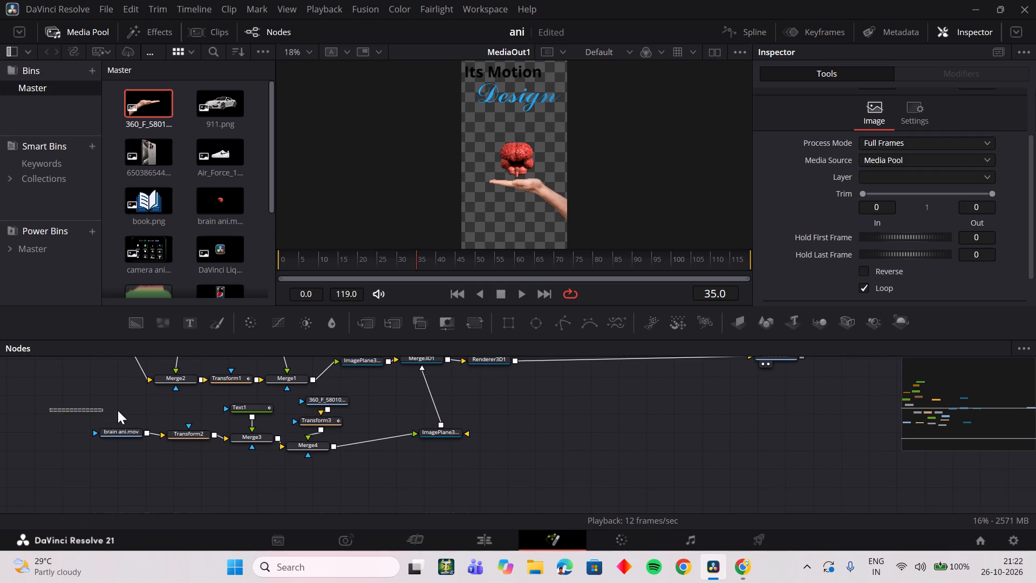
left_click_drag(118, 410, 349, 443)
left_click_drag(322, 445, 247, 464)
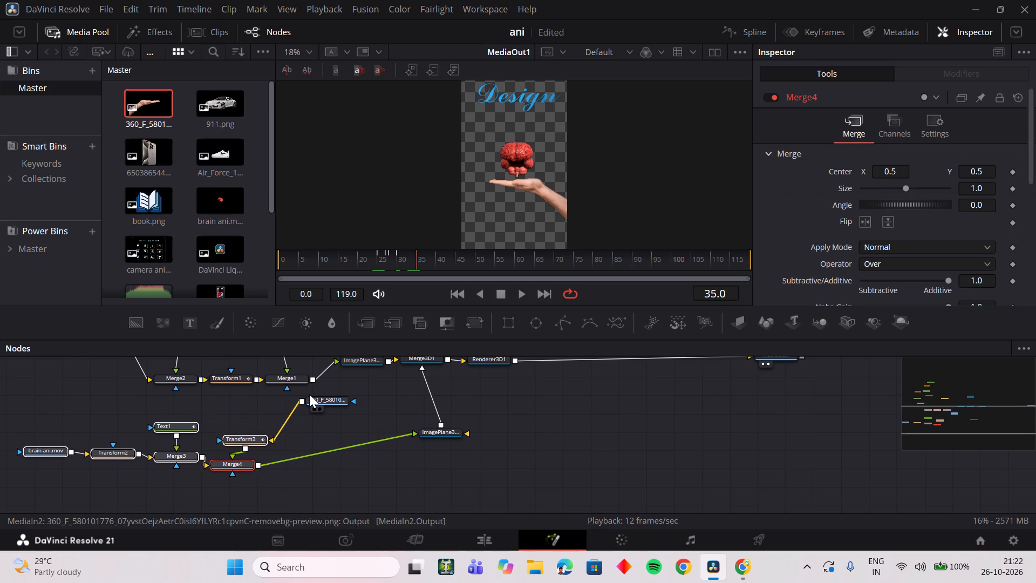
left_click(306, 415)
left_click_drag(312, 403, 228, 408)
left_click(304, 412)
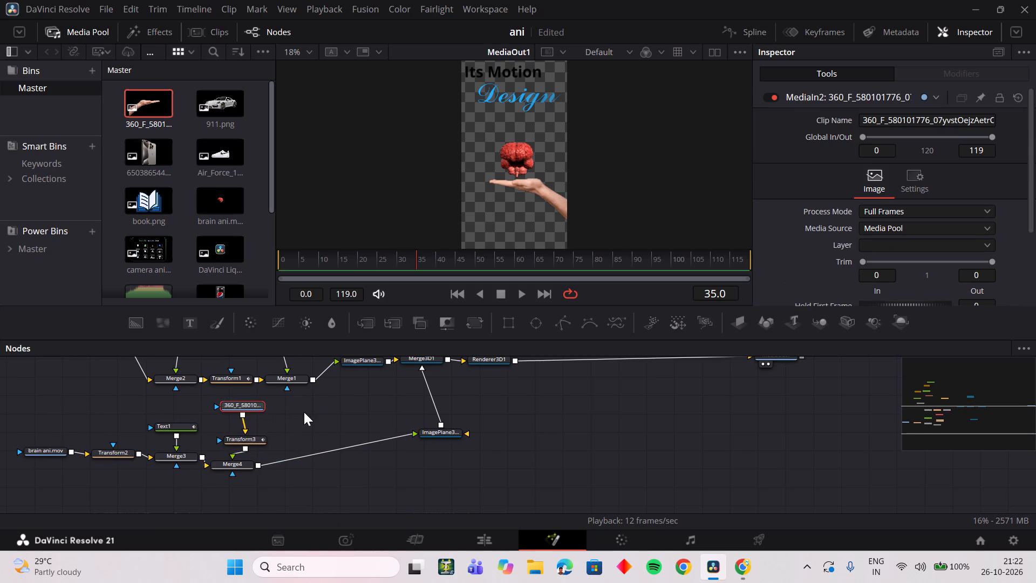
left_click_drag(243, 442, 236, 439)
left_click(306, 422)
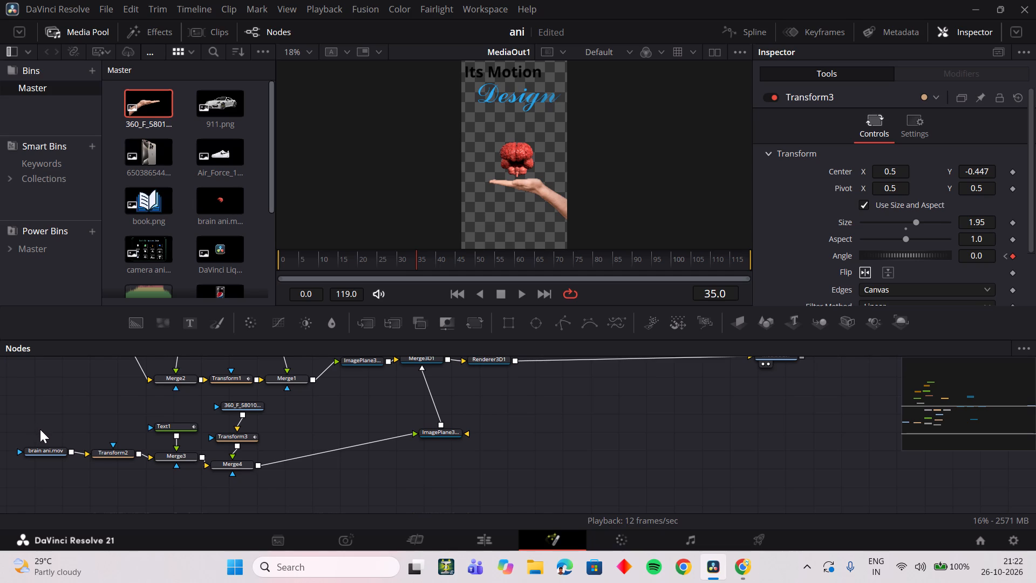
Reposition the brain ani.mov node above and before Transform2, and shift Transform2 slightly away from Merge3.
middle_click_drag(40, 429, 185, 430)
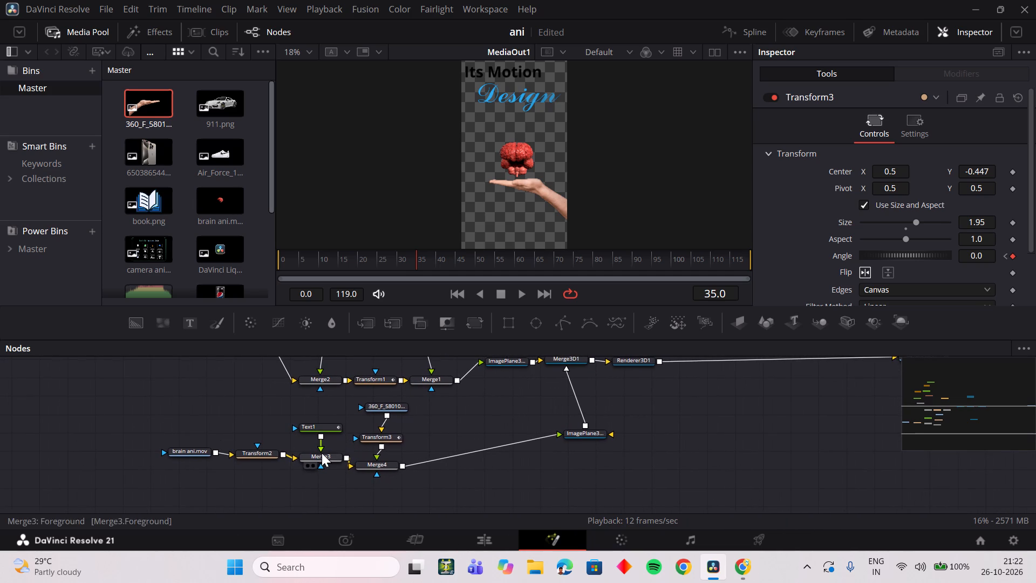
left_click_drag(196, 451, 183, 443)
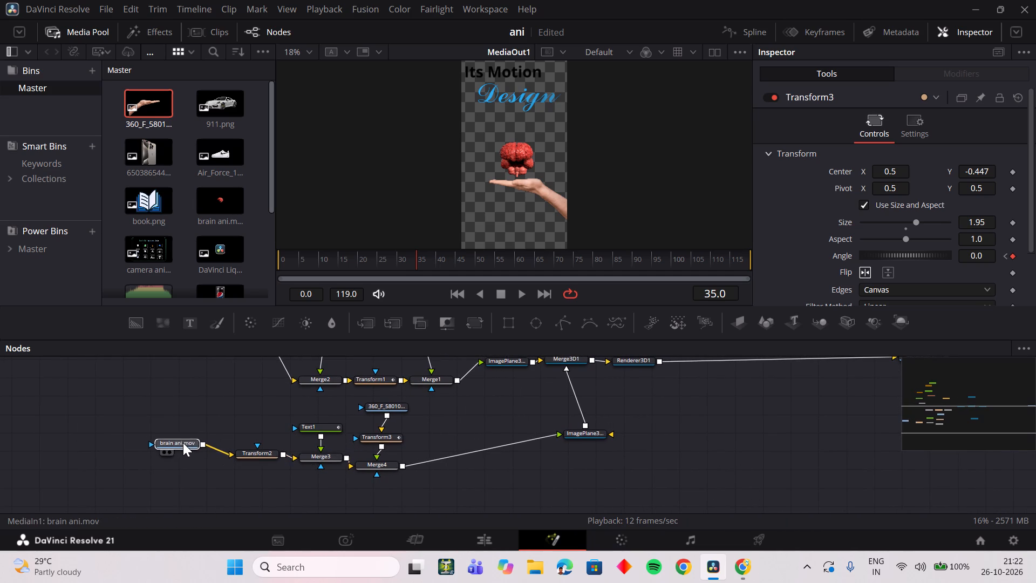
left_click_drag(183, 443, 196, 440)
left_click_drag(178, 438, 183, 421)
left_click_drag(189, 416, 183, 443)
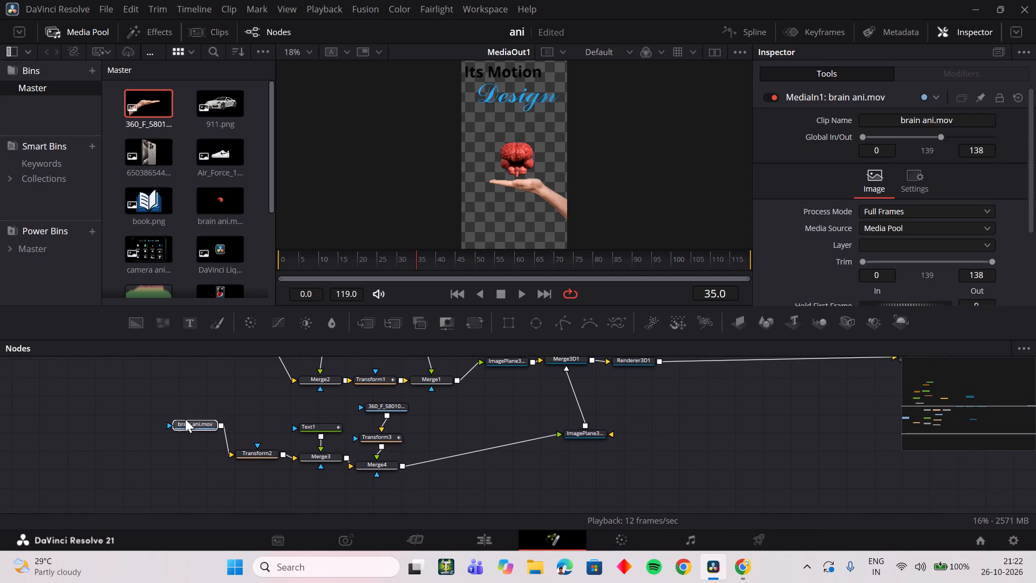
left_click_drag(185, 419, 183, 435)
left_click_drag(183, 426, 175, 440)
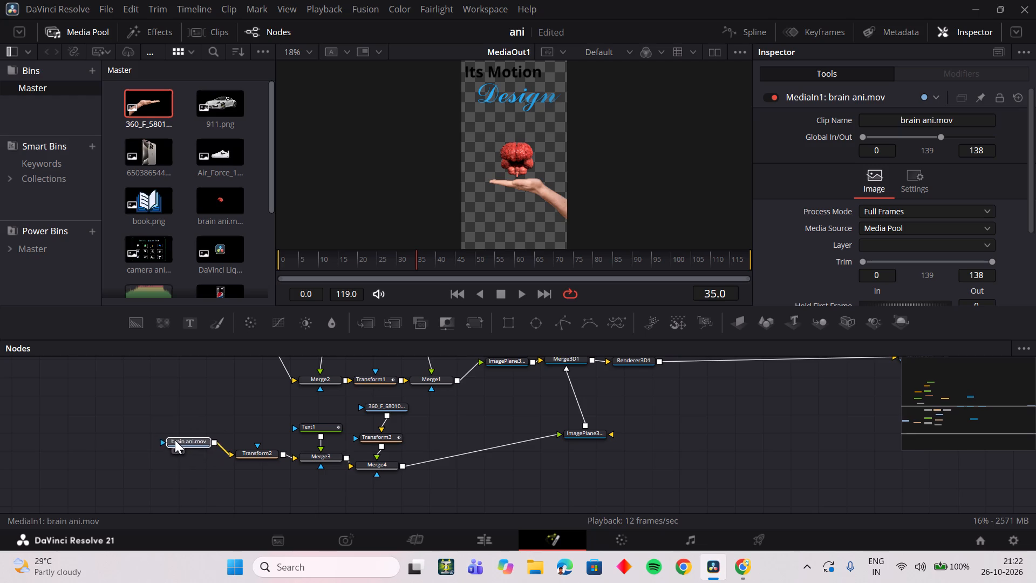
left_click_drag(175, 440, 173, 433)
left_click(234, 422)
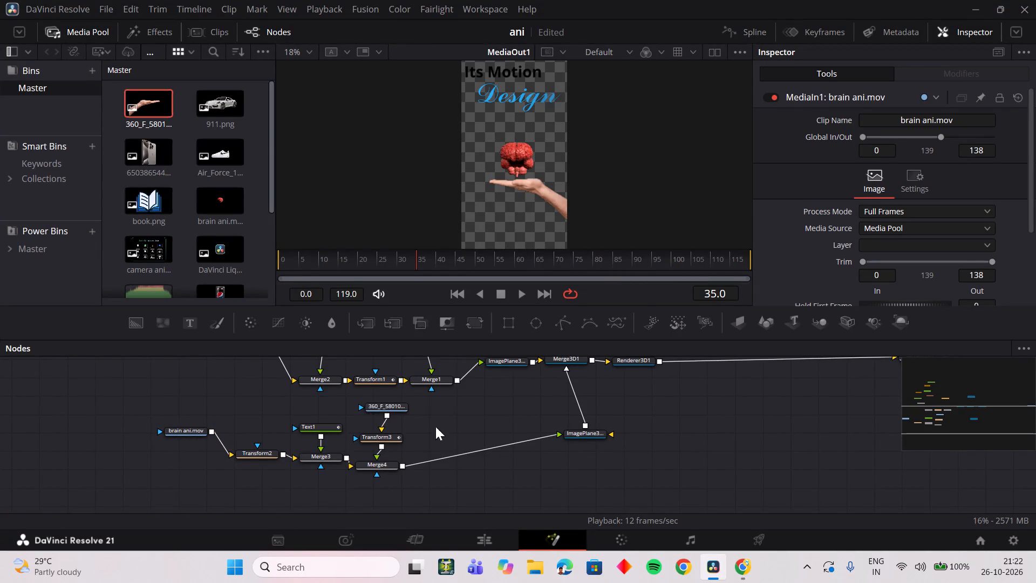
left_click_drag(249, 455, 231, 458)
Add an Ellipse mask and a Background node above Transform2, connecting the ellipse as the background's mask.
left_click(254, 411)
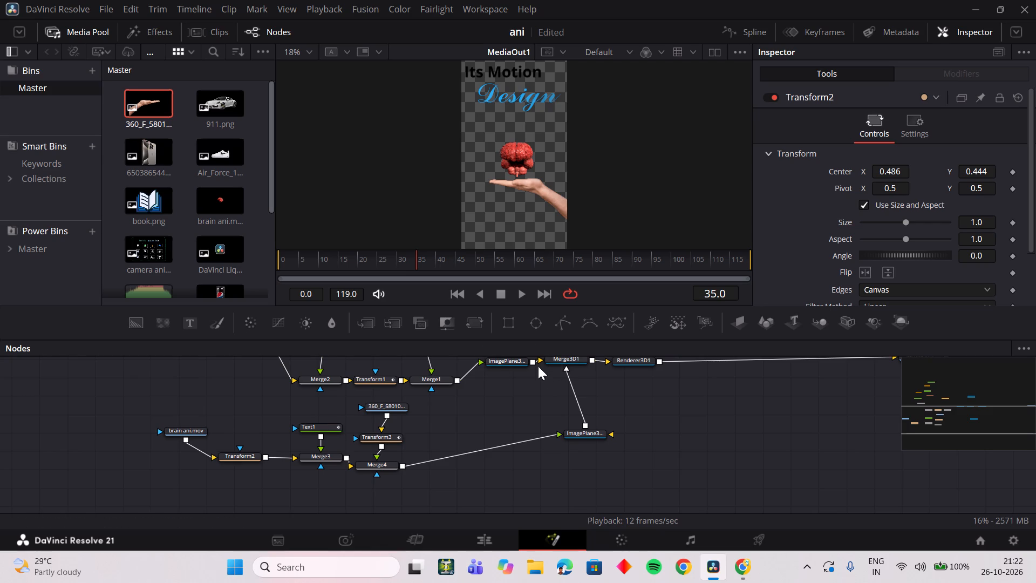
left_click(534, 325)
left_click(141, 320)
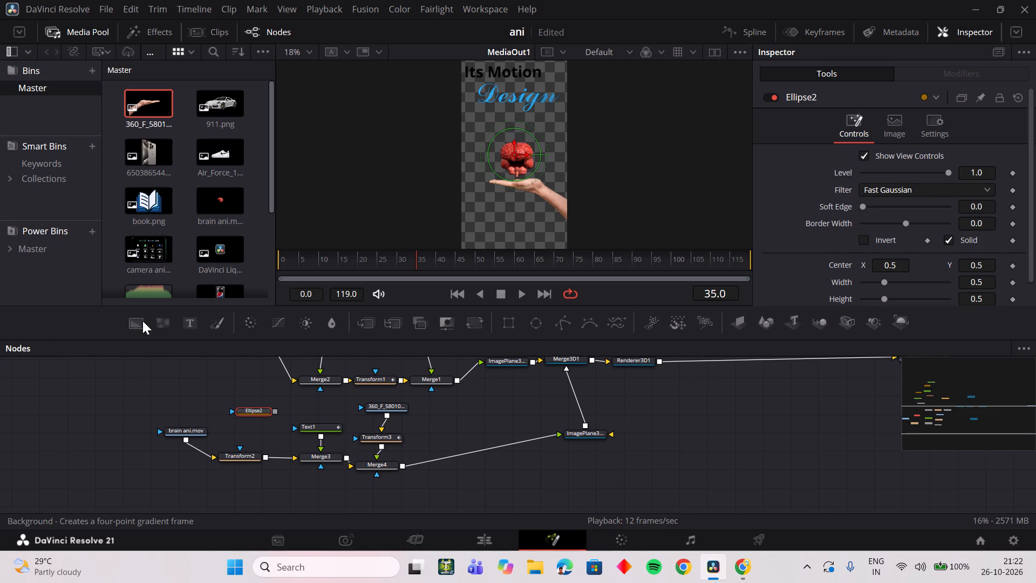
left_click_drag(272, 409, 258, 429)
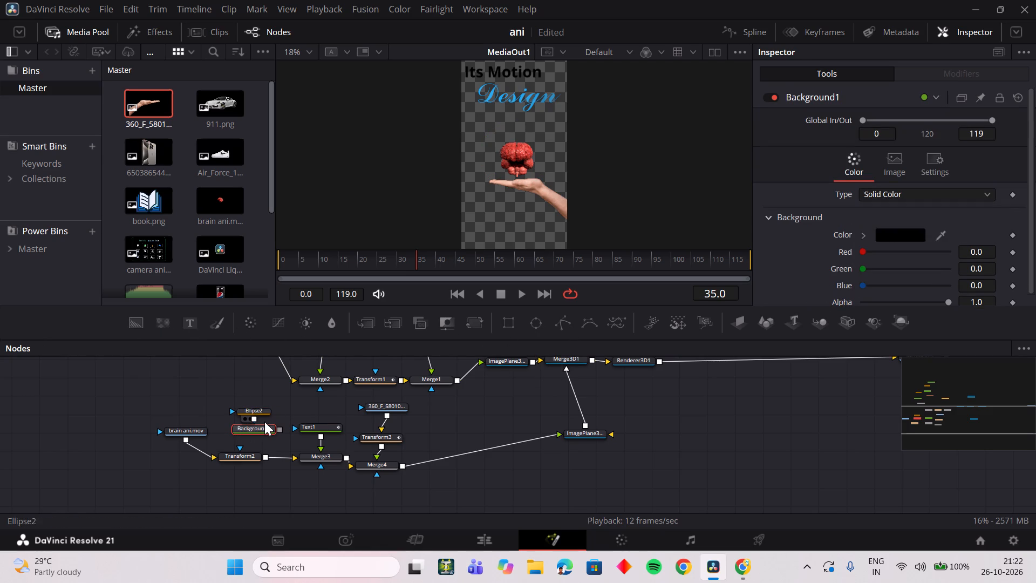
left_click_drag(256, 410, 249, 384)
left_click_drag(260, 425, 247, 408)
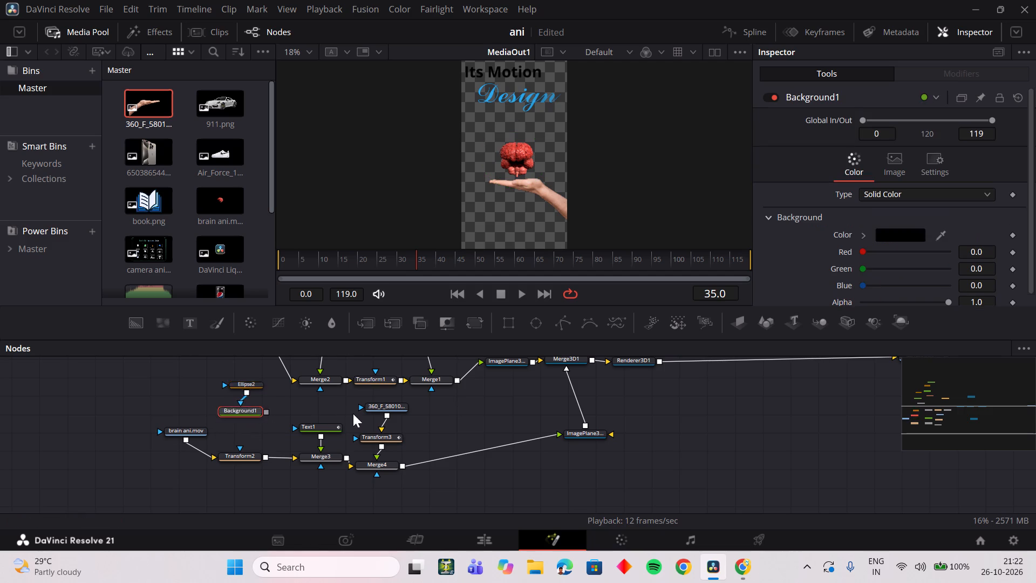
Add a Displace node after the new Background, following the upper network's setup, and place it below the background.
scroll(355, 413, "up", 4)
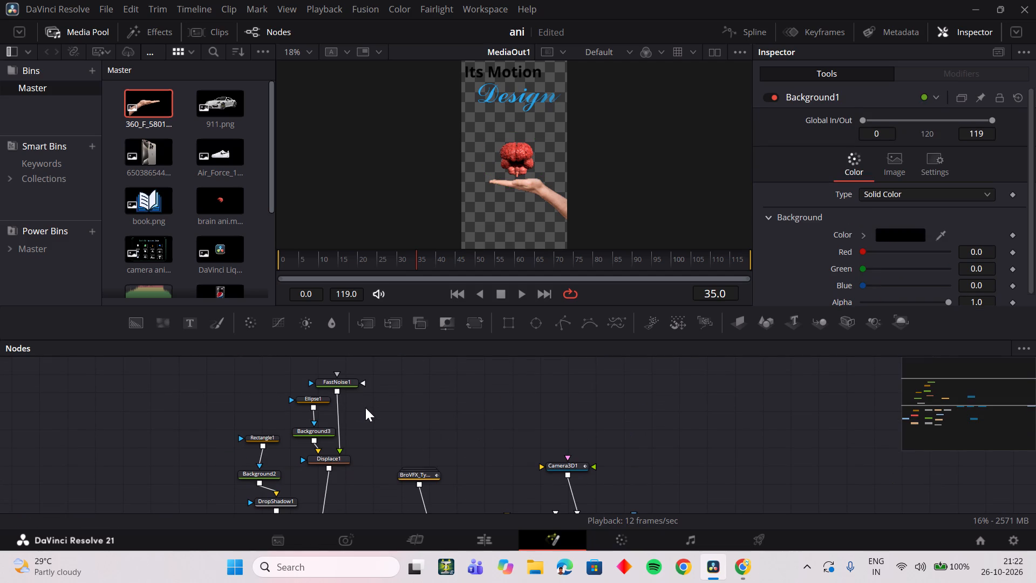
scroll(366, 408, "down", 4)
key("shift+space")
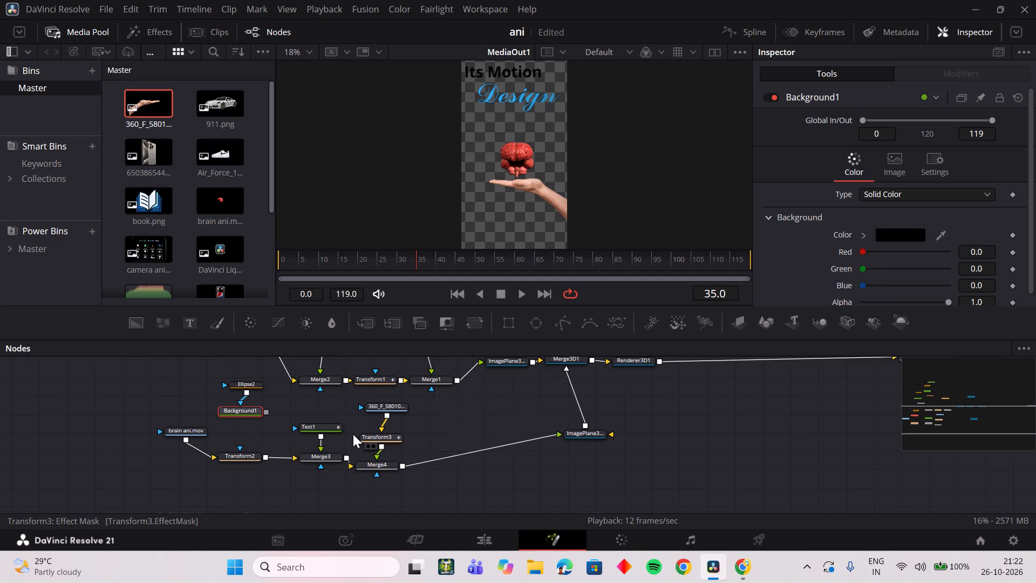
key("BackSpace")
type("dis")
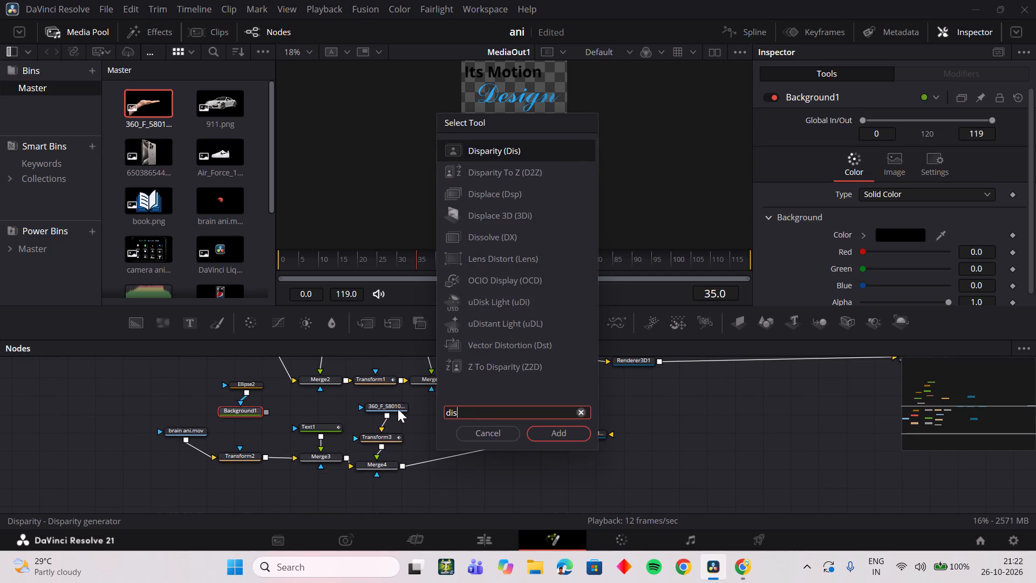
key("Down")
key("Down")
key("Return")
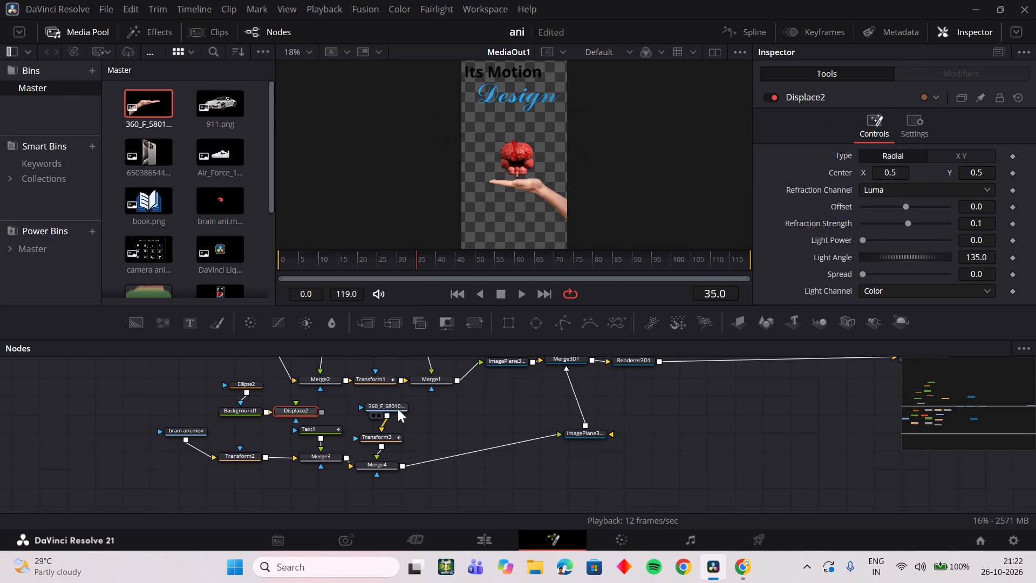
left_click_drag(306, 411, 250, 439)
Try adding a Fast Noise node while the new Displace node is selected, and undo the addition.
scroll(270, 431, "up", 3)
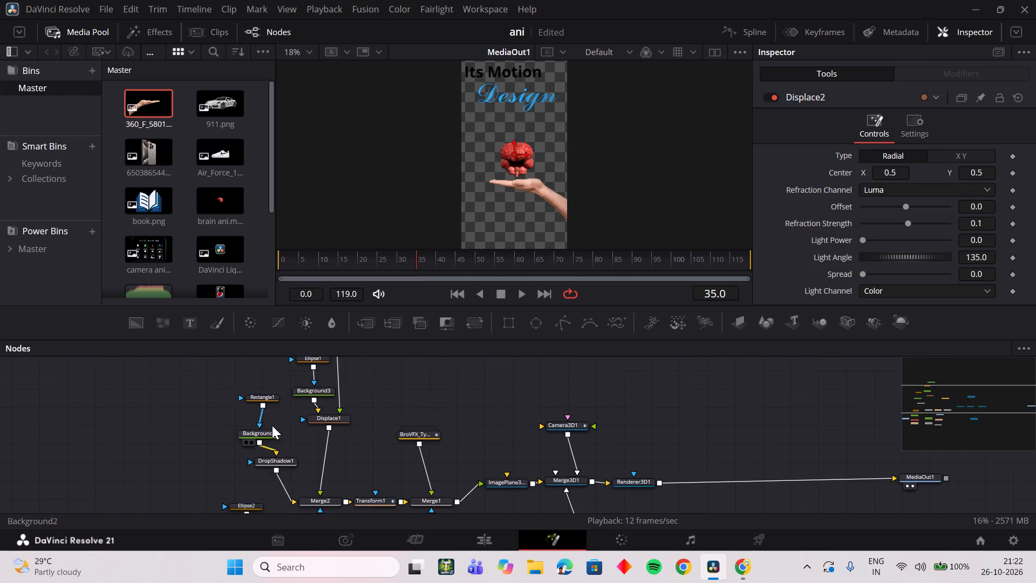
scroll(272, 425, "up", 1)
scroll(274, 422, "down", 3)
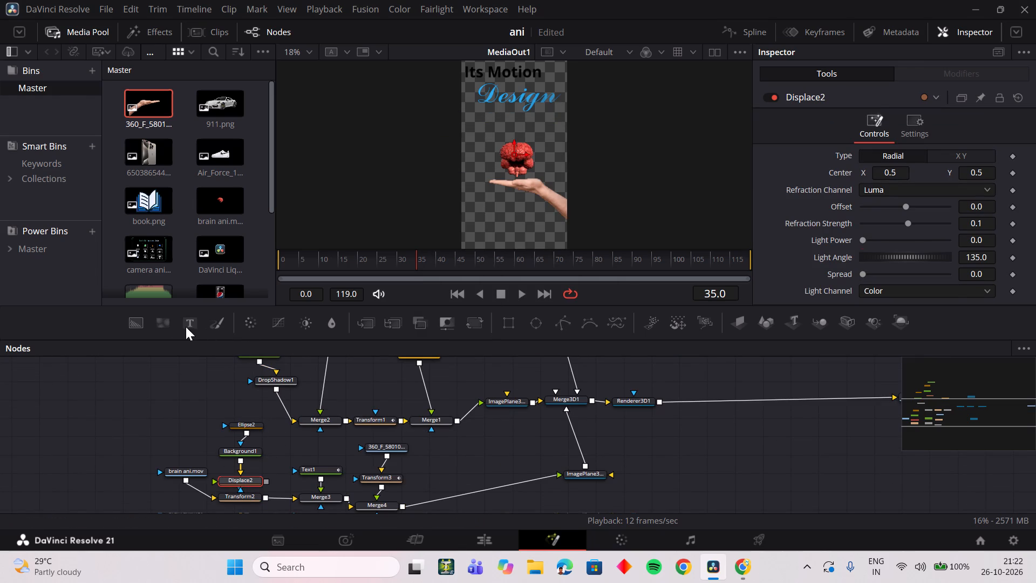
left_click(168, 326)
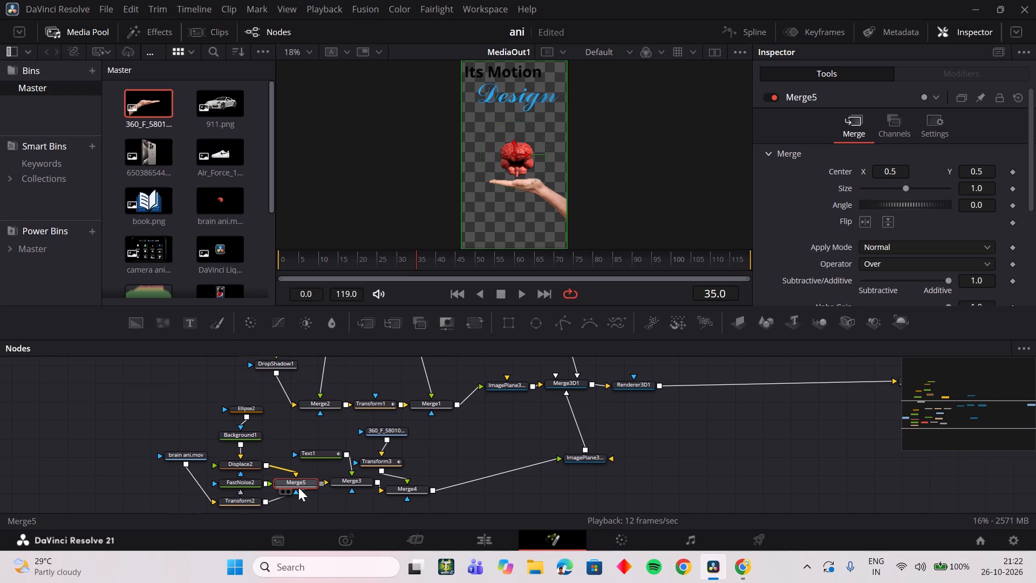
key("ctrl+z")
Move the Ellipse2, Background1 and Displace2 nodes together into the free space above the brain ani.mov node.
left_click_drag(222, 394, 240, 463)
left_click_drag(240, 465, 217, 449)
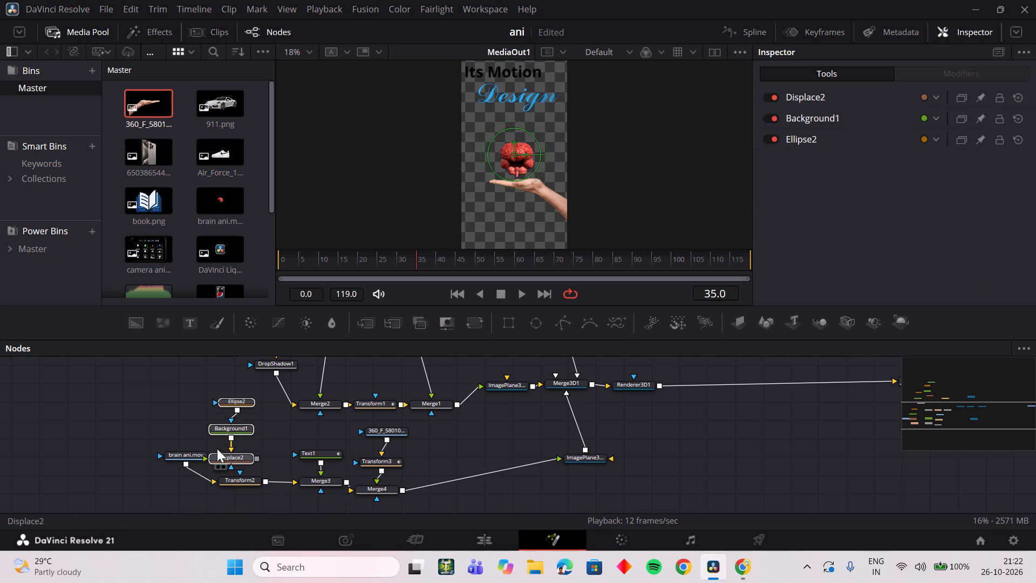
left_click_drag(217, 449, 173, 418)
left_click(237, 412)
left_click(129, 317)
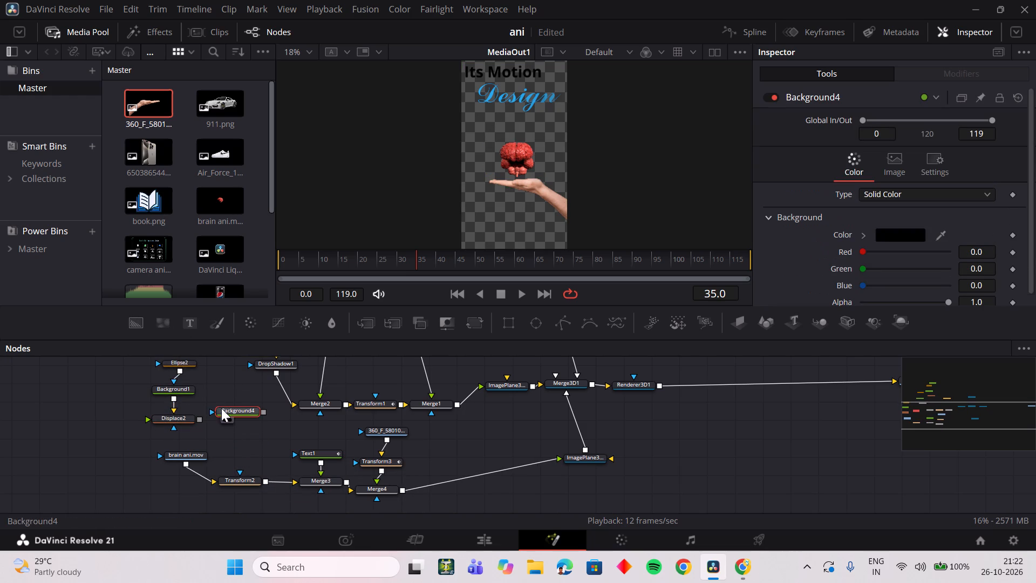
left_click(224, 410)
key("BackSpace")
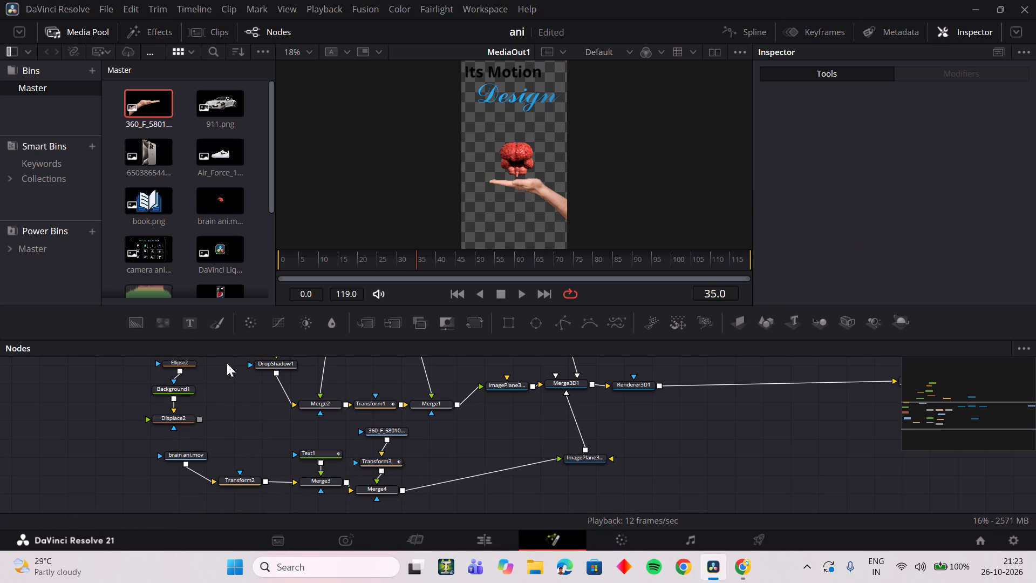
Add a Fast Noise node beside Displace2 and connect it only to Displace2's foreground input, removing any stray effect mask connection.
left_click(171, 326)
left_click_drag(227, 408, 127, 420)
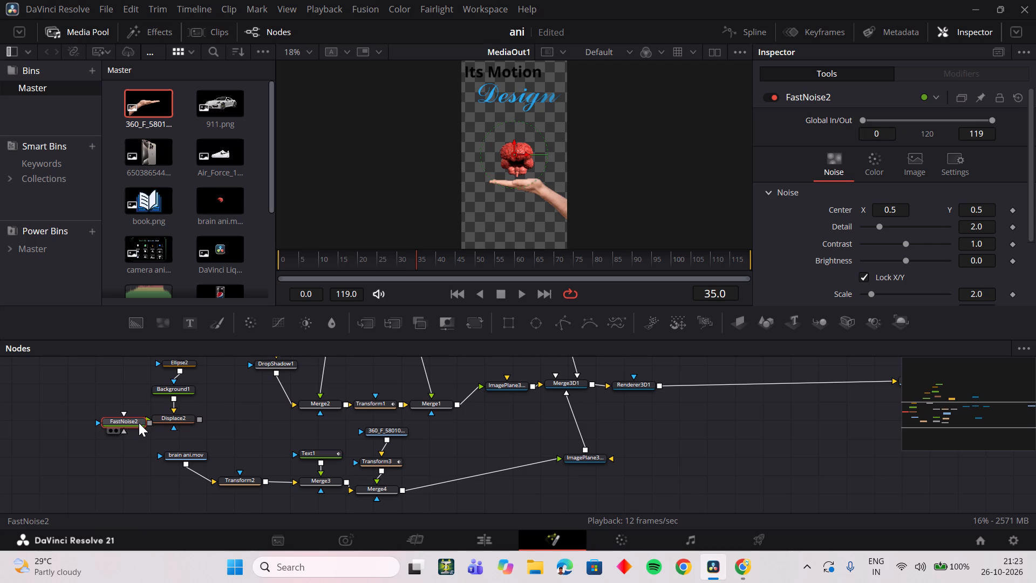
left_click_drag(152, 423, 161, 419)
left_click(136, 423)
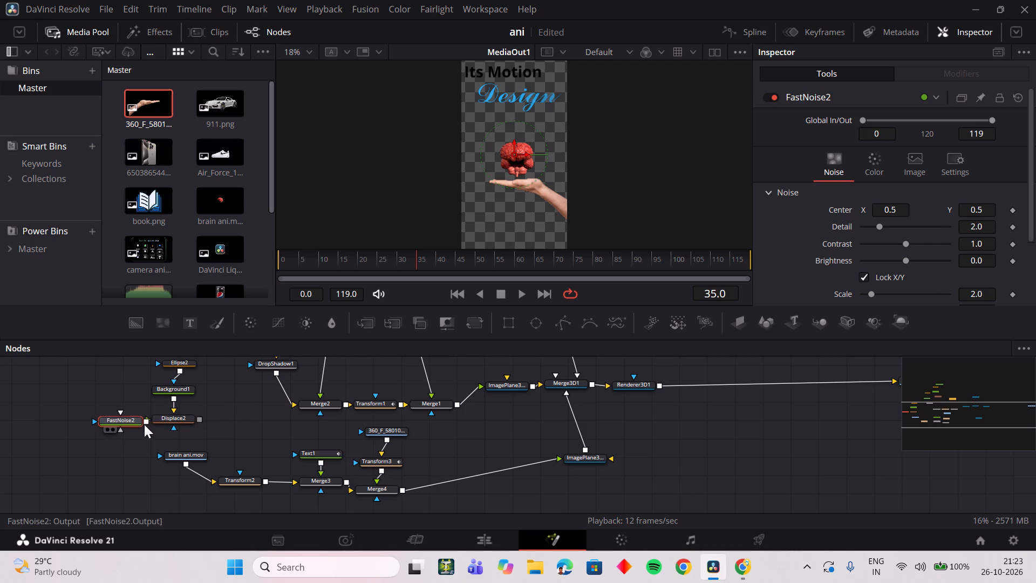
left_click_drag(145, 424, 161, 418)
left_click_drag(139, 417, 114, 417)
left_click(137, 421)
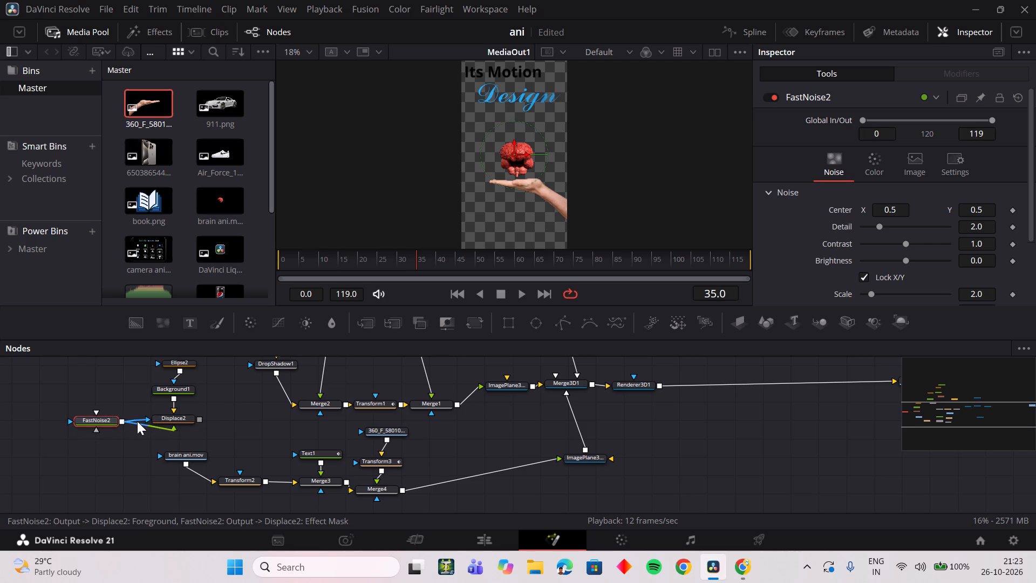
left_click(139, 416)
double_click(139, 418)
left_click(139, 418)
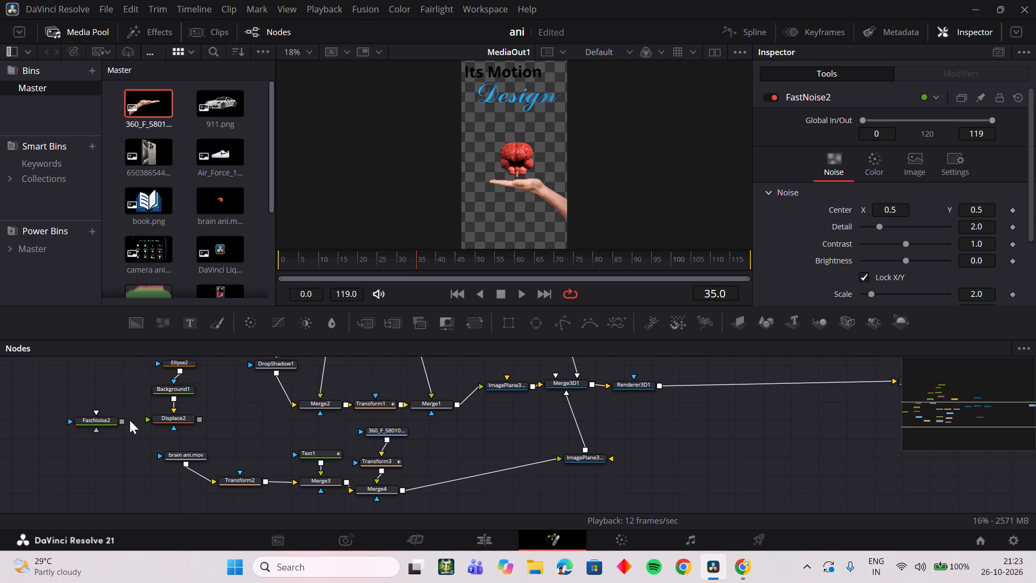
left_click_drag(122, 421, 148, 419)
Merge Displace2's output over Transform2's output ahead of Merge3, removing the mistaken connection to Transform2's effect mask.
left_click_drag(198, 422, 238, 482)
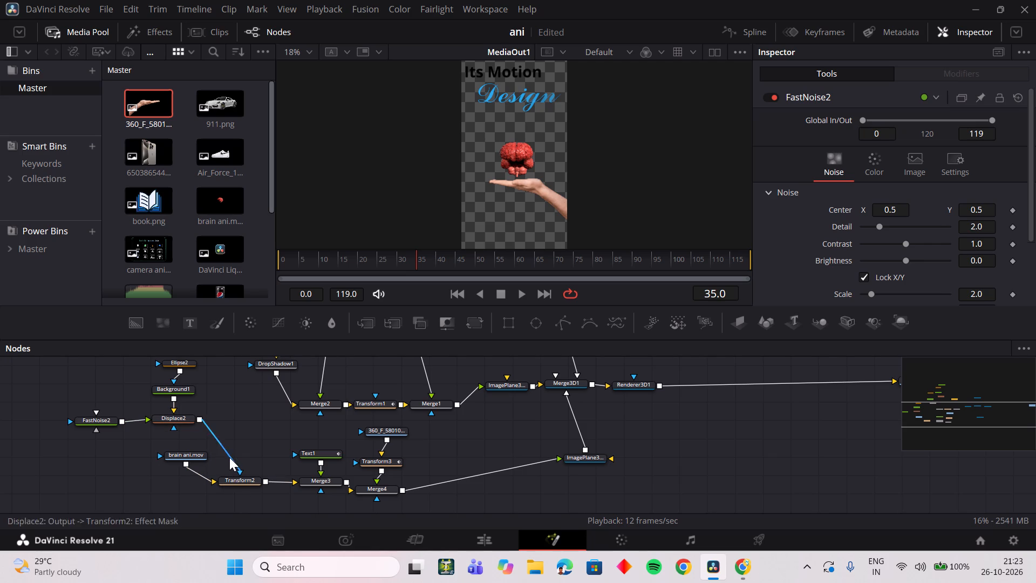
left_click(229, 457)
left_click_drag(199, 419, 298, 486)
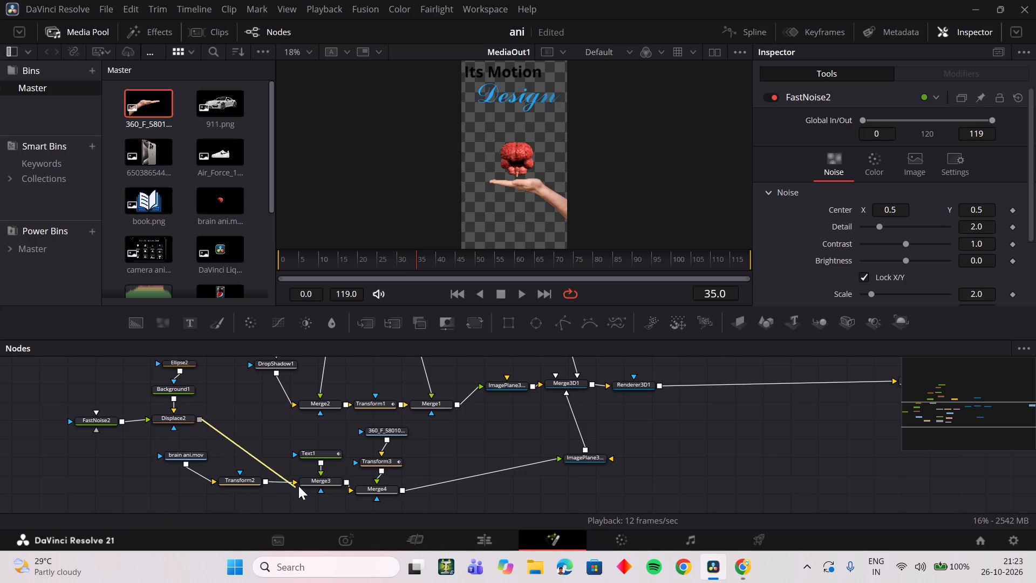
left_click_drag(298, 486, 267, 482)
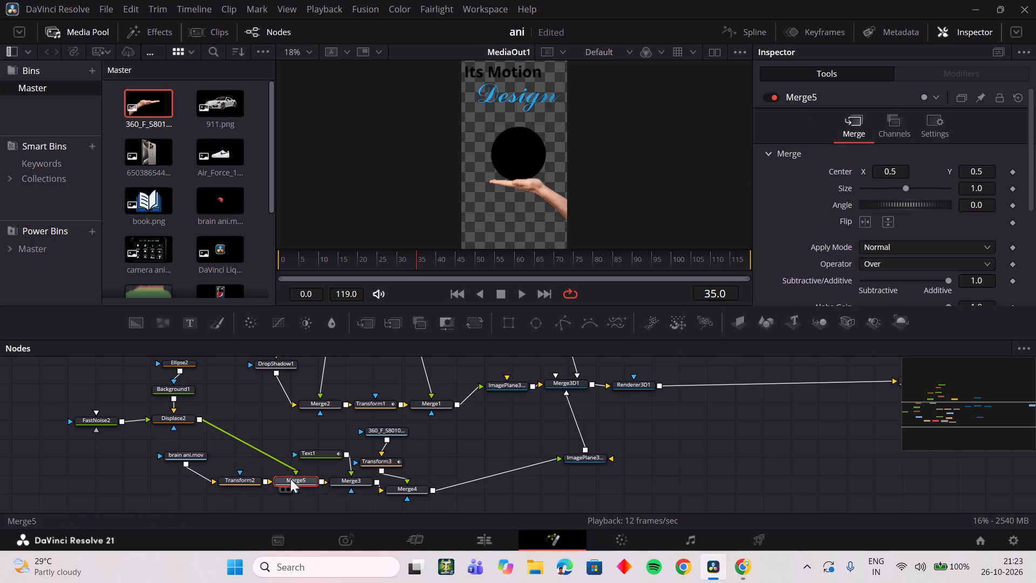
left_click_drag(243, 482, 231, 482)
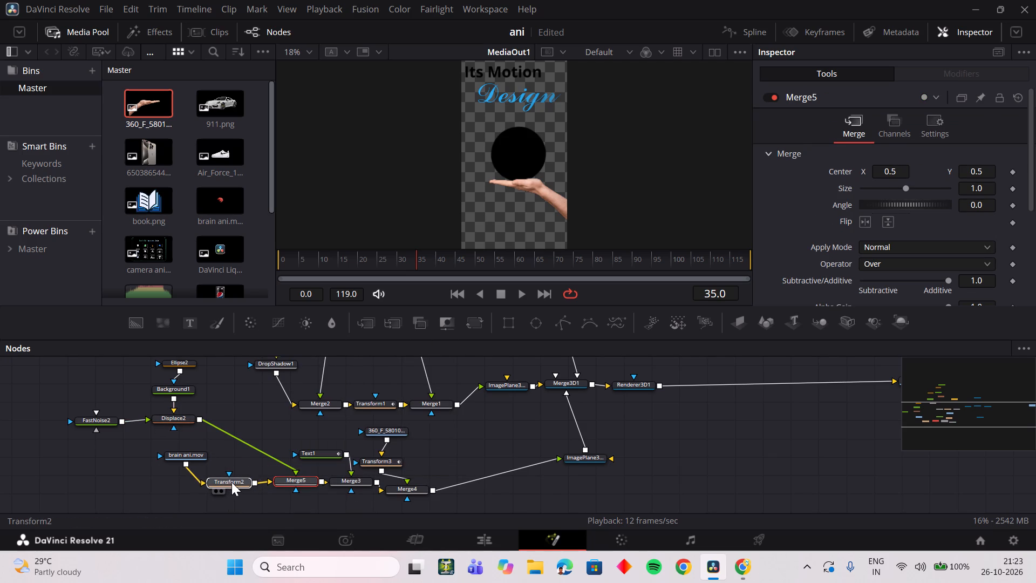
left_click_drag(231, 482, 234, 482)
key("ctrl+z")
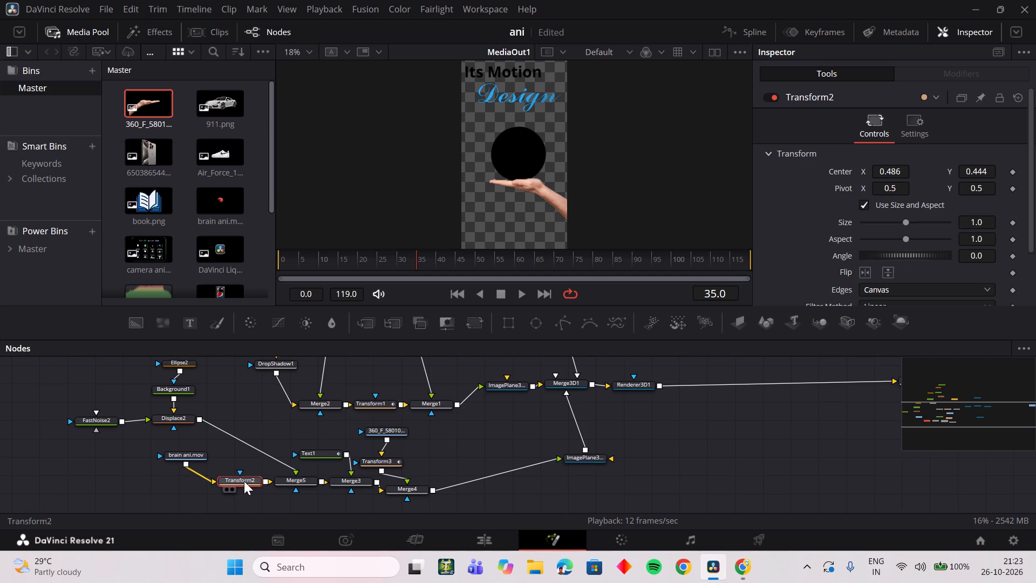
Undo the merge of Displace2's output over Transform2's output.
key("ctrl+z")
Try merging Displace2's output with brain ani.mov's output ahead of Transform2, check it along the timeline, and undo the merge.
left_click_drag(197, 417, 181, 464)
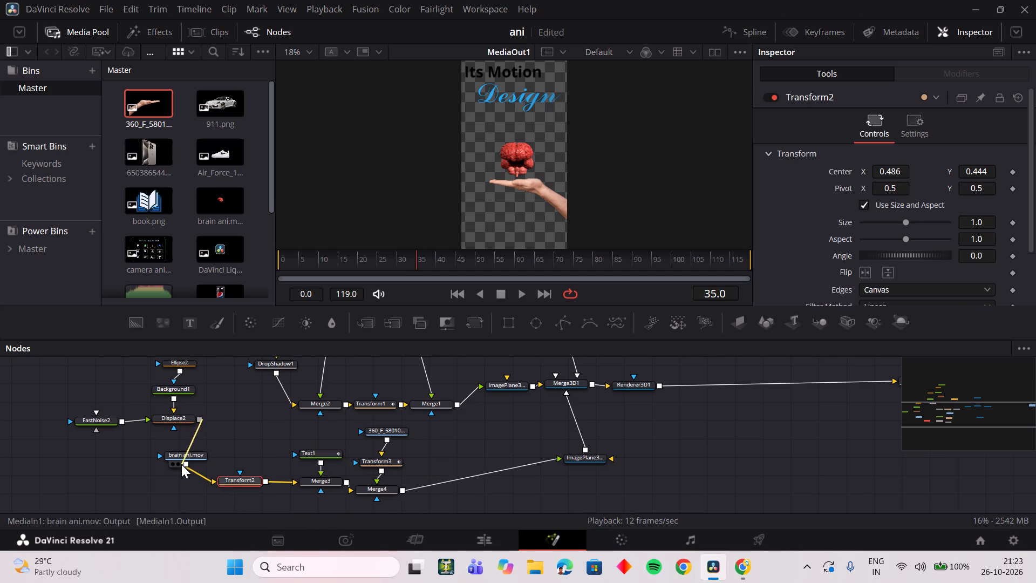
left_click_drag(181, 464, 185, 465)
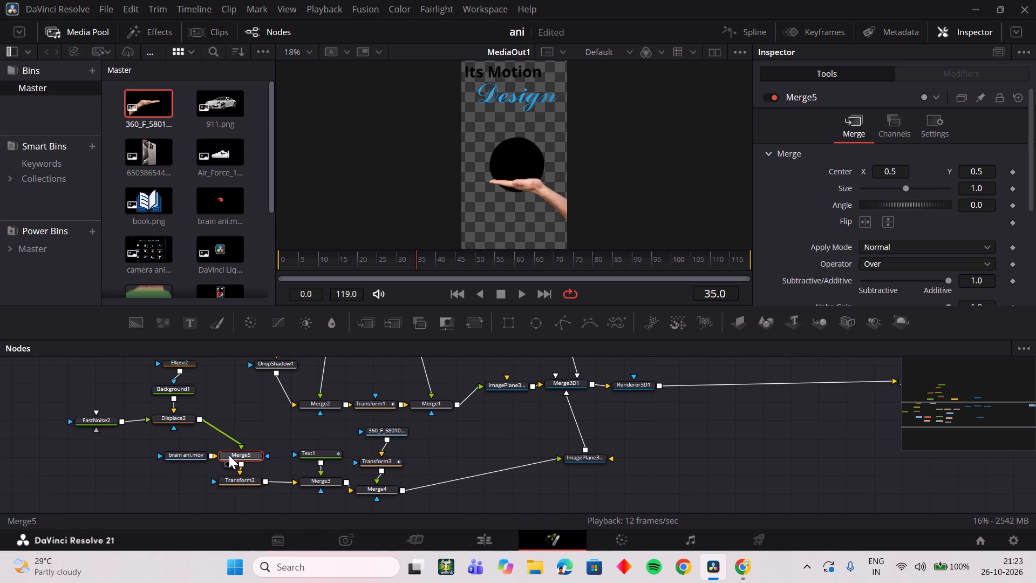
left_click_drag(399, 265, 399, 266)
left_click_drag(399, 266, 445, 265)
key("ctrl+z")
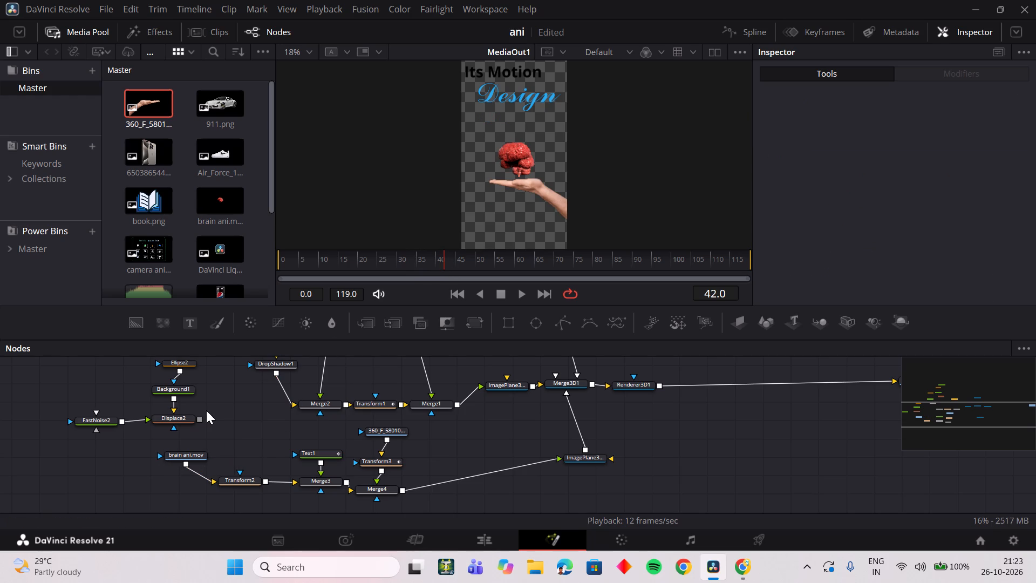
Make room beside brain ani.mov, add an unconnected Merge node below Displace2, and connect Displace2's output to its background input.
left_click(191, 419)
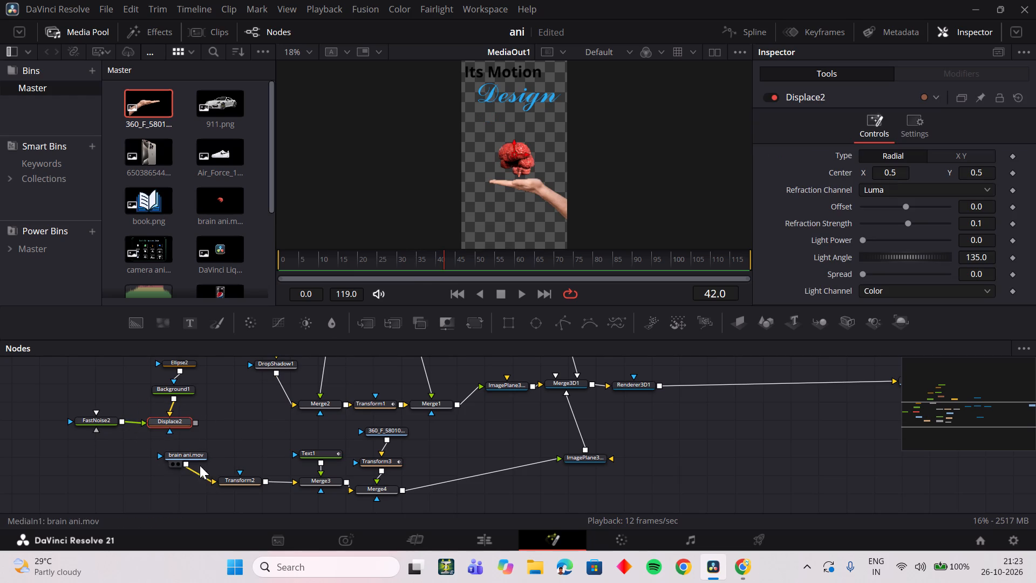
left_click_drag(197, 459, 231, 452)
left_click(179, 421)
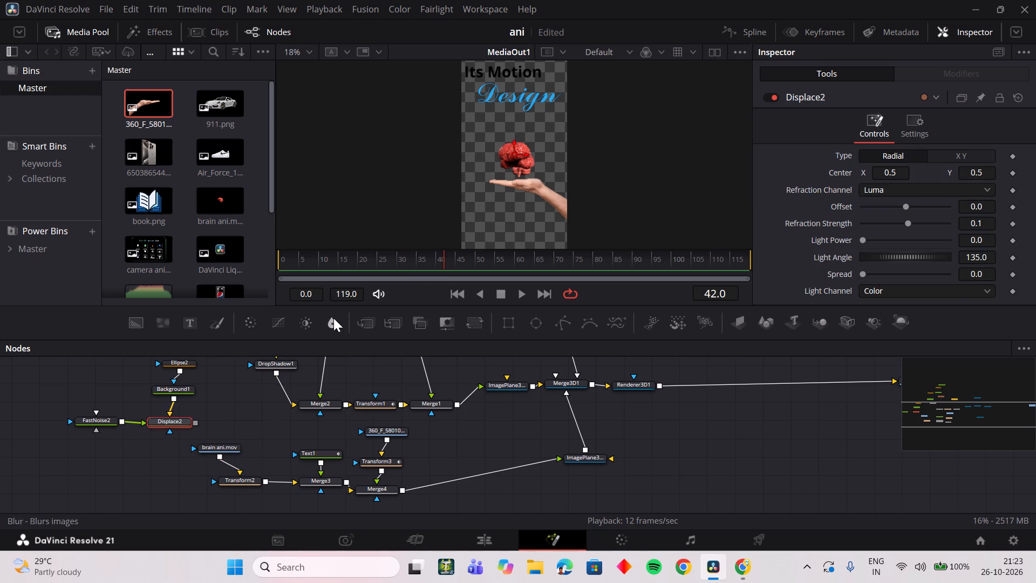
left_click(364, 322)
left_click_drag(167, 435, 156, 455)
left_click_drag(174, 439, 165, 453)
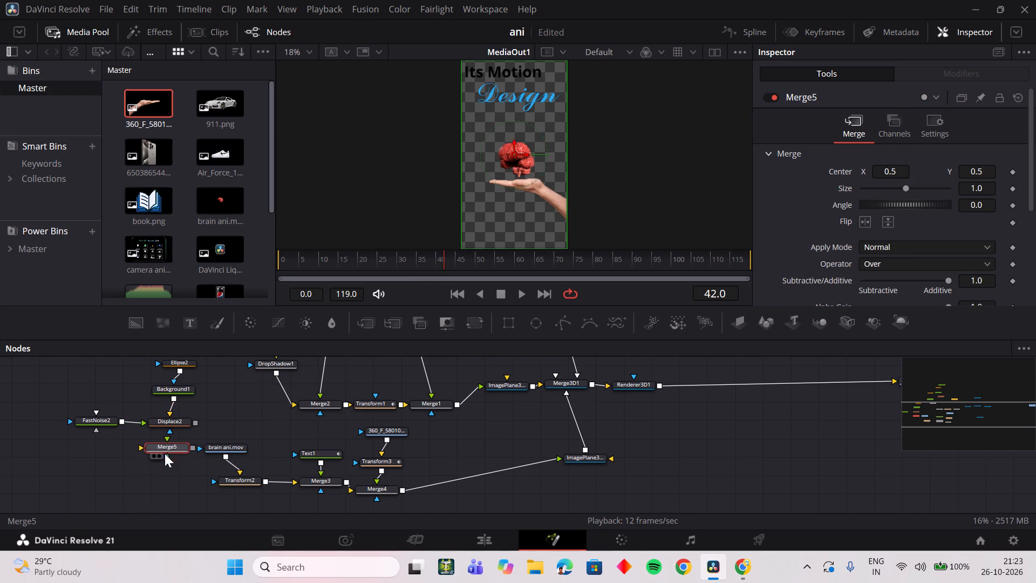
left_click_drag(165, 453, 155, 464)
left_click_drag(194, 425, 162, 467)
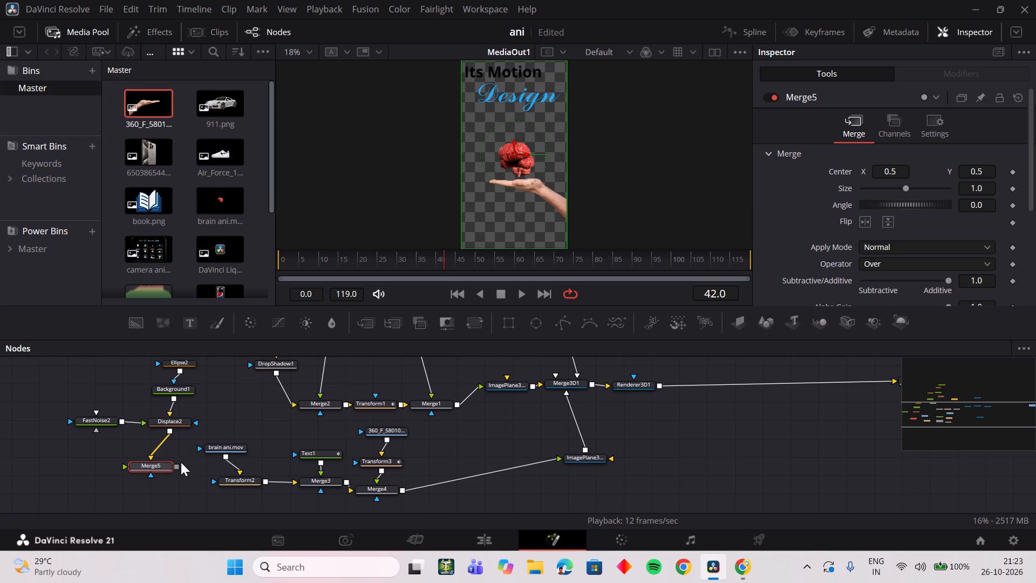
Merge Merge5's output with brain ani.mov's output in a new merge node ahead of Transform2, removing the mistaken effect mask connection.
left_click_drag(175, 464, 201, 449)
left_click(184, 458)
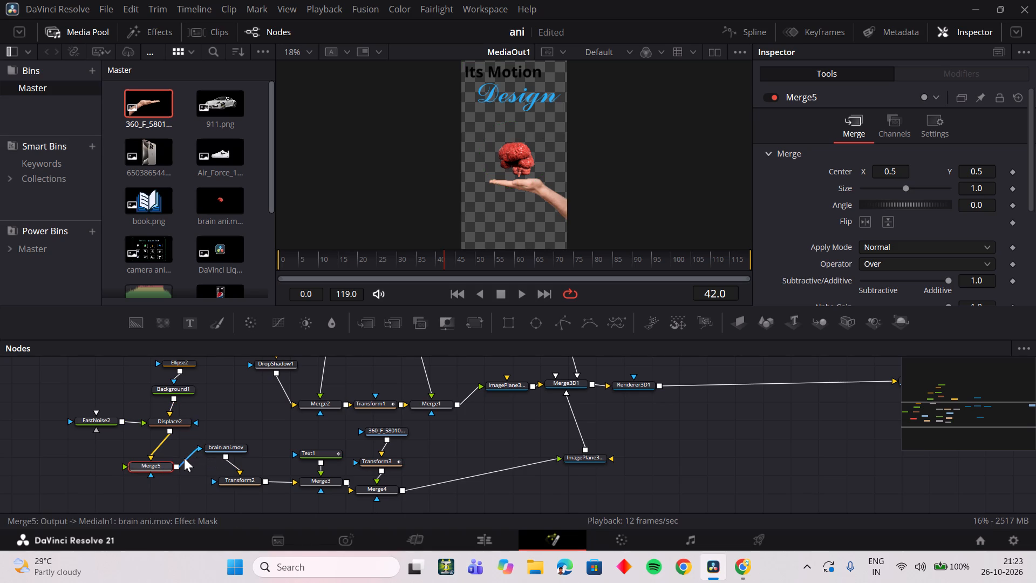
double_click(191, 457)
left_click_drag(178, 469, 217, 459)
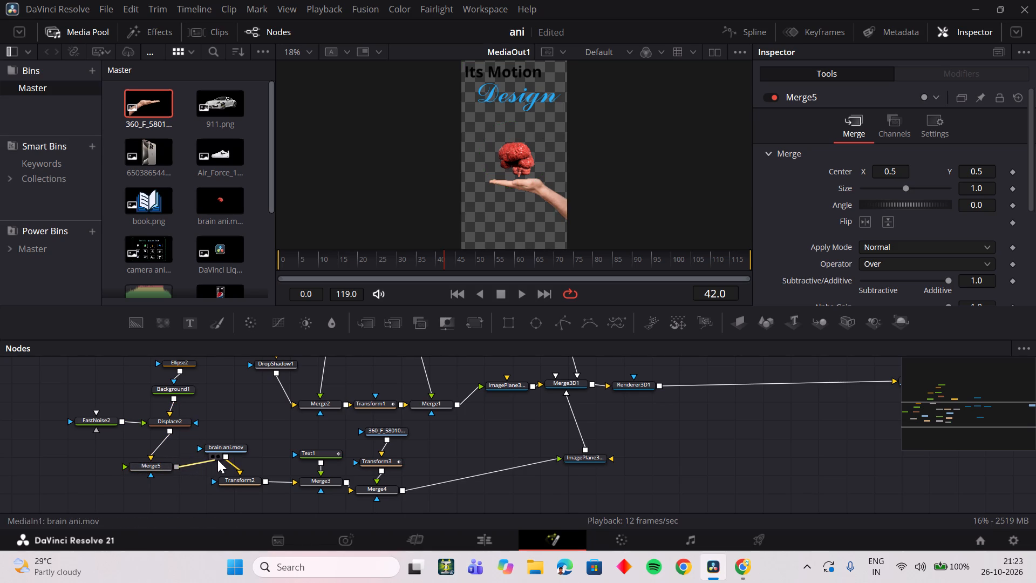
left_click_drag(217, 459, 226, 459)
left_click_drag(222, 467, 190, 494)
Relocate Transform2 in the node chain so it sits between brain ani.mov and Merge6, spacing the nodes apart.
left_click_drag(226, 482, 253, 496)
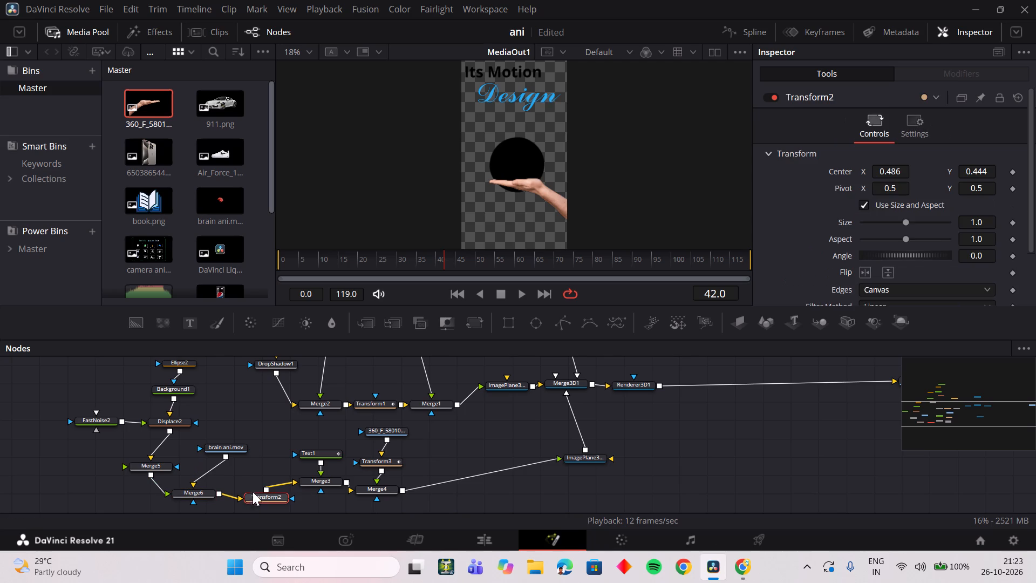
key("ctrl+z")
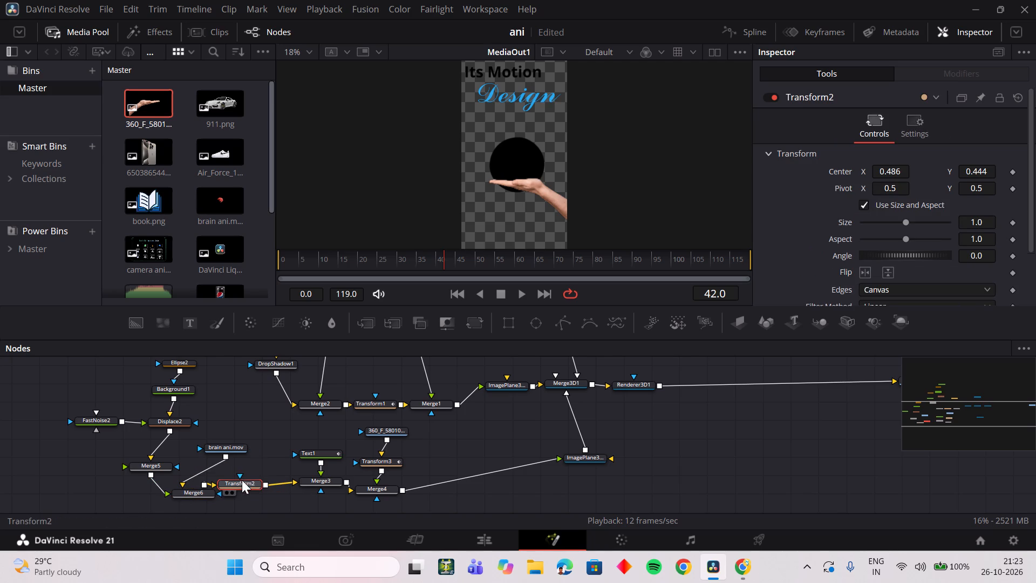
left_click_drag(242, 483, 213, 469, "shift")
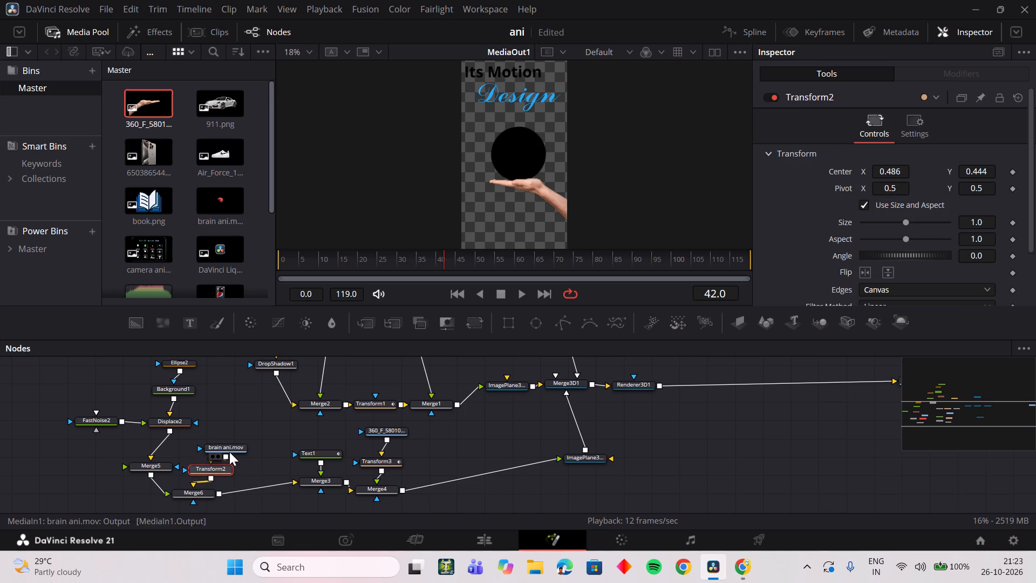
left_click_drag(229, 451, 228, 430)
left_click(219, 469)
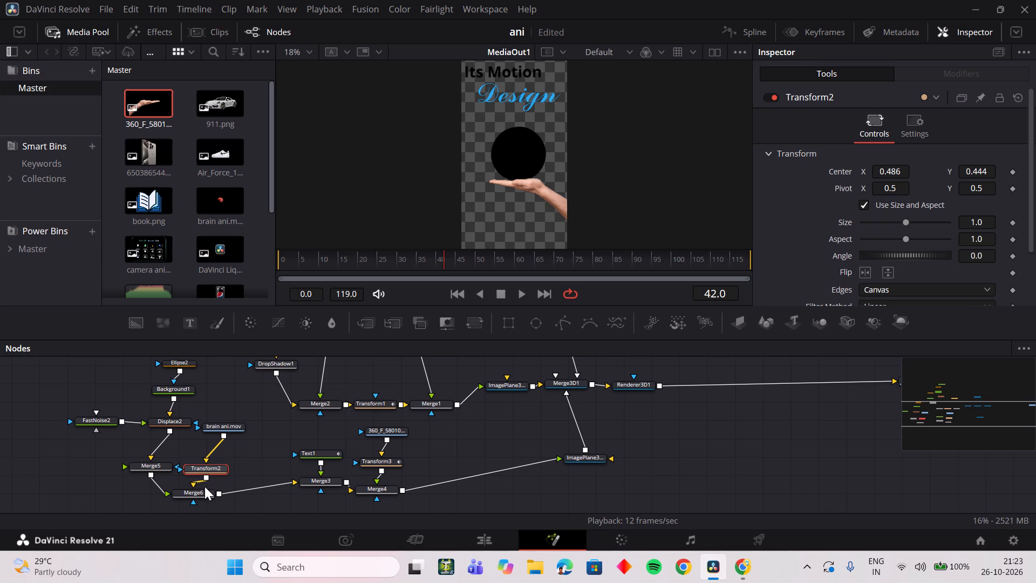
Align Merge6 under Transform2 and swap its foreground and background inputs so the brain sits over the ellipse.
left_click_drag(203, 489, 216, 486)
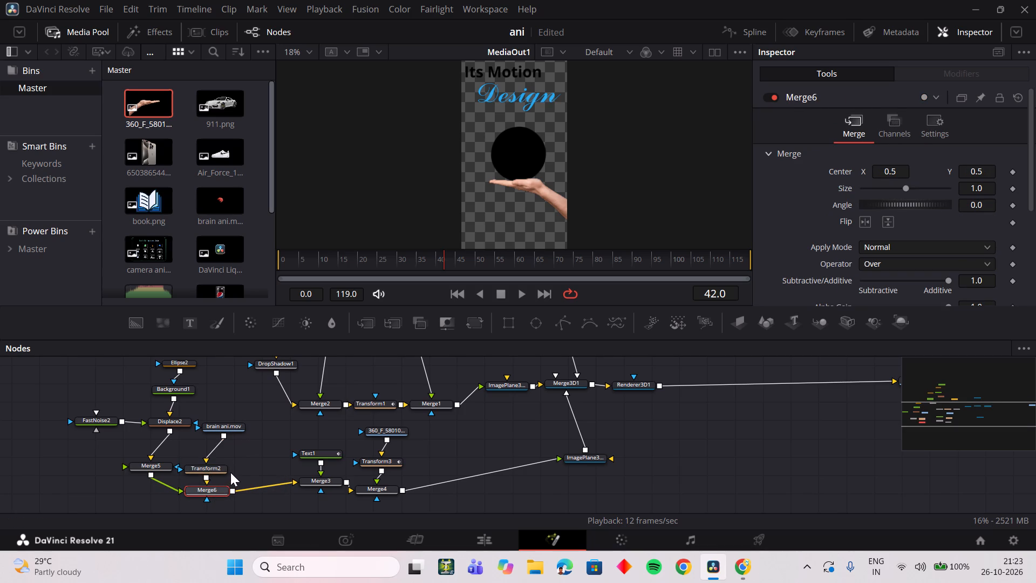
key("ctrl+t")
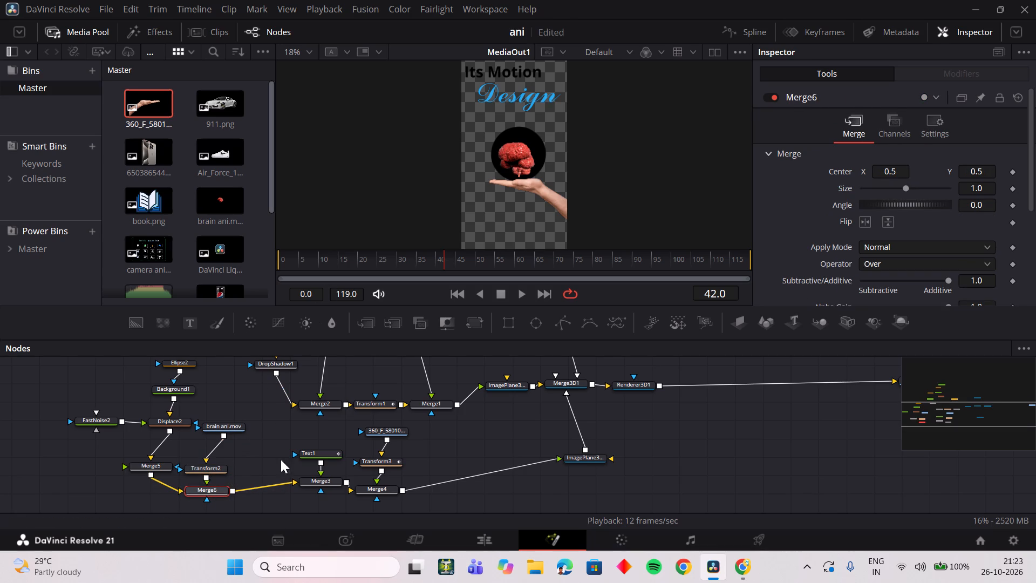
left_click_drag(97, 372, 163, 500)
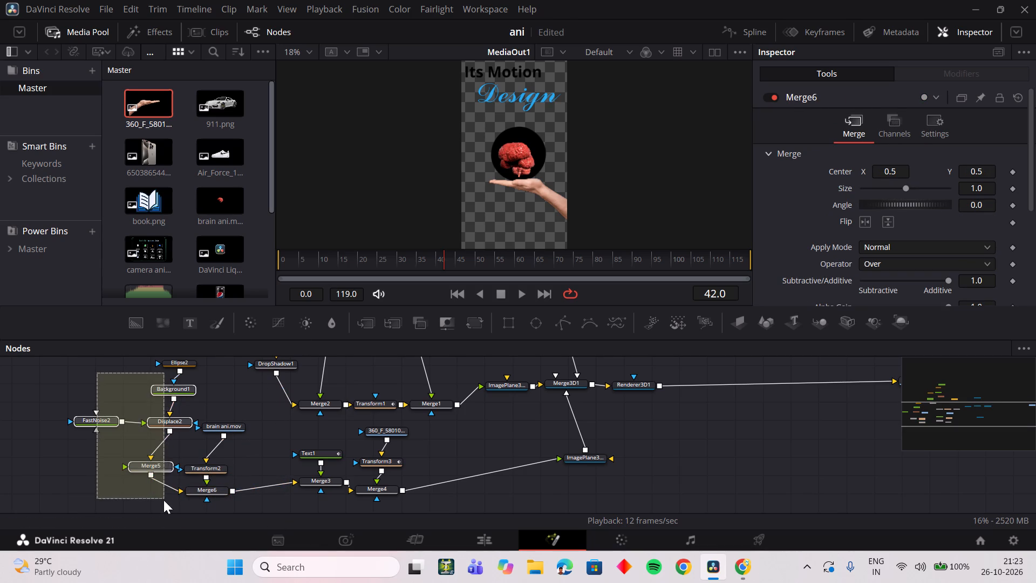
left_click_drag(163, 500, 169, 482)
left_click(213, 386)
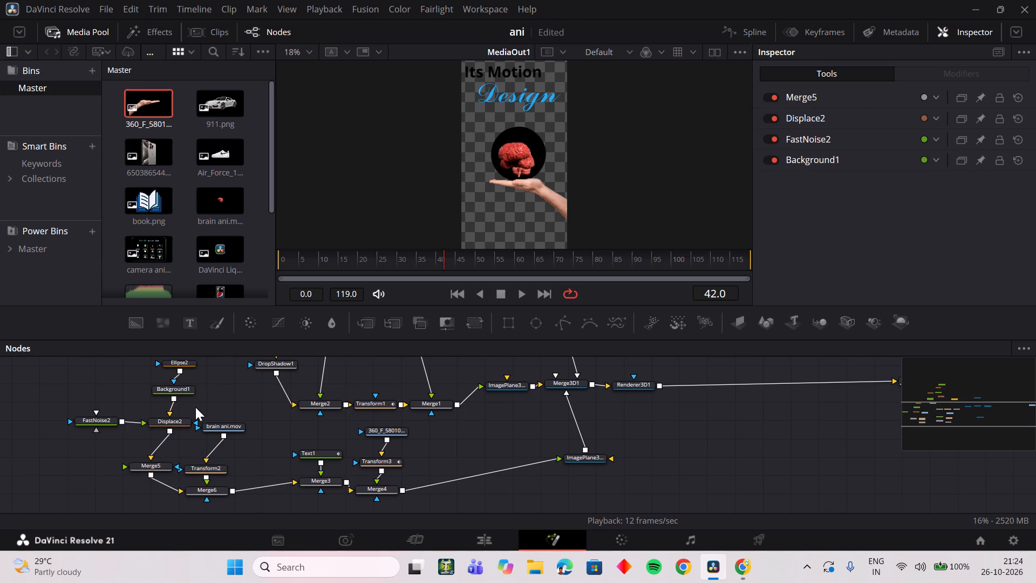
Set Ellipse2's Border Width to about -0.134 and keyframe it at frame 25.
scroll(206, 415, "up", 1)
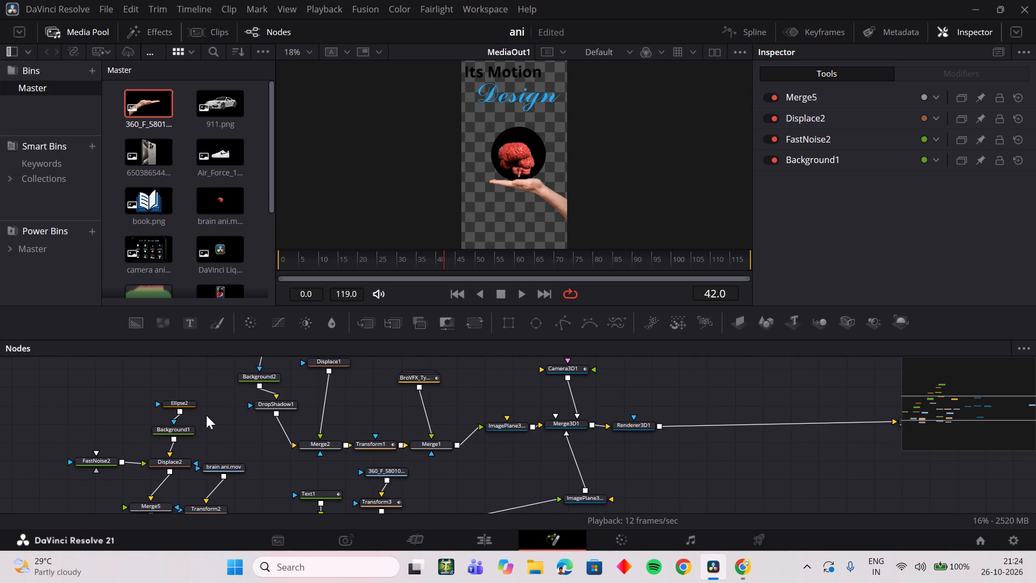
left_click(183, 405)
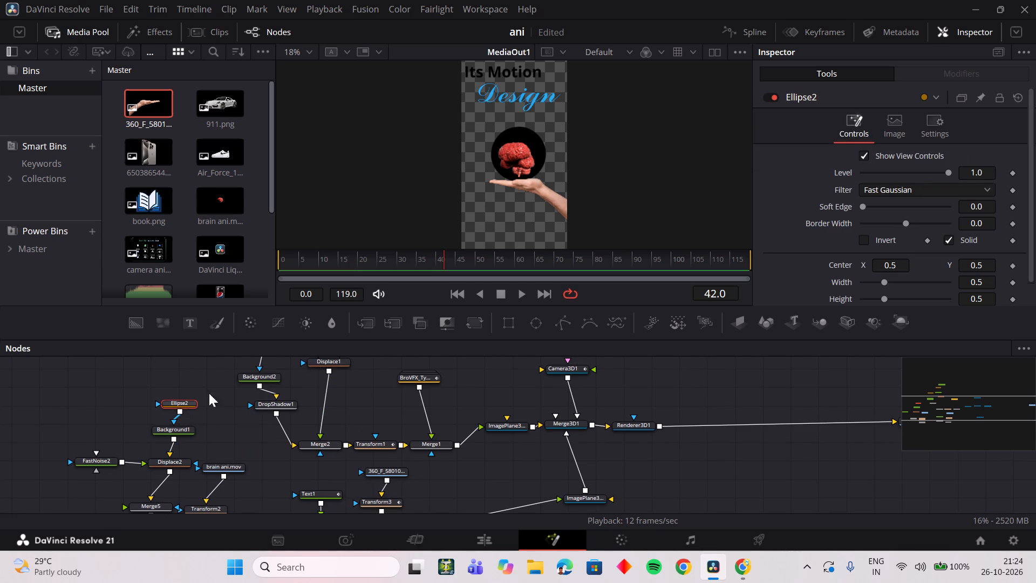
left_click_drag(413, 263, 373, 265)
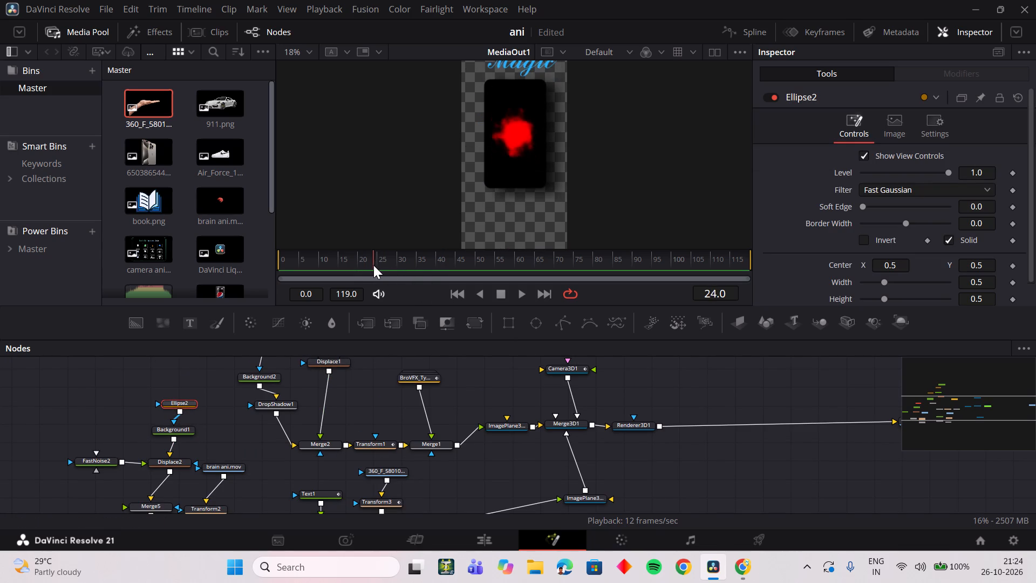
left_click_drag(373, 265, 378, 269)
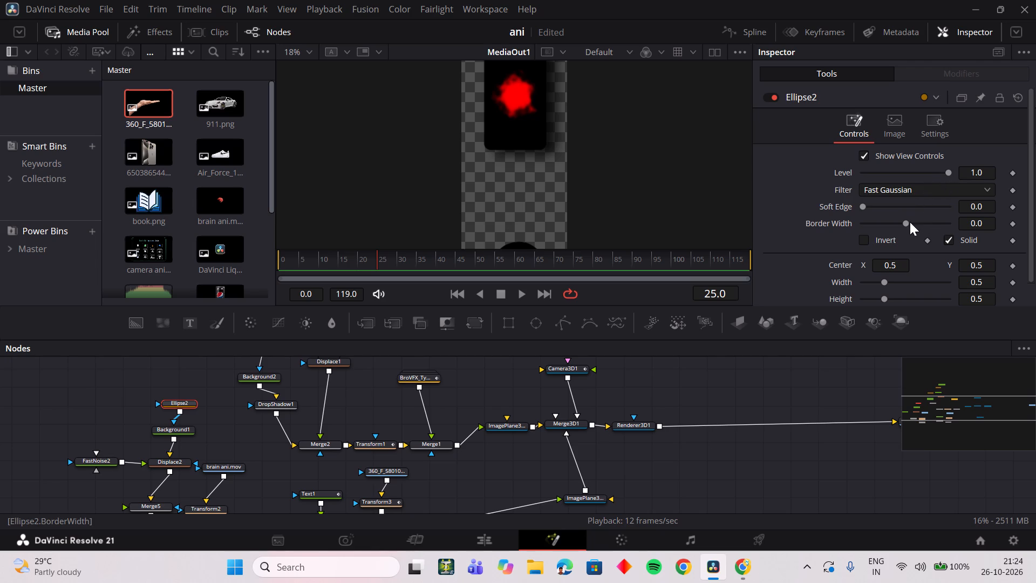
left_click_drag(903, 222, 874, 229)
double_click(1007, 222)
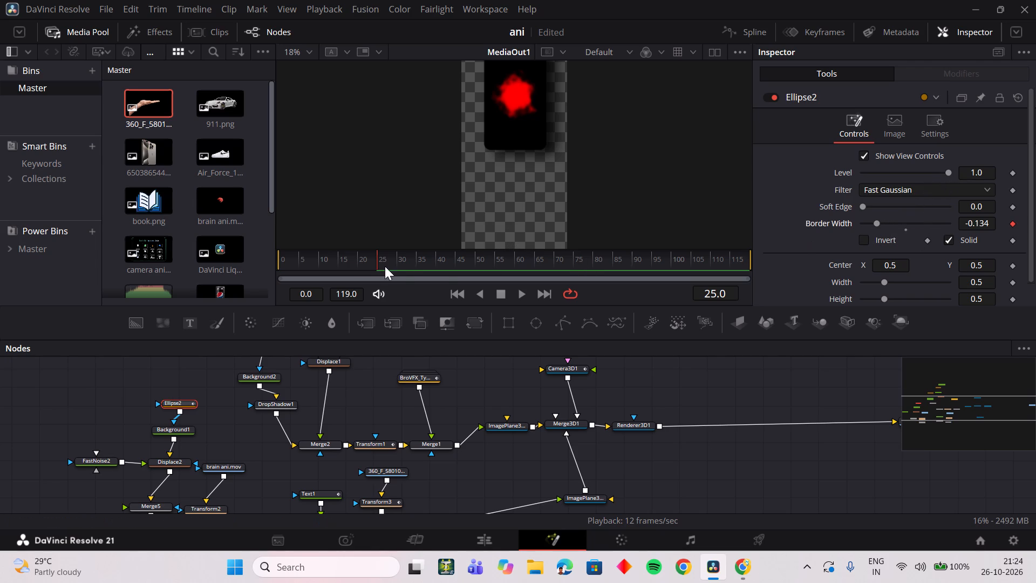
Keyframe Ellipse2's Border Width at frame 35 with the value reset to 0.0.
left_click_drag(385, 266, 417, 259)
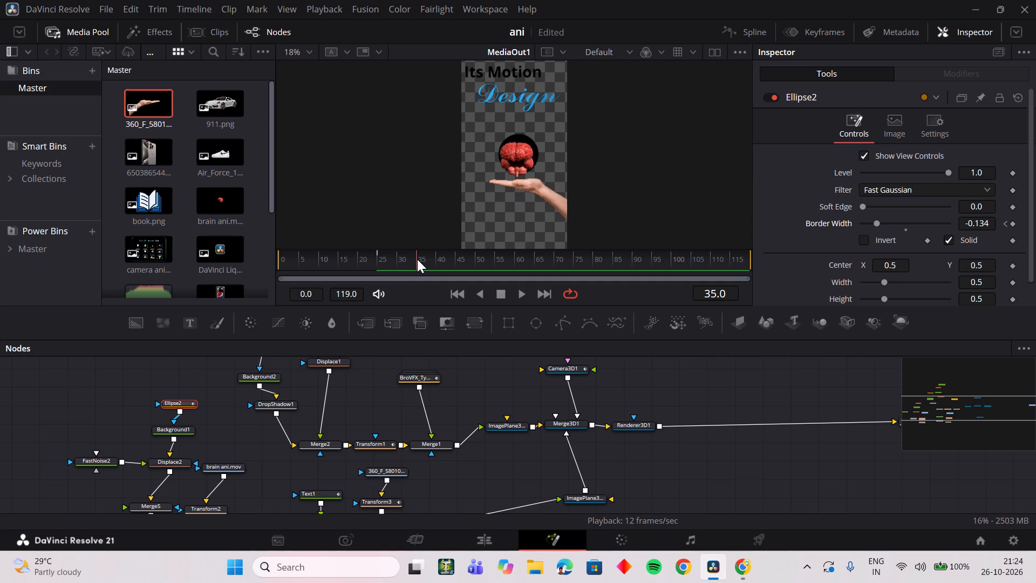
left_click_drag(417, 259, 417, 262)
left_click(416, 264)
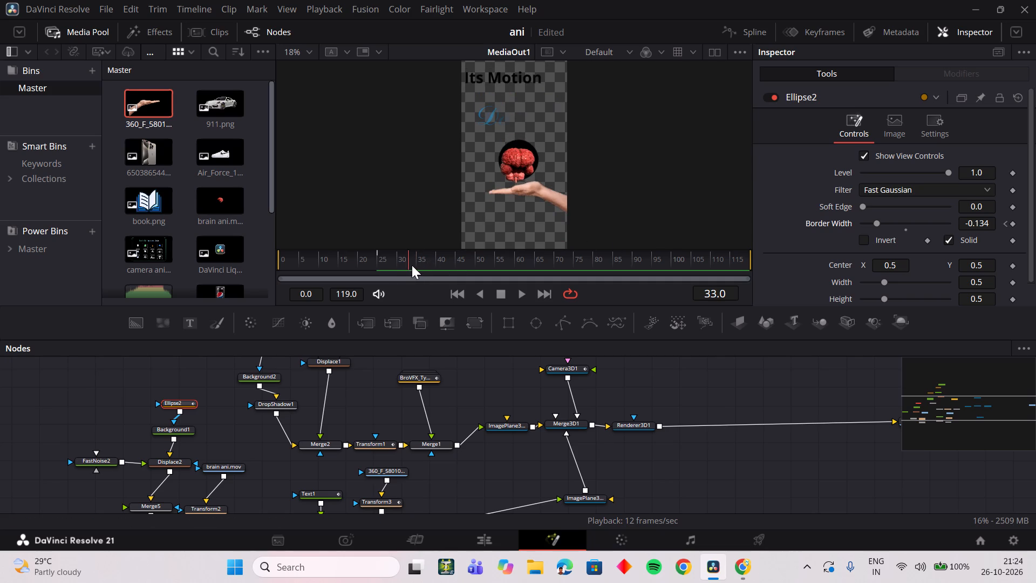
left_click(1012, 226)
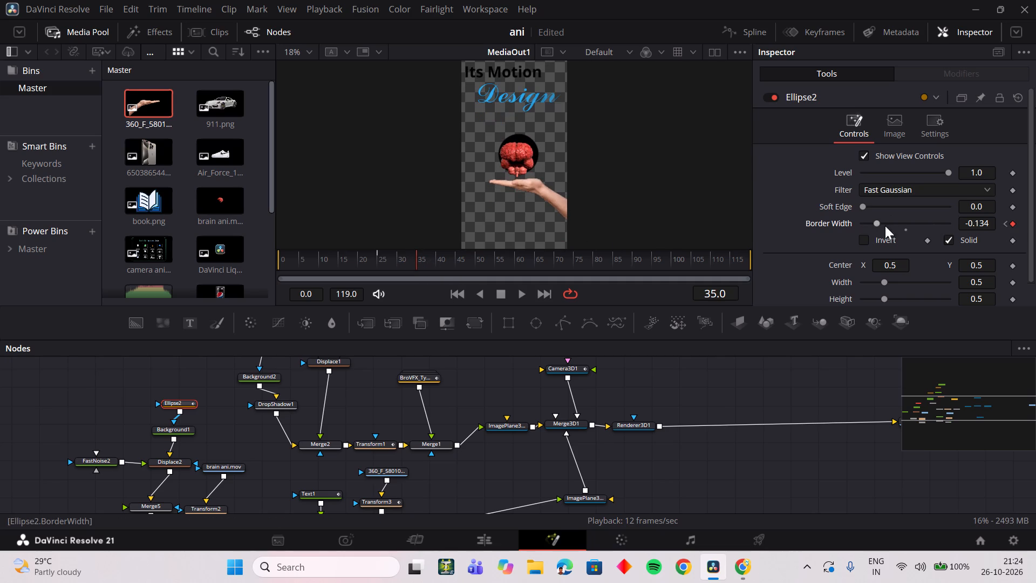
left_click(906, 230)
Play and scrub the frames around 24 to 34 to review the ellipse's growth behind the brain.
left_click_drag(394, 262, 376, 264)
key("space")
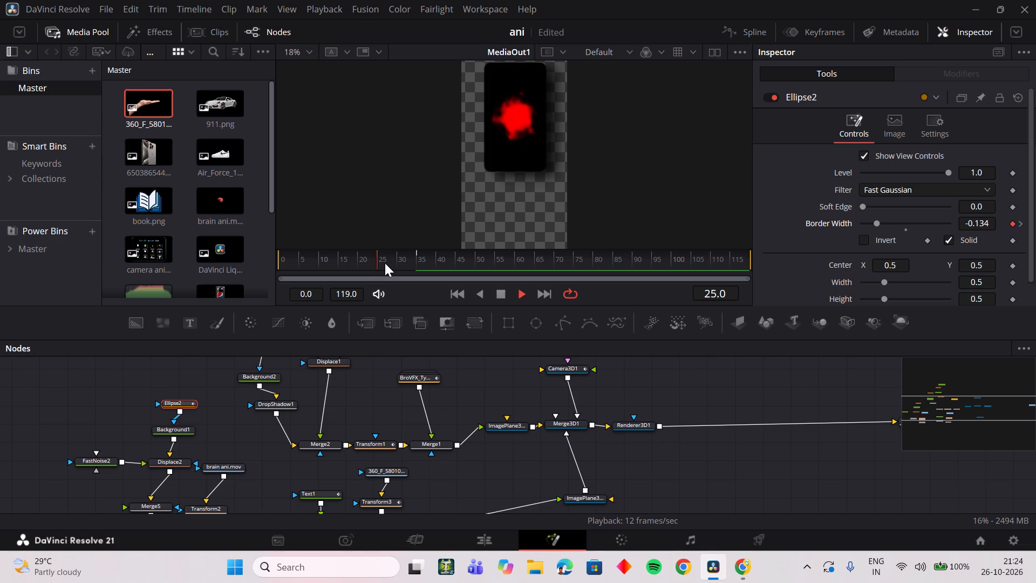
key("space")
left_click_drag(384, 263, 364, 267)
key("space")
key("space")
left_click_drag(387, 265, 373, 267)
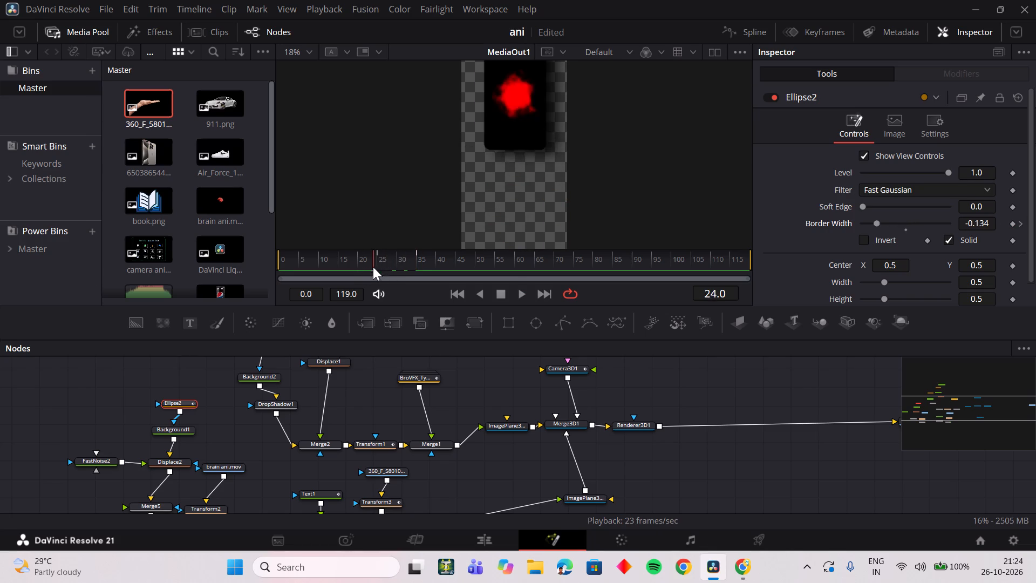
left_click_drag(373, 267, 392, 262)
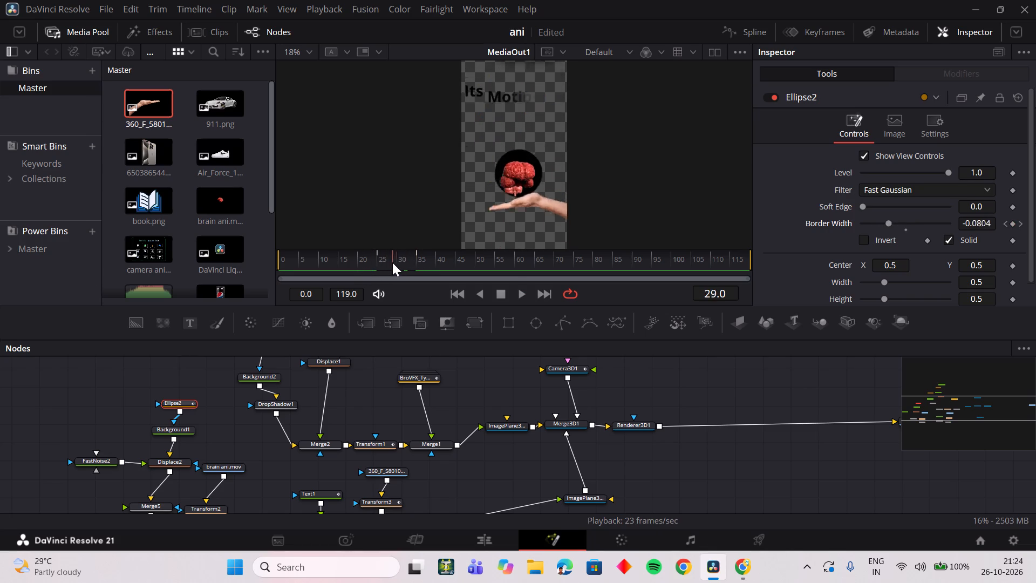
left_click_drag(392, 262, 414, 262)
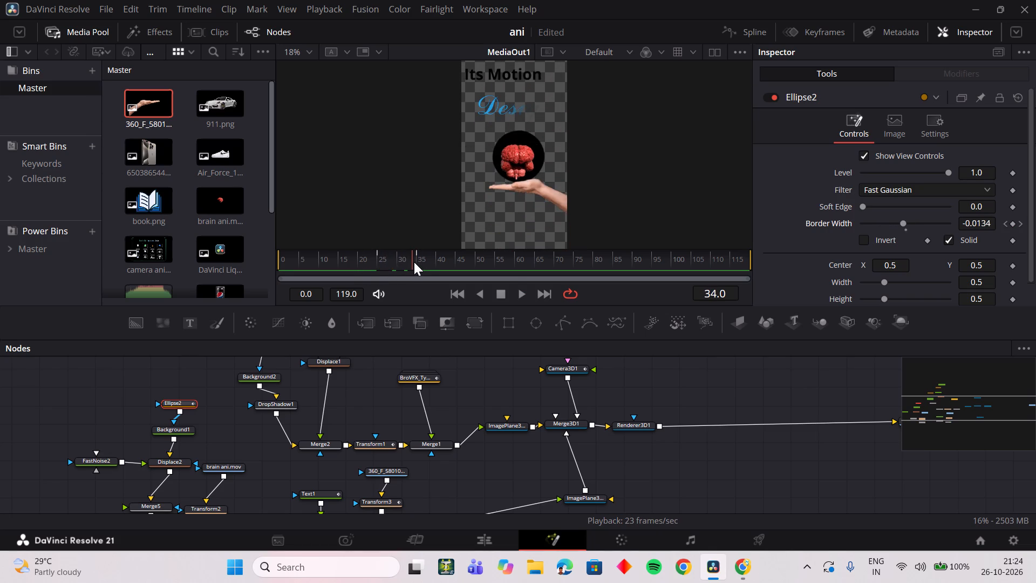
Replace Ellipse2's Border Width keyframe at frame 35 with one at frame 30, reset to the default 0.0.
left_click_drag(414, 262, 418, 261)
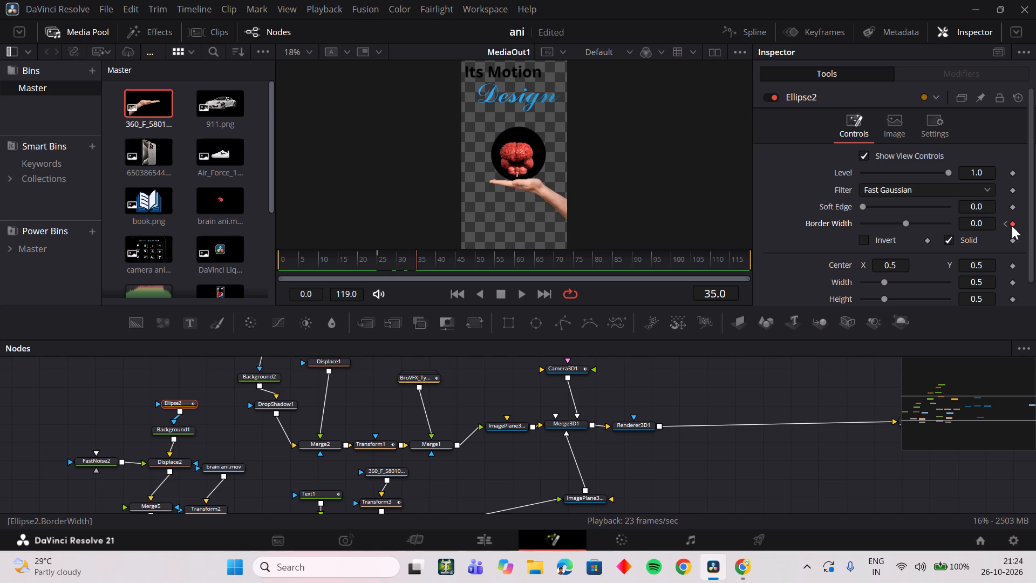
left_click(1012, 226)
left_click_drag(417, 260, 400, 262)
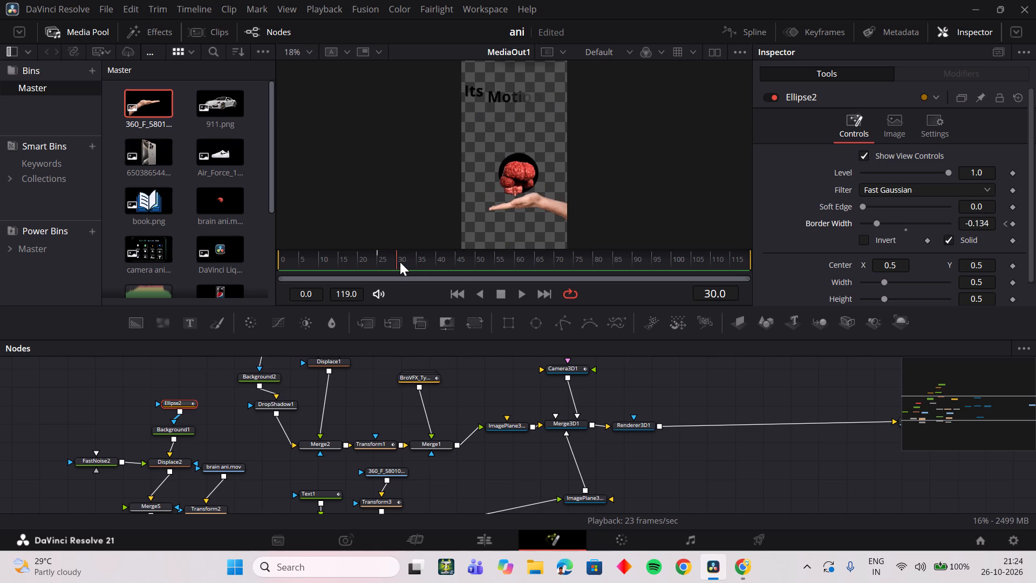
left_click_drag(400, 262, 400, 262)
left_click(1012, 224)
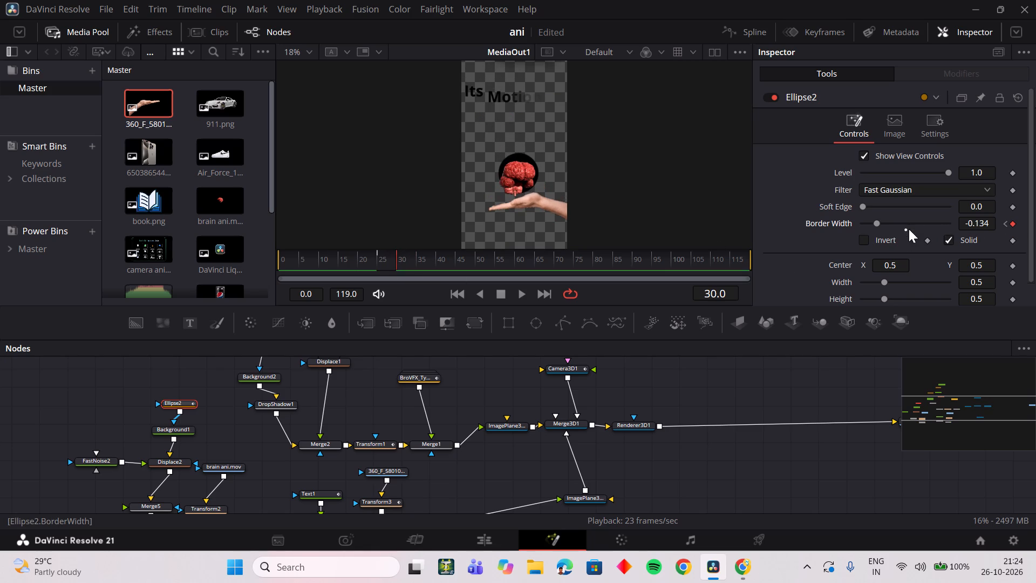
left_click(909, 229)
Lower Ellipse2's Border Width keyframe at frame 25 to about -0.197.
left_click_drag(387, 257, 376, 261)
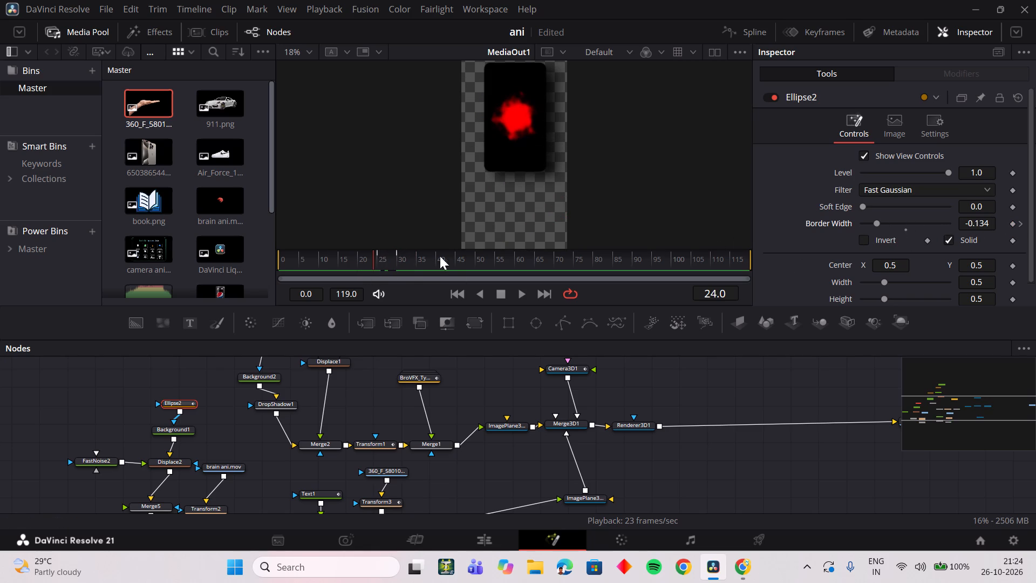
left_click(380, 261)
left_click_drag(875, 223, 864, 225)
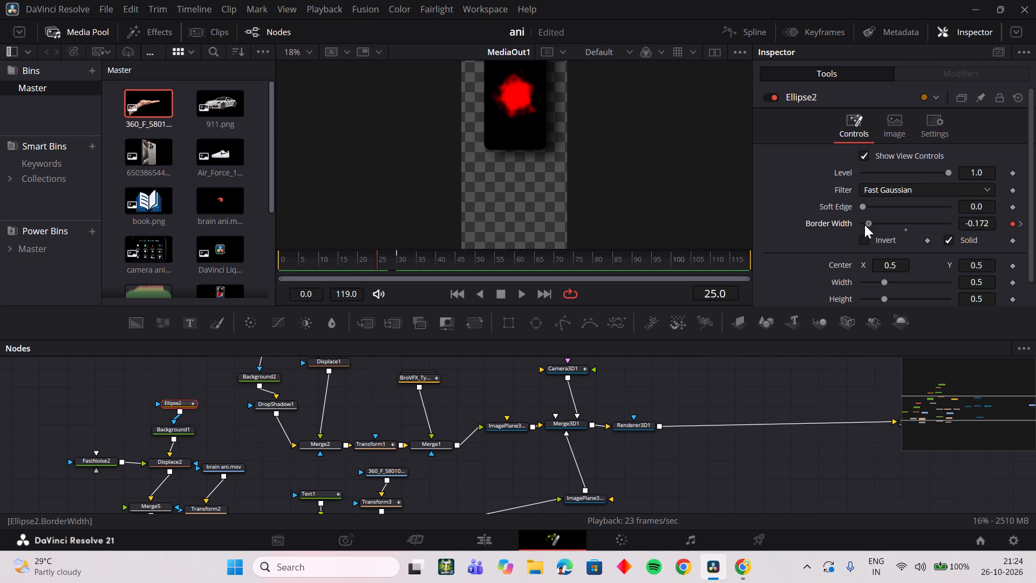
left_click_drag(864, 225, 861, 227)
Play and scrub the frames around 24 to 32 to review the black ellipse's growth behind the brain.
left_click_drag(394, 263, 383, 264)
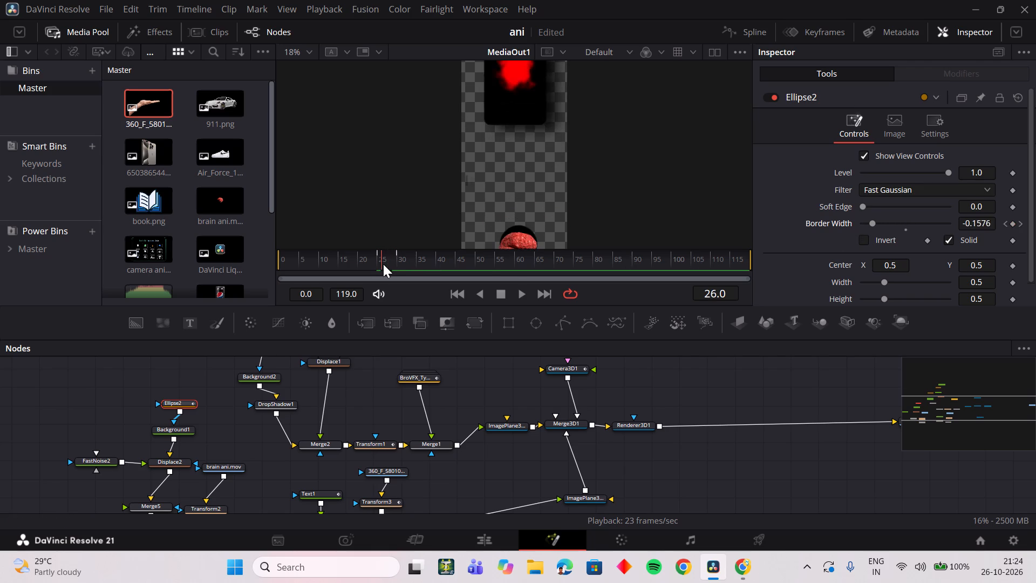
left_click_drag(383, 264, 383, 265)
key("space")
key("space")
left_click_drag(385, 265, 376, 267)
key("space")
key("space")
left_click_drag(387, 263, 383, 265)
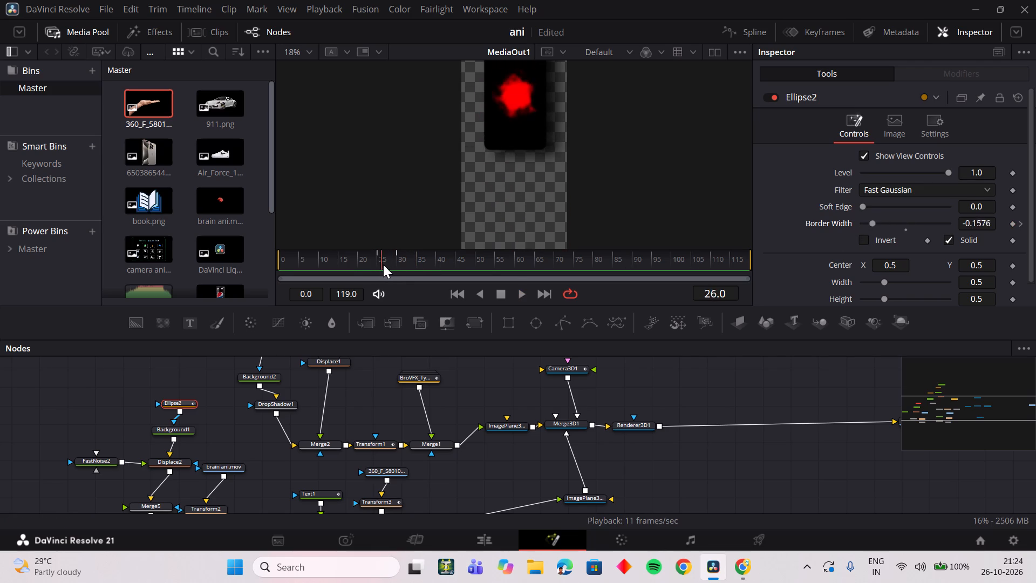
left_click_drag(383, 265, 405, 260)
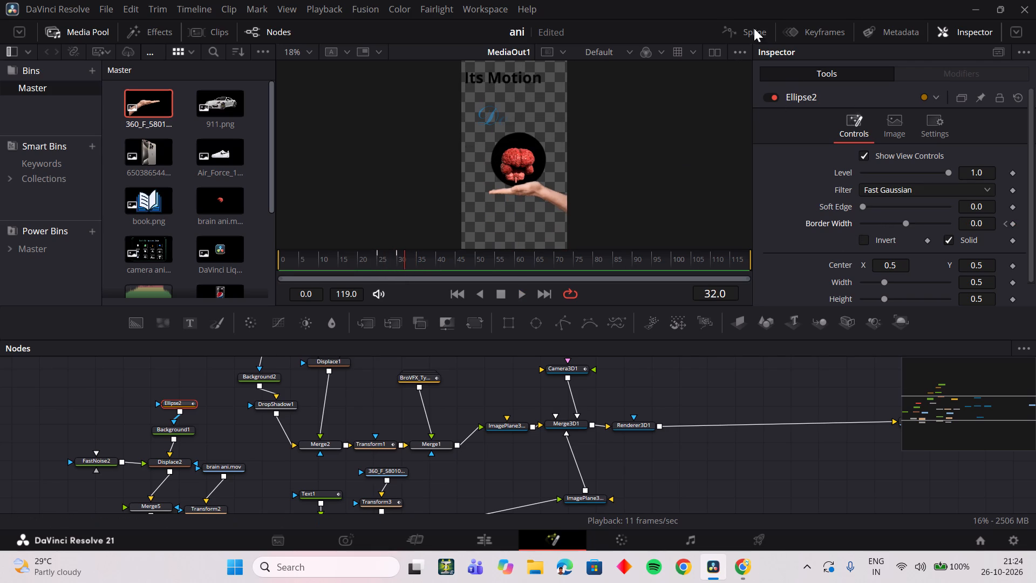
Apply a fast-start, ease-out curve to all of Ellipse2's Border Width keyframes in the Spline editor.
left_click(754, 27)
left_click(556, 413)
left_click(734, 416)
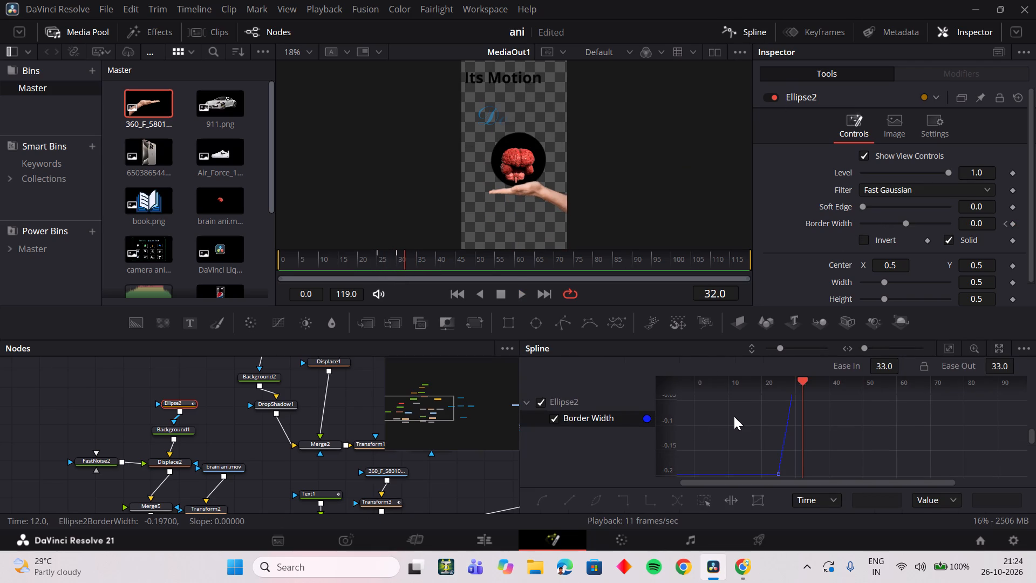
key("ctrl+a")
right_click(734, 416)
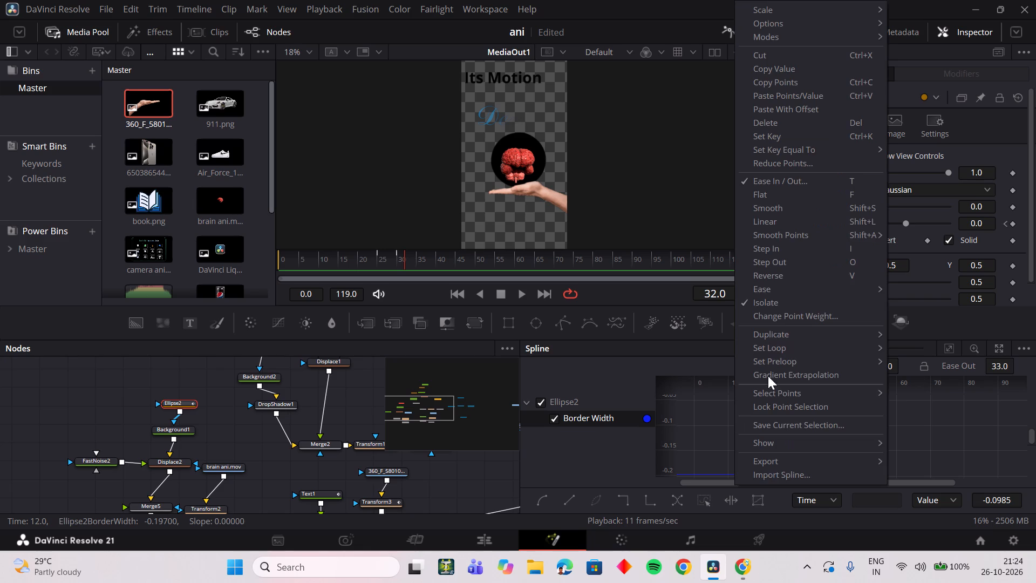
left_click(925, 326)
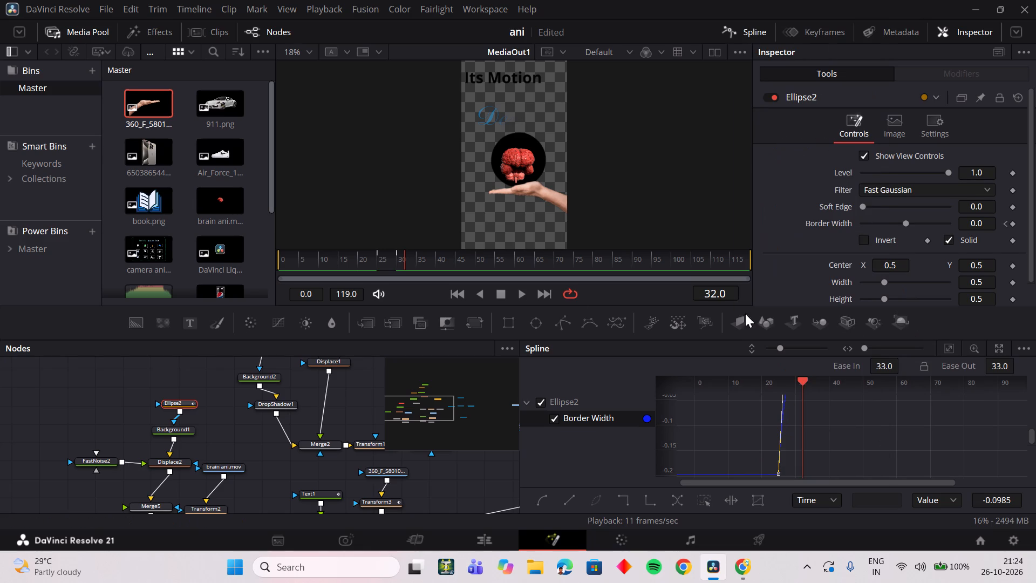
Play and scrub the frames around 24 to 34 to check the eased growth of the ellipse.
left_click_drag(395, 261, 376, 269)
key("c")
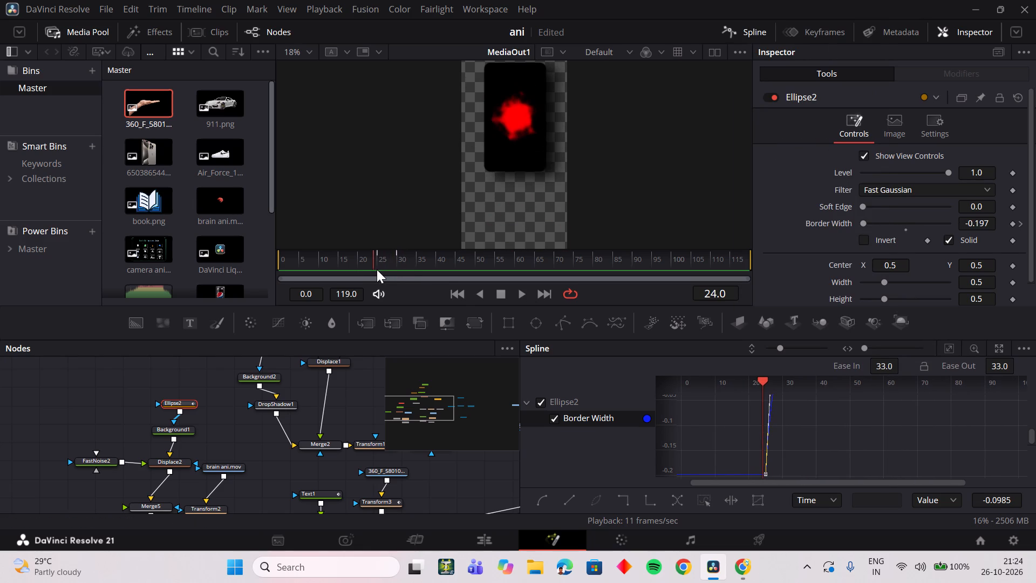
key("c")
key("space")
key("space")
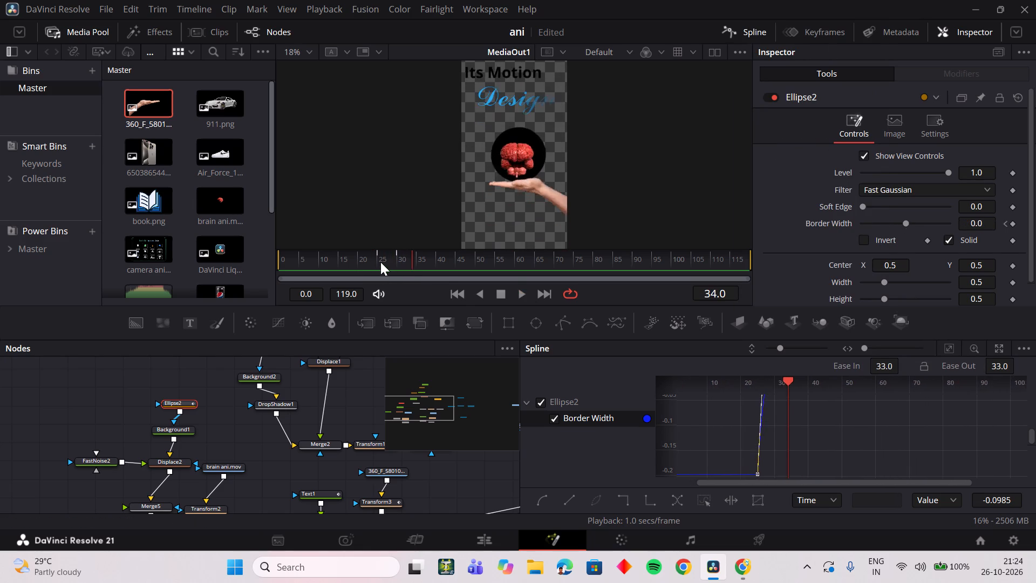
left_click_drag(374, 260, 363, 261)
key("space")
key("space")
left_click_drag(378, 260, 400, 260)
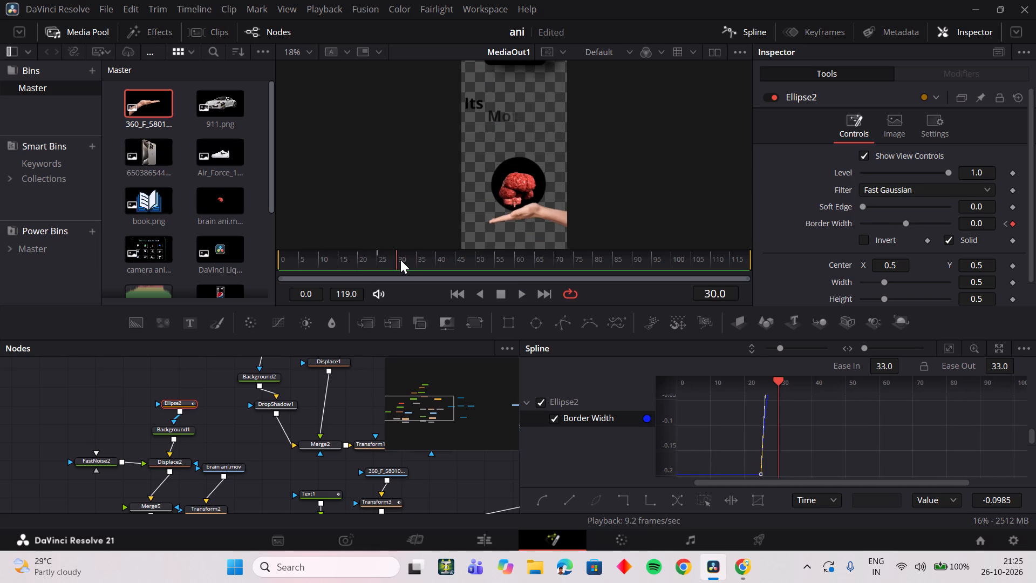
left_click_drag(400, 260, 385, 262)
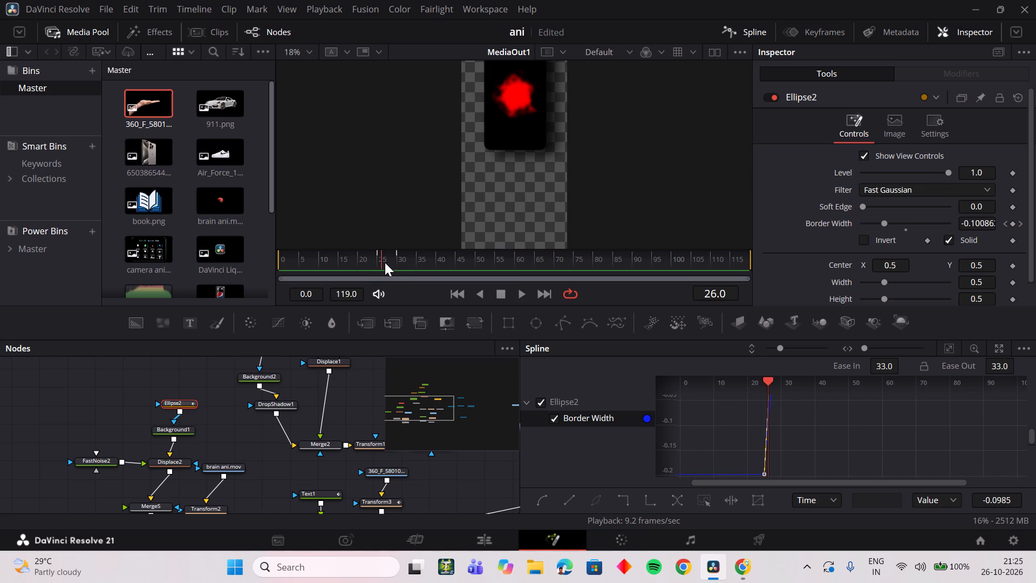
left_click_drag(385, 262, 380, 265)
Shift both of Ellipse2's Border Width keyframes two frames later in the Keyframes editor, to frames 27 and 32.
left_click(787, 36)
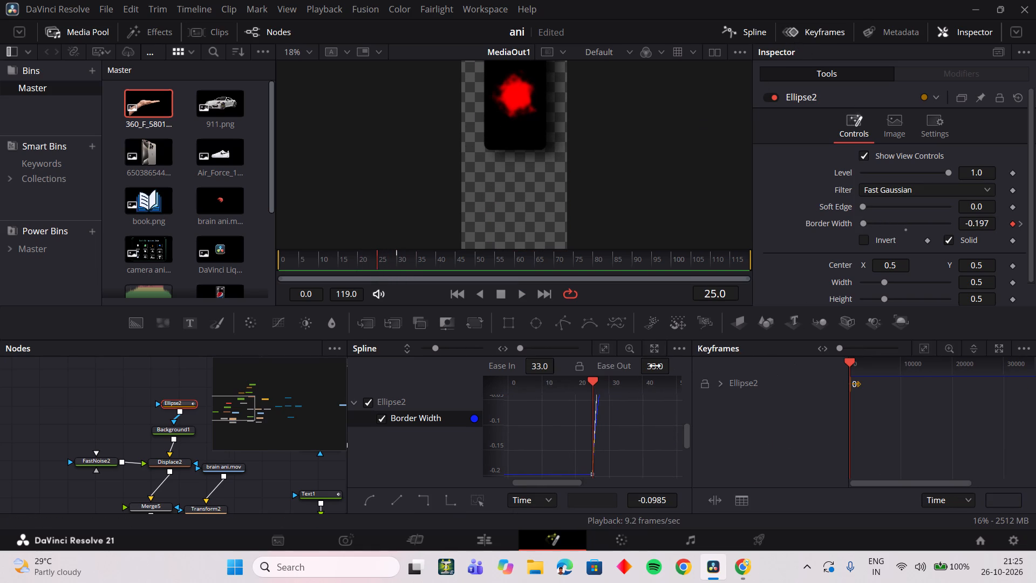
left_click(745, 24)
left_click(549, 378)
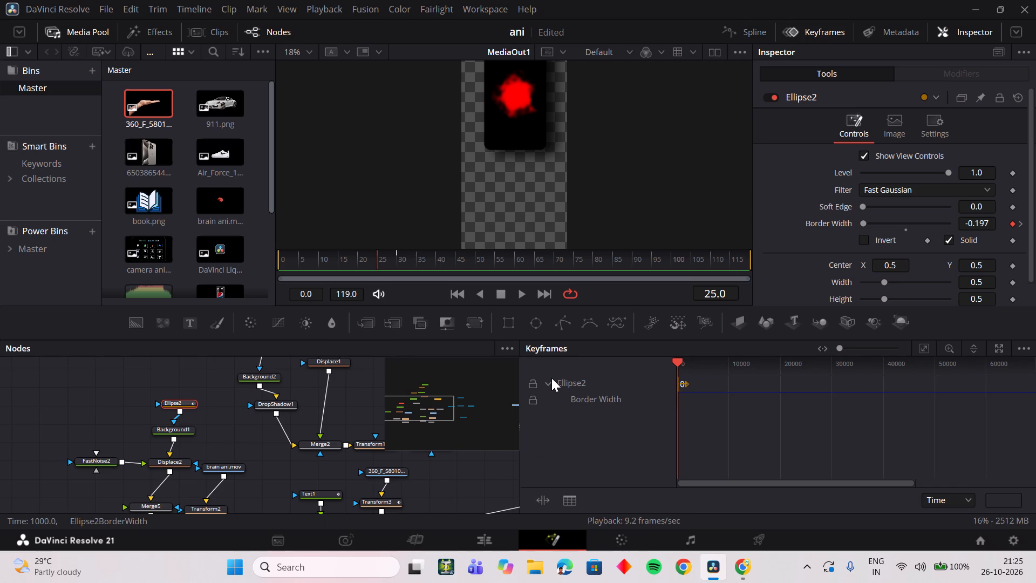
left_click(566, 400)
left_click(924, 350)
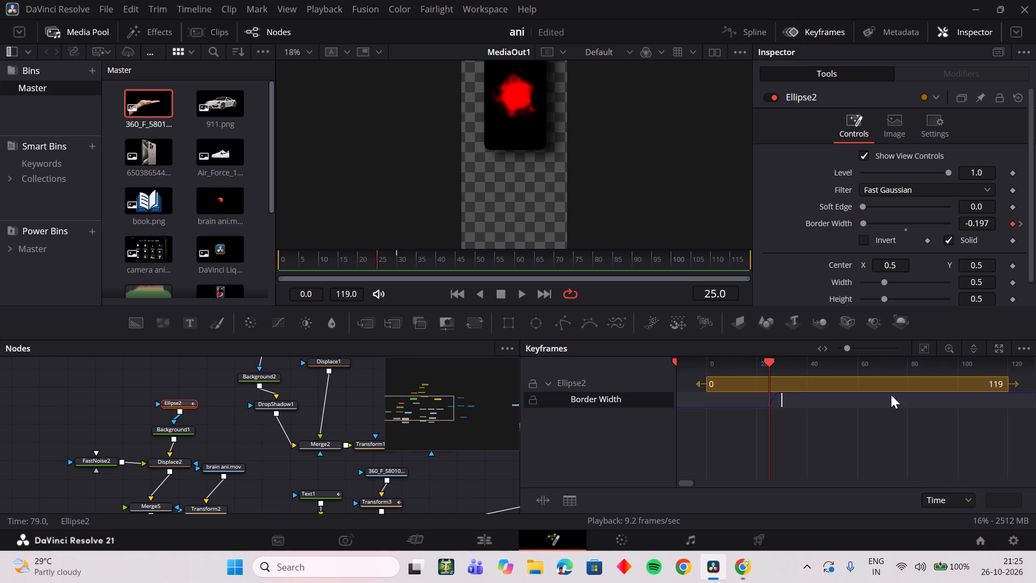
left_click(767, 431)
left_click_drag(758, 426, 789, 397)
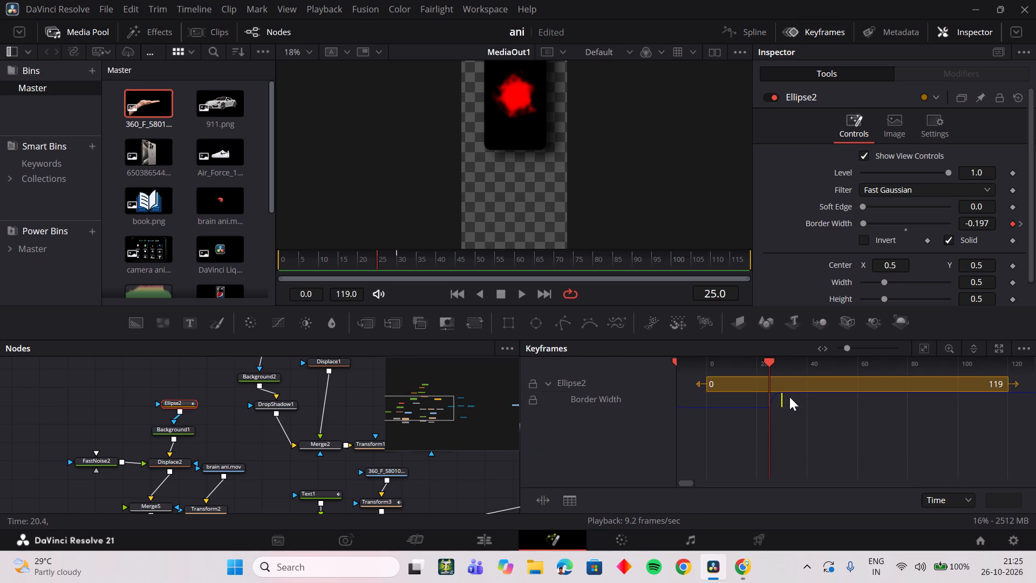
left_click(782, 401)
Replay the section around frames 22 to 35 to check the ellipse's shifted timing, and close the Keyframes editor.
left_click_drag(380, 260, 385, 257)
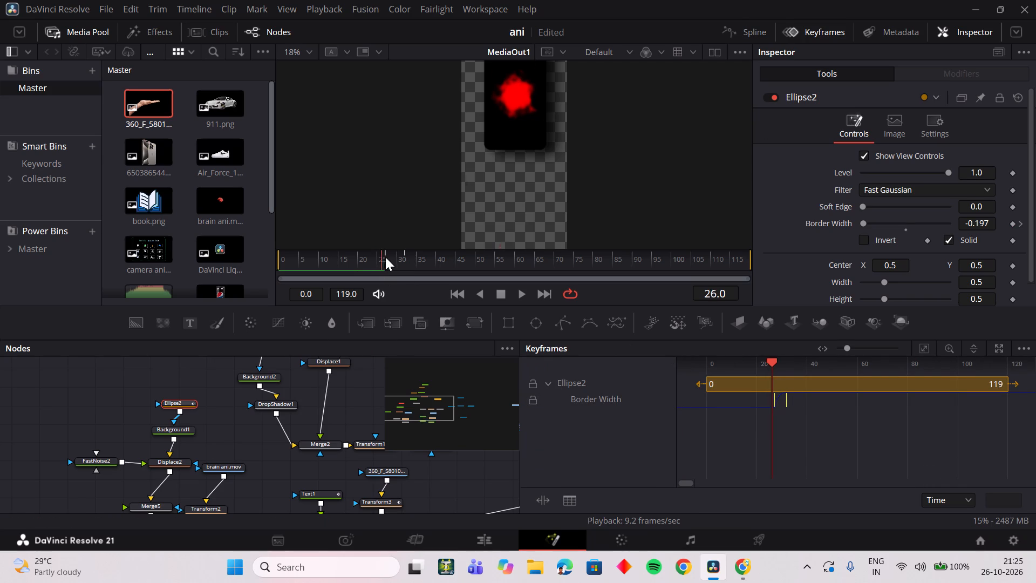
left_click_drag(385, 257, 371, 254)
key("space")
left_click_drag(385, 256, 361, 261)
key("space")
left_click_drag(391, 258, 364, 261)
key("space")
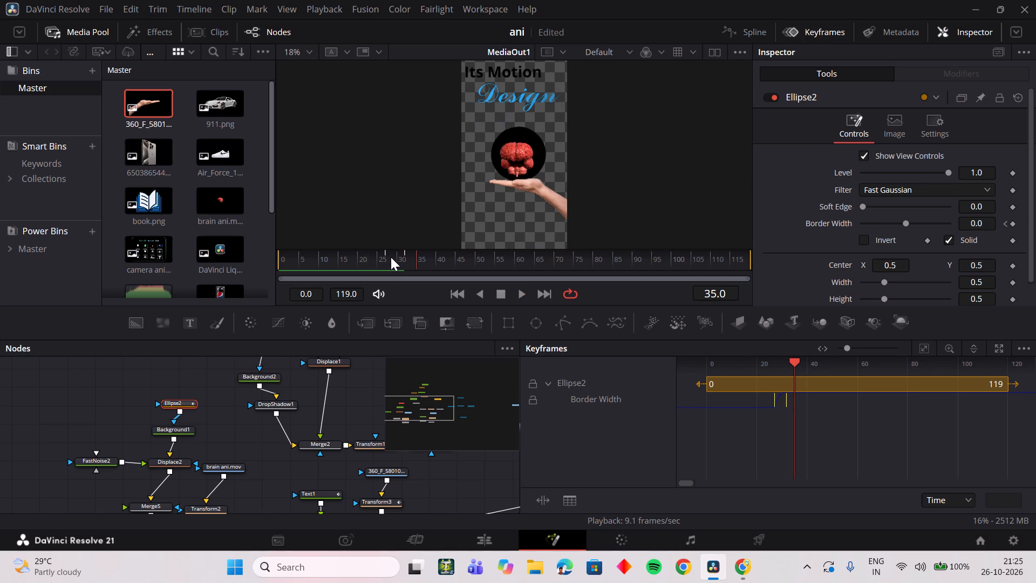
key("space")
left_click(805, 26)
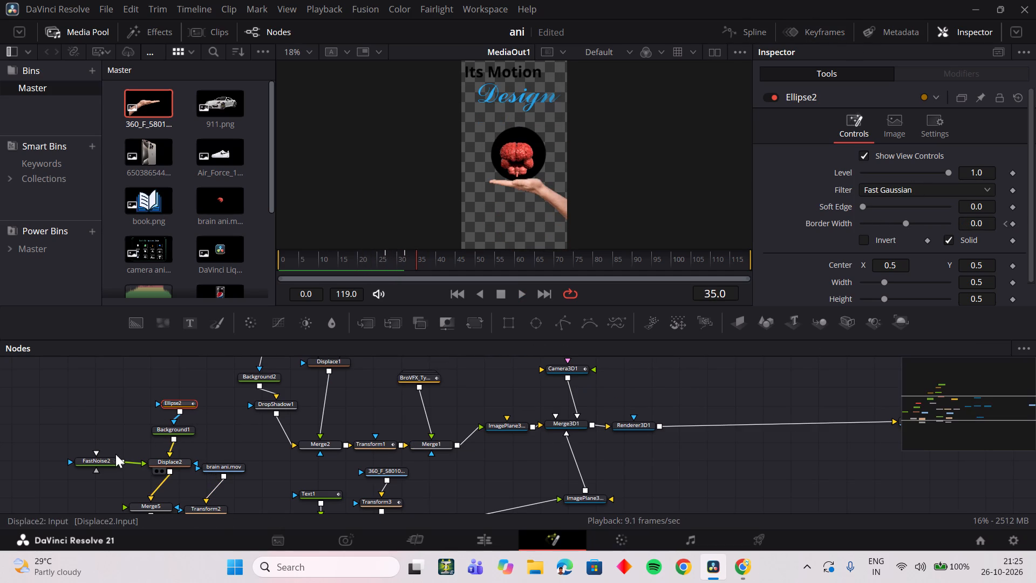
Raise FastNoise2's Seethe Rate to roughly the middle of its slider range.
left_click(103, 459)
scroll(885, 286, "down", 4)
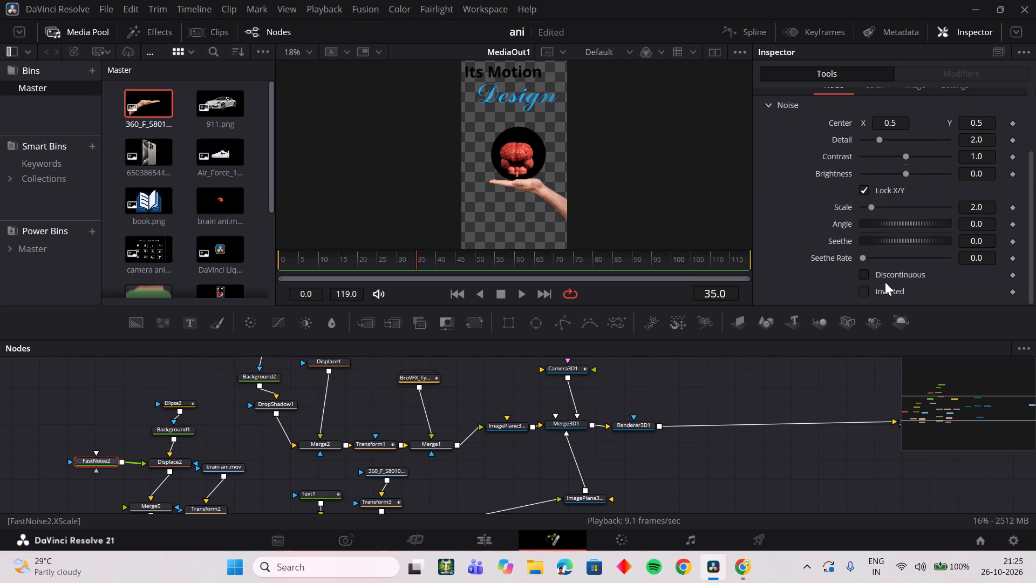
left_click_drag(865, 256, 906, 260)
Raise Displace2's Refraction Strength past 0.32 to distort the black shape behind the brain more strongly, keeping Spread at 0.0.
left_click(183, 463)
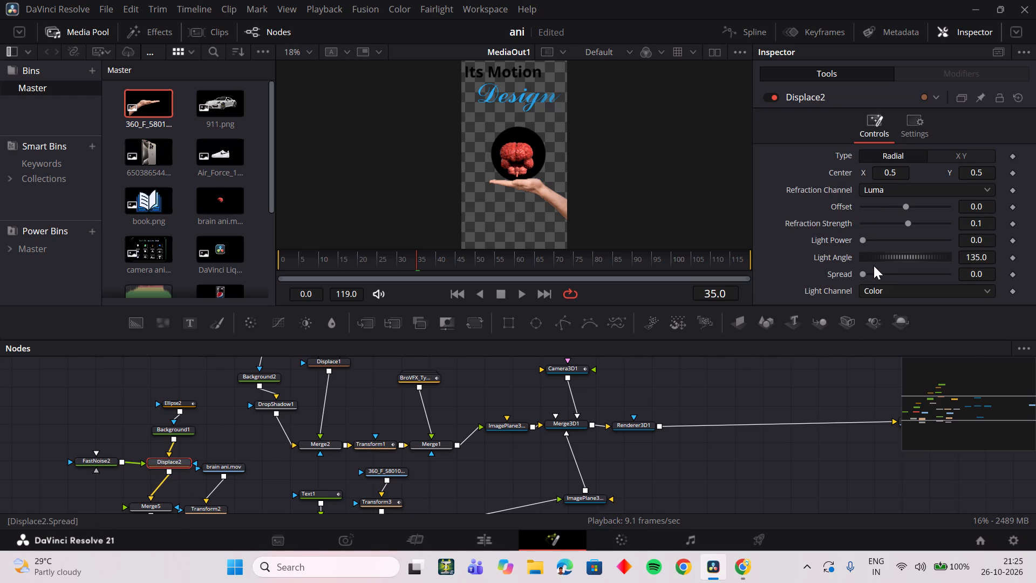
left_click_drag(861, 273, 889, 277)
left_click(861, 280)
left_click_drag(908, 223, 917, 226)
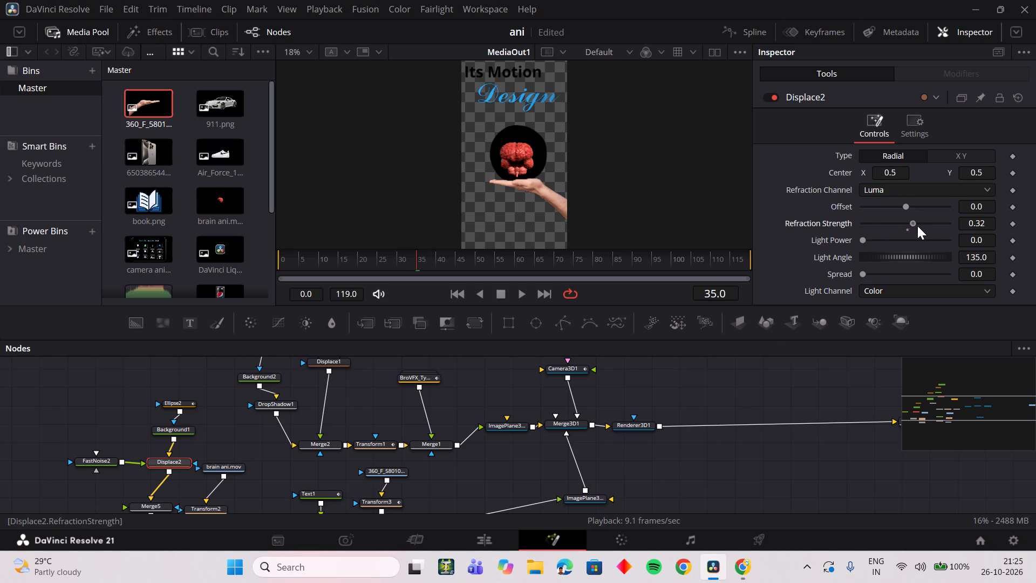
left_click_drag(917, 226, 923, 226)
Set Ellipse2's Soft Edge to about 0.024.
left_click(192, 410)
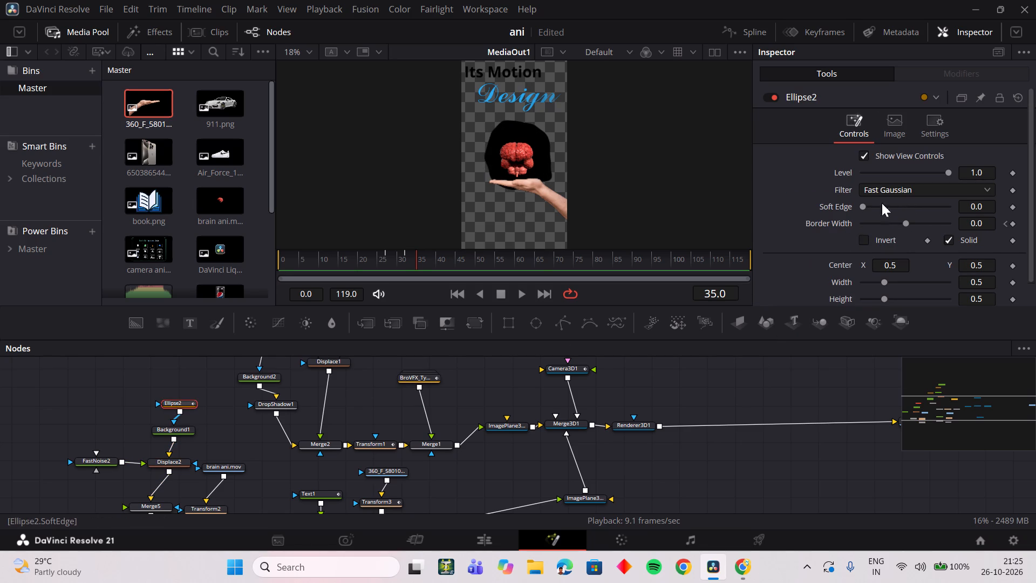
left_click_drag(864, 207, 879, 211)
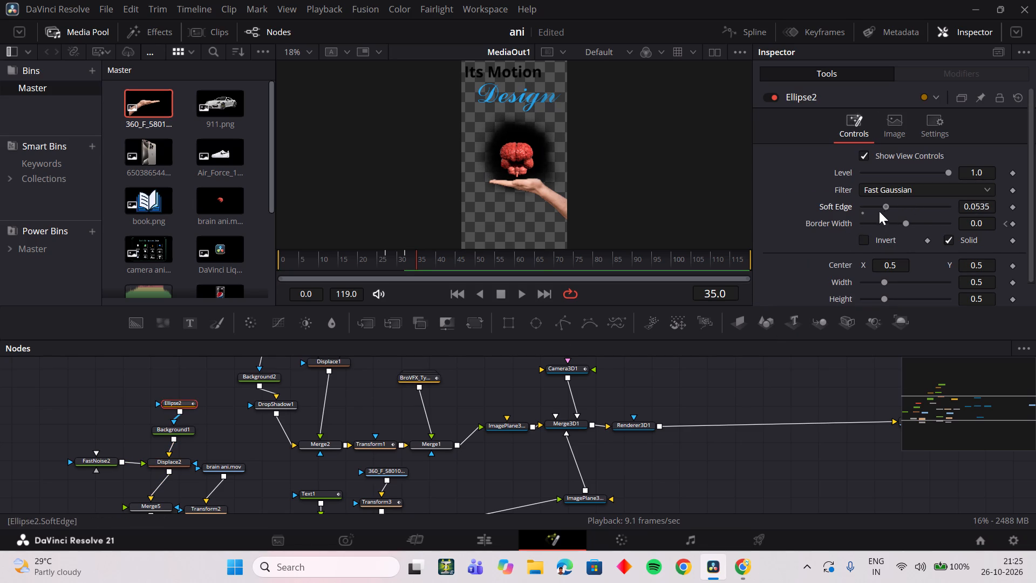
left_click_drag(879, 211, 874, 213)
Compare the settings of FastNoise1 and Ellipse1, and match Ellipse2's Soft Edge to Ellipse1's value of 0.0394.
scroll(471, 374, "up", 2)
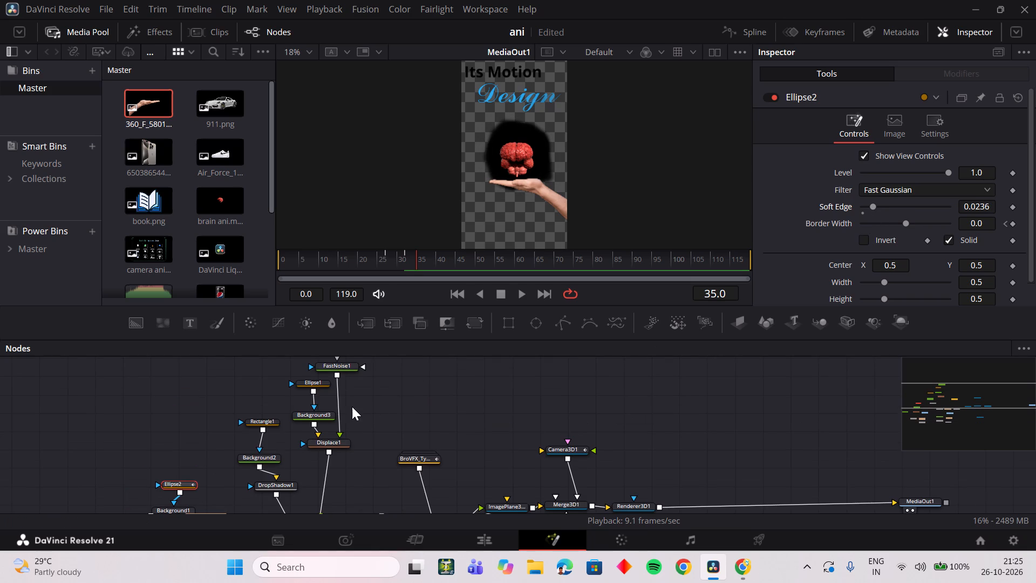
scroll(351, 404, "up", 1)
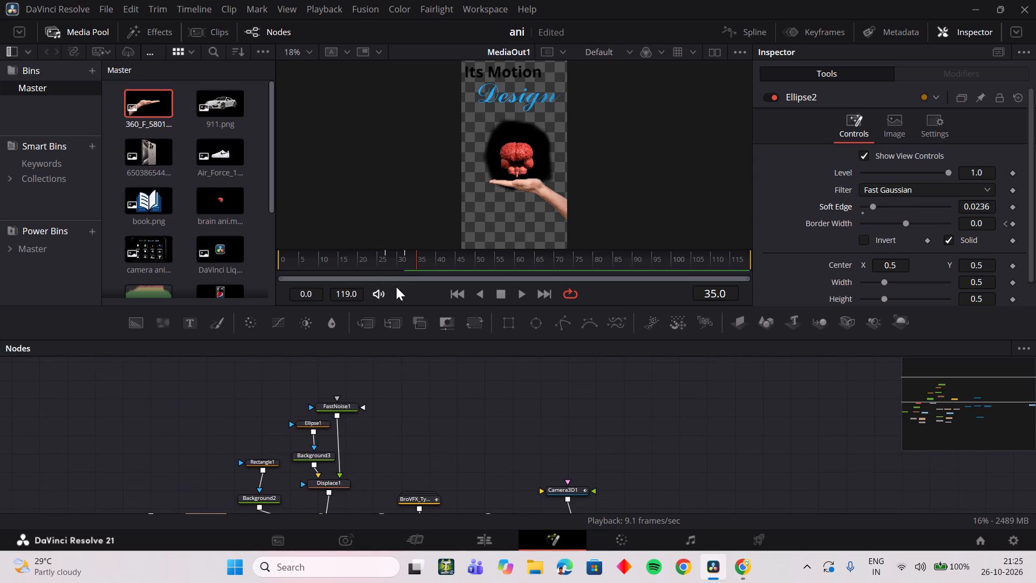
left_click_drag(388, 268, 347, 268)
left_click(337, 408)
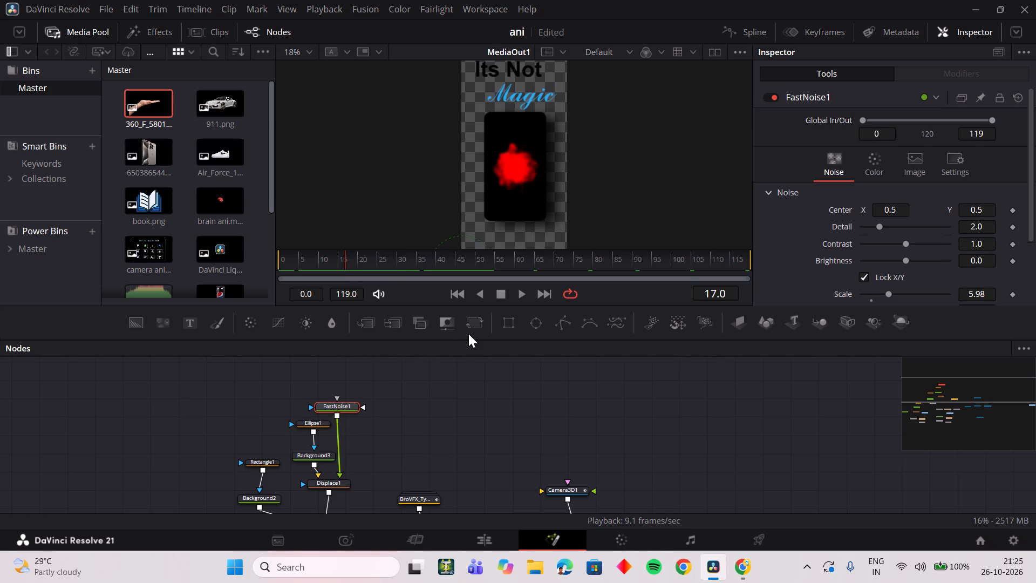
left_click(318, 424)
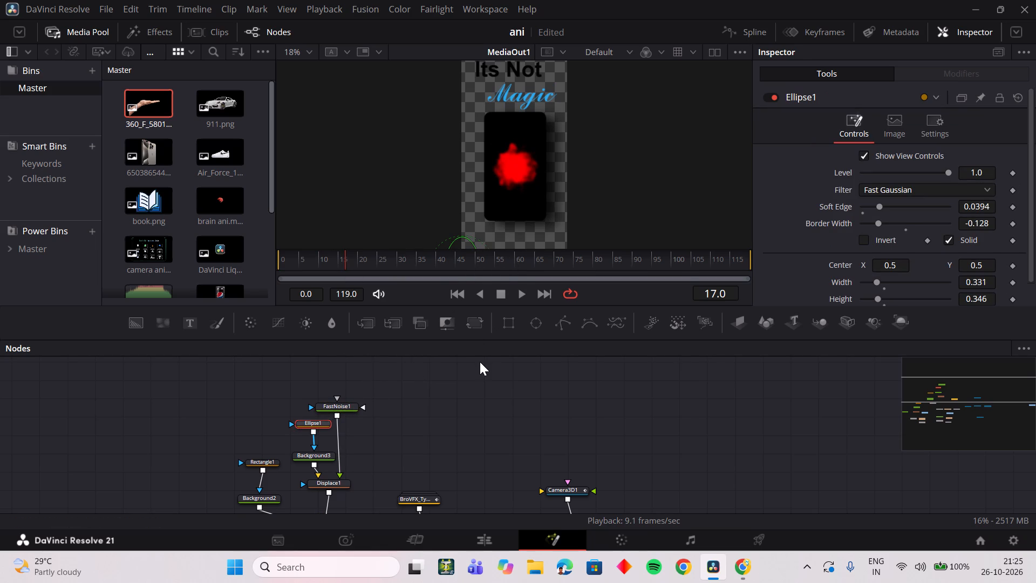
scroll(478, 370, "down", 2)
left_click(180, 448)
left_click(188, 446)
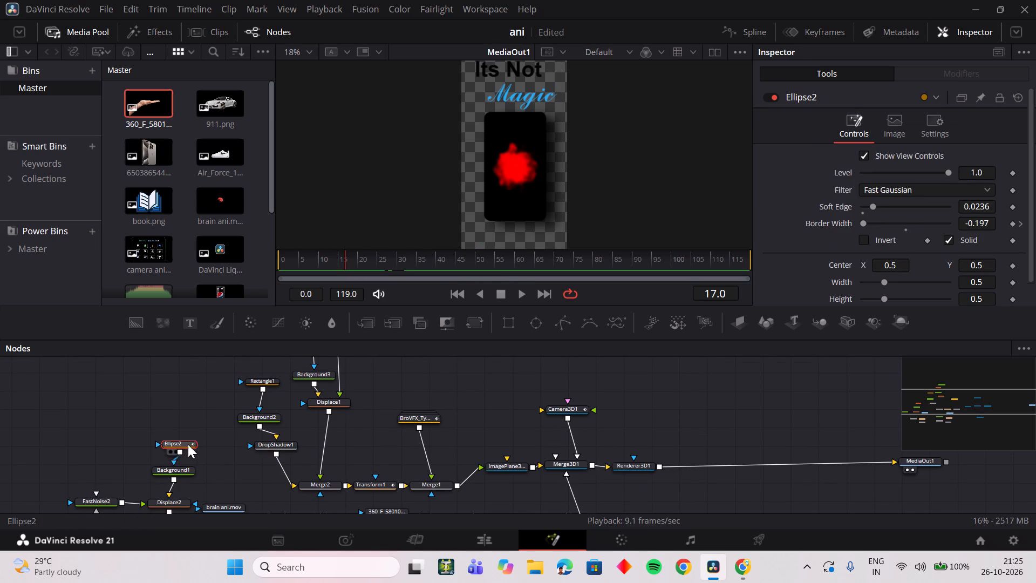
left_click(402, 255)
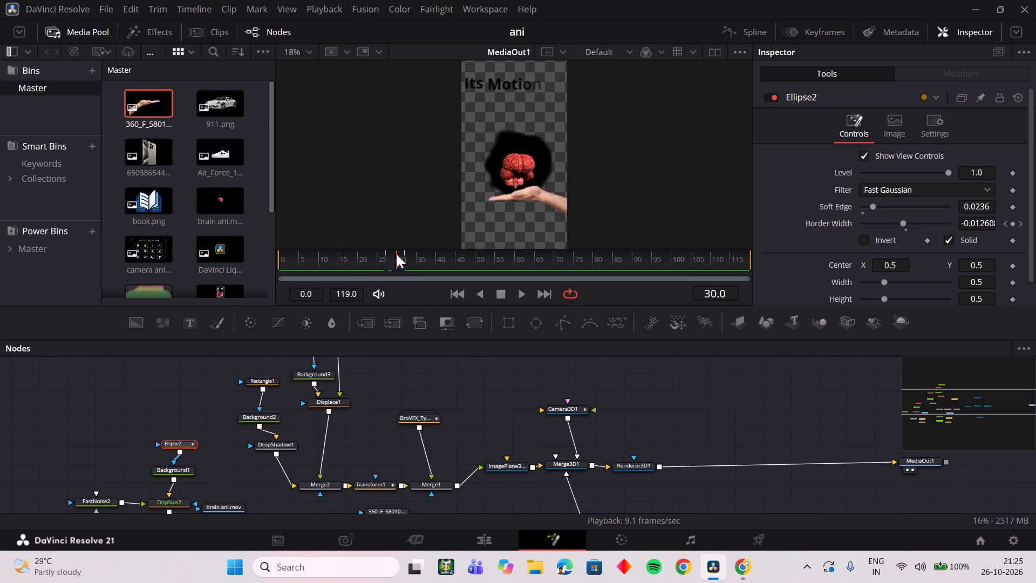
left_click_drag(873, 204, 880, 211)
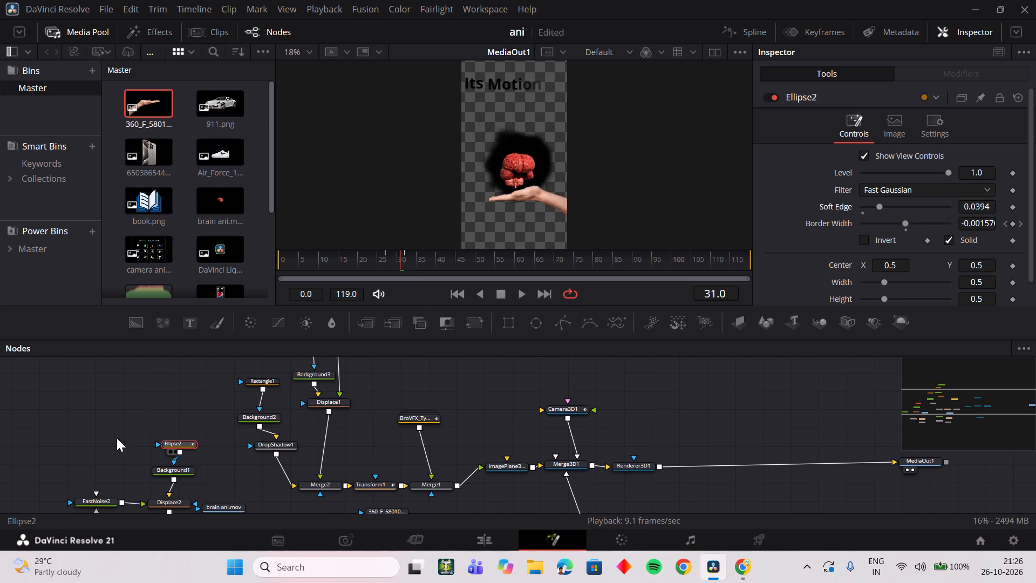
Set FastNoise2's Seethe Rate to about 0.378.
left_click(112, 503)
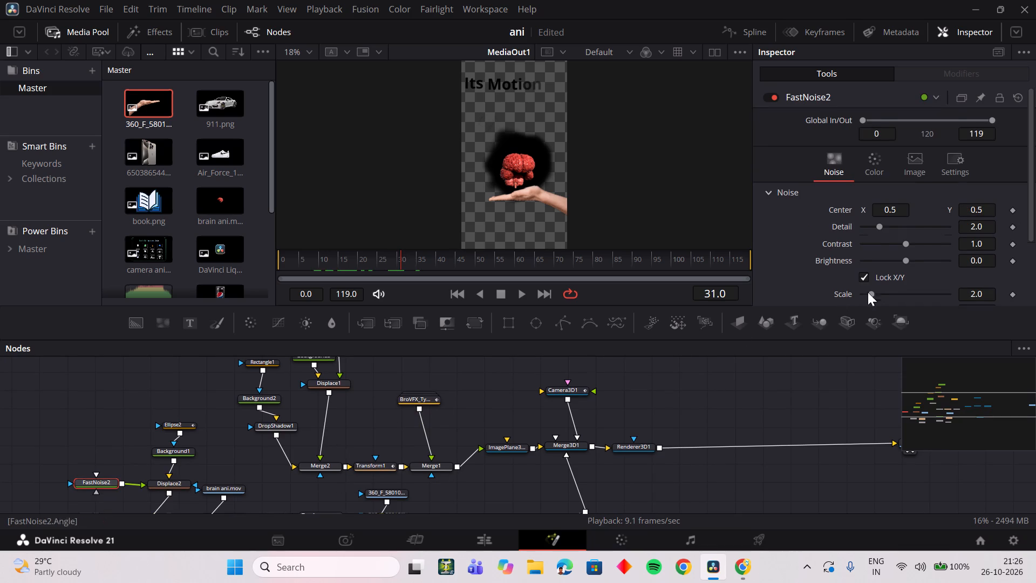
scroll(874, 286, "down", 2)
left_click_drag(906, 259, 949, 257)
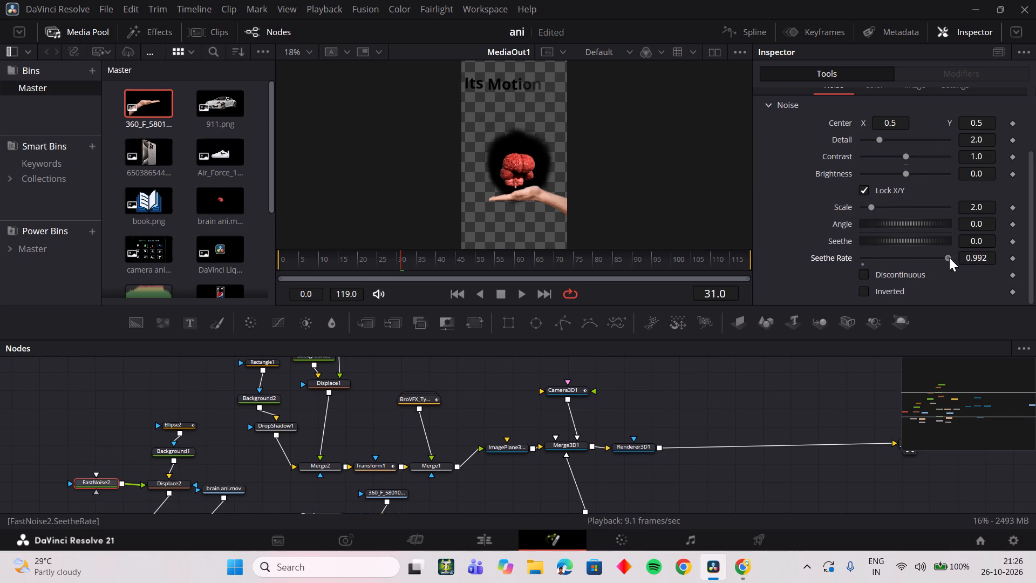
left_click_drag(949, 257, 897, 255)
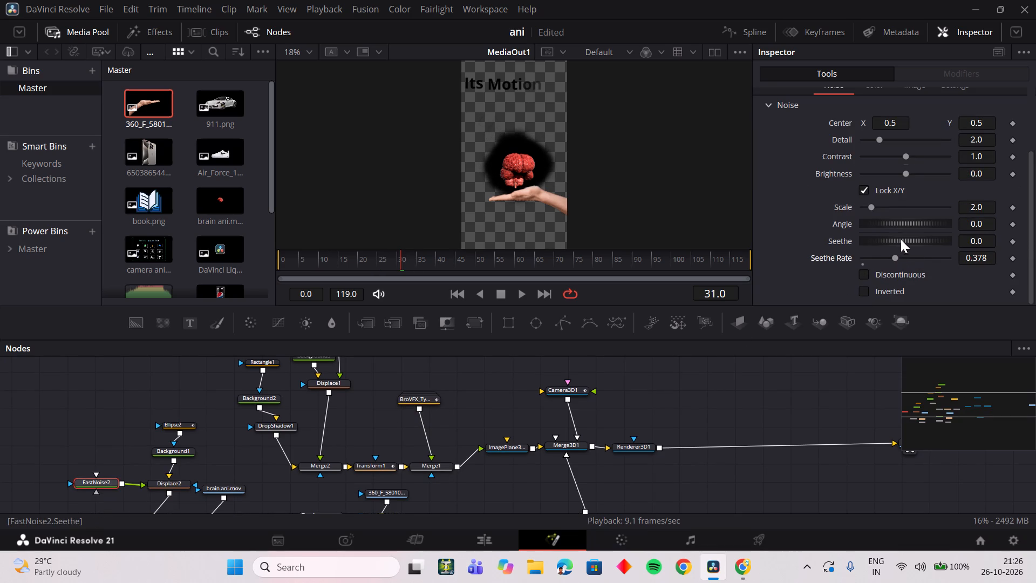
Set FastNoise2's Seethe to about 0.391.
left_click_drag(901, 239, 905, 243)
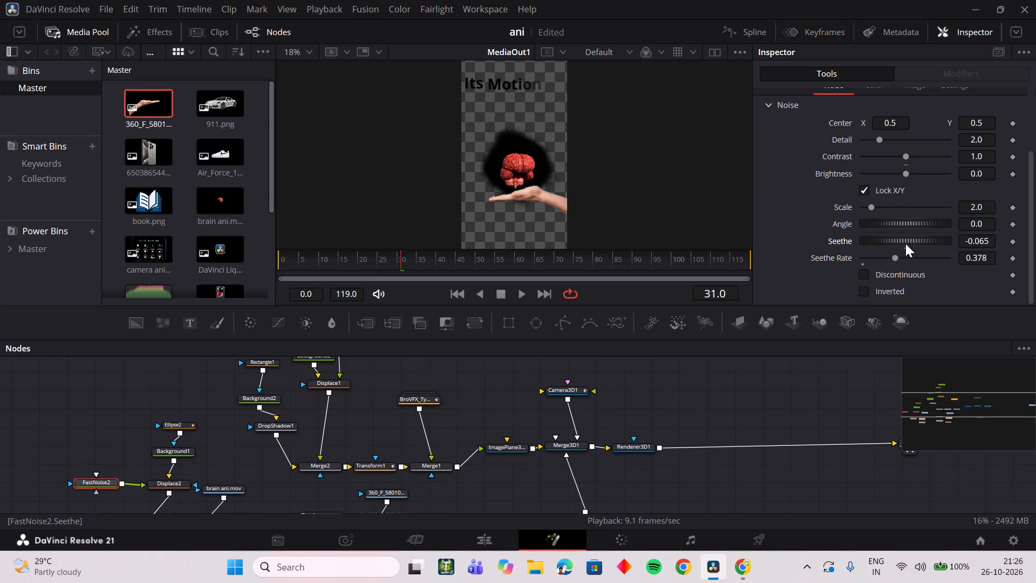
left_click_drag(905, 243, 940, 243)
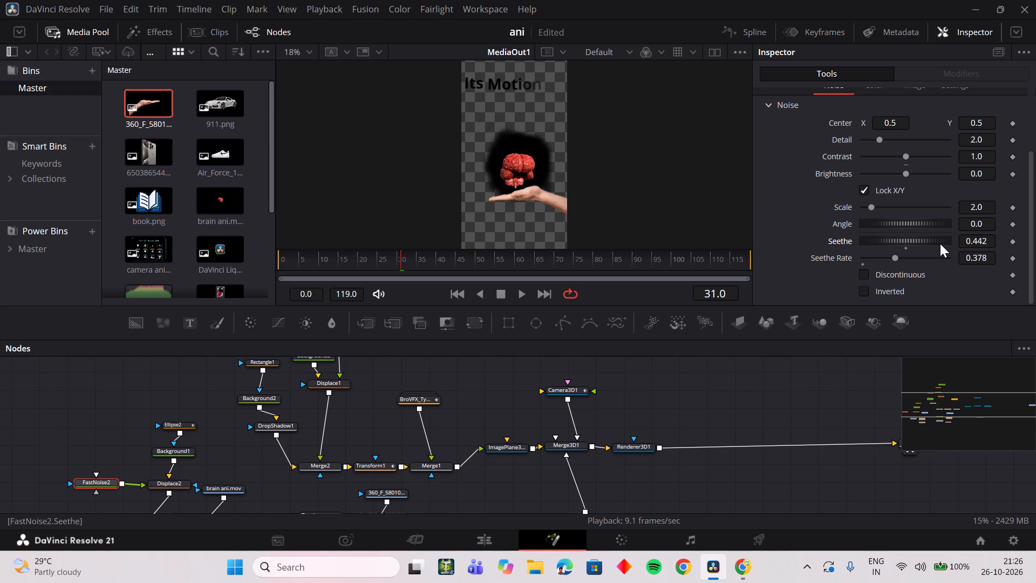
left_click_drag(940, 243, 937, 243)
Set FastNoise2's Scale to about 14.96 for finer, more ragged edges on the black shape behind the brain.
left_click_drag(874, 209, 932, 210)
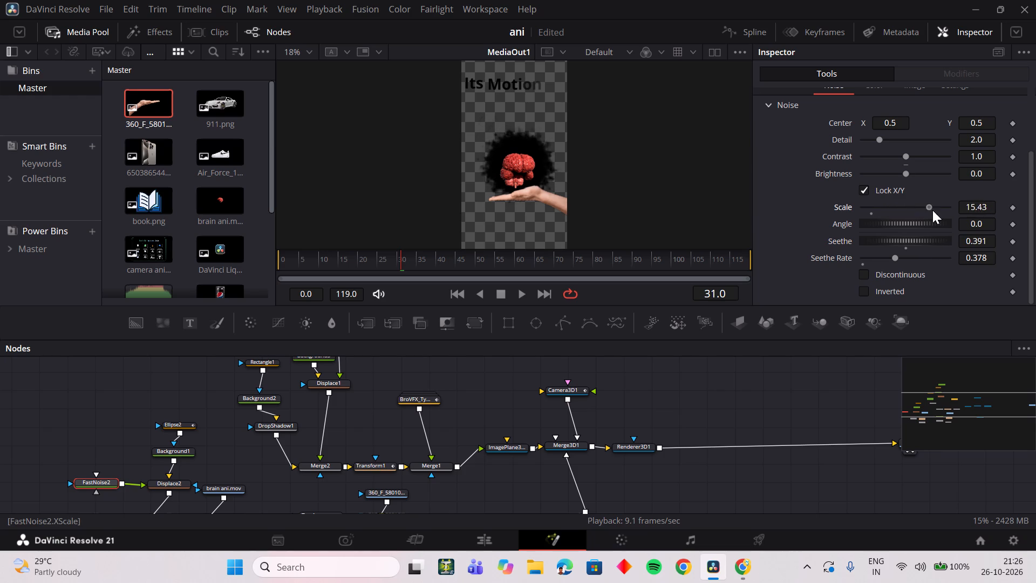
left_click_drag(932, 210, 982, 225)
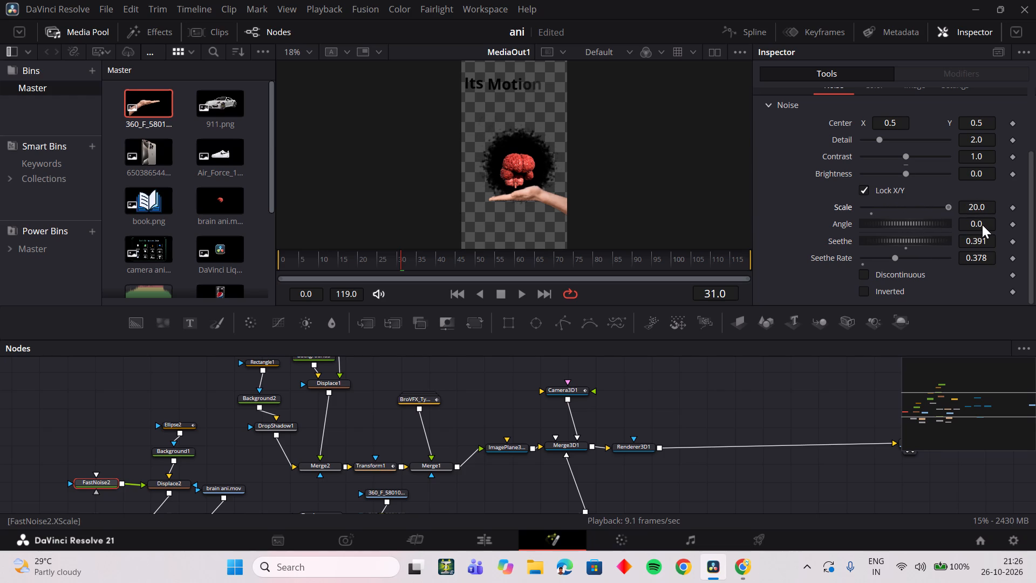
left_click_drag(982, 225, 962, 235)
left_click_drag(962, 235, 929, 233)
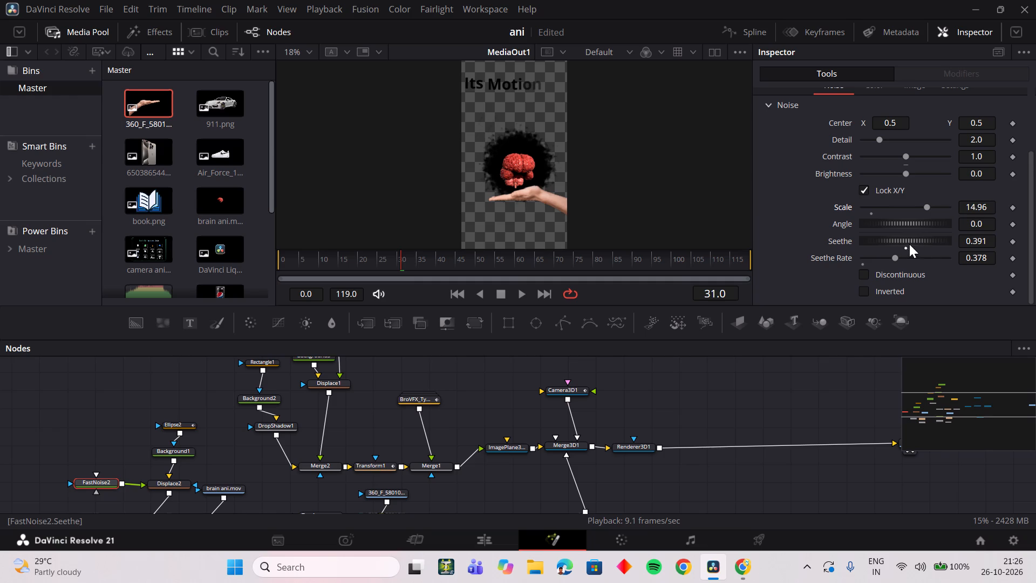
Replay the transition from the phone scene to the brain scene to examine the noise-displaced black shape.
key("space")
key("space")
left_click_drag(403, 262, 396, 259)
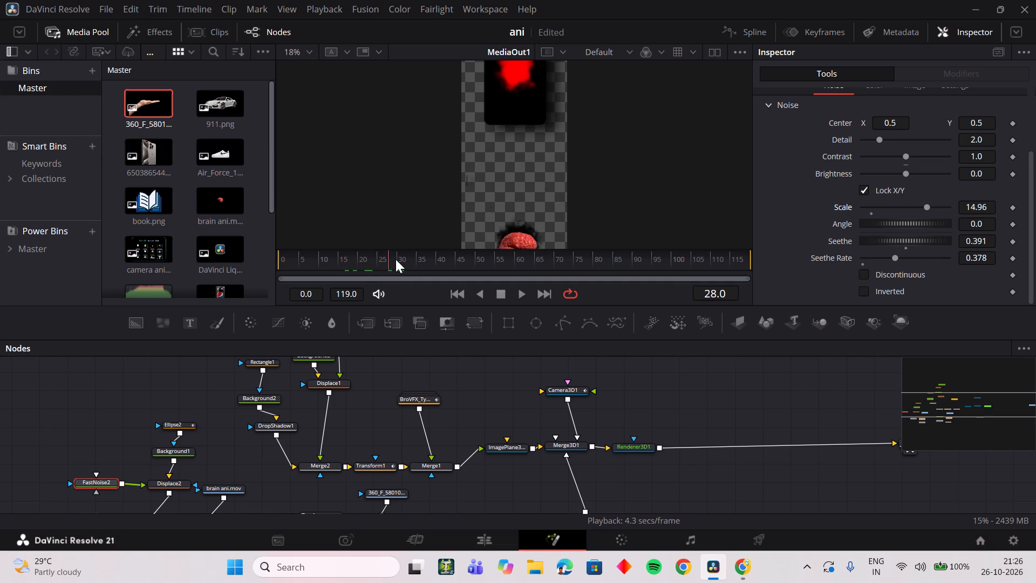
left_click_drag(396, 259, 385, 259)
key("space")
left_click_drag(386, 261, 365, 265)
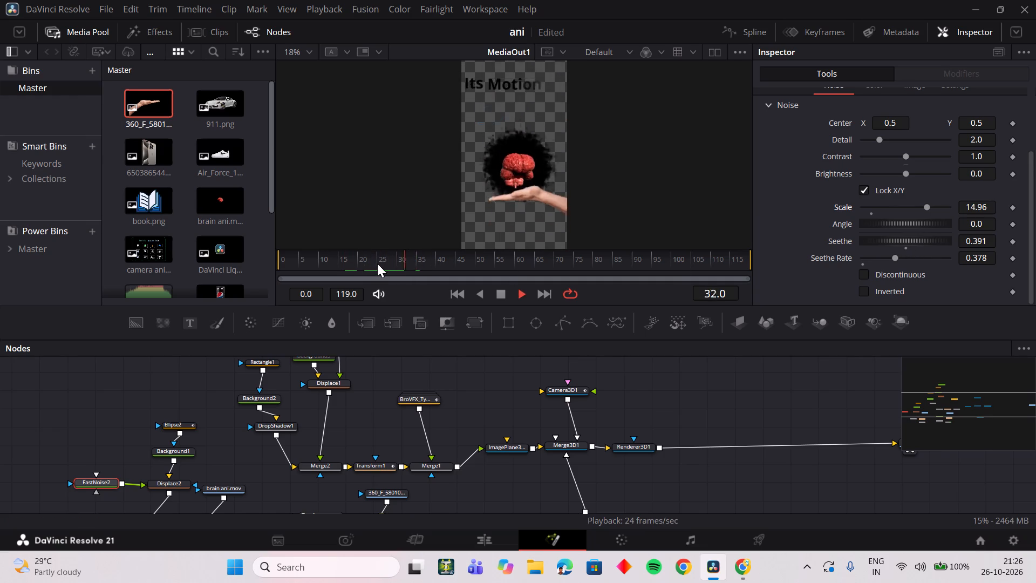
key("space")
left_click_drag(377, 263, 353, 265)
key("space")
key("space")
left_click_drag(365, 262, 351, 263)
key("space")
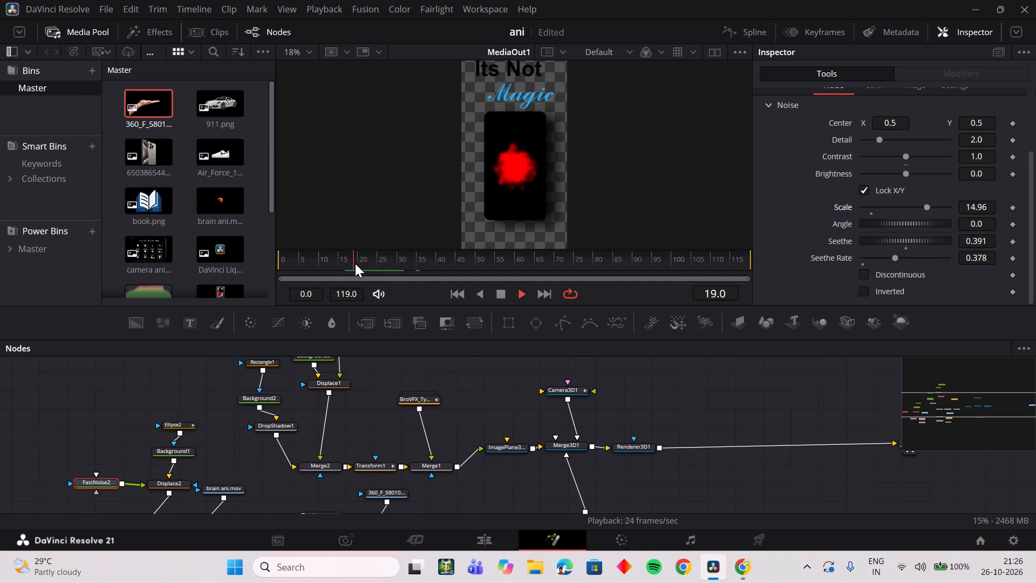
key("space")
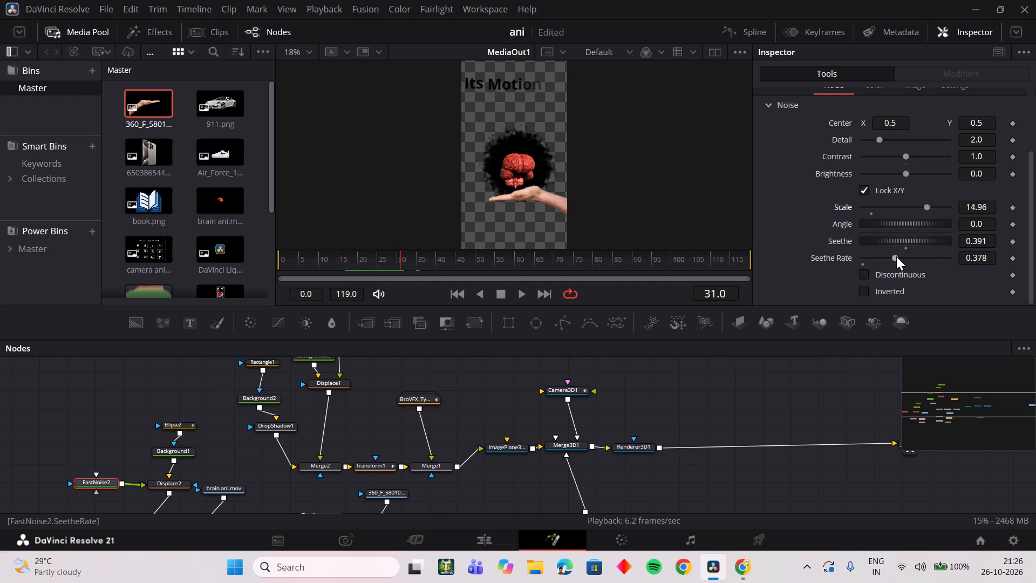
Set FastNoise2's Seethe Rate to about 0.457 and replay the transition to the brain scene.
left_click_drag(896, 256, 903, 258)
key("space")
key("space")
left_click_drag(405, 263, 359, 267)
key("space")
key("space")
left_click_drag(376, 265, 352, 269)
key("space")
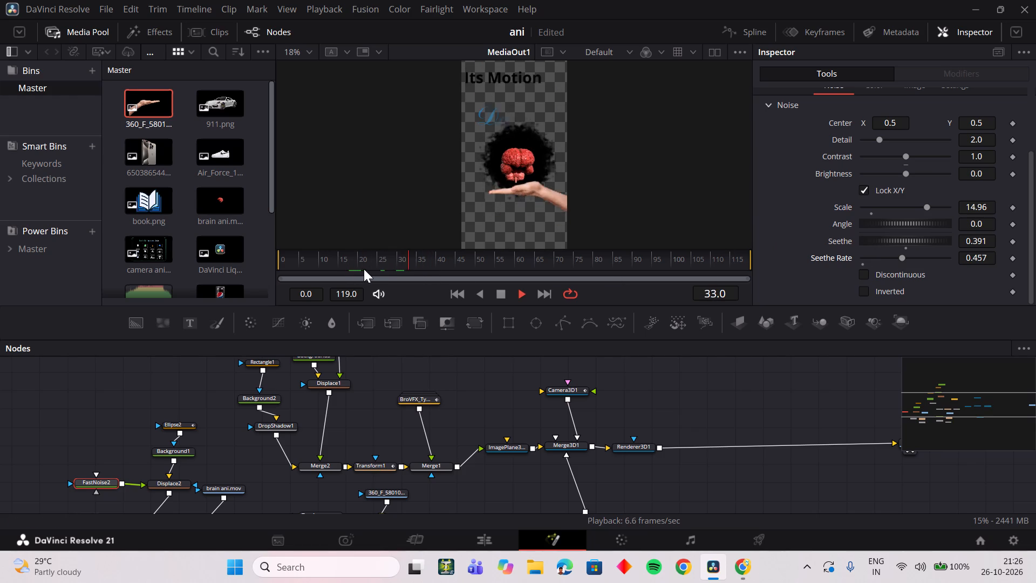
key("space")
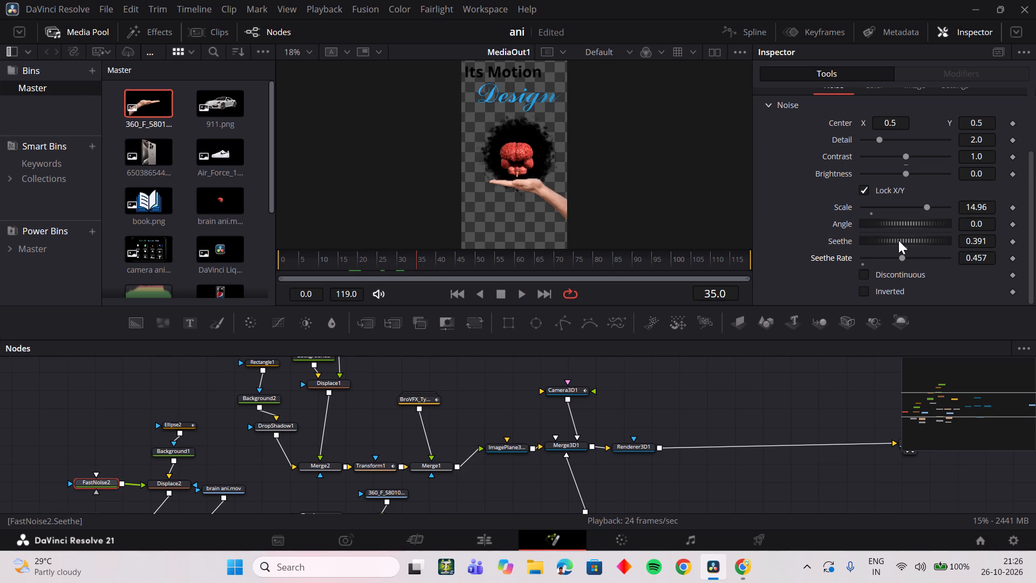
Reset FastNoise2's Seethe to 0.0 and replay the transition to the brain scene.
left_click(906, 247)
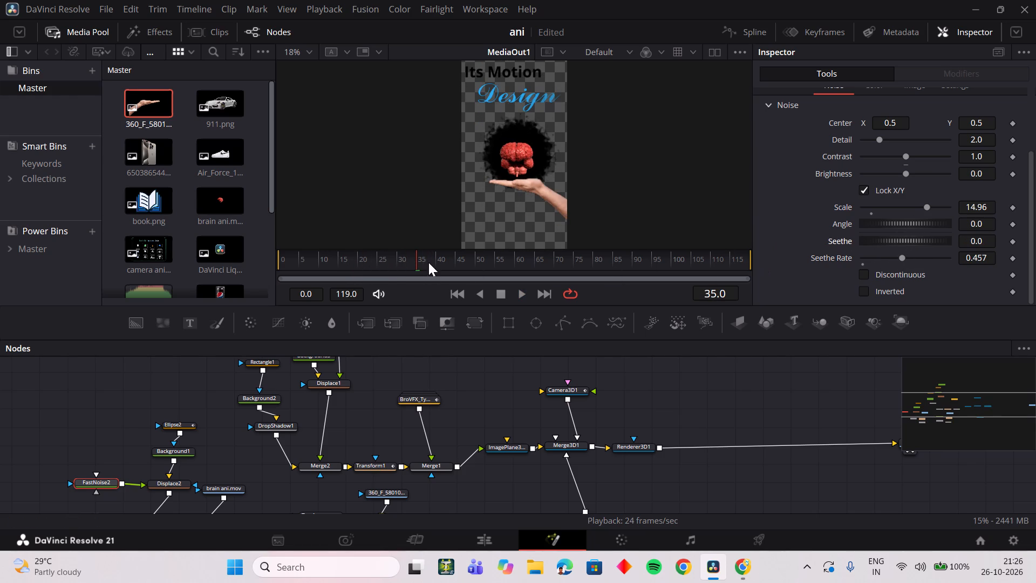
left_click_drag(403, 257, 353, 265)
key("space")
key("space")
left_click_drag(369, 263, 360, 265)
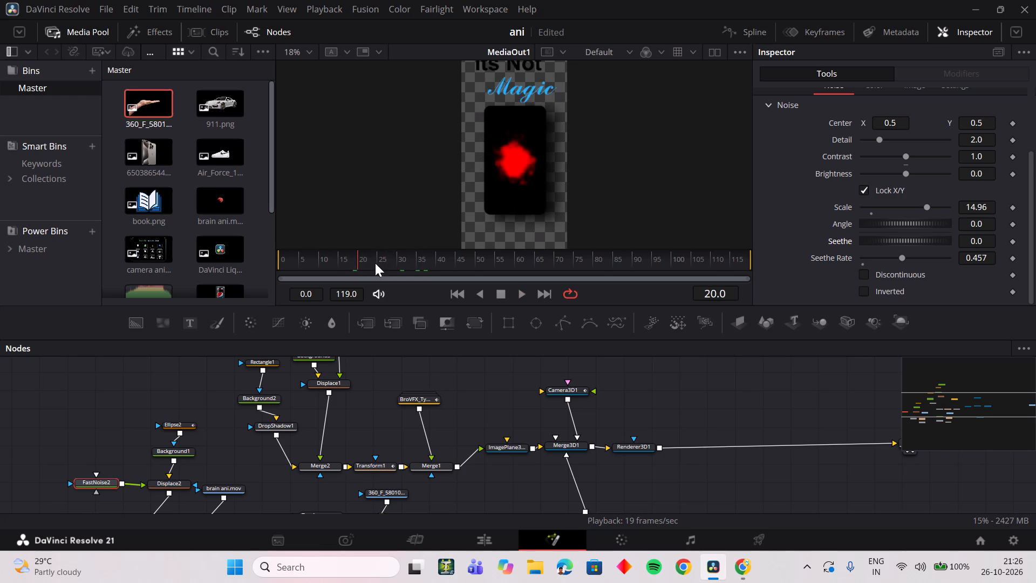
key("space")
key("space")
Set FastNoise2's Seethe to about 0.659 and replay the transition to the brain scene.
left_click_drag(883, 242, 944, 242)
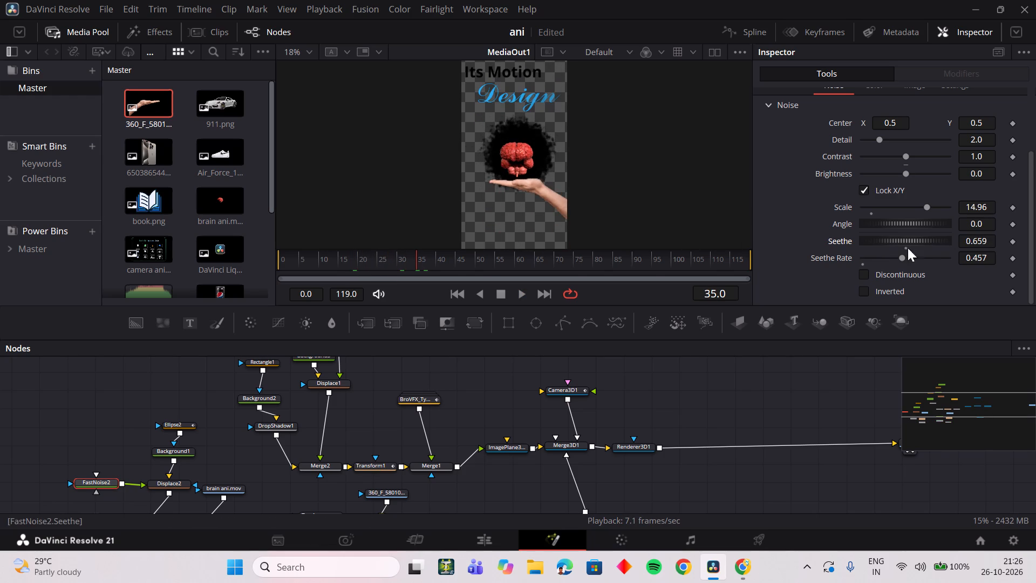
left_click_drag(371, 262, 353, 265)
key("space")
key("space")
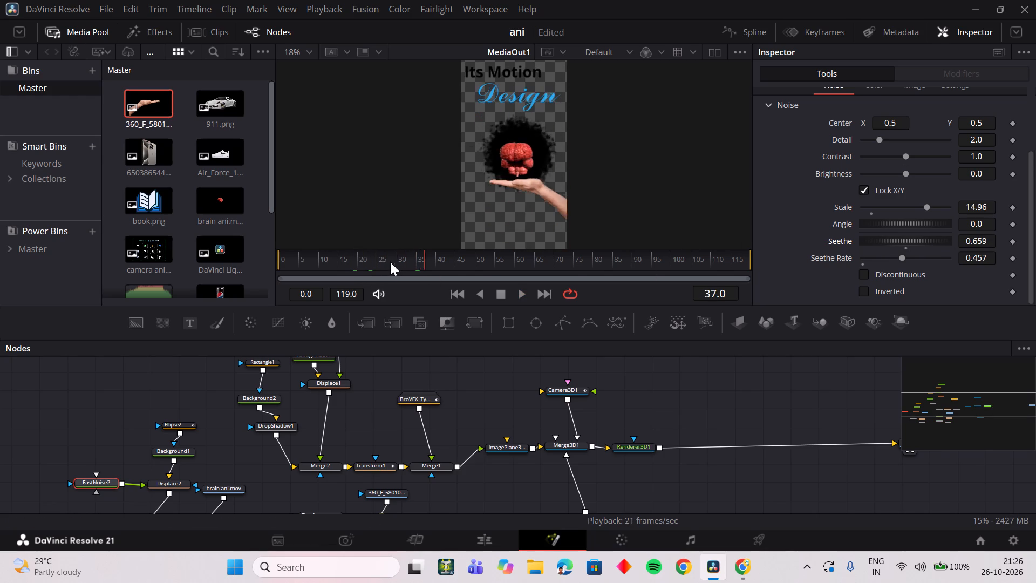
left_click_drag(392, 261, 383, 263)
key("space")
key("space")
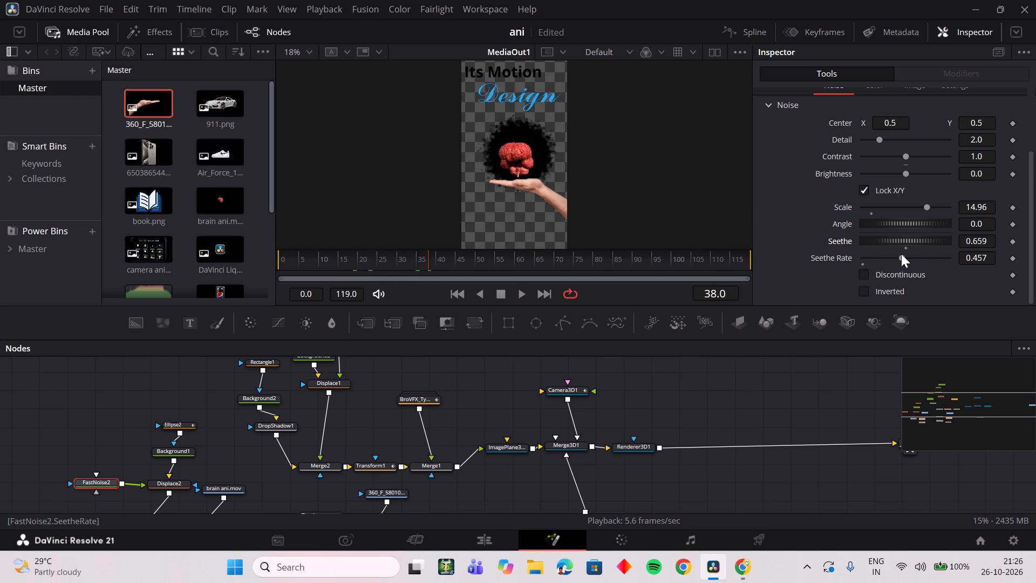
Set FastNoise2's Seethe Rate to about 0.276 and review the transition from the phone to the brain scene.
left_click_drag(901, 254, 886, 255)
left_click_drag(401, 257, 347, 262)
key("space")
key("space")
left_click_drag(359, 261, 353, 262)
key("space")
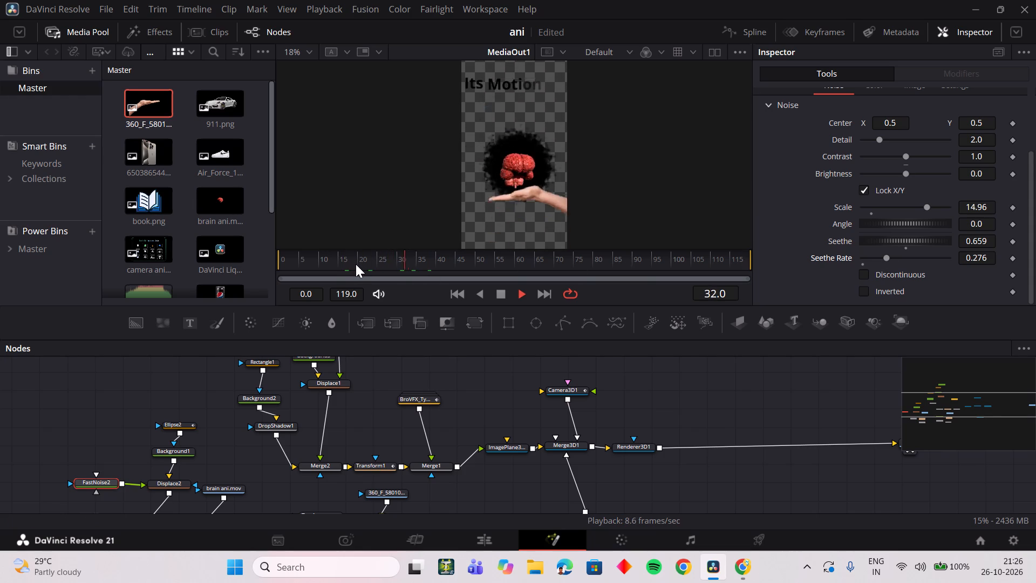
key("space")
left_click_drag(358, 264, 346, 267)
key("space")
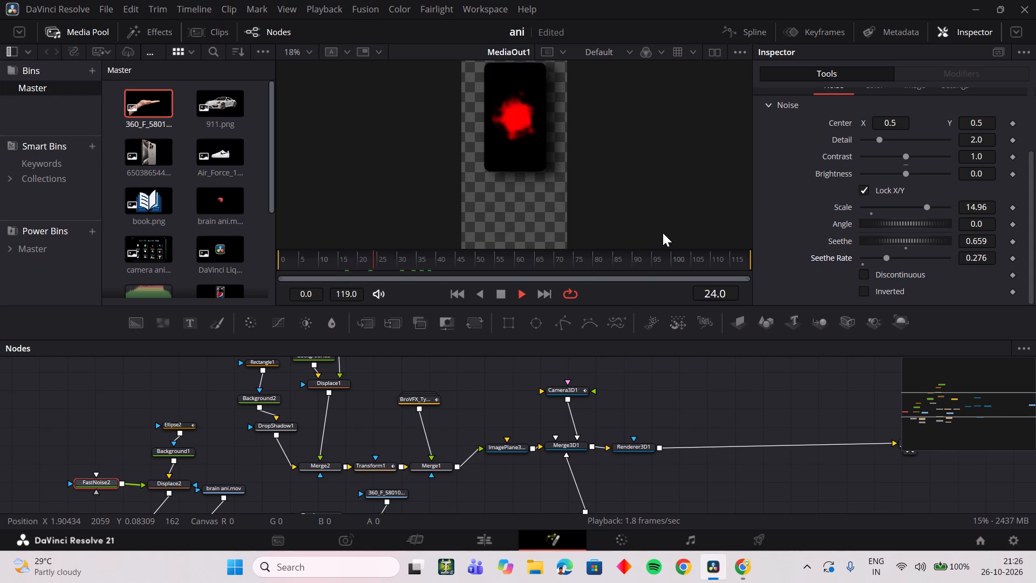
key("space")
left_click_drag(400, 260, 407, 260)
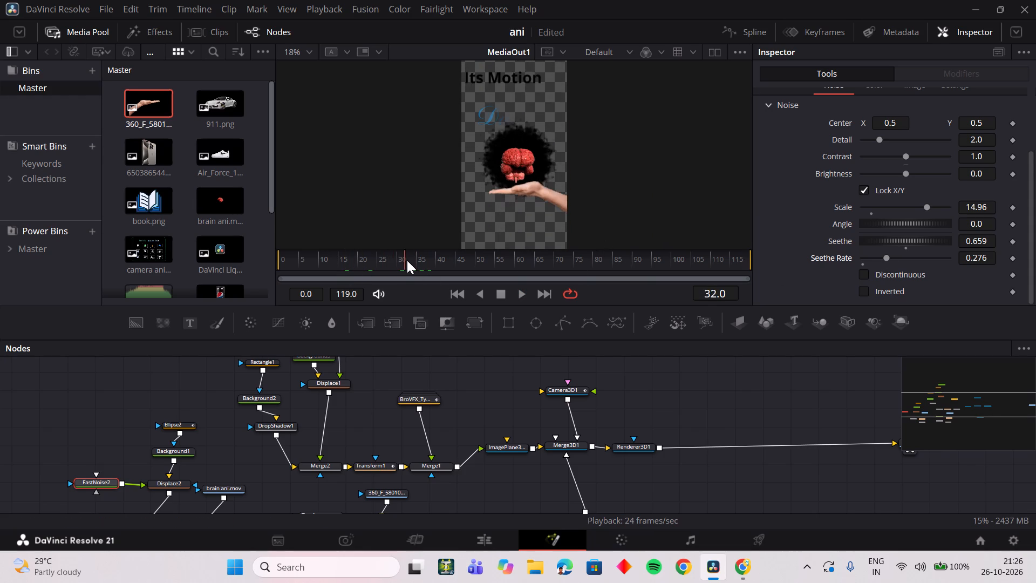
left_click_drag(407, 260, 414, 259)
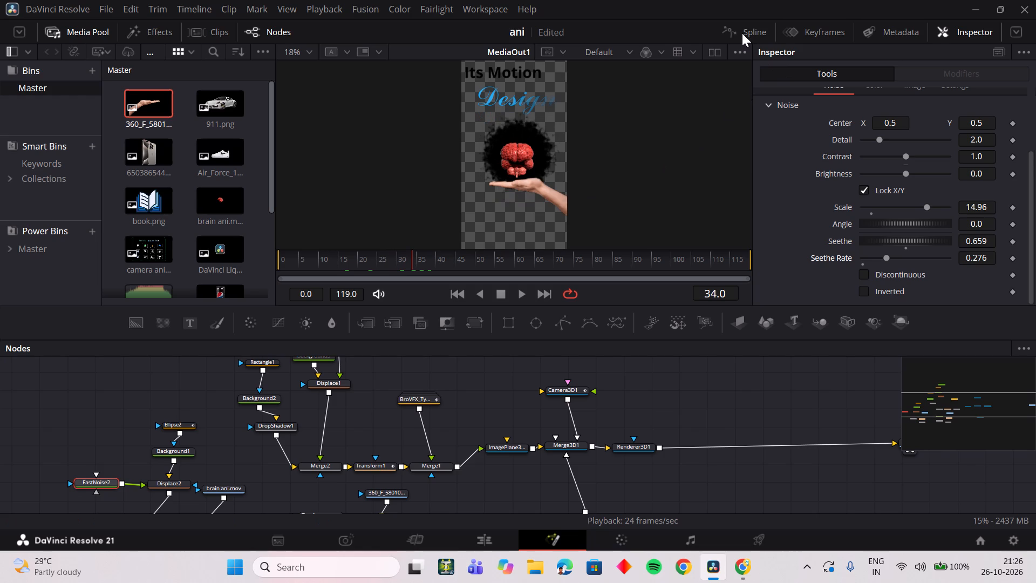
Check FastNoise2 for animation curves and keyframes in the Spline and Keyframes editors.
left_click(742, 33)
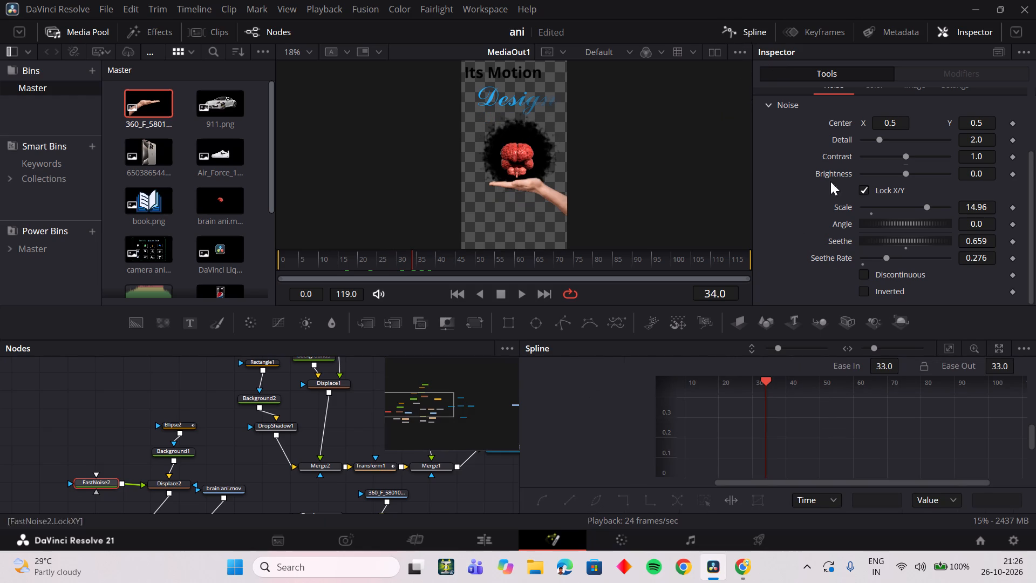
left_click(807, 32)
left_click(739, 35)
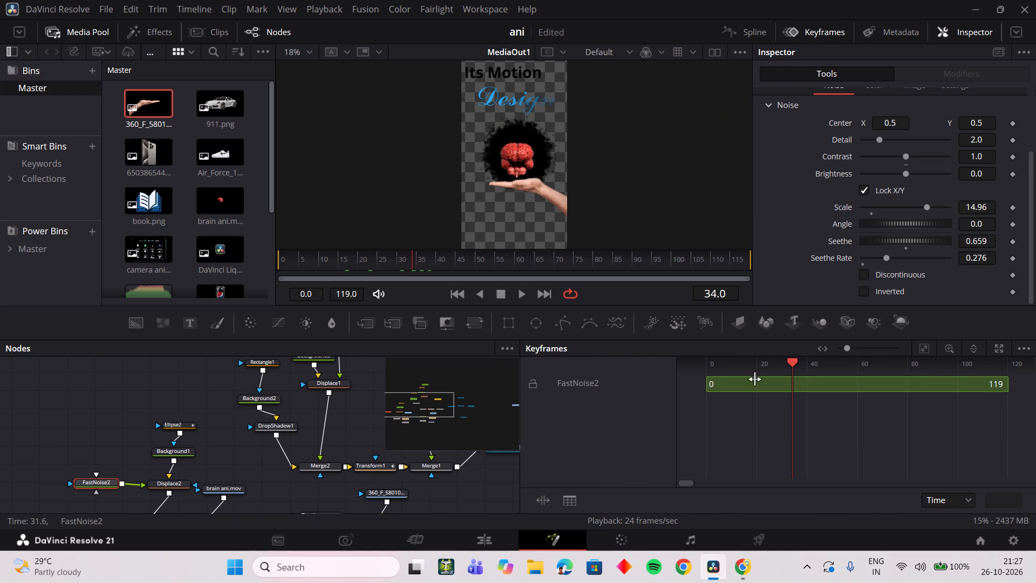
double_click(583, 378)
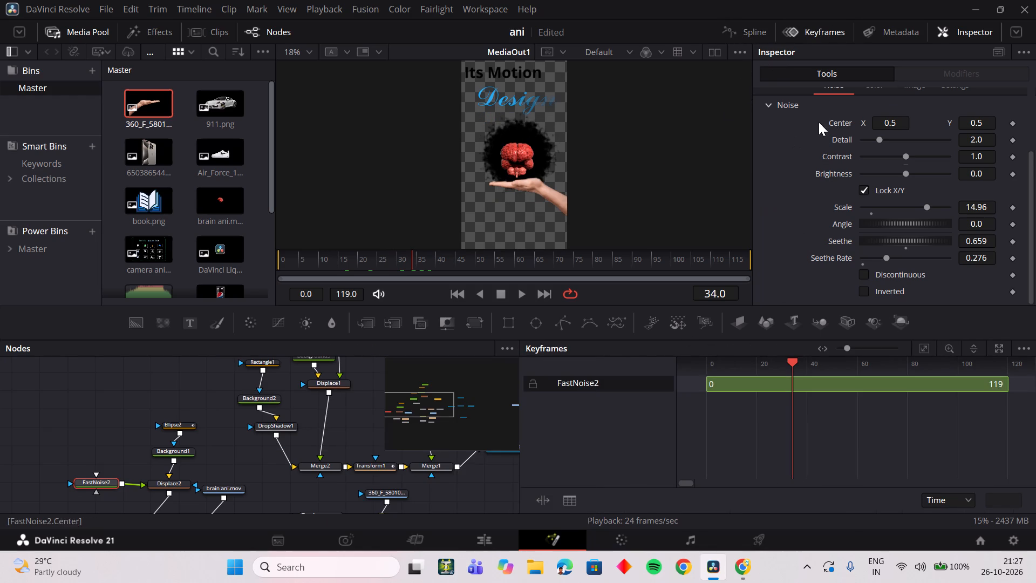
left_click(812, 34)
left_click(758, 31)
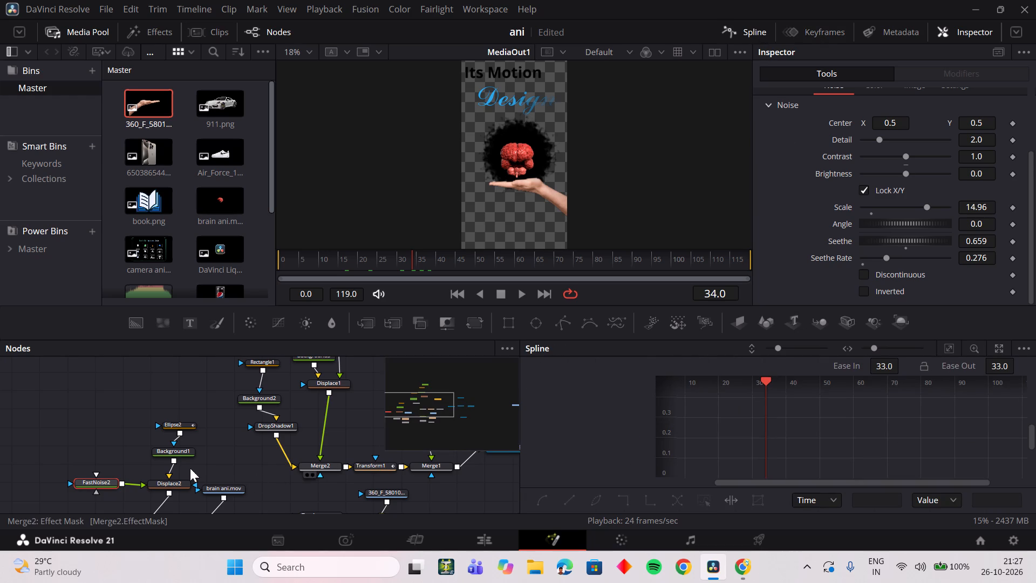
left_click(119, 463)
double_click(123, 462)
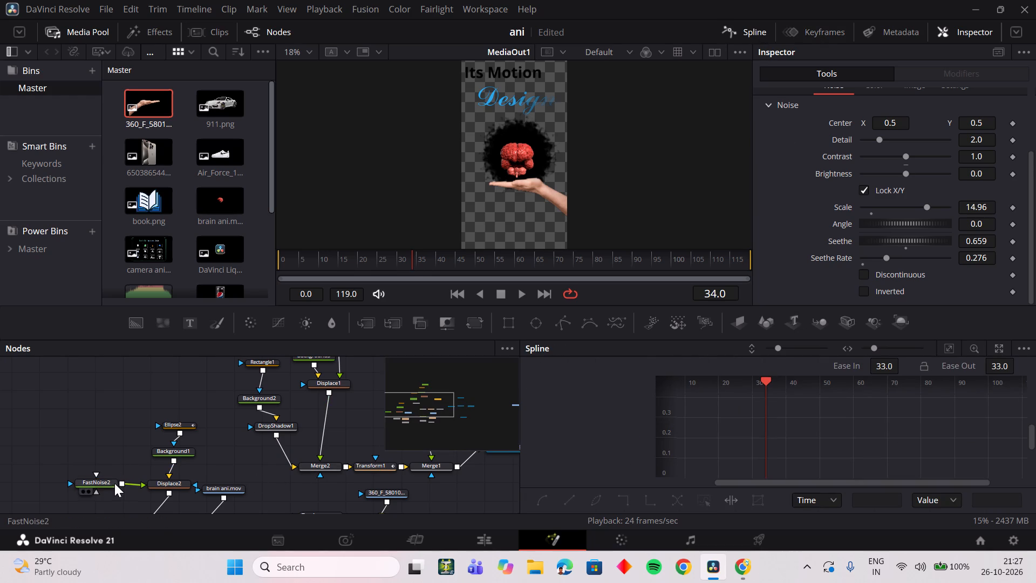
left_click(114, 484)
double_click(138, 468)
left_click(169, 483)
double_click(138, 467)
Show Ellipse2's Border Width animation curve with all its keyframes selected and fitted for examination in the Spline editor.
left_click(193, 427)
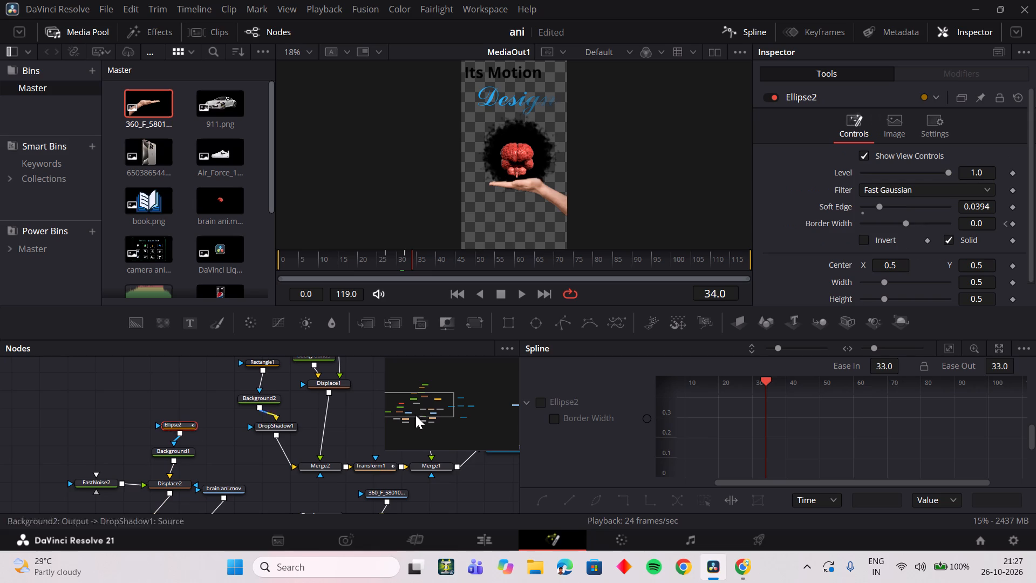
left_click(556, 418)
left_click(824, 436)
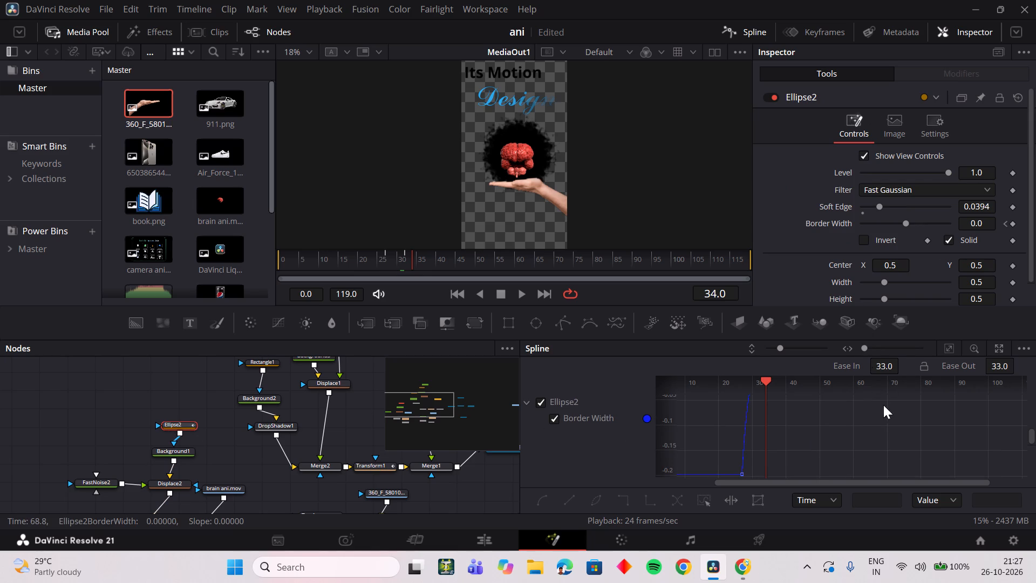
key("ctrl+a")
left_click(946, 349)
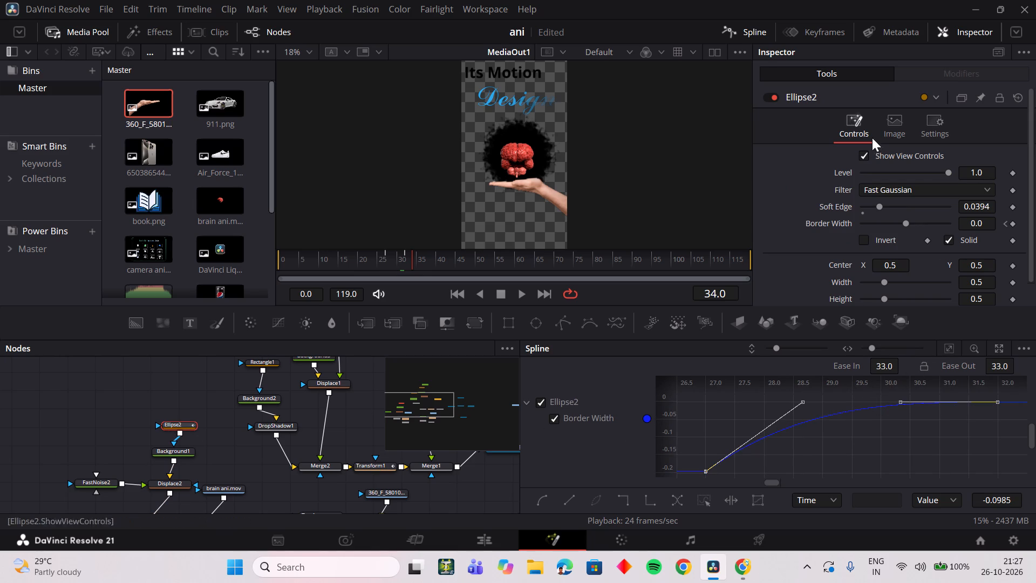
Shift both of Ellipse2's Border Width keyframes one frame later, to frames 28 and 33, and replay the transition.
left_click(747, 36)
left_click(806, 31)
left_click(580, 395)
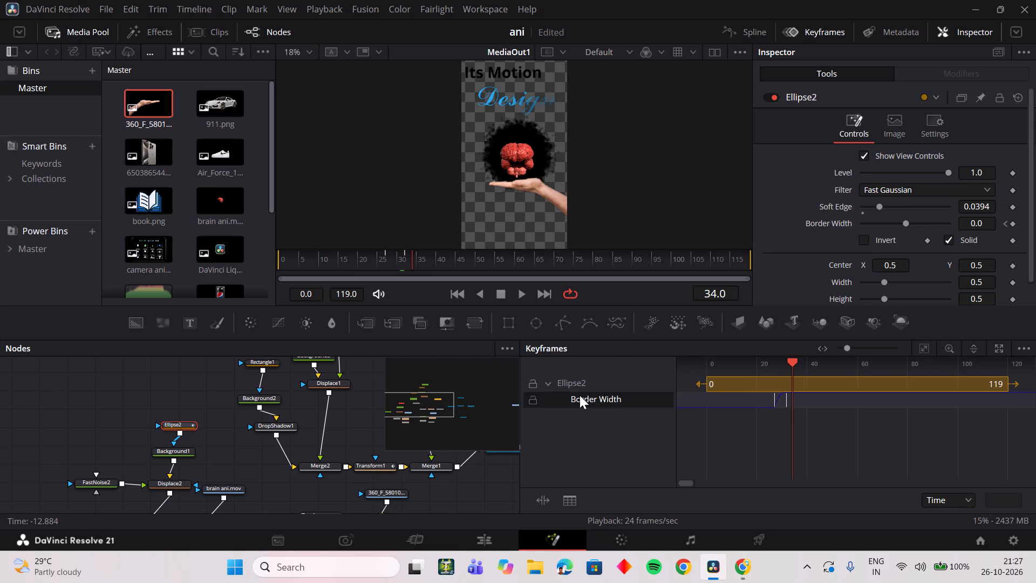
left_click_drag(758, 417, 799, 401)
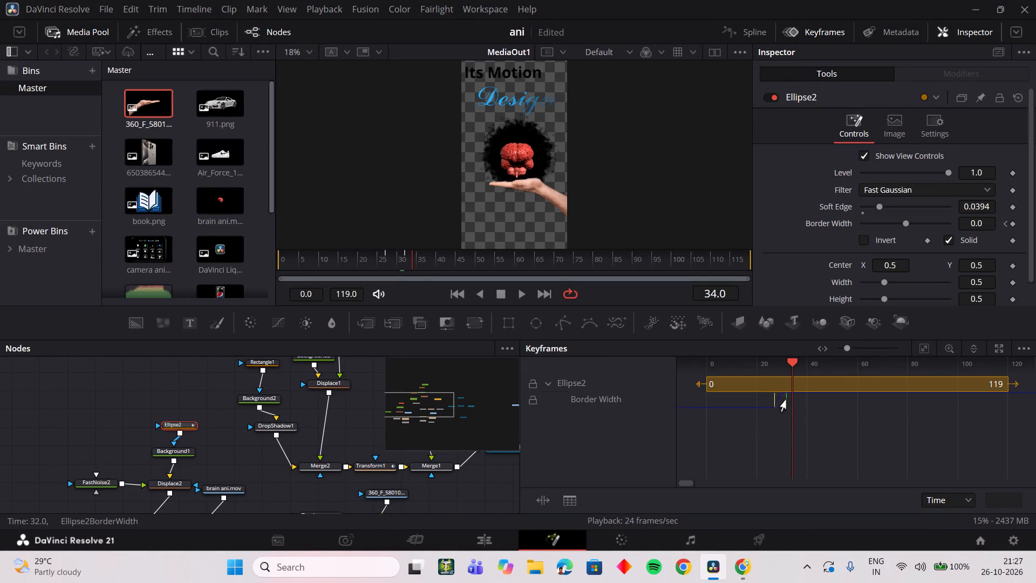
left_click(786, 400)
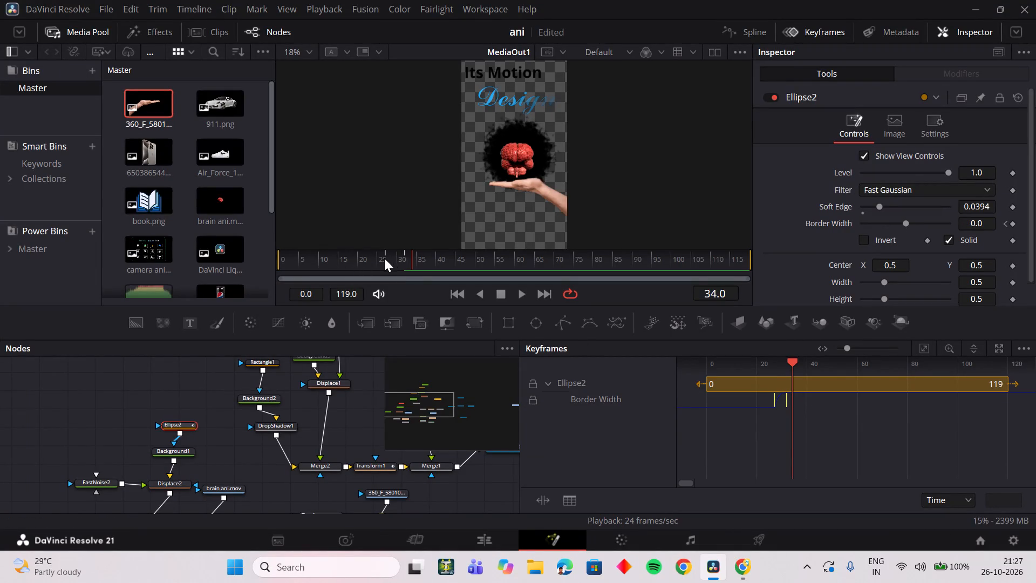
left_click_drag(388, 257, 375, 265)
key("space")
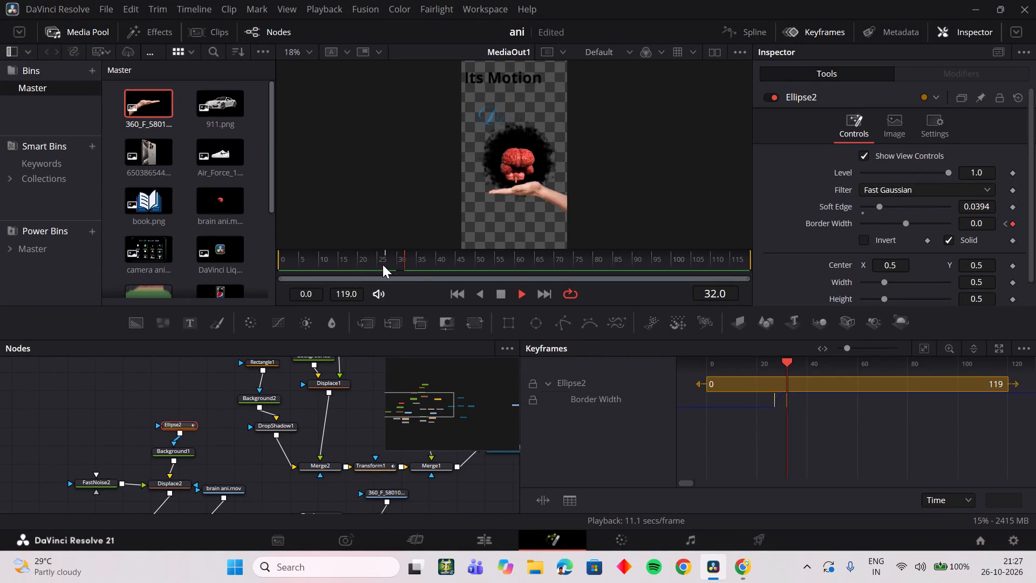
key("space")
left_click_drag(383, 265, 373, 266)
left_click(787, 405)
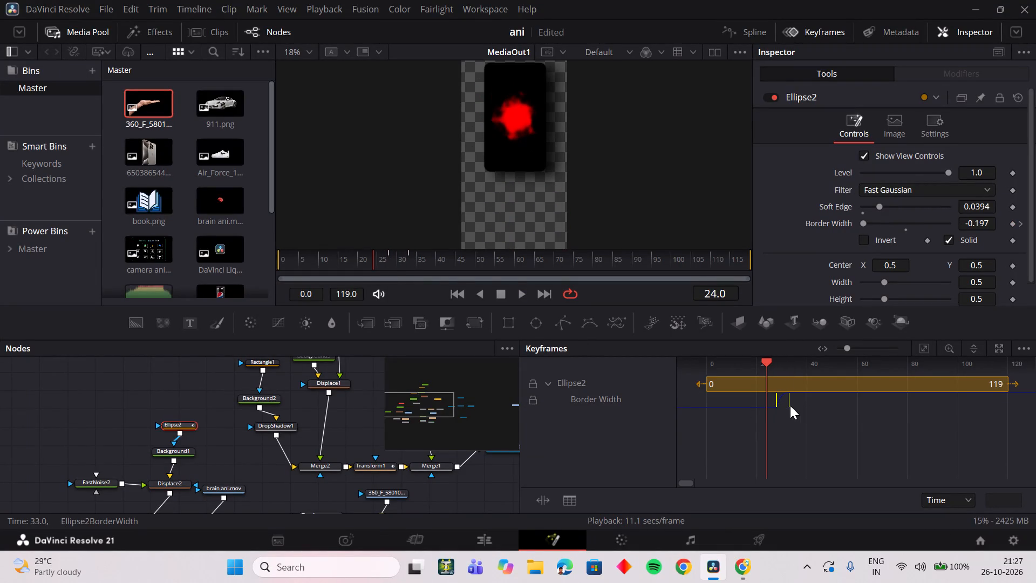
key("space")
key("space")
left_click_drag(397, 261, 377, 268)
key("space")
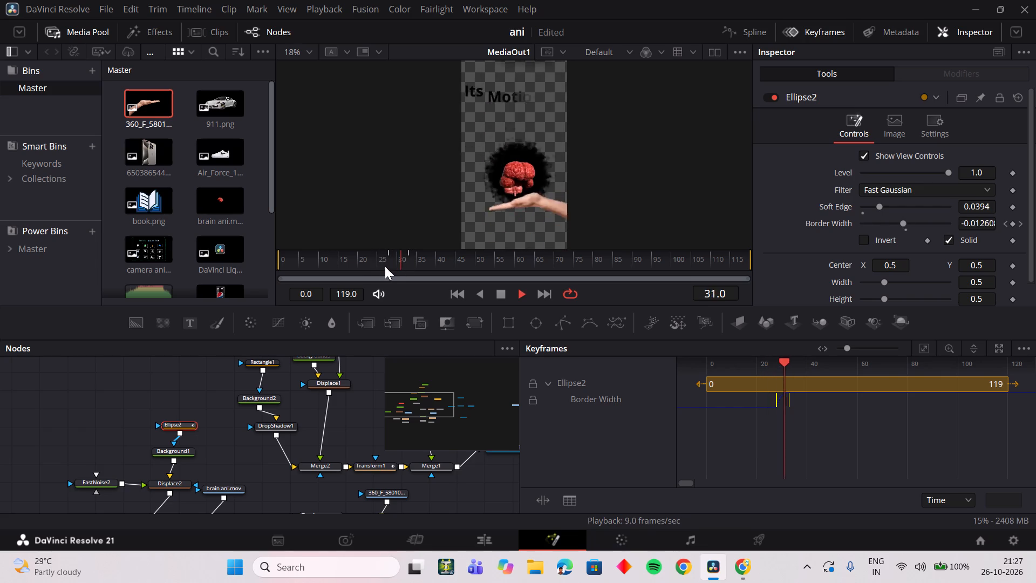
left_click_drag(392, 264, 359, 275)
key("space")
left_click_drag(410, 263, 399, 265)
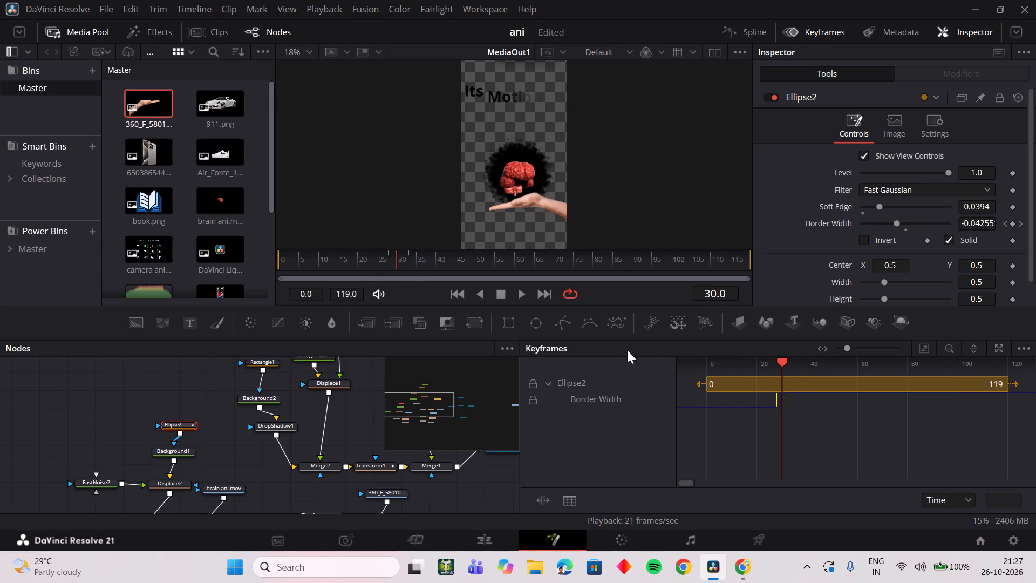
Shift both Border Width keyframes another frame later, to frames 29 and 34, and replay the ellipse growth.
left_click(787, 400)
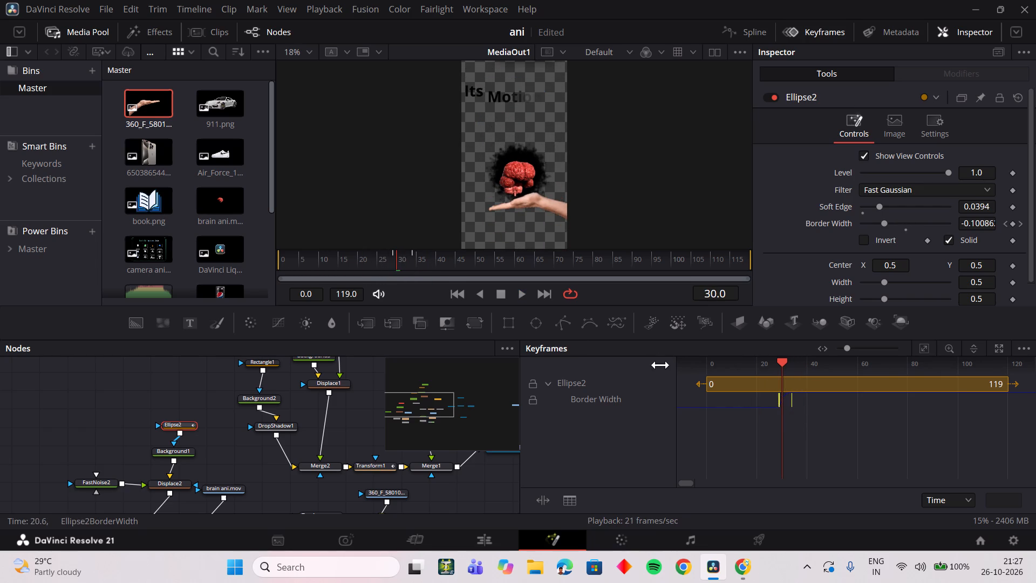
left_click_drag(402, 262, 363, 268)
key("space")
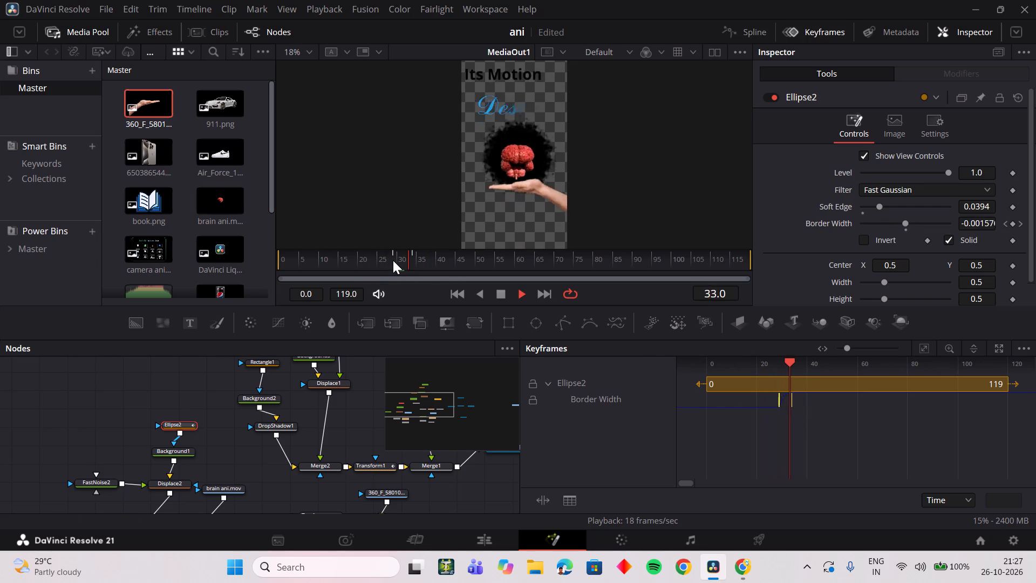
key("space")
left_click_drag(391, 260, 371, 264)
key("space")
key("space")
left_click_drag(396, 259, 386, 260)
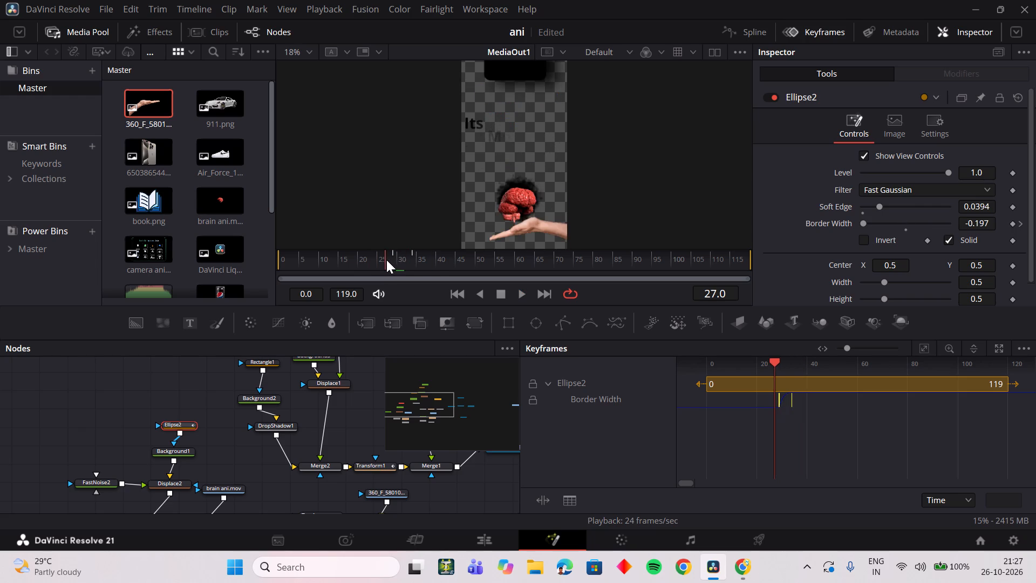
left_click_drag(386, 260, 400, 261)
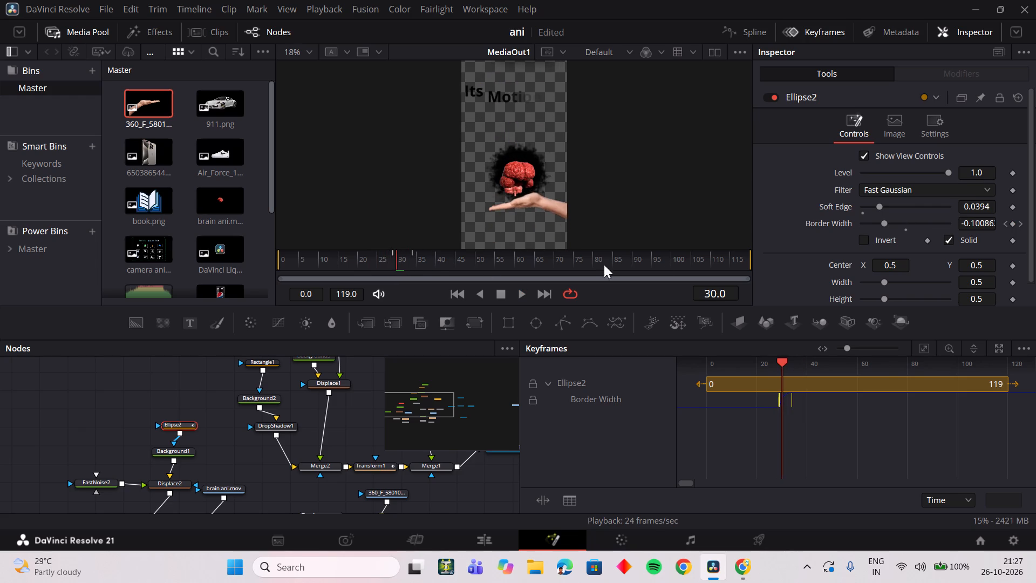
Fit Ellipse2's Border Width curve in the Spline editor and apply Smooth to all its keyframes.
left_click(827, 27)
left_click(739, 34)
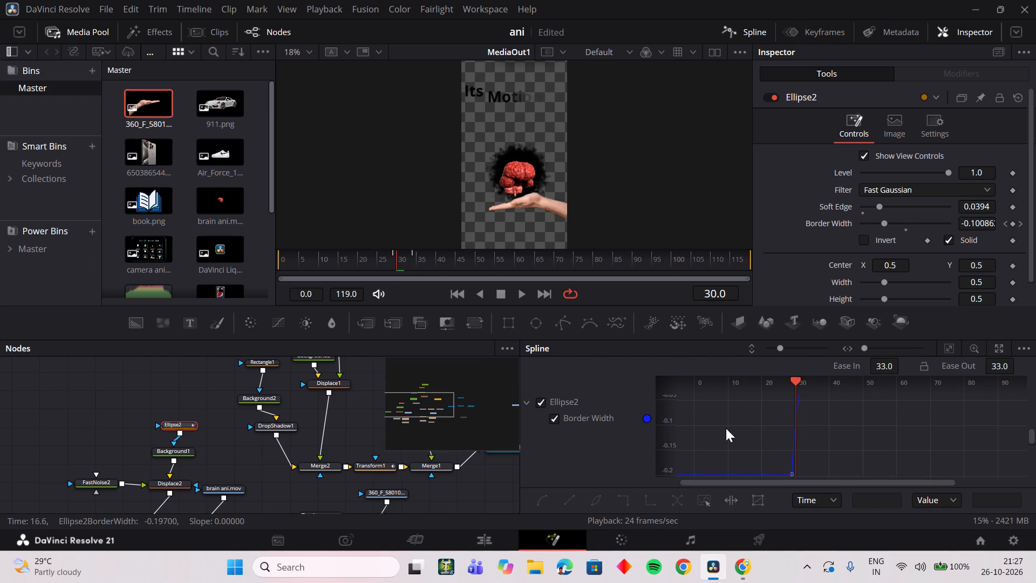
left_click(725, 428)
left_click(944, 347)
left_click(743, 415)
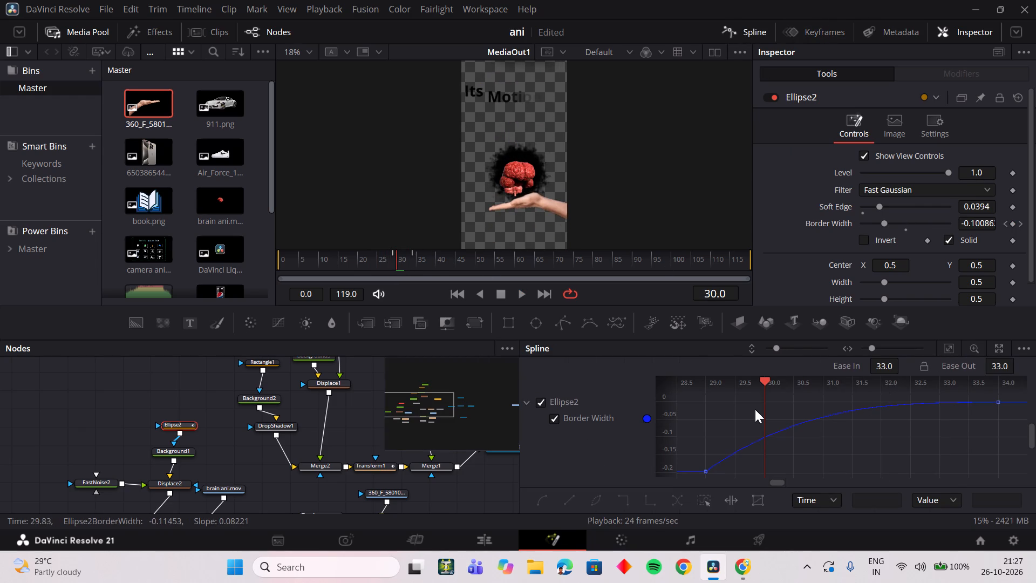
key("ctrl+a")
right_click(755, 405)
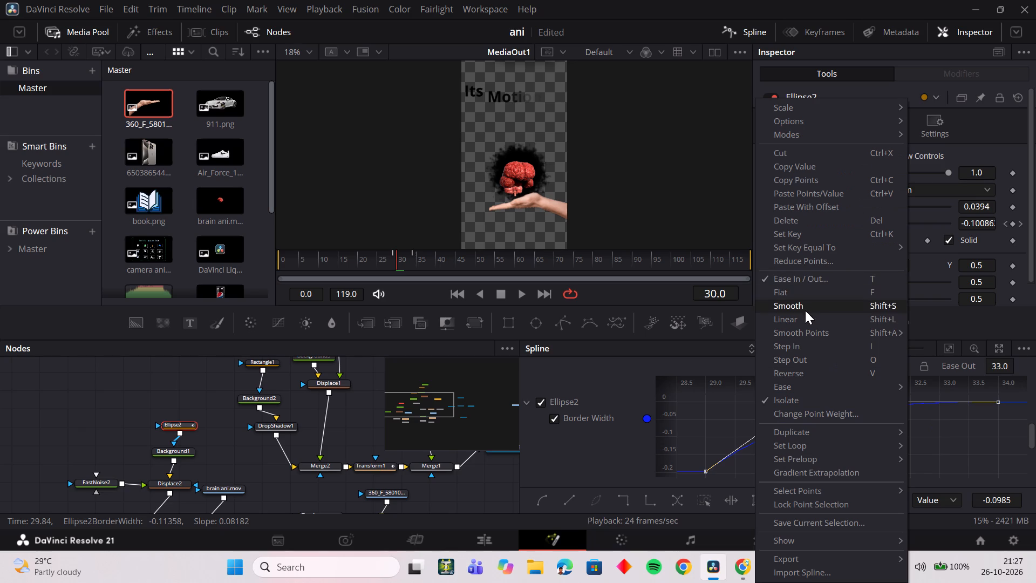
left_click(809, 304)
Replay the phone-to-brain transition repeatedly to examine the growth of the ellipse behind the brain.
key("space")
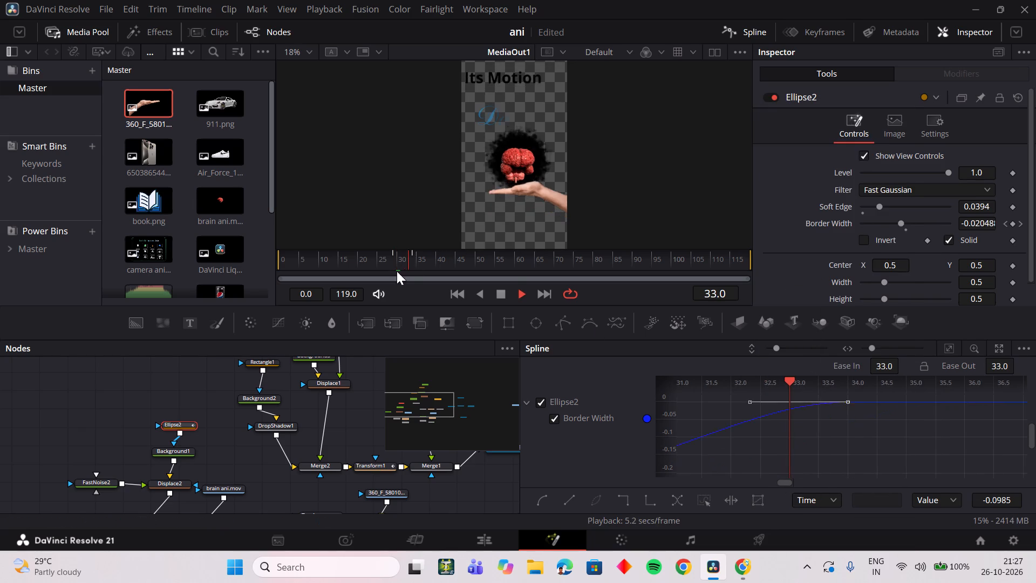
left_click_drag(396, 252, 381, 251)
key("space")
left_click_drag(396, 257, 383, 257)
key("space")
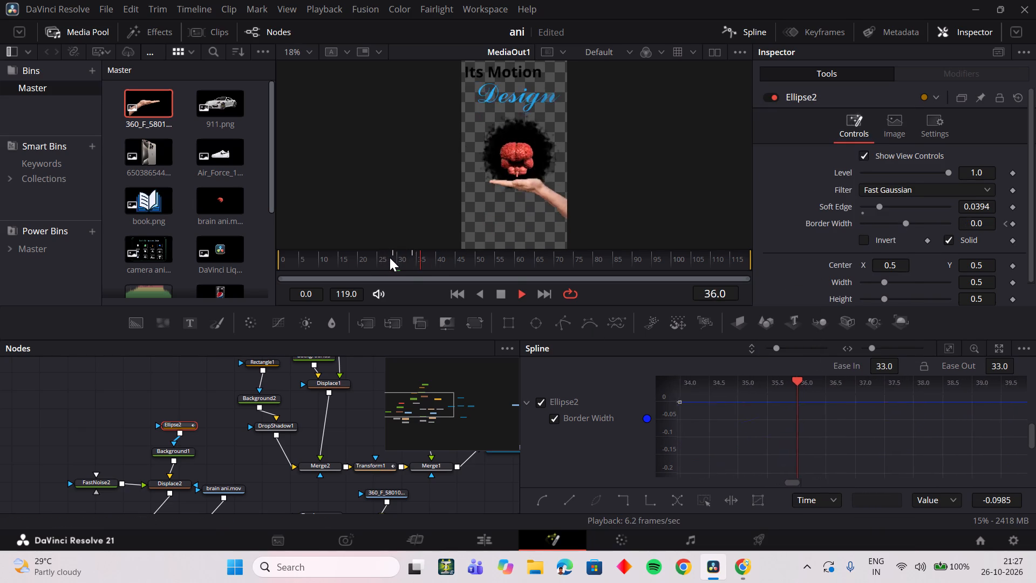
left_click_drag(399, 259, 386, 259)
key("space")
left_click_drag(401, 256, 384, 257)
key("space")
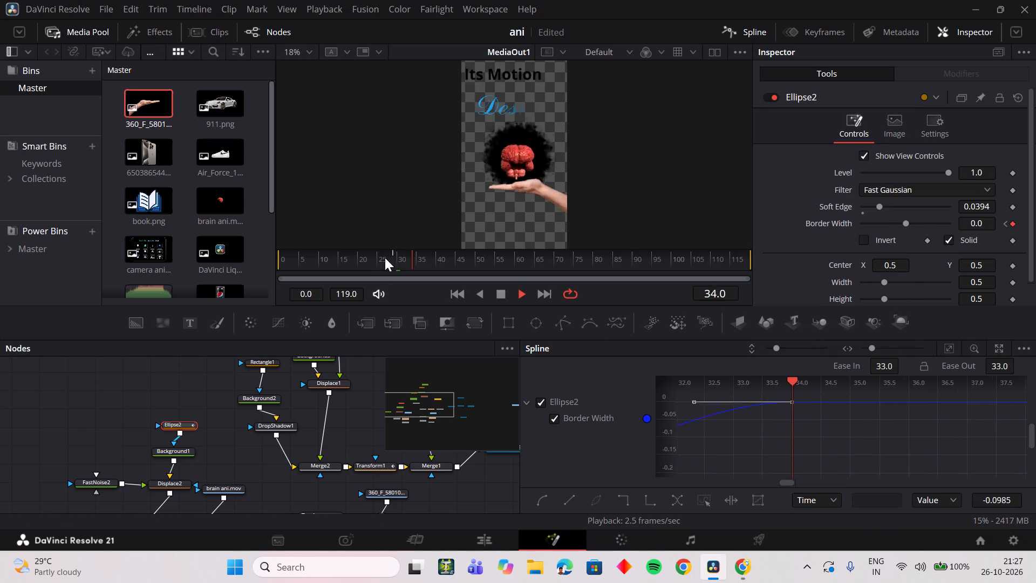
left_click_drag(398, 257, 387, 257)
key("space")
left_click_drag(399, 259, 383, 260)
key("space")
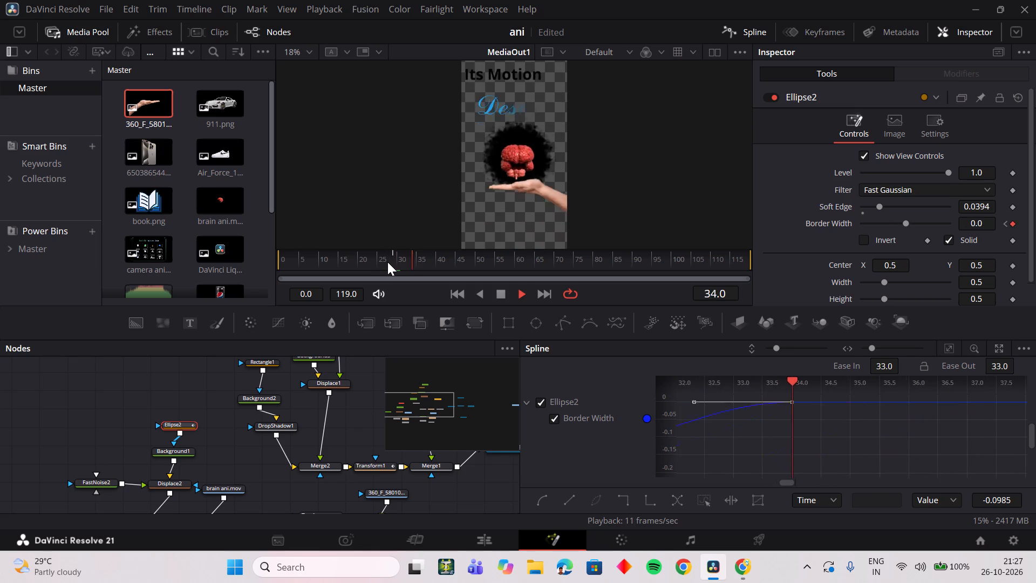
left_click_drag(392, 262, 375, 262)
key("space")
Scrub between the phone scene and frame 48, and replay the sequence to judge when the ellipse growth ends.
left_click_drag(391, 259, 366, 259)
left_click_drag(366, 259, 370, 259)
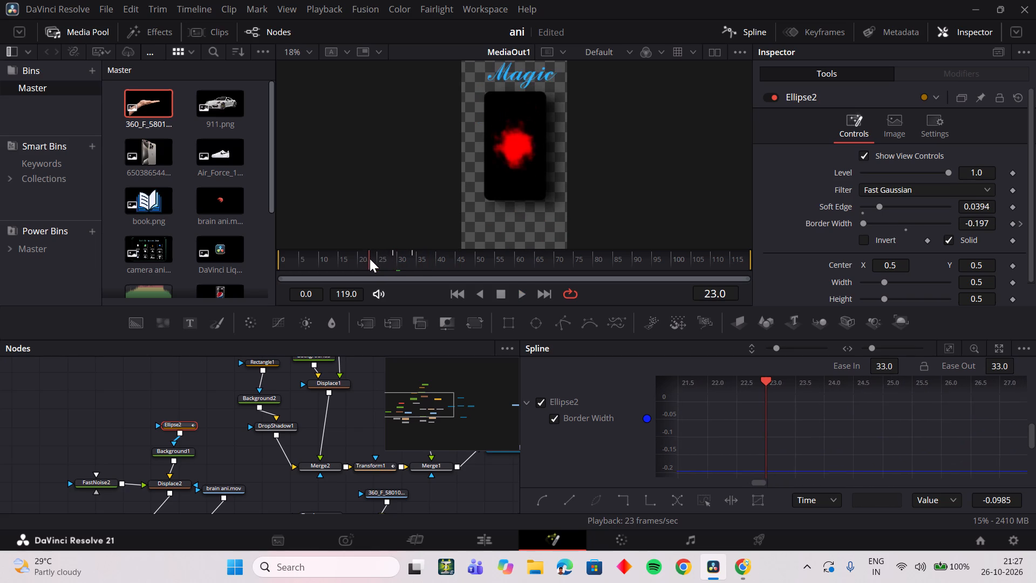
left_click_drag(370, 259, 467, 259)
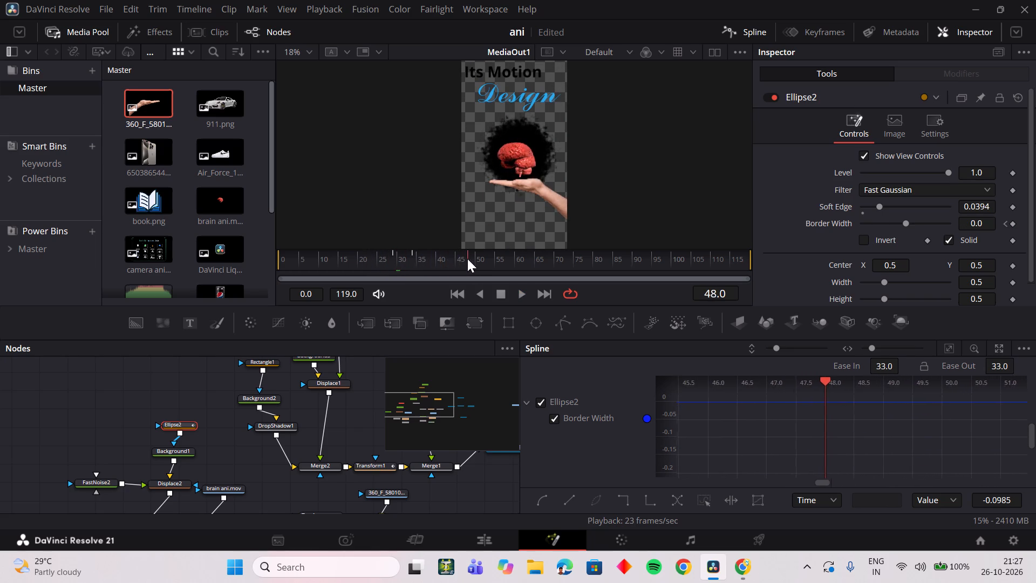
left_click_drag(467, 259, 335, 260)
key("space")
key("space")
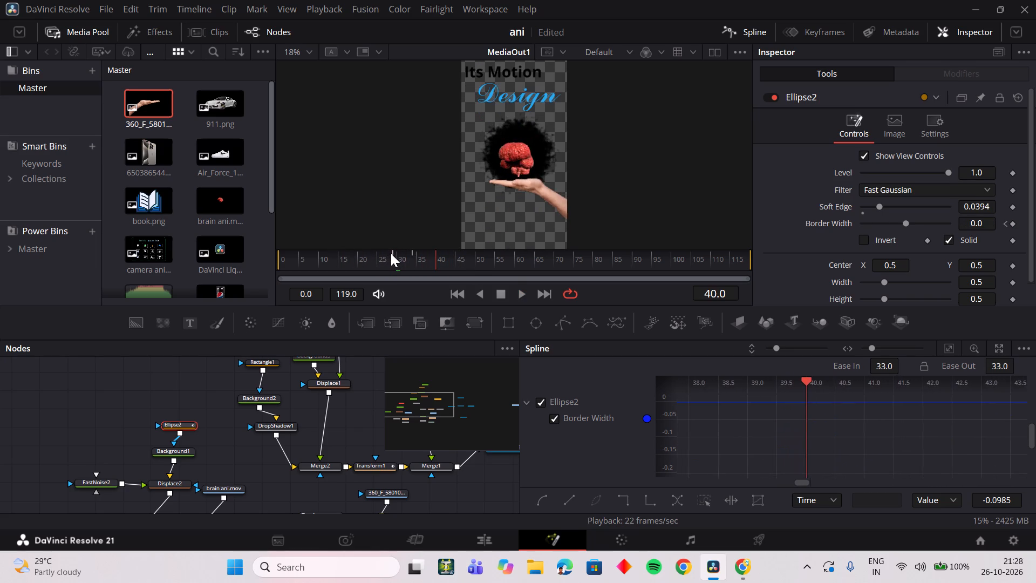
left_click_drag(390, 253, 364, 255)
key("space")
key("space")
Replace Ellipse2's Border Width keyframe at frame 34 with one at frame 40 set to 0, and replay the growth.
left_click(413, 253)
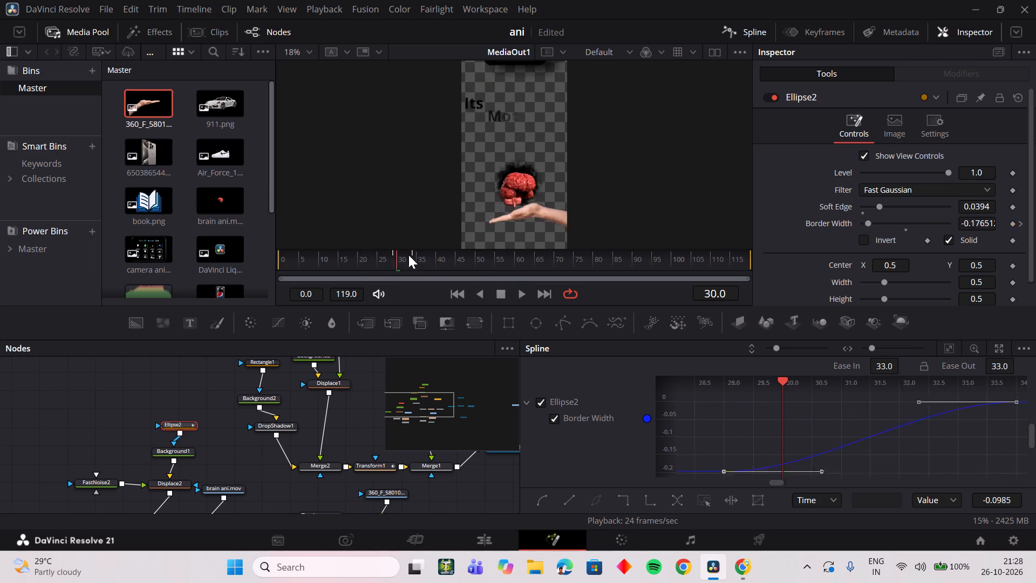
left_click(1014, 223)
left_click_drag(405, 257, 437, 256)
left_click(1013, 222)
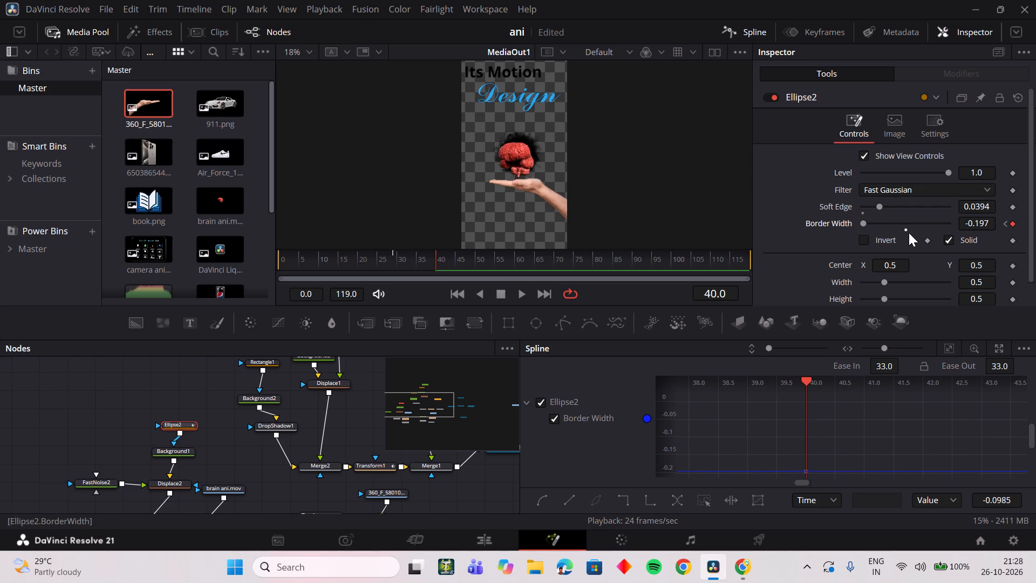
left_click(905, 231)
left_click_drag(413, 263, 386, 265)
key("space")
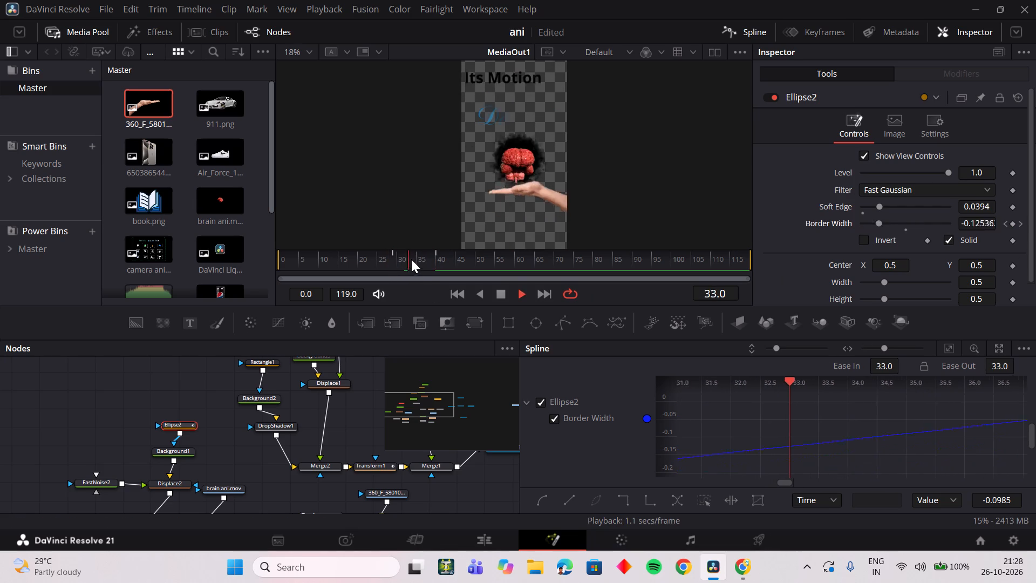
left_click_drag(407, 258, 374, 260)
key("space")
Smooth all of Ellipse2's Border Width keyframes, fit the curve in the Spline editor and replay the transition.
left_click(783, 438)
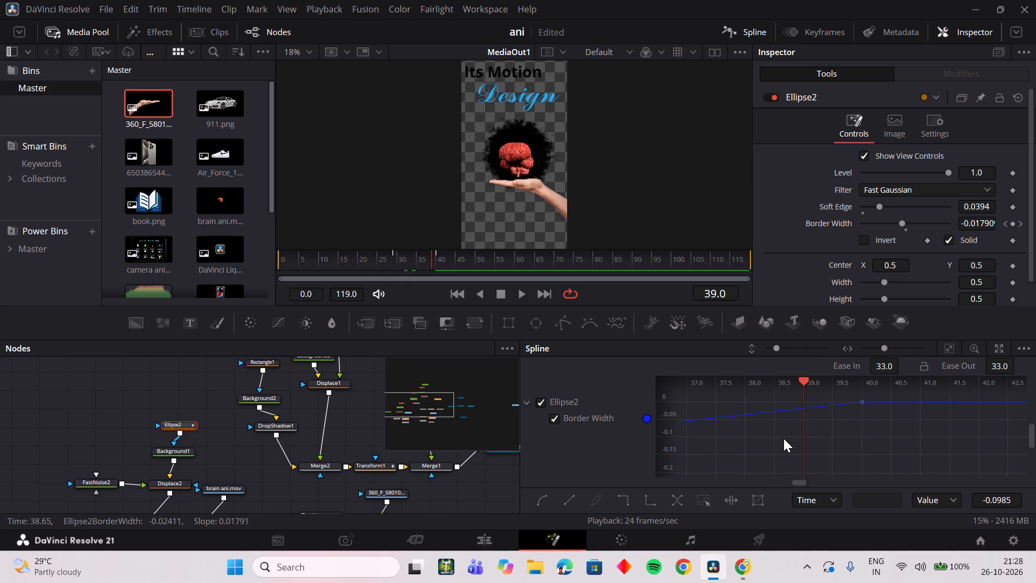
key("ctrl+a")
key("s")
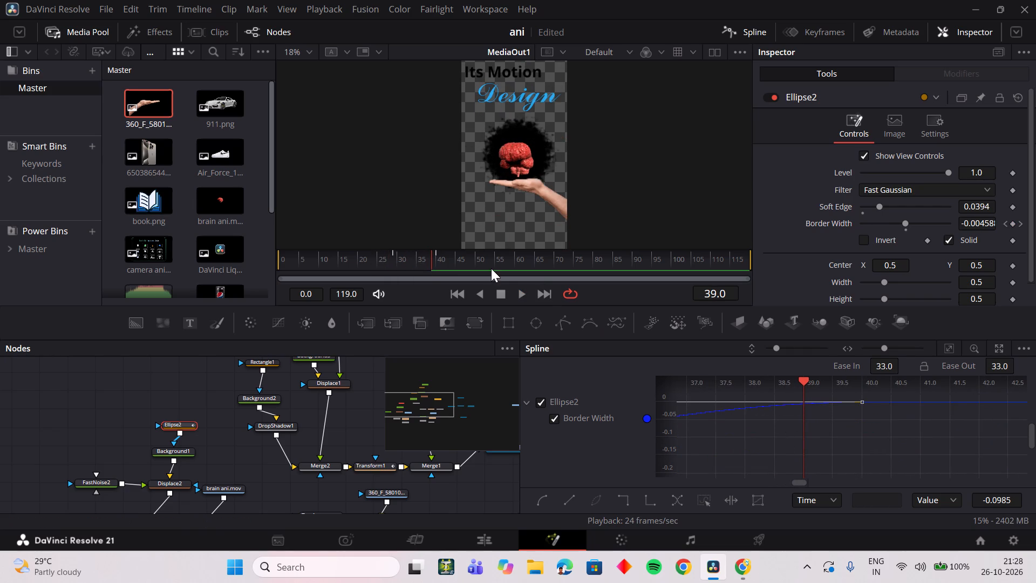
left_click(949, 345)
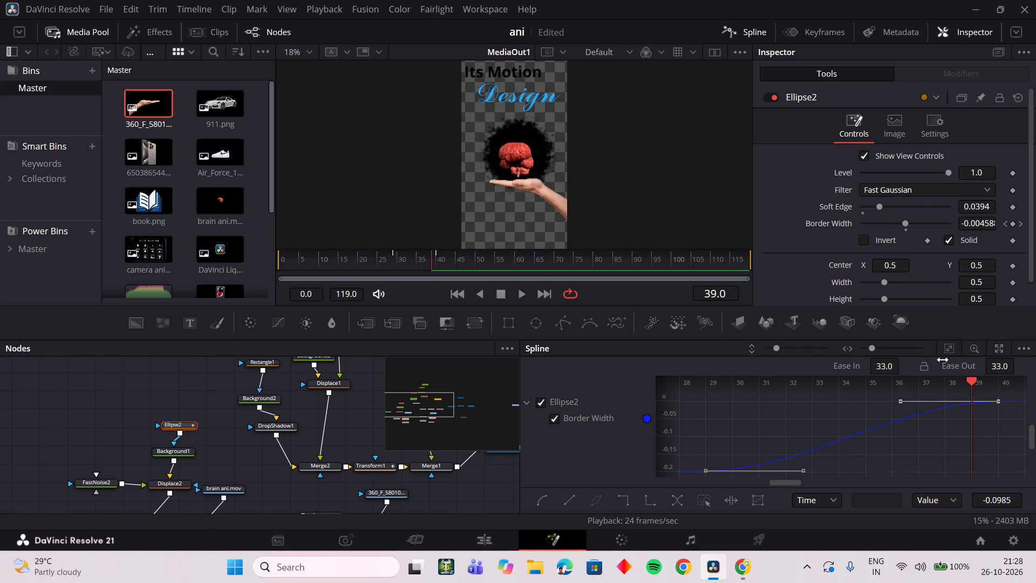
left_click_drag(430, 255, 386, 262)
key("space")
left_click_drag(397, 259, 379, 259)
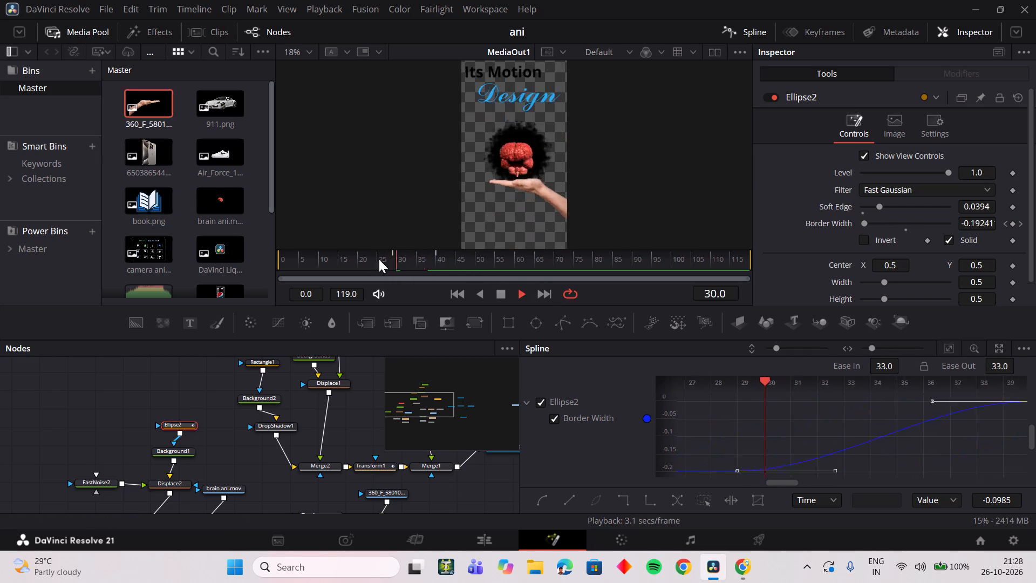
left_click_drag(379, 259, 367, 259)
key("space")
Ease the Border Width curve so the ellipse grows quickly at first and settles gradually by frame 40, then replay it.
right_click(755, 441)
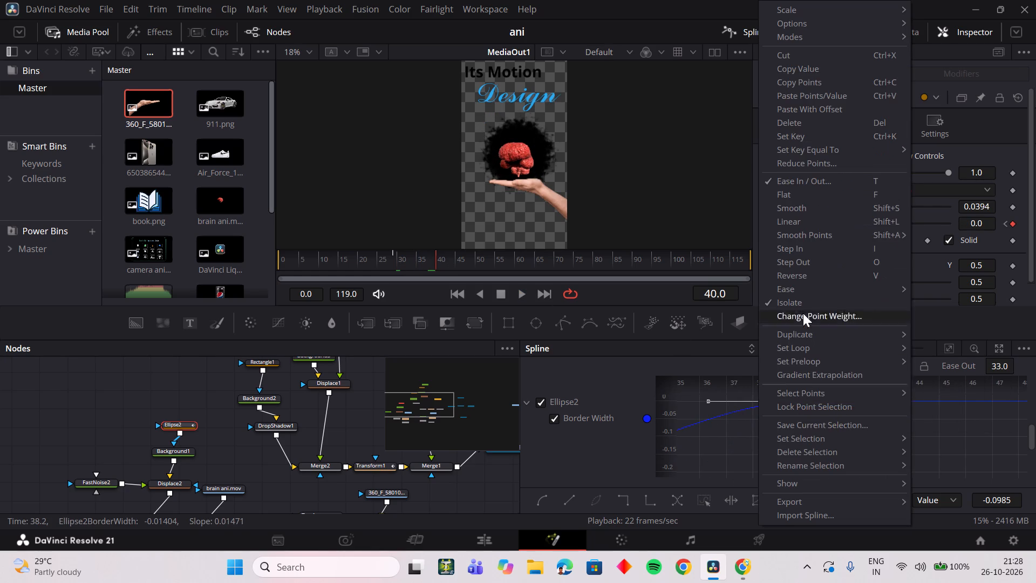
left_click(958, 329)
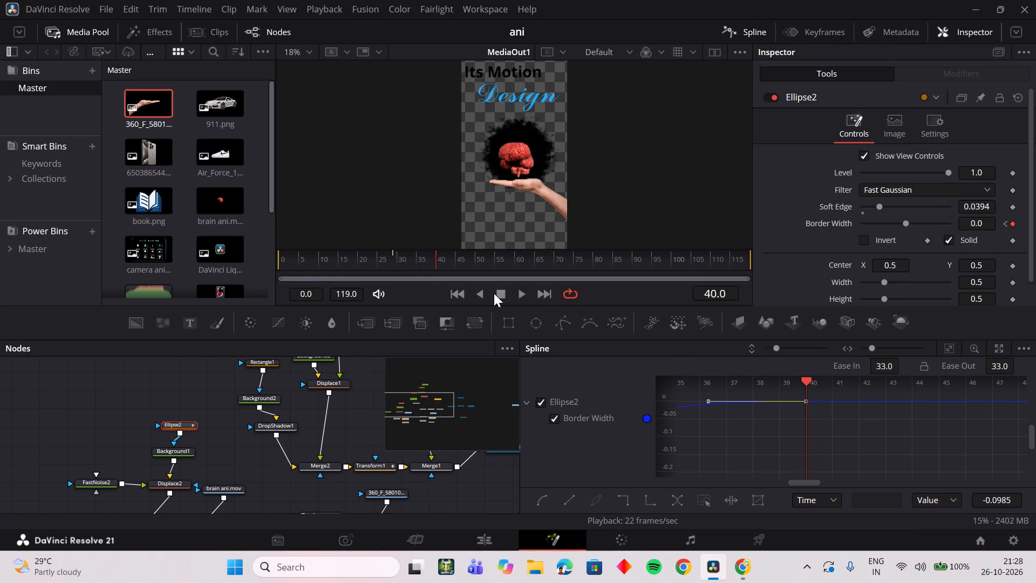
left_click_drag(411, 257, 378, 262)
key("space")
left_click_drag(411, 262, 384, 263)
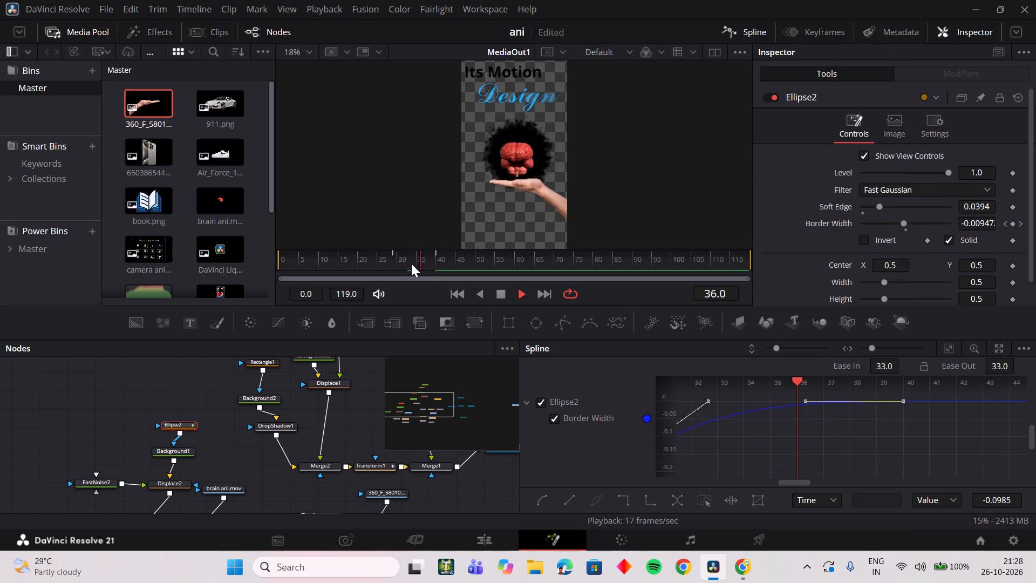
key("space")
left_click_drag(410, 260, 377, 265)
key("space")
left_click_drag(411, 255, 375, 262)
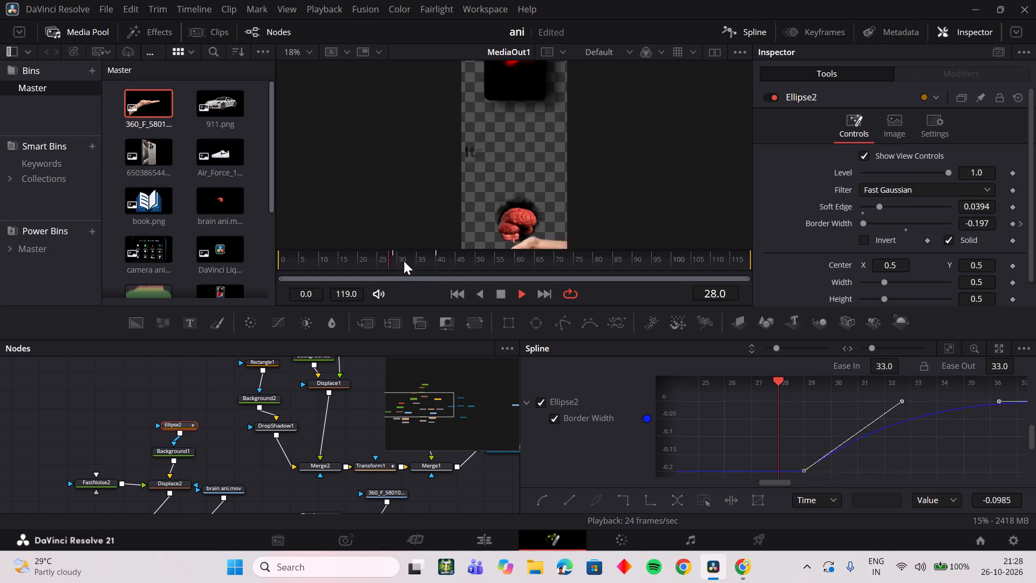
key("space")
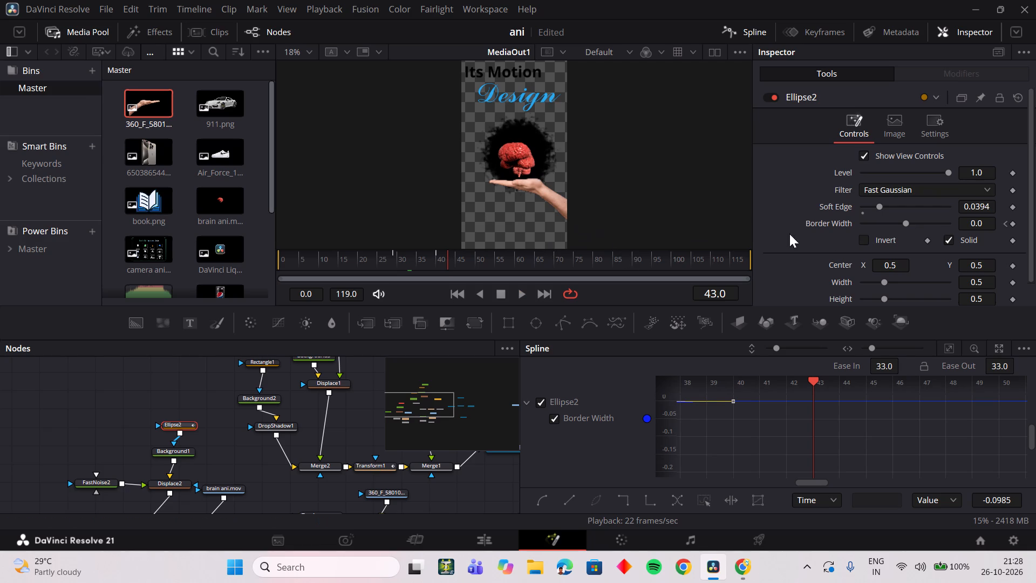
Adjust Ellipse2's Soft Edge to about 0.11 to soften the black shape behind the brain.
left_click_drag(884, 205, 906, 206)
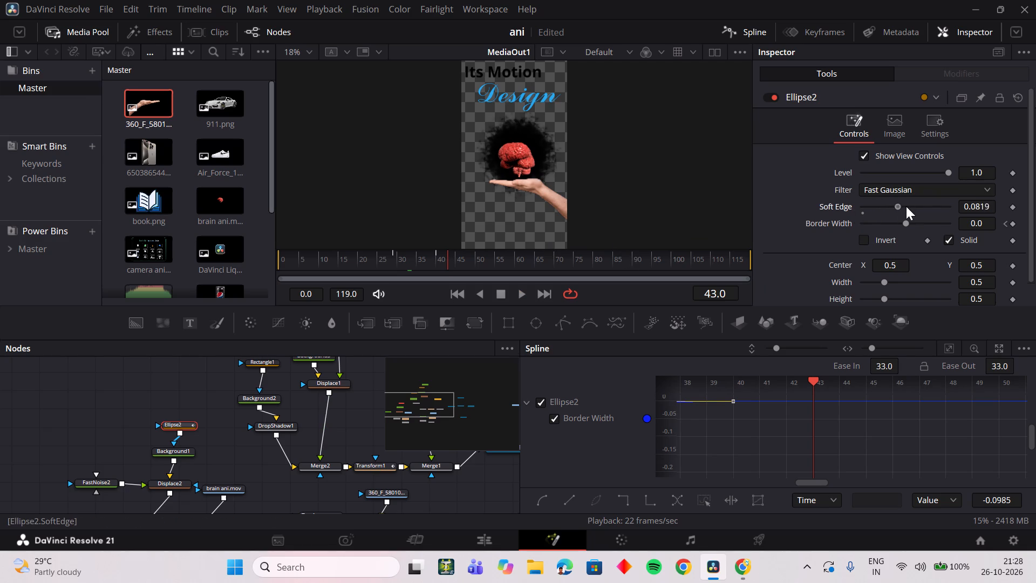
left_click_drag(906, 206, 964, 207)
left_click_drag(964, 207, 916, 205)
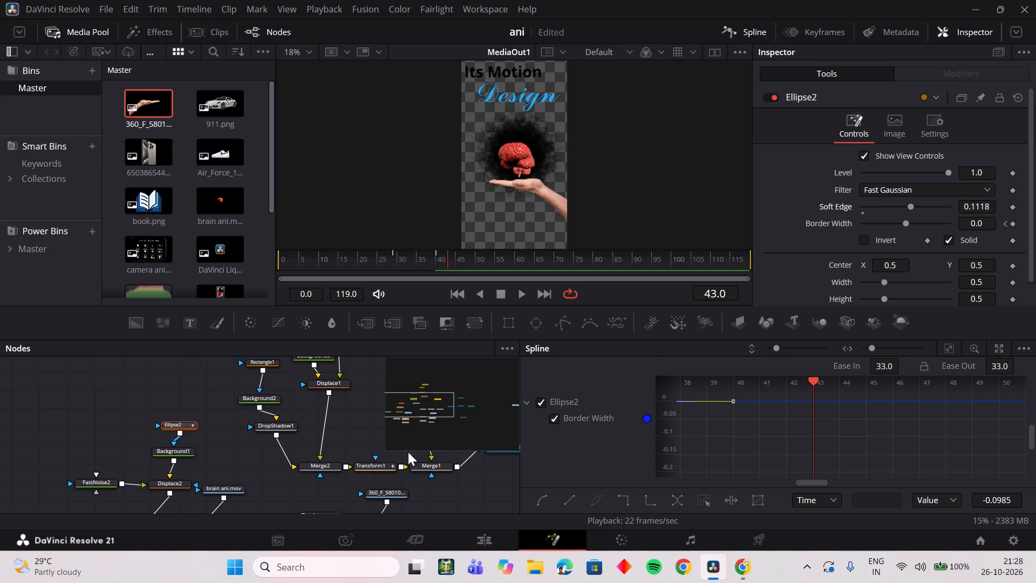
Raise the noise Scale of FastNoise2 to 20.0.
left_click(113, 481)
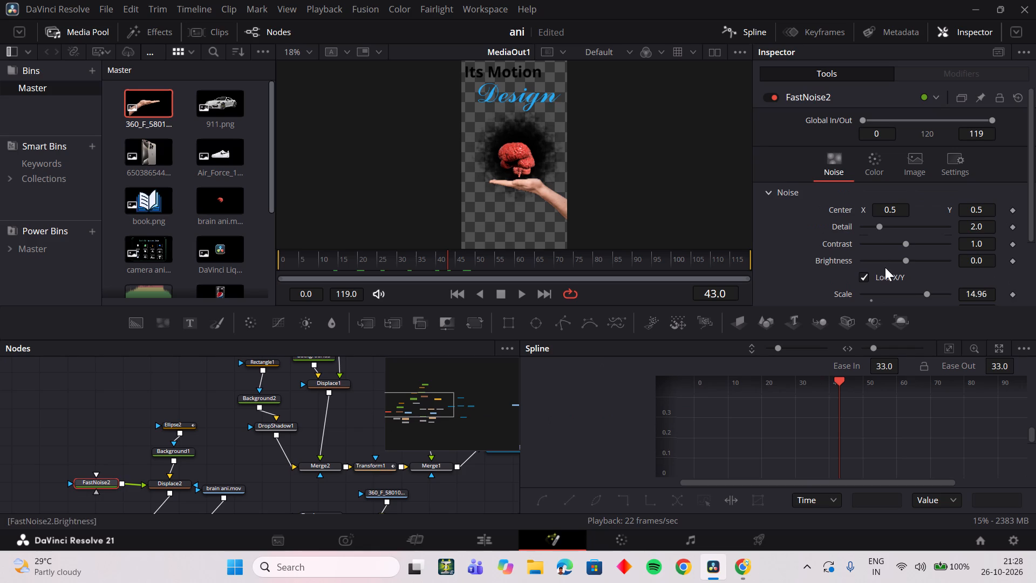
left_click_drag(924, 295, 954, 295)
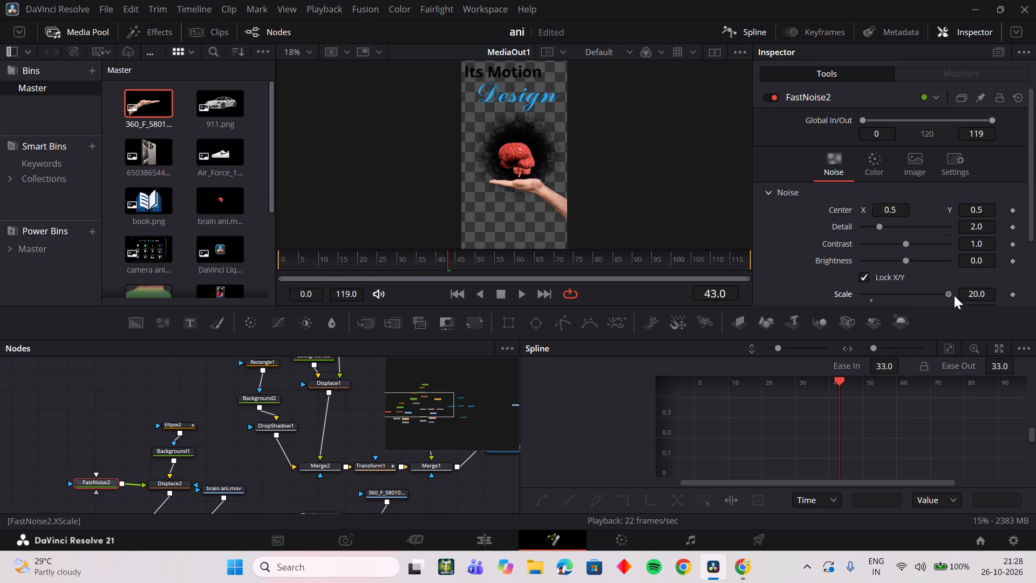
left_click_drag(954, 295, 955, 293)
Smooth all of Transform3's Angle keyframes, fit the curve in the Spline editor and replay the hand's rotation.
left_click(748, 32)
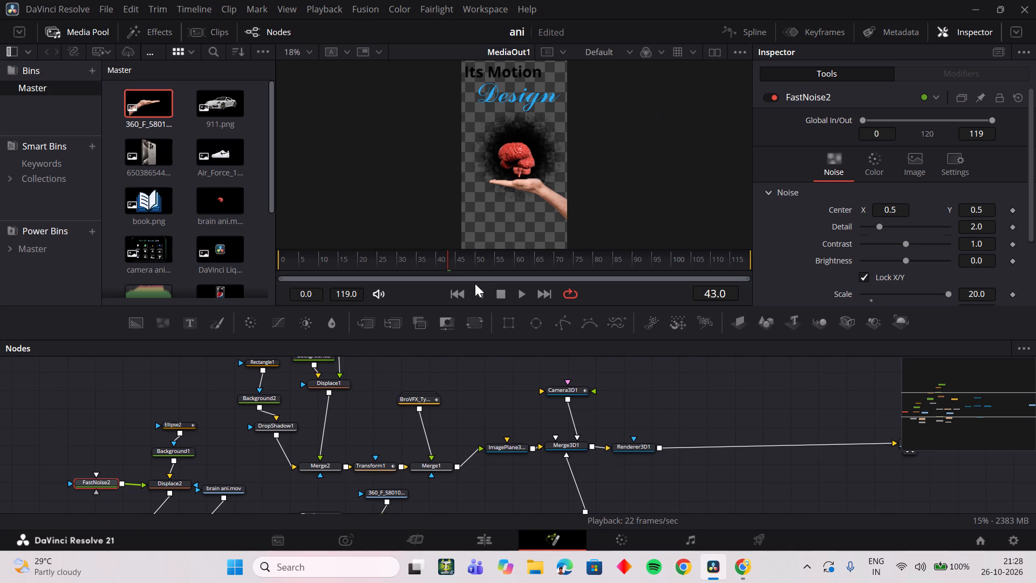
scroll(475, 283, "down", 1)
scroll(373, 381, "down", 1)
scroll(217, 475, "down", 1)
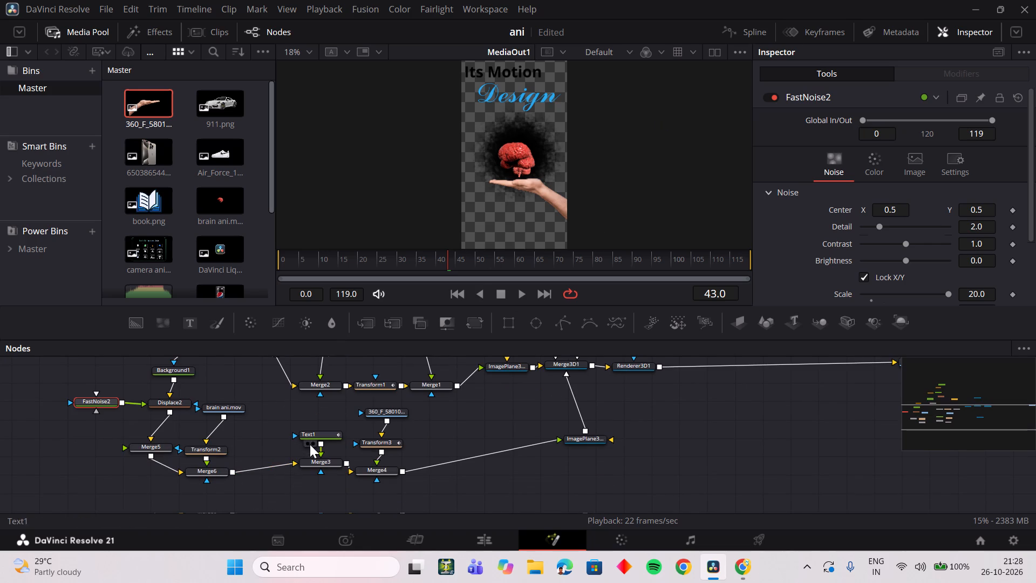
left_click(387, 448)
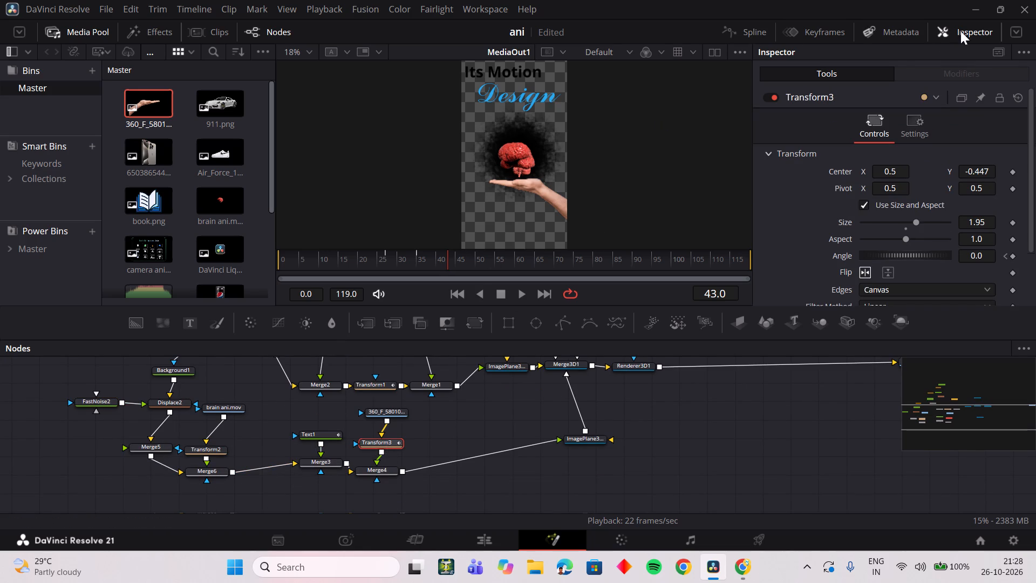
left_click(766, 28)
left_click(561, 419)
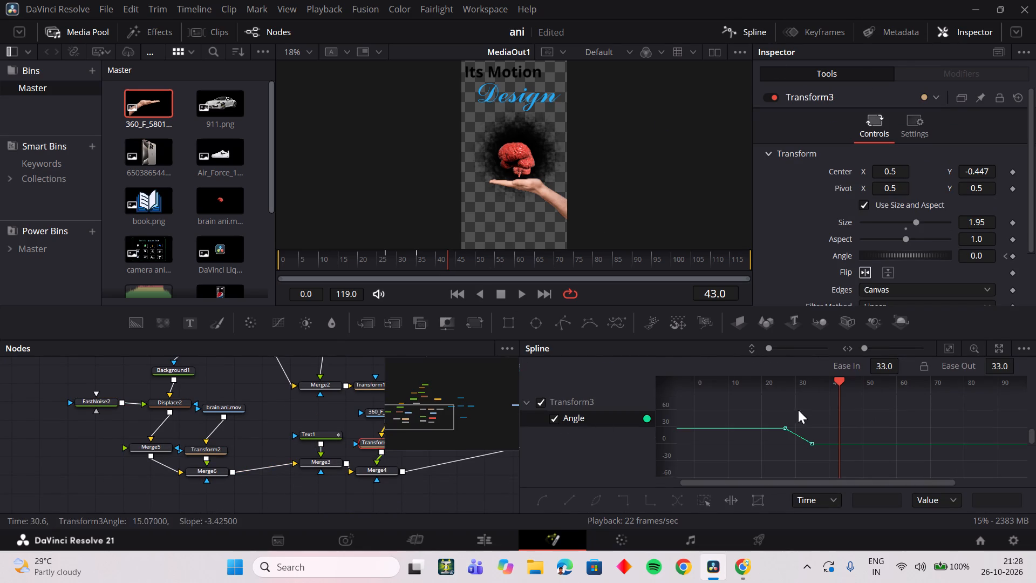
left_click(820, 406)
key("ctrl+a")
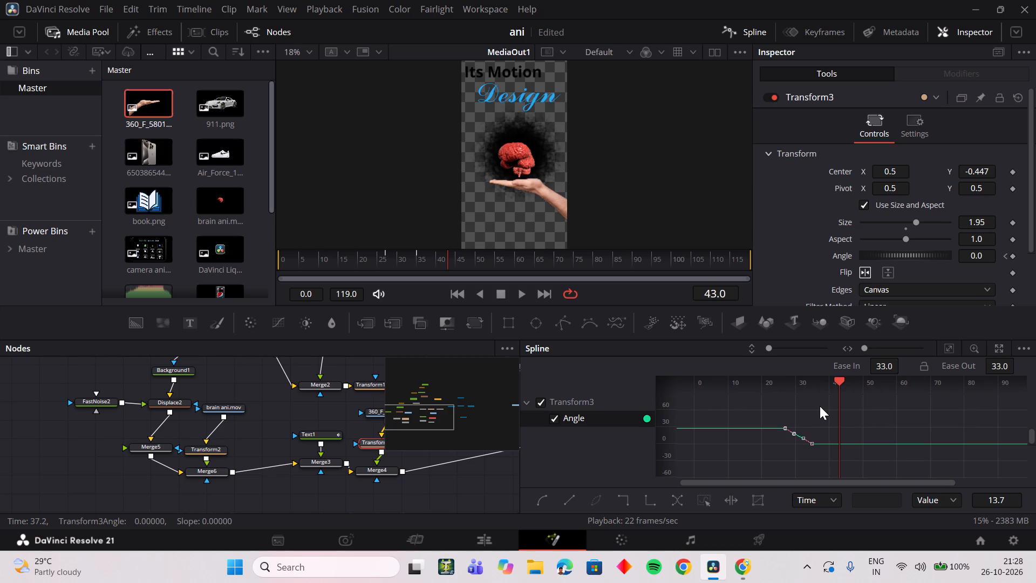
key("s")
left_click(946, 350)
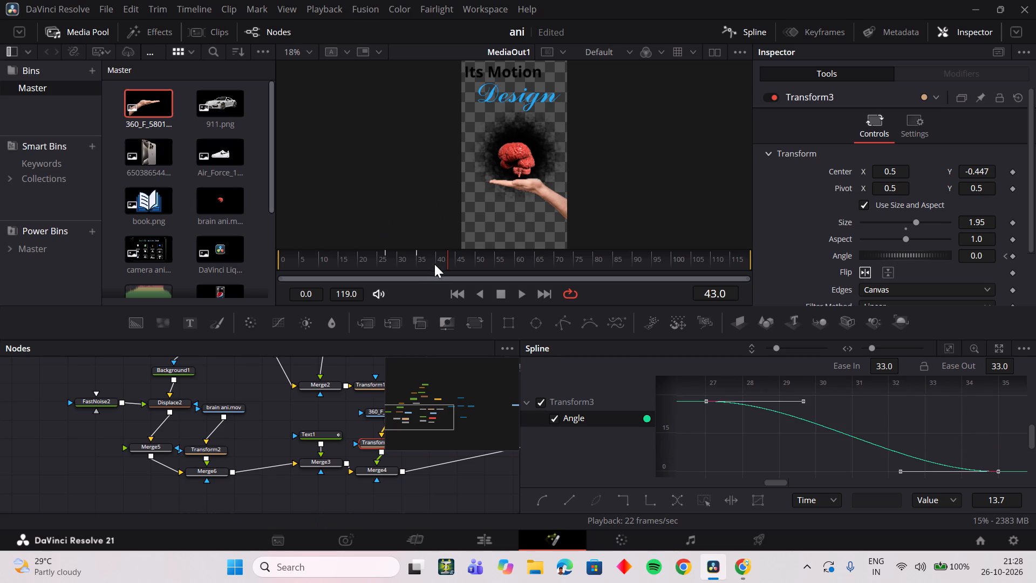
left_click_drag(428, 263, 378, 268)
key("space")
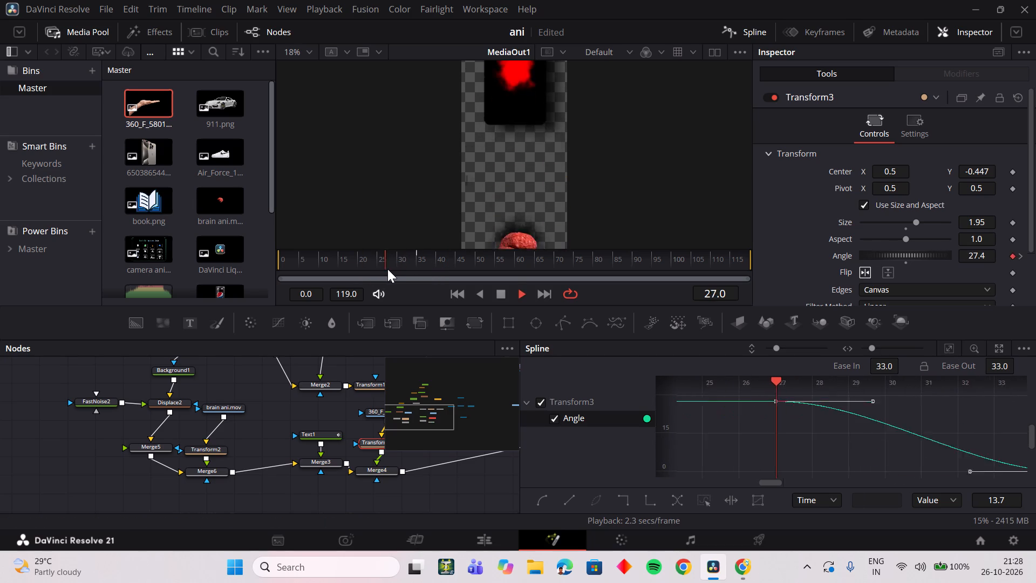
left_click_drag(391, 268, 362, 267)
key("space")
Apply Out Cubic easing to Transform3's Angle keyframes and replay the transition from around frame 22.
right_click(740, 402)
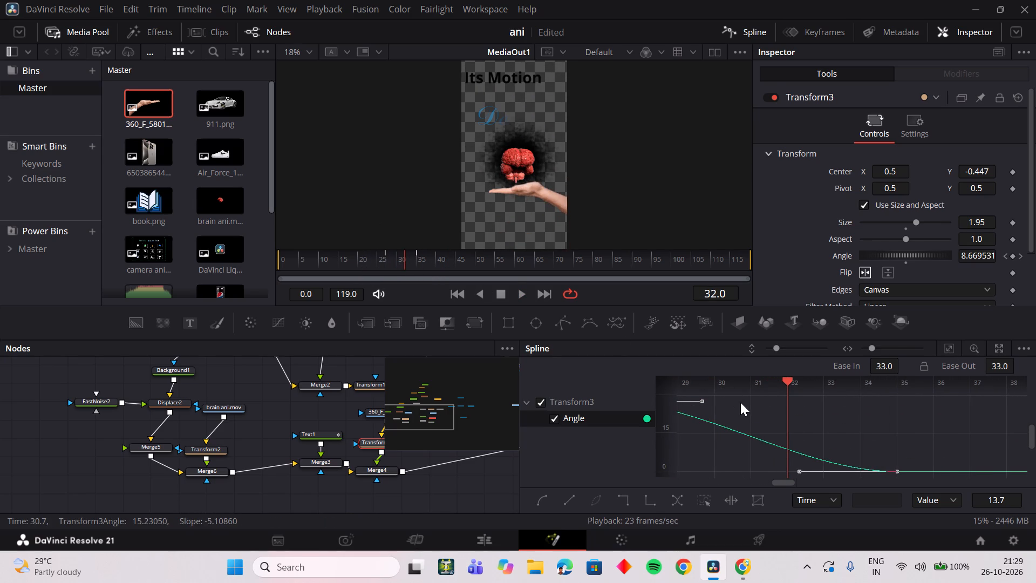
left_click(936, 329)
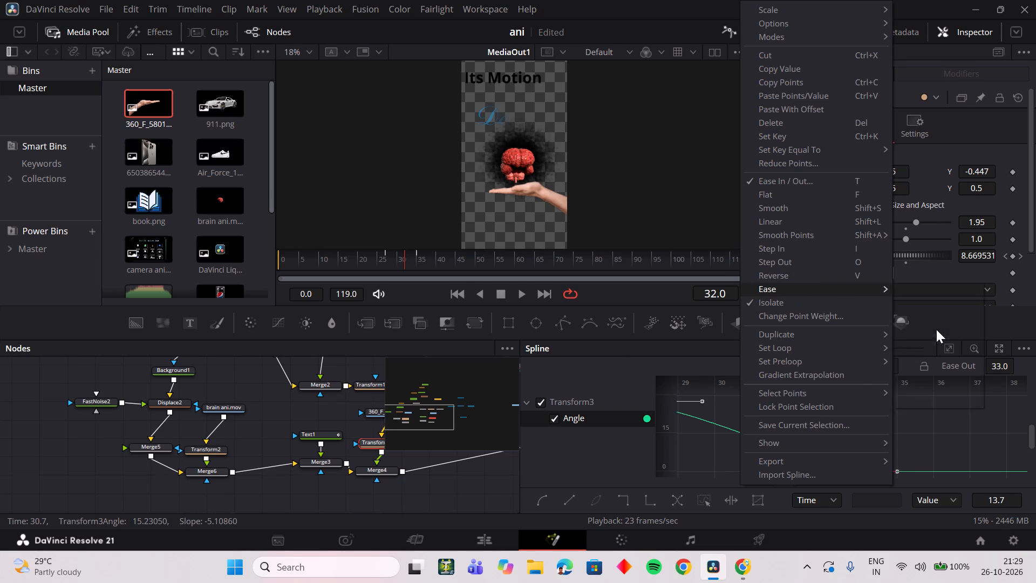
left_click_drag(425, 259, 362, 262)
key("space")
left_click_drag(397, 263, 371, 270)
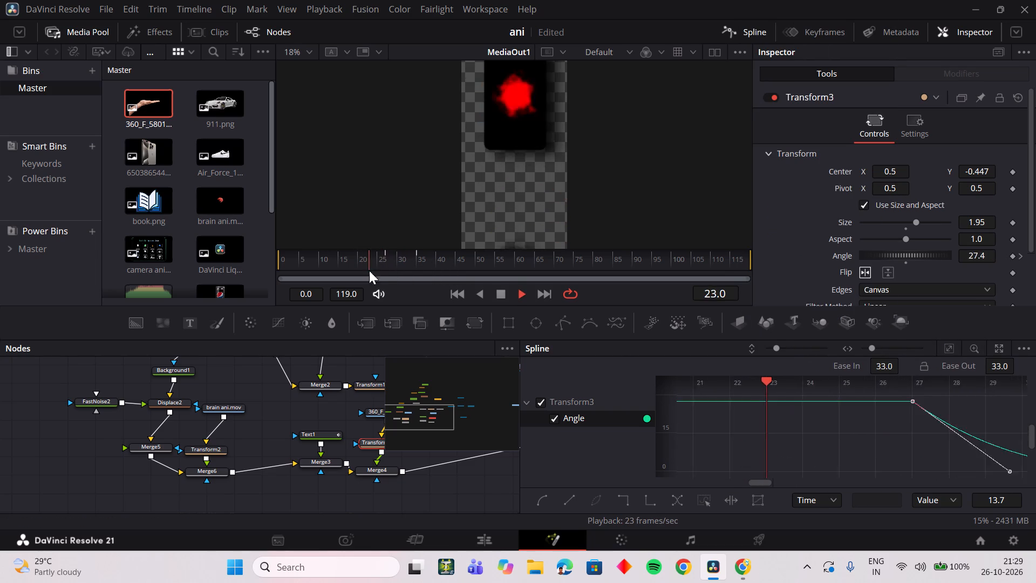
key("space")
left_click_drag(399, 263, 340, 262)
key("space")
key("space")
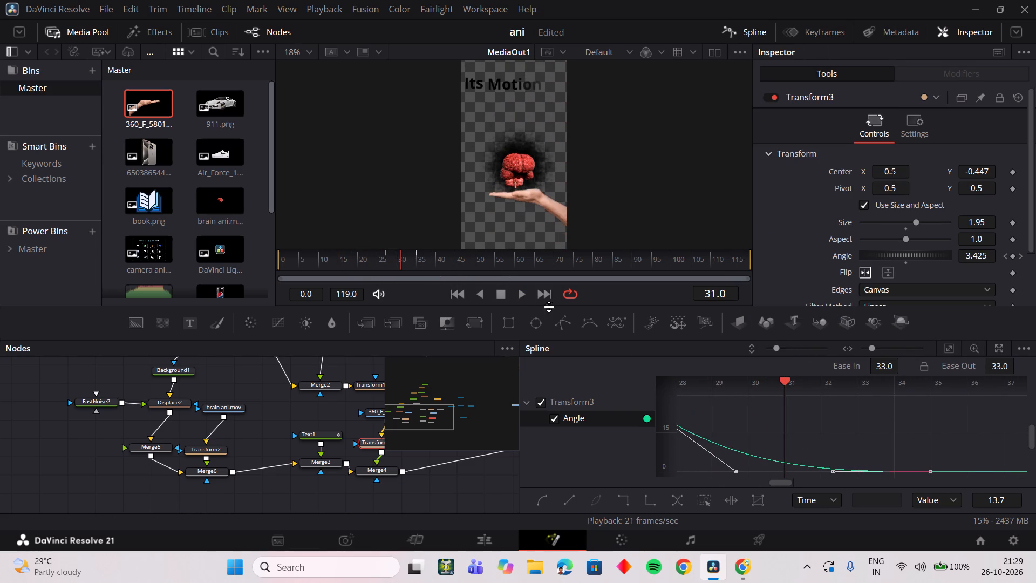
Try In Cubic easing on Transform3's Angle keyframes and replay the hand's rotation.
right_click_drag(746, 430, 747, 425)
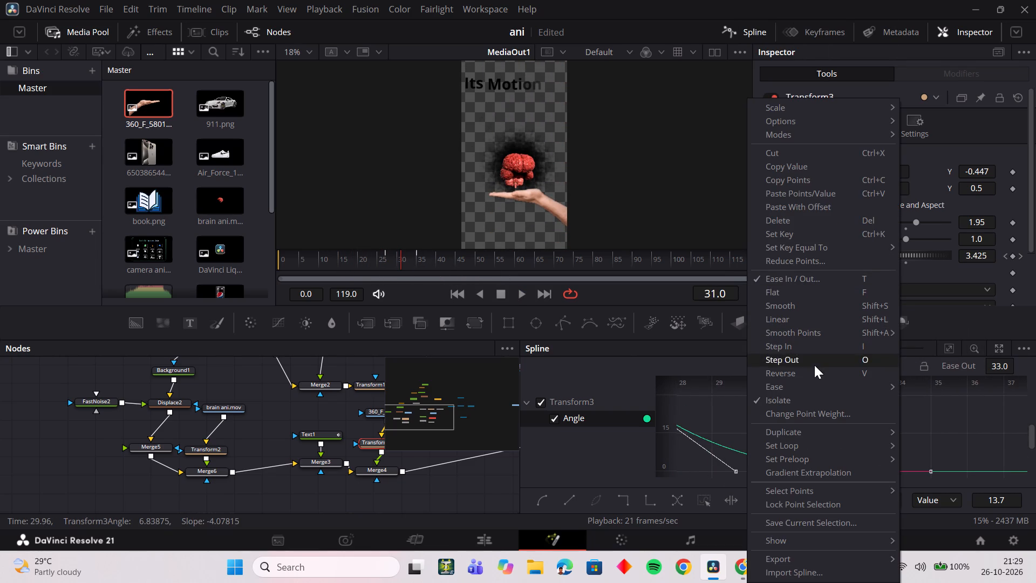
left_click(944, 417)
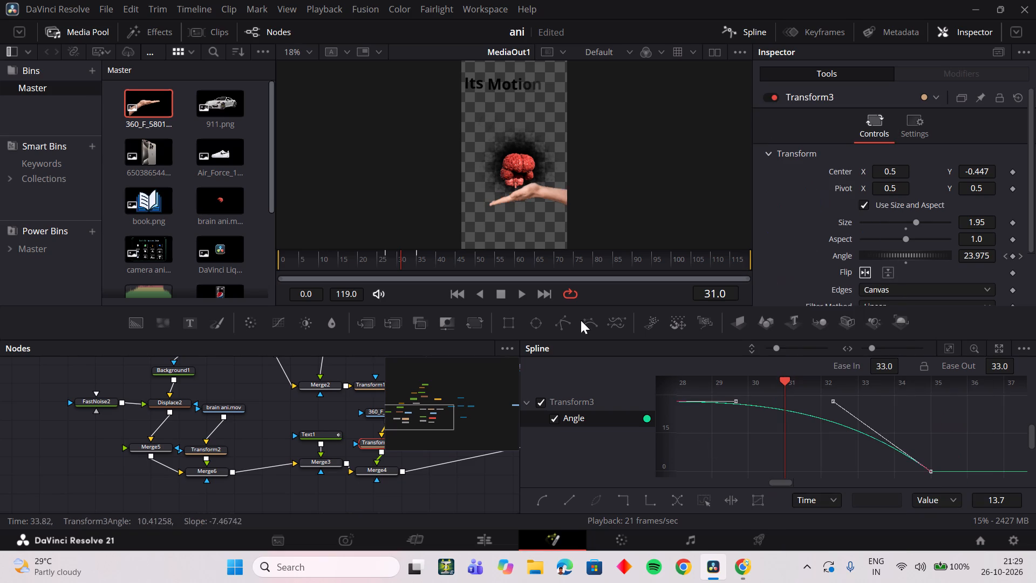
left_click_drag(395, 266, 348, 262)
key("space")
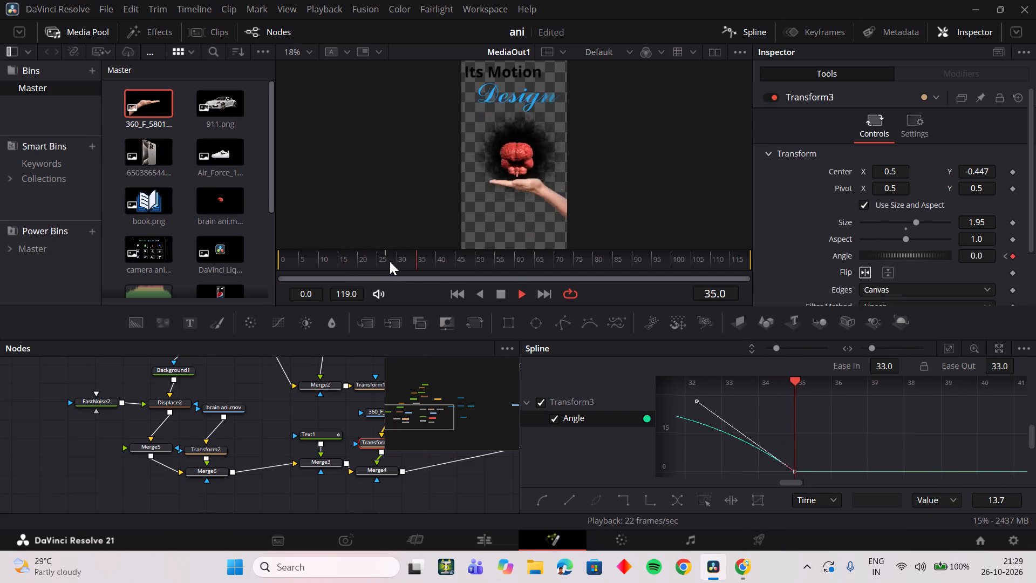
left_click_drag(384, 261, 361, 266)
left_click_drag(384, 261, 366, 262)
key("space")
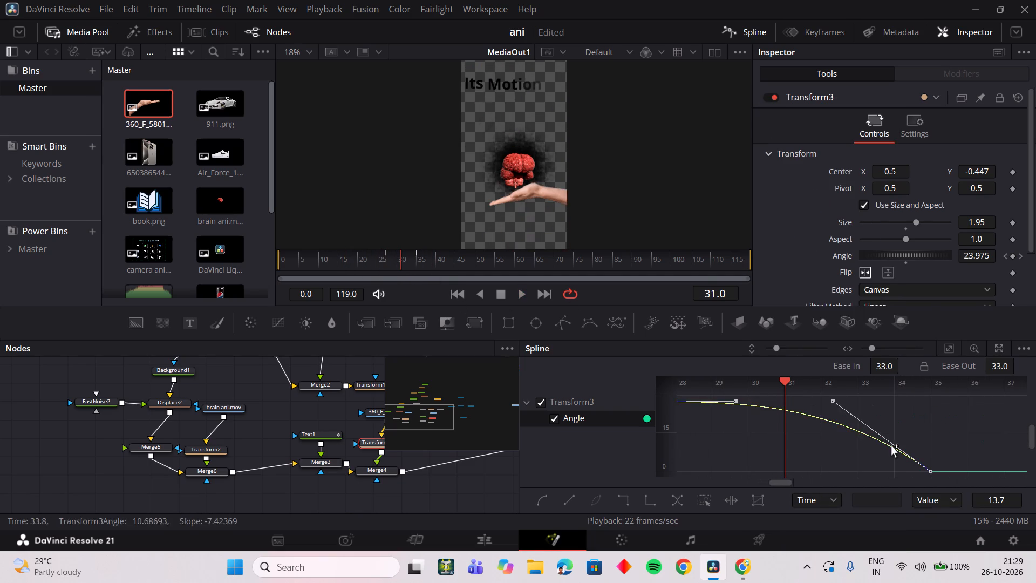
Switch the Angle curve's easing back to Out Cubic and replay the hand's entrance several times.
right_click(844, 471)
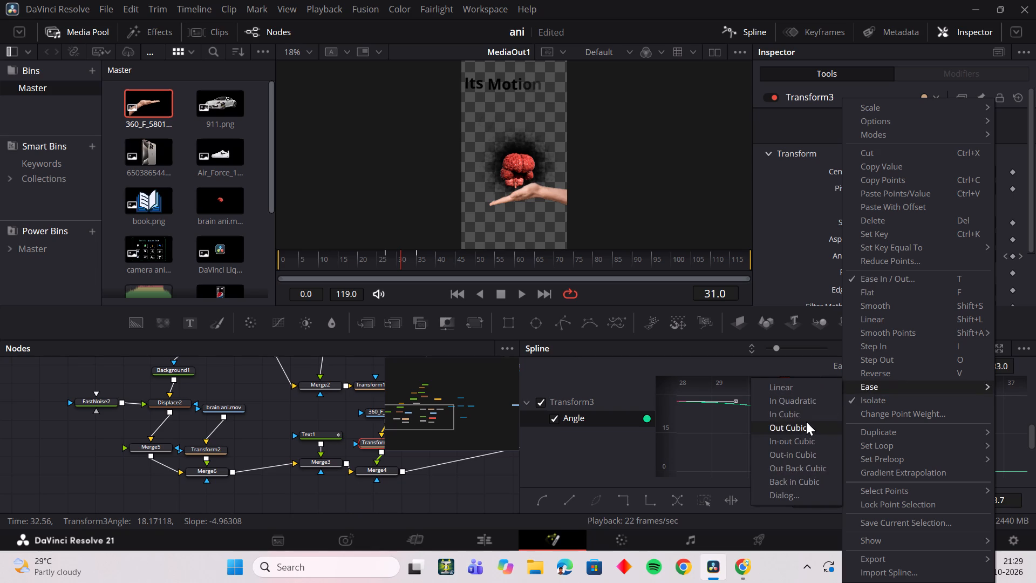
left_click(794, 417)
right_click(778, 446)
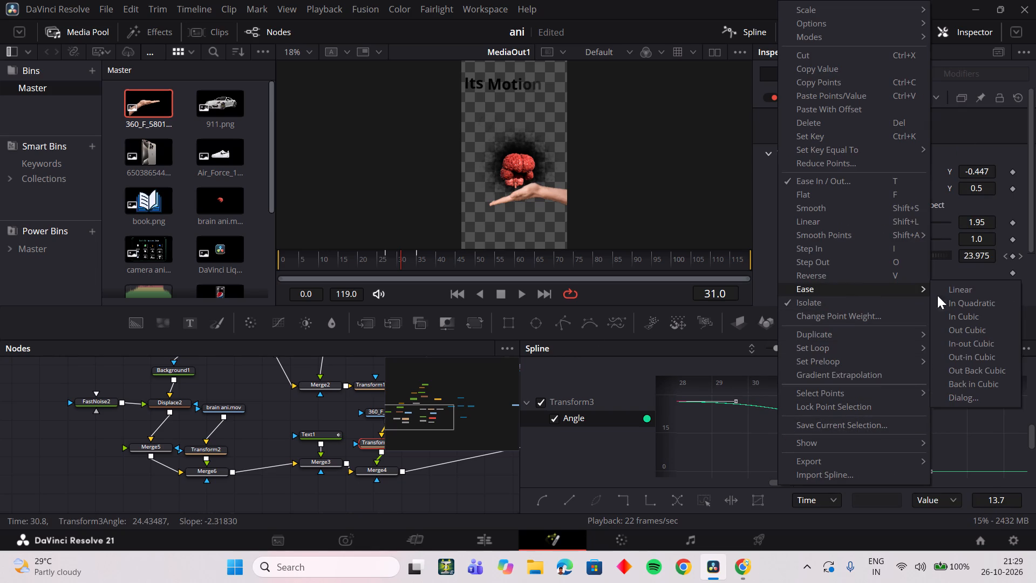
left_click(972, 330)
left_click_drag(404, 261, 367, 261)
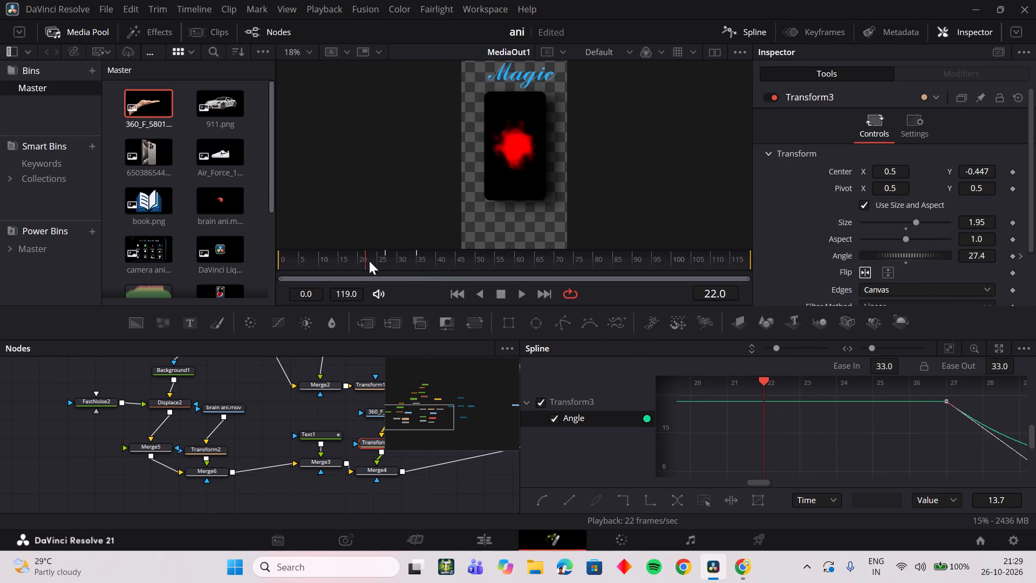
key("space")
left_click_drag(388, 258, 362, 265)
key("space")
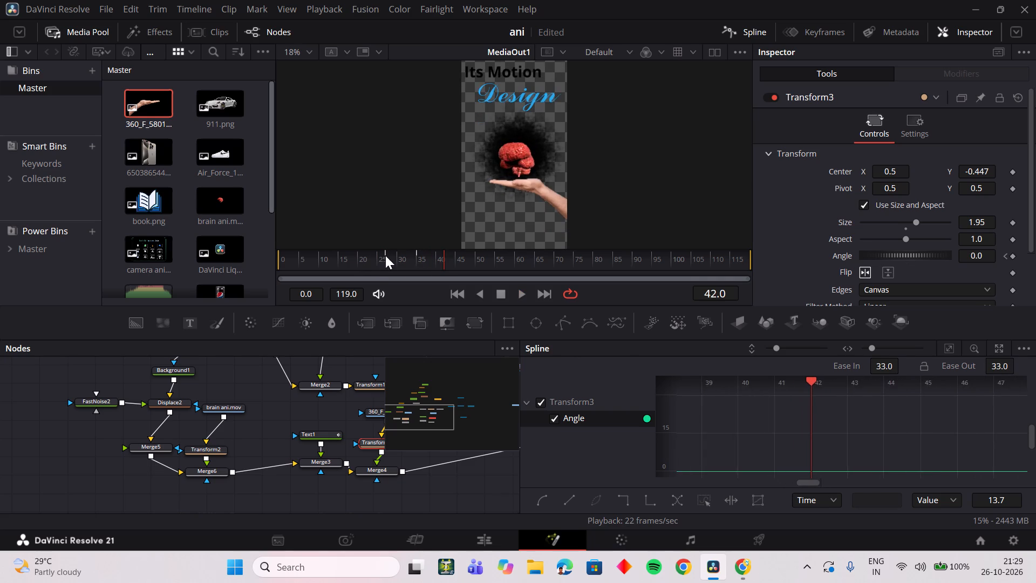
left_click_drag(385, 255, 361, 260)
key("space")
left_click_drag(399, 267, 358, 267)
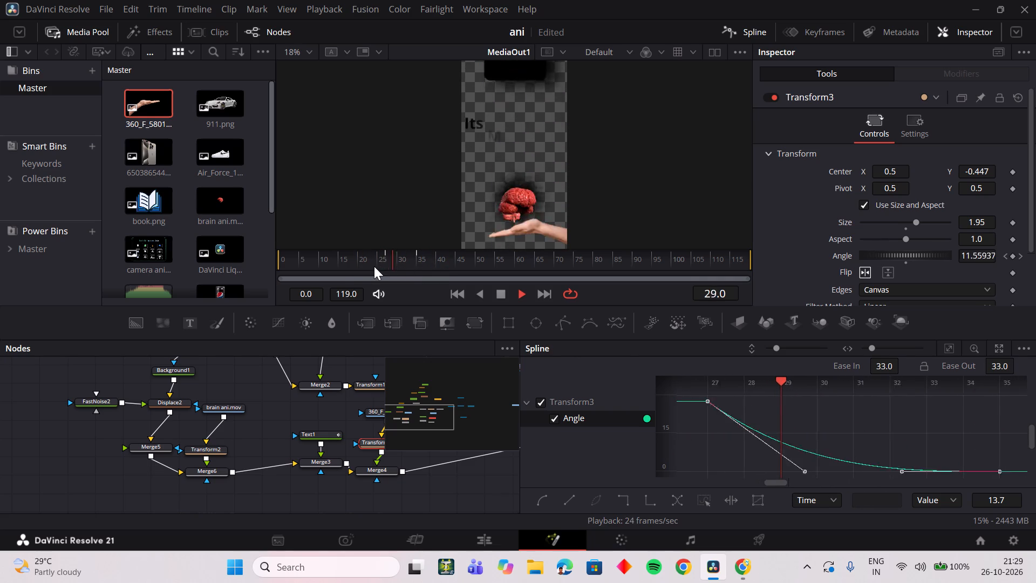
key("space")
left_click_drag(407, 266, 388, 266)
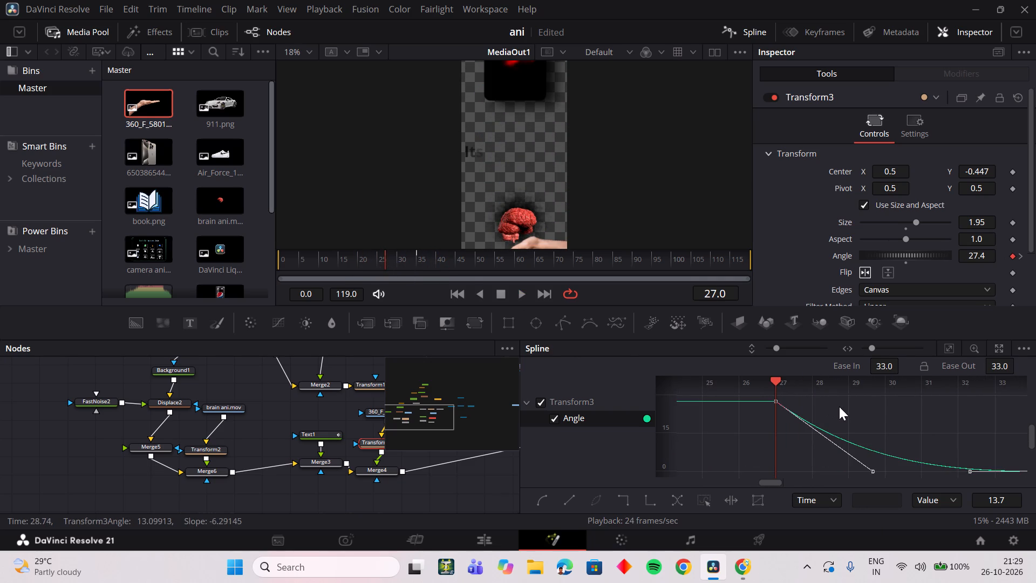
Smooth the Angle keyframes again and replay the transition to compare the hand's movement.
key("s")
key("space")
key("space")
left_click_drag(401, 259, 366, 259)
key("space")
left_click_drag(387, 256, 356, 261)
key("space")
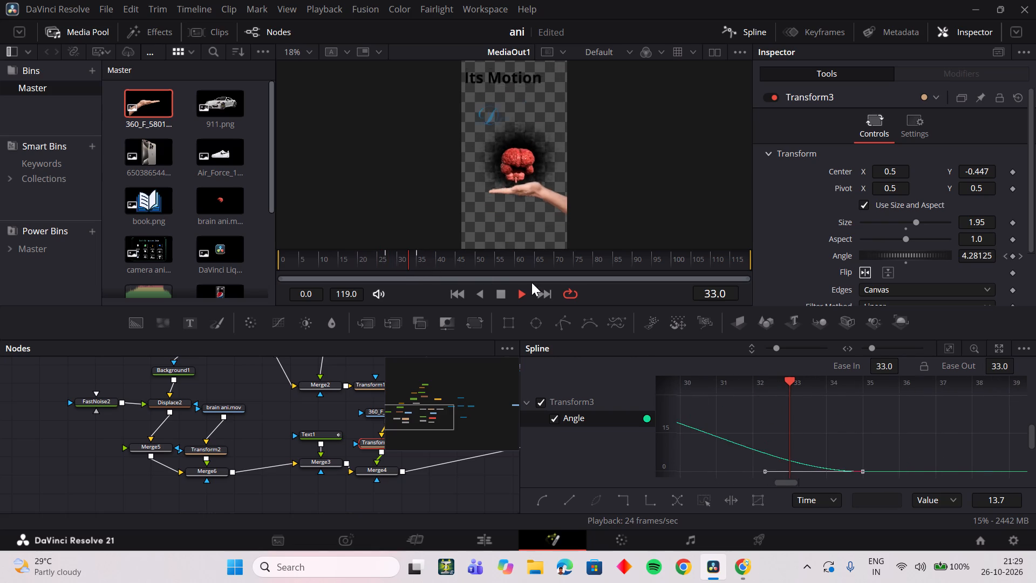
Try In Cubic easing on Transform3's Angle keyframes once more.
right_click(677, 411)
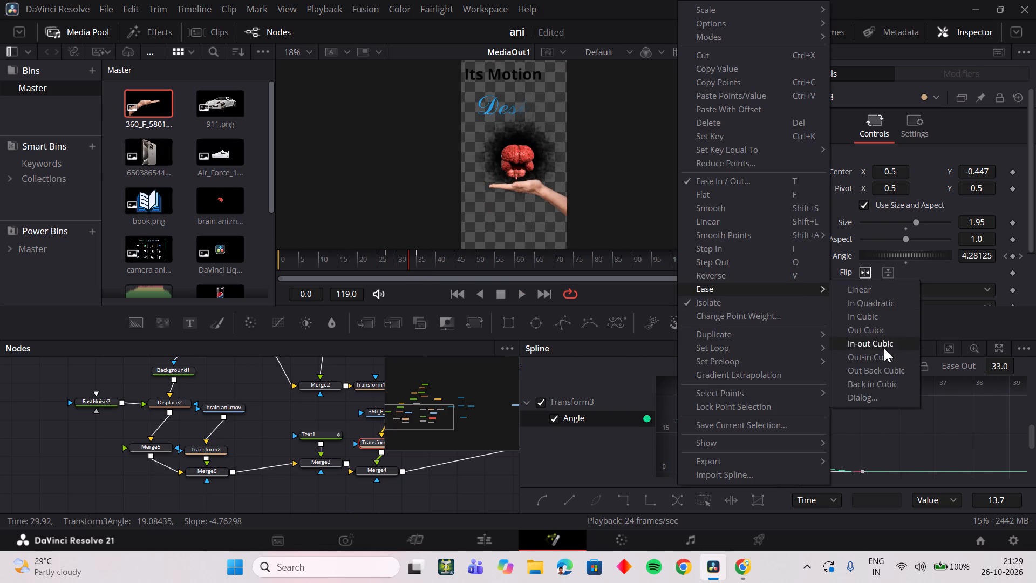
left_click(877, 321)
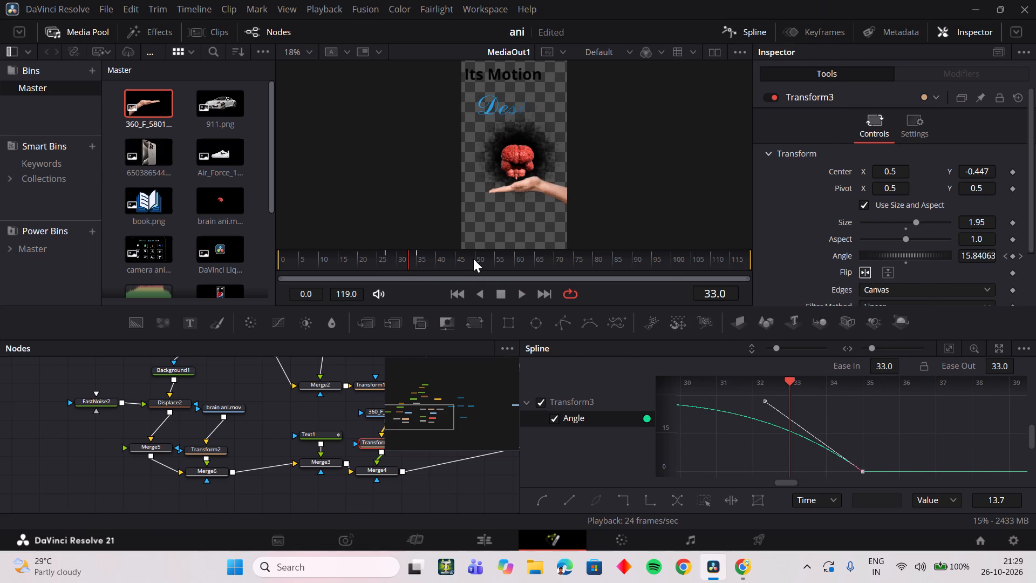
Apply Out Cubic easing to Transform3's Angle keyframes and replay the hand's rotation.
right_click(813, 397)
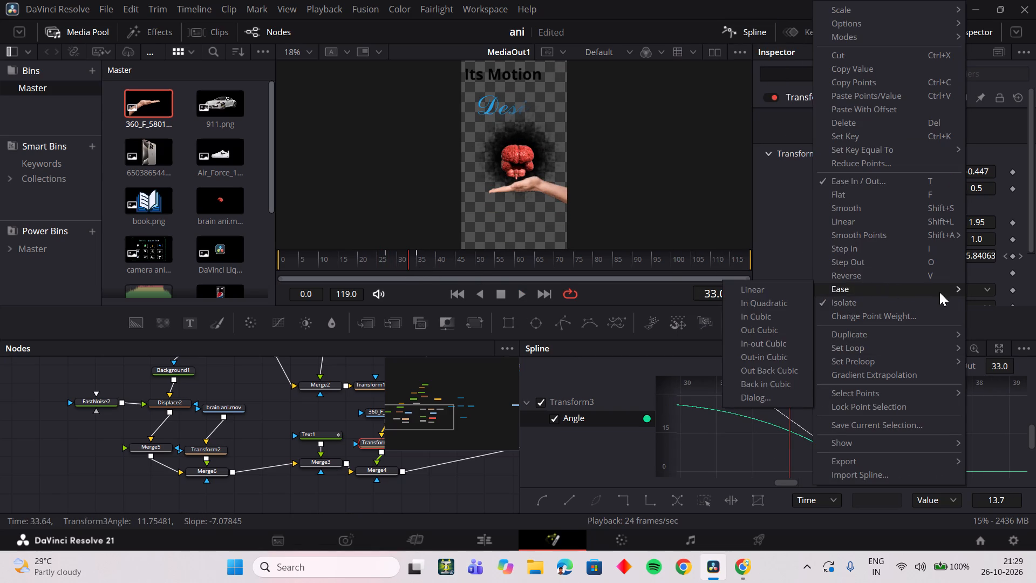
left_click(772, 326)
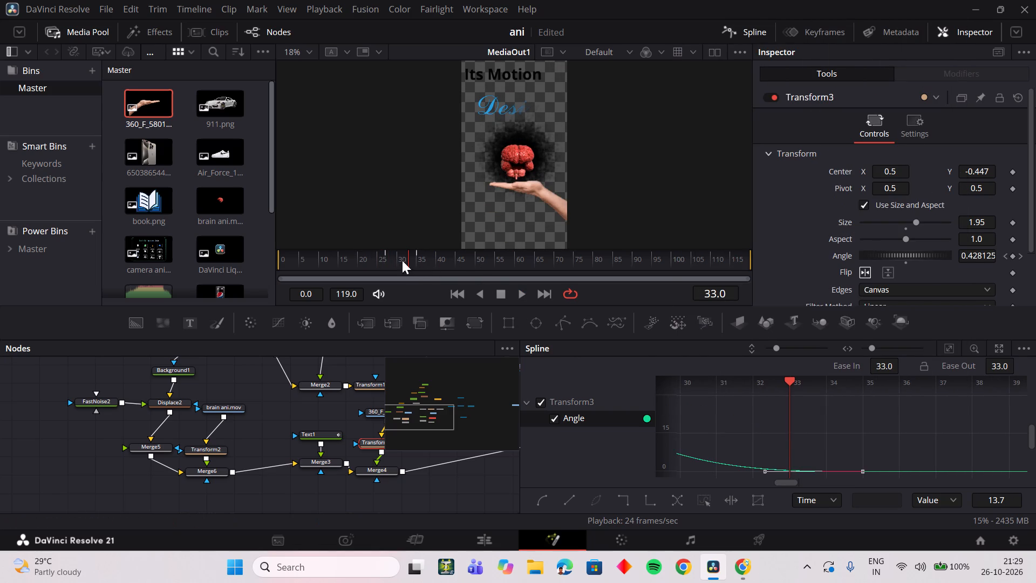
left_click_drag(406, 262, 363, 261)
key("space")
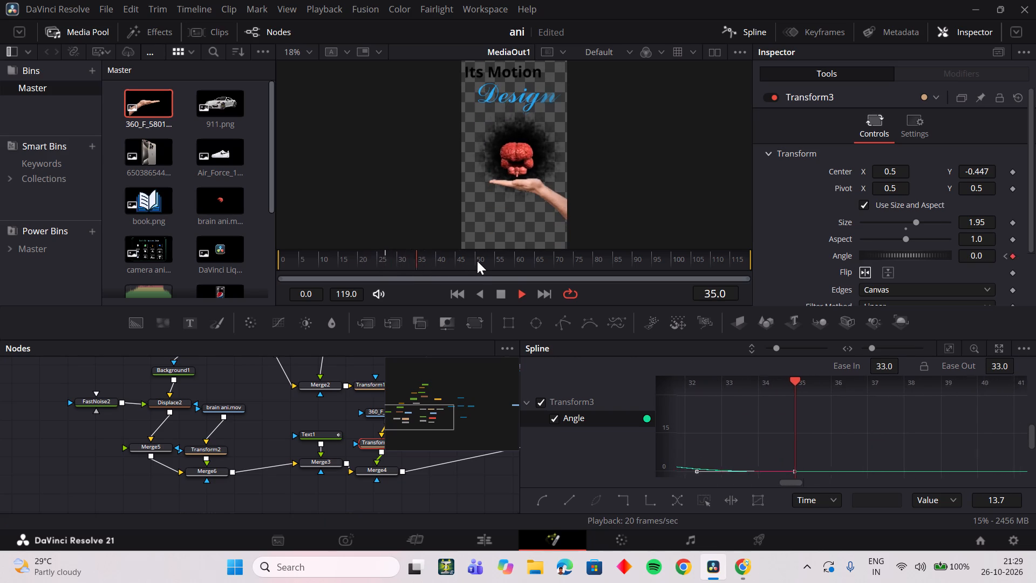
key("space")
scroll(568, 175, "up", 1)
scroll(568, 175, "down", 1)
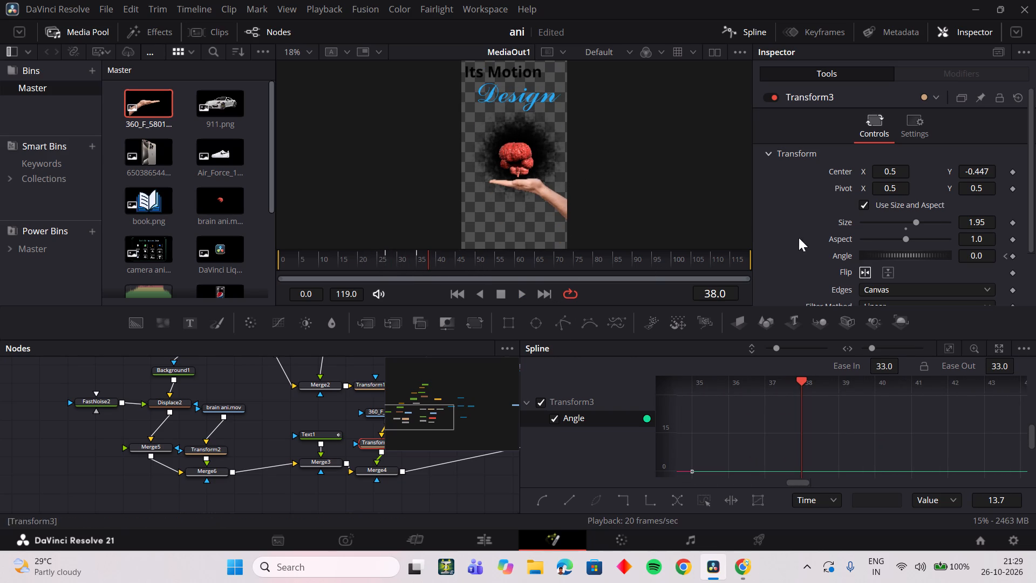
left_click(742, 20)
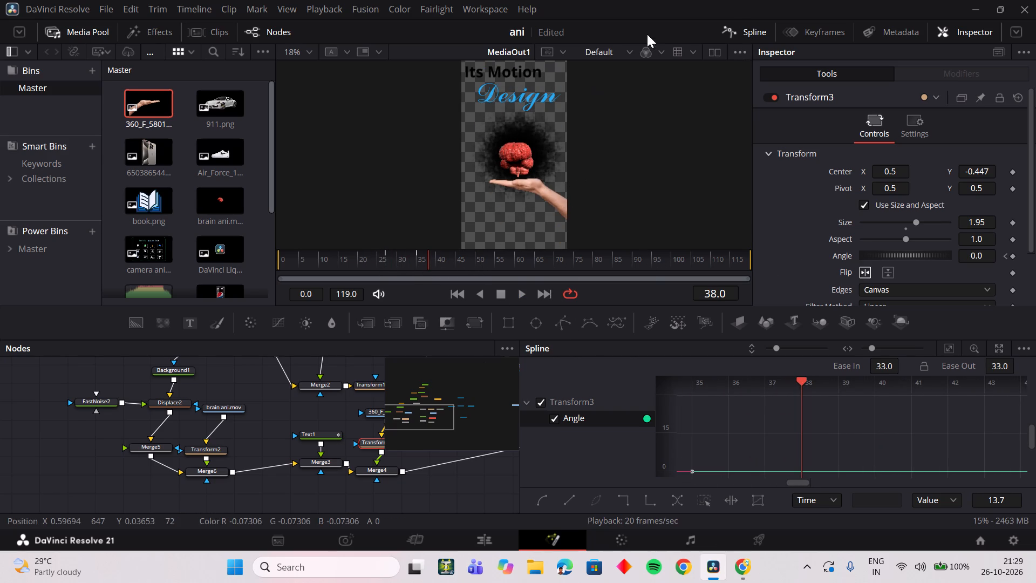
Shift the "Its Motion Design" text in Text1 sideways by setting its layout Center X to 0.494.
left_click(731, 30)
left_click(309, 430)
left_click(311, 431)
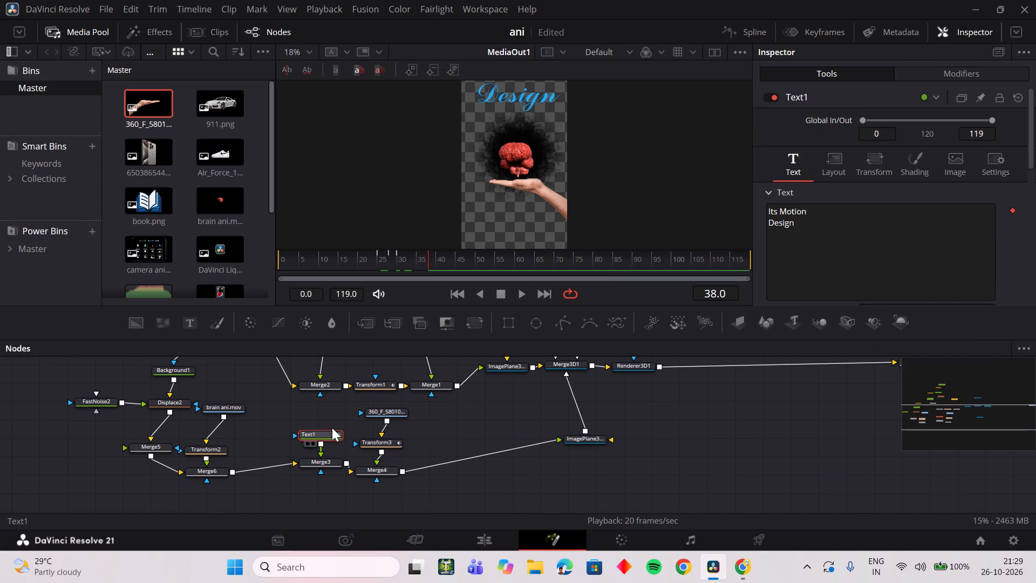
left_click(820, 170)
left_click_drag(895, 226, 901, 226)
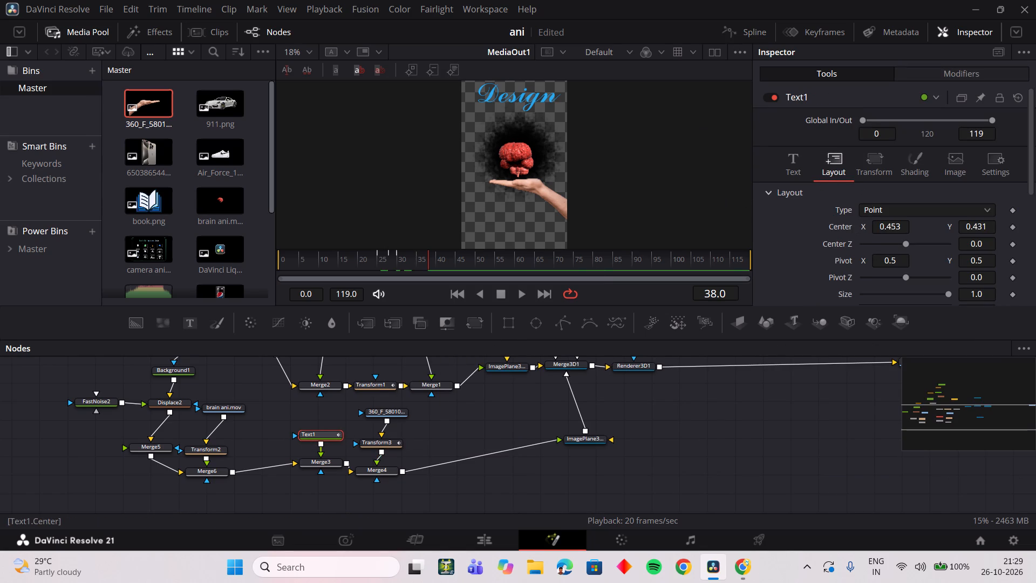
left_click_drag(901, 226, 929, 224)
scroll(606, 179, "up", 1)
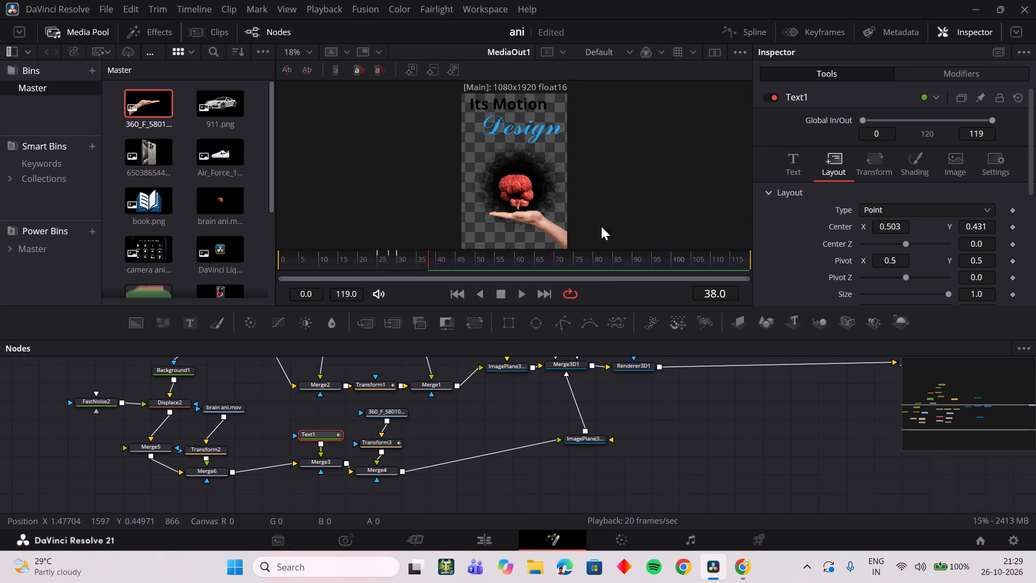
left_click_drag(897, 222, 891, 224)
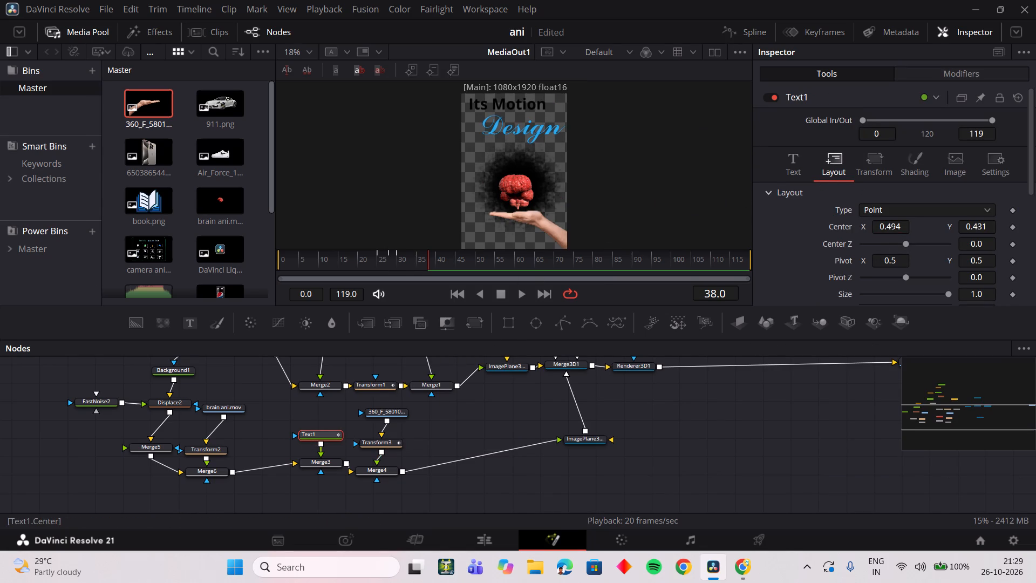
Adjust the horizontal anchor of Text1 to about -0.023 to reposition the "Its Motion" line.
left_click(799, 167)
scroll(890, 185, "down", 2)
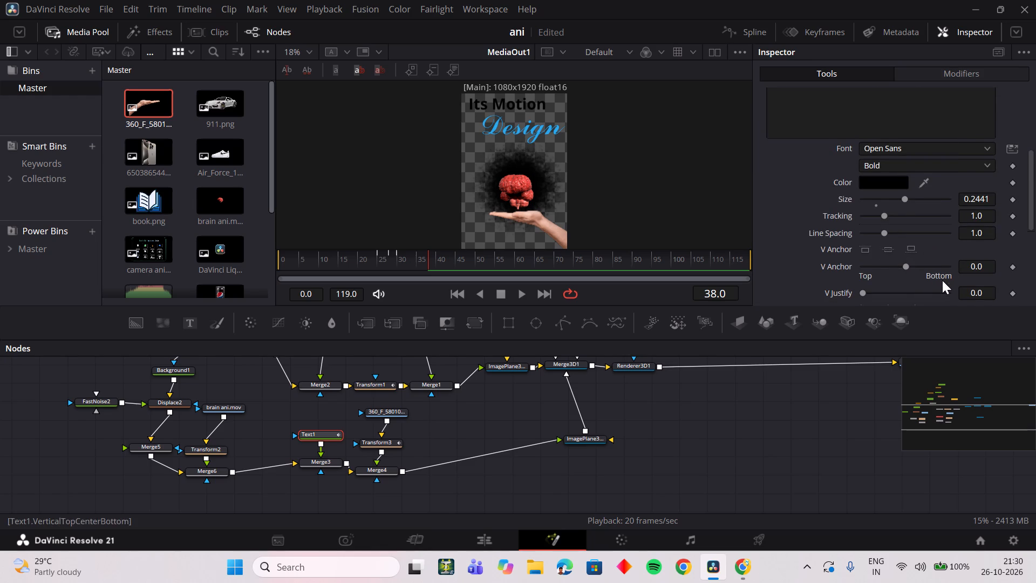
scroll(958, 287, "down", 1)
left_click_drag(977, 250, 545, 250)
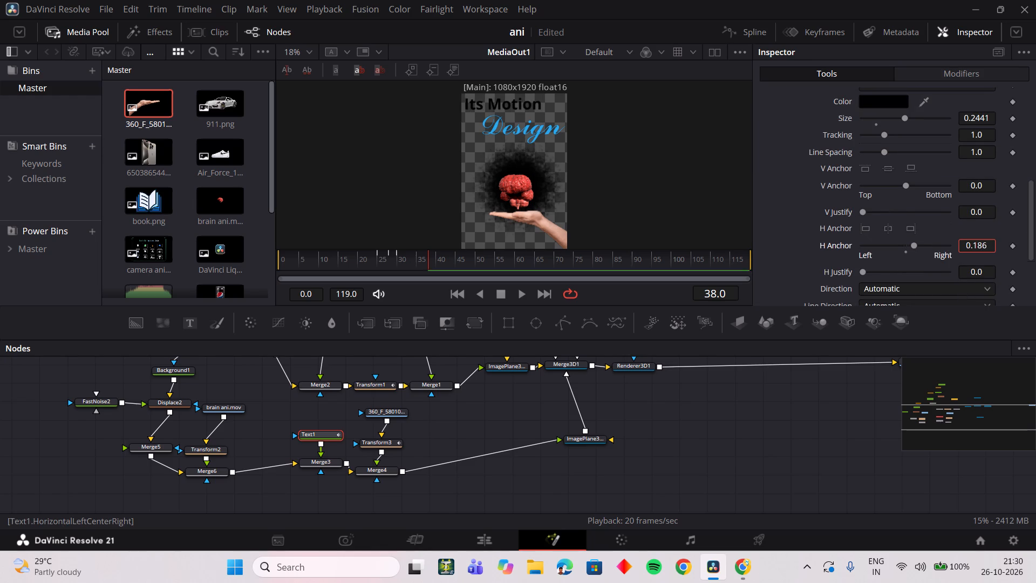
left_click_drag(545, 250, 407, 254)
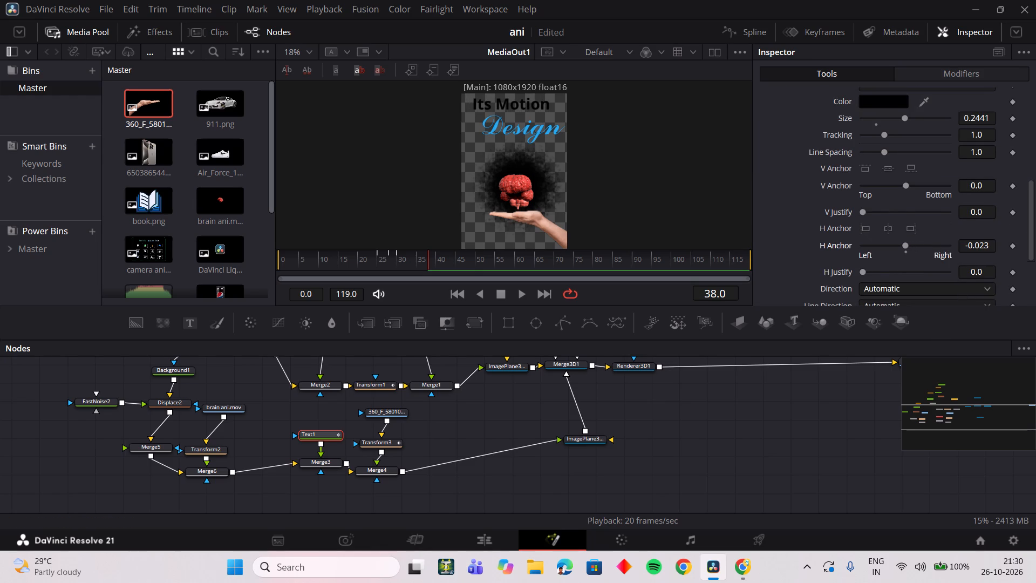
Replay the transition from about frame 20 several times, and scrub onward to check the text and hand.
left_click(419, 258)
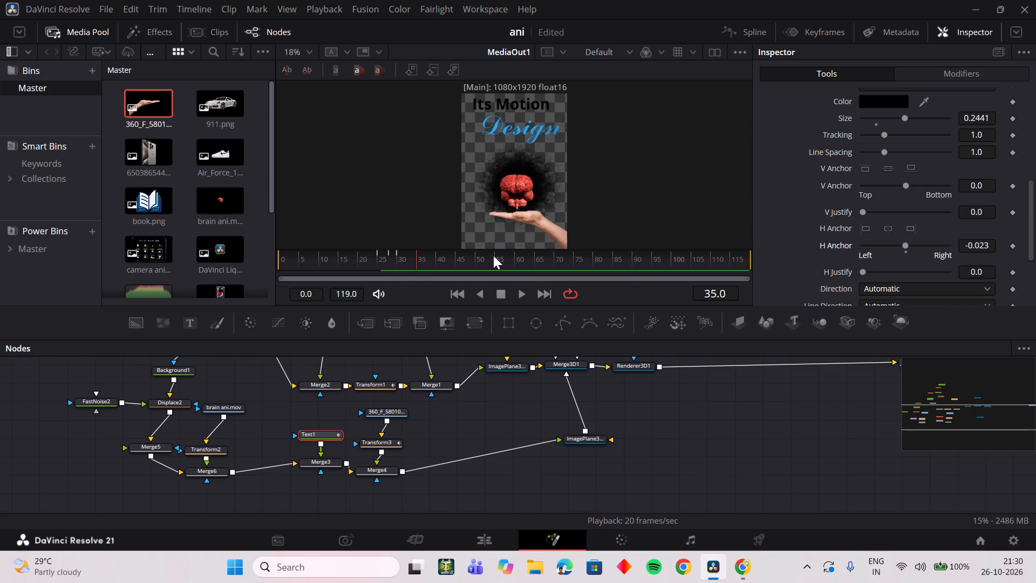
key("space")
key("space")
left_click_drag(401, 260, 374, 259)
key("space")
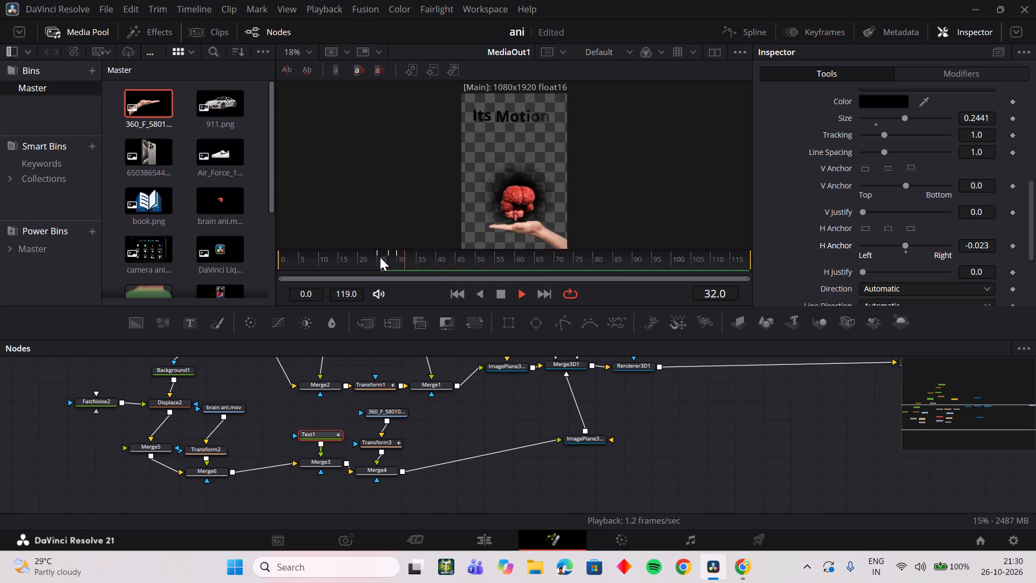
key("space")
left_click_drag(396, 252, 362, 257)
key("space")
key("space")
left_click_drag(411, 252, 361, 266)
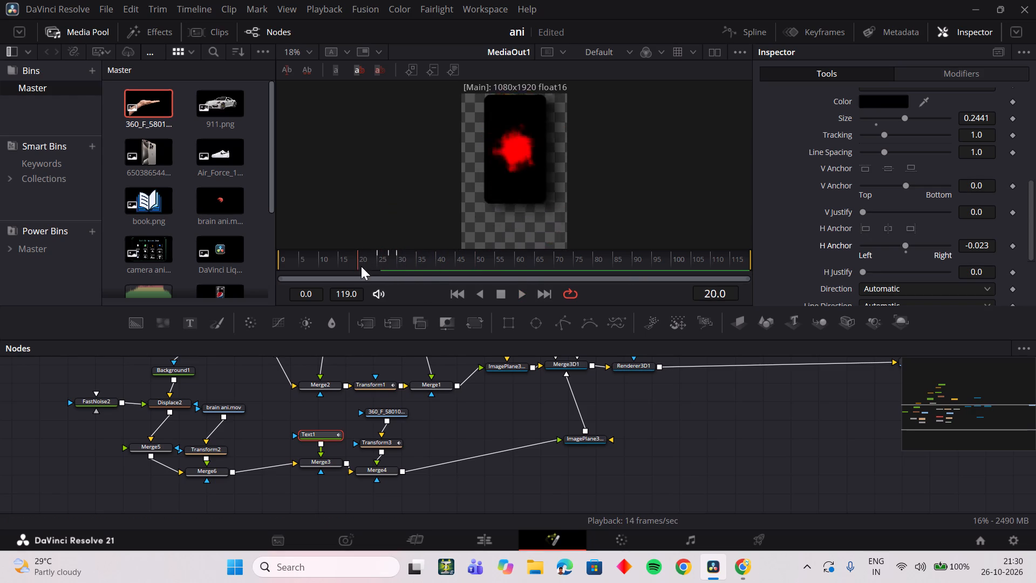
key("space")
key("space")
double_click(673, 446)
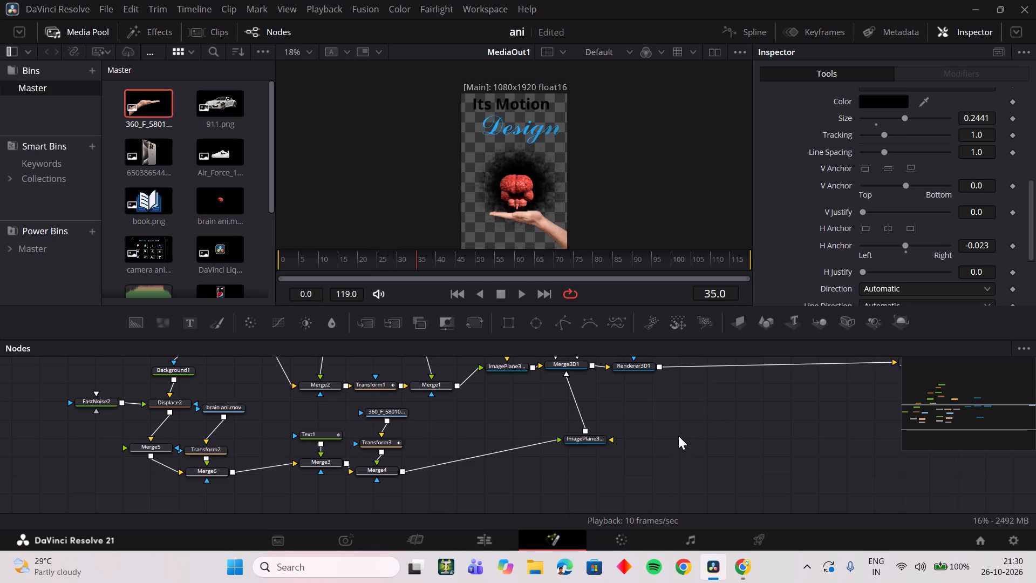
left_click_drag(422, 263, 558, 262)
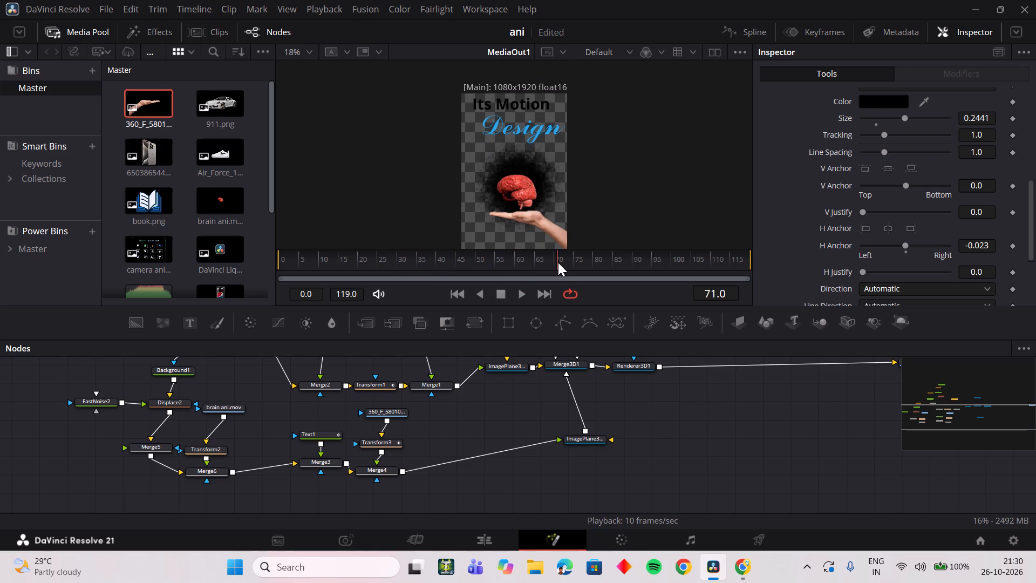
left_click_drag(558, 262, 501, 266)
Move the ImagePlane3D2 node to sit nearly straight beneath Merge3D1 in the node graph.
scroll(640, 438, "up", 1)
left_click_drag(588, 479, 569, 482)
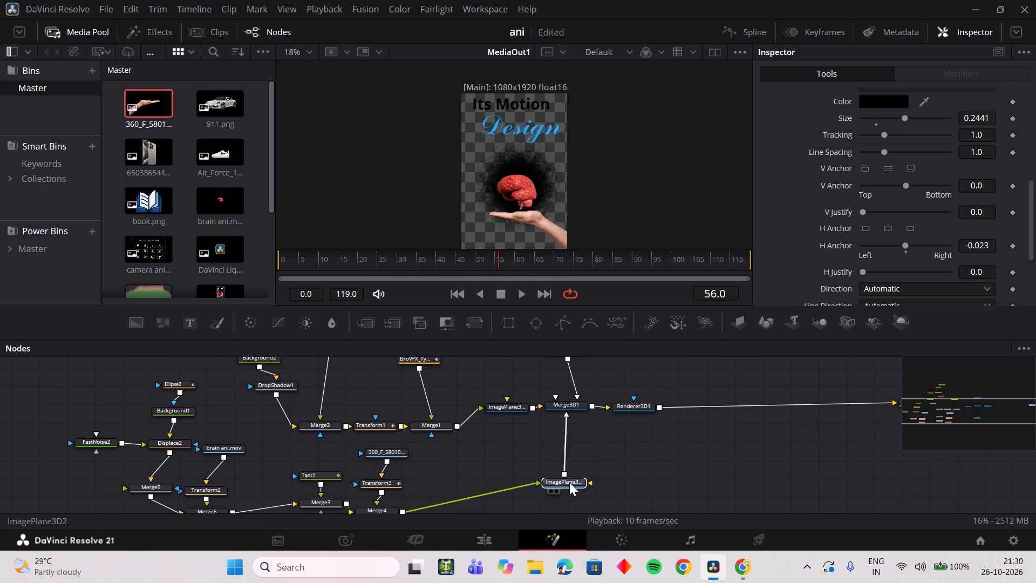
left_click_drag(569, 482, 570, 482)
left_click(634, 451)
scroll(583, 453, "up", 1)
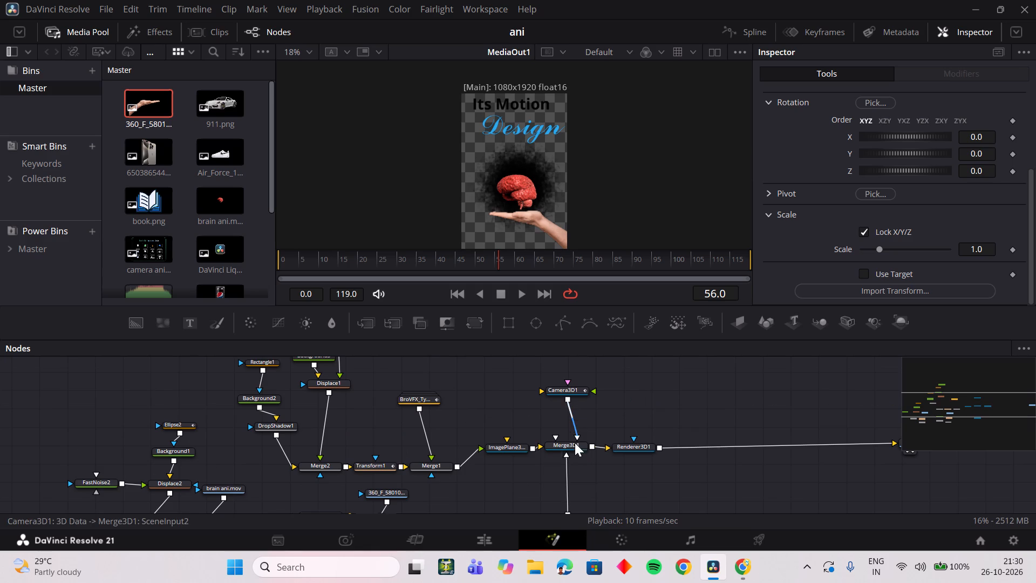
scroll(585, 456, "down", 2)
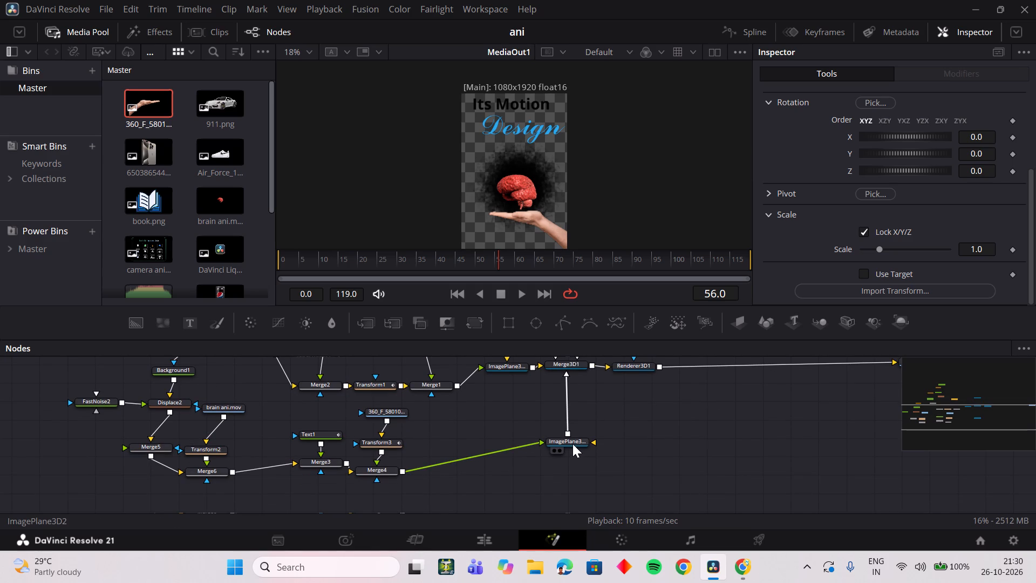
left_click_drag(572, 443, 575, 451)
left_click(631, 424)
scroll(618, 430, "up", 1)
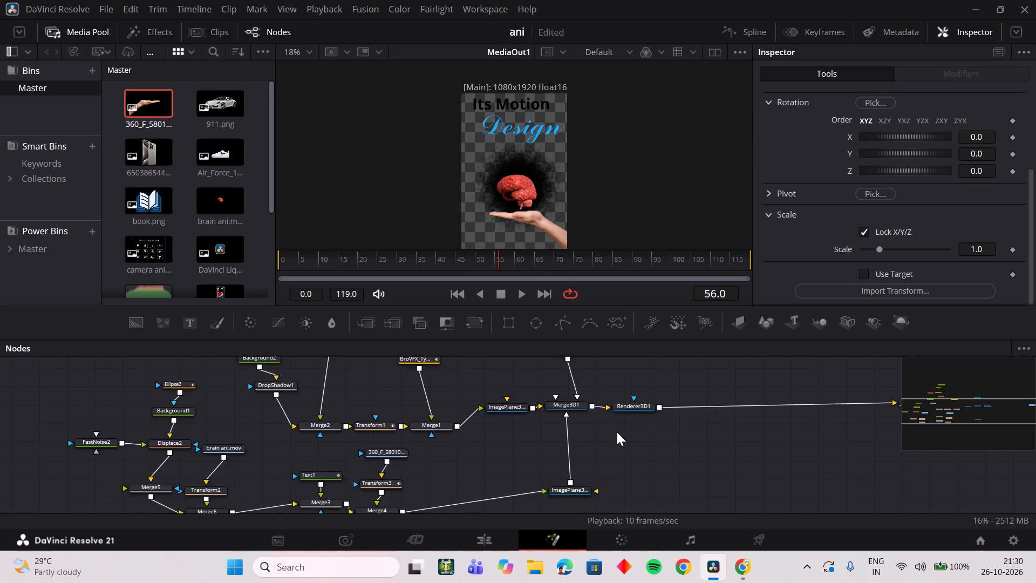
scroll(617, 432, "up", 1)
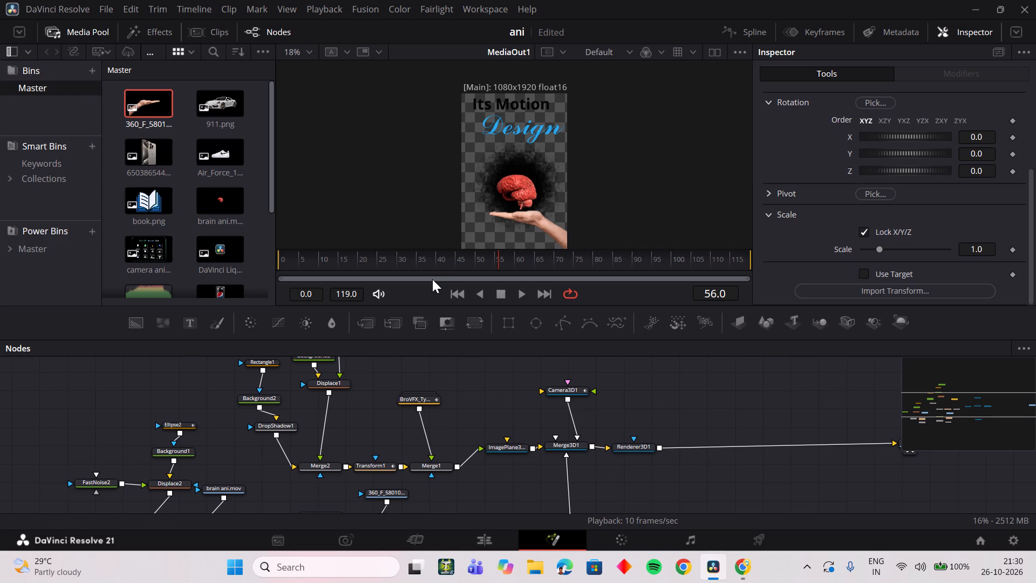
Scrub this composition, examine the node layout of the earlier "Some Brands" composition, and return to this one at frame 63.
left_click_drag(360, 261, 323, 265)
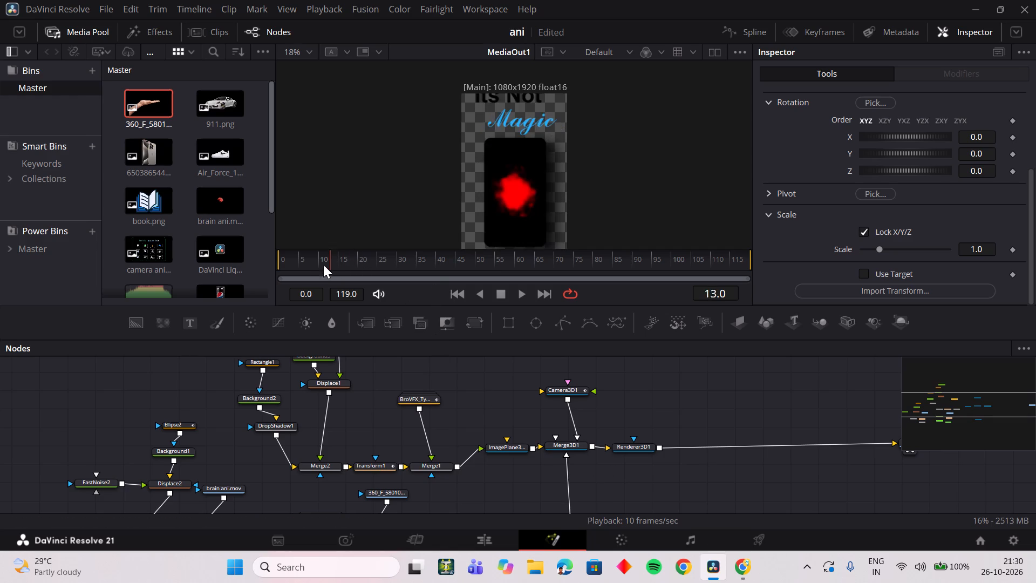
left_click_drag(323, 265, 454, 261)
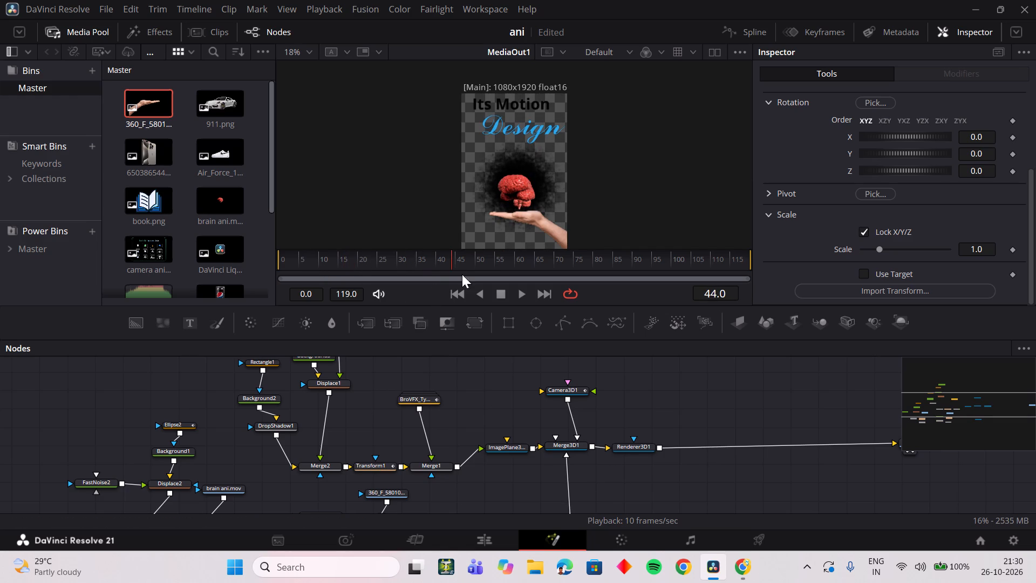
left_click(501, 541)
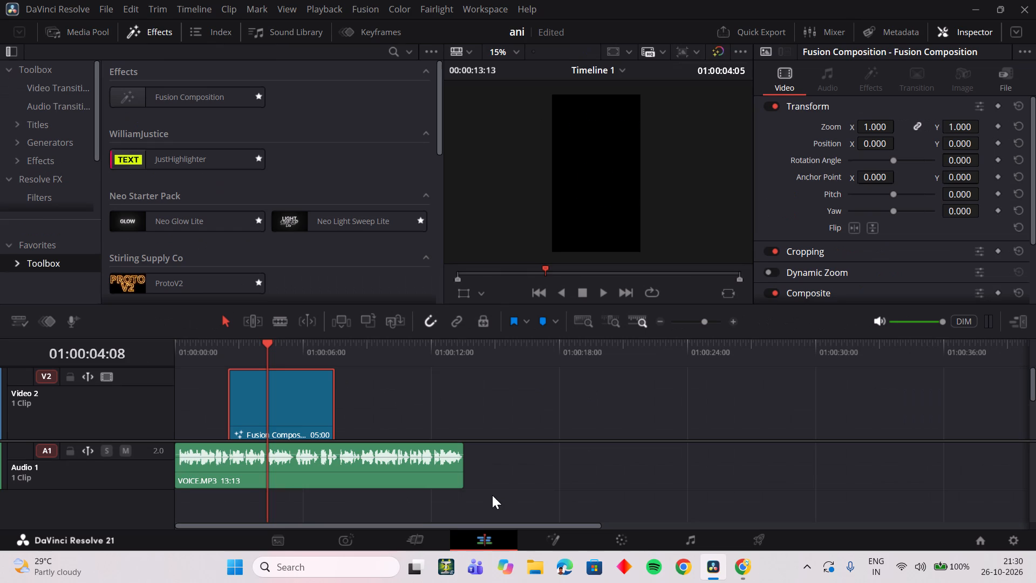
left_click(212, 354)
left_click(556, 540)
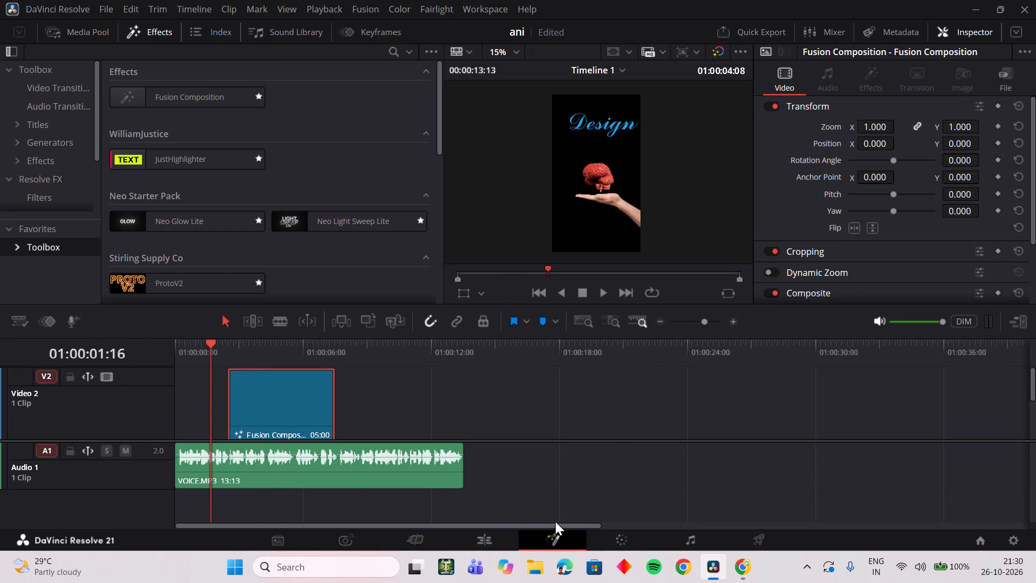
double_click(428, 425)
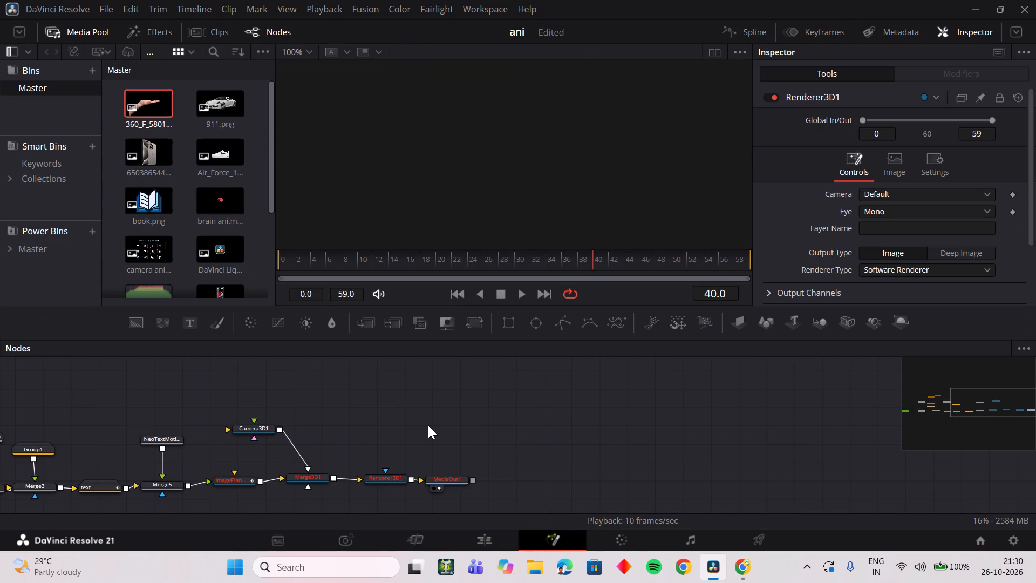
left_click_drag(592, 260, 681, 255)
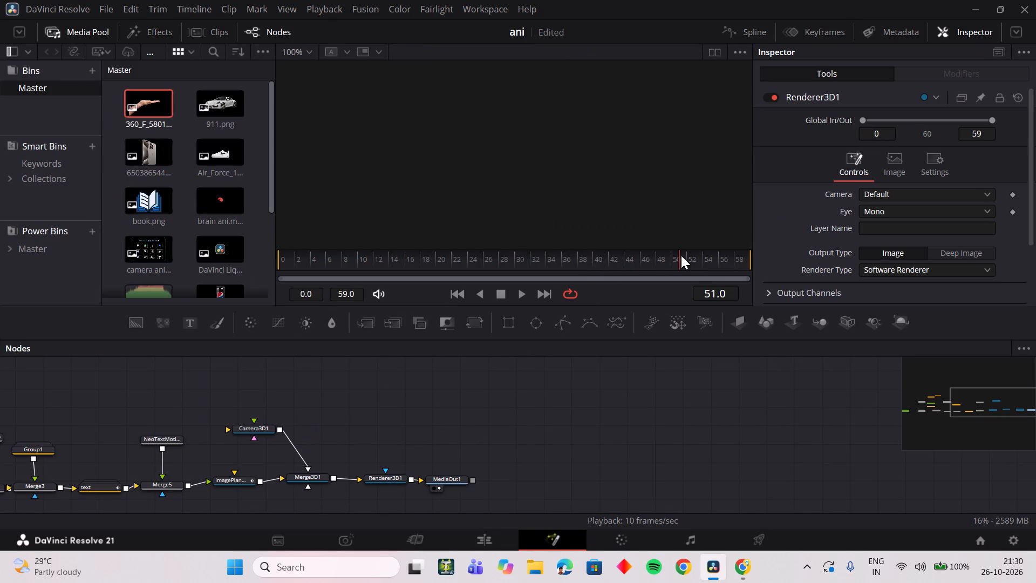
left_click_drag(681, 255, 680, 255)
left_click_drag(616, 263, 586, 265)
left_click_drag(582, 265, 563, 265)
middle_click_drag(487, 411, 832, 389)
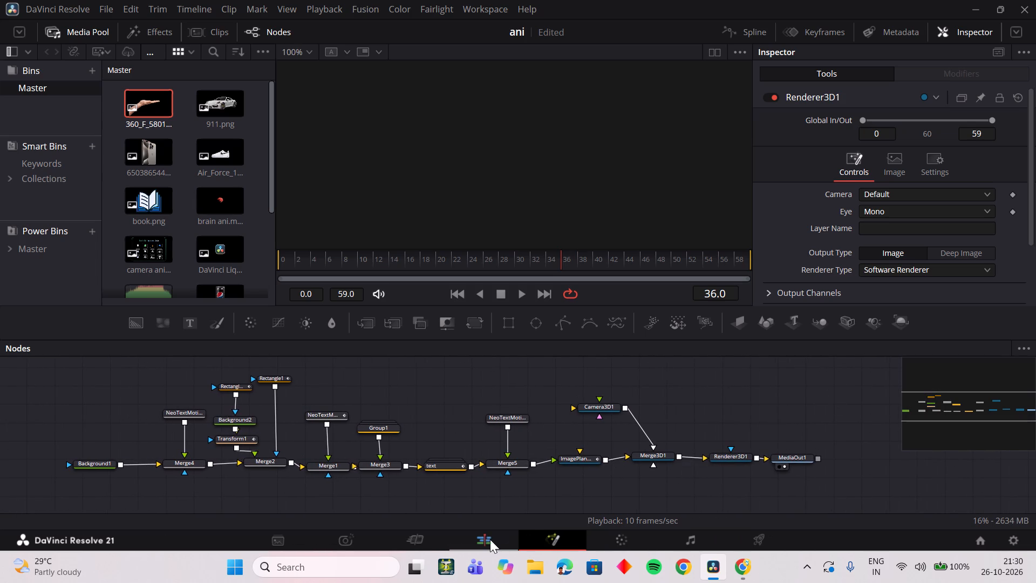
left_click(490, 539)
left_click(260, 346)
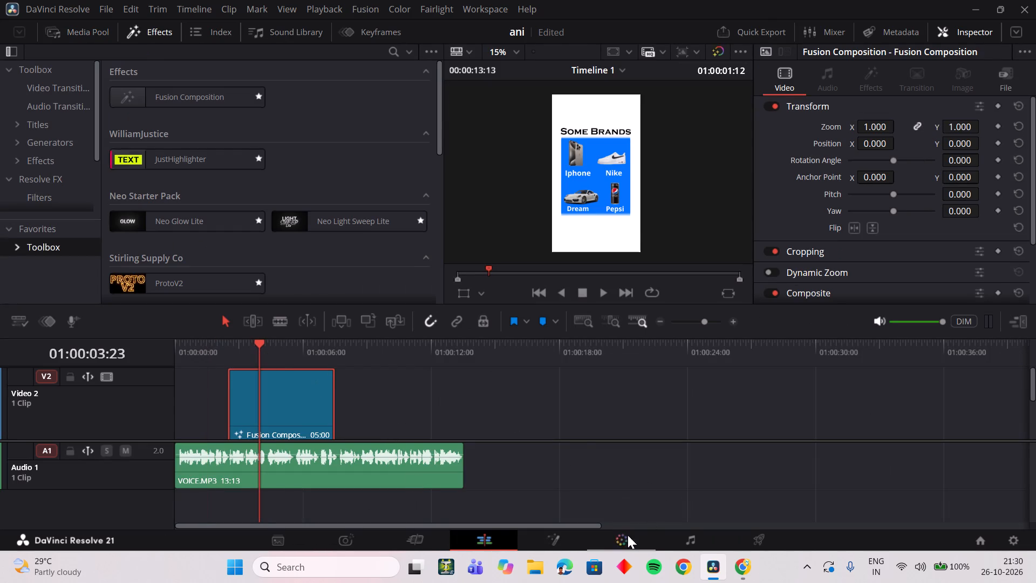
left_click(555, 539)
left_click_drag(487, 264, 530, 261)
Add a Background node and place it above and beside ImagePlane3D2 in the node graph.
left_click(644, 449)
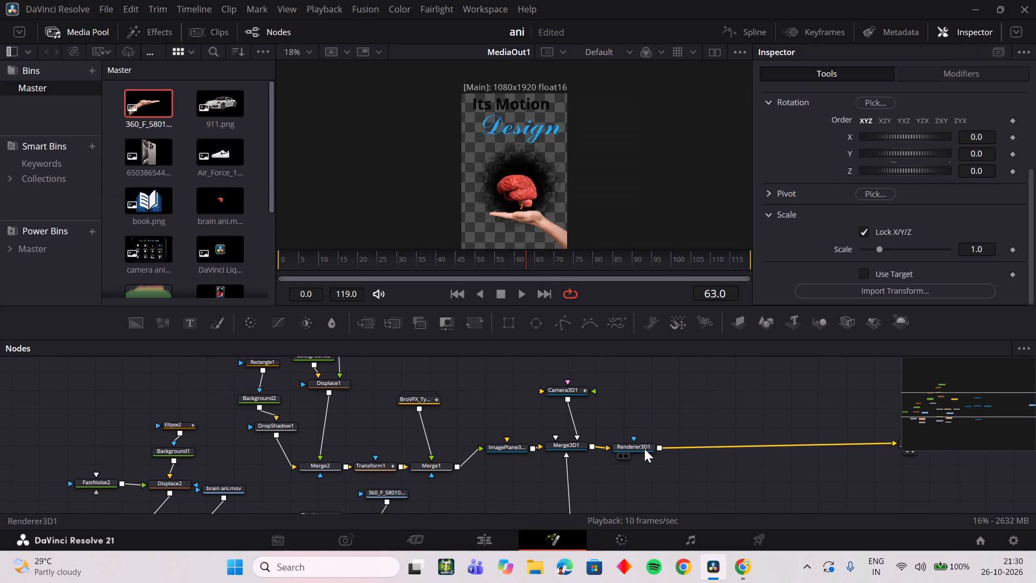
left_click(701, 459)
scroll(609, 466, "down", 2)
left_click(566, 450)
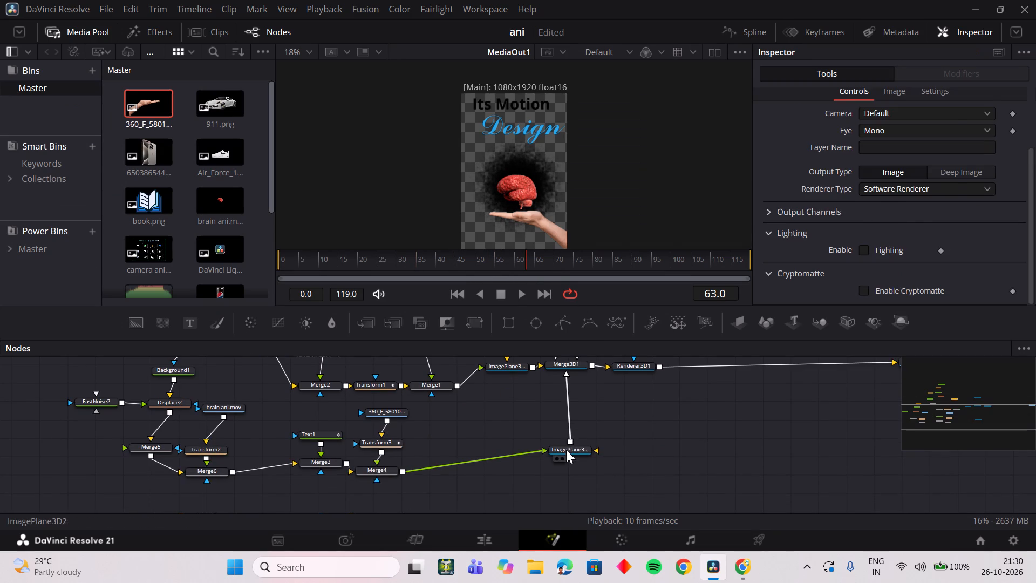
left_click(145, 325)
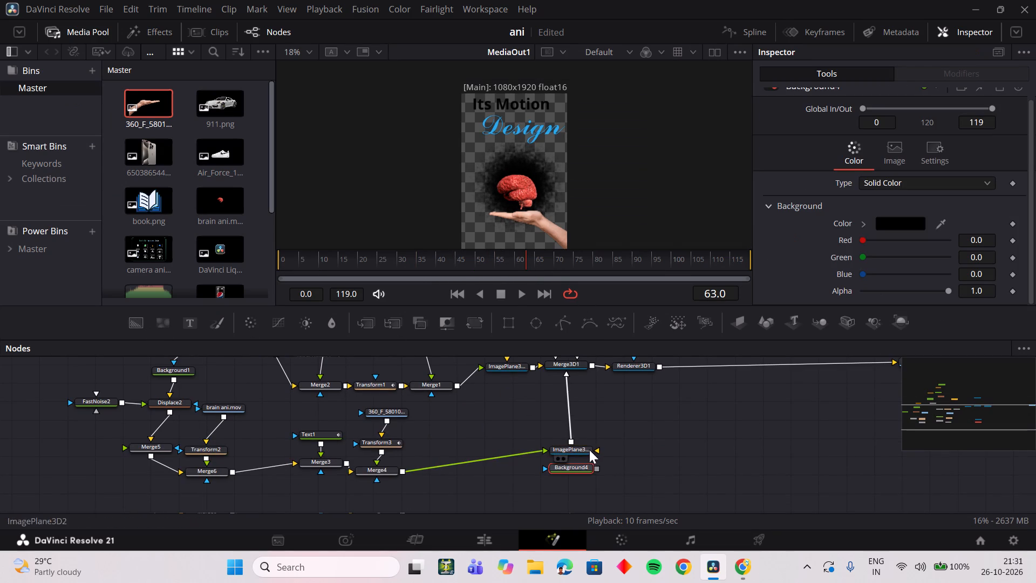
left_click_drag(576, 469, 568, 415)
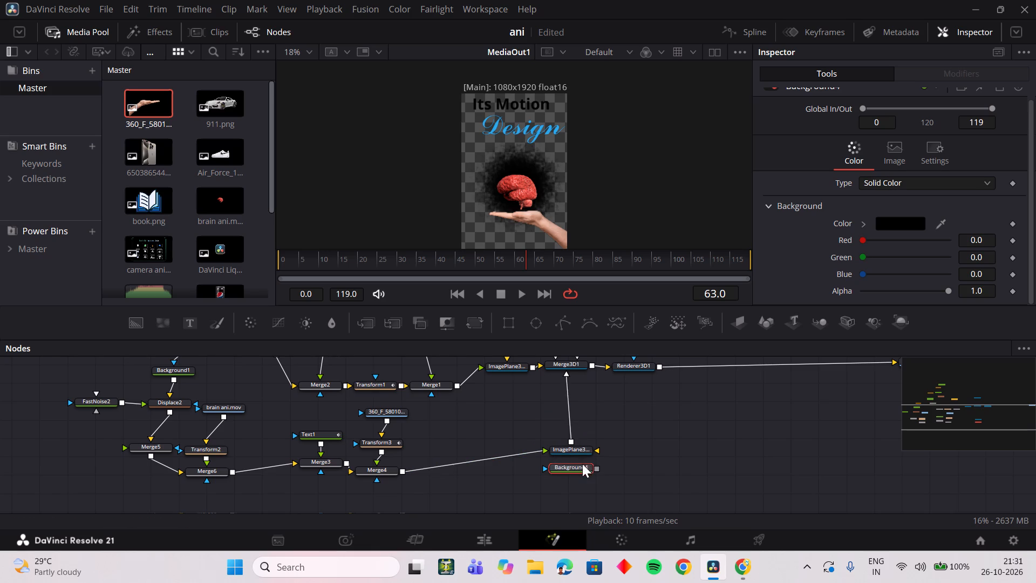
left_click_drag(580, 469, 530, 425)
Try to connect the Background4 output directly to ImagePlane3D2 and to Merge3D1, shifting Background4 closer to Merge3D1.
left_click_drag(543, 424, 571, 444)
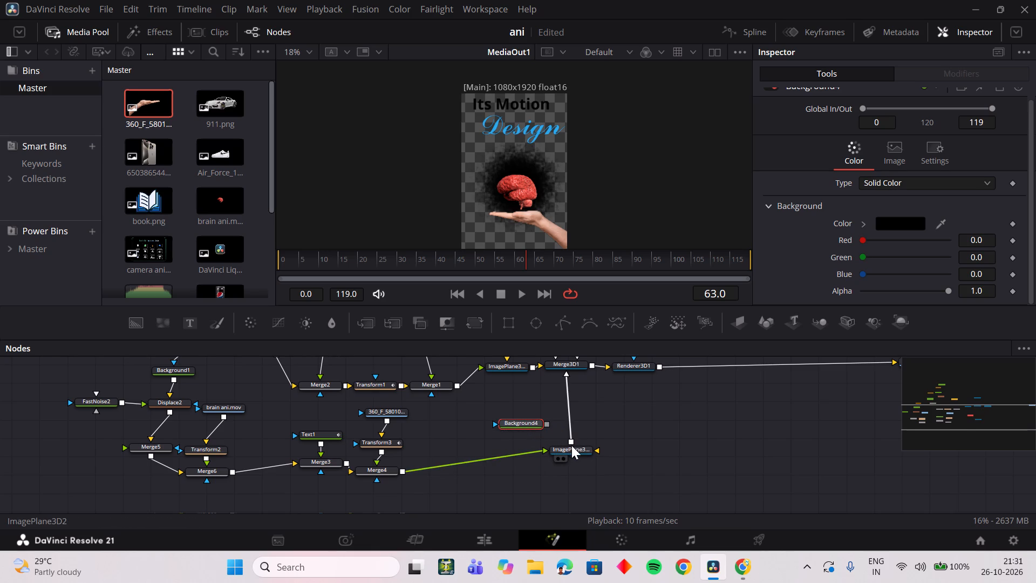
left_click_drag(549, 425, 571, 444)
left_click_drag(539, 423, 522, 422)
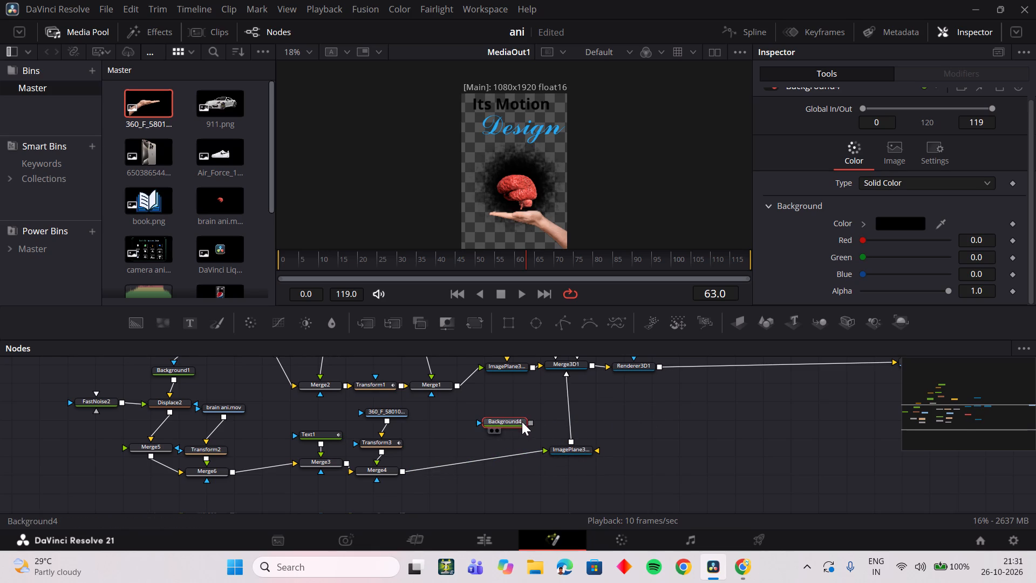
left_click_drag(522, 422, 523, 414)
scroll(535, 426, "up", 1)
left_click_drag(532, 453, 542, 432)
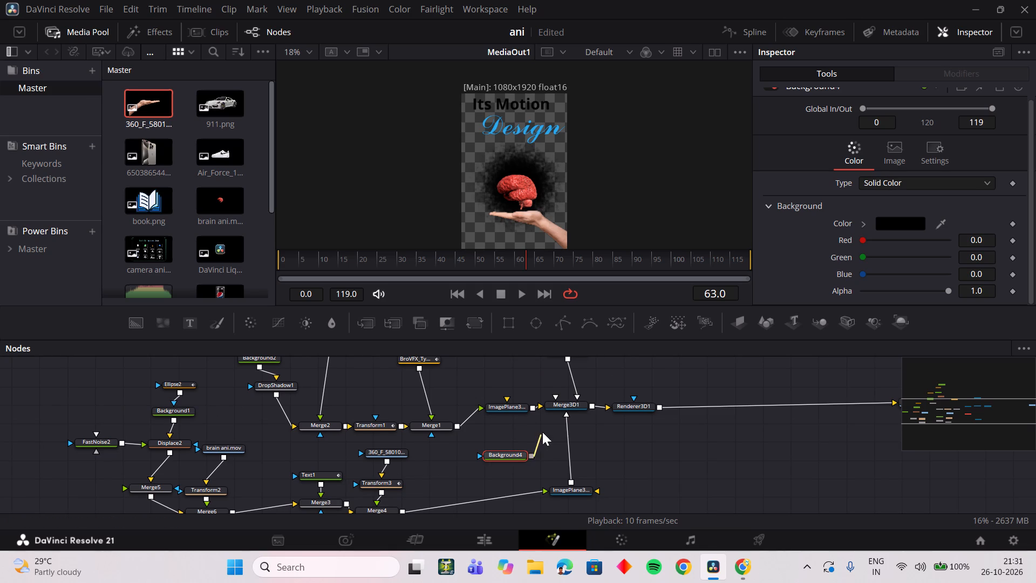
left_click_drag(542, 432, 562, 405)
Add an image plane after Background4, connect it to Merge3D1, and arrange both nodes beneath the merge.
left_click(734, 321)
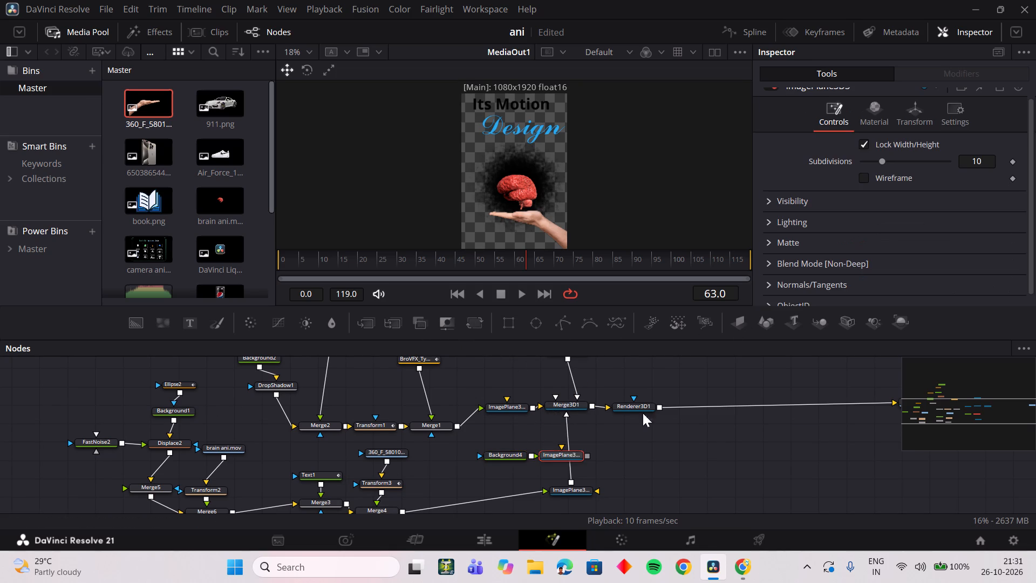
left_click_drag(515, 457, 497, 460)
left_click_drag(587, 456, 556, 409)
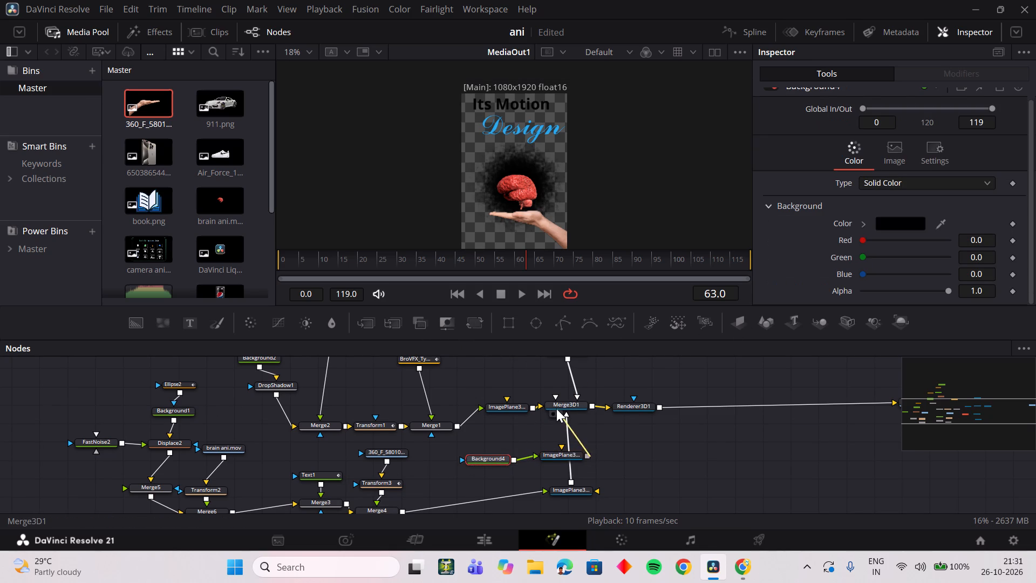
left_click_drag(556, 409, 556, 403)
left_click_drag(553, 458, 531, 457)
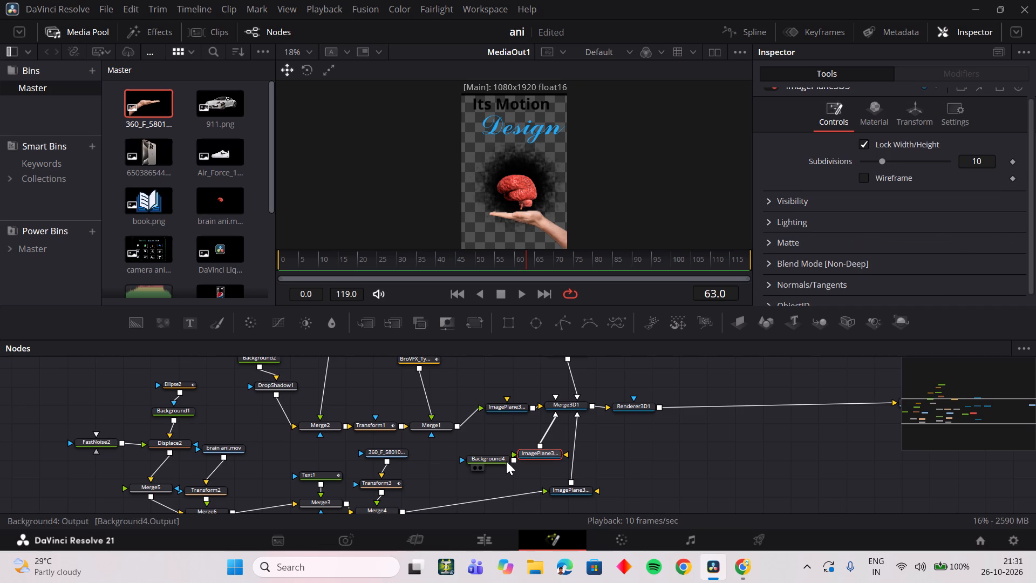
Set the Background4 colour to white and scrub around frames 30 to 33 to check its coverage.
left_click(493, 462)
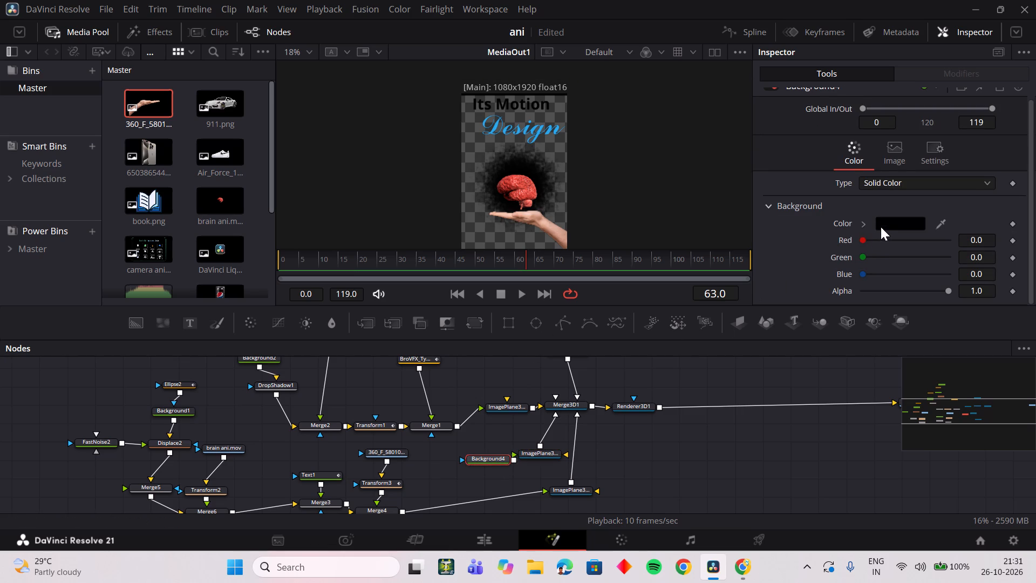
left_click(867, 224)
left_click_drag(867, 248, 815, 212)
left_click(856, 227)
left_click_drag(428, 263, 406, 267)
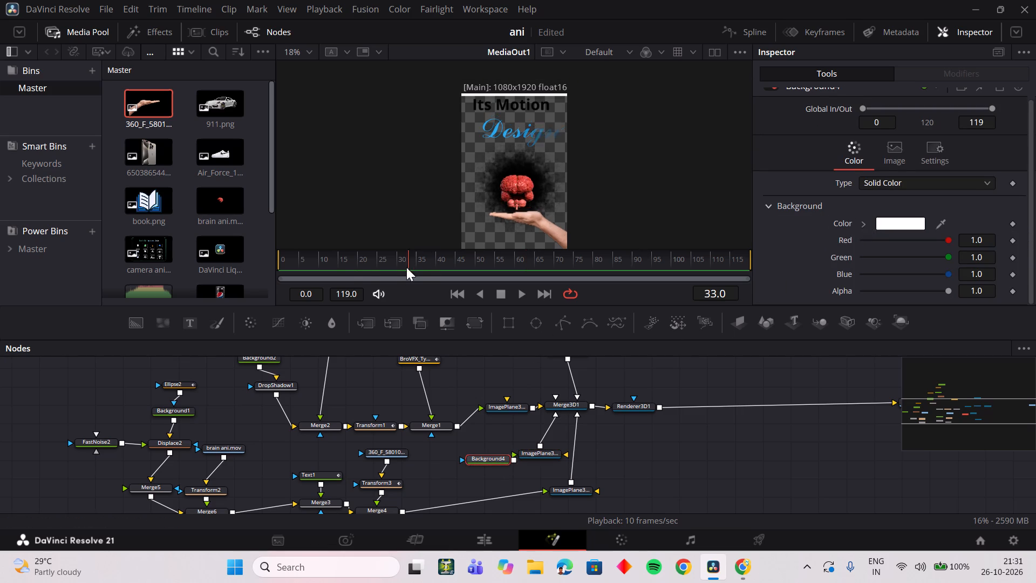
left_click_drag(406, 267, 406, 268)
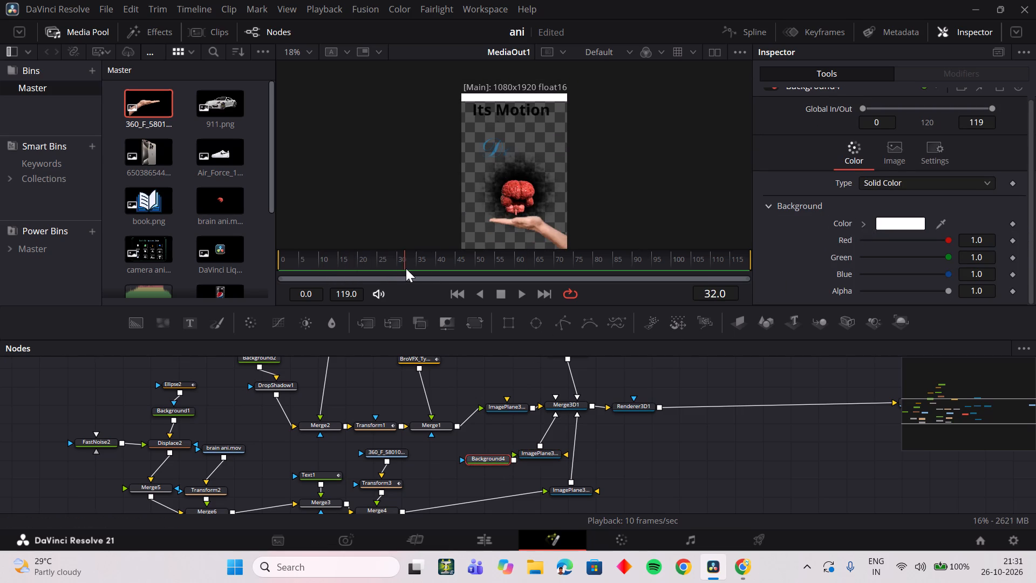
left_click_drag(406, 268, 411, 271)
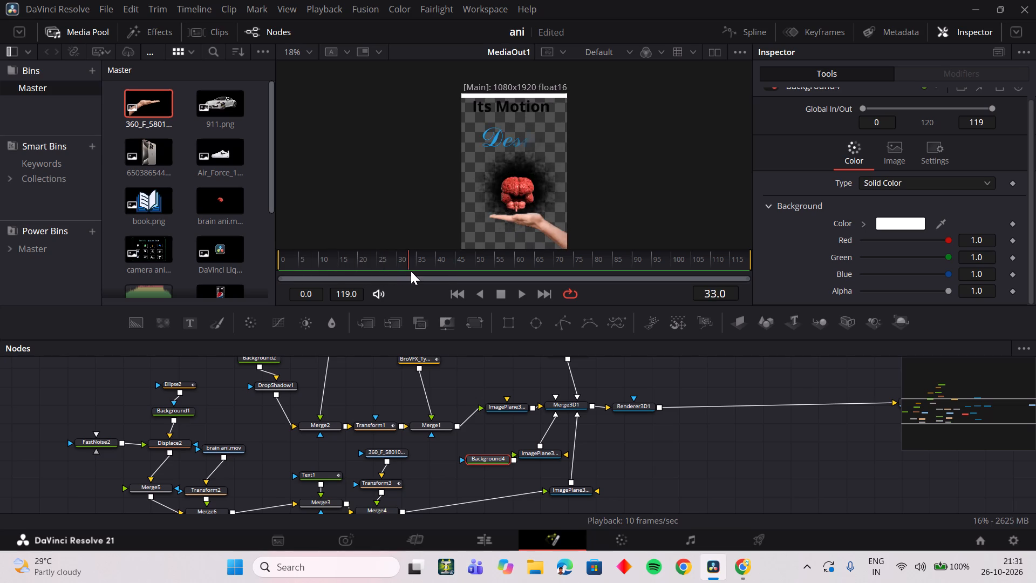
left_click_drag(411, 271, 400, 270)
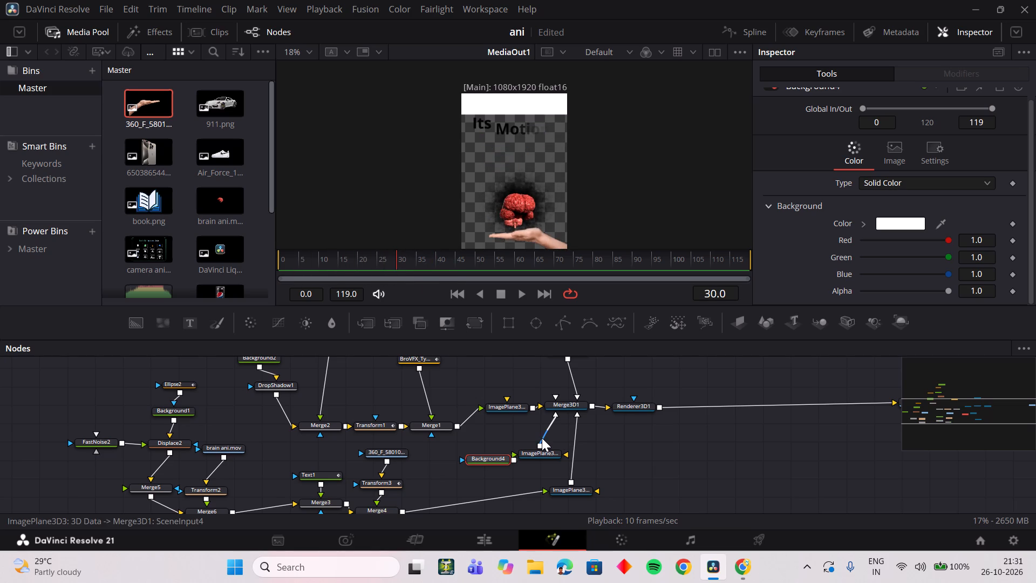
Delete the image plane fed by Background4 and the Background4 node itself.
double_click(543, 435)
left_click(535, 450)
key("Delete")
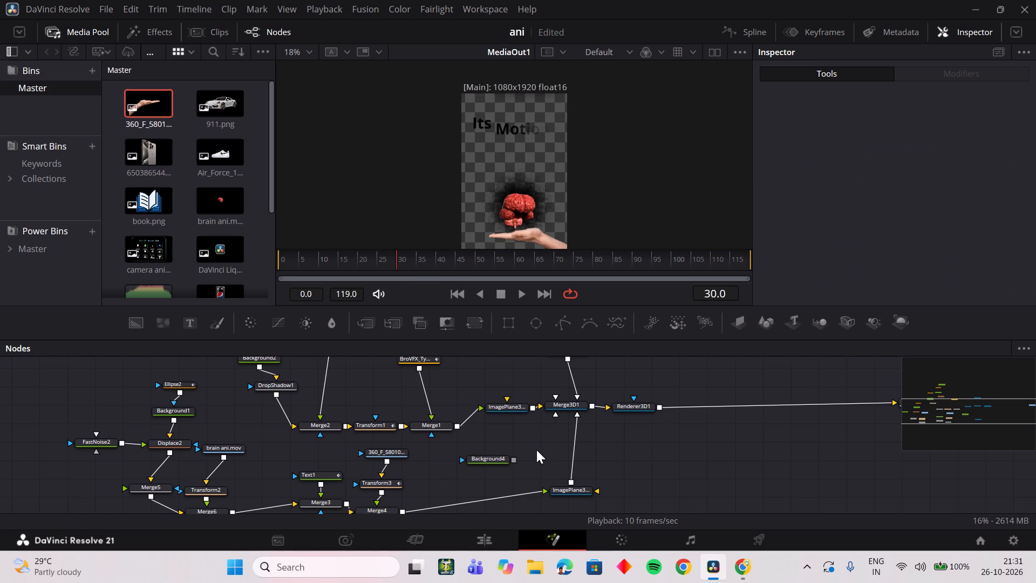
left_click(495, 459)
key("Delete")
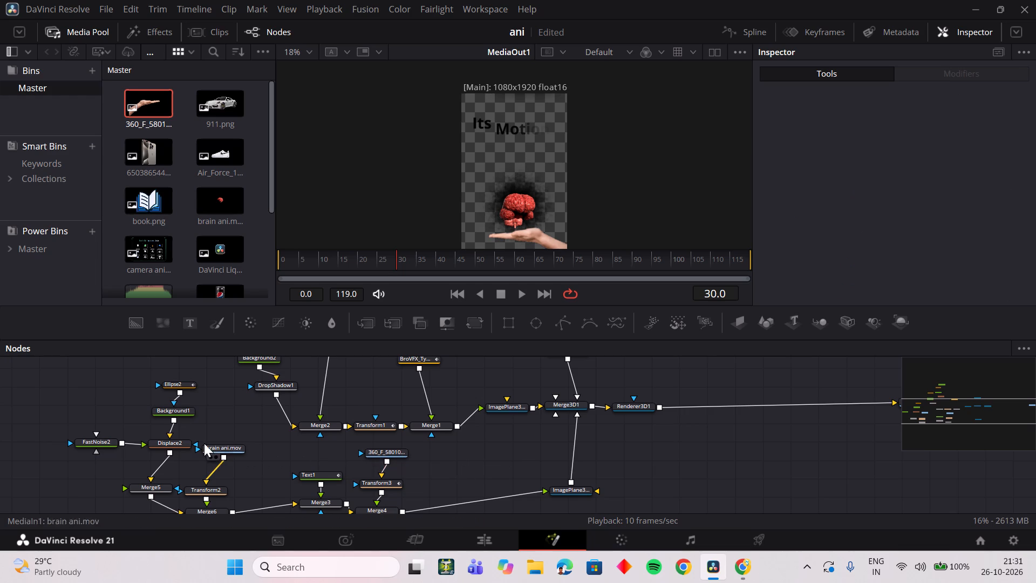
Add a new Background node and place it below the connection between Renderer3D1 and MediaOut1.
scroll(243, 425, "up", 1)
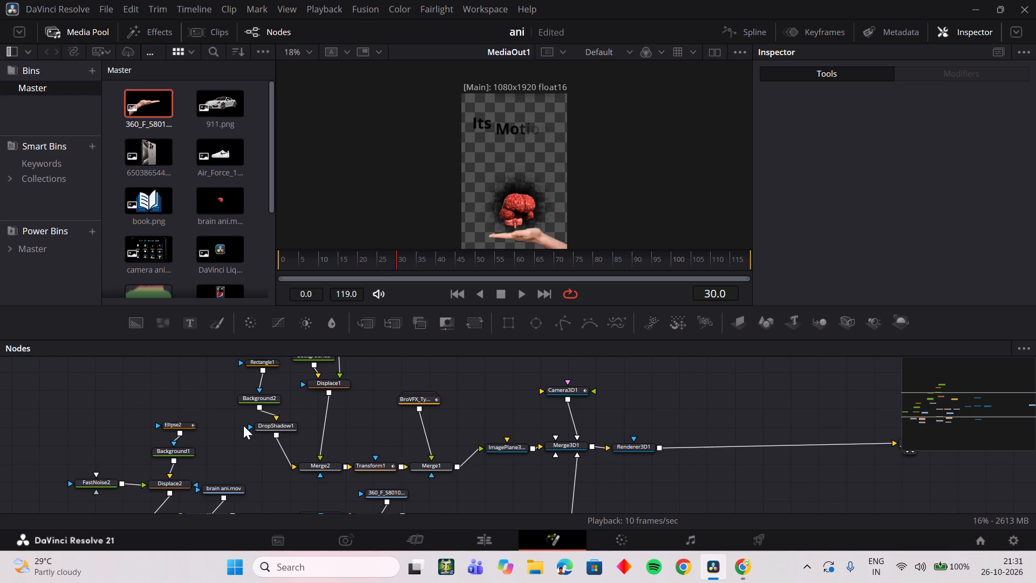
scroll(241, 435, "down", 1)
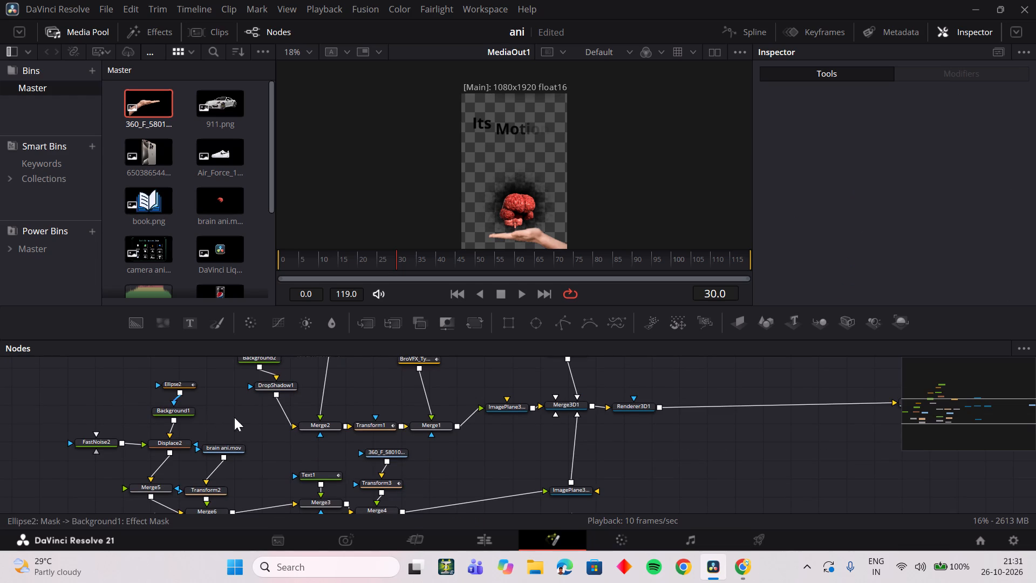
left_click(135, 321)
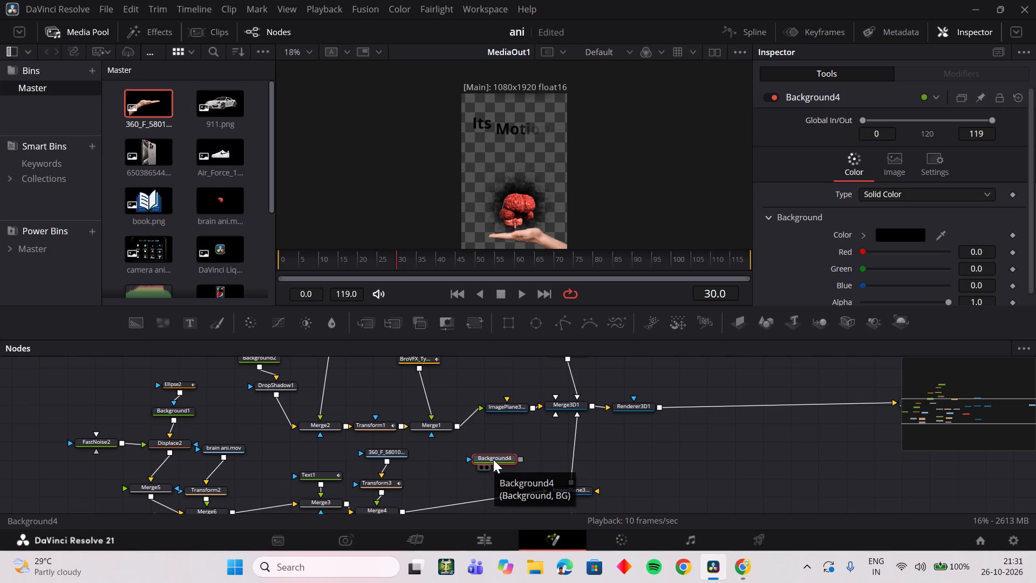
left_click_drag(497, 459, 762, 430)
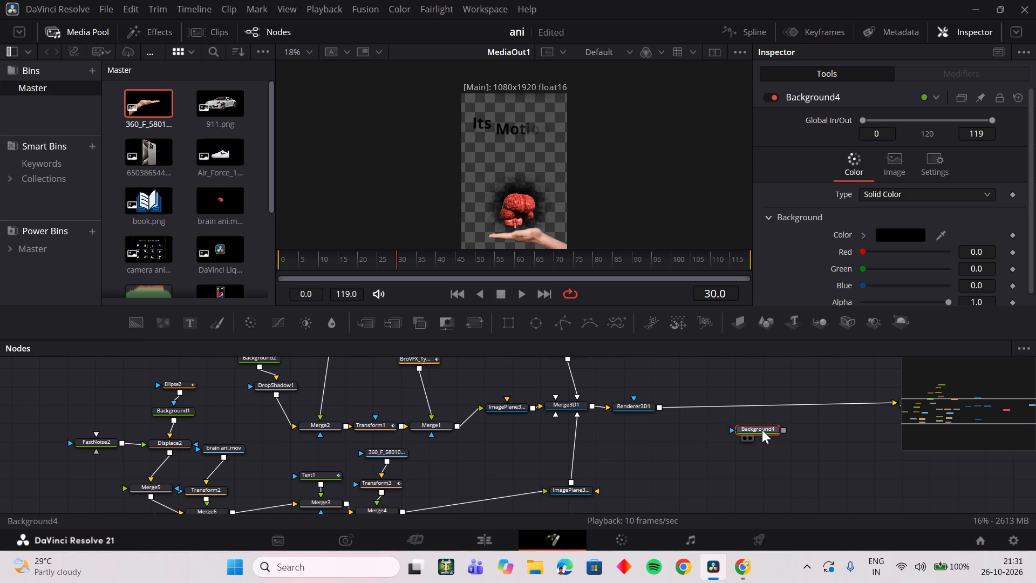
left_click_drag(762, 430, 751, 409)
key("z")
key("z")
key("z")
key("z")
key("z")
key("z")
key("z")
key("z")
key("z")
key("z")
key("z")
key("z")
key("z")
key("z")
key("z")
key("z")
key("z")
key("z")
key("z")
key("z")
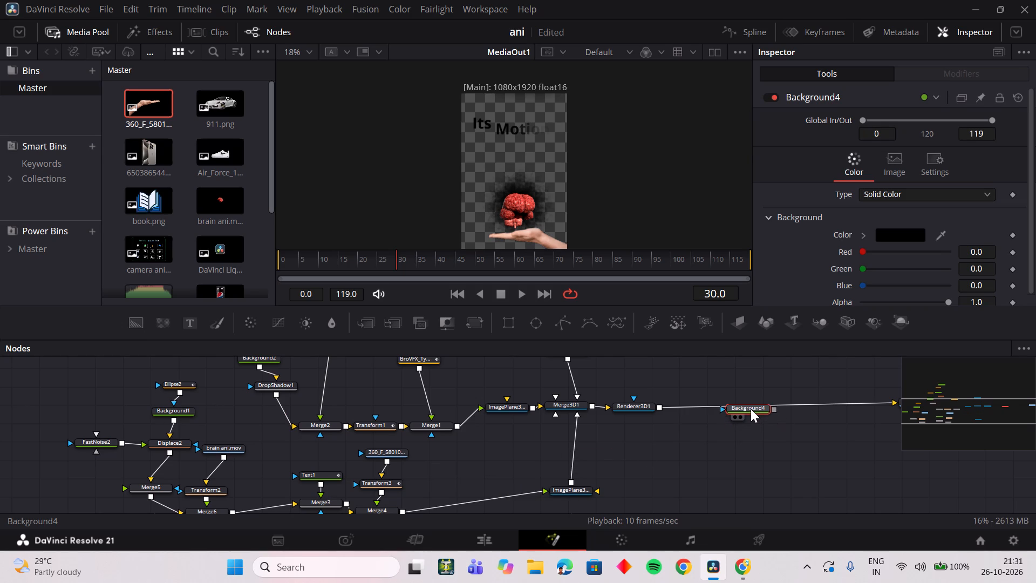
left_click_drag(751, 409, 698, 439)
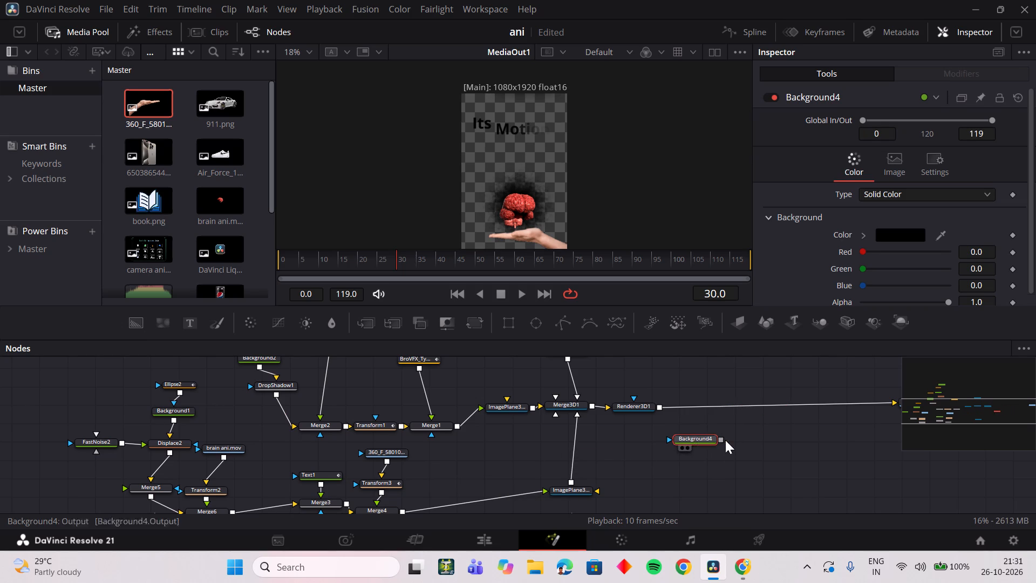
Merge Background4 with the Renderer3D1 output, align the merge before MediaOut1, and swap its inputs so the background sits behind.
left_click_drag(721, 442, 658, 408)
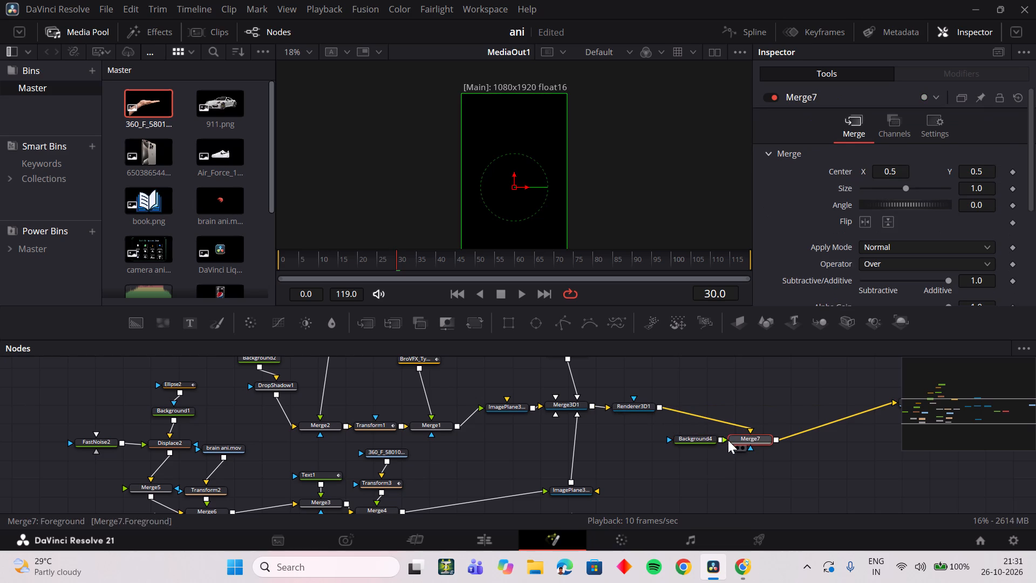
left_click_drag(743, 438, 724, 403)
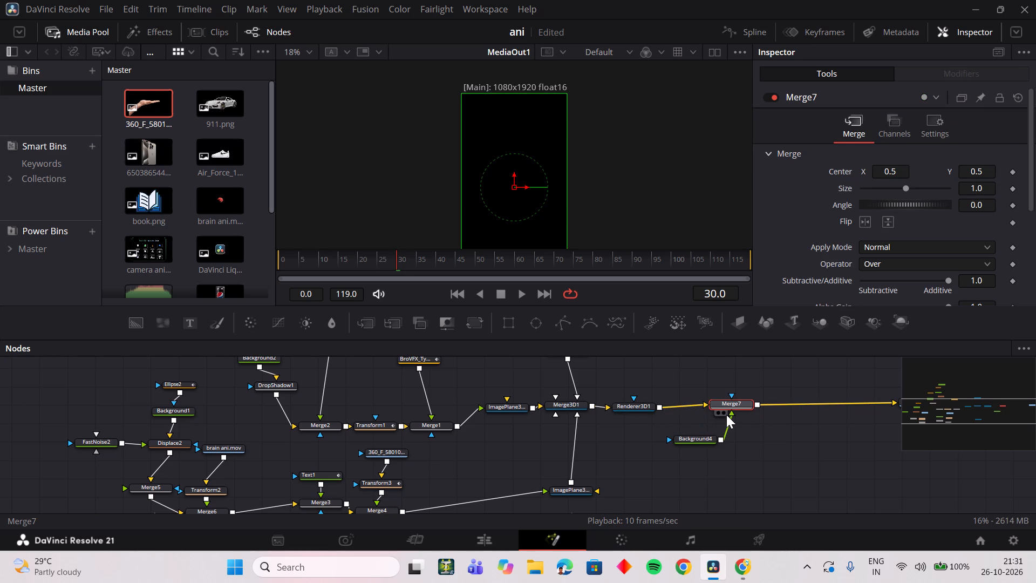
key("ctrl+t")
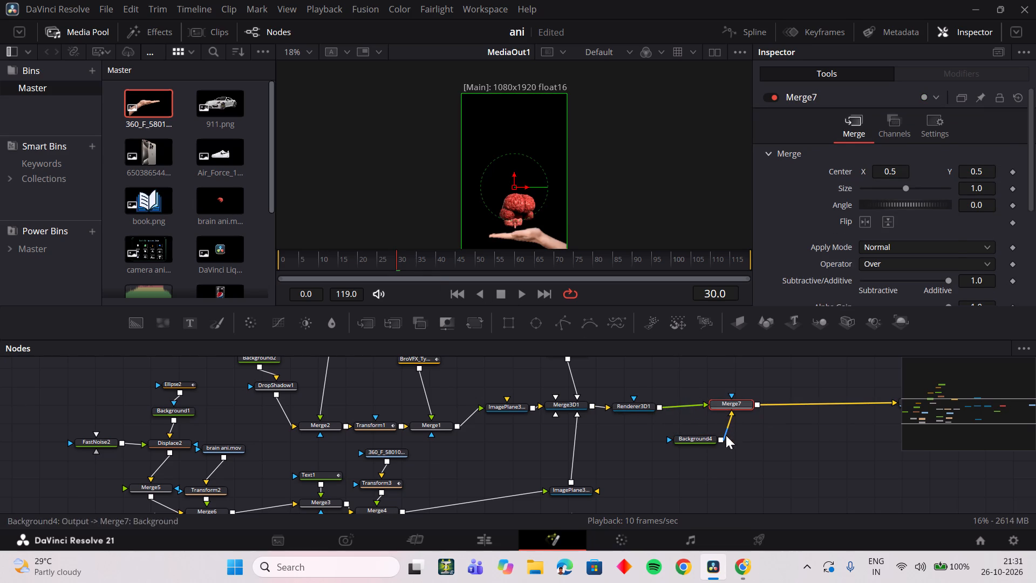
Set the Background4 colour to white and check the transition by scrubbing between frames 10 and 36.
left_click(702, 440)
left_click(862, 233)
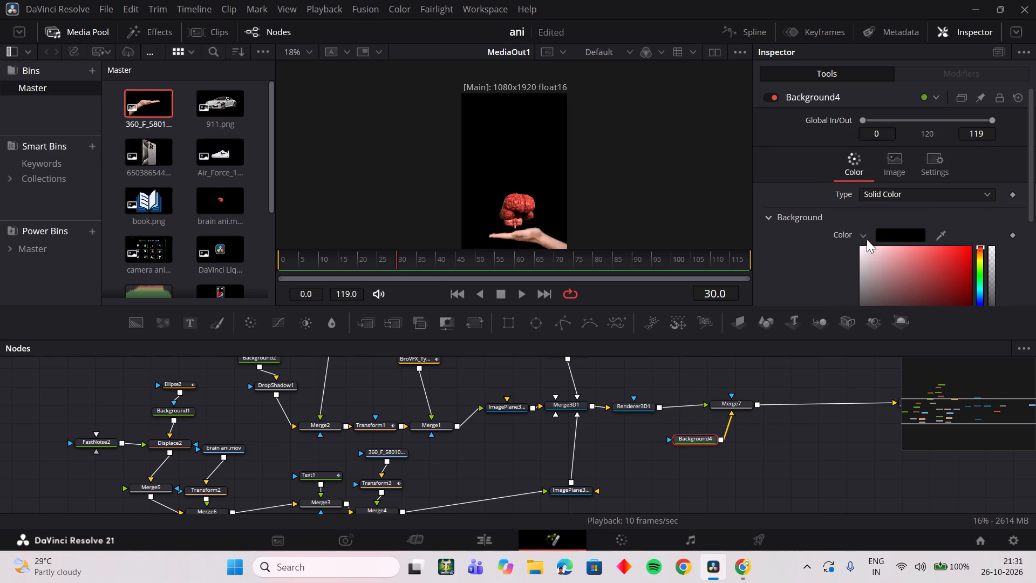
left_click_drag(868, 250, 829, 232)
left_click_drag(361, 254, 314, 252)
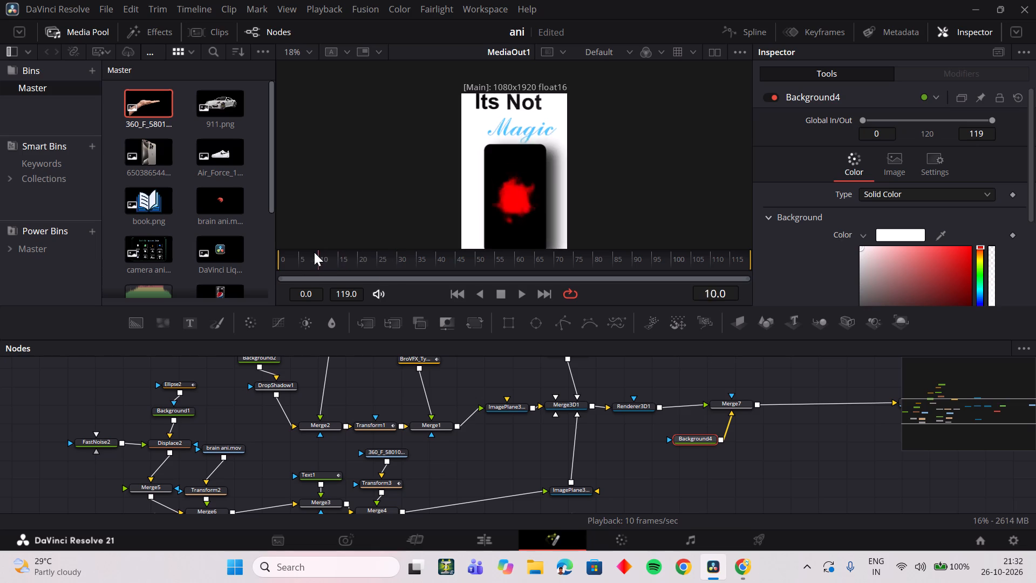
left_click_drag(314, 252, 421, 257)
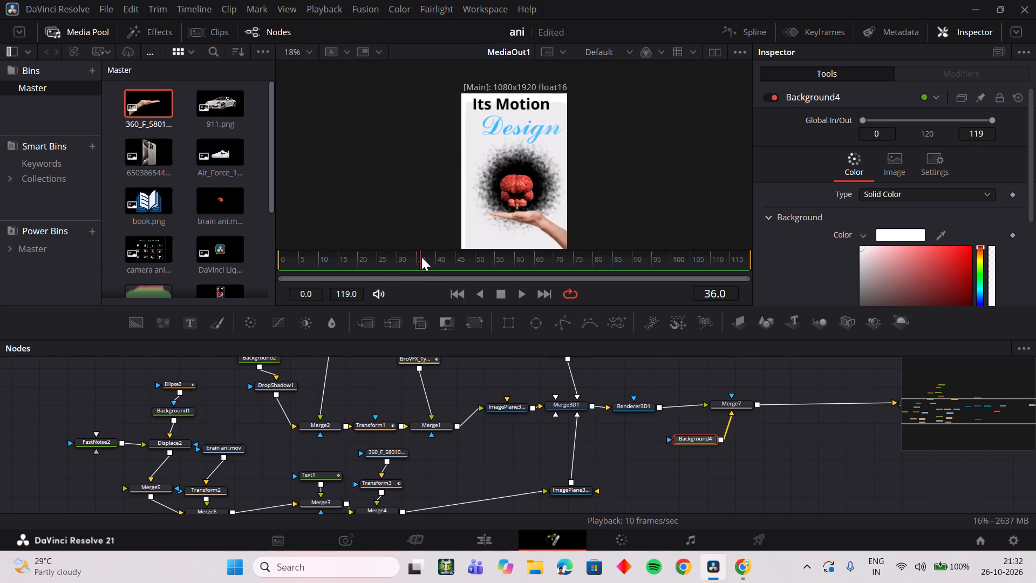
left_click_drag(421, 257, 400, 259)
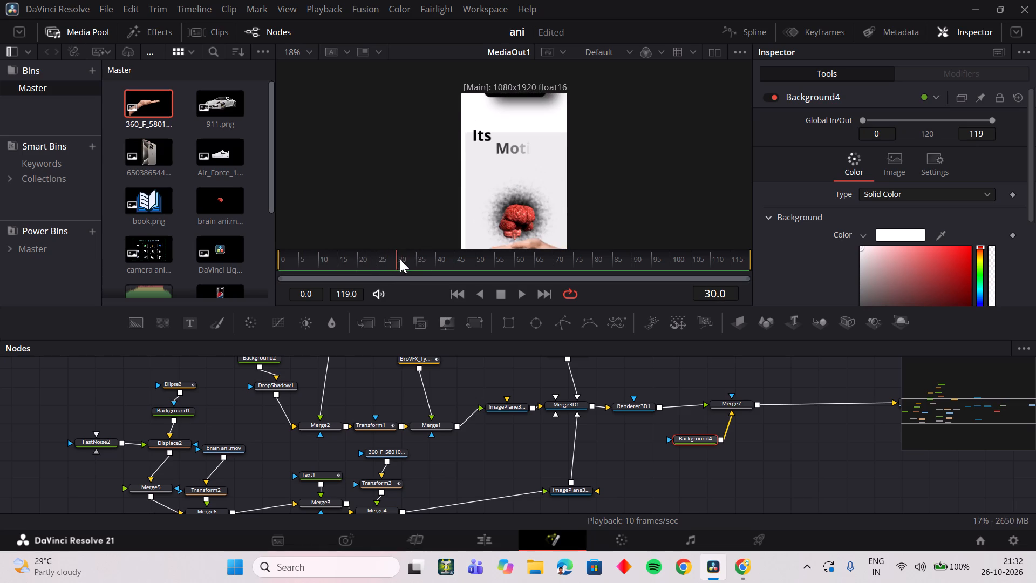
left_click_drag(400, 259, 405, 261)
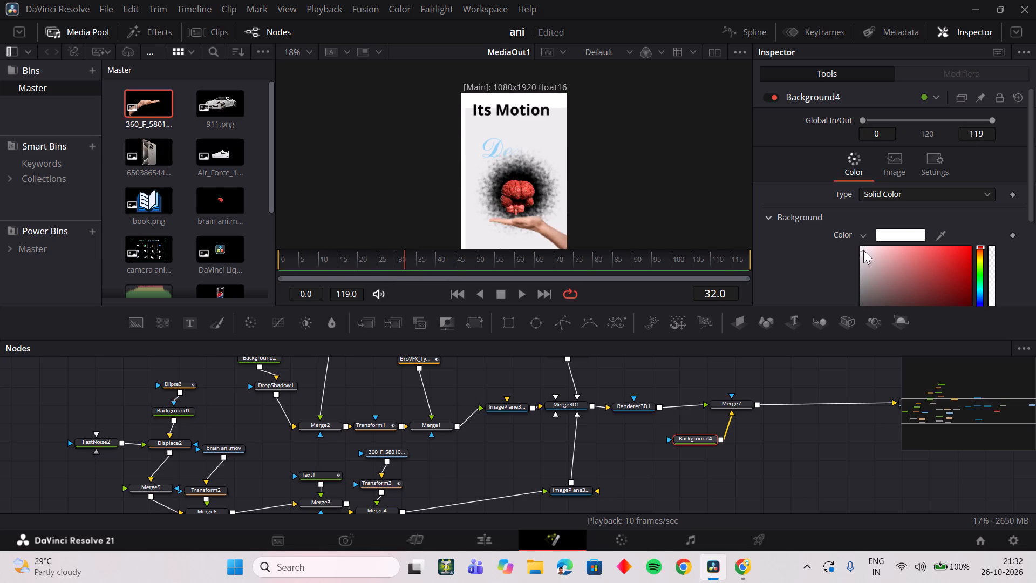
left_click_drag(863, 249, 797, 221)
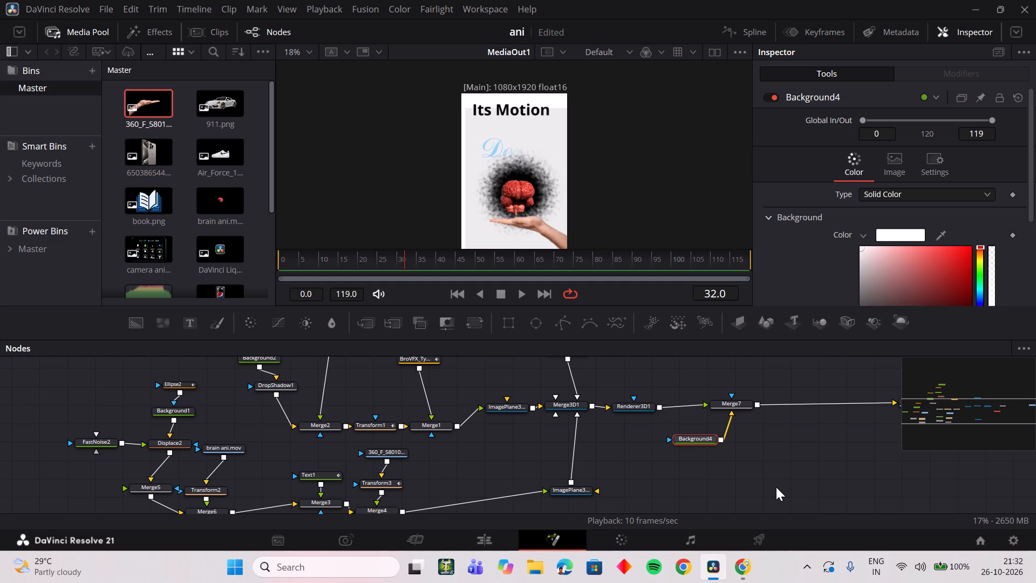
Inspect ImagePlane3D2, scrub the transition between frames 27 and 37 to check the scene's backdrop, and look through the node graph.
left_click(776, 487)
left_click(576, 489)
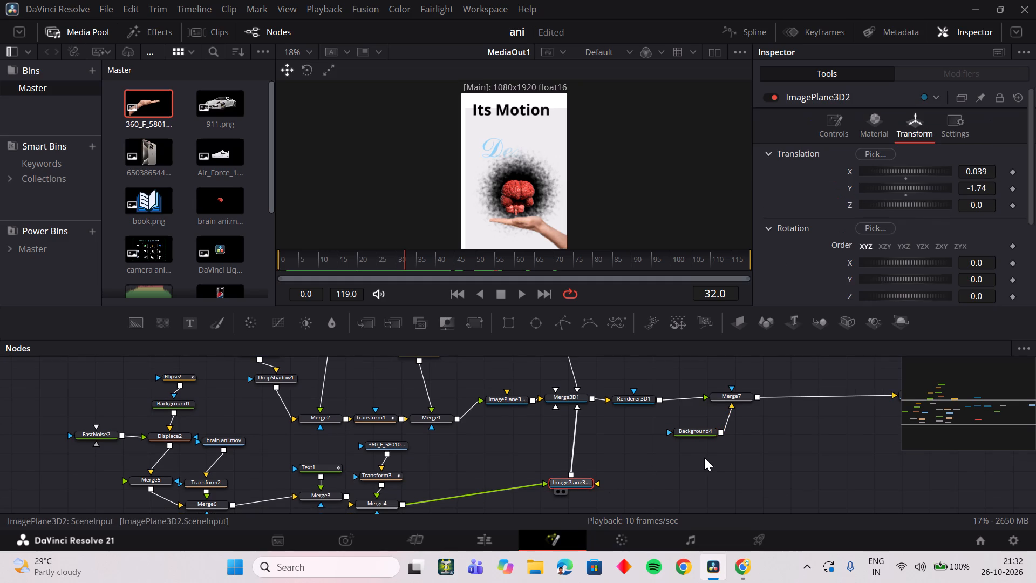
left_click(704, 457)
scroll(541, 457, "up", 2)
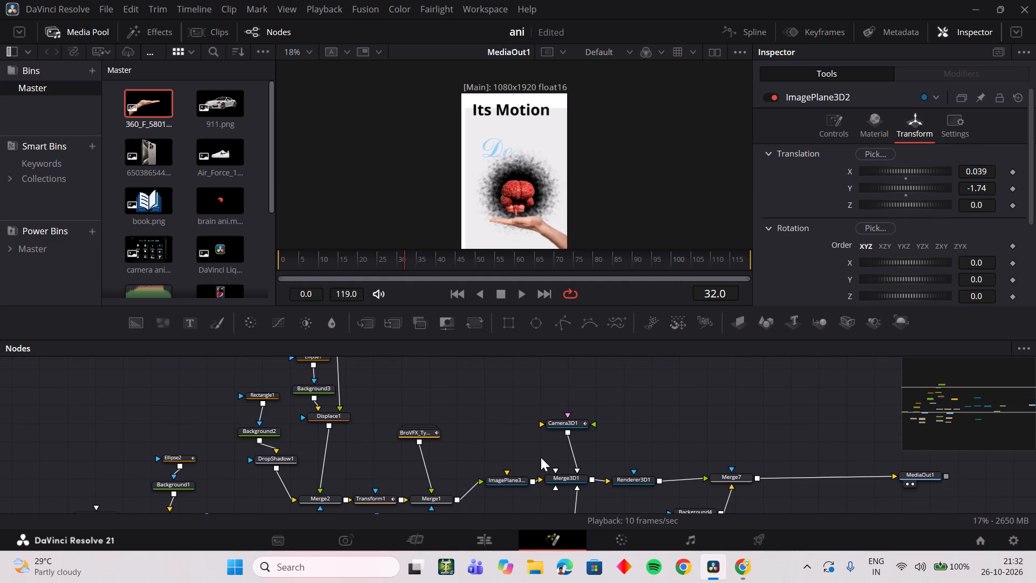
left_click_drag(421, 254, 432, 254)
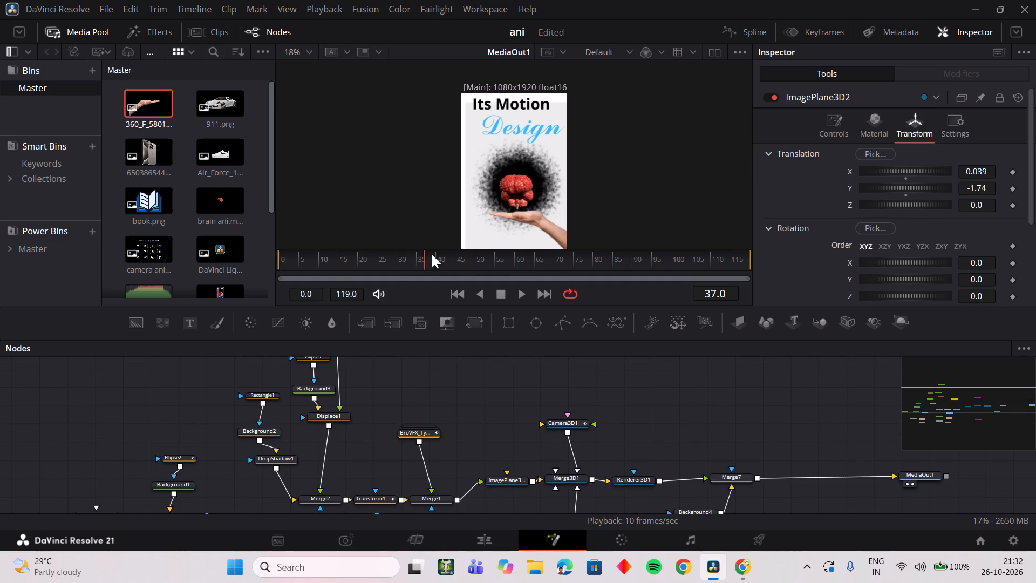
left_click_drag(432, 254, 385, 255)
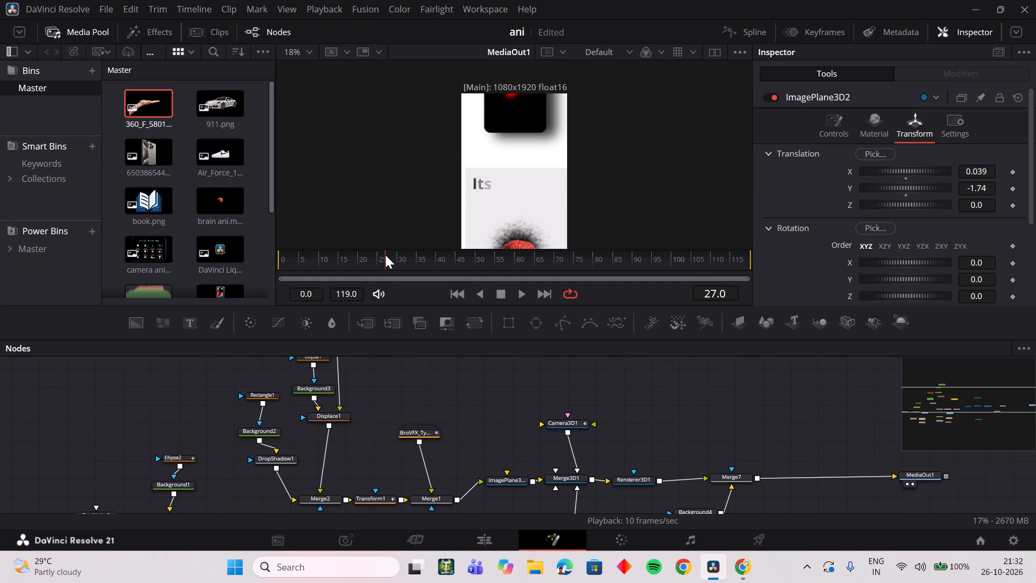
left_click_drag(385, 255, 400, 255)
scroll(554, 415, "down", 2)
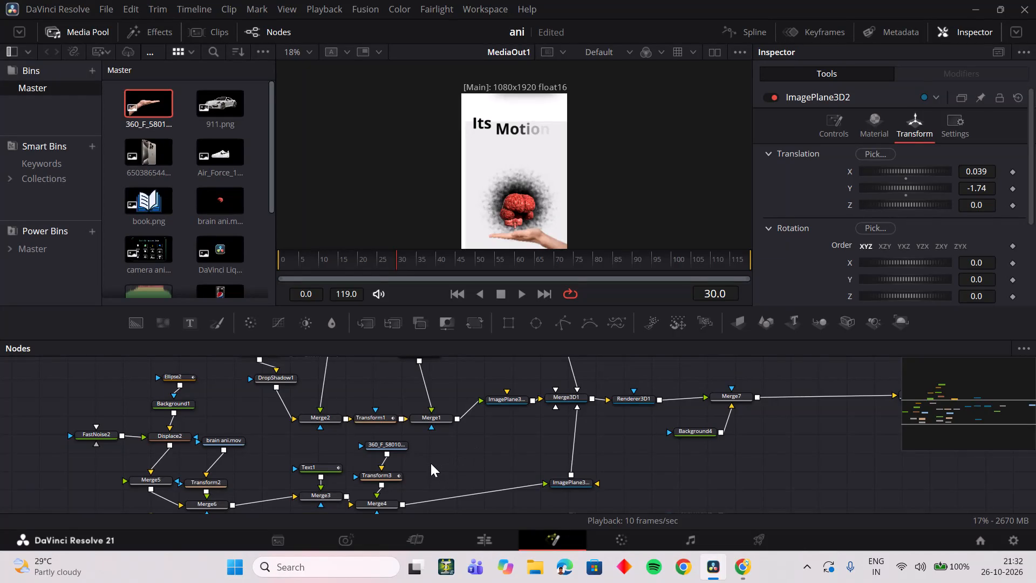
scroll(431, 463, "up", 2)
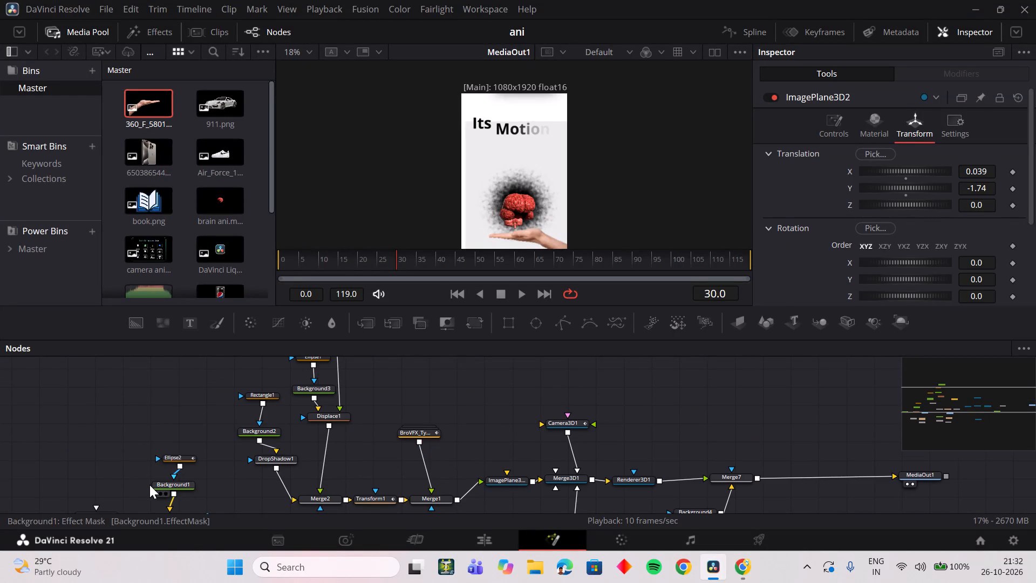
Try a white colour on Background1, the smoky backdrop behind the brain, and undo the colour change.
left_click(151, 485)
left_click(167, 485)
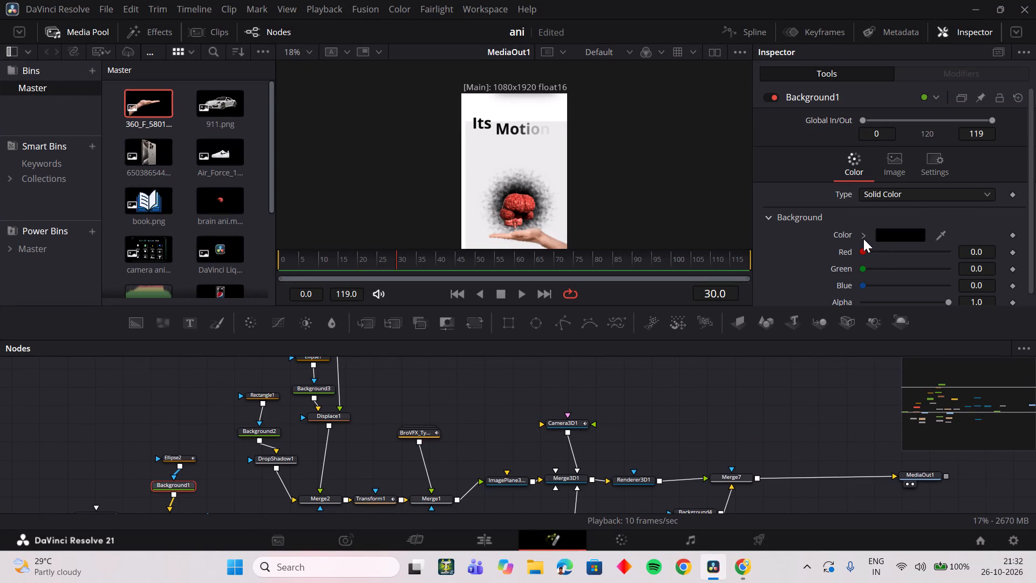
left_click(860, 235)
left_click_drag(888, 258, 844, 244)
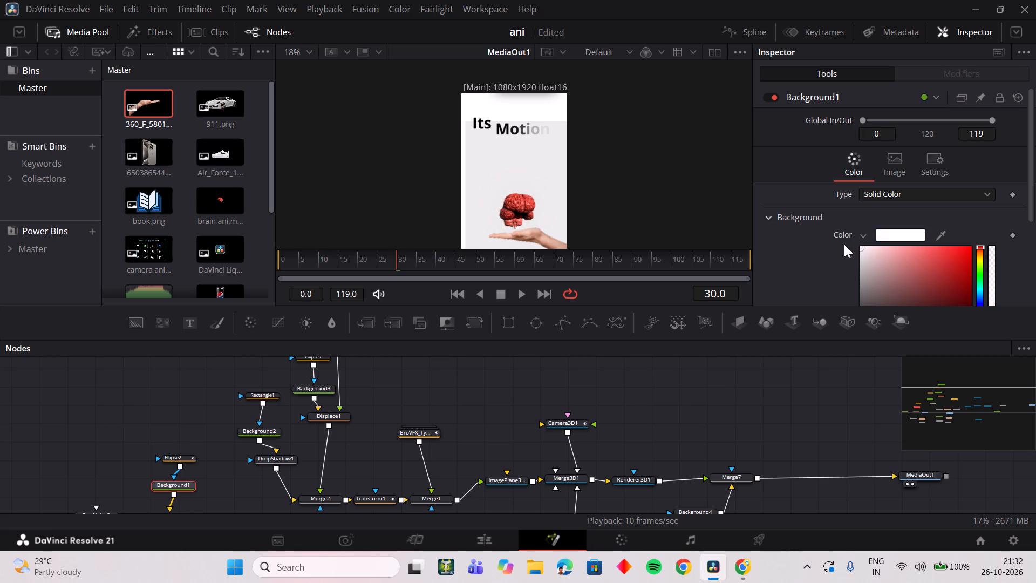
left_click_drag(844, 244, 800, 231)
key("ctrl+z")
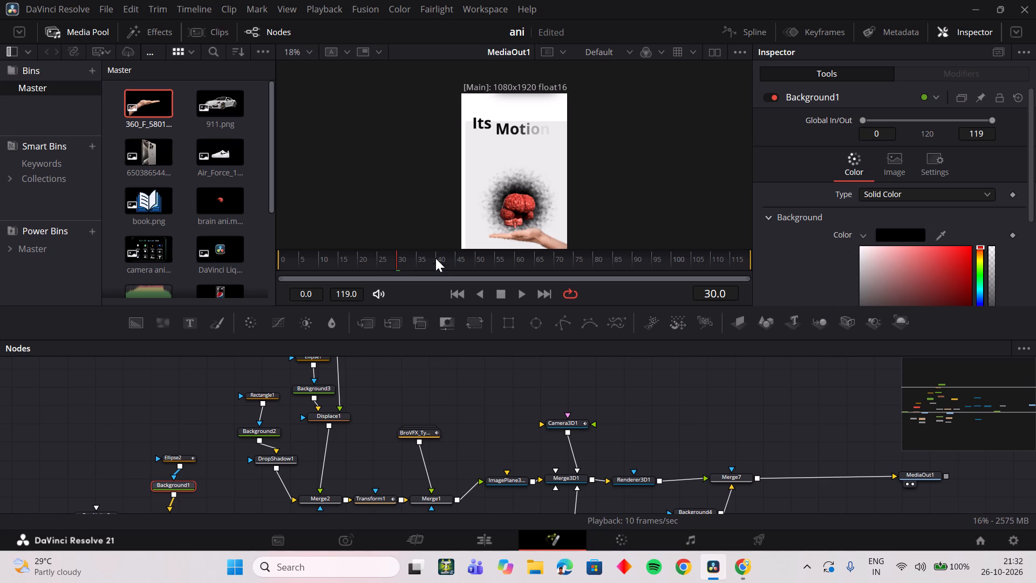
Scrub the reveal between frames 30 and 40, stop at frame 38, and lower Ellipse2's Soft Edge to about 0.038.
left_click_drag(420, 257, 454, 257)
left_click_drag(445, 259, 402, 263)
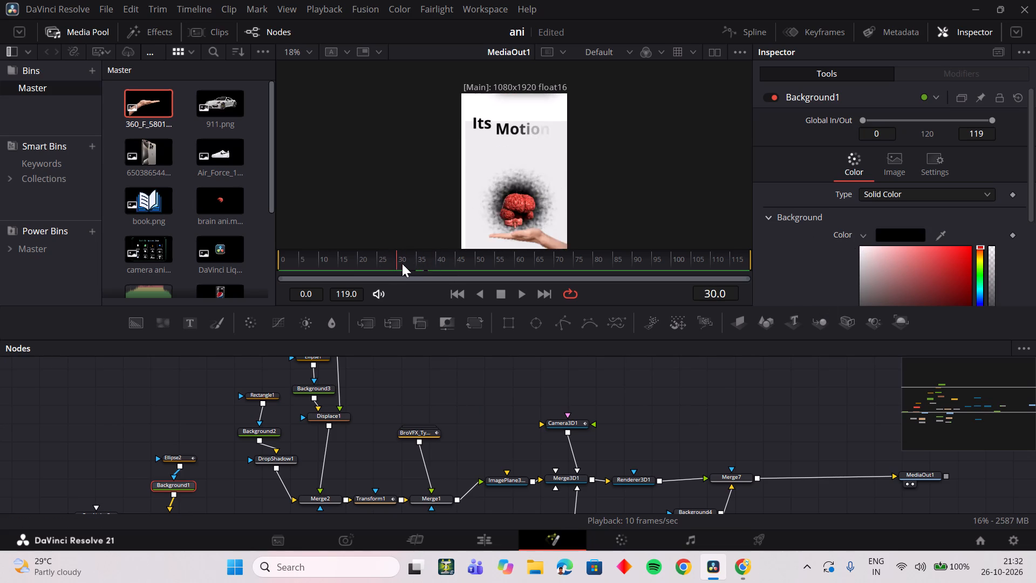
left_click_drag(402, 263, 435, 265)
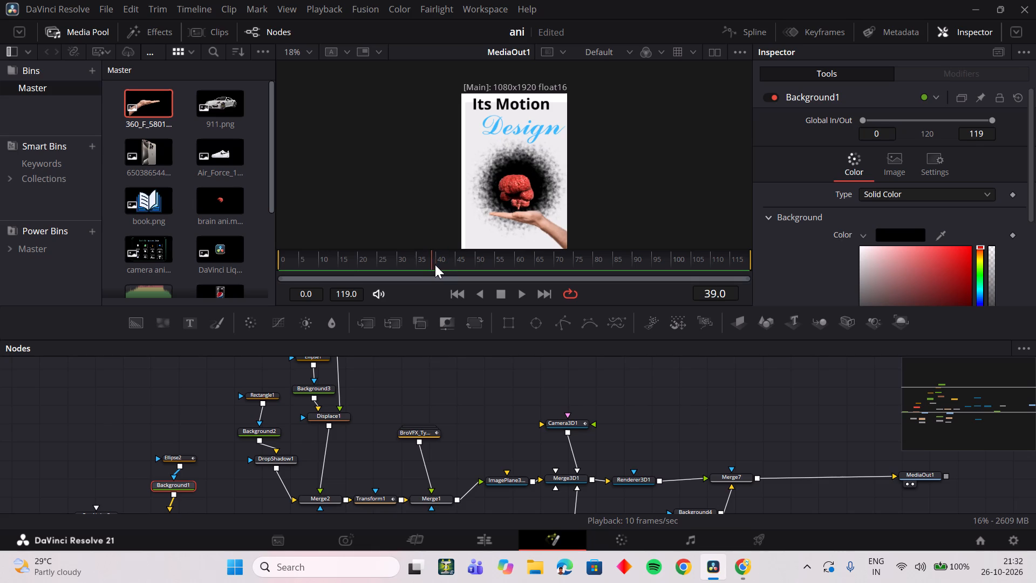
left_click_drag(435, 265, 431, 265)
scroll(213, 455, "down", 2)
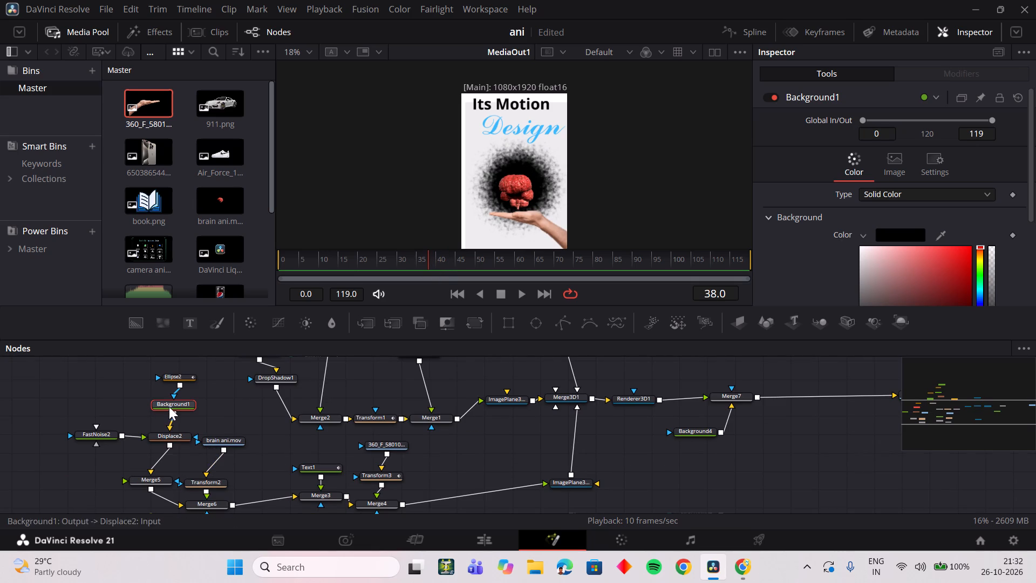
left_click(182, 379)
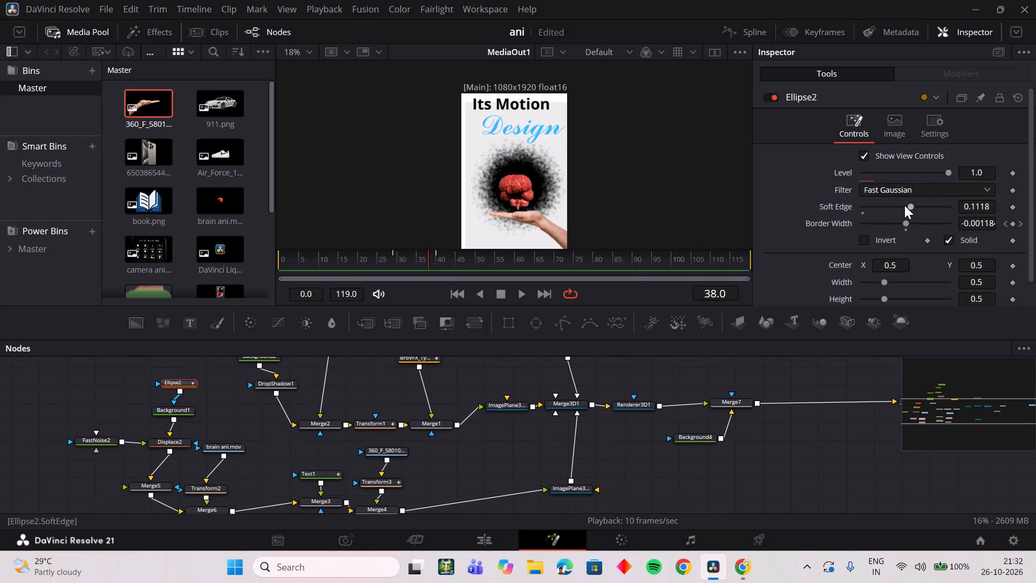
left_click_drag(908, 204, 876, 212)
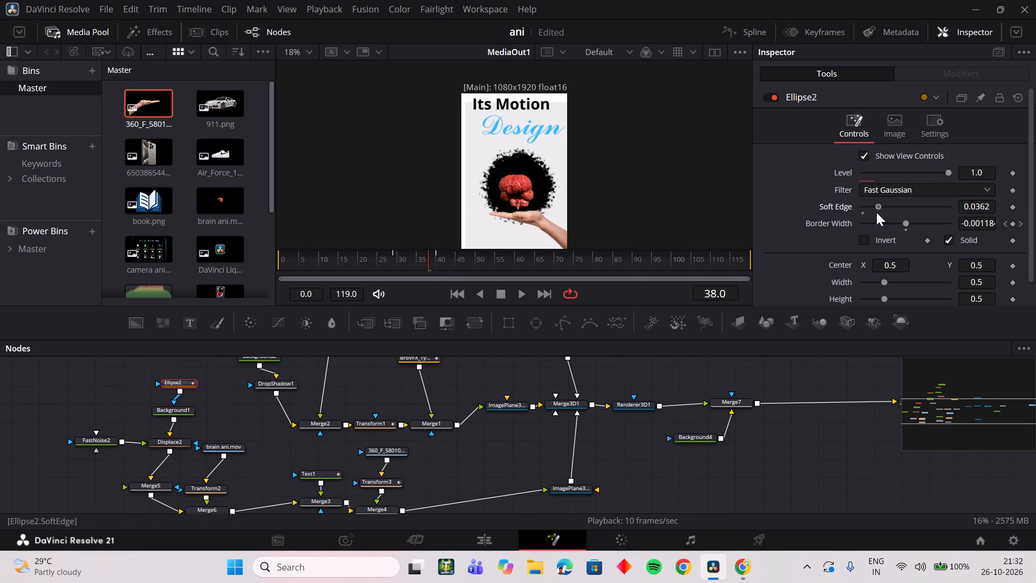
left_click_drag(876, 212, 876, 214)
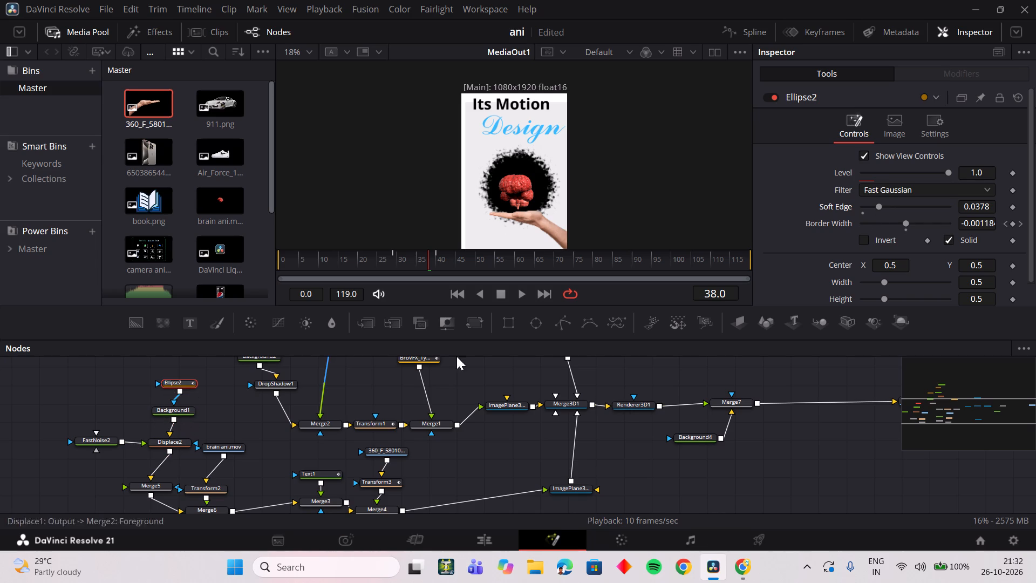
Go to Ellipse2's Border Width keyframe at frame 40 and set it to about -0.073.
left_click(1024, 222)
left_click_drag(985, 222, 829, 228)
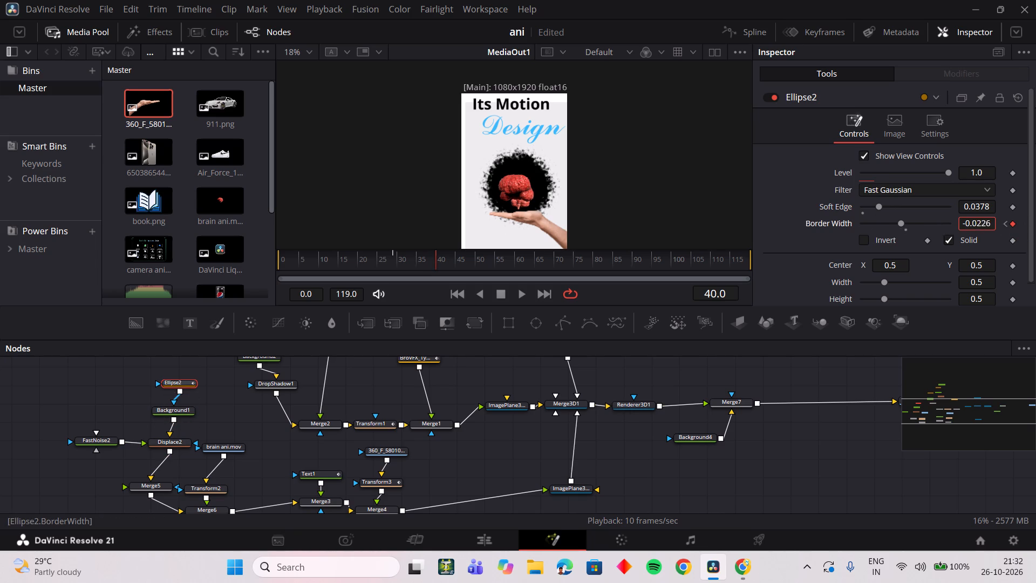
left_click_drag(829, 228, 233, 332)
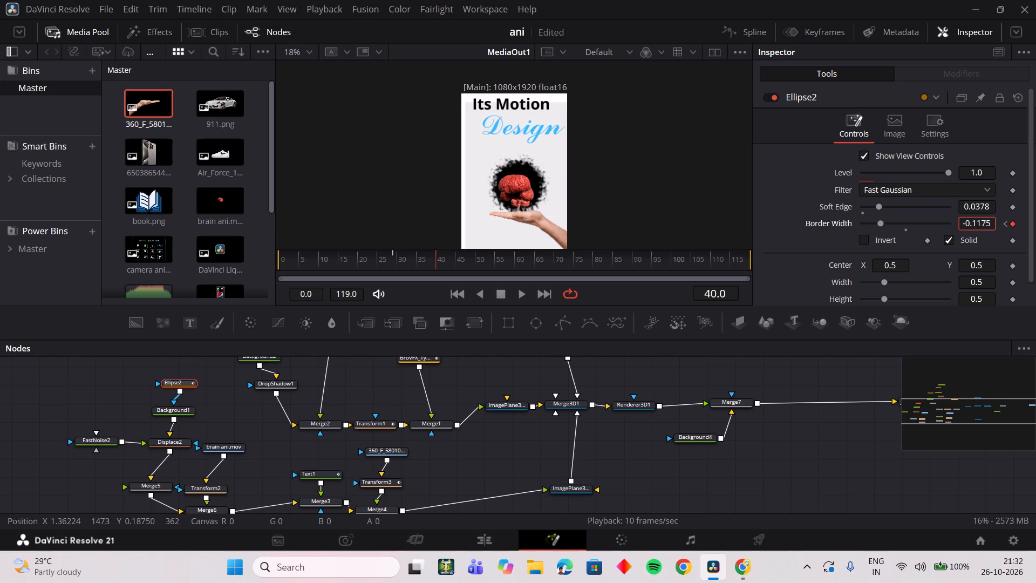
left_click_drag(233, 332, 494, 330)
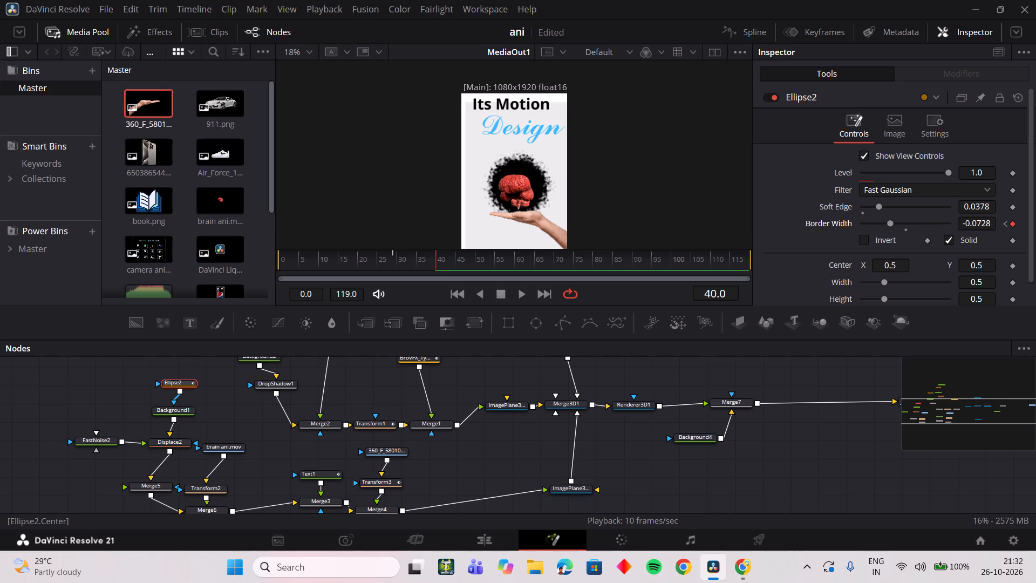
Reposition Ellipse2's centre to X 0.484 and Y 0.508 so the dark shape sits behind the brain.
left_click_drag(899, 262, 880, 270)
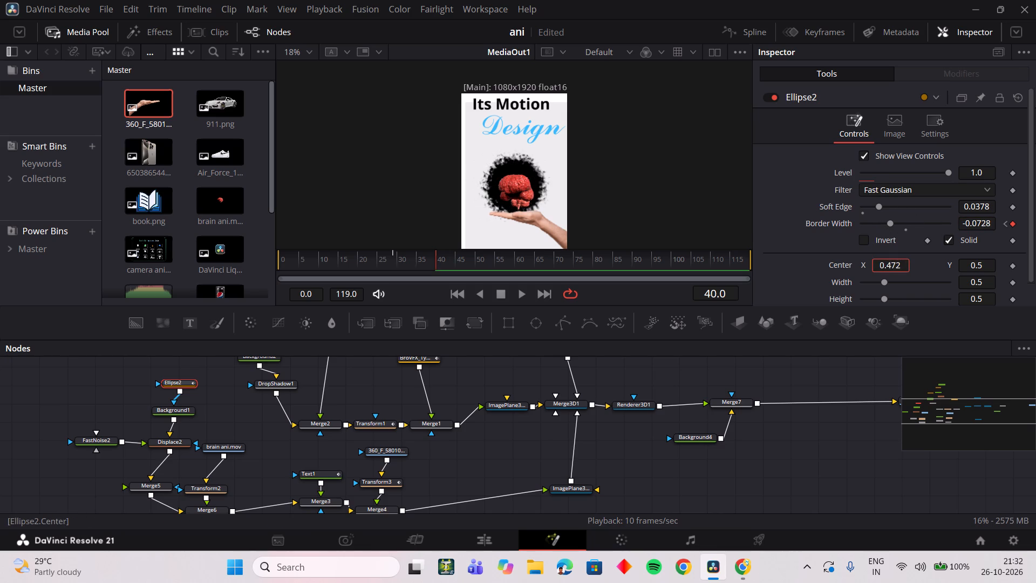
left_click_drag(880, 270, 889, 273)
left_click_drag(982, 263, 965, 262)
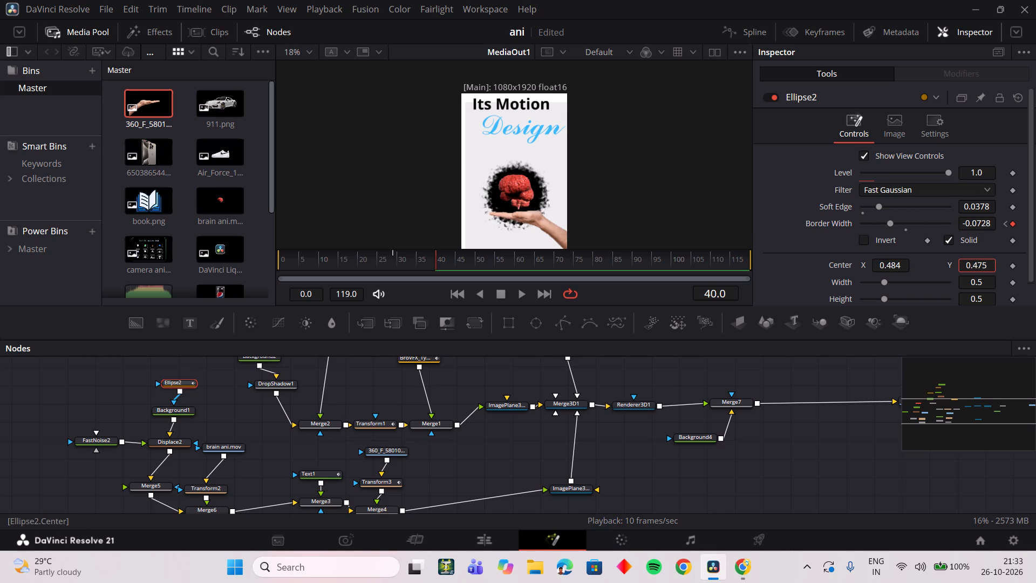
left_click_drag(965, 262, 999, 266)
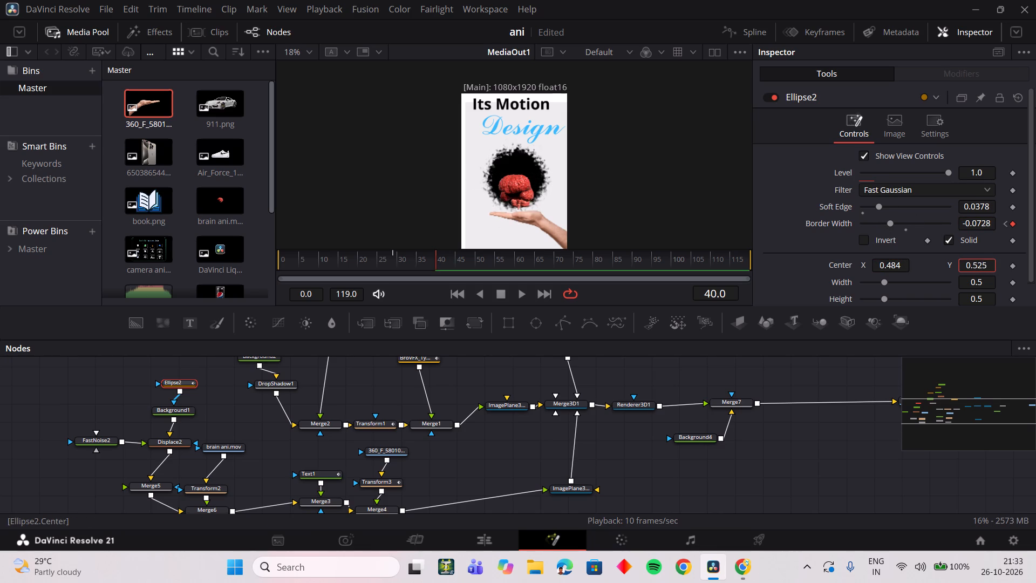
left_click_drag(999, 266, 987, 269)
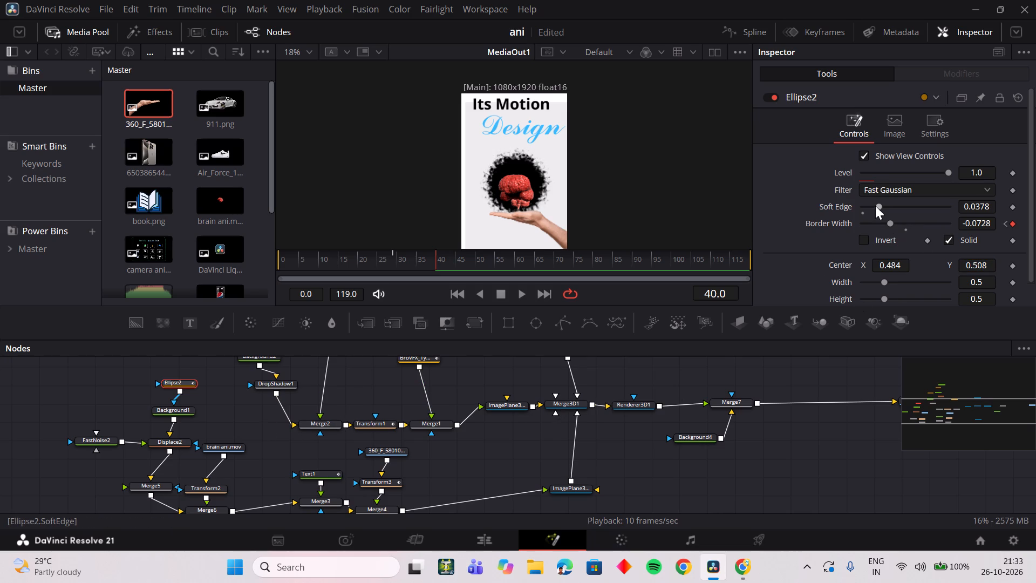
Raise Ellipse2's Soft Edge to about 0.195 for a softer, more diffuse dark halo.
left_click_drag(875, 206, 944, 208)
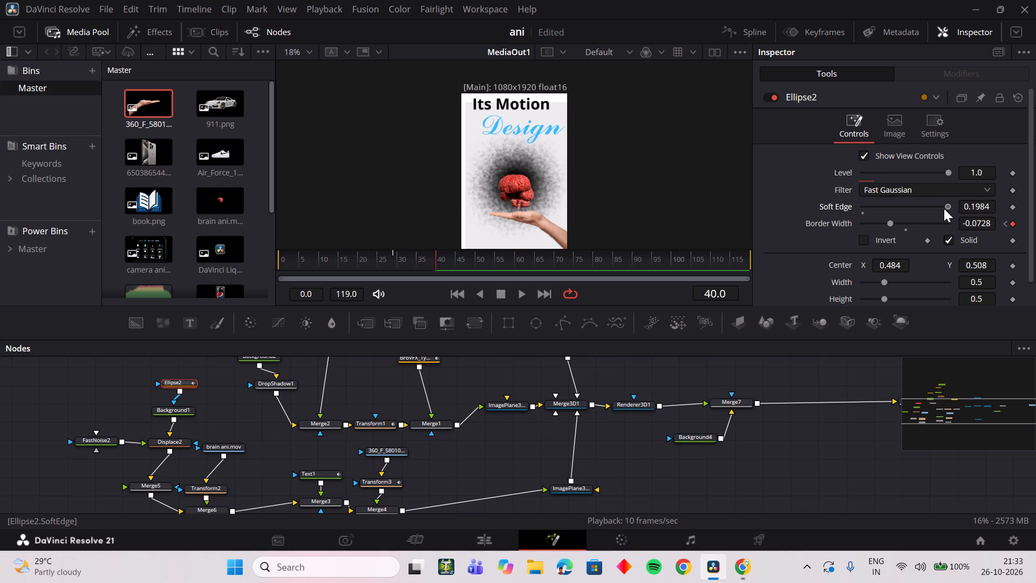
left_click_drag(944, 208, 929, 209)
left_click_drag(929, 209, 942, 211)
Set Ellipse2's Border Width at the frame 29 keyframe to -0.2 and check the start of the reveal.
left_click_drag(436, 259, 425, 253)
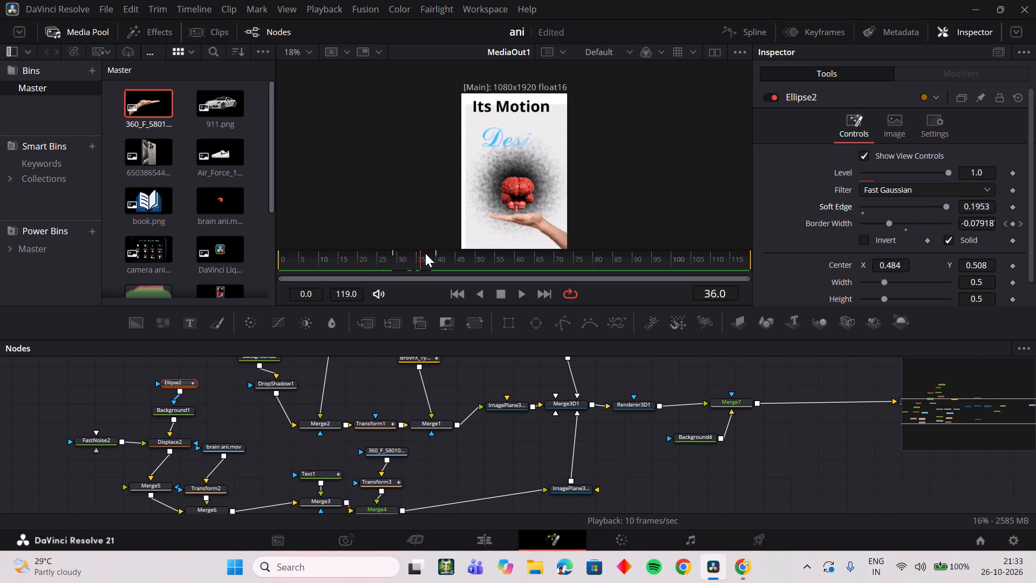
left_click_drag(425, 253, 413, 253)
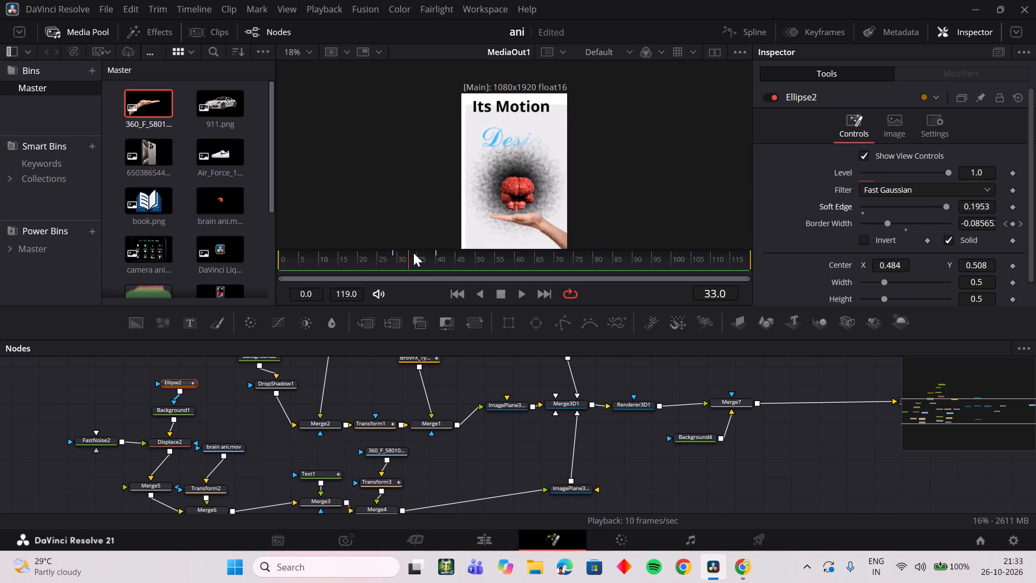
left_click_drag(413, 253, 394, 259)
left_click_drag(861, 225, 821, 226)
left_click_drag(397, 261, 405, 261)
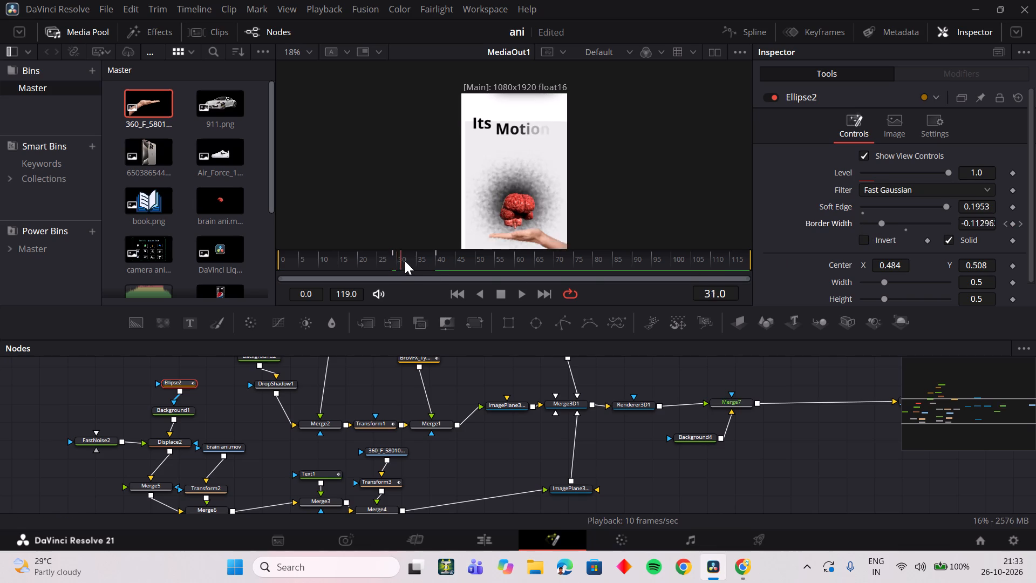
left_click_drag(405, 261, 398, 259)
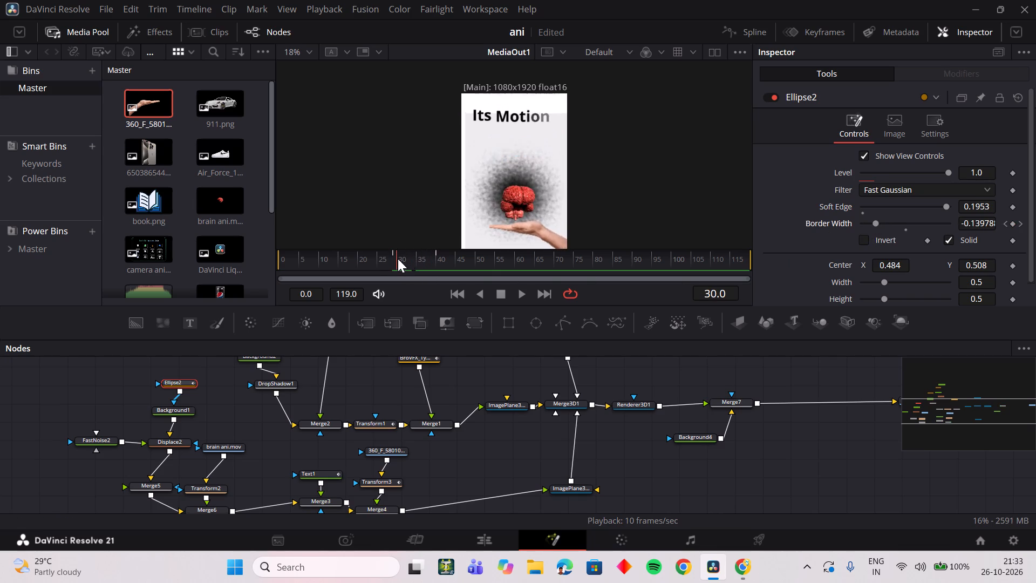
Lower Ellipse2's Border Width at the frame 40 keyframe to about -0.149 and scrub back to frame 30 to check.
left_click_drag(398, 259, 439, 256)
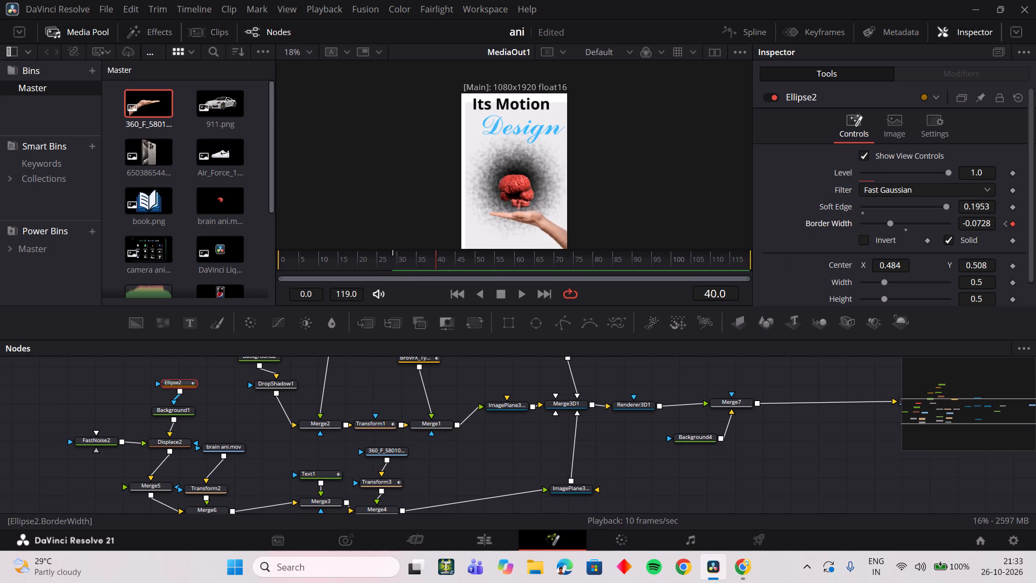
left_click_drag(986, 223, 611, 258)
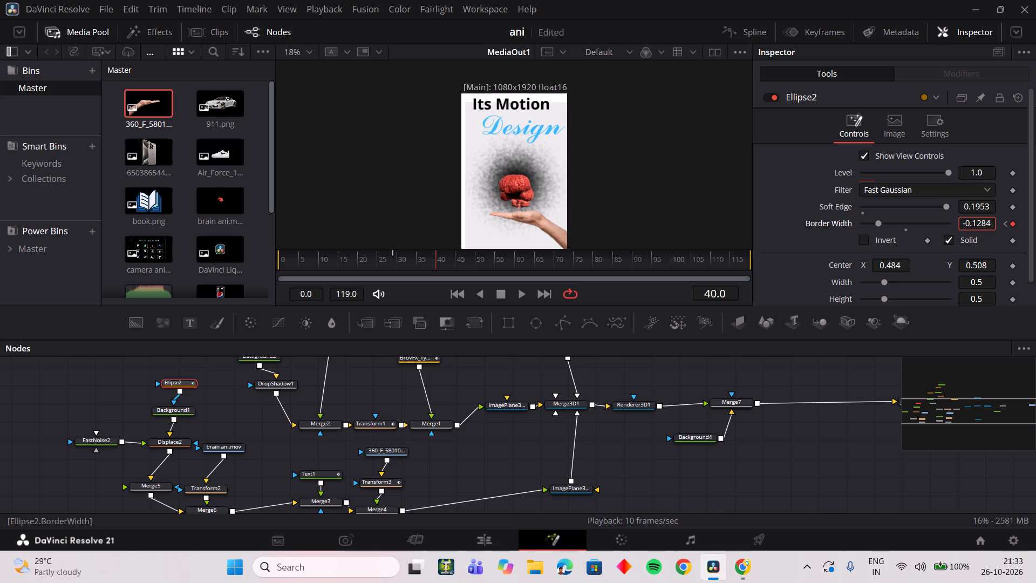
left_click_drag(611, 258, 470, 274)
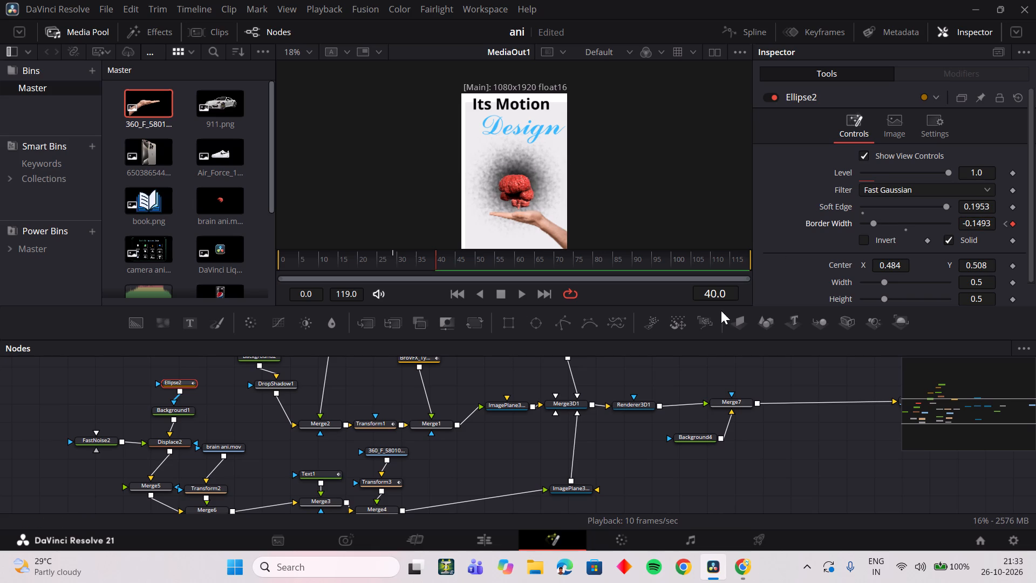
left_click_drag(406, 262, 397, 256)
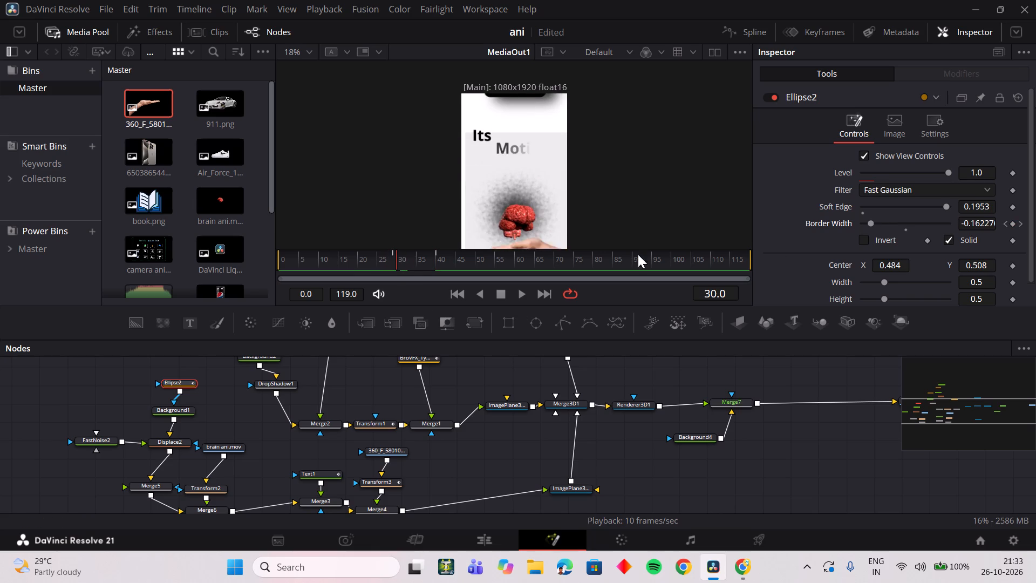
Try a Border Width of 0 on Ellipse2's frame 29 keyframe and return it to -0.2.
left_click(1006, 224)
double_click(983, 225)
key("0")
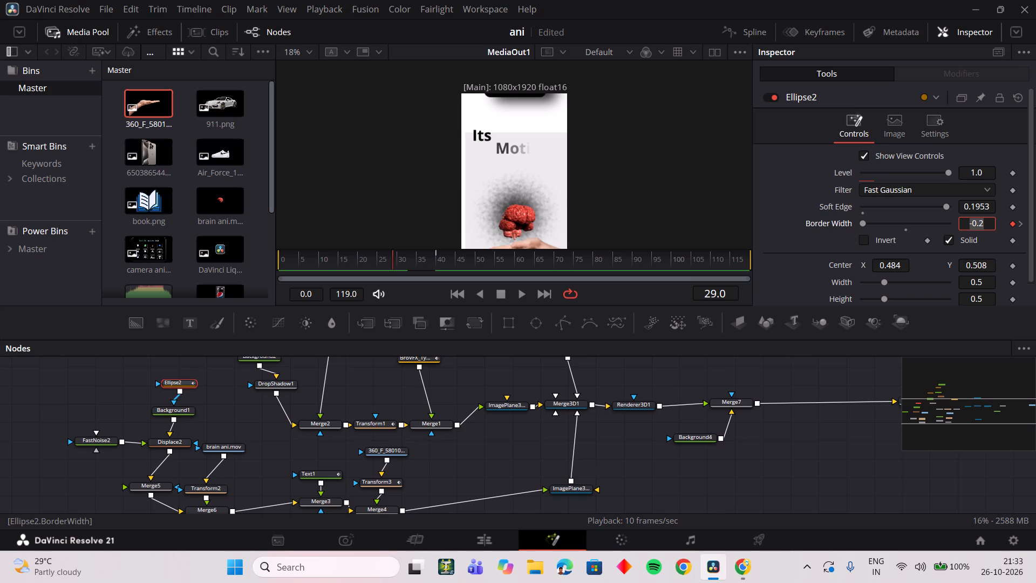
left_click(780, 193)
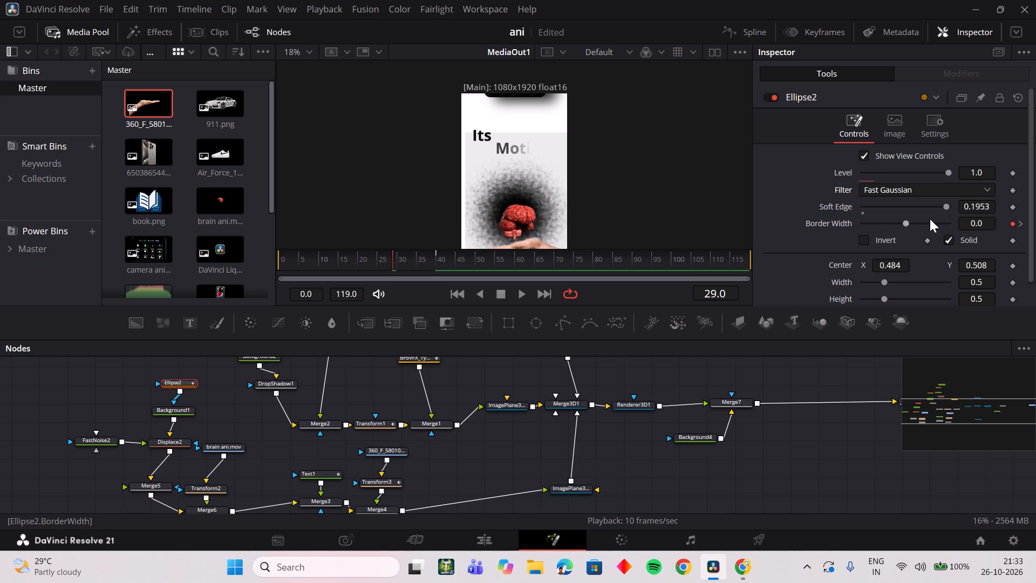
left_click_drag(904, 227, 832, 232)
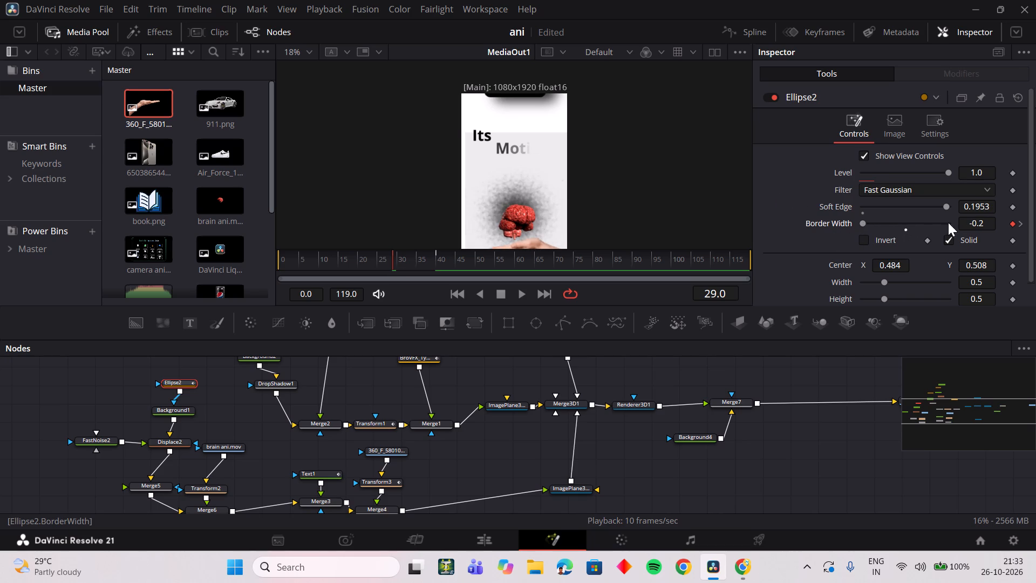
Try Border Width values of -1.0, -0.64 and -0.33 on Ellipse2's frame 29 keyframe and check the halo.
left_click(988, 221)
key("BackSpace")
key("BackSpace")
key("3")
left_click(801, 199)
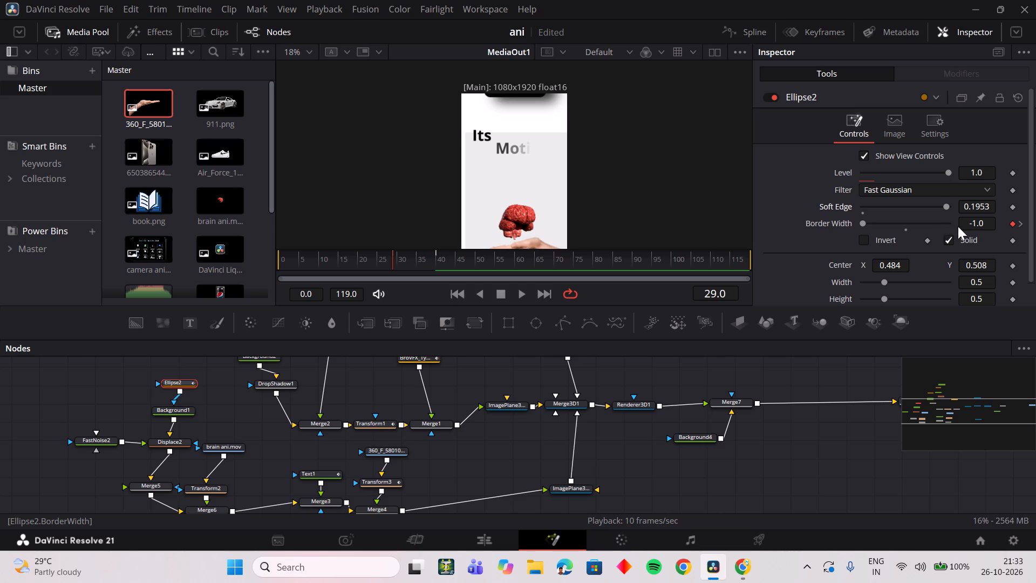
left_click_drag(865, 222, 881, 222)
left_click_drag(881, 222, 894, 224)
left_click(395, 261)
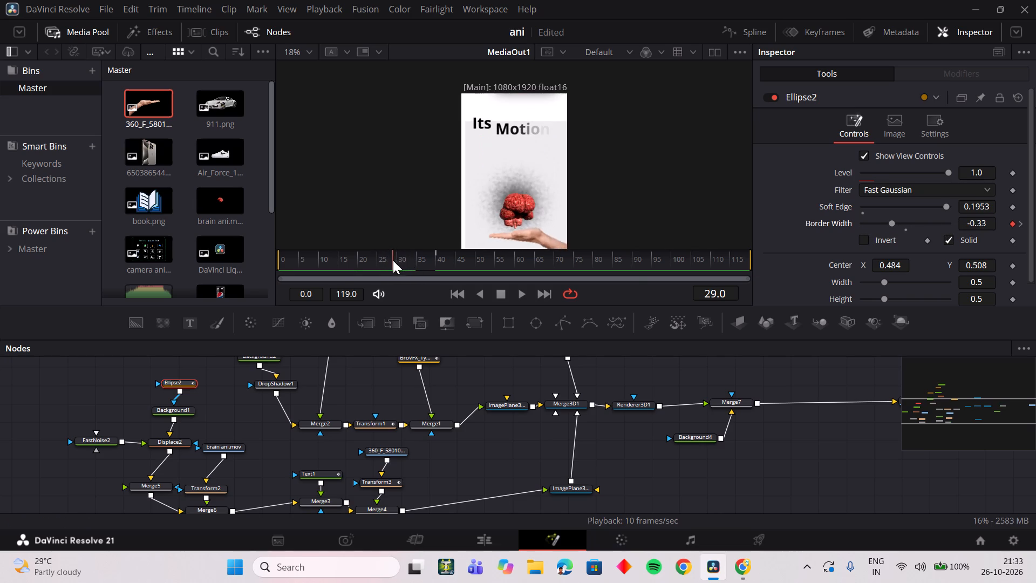
Set Ellipse2's Border Width at the frame 29 keyframe to about -0.416 and scrub around it to check.
left_click_drag(985, 220, 642, 258)
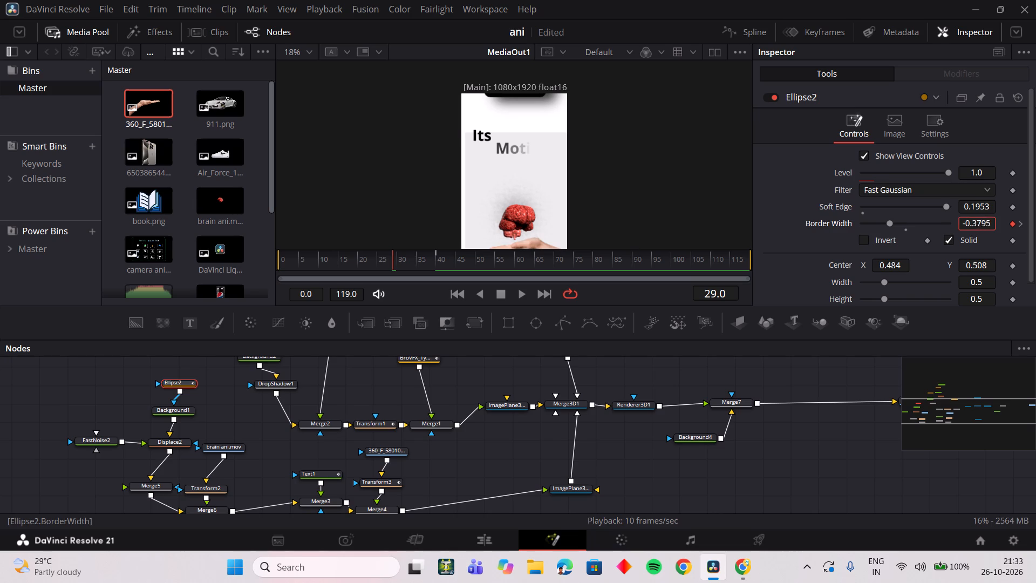
left_click_drag(642, 258, 407, 282)
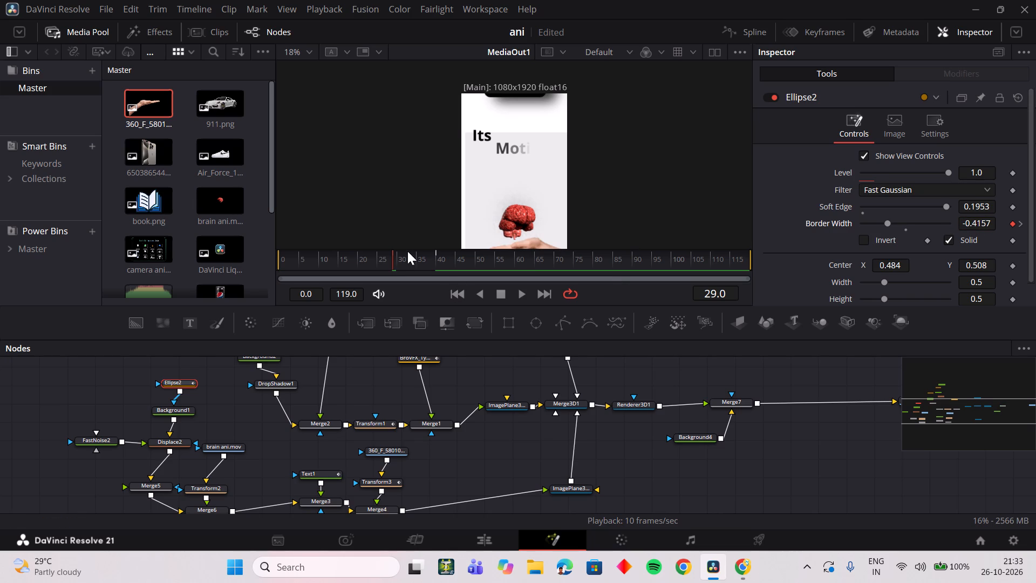
left_click_drag(396, 257, 383, 260)
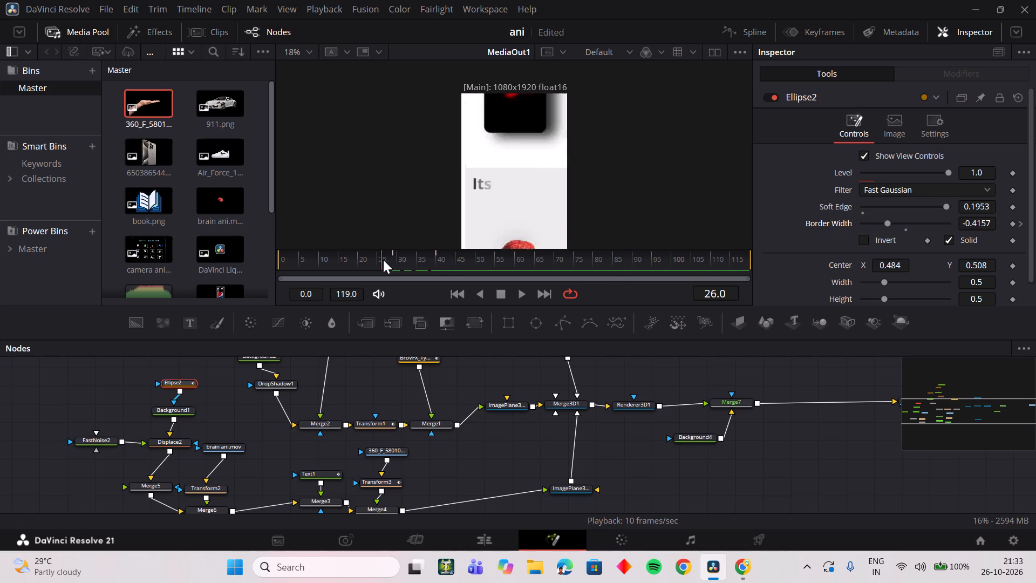
left_click_drag(383, 260, 383, 259)
left_click_drag(404, 259, 396, 259)
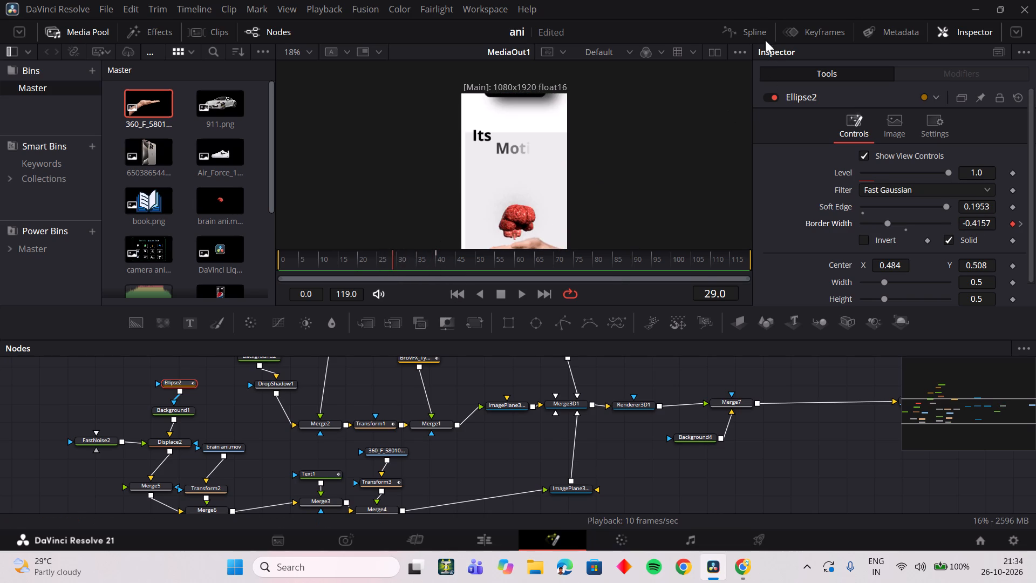
Show Ellipse2's Border Width curve in the Spline editor, fitted to view, and replay the halo reveal around frame 29.
left_click(758, 25)
left_click(948, 353)
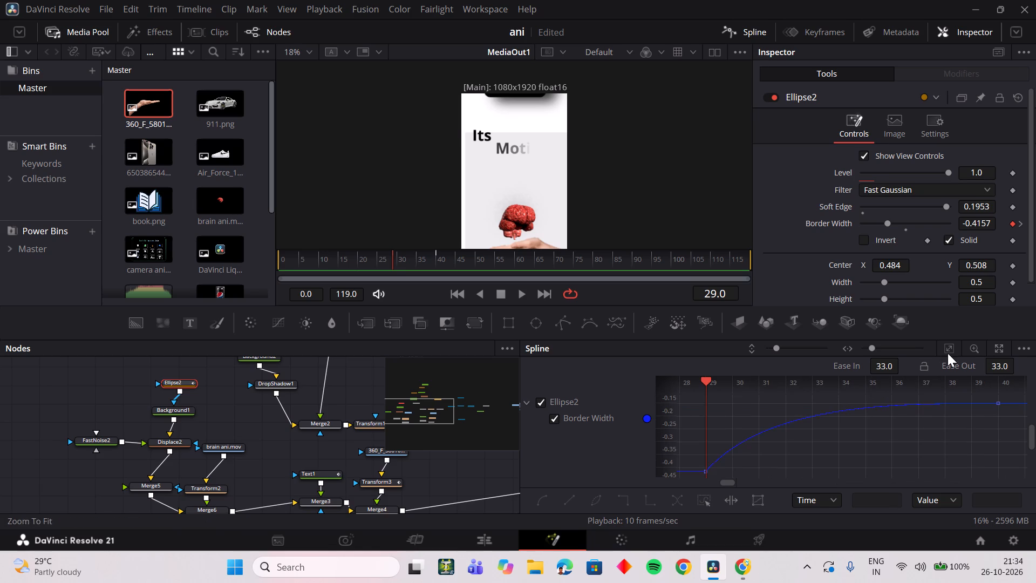
left_click_drag(398, 256, 390, 259)
key("space")
left_click_drag(409, 261, 385, 263)
key("space")
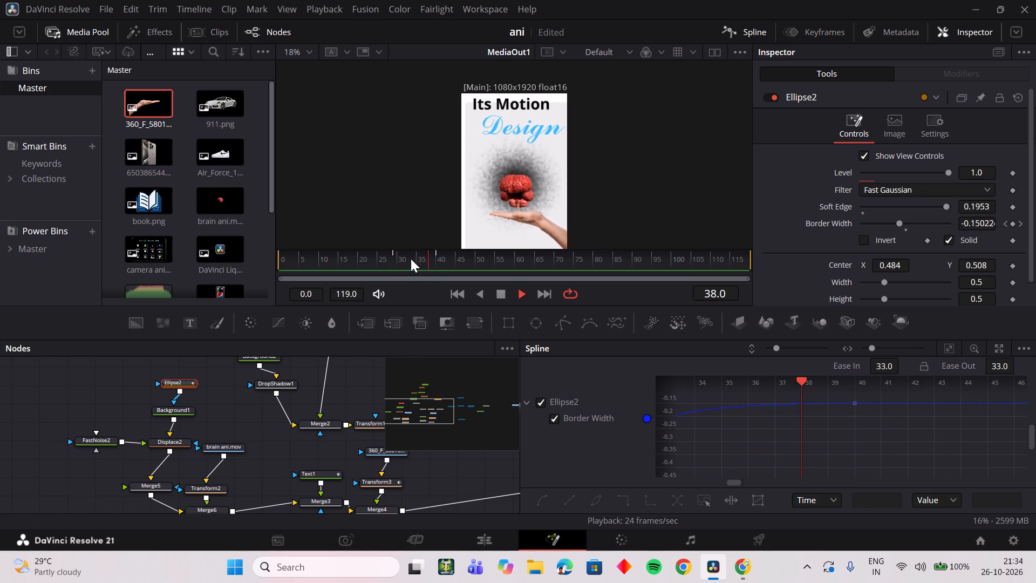
left_click_drag(409, 259, 388, 258)
key("space")
left_click_drag(395, 260, 360, 267)
key("space")
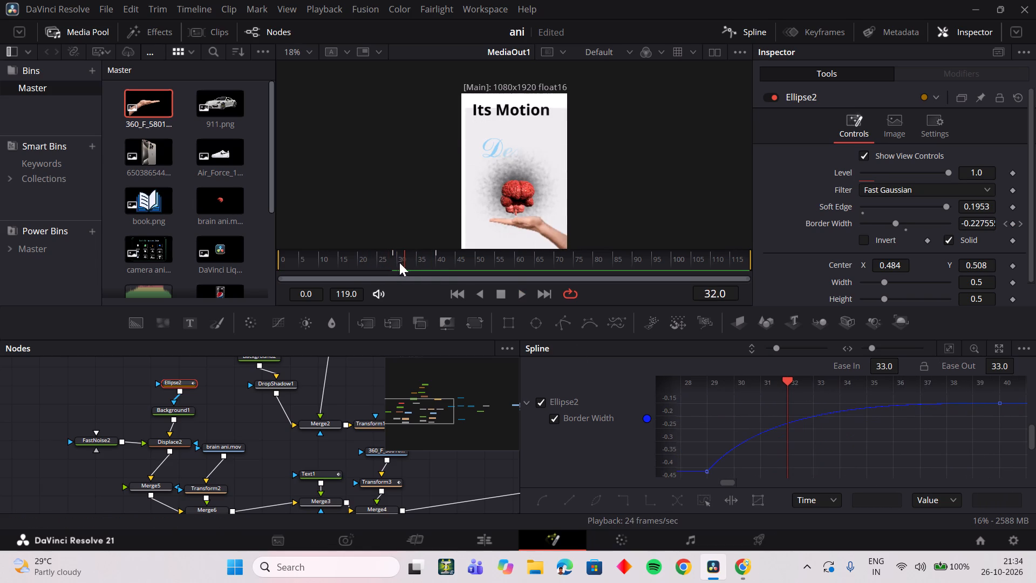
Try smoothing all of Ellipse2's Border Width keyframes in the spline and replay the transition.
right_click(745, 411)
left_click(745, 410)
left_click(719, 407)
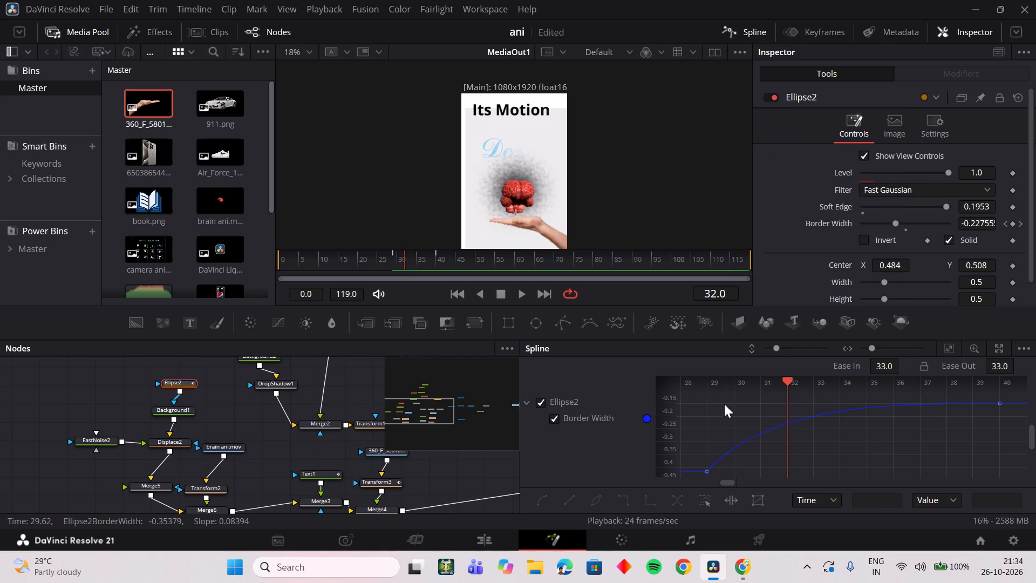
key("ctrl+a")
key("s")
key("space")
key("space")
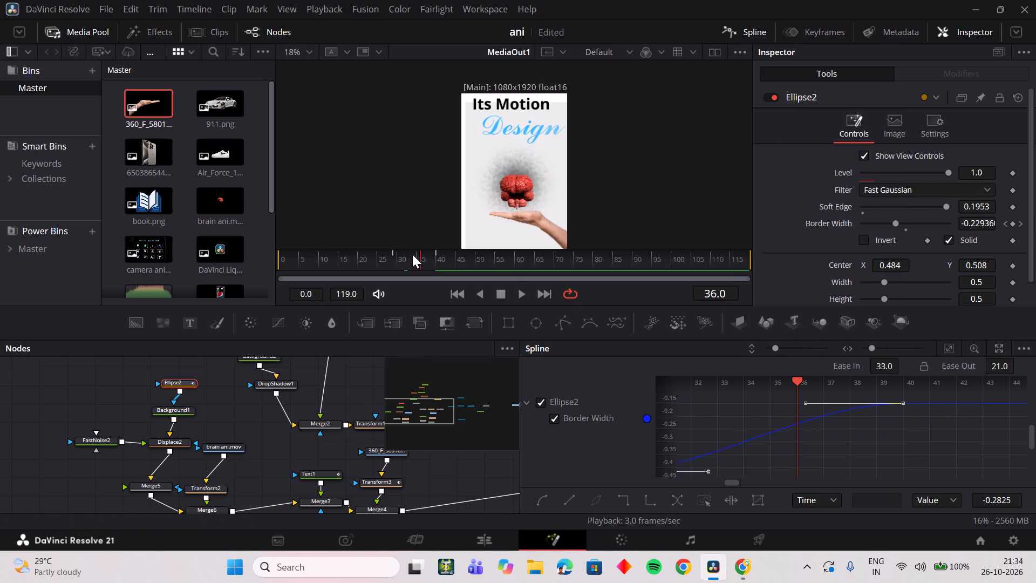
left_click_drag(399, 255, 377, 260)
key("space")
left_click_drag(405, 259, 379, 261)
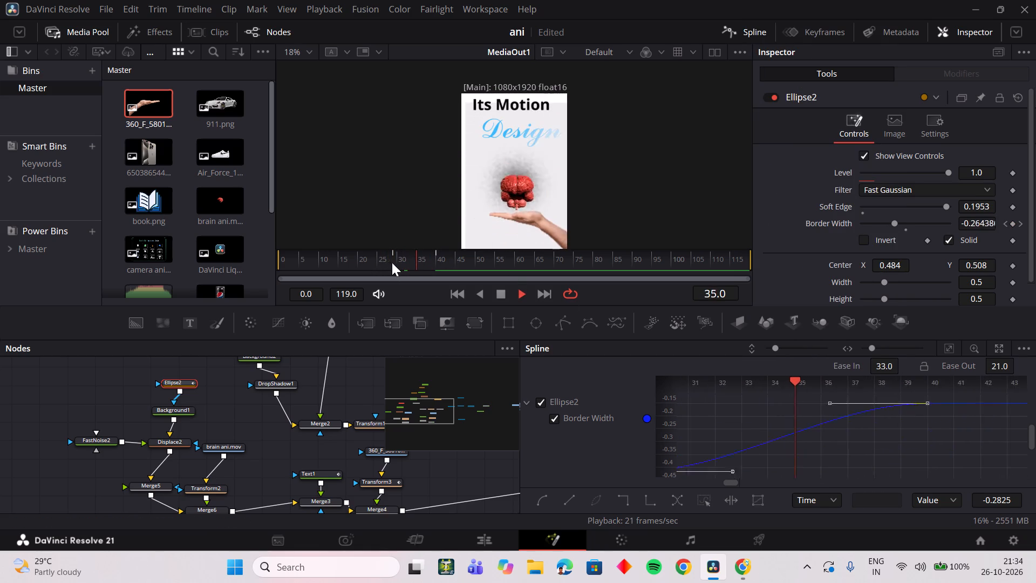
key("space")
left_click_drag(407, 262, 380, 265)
Apply the Out Cubic ease to Ellipse2's selected Border Width keyframes, scrub through the reveal and close the Spline editor.
right_click(921, 427)
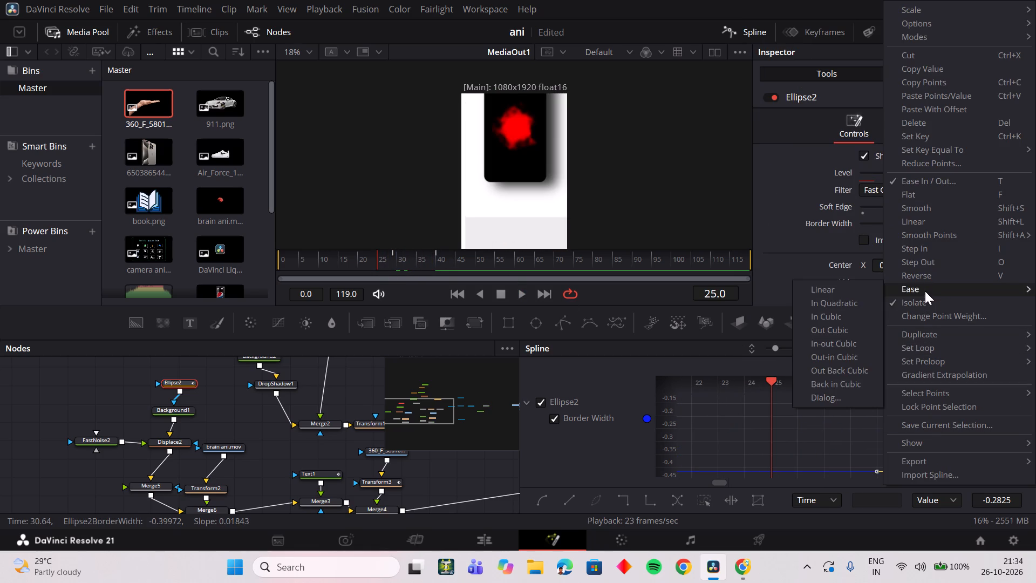
left_click(836, 330)
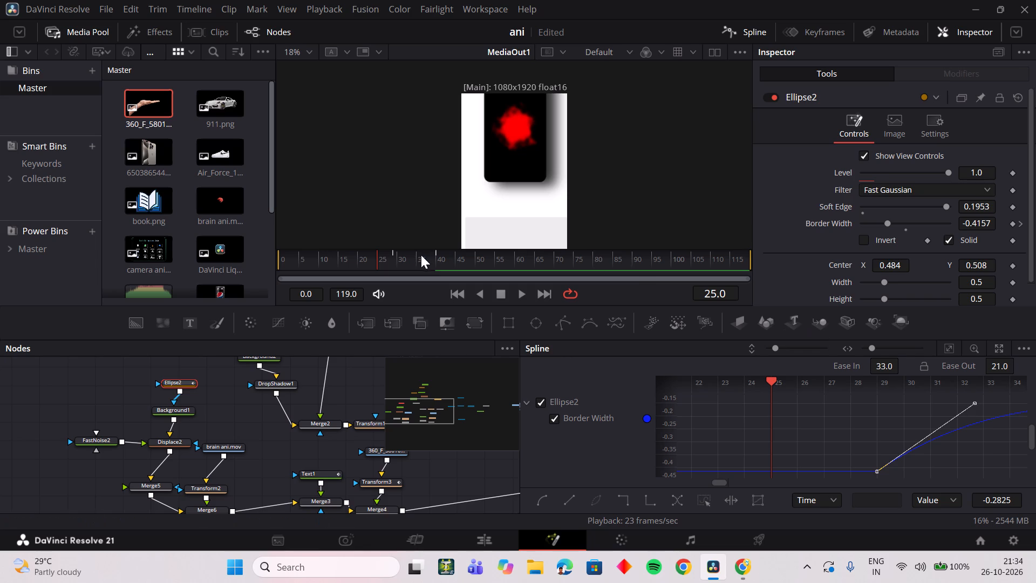
left_click_drag(399, 261, 394, 269)
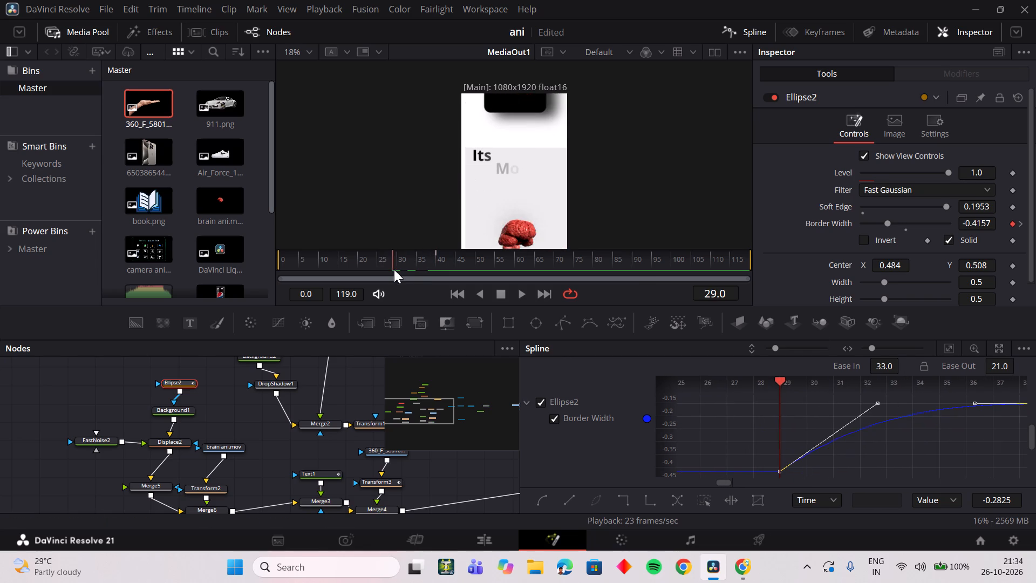
left_click_drag(394, 269, 414, 275)
left_click(744, 33)
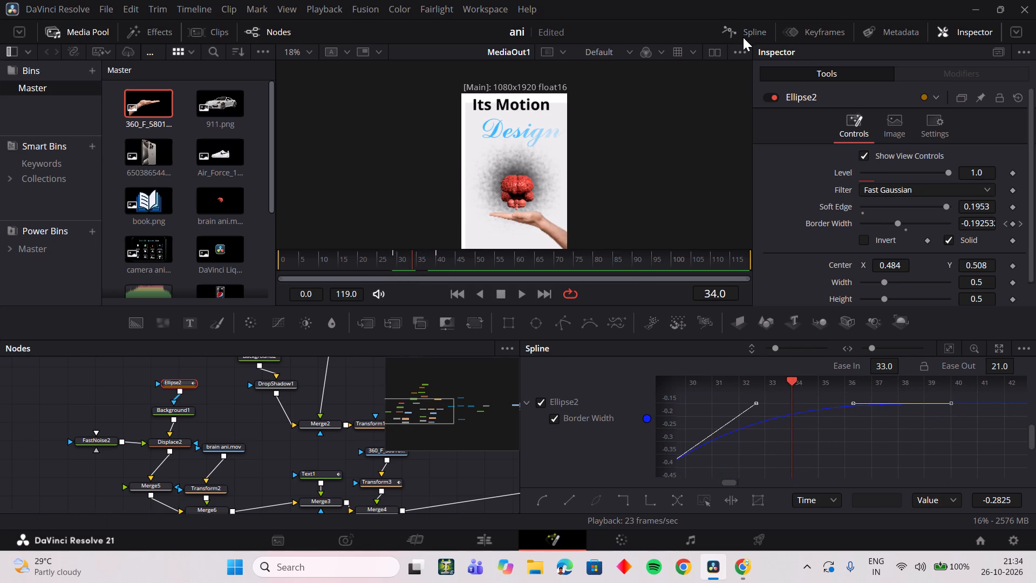
Play the composition from frame 0 several times and inspect the opening "Its Not Magic" text and phone animation.
left_click_drag(411, 253, 366, 260)
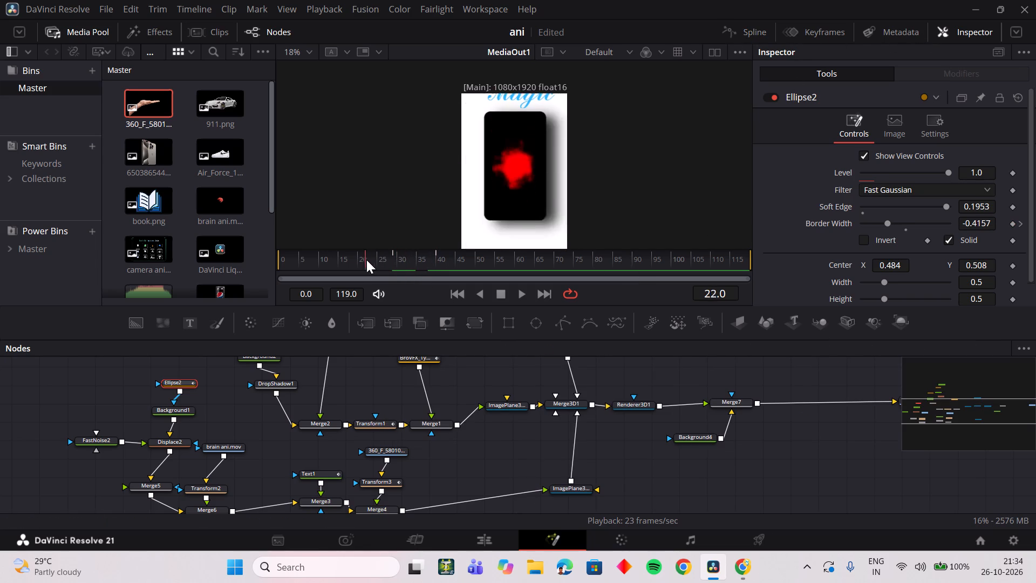
left_click_drag(366, 260, 282, 260)
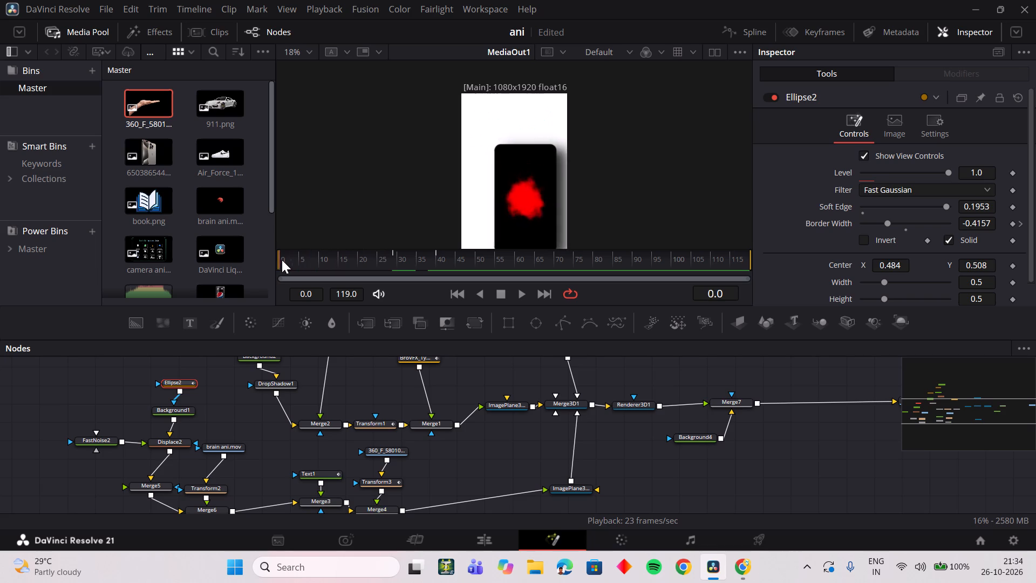
left_click_drag(282, 260, 269, 261)
key("space")
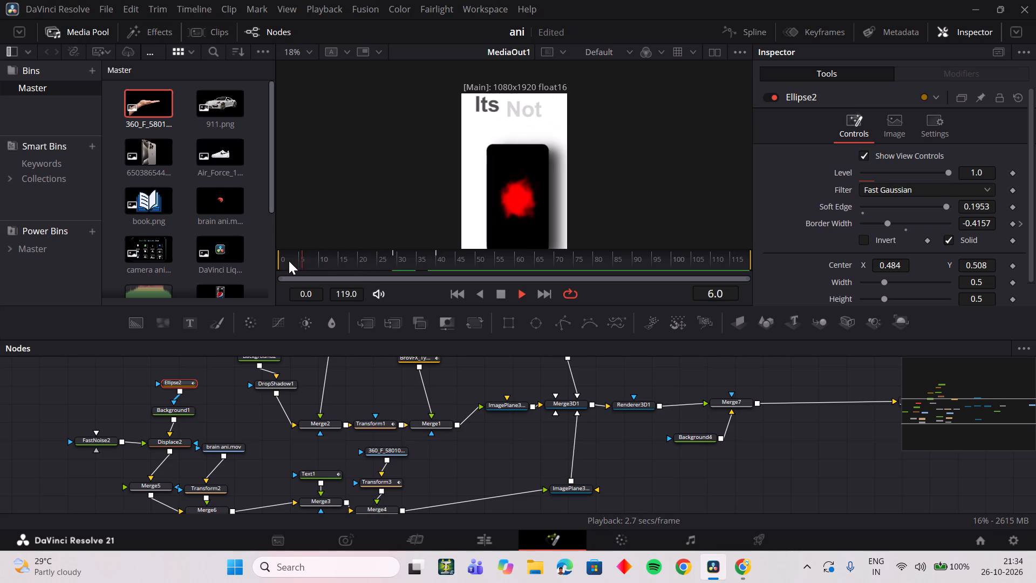
key("space")
left_click_drag(297, 262, 275, 263)
key("space")
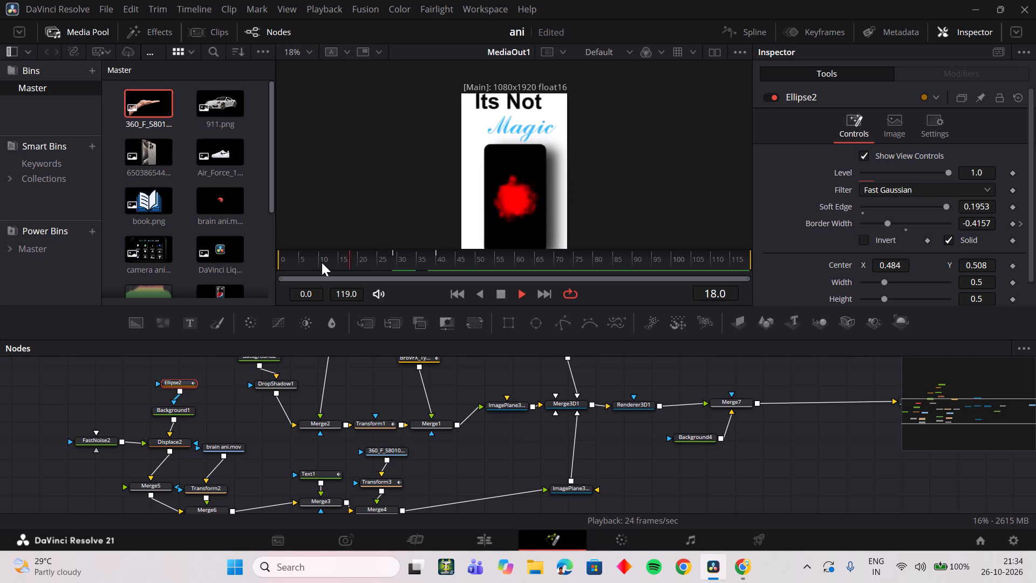
left_click_drag(315, 262, 280, 262)
key("space")
scroll(543, 204, "down", 1)
scroll(544, 202, "down", 1, "ctrl")
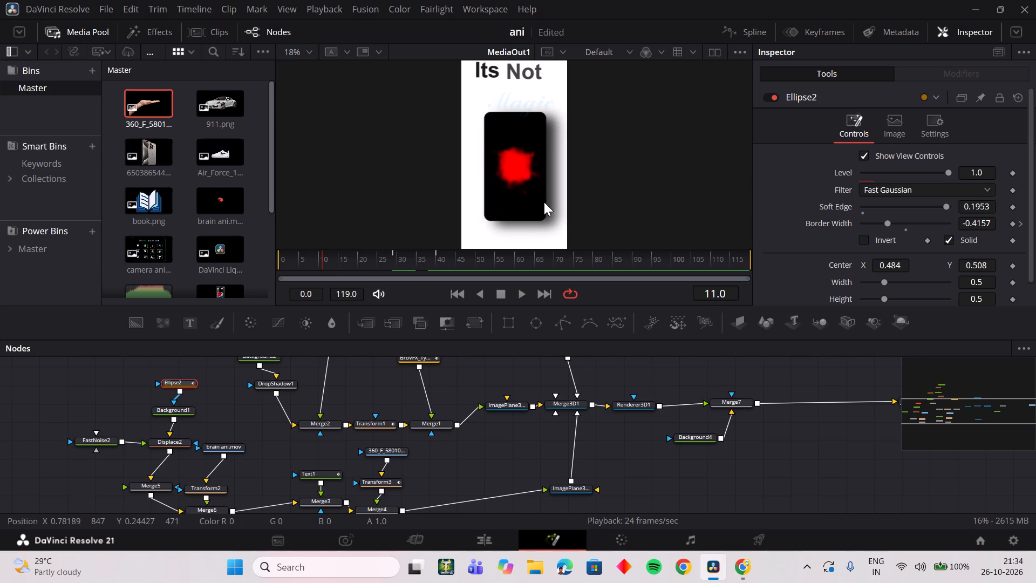
left_click_drag(301, 262, 258, 267)
key("space")
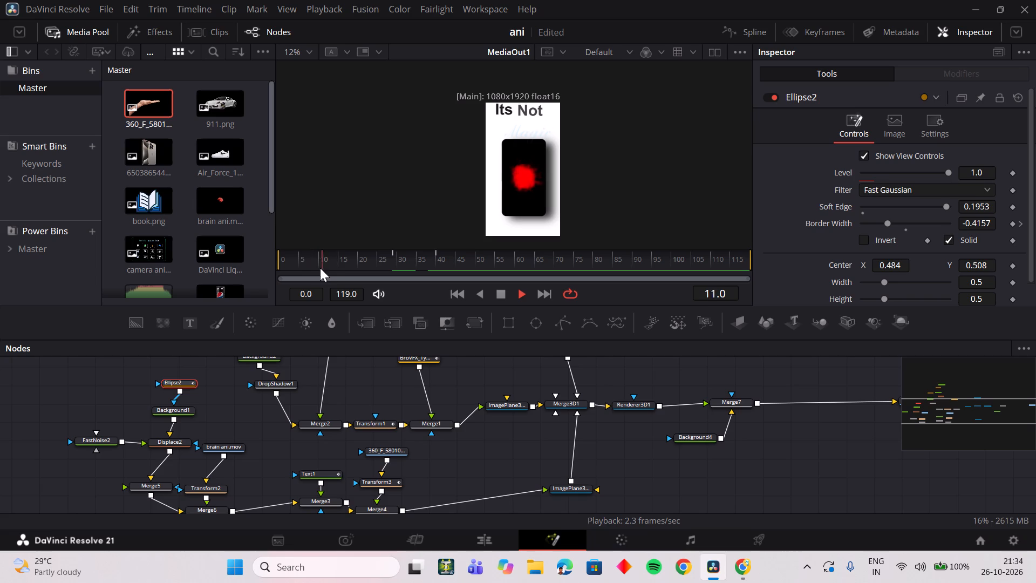
key("space")
scroll(548, 189, "up", 1, "ctrl")
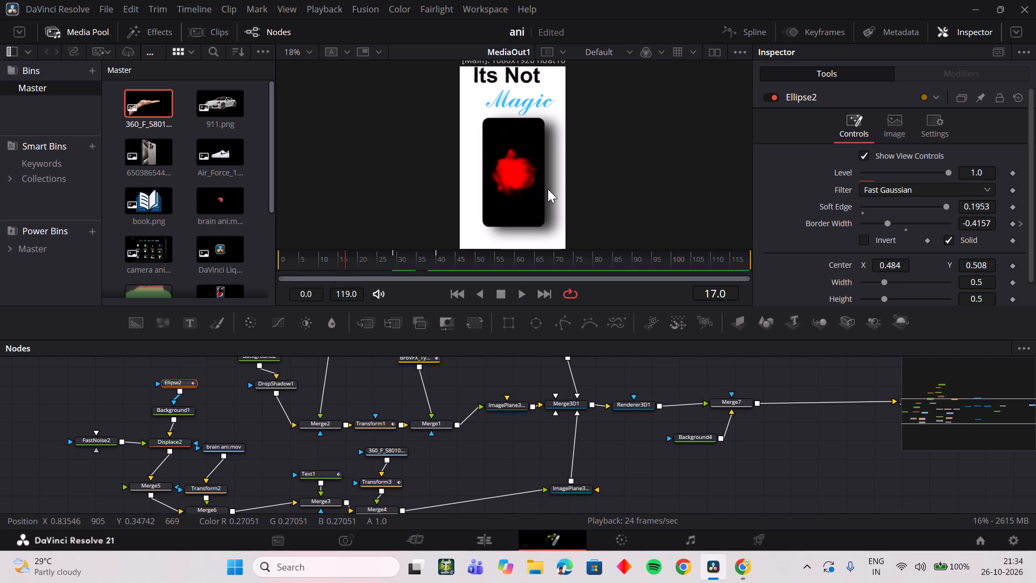
scroll(548, 189, "up", 1, "ctrl")
scroll(548, 189, "down", 1, "ctrl")
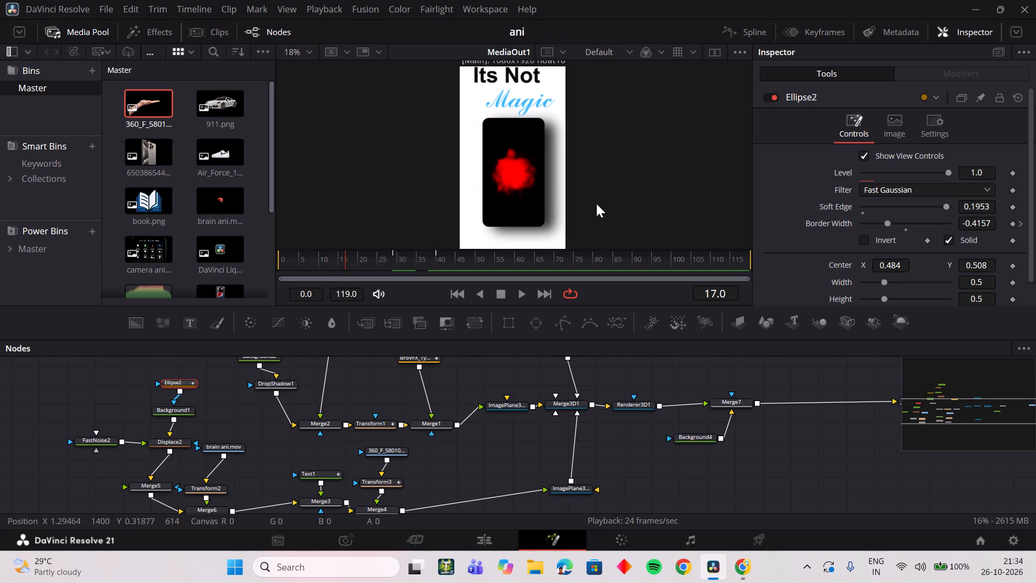
Review the BroVFX_TypeForge title's text and animation settings and set its Y position to 0.878.
scroll(394, 417, "up", 1)
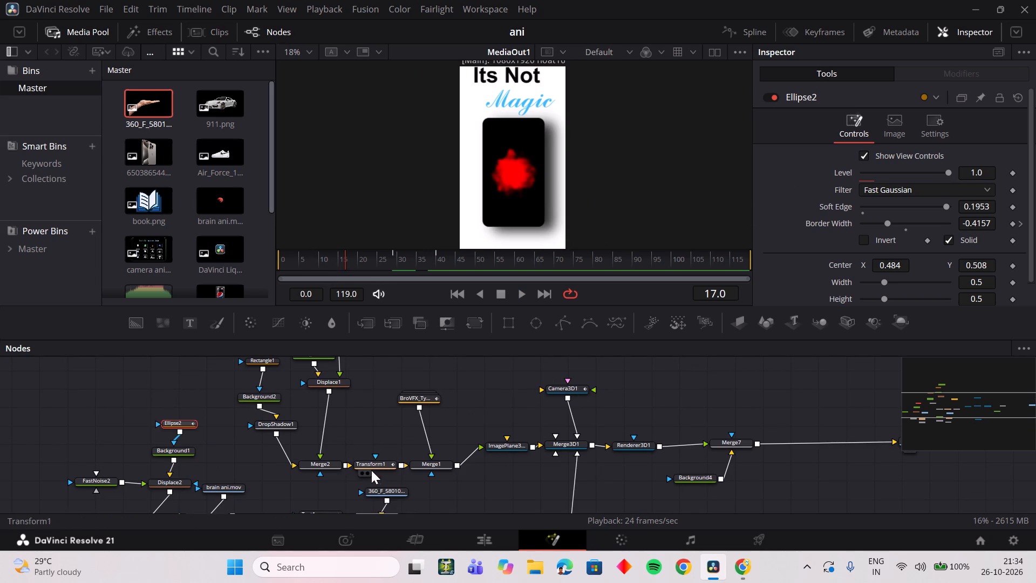
scroll(344, 447, "up", 1)
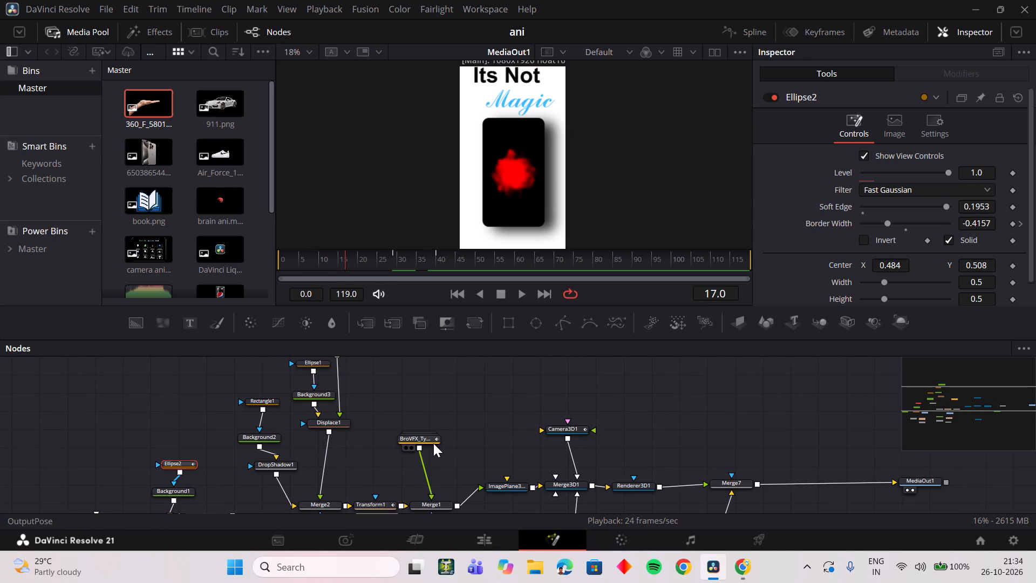
left_click(433, 443)
left_click(822, 183)
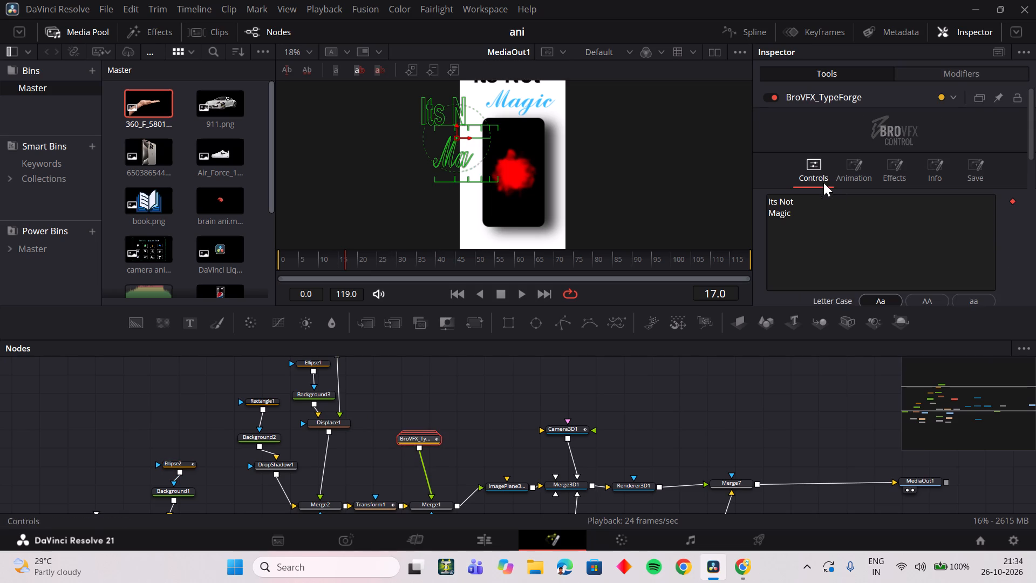
scroll(867, 226, "down", 2)
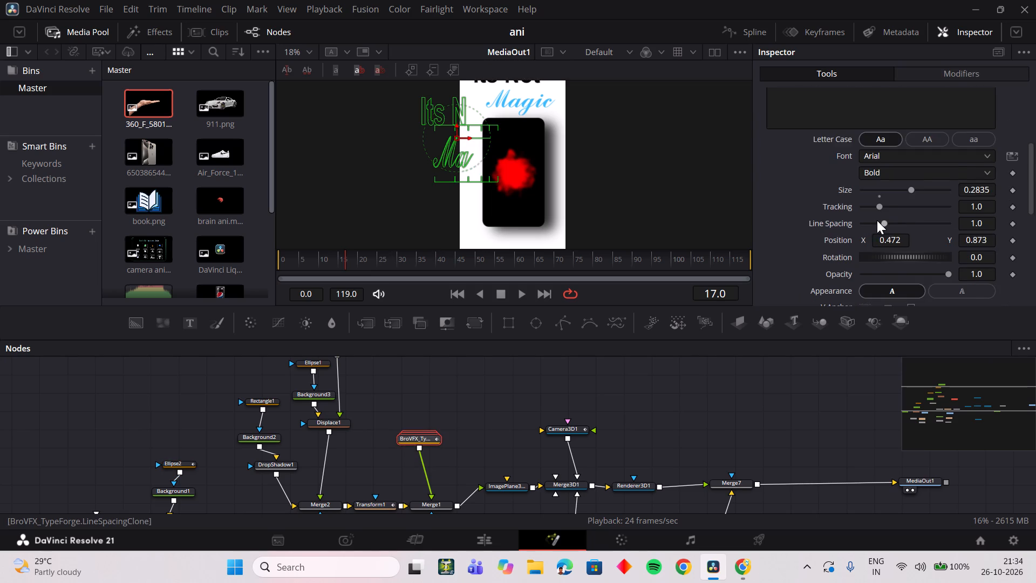
scroll(877, 220, "down", 2)
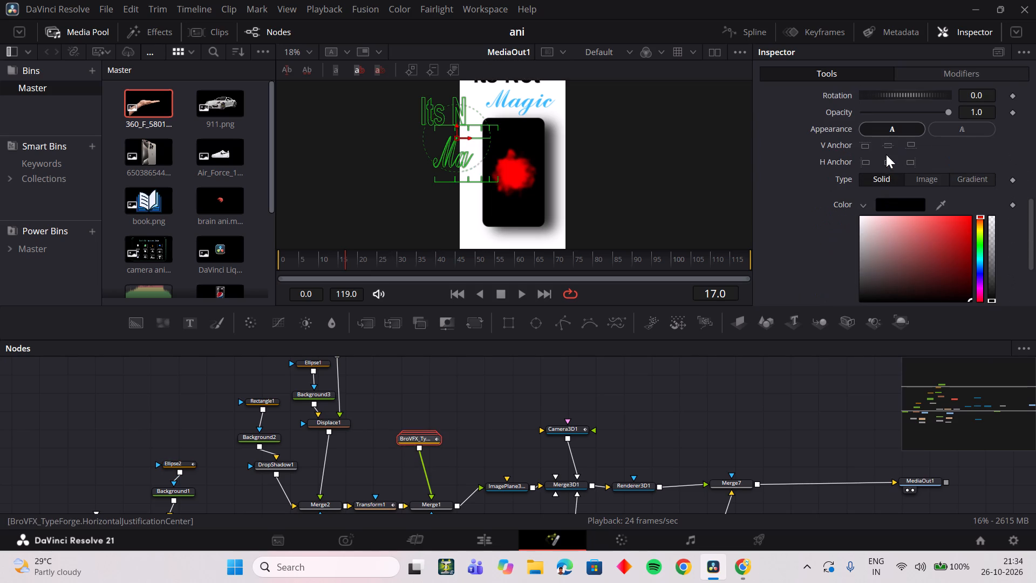
scroll(903, 178, "down", 2)
scroll(903, 180, "up", 2)
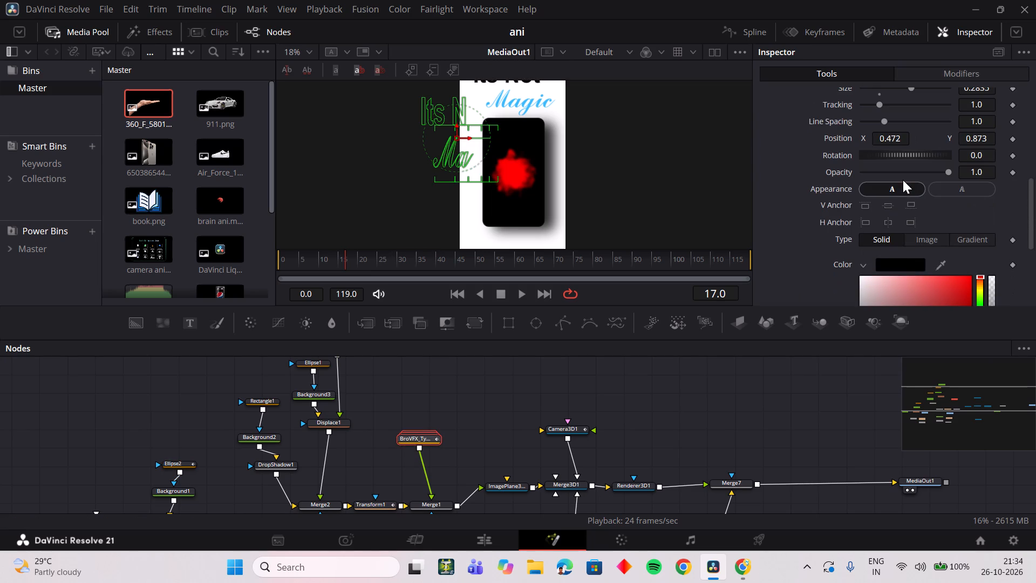
scroll(897, 206, "up", 2)
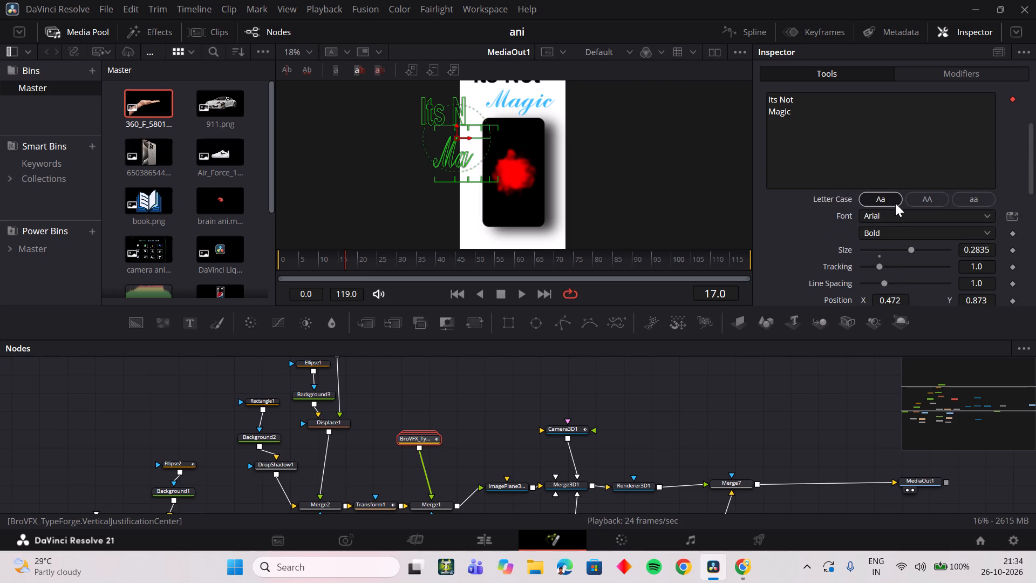
scroll(882, 188, "up", 1)
left_click(847, 157)
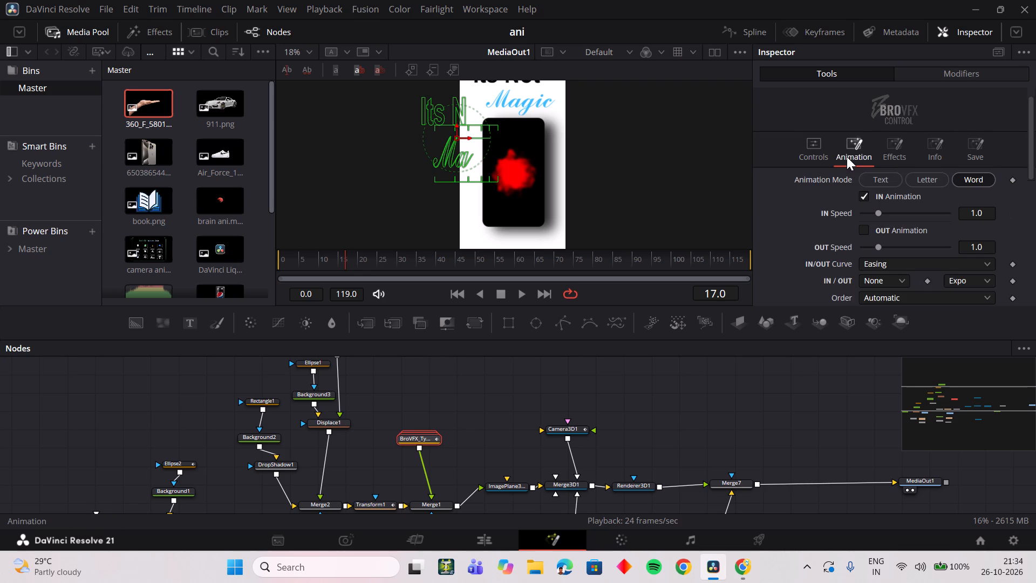
left_click(833, 153)
scroll(891, 199, "down", 3)
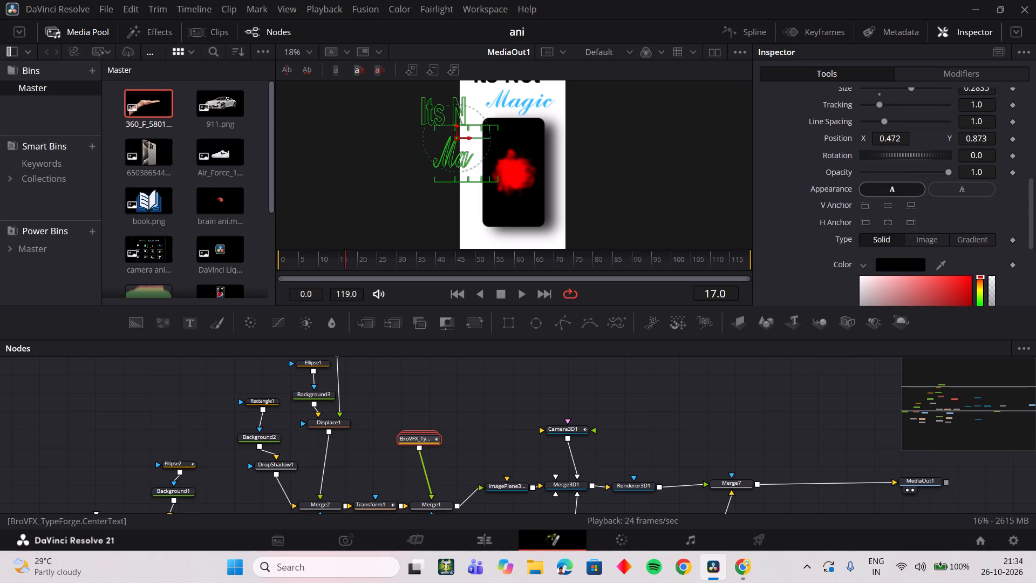
left_click(986, 138)
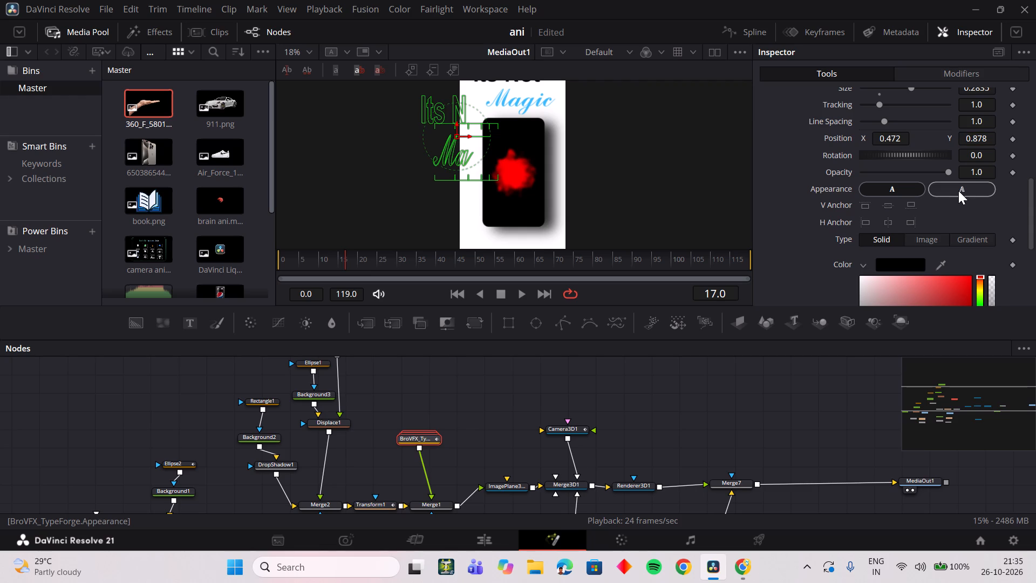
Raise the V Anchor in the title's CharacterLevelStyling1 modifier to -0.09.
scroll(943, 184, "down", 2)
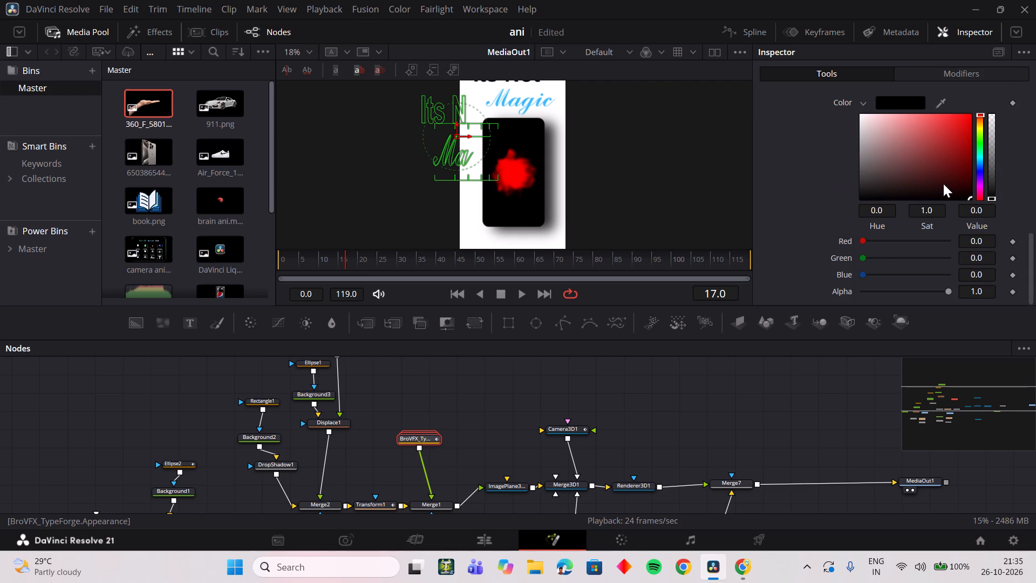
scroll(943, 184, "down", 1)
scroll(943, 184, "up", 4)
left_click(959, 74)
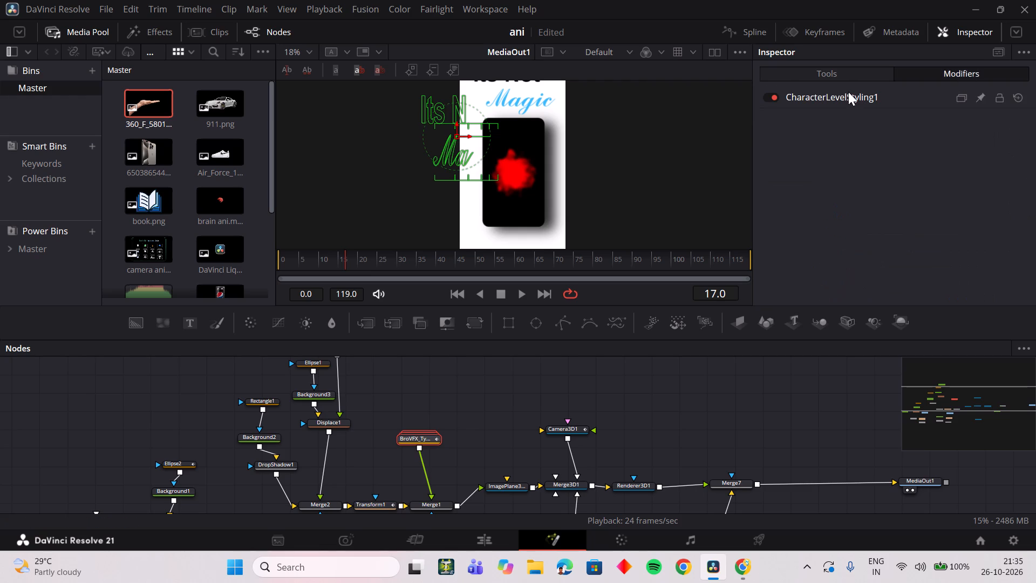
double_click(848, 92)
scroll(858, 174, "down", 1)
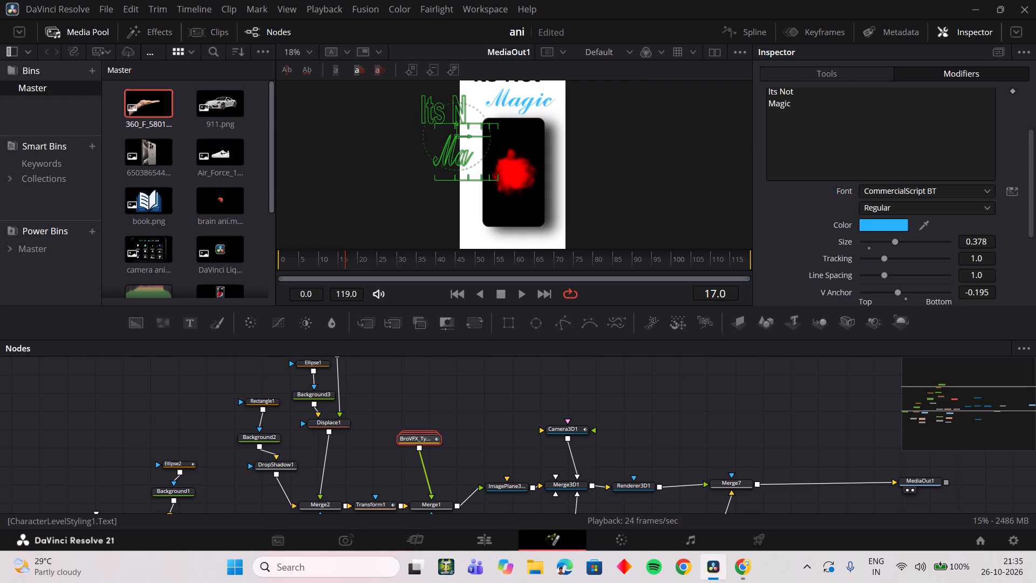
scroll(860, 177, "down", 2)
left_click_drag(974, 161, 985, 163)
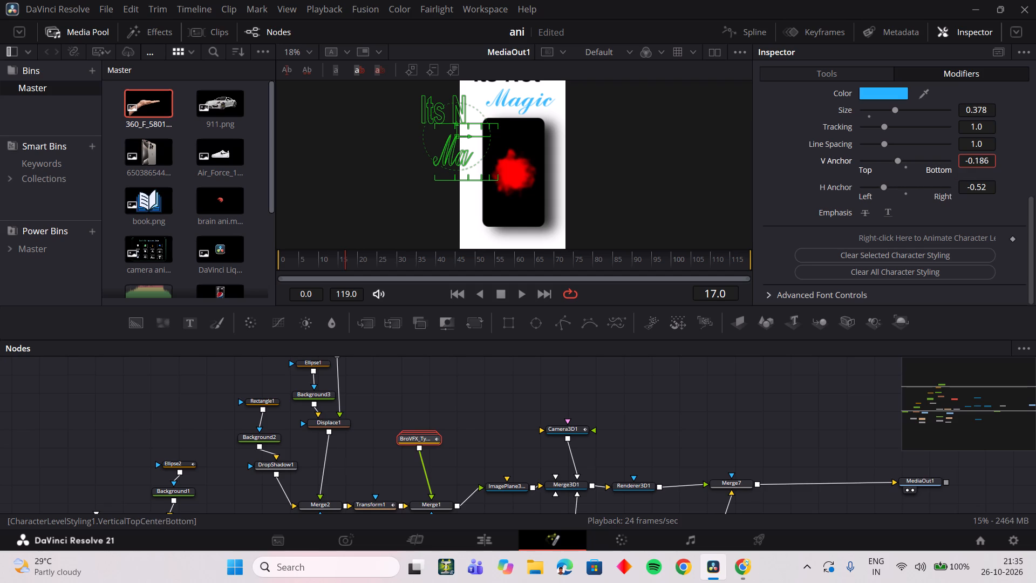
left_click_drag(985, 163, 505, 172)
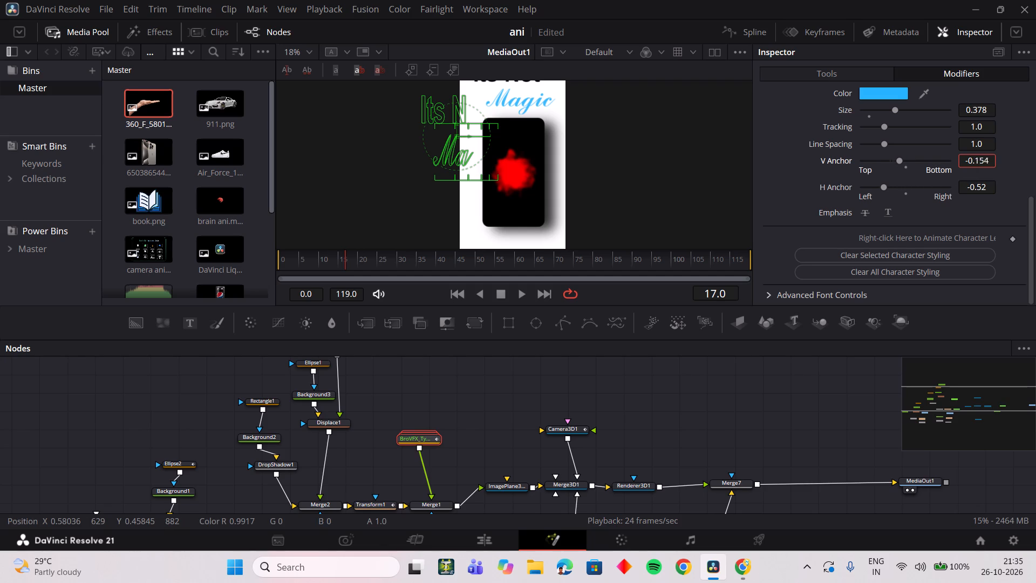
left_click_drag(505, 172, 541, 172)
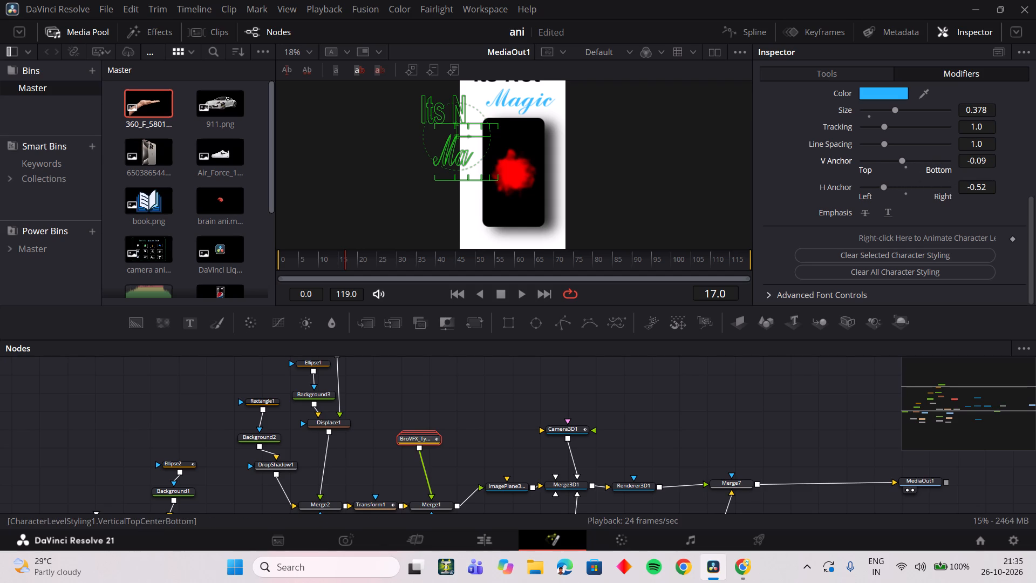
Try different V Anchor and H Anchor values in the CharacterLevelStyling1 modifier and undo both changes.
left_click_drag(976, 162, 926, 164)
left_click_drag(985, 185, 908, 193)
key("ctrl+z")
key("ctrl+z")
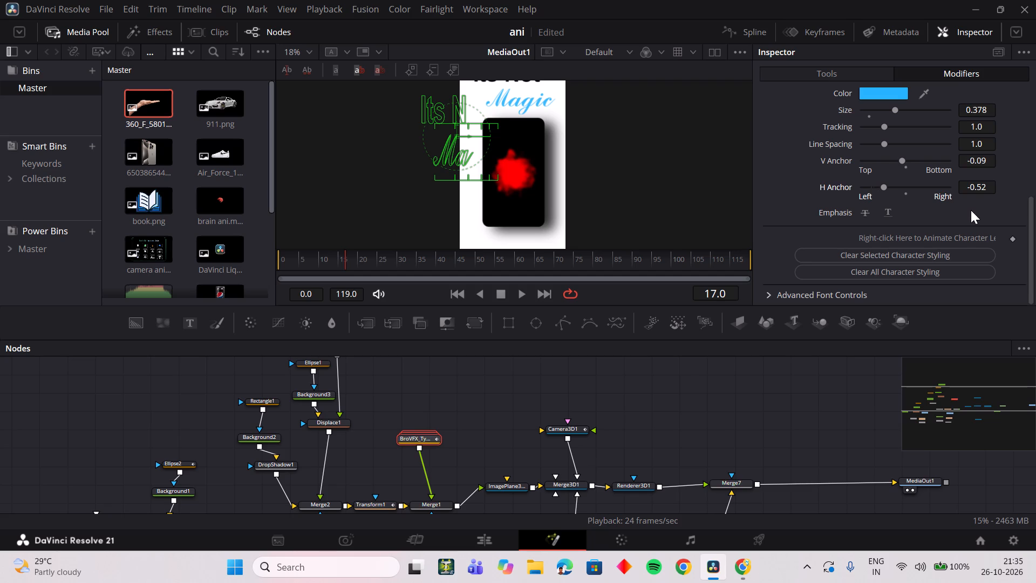
Scrub back and forth between frames 0 and 26 to check the title placement in the opening animation.
left_click_drag(336, 265, 287, 262)
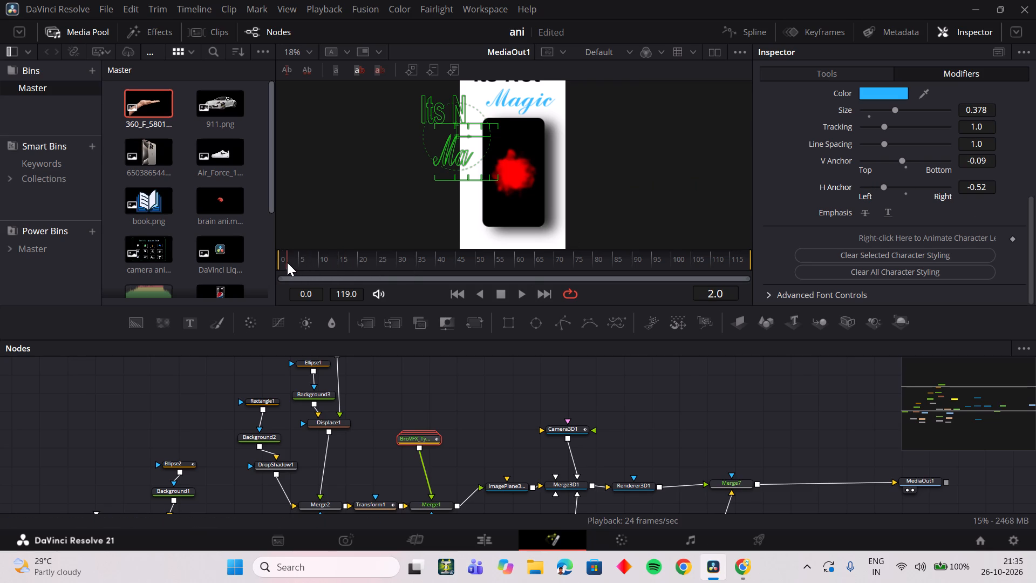
left_click_drag(287, 262, 352, 270)
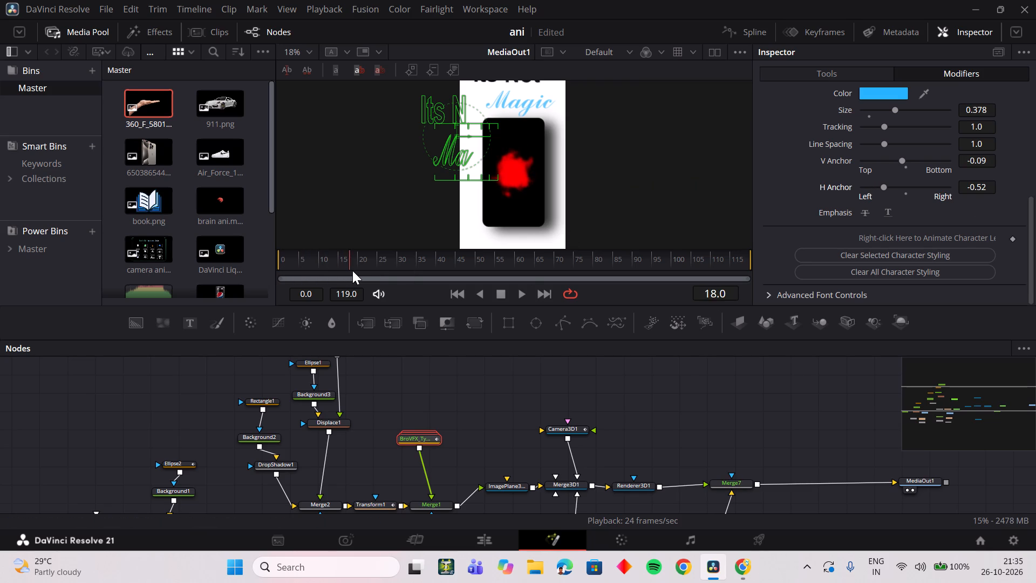
left_click_drag(352, 270, 285, 272)
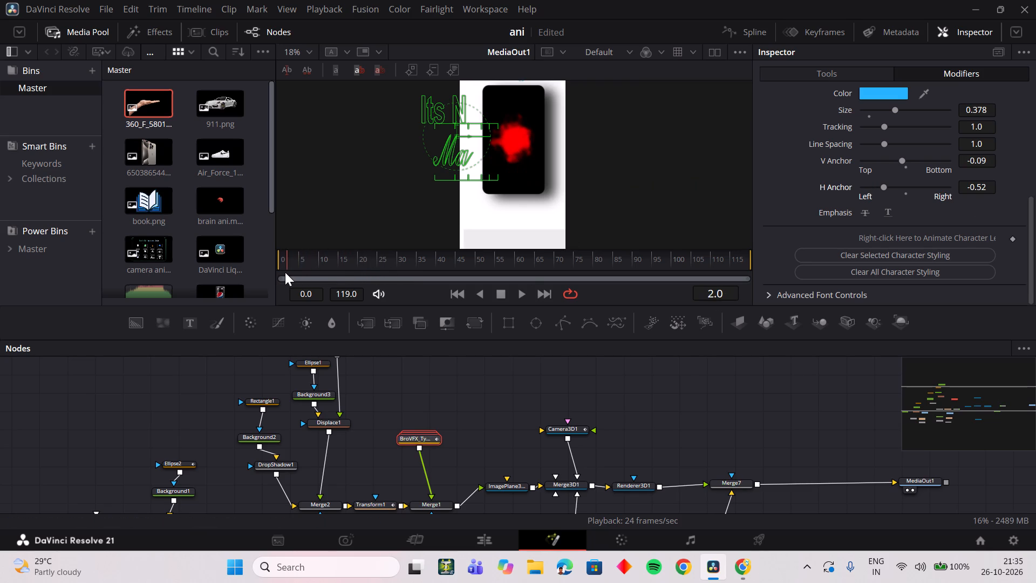
left_click_drag(285, 272, 274, 272)
left_click_drag(286, 264, 303, 263)
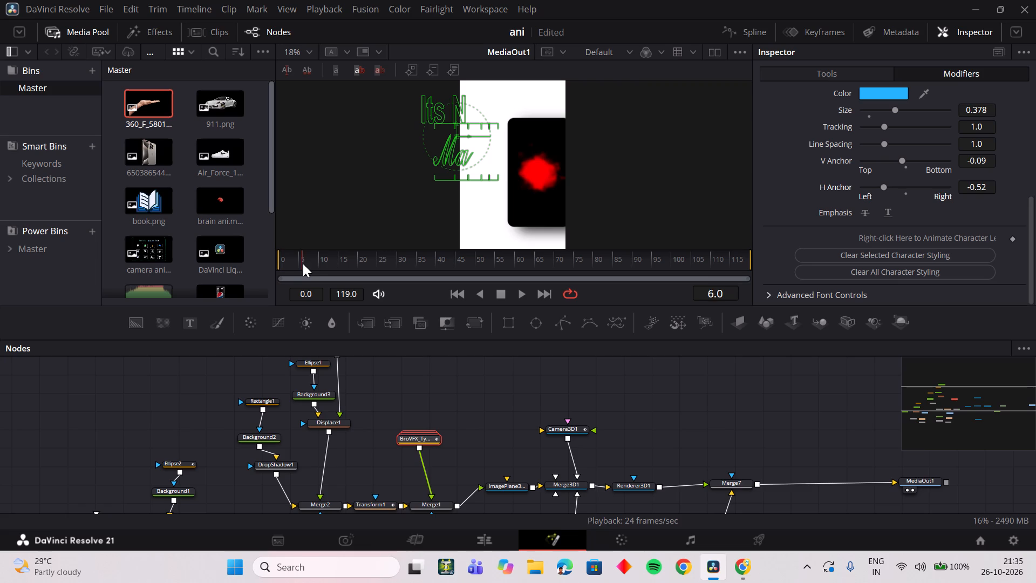
left_click_drag(303, 263, 379, 259)
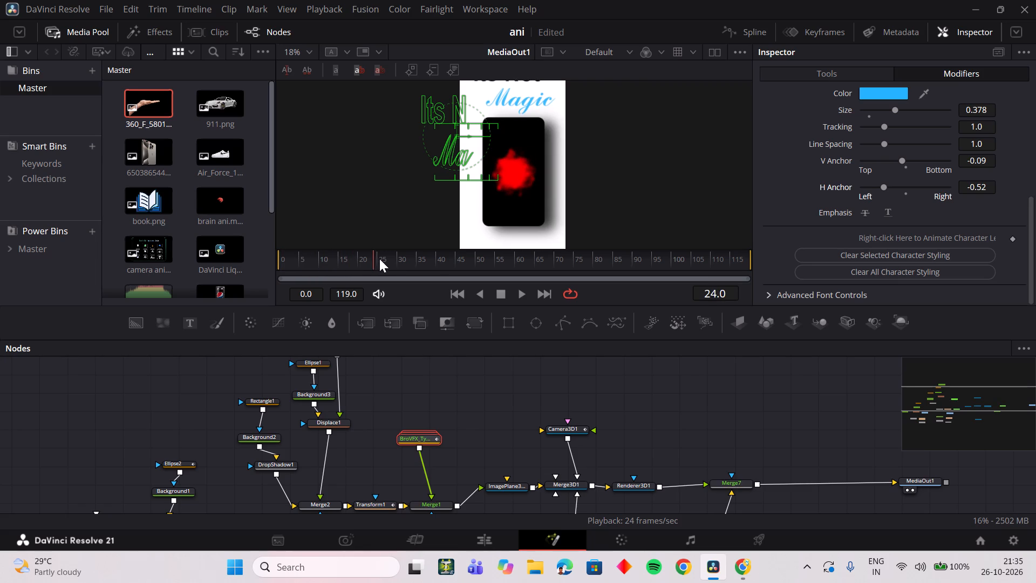
left_click_drag(379, 259, 384, 259)
Set the V Anchor in the CharacterLevelStyling1 modifier to -0.159.
left_click_drag(988, 161, 942, 170)
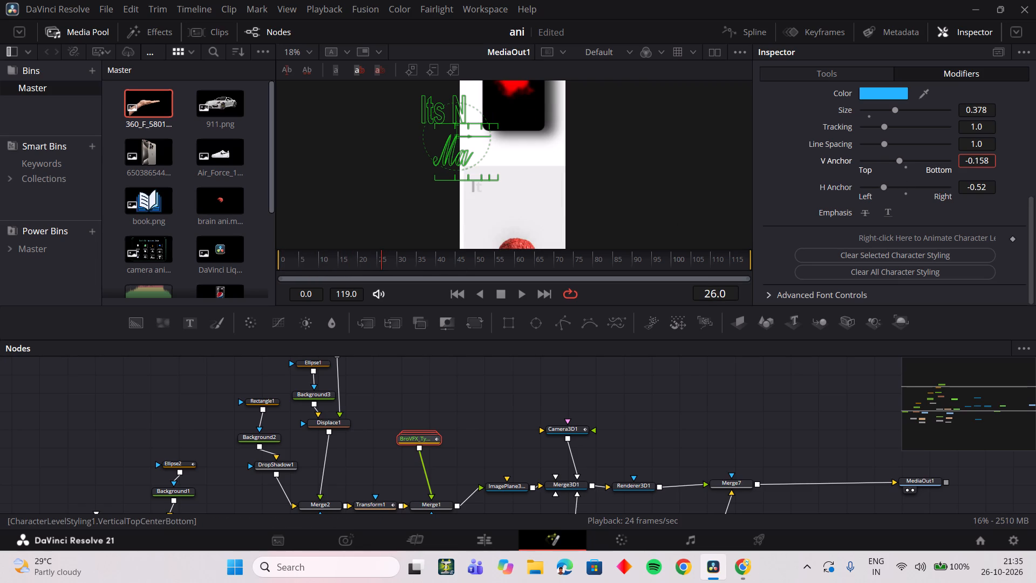
left_click_drag(942, 170, 942, 171)
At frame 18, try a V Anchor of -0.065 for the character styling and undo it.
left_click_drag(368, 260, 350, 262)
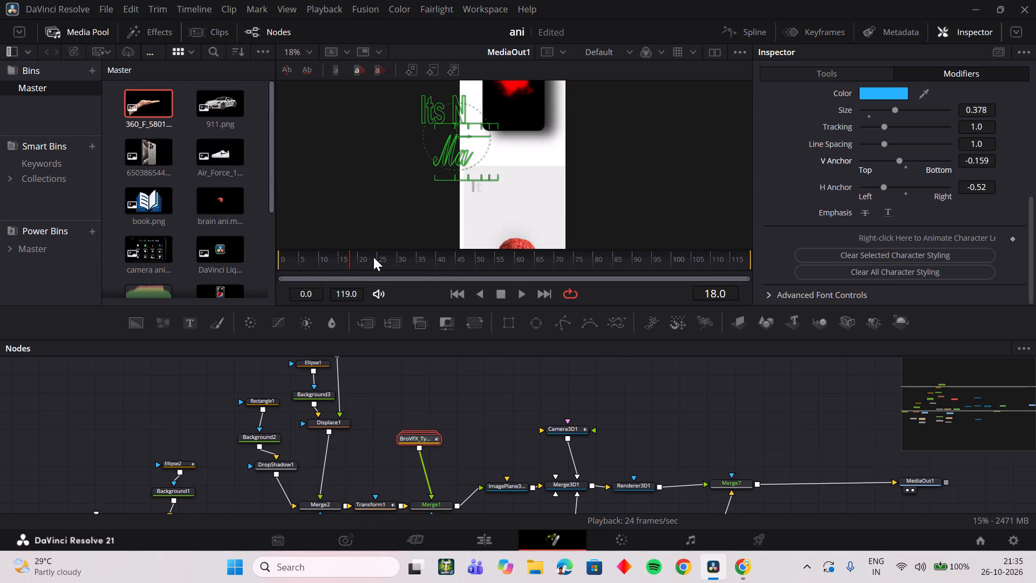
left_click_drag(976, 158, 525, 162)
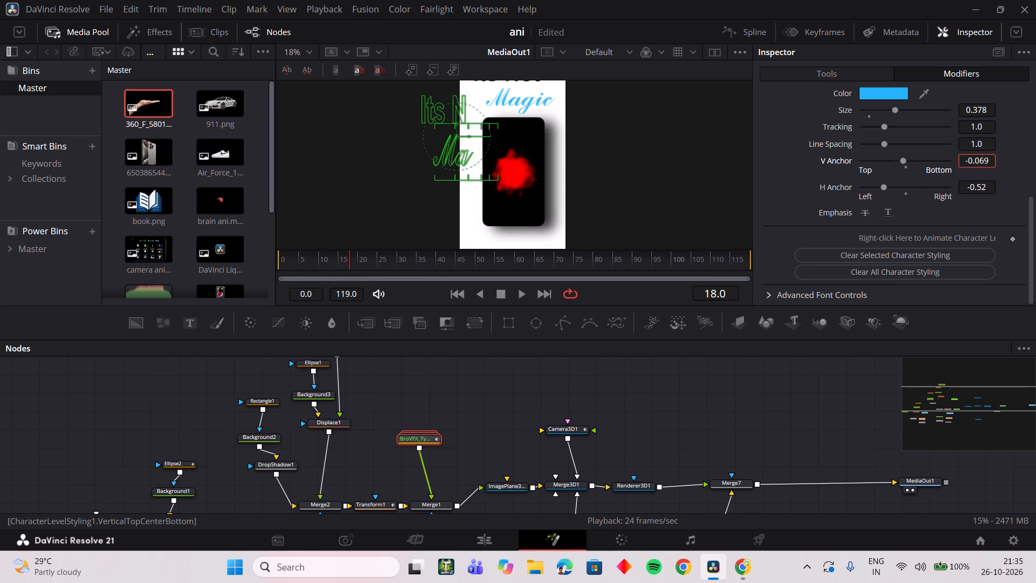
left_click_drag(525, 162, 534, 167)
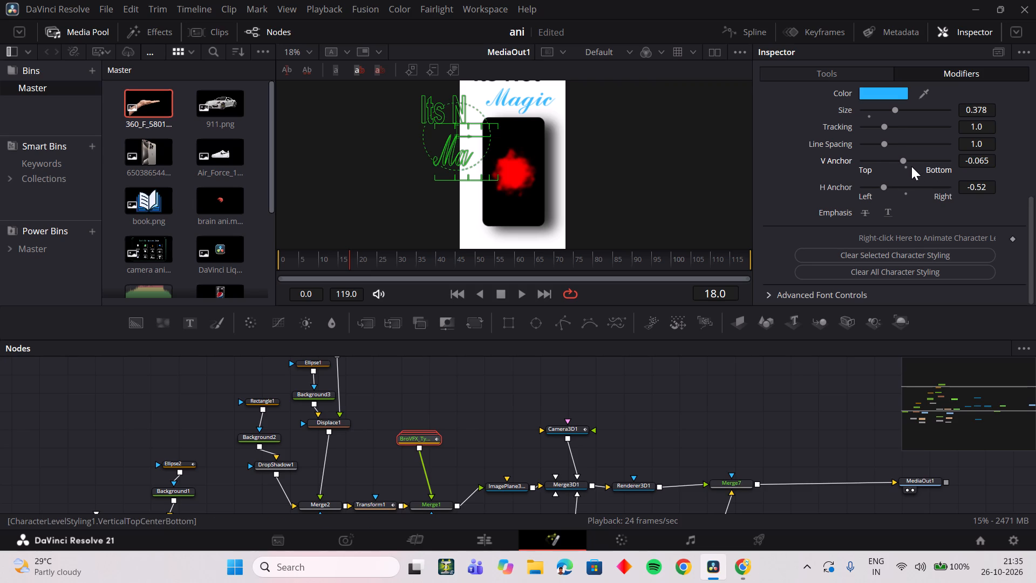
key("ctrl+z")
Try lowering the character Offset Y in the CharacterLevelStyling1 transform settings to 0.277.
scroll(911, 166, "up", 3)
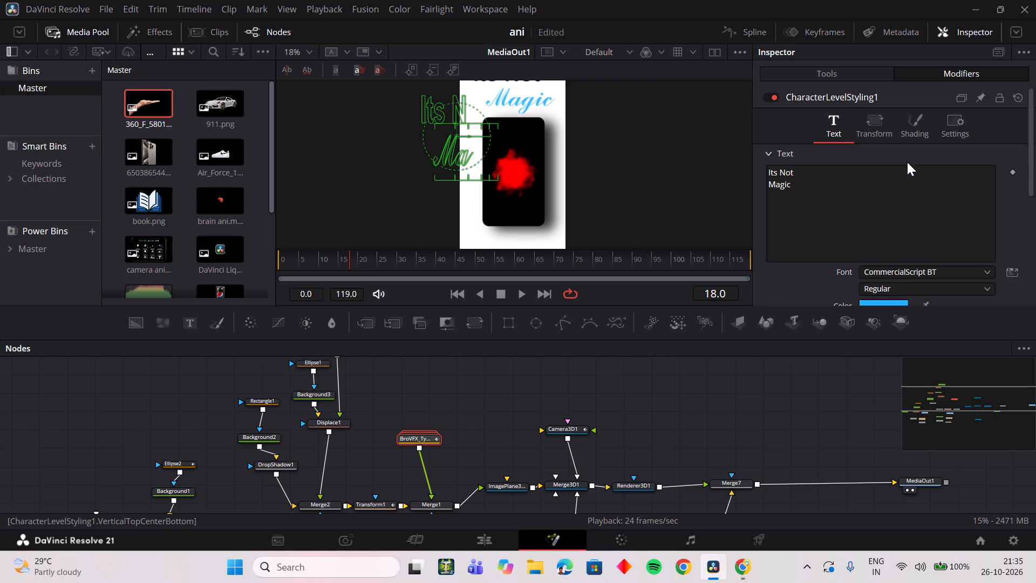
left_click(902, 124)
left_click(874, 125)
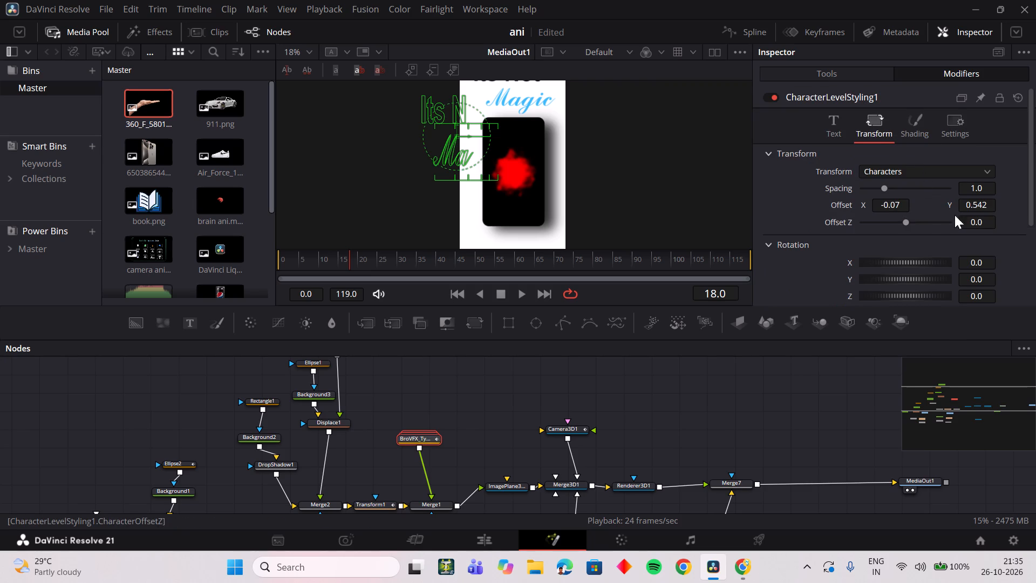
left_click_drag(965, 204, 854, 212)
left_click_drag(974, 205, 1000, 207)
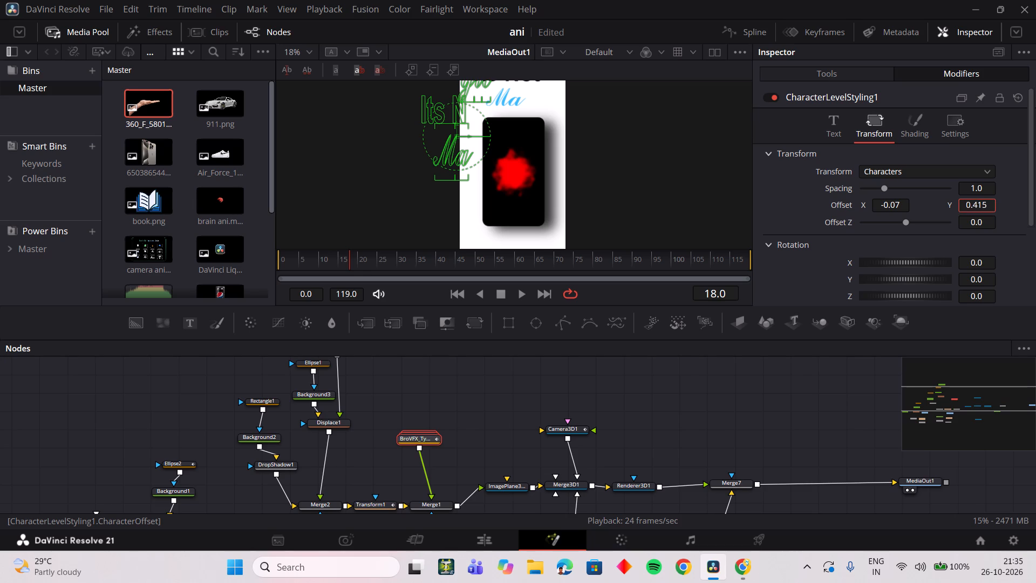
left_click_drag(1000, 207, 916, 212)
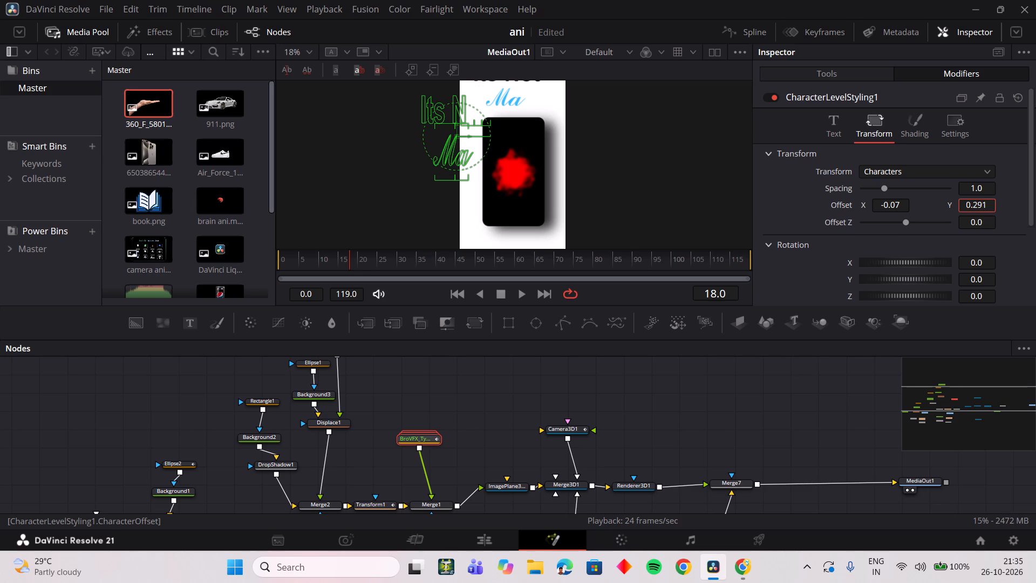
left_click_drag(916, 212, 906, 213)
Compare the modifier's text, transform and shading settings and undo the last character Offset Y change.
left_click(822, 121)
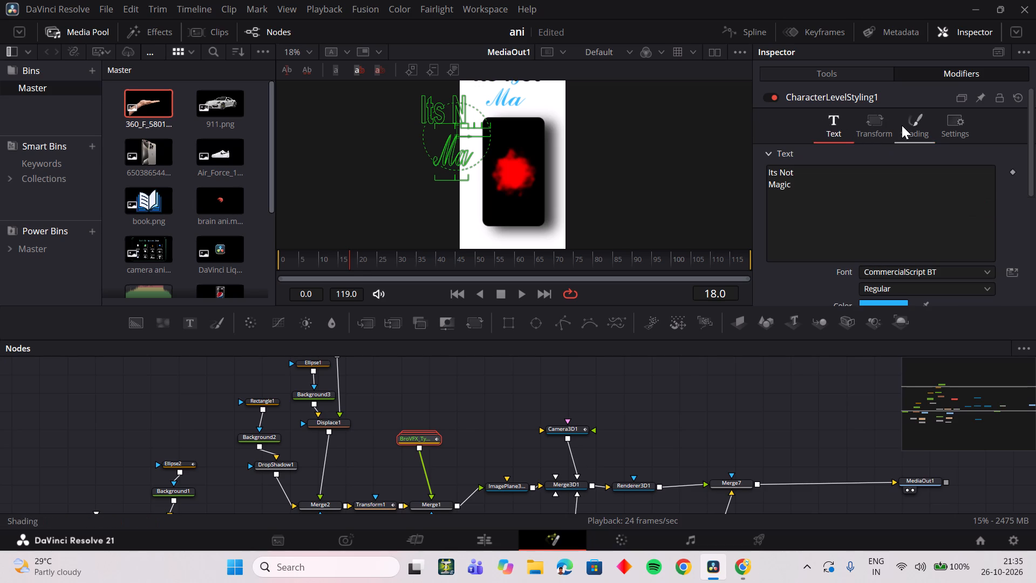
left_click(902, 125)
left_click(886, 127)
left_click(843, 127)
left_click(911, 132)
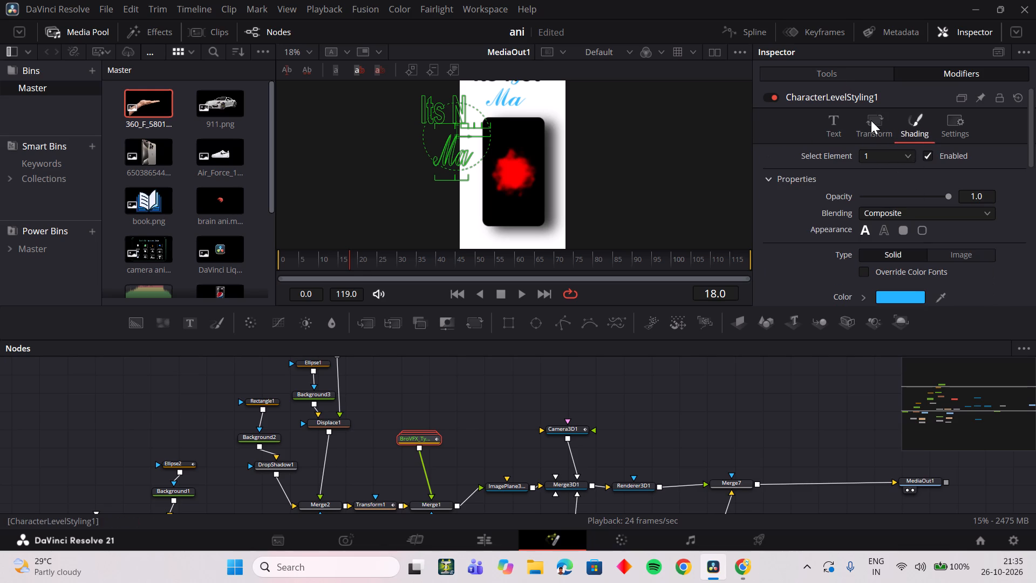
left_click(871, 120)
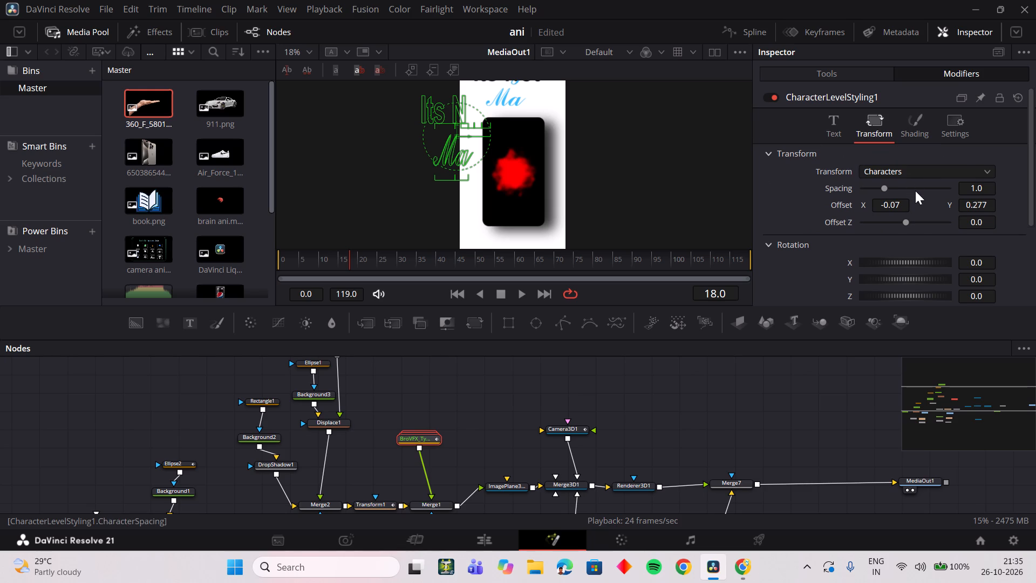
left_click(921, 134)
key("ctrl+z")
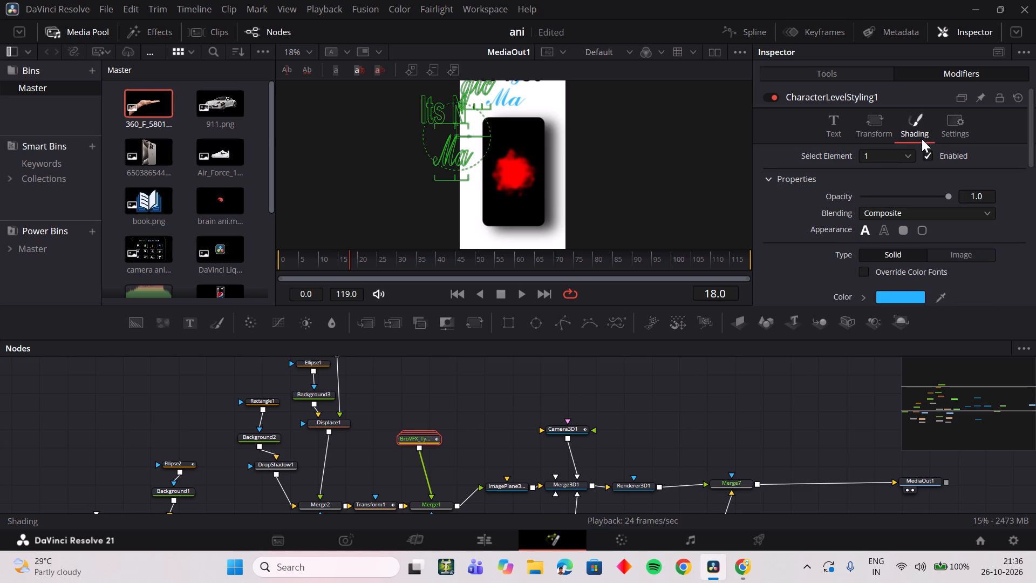
Undo the recent character styling changes so the whole word Magic is styled again, checking against redo.
key("ctrl+z")
key("ctrl+z")
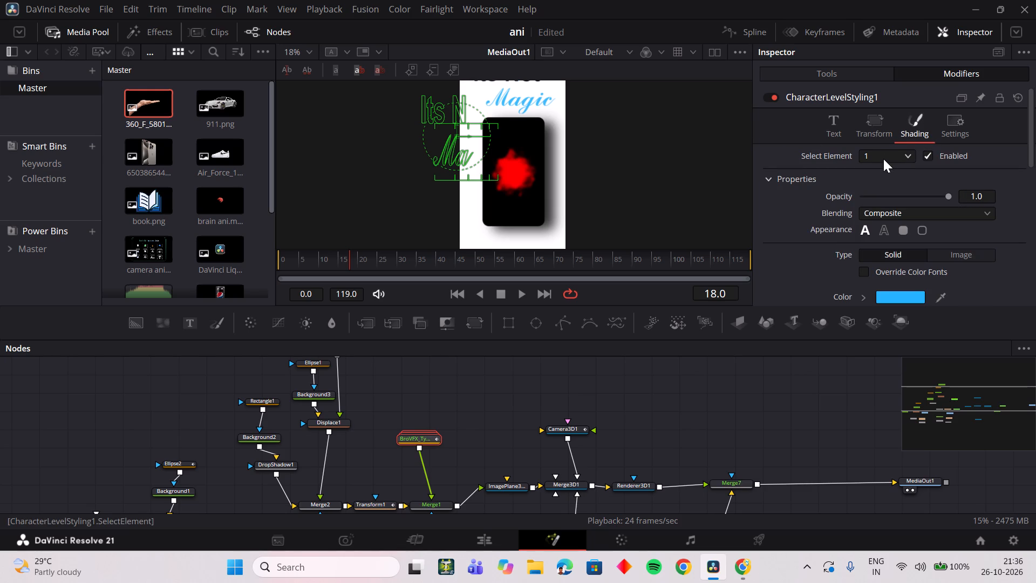
key("ctrl+shift+z")
key("ctrl+shift+z")
key("ctrl+z")
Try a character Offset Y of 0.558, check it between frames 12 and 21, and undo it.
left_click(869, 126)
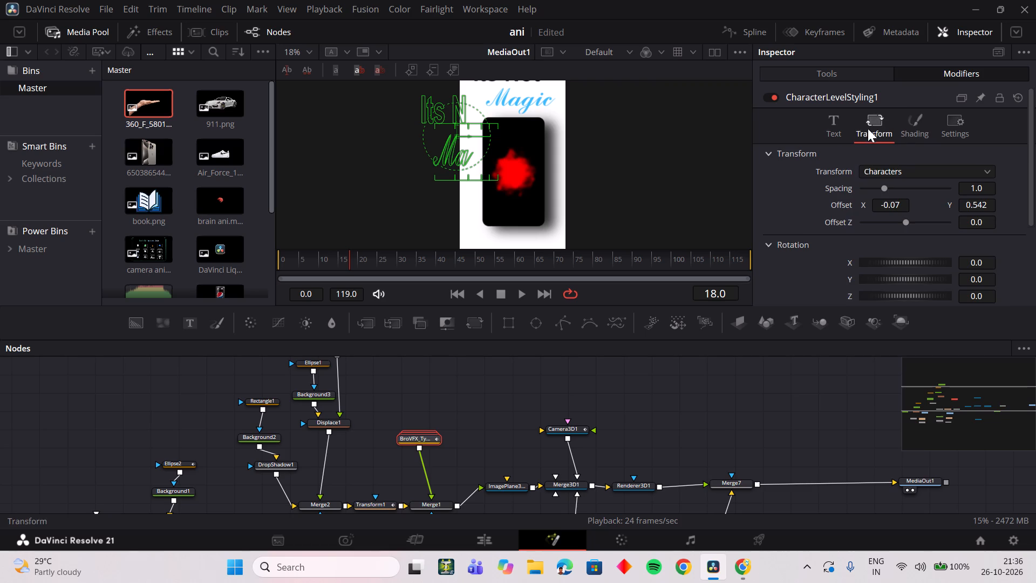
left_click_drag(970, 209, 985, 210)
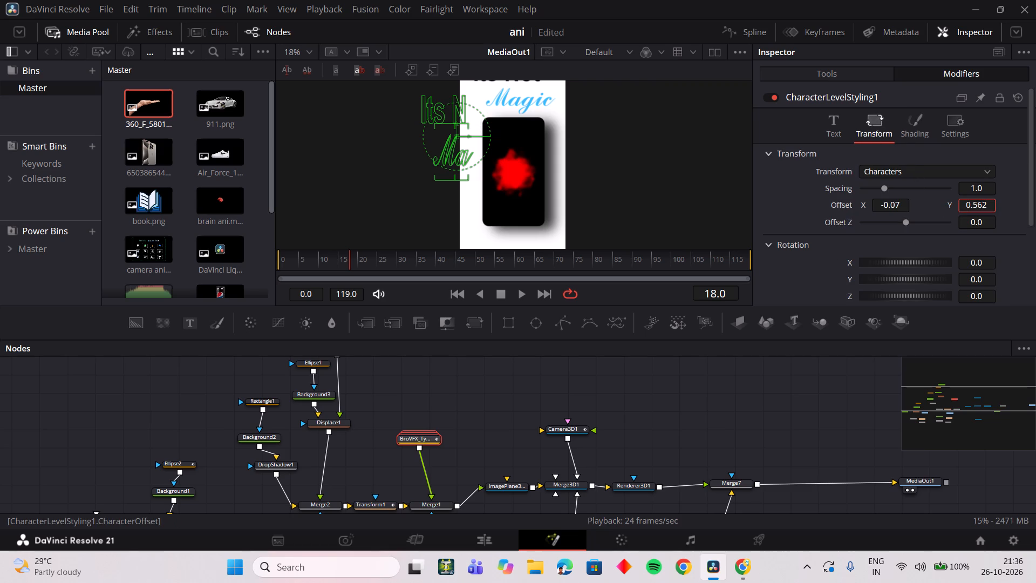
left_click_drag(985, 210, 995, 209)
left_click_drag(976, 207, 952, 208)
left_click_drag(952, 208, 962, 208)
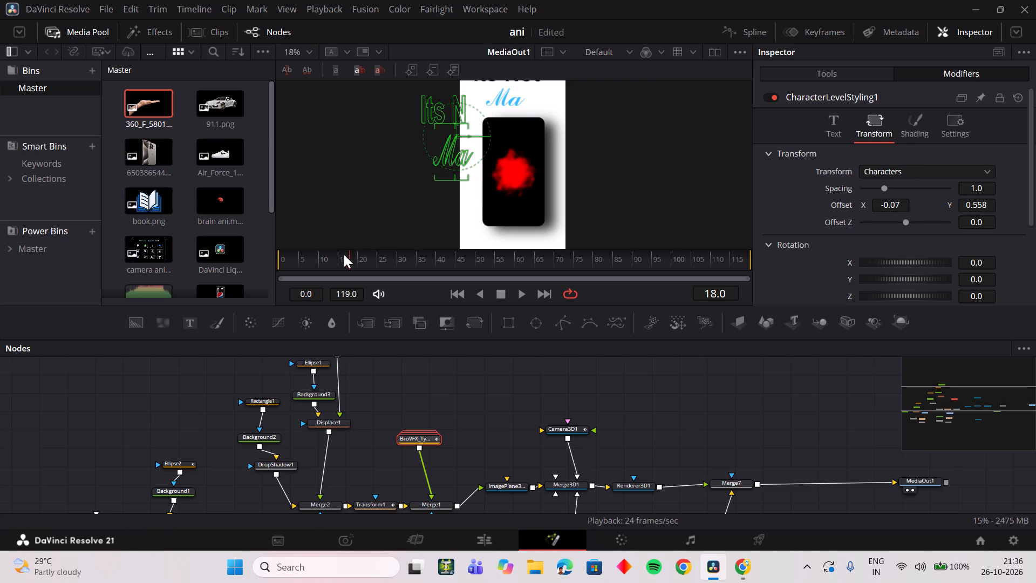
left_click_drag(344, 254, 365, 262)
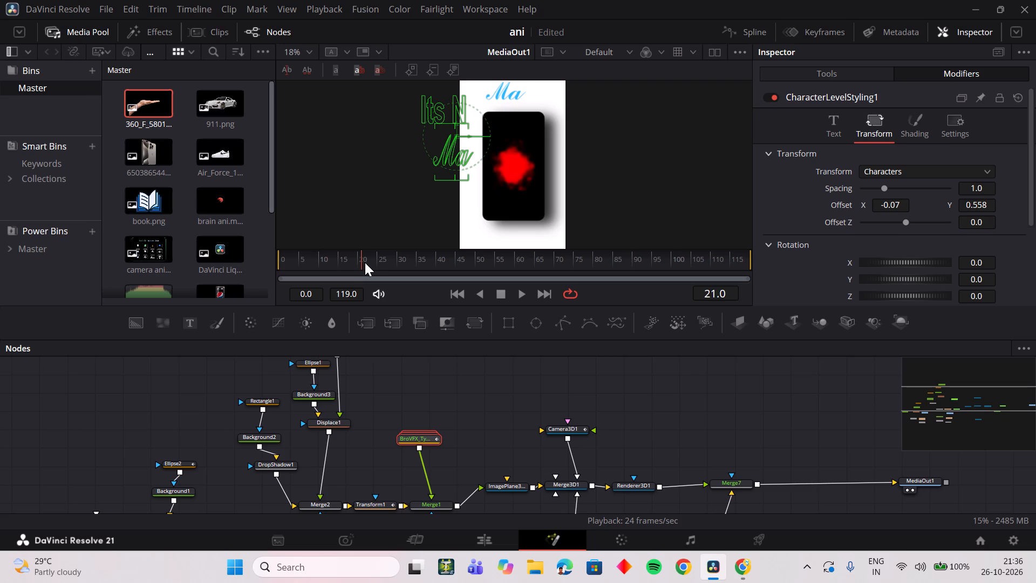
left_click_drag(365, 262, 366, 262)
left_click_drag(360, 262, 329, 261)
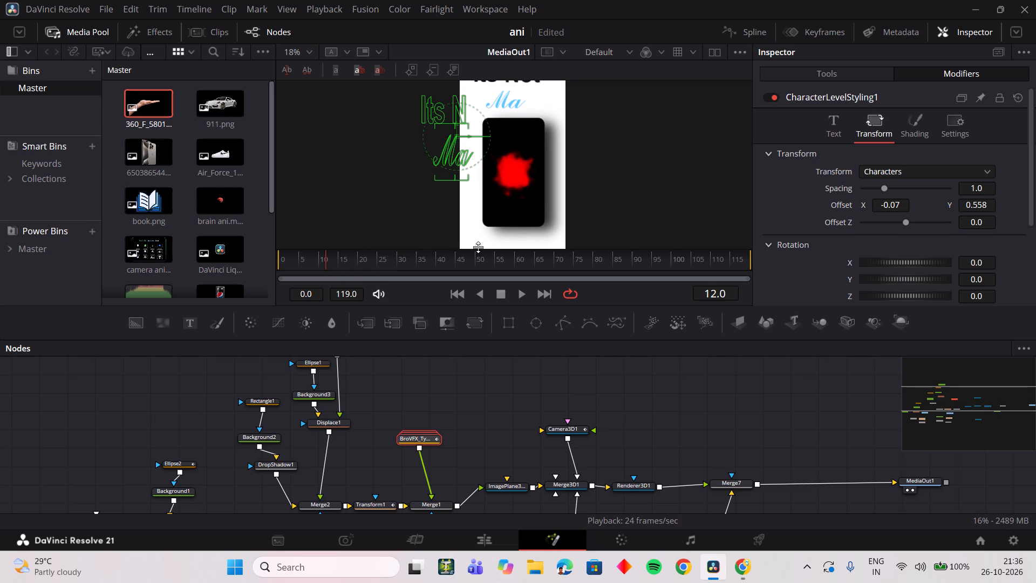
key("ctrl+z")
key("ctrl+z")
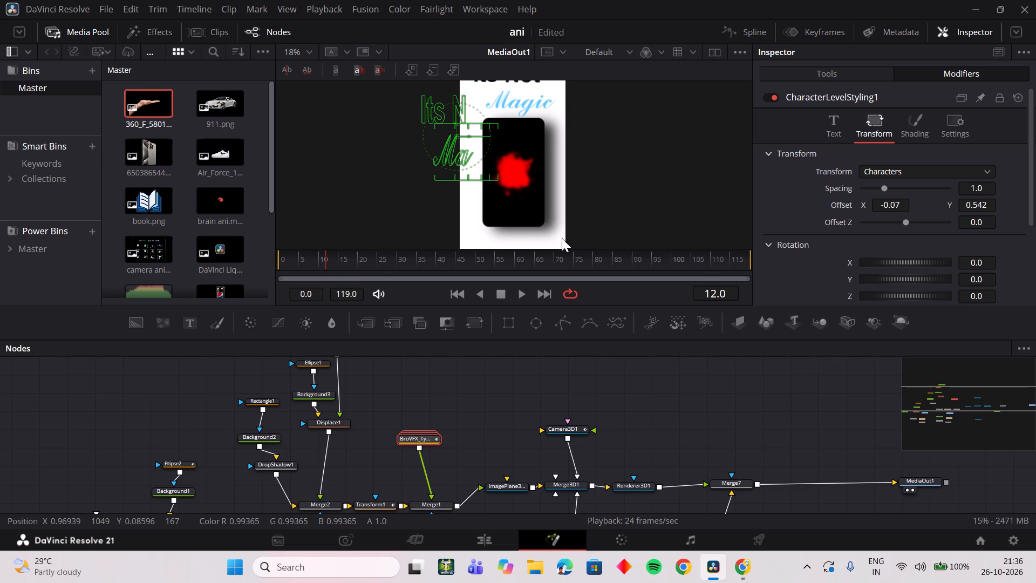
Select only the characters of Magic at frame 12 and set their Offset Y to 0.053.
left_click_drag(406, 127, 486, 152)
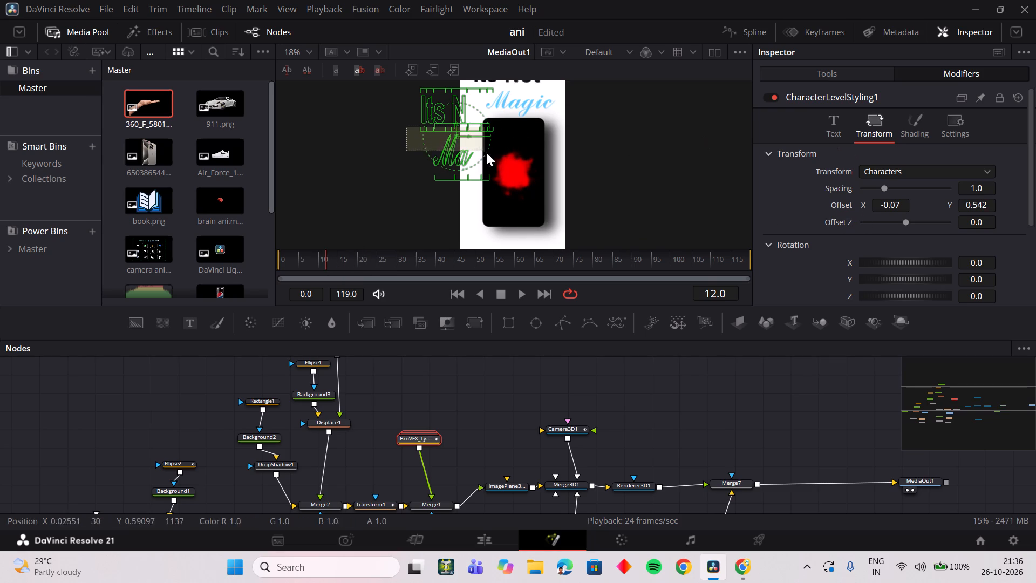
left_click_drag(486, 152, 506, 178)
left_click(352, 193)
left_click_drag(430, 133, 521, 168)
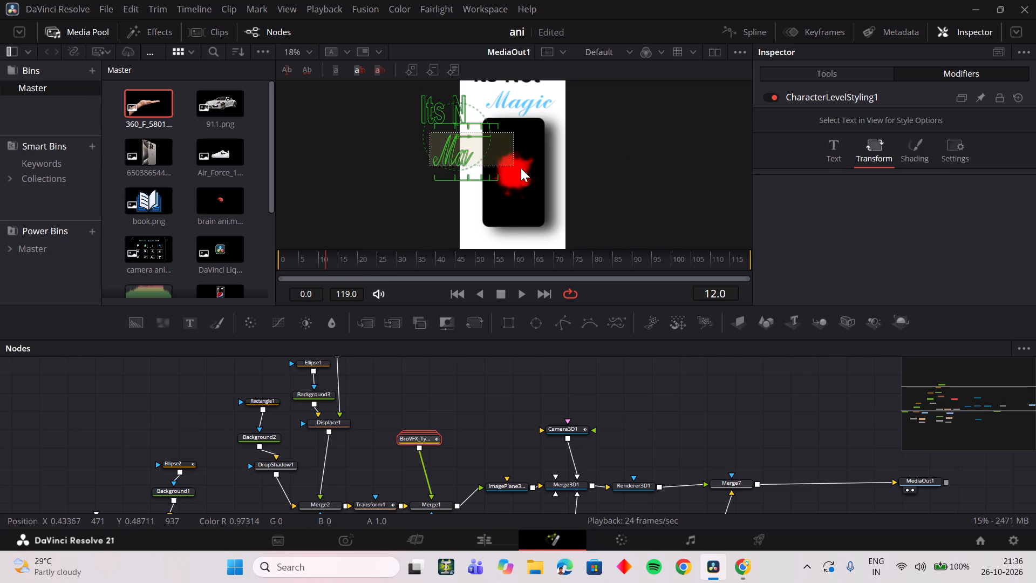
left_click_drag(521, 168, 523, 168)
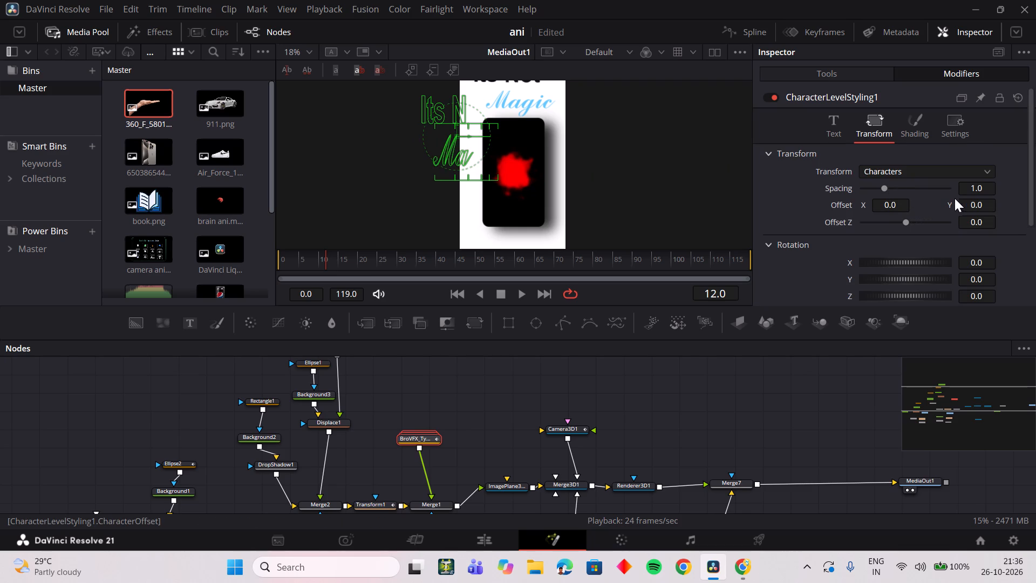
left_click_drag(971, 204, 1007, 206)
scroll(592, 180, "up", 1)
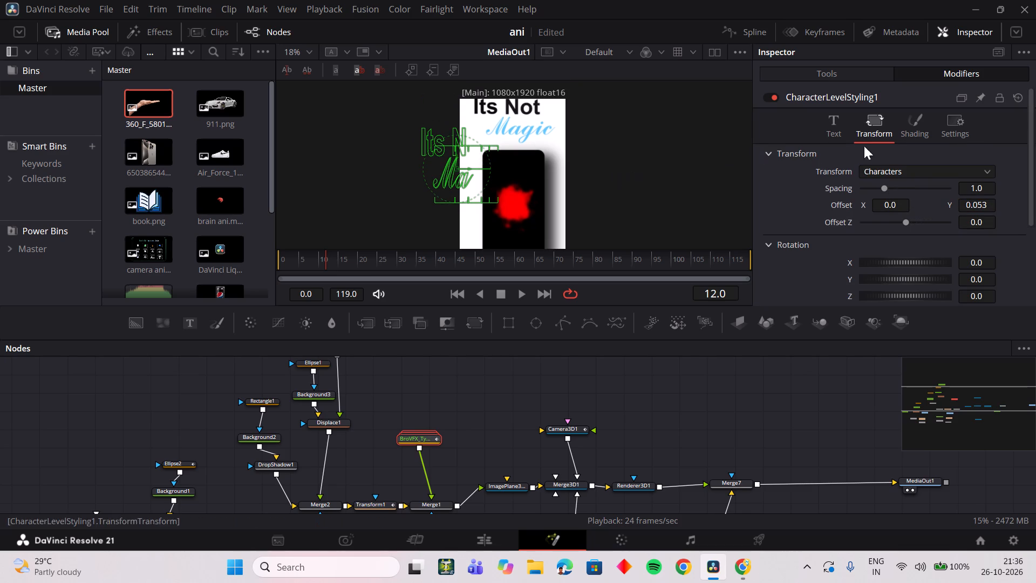
Look through the CharacterLevelStyling1 text settings, including the Advanced Font Controls.
left_click(841, 135)
scroll(891, 230, "down", 2)
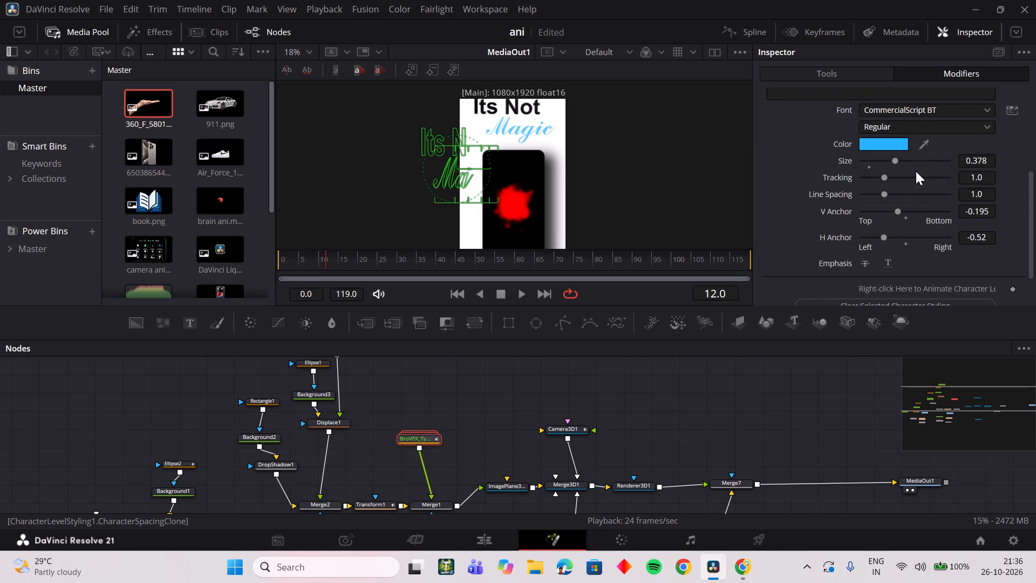
scroll(931, 221, "down", 1)
scroll(931, 221, "up", 1)
scroll(931, 221, "down", 3)
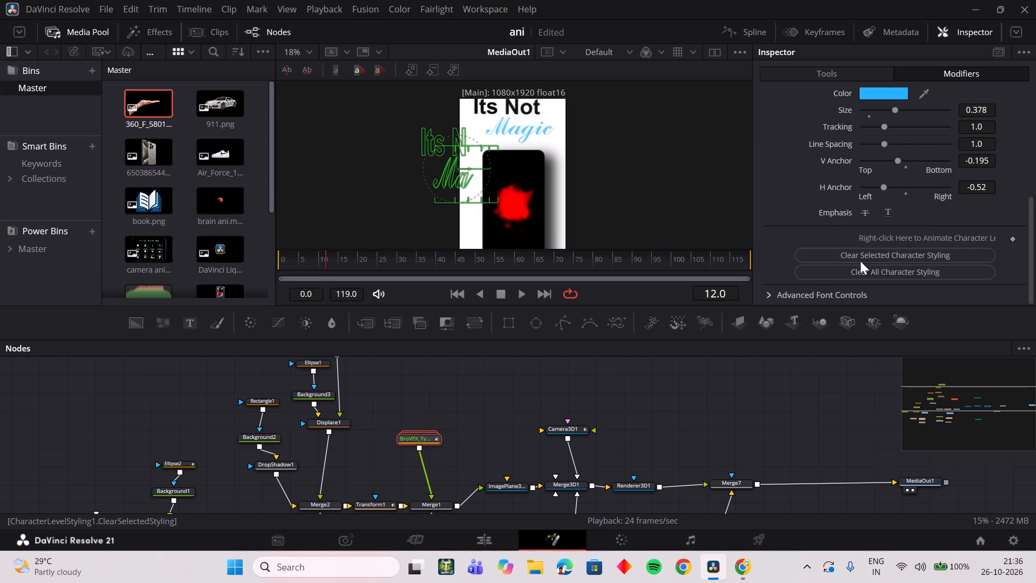
left_click(767, 291)
scroll(834, 268, "down", 4)
scroll(889, 262, "up", 4)
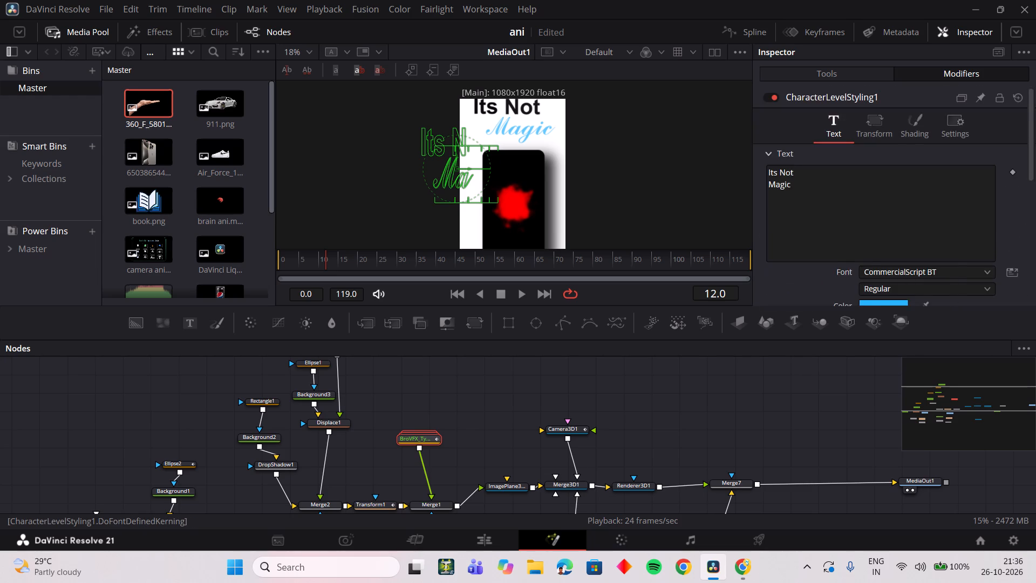
scroll(879, 217, "down", 5)
scroll(879, 217, "up", 1)
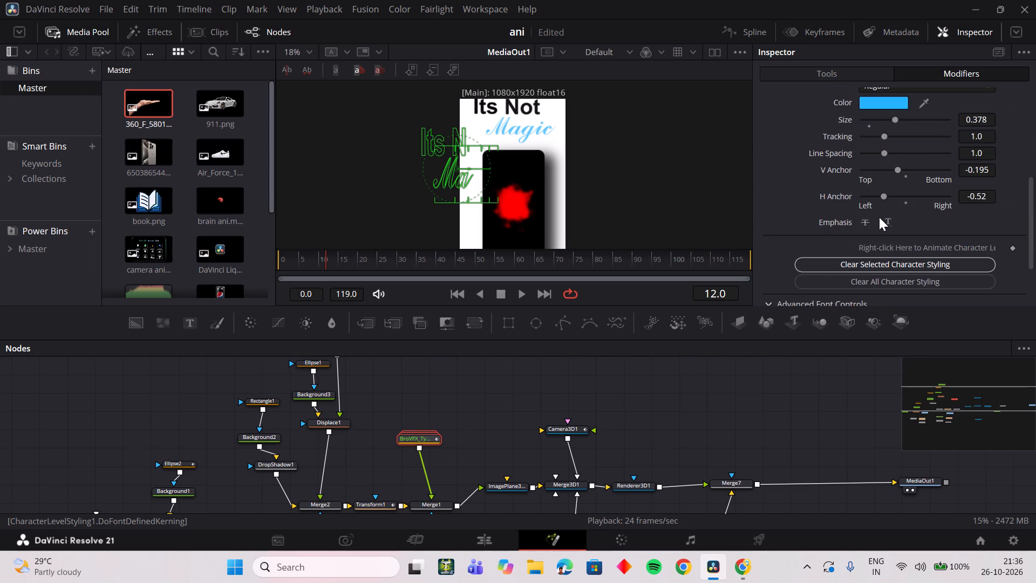
Fine-tune the V Anchor of the Magic characters, trying values between -0.046 and -0.205.
scroll(879, 217, "up", 1)
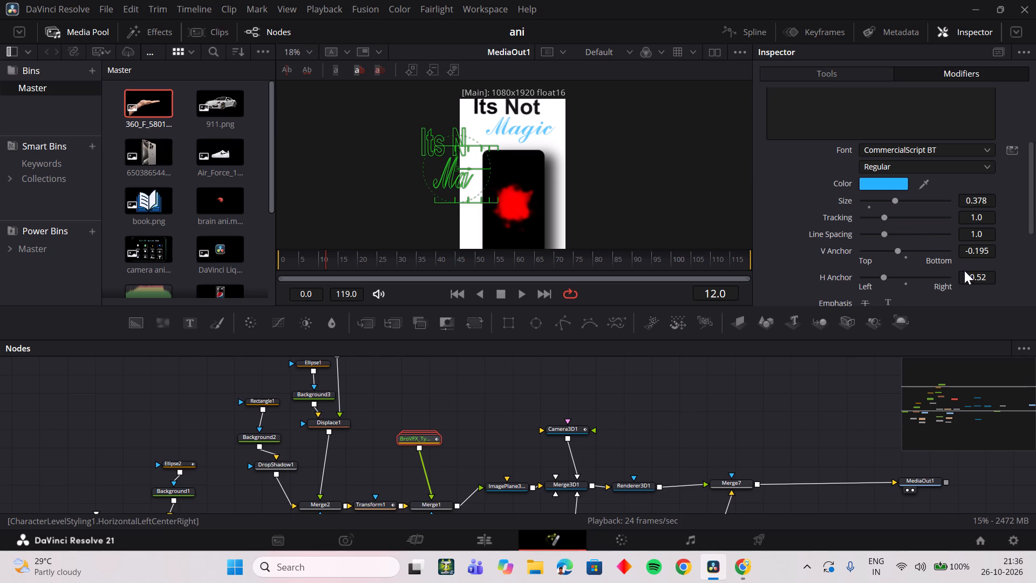
left_click_drag(980, 251, 1003, 251)
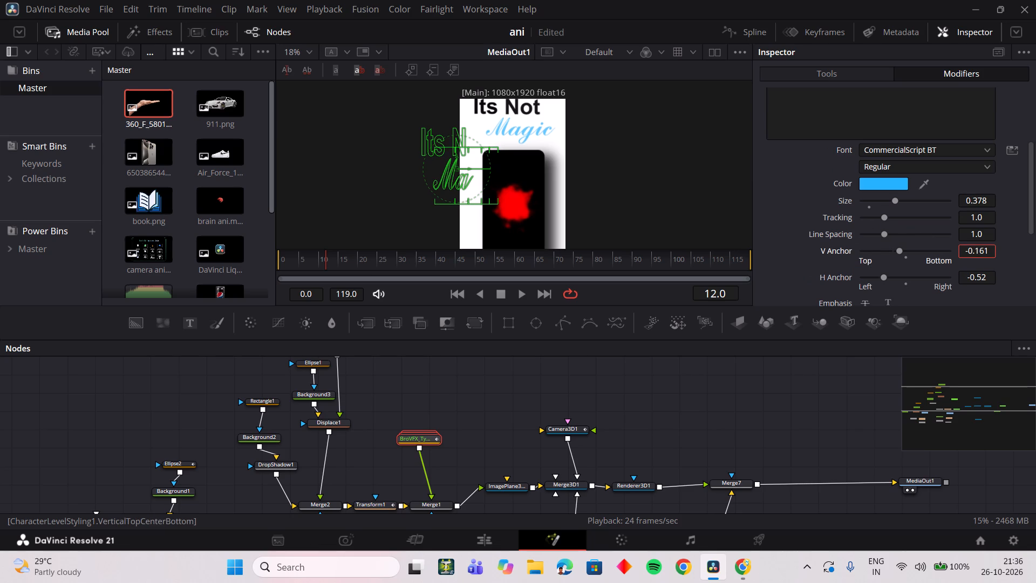
left_click_drag(1003, 251, 1011, 249)
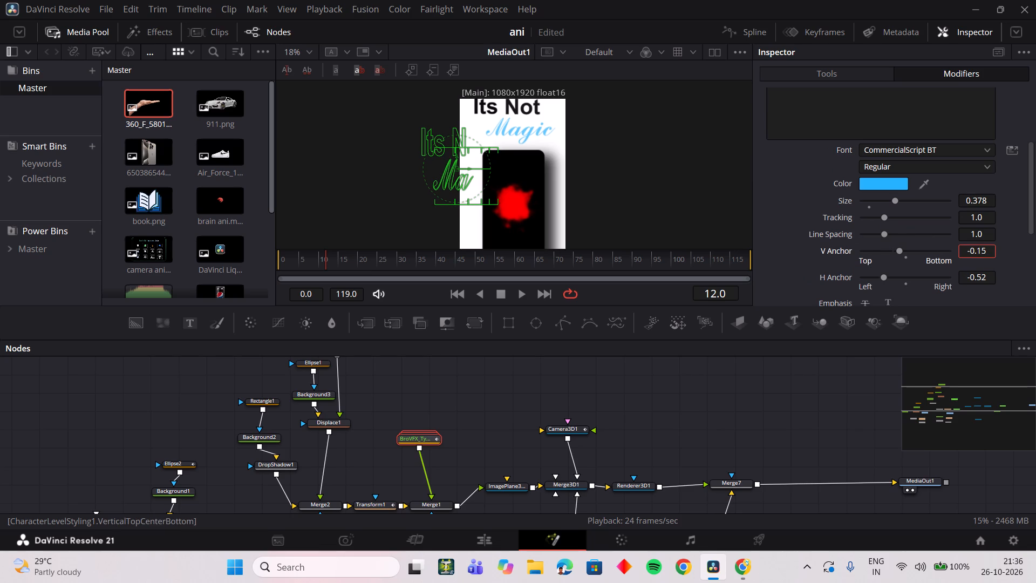
left_click_drag(1011, 249, 574, 236)
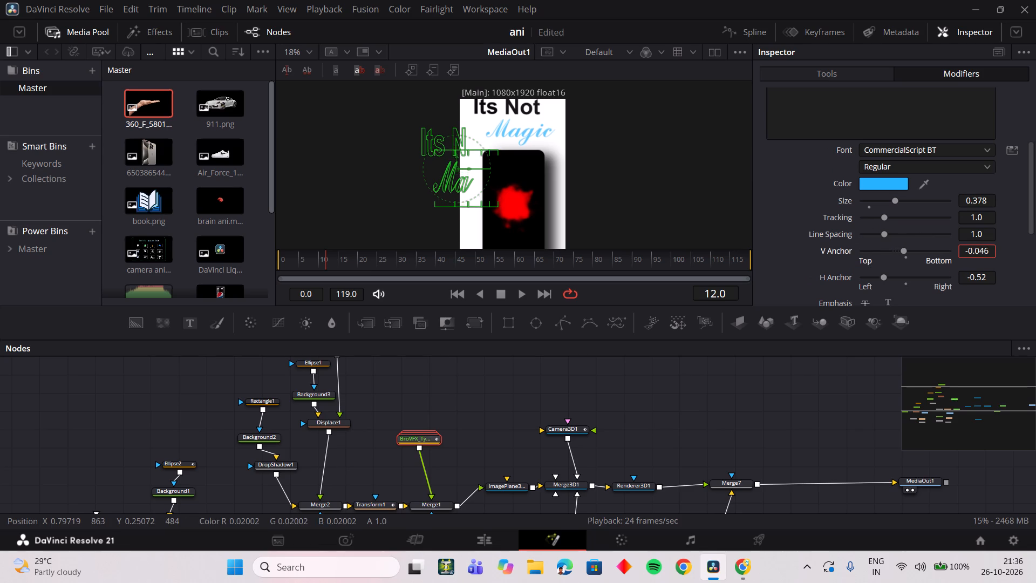
left_click_drag(574, 236, 554, 236)
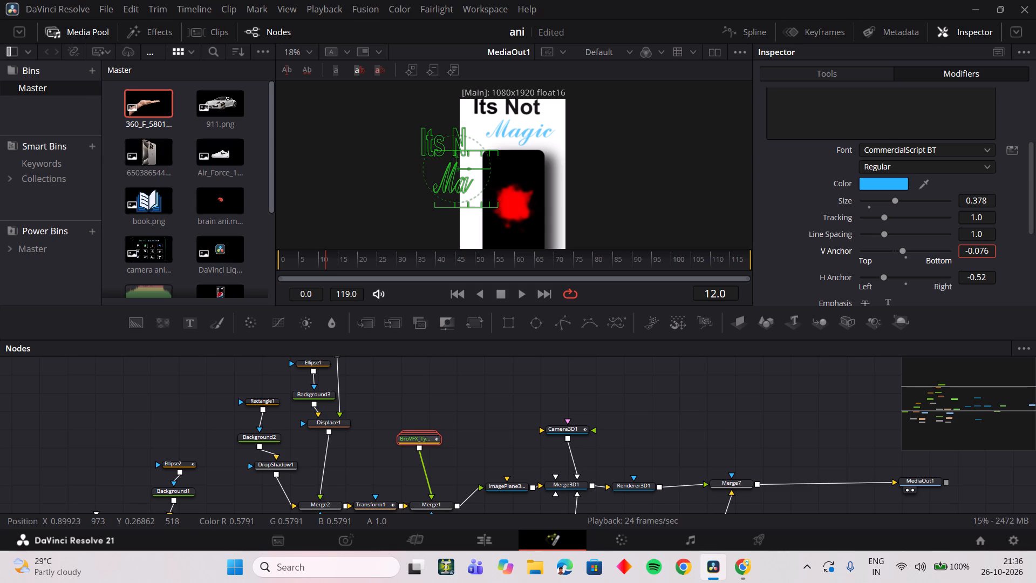
left_click_drag(554, 236, 473, 243)
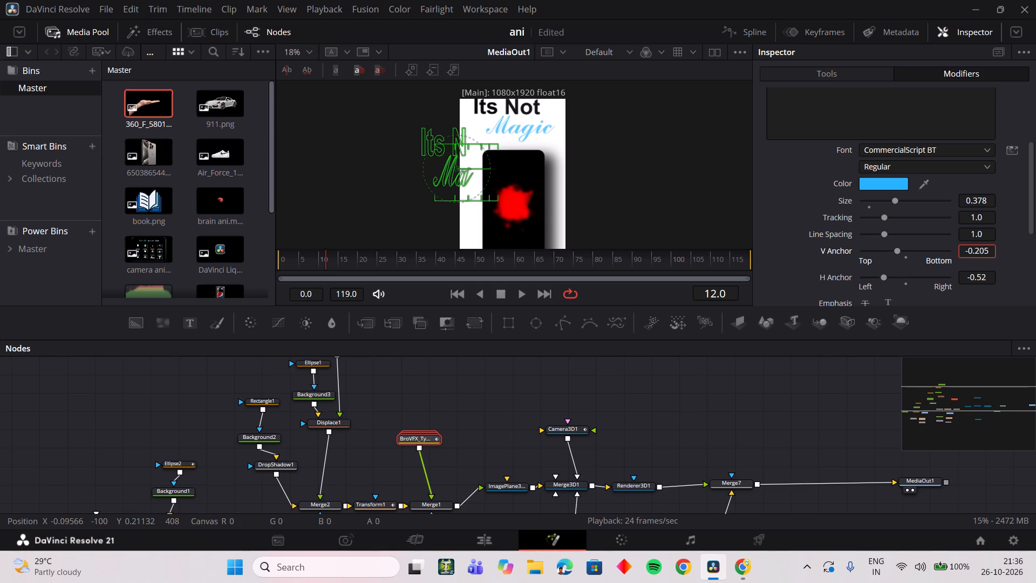
left_click_drag(473, 243, 485, 242)
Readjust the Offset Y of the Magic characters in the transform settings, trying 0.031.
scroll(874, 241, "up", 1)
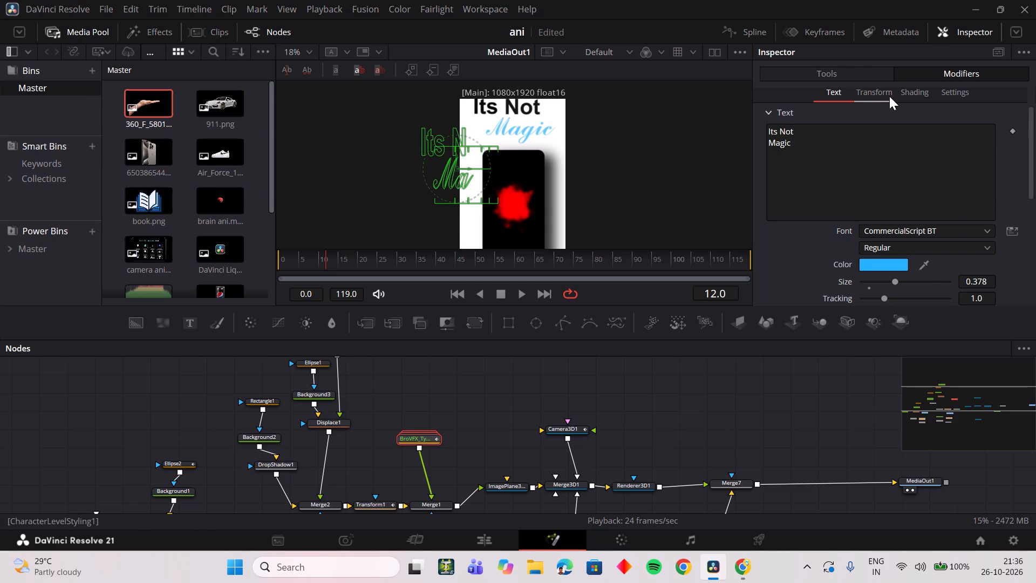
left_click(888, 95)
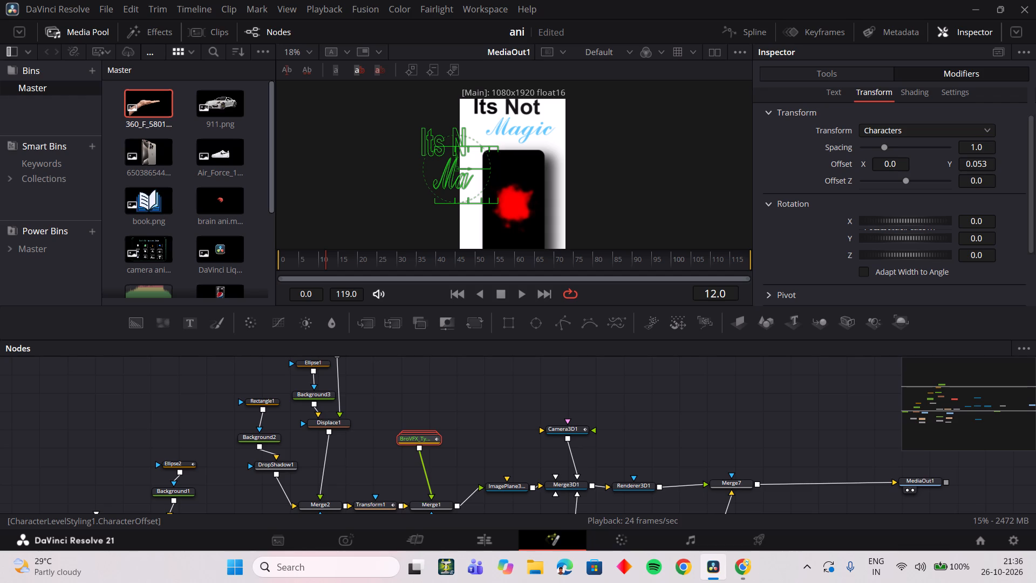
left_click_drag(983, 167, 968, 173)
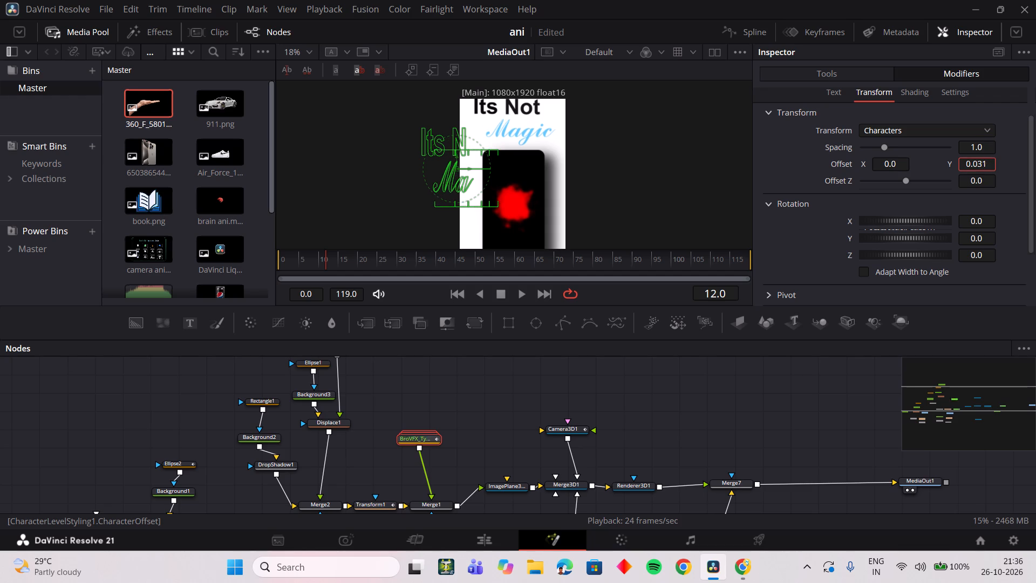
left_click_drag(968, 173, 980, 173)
Select the characters of both title lines and lower their Offset Y to -0.083.
left_click_drag(398, 124, 506, 212)
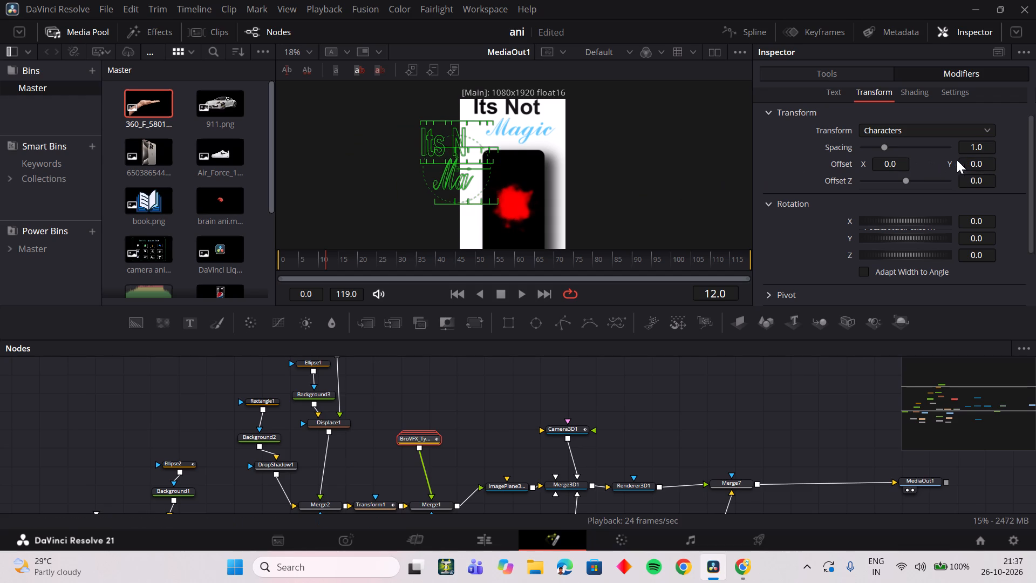
left_click_drag(962, 160, 943, 168)
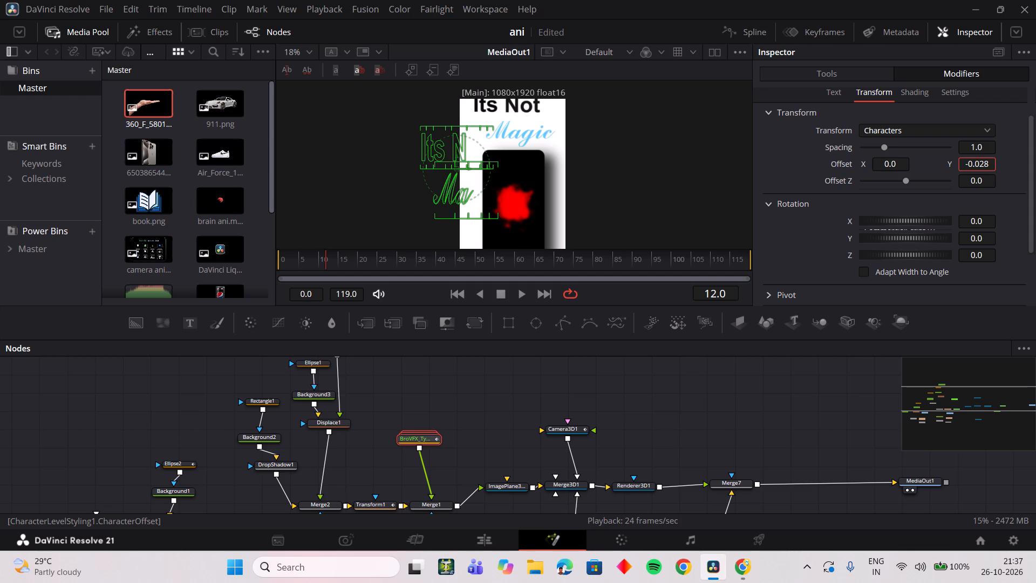
left_click_drag(943, 168, 930, 170)
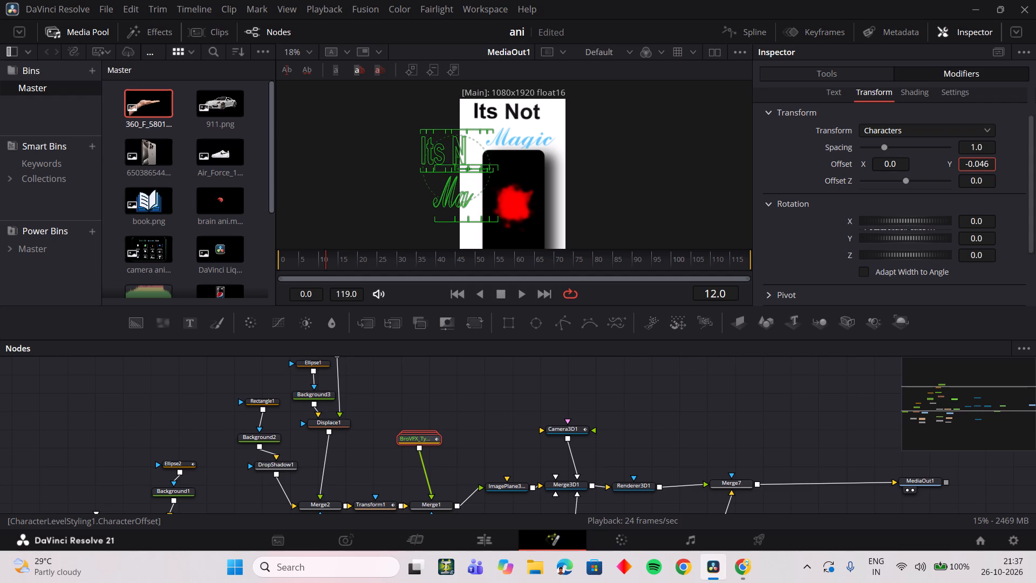
left_click_drag(930, 170, 882, 174)
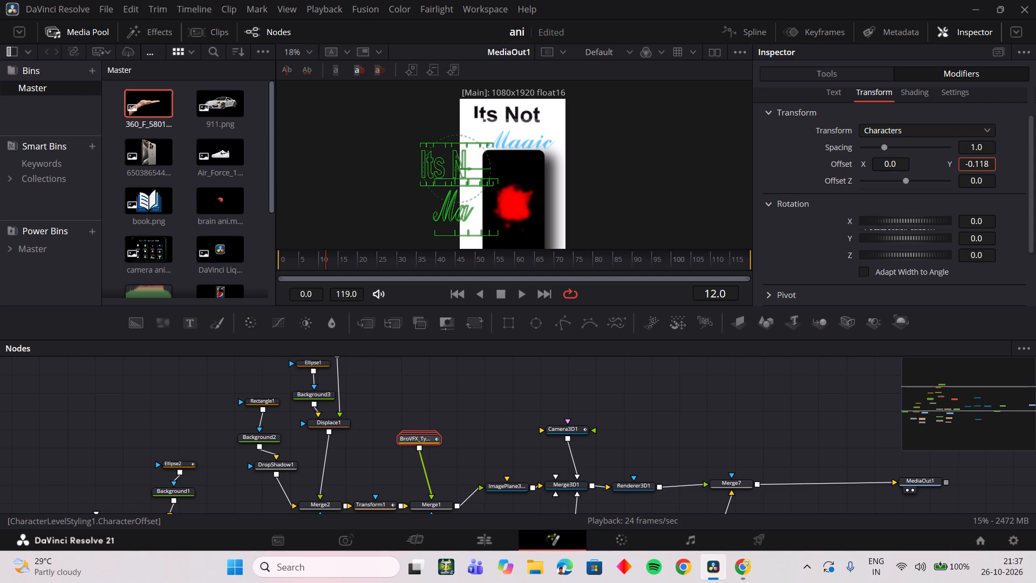
left_click_drag(882, 174, 906, 173)
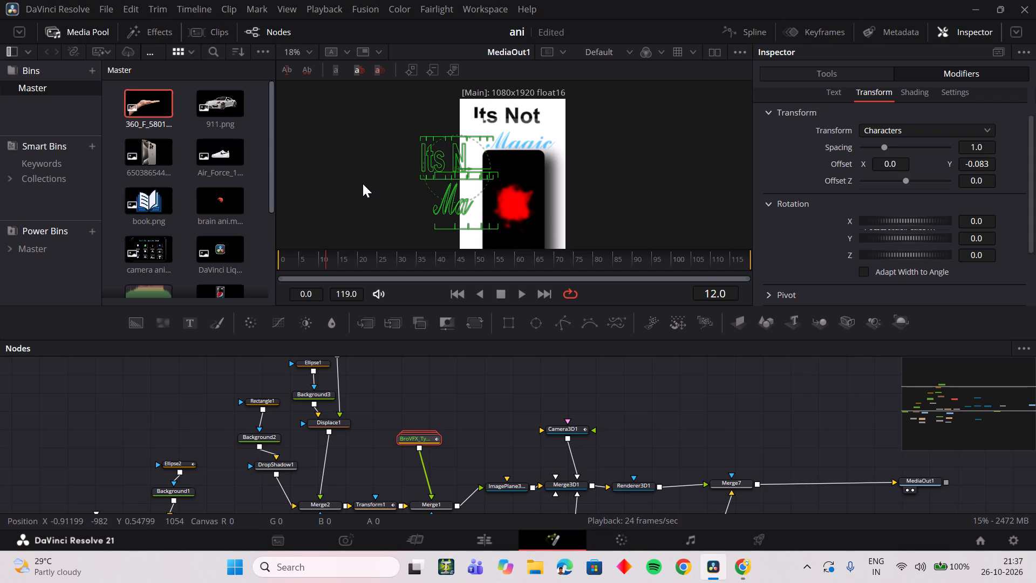
Select only the Magic characters in the viewer and raise their Offset Y to 0.003.
left_click(363, 184)
left_click_drag(406, 187, 512, 197)
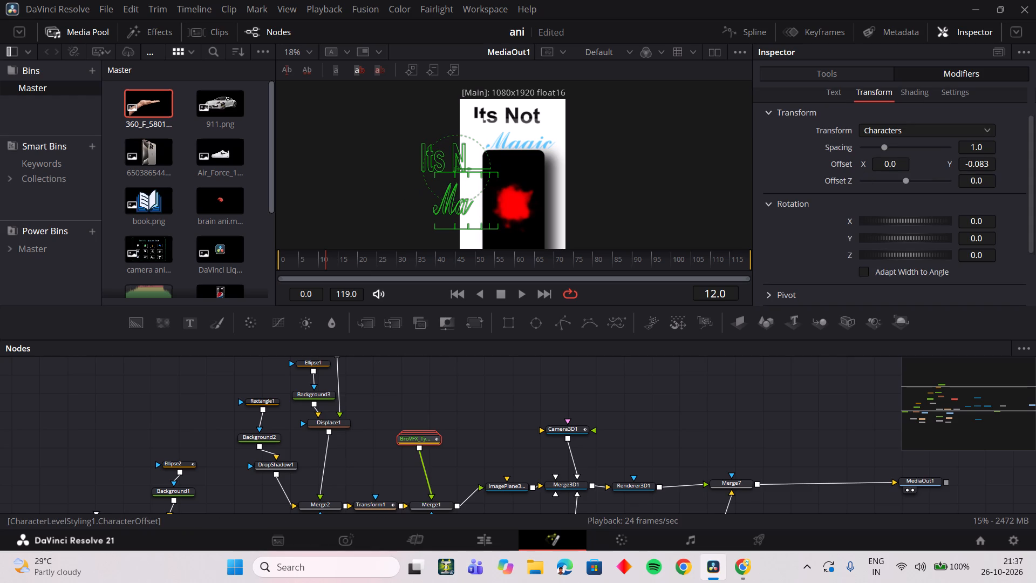
left_click_drag(985, 168, 997, 168)
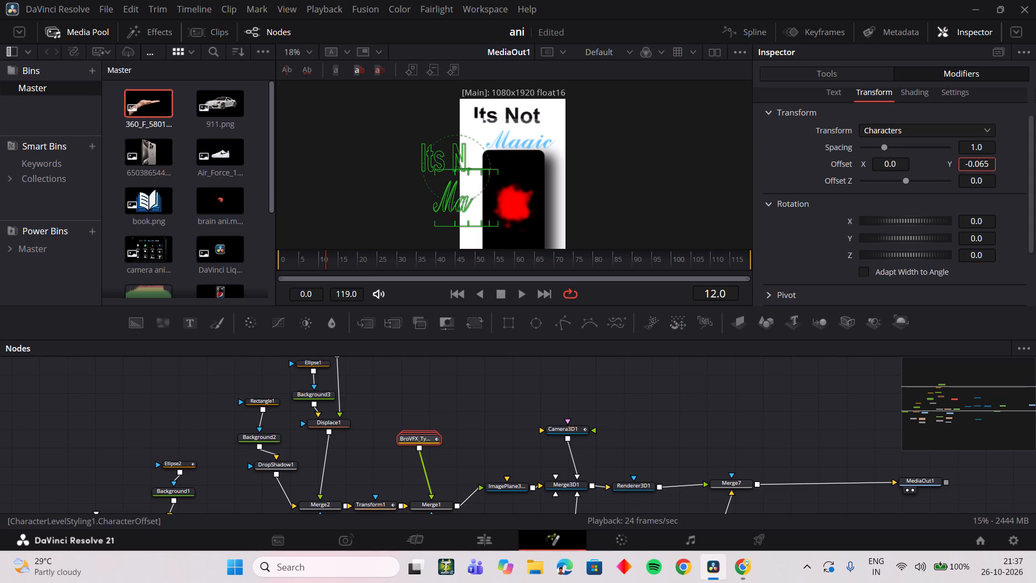
left_click_drag(997, 168, 1023, 172)
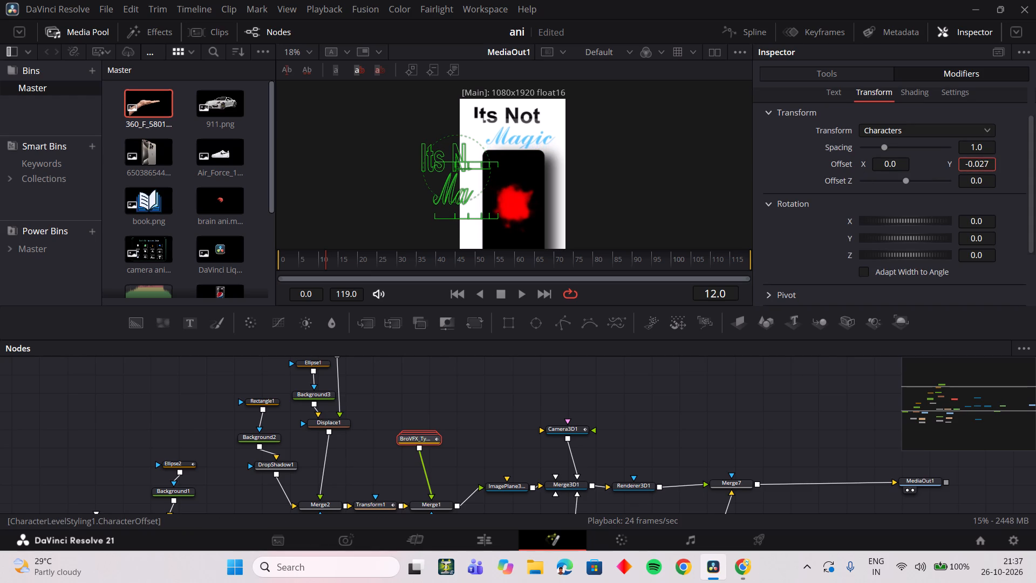
left_click_drag(1023, 172, 536, 173)
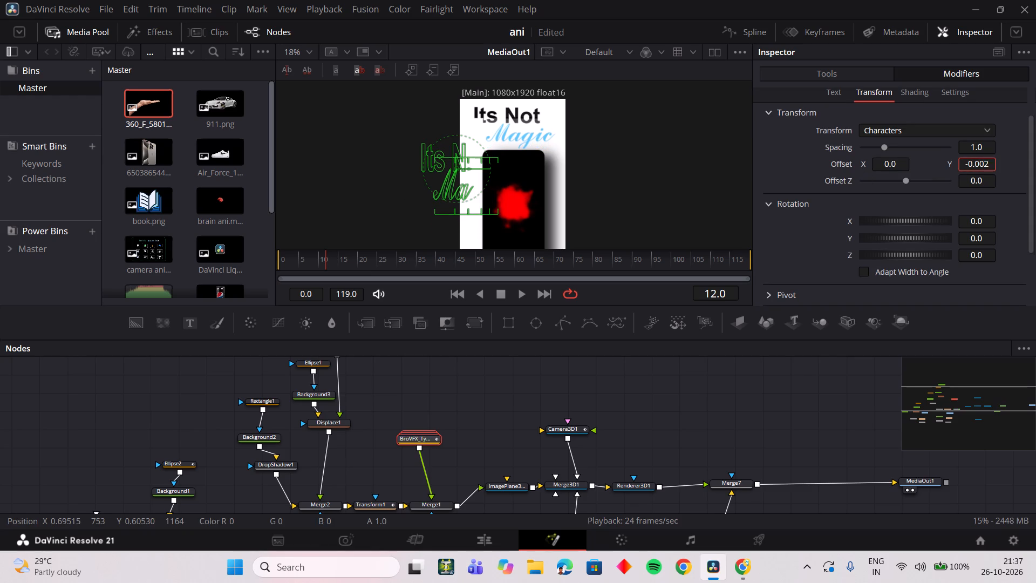
left_click_drag(536, 173, 541, 173)
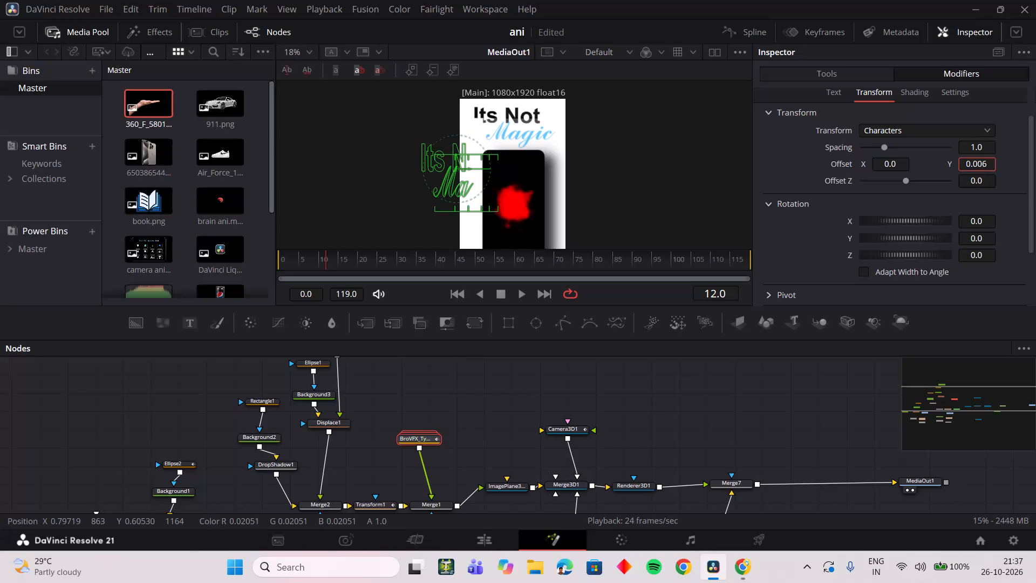
left_click_drag(541, 173, 539, 173)
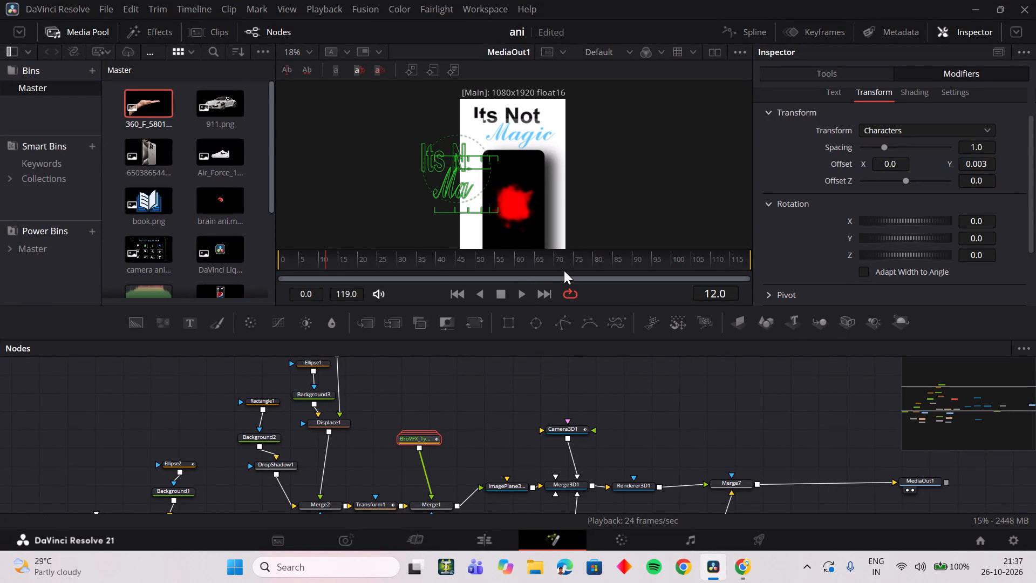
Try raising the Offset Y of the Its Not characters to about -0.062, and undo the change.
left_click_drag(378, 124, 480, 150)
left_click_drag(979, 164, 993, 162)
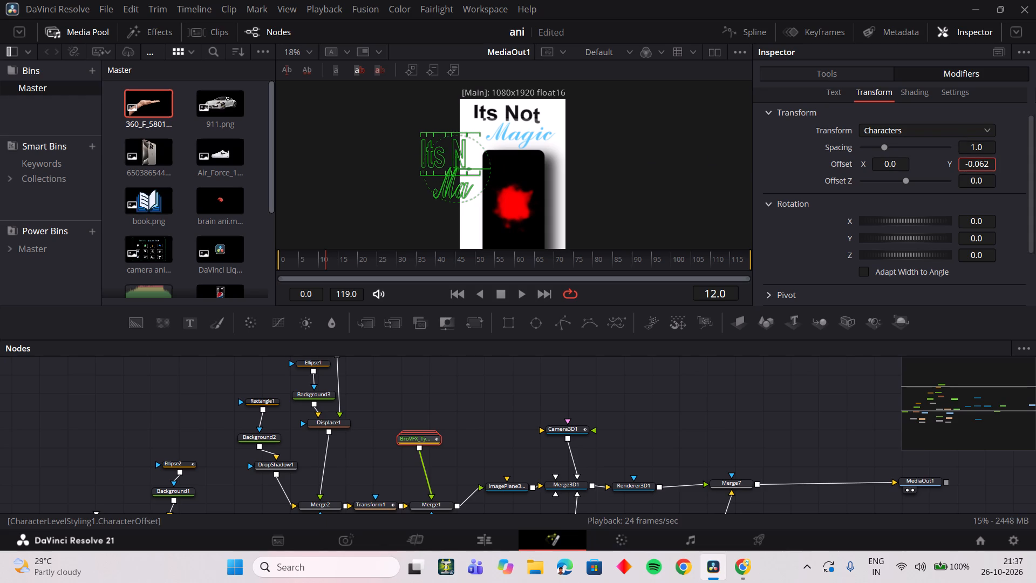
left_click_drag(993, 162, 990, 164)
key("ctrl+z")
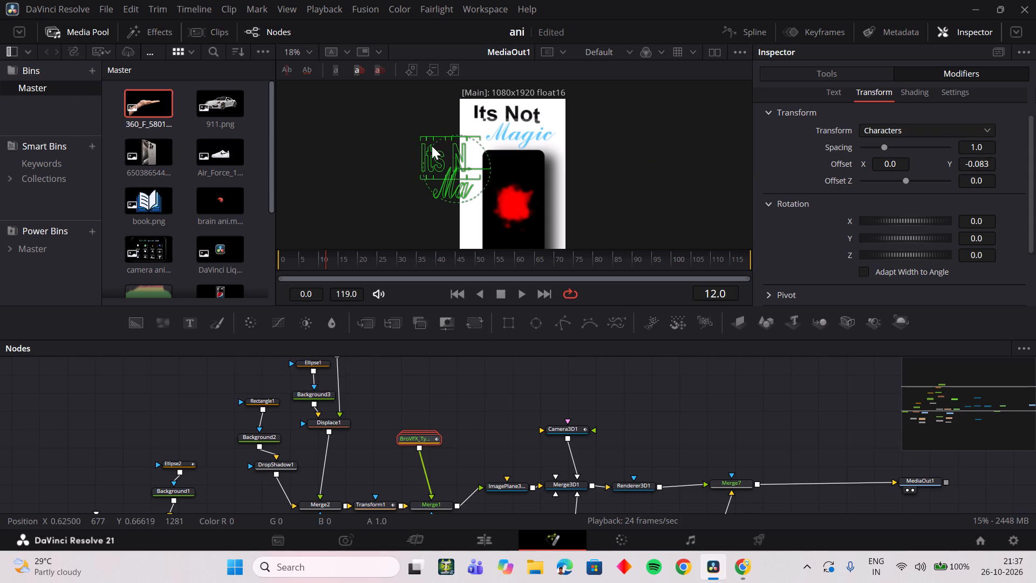
Select all the characters of the Its Not line and set their Offset Y to -0.073.
left_click_drag(398, 121, 520, 154)
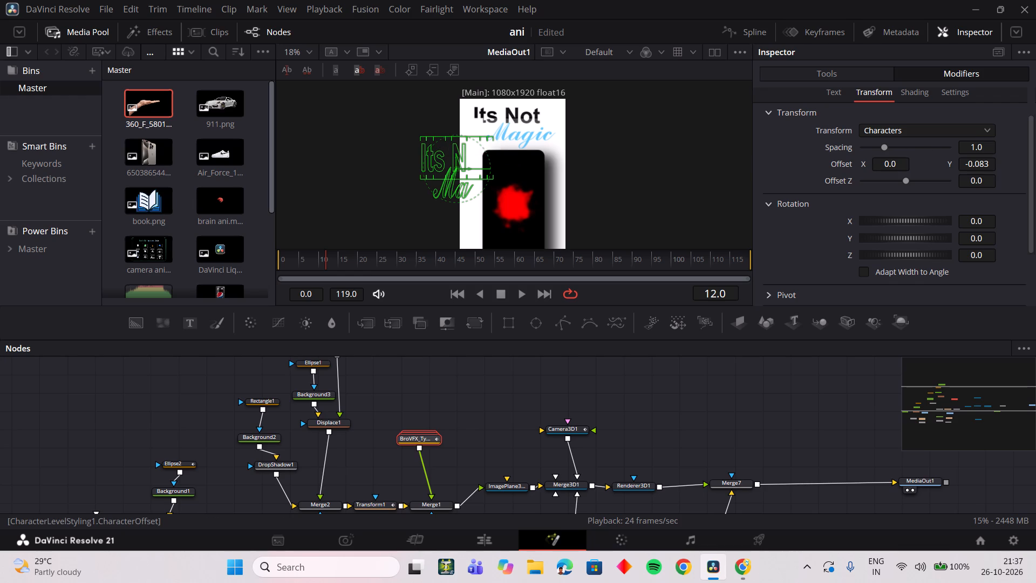
left_click_drag(970, 162, 983, 167)
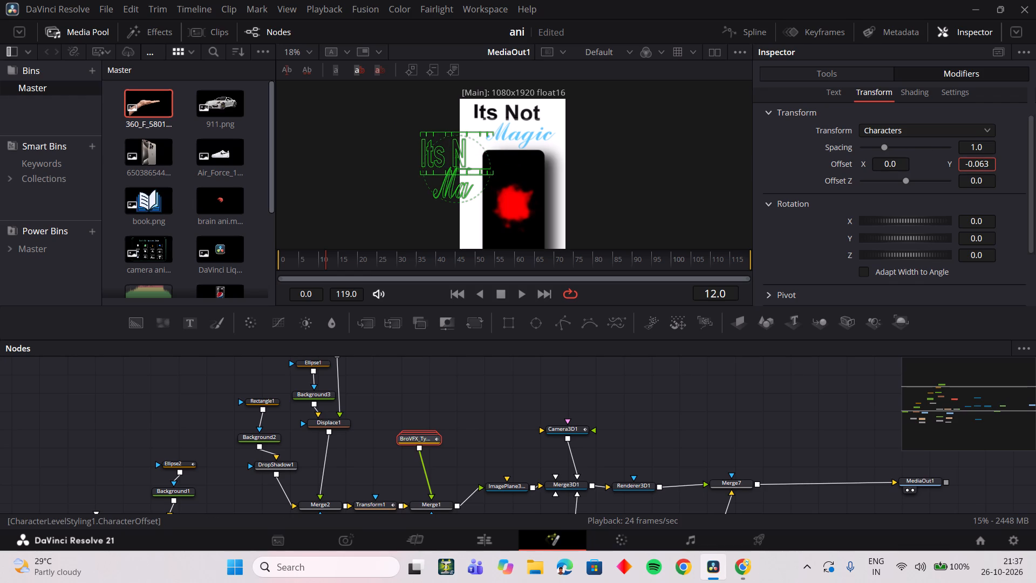
left_click_drag(983, 167, 976, 169)
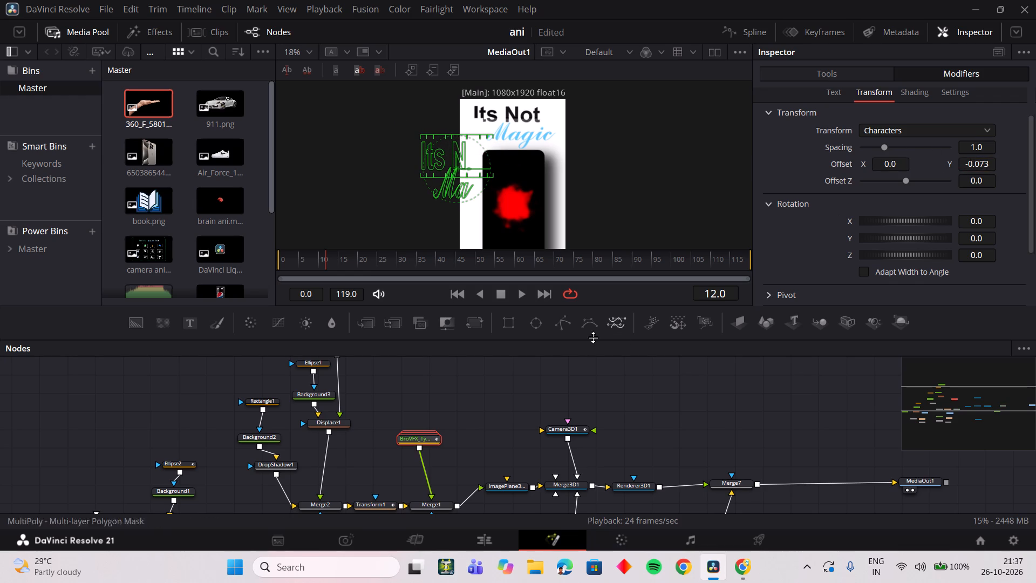
left_click(560, 350)
Play and scrub the first 17 frames repeatedly to check how the repositioned title animates in with the phone.
left_click_drag(325, 257, 276, 259)
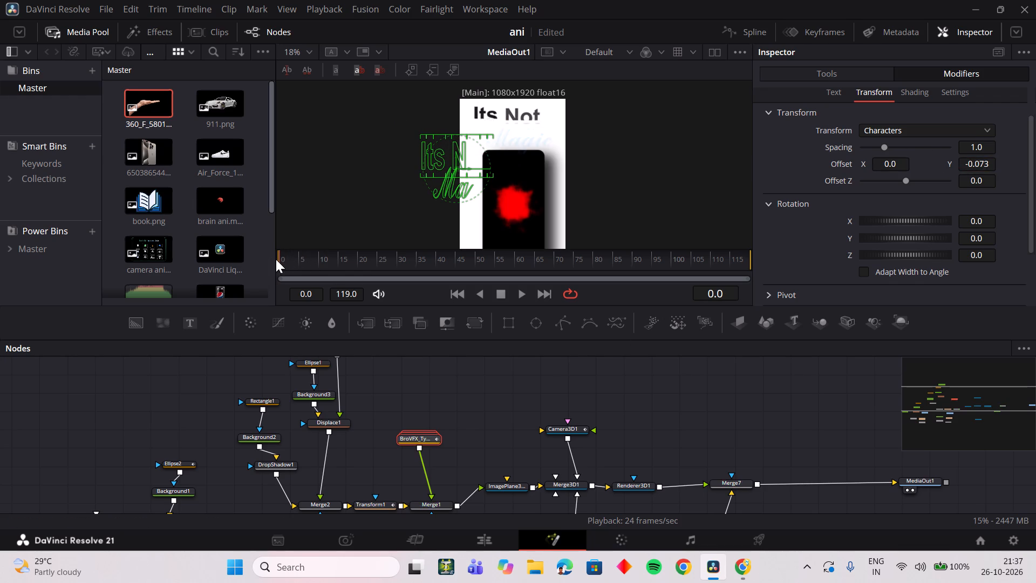
left_click_drag(276, 259, 334, 261)
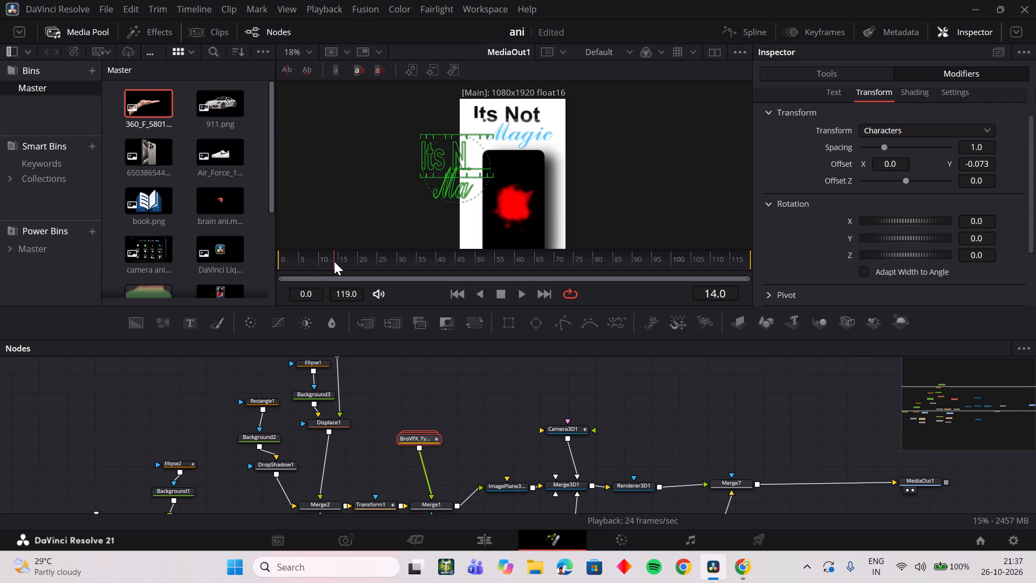
left_click_drag(334, 261, 309, 261)
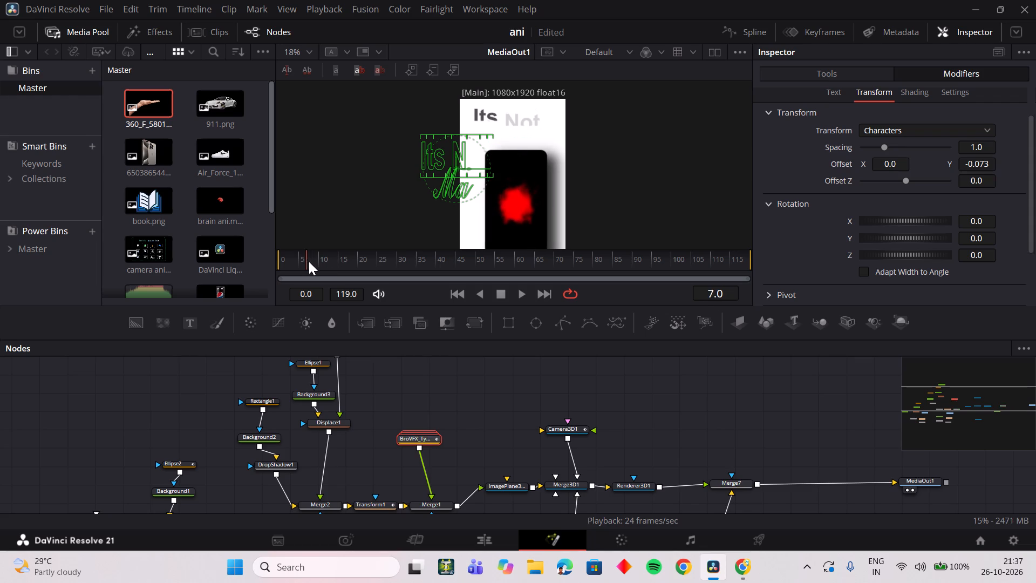
left_click_drag(309, 261, 309, 259)
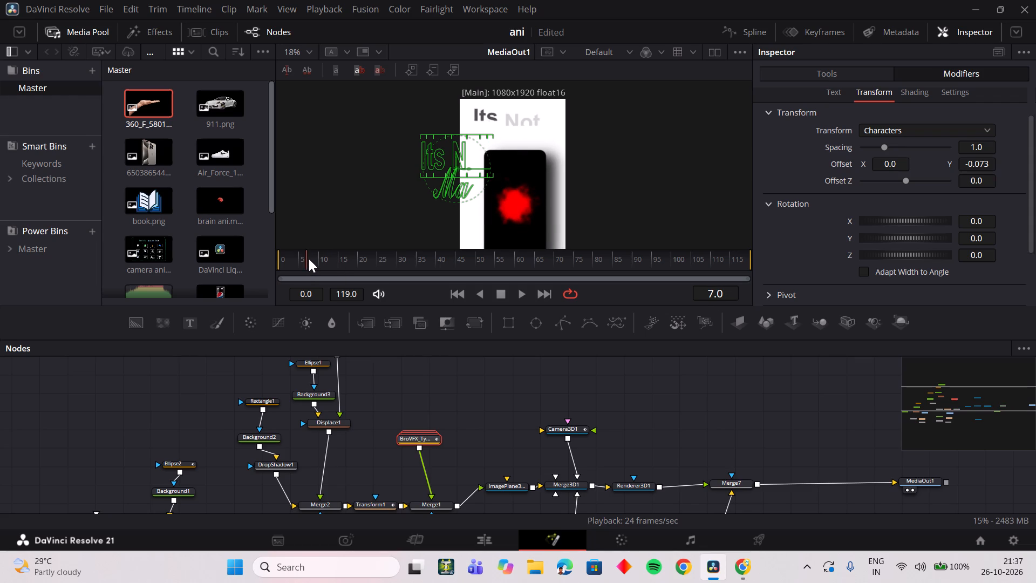
key("space")
key("space")
left_click_drag(305, 257, 292, 257)
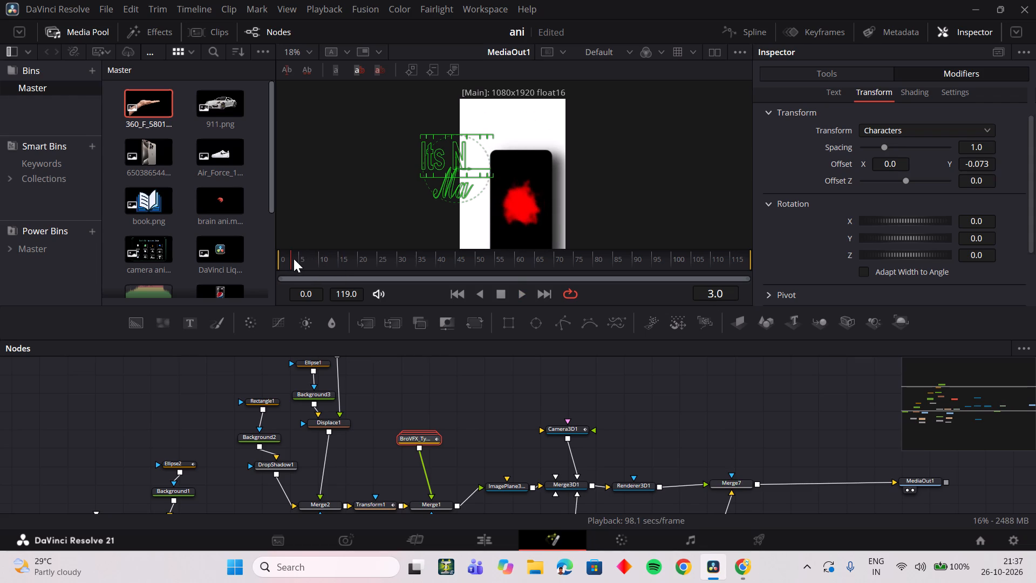
key("space")
key("space")
left_click_drag(303, 259, 276, 259)
key("space")
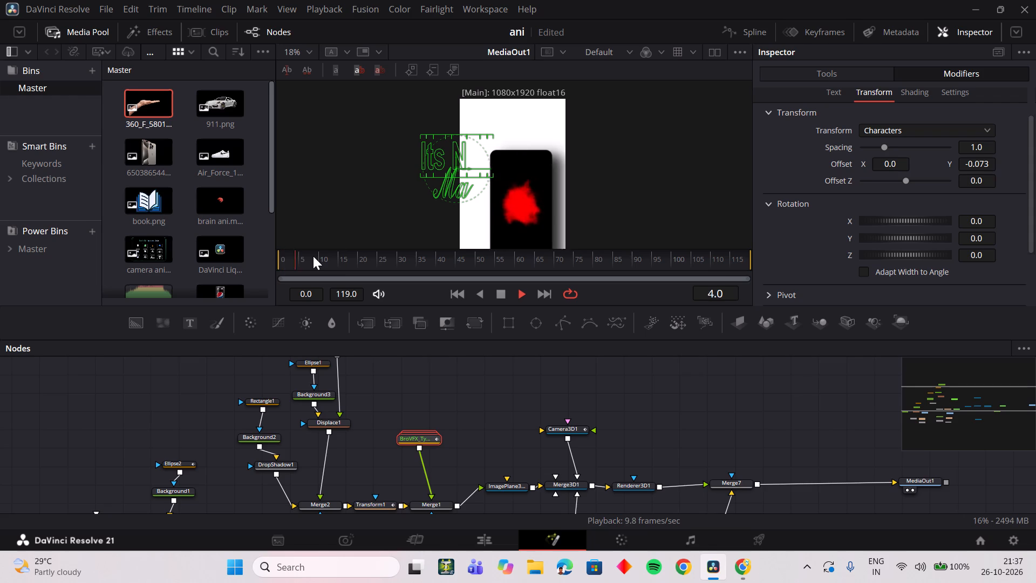
key("space")
double_click(439, 357)
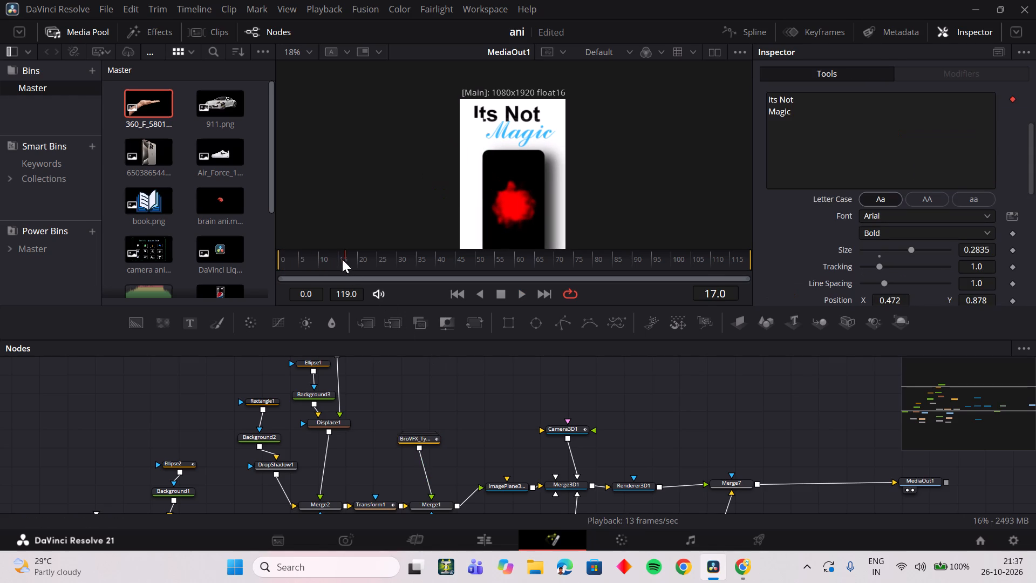
left_click_drag(338, 259, 309, 256)
key("space")
key("space")
left_click_drag(310, 257, 275, 258)
key("space")
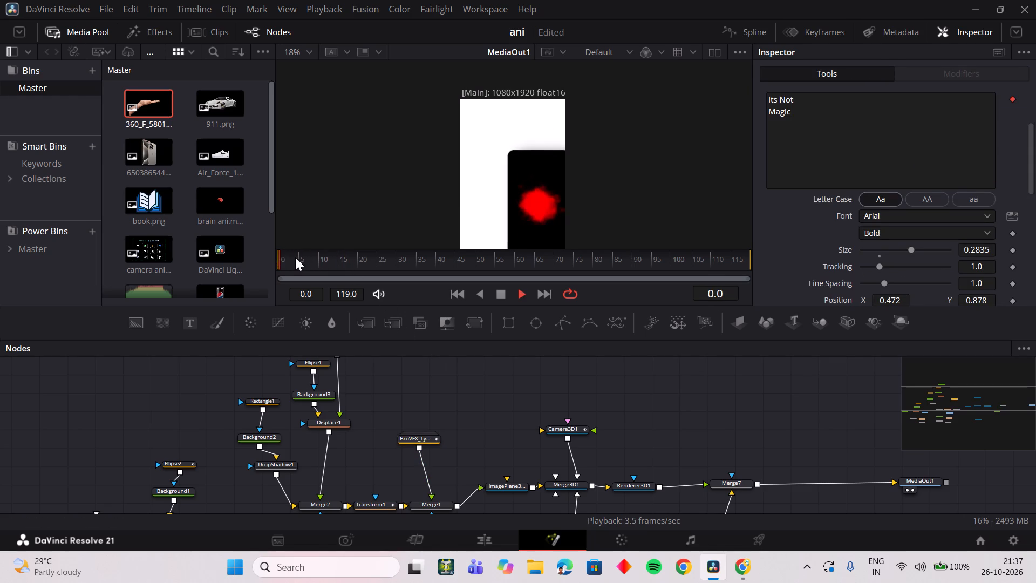
key("space")
left_click_drag(306, 259, 327, 255)
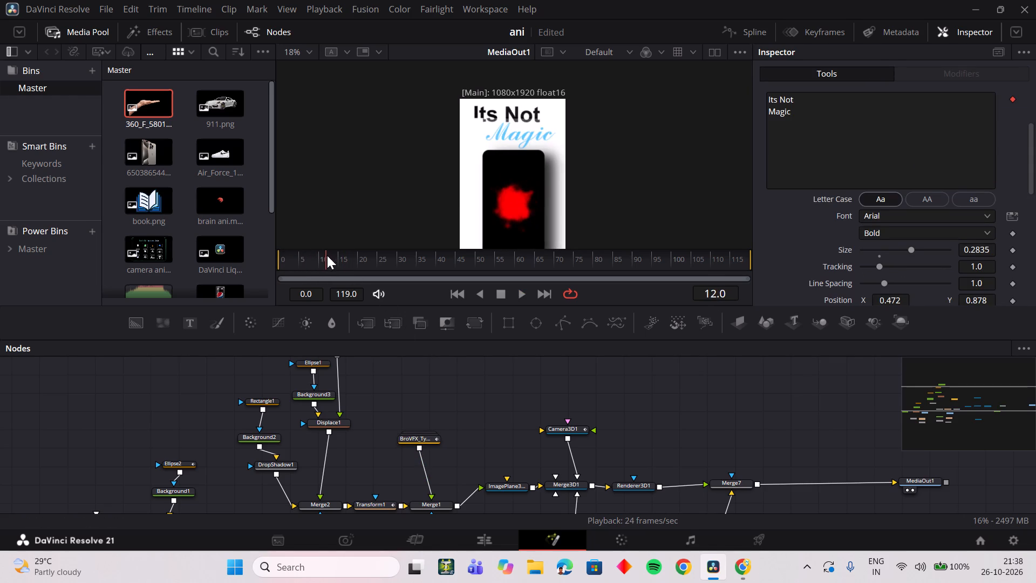
left_click_drag(327, 255, 277, 259)
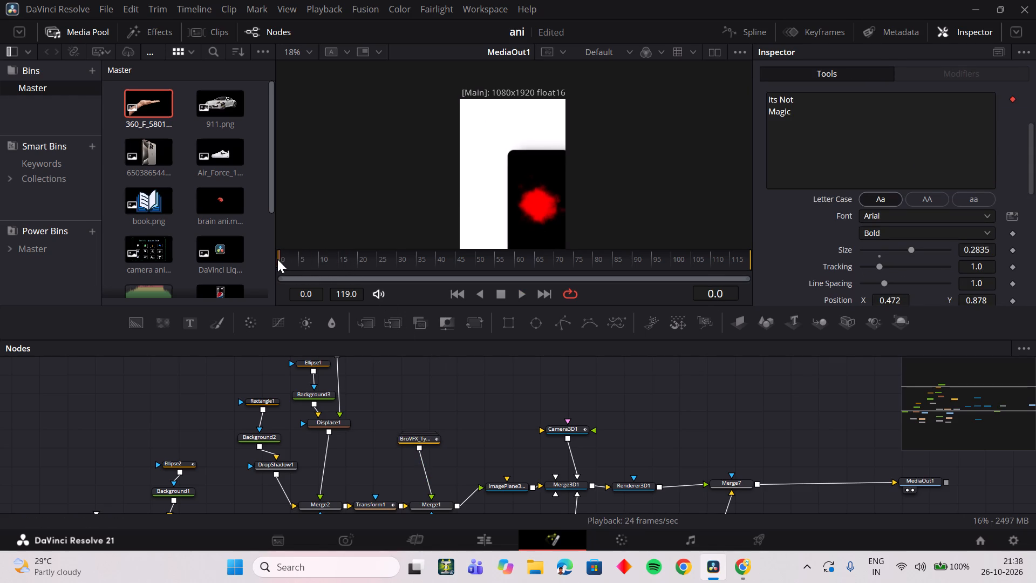
left_click_drag(277, 259, 335, 256)
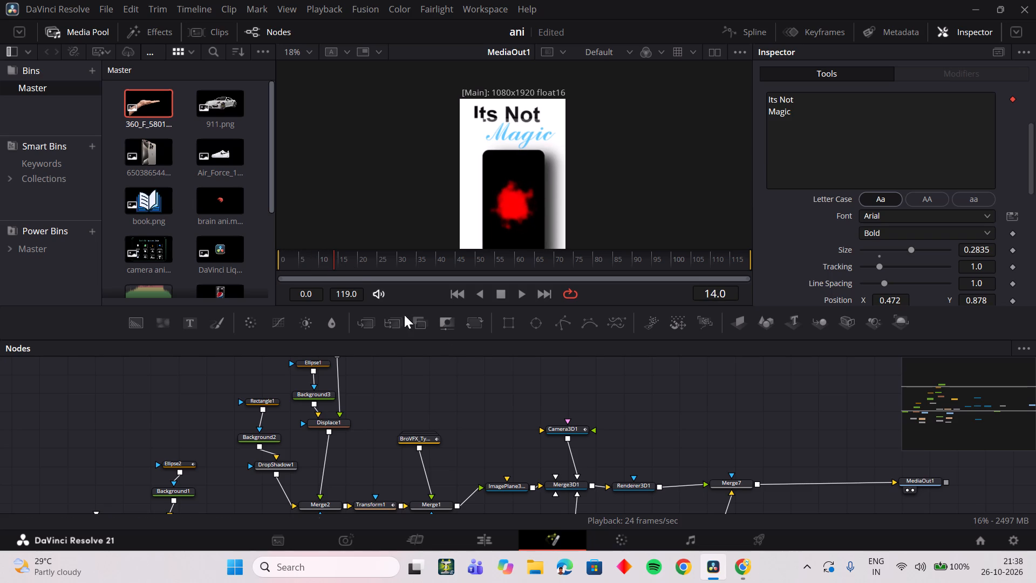
Move the Displace2 node slightly away from the brain ani.mov node in the node graph.
scroll(301, 440, "down", 2)
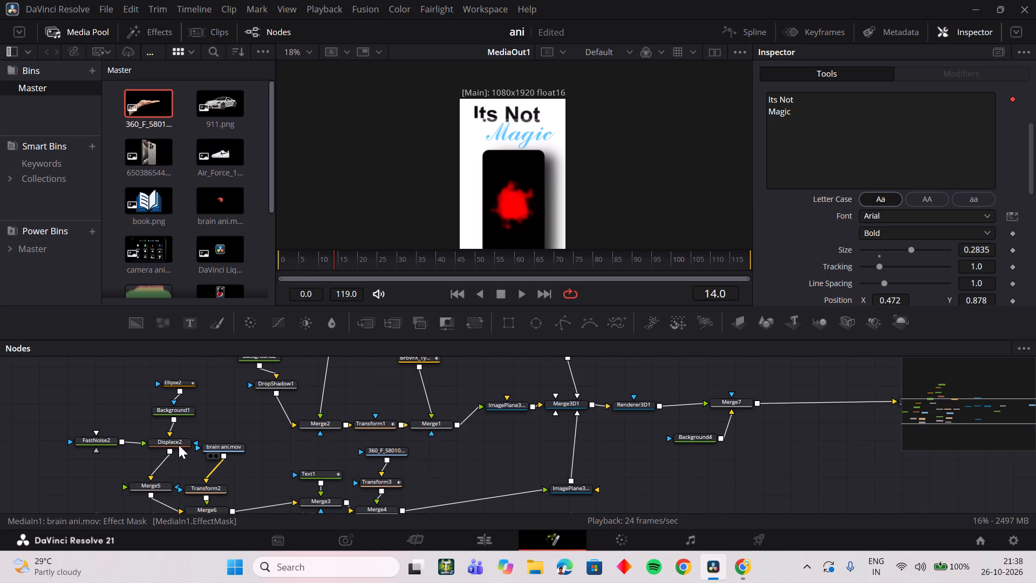
left_click_drag(179, 445, 166, 447)
left_click(294, 414)
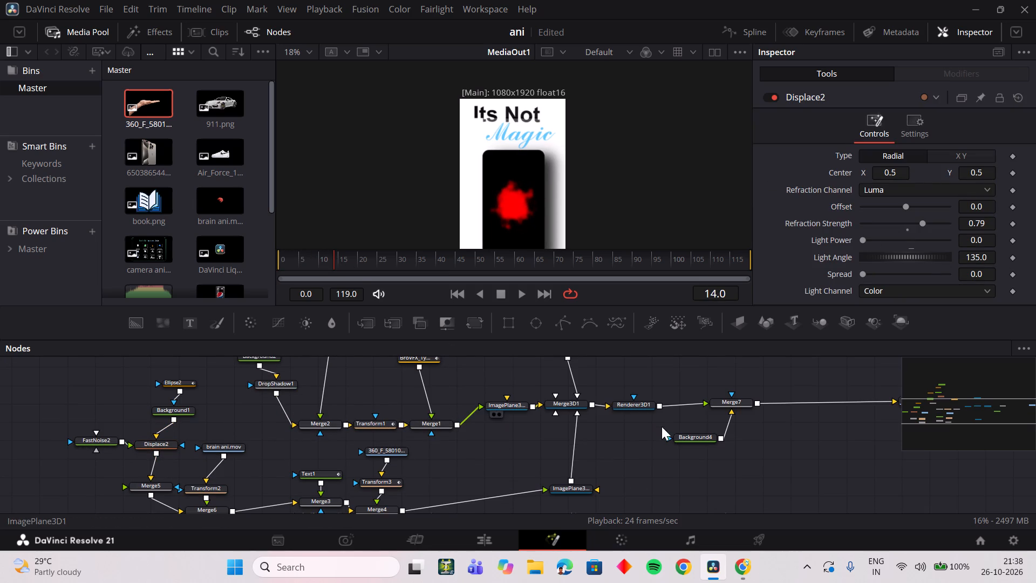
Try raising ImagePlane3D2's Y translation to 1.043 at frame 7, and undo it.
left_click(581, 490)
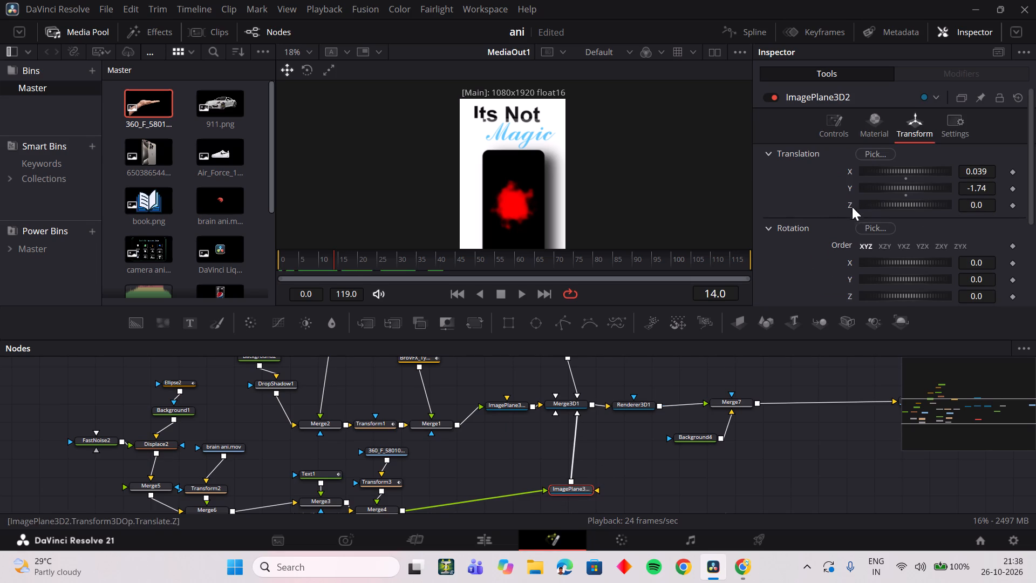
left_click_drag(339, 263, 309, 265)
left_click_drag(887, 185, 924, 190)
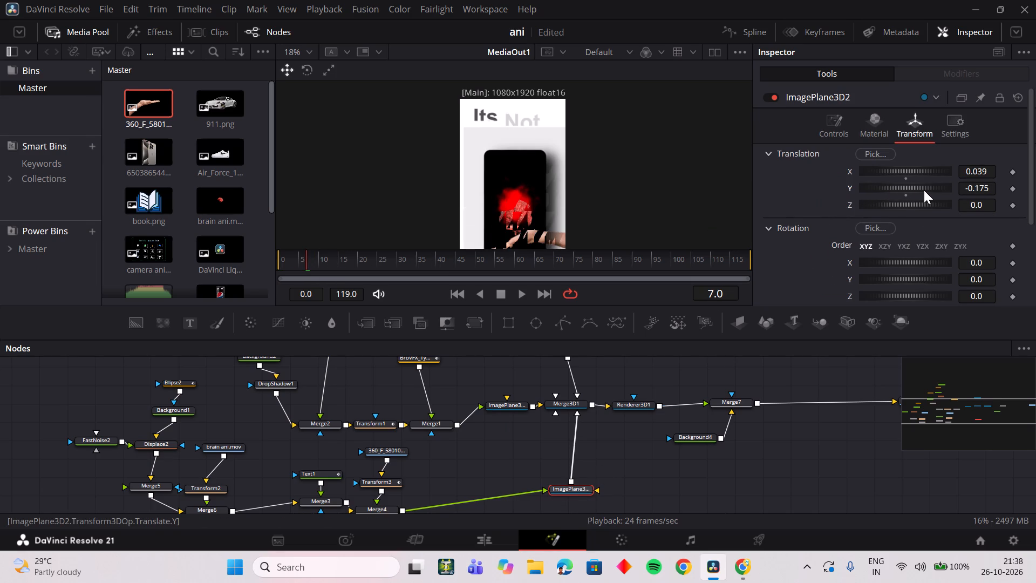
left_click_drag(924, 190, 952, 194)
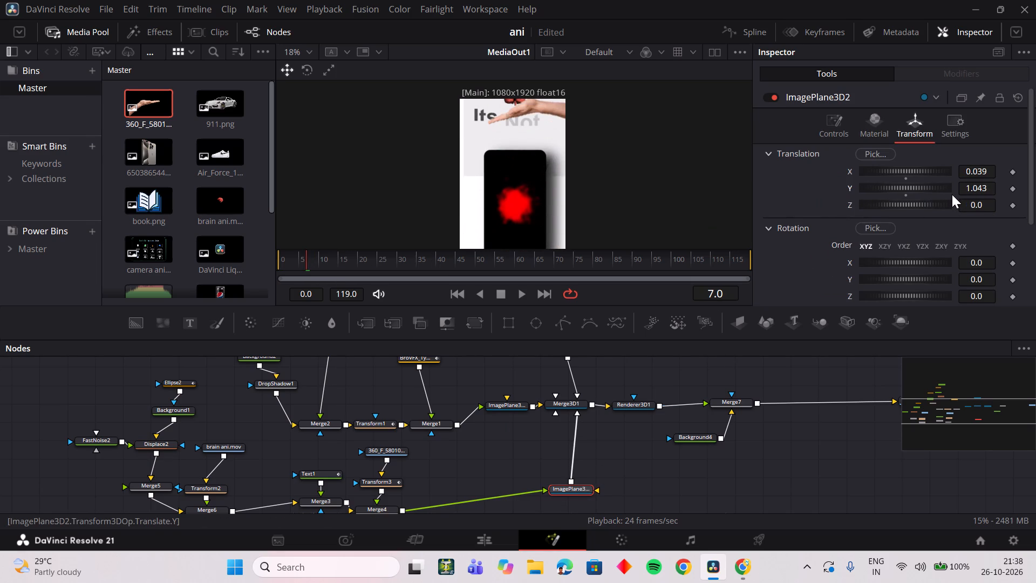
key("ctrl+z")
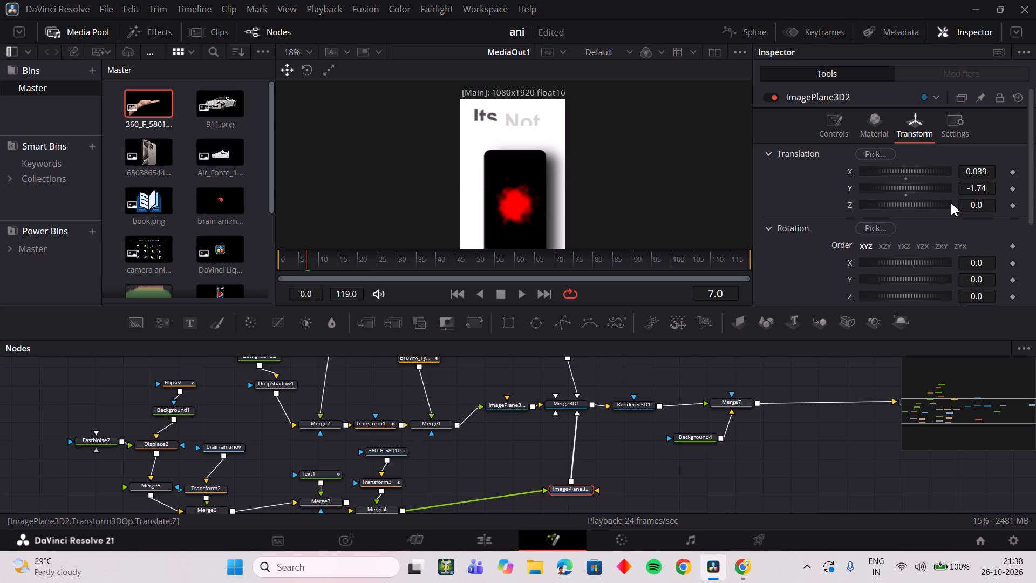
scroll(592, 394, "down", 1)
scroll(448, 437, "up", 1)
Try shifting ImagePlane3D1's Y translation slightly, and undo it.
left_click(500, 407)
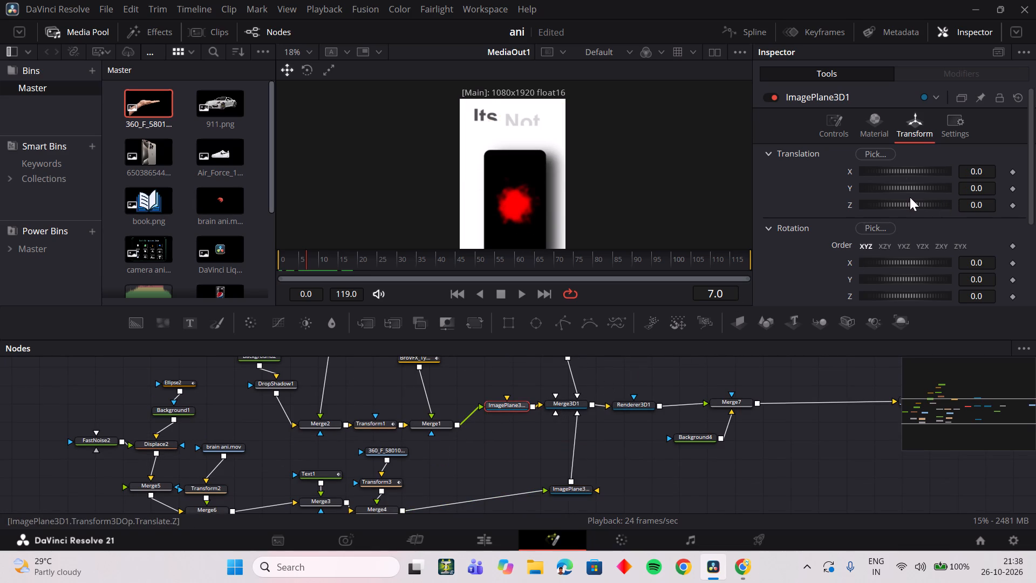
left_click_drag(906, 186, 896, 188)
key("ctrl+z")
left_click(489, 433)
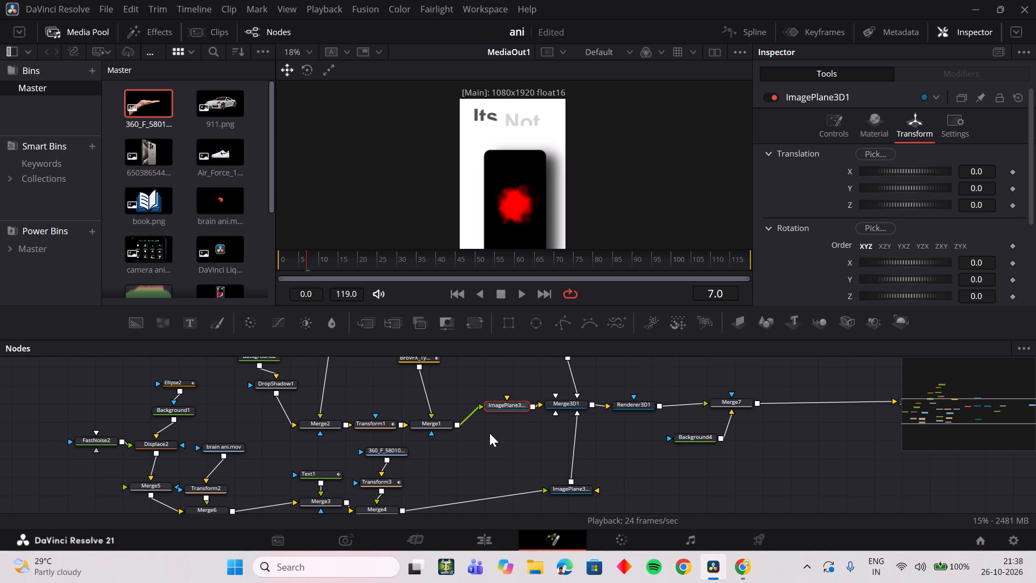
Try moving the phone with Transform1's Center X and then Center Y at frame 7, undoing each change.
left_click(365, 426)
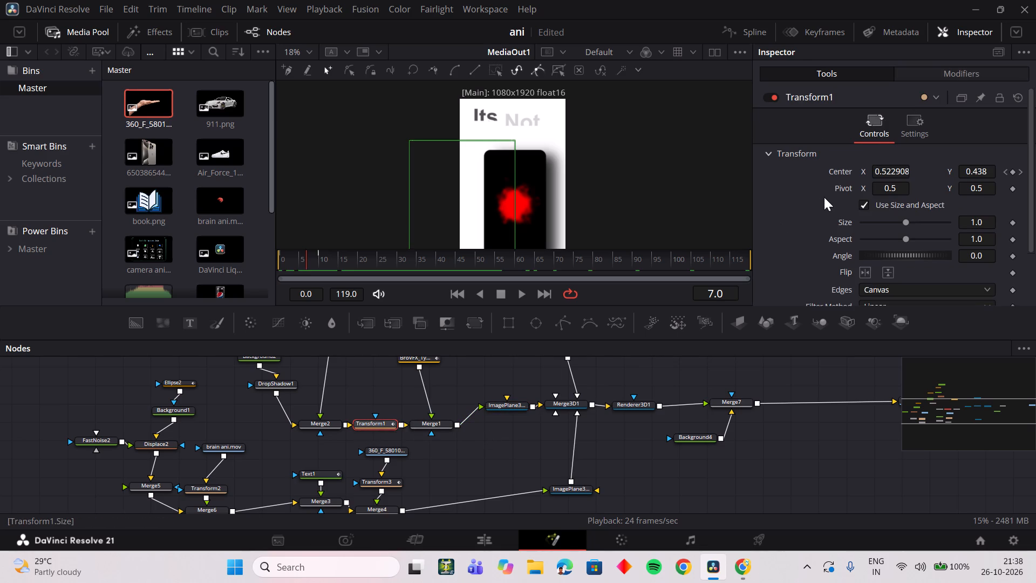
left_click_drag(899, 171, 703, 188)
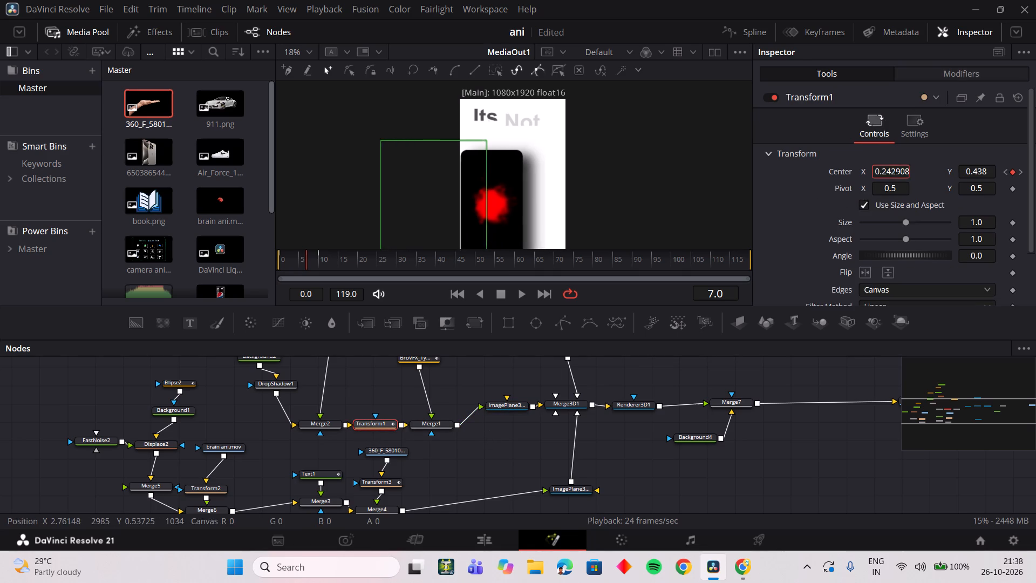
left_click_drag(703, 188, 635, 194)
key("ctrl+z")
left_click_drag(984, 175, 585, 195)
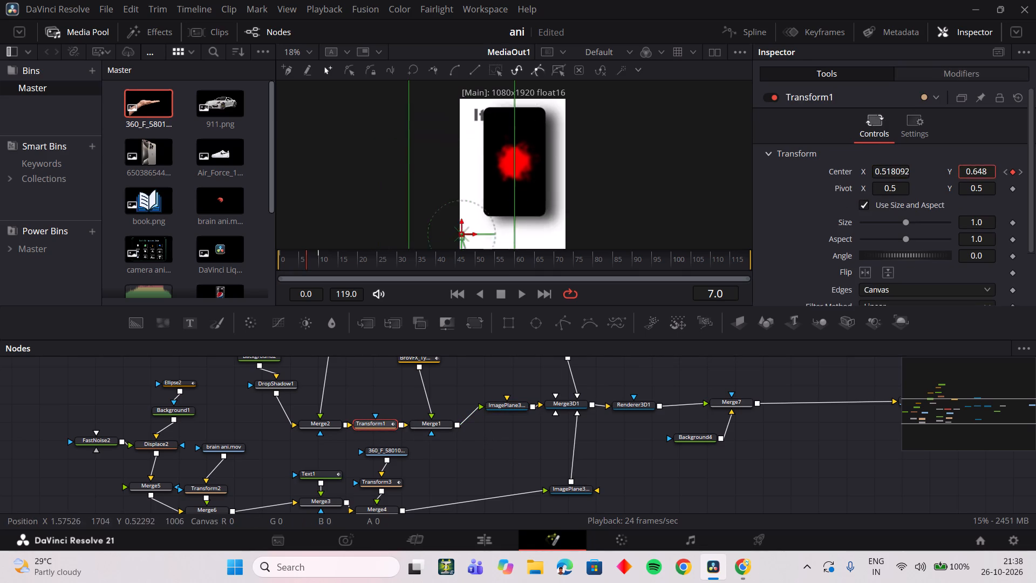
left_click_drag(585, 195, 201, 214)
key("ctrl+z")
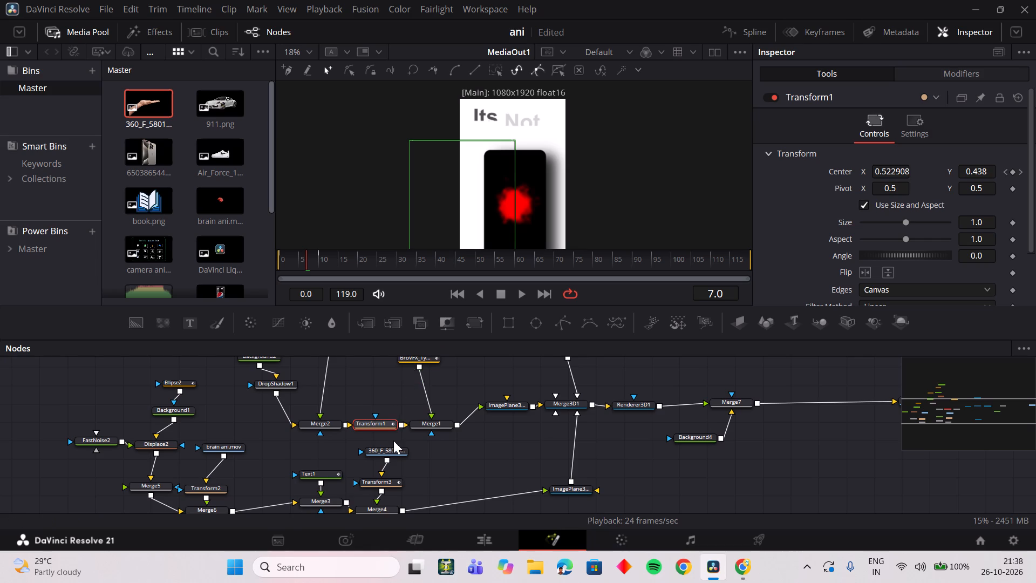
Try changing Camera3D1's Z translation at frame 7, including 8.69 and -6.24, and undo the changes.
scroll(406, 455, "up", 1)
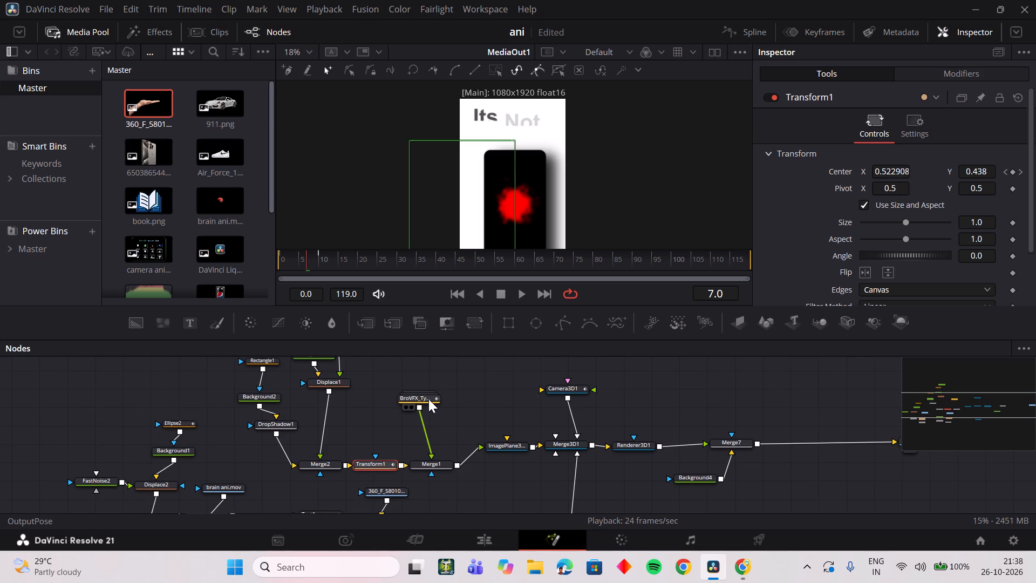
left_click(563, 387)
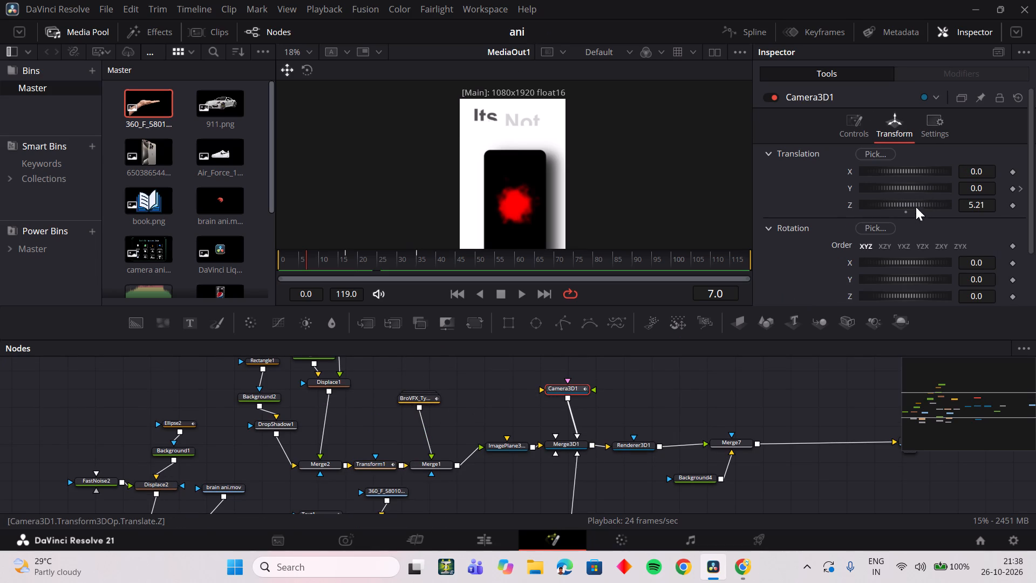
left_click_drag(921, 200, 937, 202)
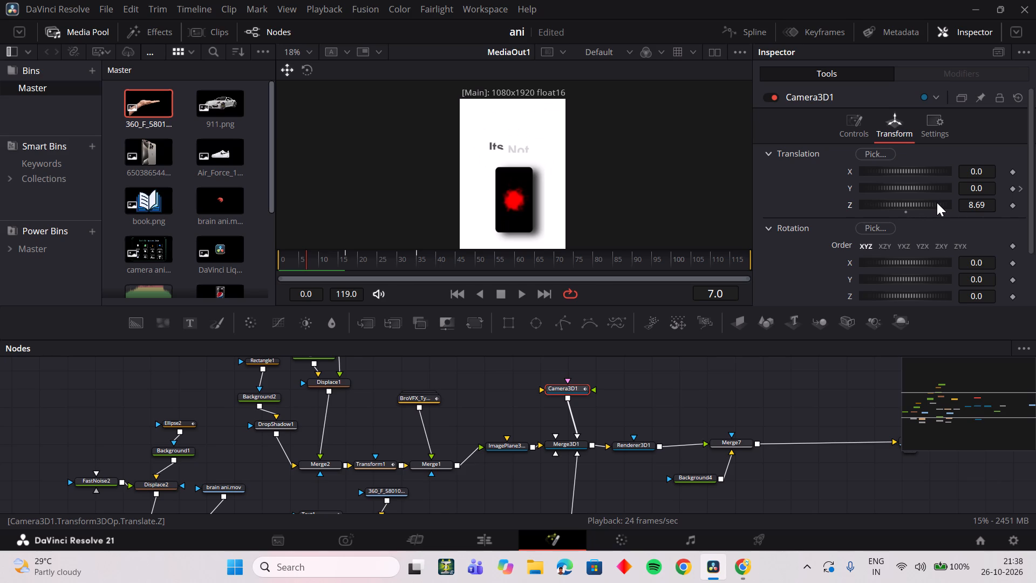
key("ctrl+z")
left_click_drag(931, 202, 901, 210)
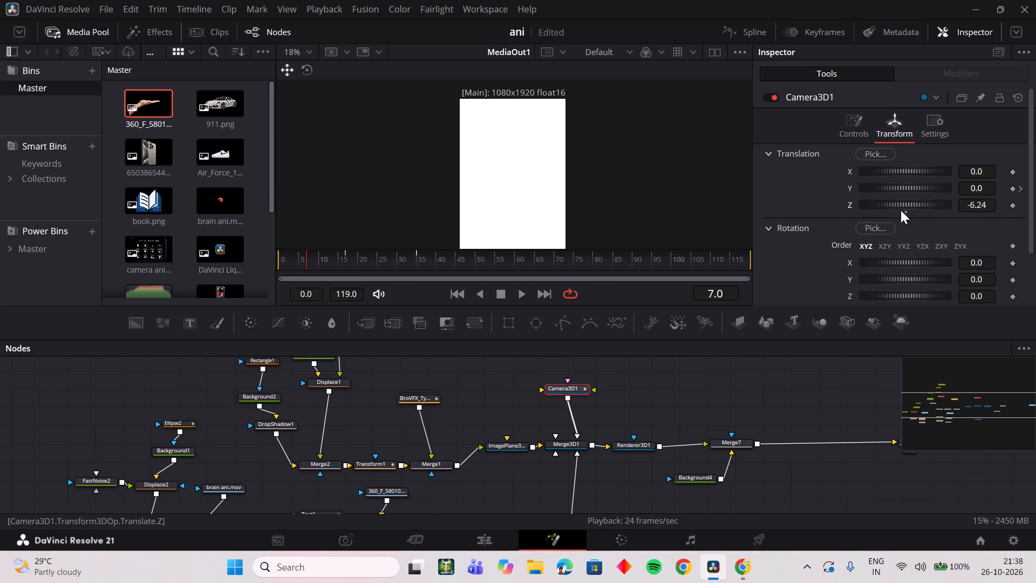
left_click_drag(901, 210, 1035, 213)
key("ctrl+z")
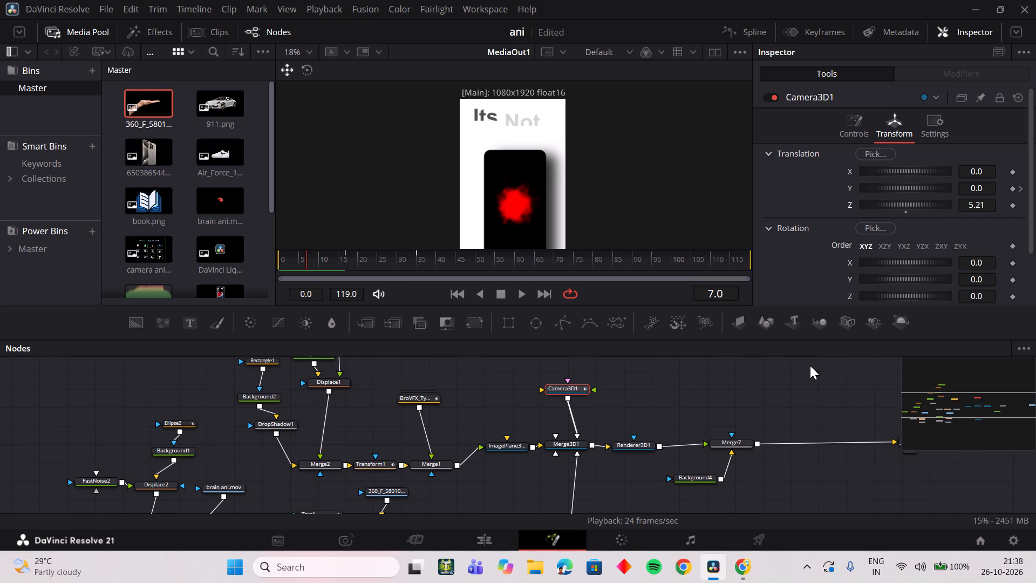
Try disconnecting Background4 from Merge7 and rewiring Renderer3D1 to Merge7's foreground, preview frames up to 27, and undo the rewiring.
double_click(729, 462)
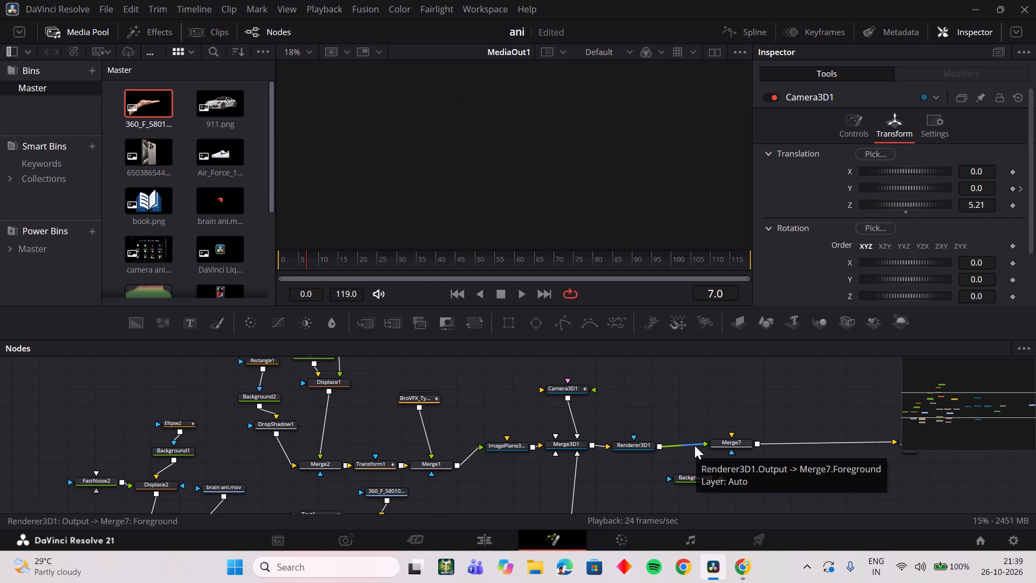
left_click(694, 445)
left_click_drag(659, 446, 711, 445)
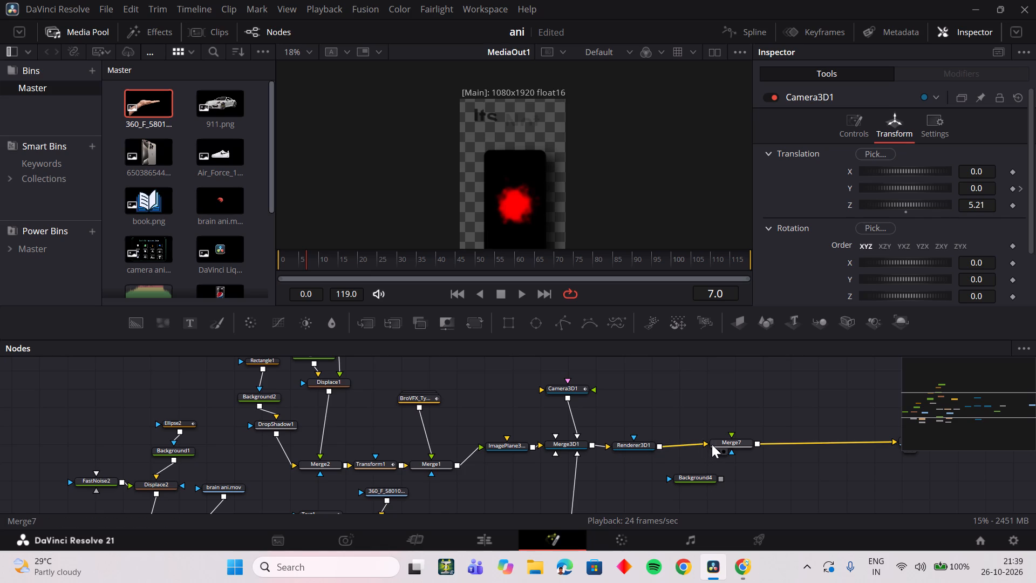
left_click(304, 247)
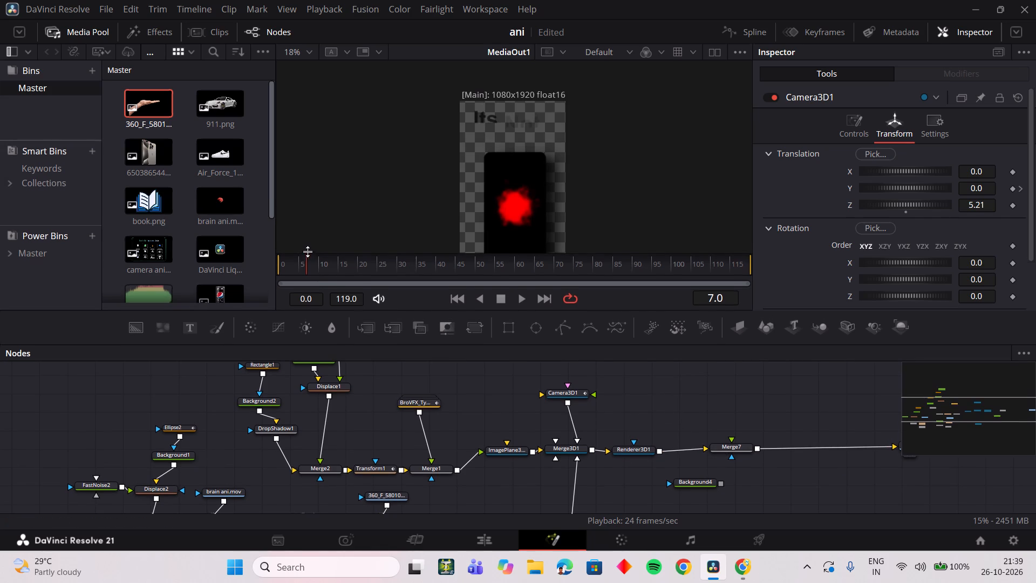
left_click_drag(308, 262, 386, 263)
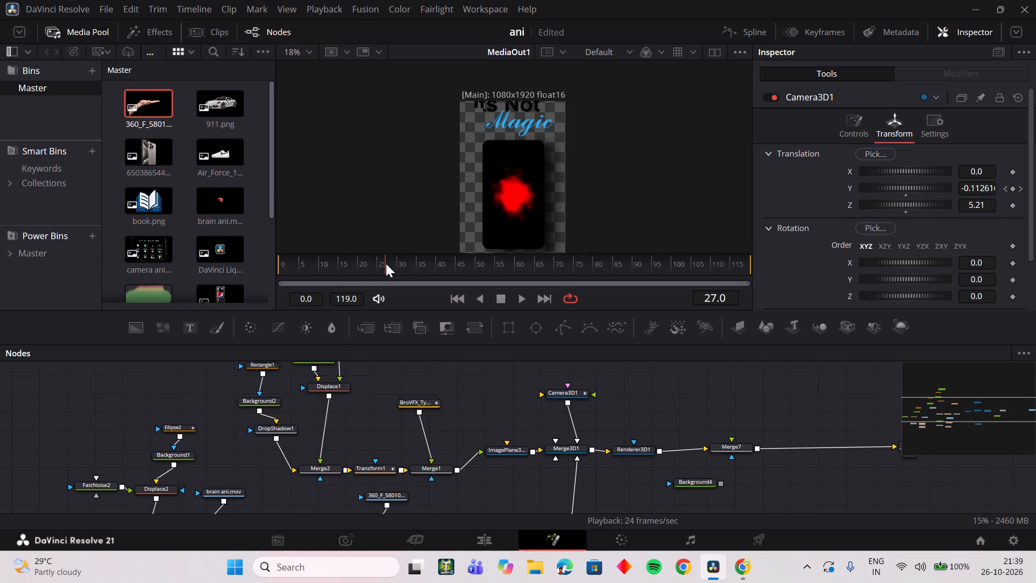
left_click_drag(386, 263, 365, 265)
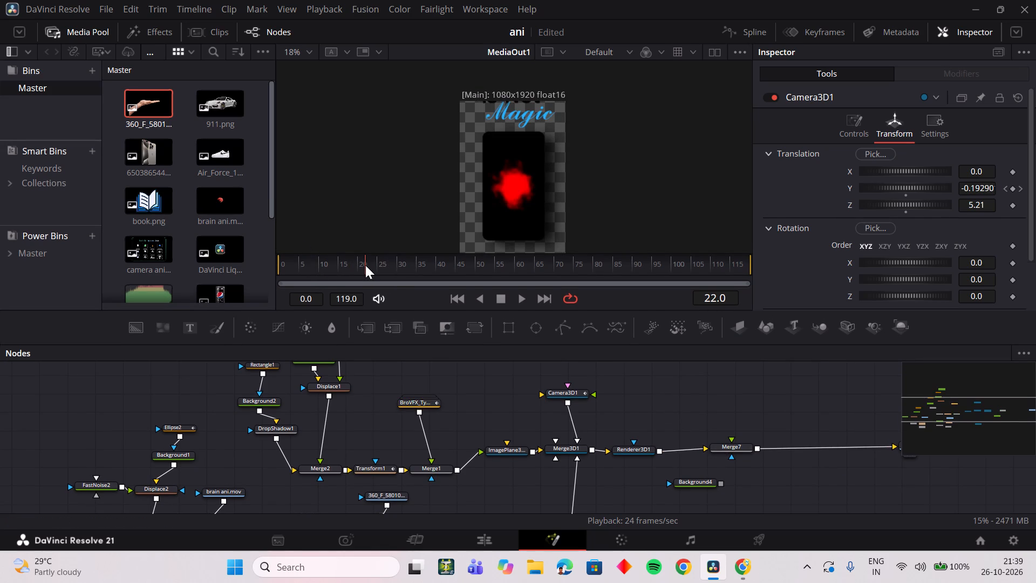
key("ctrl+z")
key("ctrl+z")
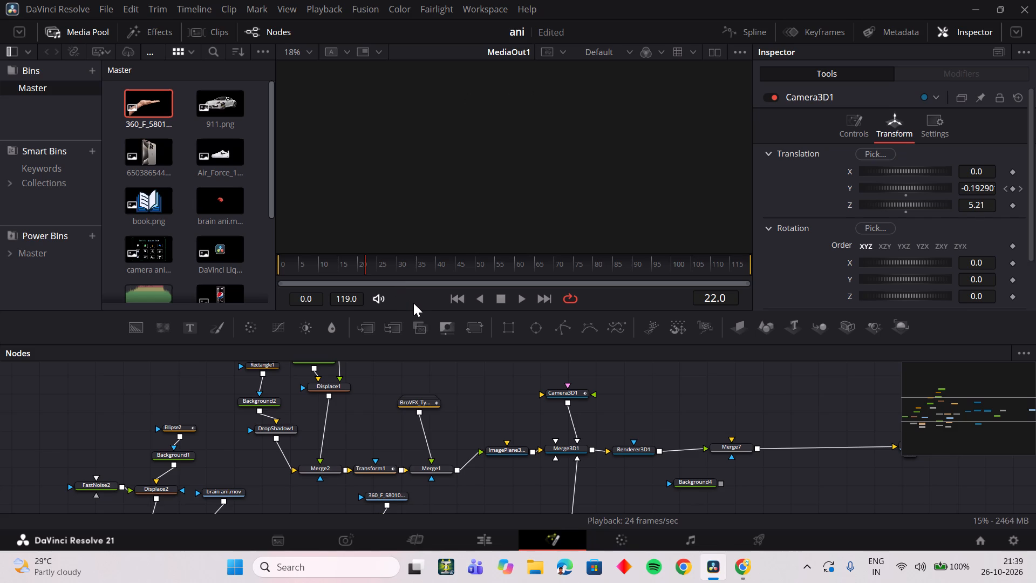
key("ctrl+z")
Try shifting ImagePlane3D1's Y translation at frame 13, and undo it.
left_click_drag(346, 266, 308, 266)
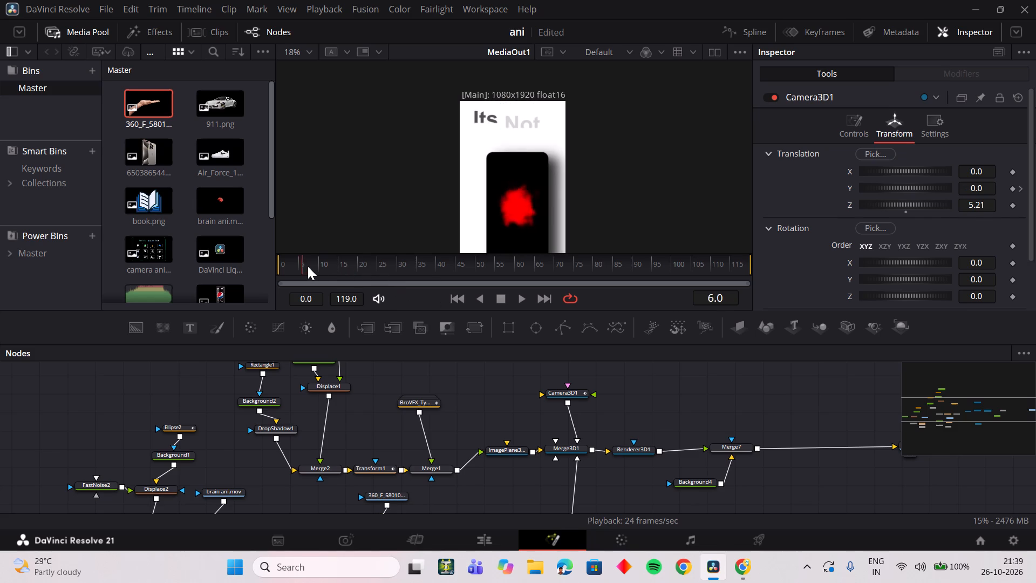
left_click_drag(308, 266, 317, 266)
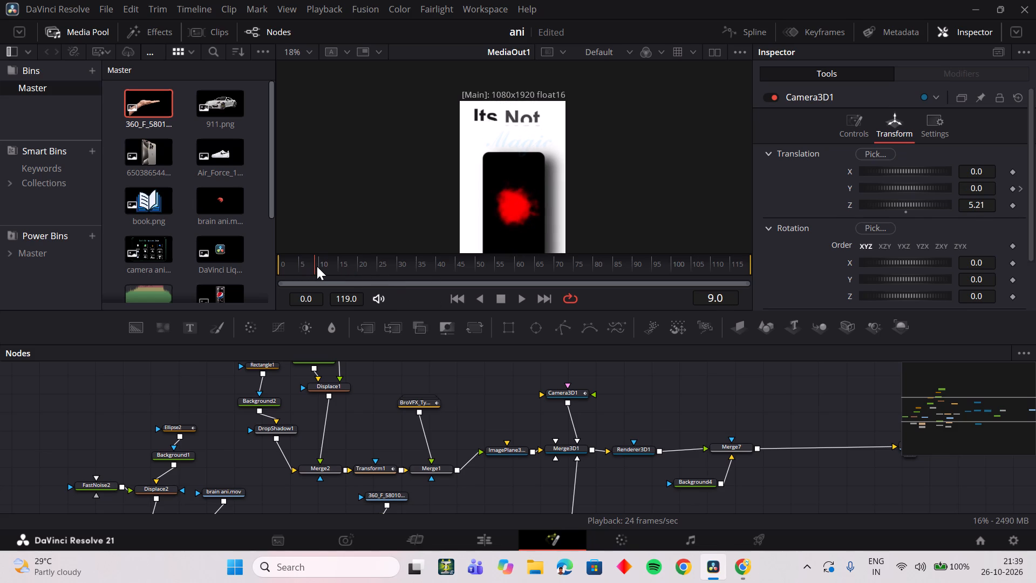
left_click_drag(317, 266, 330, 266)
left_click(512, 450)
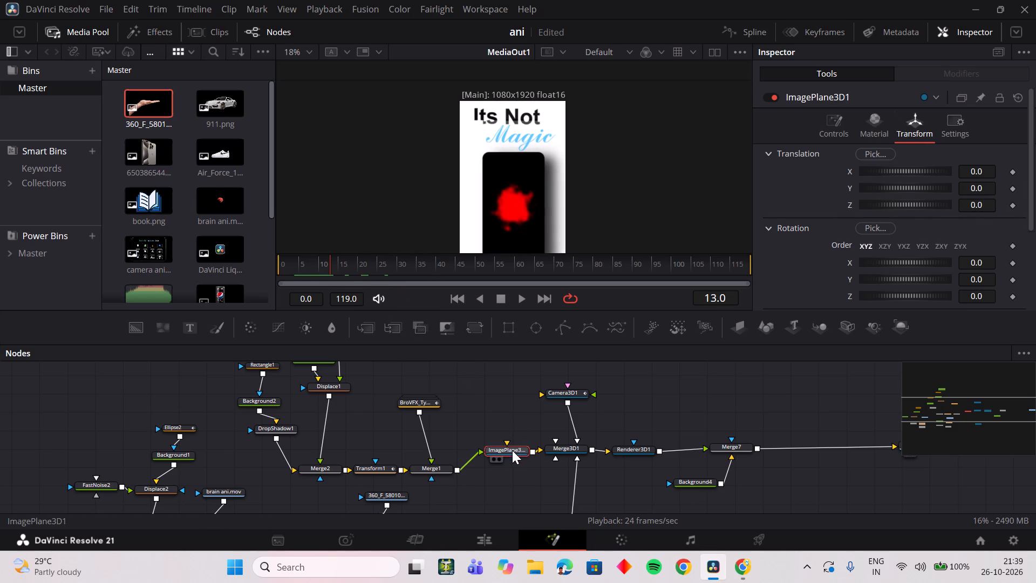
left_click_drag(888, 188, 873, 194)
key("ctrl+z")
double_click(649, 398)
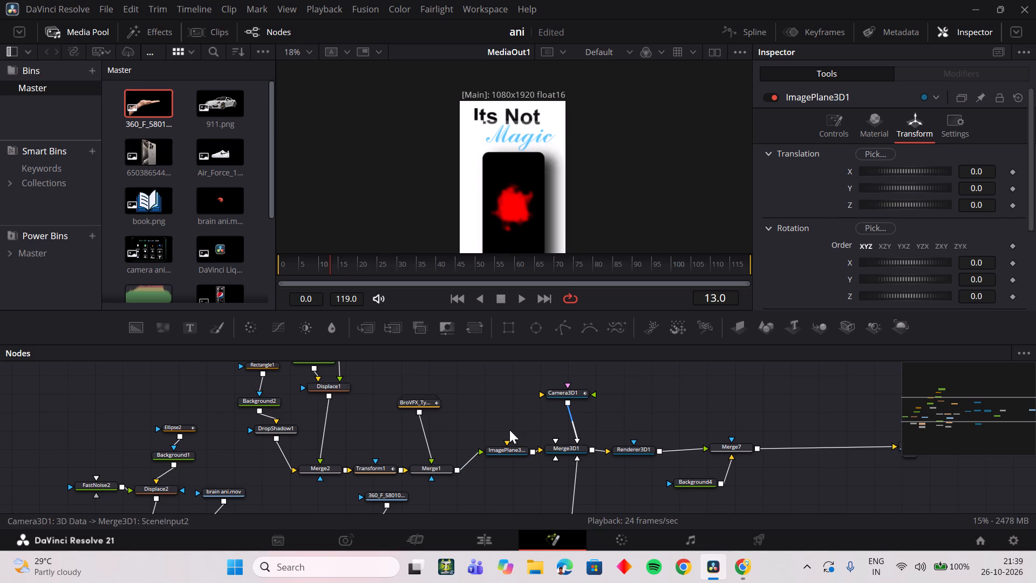
Examine the settings of Transform1, the phone's Background2, Rectangle1 and Ellipse1 nodes, Background1, Ellipse2 and ImagePlane3D2.
left_click(393, 469)
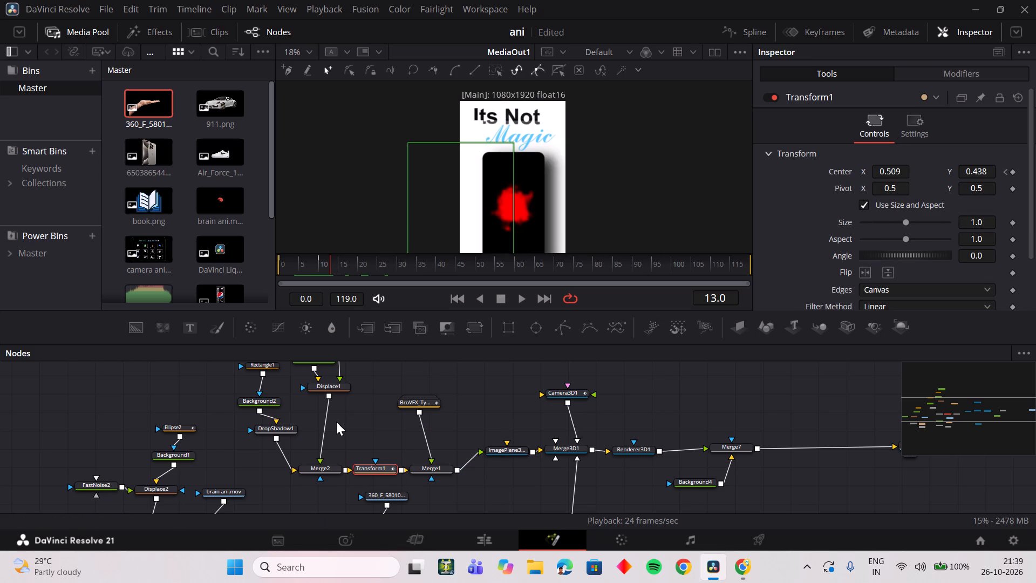
scroll(336, 422, "up", 1)
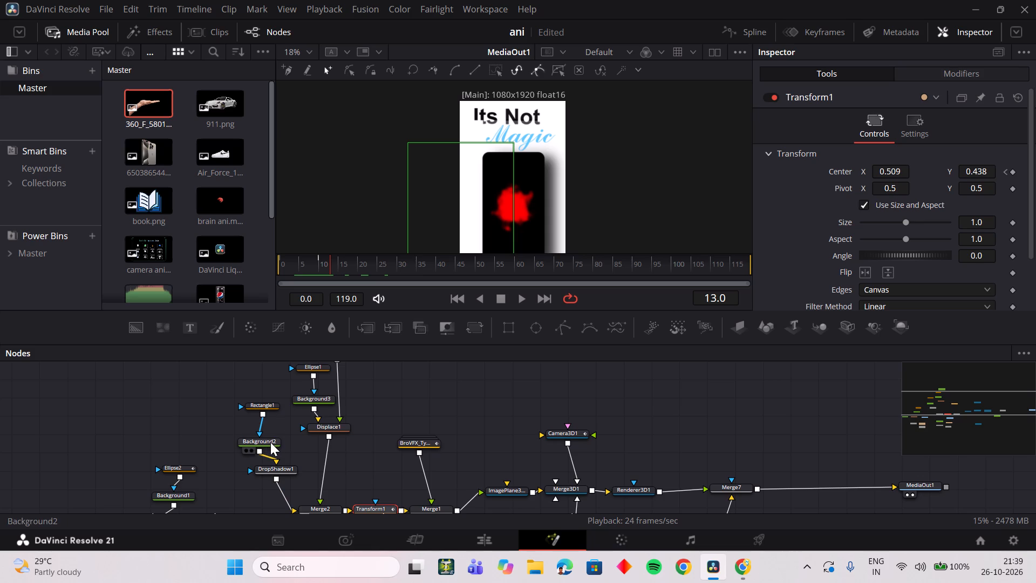
left_click(270, 442)
left_click(265, 409)
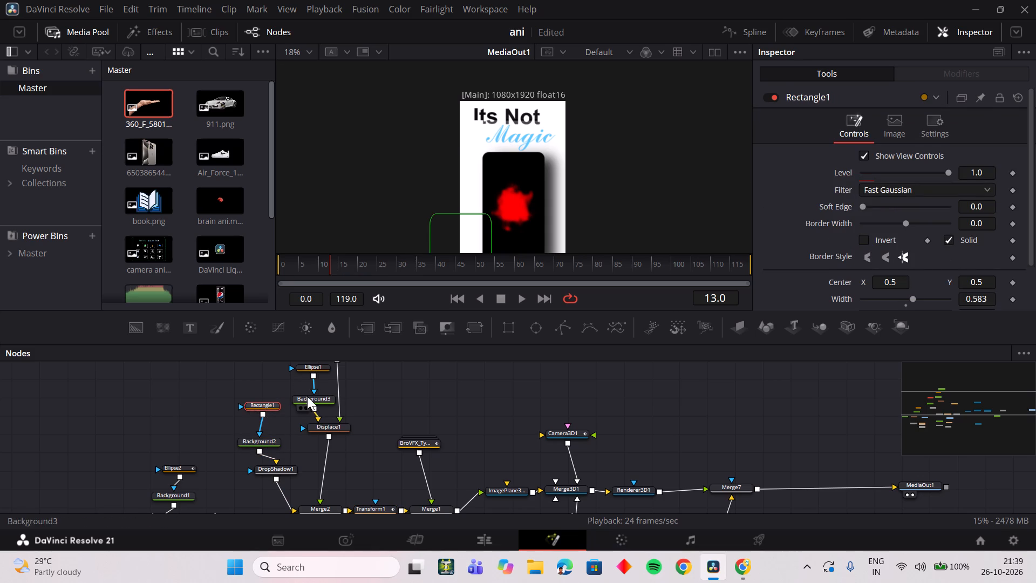
scroll(306, 417, "up", 1)
left_click(317, 409)
scroll(405, 408, "down", 1)
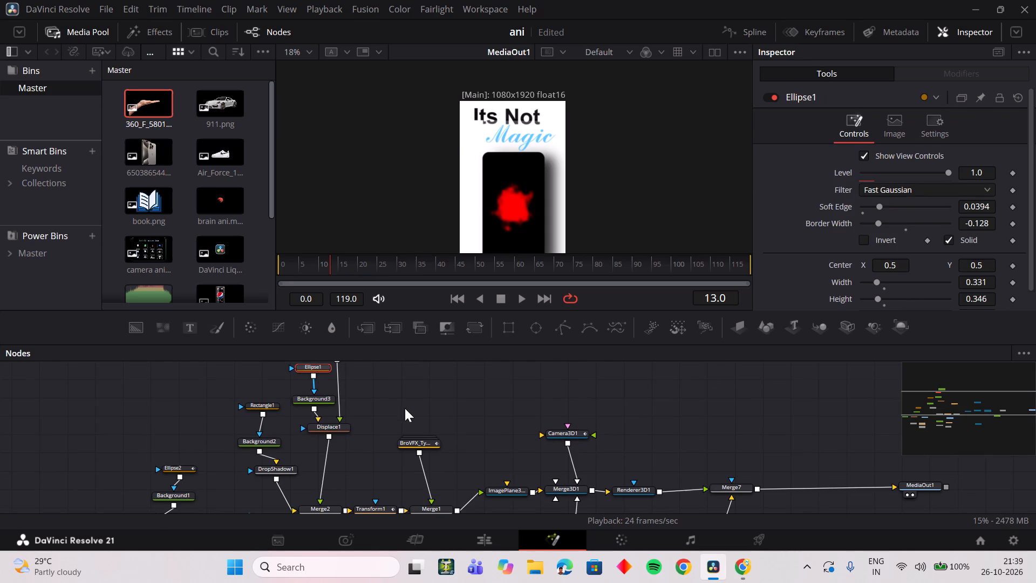
left_click(285, 436)
scroll(284, 439, "down", 1)
left_click(185, 452)
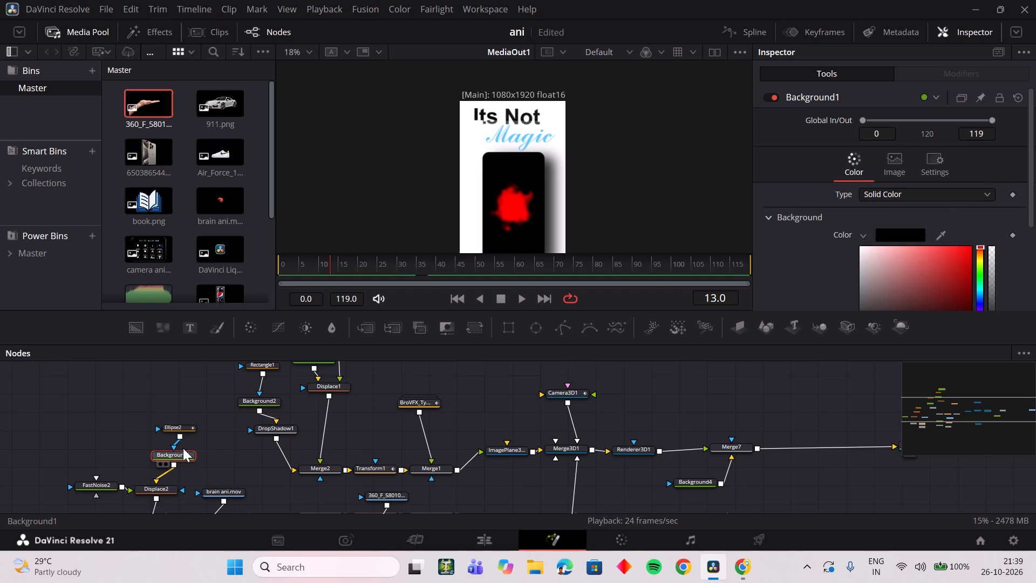
left_click(189, 426)
left_click(221, 437)
scroll(221, 437, "down", 2)
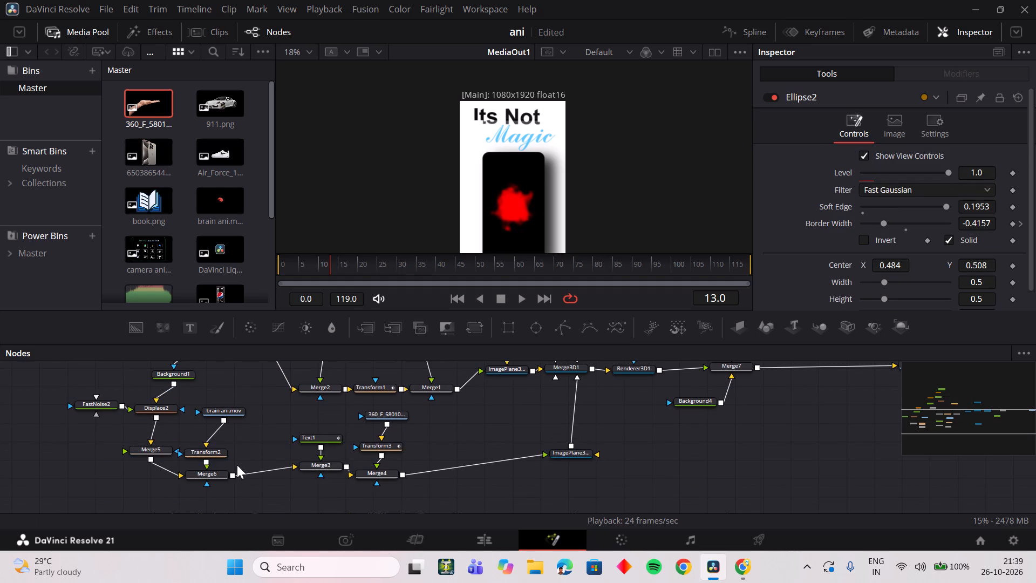
left_click(573, 453)
left_click(508, 429)
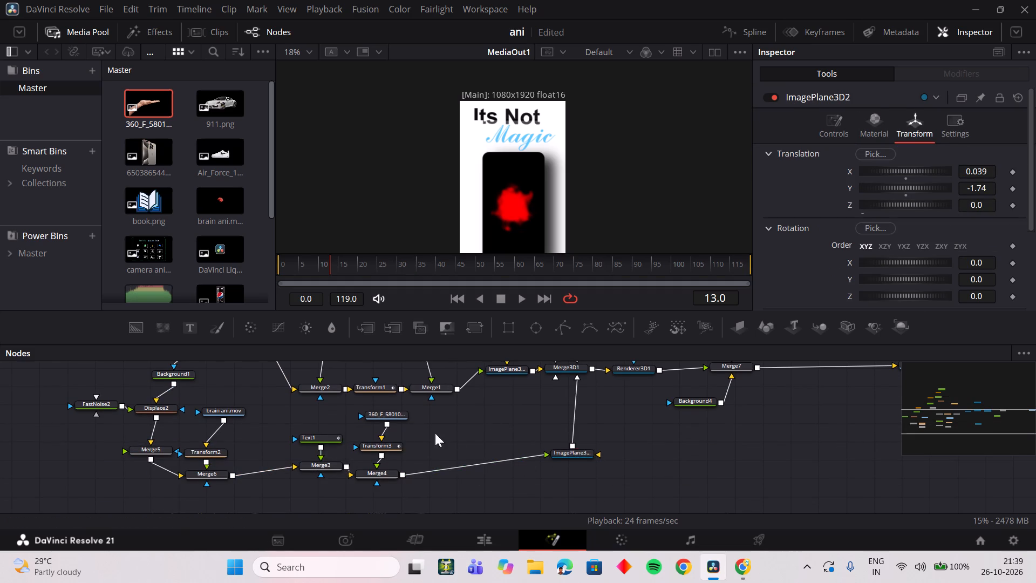
scroll(411, 448, "down", 2)
scroll(411, 448, "up", 3)
scroll(591, 434, "up", 1)
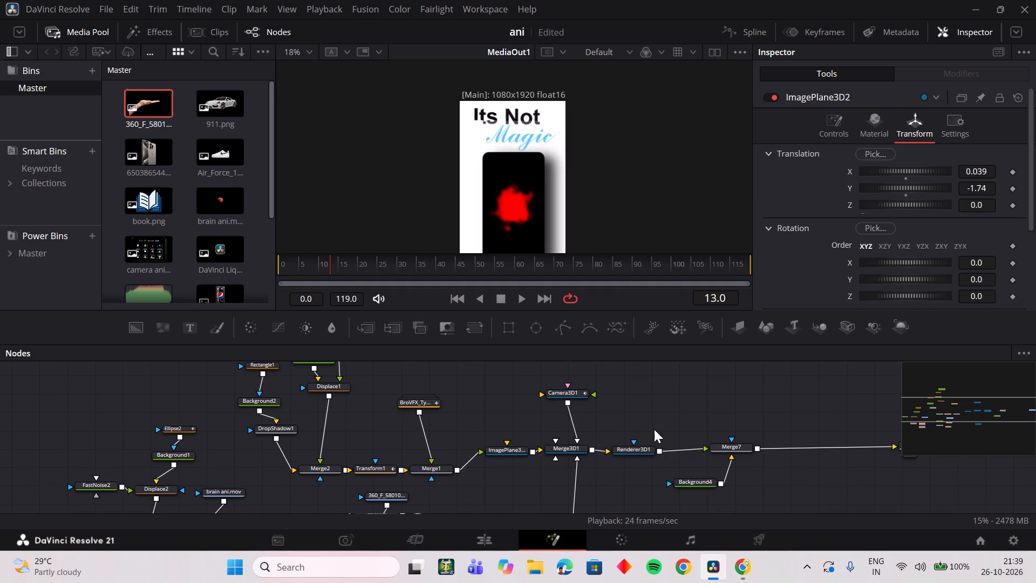
Preview the animation between frames 11 and 42, stopping at frame 35.
left_click_drag(325, 255, 299, 260)
left_click_drag(328, 273, 323, 272)
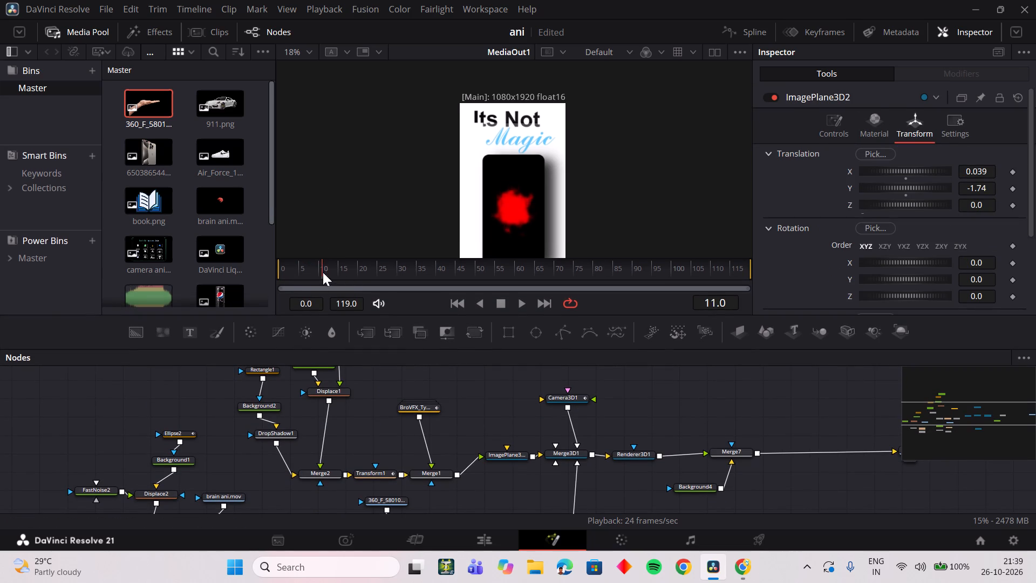
left_click_drag(323, 272, 324, 272)
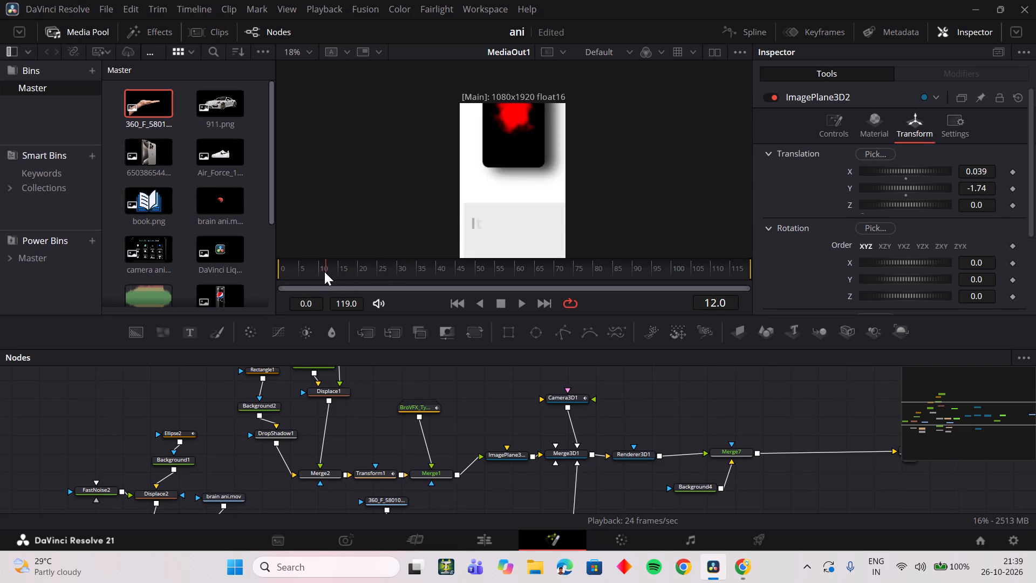
left_click_drag(324, 272, 447, 271)
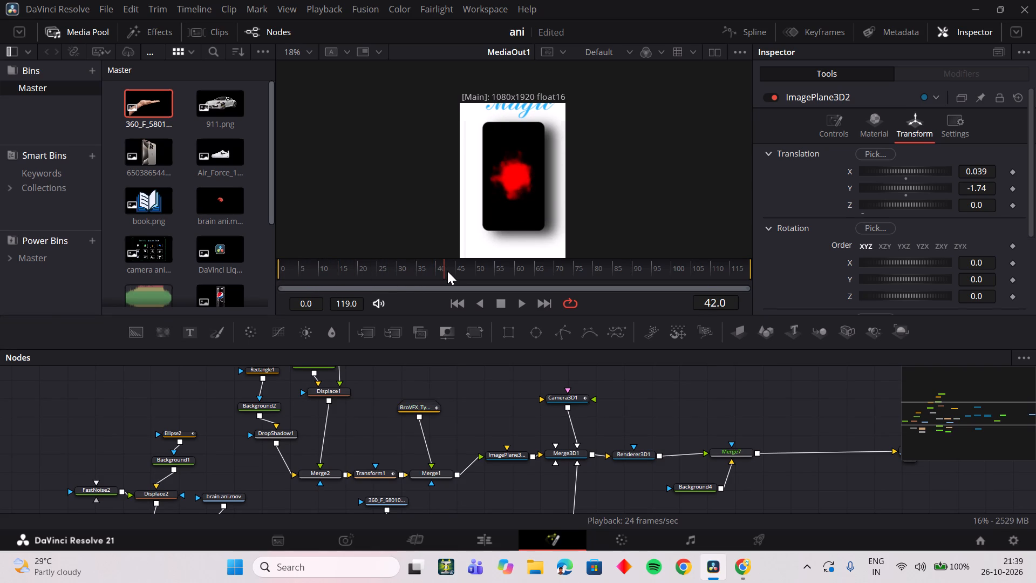
left_click_drag(447, 271, 416, 272)
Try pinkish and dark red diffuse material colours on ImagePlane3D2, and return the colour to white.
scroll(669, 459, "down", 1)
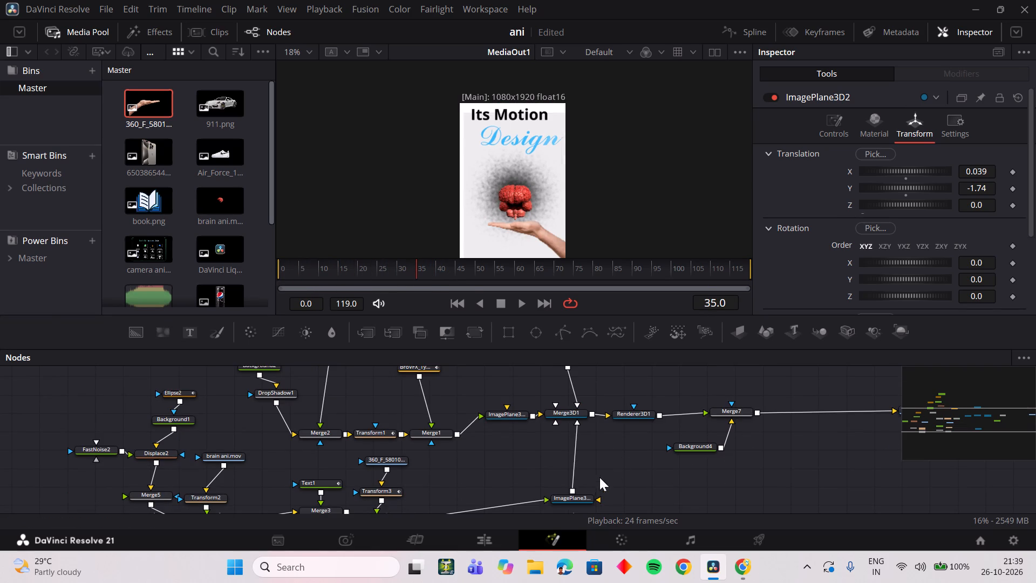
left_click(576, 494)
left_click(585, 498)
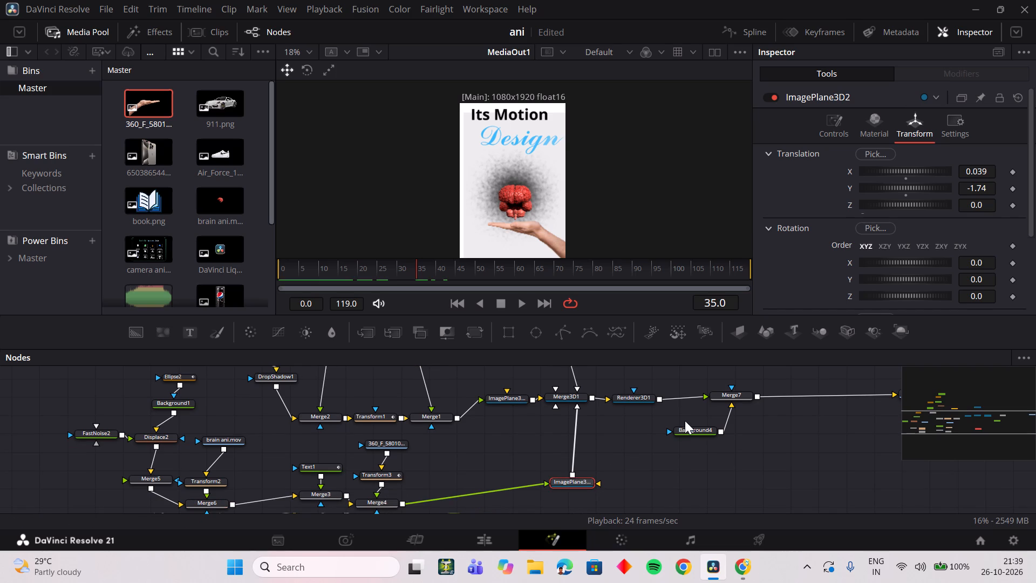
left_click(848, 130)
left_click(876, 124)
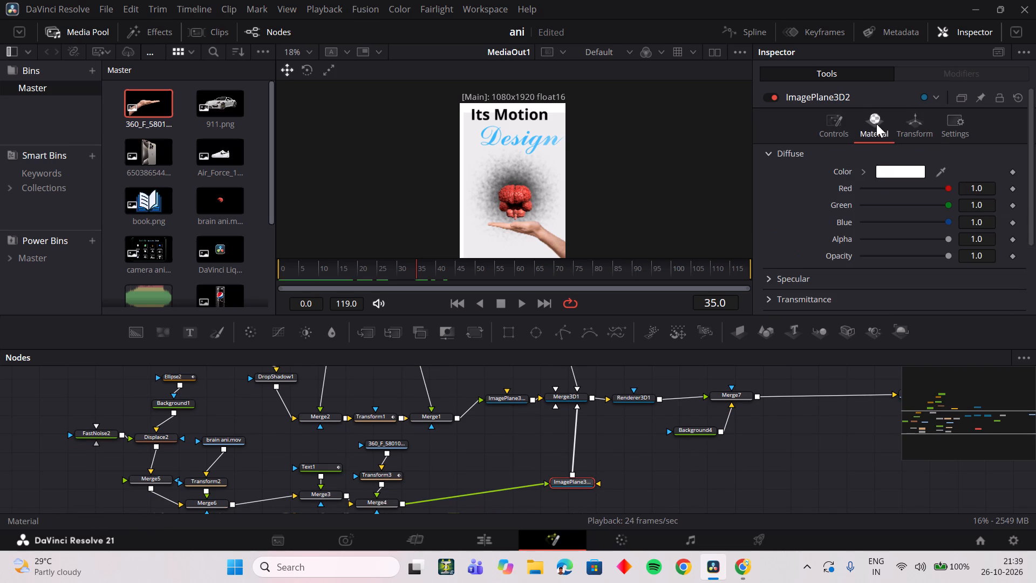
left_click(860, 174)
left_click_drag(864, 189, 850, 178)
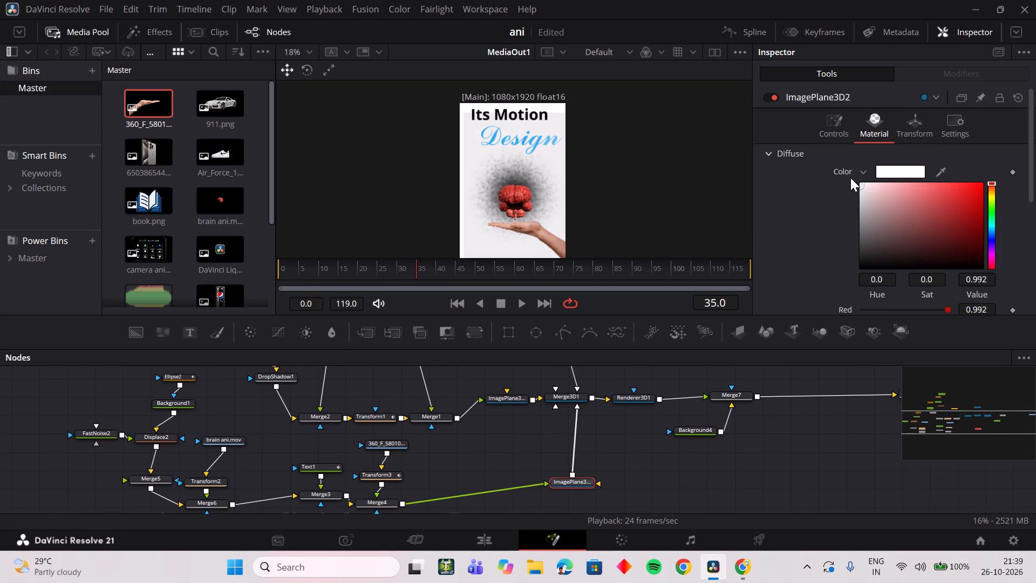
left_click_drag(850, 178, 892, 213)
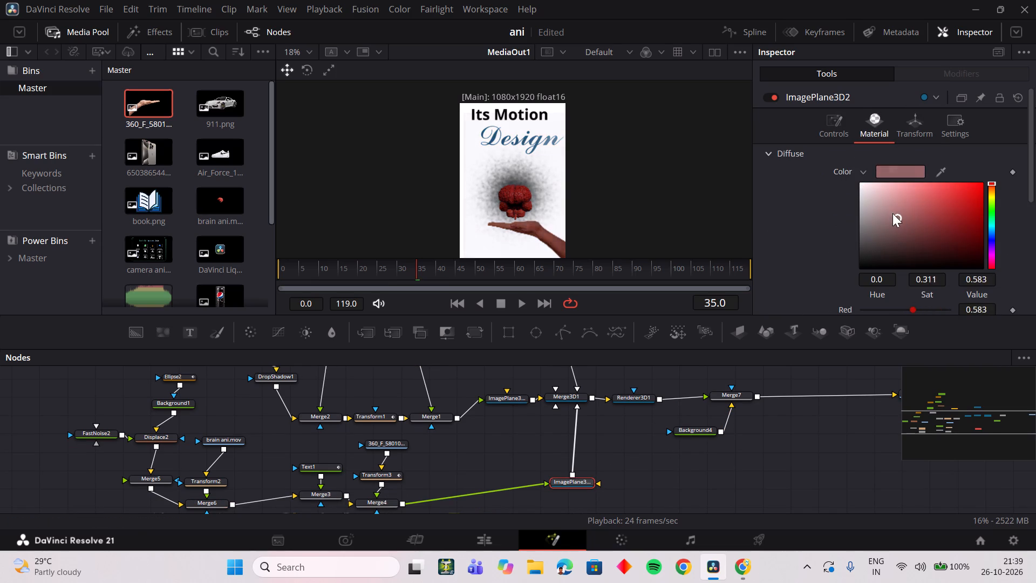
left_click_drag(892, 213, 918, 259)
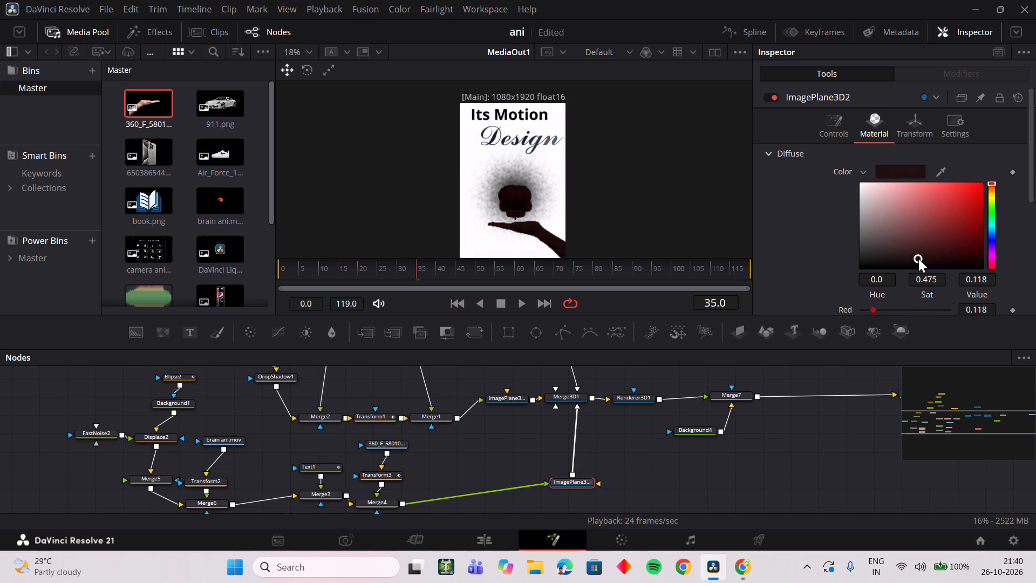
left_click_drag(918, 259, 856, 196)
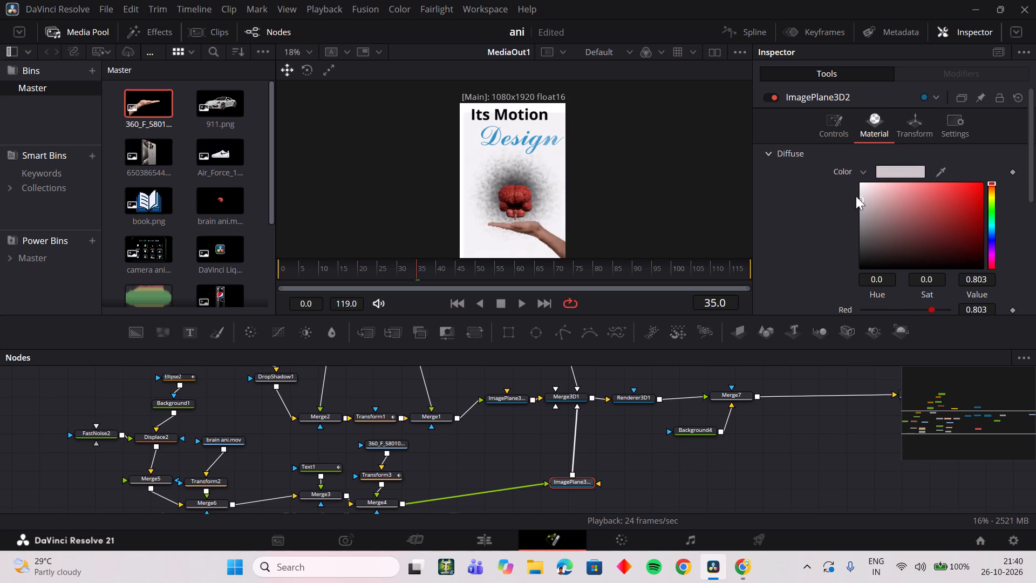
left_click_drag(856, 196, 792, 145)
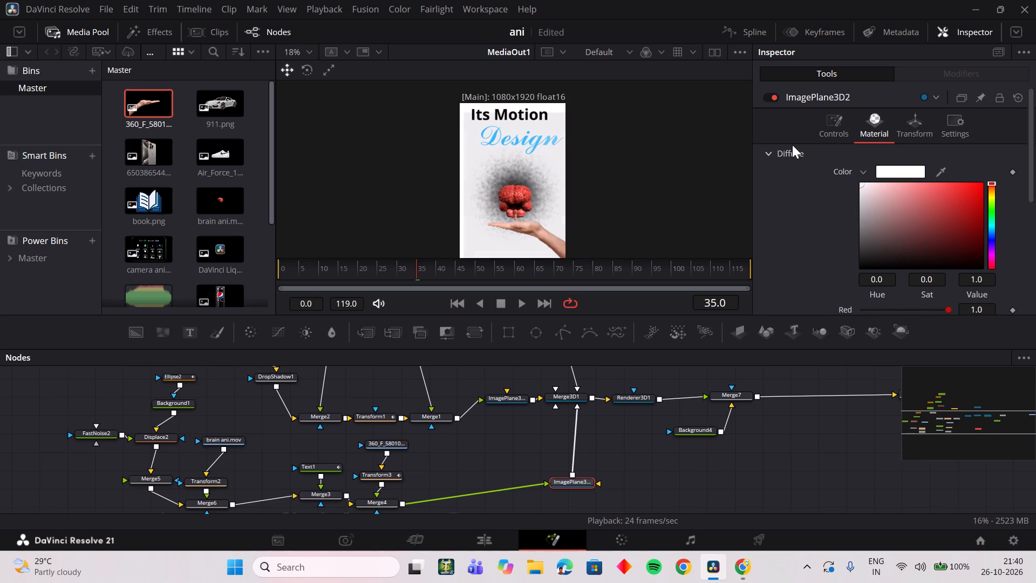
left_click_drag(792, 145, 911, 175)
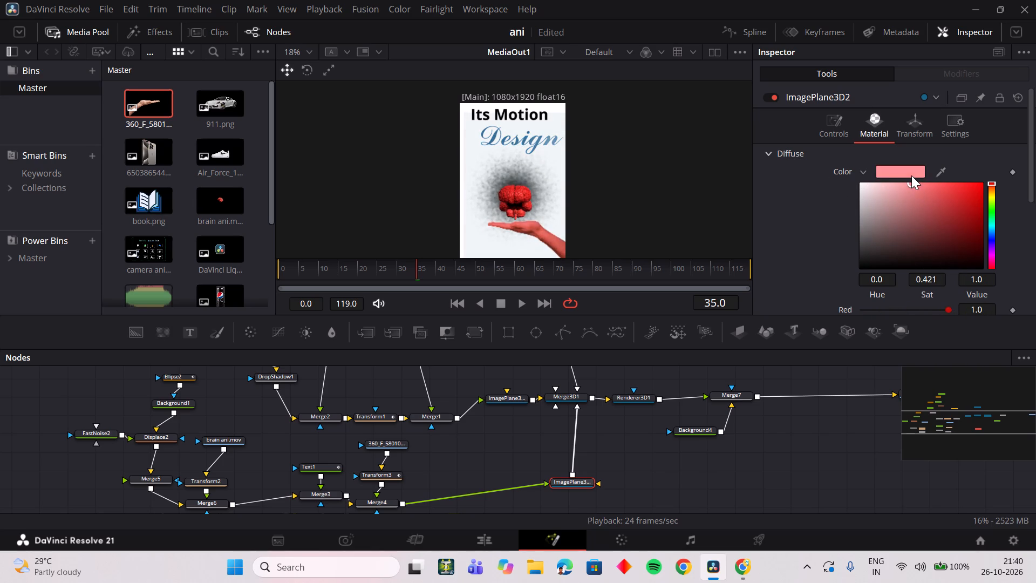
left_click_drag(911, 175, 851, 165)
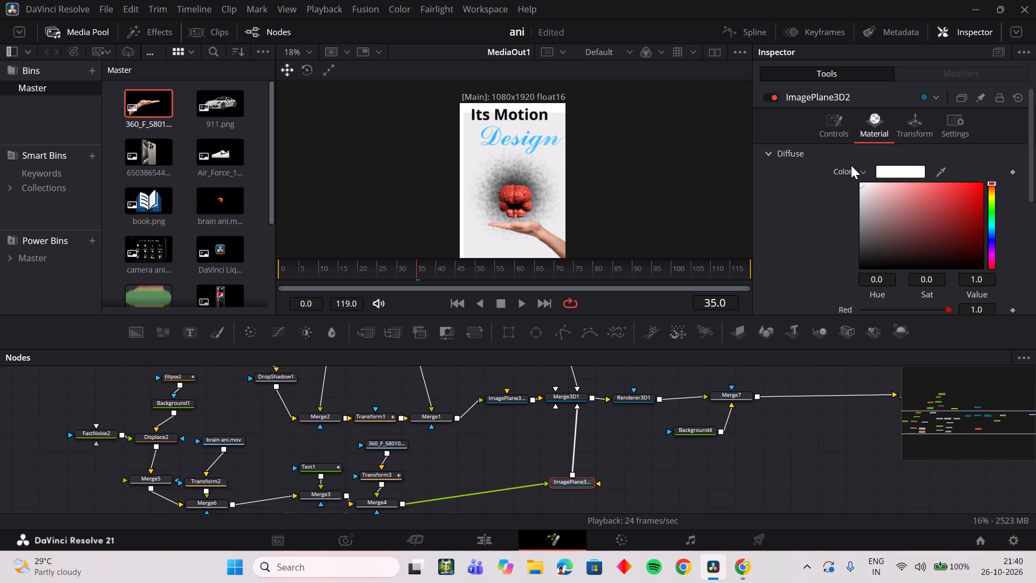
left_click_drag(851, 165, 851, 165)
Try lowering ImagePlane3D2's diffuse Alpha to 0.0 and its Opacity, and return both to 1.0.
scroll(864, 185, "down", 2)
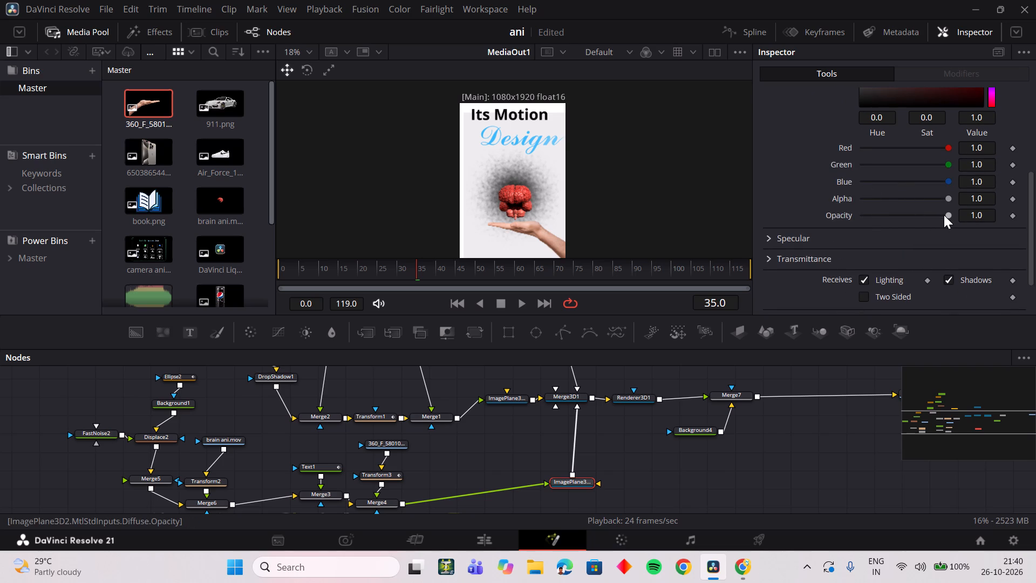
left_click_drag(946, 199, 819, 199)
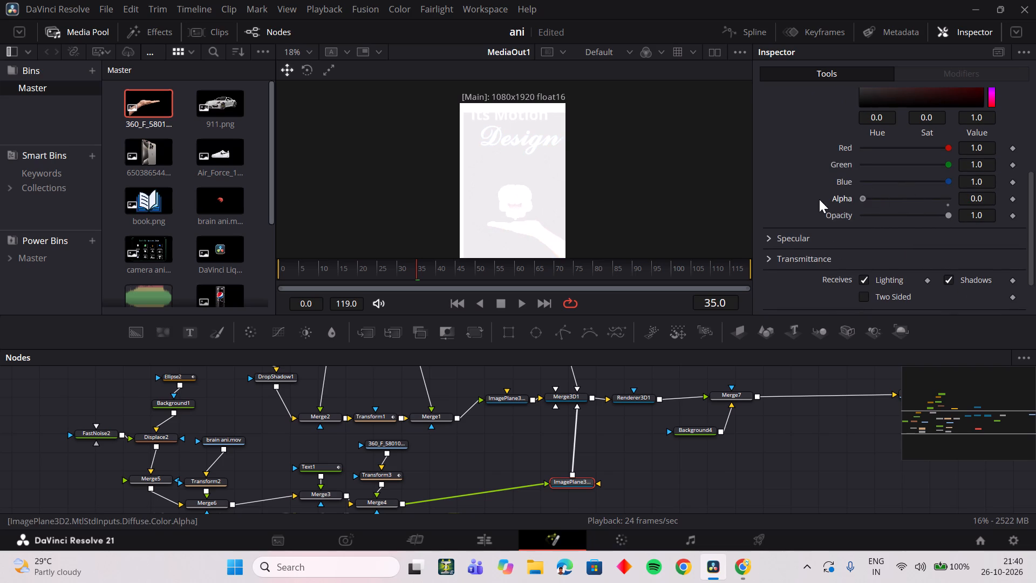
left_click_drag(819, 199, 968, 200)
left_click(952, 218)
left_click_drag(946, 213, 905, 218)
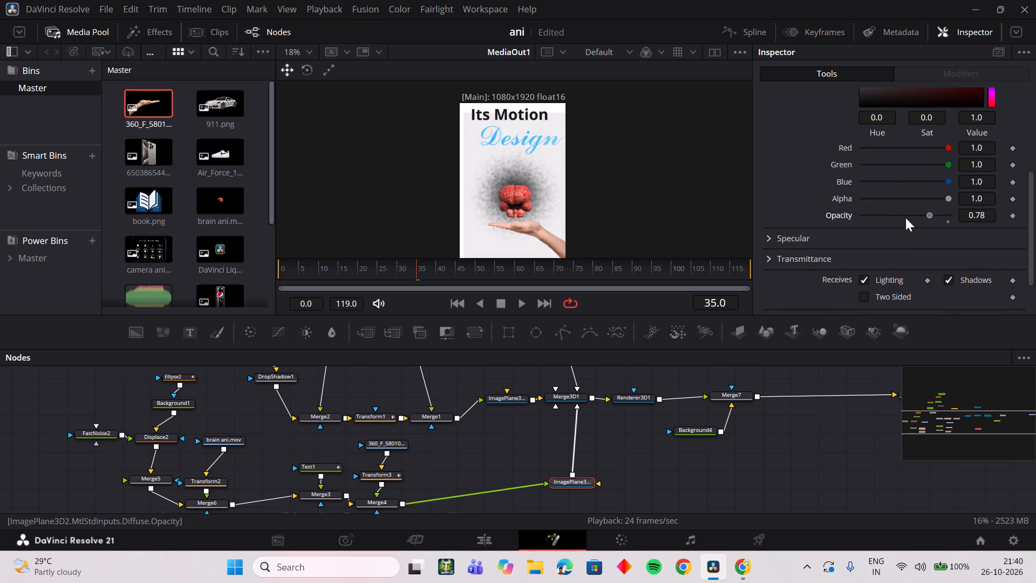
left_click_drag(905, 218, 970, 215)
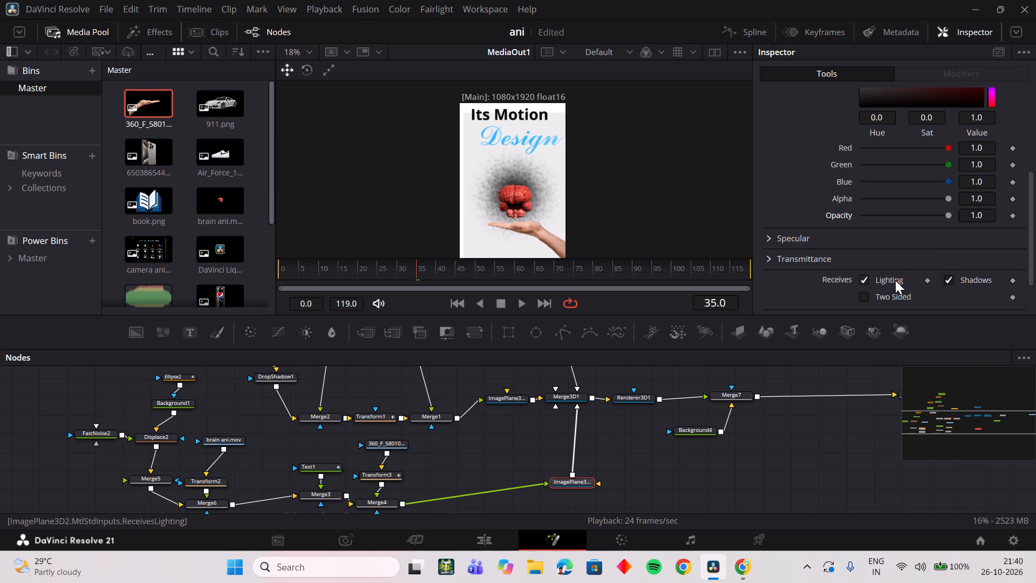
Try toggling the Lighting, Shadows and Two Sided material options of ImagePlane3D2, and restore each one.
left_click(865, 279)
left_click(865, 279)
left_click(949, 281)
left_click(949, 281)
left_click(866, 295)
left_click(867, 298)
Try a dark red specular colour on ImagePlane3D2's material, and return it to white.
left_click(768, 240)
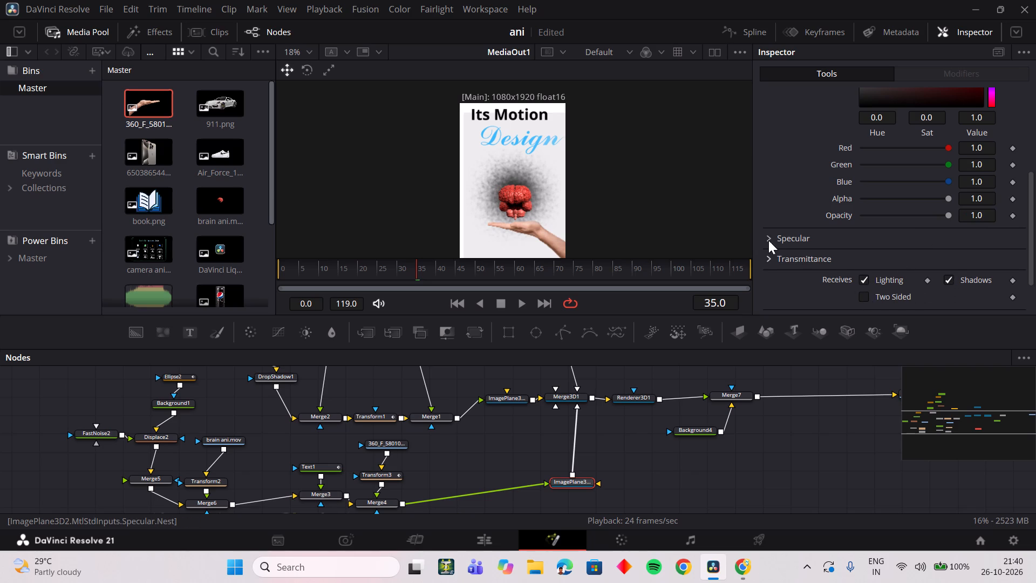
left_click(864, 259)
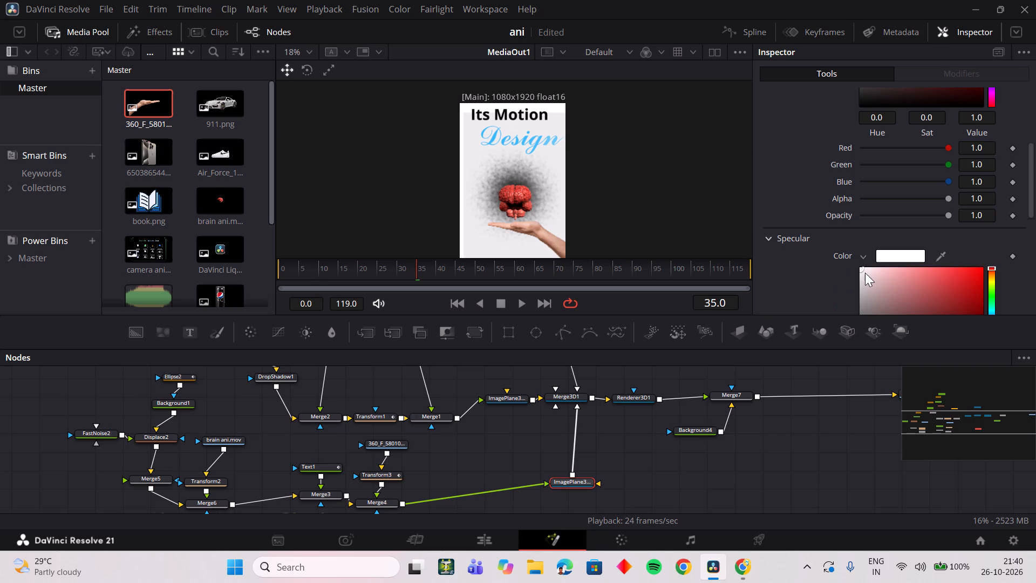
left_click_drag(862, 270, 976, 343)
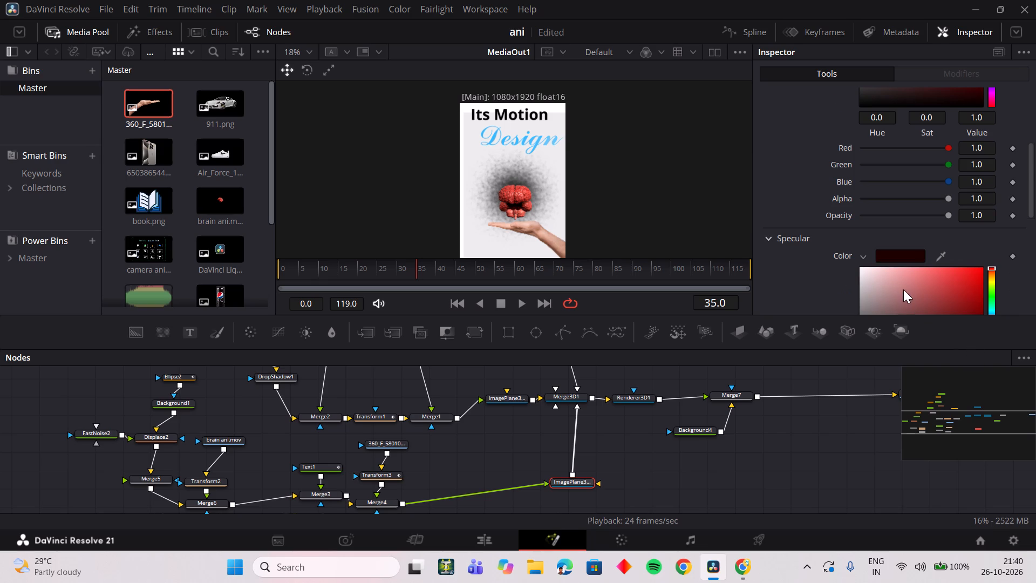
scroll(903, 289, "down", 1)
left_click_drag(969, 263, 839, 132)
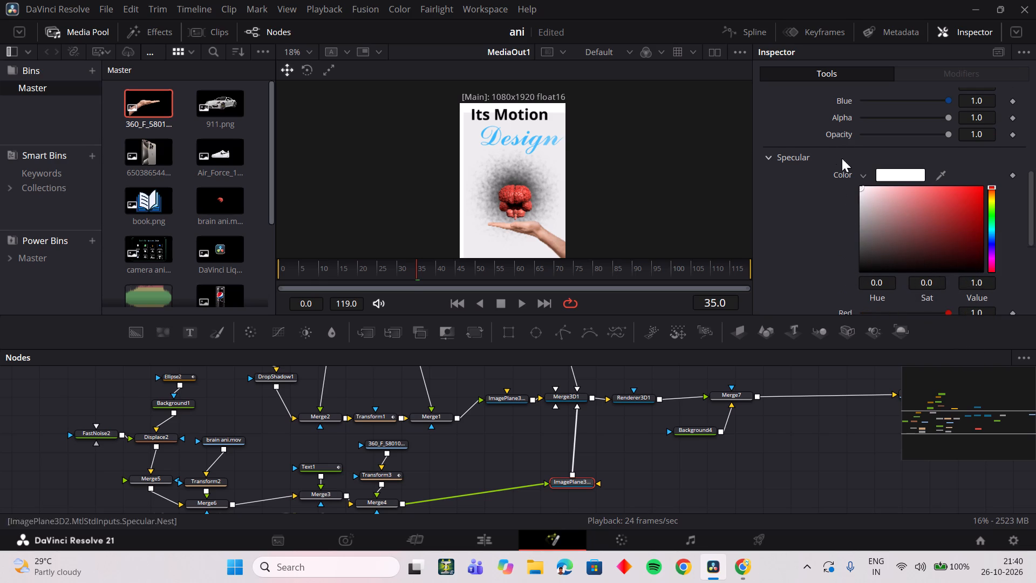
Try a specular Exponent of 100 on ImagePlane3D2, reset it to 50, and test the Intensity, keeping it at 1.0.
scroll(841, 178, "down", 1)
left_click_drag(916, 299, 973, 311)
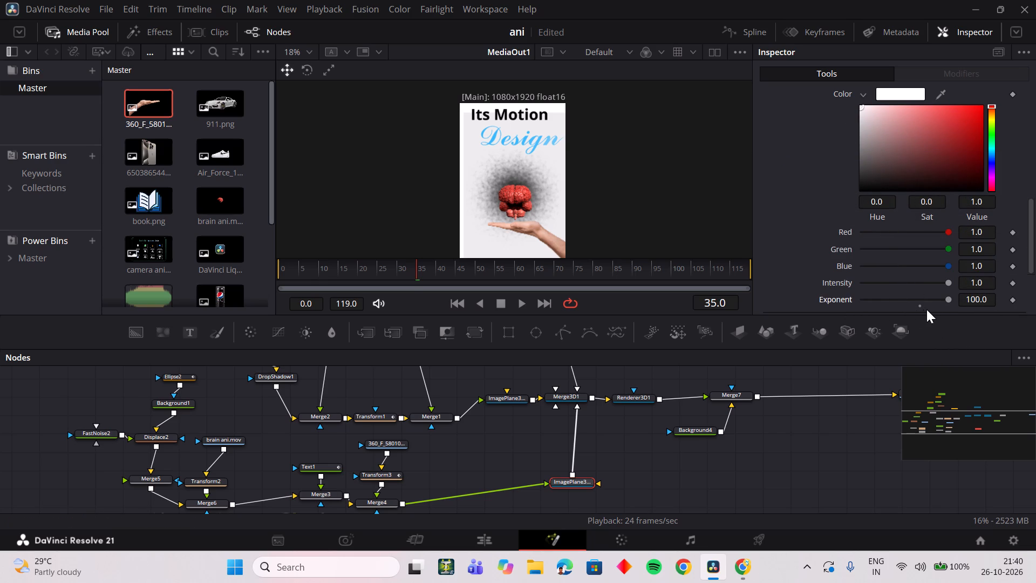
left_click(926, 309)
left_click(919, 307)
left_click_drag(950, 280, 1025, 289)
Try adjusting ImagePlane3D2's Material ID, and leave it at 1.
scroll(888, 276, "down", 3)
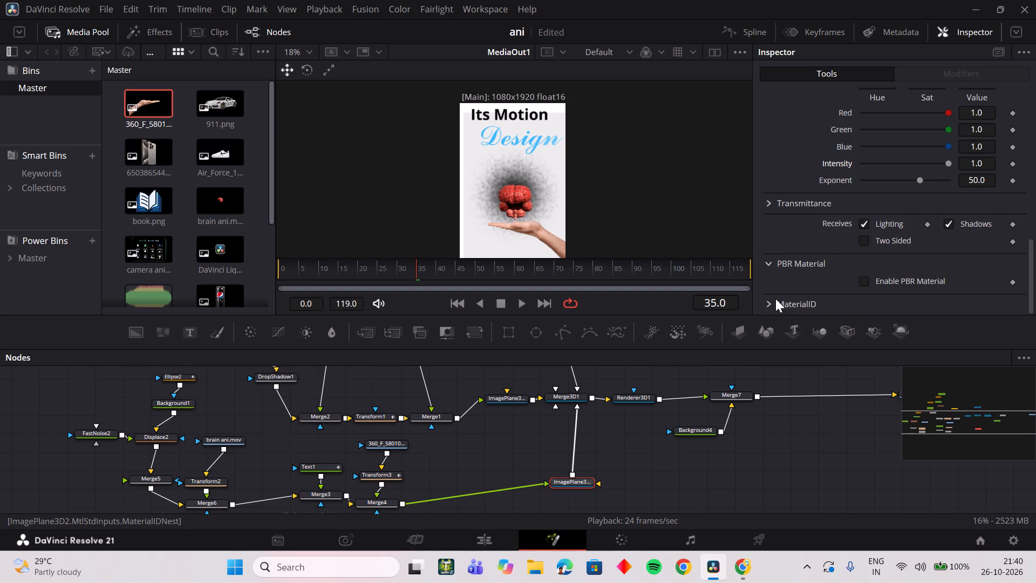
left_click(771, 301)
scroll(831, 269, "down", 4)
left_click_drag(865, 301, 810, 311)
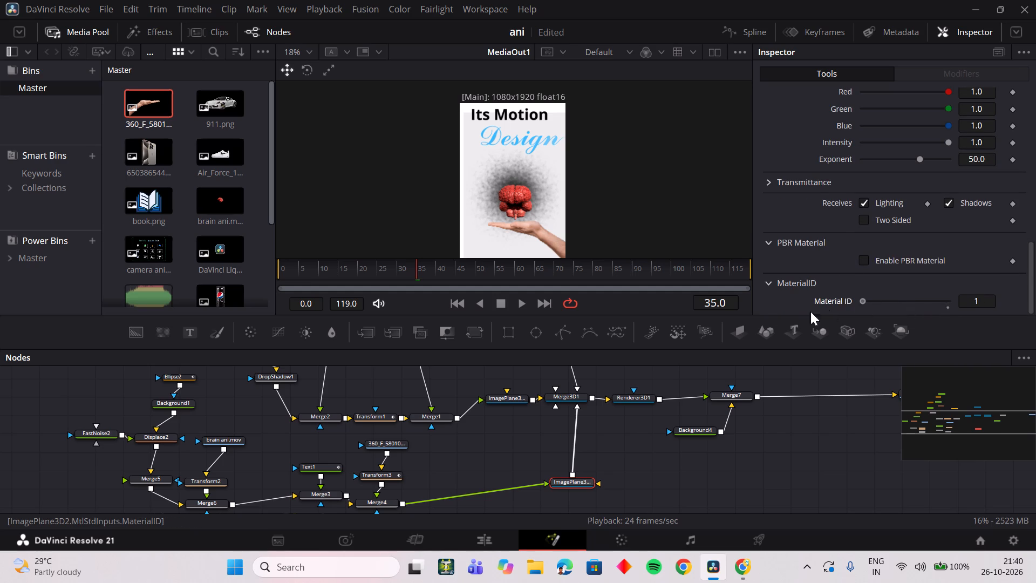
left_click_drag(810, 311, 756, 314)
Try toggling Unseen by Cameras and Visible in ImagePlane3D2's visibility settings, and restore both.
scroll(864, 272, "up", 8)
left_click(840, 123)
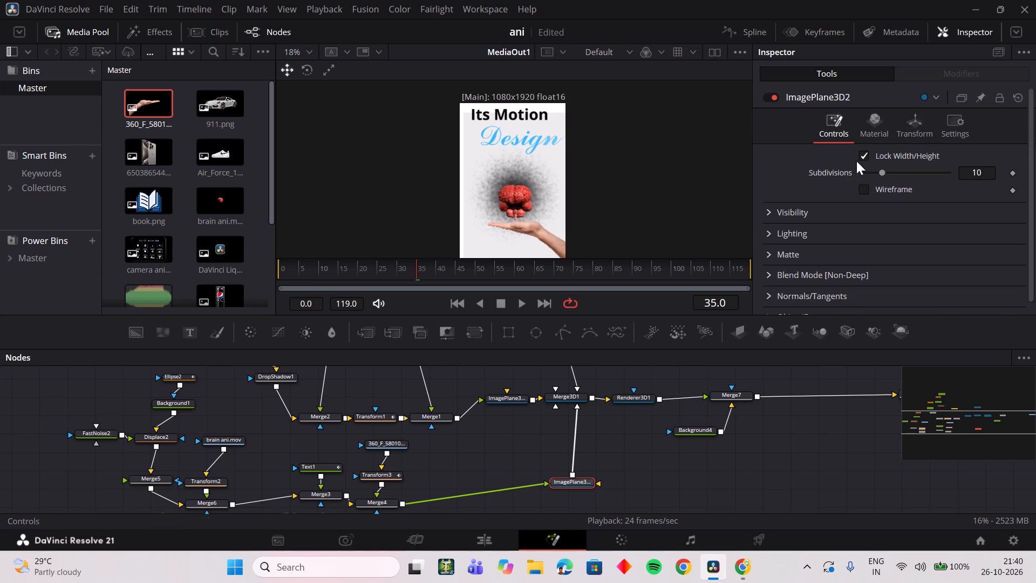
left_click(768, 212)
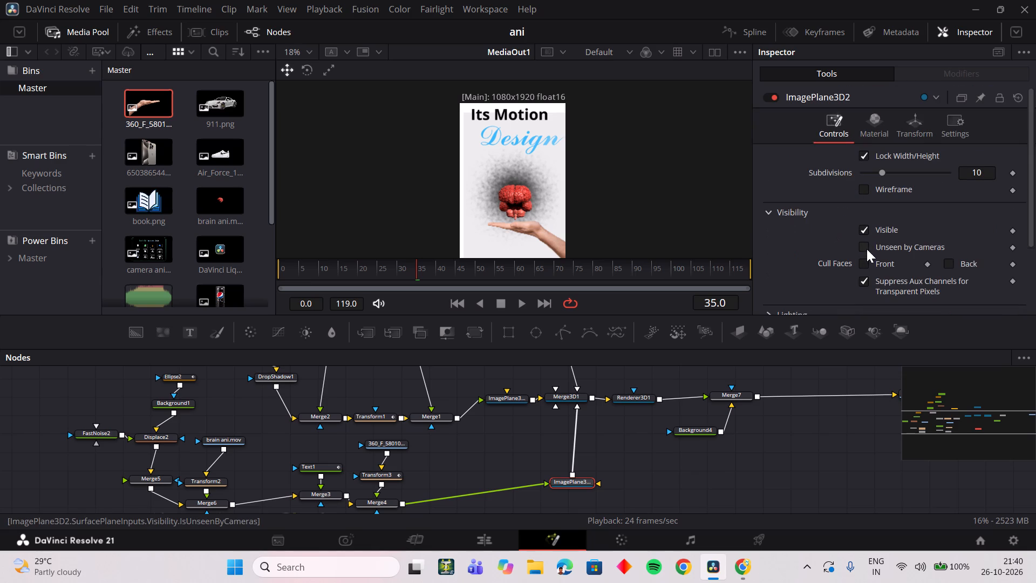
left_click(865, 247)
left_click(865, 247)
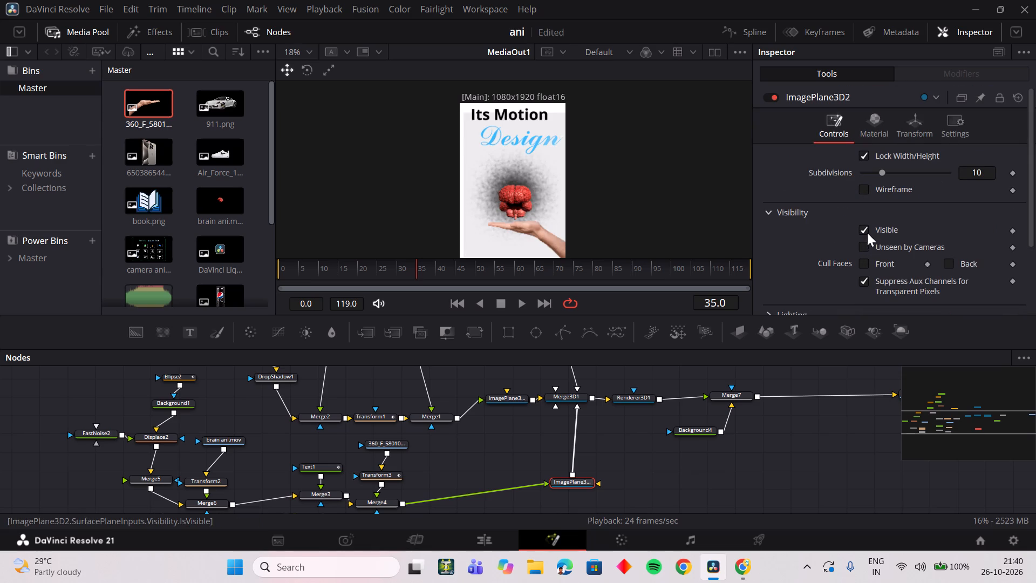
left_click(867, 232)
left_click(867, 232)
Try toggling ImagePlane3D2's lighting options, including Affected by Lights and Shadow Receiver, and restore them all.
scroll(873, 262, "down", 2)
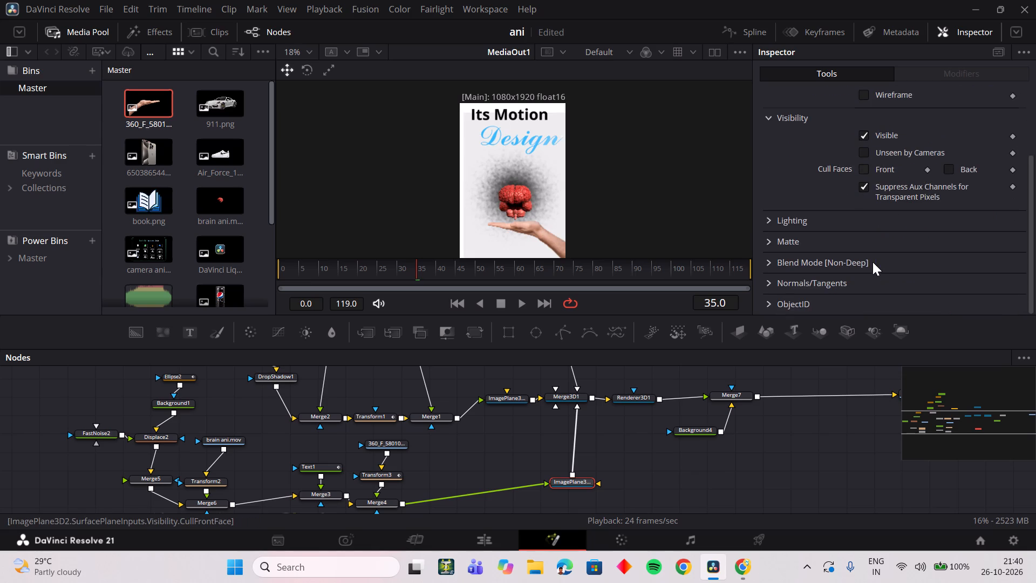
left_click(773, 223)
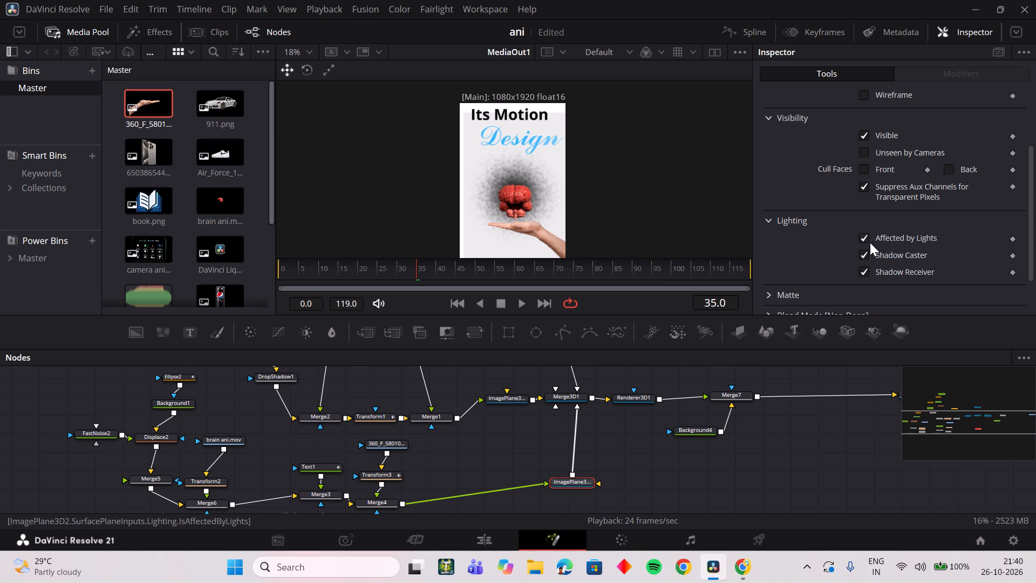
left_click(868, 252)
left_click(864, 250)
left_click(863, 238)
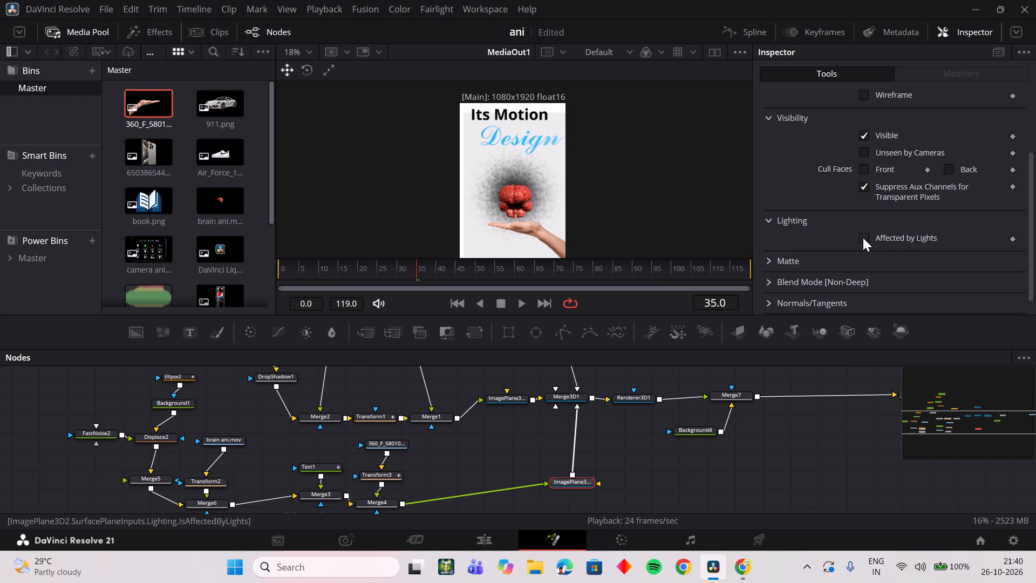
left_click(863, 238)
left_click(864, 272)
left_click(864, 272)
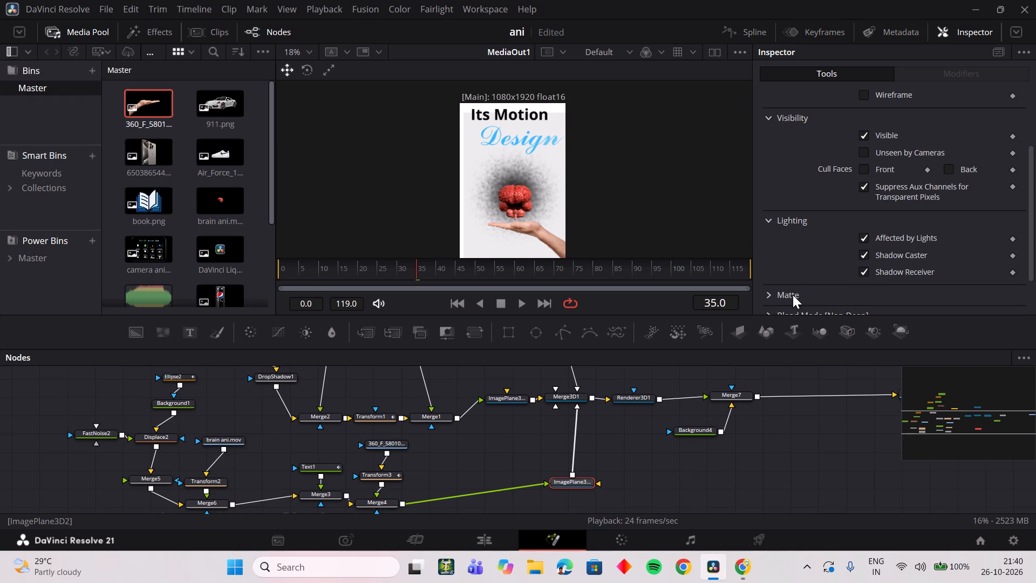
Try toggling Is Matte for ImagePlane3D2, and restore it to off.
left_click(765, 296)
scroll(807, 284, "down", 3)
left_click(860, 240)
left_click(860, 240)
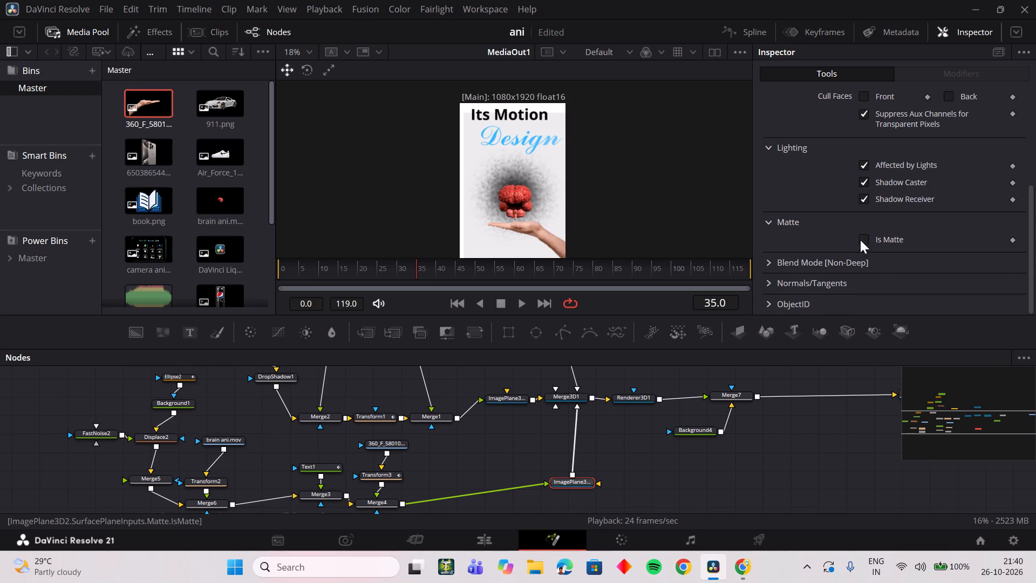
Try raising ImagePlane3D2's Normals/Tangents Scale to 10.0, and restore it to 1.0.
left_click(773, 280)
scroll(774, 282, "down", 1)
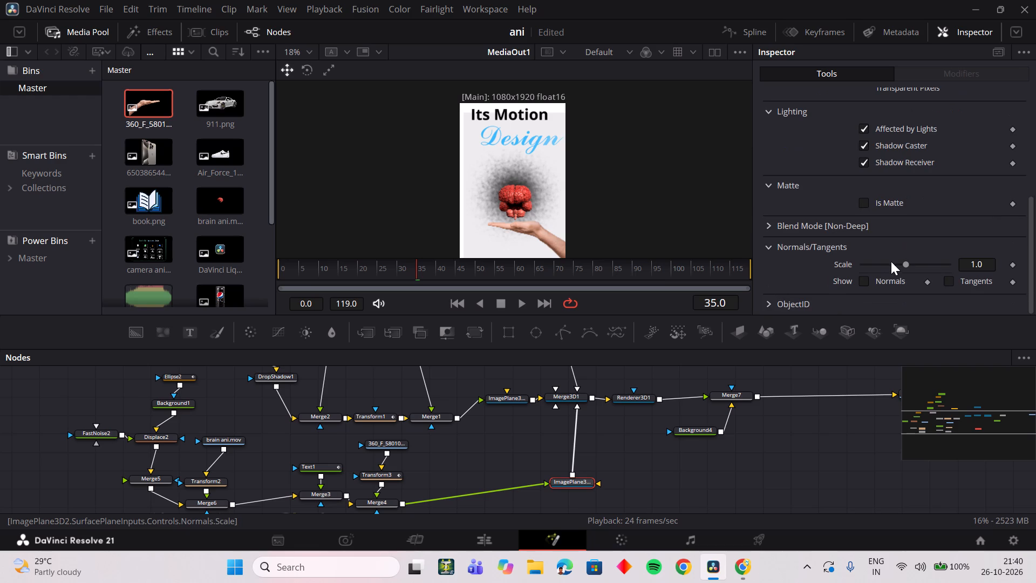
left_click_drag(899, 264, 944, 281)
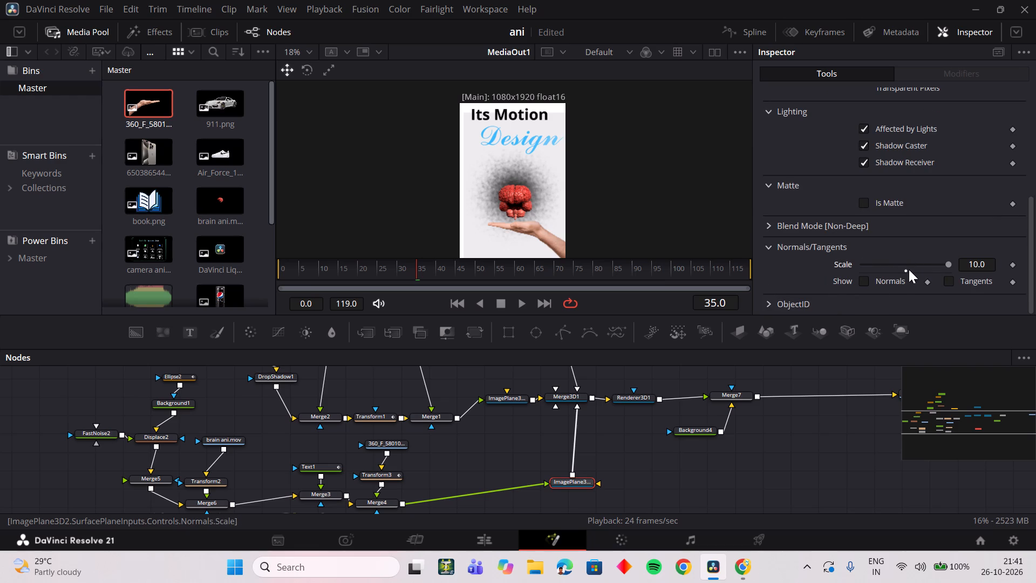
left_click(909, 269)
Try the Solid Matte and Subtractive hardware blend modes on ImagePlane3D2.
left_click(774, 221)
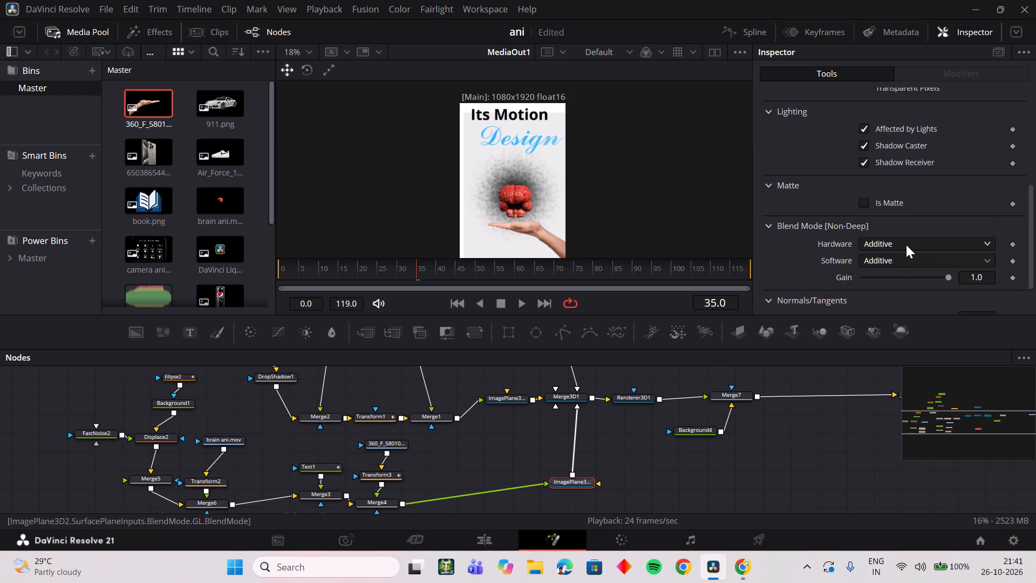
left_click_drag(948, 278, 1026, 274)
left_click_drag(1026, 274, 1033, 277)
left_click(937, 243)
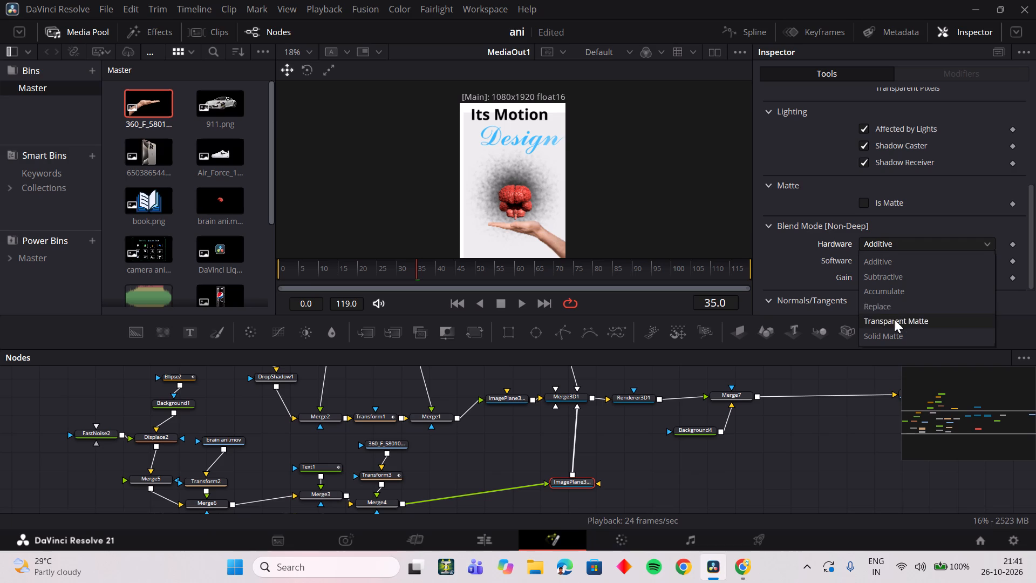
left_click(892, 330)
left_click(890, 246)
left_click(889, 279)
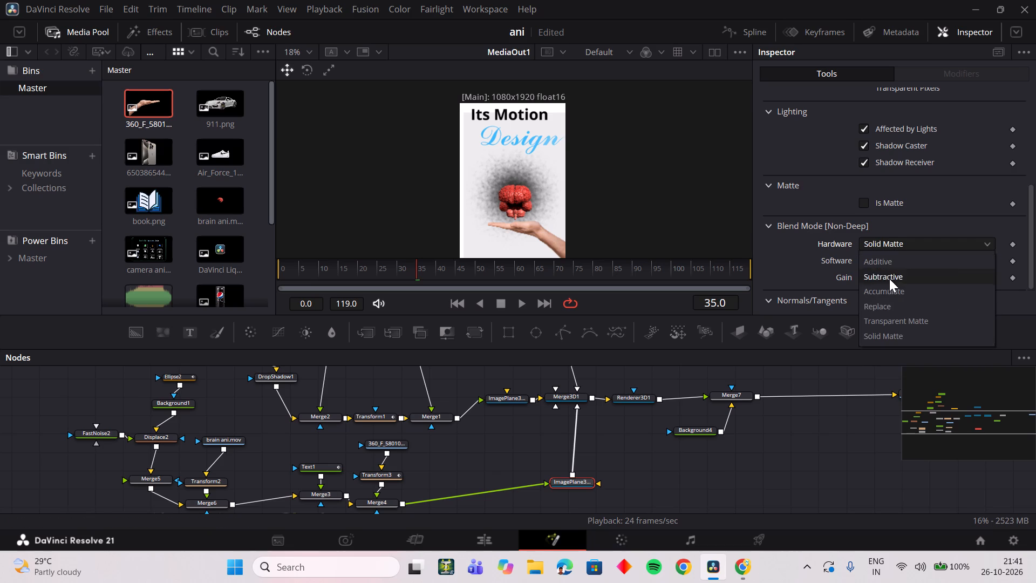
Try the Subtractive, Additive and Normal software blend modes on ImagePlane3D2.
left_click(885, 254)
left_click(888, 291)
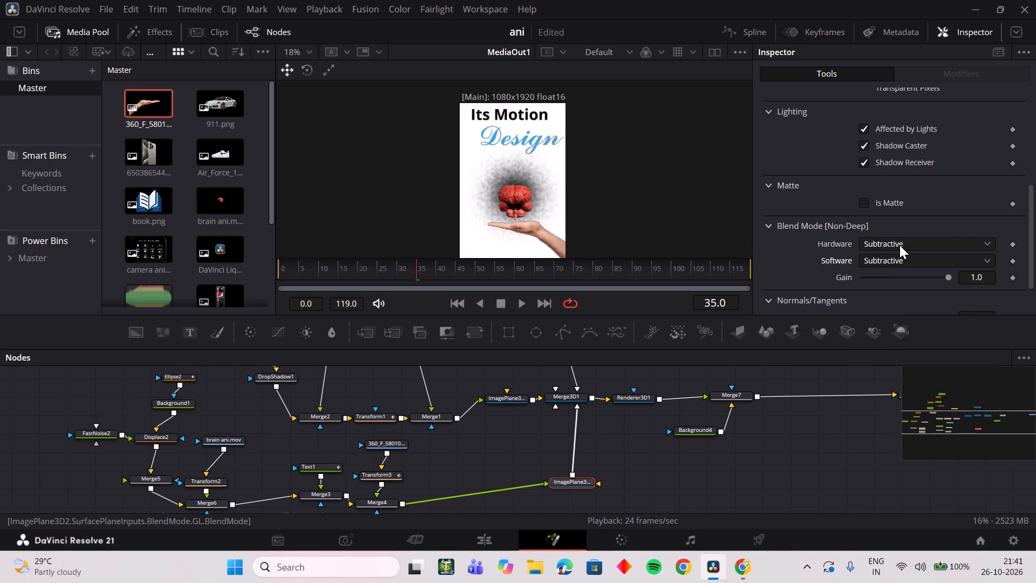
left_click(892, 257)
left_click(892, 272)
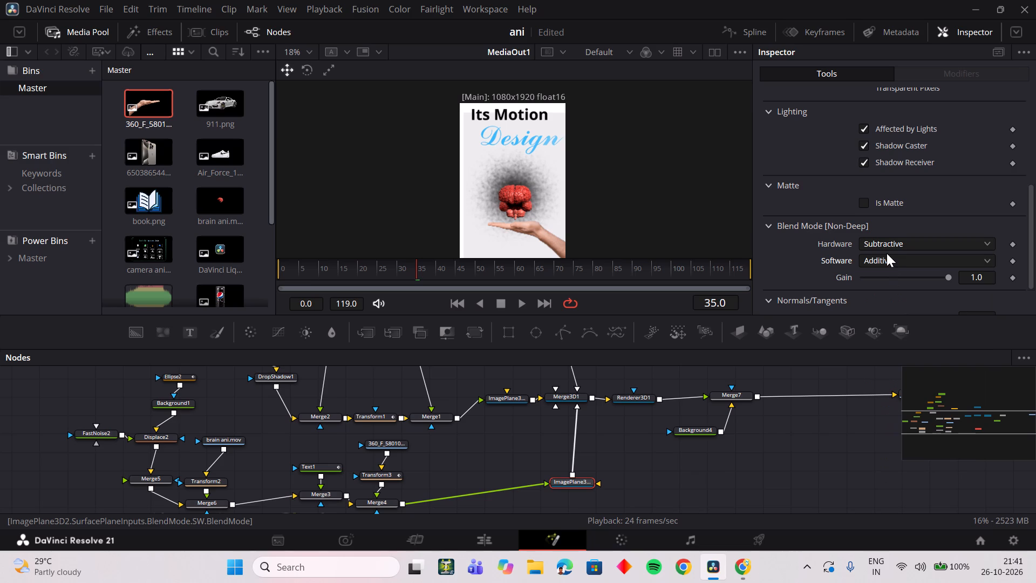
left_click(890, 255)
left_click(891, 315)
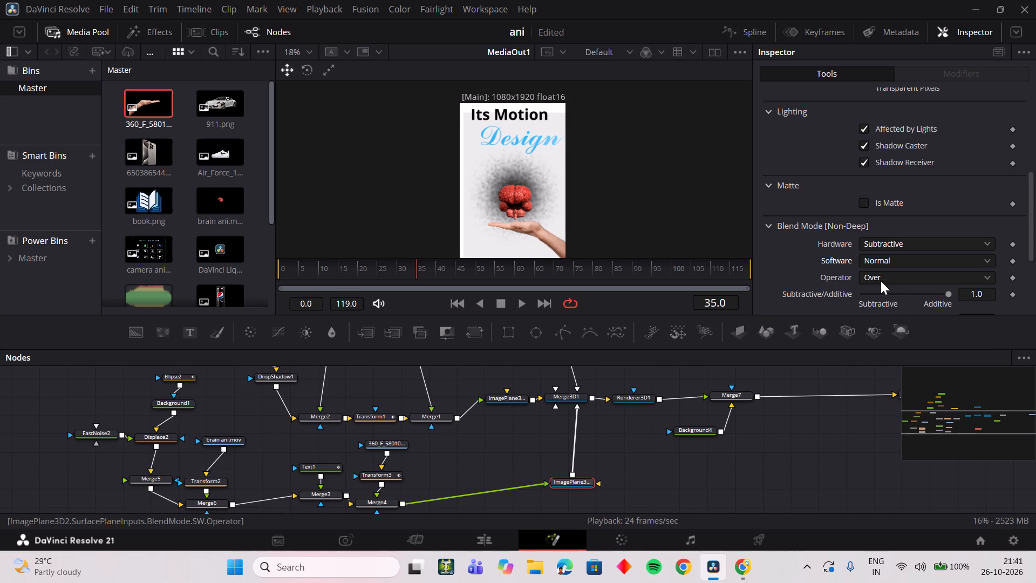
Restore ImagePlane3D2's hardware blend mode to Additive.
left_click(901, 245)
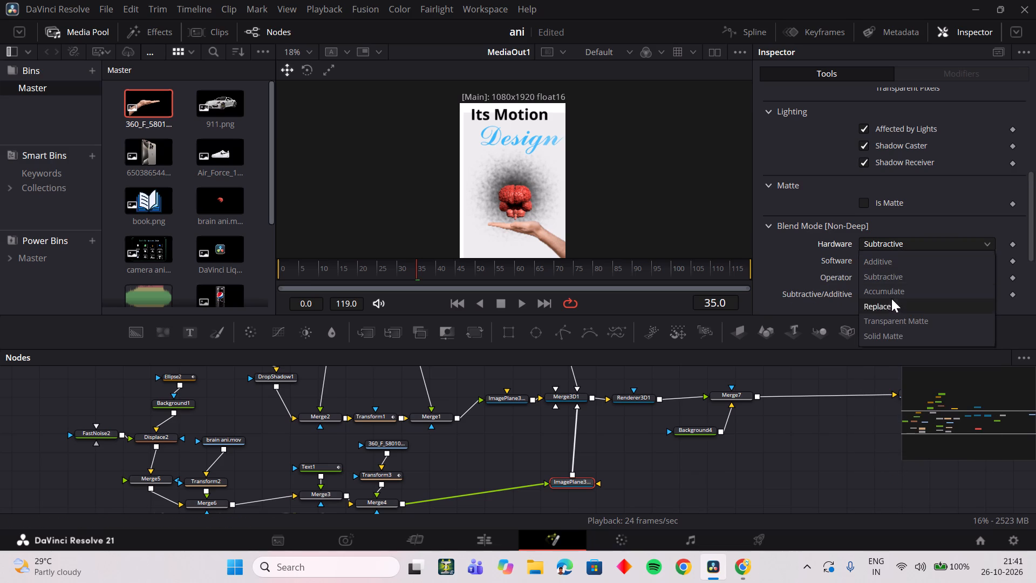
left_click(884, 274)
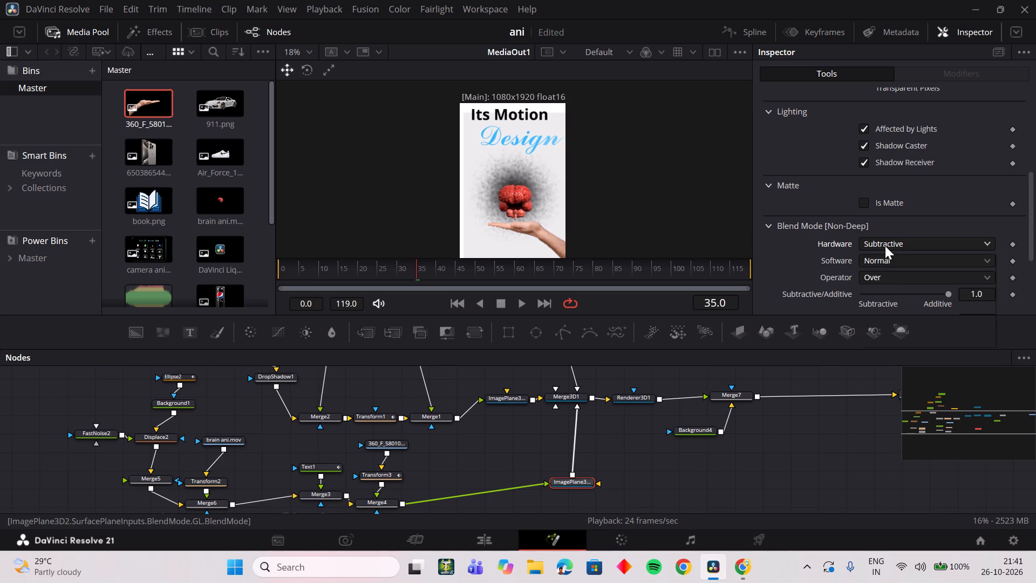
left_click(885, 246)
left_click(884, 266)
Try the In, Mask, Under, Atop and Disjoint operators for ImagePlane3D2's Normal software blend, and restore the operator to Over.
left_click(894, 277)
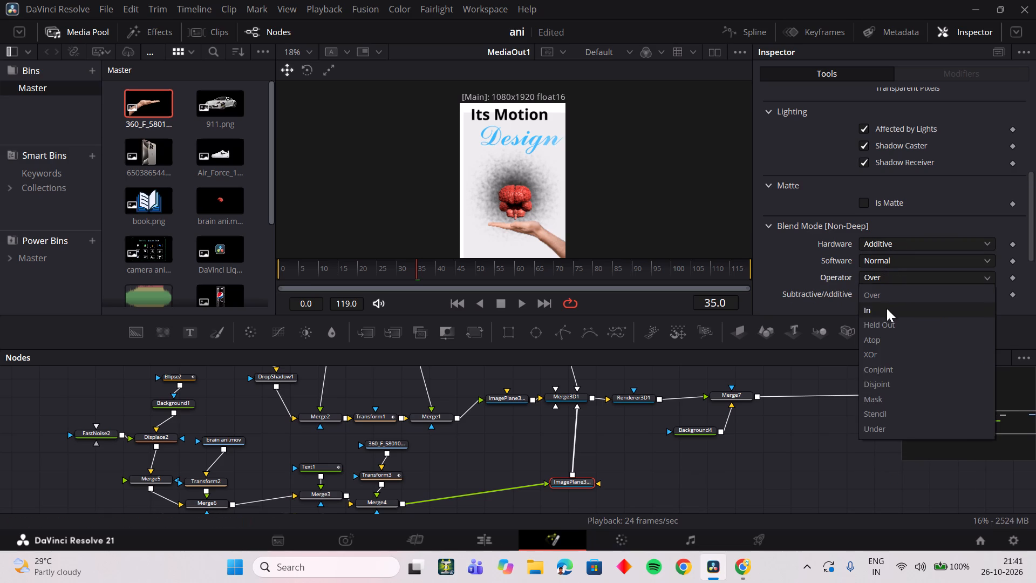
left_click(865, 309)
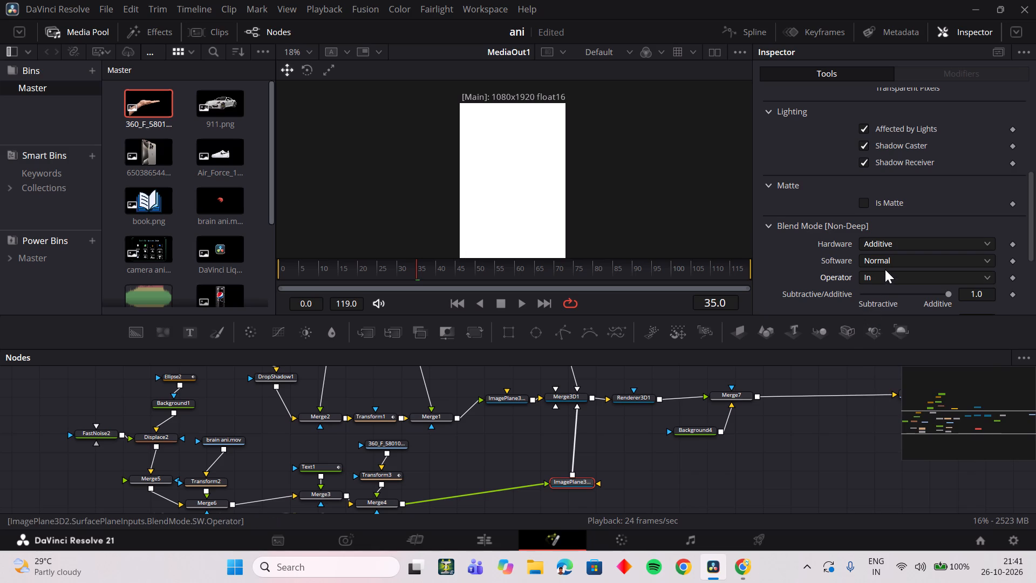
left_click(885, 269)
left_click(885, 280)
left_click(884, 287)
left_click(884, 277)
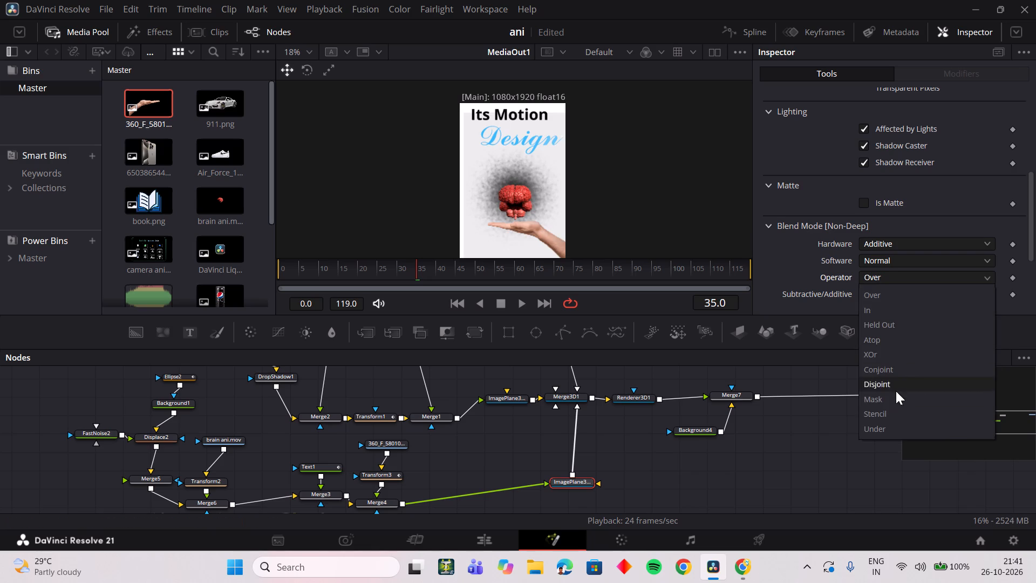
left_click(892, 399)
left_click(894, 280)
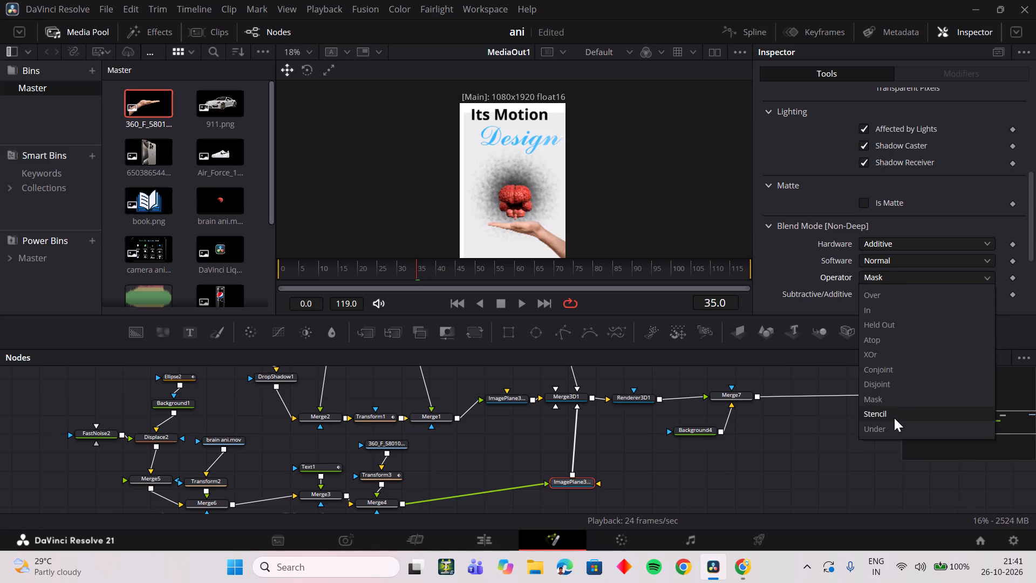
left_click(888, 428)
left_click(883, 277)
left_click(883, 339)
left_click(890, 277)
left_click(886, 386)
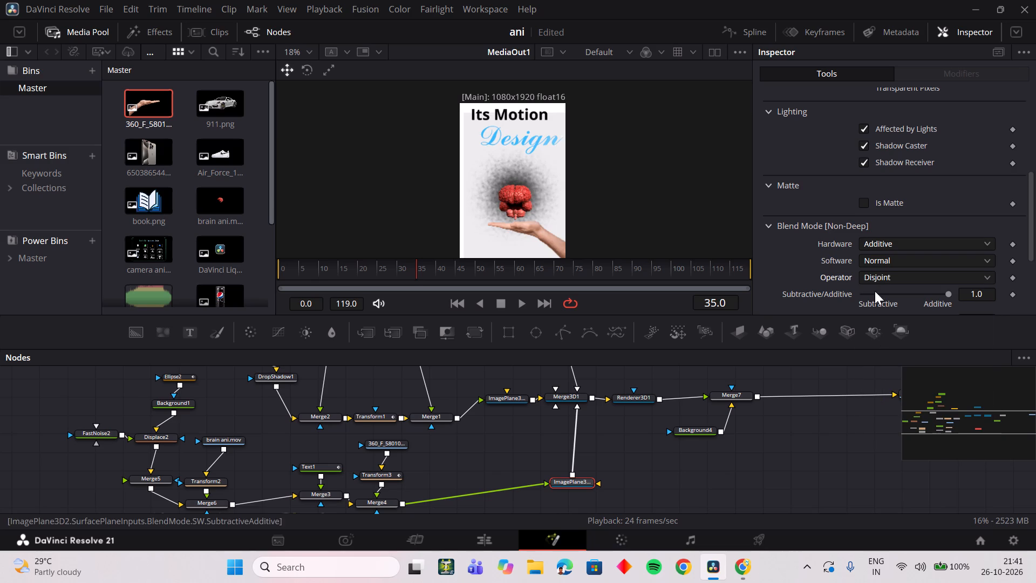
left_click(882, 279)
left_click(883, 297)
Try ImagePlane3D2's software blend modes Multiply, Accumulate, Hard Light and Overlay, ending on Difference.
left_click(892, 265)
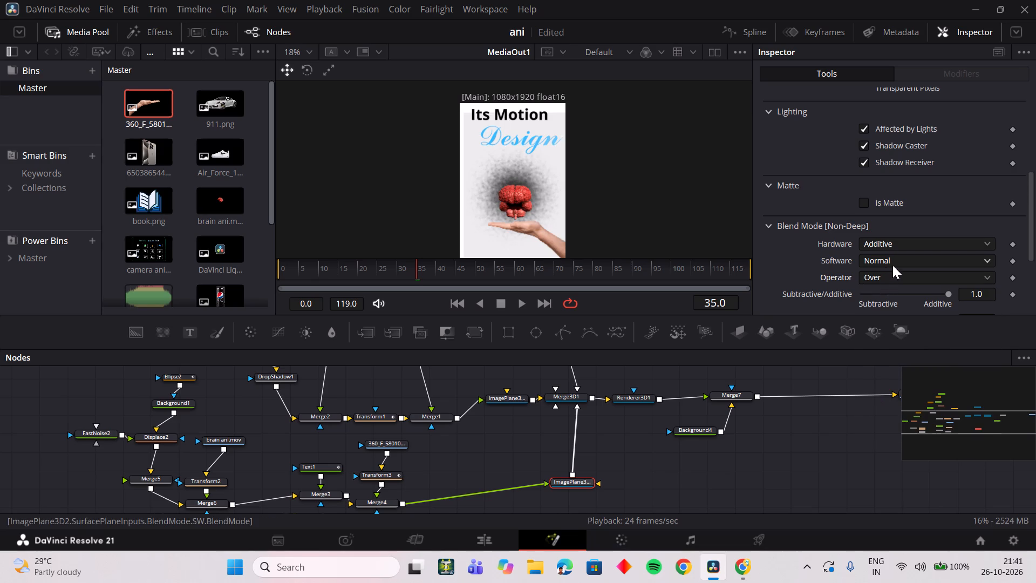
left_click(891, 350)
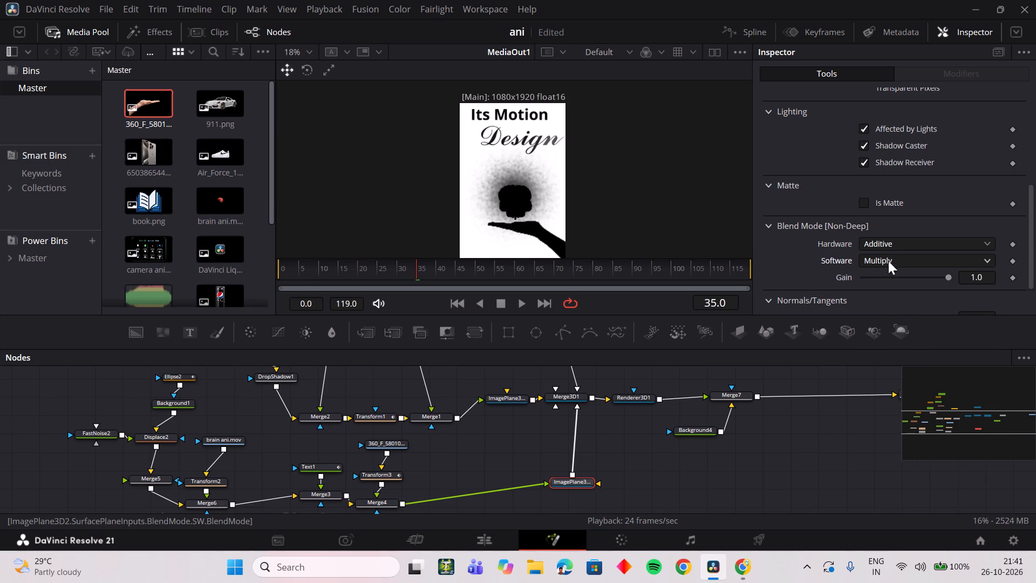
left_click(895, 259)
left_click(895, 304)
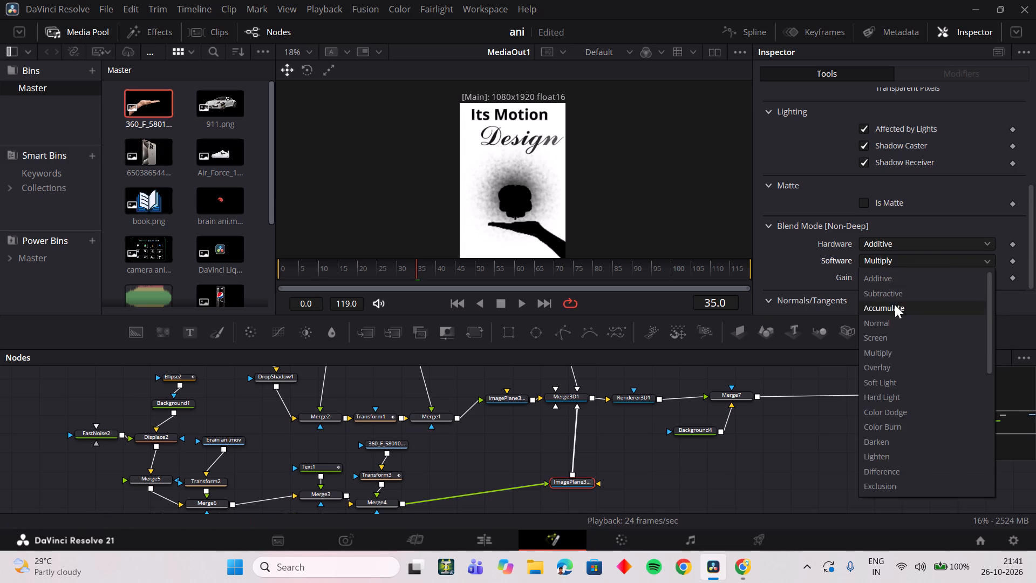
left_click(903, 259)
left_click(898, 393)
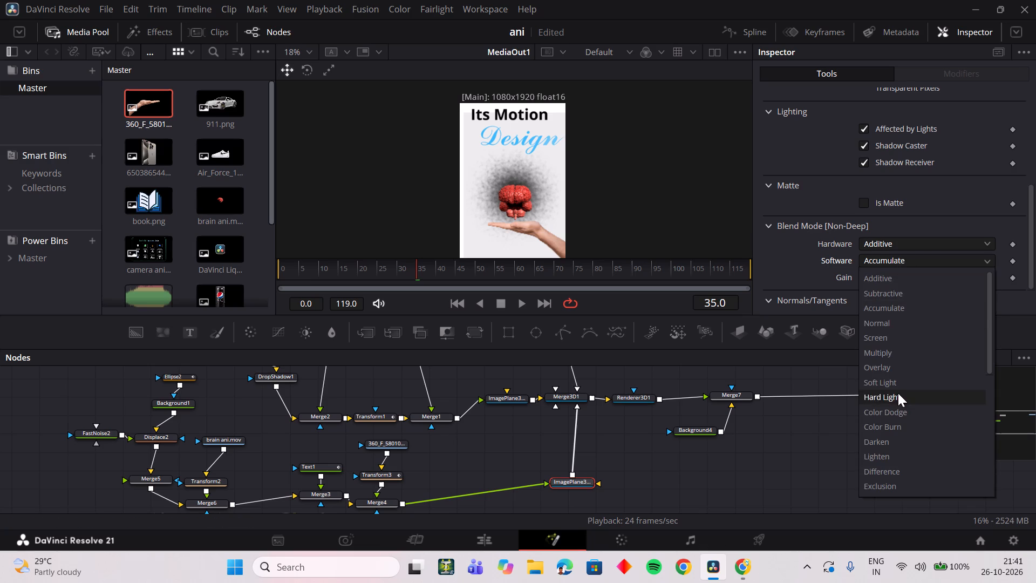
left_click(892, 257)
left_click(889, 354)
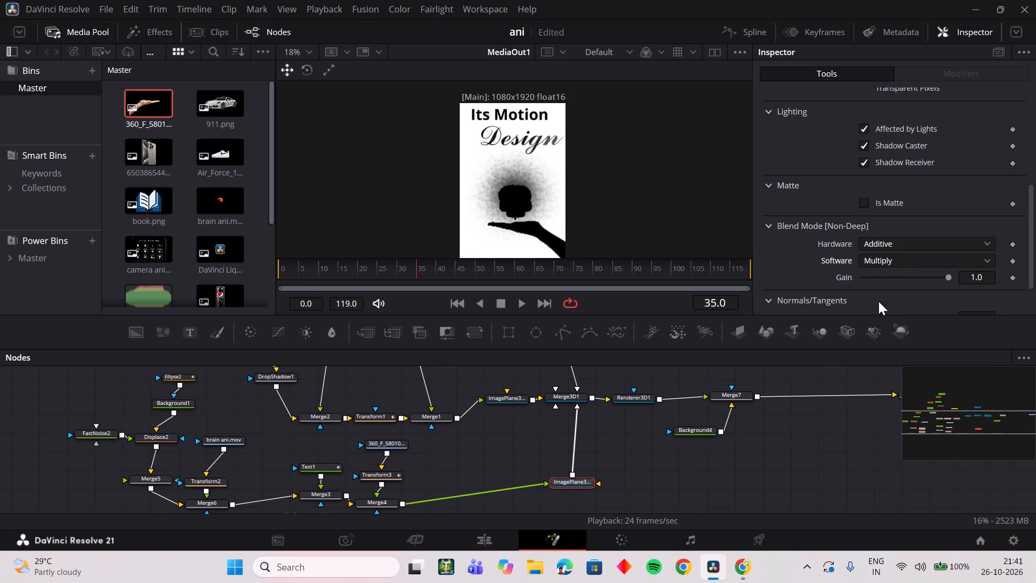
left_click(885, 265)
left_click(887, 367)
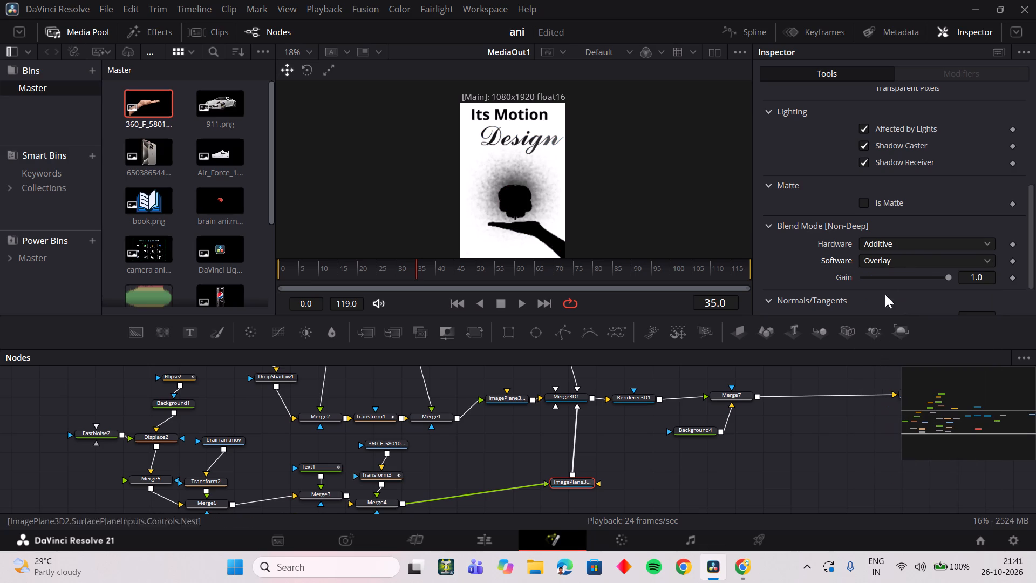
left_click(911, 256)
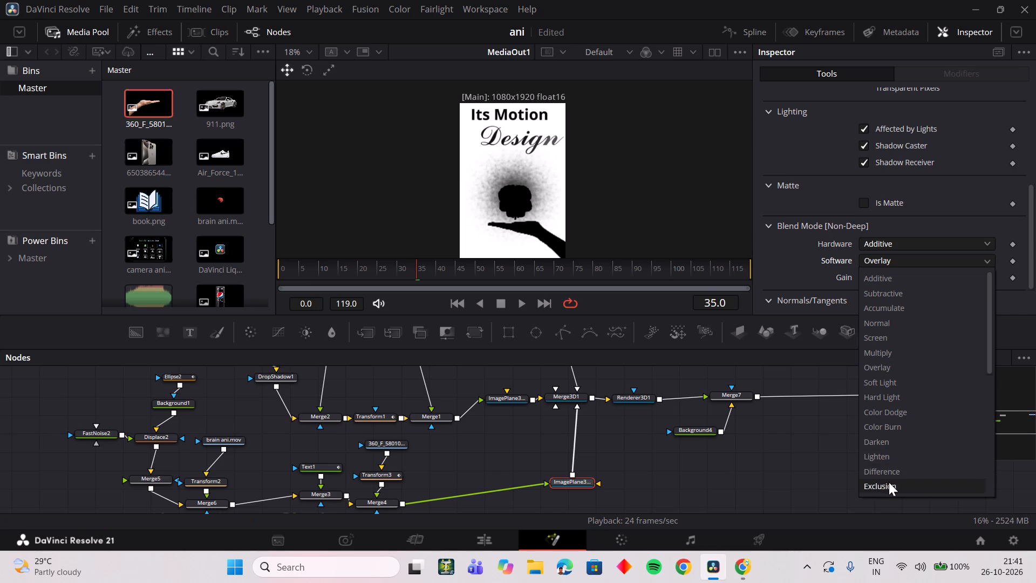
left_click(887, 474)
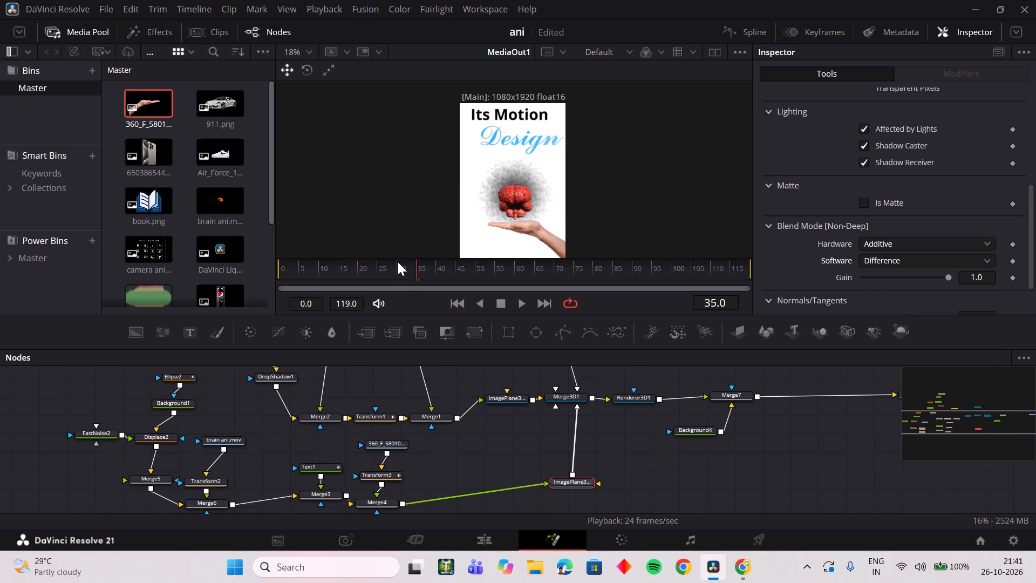
Scrub the timeline between frames 13 and 39 to check the transition with the Difference blend.
left_click_drag(405, 263, 330, 268)
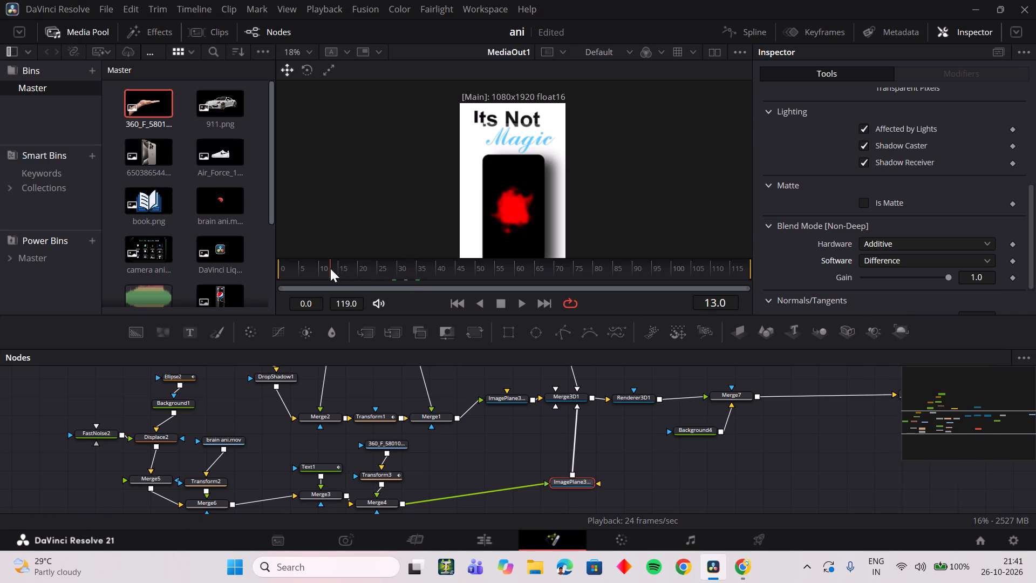
left_click_drag(330, 268, 381, 266)
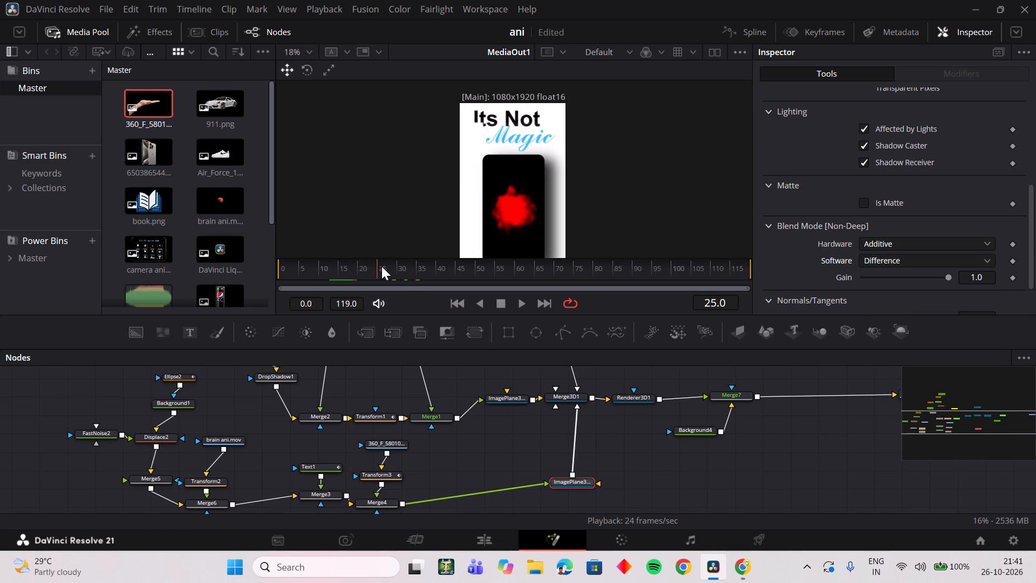
left_click_drag(381, 266, 405, 267)
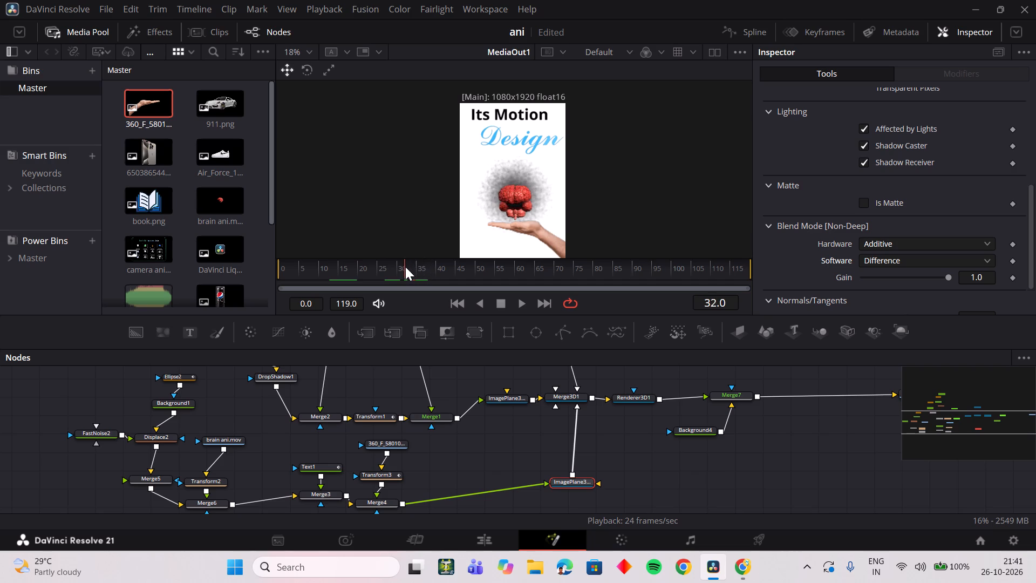
left_click_drag(405, 267, 430, 266)
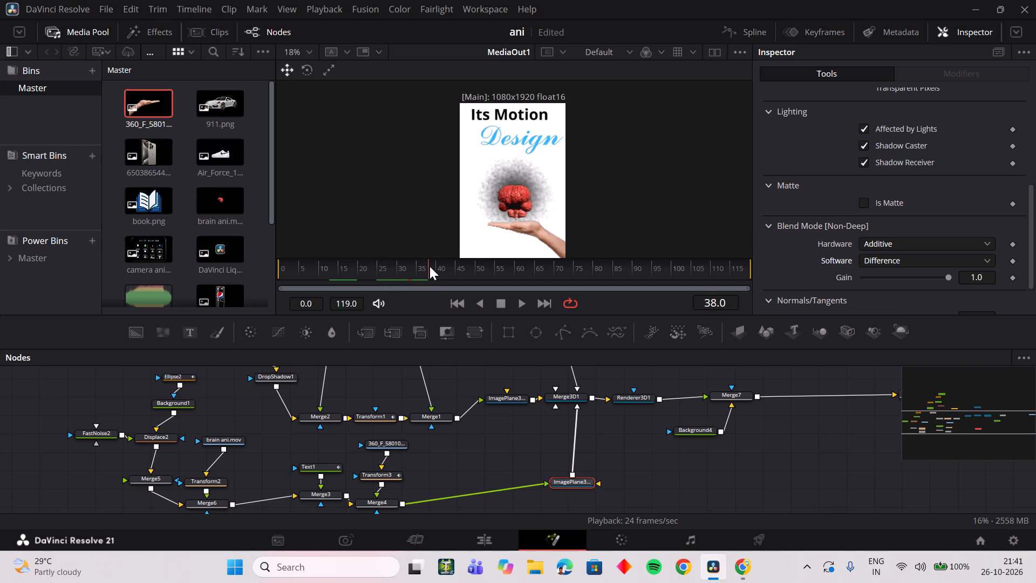
left_click_drag(430, 266, 435, 265)
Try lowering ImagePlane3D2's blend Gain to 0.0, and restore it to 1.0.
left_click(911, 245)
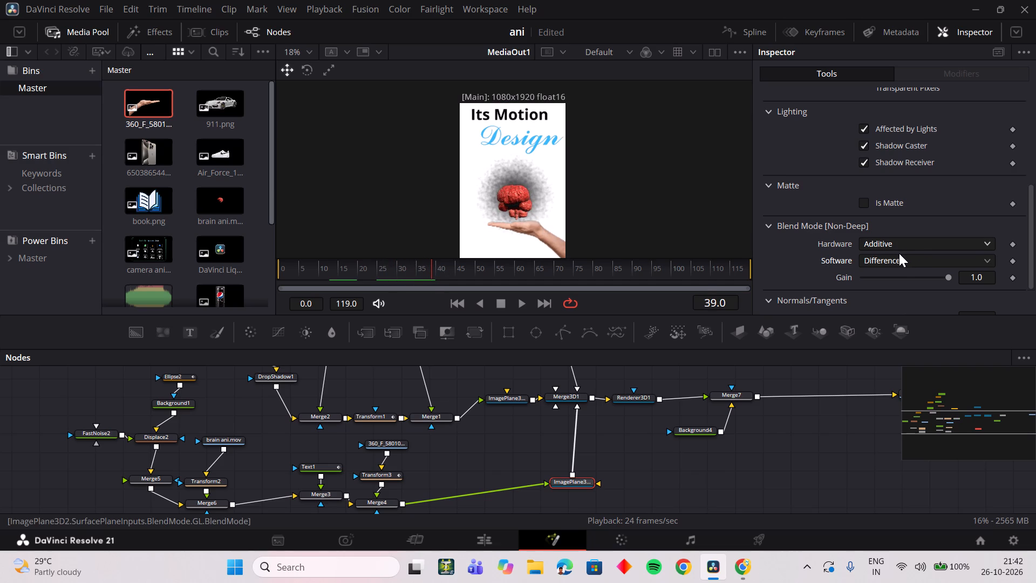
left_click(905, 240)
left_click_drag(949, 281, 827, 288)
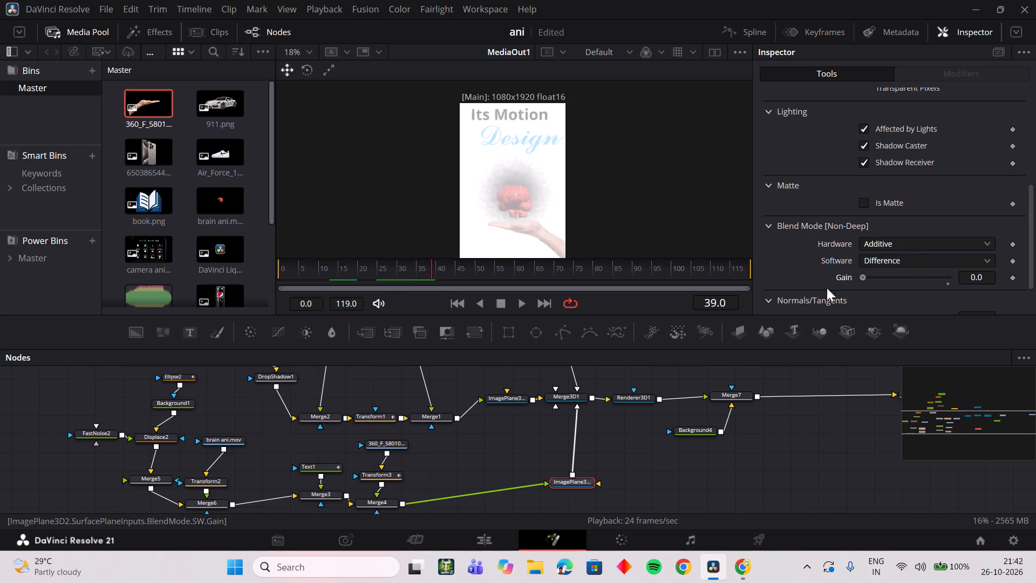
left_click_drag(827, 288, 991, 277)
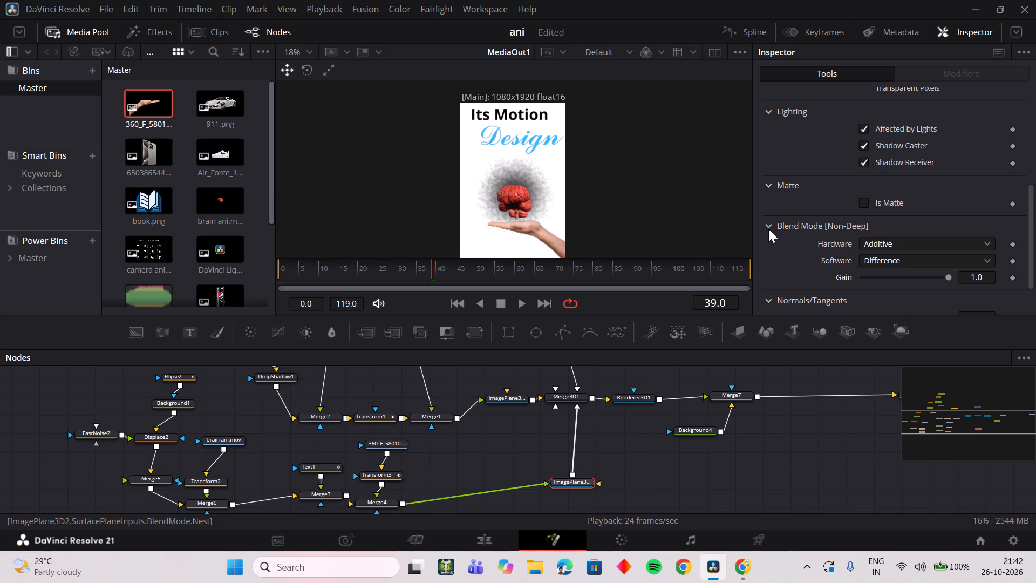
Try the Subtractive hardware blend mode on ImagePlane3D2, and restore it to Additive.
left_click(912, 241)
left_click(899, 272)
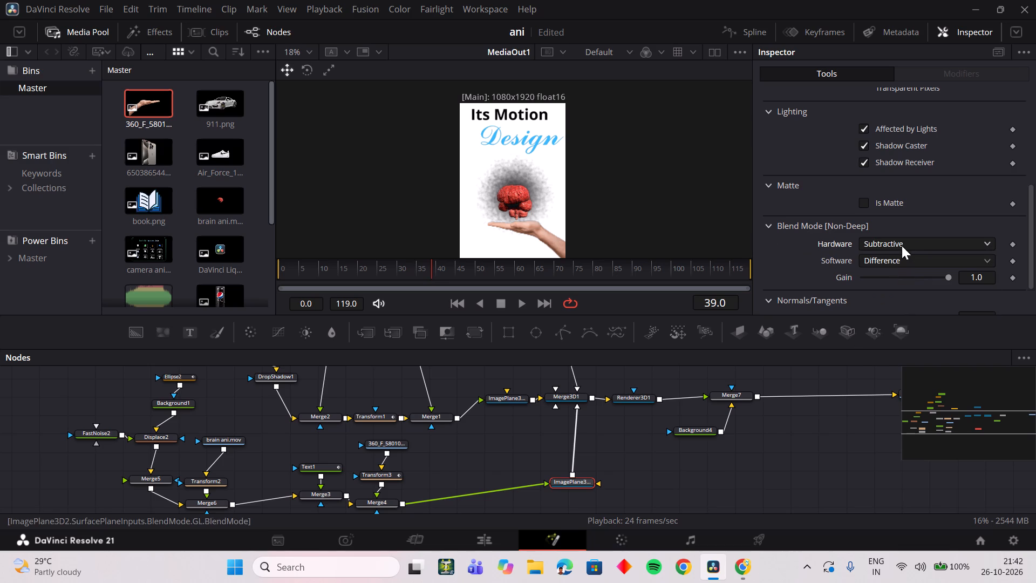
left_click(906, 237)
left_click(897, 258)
Set ImagePlane3D2's software blend mode to Subtractive.
left_click(897, 259)
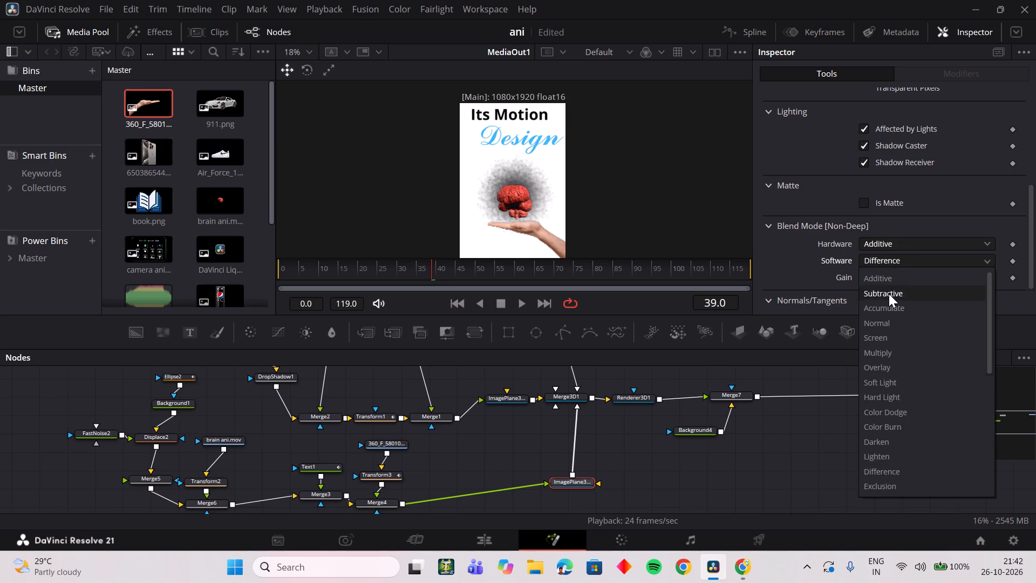
left_click(891, 291)
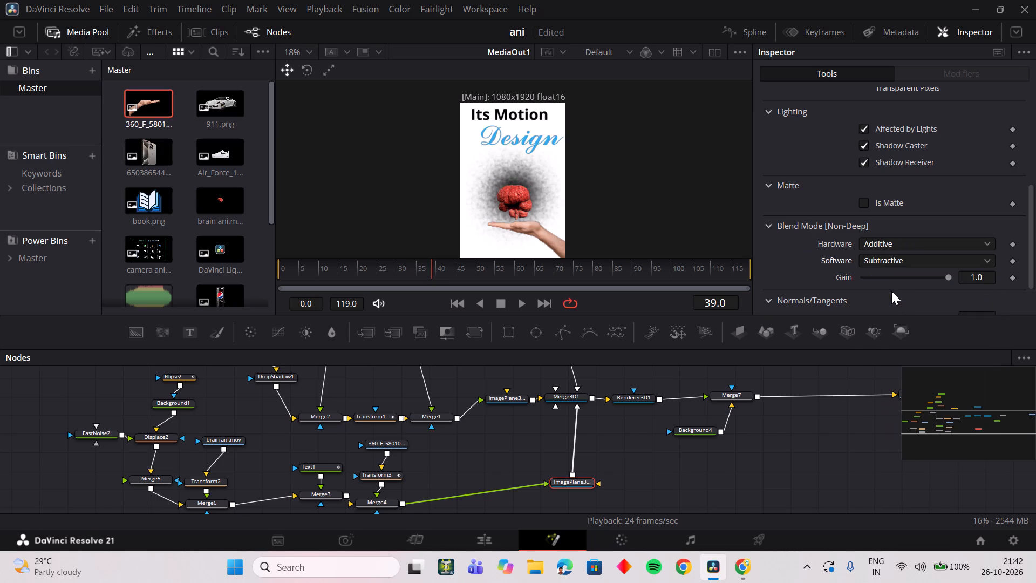
Scrub the timeline between frames 30 and 40 to check the transition with the Subtractive blend.
left_click_drag(431, 266, 398, 269)
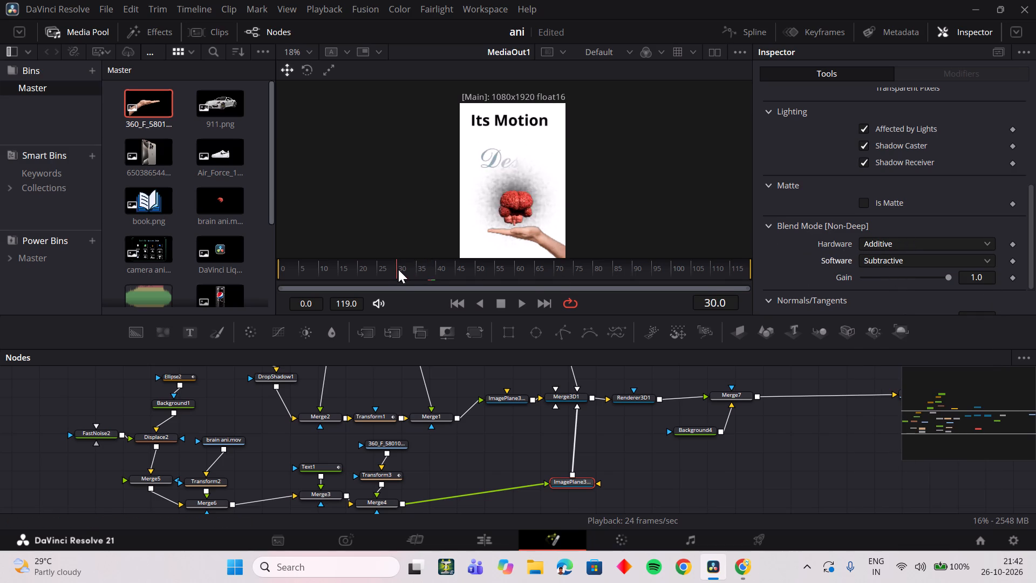
left_click_drag(398, 269, 438, 270)
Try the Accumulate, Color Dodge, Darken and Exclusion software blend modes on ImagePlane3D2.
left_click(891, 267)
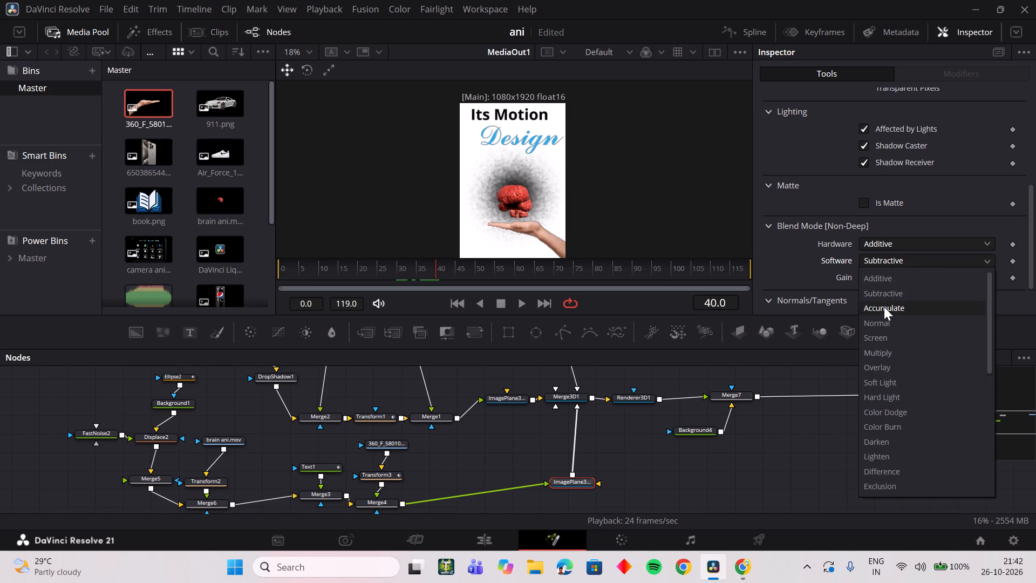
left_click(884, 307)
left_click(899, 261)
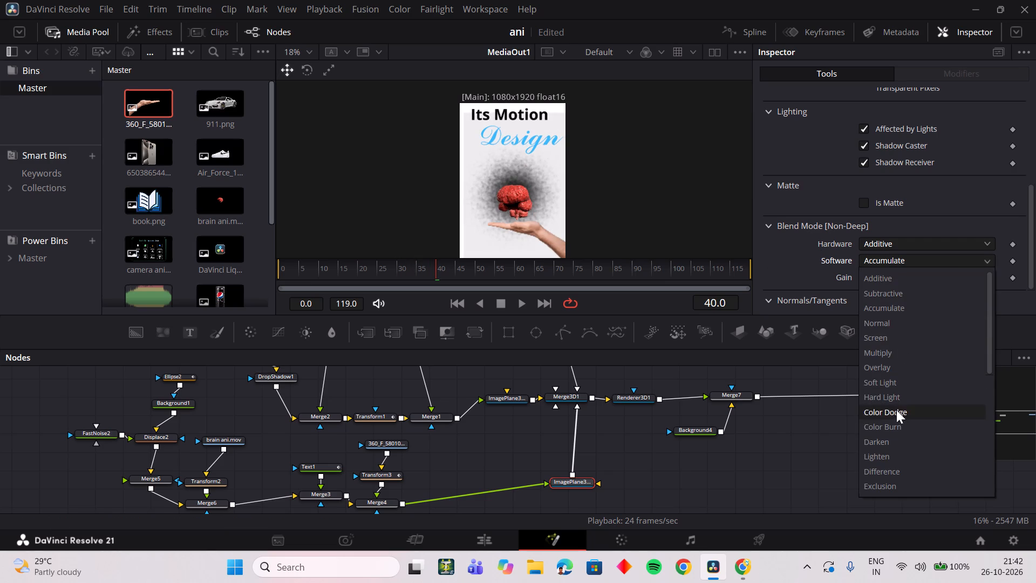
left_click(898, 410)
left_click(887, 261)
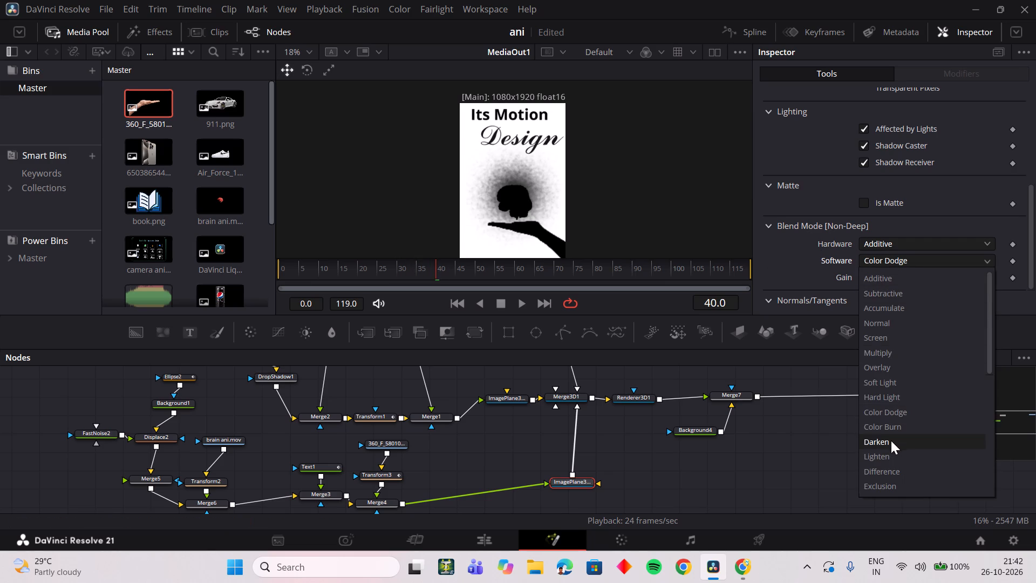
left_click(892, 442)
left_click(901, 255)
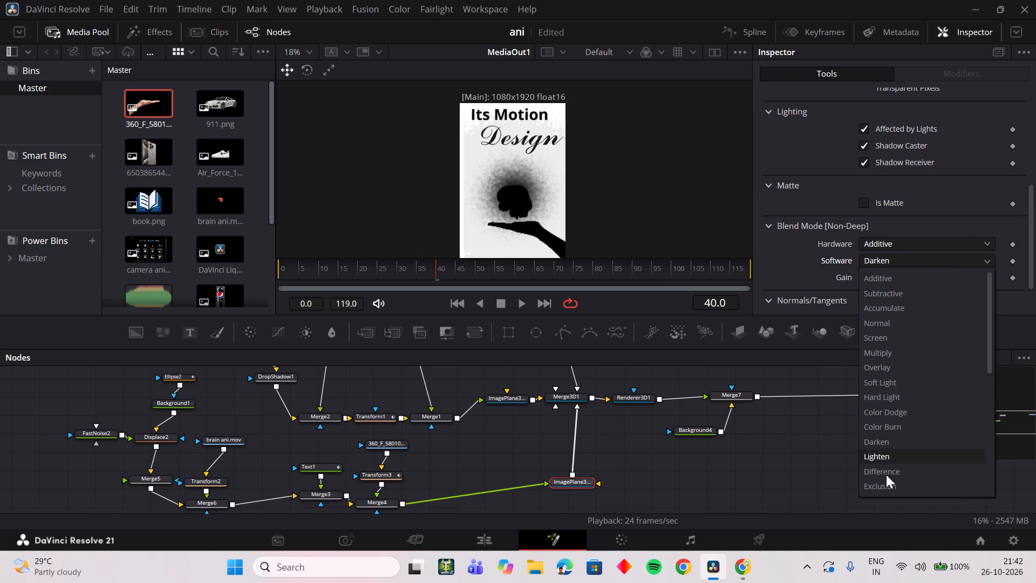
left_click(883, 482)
Set ImagePlane3D2's software blend mode to Difference and collapse its blend mode settings.
left_click(896, 259)
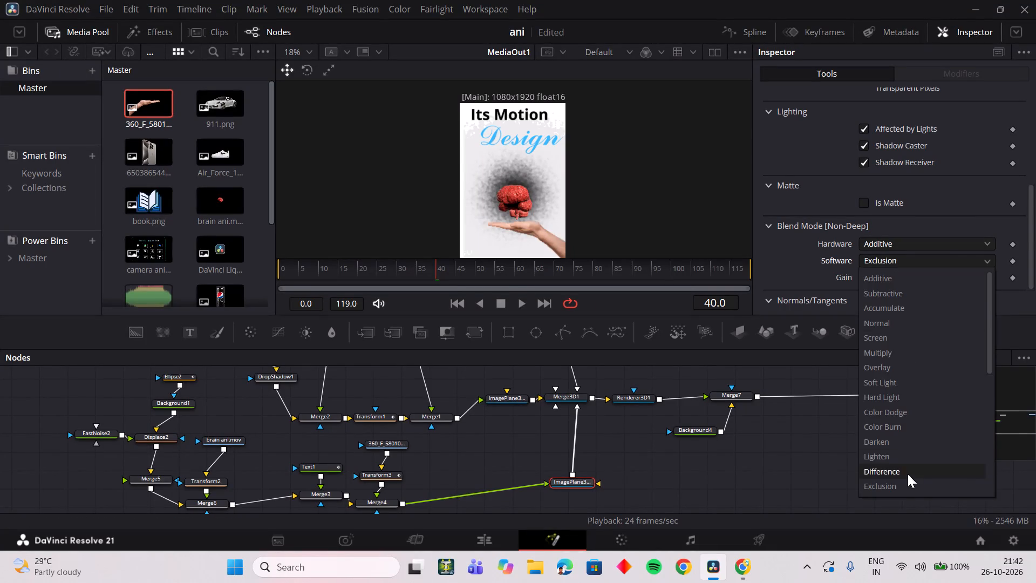
left_click(904, 469)
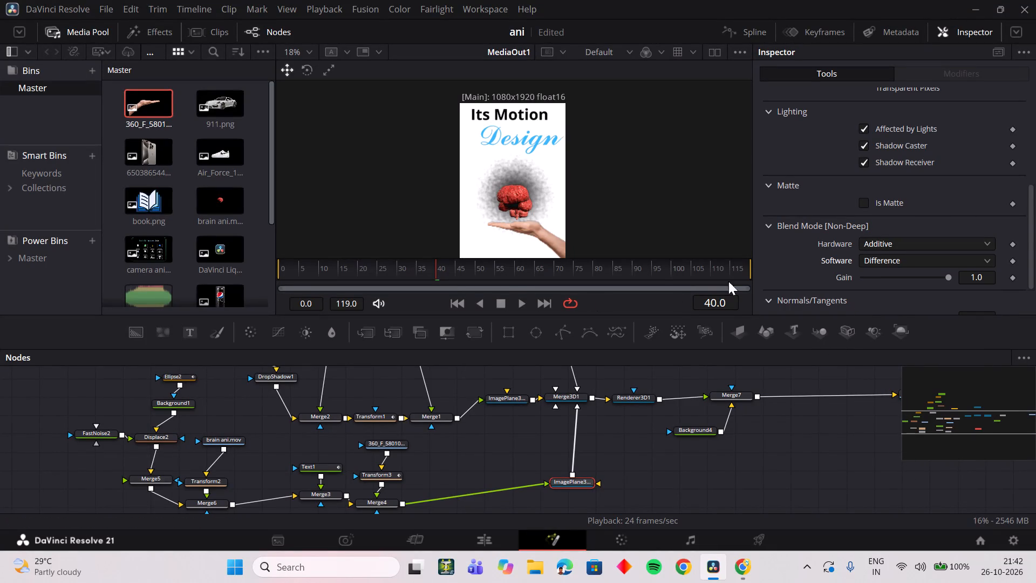
left_click(766, 223)
scroll(827, 256, "up", 3)
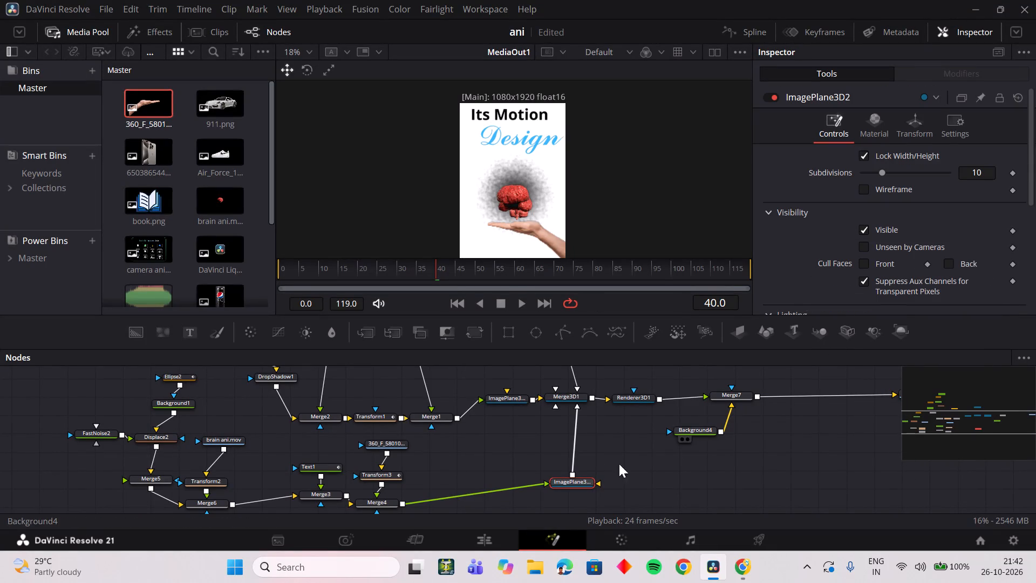
Set the software blend mode of the first plane, ImagePlane3D1, to Difference, viewing it at frame 15.
double_click(604, 455)
left_click(519, 398)
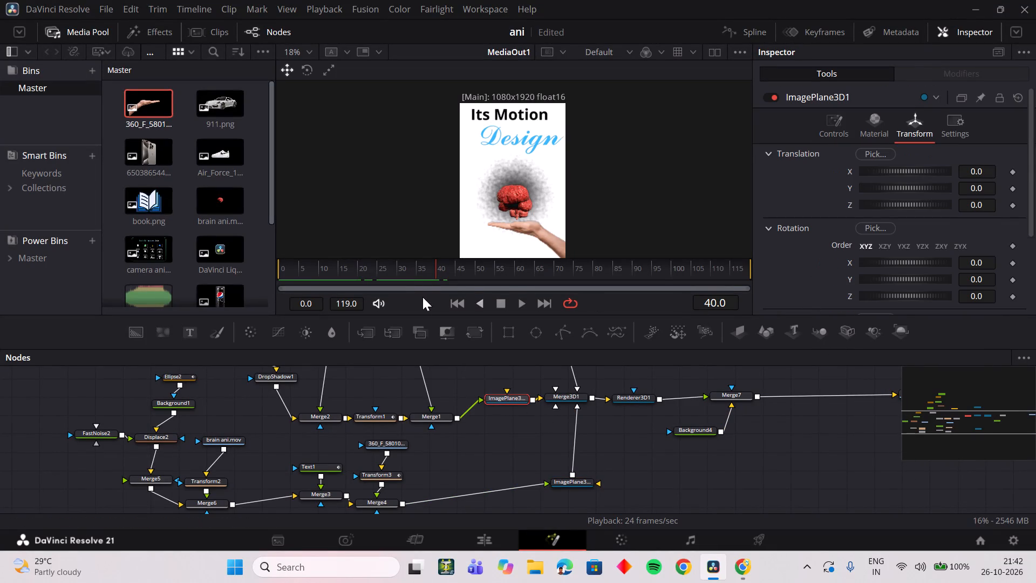
left_click_drag(401, 276, 338, 267)
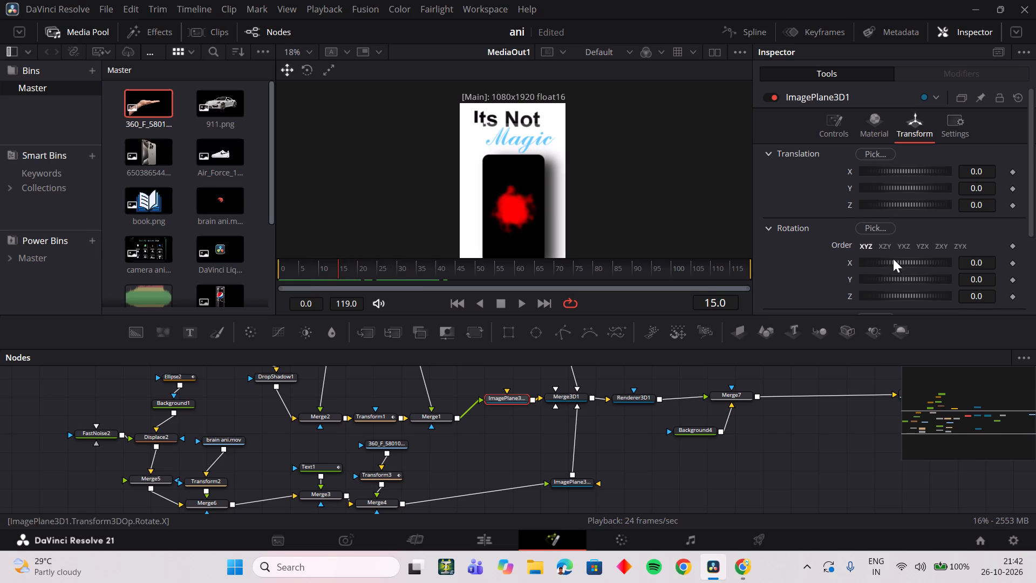
scroll(889, 245, "down", 5)
scroll(847, 204, "up", 4)
left_click(824, 120)
scroll(830, 152, "down", 7)
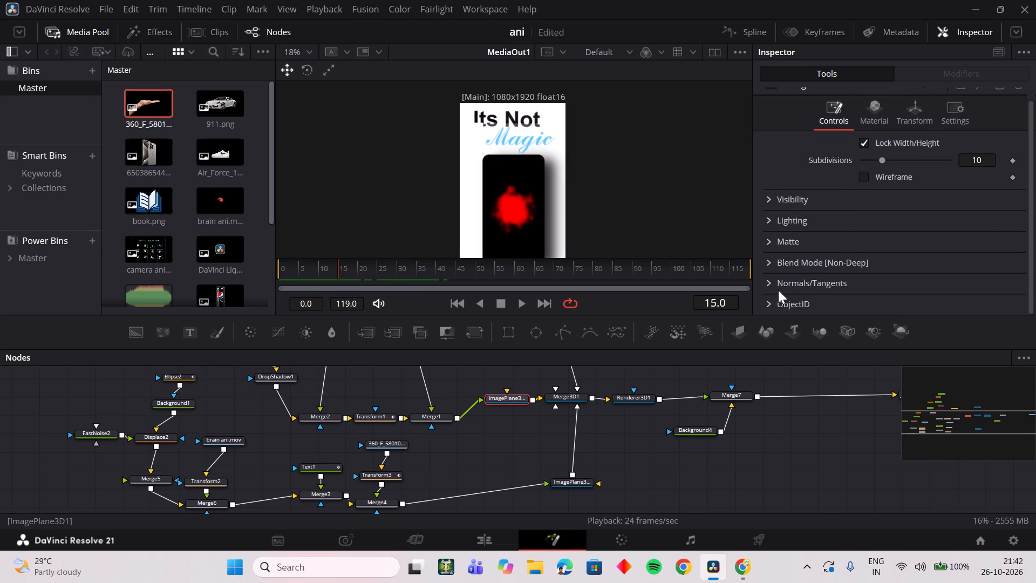
left_click(765, 269)
scroll(868, 274, "down", 2)
left_click(882, 244)
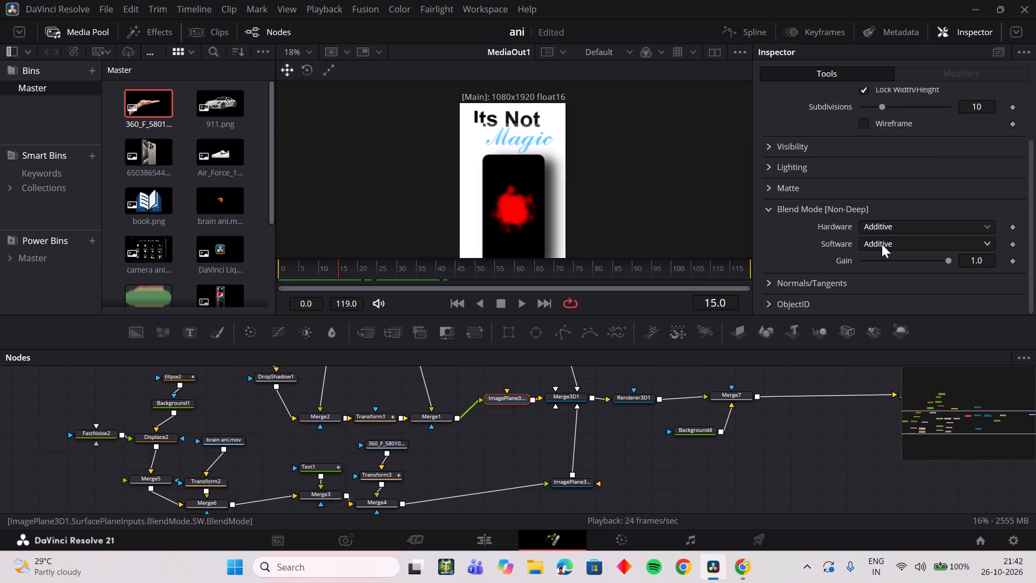
left_click(882, 458)
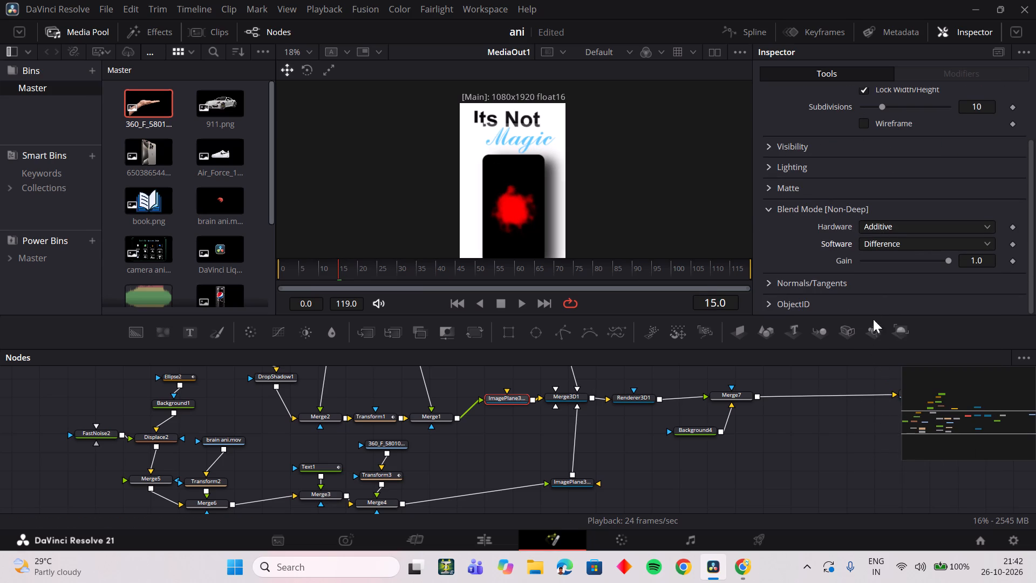
Scrub the timeline between frames 0 and 17 to check the "Its Not Magic" text animation over the phone.
left_click_drag(331, 265, 342, 270)
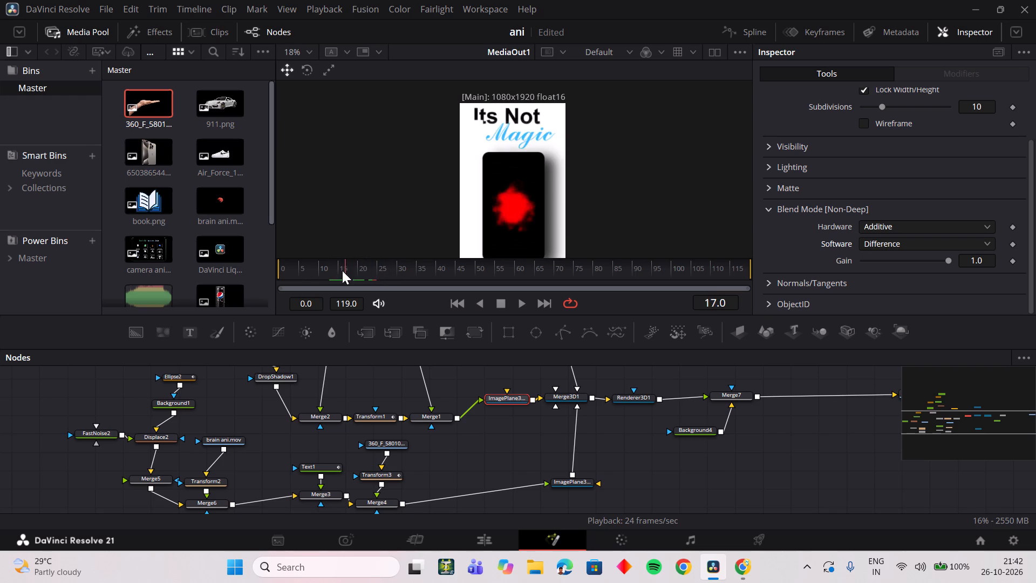
left_click_drag(342, 270, 312, 272)
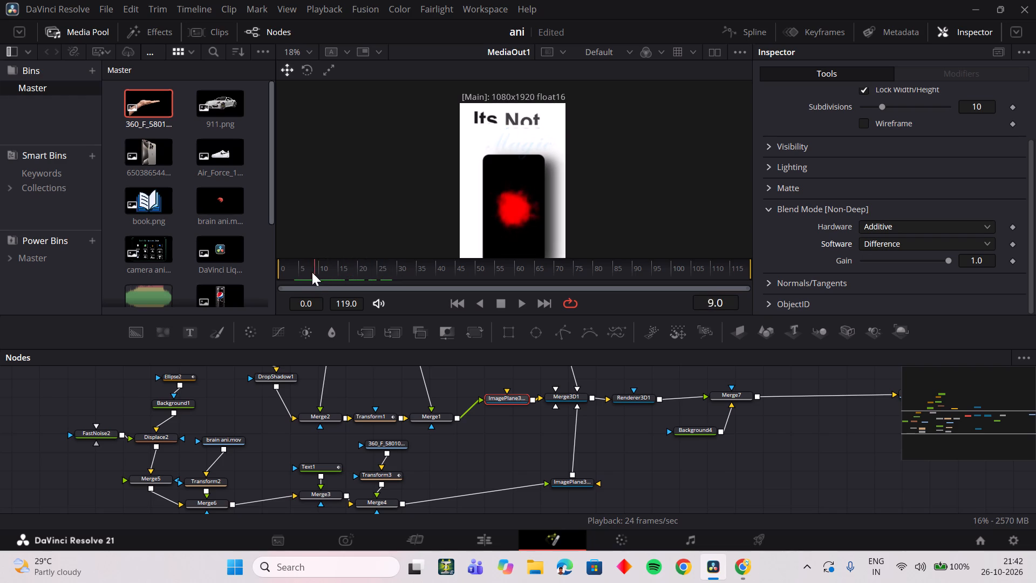
left_click_drag(312, 272, 335, 274)
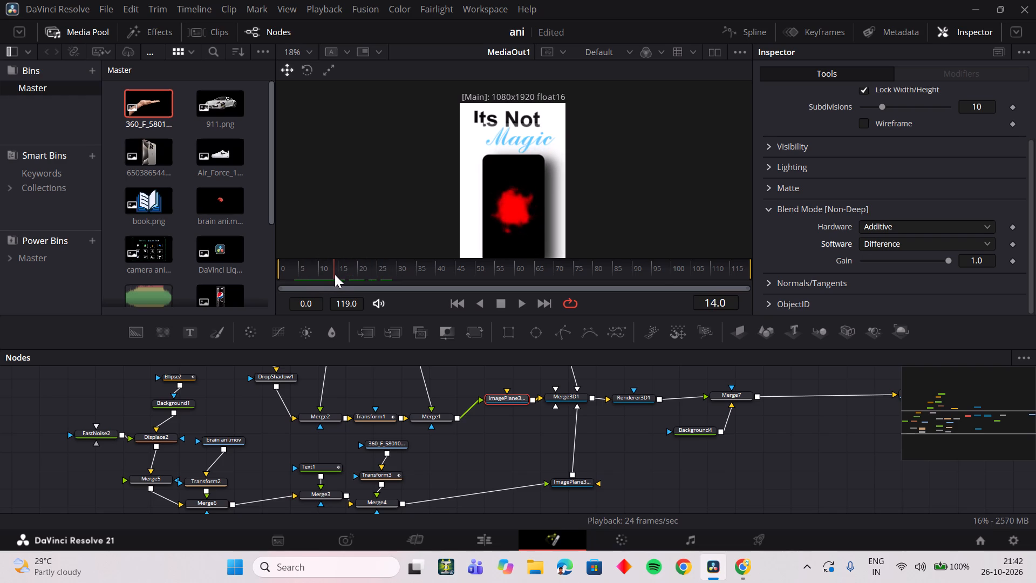
left_click_drag(335, 274, 278, 277)
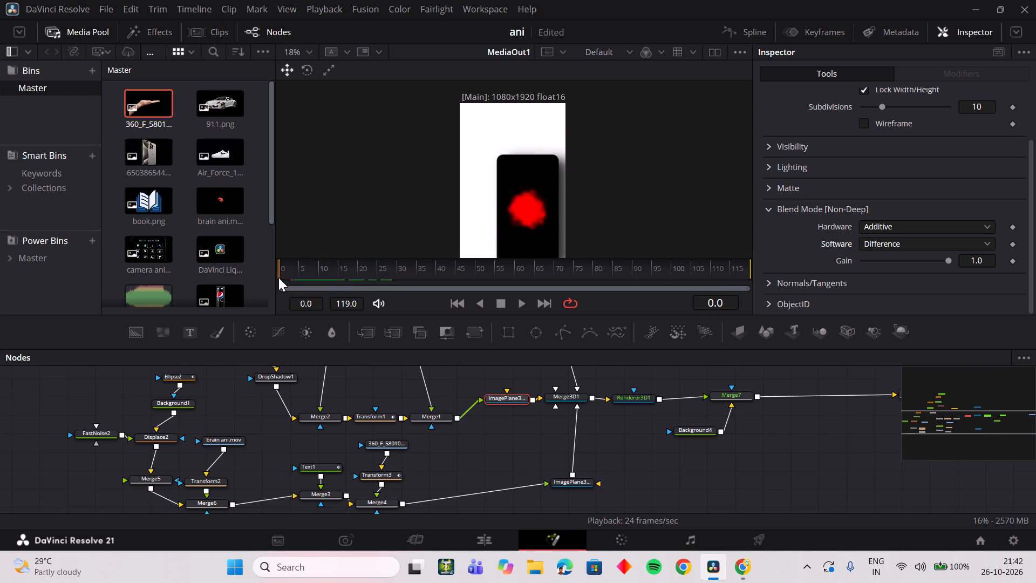
left_click_drag(278, 277, 295, 277)
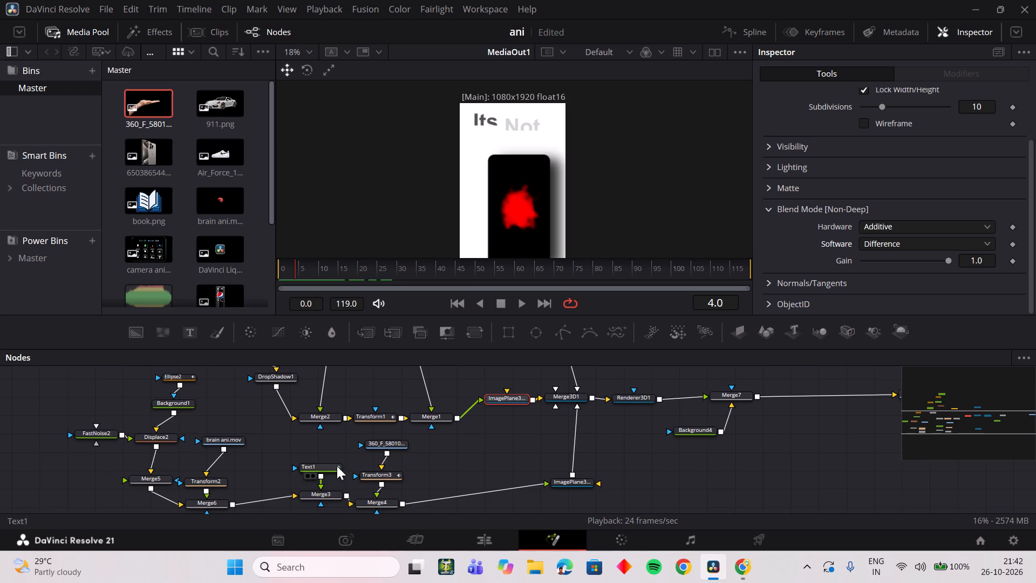
Examine the Text1 node and the BroVFX_TypeForge title's animation settings, scrubbing between frames 4 and 9.
scroll(269, 462, "up", 1)
scroll(275, 438, "down", 1)
left_click(317, 466)
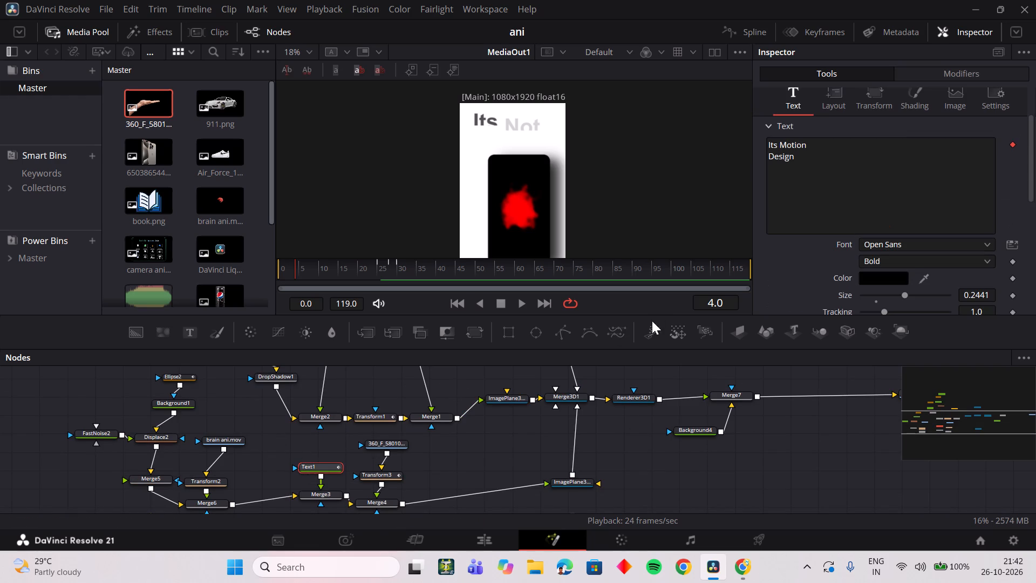
left_click(472, 440)
scroll(371, 451, "up", 1)
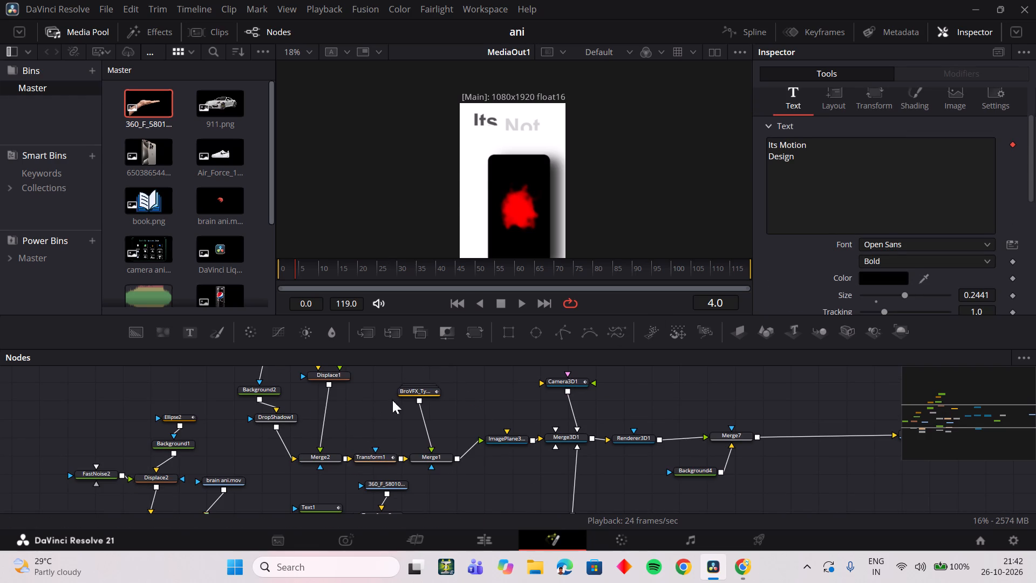
left_click(425, 390)
left_click_drag(303, 266, 318, 267)
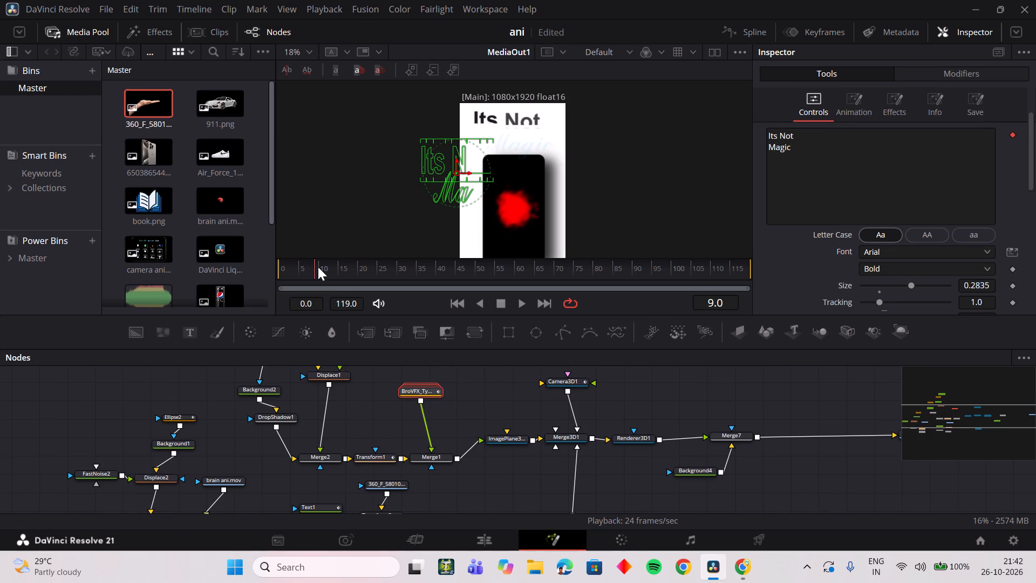
left_click_drag(318, 267, 308, 269)
scroll(870, 232, "up", 1)
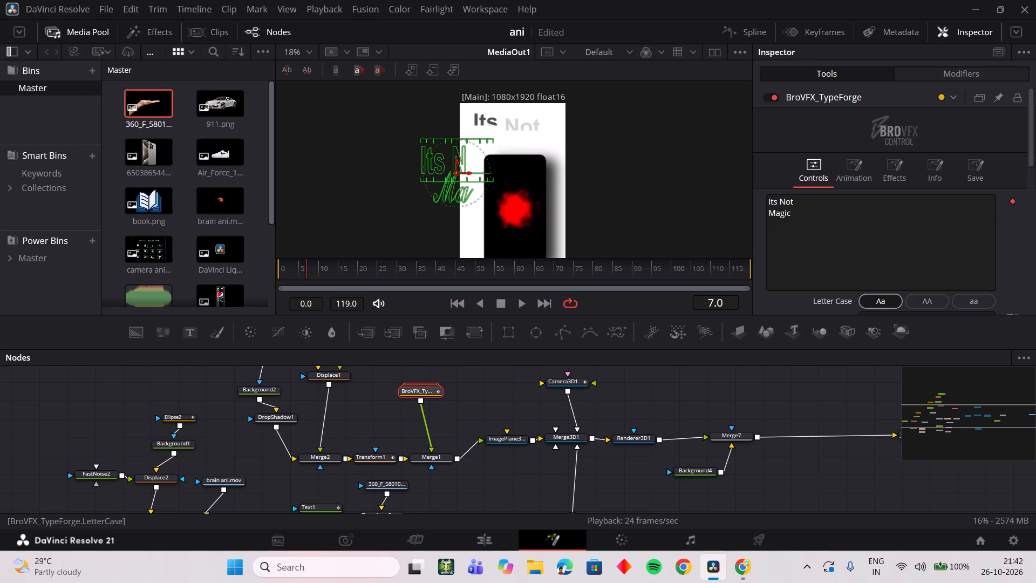
scroll(870, 231, "up", 1)
left_click(857, 174)
left_click(814, 168)
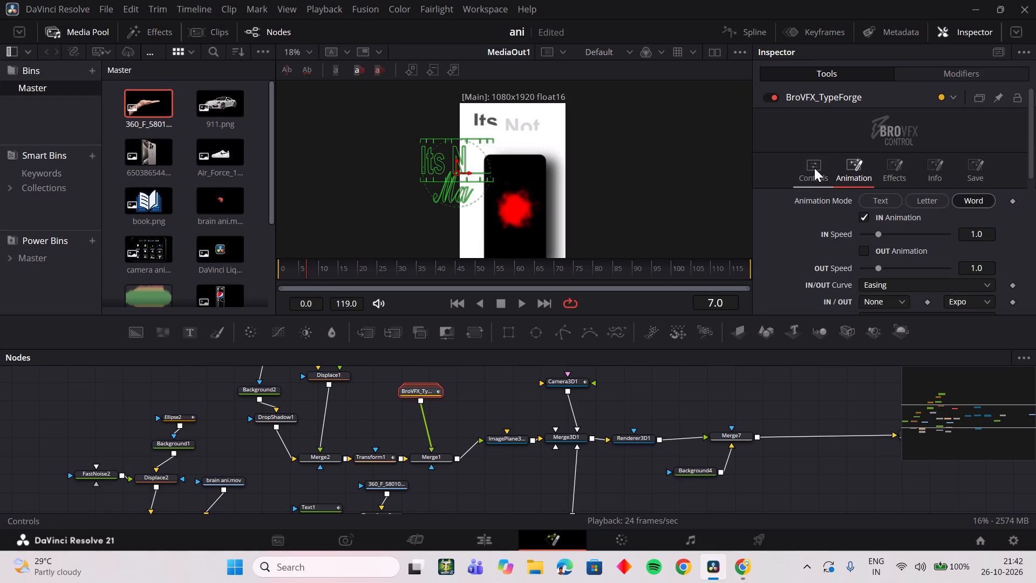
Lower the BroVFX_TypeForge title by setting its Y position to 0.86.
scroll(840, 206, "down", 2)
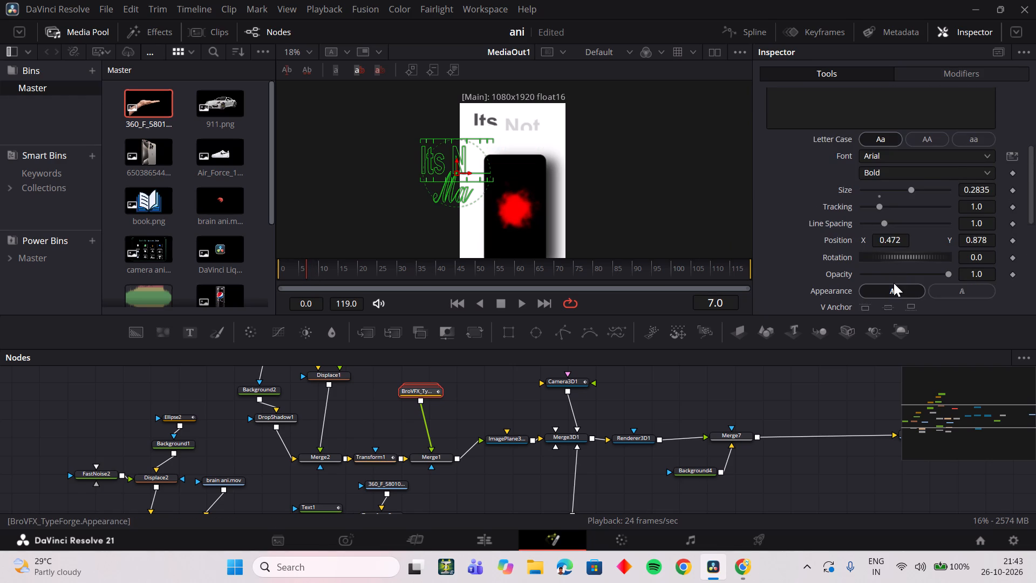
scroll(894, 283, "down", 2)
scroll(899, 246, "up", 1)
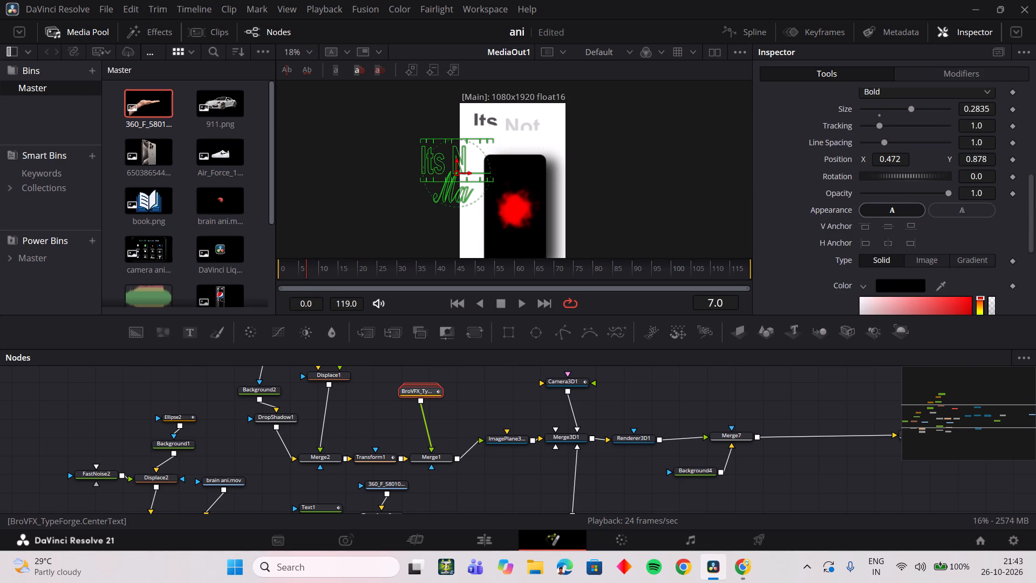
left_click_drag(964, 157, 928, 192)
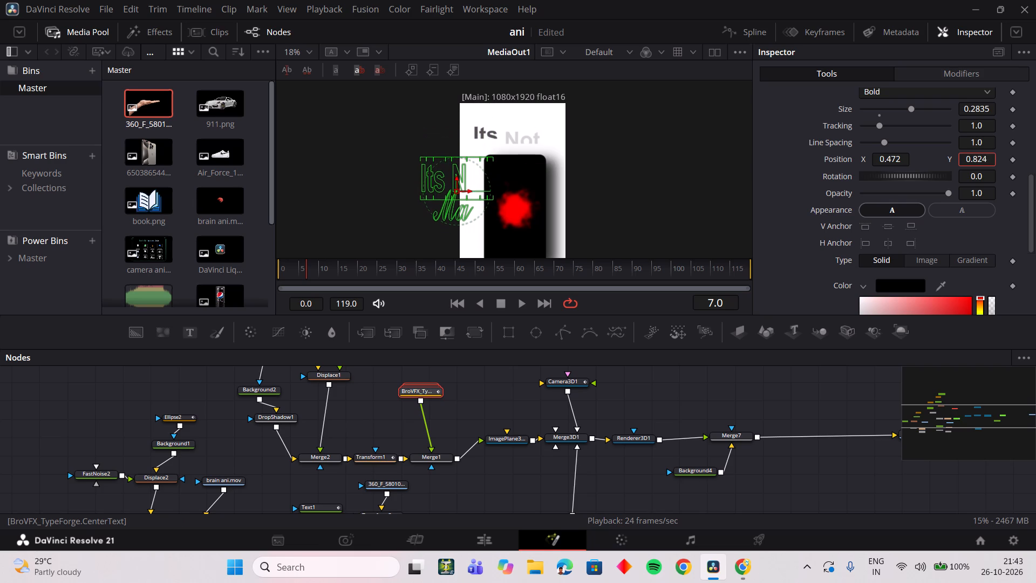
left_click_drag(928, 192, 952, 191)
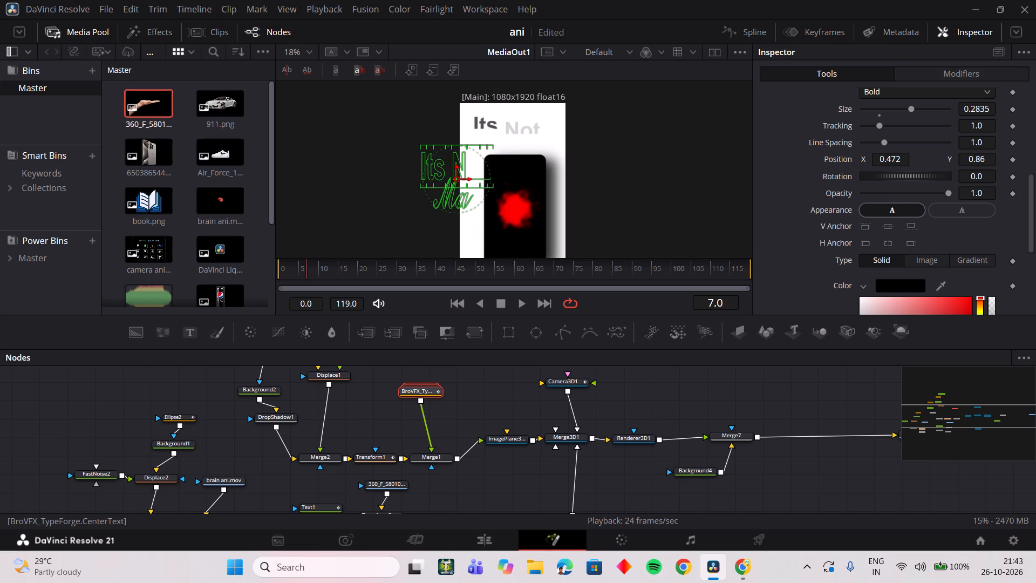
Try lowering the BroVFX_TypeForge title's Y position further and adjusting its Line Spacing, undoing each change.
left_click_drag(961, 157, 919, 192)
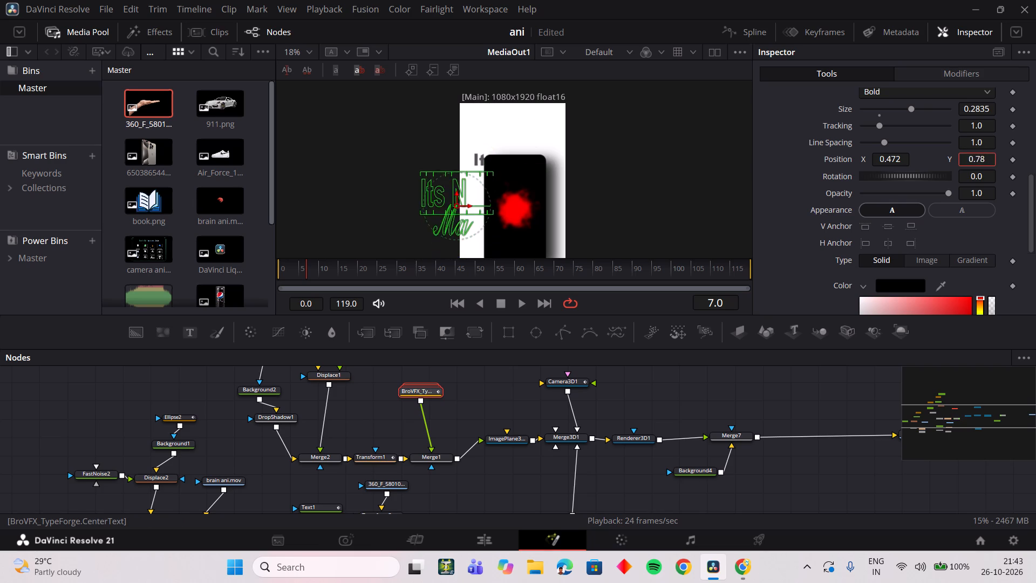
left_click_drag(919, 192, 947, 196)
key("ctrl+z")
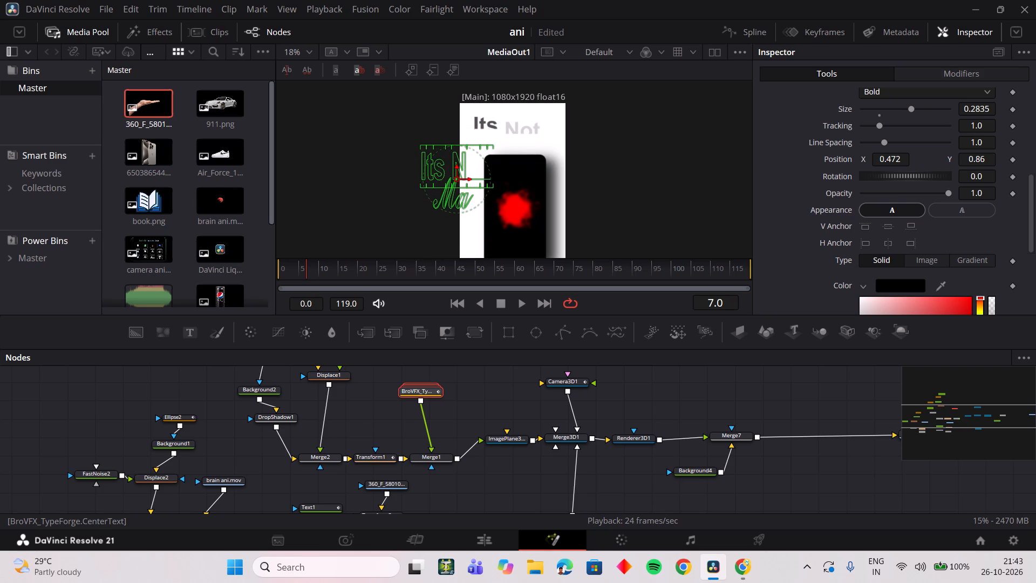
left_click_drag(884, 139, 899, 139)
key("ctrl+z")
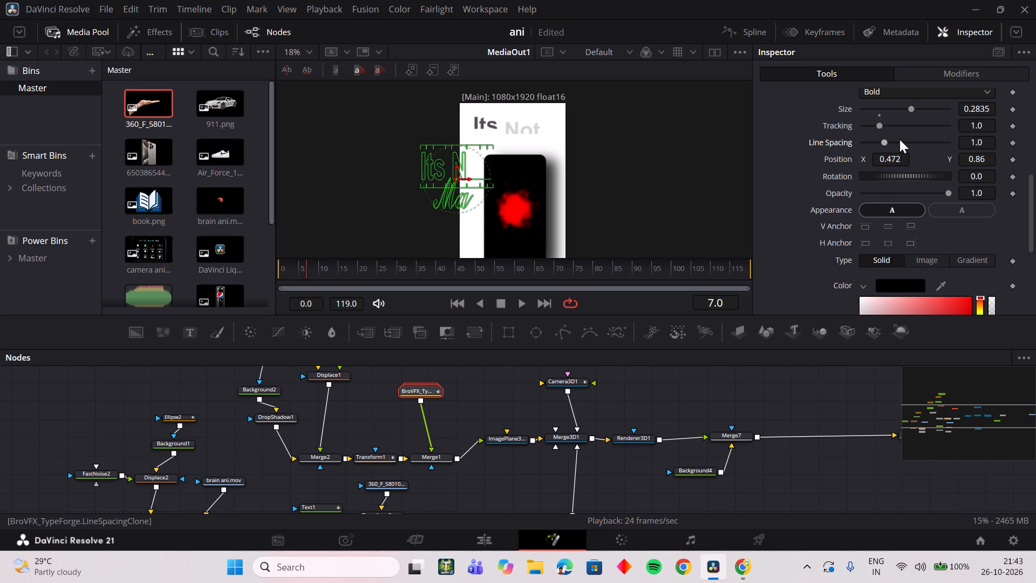
Delete the BroVFX_TypeForge title node that feeds Merge1.
scroll(881, 160, "up", 3)
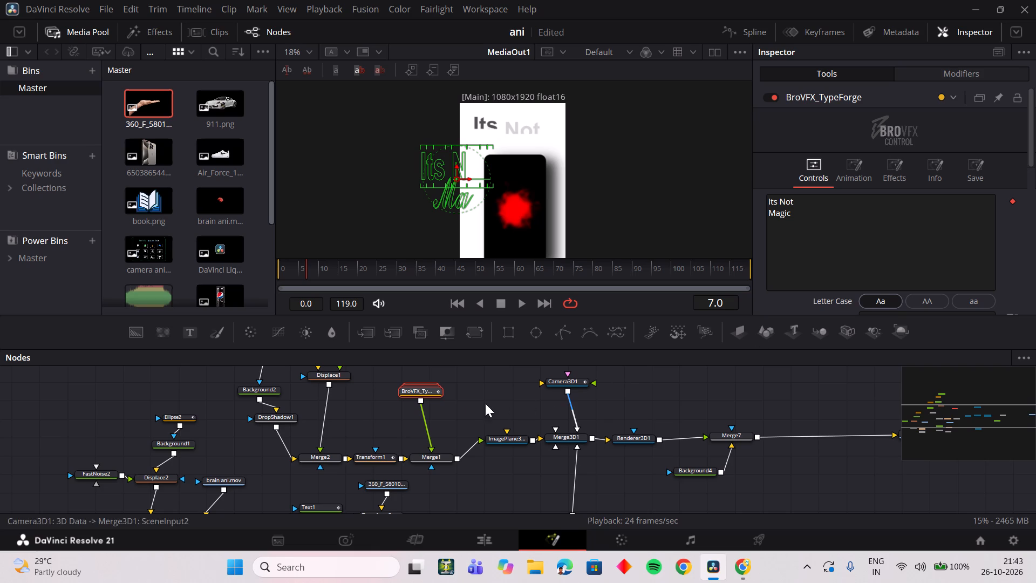
left_click(467, 403)
left_click(467, 402)
left_click(428, 394)
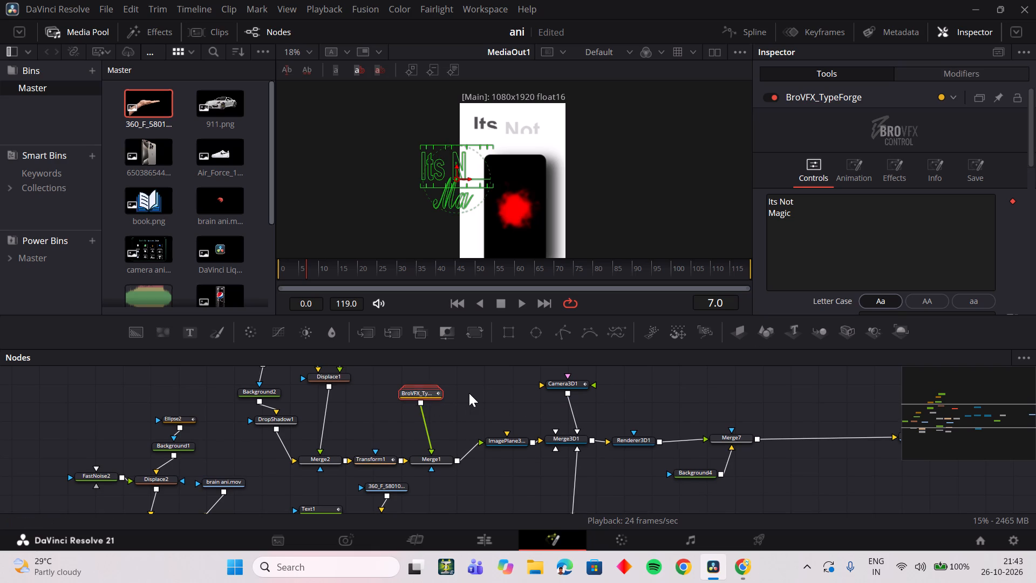
key("Delete")
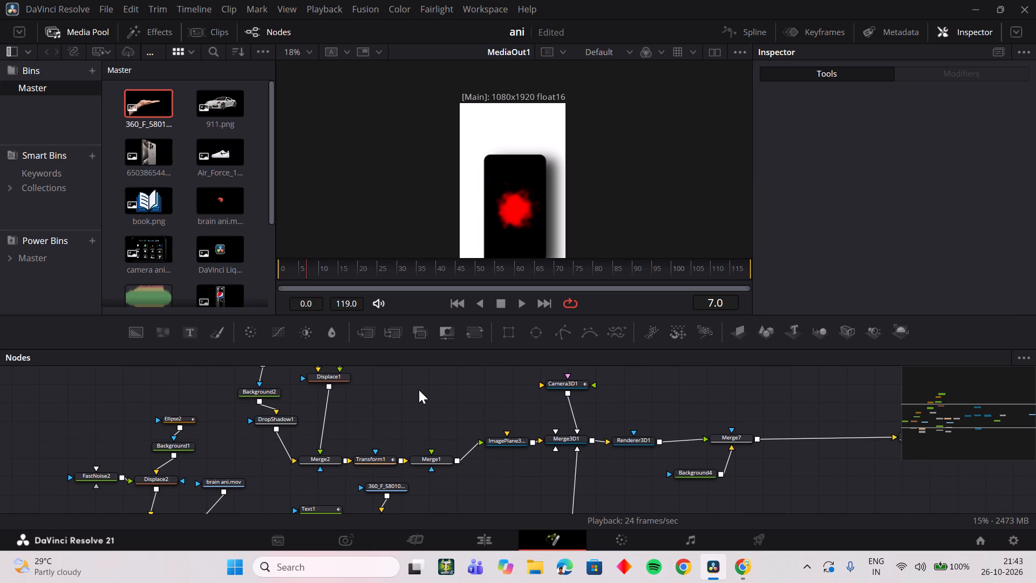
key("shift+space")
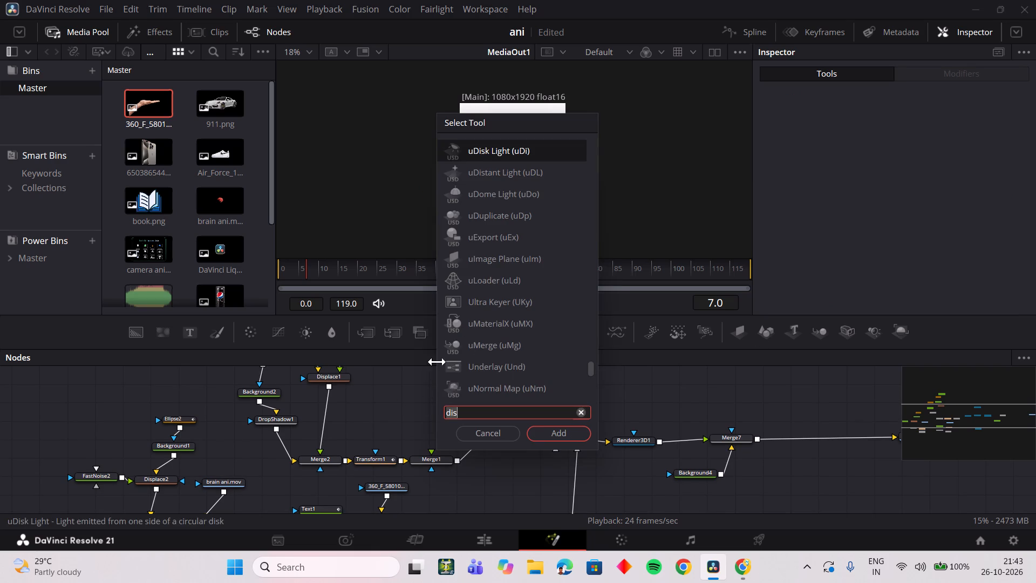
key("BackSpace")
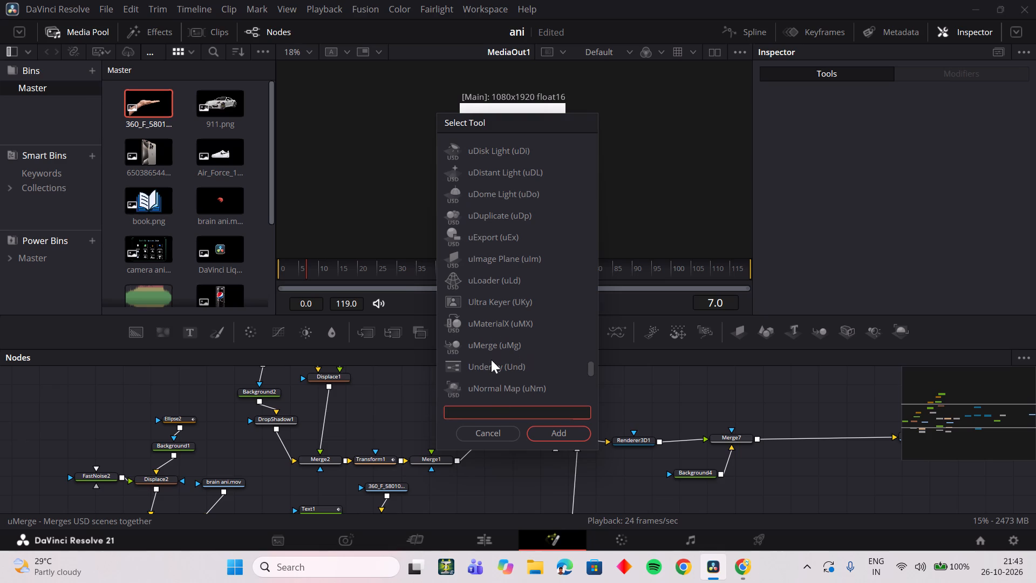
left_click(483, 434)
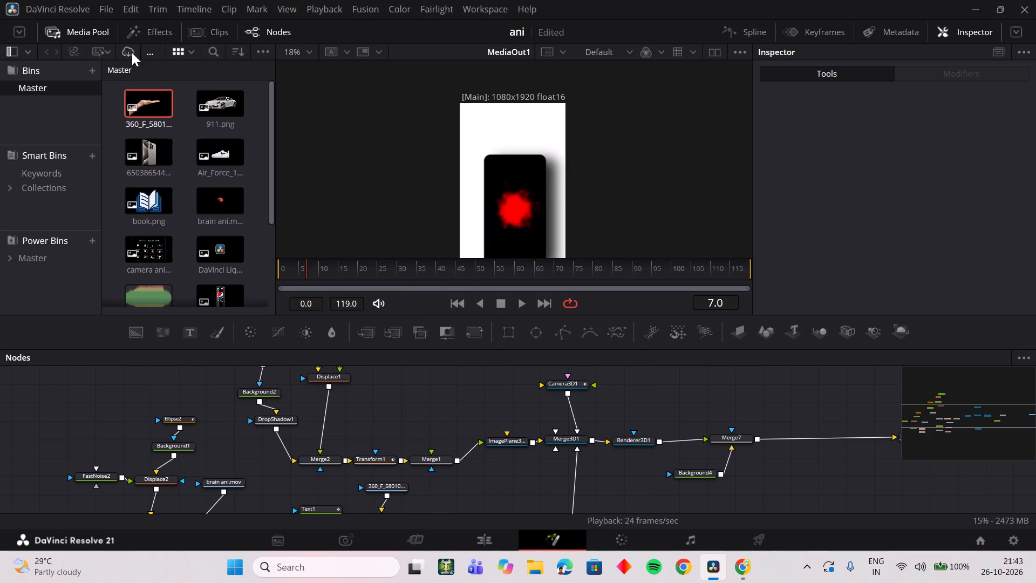
Add a new BroVFX TypeForge title node above Merge1 and connect it to Merge1's foreground input.
left_click(140, 42)
left_click_drag(167, 119, 398, 372)
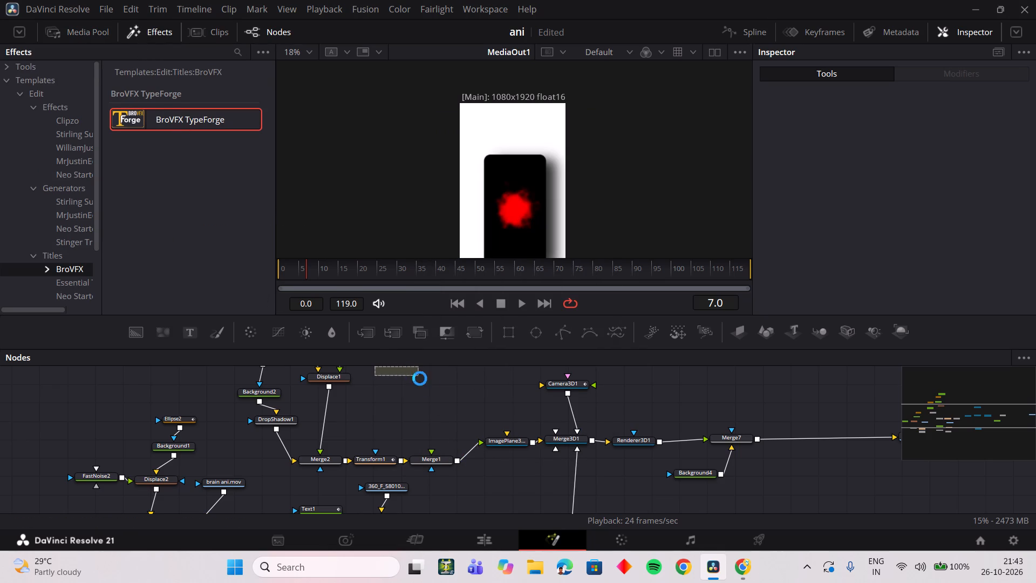
left_click_drag(422, 393, 428, 476)
left_click_drag(402, 394, 437, 416)
Replace the new title's text with "Its Not" on the first line and "Magic" on the second, indented by one space.
left_click_drag(840, 204, 833, 204)
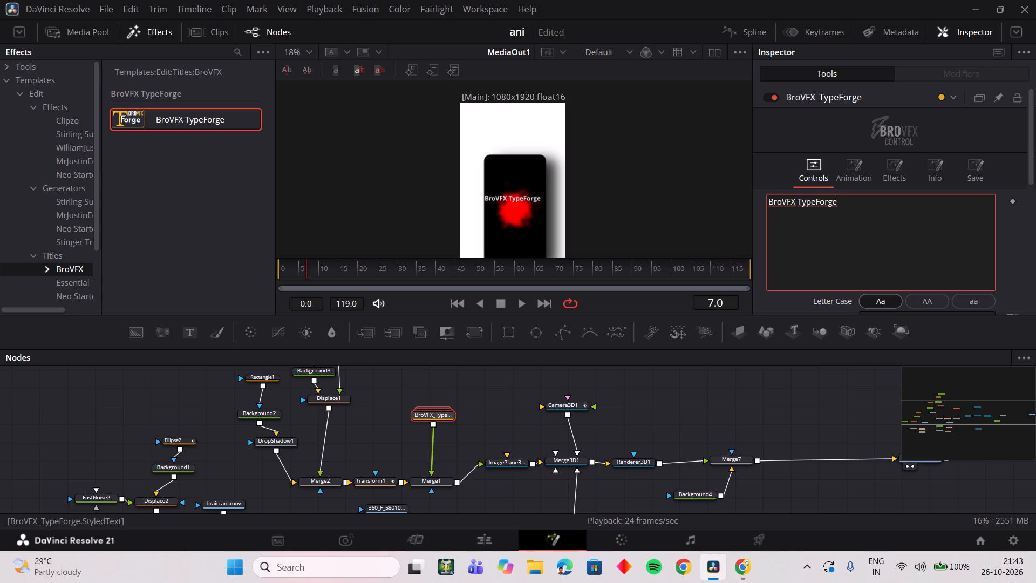
left_click_drag(833, 204, 754, 206)
key("BackSpace")
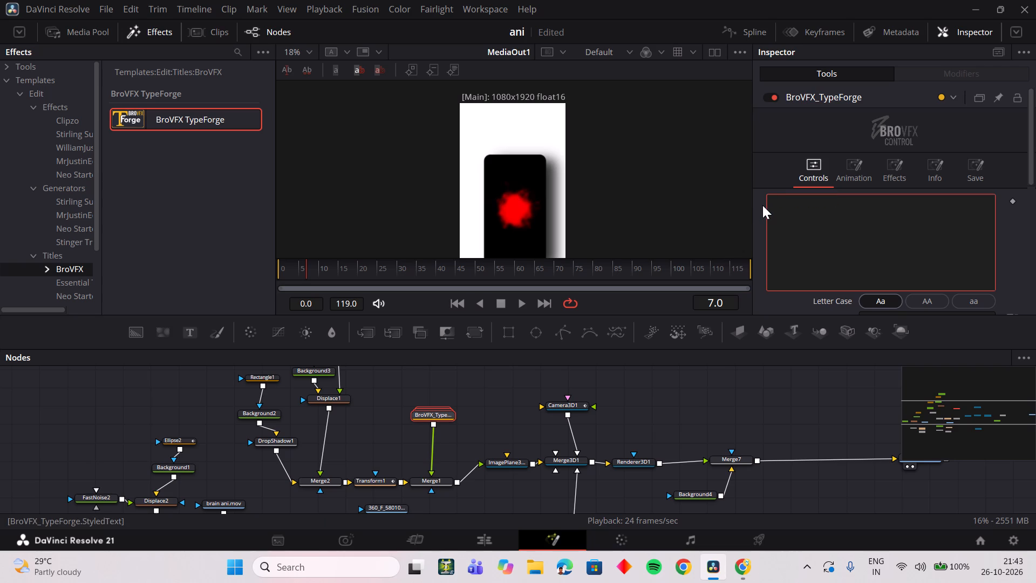
type("Its not")
key("space")
key("space")
key("BackSpace")
key("BackSpace")
key("BackSpace")
key("BackSpace")
key("BackSpace")
key("BackSpace")
key("BackSpace")
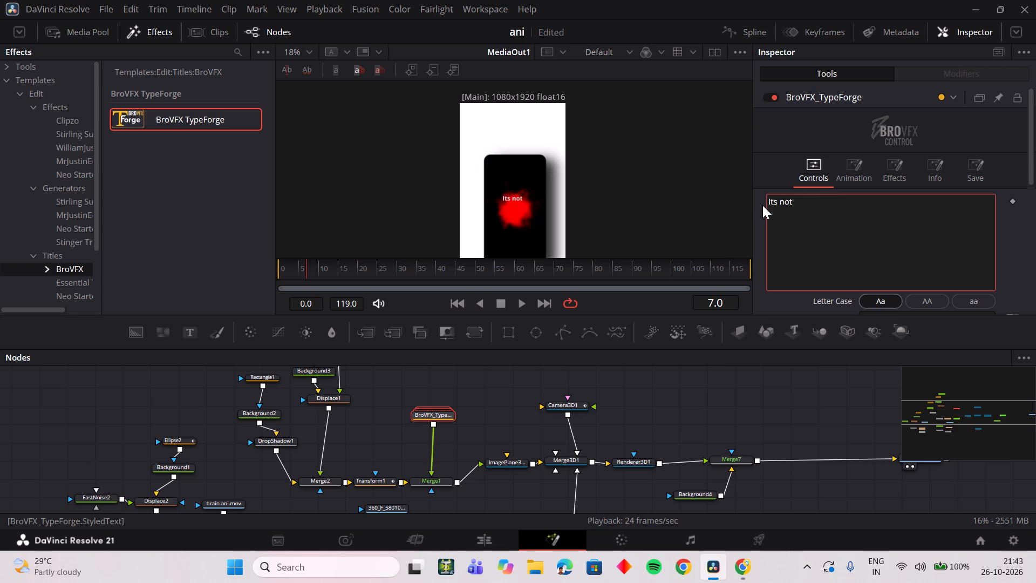
key("BackSpace")
key("BackSpace")
key("BackSpace")
type("Nott")
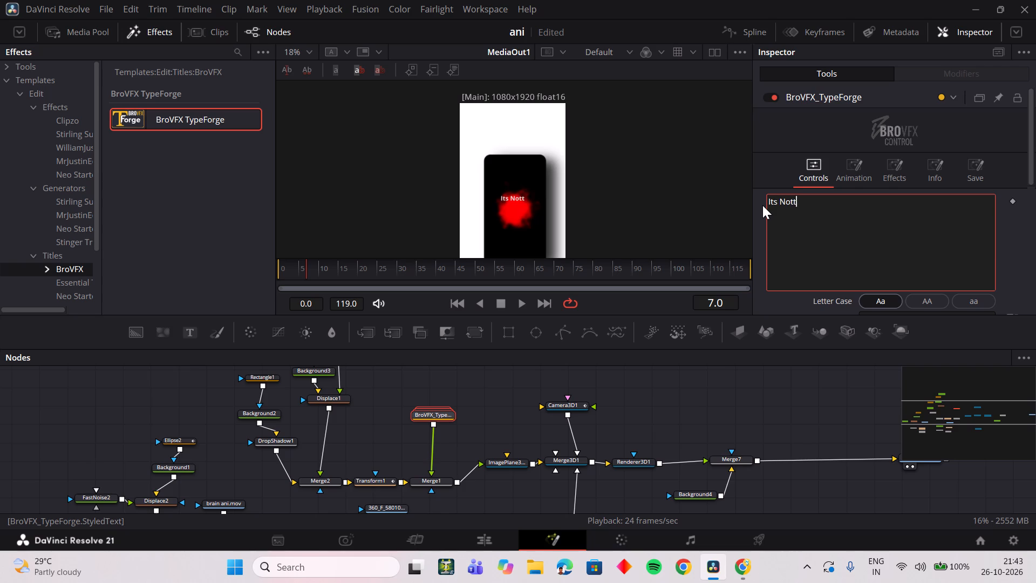
key("BackSpace")
key("space")
key("Return")
key("space")
key("shift+m")
type("agic")
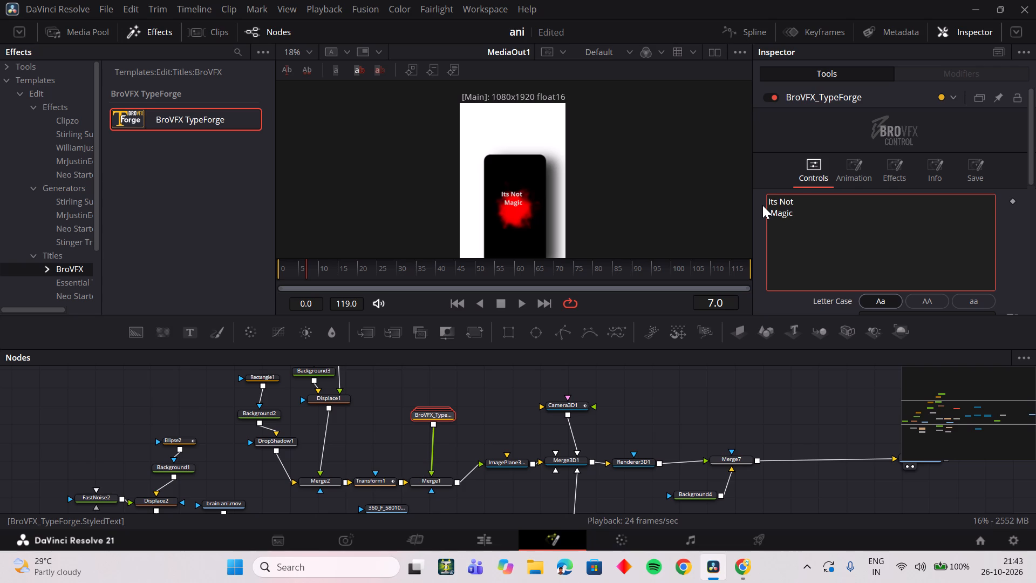
Enlarge the title to size 0.2598 and raise it above the phone with a Y position of 0.848.
scroll(851, 262, "down", 3)
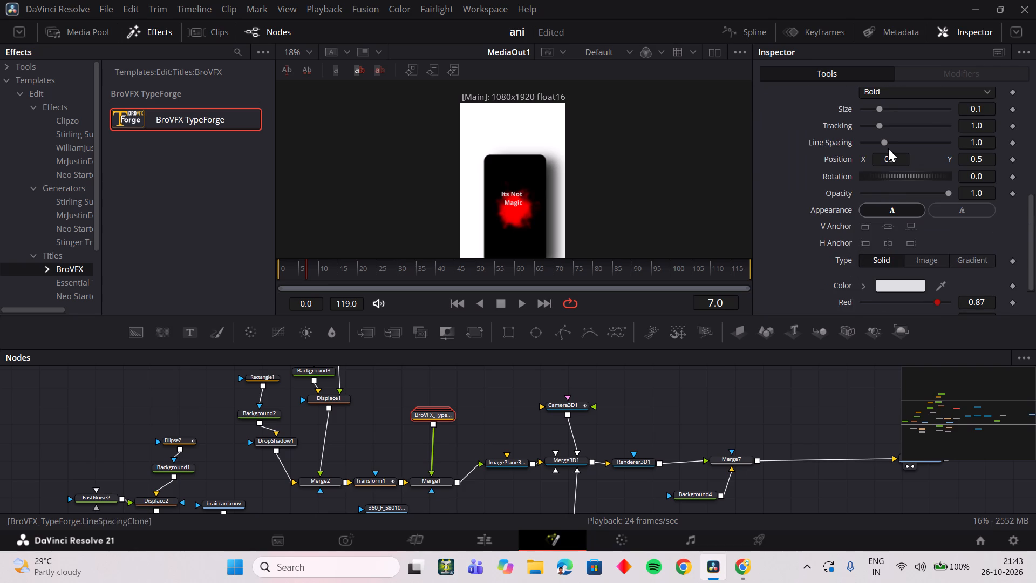
scroll(873, 191, "up", 1)
left_click_drag(876, 189, 904, 190)
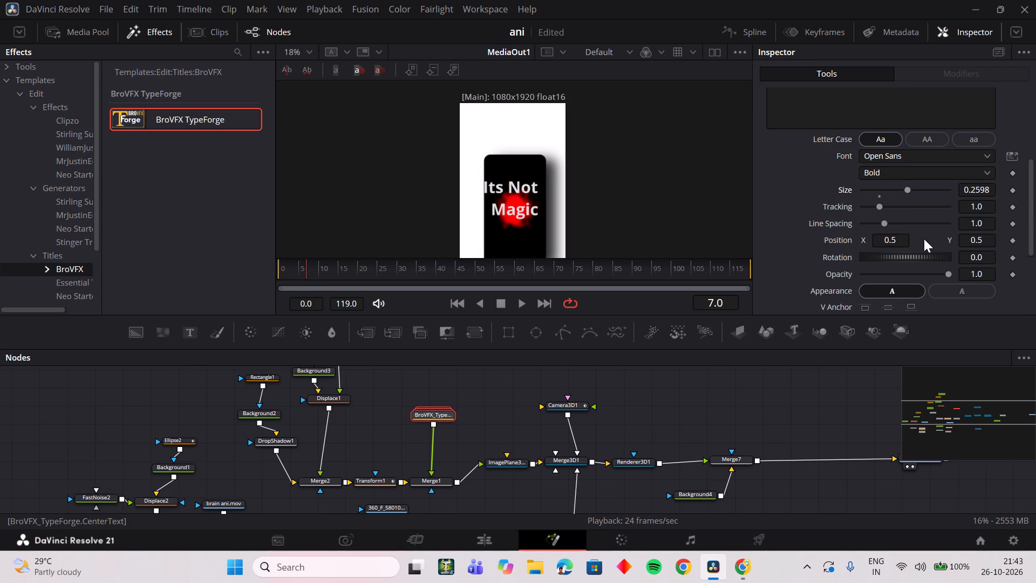
left_click_drag(967, 239, 691, 262)
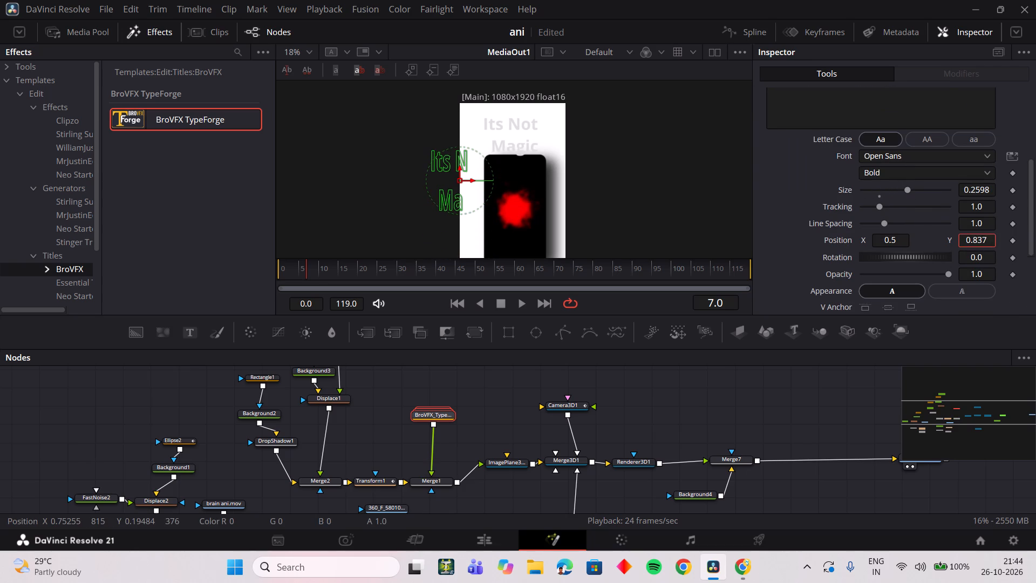
left_click_drag(691, 262, 696, 263)
Change the title's solid text colour to black.
scroll(942, 244, "down", 1)
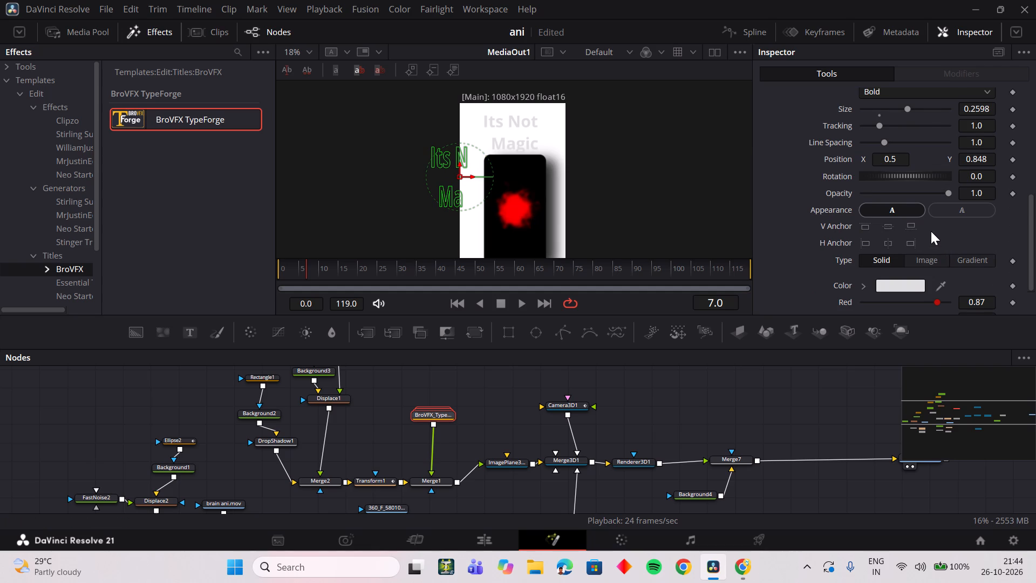
scroll(931, 231, "down", 3)
scroll(931, 231, "up", 5)
scroll(898, 207, "down", 4)
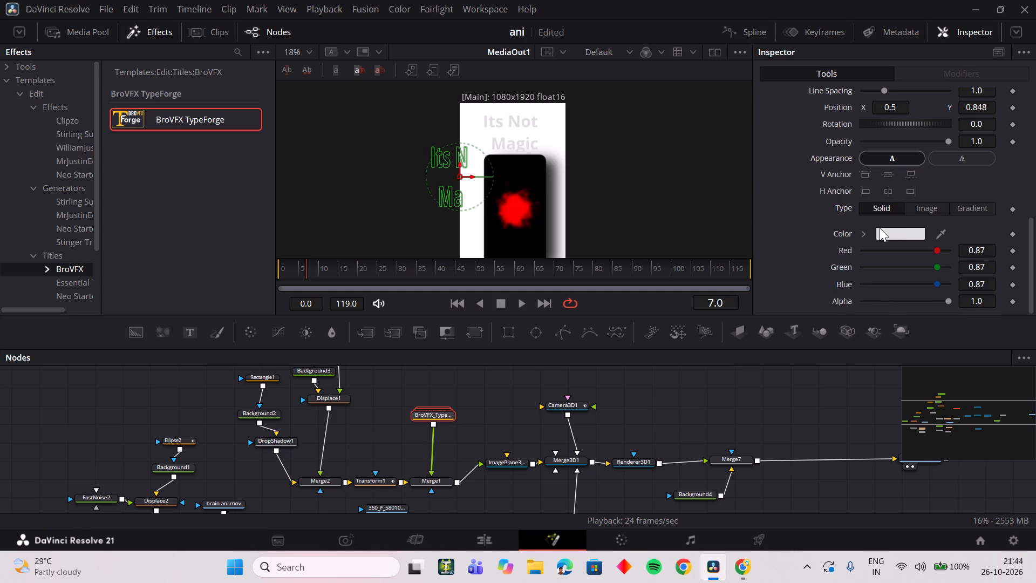
left_click(861, 233)
left_click_drag(865, 256, 995, 338)
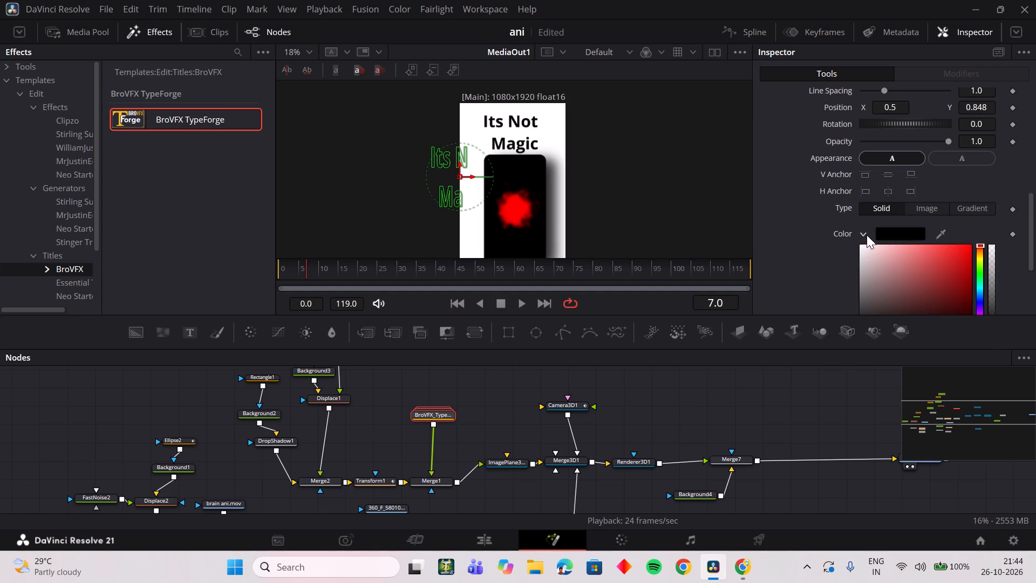
left_click(866, 236)
Switch the title's Animation Mode to Word and scrub the early frames to preview it.
scroll(847, 180, "up", 3)
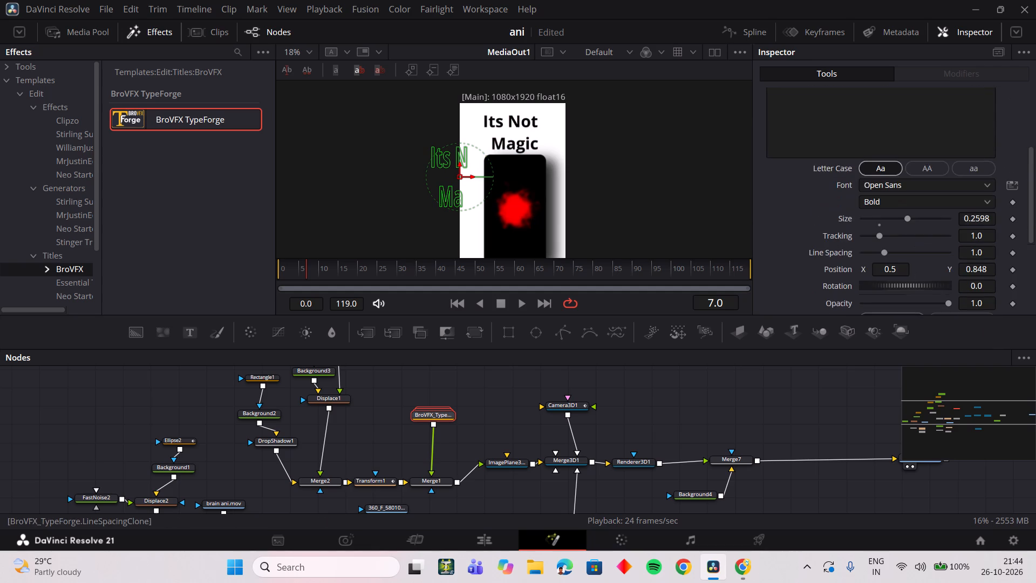
left_click(861, 131)
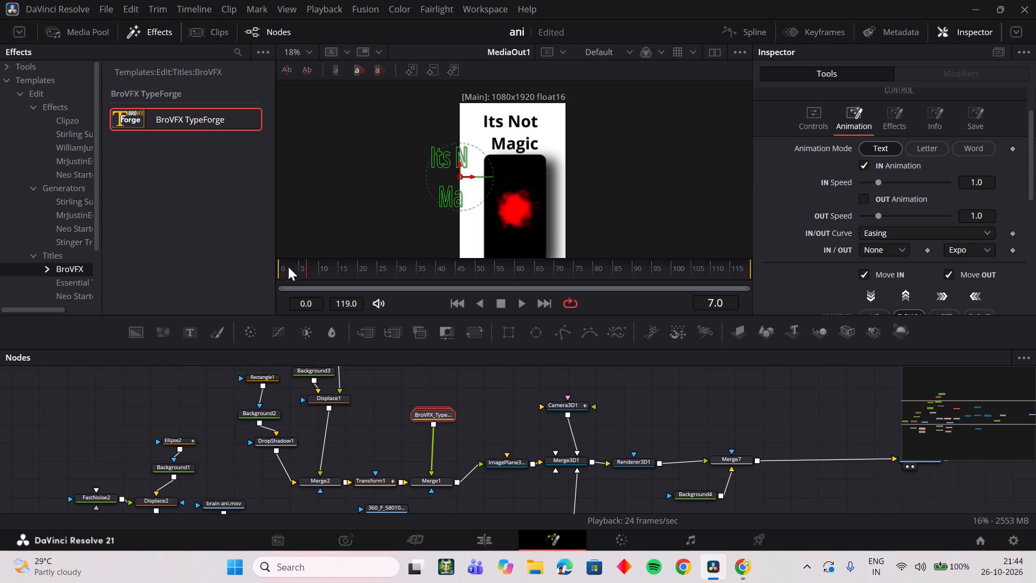
left_click_drag(292, 266, 326, 265)
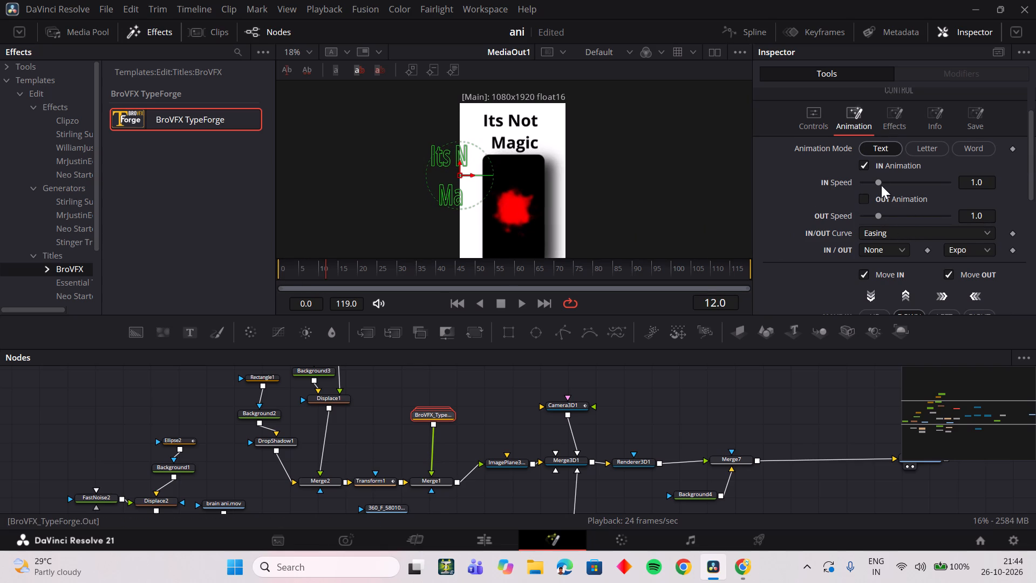
scroll(912, 234, "down", 1)
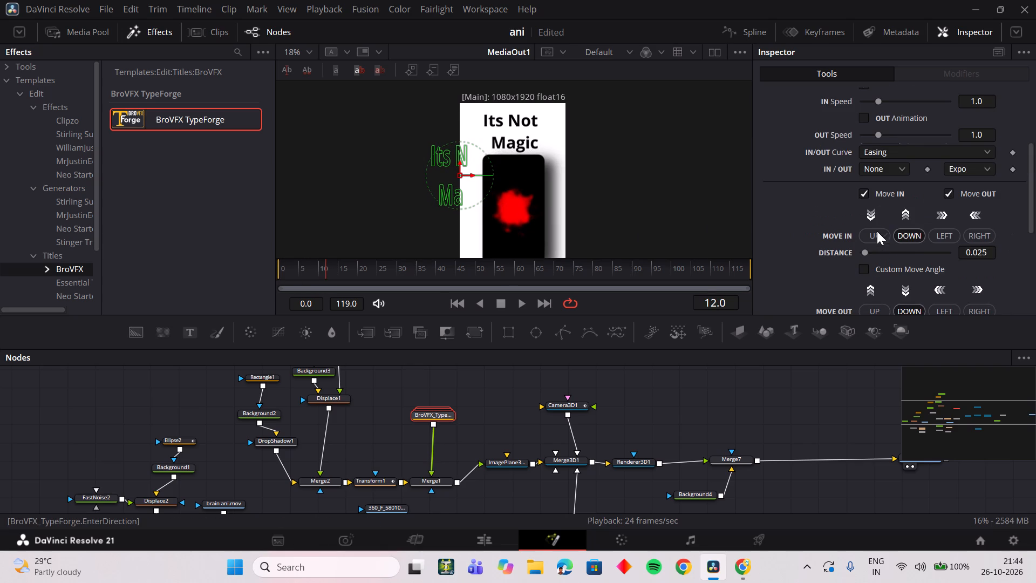
scroll(888, 231, "down", 1)
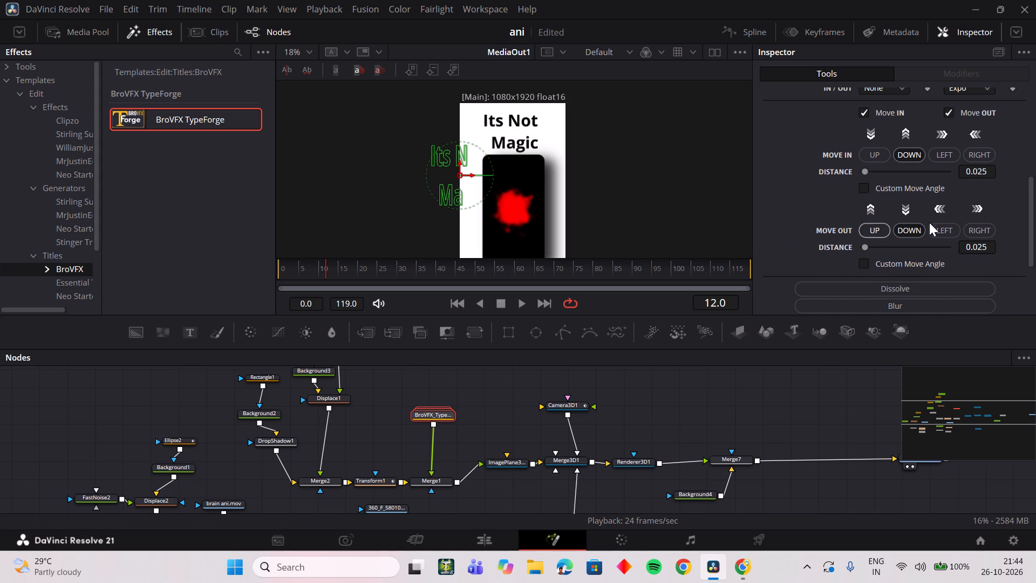
scroll(943, 216, "up", 4)
left_click(963, 198)
left_click_drag(318, 269, 301, 269)
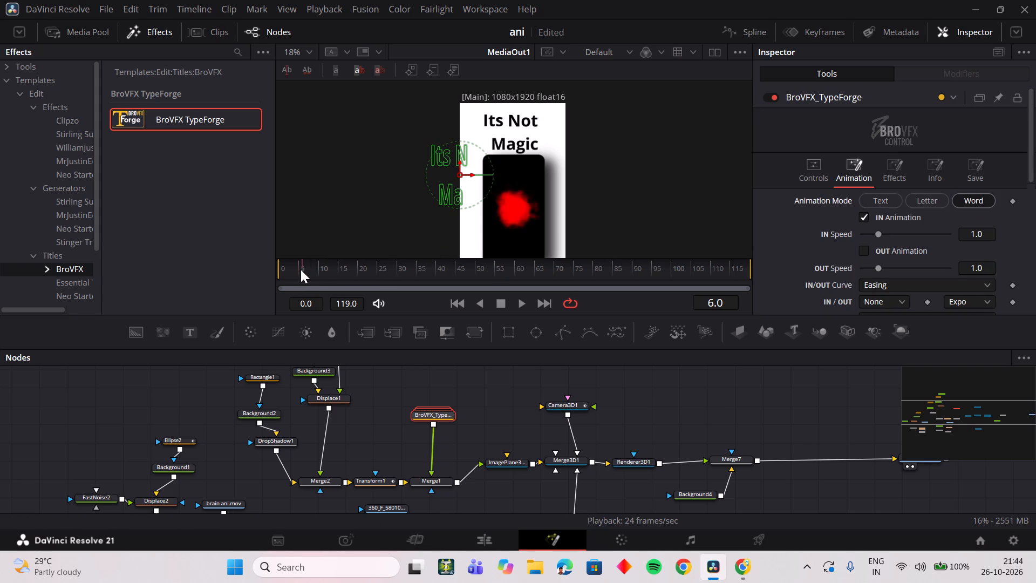
left_click_drag(301, 269, 363, 266)
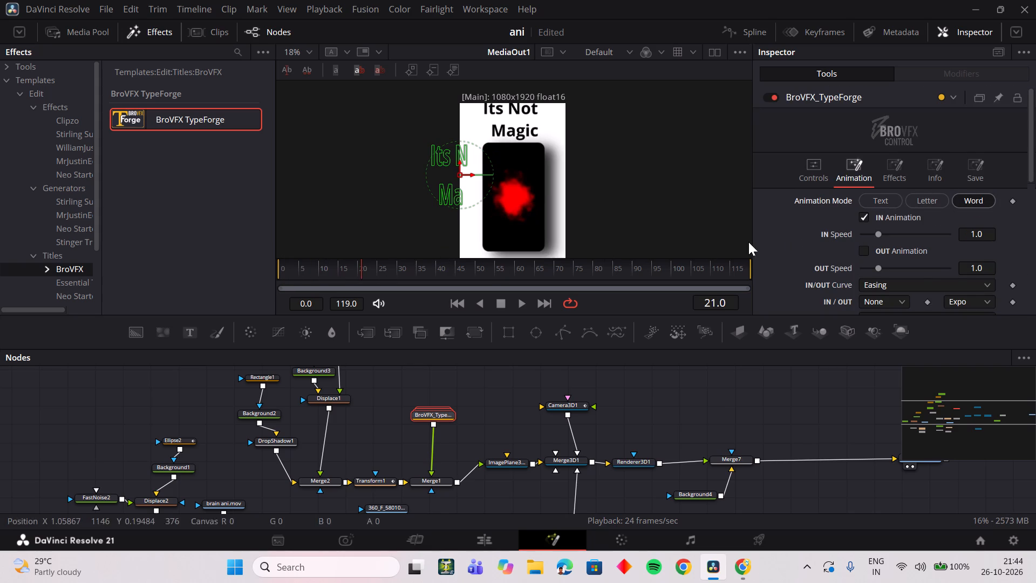
Set the title's Move In distance to 0.107 and enable its Dissolve animation.
scroll(870, 232, "down", 2)
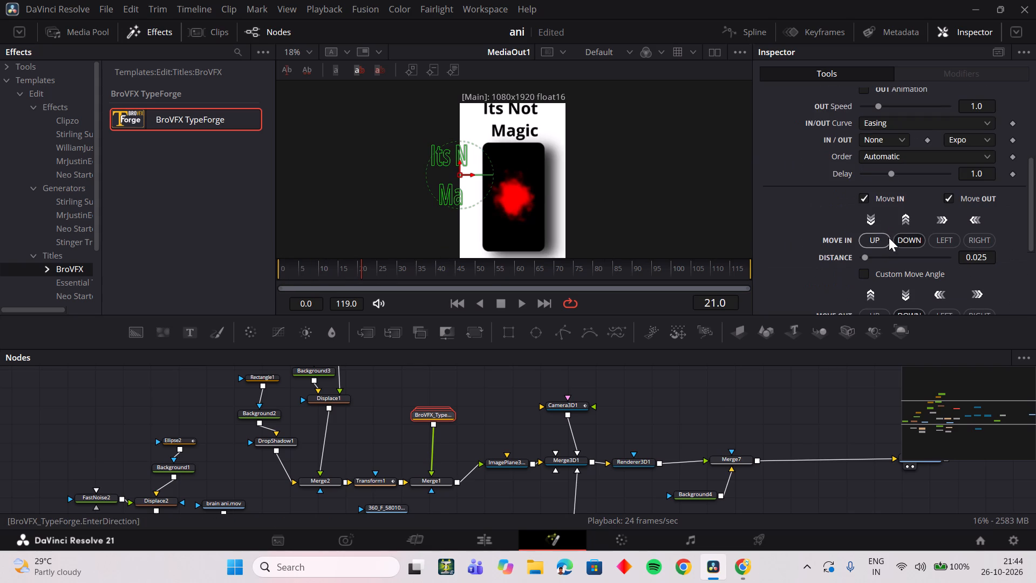
scroll(907, 255, "down", 2)
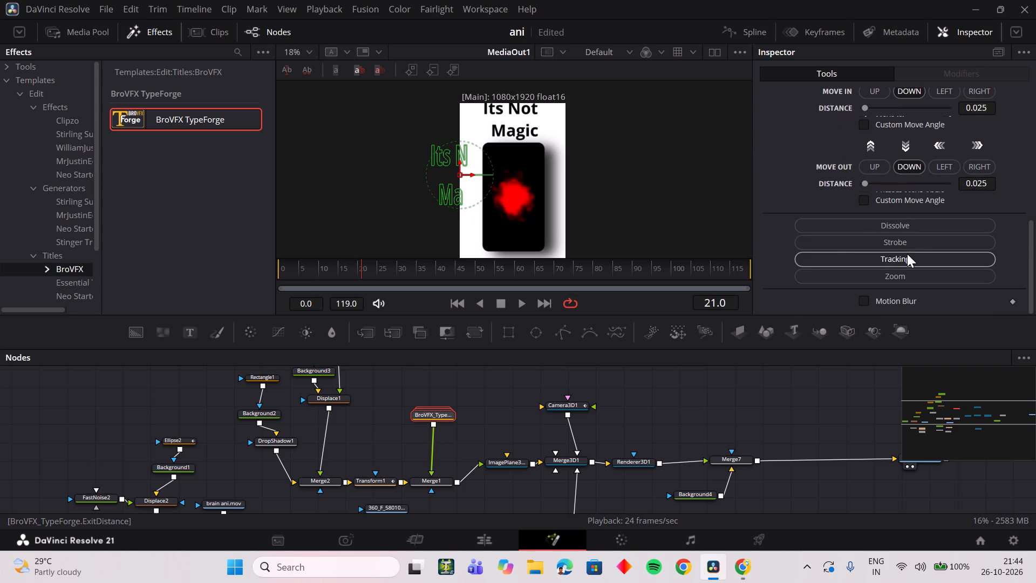
scroll(907, 254, "up", 1)
left_click_drag(987, 188, 537, 195)
scroll(548, 211, "up", 1)
scroll(548, 211, "down", 1)
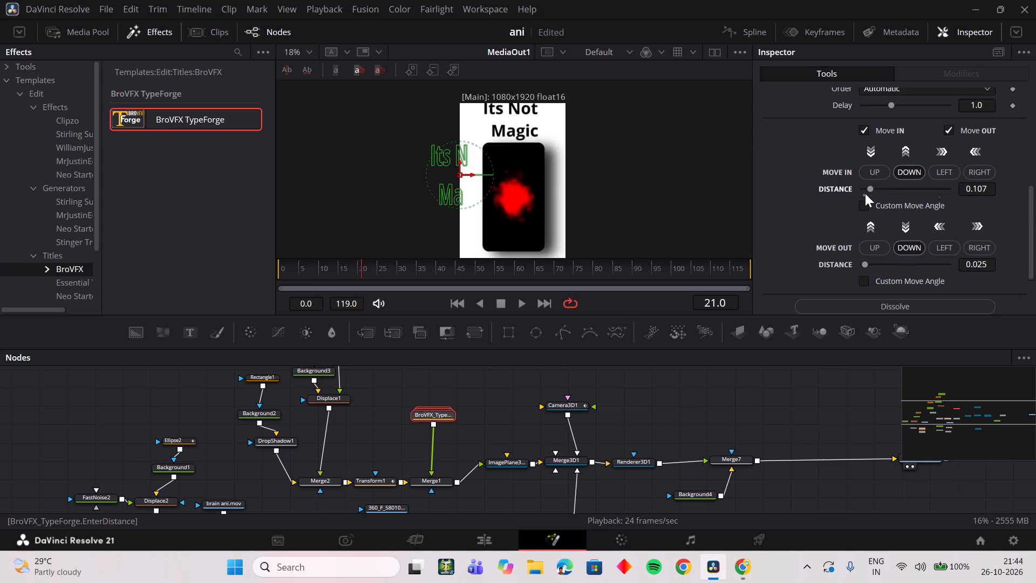
left_click(903, 304)
scroll(922, 258, "down", 3)
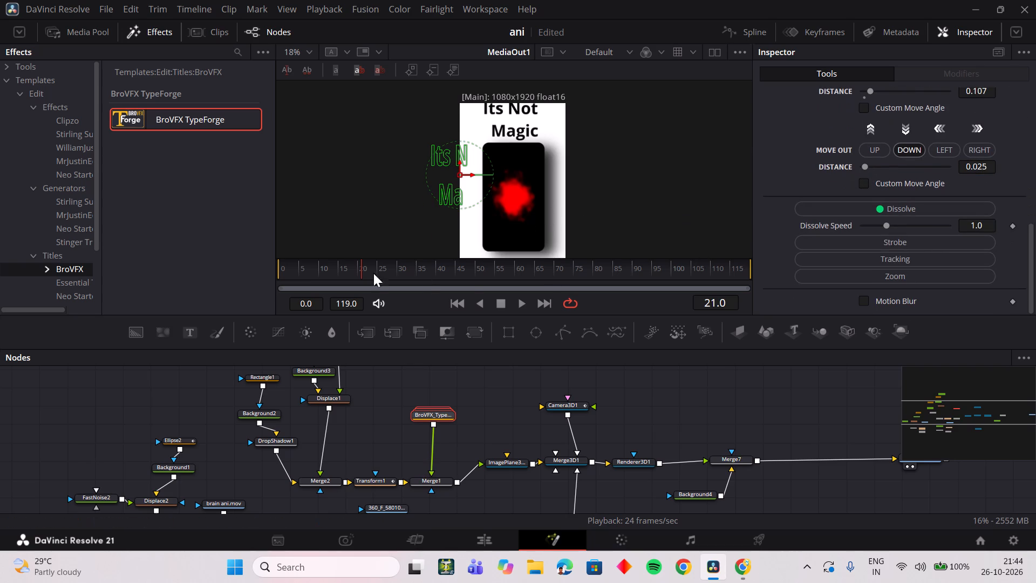
Scrub and play the opening frames repeatedly to examine the word-by-word entrance of "Its Not Magic".
left_click_drag(338, 272, 372, 263)
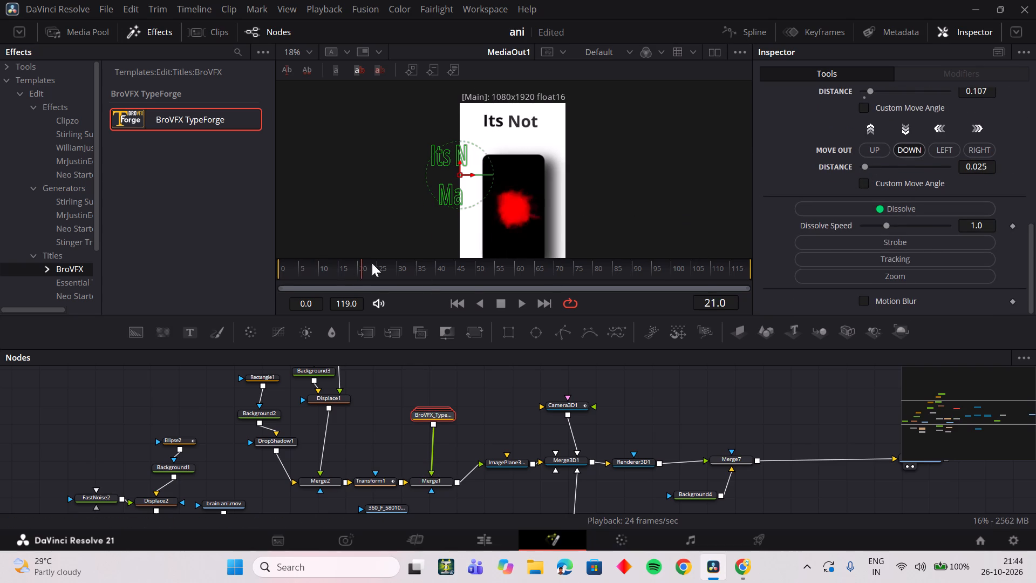
left_click_drag(372, 263, 284, 269)
left_click_drag(289, 266, 336, 265)
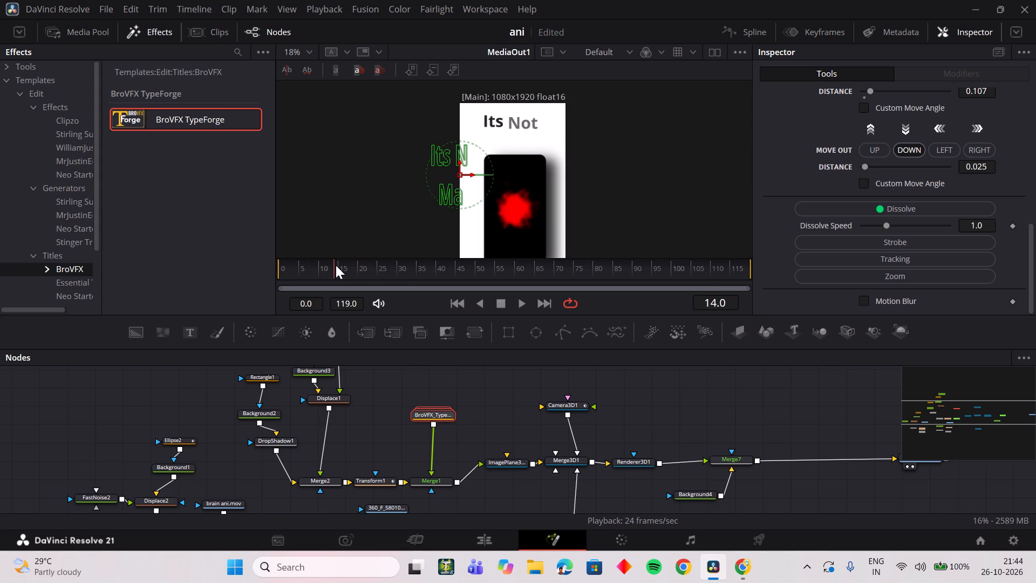
left_click_drag(336, 265, 345, 265)
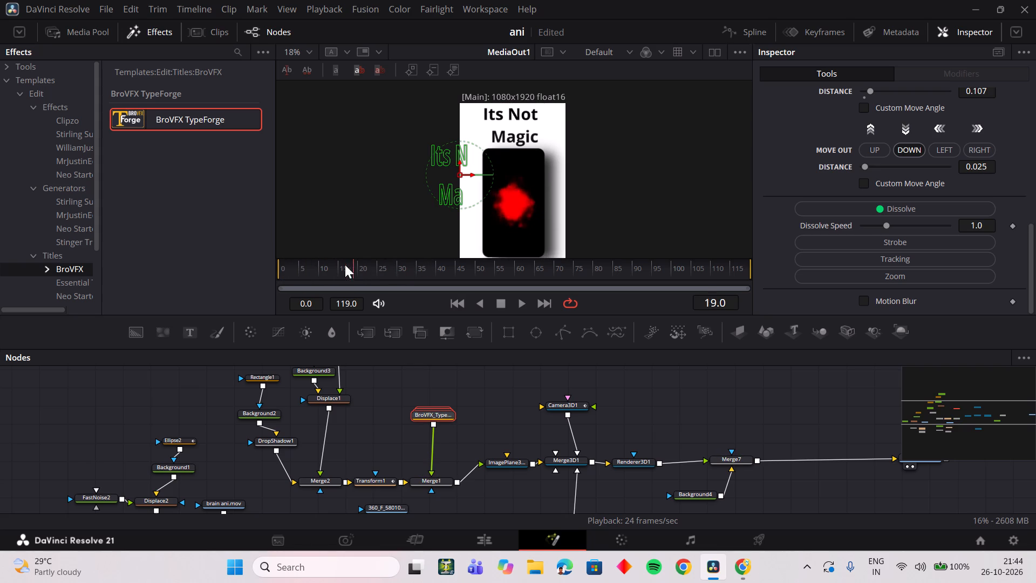
left_click_drag(345, 265, 278, 266)
key("space")
key("space")
left_click_drag(308, 263, 291, 265)
key("space")
key("space")
left_click_drag(306, 263, 282, 270)
key("space")
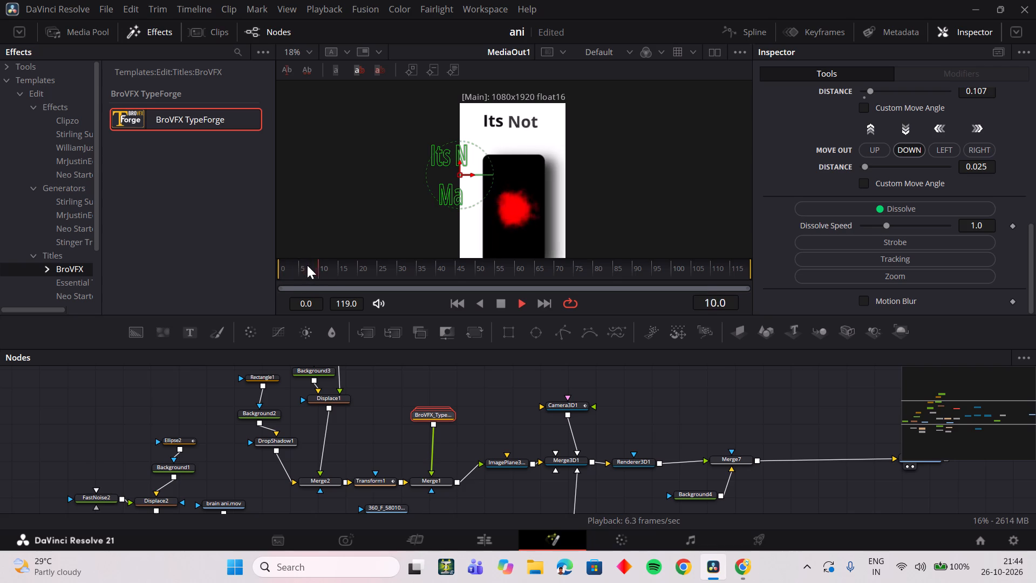
left_click_drag(308, 265, 282, 269)
key("space")
key("space")
key("space")
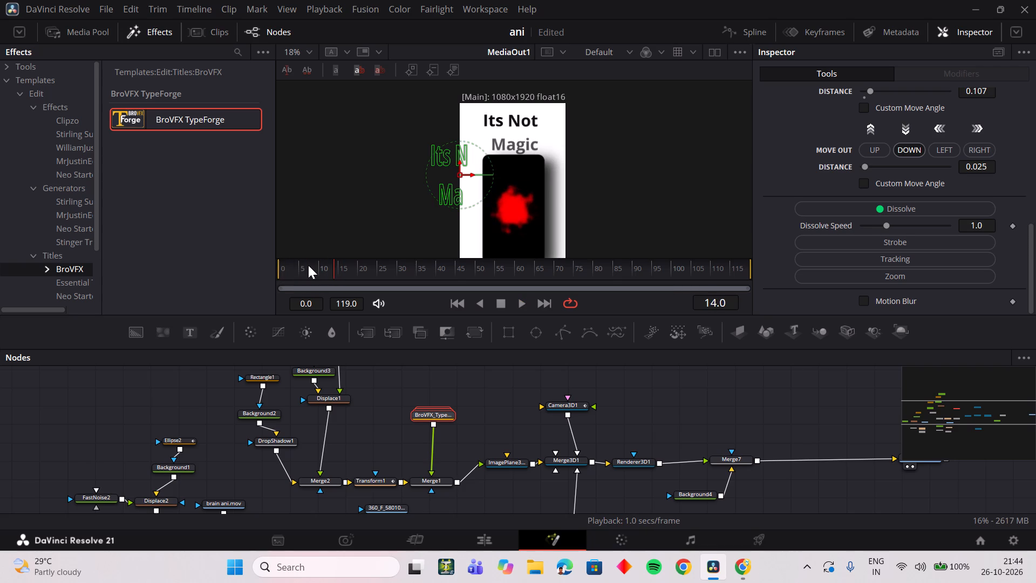
left_click_drag(298, 265, 277, 269)
key("space")
key("space")
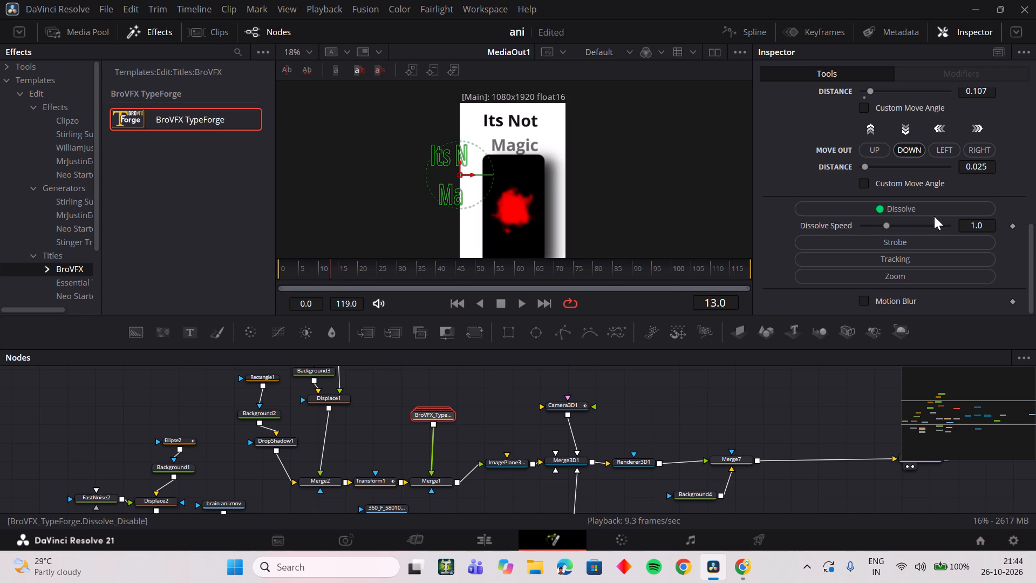
Add a Character Level Styling modifier to the title's "Its Not Magic" text and show the modifier's settings.
scroll(934, 215, "up", 6)
left_click(803, 159)
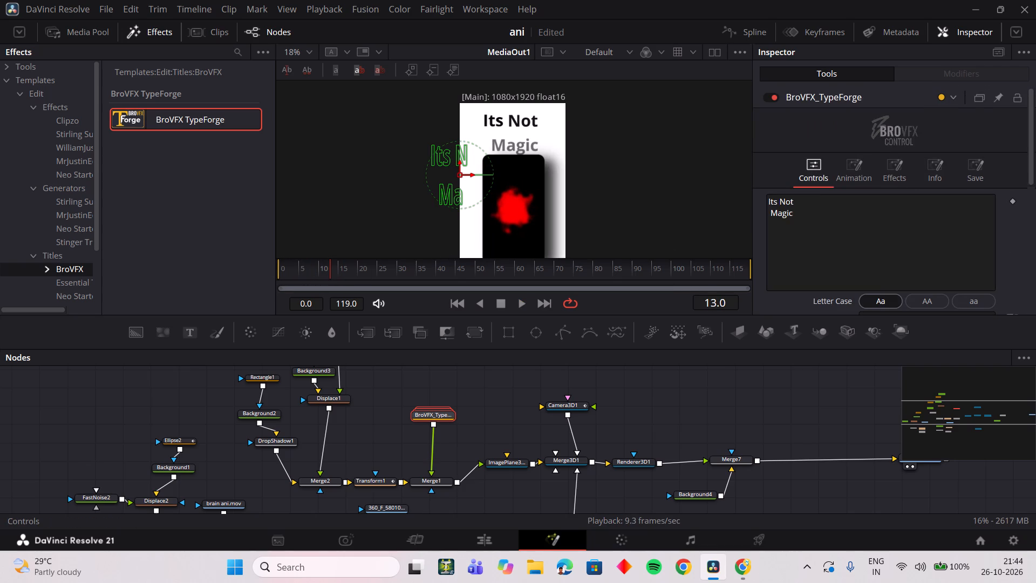
right_click(864, 223)
left_click(898, 288)
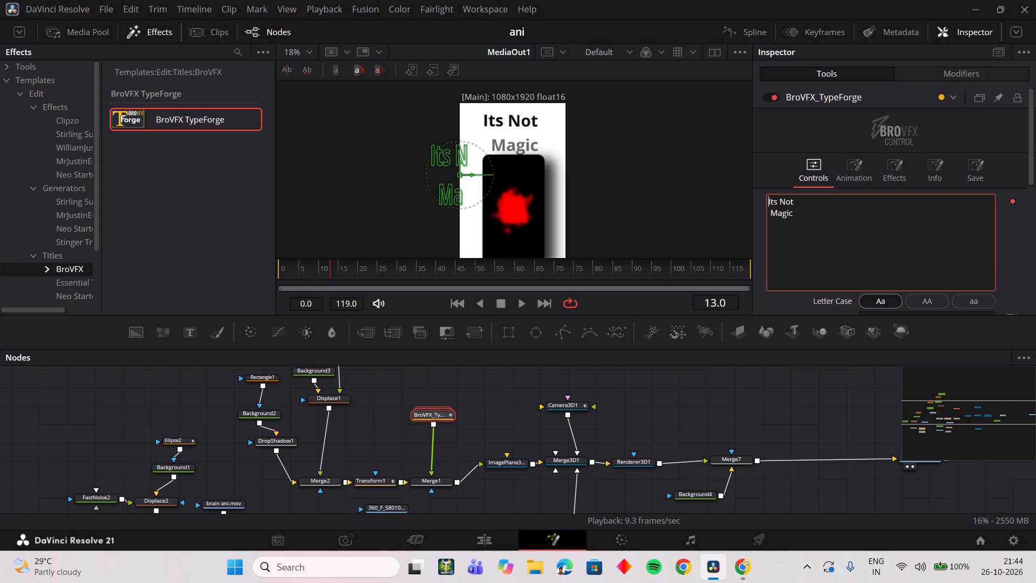
left_click(985, 65)
left_click(984, 74)
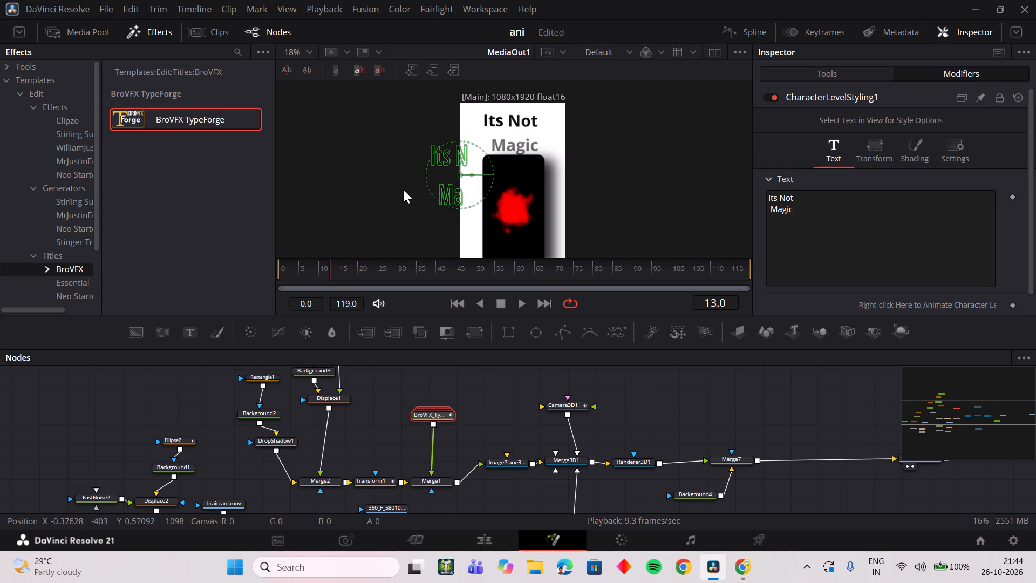
Select only the word "Magic" in the viewer and recolour it bright blue.
left_click_drag(403, 189, 510, 202)
scroll(904, 242, "down", 1)
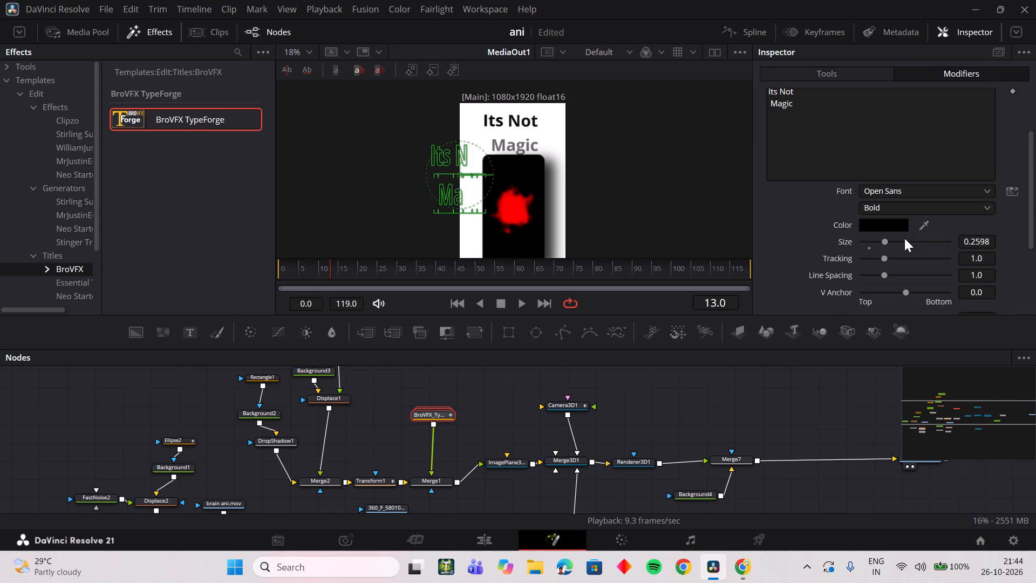
left_click(883, 226)
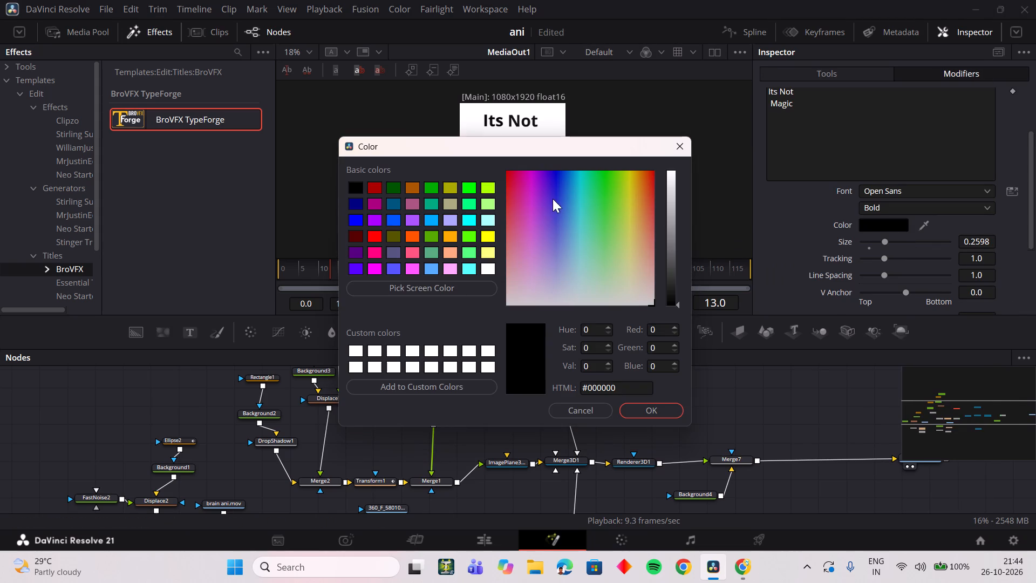
left_click_drag(553, 199, 575, 187)
left_click_drag(676, 301, 660, 133)
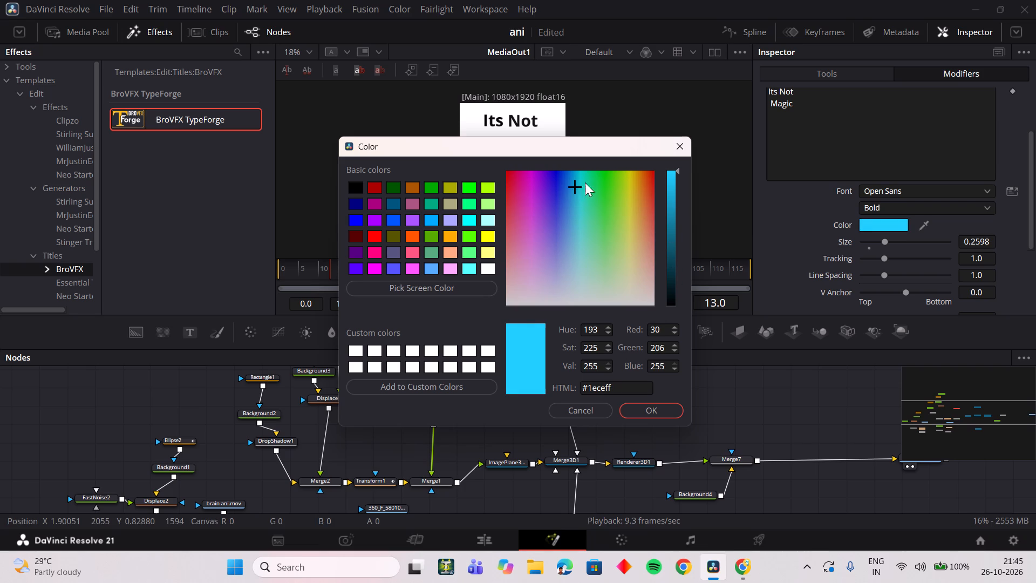
left_click_drag(678, 171, 678, 157)
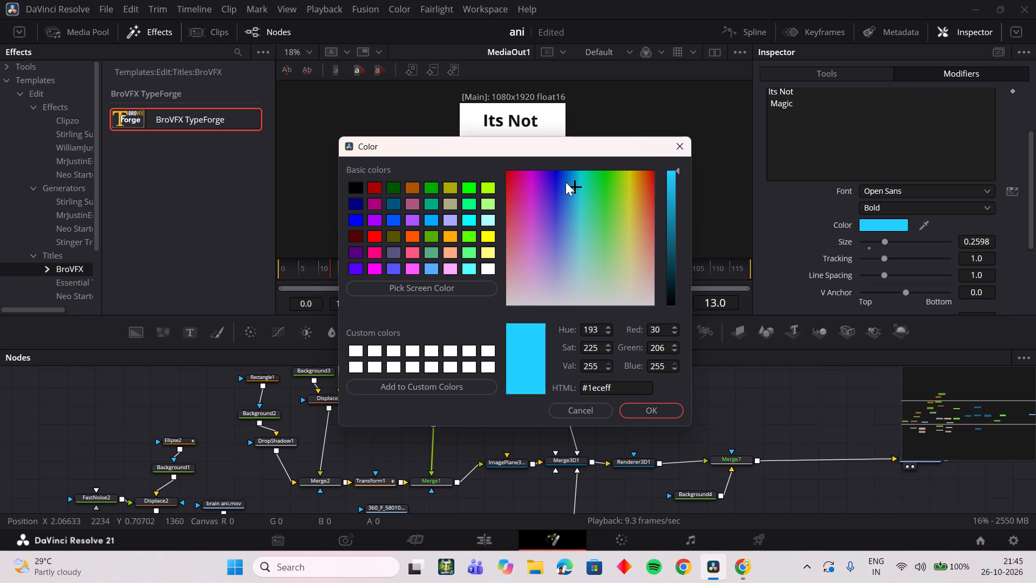
left_click(572, 180)
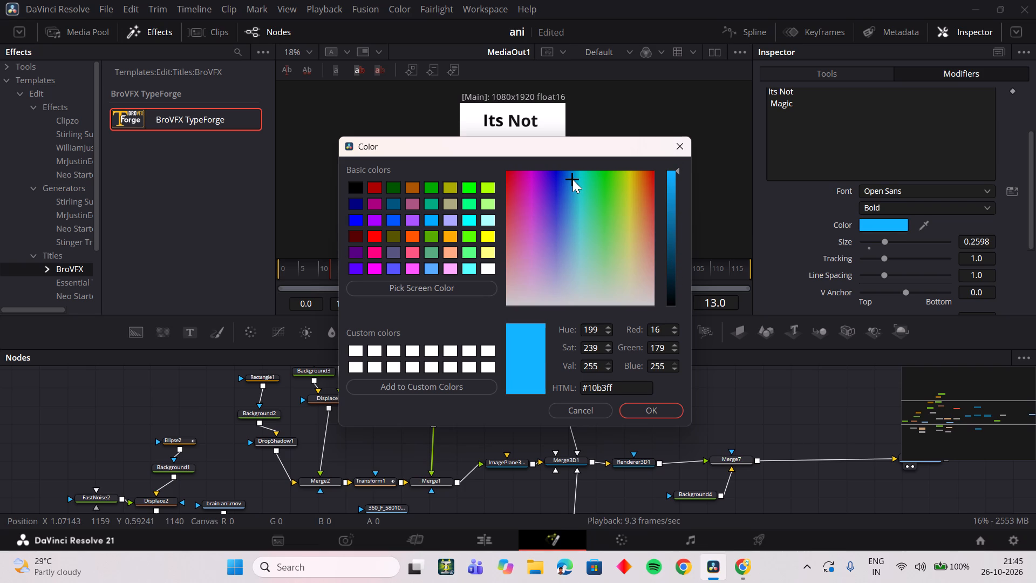
left_click(657, 407)
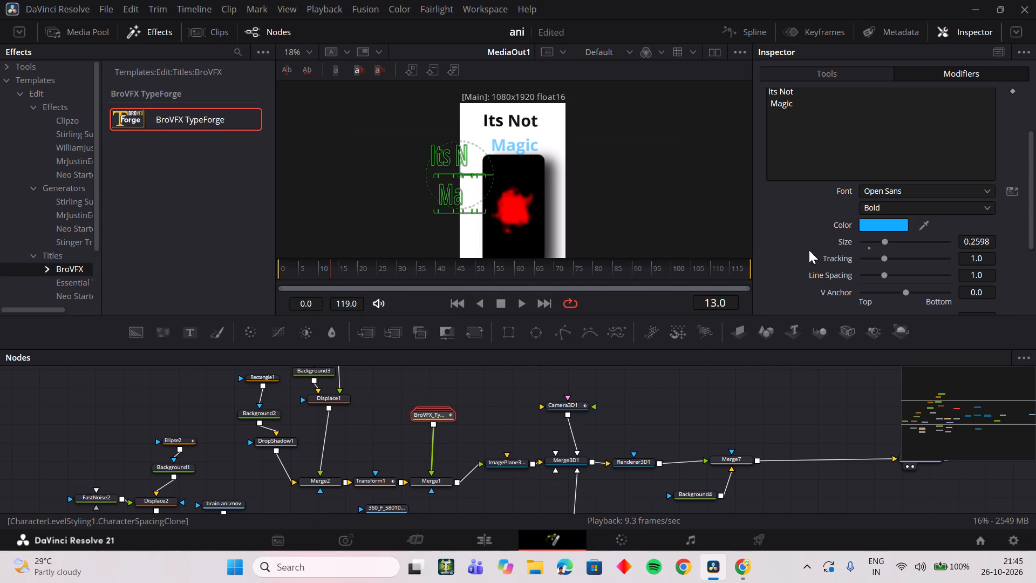
left_click(887, 231)
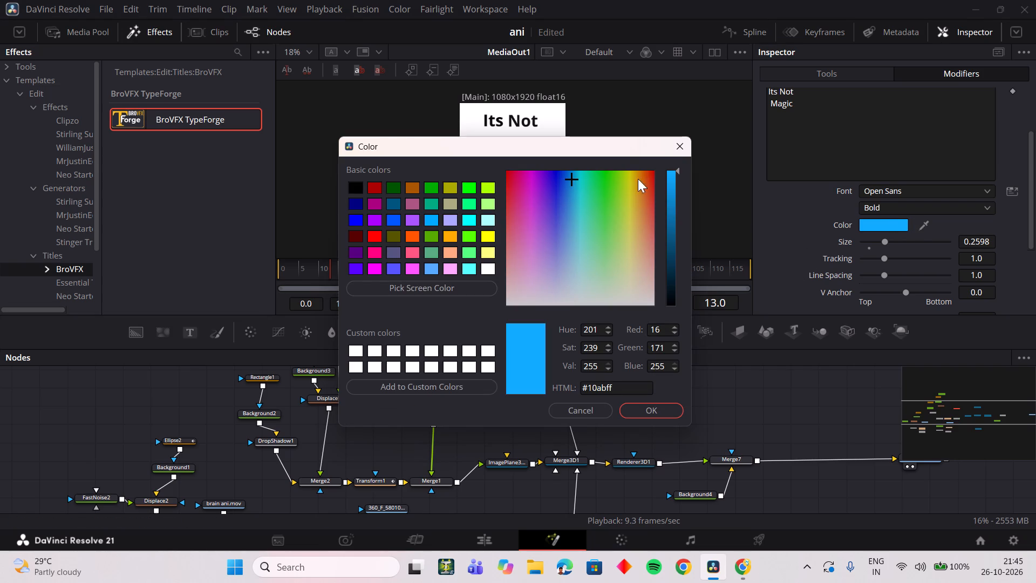
left_click_drag(678, 172, 673, 155)
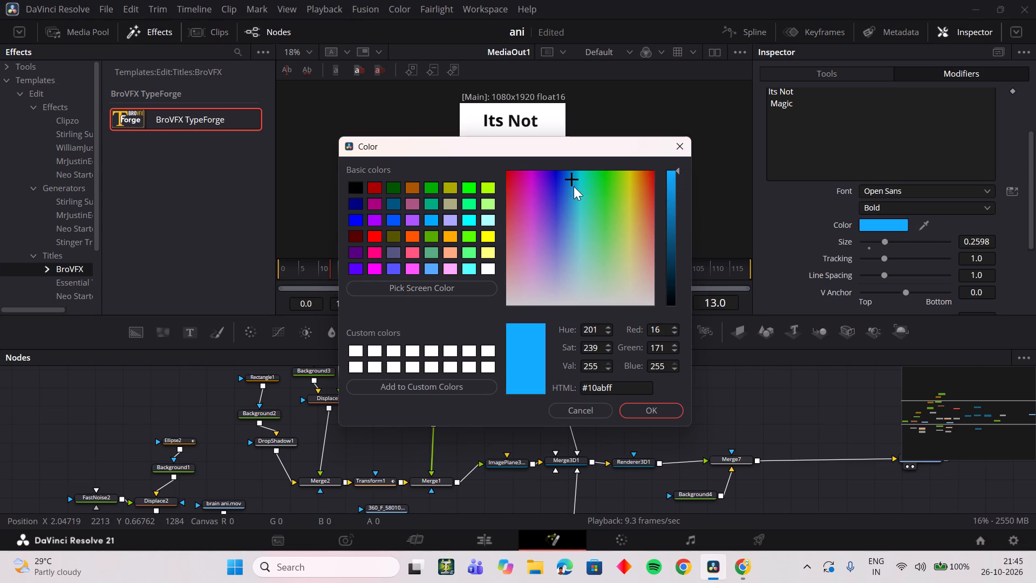
left_click(571, 179)
left_click(660, 407)
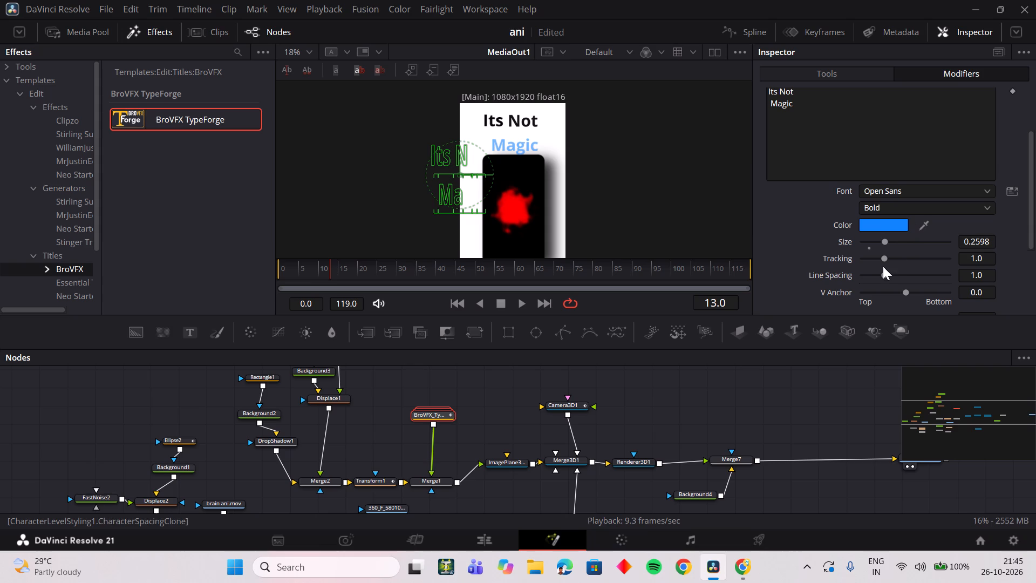
Change the font of "Magic" to CommercialScript BT.
left_click(887, 193)
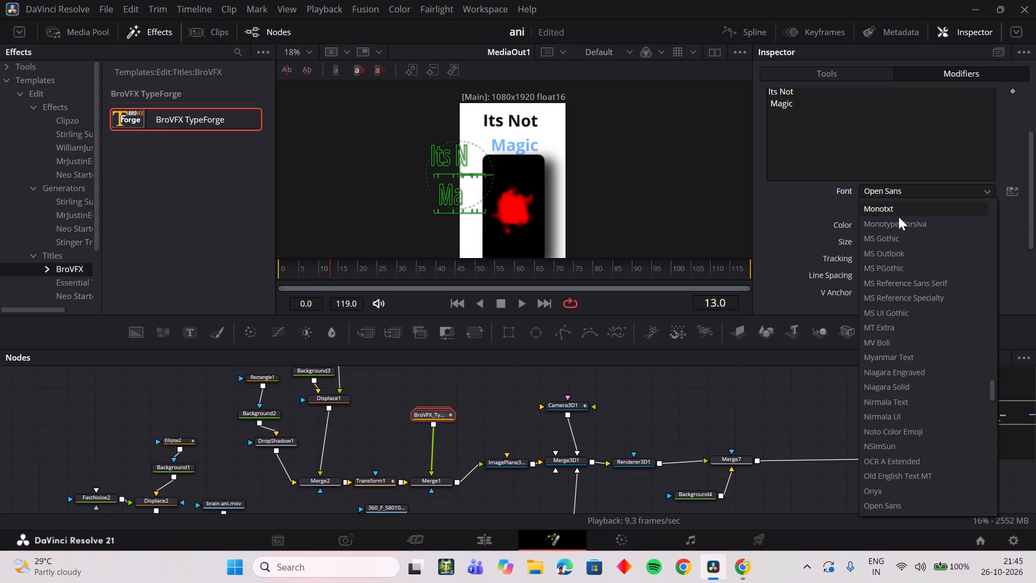
left_click_drag(994, 387, 994, 341)
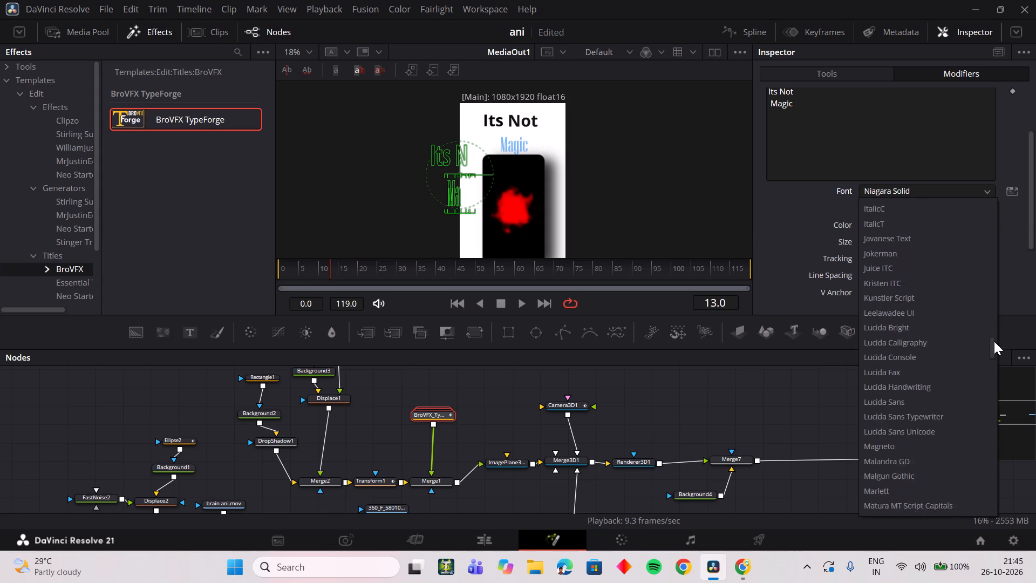
left_click_drag(994, 341, 996, 331)
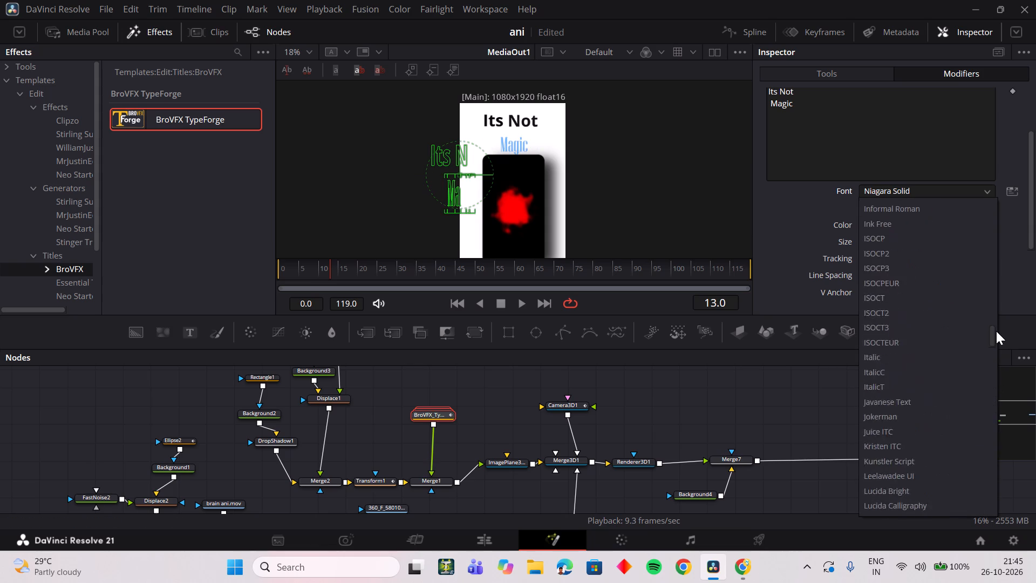
left_click_drag(996, 331, 991, 260)
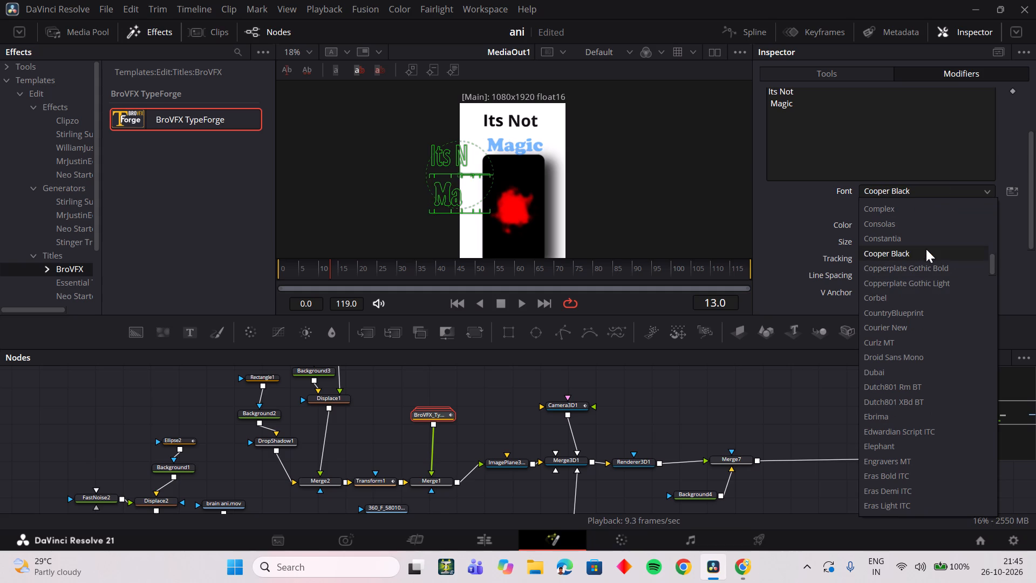
scroll(913, 267, "up", 2)
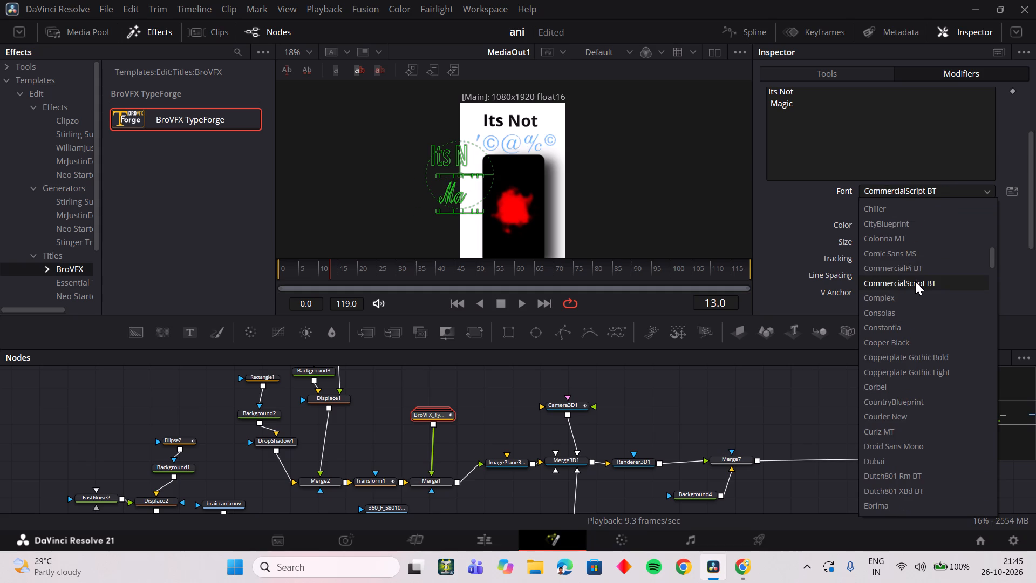
left_click(915, 281)
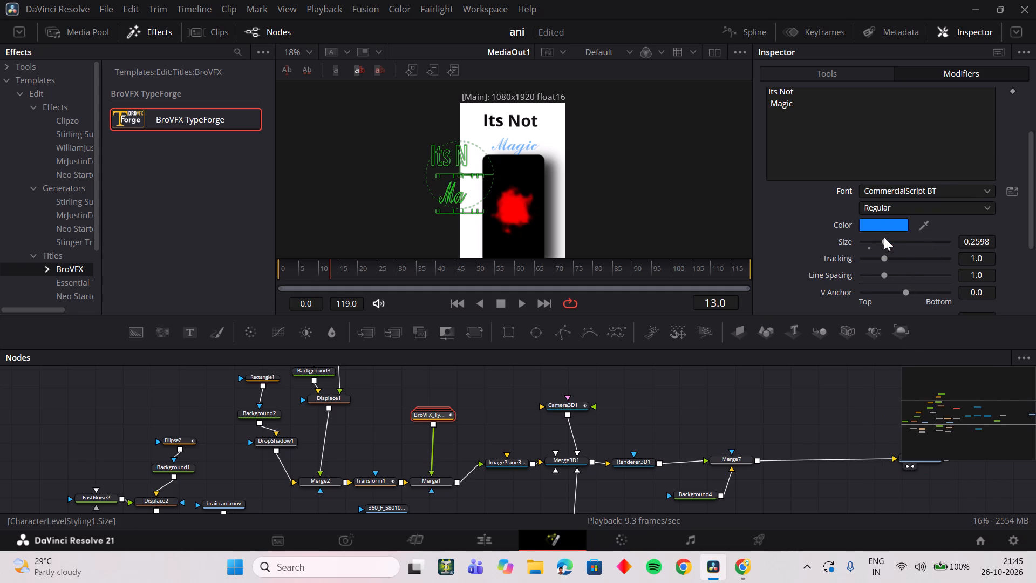
Enlarge "Magic" to size 0.606 and raise it with a V Anchor of -0.554.
left_click_drag(885, 242, 894, 241)
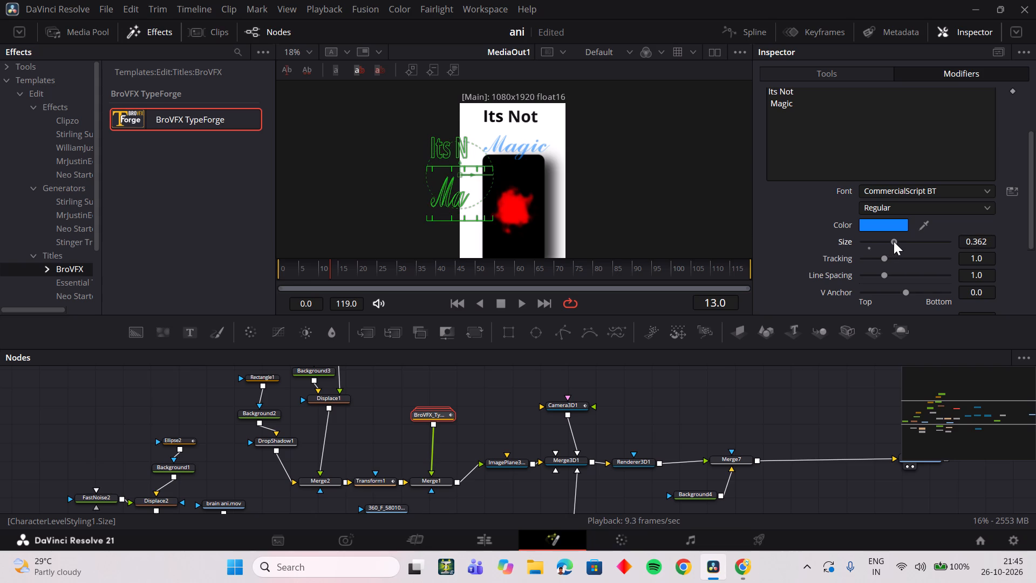
left_click_drag(894, 241, 906, 239)
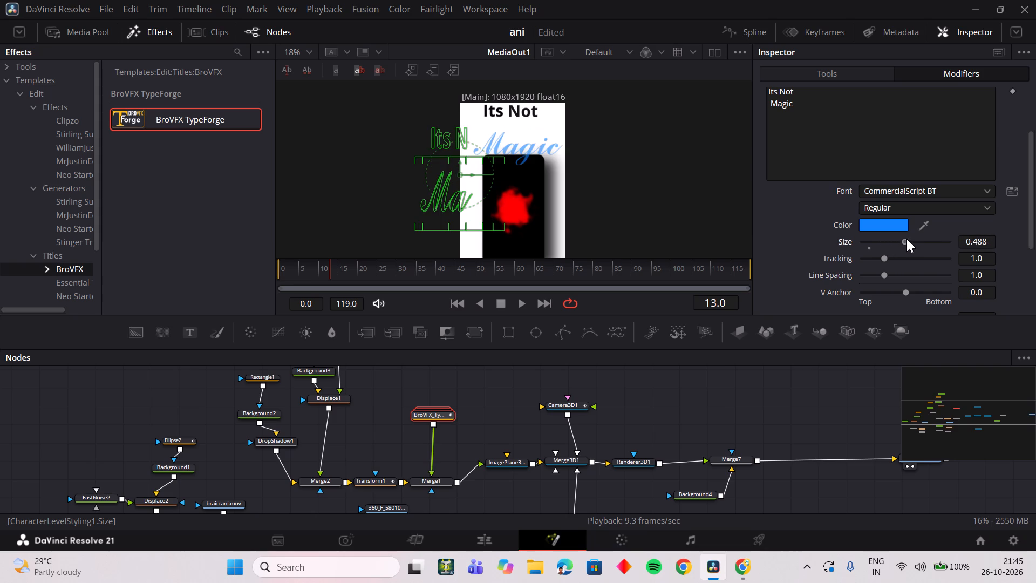
left_click_drag(906, 239, 897, 240)
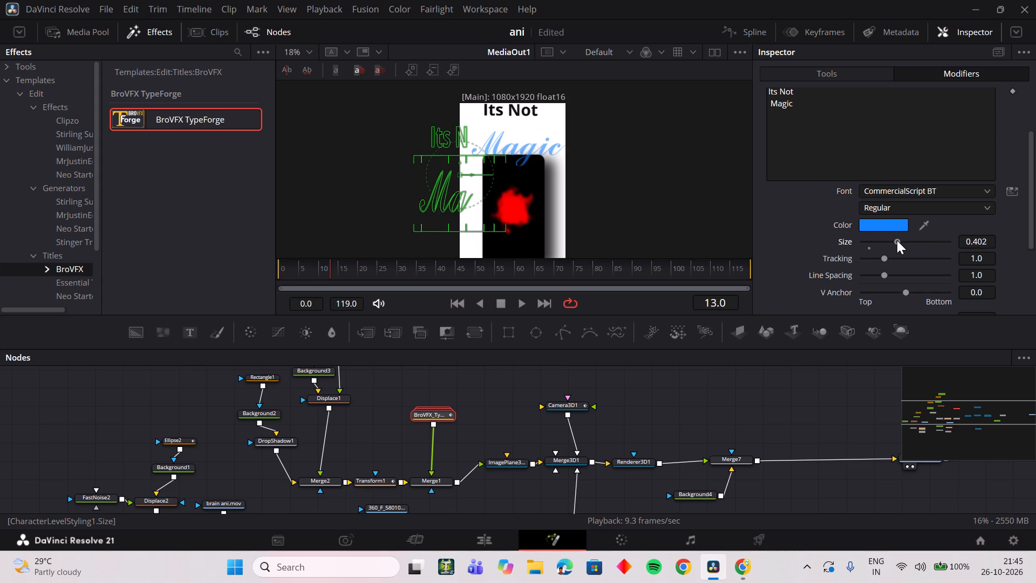
left_click_drag(897, 240, 915, 239)
scroll(907, 245, "down", 1)
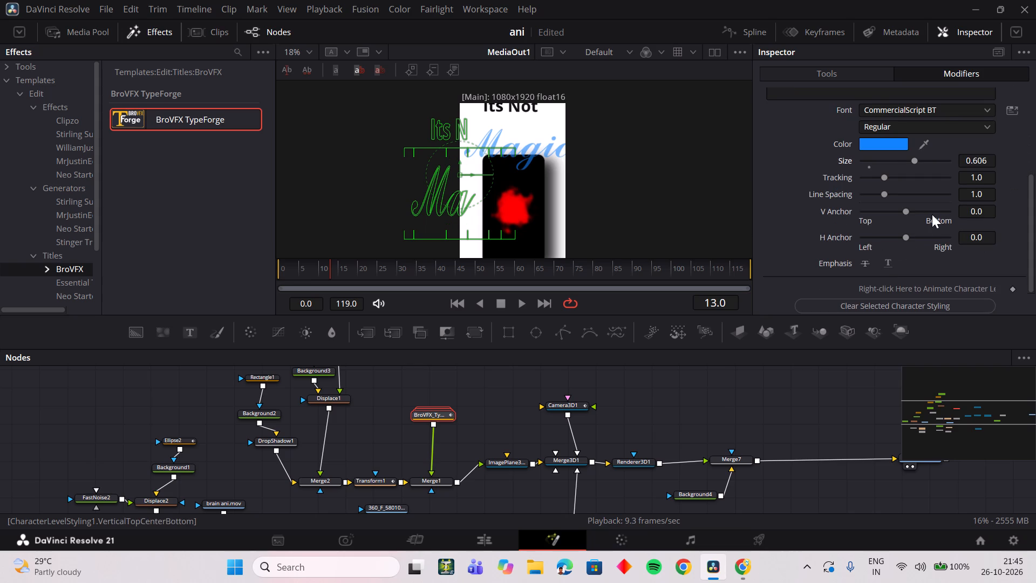
left_click_drag(966, 211, 996, 218)
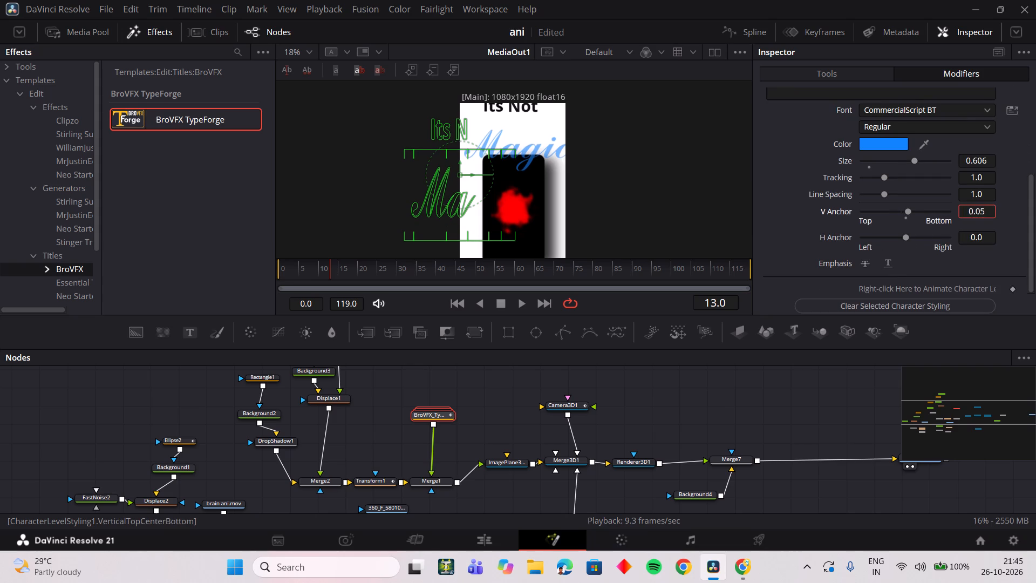
left_click_drag(996, 218, 849, 230)
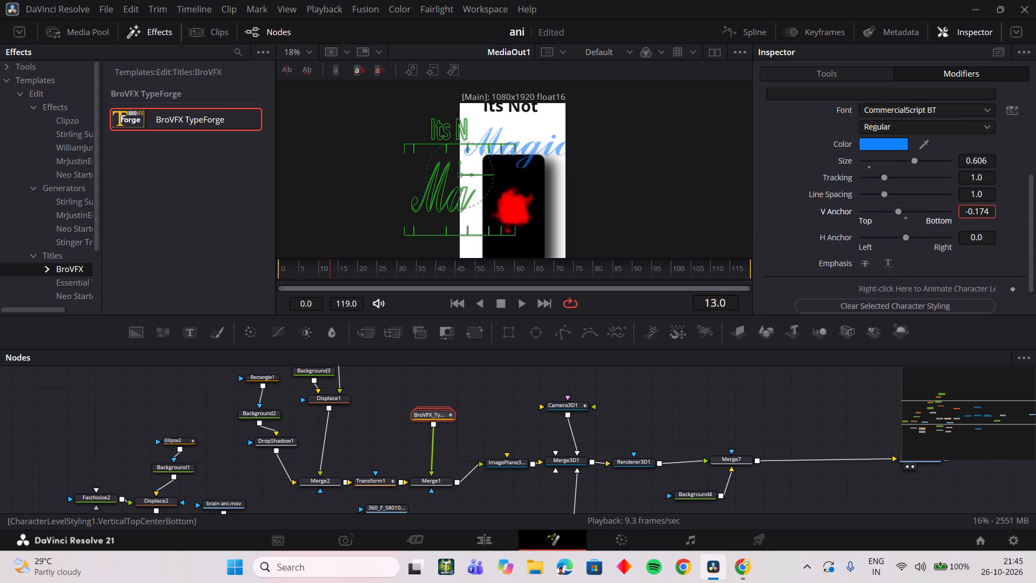
left_click_drag(849, 230, 592, 263)
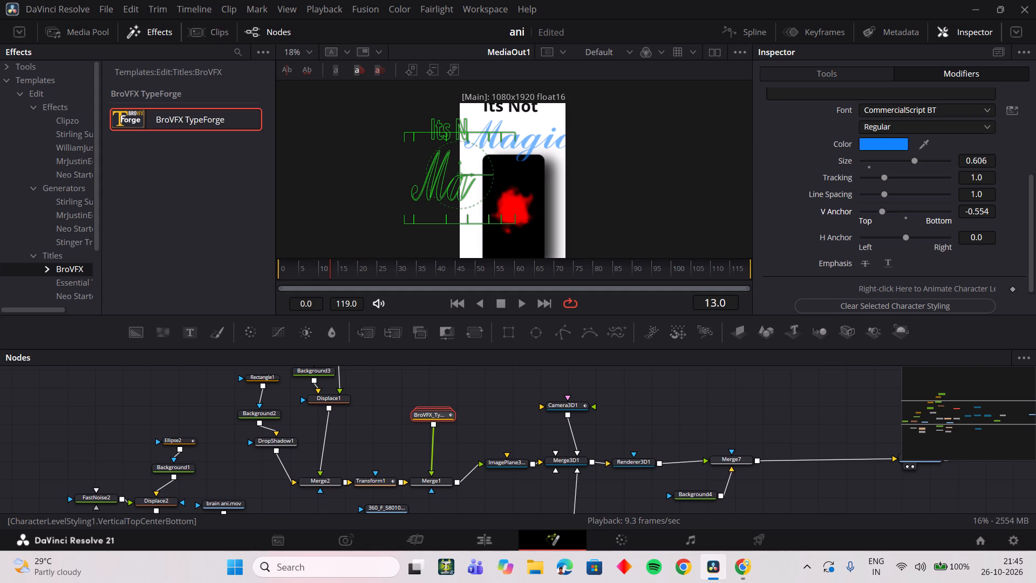
Fine-tune "Magic" to size 0.484 with an H Anchor of 0.015, then return to the title's main controls.
left_click_drag(912, 162, 902, 164)
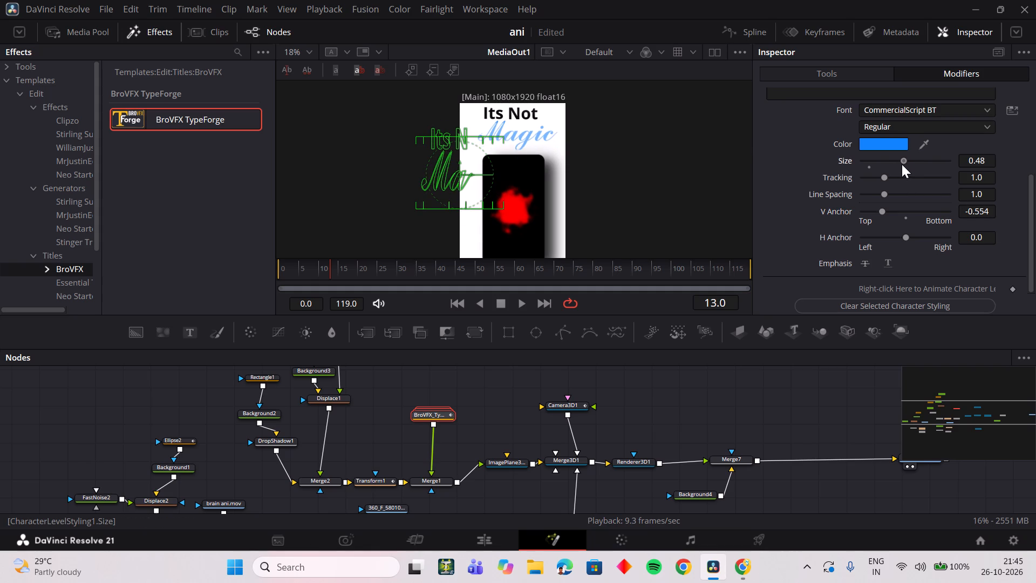
left_click_drag(902, 164, 908, 162)
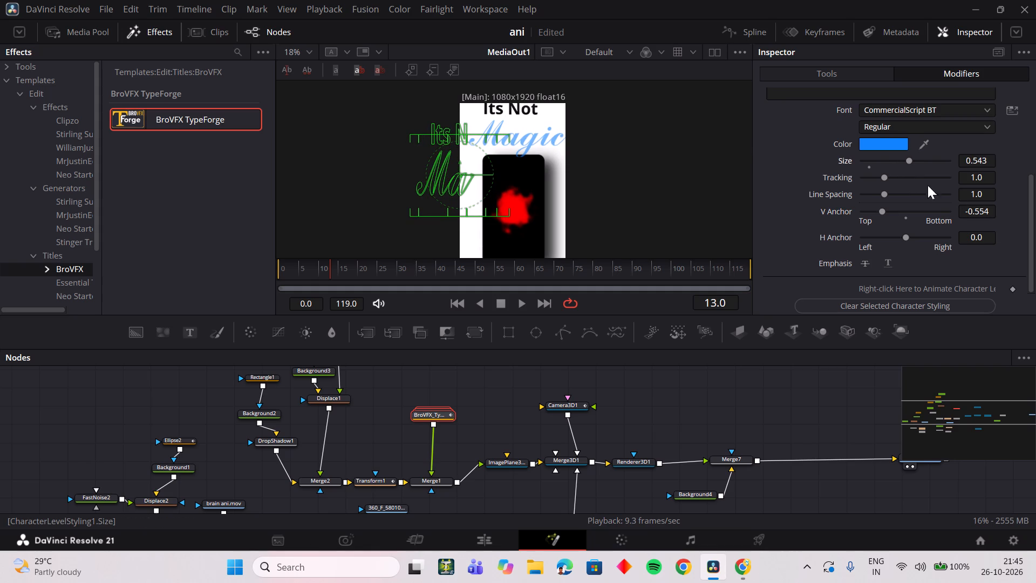
left_click_drag(989, 240, 933, 237)
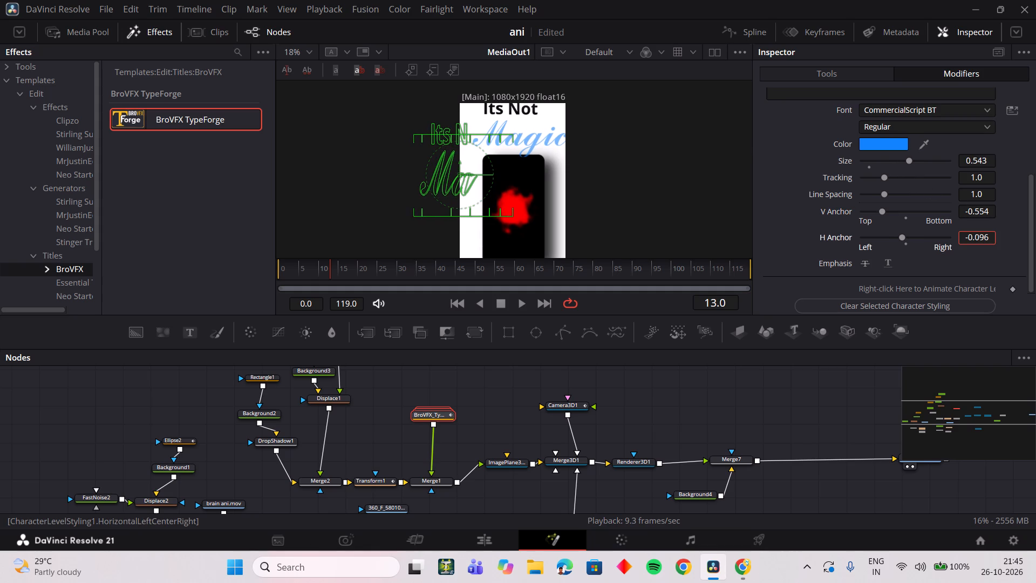
left_click_drag(933, 237, 971, 234)
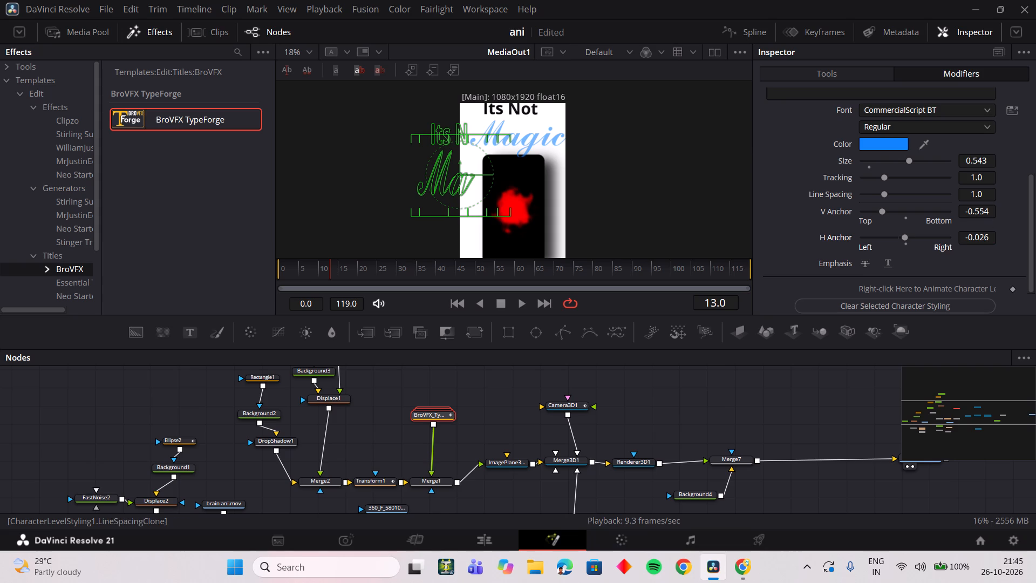
left_click_drag(979, 158, 960, 161)
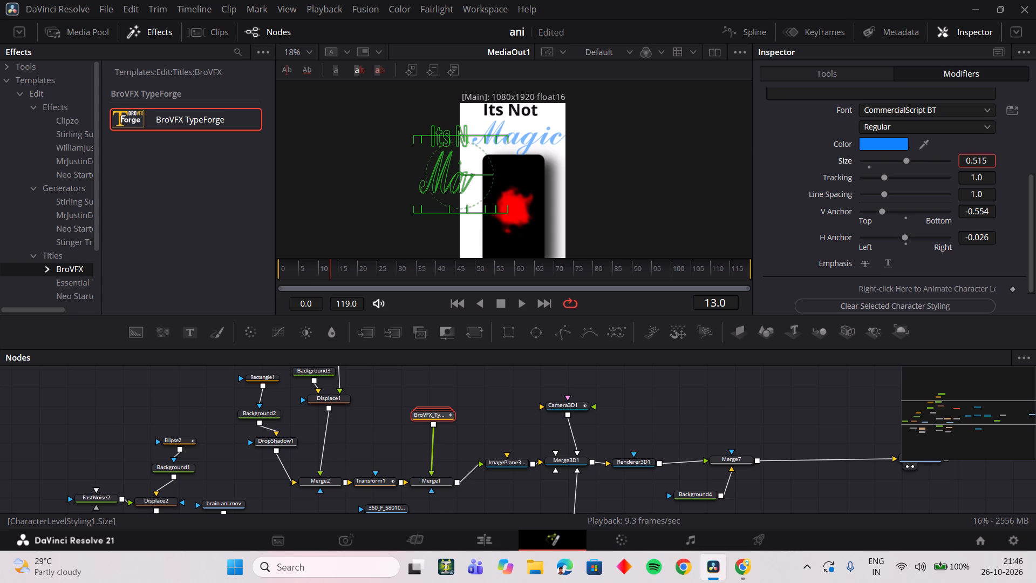
left_click_drag(960, 161, 953, 164)
left_click_drag(982, 239, 948, 241)
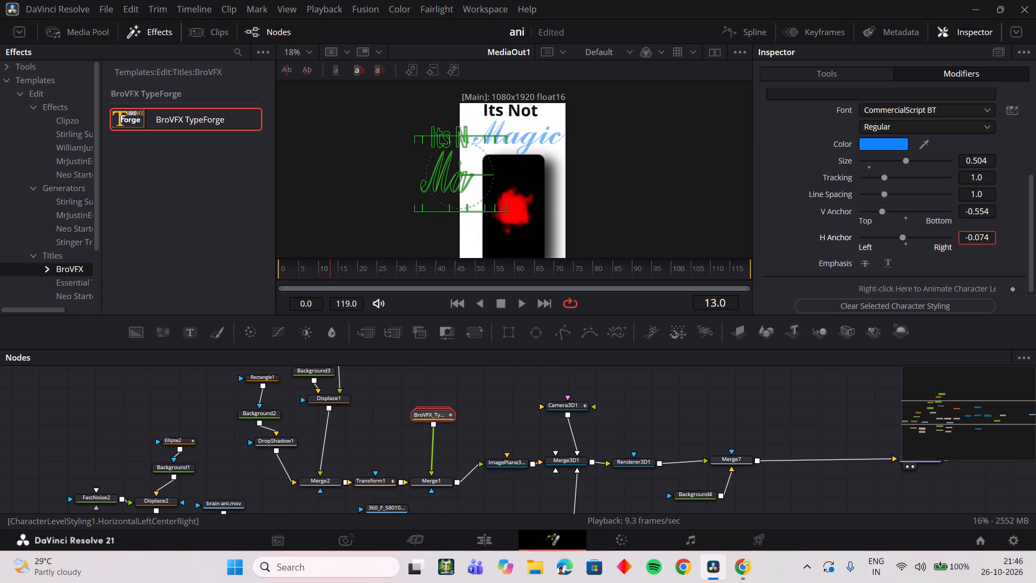
left_click_drag(948, 241, 1009, 234)
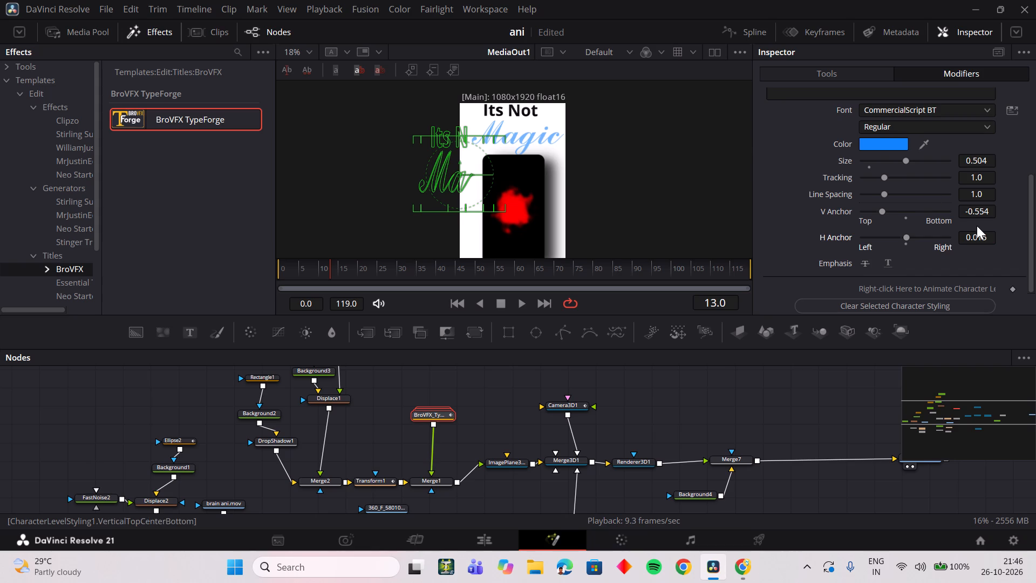
left_click_drag(981, 164, 964, 167)
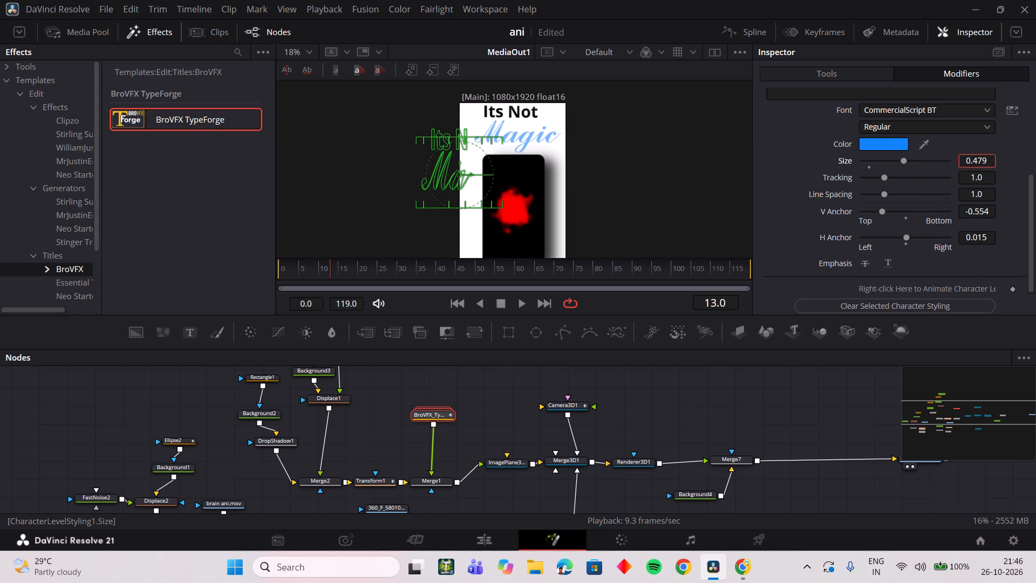
left_click_drag(964, 167, 967, 167)
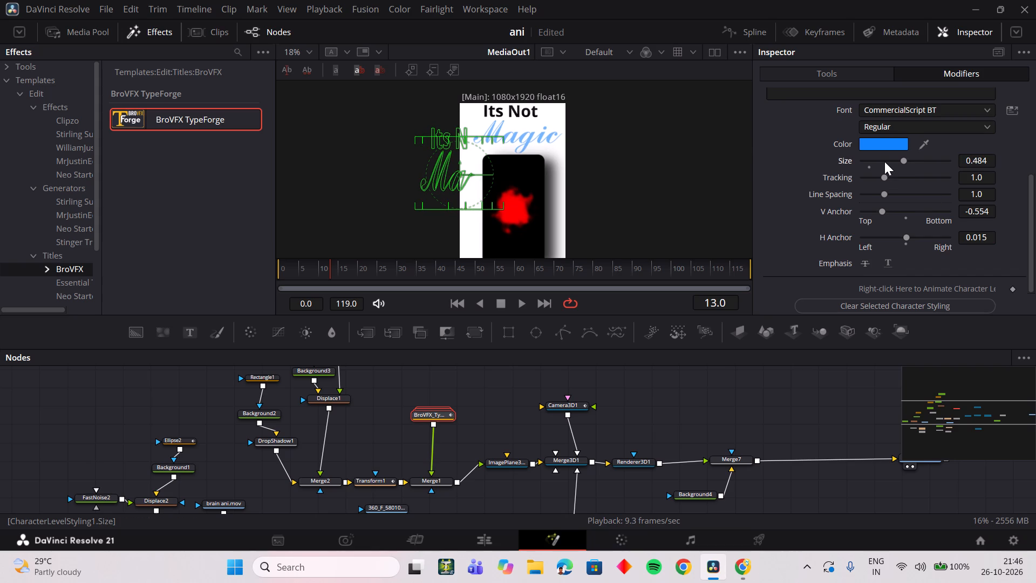
scroll(884, 165, "up", 2)
left_click(831, 72)
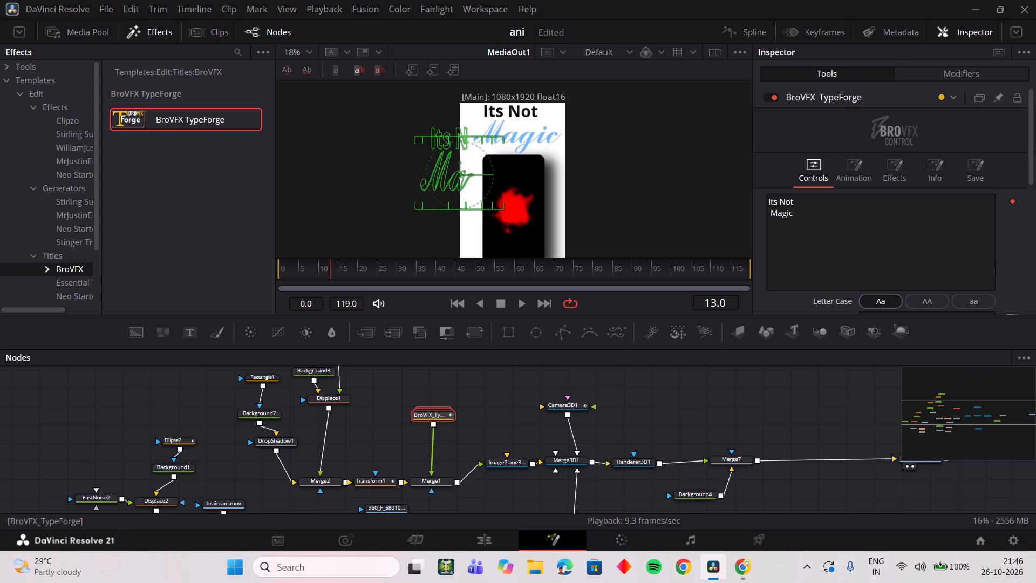
Reduce the whole title's size to 0.248 and set its Y position to 0.85.
scroll(893, 218, "down", 1)
left_click(904, 273)
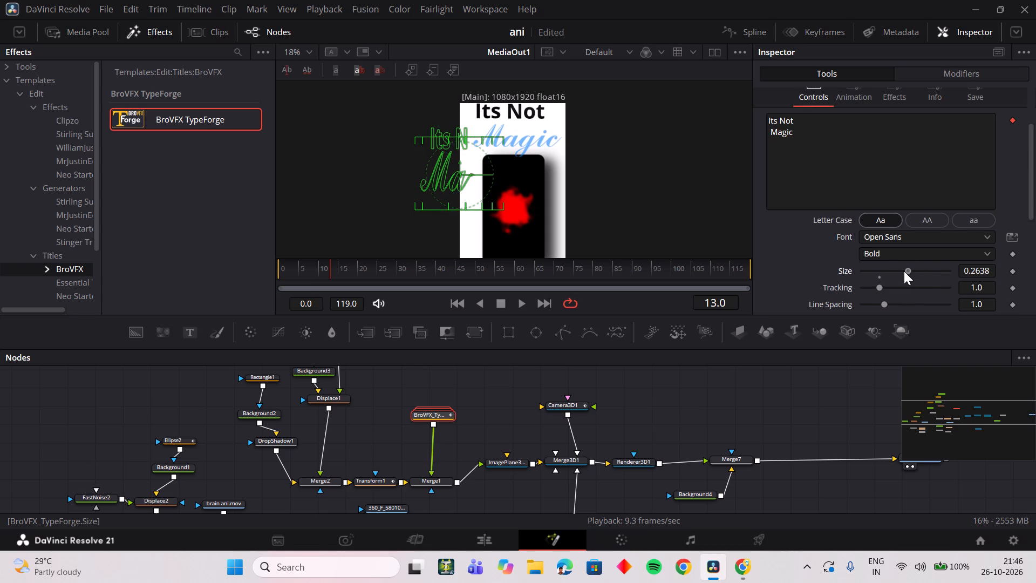
scroll(908, 267, "down", 1)
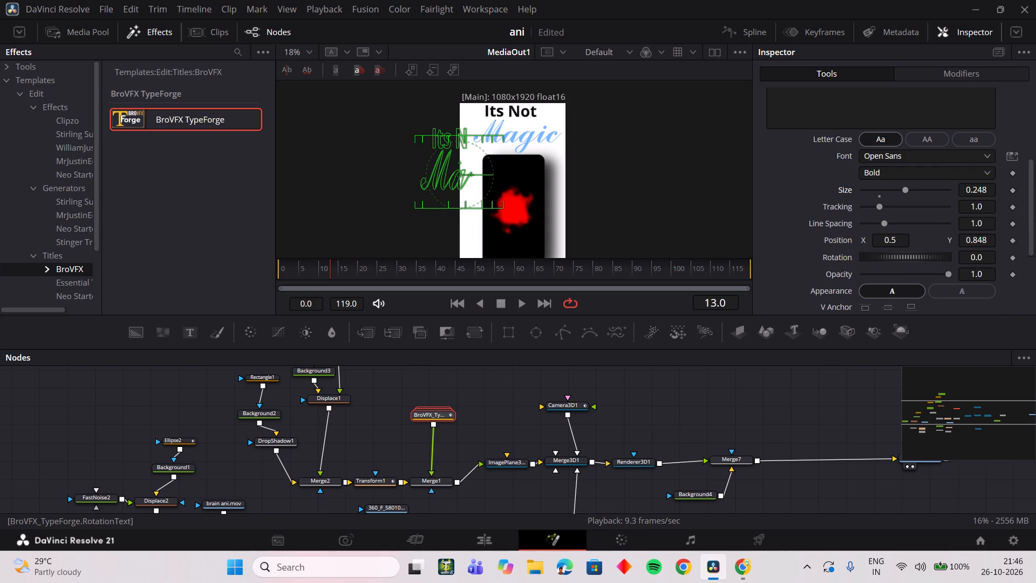
left_click(964, 240)
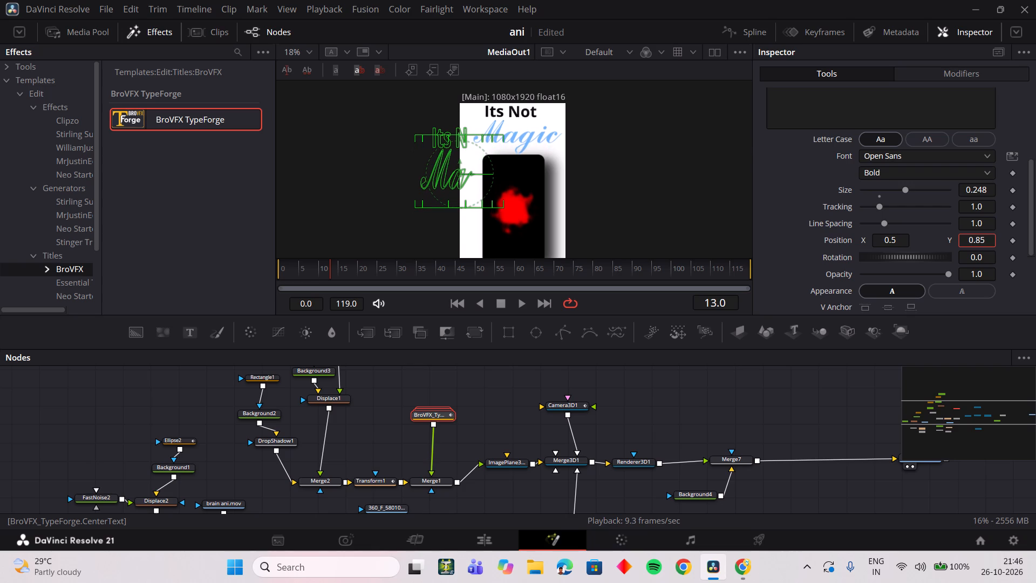
scroll(959, 241, "down", 1)
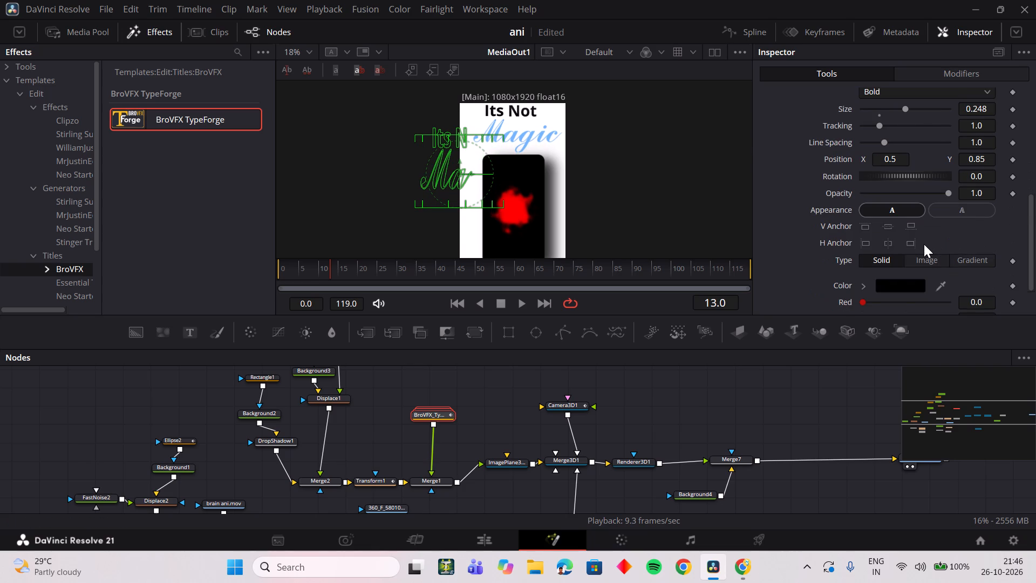
scroll(924, 244, "down", 4)
scroll(924, 244, "up", 5)
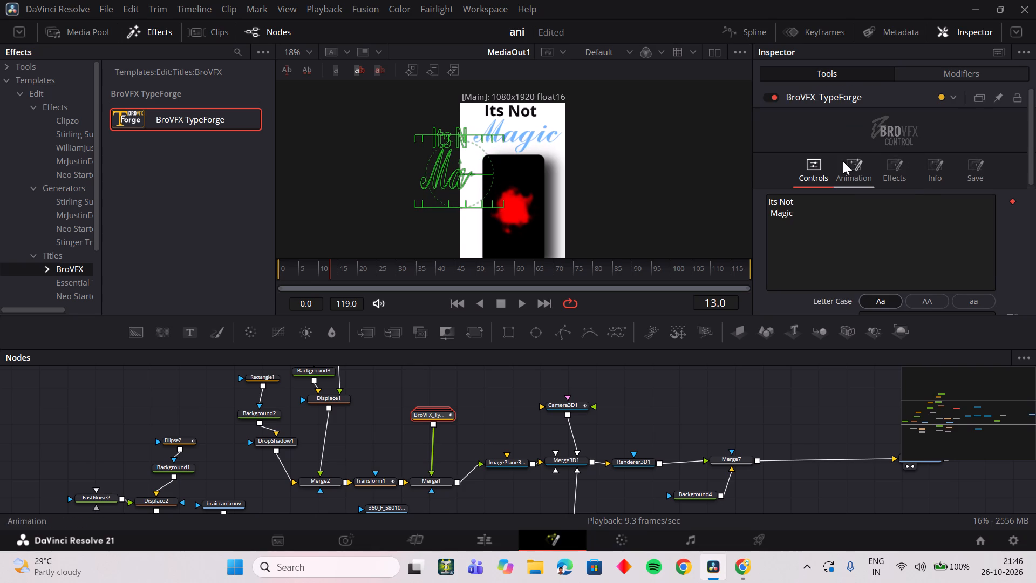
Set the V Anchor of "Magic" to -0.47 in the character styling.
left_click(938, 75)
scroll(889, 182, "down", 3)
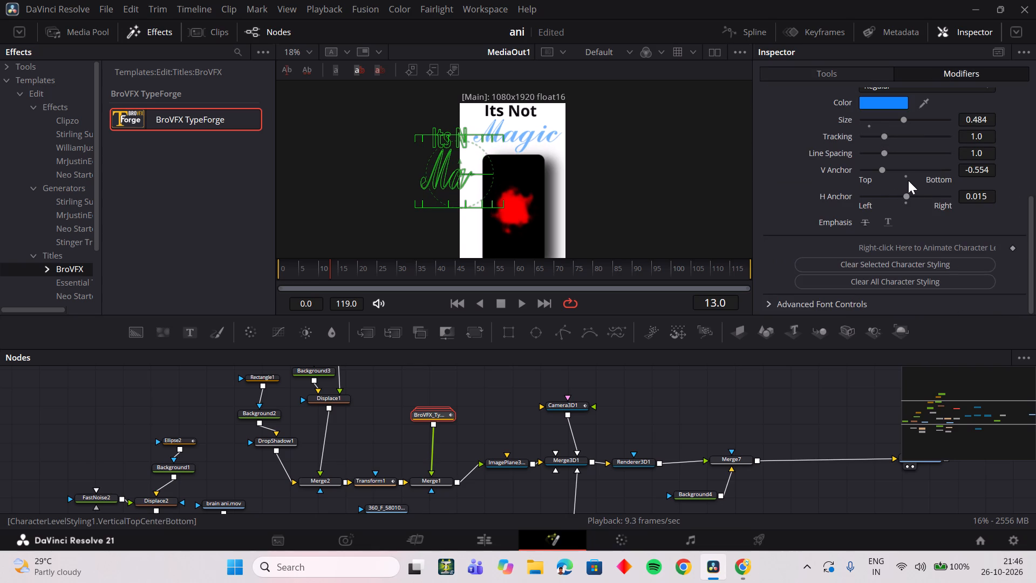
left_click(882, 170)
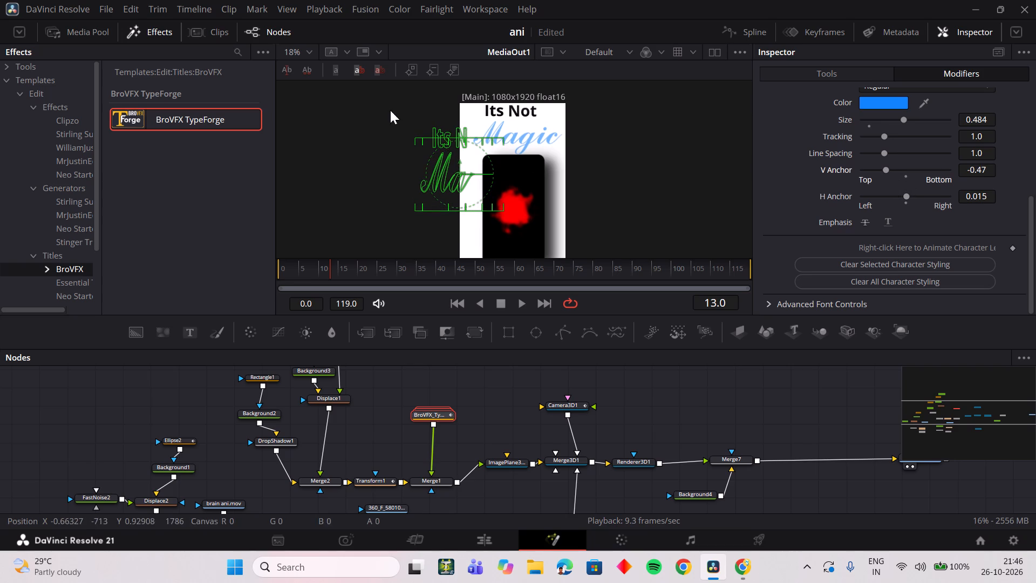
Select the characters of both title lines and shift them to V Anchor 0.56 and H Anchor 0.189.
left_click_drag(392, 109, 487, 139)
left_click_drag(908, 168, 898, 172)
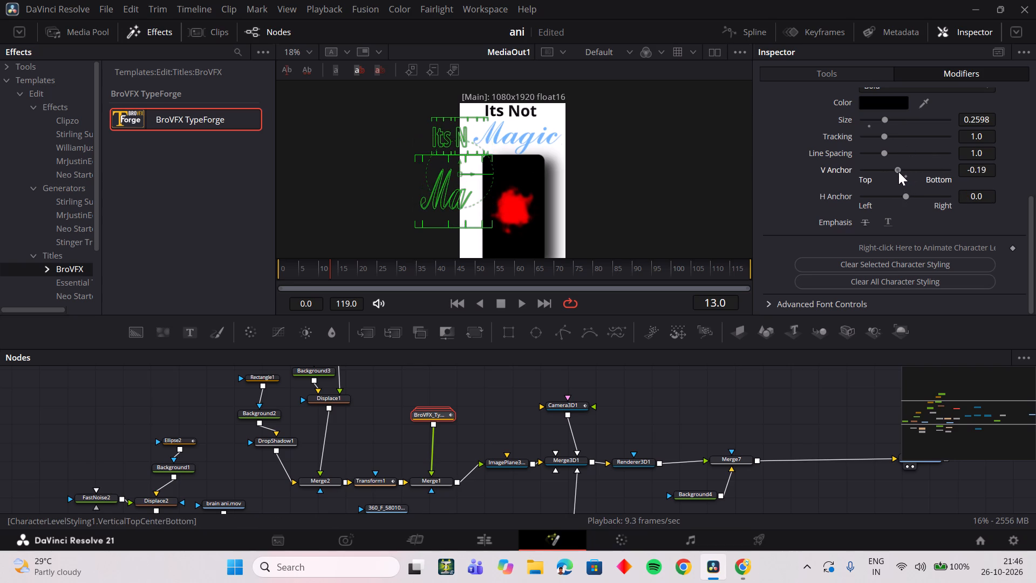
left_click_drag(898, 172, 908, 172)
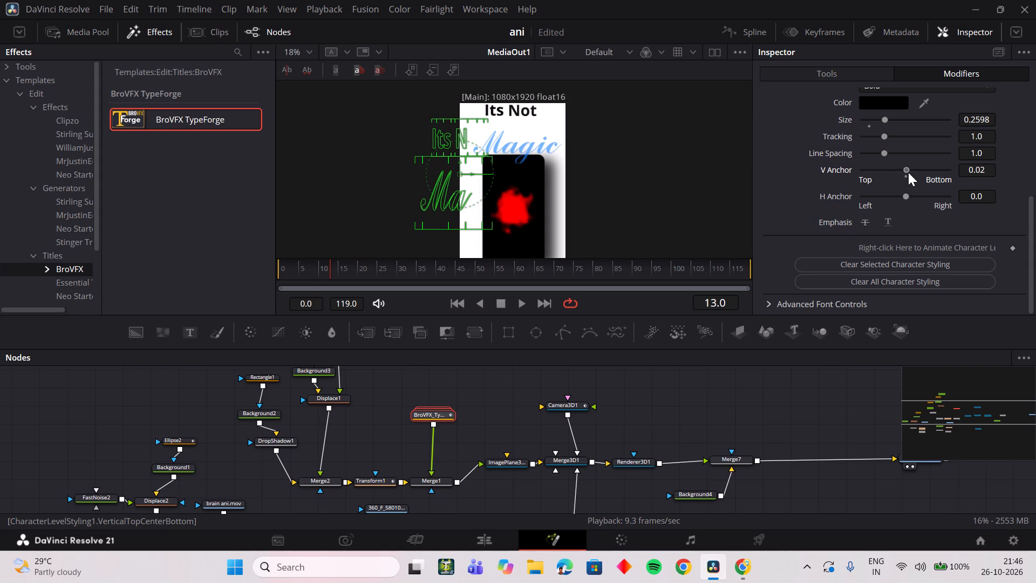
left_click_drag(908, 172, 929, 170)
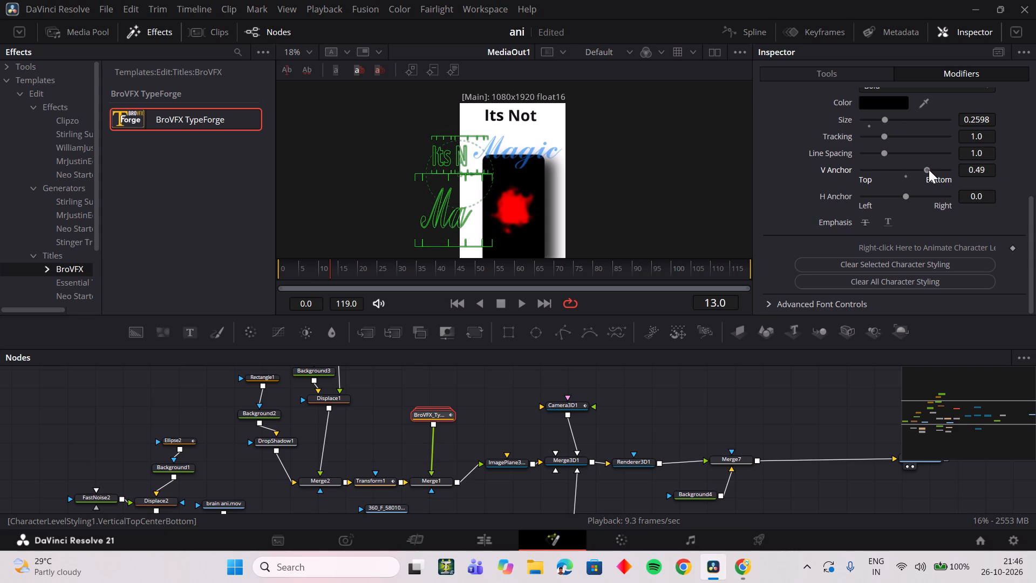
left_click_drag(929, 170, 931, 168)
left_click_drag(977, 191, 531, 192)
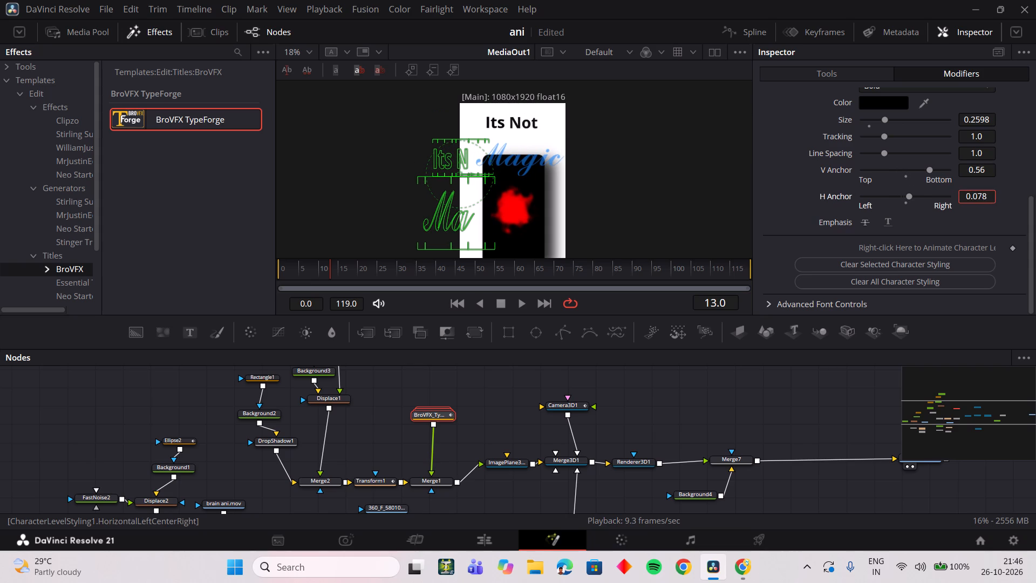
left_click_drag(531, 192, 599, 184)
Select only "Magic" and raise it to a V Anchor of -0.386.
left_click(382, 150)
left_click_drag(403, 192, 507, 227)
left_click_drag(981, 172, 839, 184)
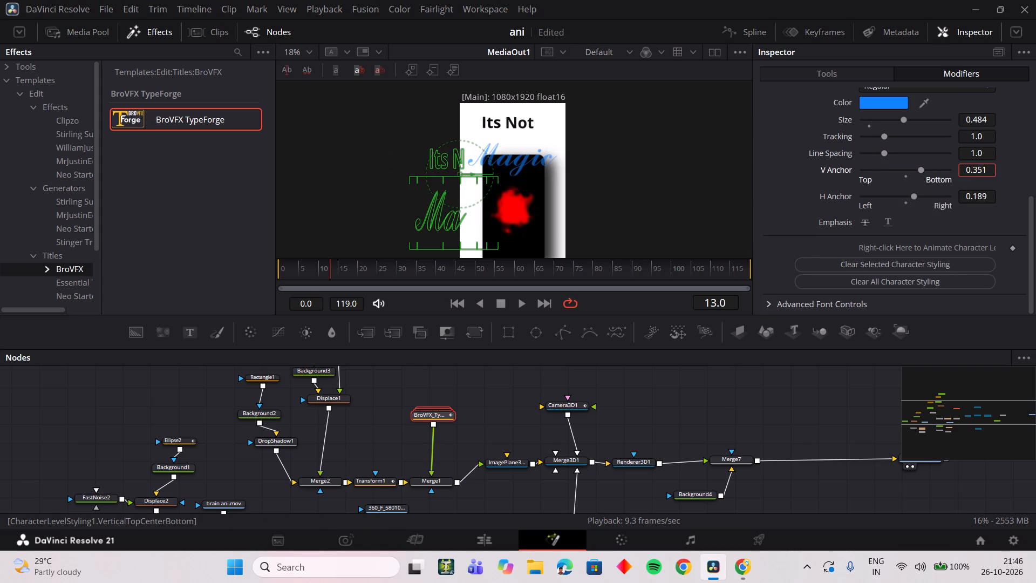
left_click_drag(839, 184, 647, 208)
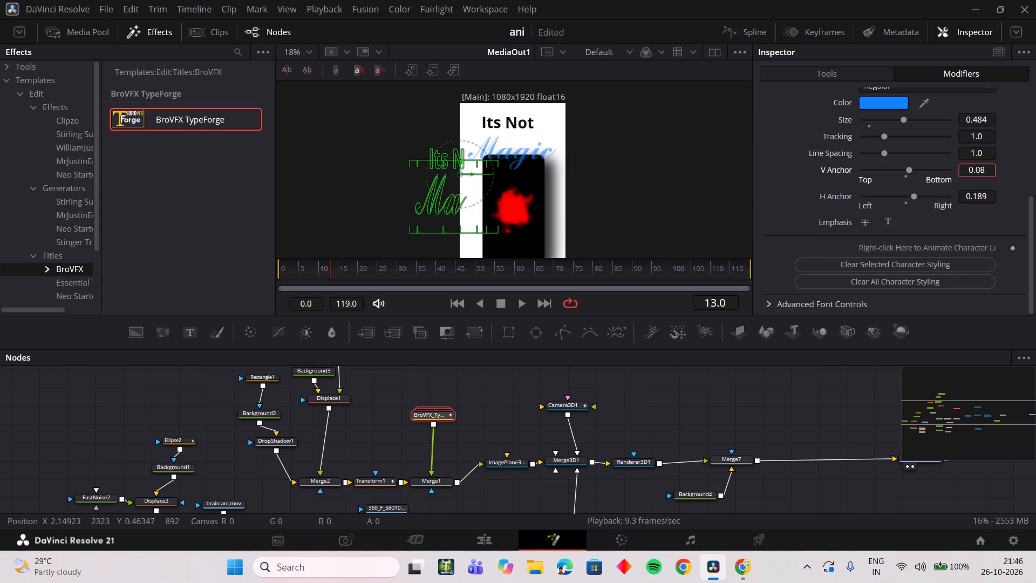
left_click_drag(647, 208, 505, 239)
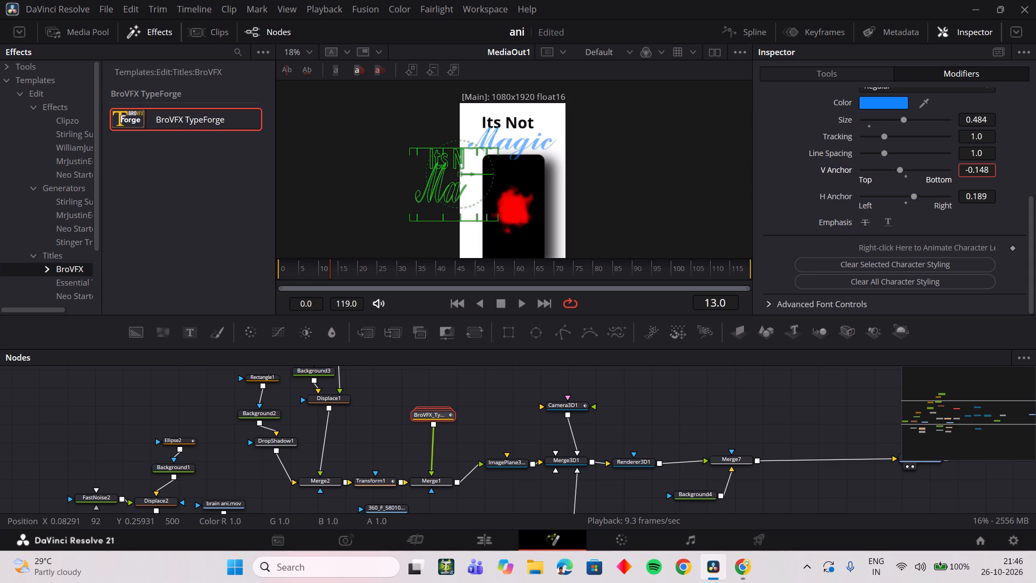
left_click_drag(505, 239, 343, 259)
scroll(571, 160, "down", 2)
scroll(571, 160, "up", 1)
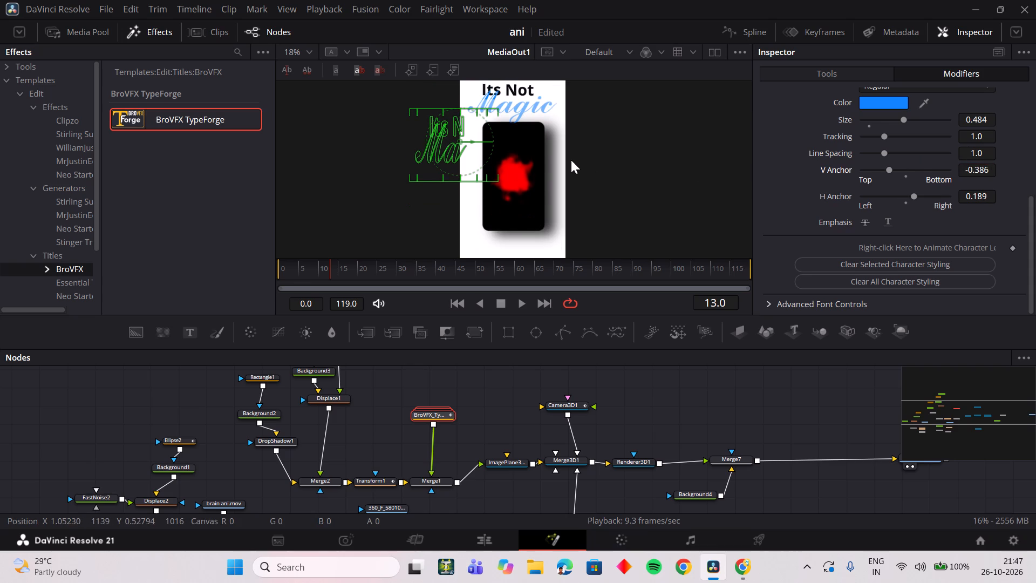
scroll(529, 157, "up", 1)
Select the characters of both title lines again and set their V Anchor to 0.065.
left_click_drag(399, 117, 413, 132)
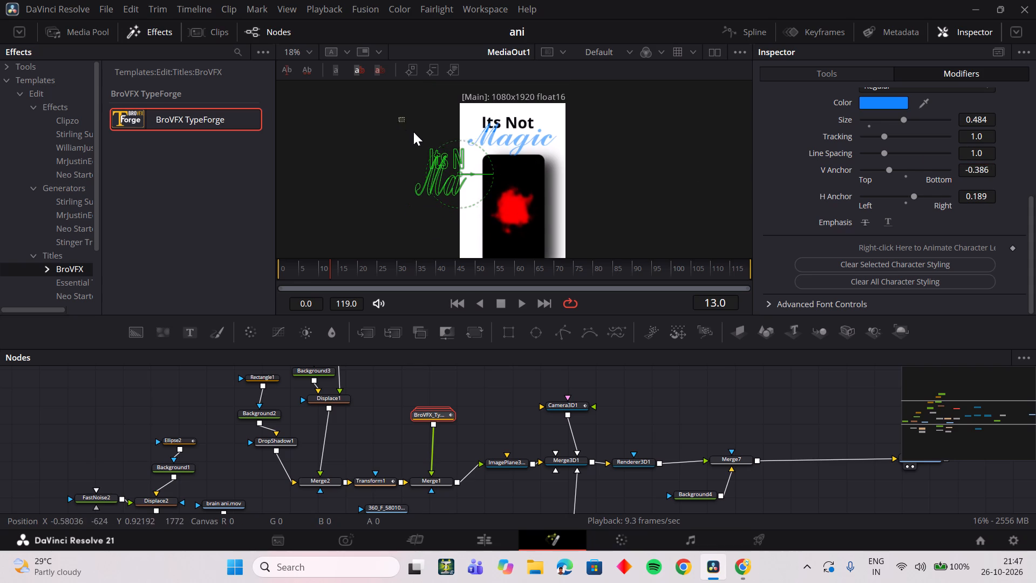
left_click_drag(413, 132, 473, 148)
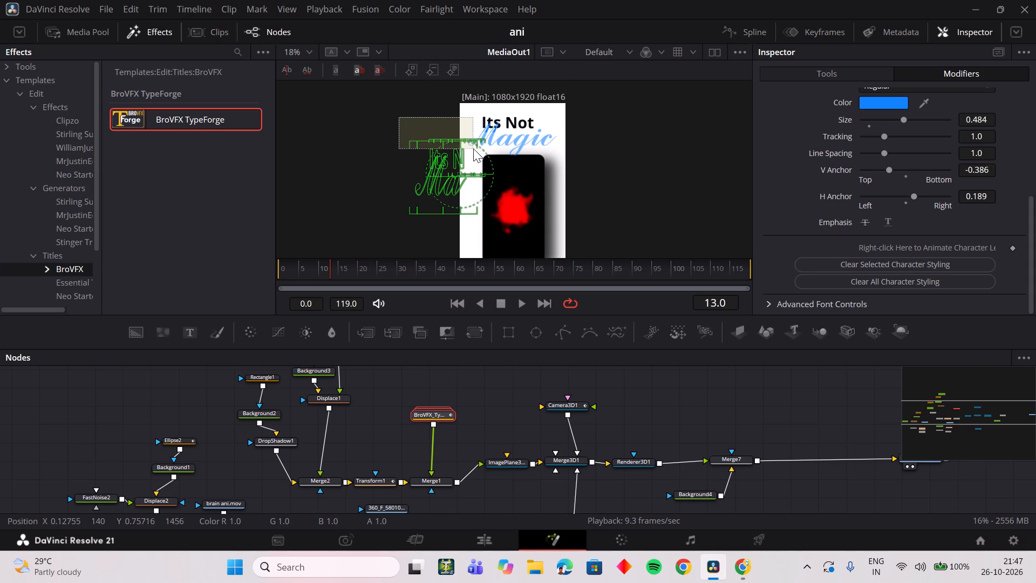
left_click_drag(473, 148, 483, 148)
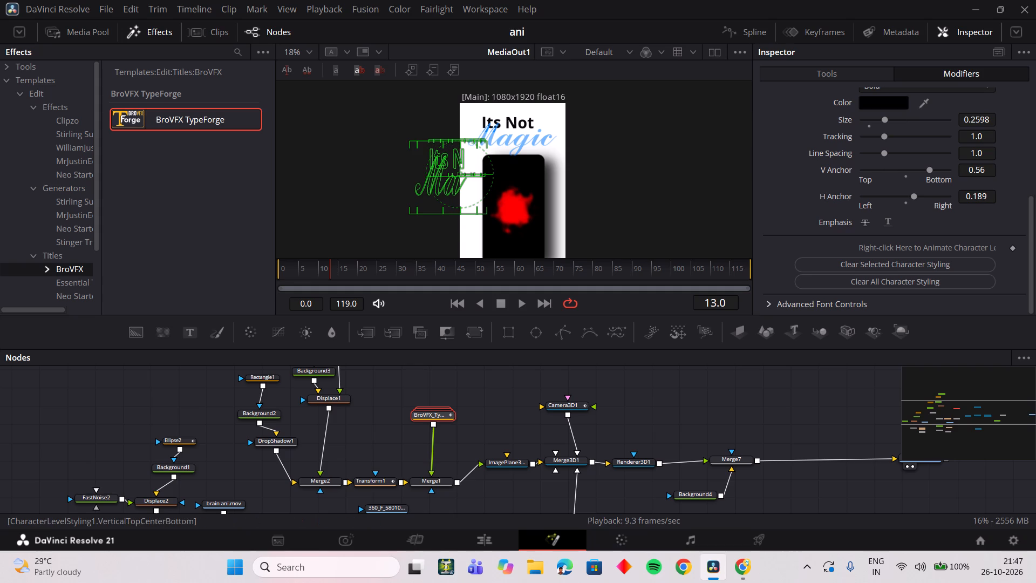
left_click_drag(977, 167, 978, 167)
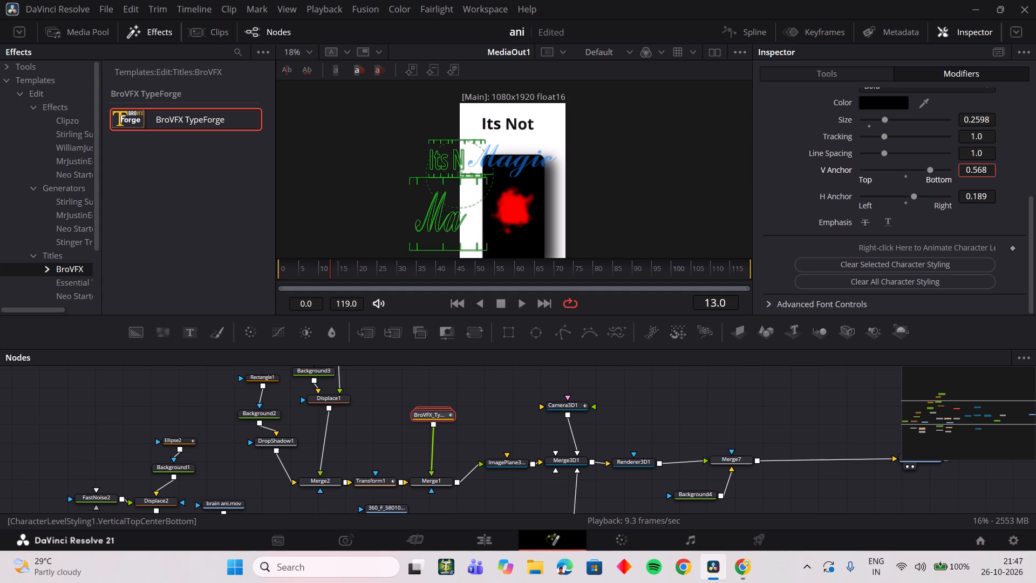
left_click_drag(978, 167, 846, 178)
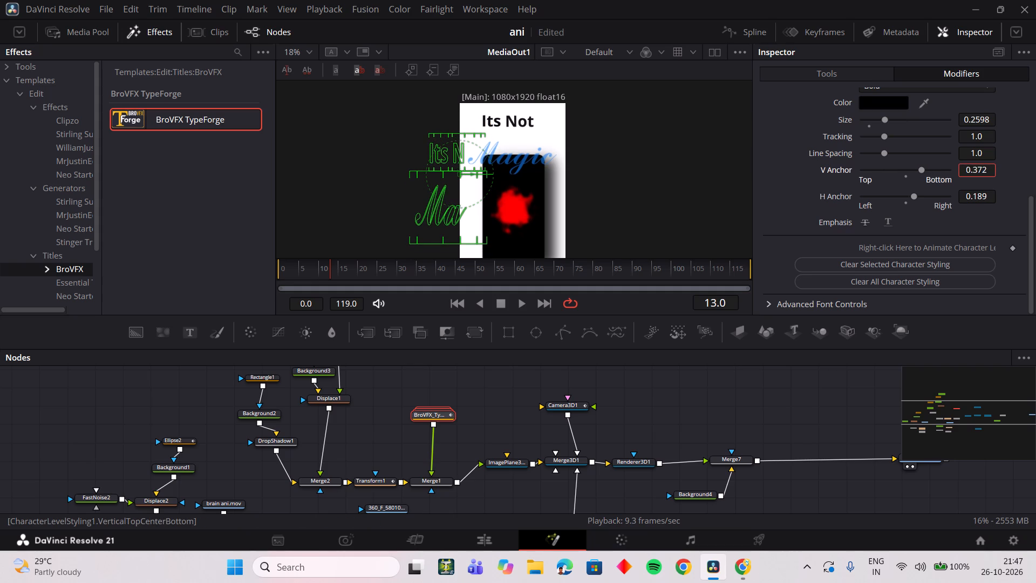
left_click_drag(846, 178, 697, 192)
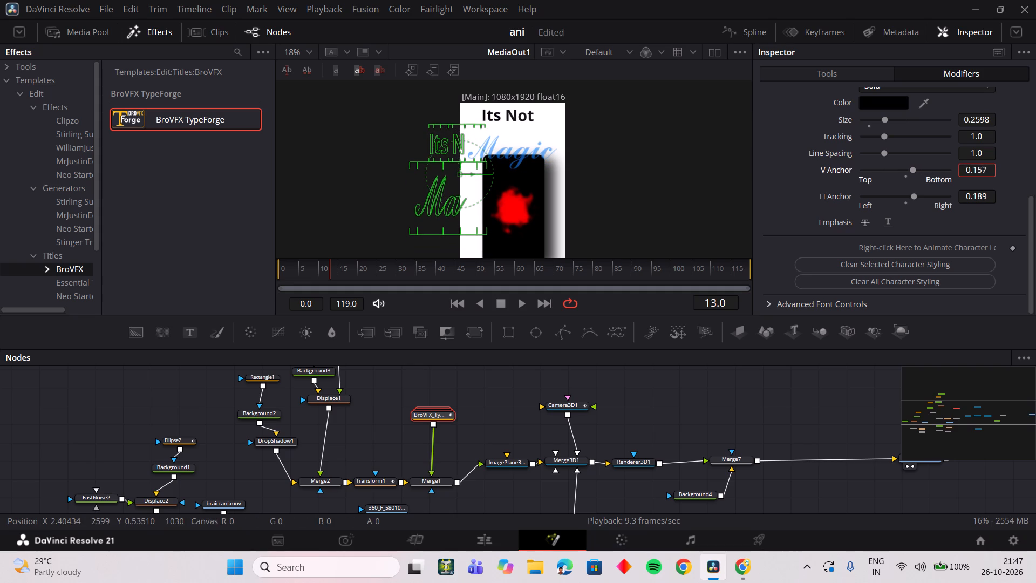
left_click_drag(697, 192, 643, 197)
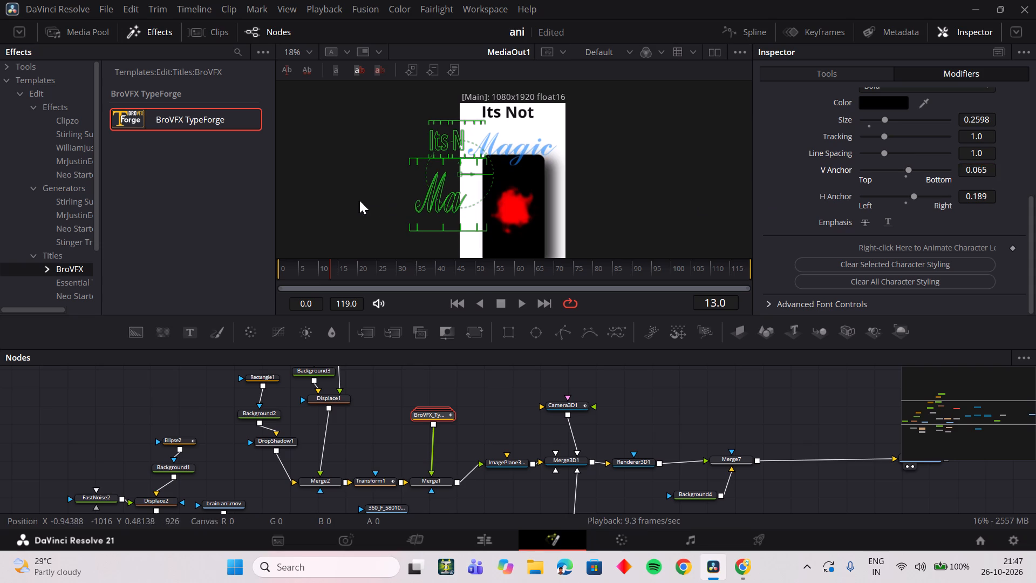
Select only "Magic" and reposition it with V Anchor -0.413 and H Anchor -0.108.
left_click(359, 200)
left_click_drag(390, 200, 541, 195)
left_click_drag(970, 167, 771, 181)
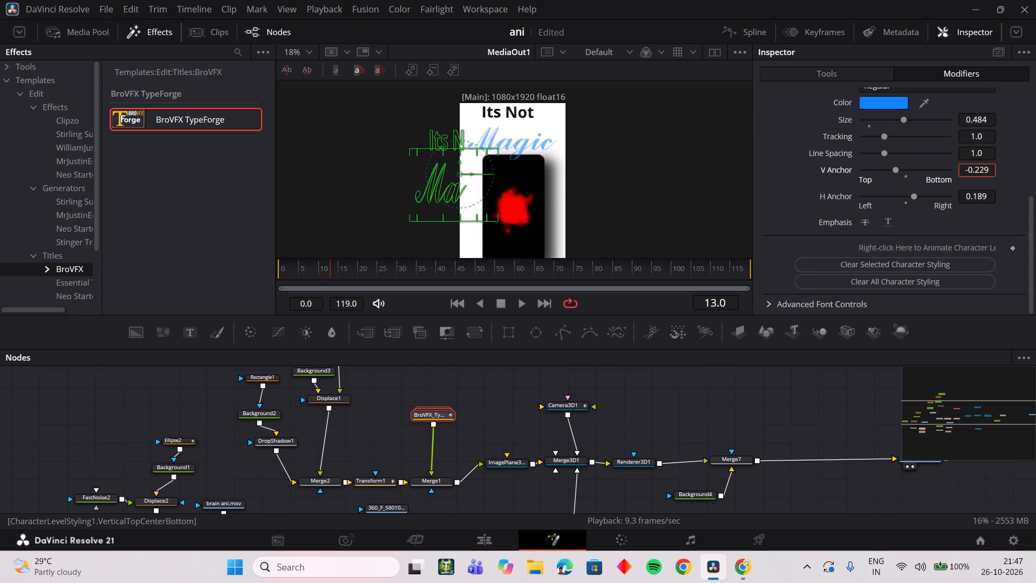
left_click_drag(771, 181, 715, 189)
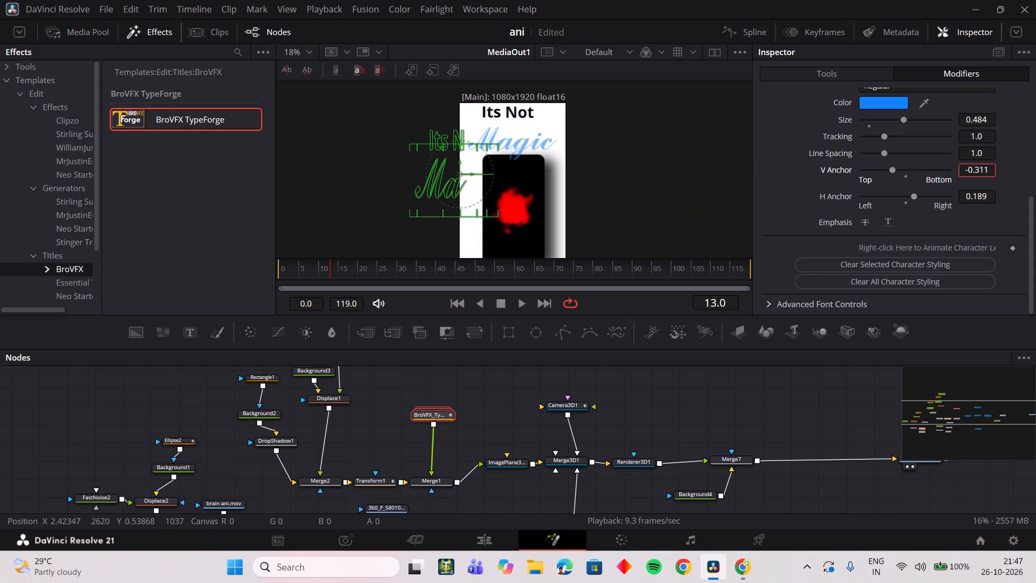
left_click_drag(715, 189, 689, 196)
left_click_drag(971, 202, 596, 194)
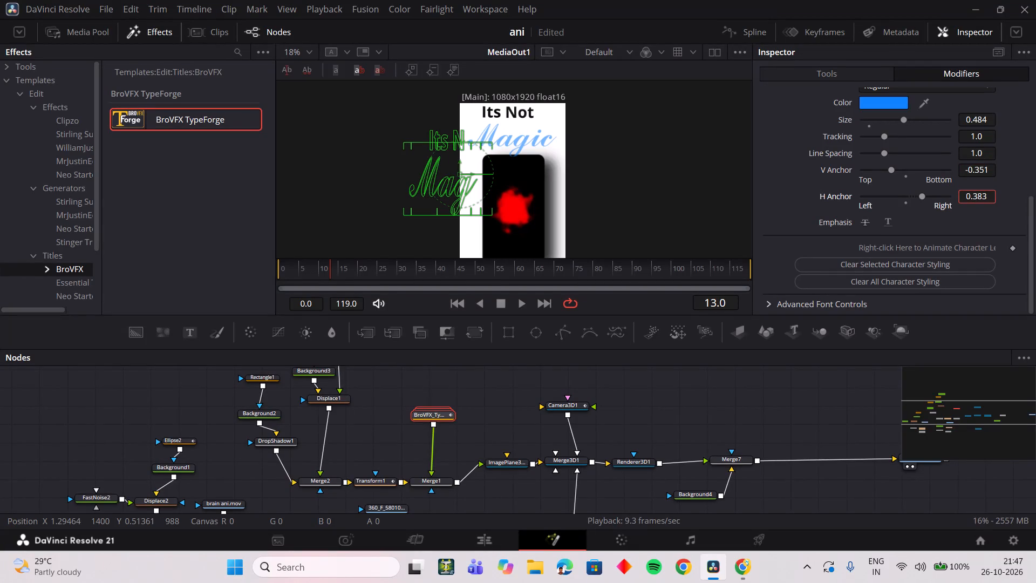
left_click_drag(596, 194, 255, 201)
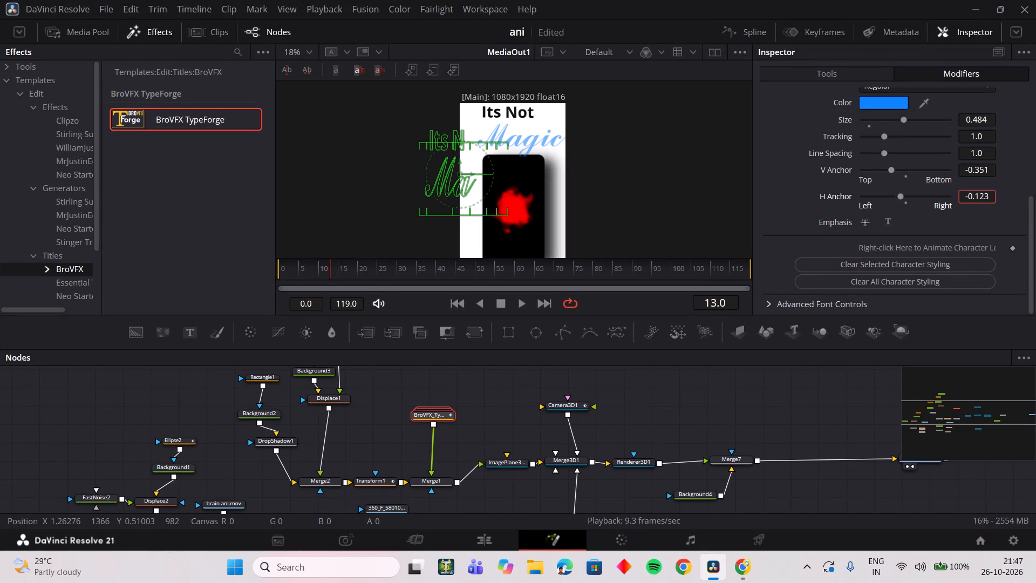
left_click_drag(255, 201, 265, 201)
left_click_drag(977, 170, 945, 175)
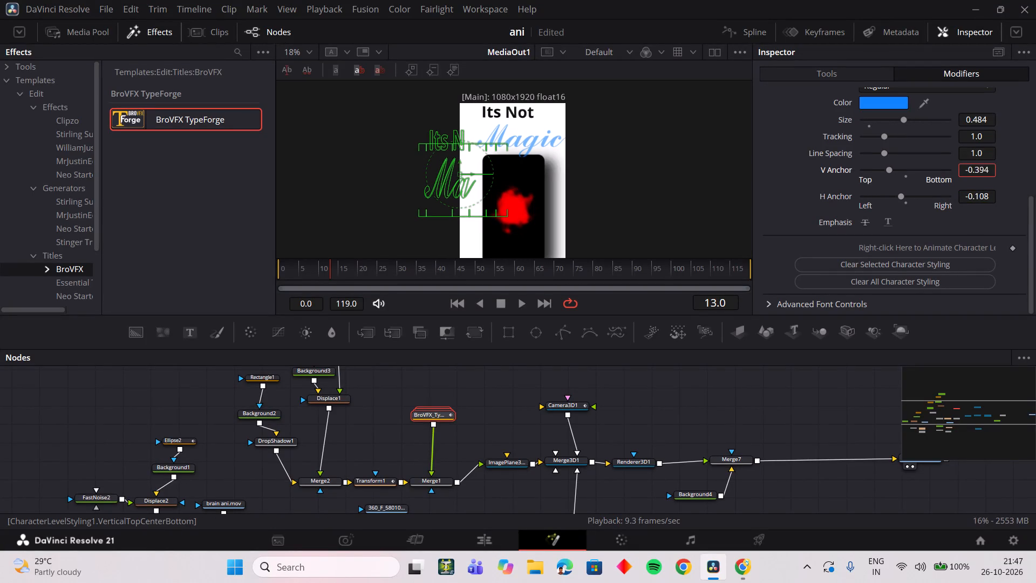
left_click_drag(945, 175, 936, 177)
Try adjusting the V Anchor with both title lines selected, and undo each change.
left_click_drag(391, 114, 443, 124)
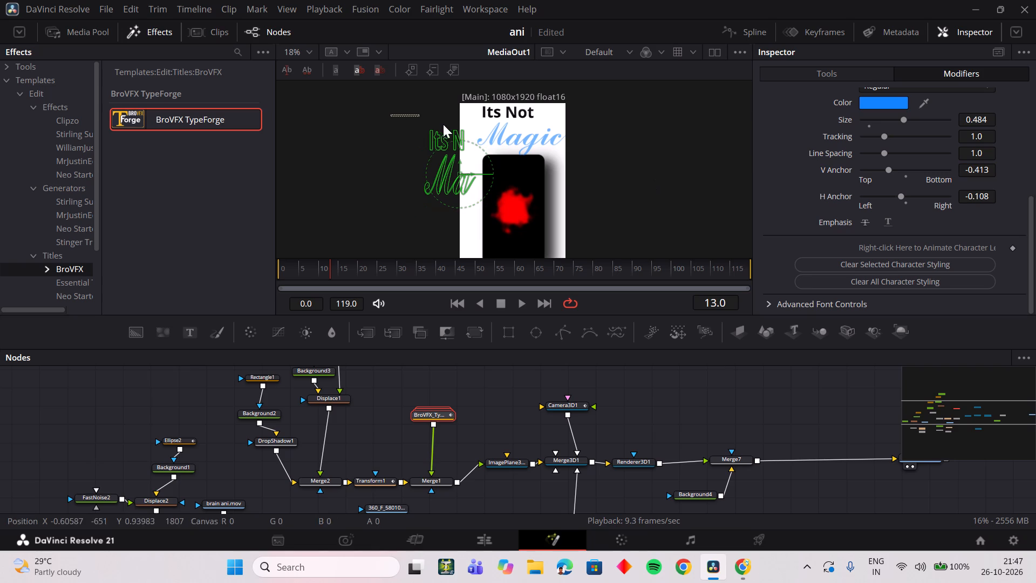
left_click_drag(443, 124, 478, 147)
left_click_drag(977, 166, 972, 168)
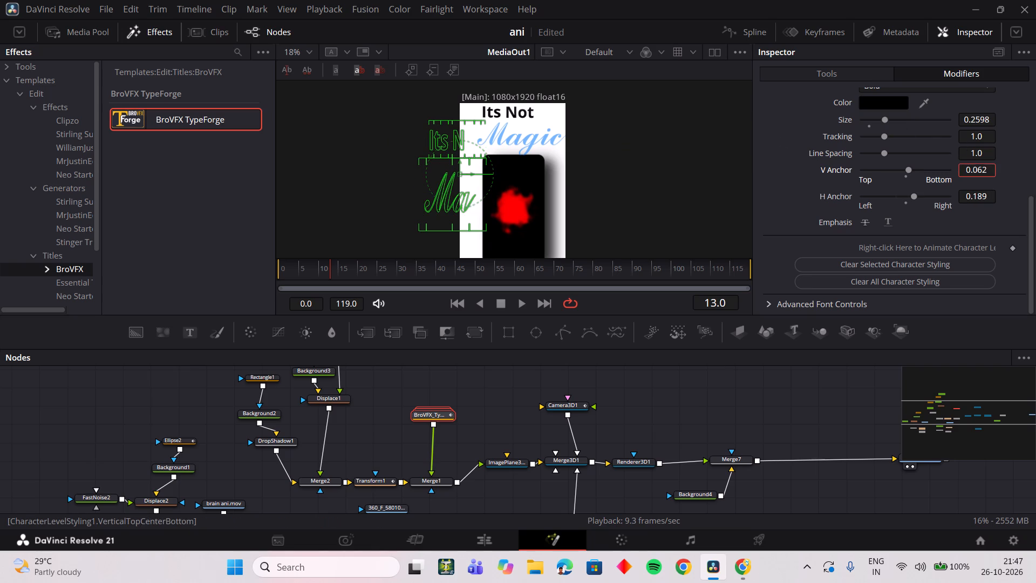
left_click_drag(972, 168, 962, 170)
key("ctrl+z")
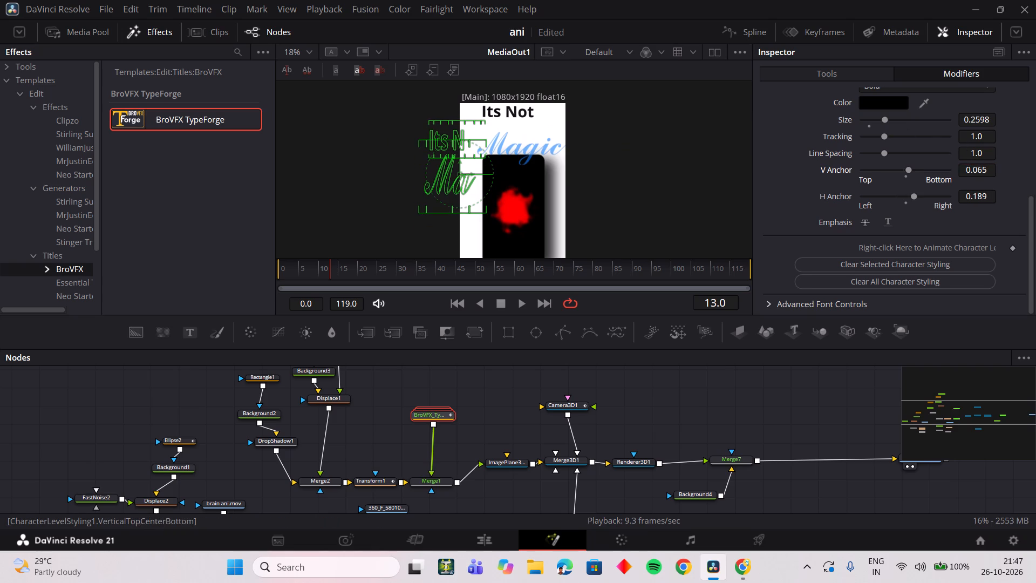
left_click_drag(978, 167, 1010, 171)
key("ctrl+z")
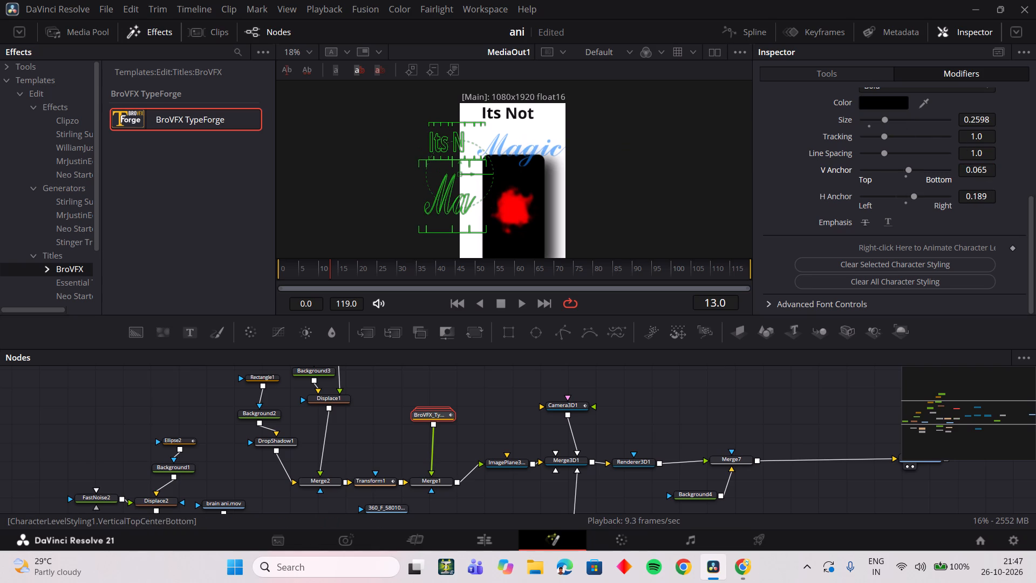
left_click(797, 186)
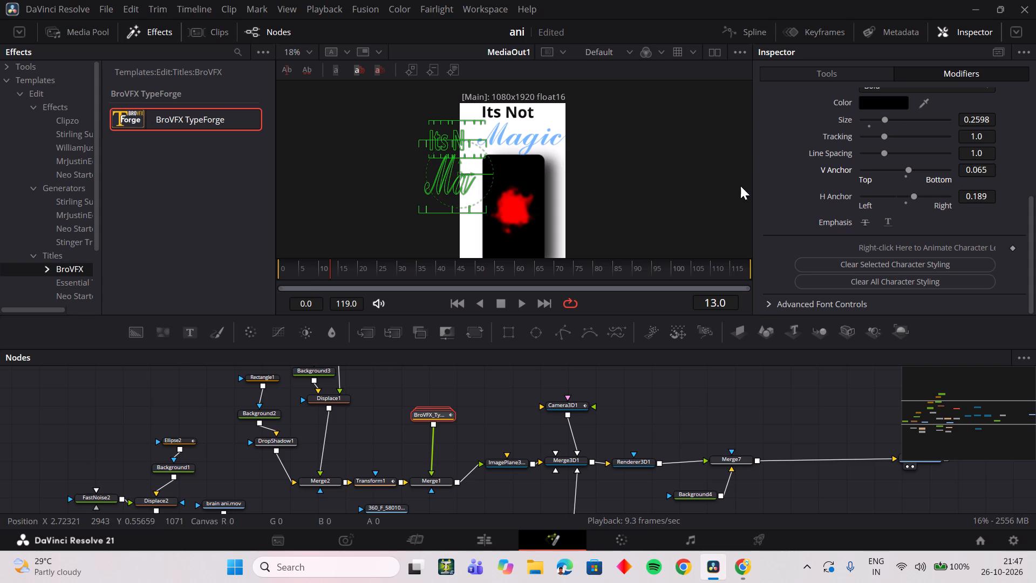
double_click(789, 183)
Select only the characters of "Its Not" and reposition them with V Anchor 0.22 and H Anchor 0.307.
double_click(310, 162)
left_click_drag(413, 108, 433, 125)
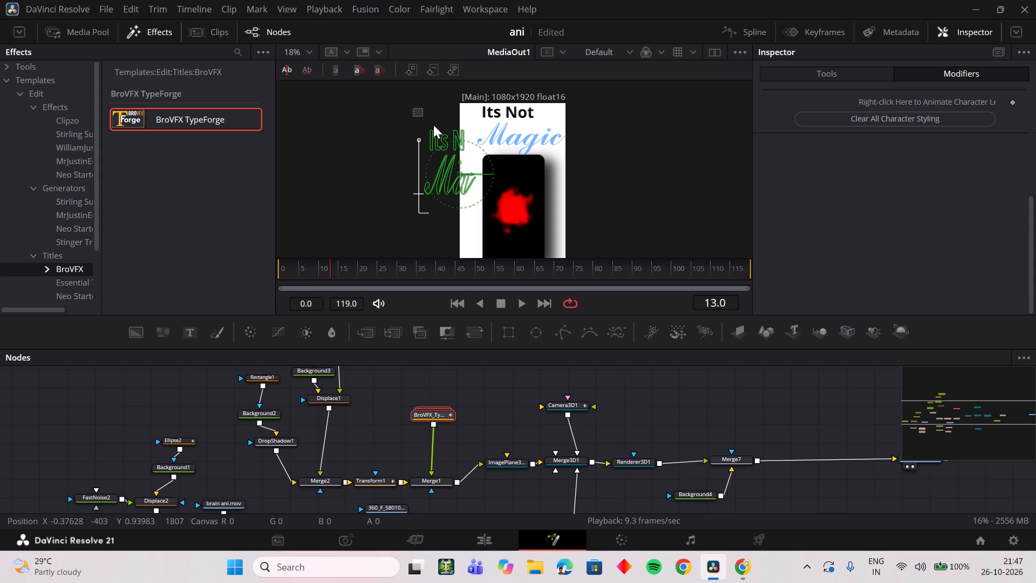
left_click_drag(433, 125, 509, 130)
left_click_drag(974, 166, 992, 166)
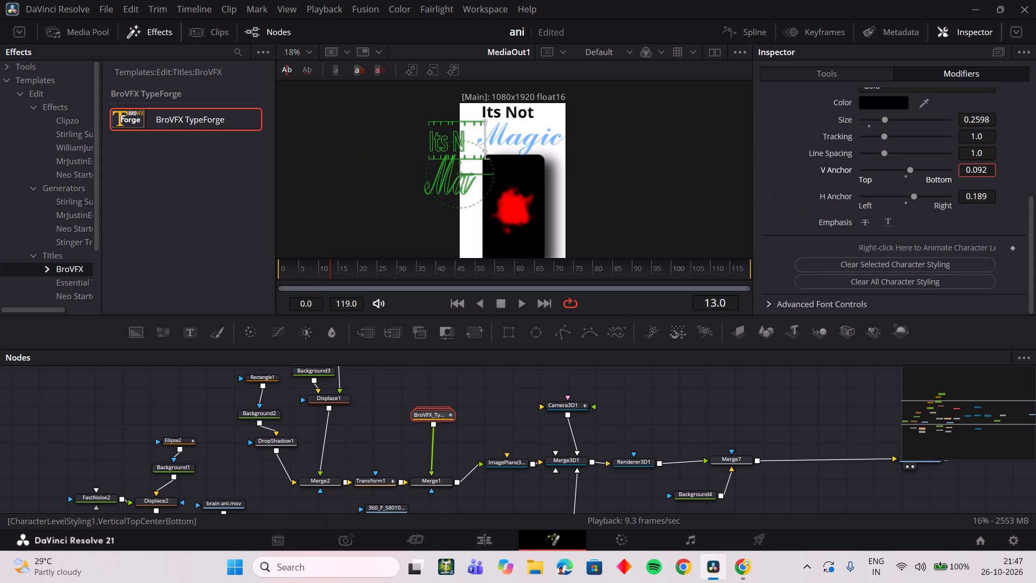
left_click_drag(992, 166, 574, 162)
left_click_drag(976, 191, 553, 194)
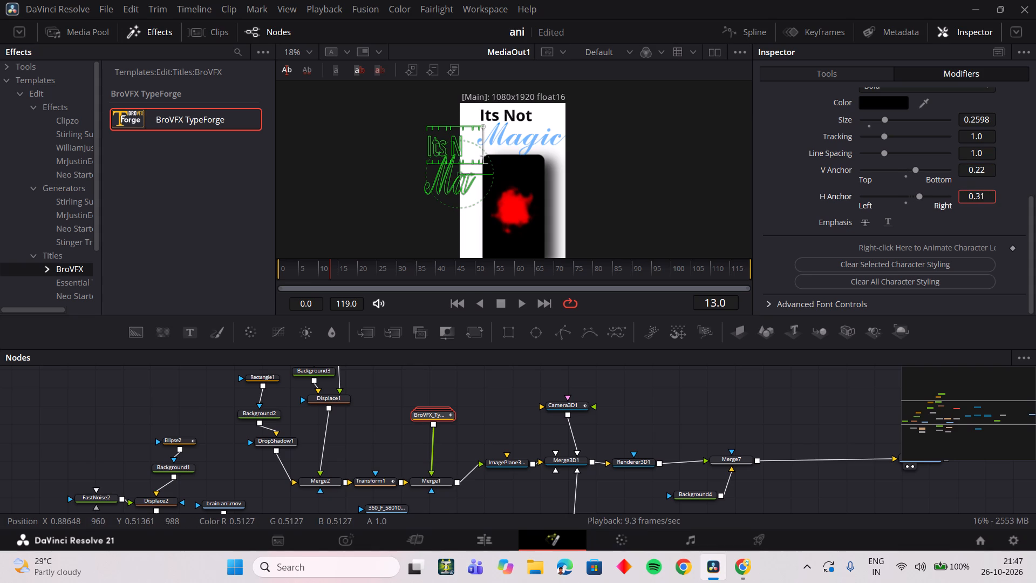
left_click_drag(553, 194, 360, 199)
left_click_drag(360, 199, 489, 196)
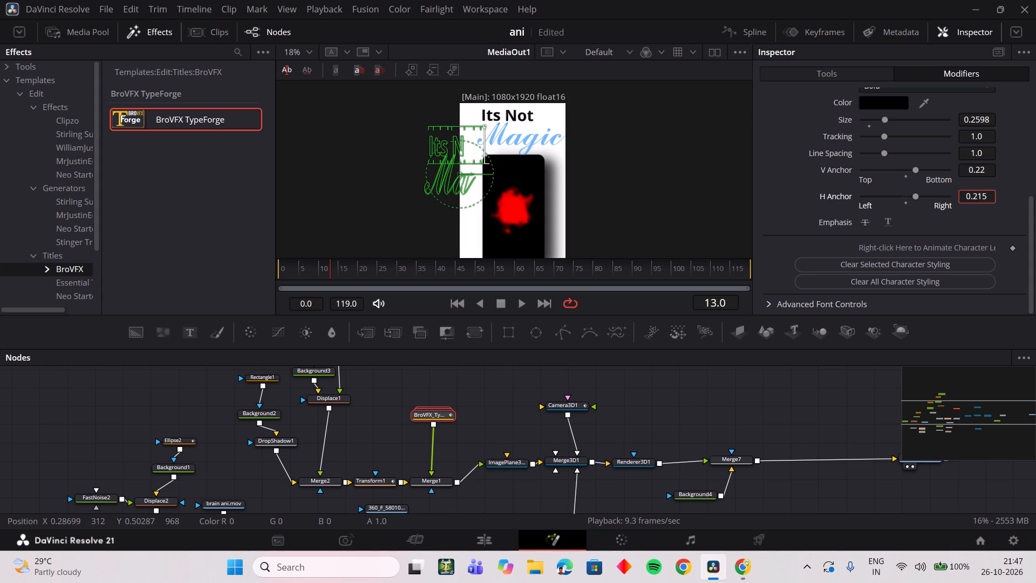
left_click_drag(489, 196, 551, 196)
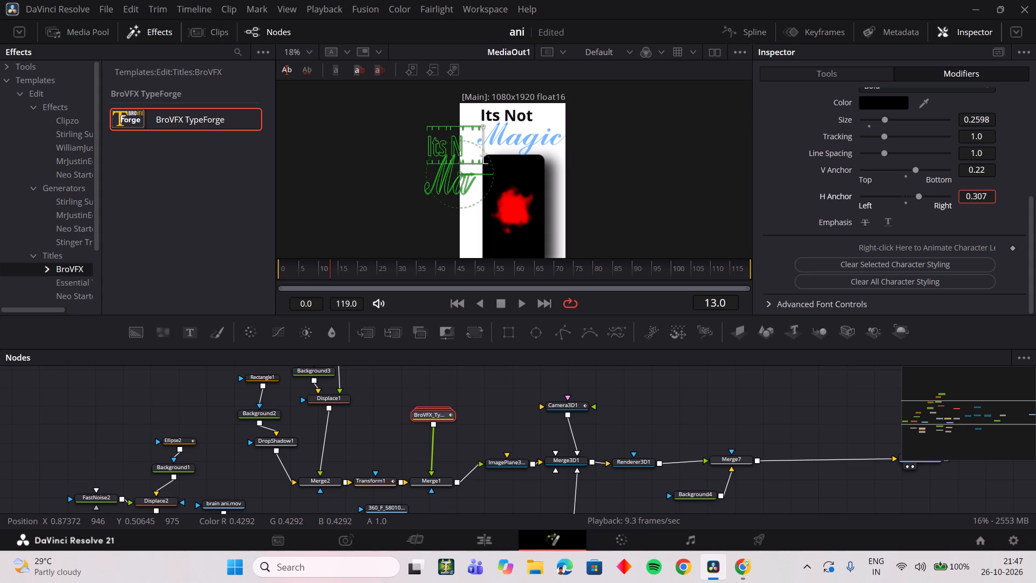
left_click_drag(551, 196, 551, 194)
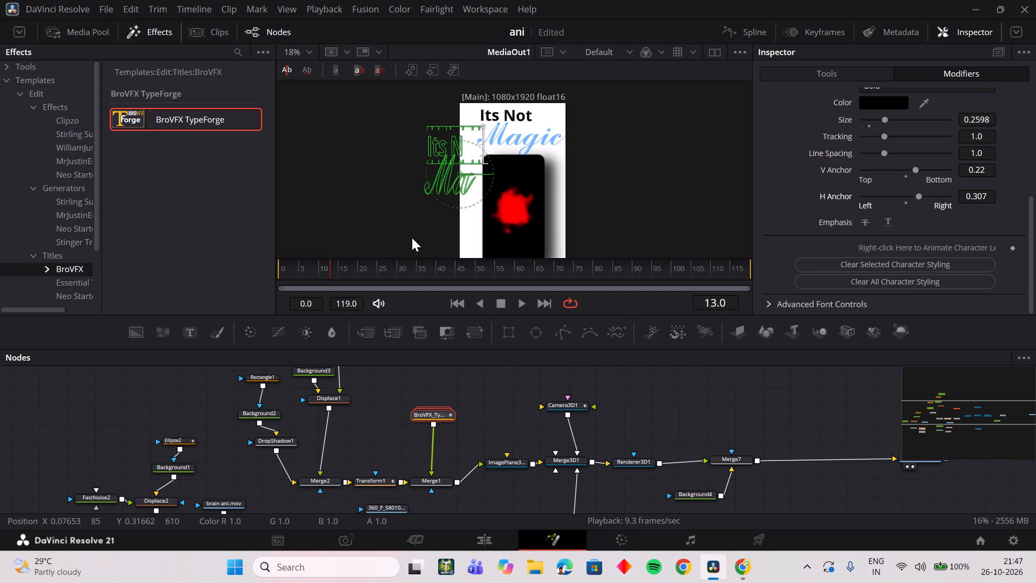
Check the title's entrance over the opening frames, and set the V Anchor of "Magic" alone to -0.377.
left_click_drag(321, 267, 275, 275)
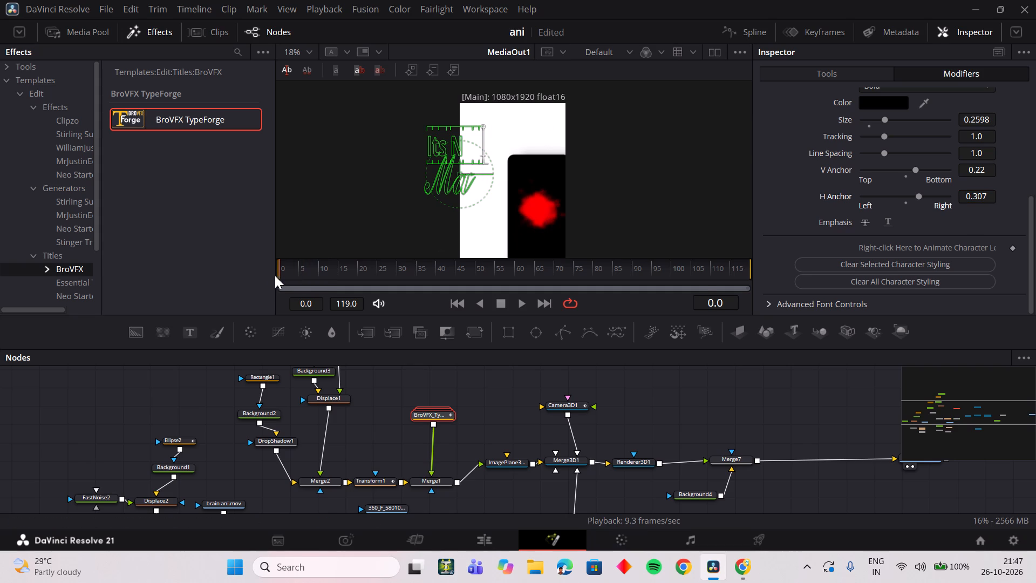
left_click_drag(275, 275, 318, 274)
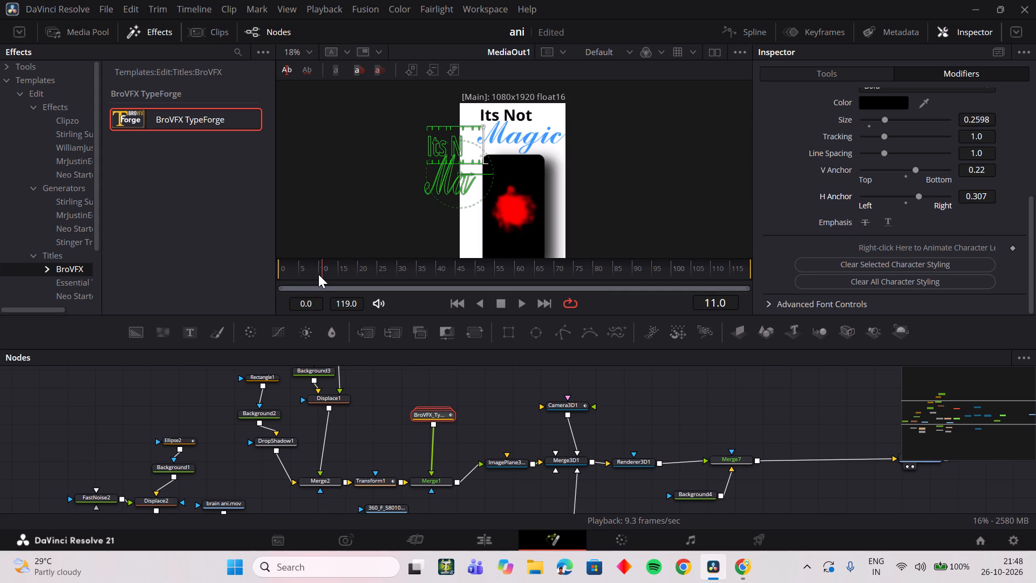
left_click_drag(318, 274, 339, 276)
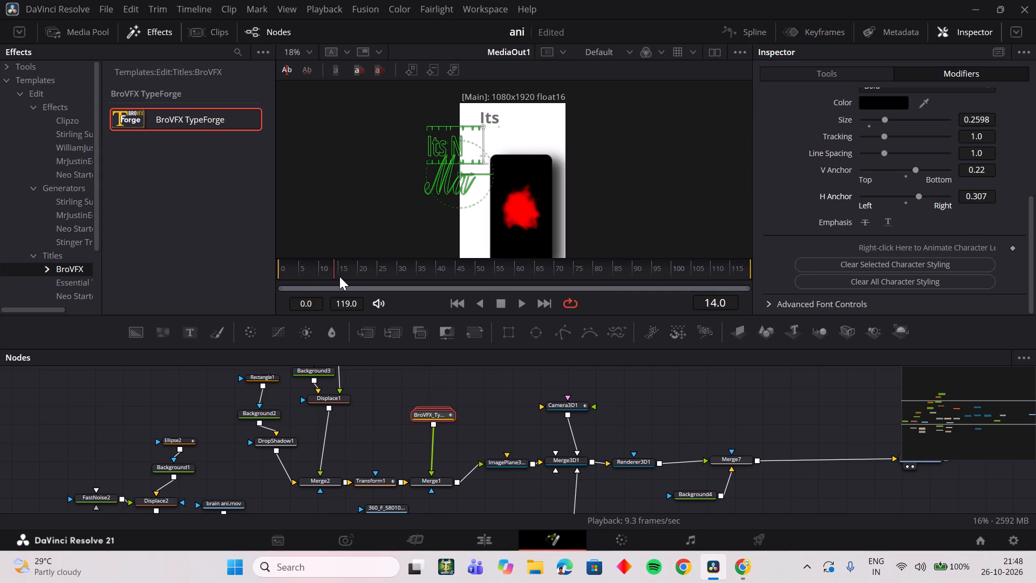
left_click_drag(339, 276, 312, 278)
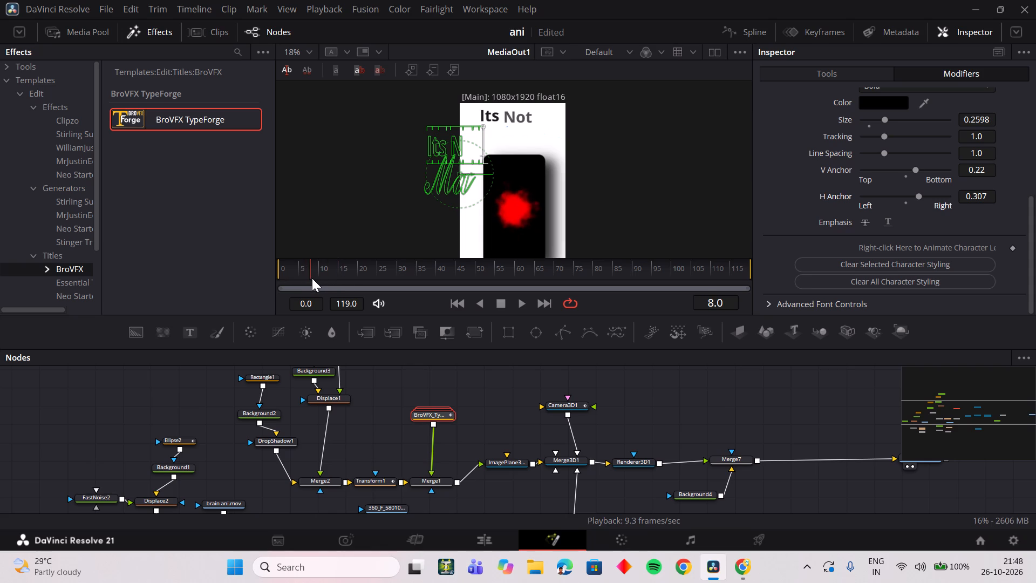
left_click_drag(312, 278, 323, 279)
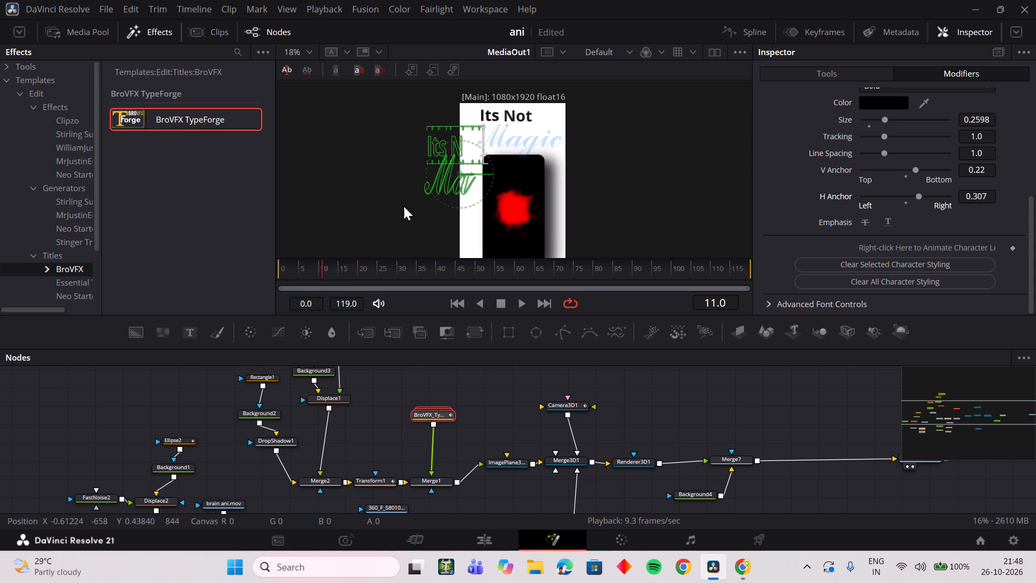
left_click_drag(377, 188, 522, 190)
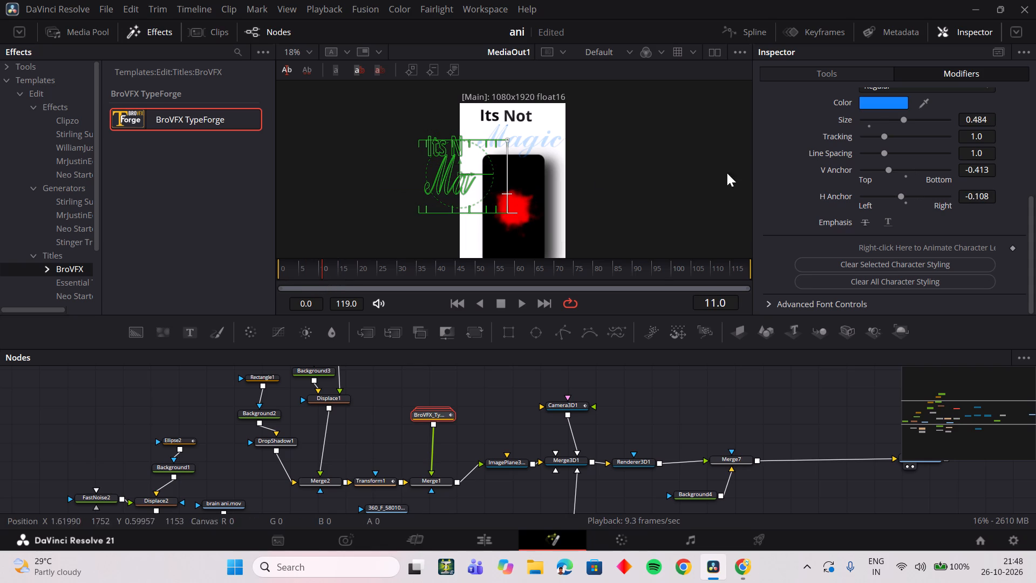
left_click_drag(991, 170, 982, 173)
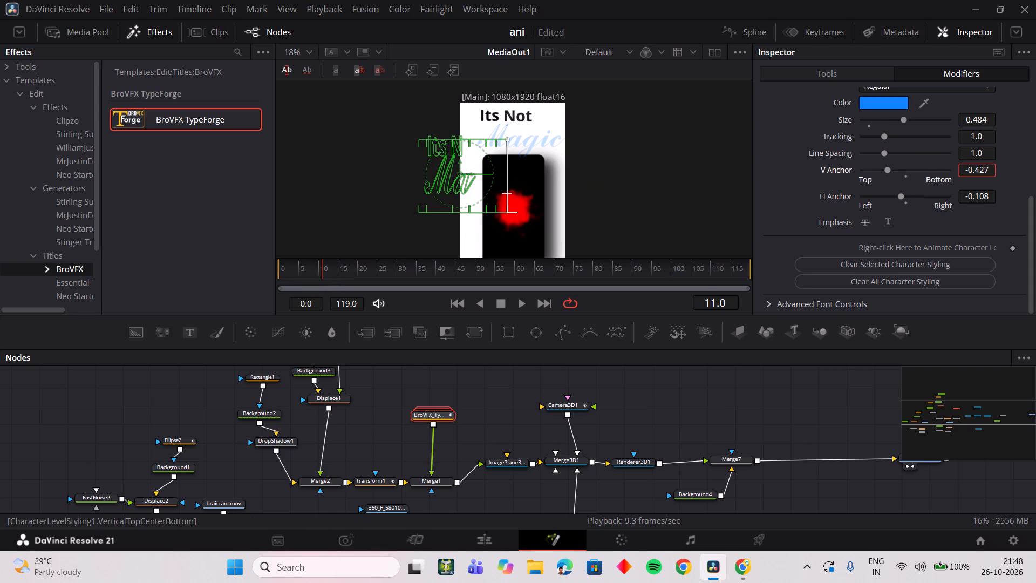
left_click_drag(982, 173, 1015, 178)
Play and scrub through the animation from the start to about frame 44, examining both titles' timing and placement.
key("space")
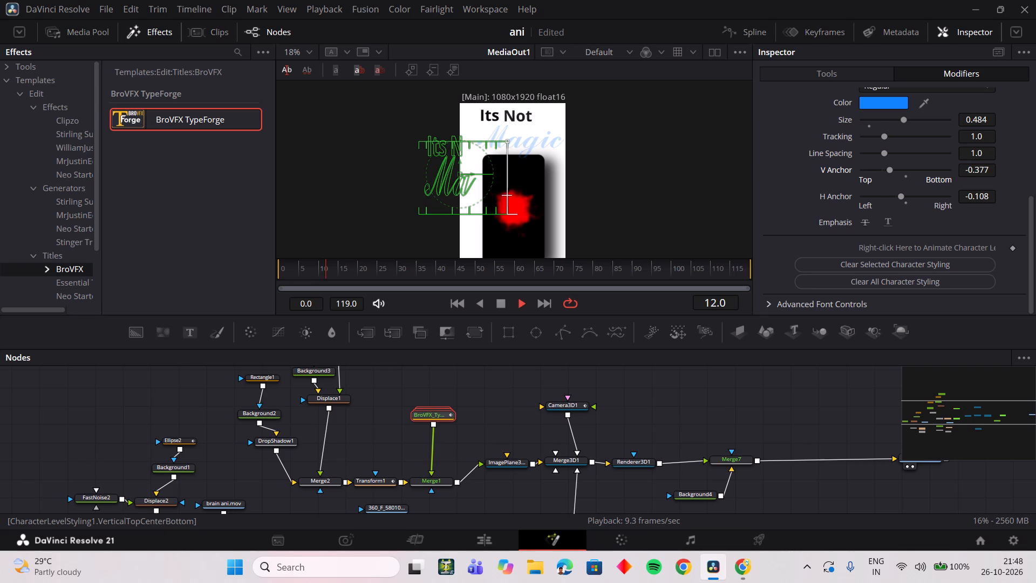
key("space")
left_click_drag(352, 279, 394, 263)
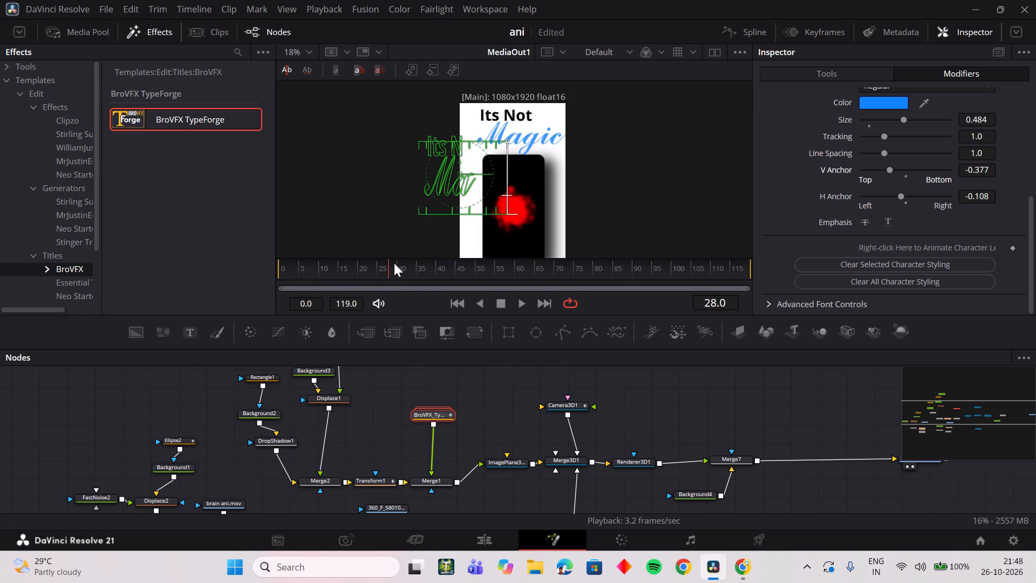
left_click_drag(394, 263, 349, 265)
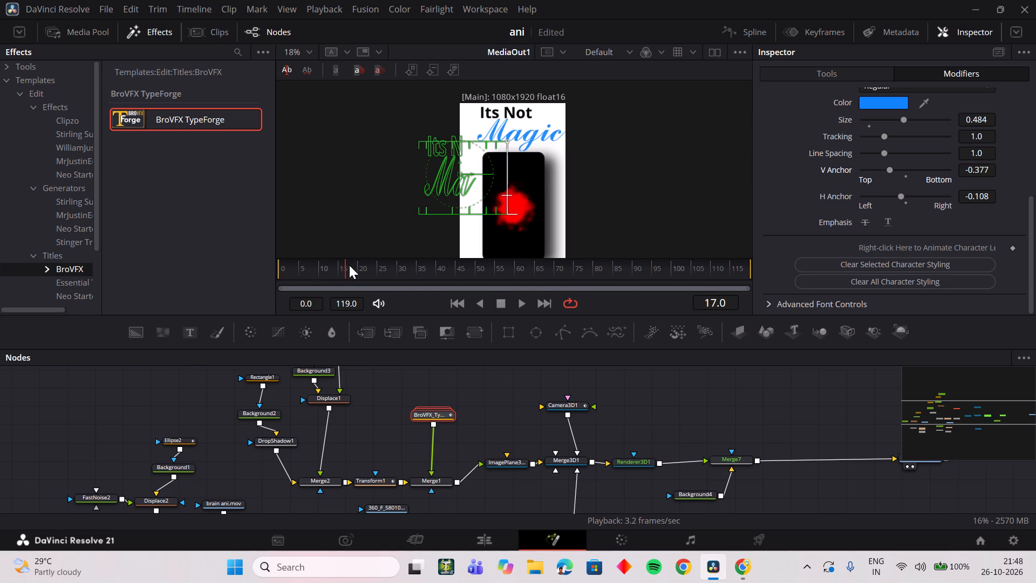
left_click_drag(349, 265, 306, 269)
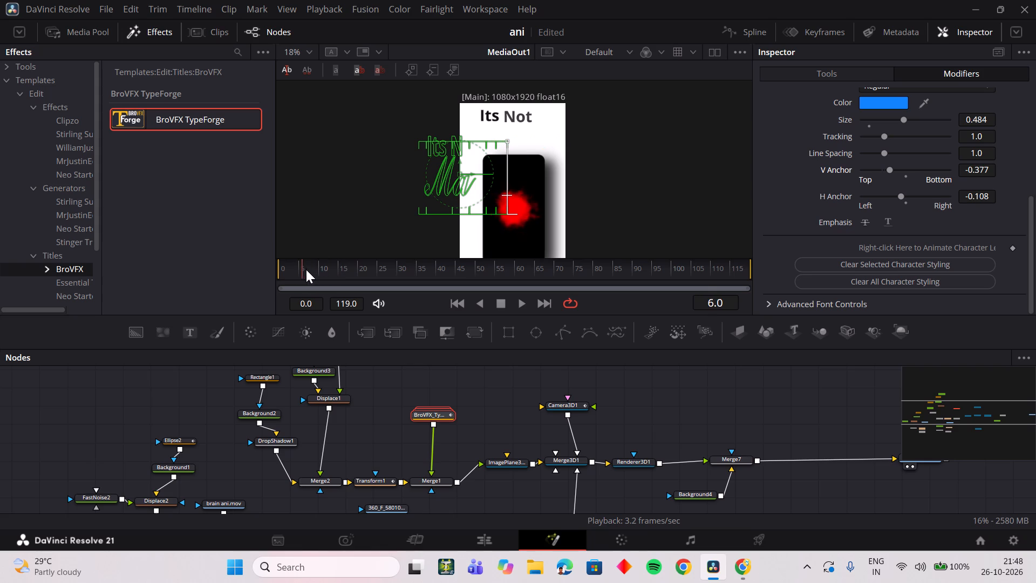
left_click_drag(306, 269, 283, 268)
left_click_drag(283, 268, 320, 271)
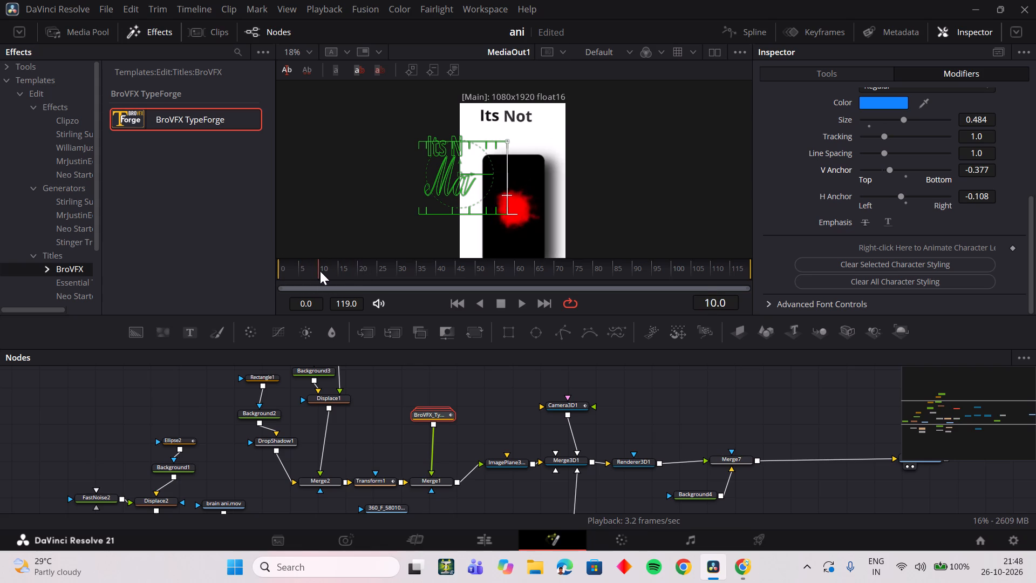
left_click_drag(320, 271, 304, 278)
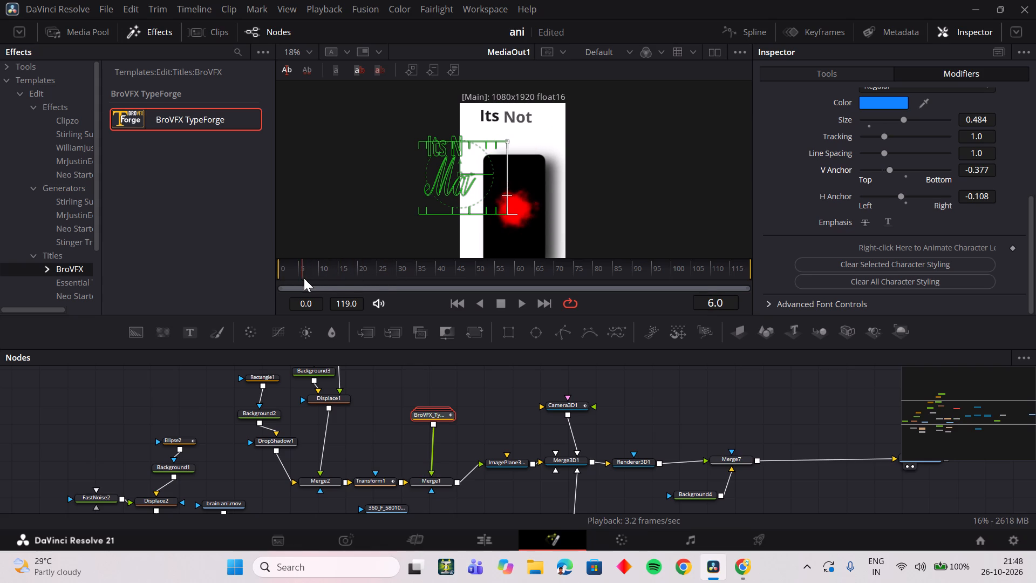
left_click_drag(304, 278, 449, 276)
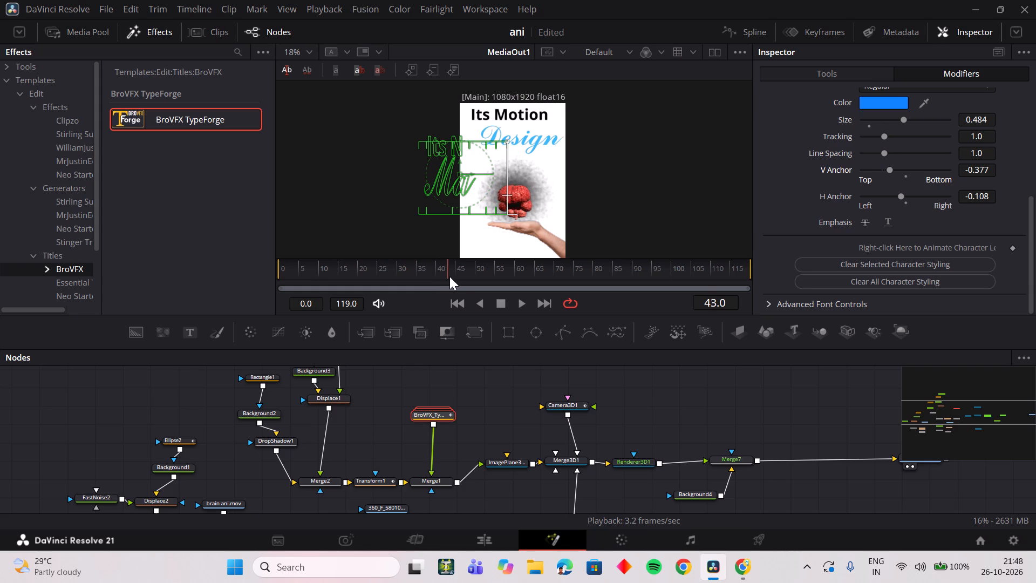
left_click_drag(449, 276, 455, 277)
Open the text settings of the CharacterLevelStyling2 modifier on the "Its Motion Design" node, Text1.
double_click(469, 392)
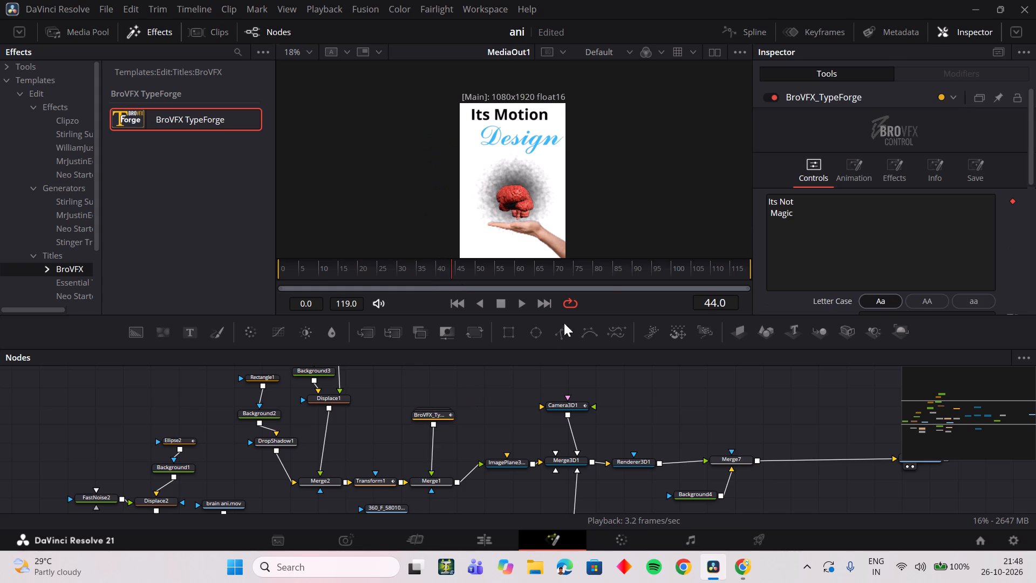
scroll(473, 444, "down", 1)
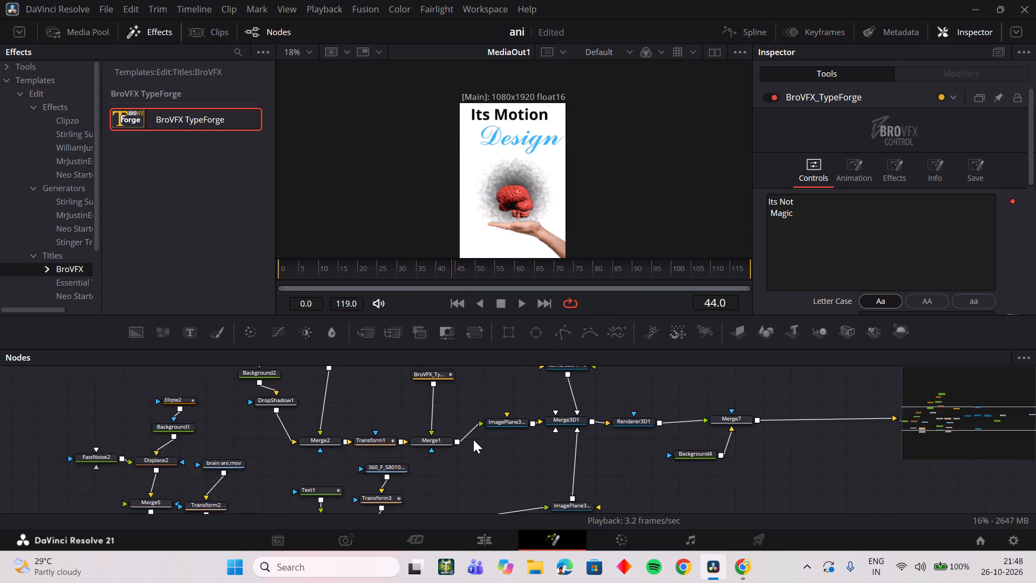
scroll(473, 439, "down", 1)
left_click(332, 452)
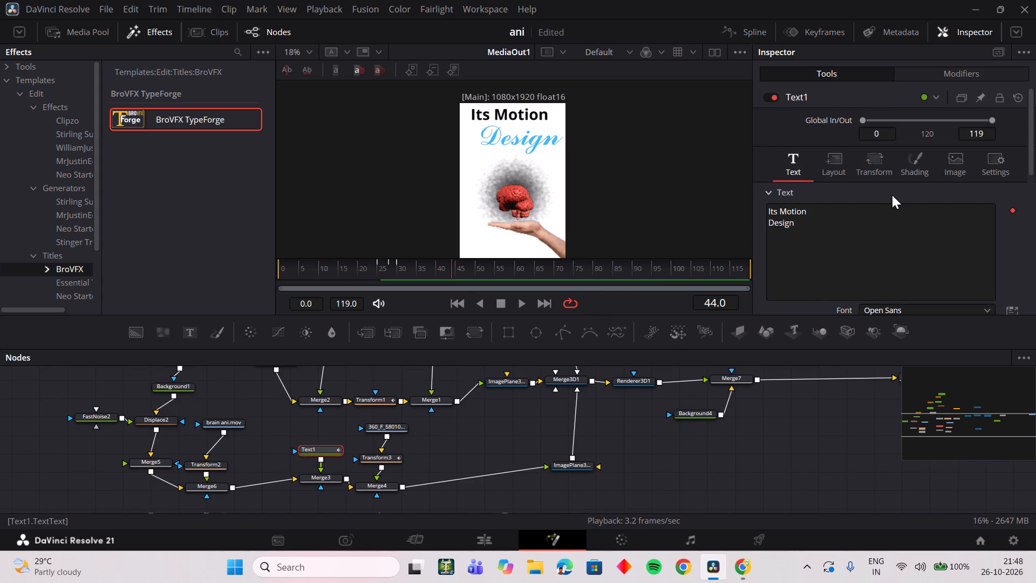
left_click(940, 73)
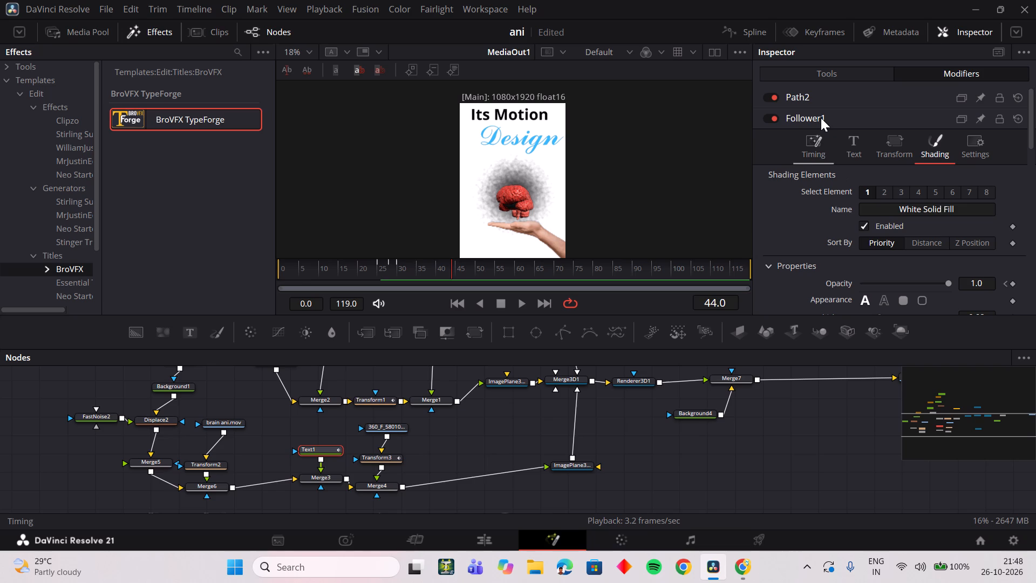
double_click(806, 101)
double_click(807, 100)
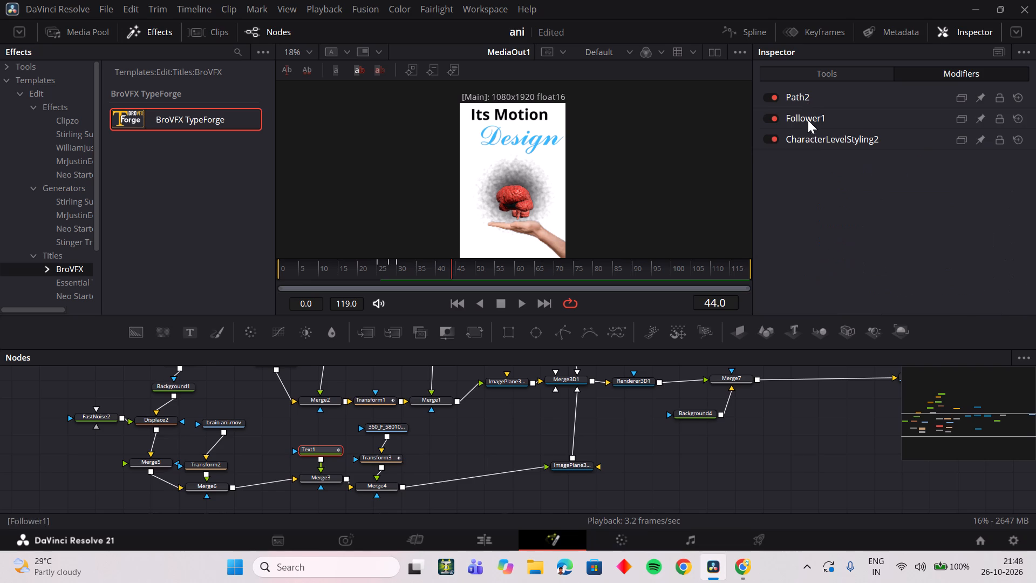
double_click(811, 141)
left_click(834, 185)
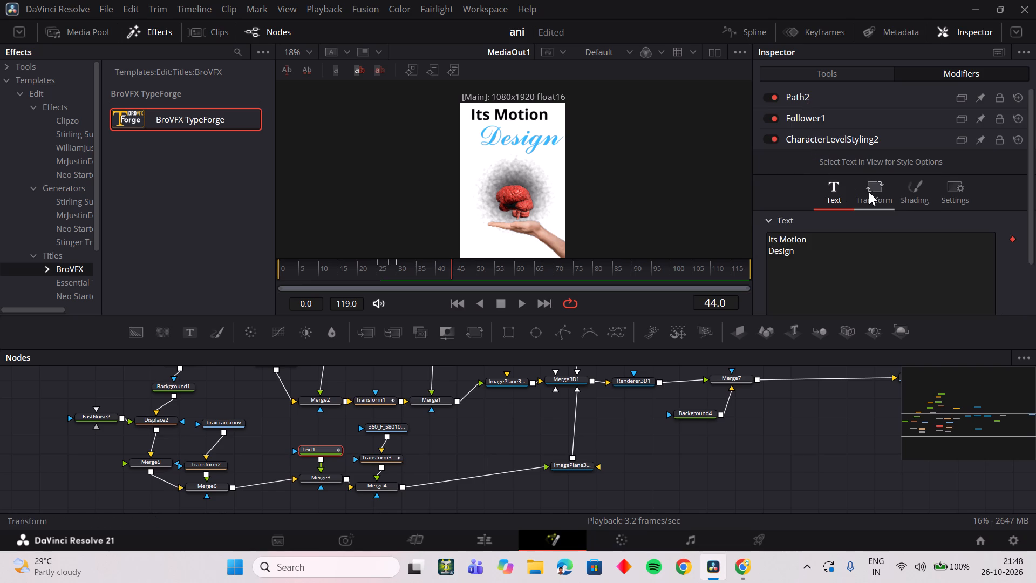
left_click(869, 192)
left_click(836, 192)
scroll(836, 191, "down", 1)
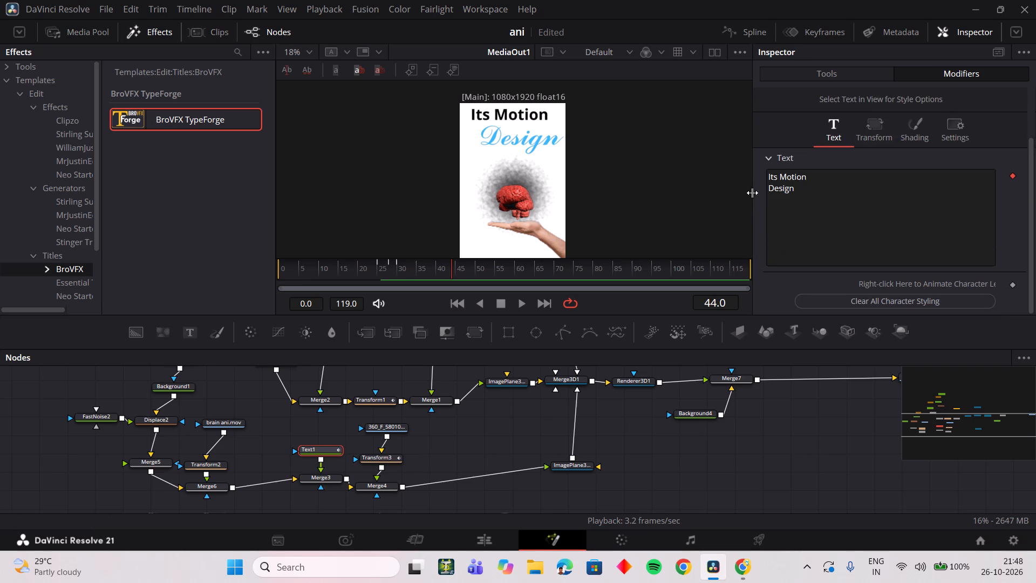
Show Text1 in the viewer, select only the characters of "Design", and set their font to Elephant.
left_click_drag(315, 451, 457, 126)
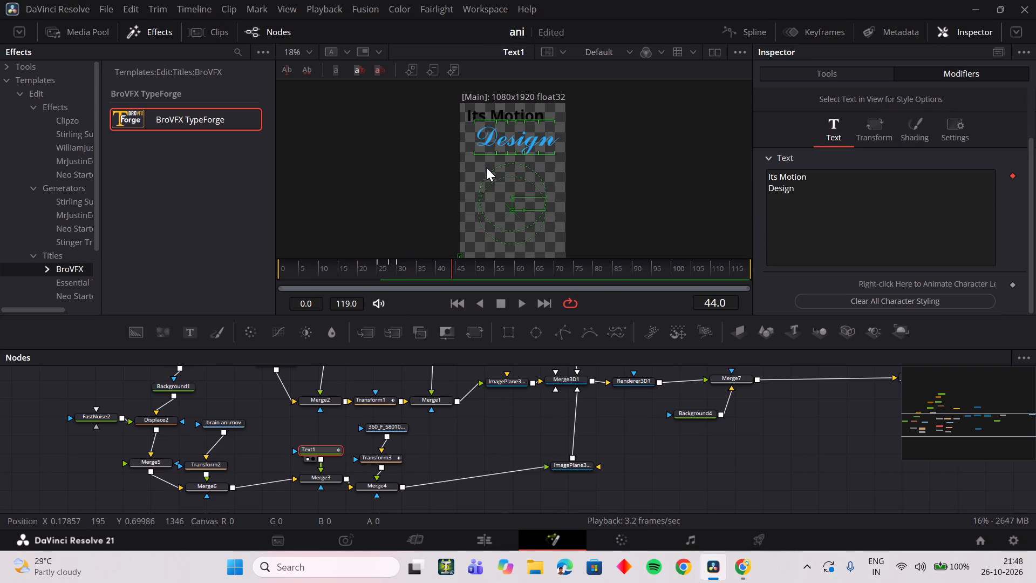
scroll(840, 187, "down", 1)
left_click(862, 128)
left_click(850, 137)
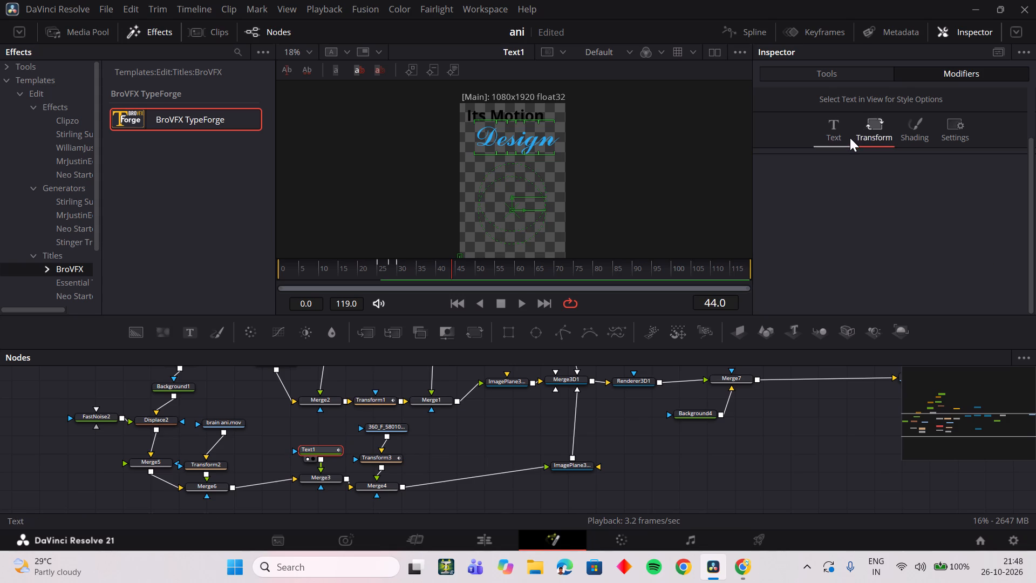
left_click_drag(432, 145, 577, 145)
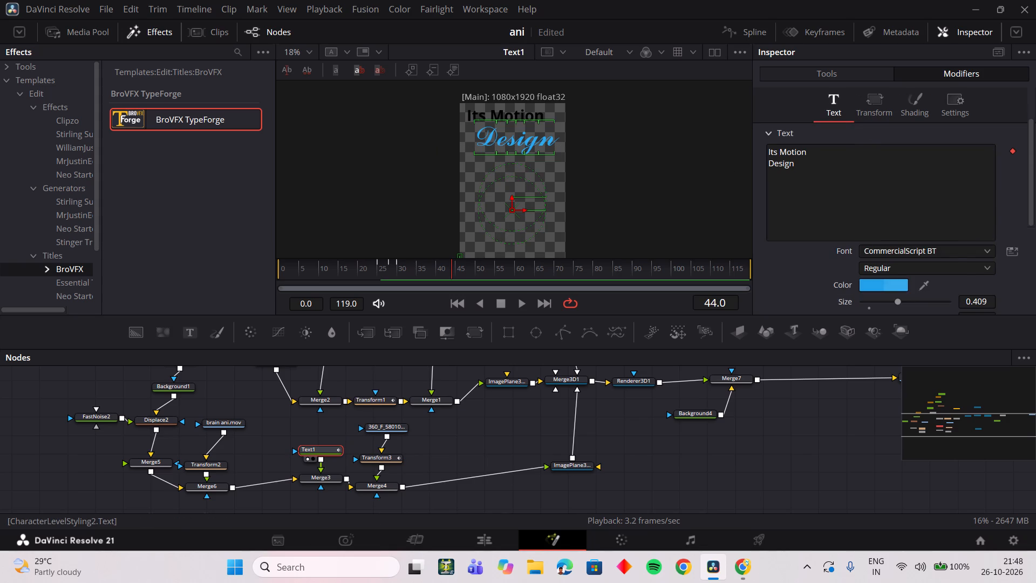
scroll(924, 216, "down", 1)
left_click(904, 170)
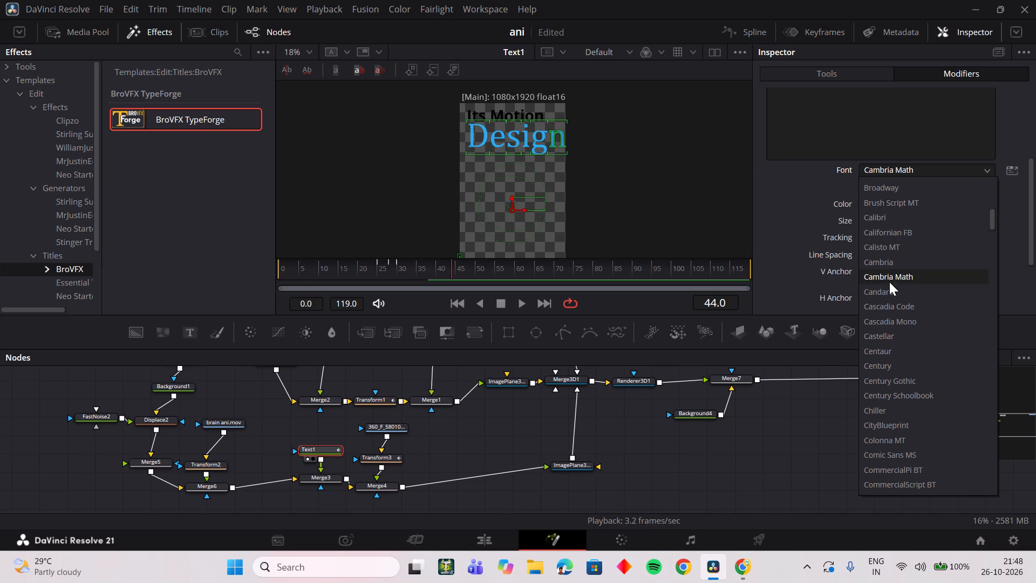
scroll(889, 416, "down", 1)
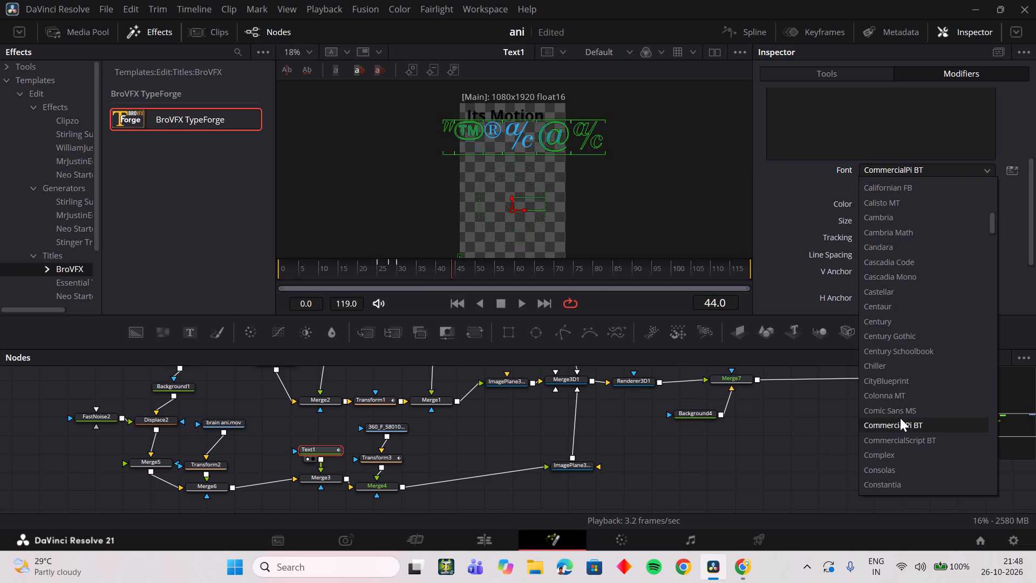
scroll(898, 409, "down", 2)
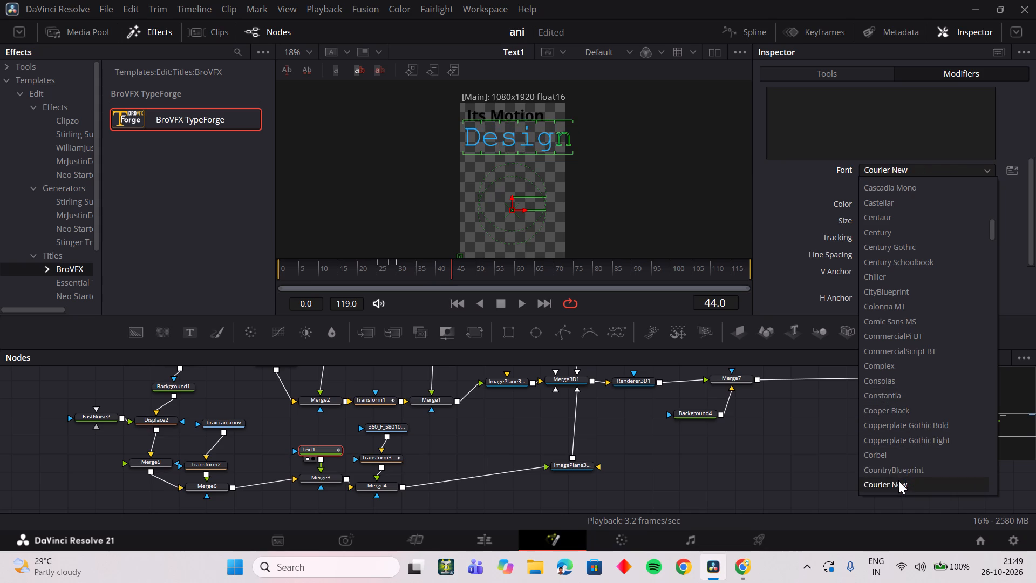
scroll(901, 462, "down", 3)
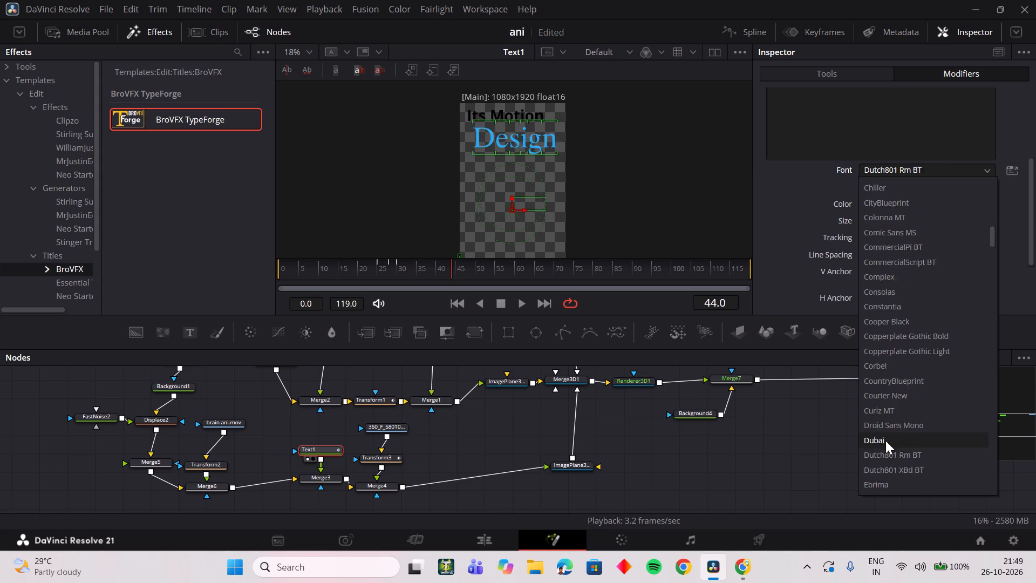
scroll(896, 442, "down", 2)
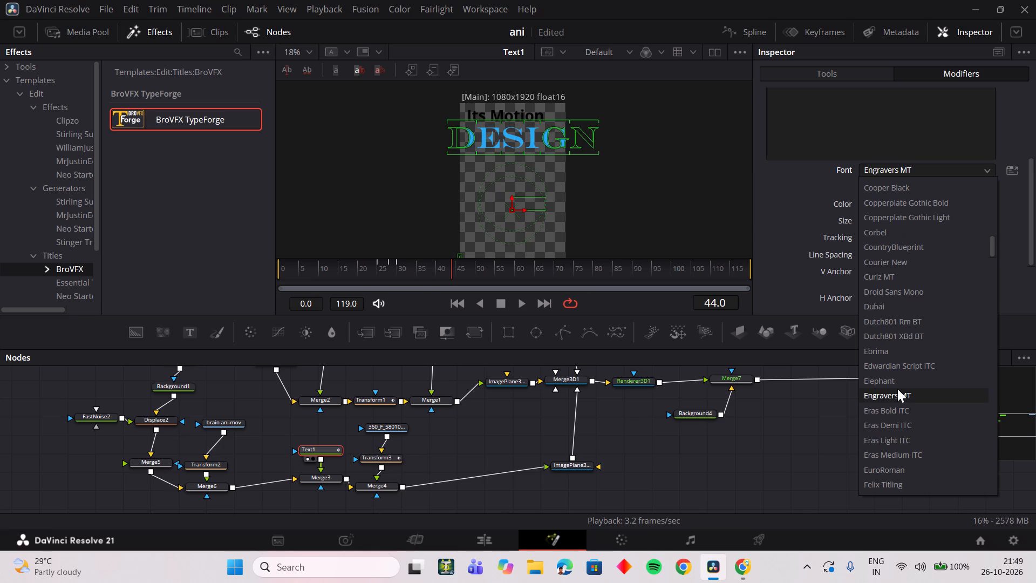
left_click(905, 373)
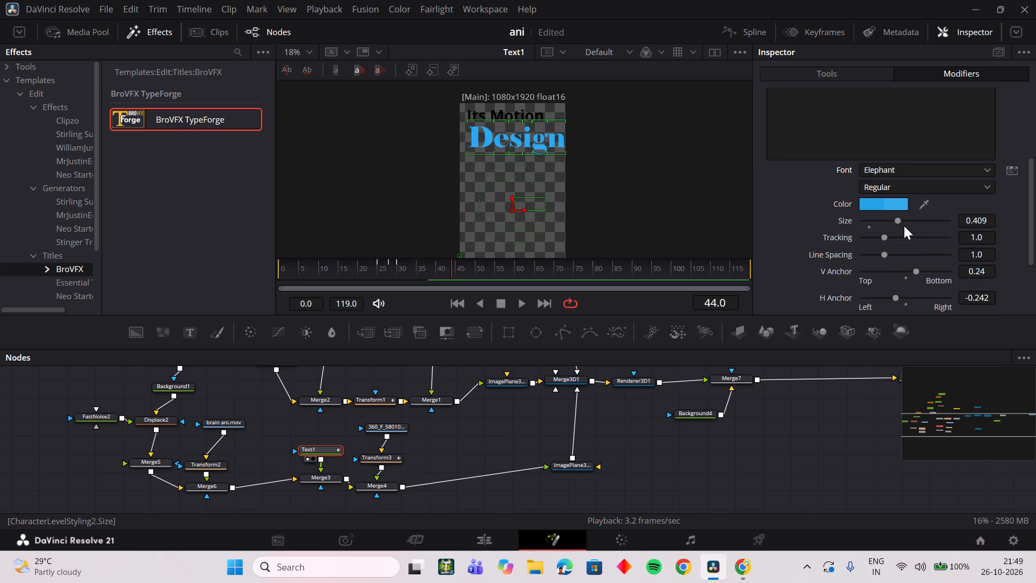
Resize and reposition the selected "Design" characters with Size 0.366 and H Anchor -0.325.
left_click_drag(900, 222, 906, 222)
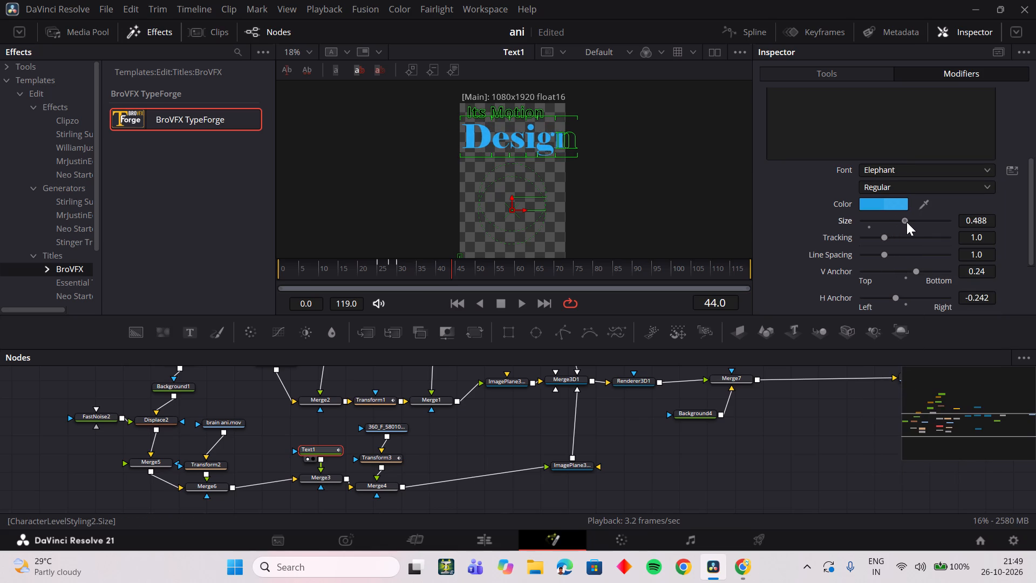
left_click_drag(906, 222, 904, 225)
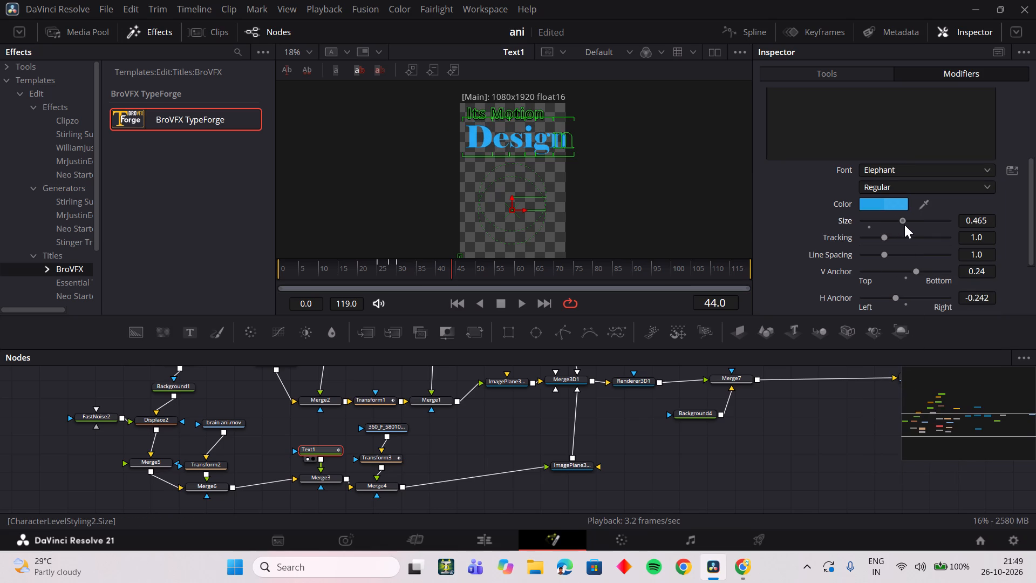
left_click_drag(904, 225, 898, 227)
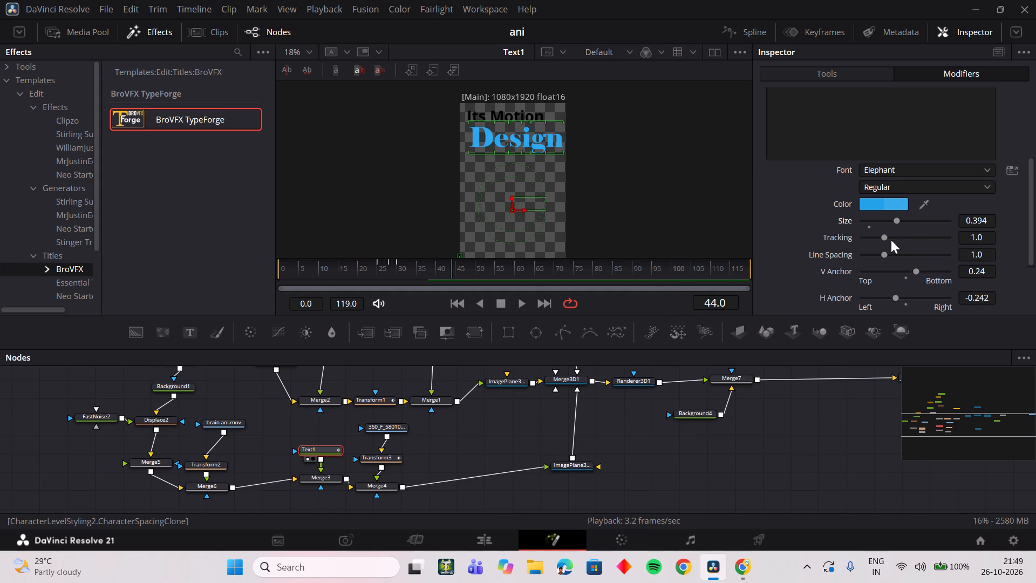
left_click_drag(976, 297, 530, 296)
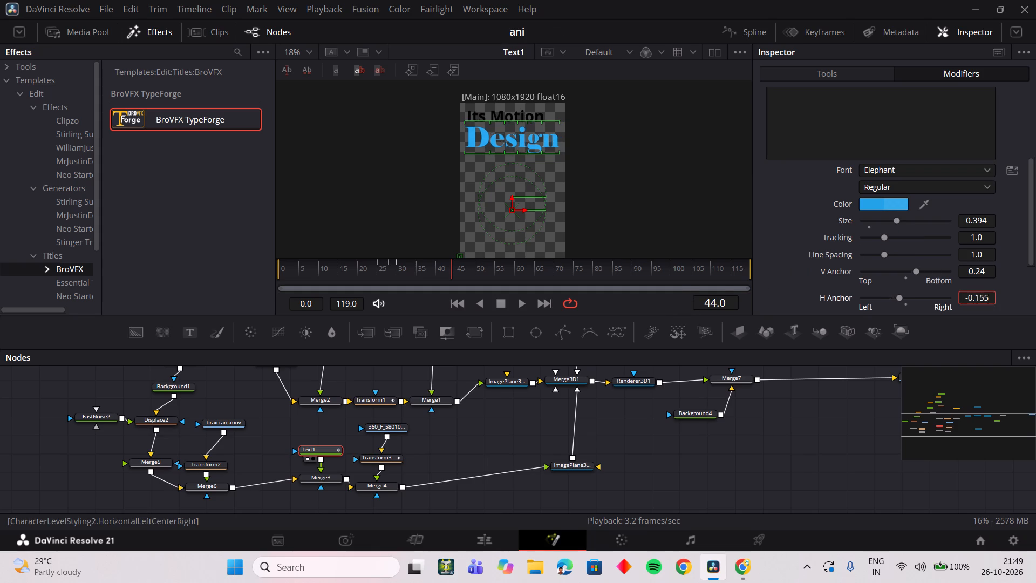
left_click_drag(530, 296, 460, 296)
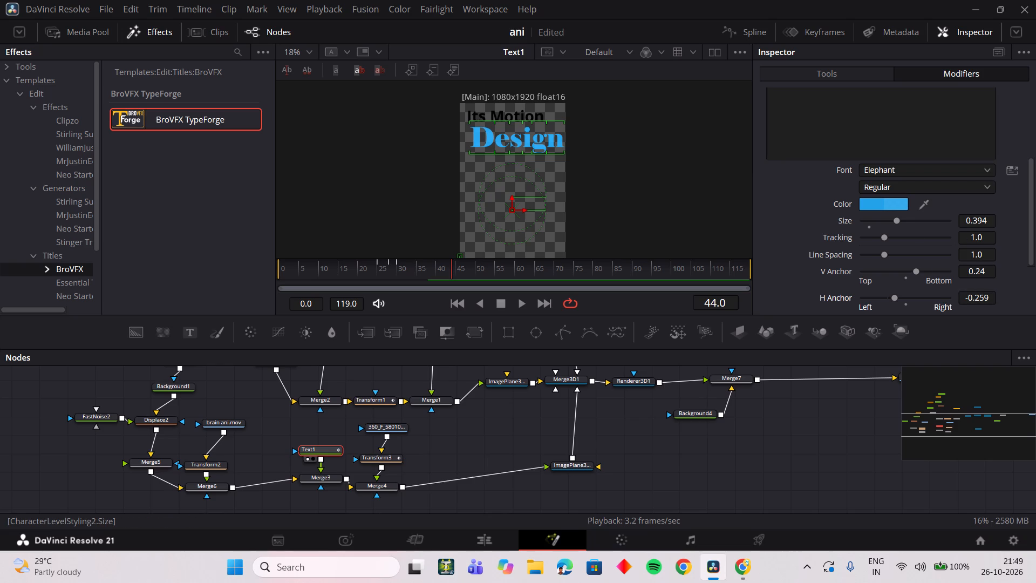
left_click_drag(970, 220, 950, 224)
left_click_drag(973, 296, 994, 297)
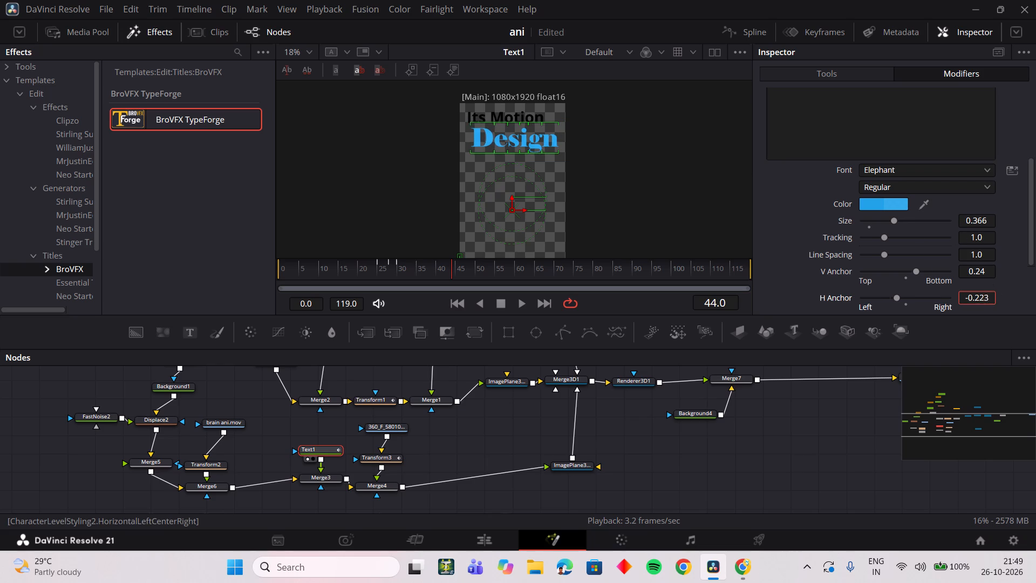
left_click_drag(994, 297, 902, 306)
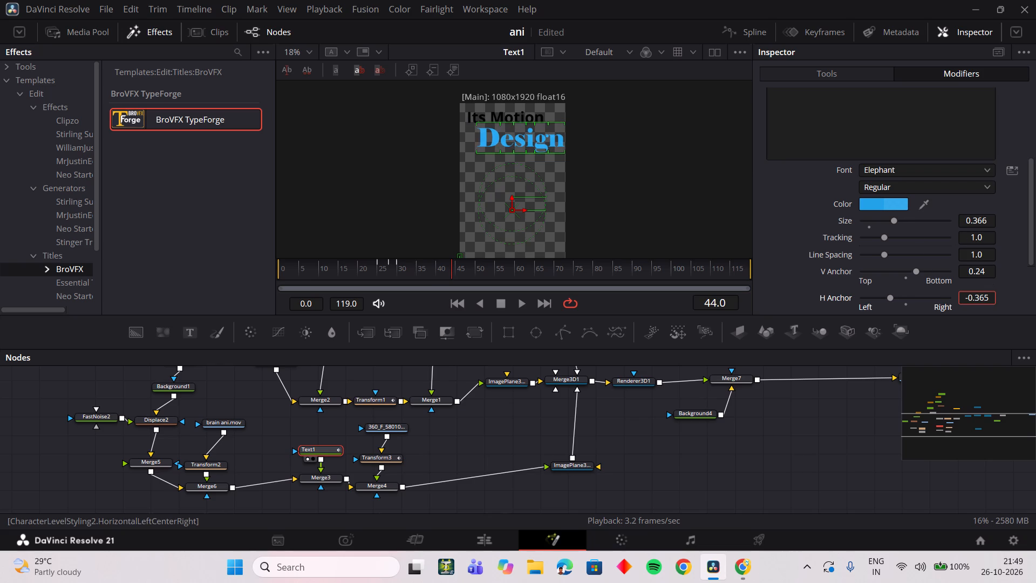
left_click_drag(902, 306, 929, 306)
left_click(805, 229)
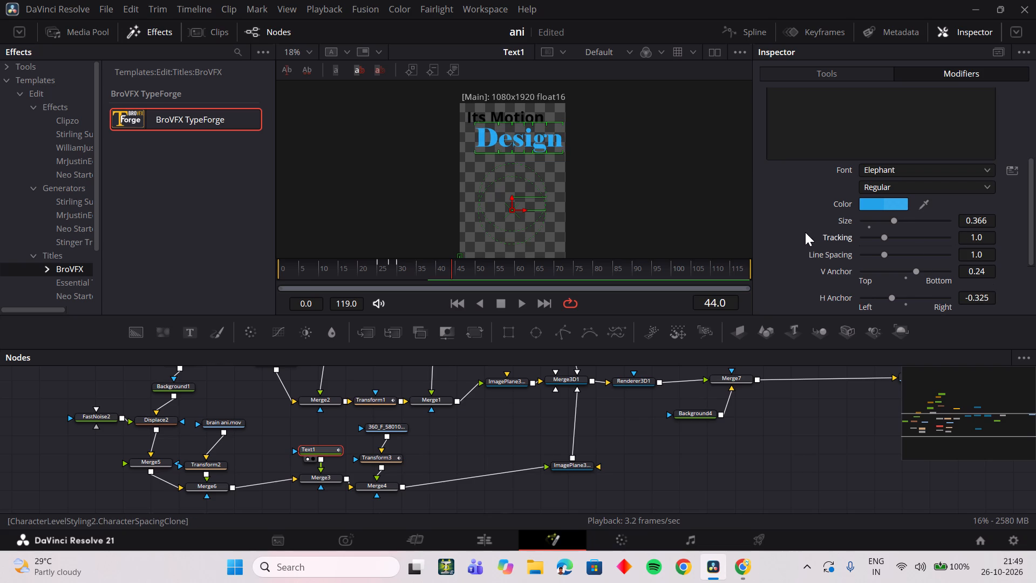
double_click(805, 232)
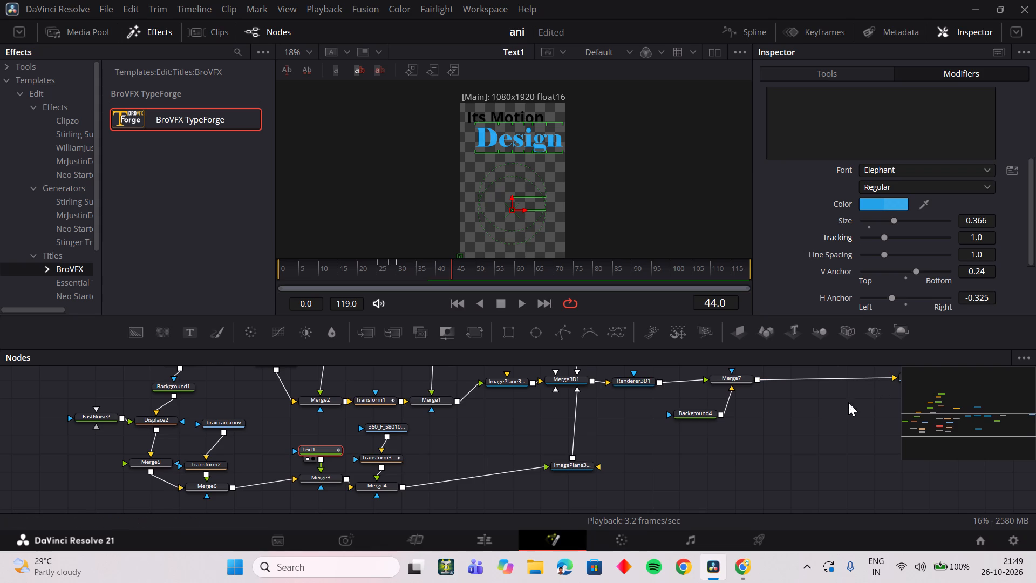
Move the MediaOut1 node closer to Merge7 in the node graph.
left_click_drag(970, 421, 990, 422)
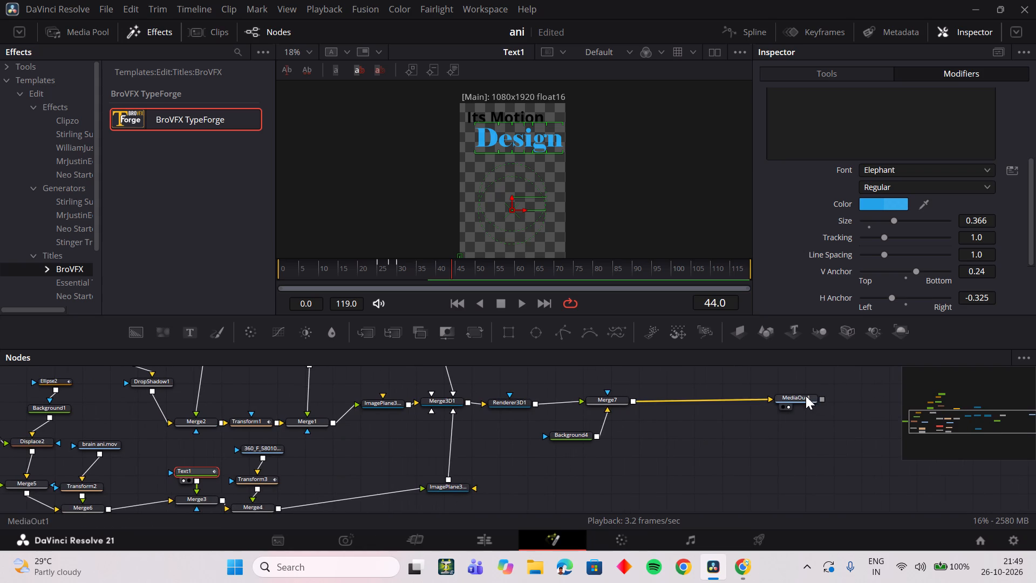
left_click_drag(806, 396, 703, 398)
left_click(757, 404)
Scrub the final output between about frames 17 and 67, comparing the placement of "Design" with the Text1 node's own image.
left_click_drag(692, 397, 401, 99)
left_click_drag(441, 264, 342, 265)
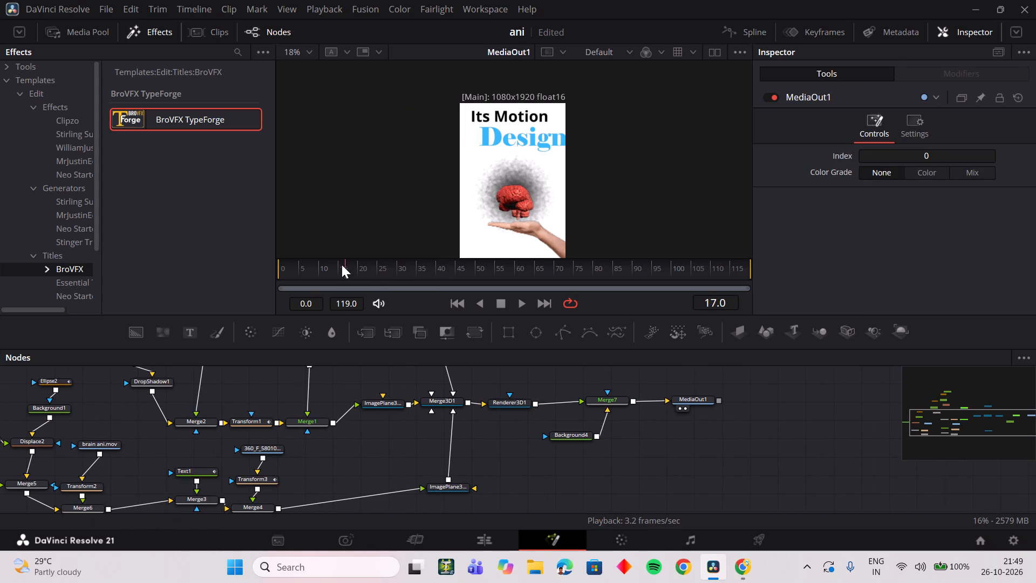
left_click_drag(342, 265, 460, 267)
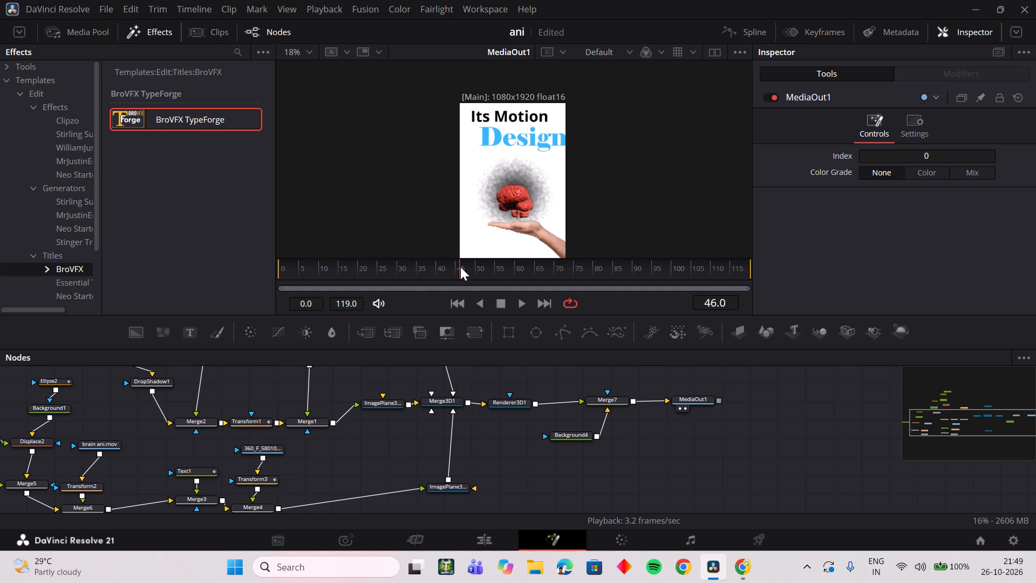
left_click_drag(460, 267, 499, 269)
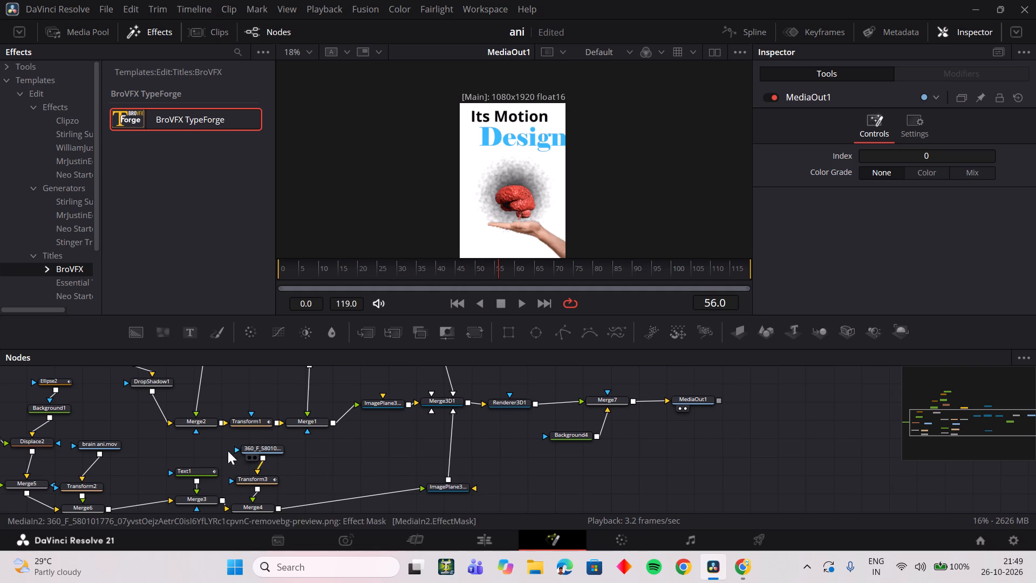
left_click_drag(199, 472, 534, 192)
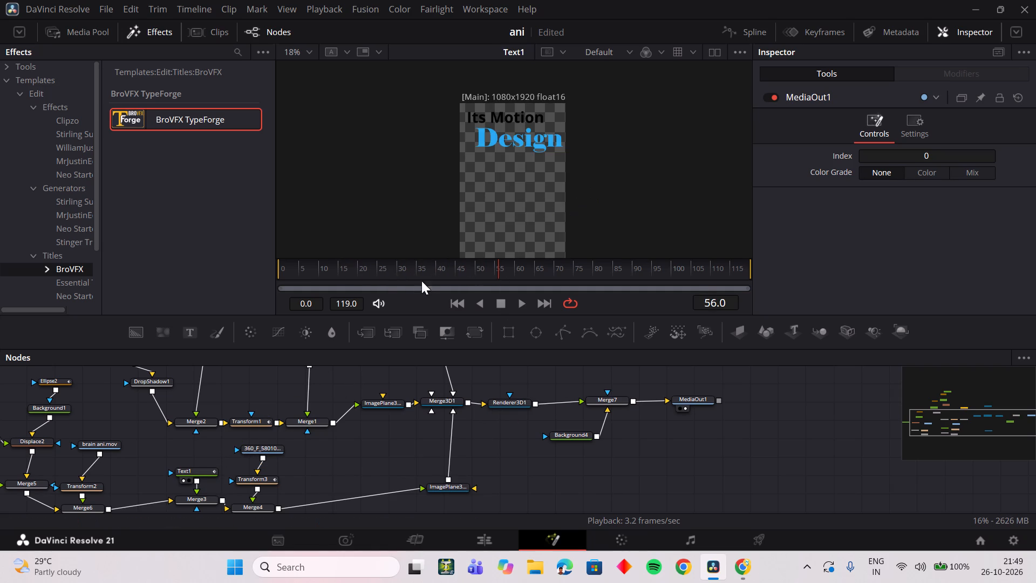
left_click_drag(486, 268, 483, 273)
left_click_drag(684, 401, 509, 181)
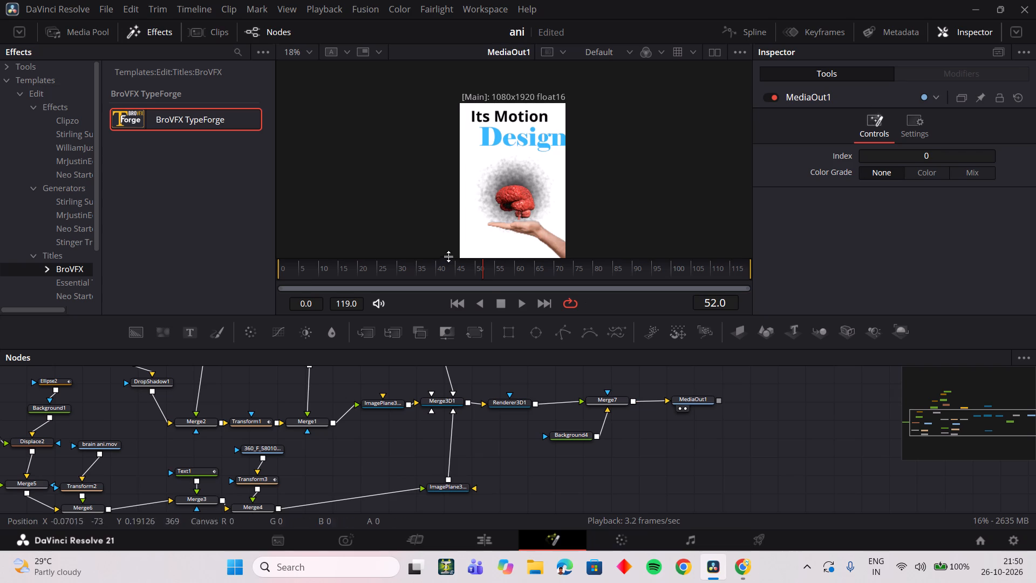
left_click_drag(469, 278, 542, 276)
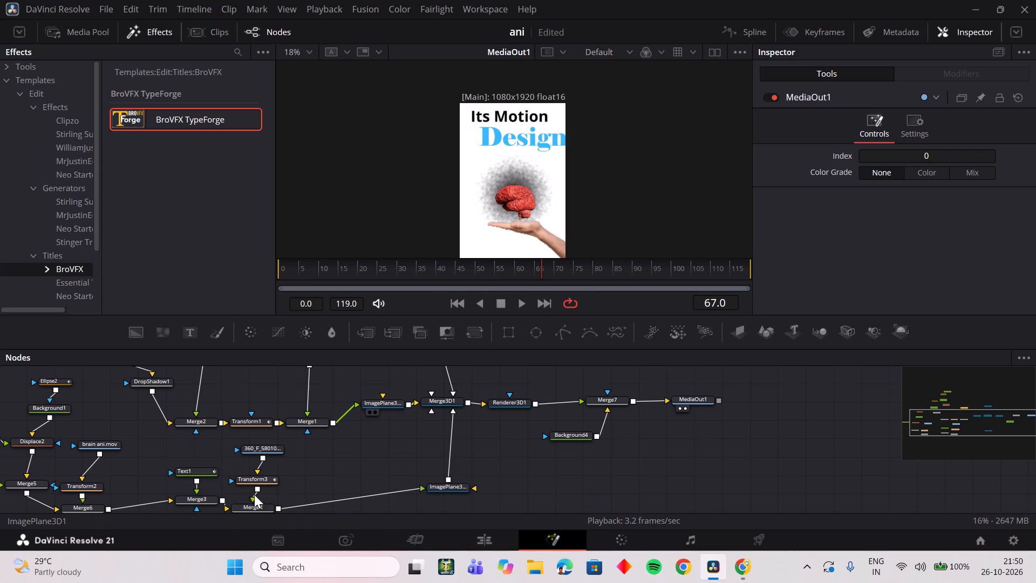
Display the Text1 node's output in the viewer at frame 67.
left_click_drag(217, 462, 502, 231)
scroll(442, 411, "down", 4)
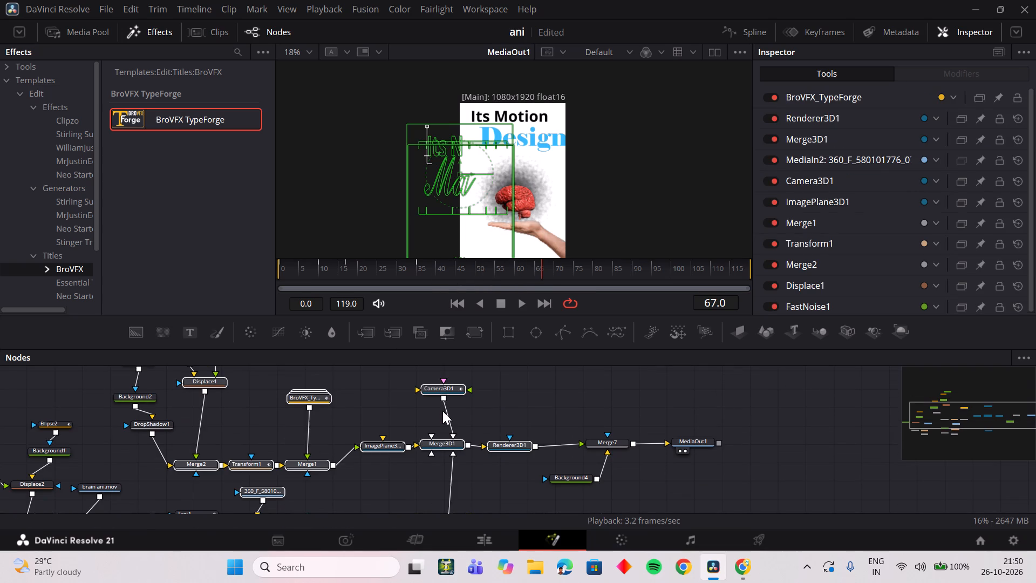
left_click(560, 399)
scroll(500, 413, "down", 1)
left_click_drag(201, 473, 298, 408)
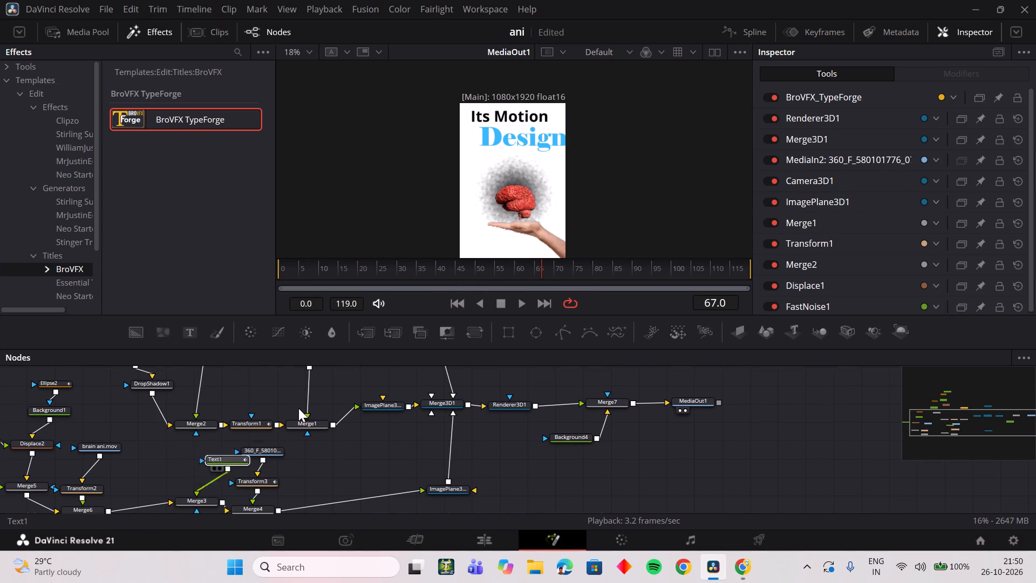
left_click_drag(298, 408, 509, 191)
double_click(718, 438)
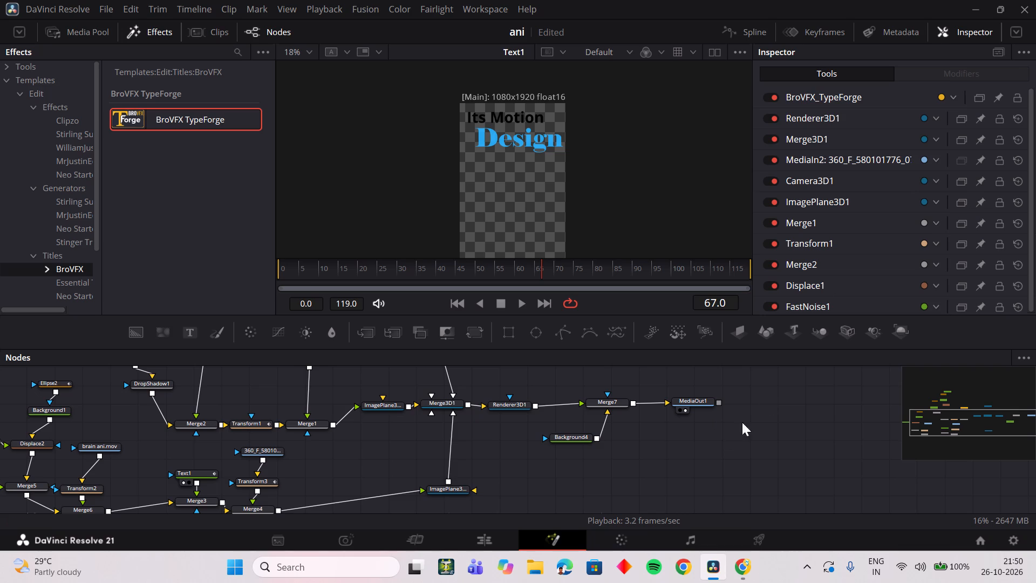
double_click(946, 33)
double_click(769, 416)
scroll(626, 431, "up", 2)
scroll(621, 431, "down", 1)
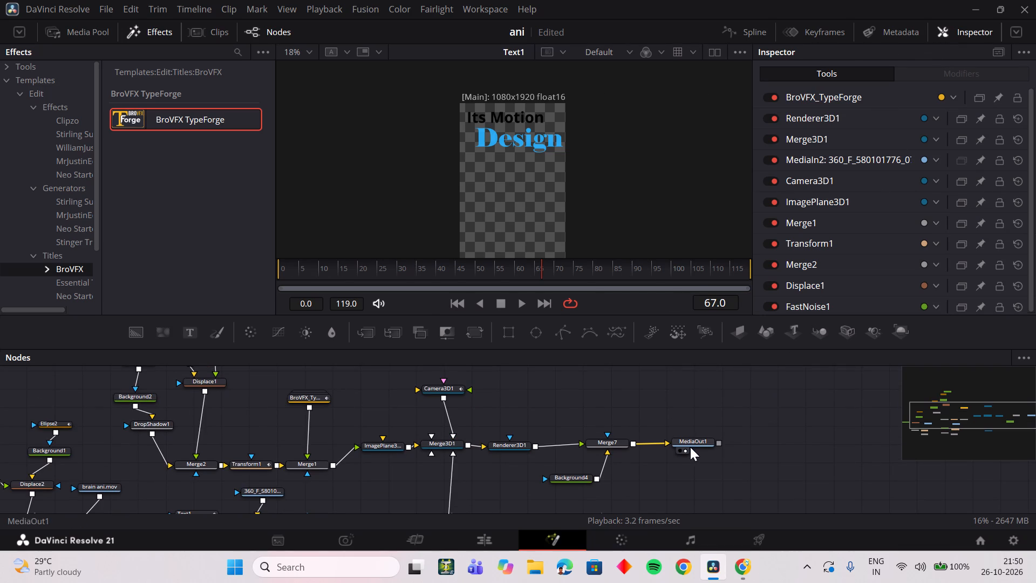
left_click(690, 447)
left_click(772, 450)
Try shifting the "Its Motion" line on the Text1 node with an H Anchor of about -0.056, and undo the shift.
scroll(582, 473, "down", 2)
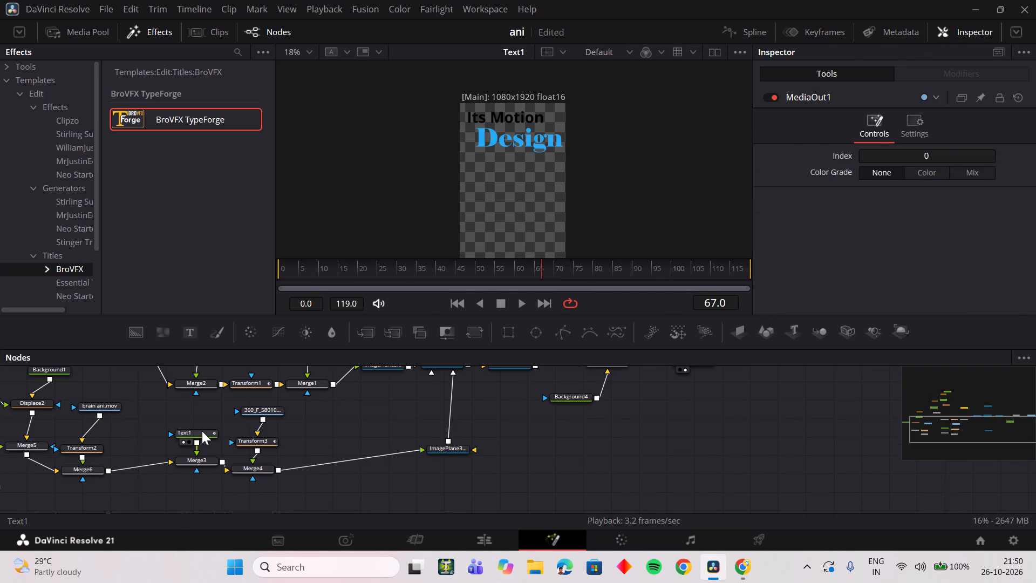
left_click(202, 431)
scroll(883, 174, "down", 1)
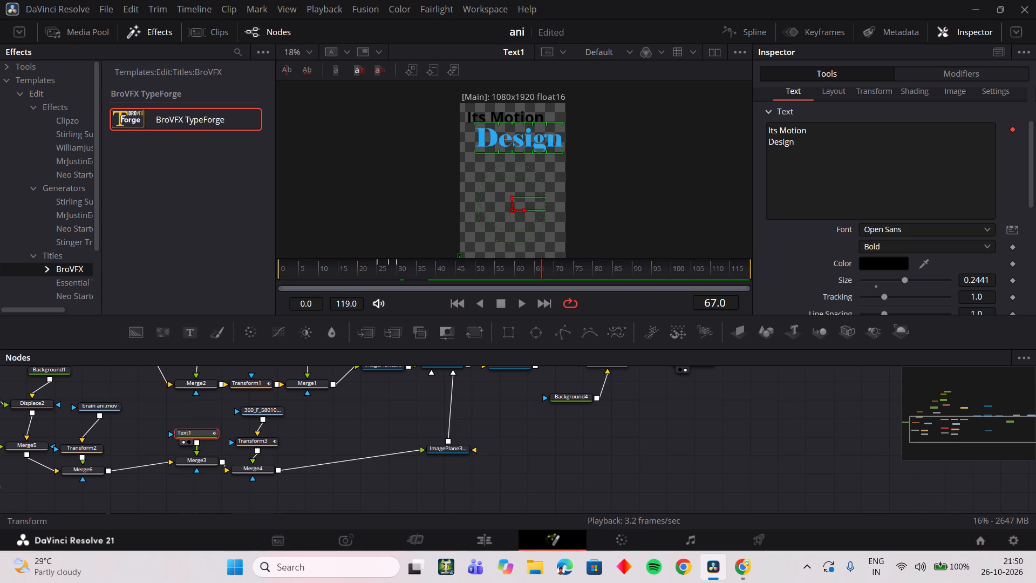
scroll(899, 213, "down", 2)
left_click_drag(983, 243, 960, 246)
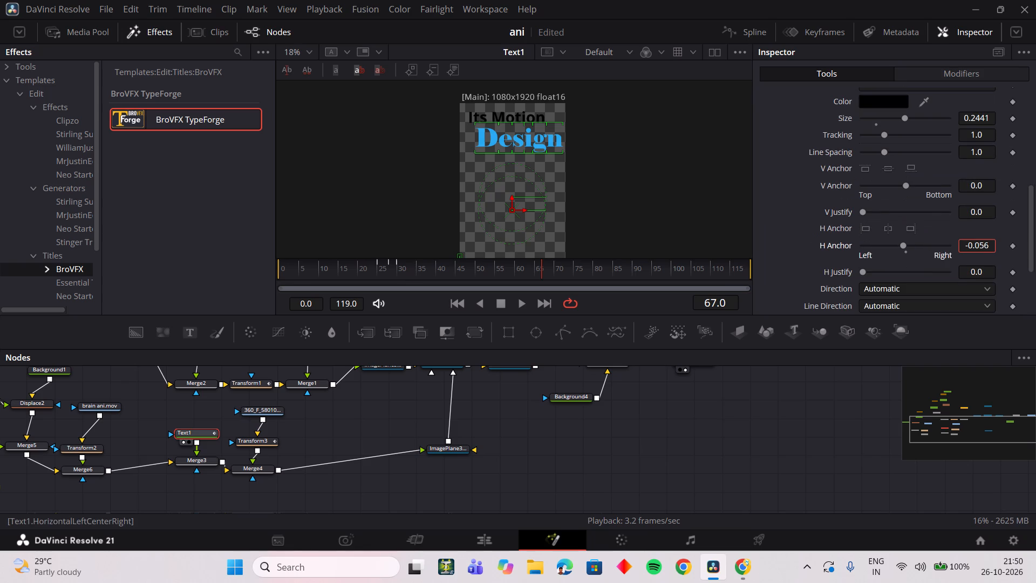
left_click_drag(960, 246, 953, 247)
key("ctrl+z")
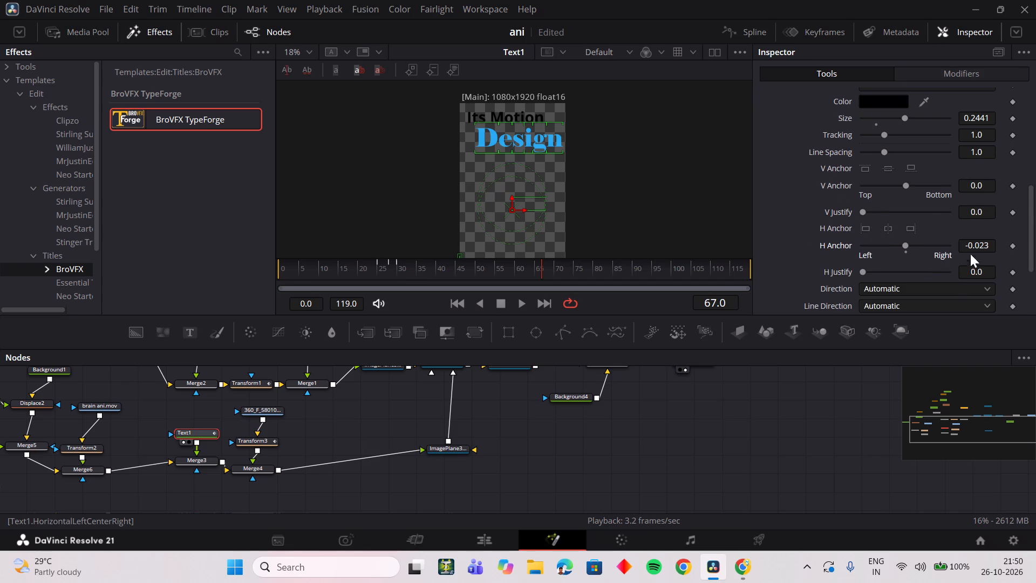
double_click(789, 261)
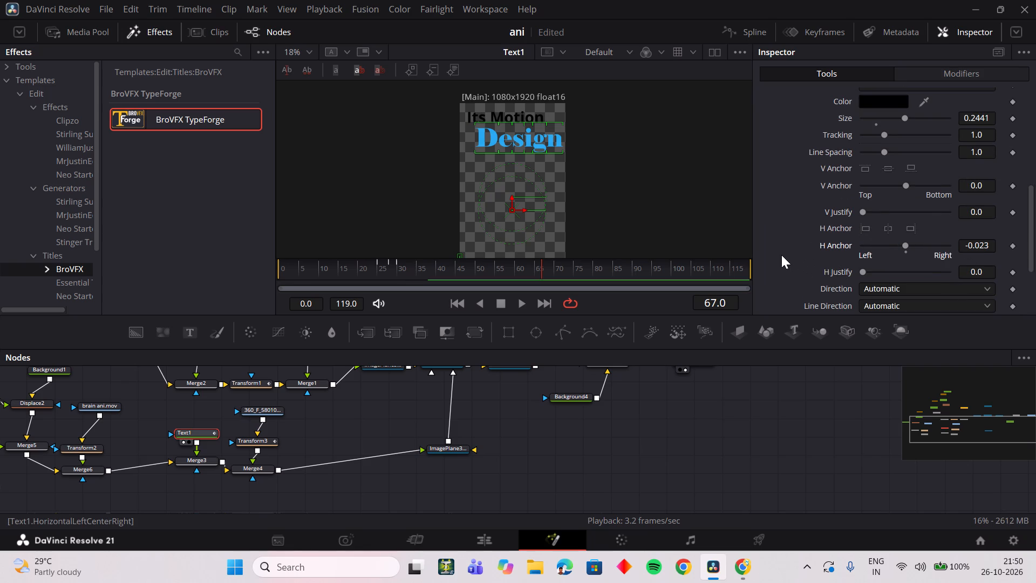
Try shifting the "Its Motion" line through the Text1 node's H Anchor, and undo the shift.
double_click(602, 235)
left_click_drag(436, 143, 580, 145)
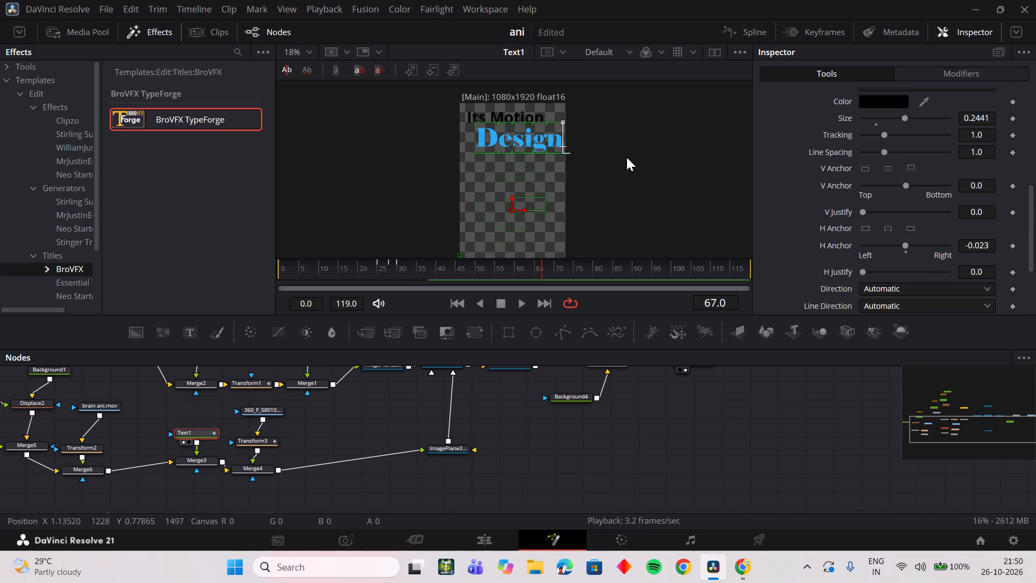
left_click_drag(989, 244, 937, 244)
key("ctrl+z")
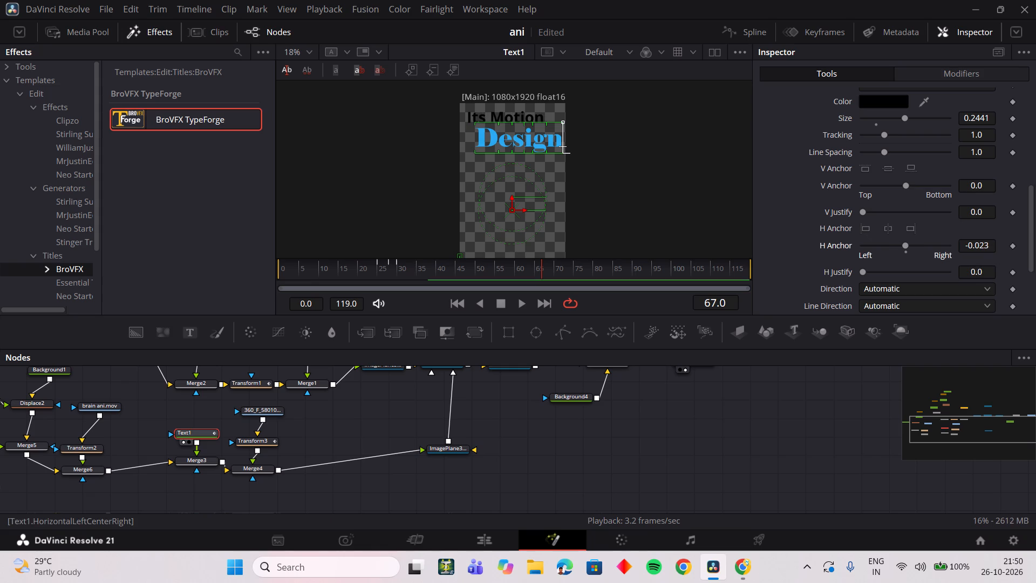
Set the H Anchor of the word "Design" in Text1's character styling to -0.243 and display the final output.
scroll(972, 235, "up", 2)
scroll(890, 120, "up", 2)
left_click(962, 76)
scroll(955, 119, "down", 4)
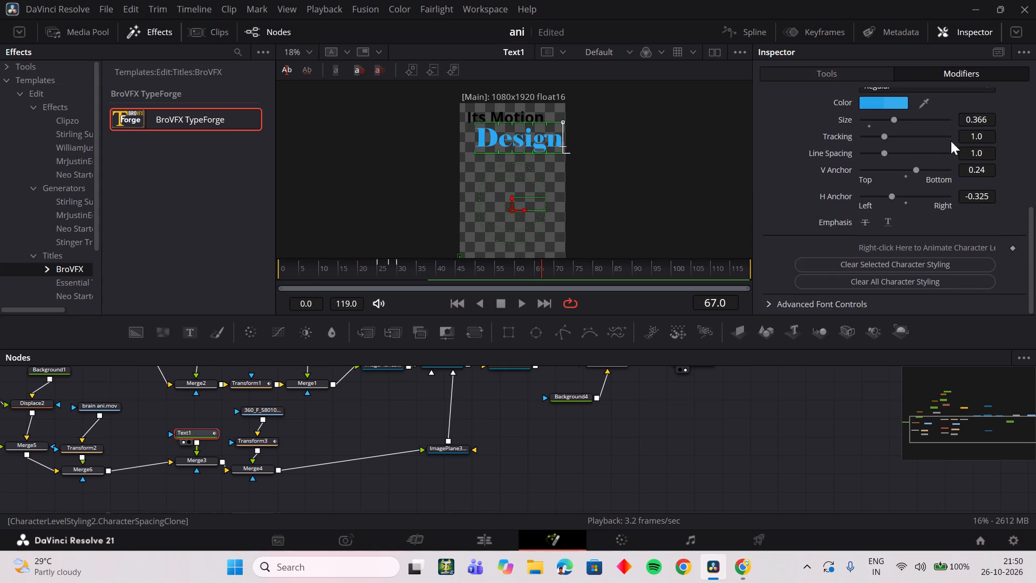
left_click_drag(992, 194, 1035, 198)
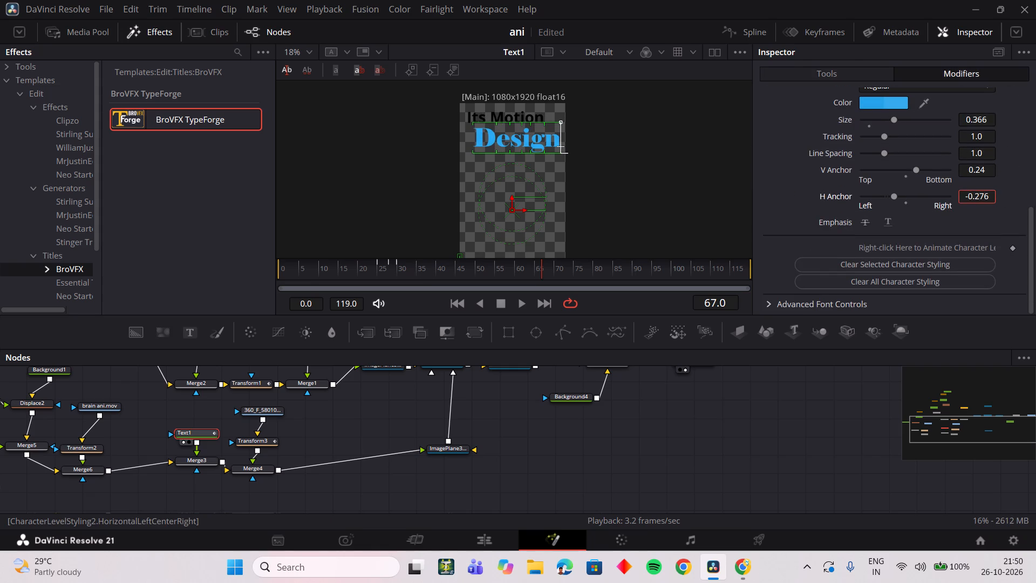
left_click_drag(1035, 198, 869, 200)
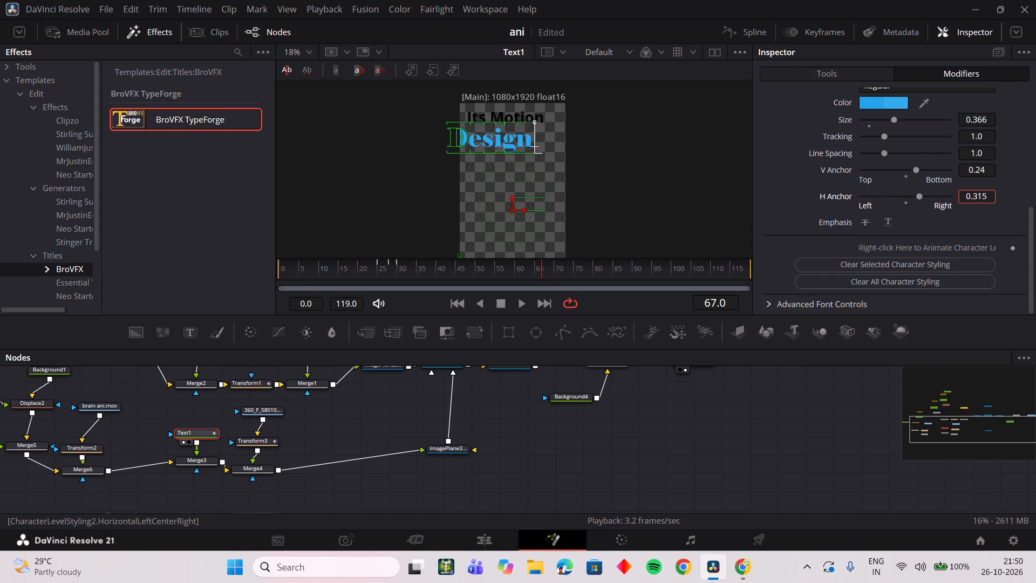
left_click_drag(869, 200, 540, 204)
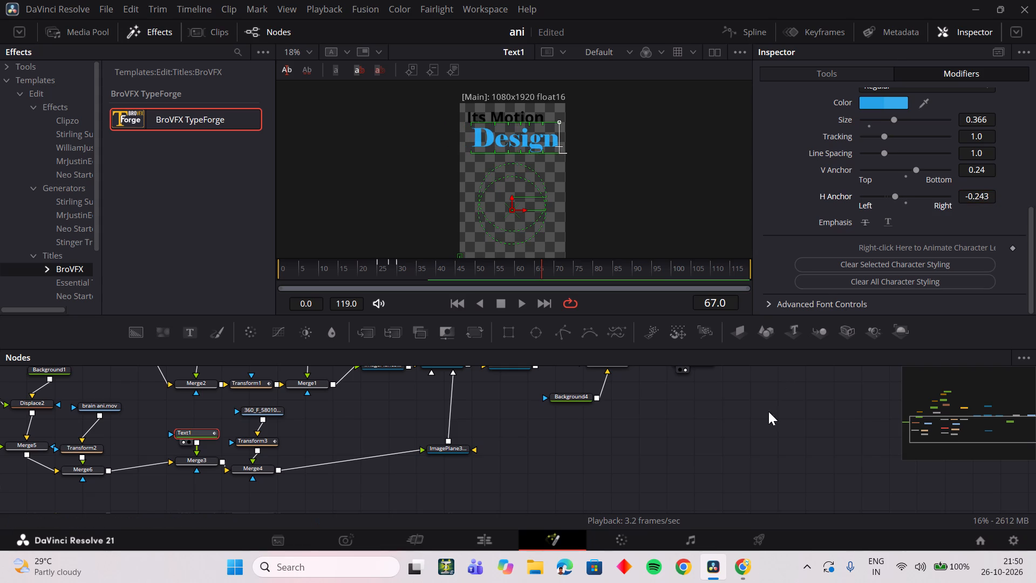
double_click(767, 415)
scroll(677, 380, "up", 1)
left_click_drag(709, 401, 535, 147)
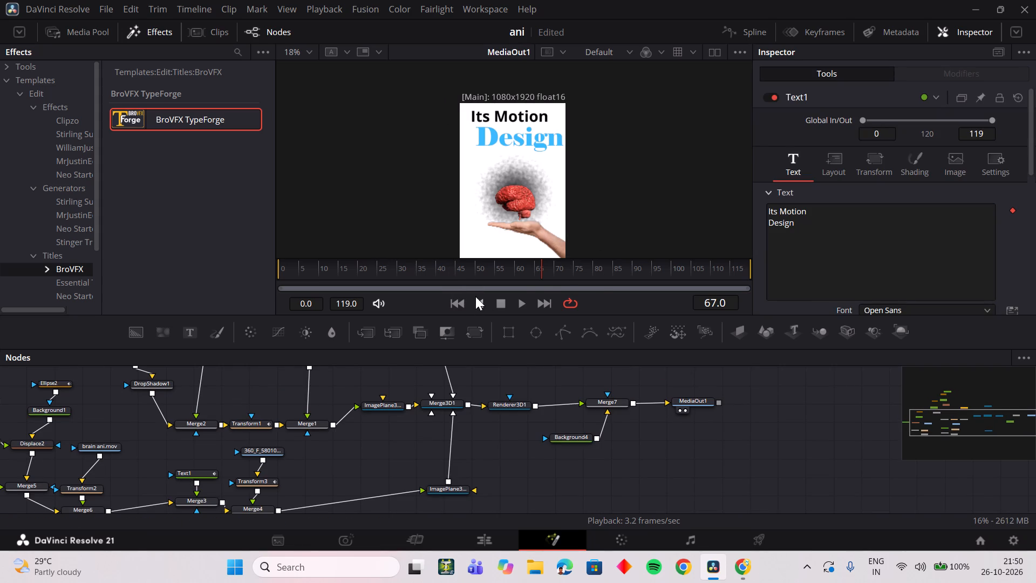
Reduce the Text1 node's base text size to 0.2007 to shrink the "Its Motion" line.
left_click(209, 476)
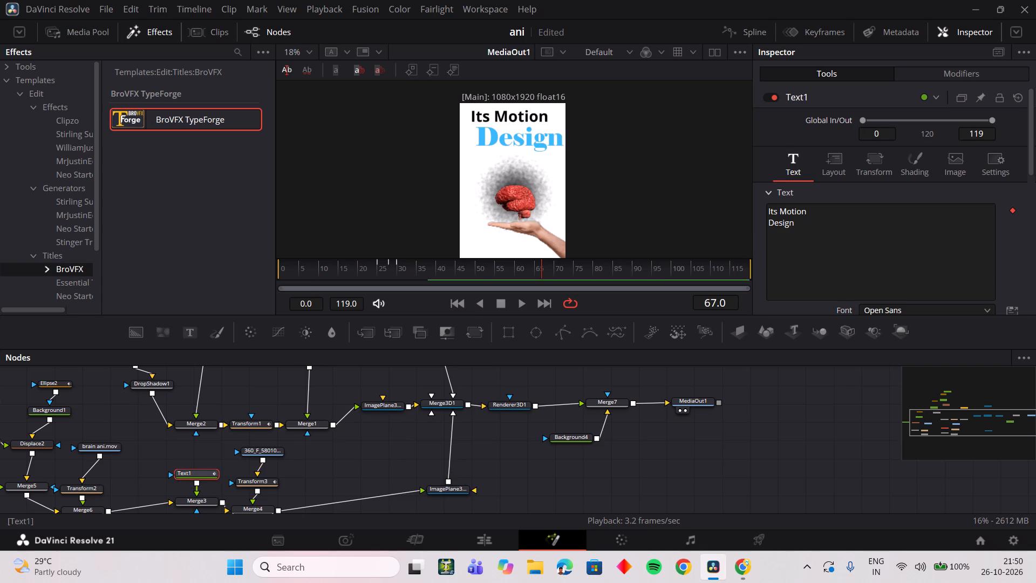
scroll(907, 232, "down", 3)
scroll(903, 204, "up", 1)
left_click_drag(988, 196, 967, 198)
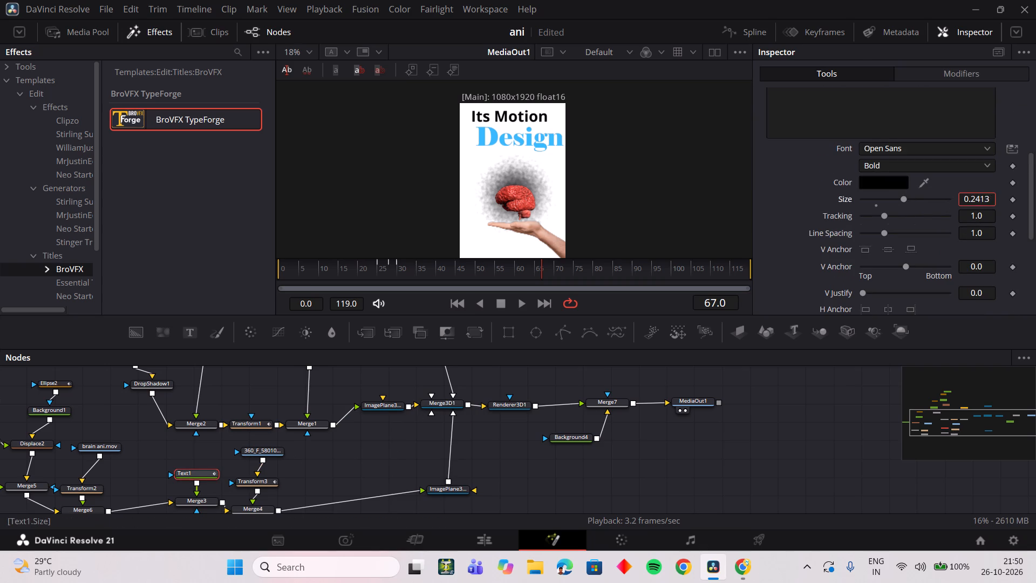
left_click_drag(967, 198, 696, 207)
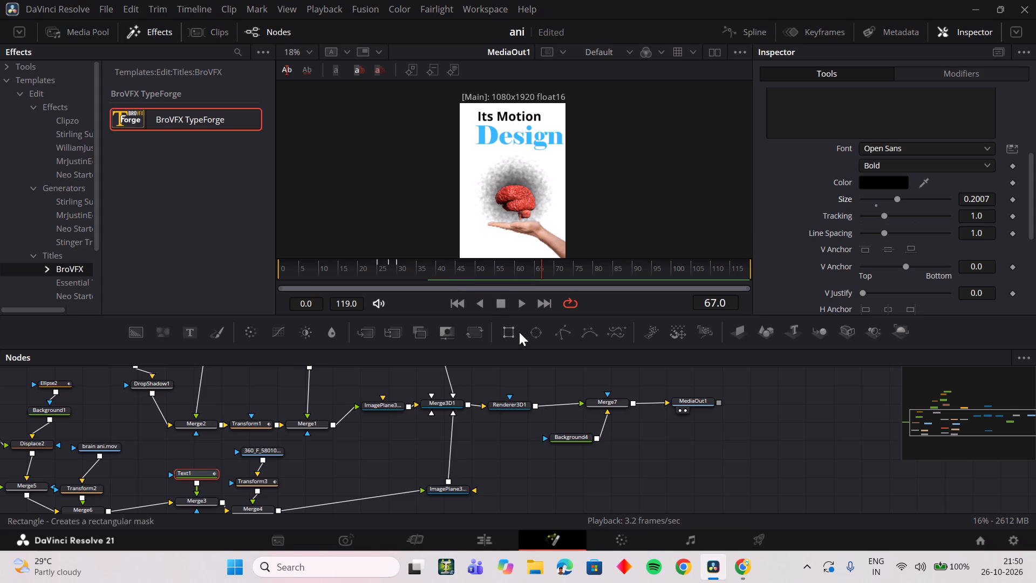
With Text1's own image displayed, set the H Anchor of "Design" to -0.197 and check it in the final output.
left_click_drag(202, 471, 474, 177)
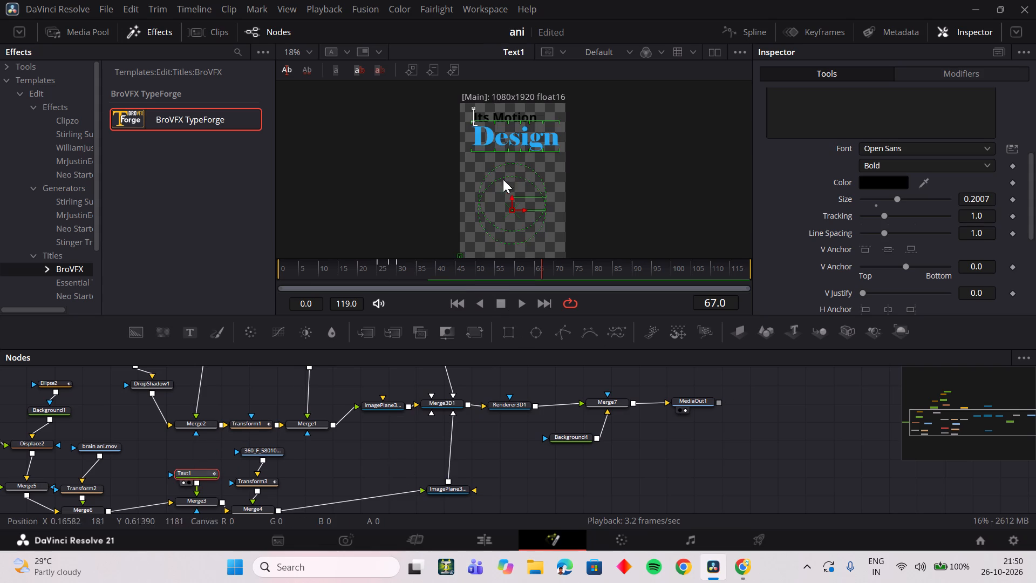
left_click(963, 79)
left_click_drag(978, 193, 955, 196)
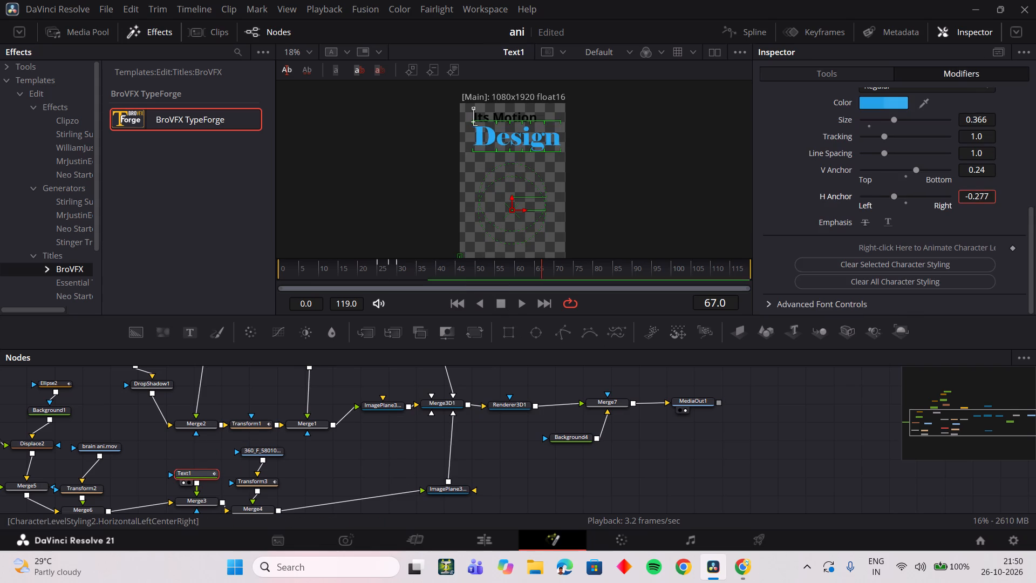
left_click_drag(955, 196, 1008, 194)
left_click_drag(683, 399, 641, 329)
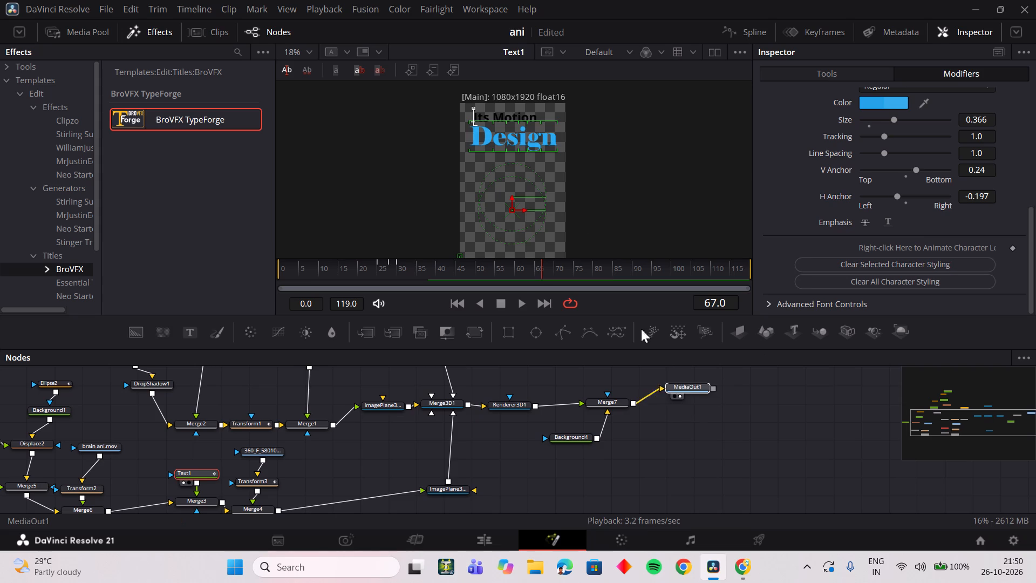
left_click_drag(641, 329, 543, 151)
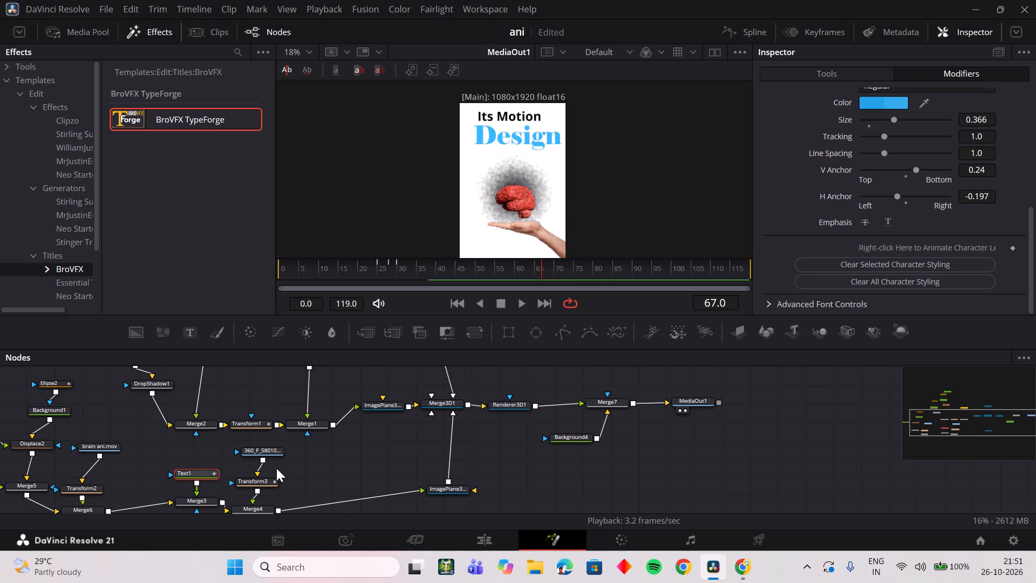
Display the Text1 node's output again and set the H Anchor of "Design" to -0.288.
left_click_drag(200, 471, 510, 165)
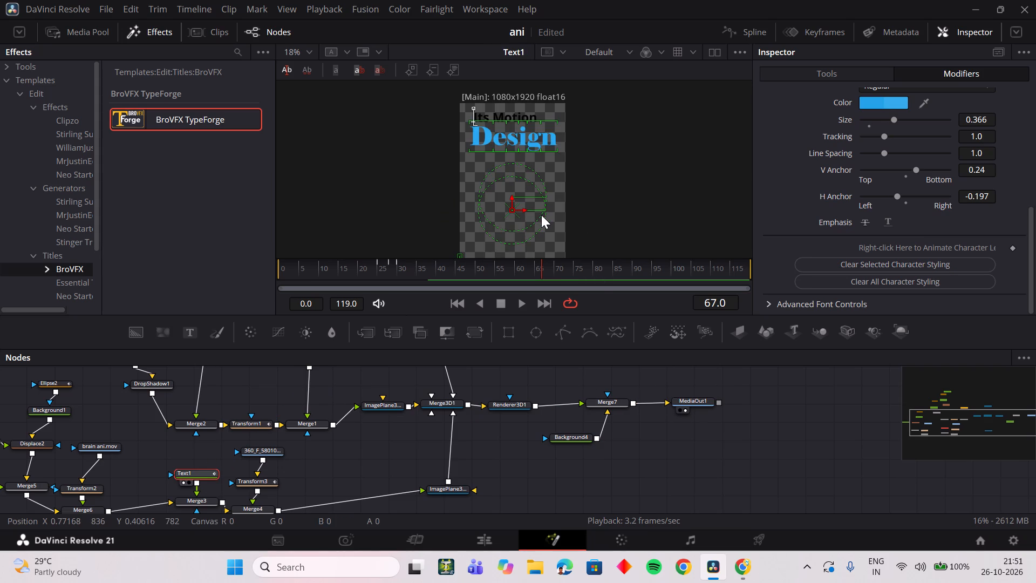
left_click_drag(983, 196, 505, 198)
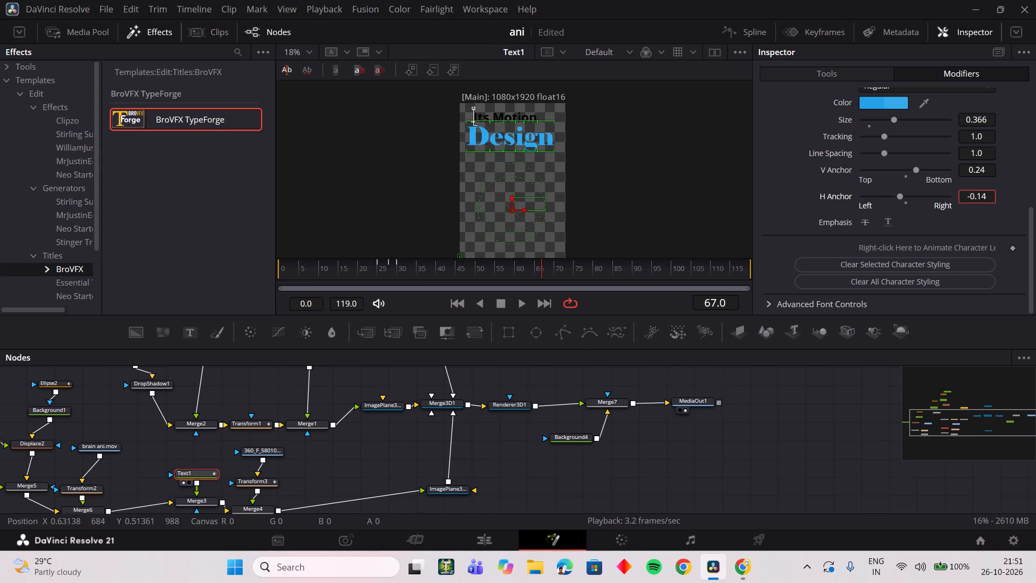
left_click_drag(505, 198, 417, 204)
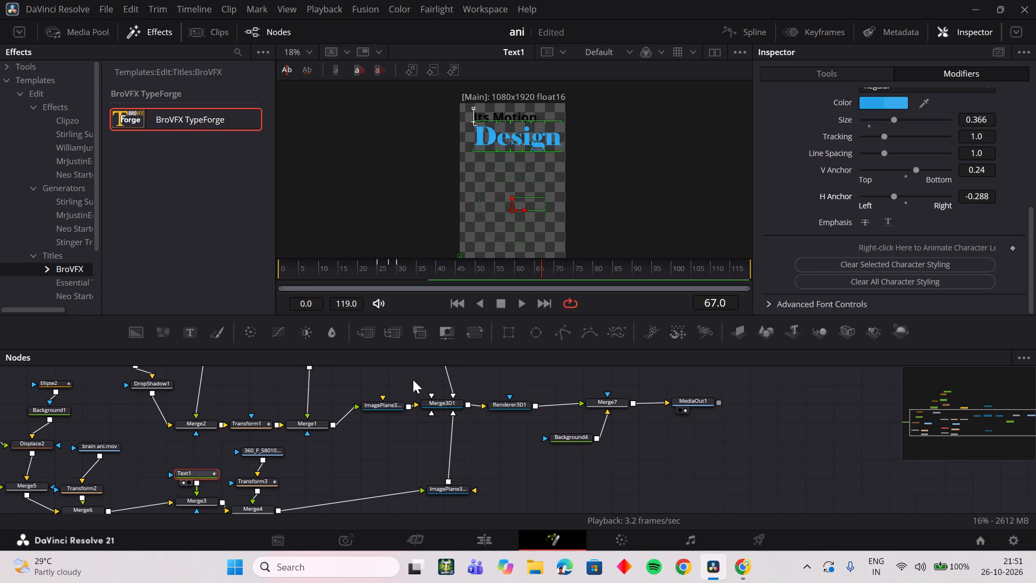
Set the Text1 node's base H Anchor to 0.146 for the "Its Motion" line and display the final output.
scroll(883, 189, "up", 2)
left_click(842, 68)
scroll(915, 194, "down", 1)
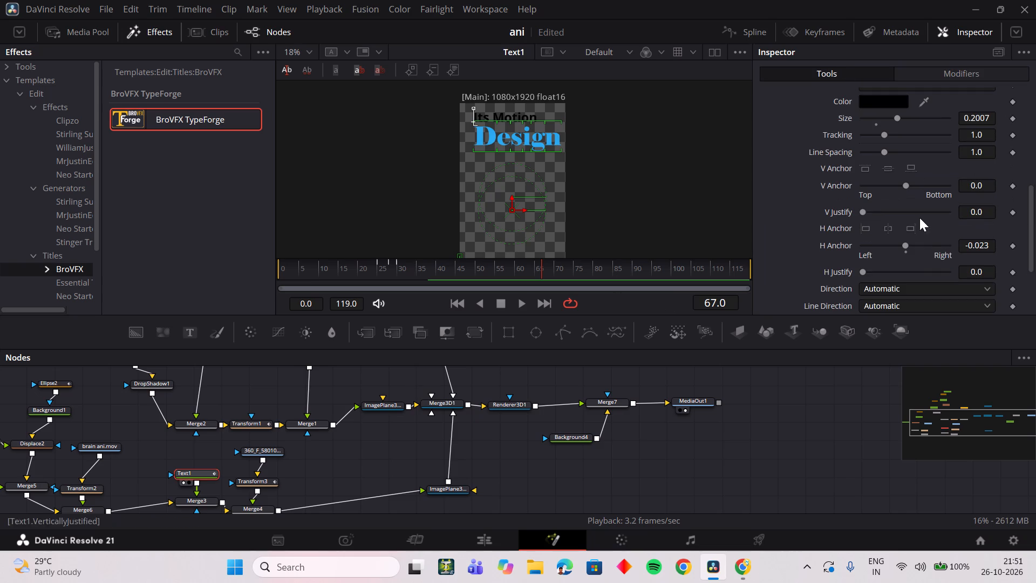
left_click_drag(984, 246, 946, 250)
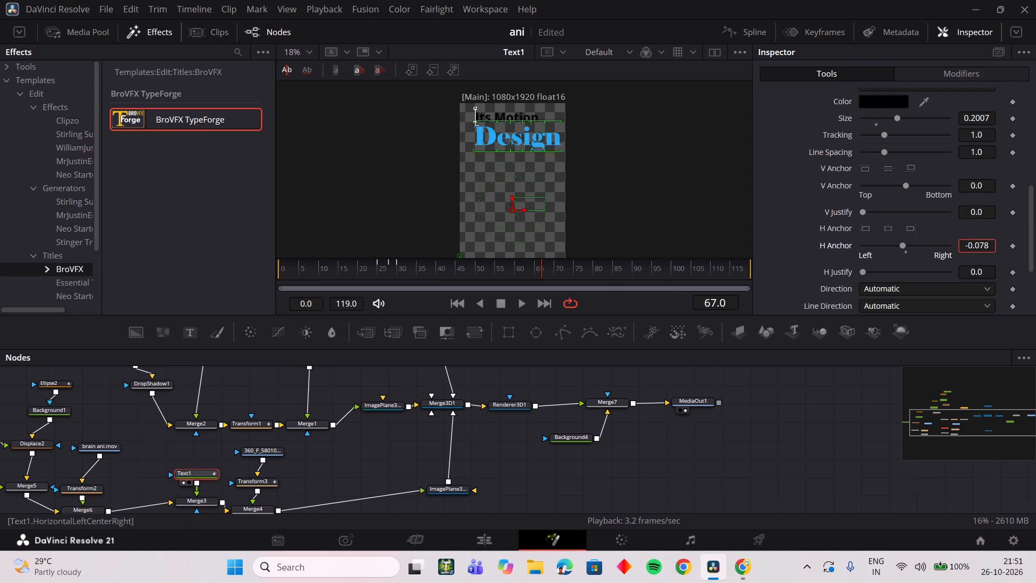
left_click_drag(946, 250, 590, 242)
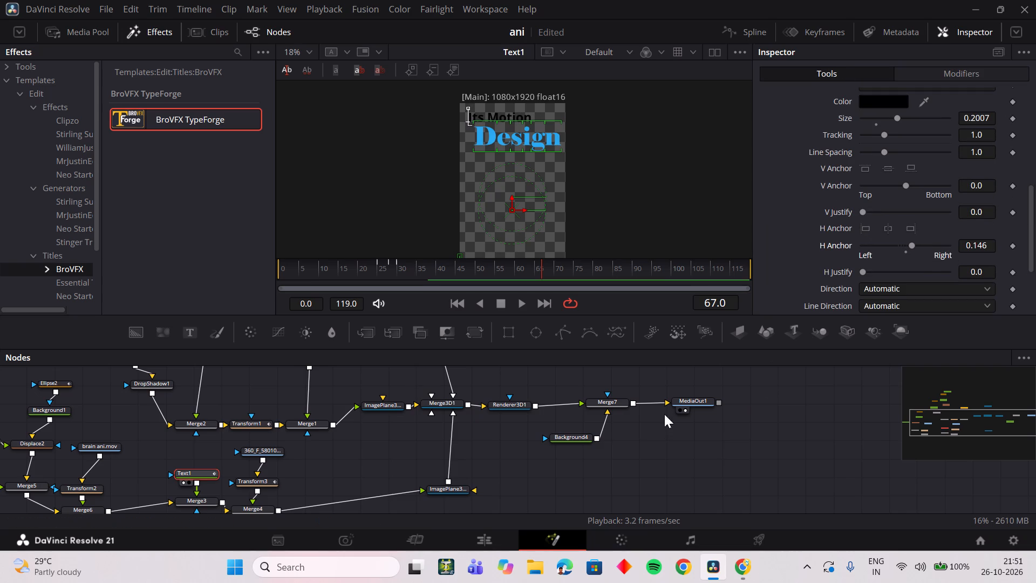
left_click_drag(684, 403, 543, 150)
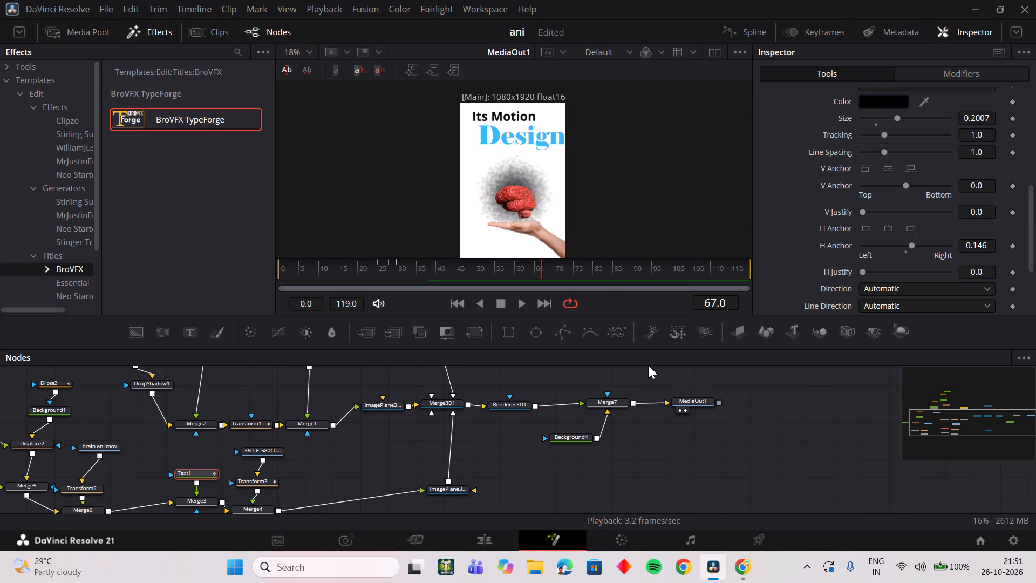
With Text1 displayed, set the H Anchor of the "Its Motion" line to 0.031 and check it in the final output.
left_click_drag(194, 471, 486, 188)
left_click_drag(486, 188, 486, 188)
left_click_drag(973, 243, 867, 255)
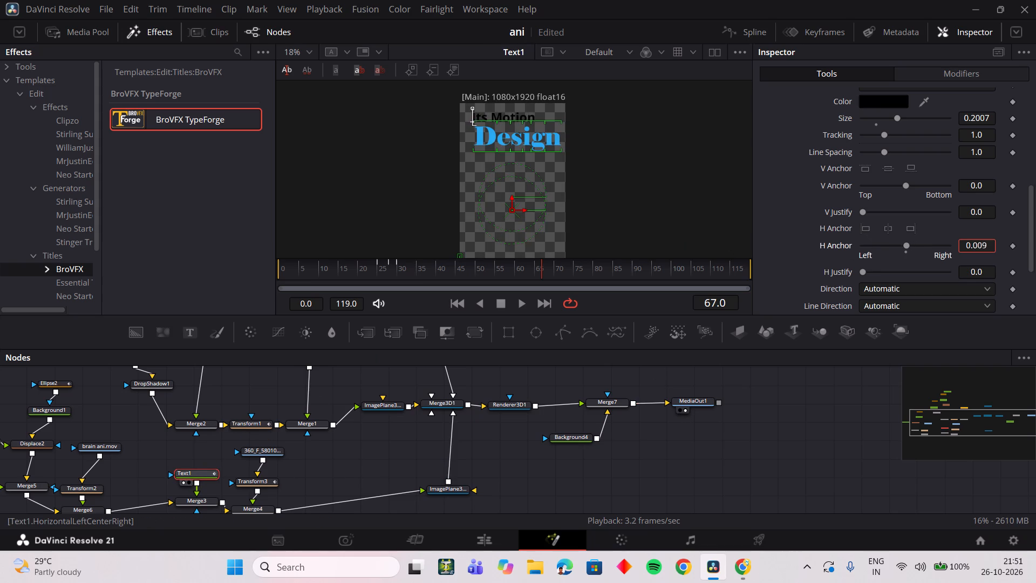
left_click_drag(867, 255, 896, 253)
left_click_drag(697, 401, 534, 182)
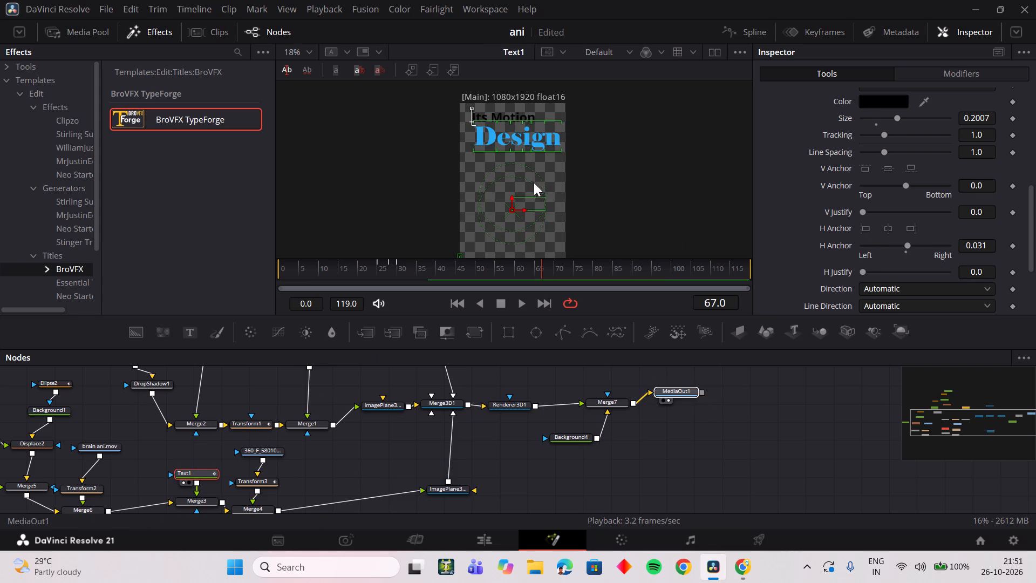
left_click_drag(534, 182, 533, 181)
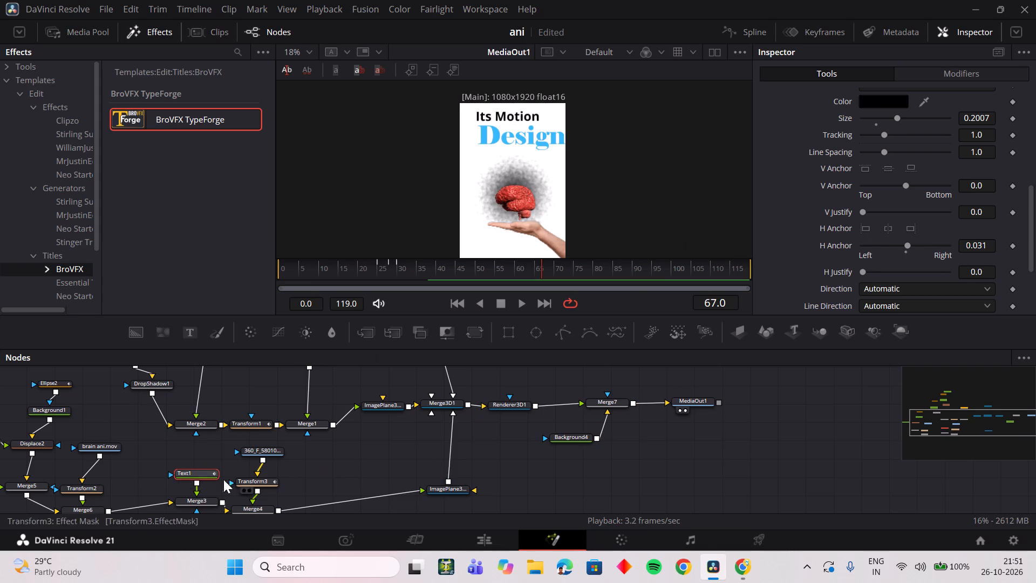
Display the Text1 node's output and set the H Anchor of the "Its Motion" line to -0.007.
left_click_drag(208, 477, 479, 196)
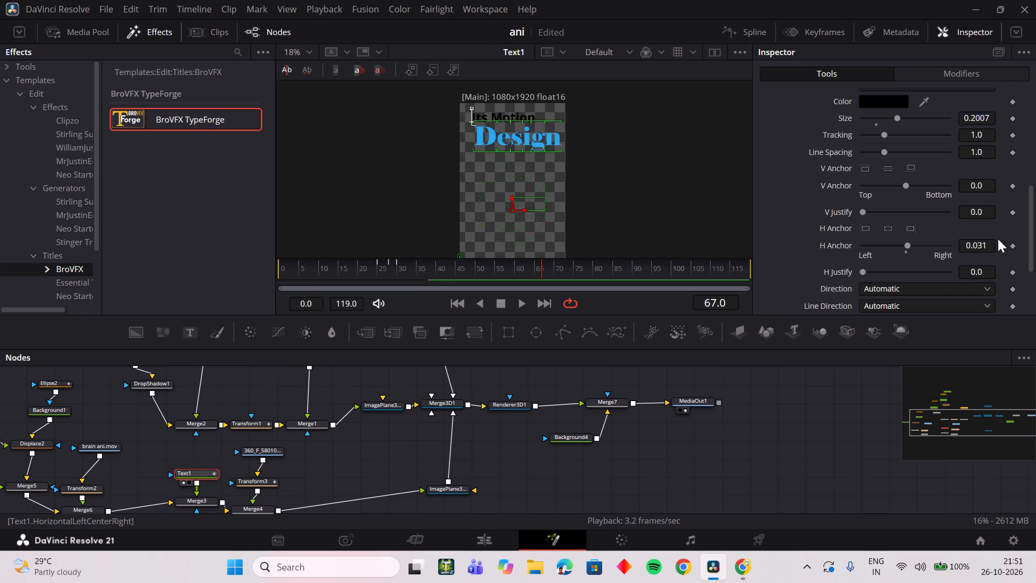
left_click_drag(980, 248, 897, 249)
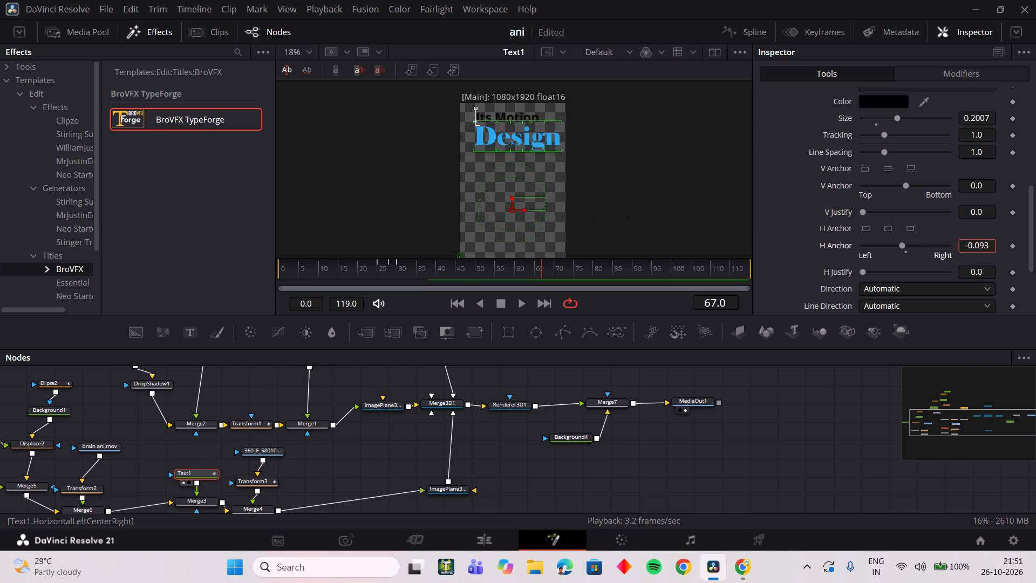
left_click_drag(897, 249, 942, 251)
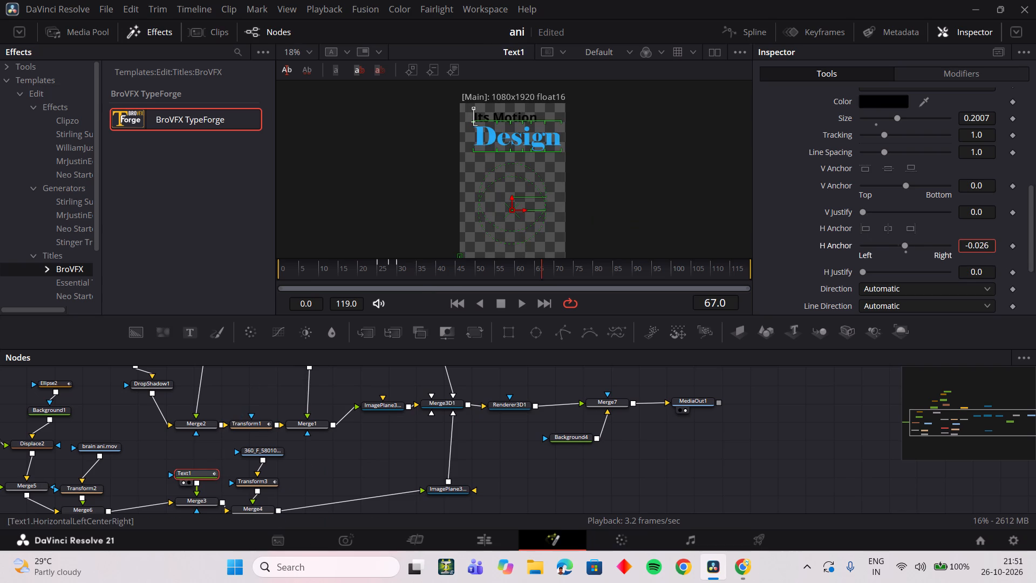
left_click_drag(942, 251, 955, 251)
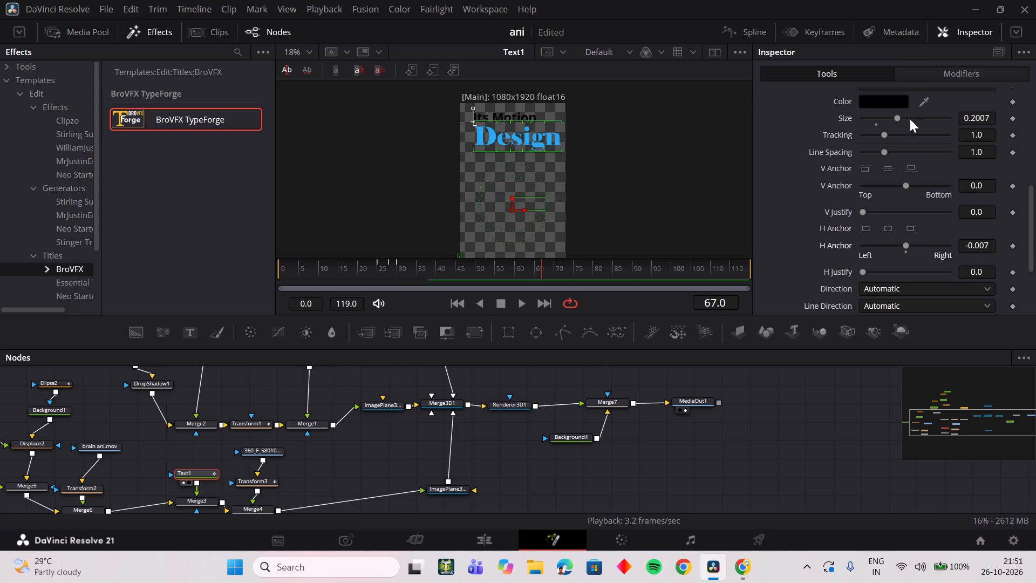
Shift "Design" slightly left through its character-level H Anchor and check the title's placement in the final output.
left_click(948, 66)
scroll(938, 231, "down", 1)
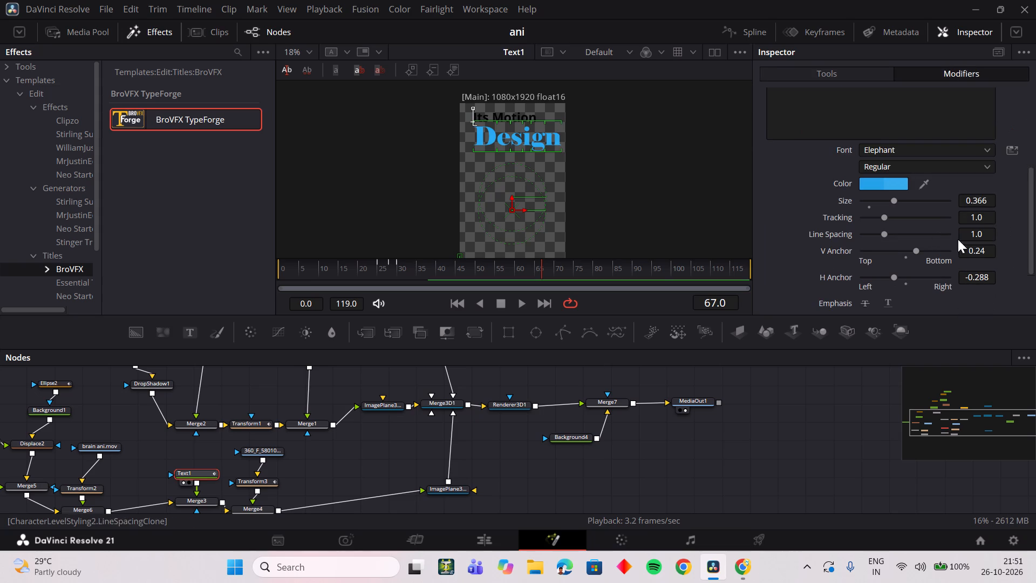
left_click_drag(973, 277, 971, 277)
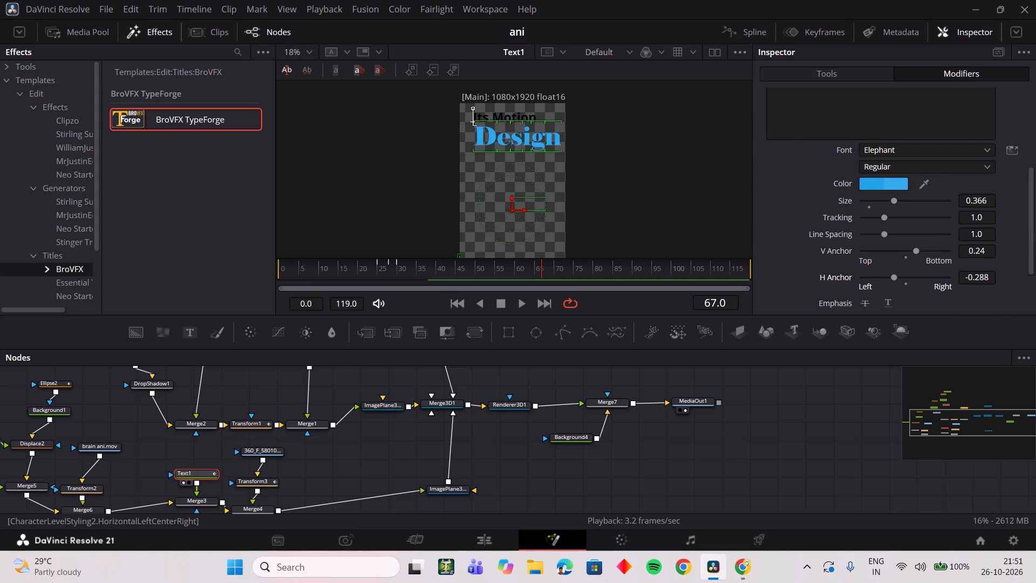
left_click_drag(971, 277, 1018, 279)
left_click_drag(703, 396, 646, 351)
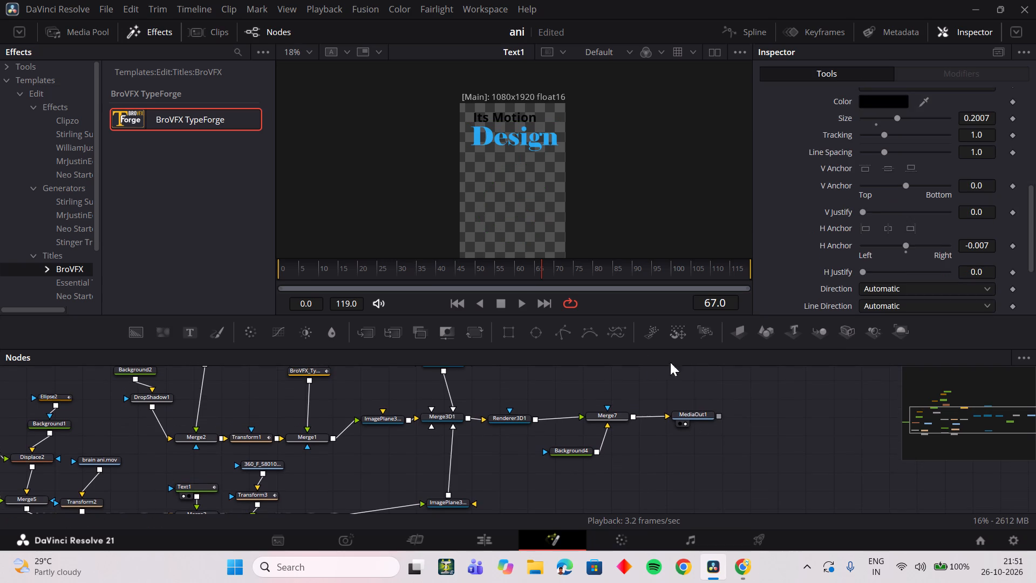
left_click_drag(690, 414, 547, 167)
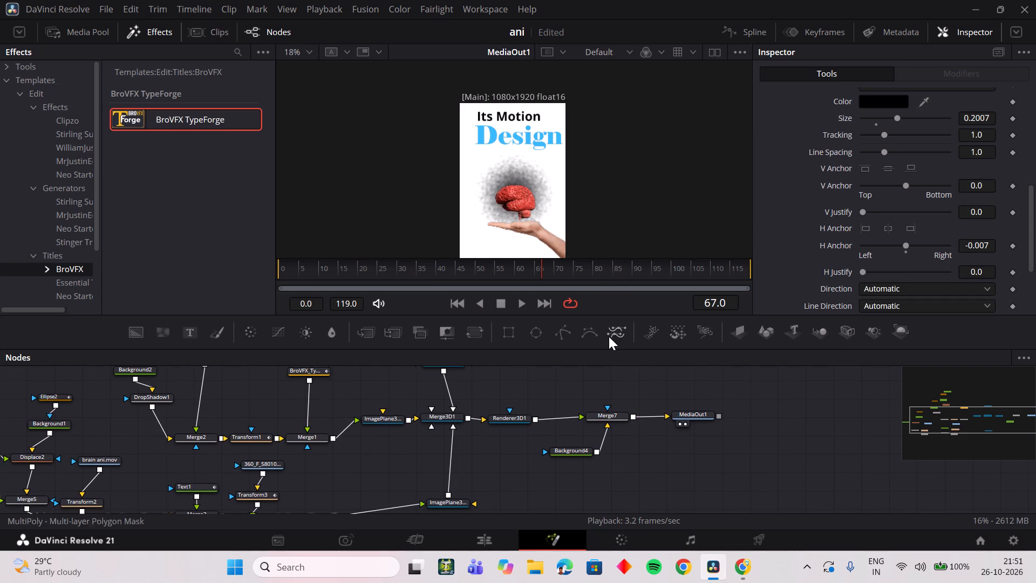
scroll(522, 226, "down", 2)
scroll(522, 226, "up", 1)
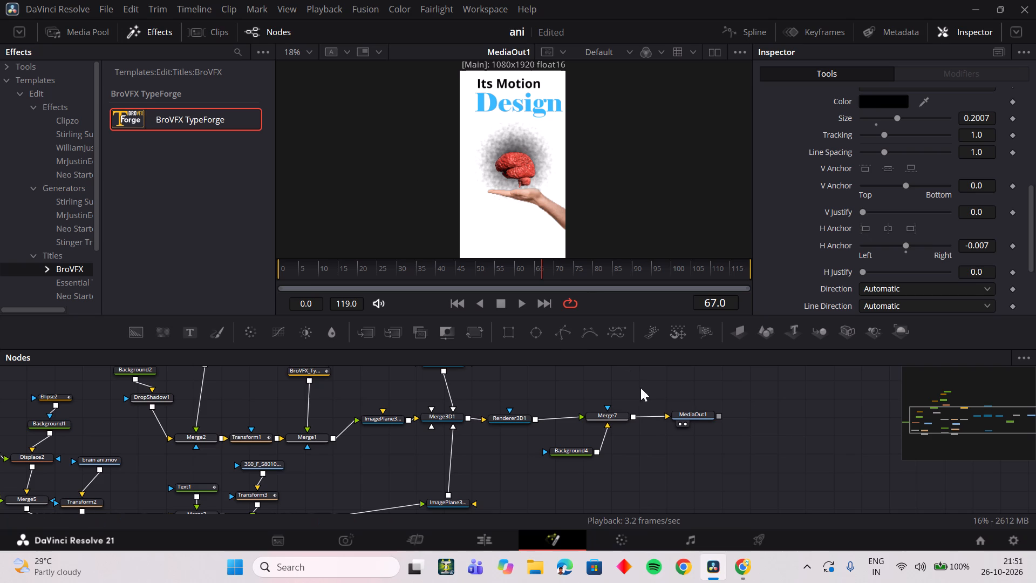
Set the base H Anchor of the "Its Motion" line in the Text1 node to 0.119.
left_click(199, 486)
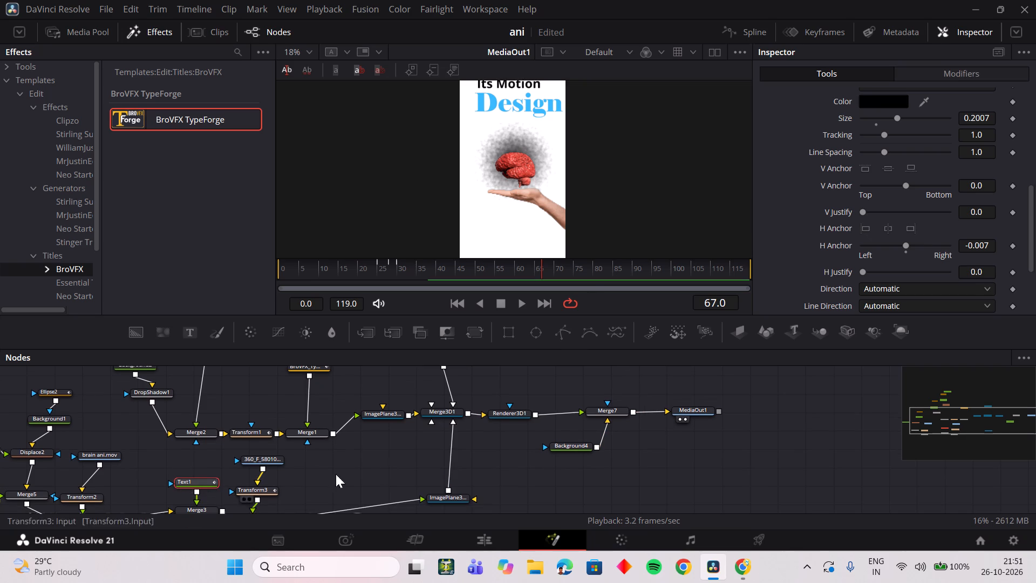
scroll(932, 228, "up", 2)
scroll(925, 203, "down", 2)
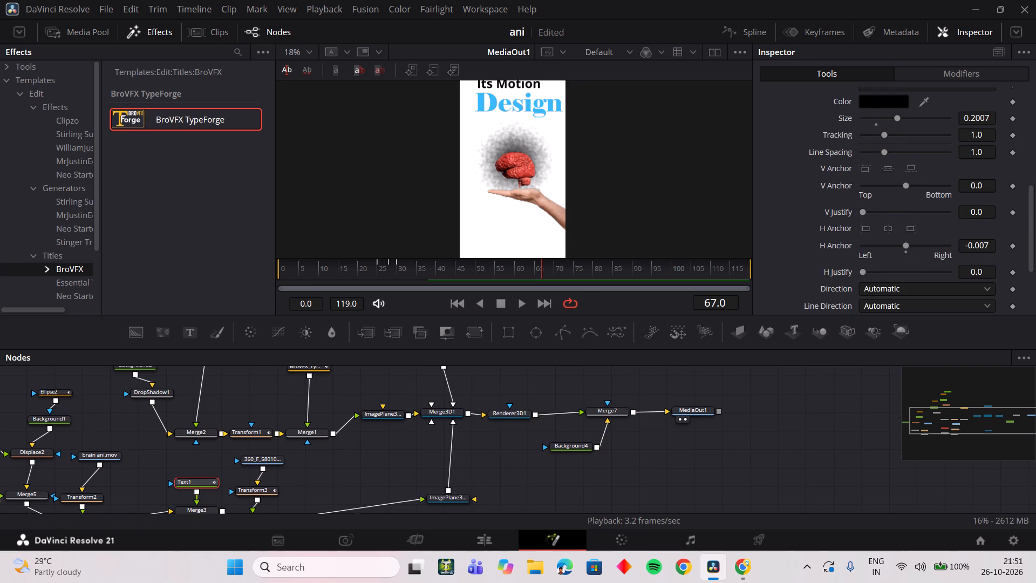
left_click(984, 242)
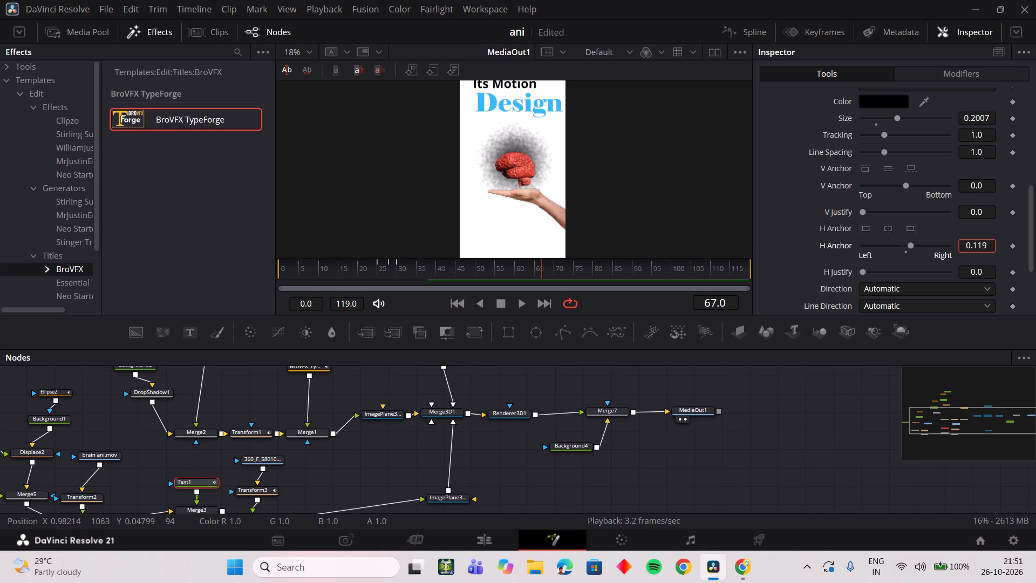
scroll(640, 212, "up", 1)
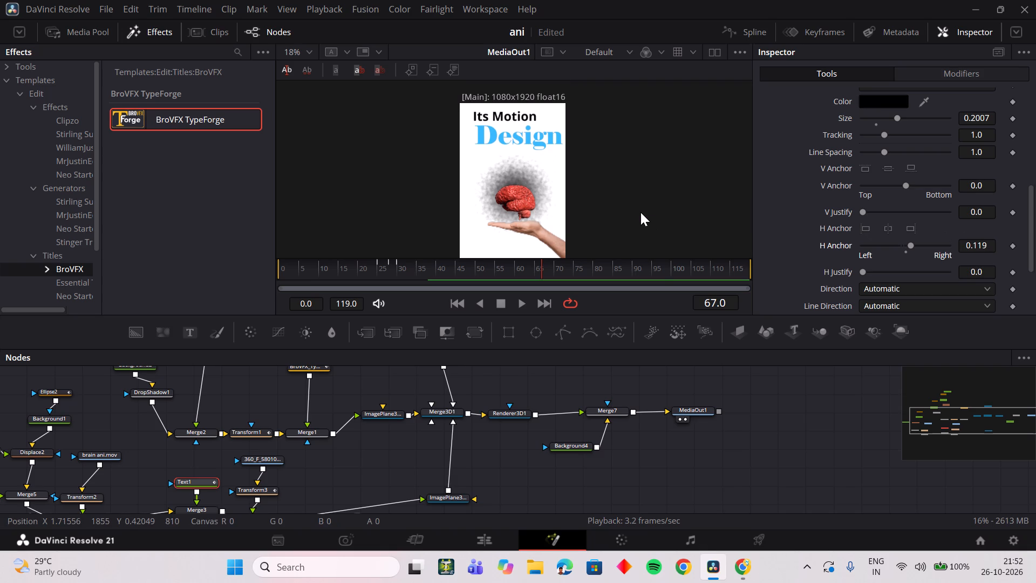
Set the character-level H Anchor of the word "Design" in Text1 to -0.104.
left_click(951, 79)
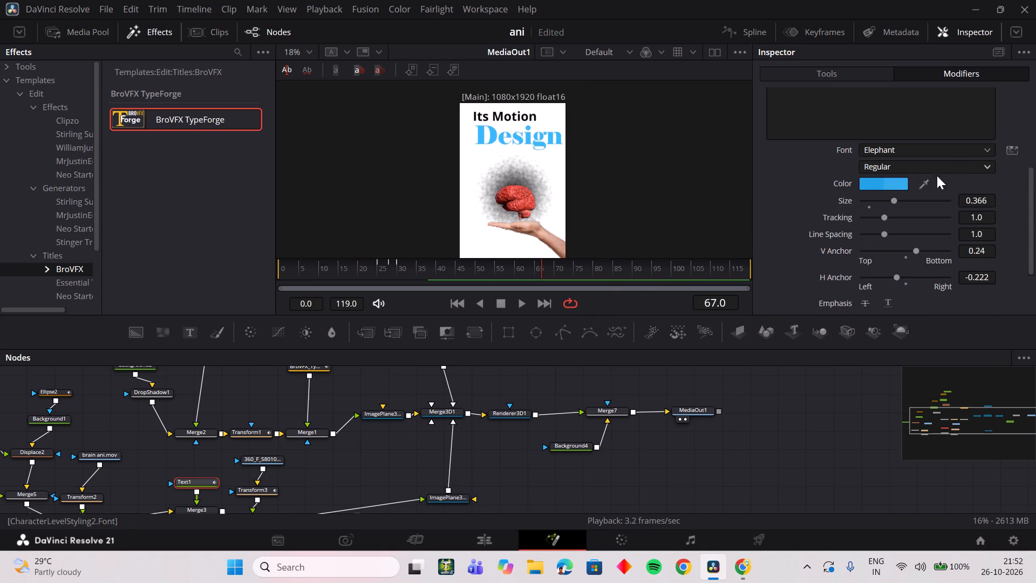
scroll(909, 181, "up", 2)
scroll(845, 167, "down", 2)
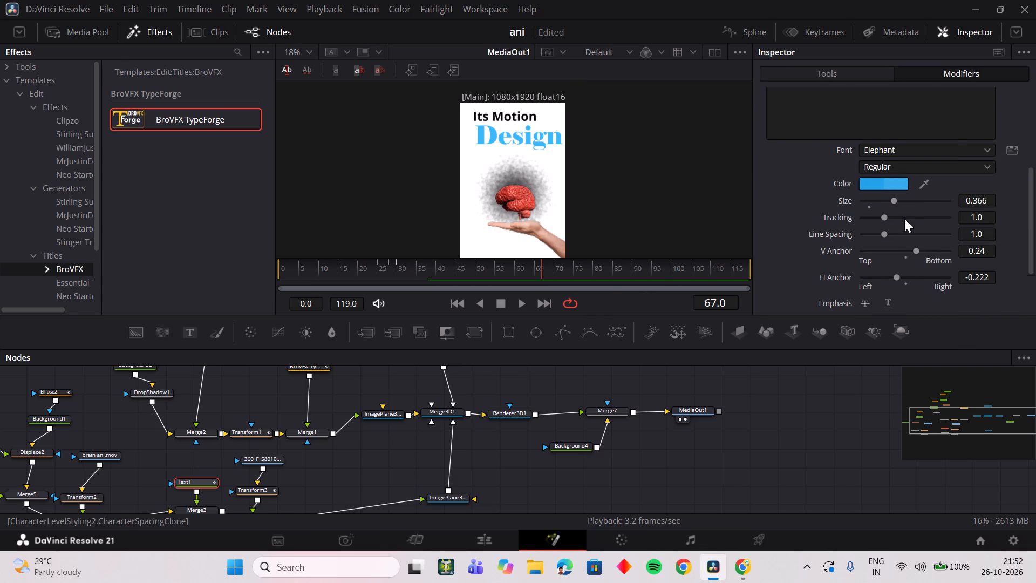
left_click_drag(983, 279, 961, 280)
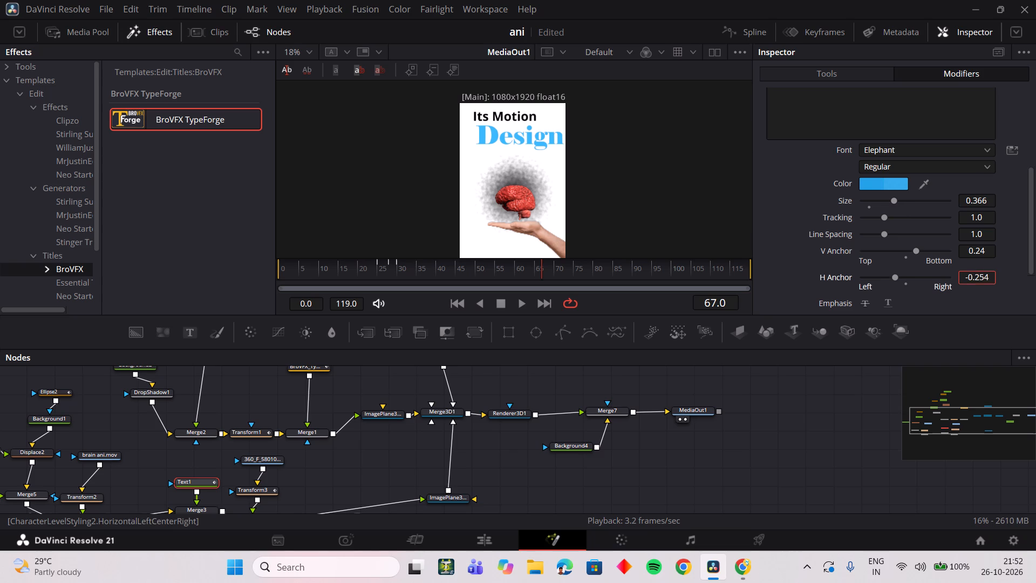
left_click_drag(961, 280, 557, 278)
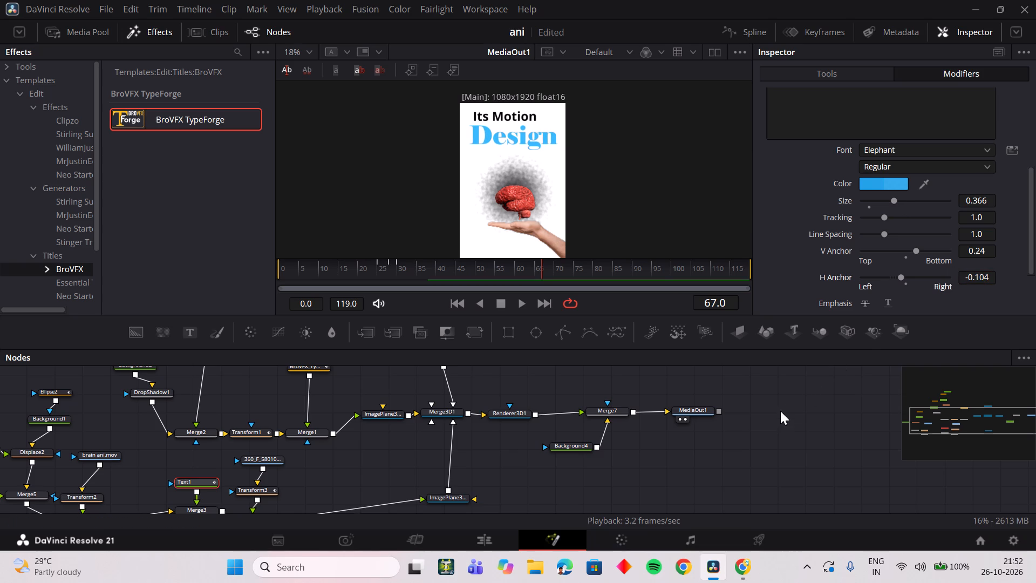
double_click(812, 390)
Play back the transition from the phone scene to the "Its Motion Design" scene around frames 25 to 35.
left_click_drag(437, 267, 381, 269)
left_click_drag(392, 270, 378, 272)
key("space")
left_click(385, 272)
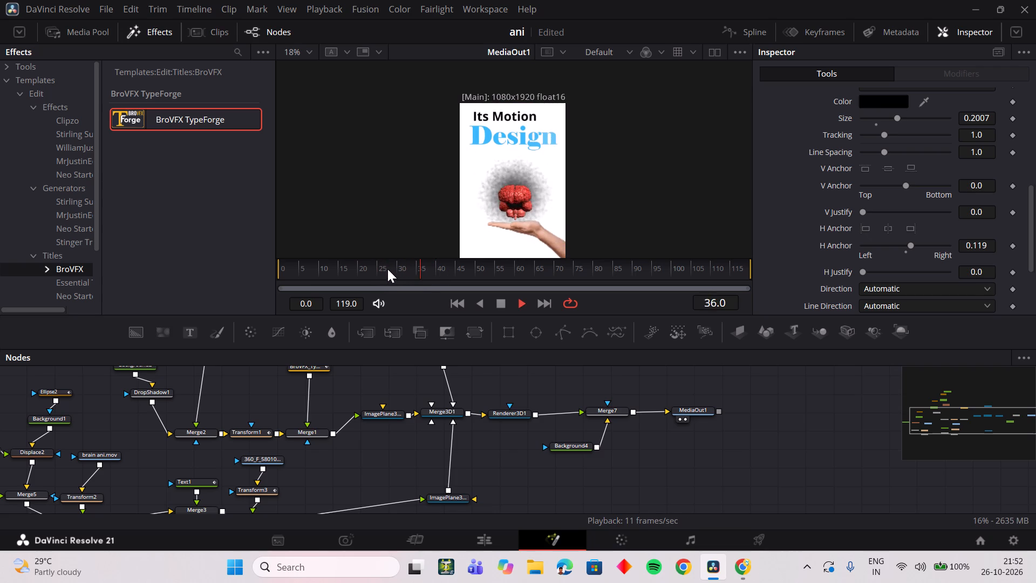
left_click_drag(389, 269, 369, 272)
left_click_drag(383, 262, 359, 265)
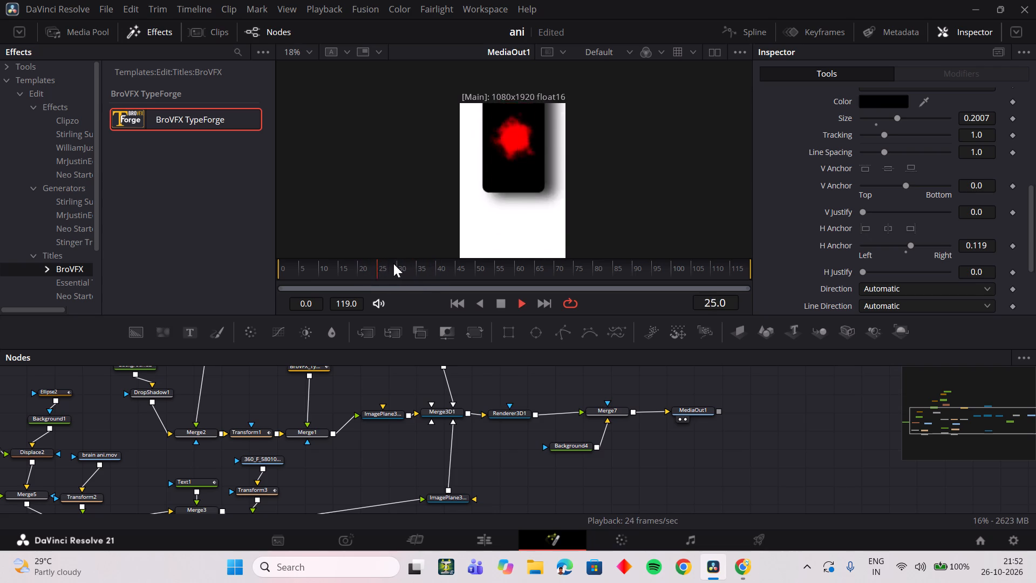
key("space")
left_click_drag(438, 263, 366, 268)
key("space")
left_click_drag(406, 266, 373, 267)
key("space")
left_click(422, 266)
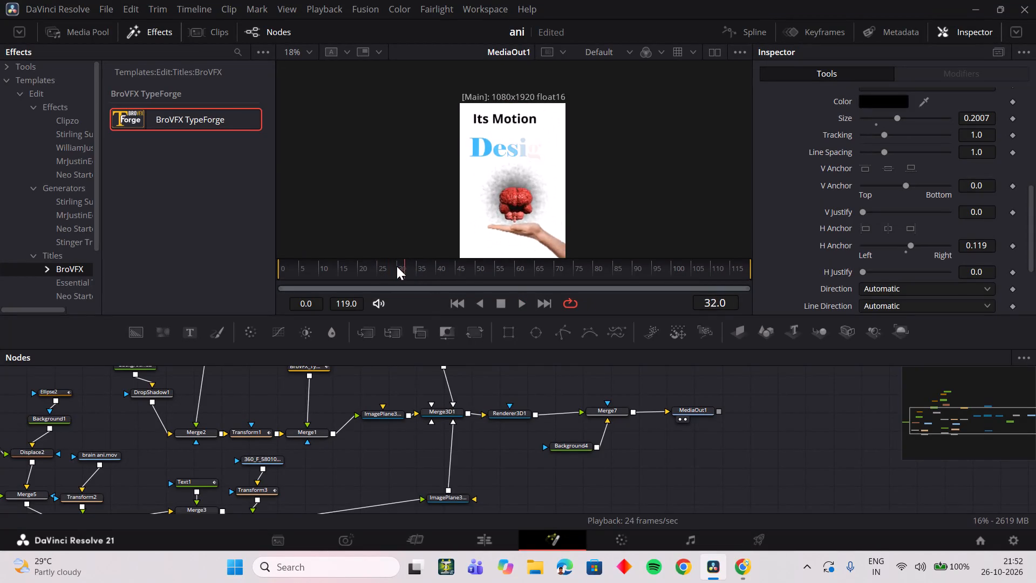
Show the keyframes of the hand's Transform3 node and shift both Angle keyframes to frames 28 and 36.
left_click(821, 31)
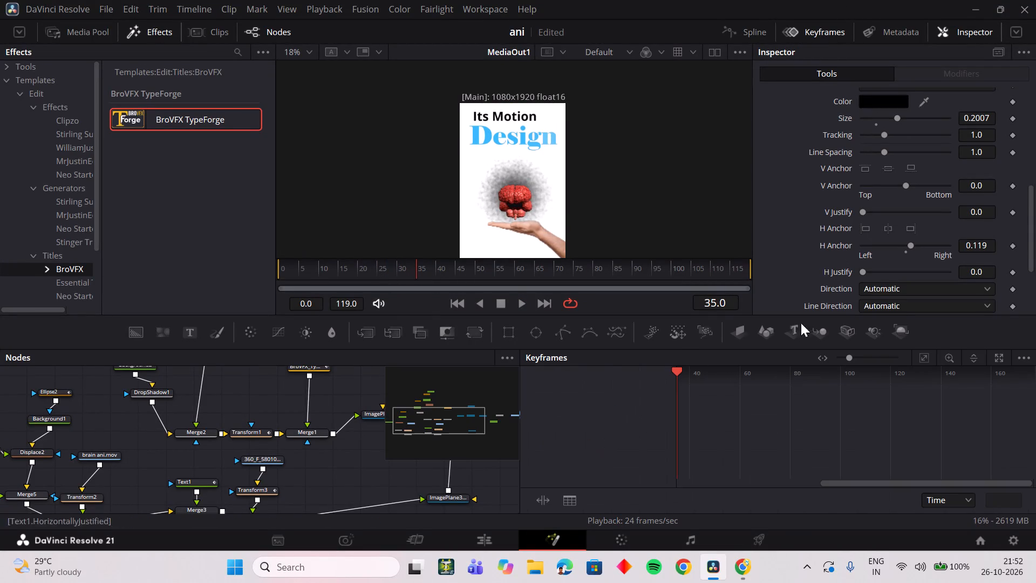
scroll(336, 468, "down", 2)
scroll(290, 467, "up", 1)
left_click(271, 456)
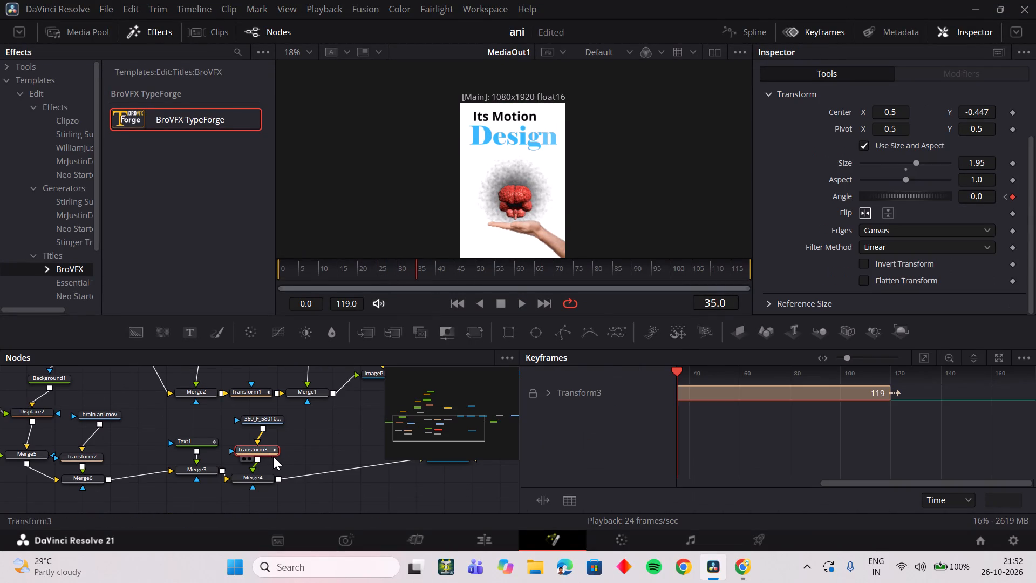
left_click(924, 357)
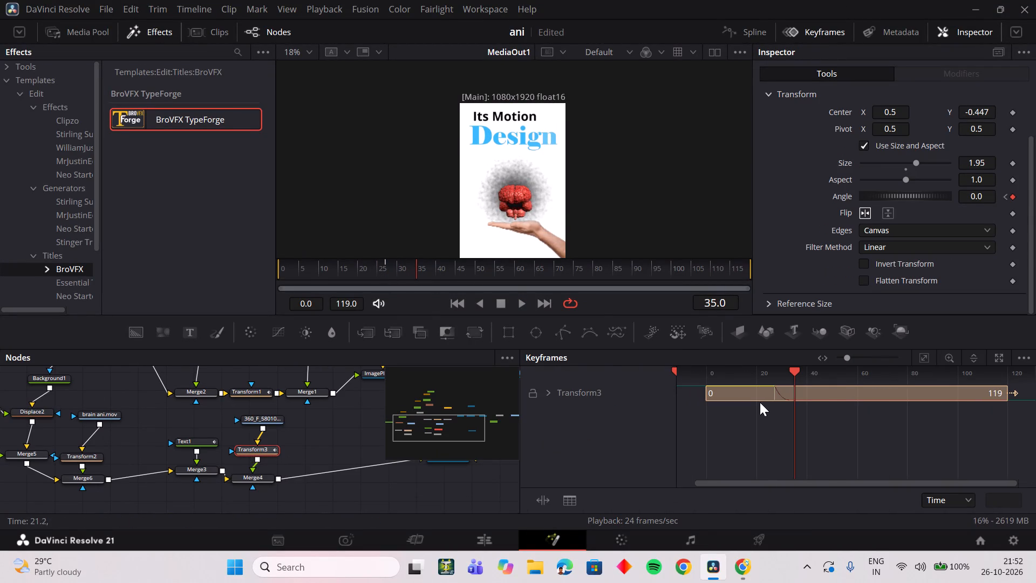
double_click(768, 396)
left_click_drag(800, 435, 809, 435)
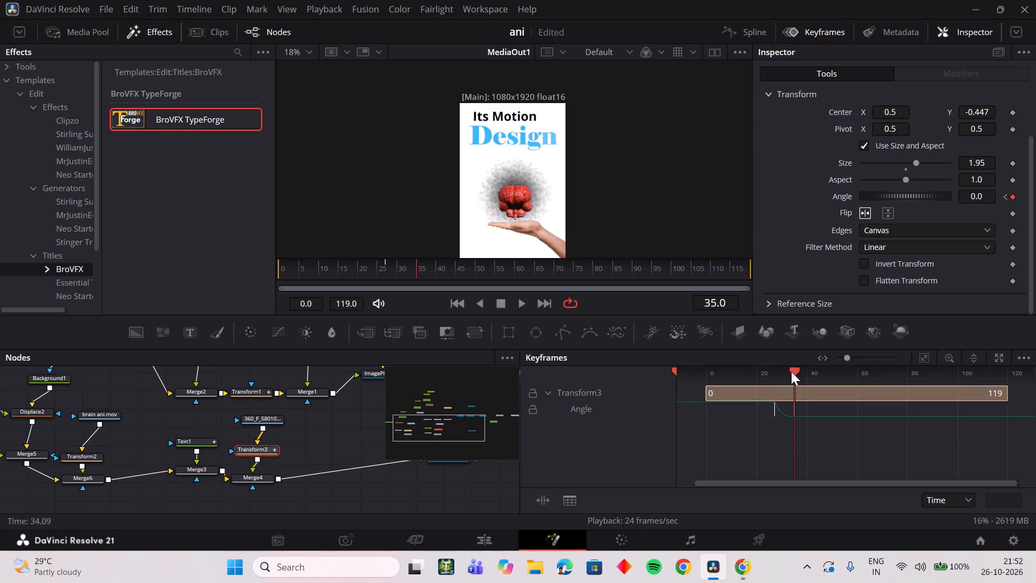
left_click_drag(791, 370, 807, 370)
left_click_drag(762, 446, 809, 405)
left_click(796, 408)
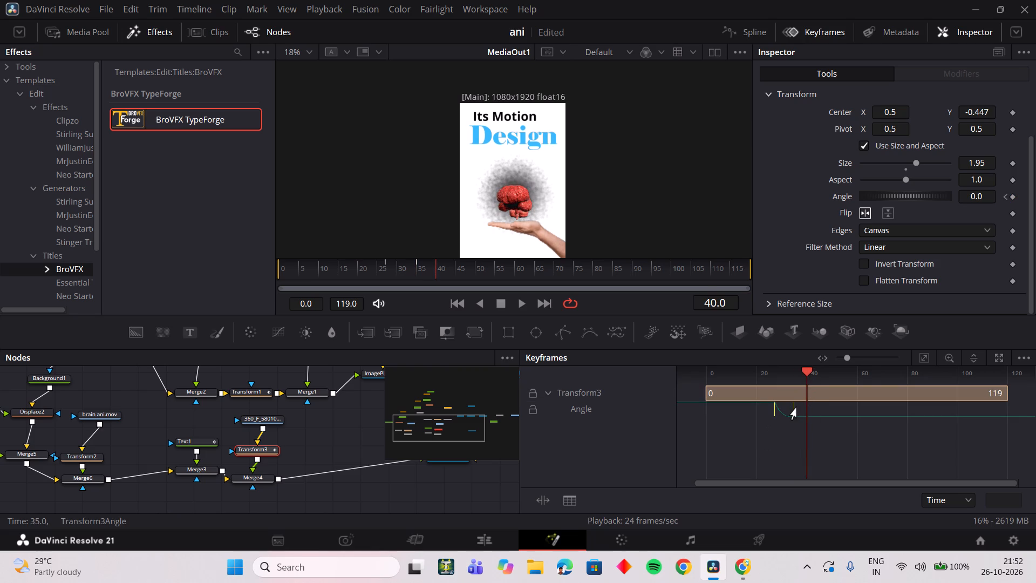
Replay the transition from about frame 23 to examine the timing of the hand's rotation.
left_click_drag(437, 267, 378, 269)
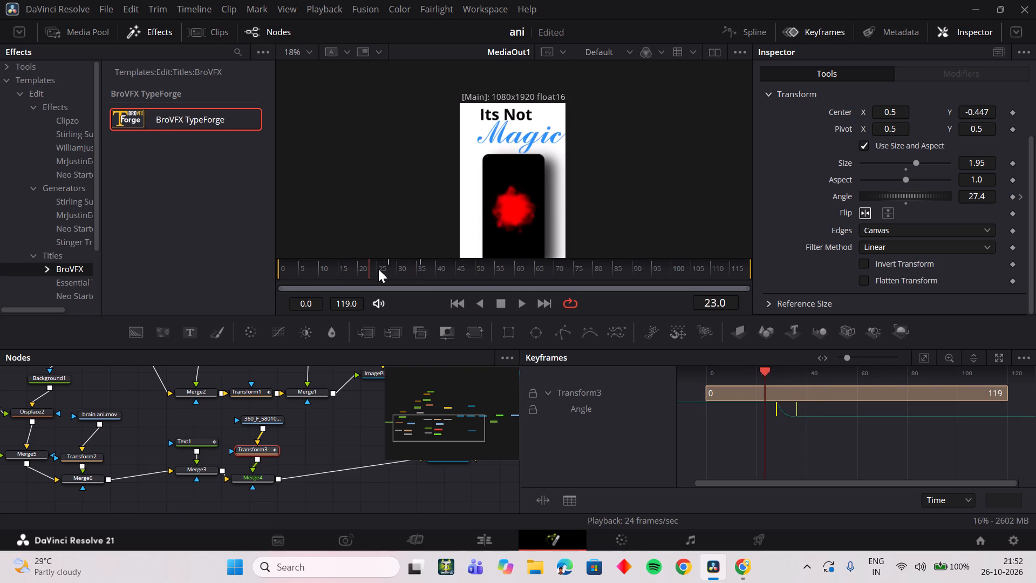
left_click_drag(378, 269, 385, 270)
key("space")
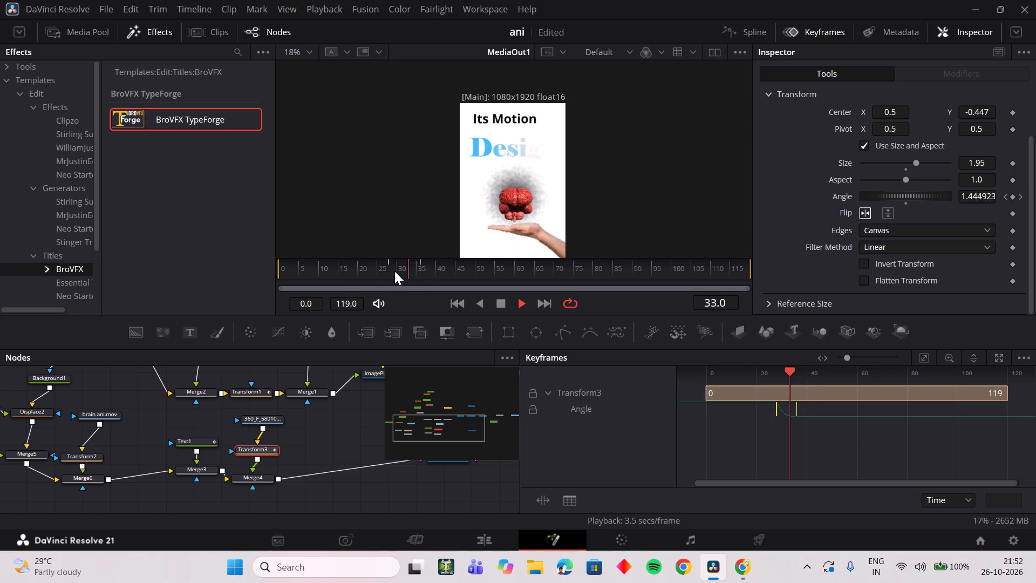
key("space")
left_click_drag(401, 267, 373, 273)
key("space")
left_click_drag(391, 269, 366, 273)
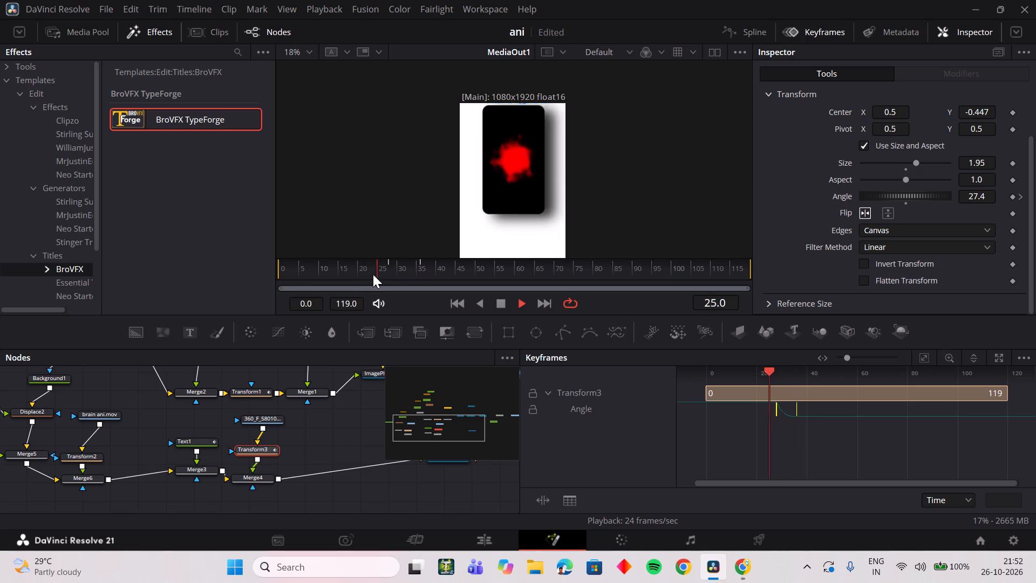
left_click_drag(405, 266, 367, 273)
key("space")
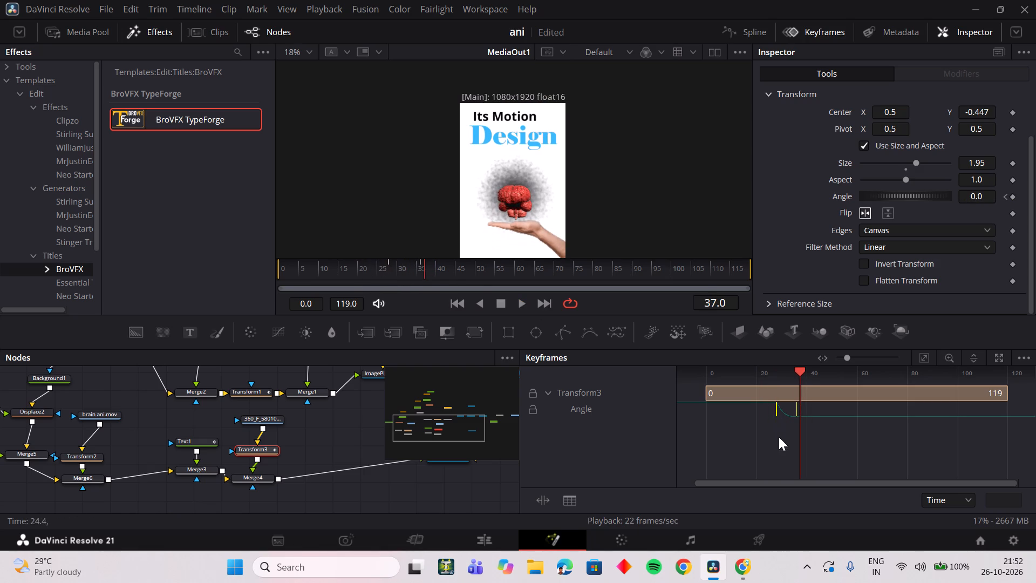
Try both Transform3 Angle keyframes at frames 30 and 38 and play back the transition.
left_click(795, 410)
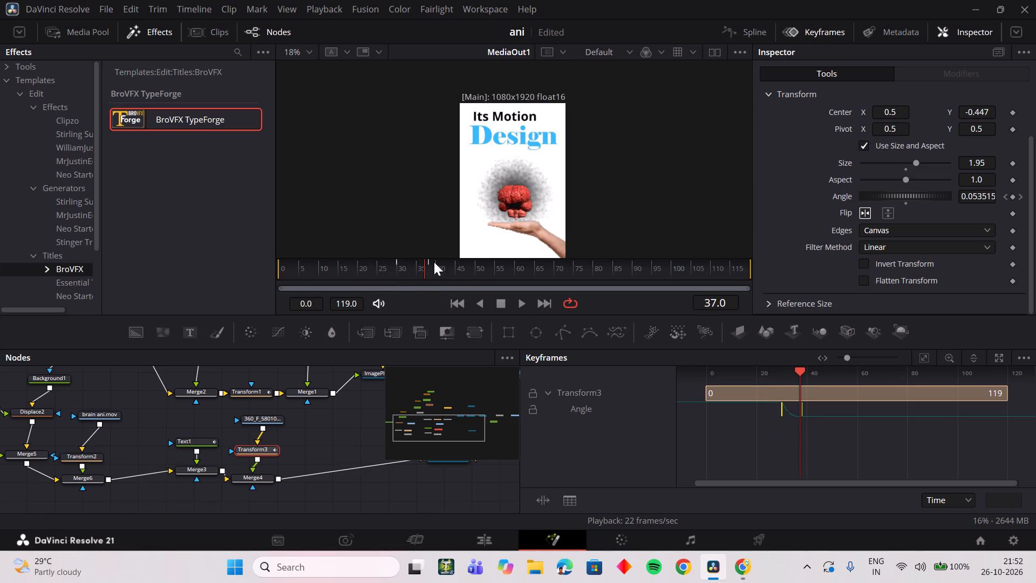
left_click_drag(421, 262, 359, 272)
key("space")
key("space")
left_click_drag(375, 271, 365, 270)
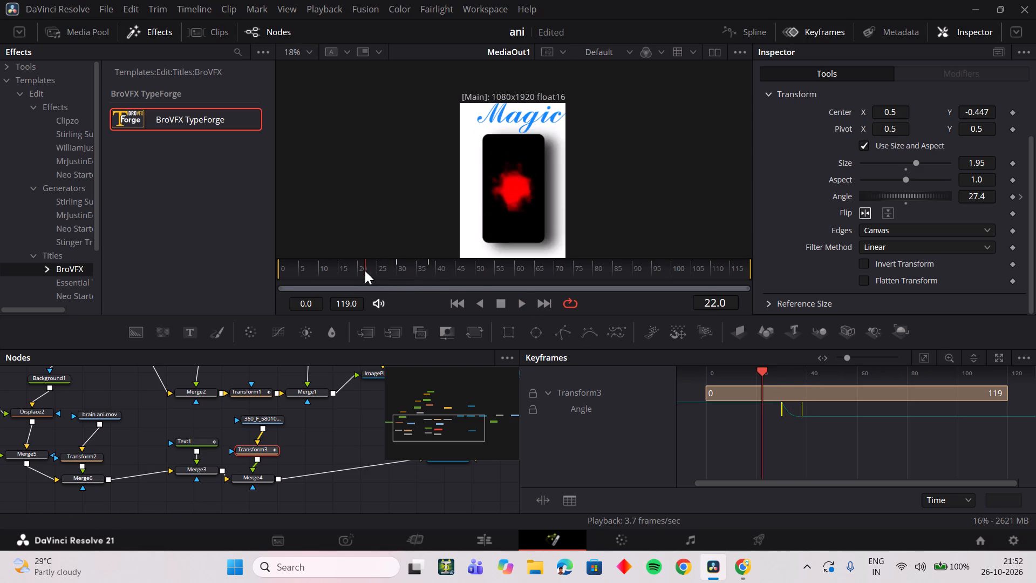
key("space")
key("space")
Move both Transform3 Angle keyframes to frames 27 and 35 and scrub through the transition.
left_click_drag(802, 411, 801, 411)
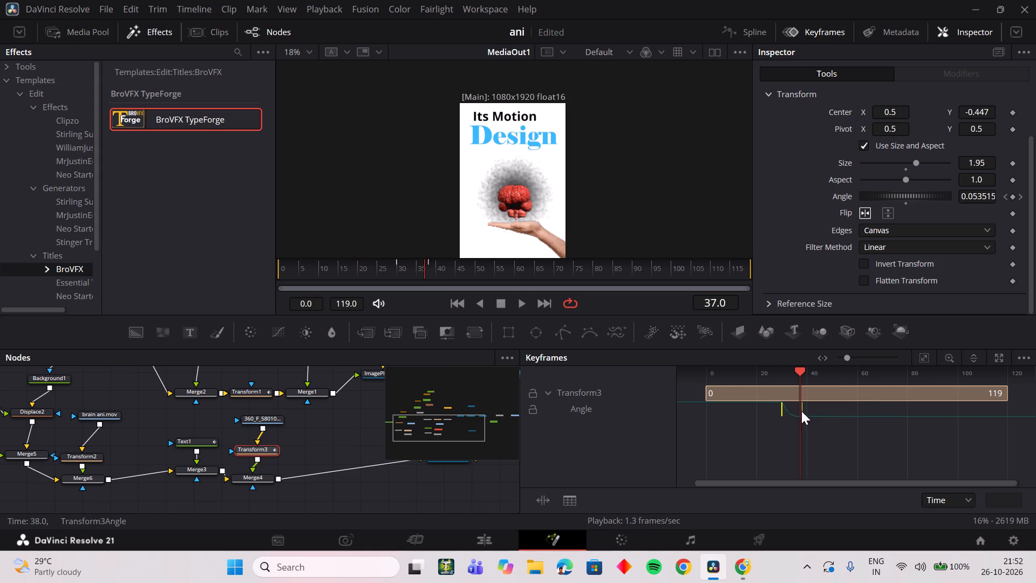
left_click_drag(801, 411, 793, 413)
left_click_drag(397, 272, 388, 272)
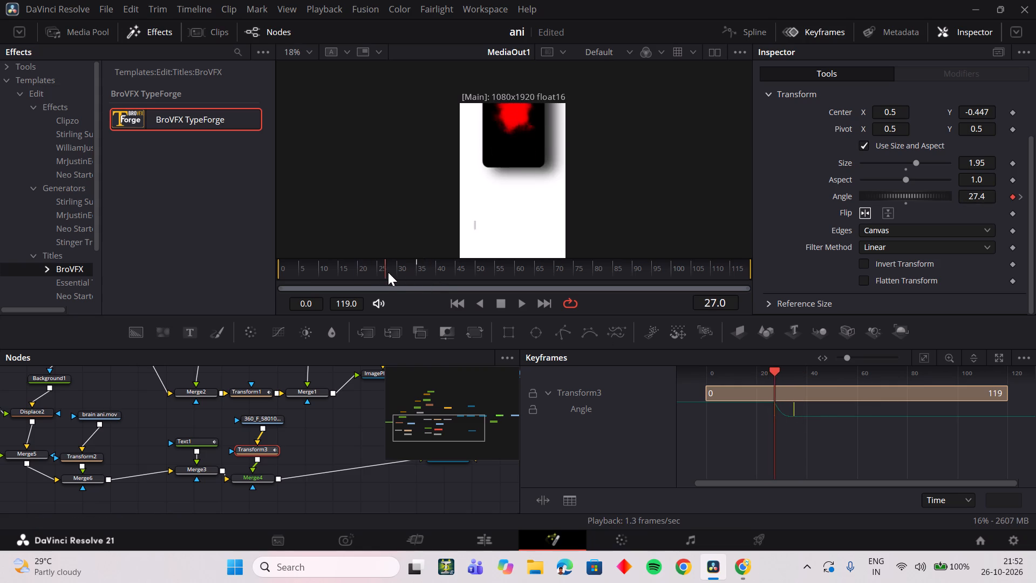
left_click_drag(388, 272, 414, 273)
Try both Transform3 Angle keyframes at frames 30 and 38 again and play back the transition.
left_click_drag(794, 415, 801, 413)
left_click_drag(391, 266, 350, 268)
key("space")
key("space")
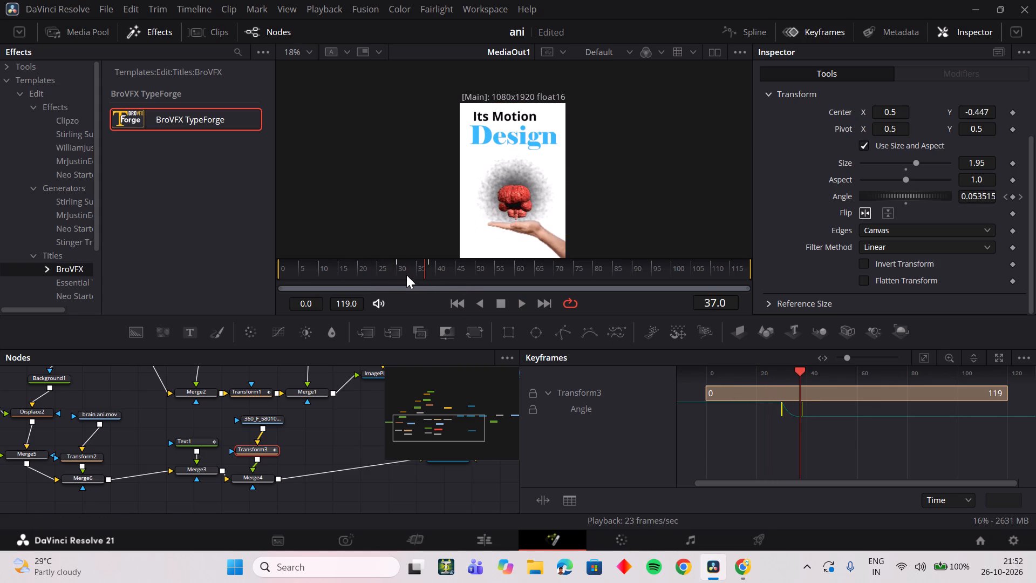
Move both Transform3 Angle keyframes to frames 28 and 36 and play back the hand's entrance.
left_click(799, 414)
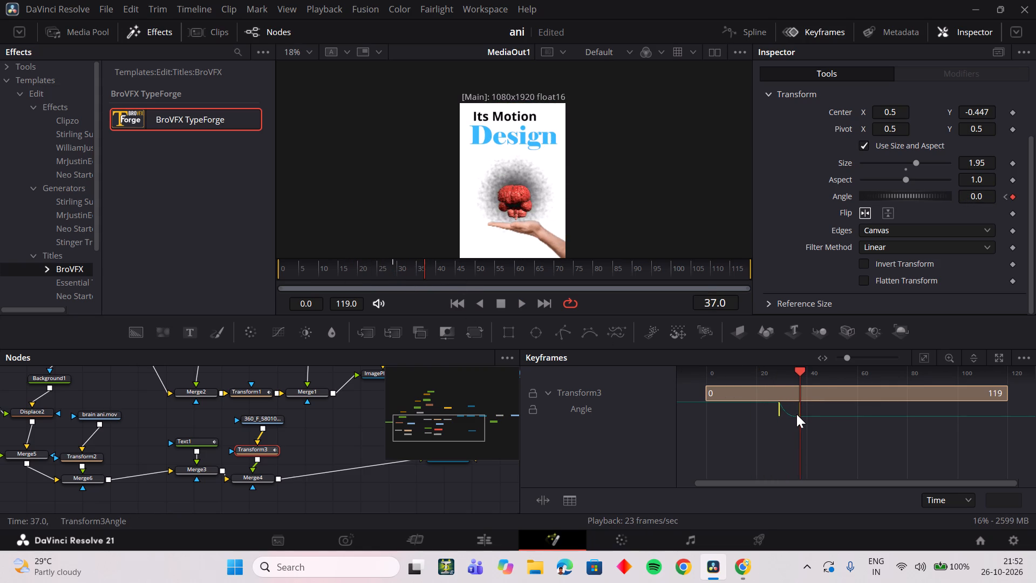
left_click_drag(405, 264, 372, 275)
key("space")
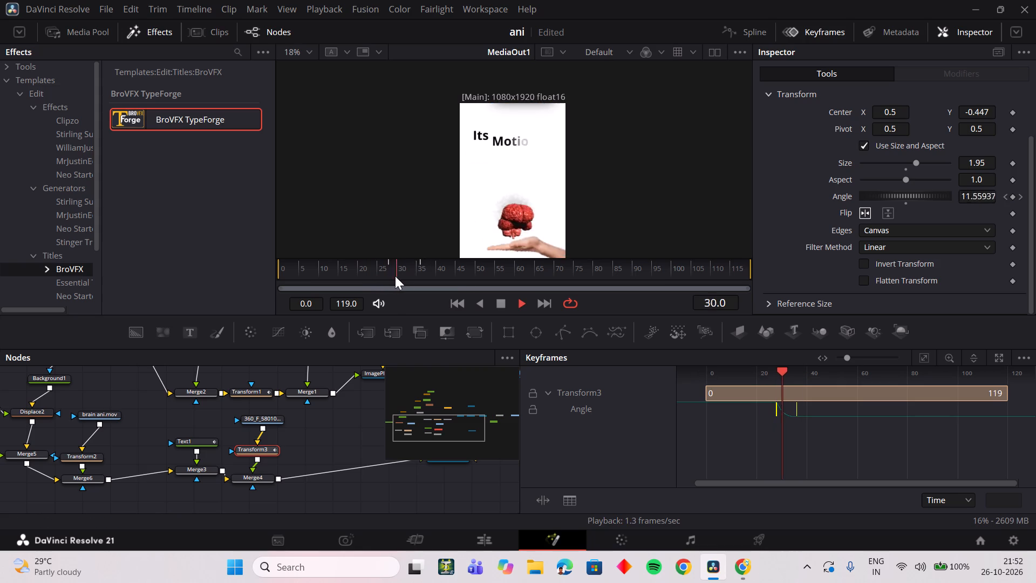
key("space")
Replay the transition into the "Its Motion Design" scene several times to examine the hand's rotation, and close the keyframe view.
left_click_drag(408, 273, 377, 278)
key("space")
left_click_drag(401, 270, 380, 273)
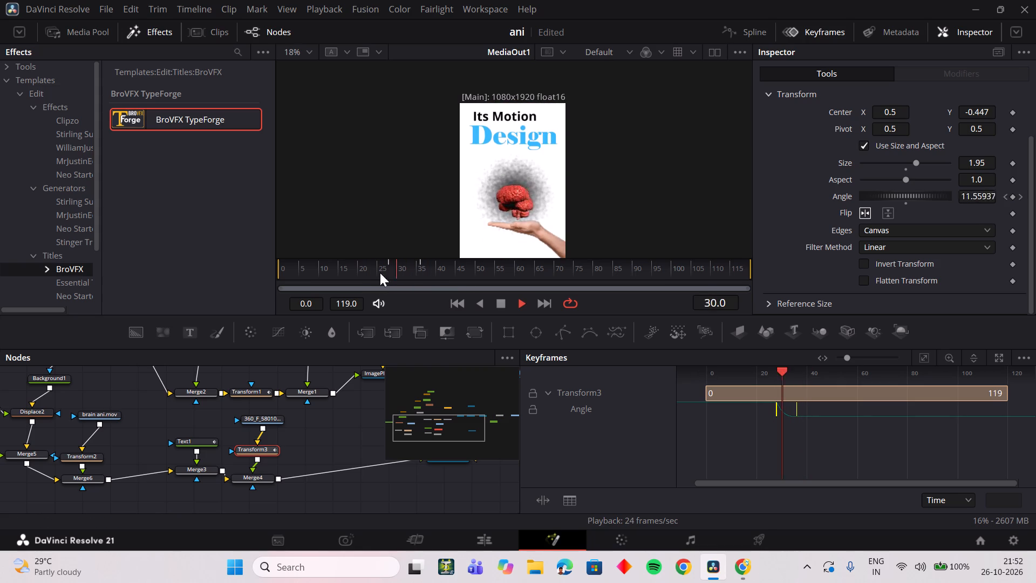
left_click_drag(380, 273, 366, 275)
key("space")
left_click_drag(401, 270, 348, 275)
key("space")
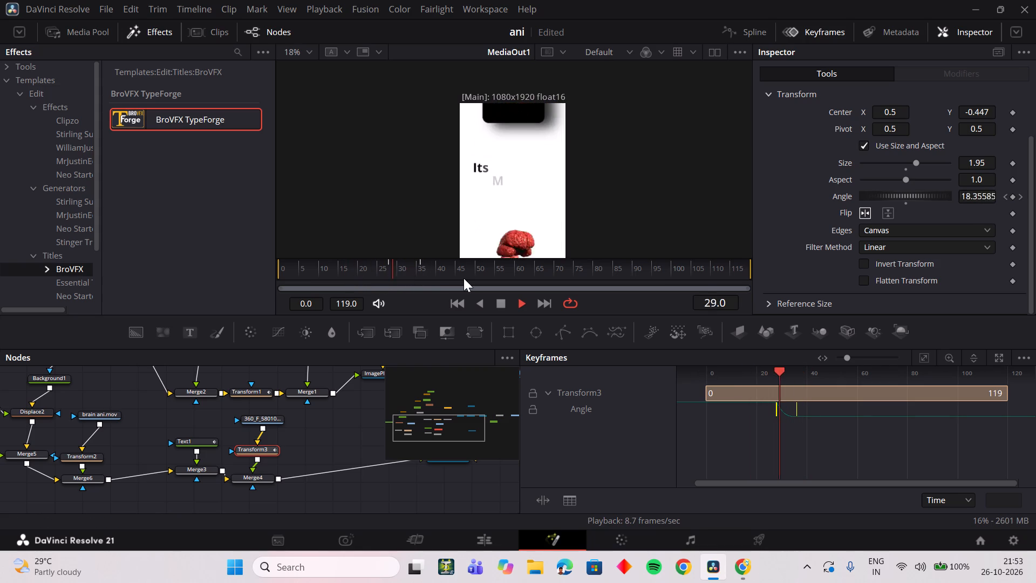
key("space")
left_click_drag(405, 260, 364, 272)
left_click_drag(414, 281, 350, 284)
key("space")
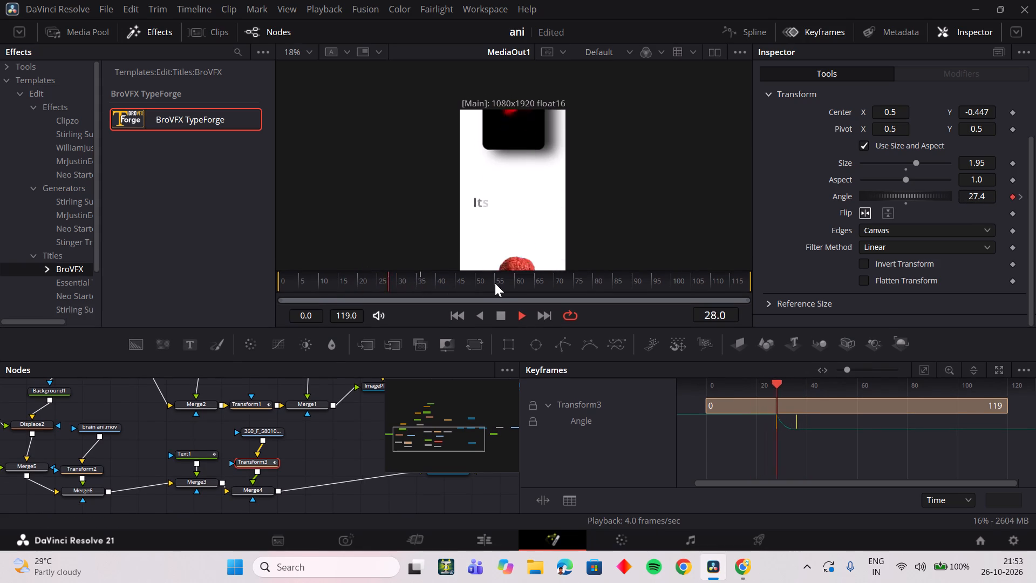
key("space")
left_click(815, 36)
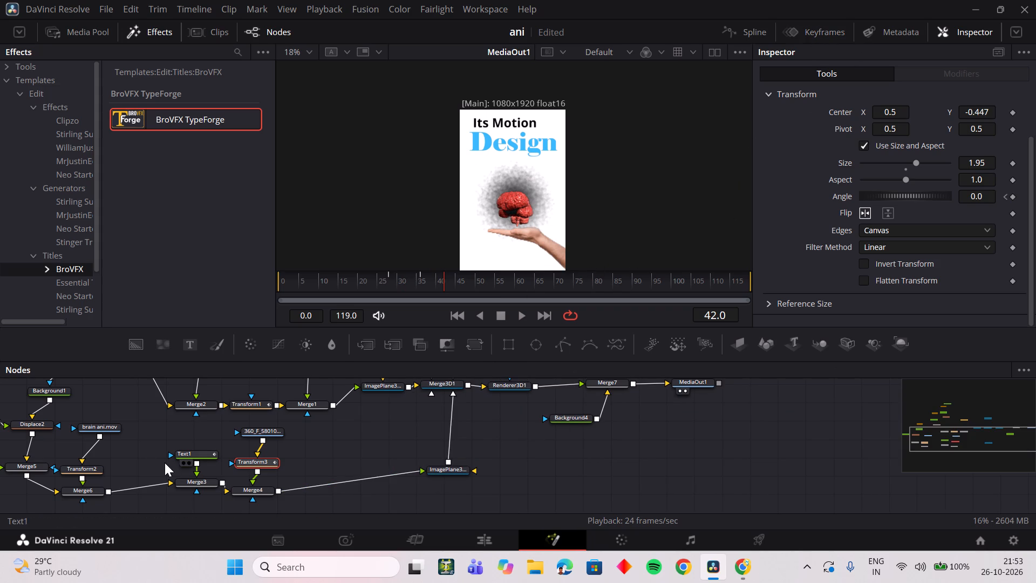
Reduce the Soft Edge of the Ellipse2 mask behind the brain to 0.1291.
middle_click_drag(40, 452, 68, 453)
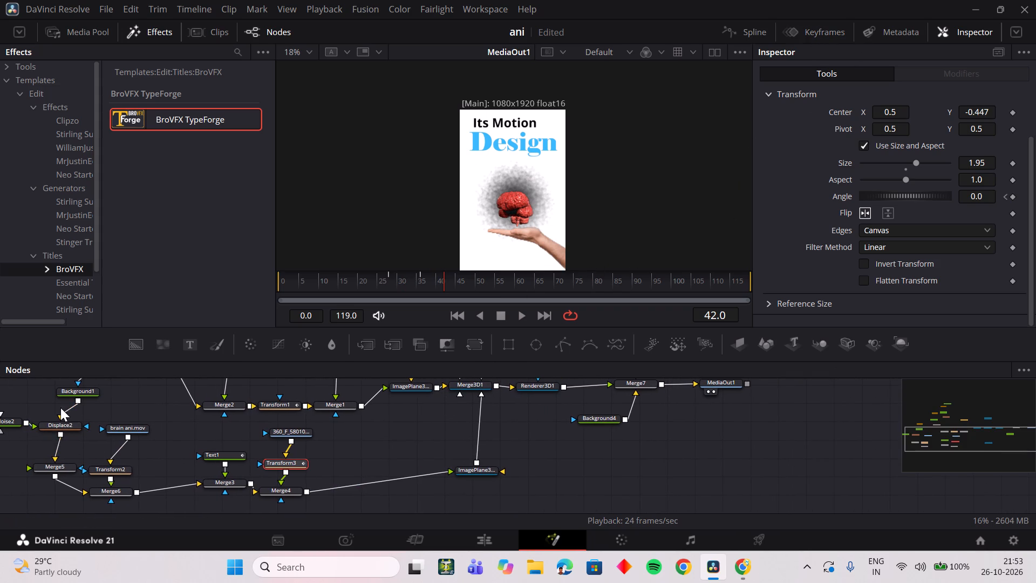
scroll(63, 406, "up", 1)
left_click(96, 412)
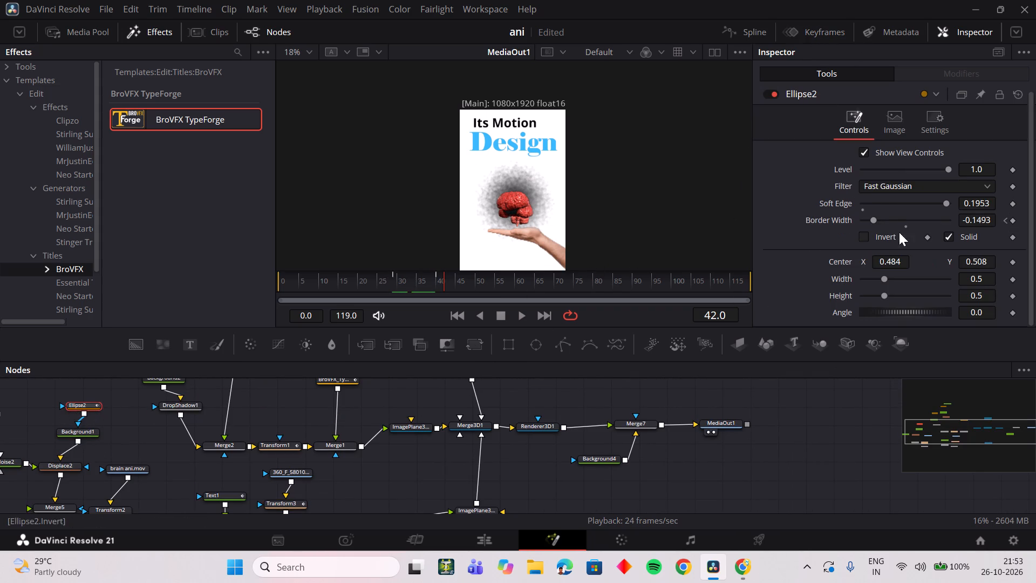
left_click_drag(944, 203, 908, 207)
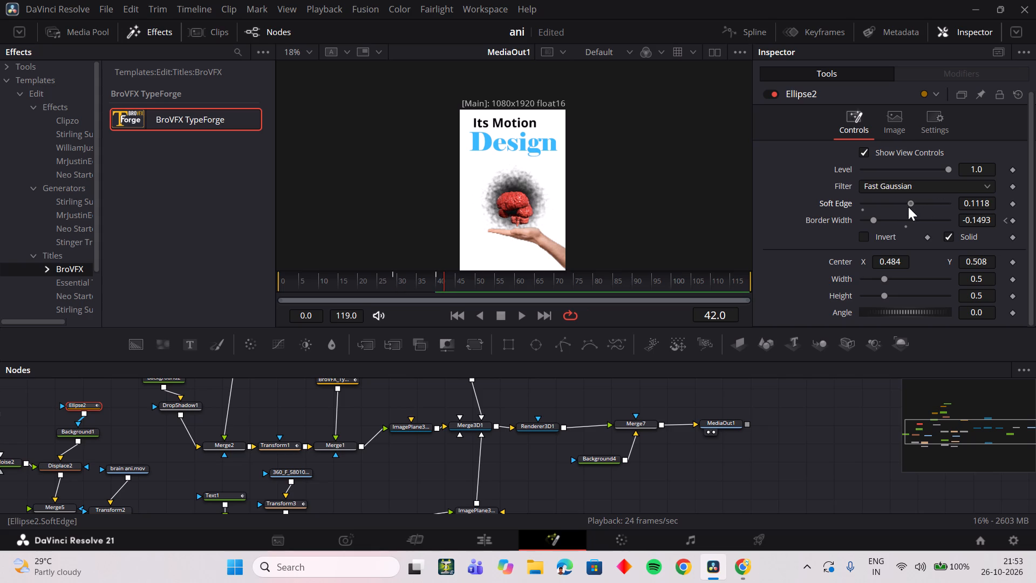
left_click_drag(908, 207, 916, 207)
Set the Ellipse2 mask's Soft Edge to 0.0504 and its Center to X 0.482, Y 0.493.
left_click_drag(918, 204, 862, 213)
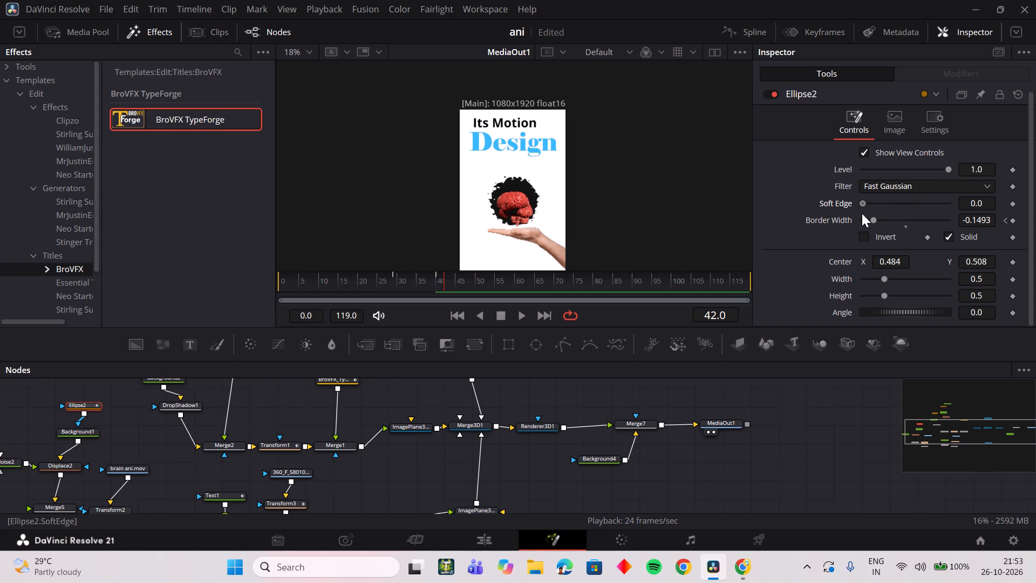
left_click_drag(862, 213, 868, 212)
left_click_drag(868, 212, 884, 208)
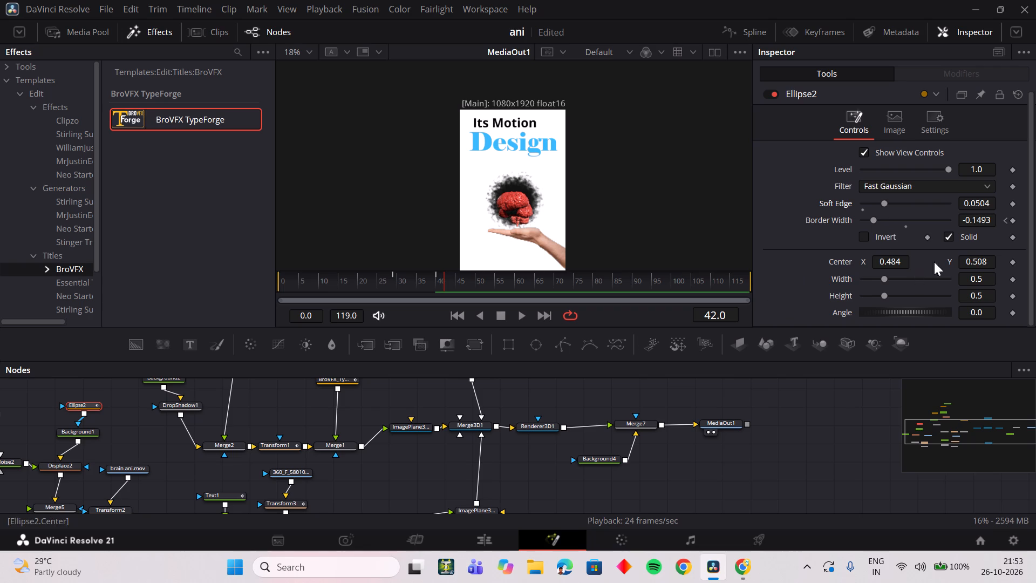
left_click_drag(982, 262, 971, 262)
left_click(901, 267)
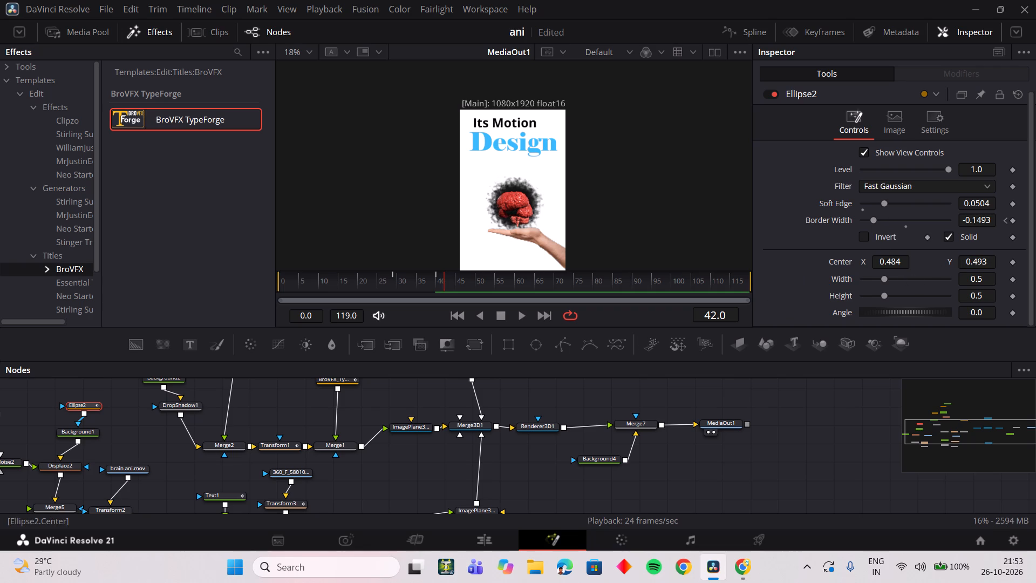
Set Ellipse2's Border Width keyframe at frame 40 to -0.119 and its Soft Edge to 0.085.
left_click_drag(425, 278, 439, 276)
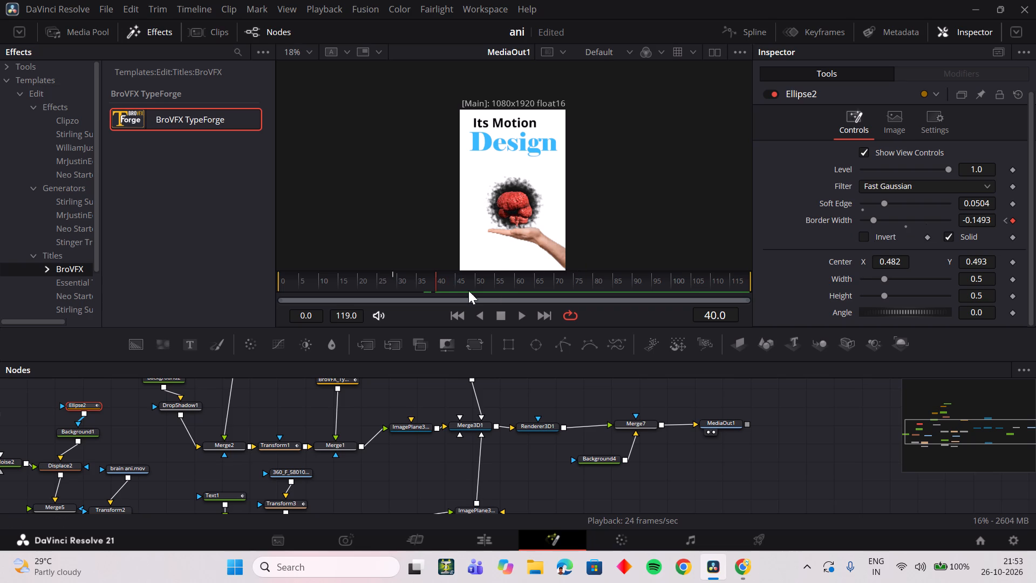
left_click_drag(875, 222, 877, 222)
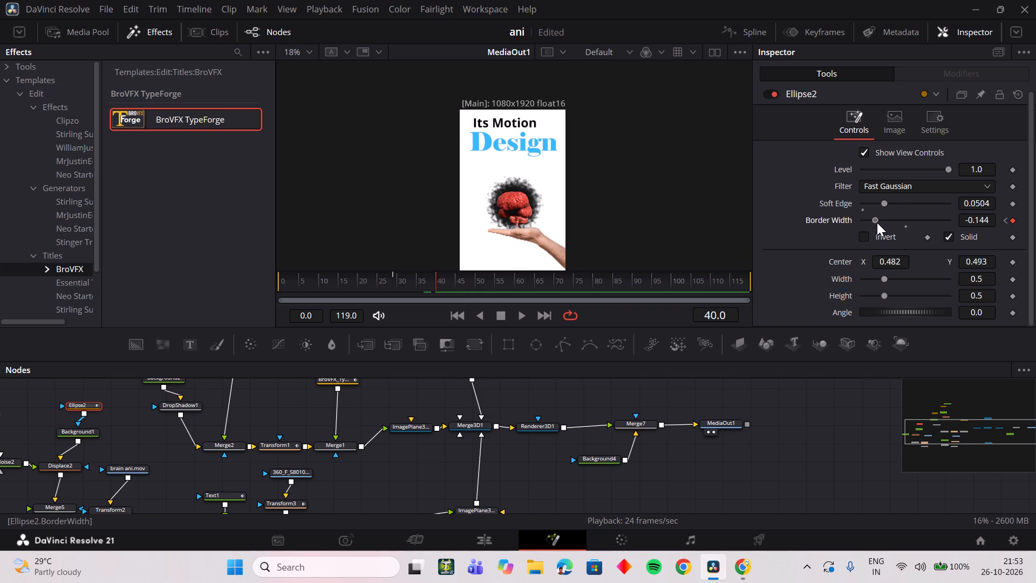
left_click_drag(877, 222, 870, 224)
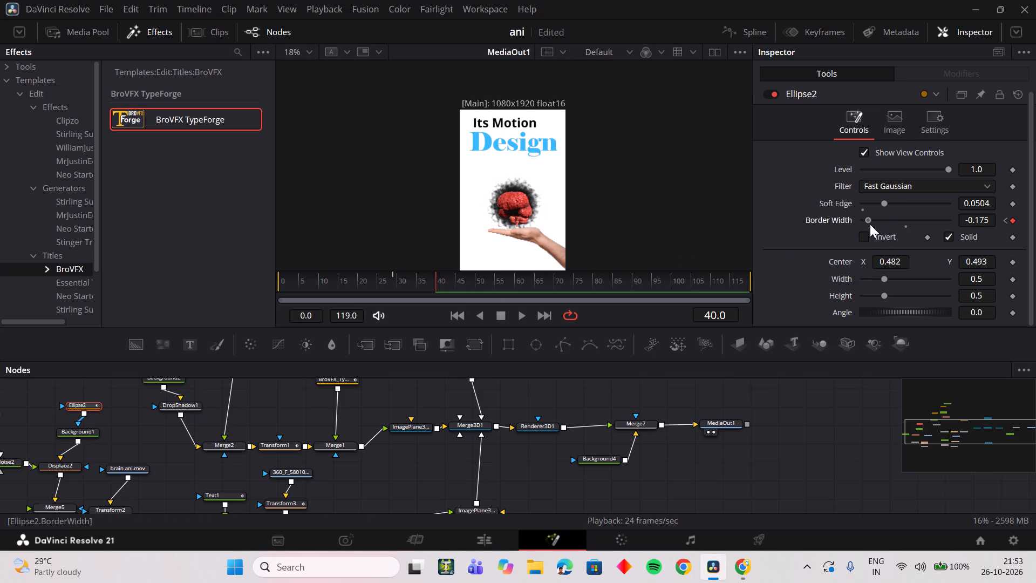
left_click_drag(870, 224, 882, 225)
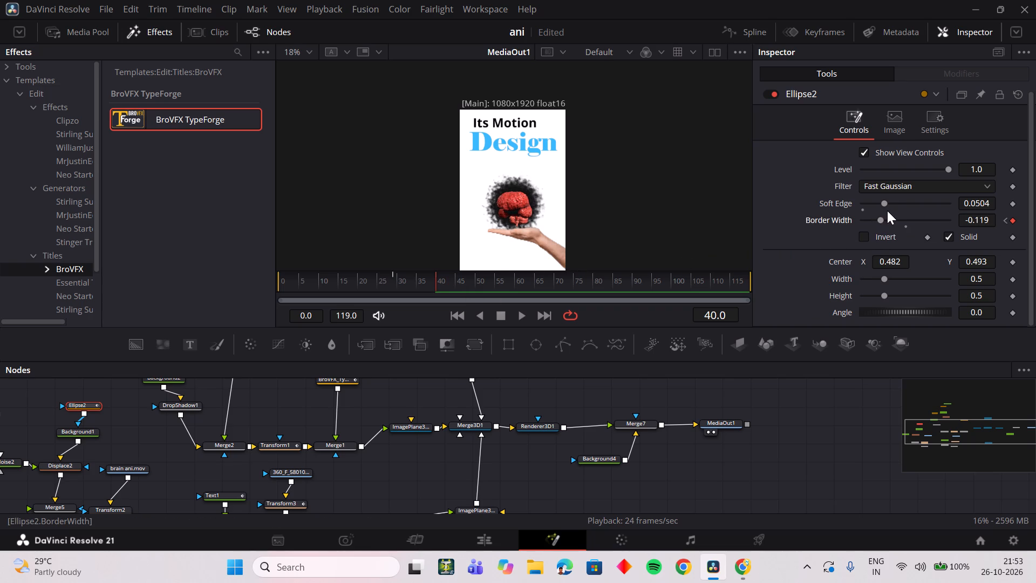
left_click_drag(885, 203, 901, 204)
Scrub through the whole animation and replay the transition into the "Its Motion Design" scene to examine the brain's softened backdrop.
left_click_drag(412, 286, 475, 279)
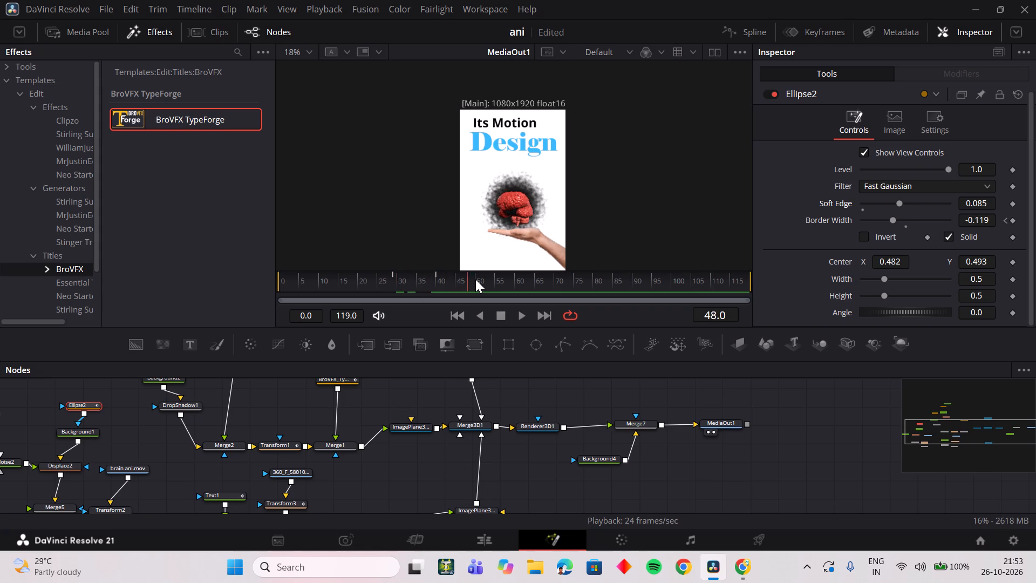
left_click_drag(475, 279, 486, 279)
double_click(533, 389)
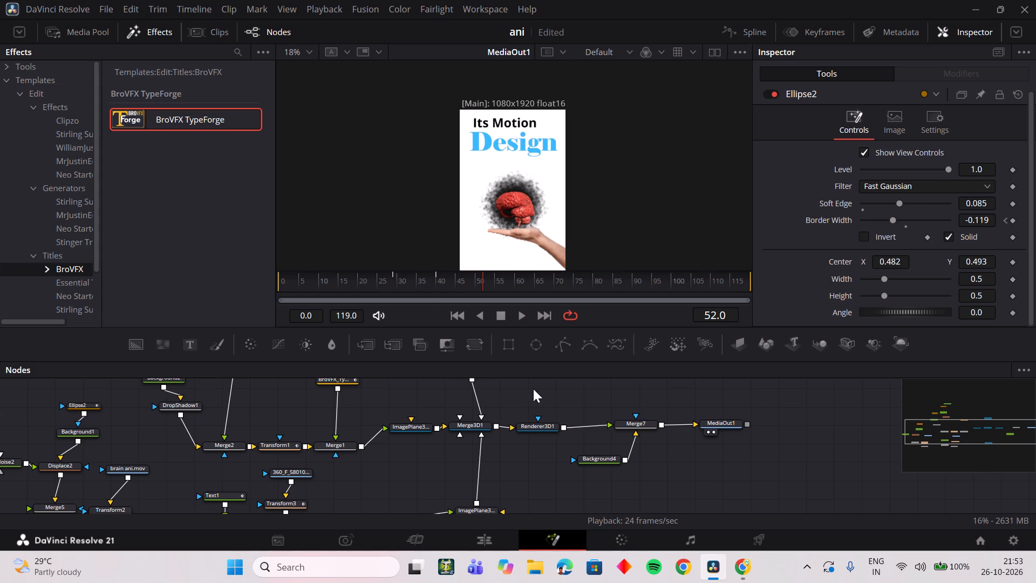
scroll(333, 478, "down", 2)
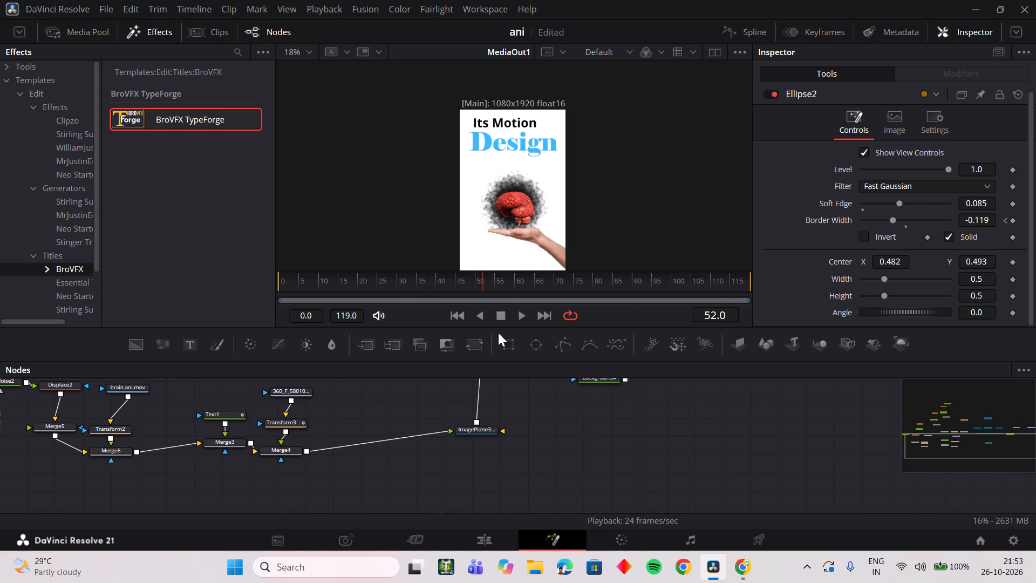
left_click_drag(494, 283, 380, 281)
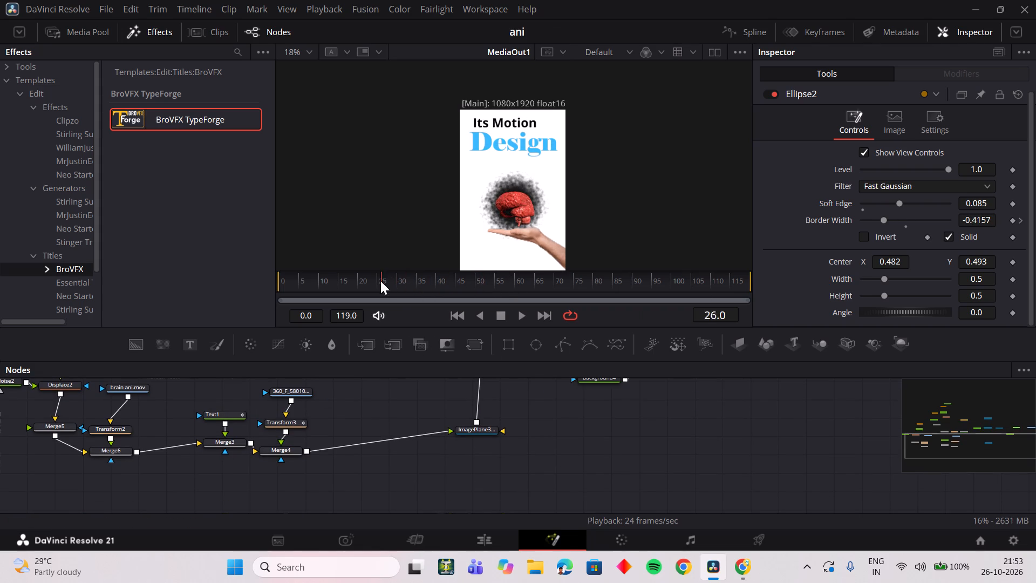
left_click_drag(380, 281, 276, 286)
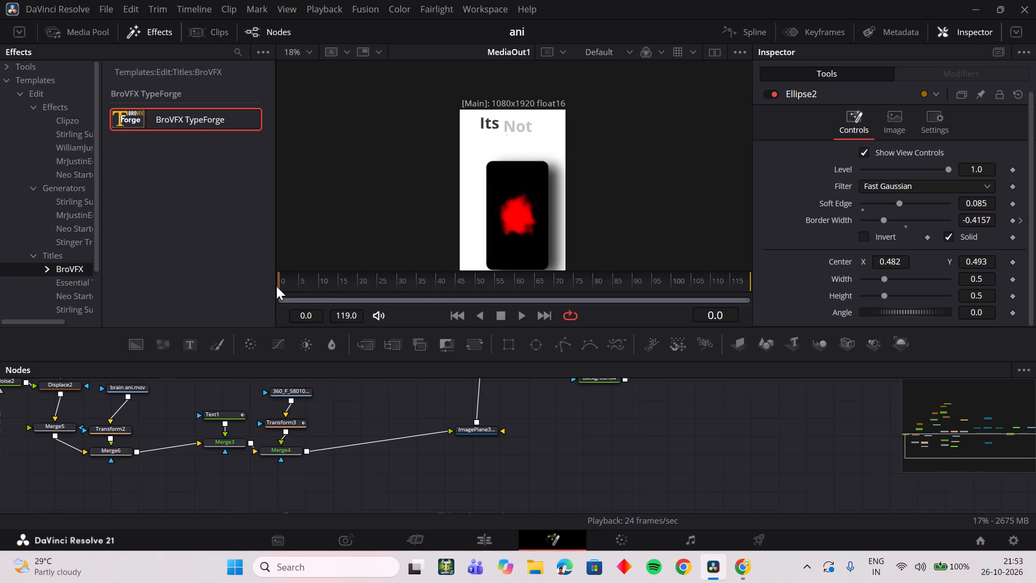
left_click_drag(276, 286, 556, 283)
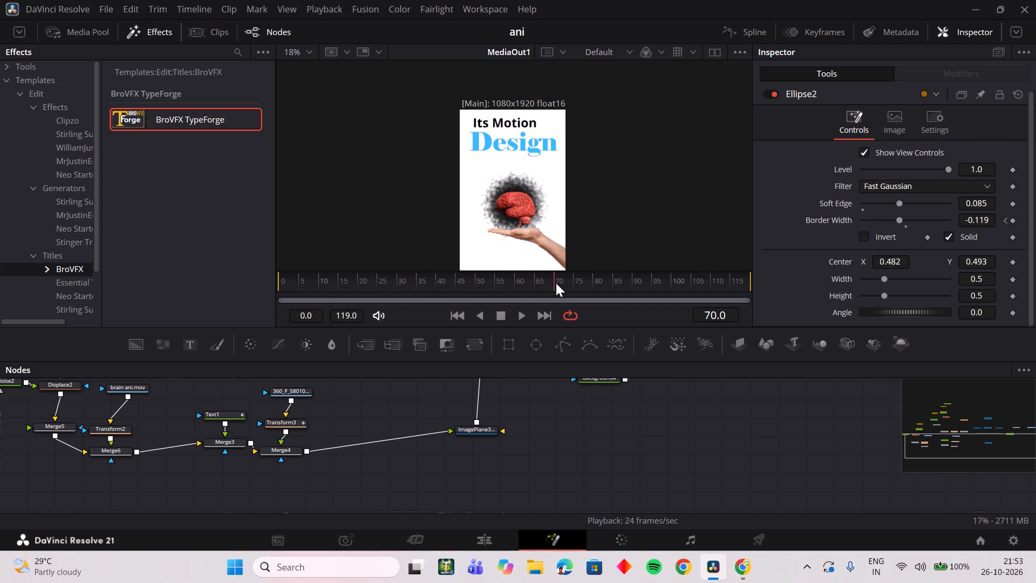
left_click_drag(556, 283, 306, 290)
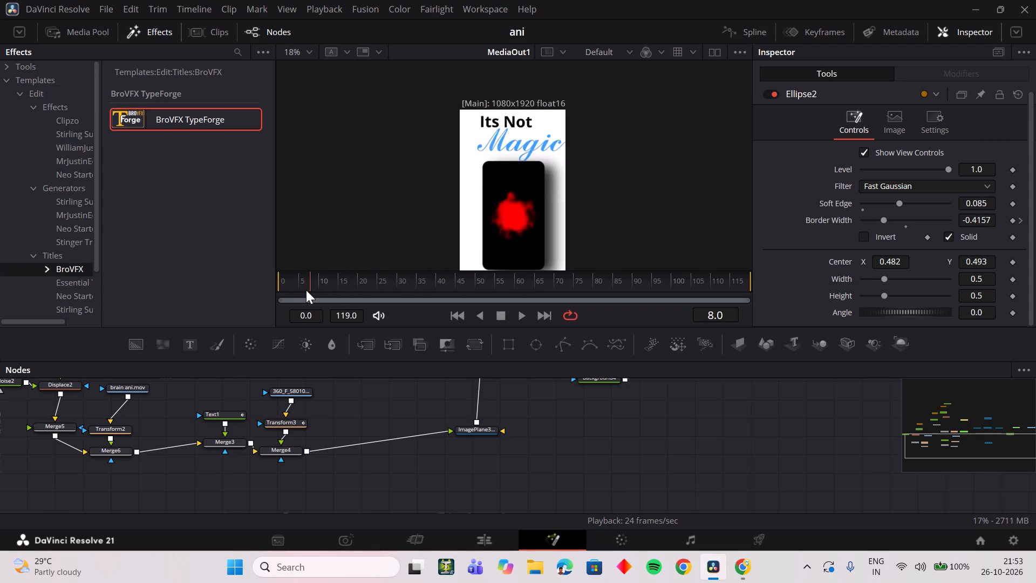
left_click_drag(306, 290, 260, 296)
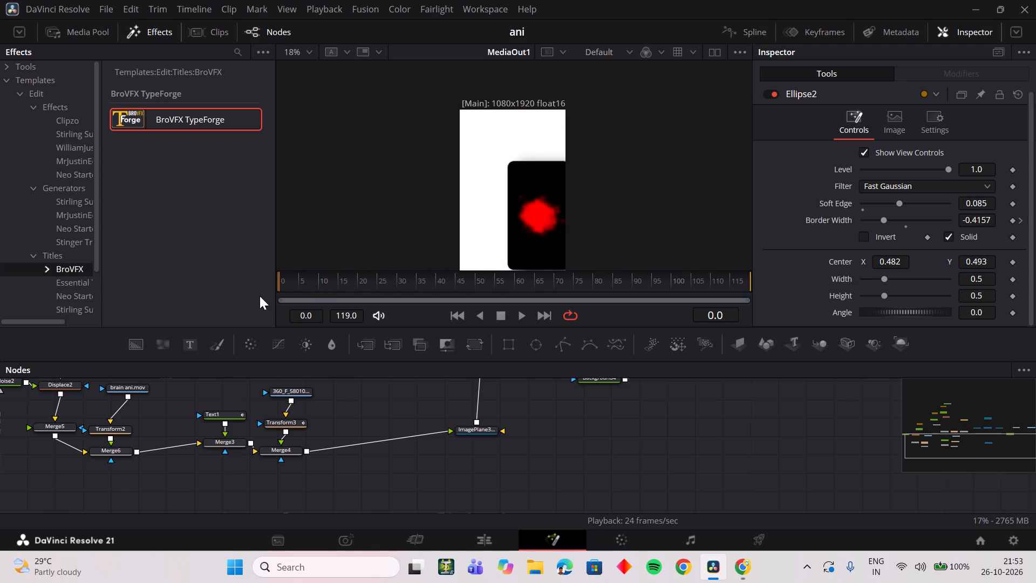
left_click_drag(260, 296, 545, 293)
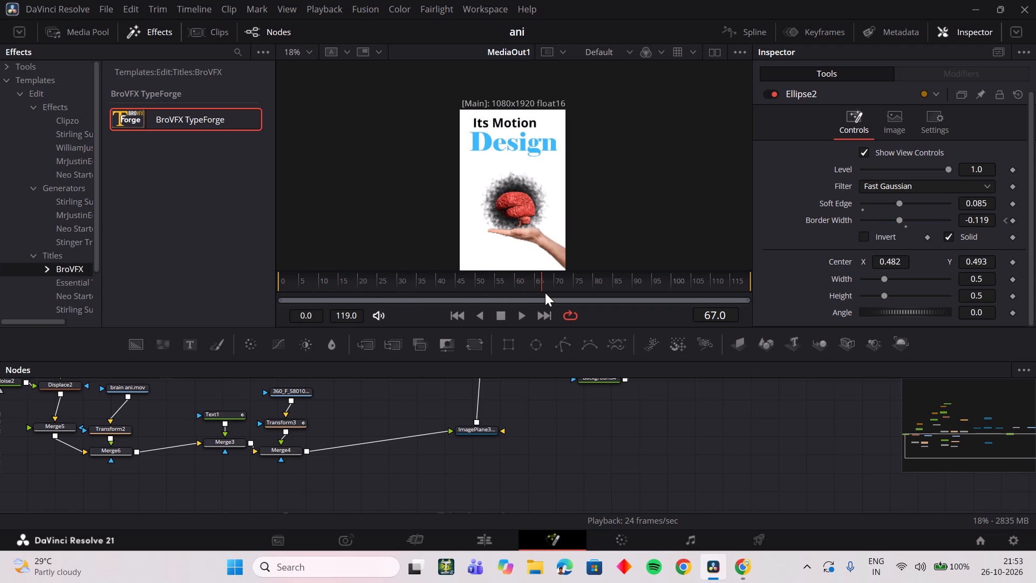
left_click_drag(545, 293, 421, 302)
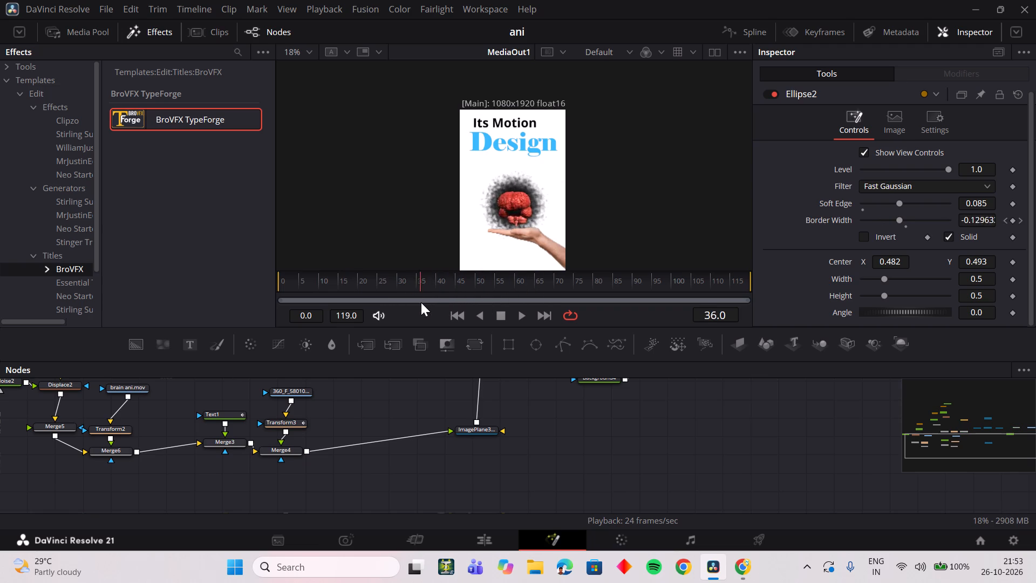
left_click_drag(421, 302, 383, 302)
key("space")
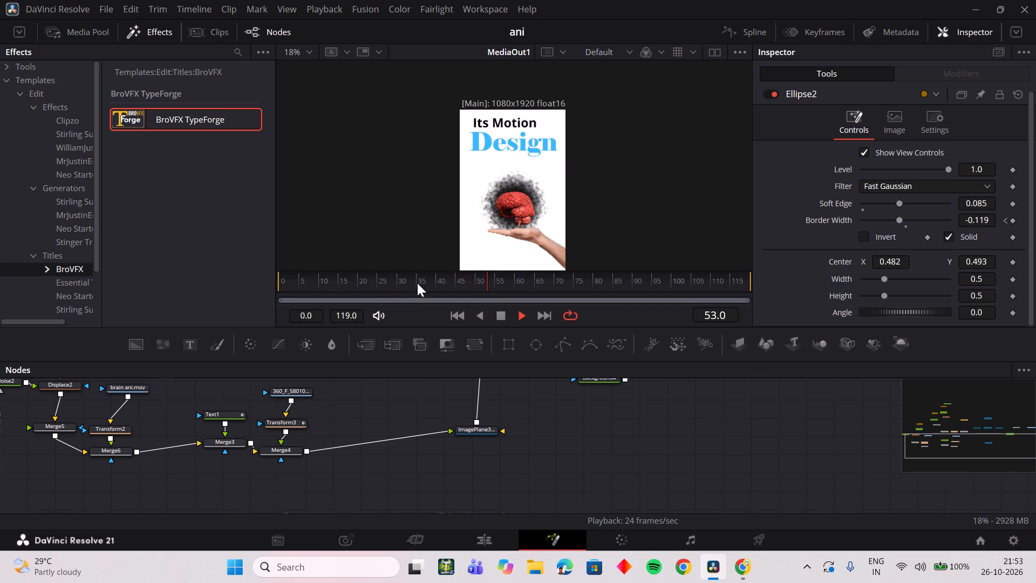
key("space")
left_click_drag(421, 281, 384, 288)
key("space")
key("space")
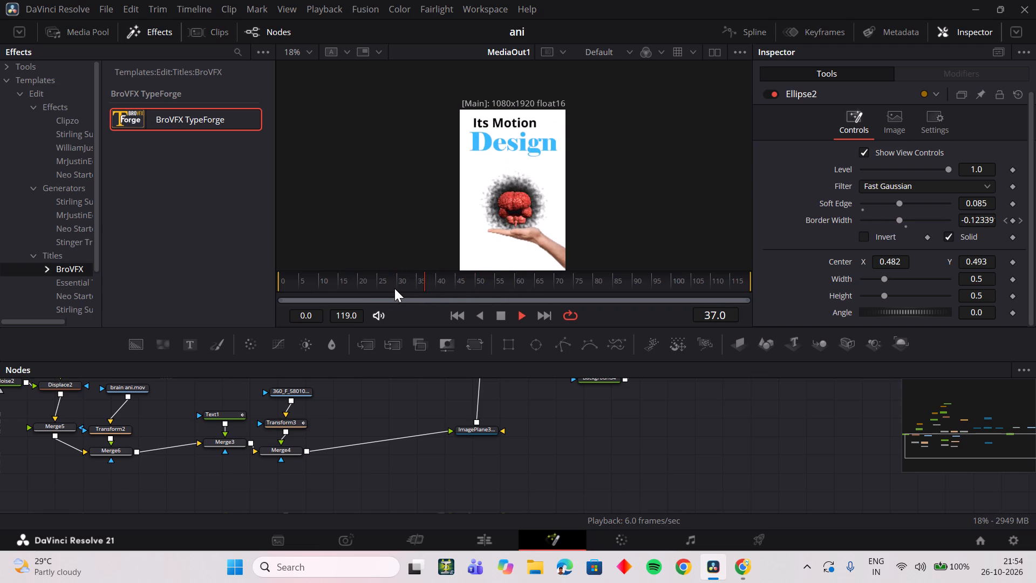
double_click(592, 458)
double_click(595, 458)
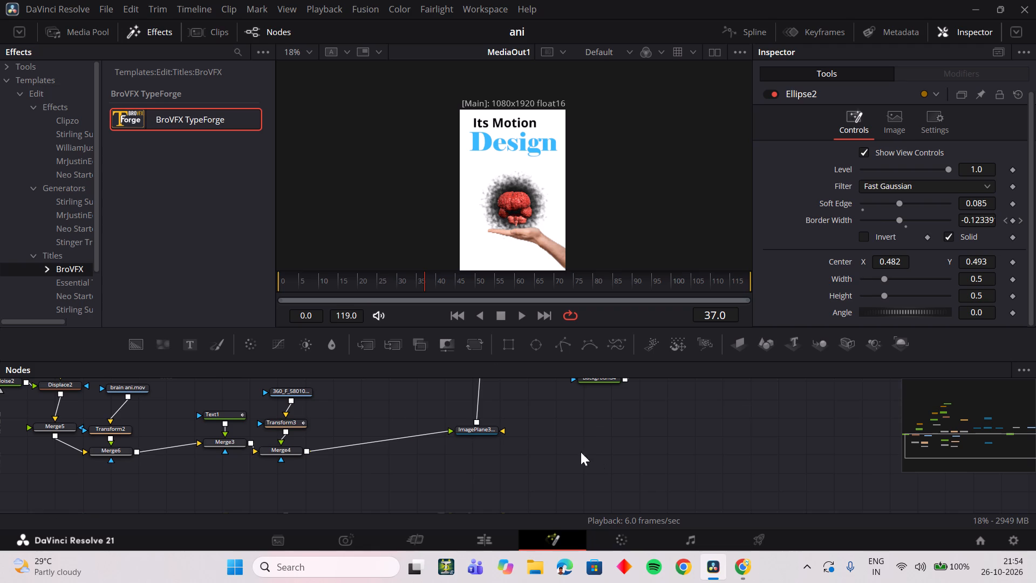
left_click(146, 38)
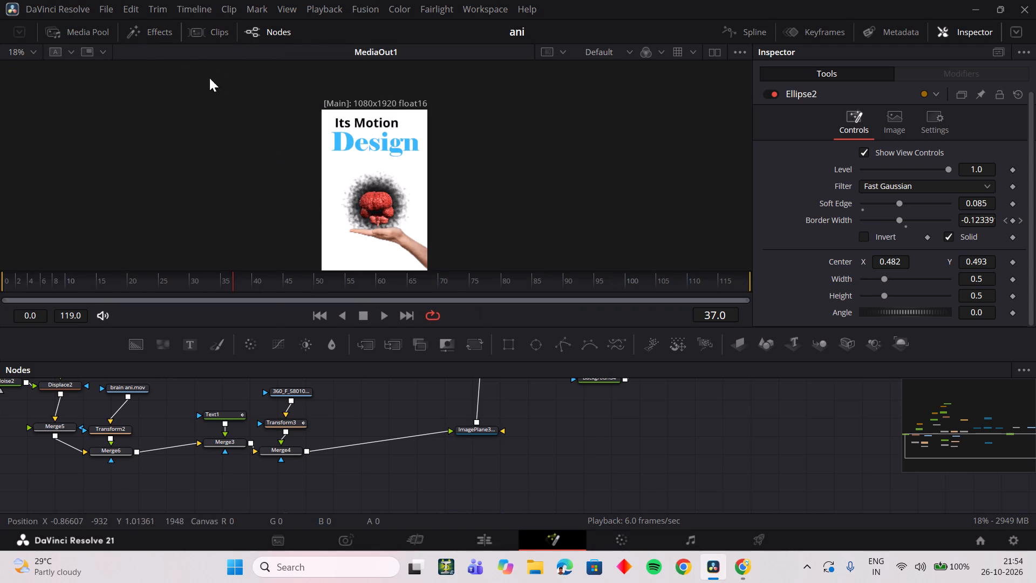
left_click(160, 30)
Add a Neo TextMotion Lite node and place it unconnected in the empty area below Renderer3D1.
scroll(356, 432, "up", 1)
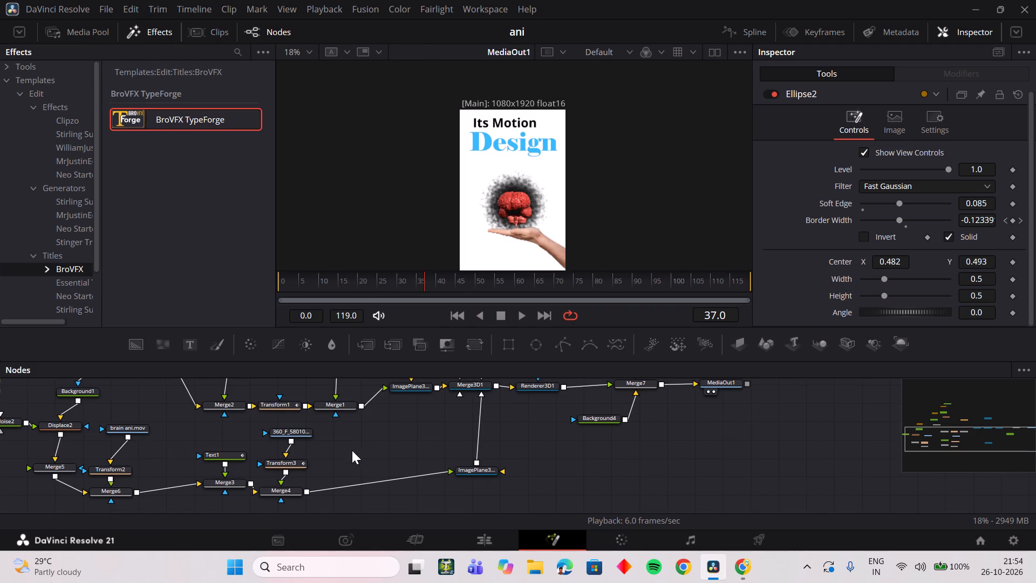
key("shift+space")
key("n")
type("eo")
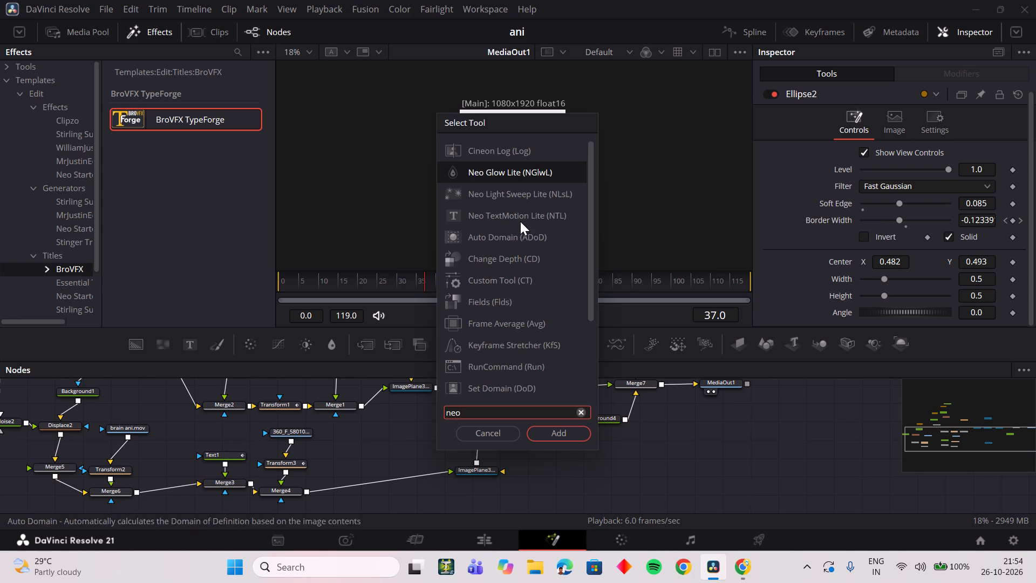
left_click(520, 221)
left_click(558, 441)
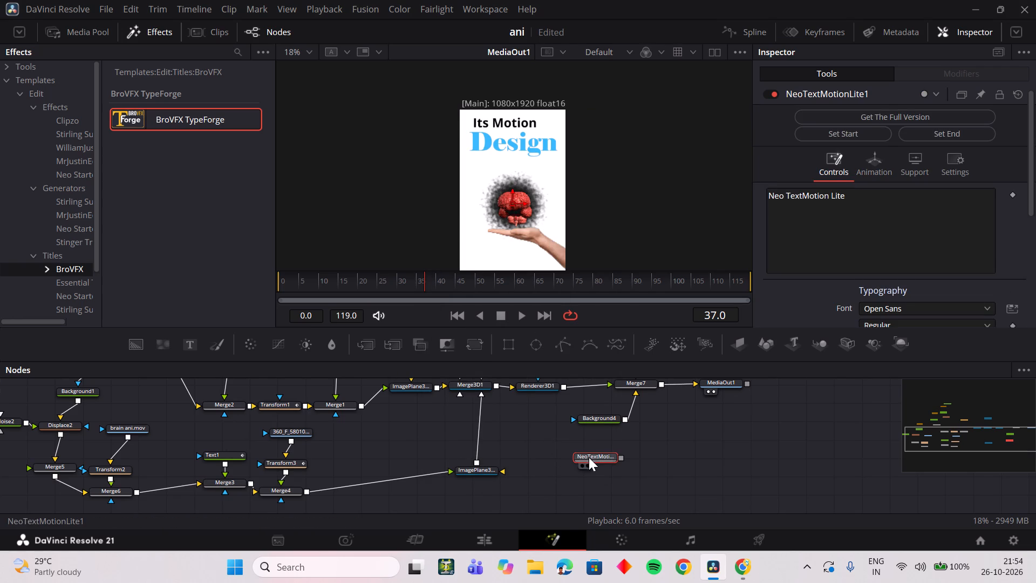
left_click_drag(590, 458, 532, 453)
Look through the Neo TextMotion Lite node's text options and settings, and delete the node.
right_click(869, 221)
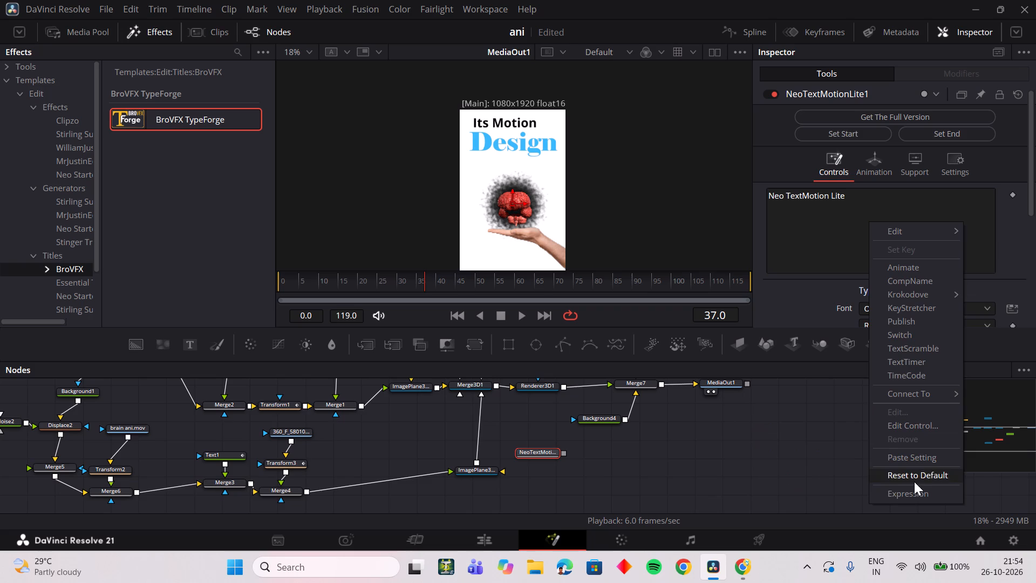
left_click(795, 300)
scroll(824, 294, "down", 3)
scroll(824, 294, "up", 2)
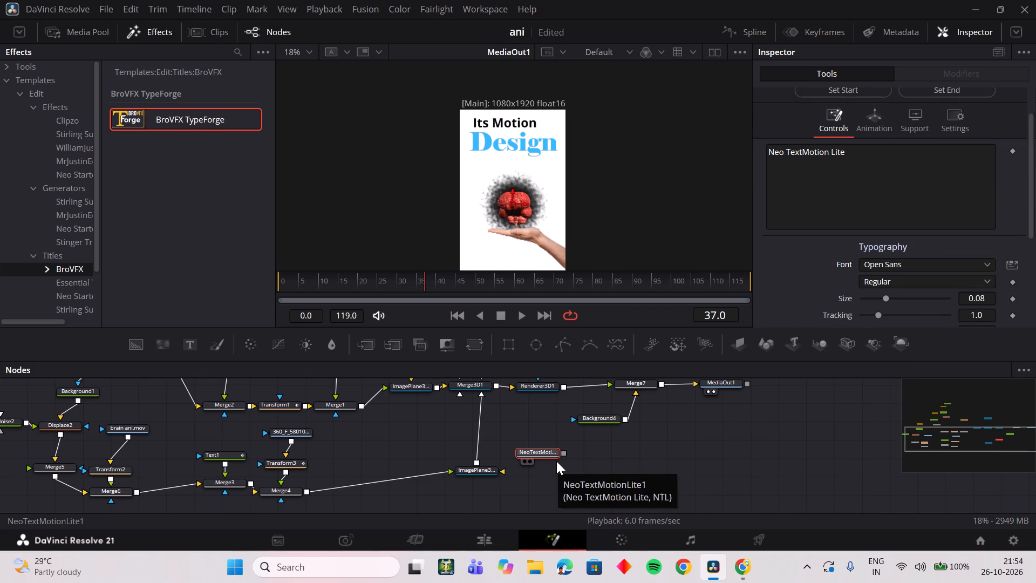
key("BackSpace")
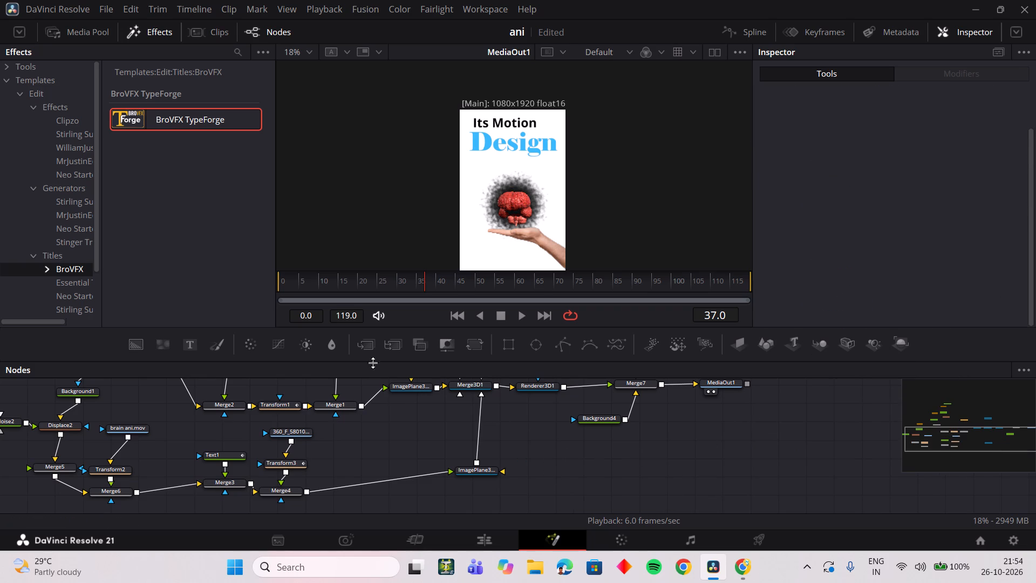
Add a Text+ node, show it in the viewer, enter the placeholder text "sgdsgg" and increase its size.
left_click(192, 343)
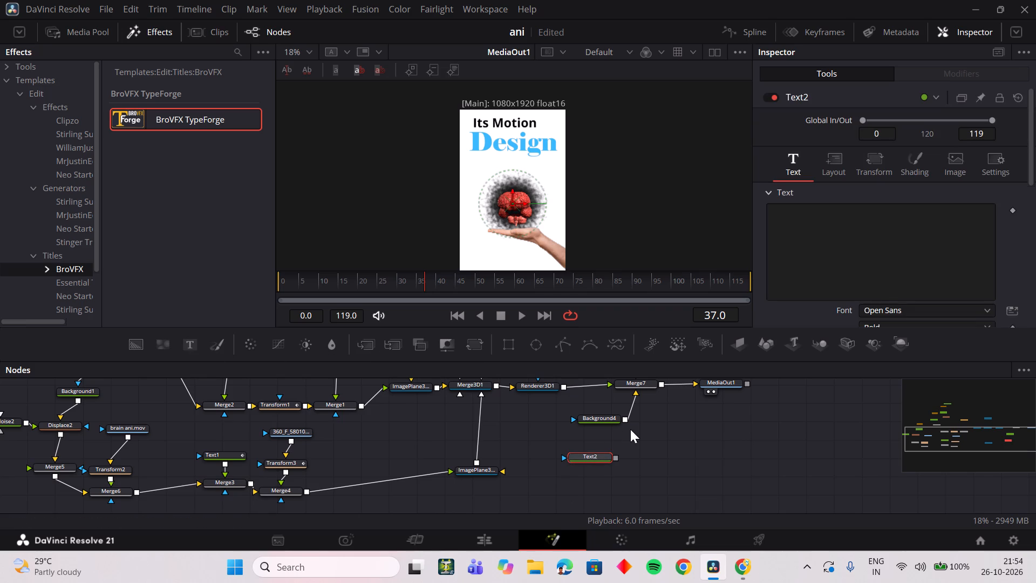
left_click_drag(584, 457, 479, 153)
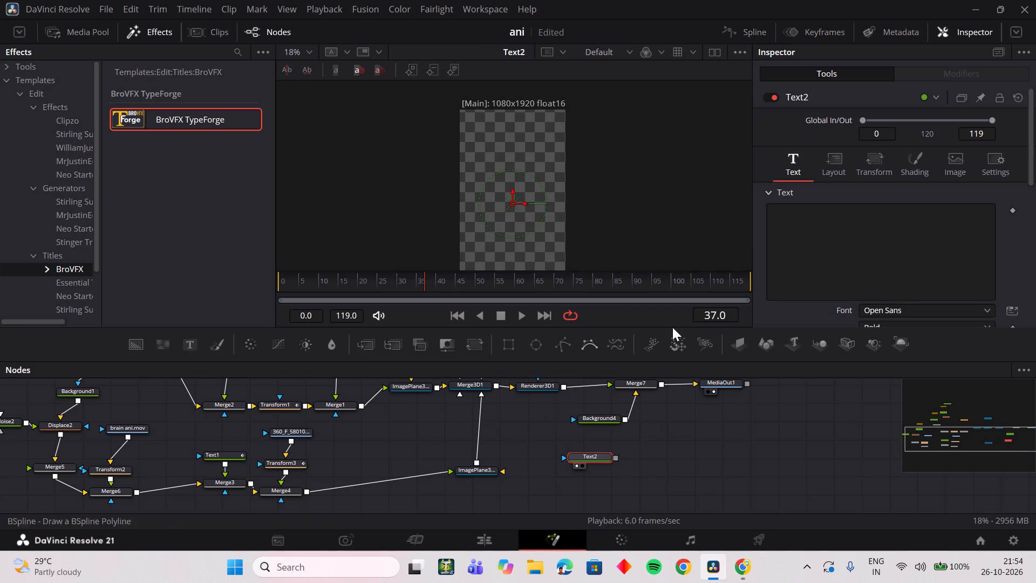
left_click(795, 234)
type("sg")
key("d")
key("s")
key("g")
key("g")
scroll(811, 244, "down", 2)
left_click_drag(878, 200, 907, 199)
scroll(866, 148, "up", 2)
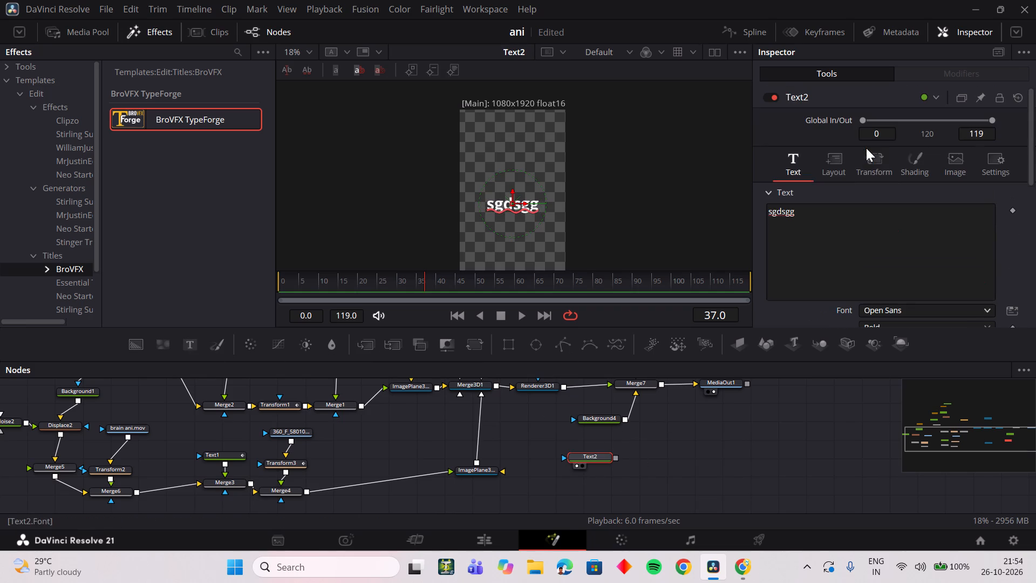
Add a second line reading "fgd" to the Text2 placeholder text.
left_click(812, 229)
key("space")
key("Return")
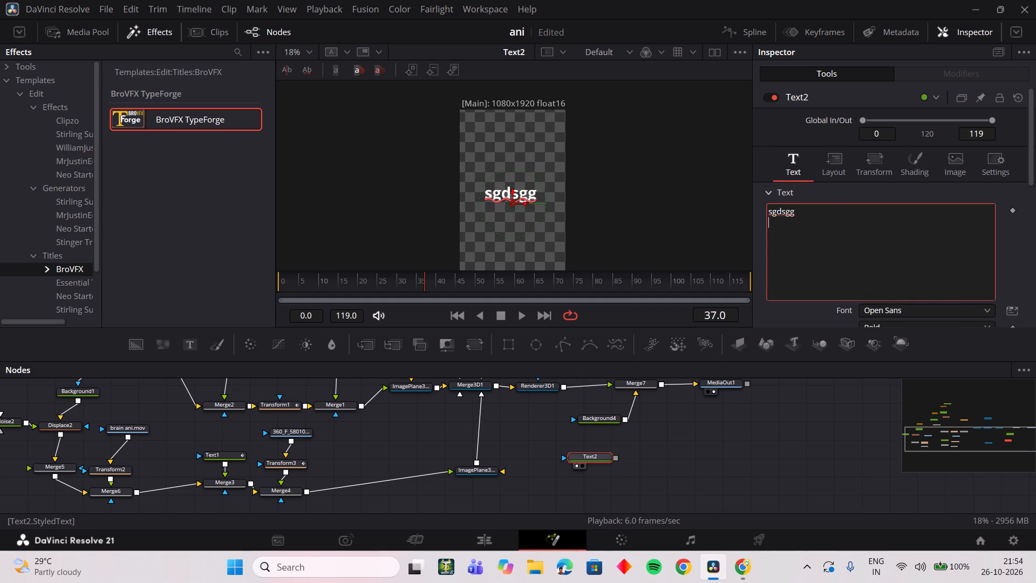
type("fgd")
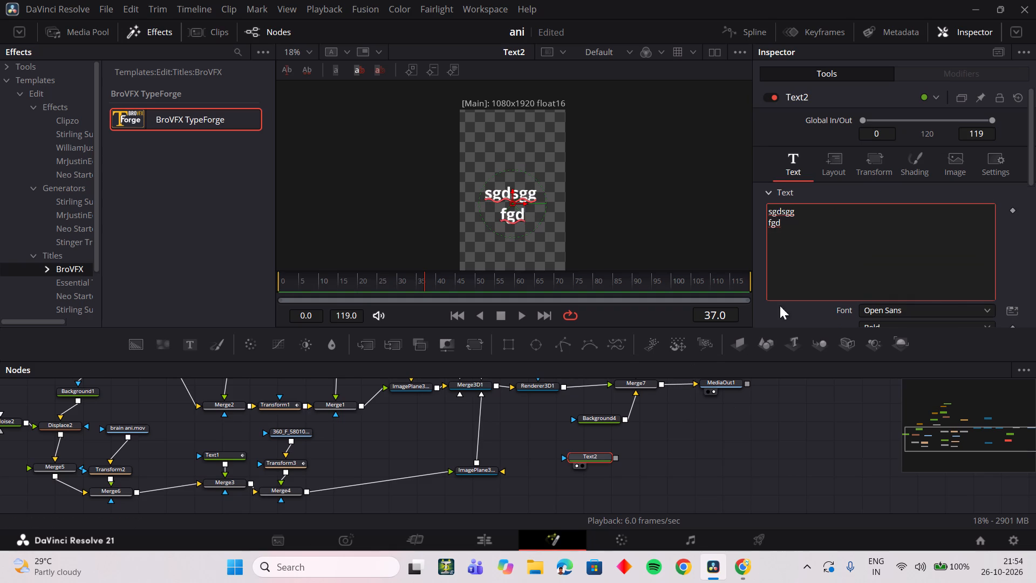
left_click(759, 438)
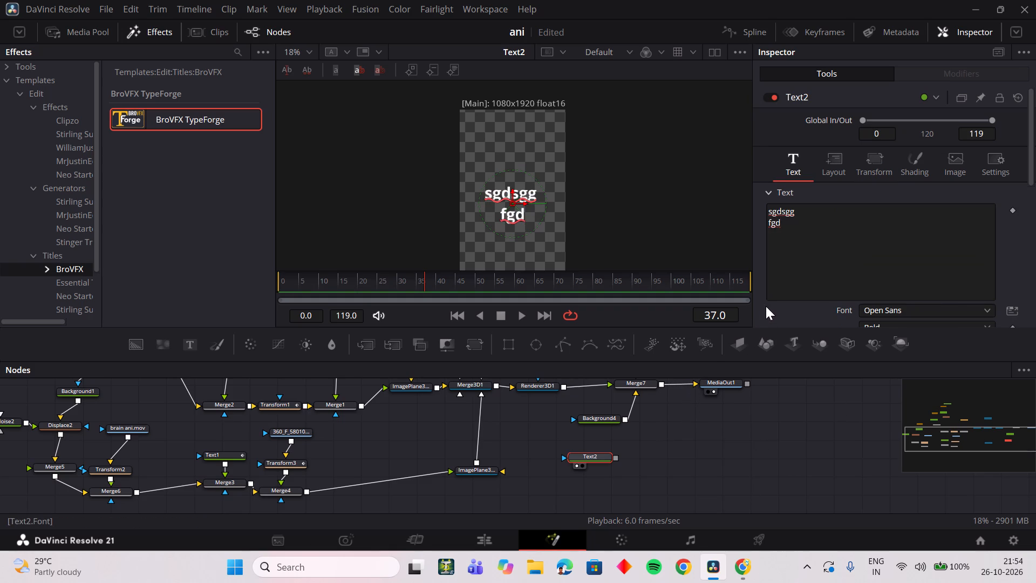
Split the first line of the Text2 placeholder into two words reading "sgds gg".
left_click(787, 209)
key("space")
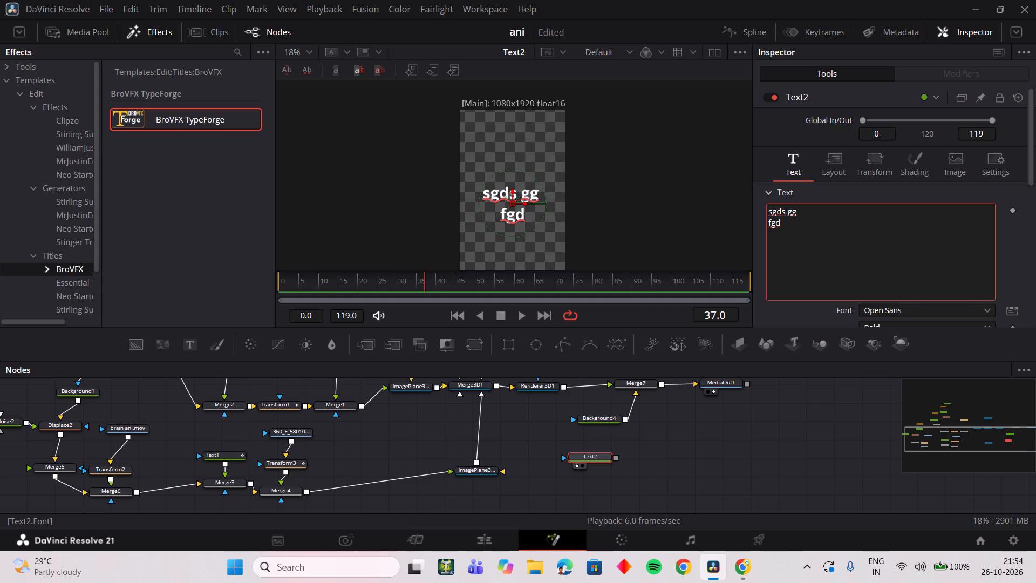
Copy the Text2 node and paste it as an instance beside the original.
left_click(673, 468)
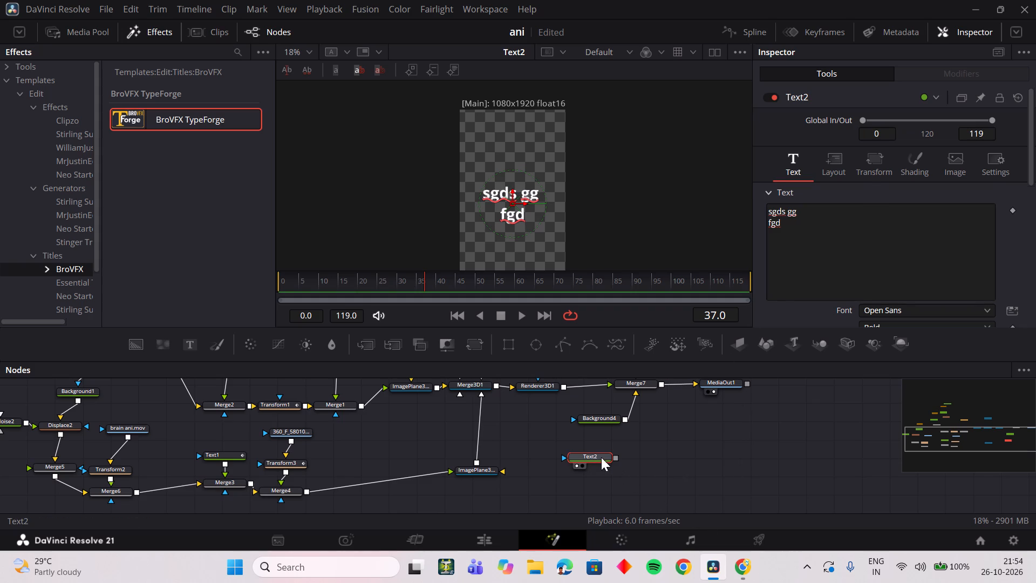
key("ctrl+c")
left_click(652, 456)
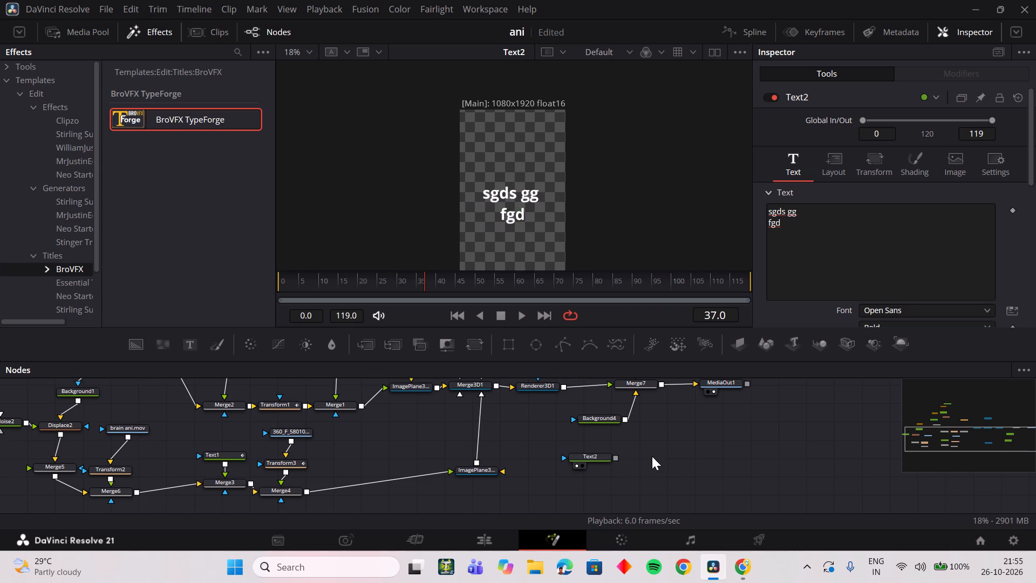
key("ctrl+shift+v")
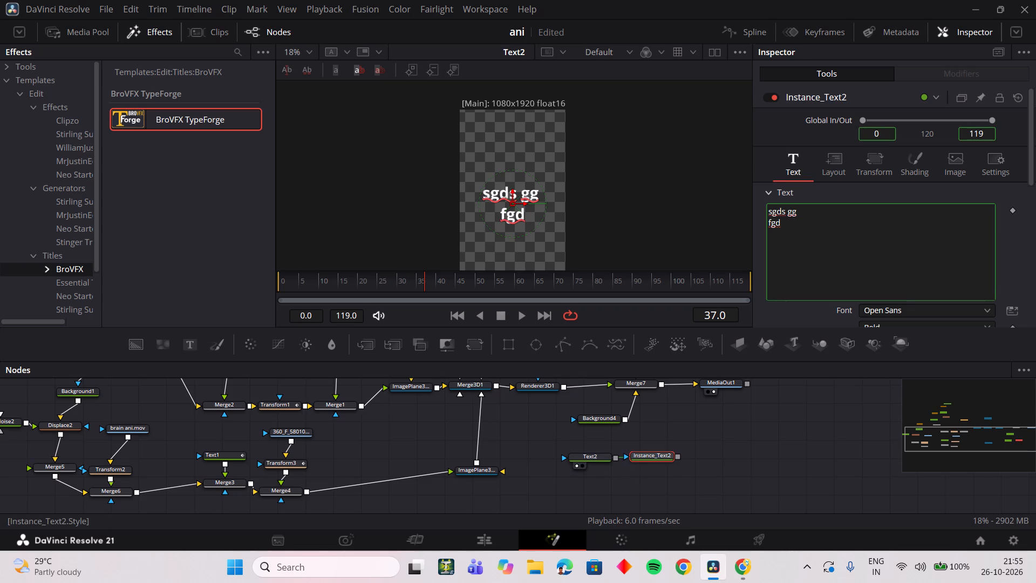
Add a Follower modifier to the instanced text and set its delay between each character to 1.
left_click(834, 228)
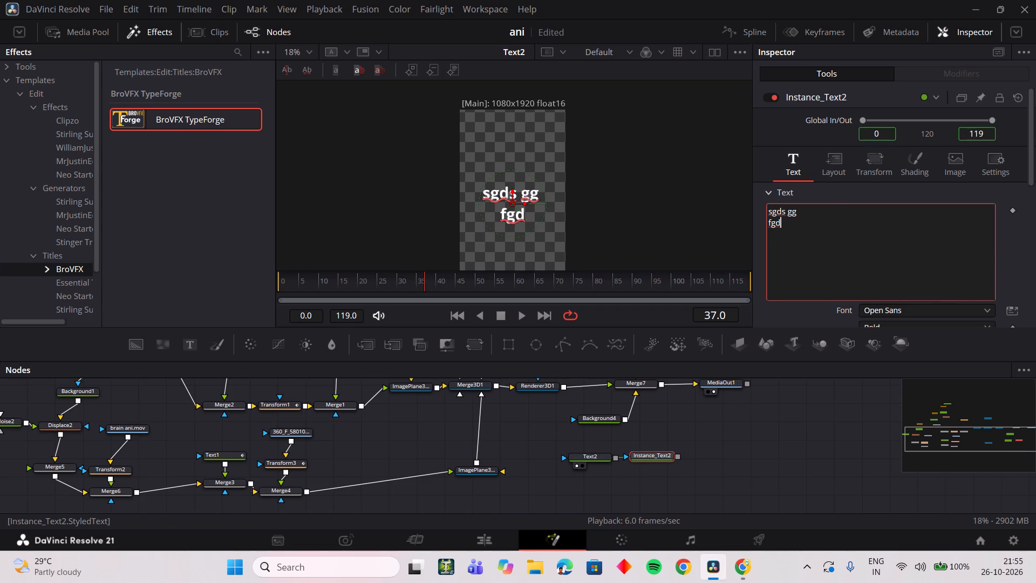
right_click(846, 231)
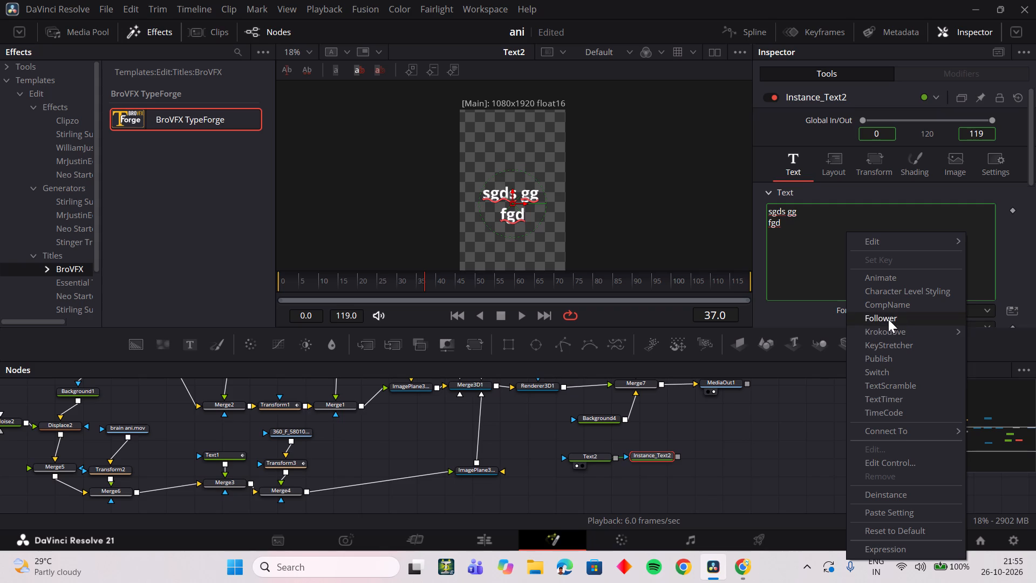
left_click(888, 319)
left_click(950, 80)
double_click(883, 173)
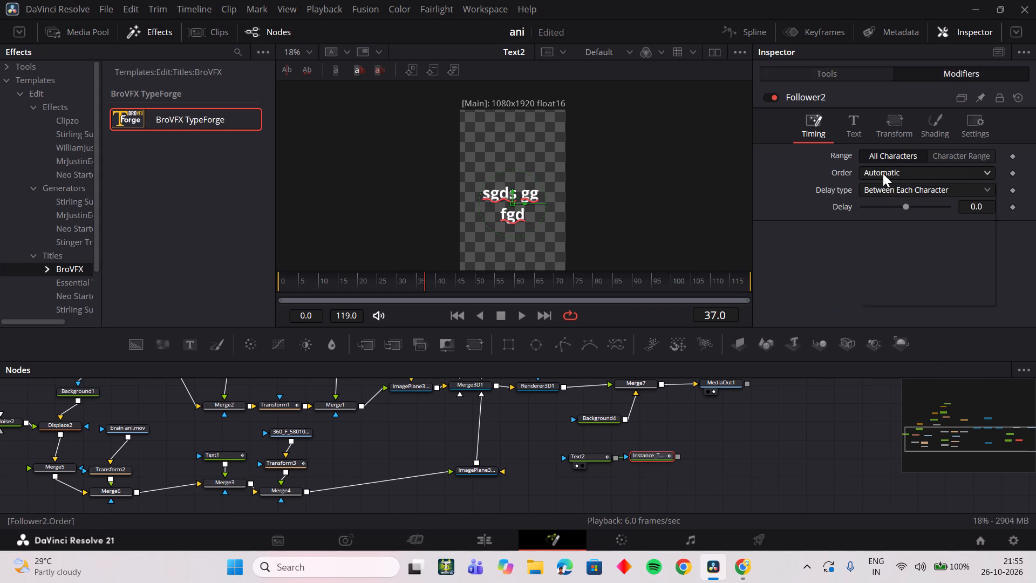
left_click(884, 181)
left_click(896, 188)
left_click(899, 186)
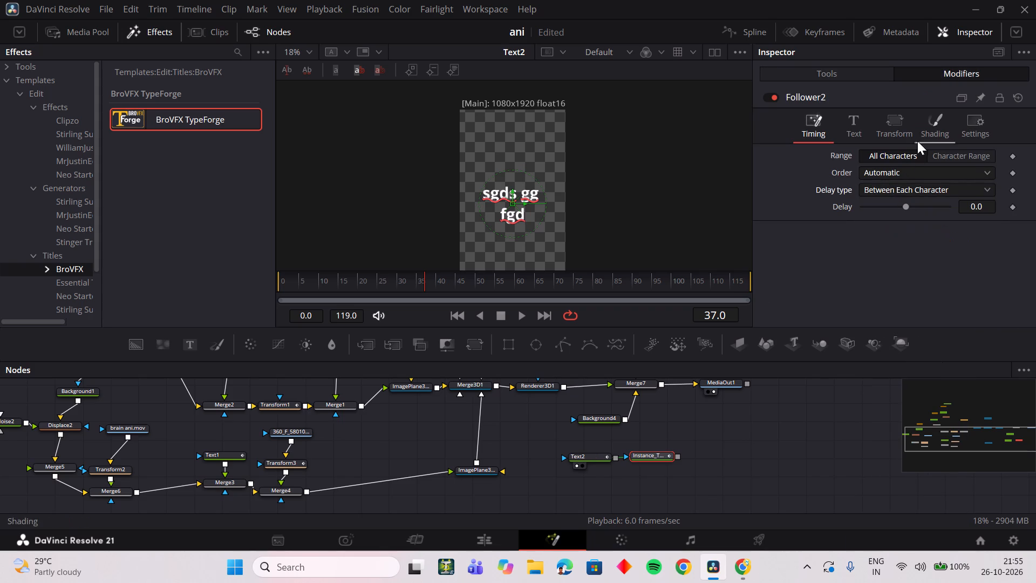
double_click(977, 201)
key("1")
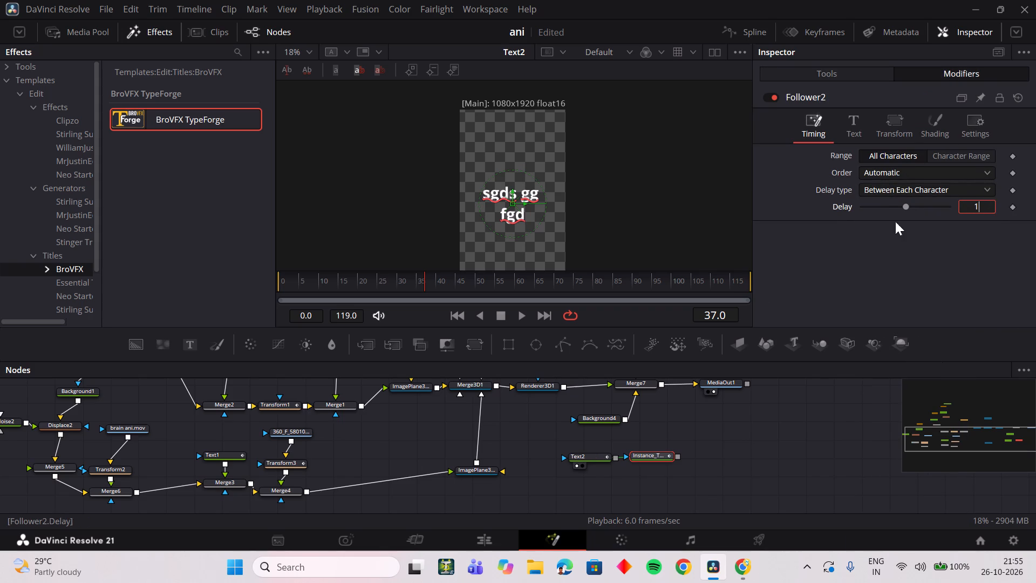
left_click(895, 235)
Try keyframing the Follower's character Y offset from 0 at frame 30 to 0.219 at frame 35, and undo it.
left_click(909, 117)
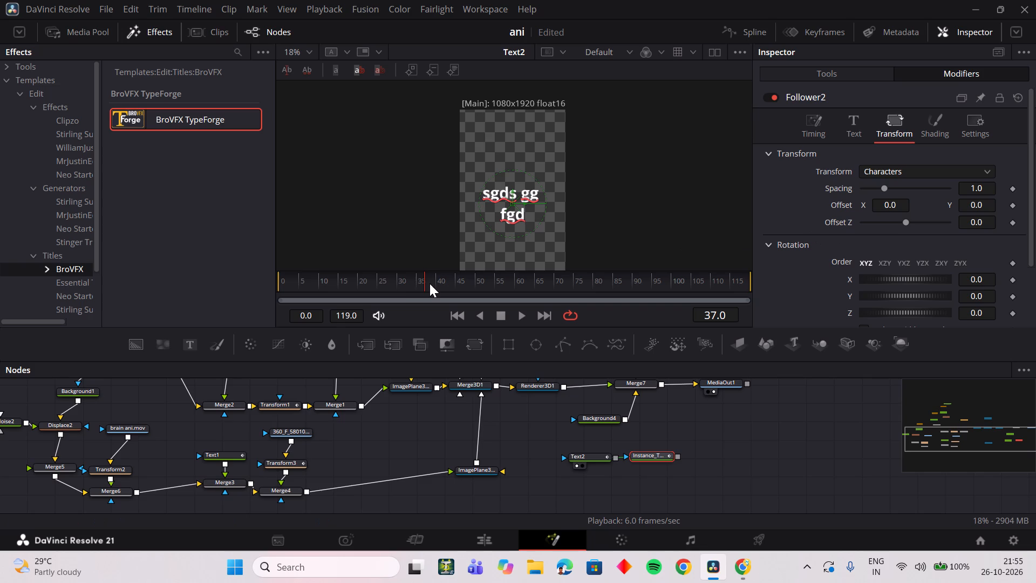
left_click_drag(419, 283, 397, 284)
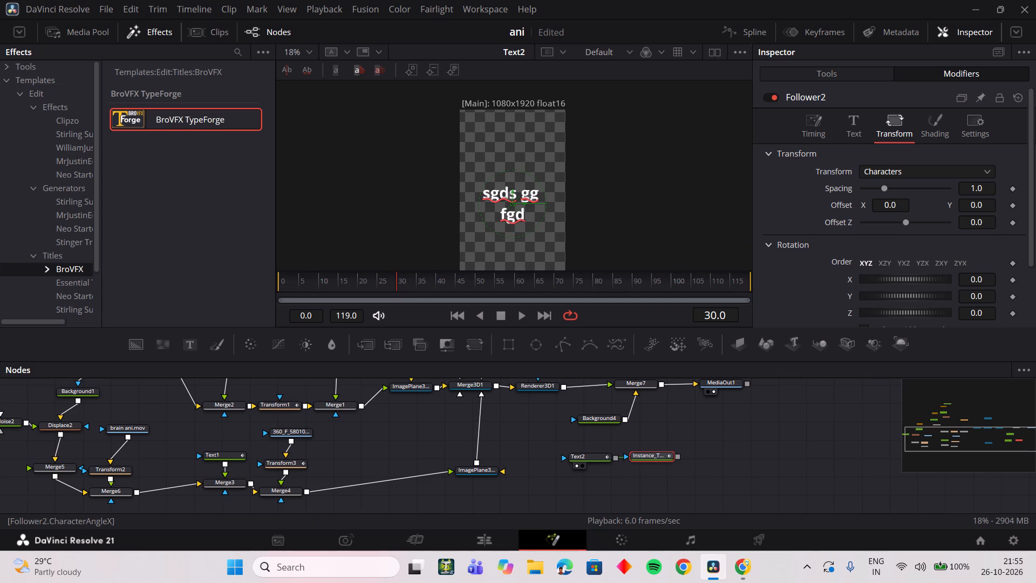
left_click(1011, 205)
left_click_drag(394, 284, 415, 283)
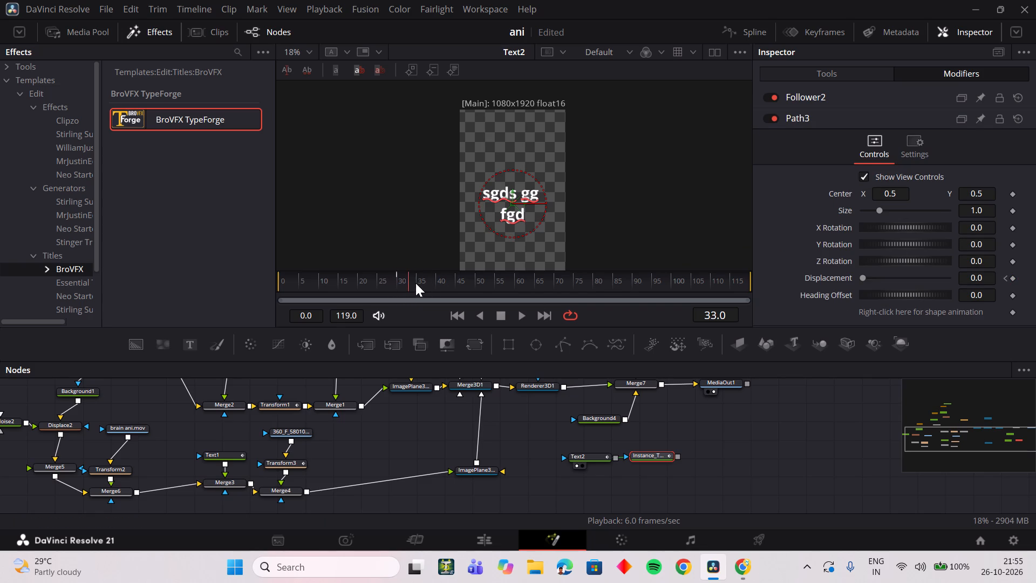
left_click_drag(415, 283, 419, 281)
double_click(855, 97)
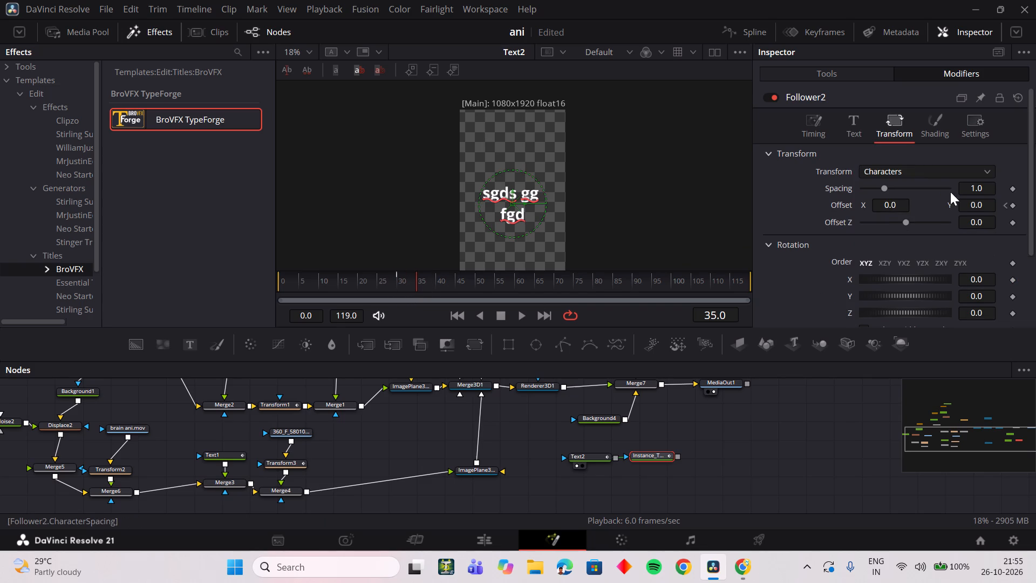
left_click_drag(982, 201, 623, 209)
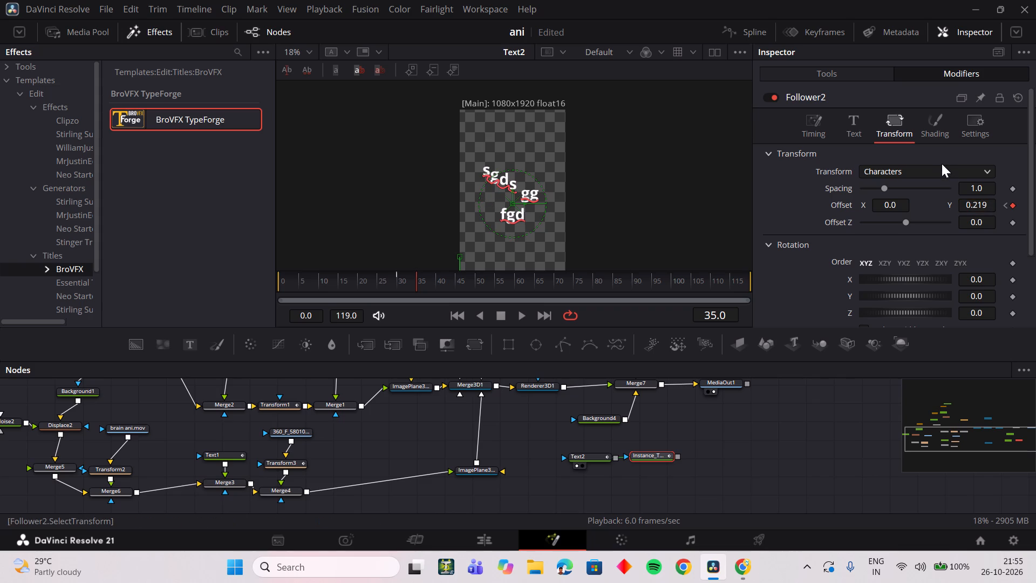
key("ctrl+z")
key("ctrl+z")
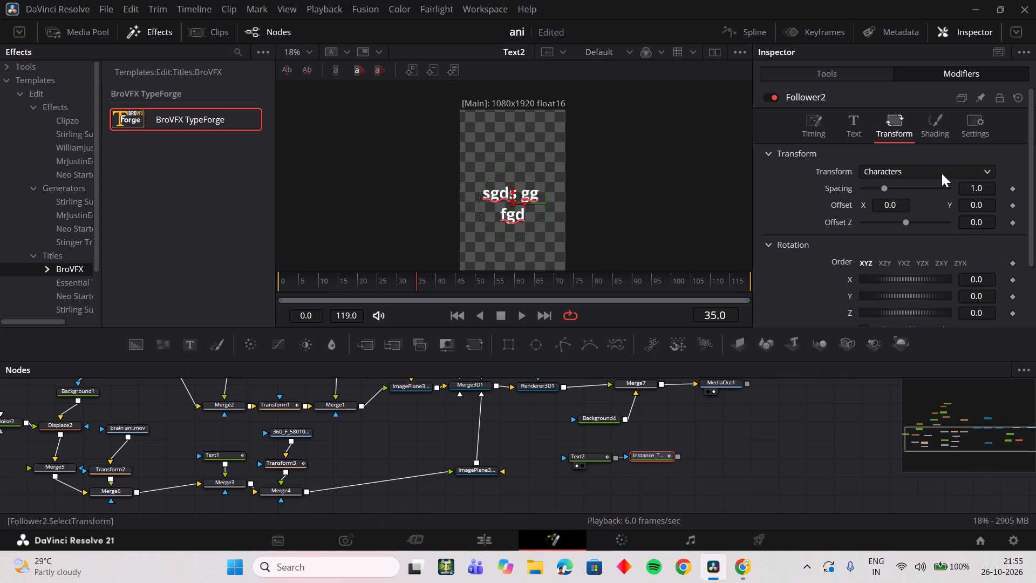
Set the Follower transform to Words and keyframe its Y offset from 0 at frame 35 to 0.173 at frame 40.
left_click(952, 164)
left_click(950, 171)
left_click(909, 201)
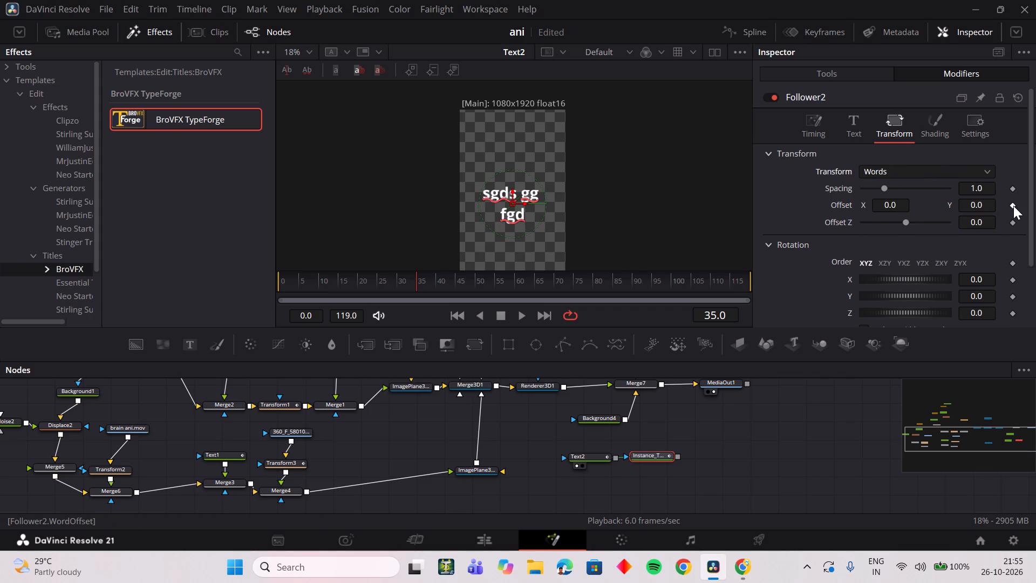
left_click(1013, 206)
left_click_drag(415, 285, 442, 277)
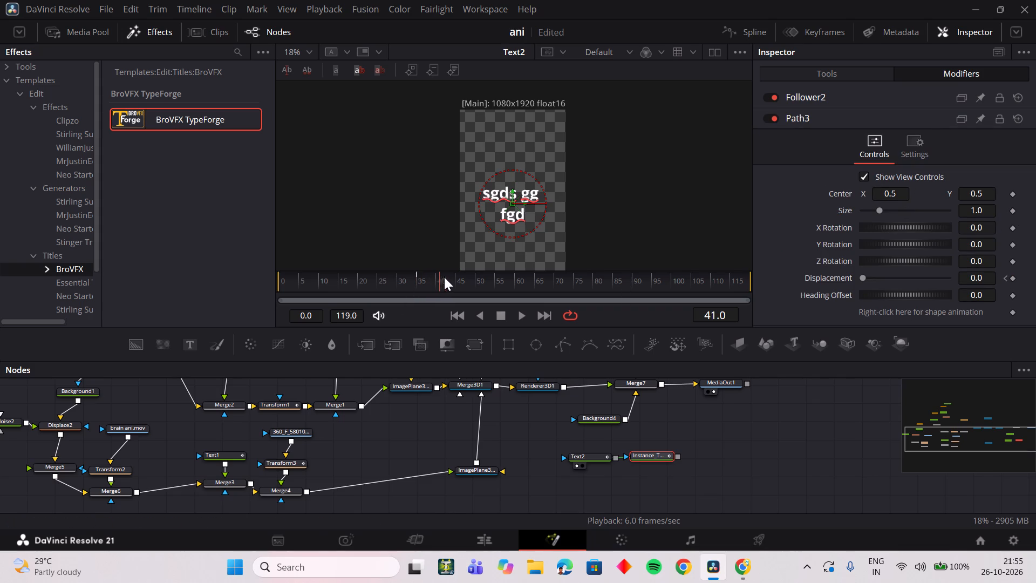
left_click(437, 277)
double_click(865, 99)
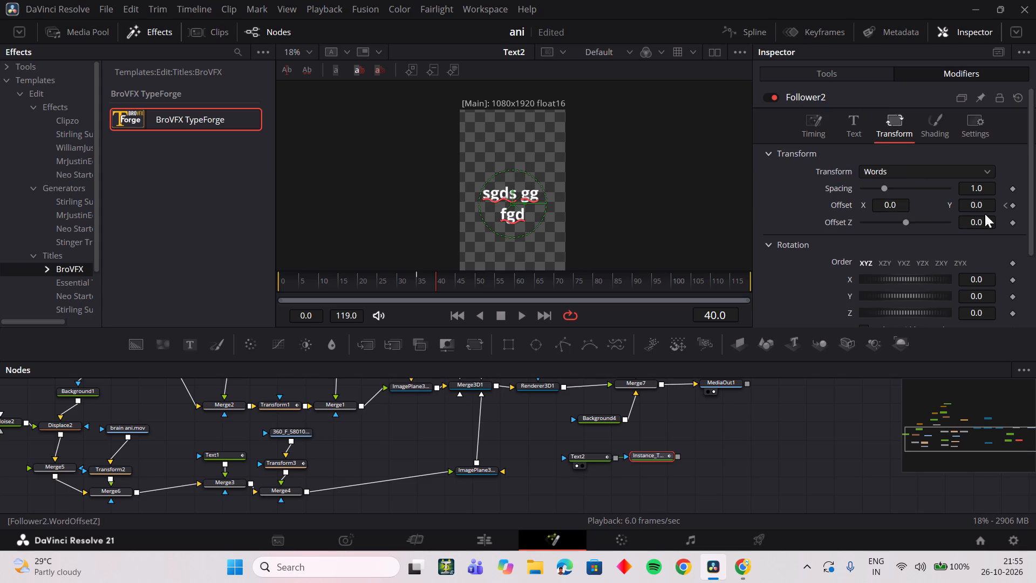
left_click_drag(980, 208, 592, 216)
Play and scrub the word offset animation around frames 30 to 43 to check how the words move.
left_click(424, 284)
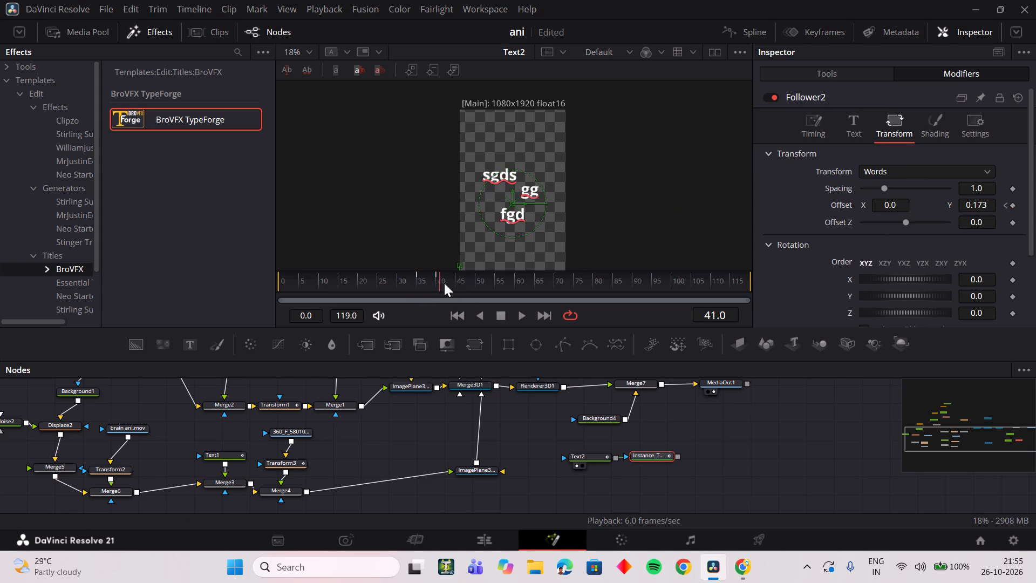
key("space")
key("space")
left_click_drag(439, 280, 415, 282)
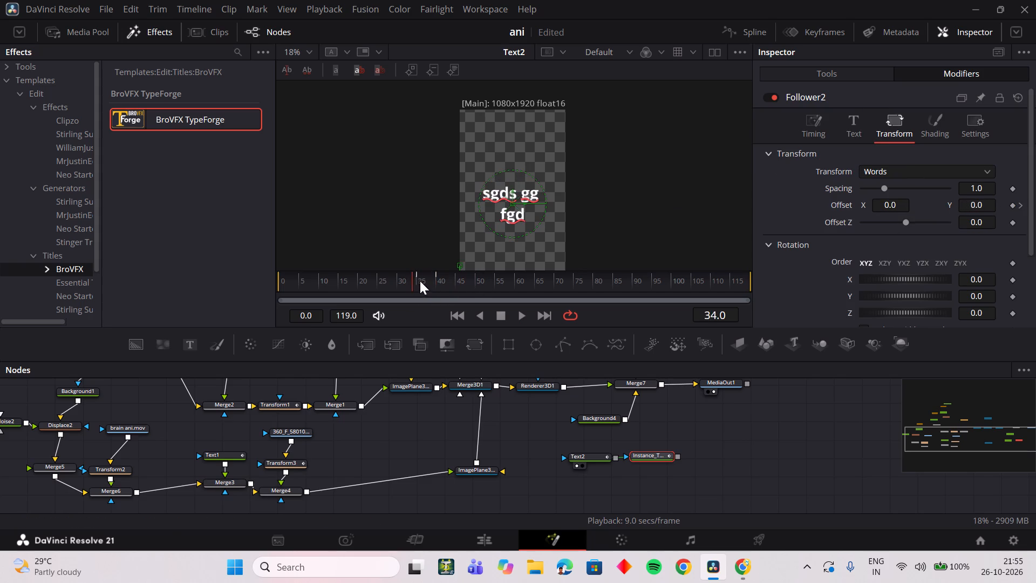
key("space")
key("space")
left_click_drag(421, 280, 394, 282)
key("space")
key("space")
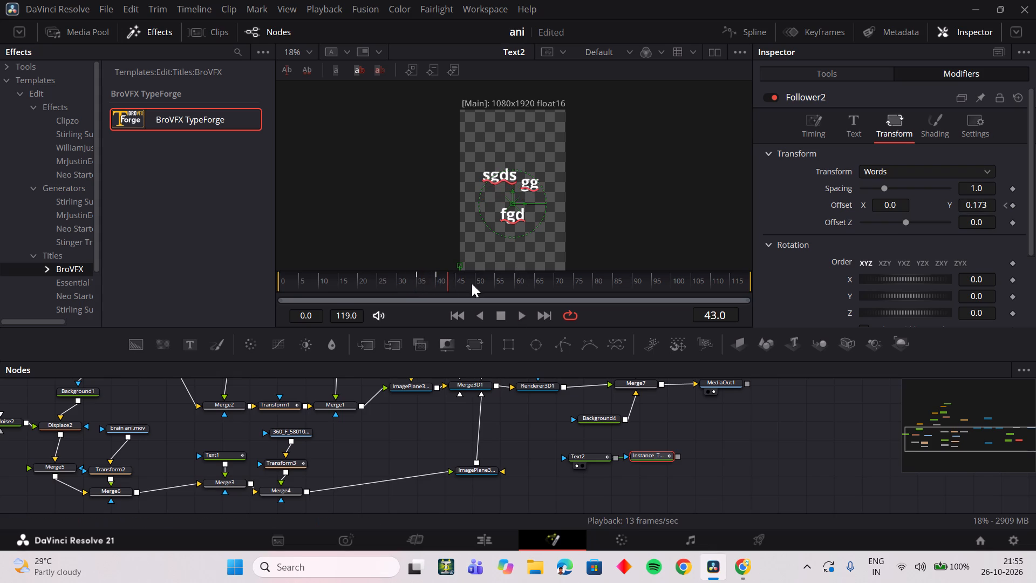
left_click_drag(433, 283, 431, 286)
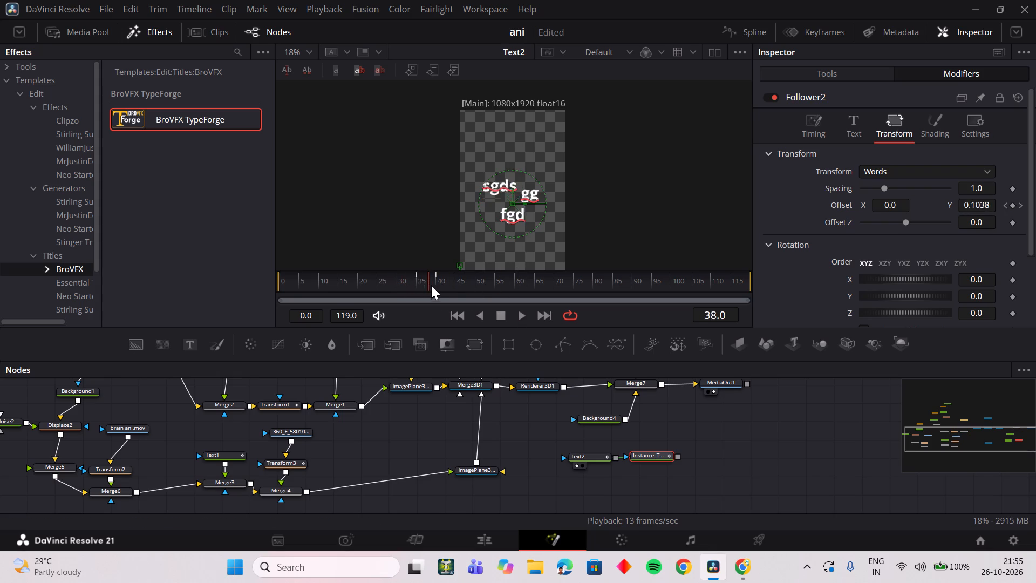
left_click_drag(431, 286, 440, 288)
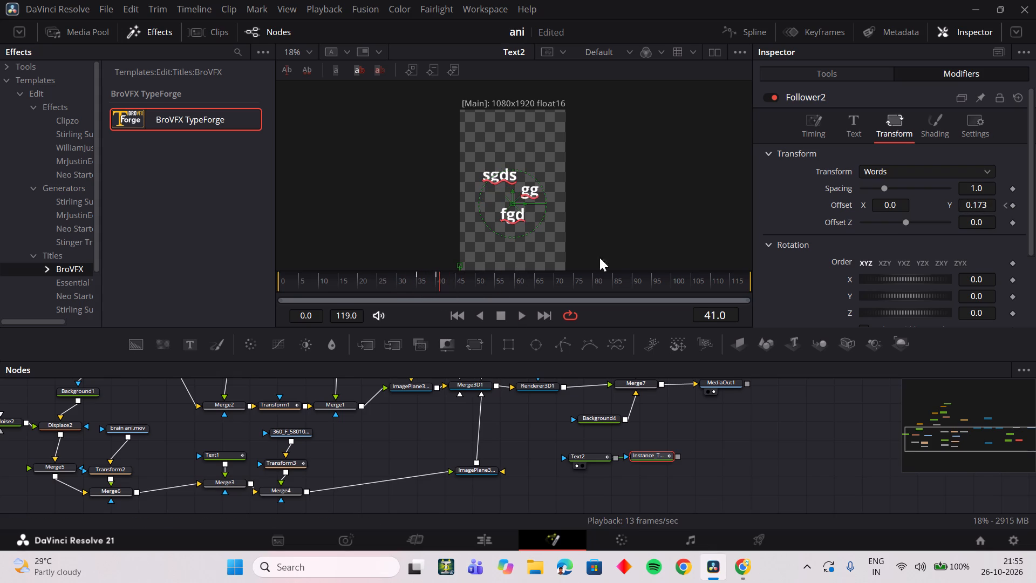
Show the word offset's displacement curve in the Spline editor, fit it to view and smooth both of its keyframes.
left_click(752, 31)
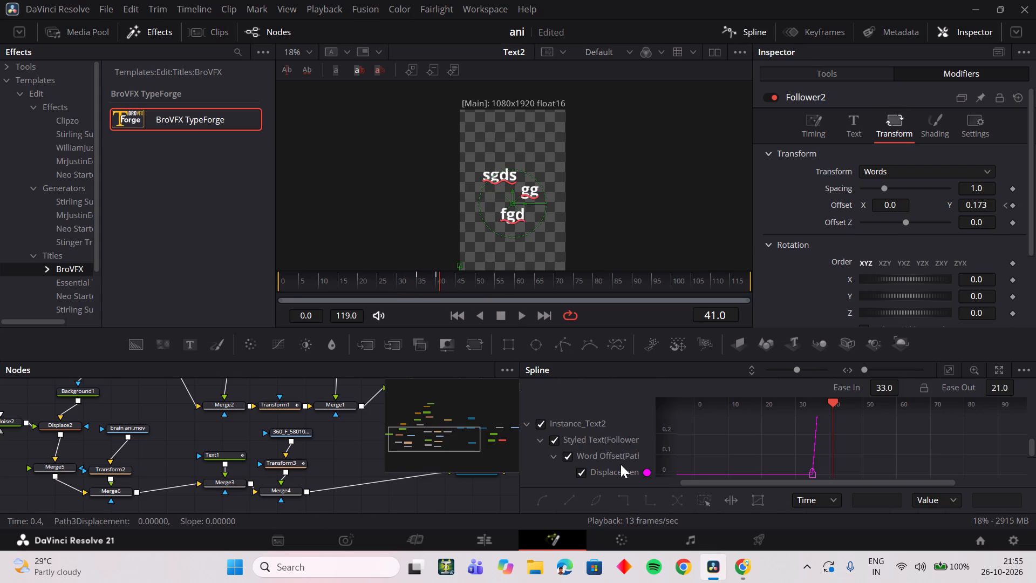
scroll(621, 464, "down", 2)
left_click(950, 367)
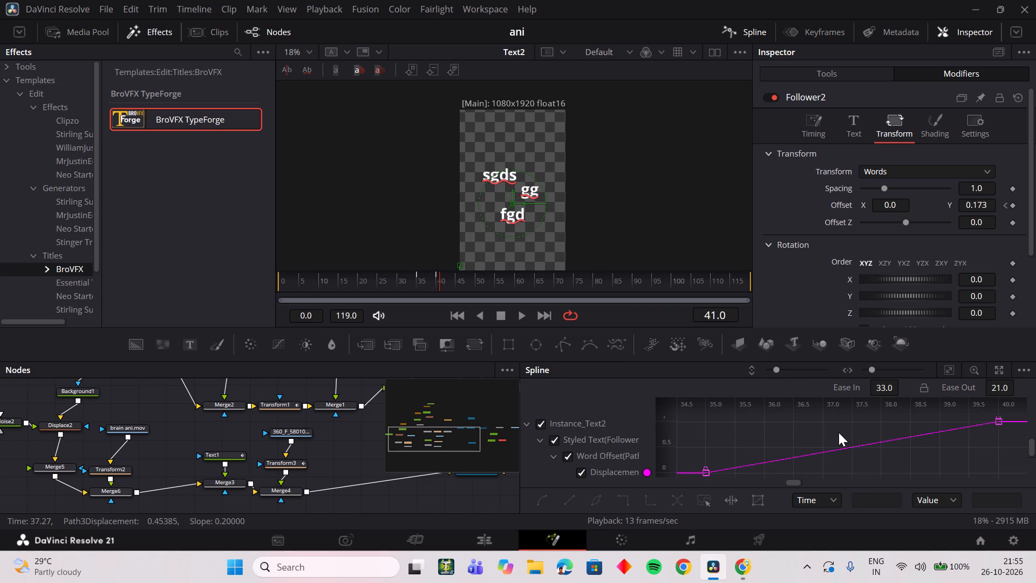
key("ctrl+a")
key("s")
right_click(809, 433)
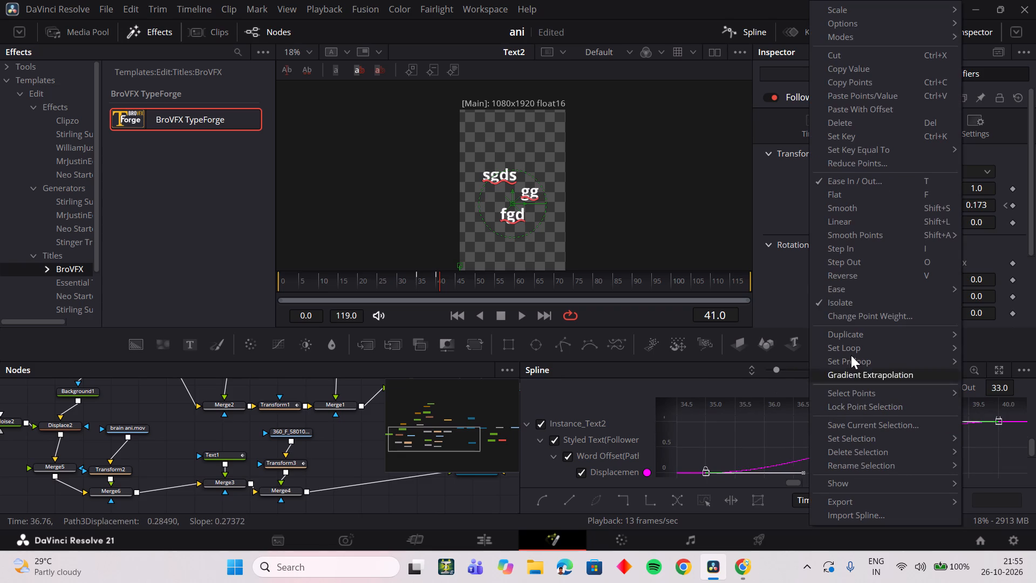
left_click(772, 327)
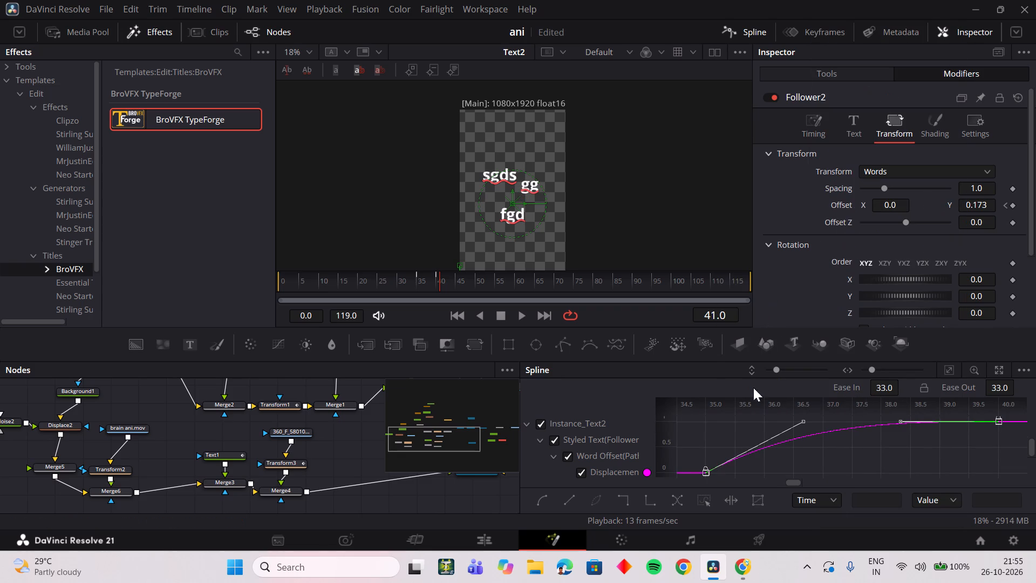
Replay and scrub the smoothed word offset animation around frames 33 to 41 to check its easing.
left_click_drag(427, 283, 404, 287)
key("space")
left_click_drag(427, 288, 405, 292)
key("space")
left_click_drag(436, 291, 422, 295)
key("space")
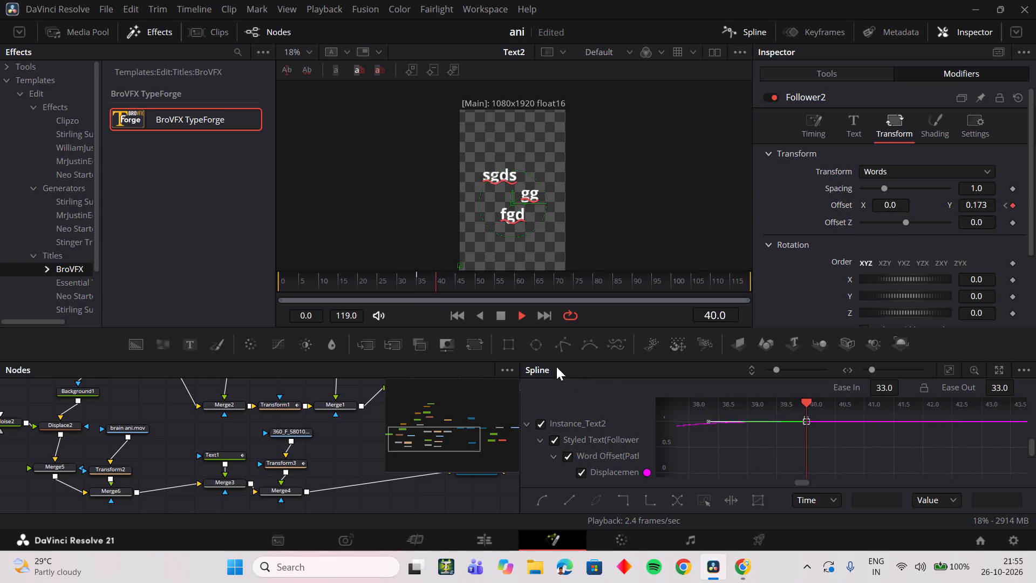
key("space")
left_click(426, 287)
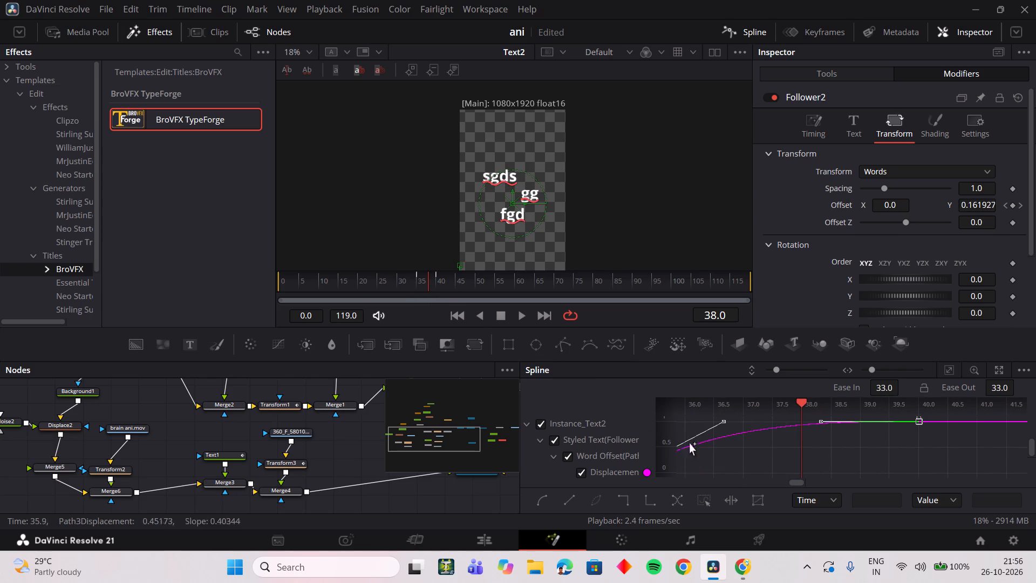
left_click_drag(416, 272, 406, 275)
left_click(422, 277)
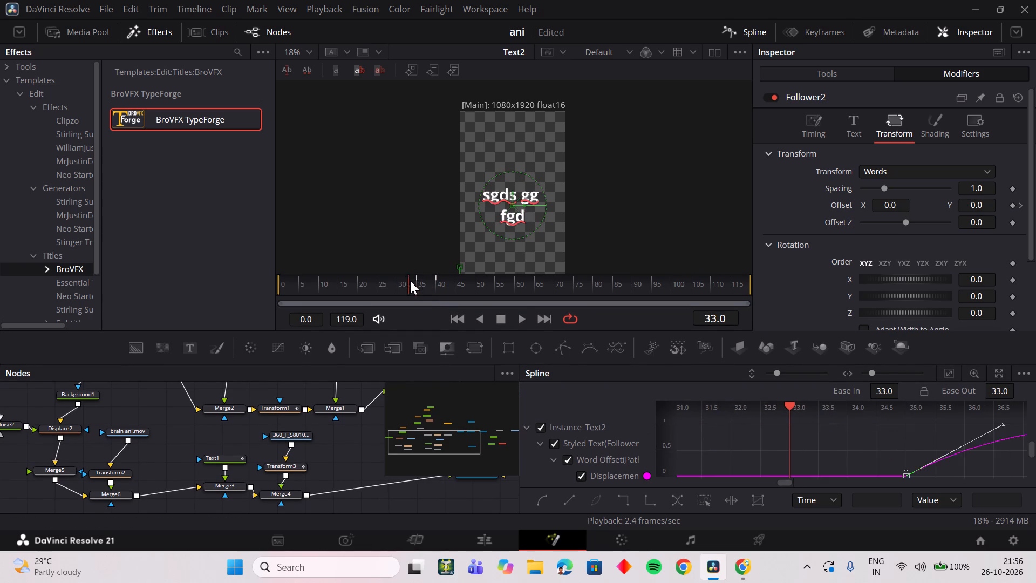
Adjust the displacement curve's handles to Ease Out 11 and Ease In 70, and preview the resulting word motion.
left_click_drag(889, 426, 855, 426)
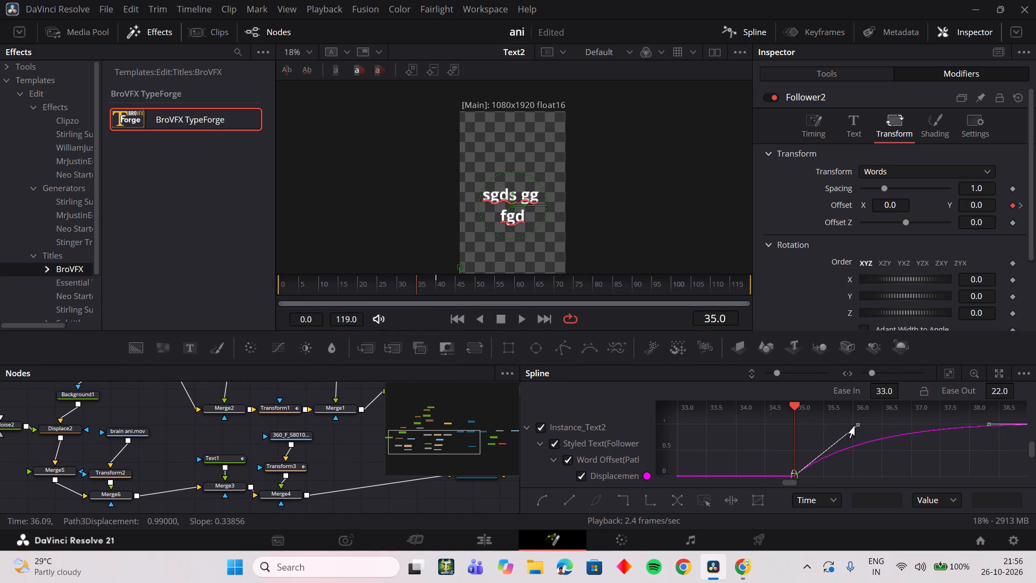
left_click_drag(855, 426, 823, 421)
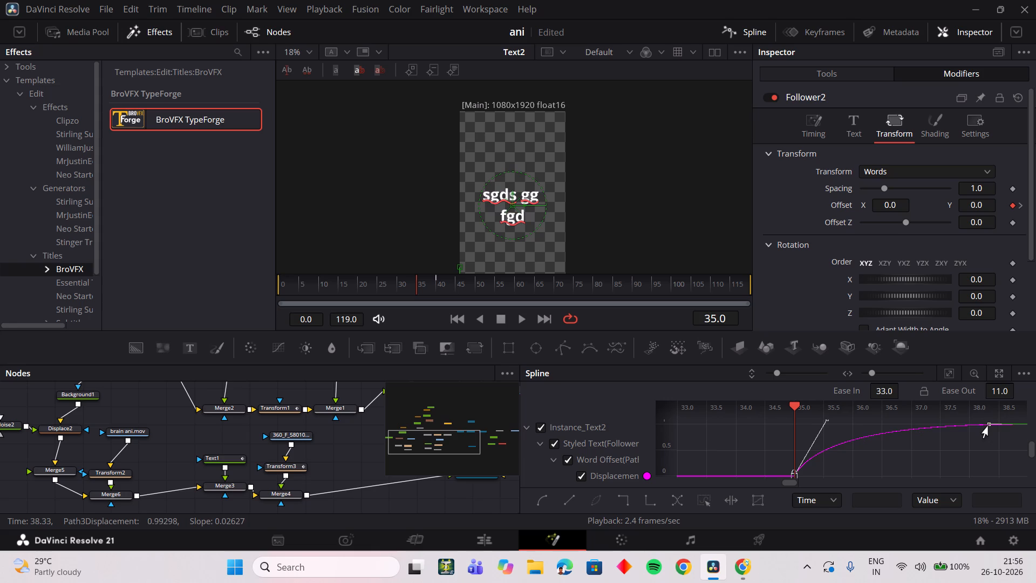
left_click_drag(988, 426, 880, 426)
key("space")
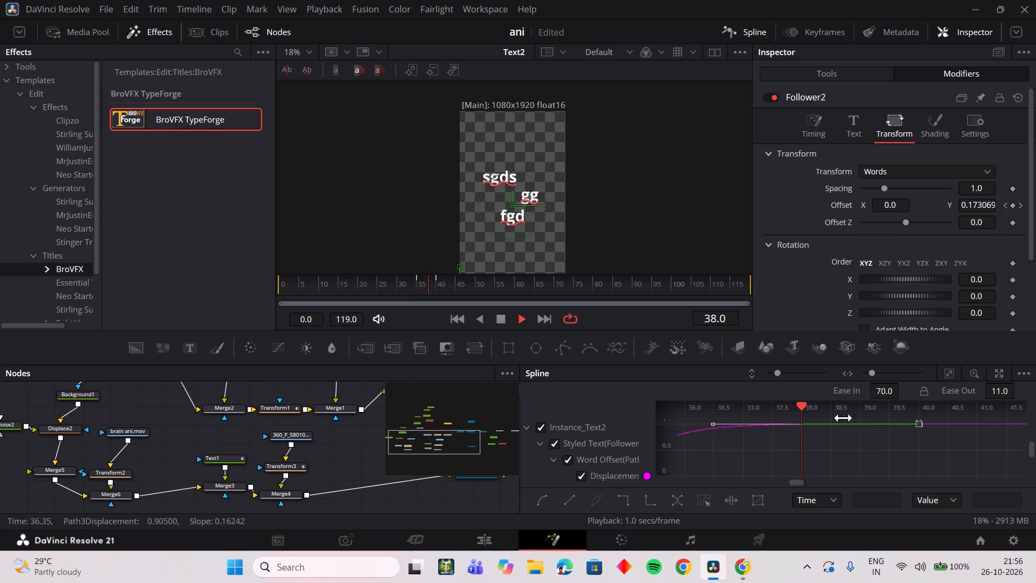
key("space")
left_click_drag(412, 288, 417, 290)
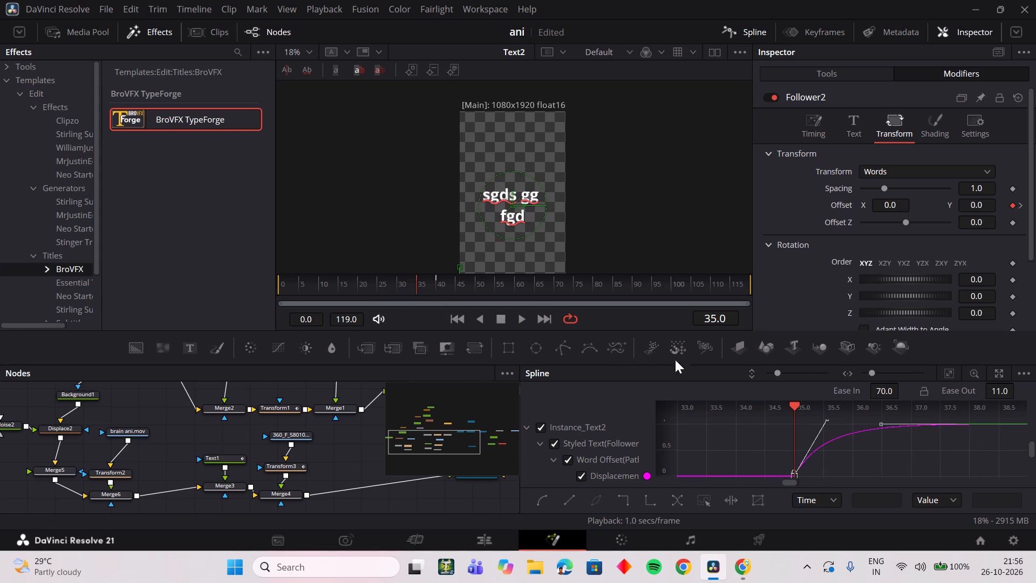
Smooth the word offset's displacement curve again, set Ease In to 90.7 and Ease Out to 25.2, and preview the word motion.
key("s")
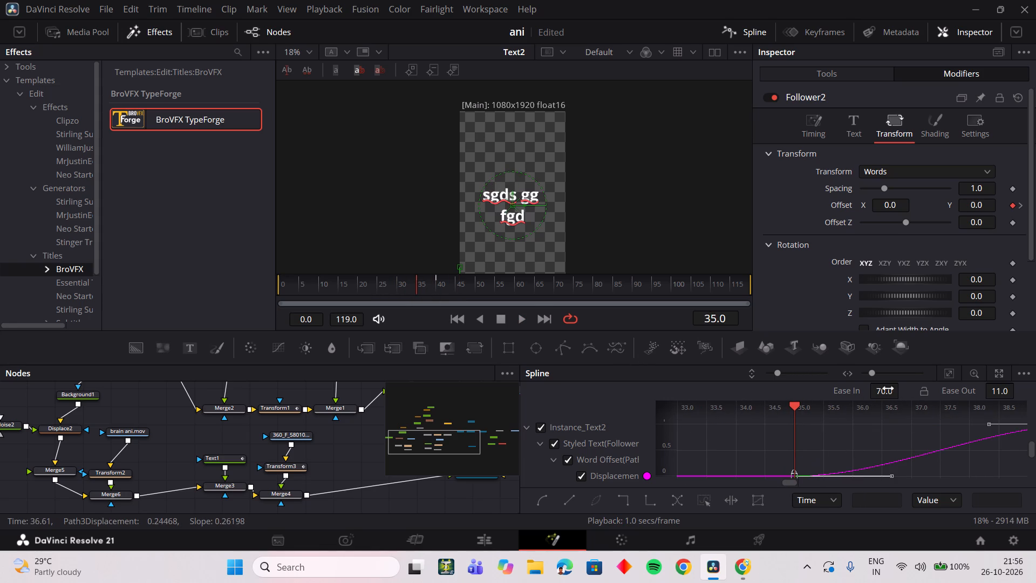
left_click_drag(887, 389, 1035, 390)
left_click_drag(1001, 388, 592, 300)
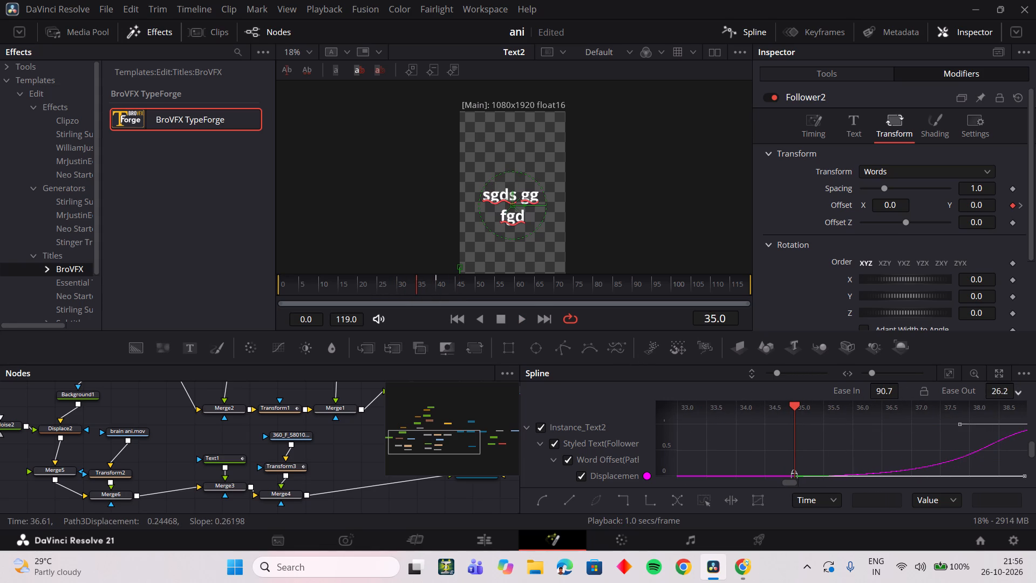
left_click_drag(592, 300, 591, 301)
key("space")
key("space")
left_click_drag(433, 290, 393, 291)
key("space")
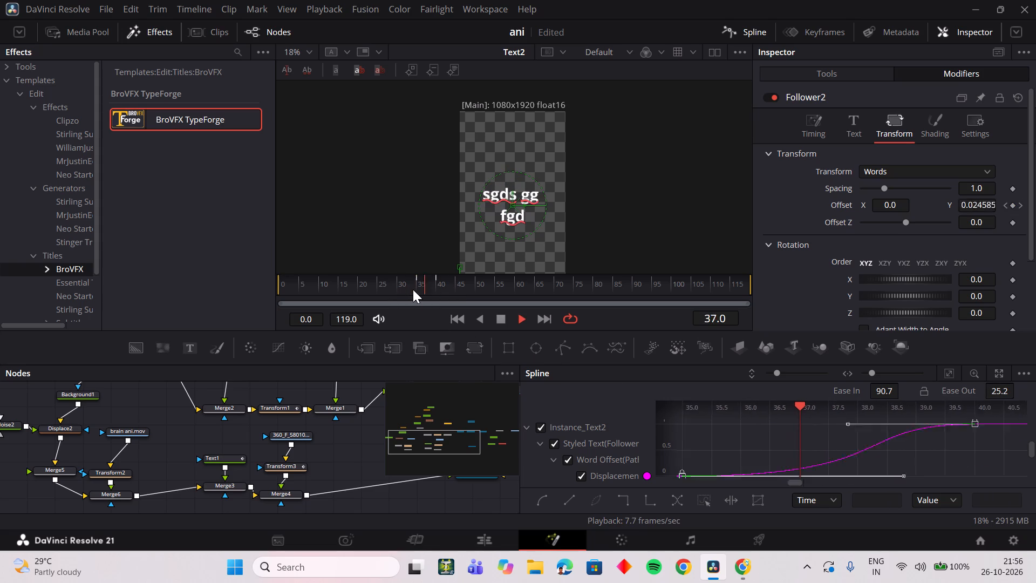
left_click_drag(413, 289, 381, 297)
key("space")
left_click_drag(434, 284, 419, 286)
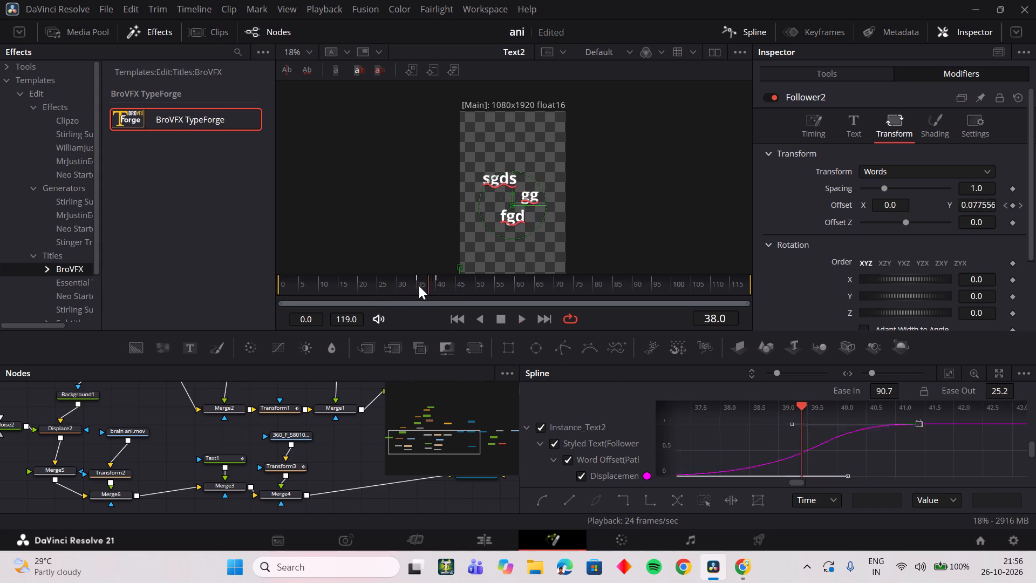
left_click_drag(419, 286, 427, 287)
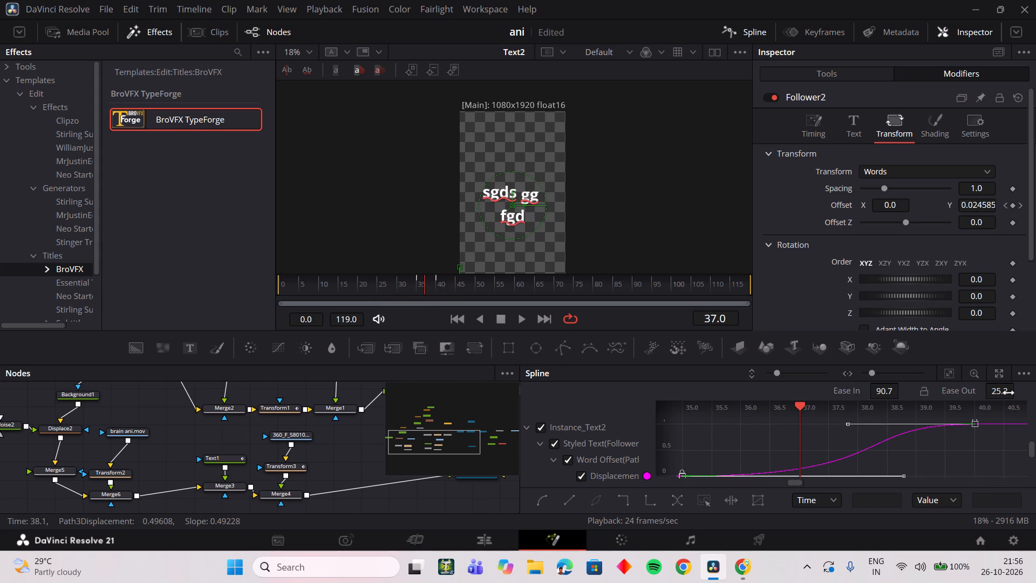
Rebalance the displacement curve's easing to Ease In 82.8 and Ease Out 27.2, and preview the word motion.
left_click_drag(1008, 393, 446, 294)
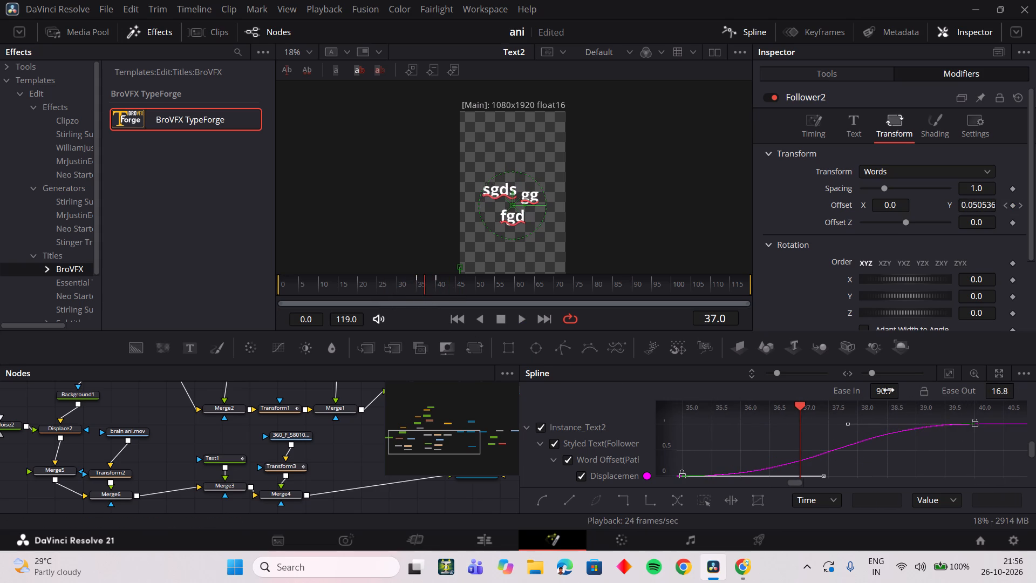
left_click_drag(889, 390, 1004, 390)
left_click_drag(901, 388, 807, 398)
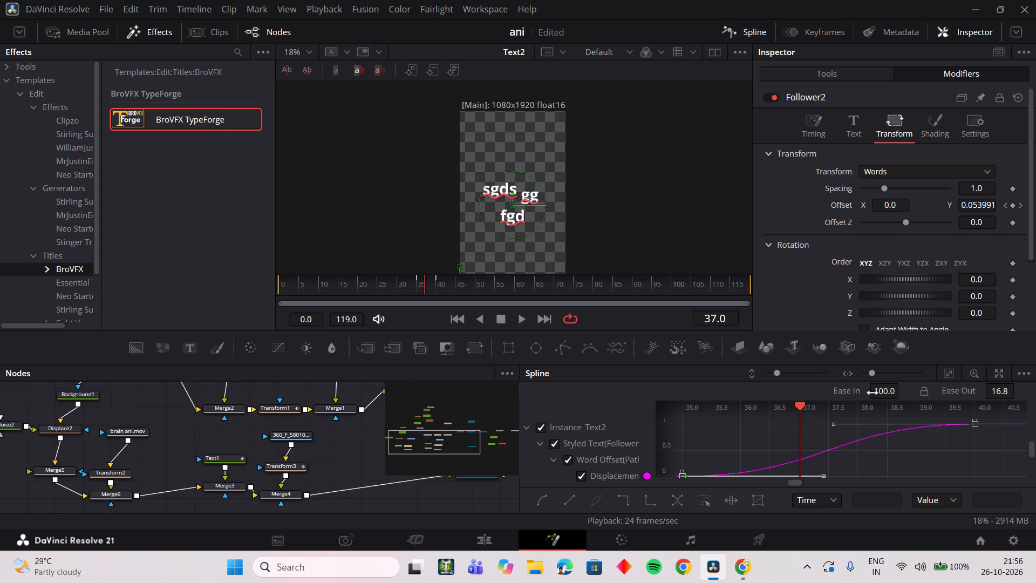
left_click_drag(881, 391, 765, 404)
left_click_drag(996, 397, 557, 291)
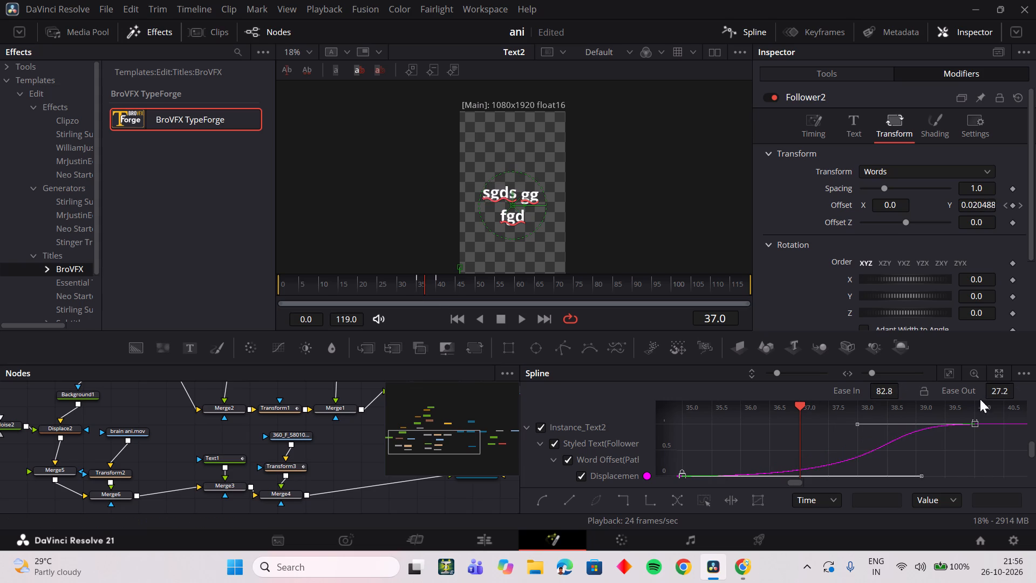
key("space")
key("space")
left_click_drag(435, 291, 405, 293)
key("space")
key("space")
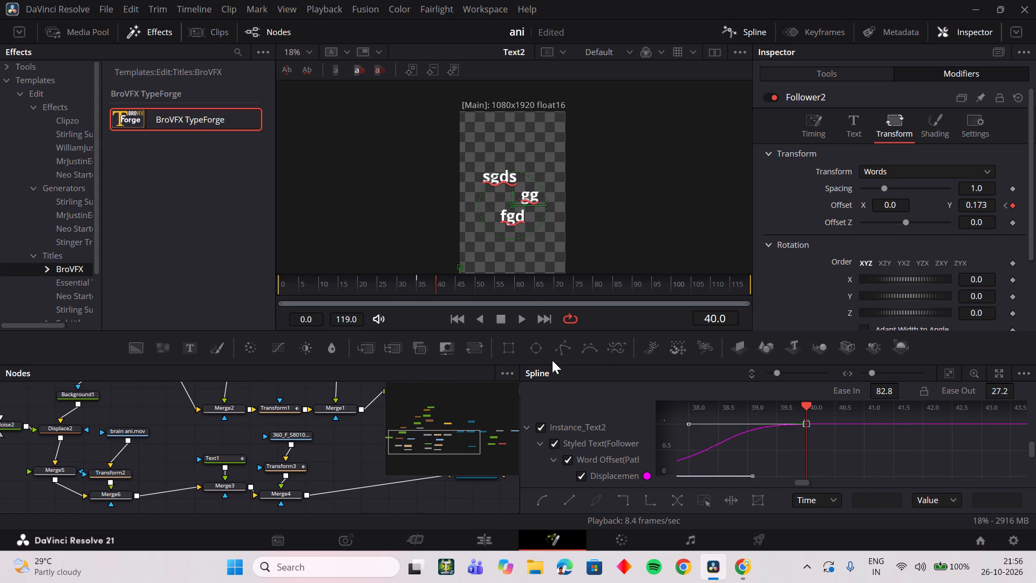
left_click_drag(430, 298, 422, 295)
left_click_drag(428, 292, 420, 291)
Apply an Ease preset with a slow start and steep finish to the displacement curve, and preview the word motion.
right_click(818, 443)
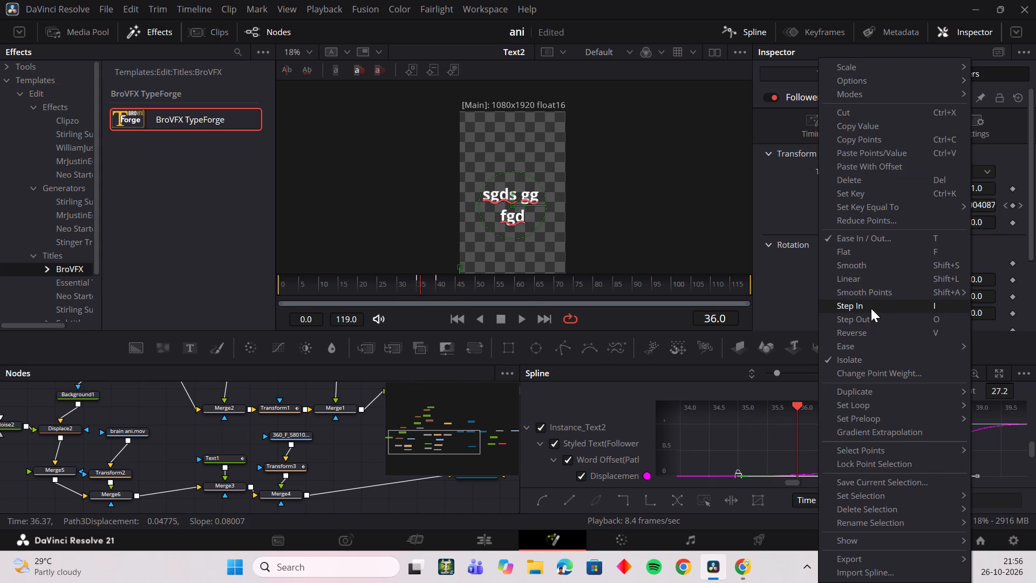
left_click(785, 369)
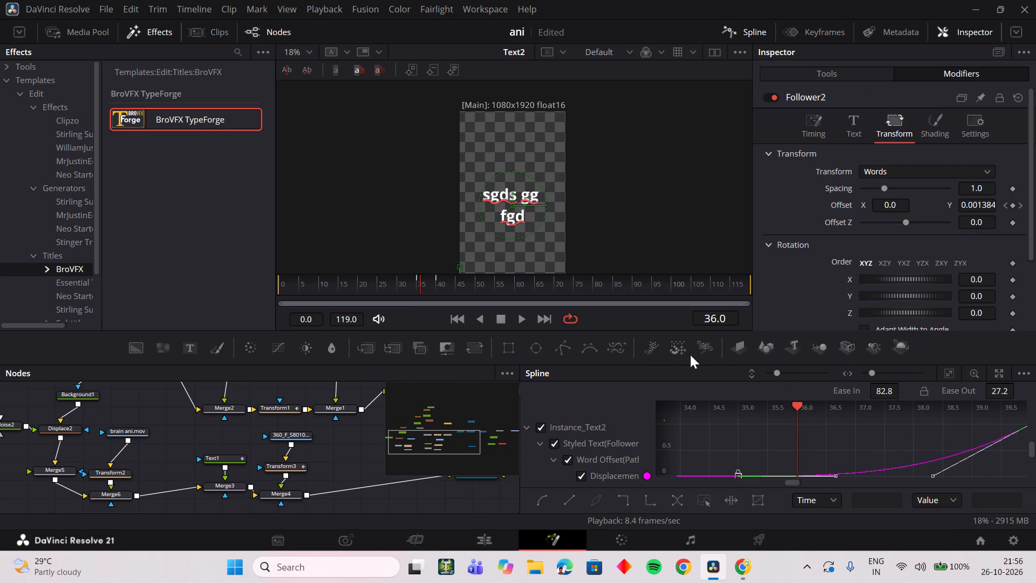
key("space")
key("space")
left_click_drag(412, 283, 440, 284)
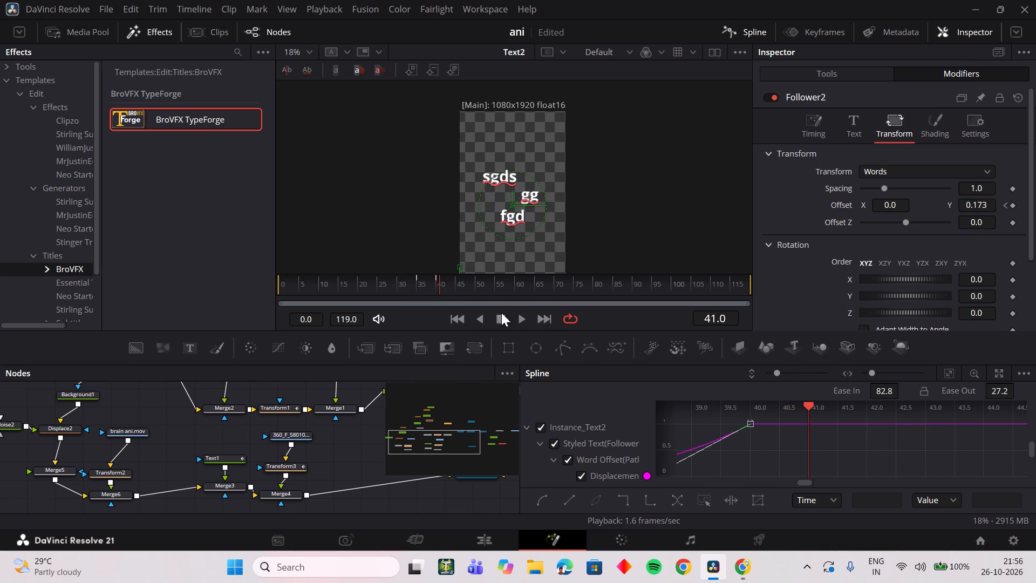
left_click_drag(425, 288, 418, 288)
Apply an Ease preset with a steep start to the displacement curve, and pull the end keyframe's handle level at Ease In 62.
right_click(840, 429)
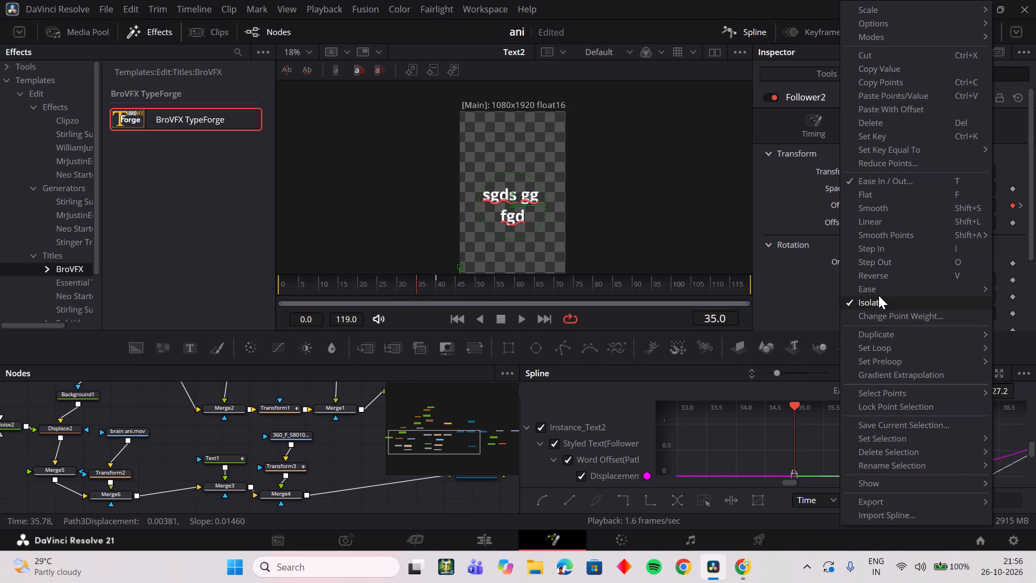
left_click(799, 333)
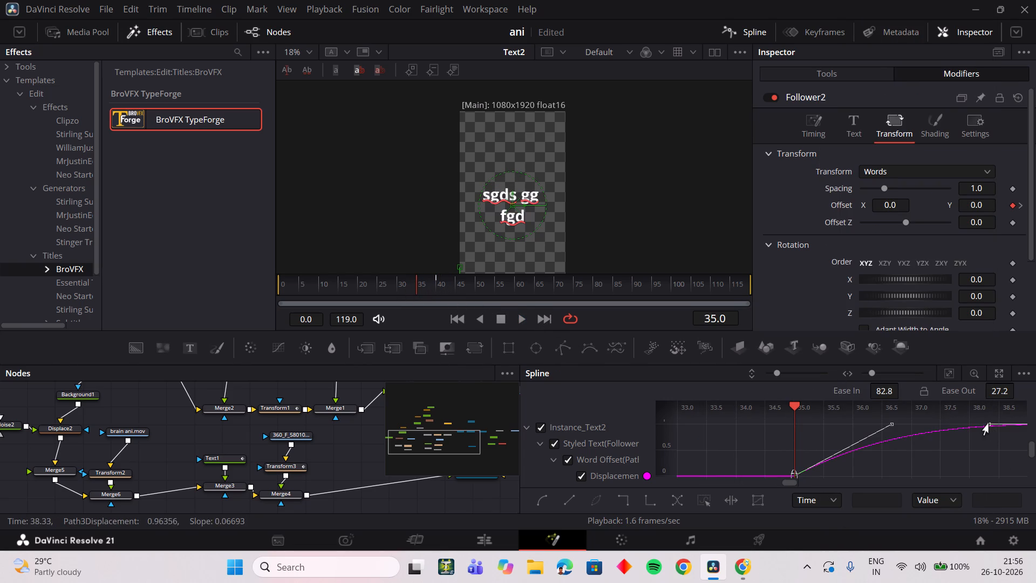
left_click_drag(989, 424, 907, 426)
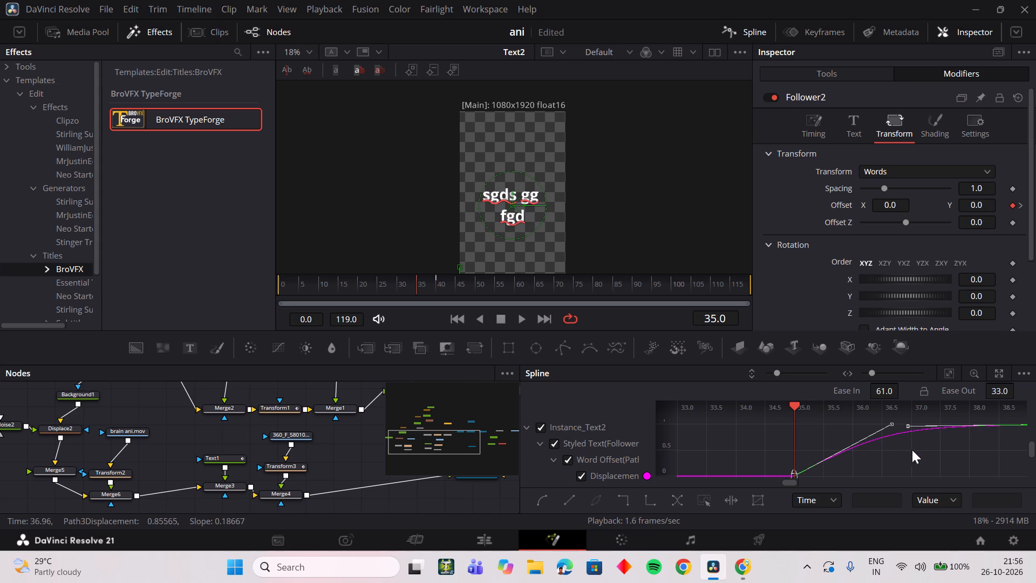
middle_click_drag(897, 456, 830, 464)
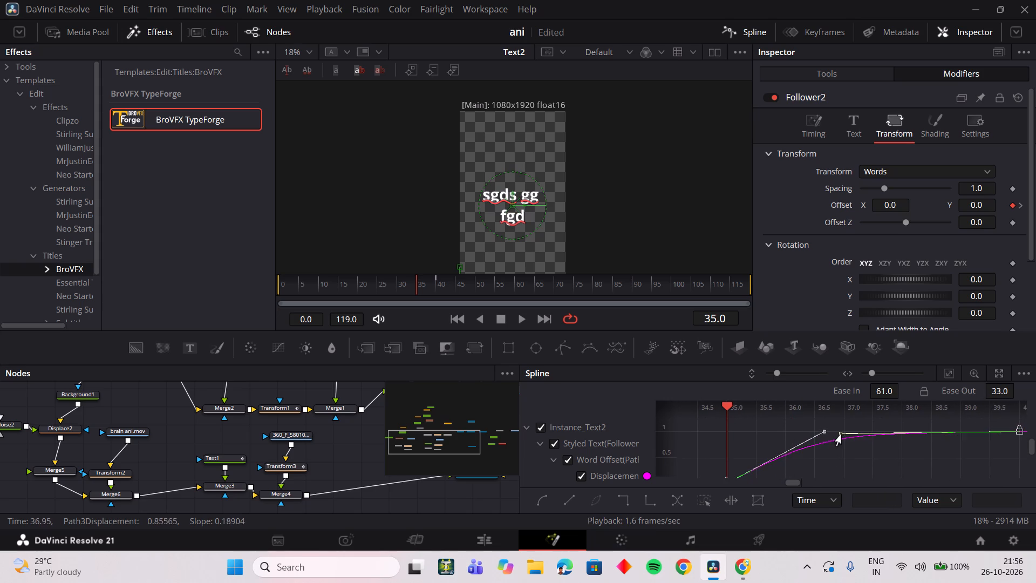
left_click(841, 435)
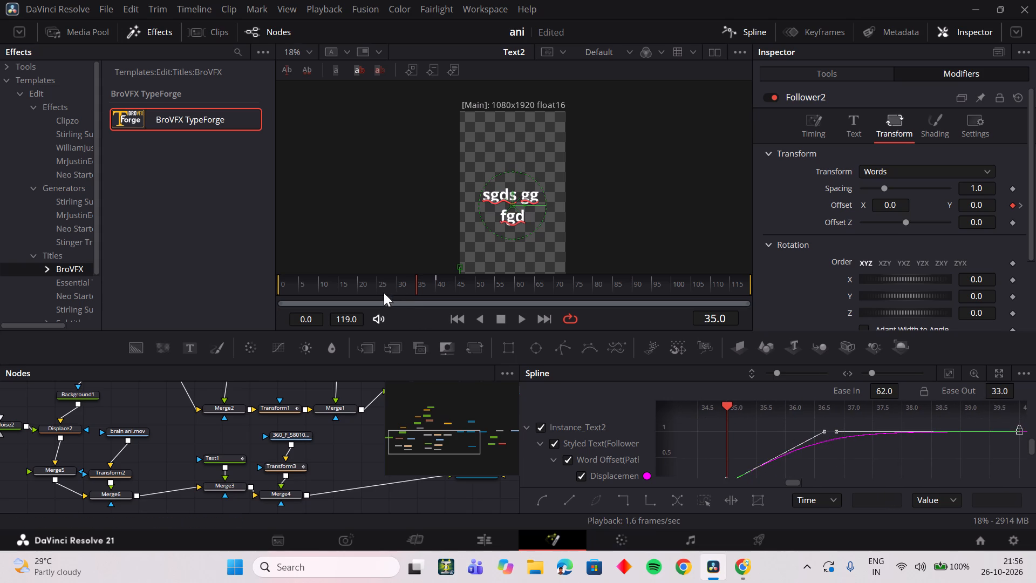
Play and scrub the word offset animation around frames 30 to 40 to check the fast-start easing.
key("space")
key("space")
left_click_drag(411, 273, 396, 277)
left_click_drag(438, 292, 401, 293)
key("space")
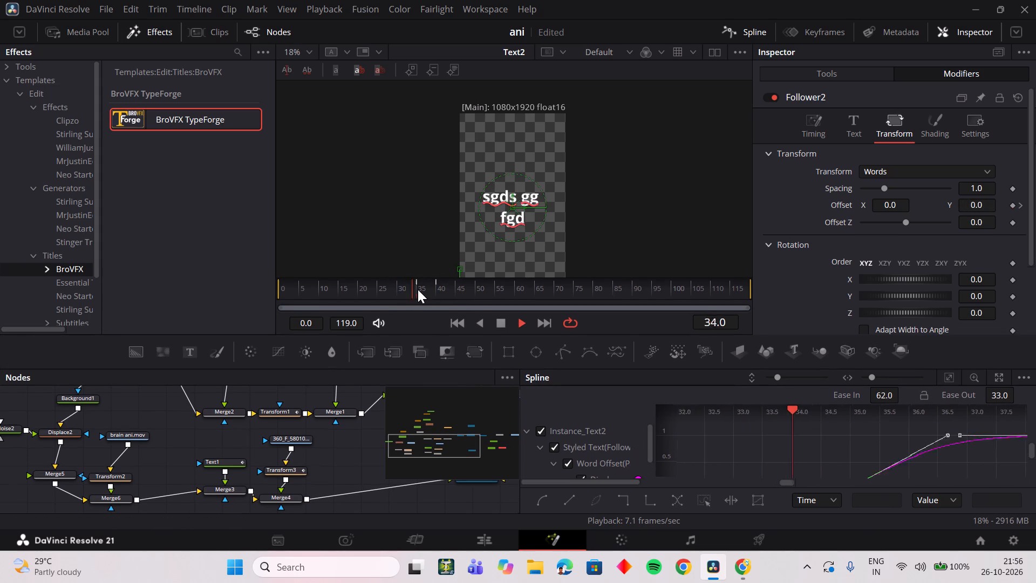
key("space")
left_click_drag(422, 289, 434, 289)
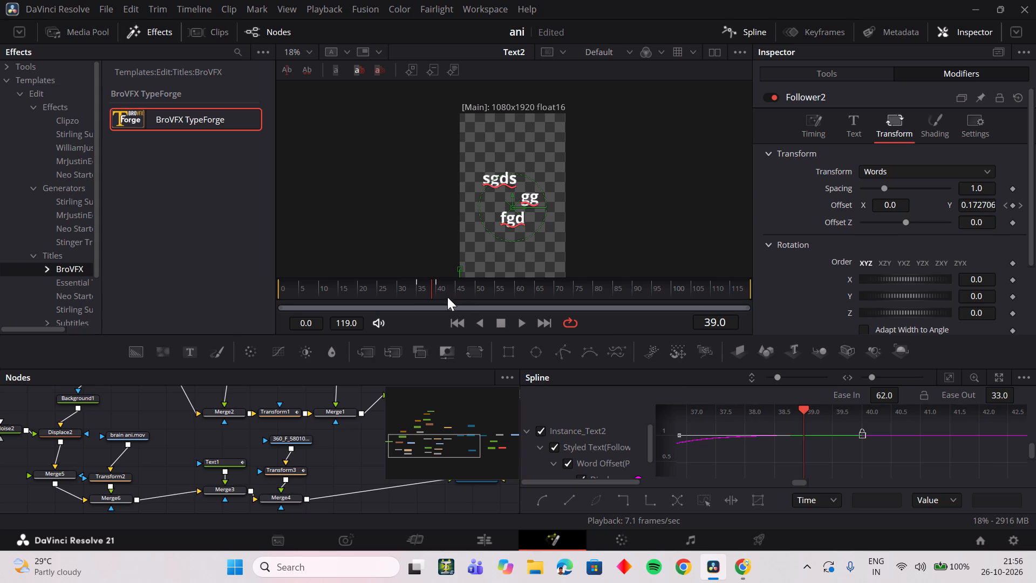
left_click_drag(425, 292, 407, 292)
left_click_drag(417, 294, 435, 292)
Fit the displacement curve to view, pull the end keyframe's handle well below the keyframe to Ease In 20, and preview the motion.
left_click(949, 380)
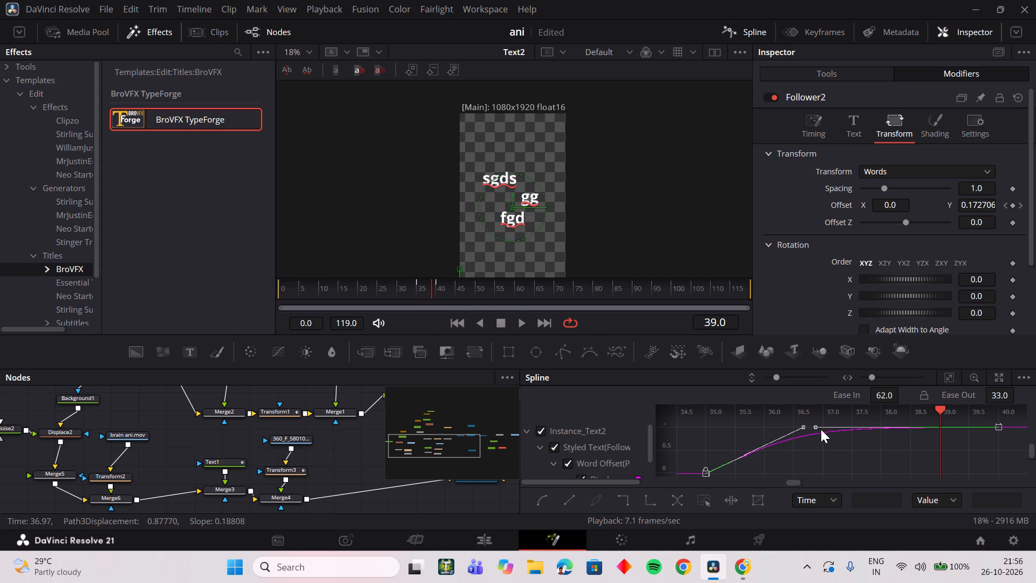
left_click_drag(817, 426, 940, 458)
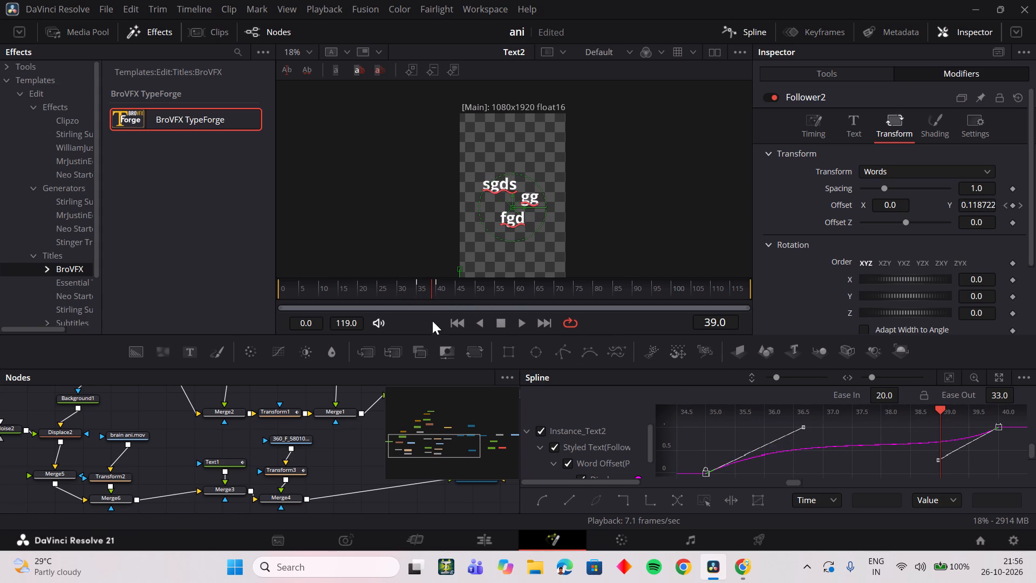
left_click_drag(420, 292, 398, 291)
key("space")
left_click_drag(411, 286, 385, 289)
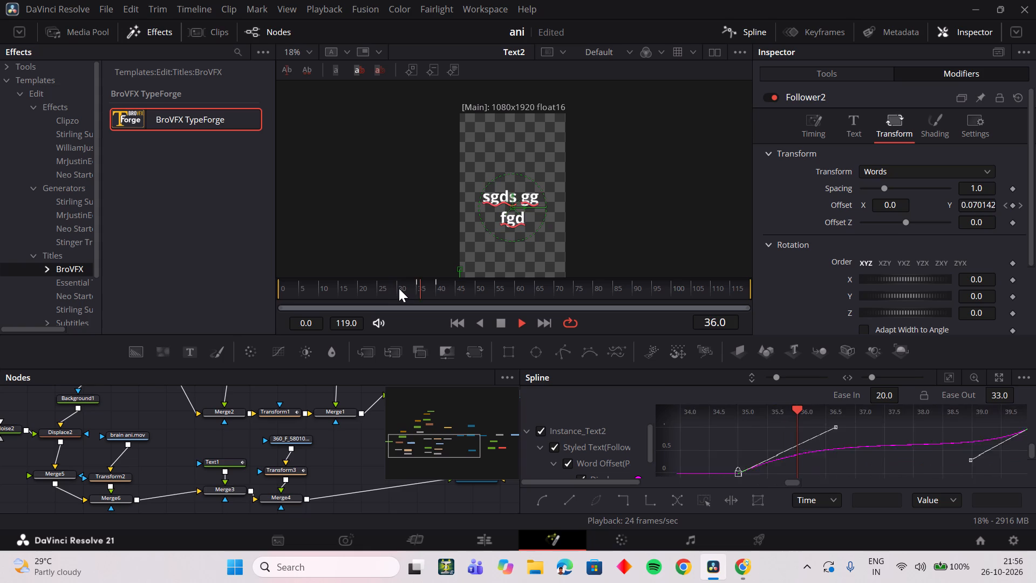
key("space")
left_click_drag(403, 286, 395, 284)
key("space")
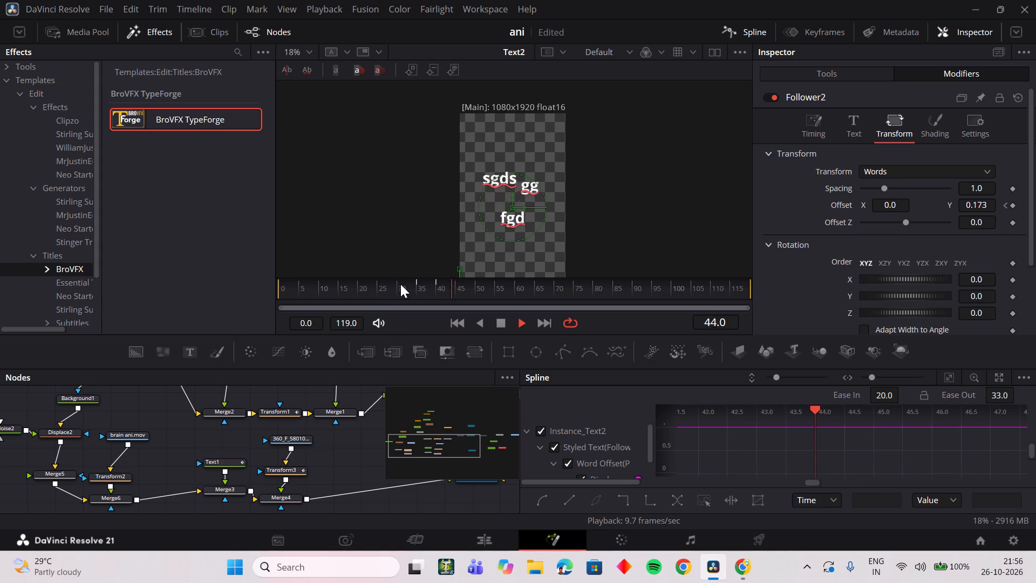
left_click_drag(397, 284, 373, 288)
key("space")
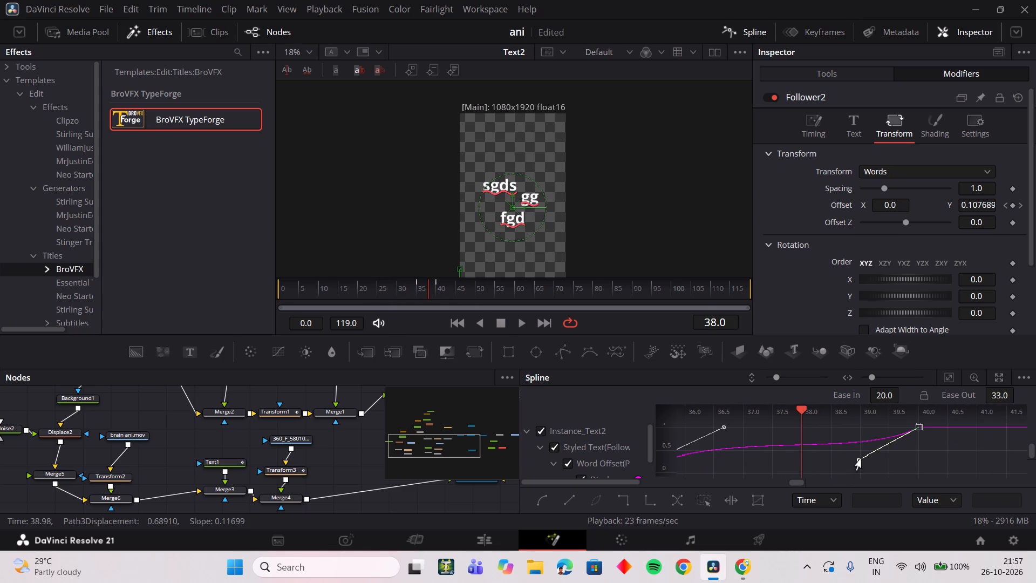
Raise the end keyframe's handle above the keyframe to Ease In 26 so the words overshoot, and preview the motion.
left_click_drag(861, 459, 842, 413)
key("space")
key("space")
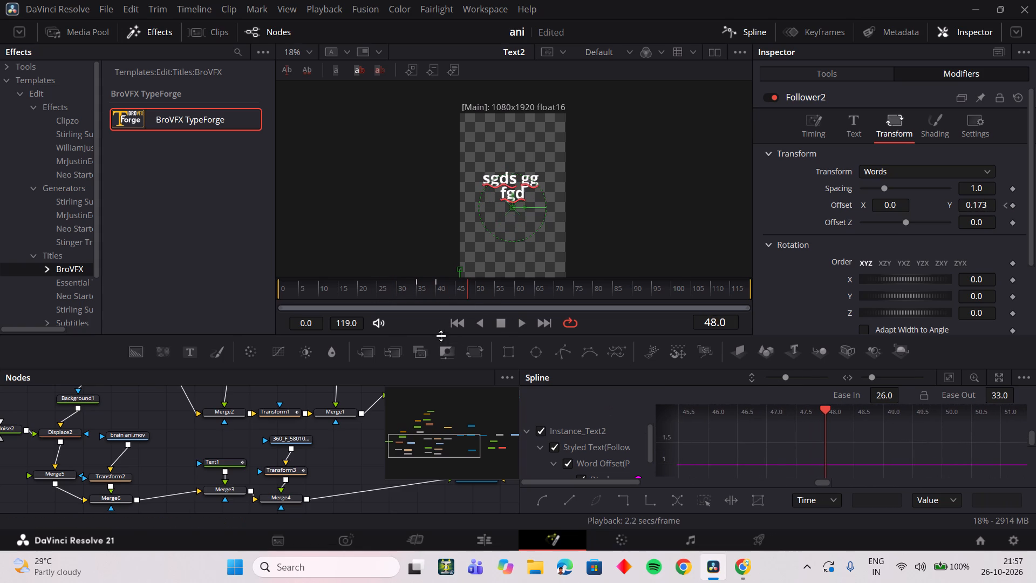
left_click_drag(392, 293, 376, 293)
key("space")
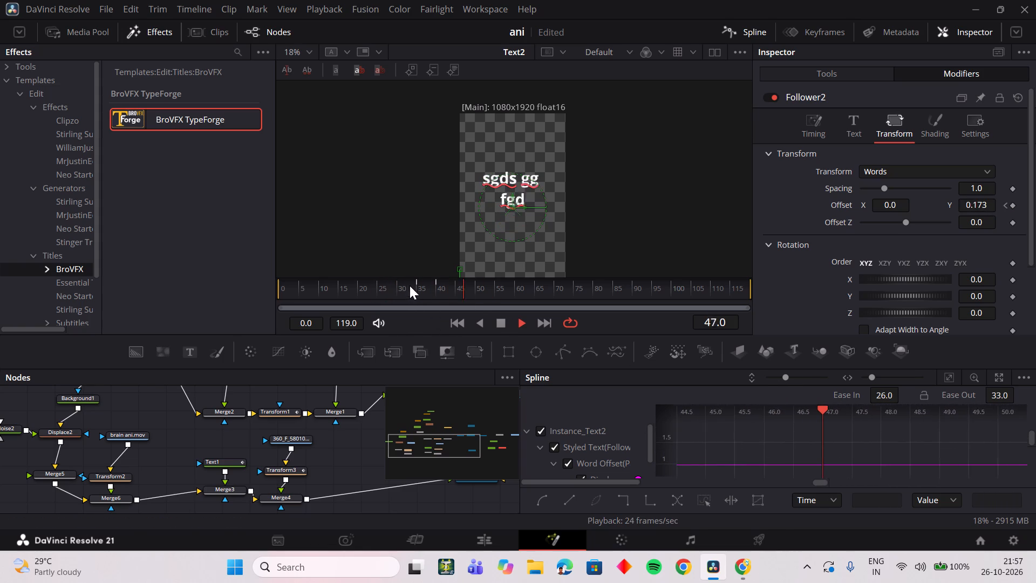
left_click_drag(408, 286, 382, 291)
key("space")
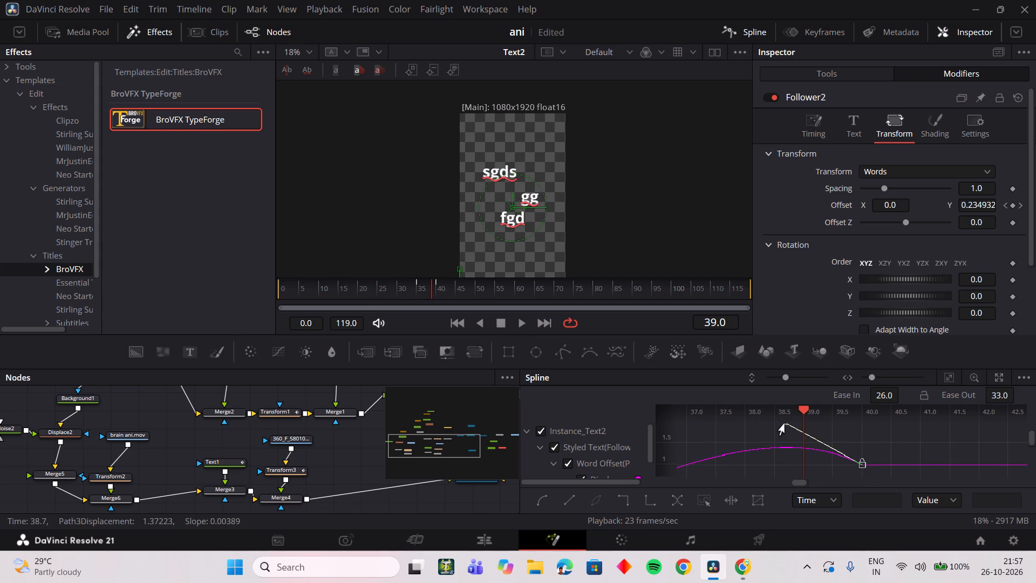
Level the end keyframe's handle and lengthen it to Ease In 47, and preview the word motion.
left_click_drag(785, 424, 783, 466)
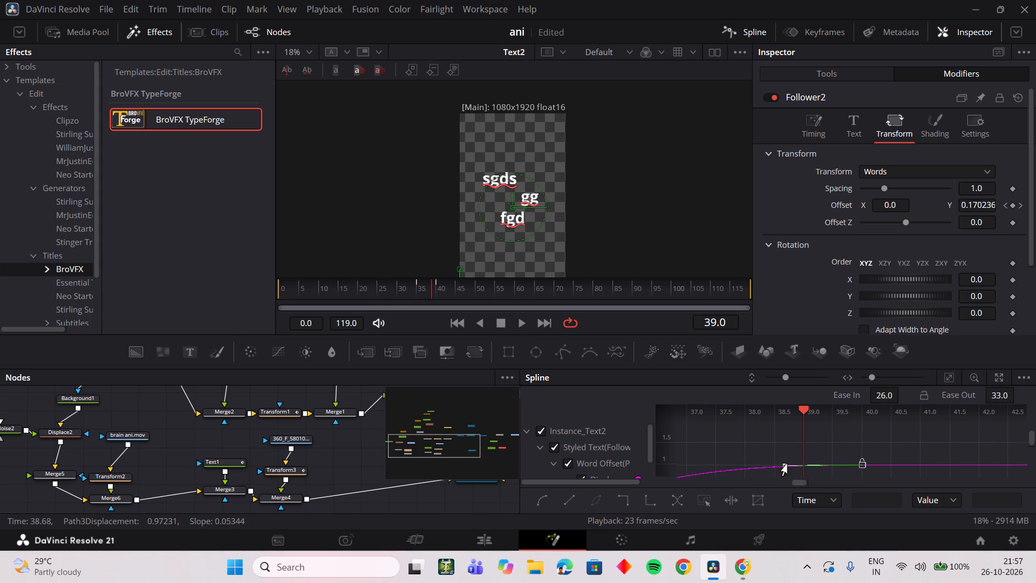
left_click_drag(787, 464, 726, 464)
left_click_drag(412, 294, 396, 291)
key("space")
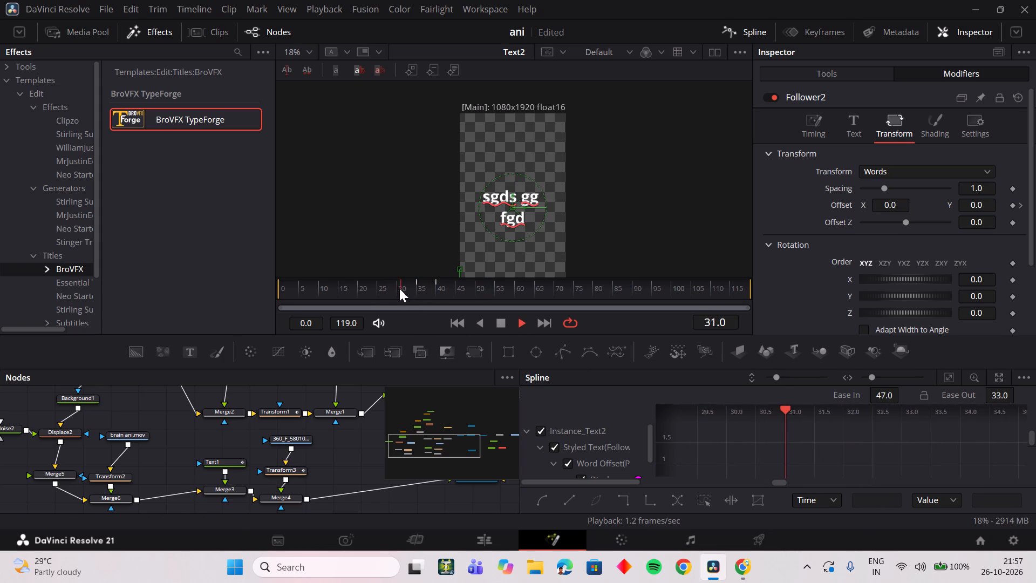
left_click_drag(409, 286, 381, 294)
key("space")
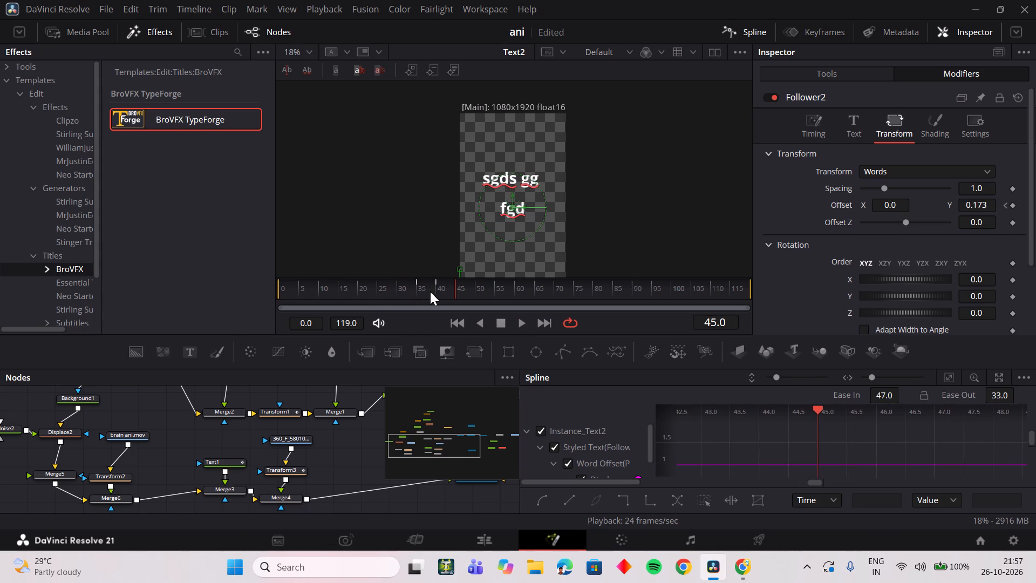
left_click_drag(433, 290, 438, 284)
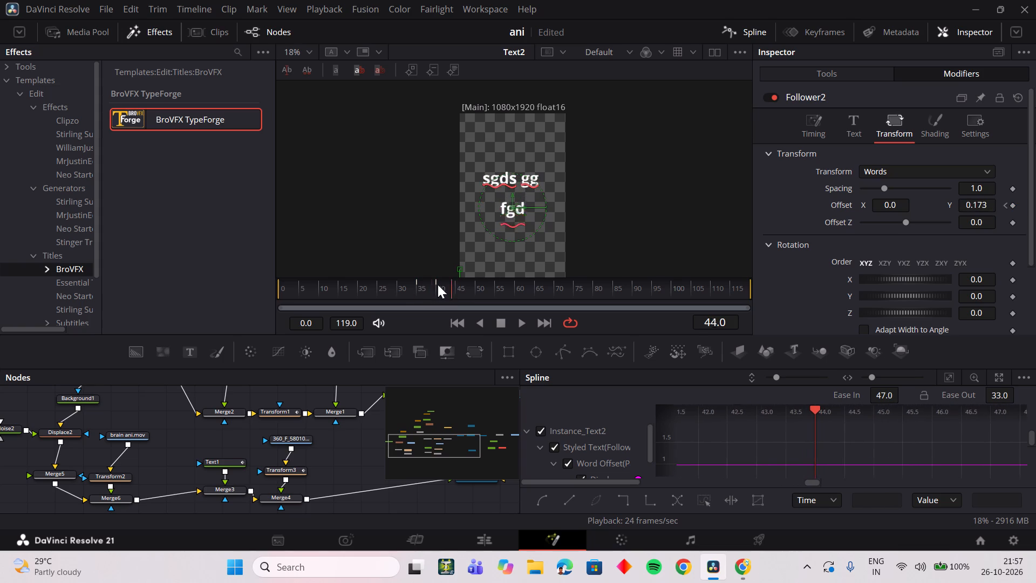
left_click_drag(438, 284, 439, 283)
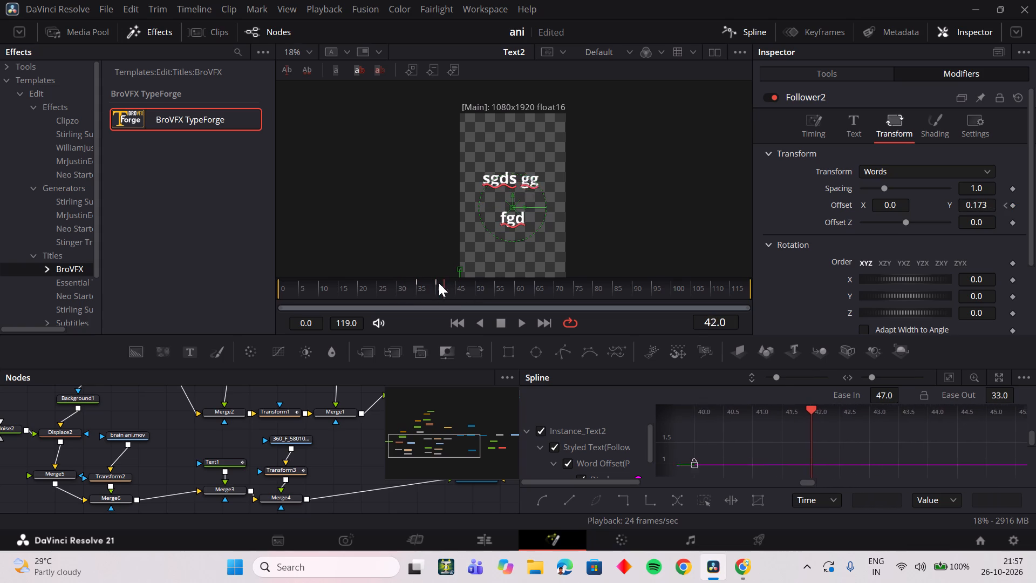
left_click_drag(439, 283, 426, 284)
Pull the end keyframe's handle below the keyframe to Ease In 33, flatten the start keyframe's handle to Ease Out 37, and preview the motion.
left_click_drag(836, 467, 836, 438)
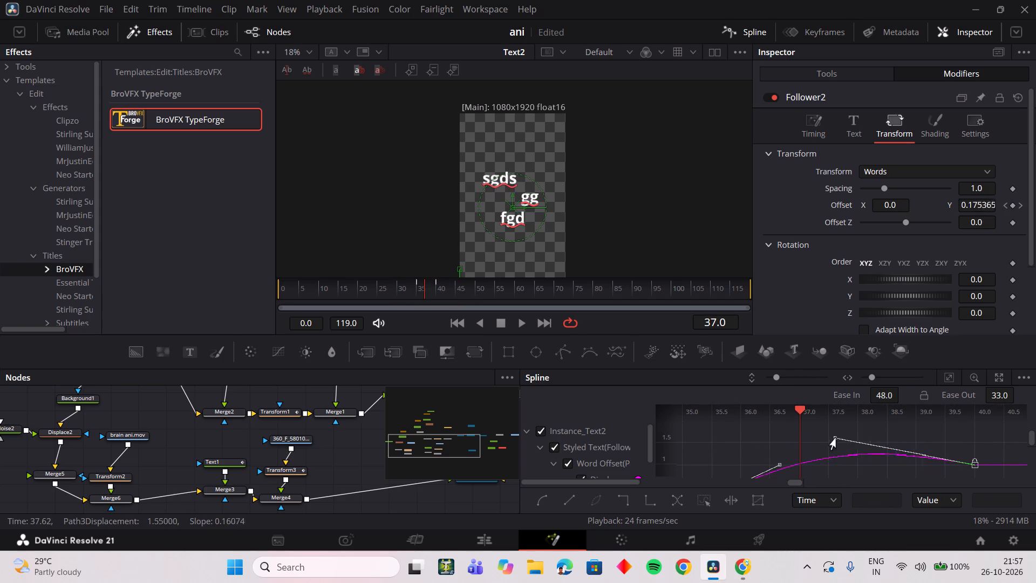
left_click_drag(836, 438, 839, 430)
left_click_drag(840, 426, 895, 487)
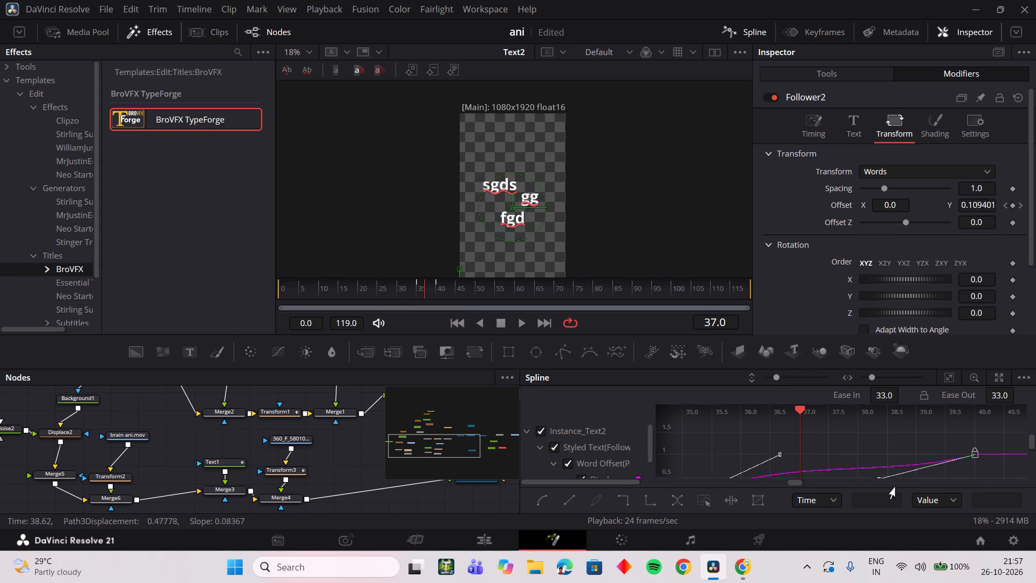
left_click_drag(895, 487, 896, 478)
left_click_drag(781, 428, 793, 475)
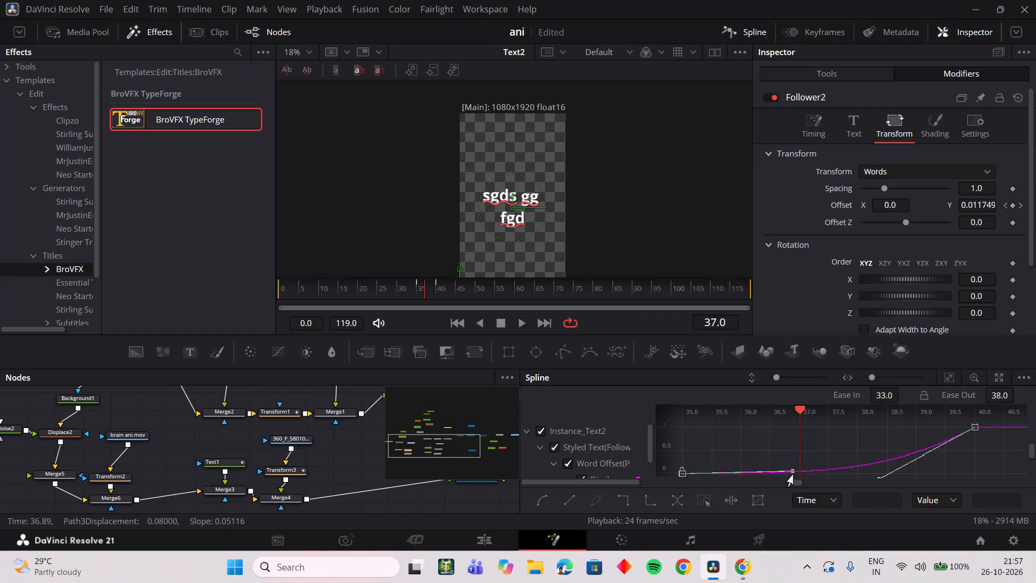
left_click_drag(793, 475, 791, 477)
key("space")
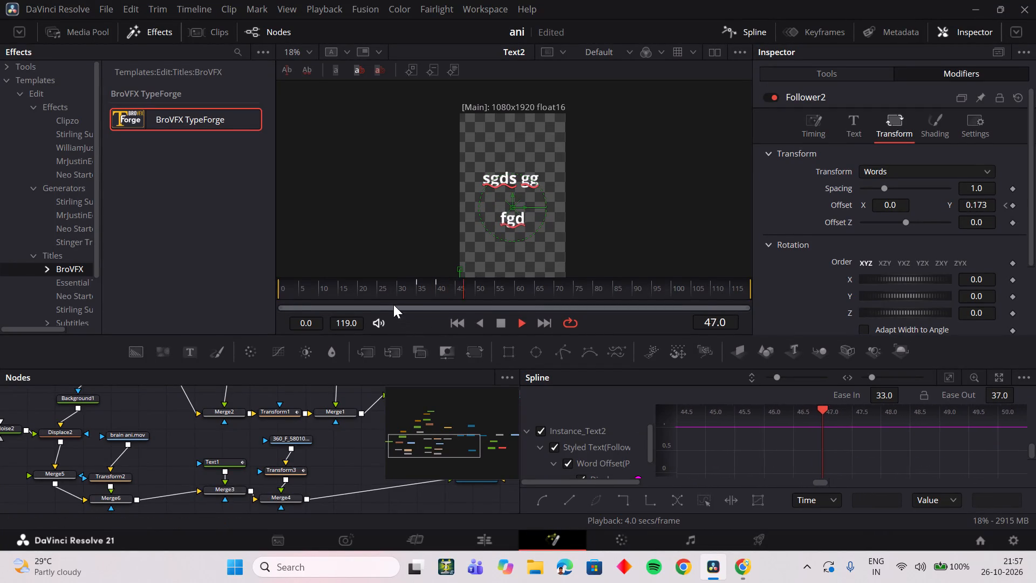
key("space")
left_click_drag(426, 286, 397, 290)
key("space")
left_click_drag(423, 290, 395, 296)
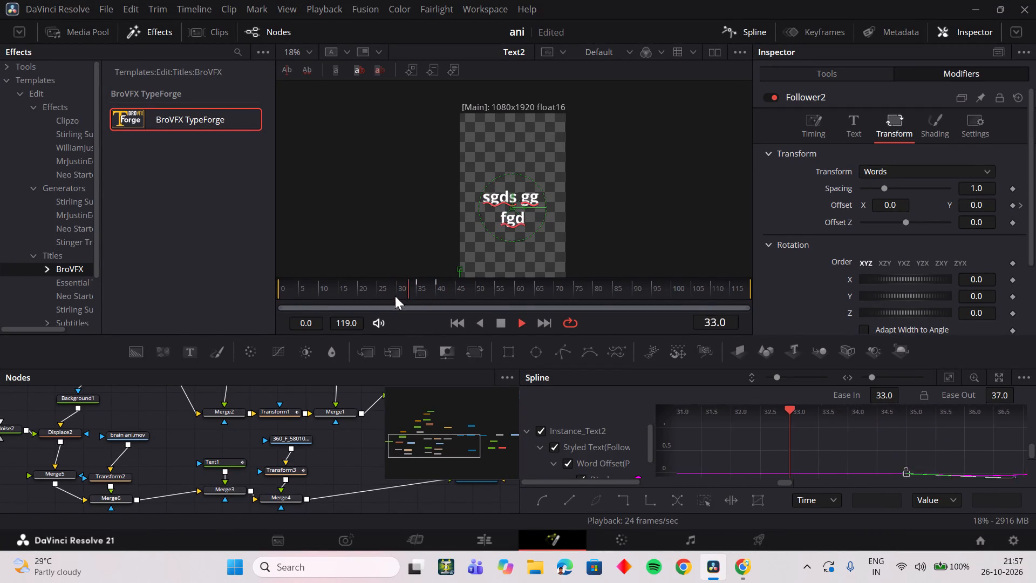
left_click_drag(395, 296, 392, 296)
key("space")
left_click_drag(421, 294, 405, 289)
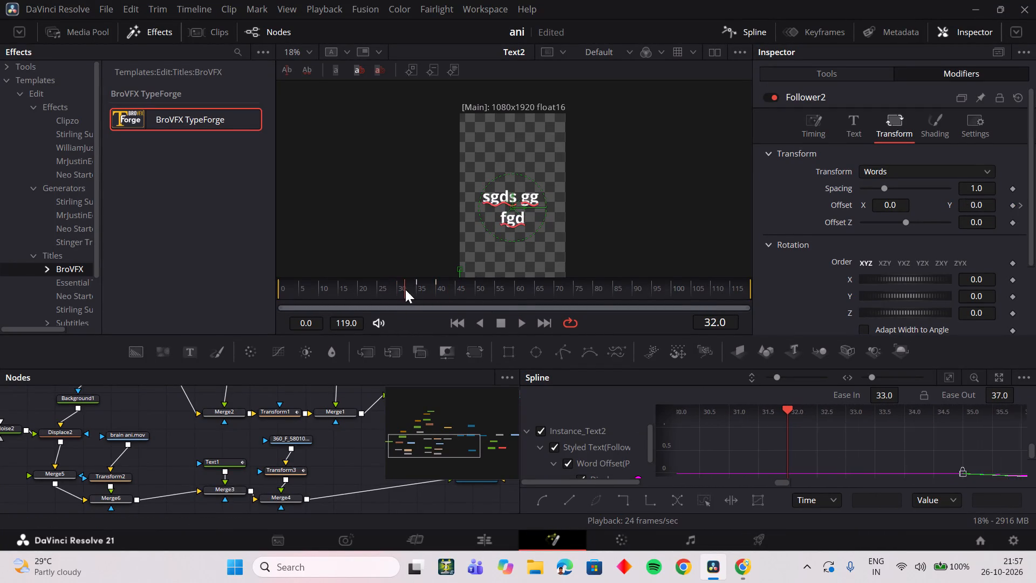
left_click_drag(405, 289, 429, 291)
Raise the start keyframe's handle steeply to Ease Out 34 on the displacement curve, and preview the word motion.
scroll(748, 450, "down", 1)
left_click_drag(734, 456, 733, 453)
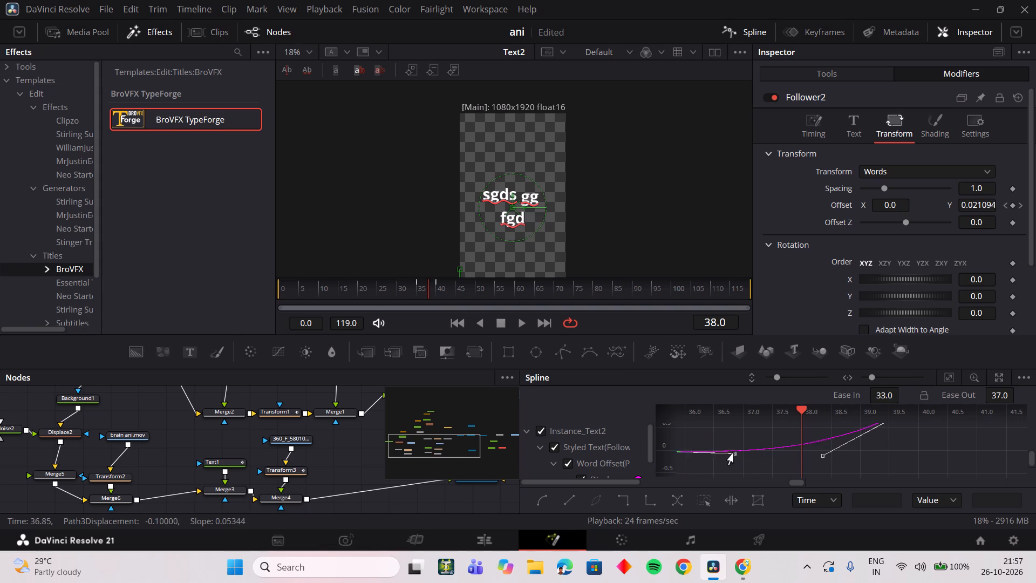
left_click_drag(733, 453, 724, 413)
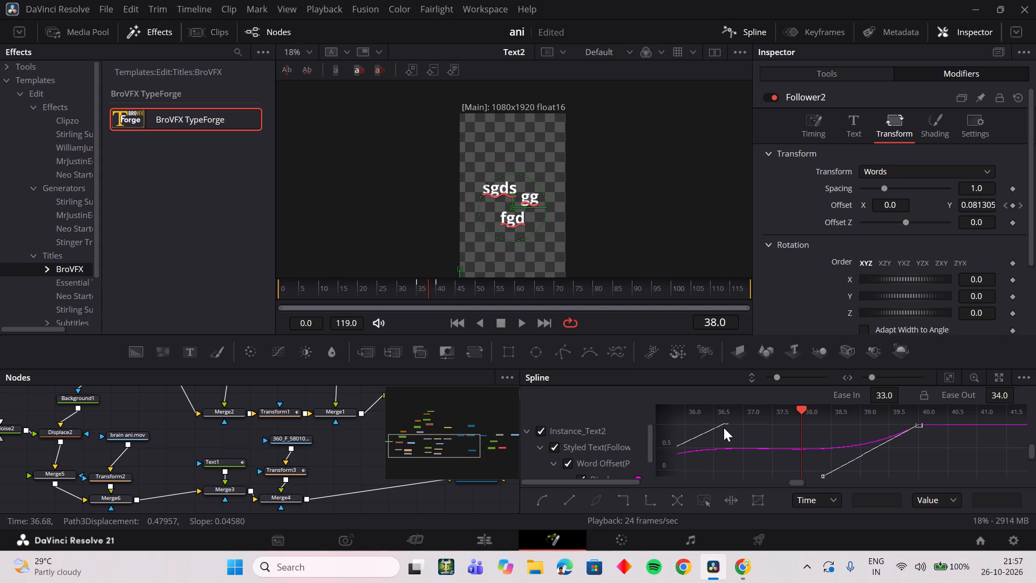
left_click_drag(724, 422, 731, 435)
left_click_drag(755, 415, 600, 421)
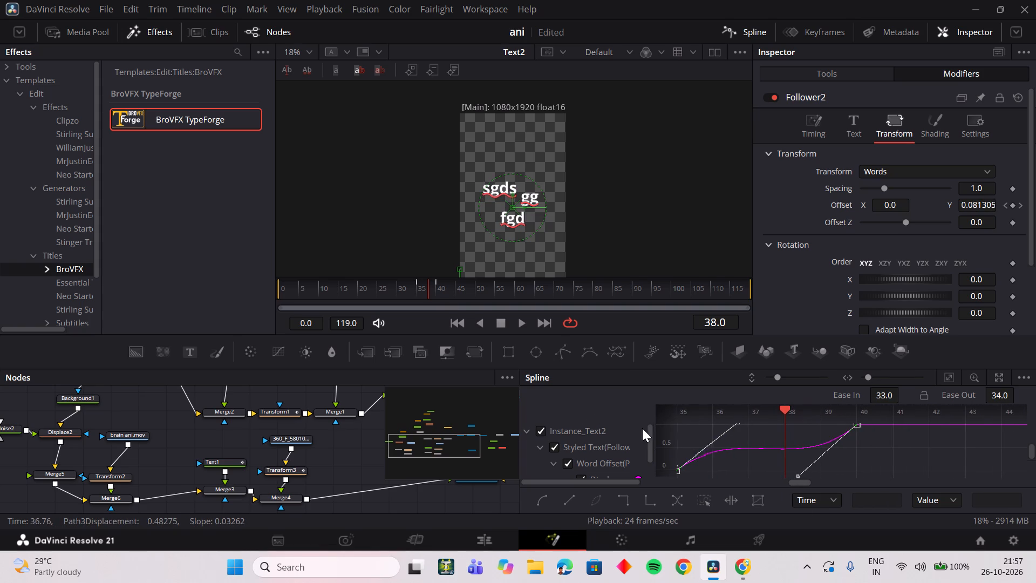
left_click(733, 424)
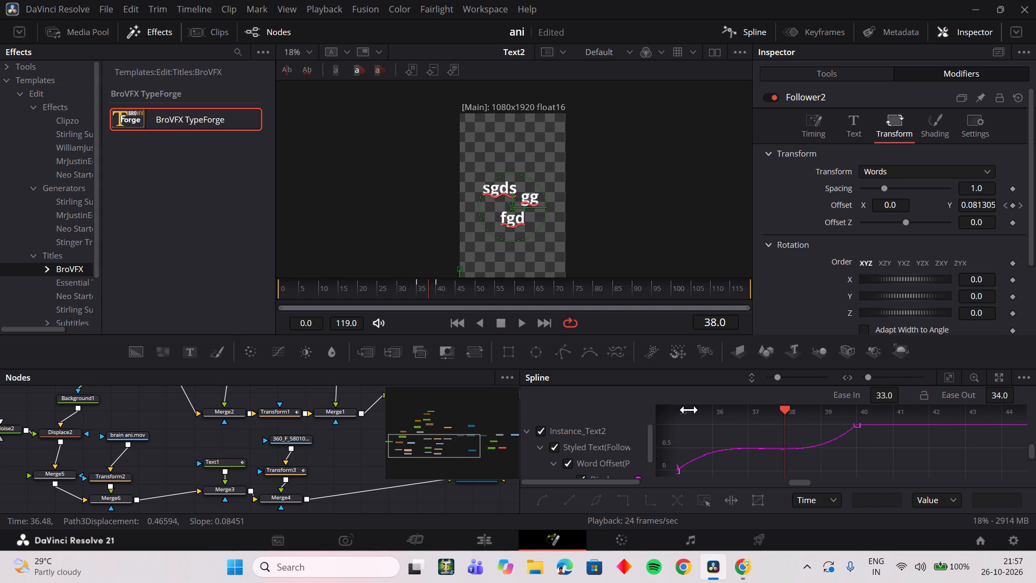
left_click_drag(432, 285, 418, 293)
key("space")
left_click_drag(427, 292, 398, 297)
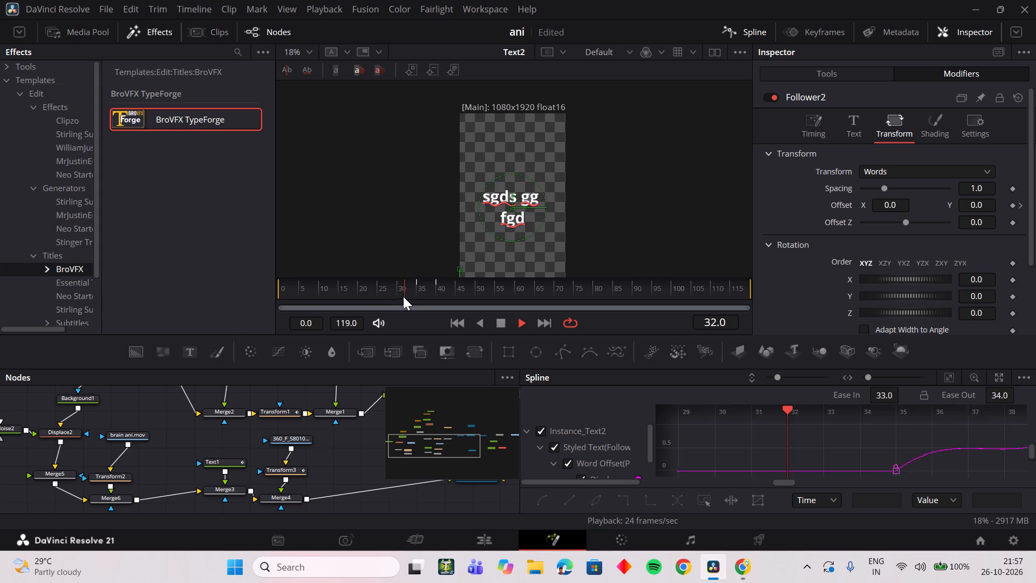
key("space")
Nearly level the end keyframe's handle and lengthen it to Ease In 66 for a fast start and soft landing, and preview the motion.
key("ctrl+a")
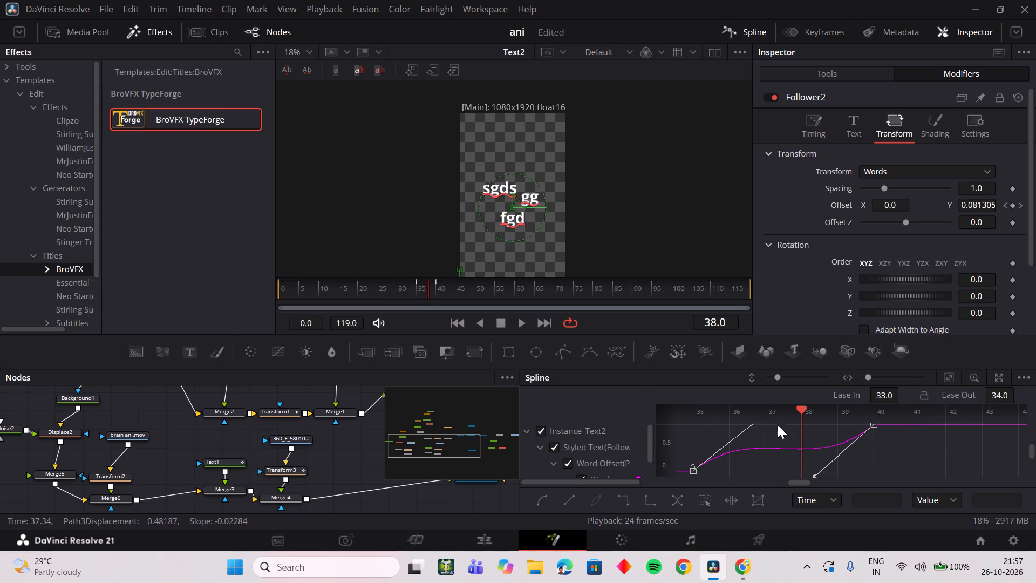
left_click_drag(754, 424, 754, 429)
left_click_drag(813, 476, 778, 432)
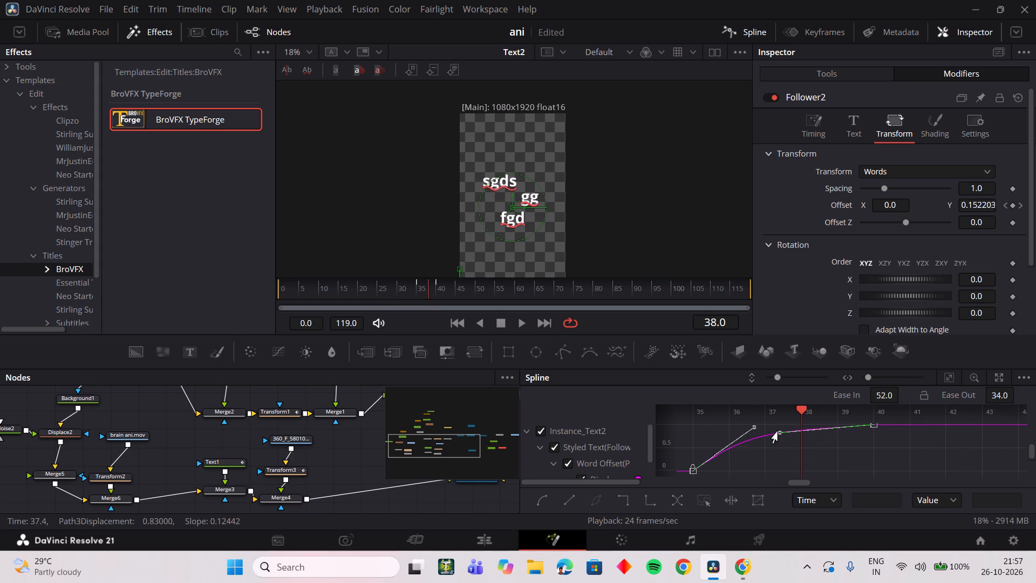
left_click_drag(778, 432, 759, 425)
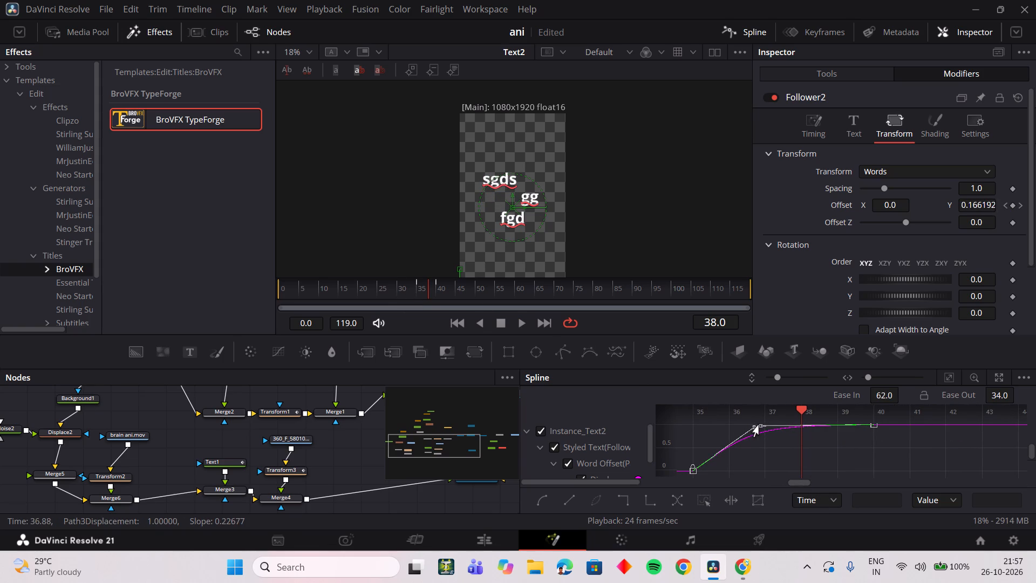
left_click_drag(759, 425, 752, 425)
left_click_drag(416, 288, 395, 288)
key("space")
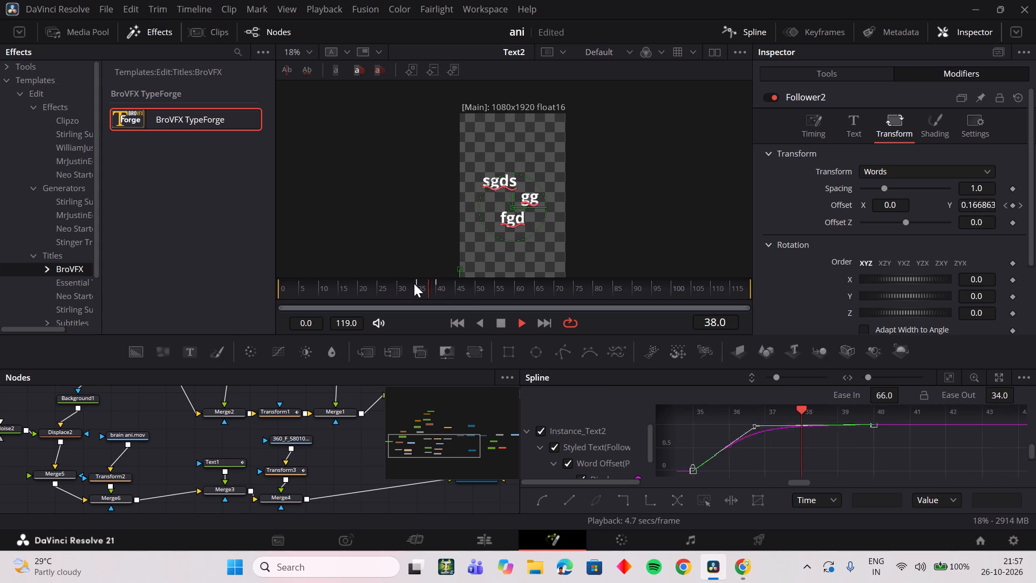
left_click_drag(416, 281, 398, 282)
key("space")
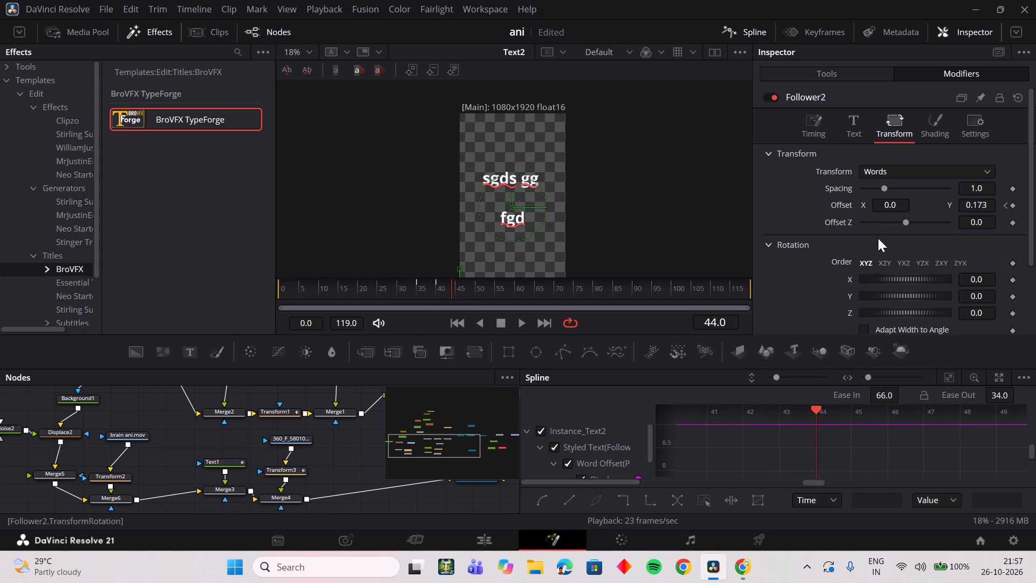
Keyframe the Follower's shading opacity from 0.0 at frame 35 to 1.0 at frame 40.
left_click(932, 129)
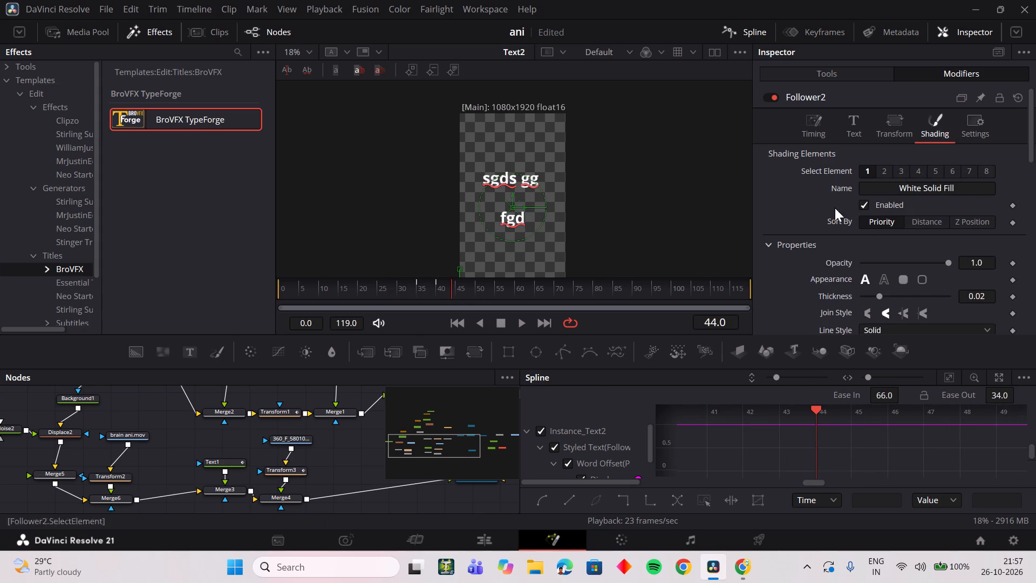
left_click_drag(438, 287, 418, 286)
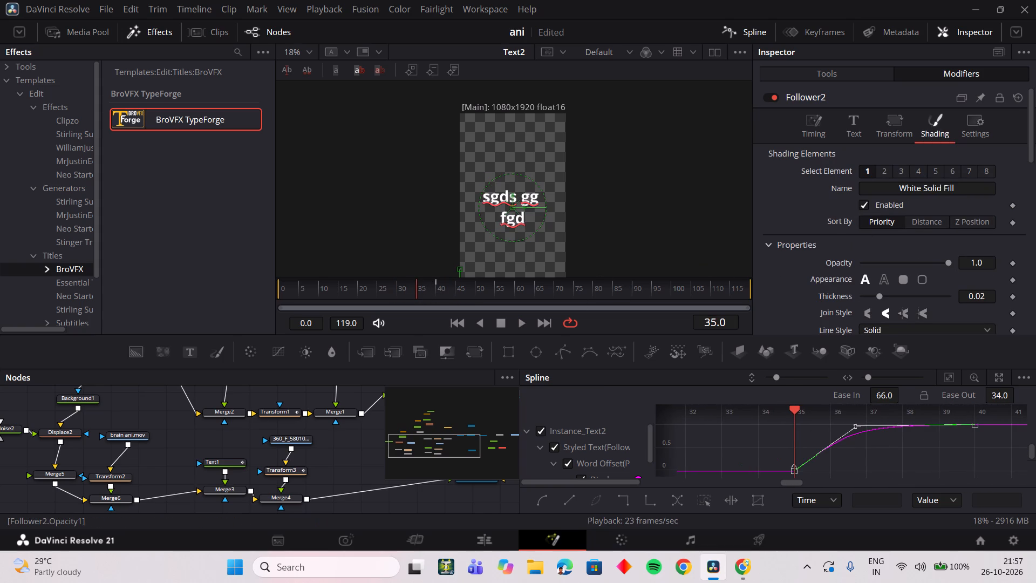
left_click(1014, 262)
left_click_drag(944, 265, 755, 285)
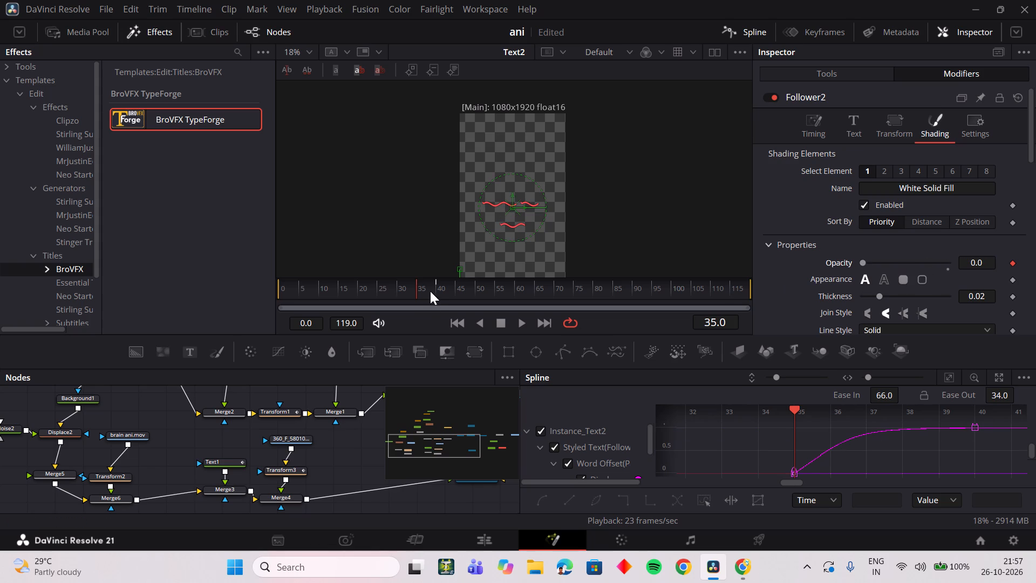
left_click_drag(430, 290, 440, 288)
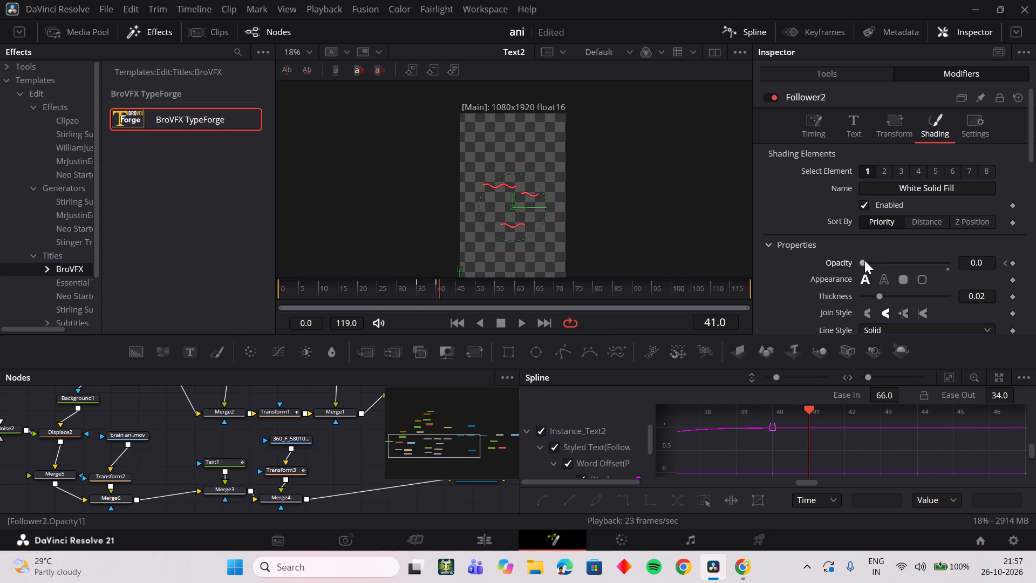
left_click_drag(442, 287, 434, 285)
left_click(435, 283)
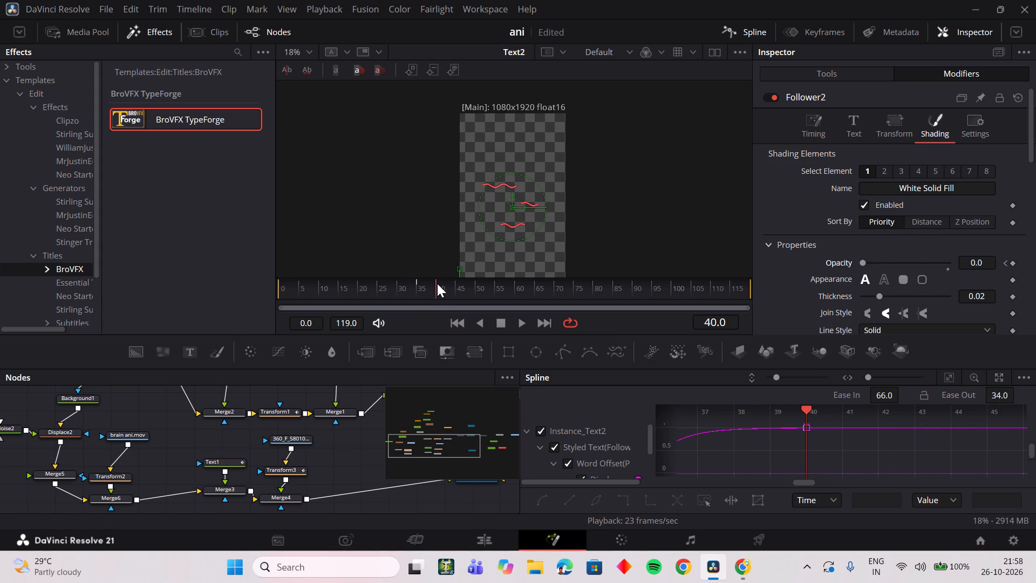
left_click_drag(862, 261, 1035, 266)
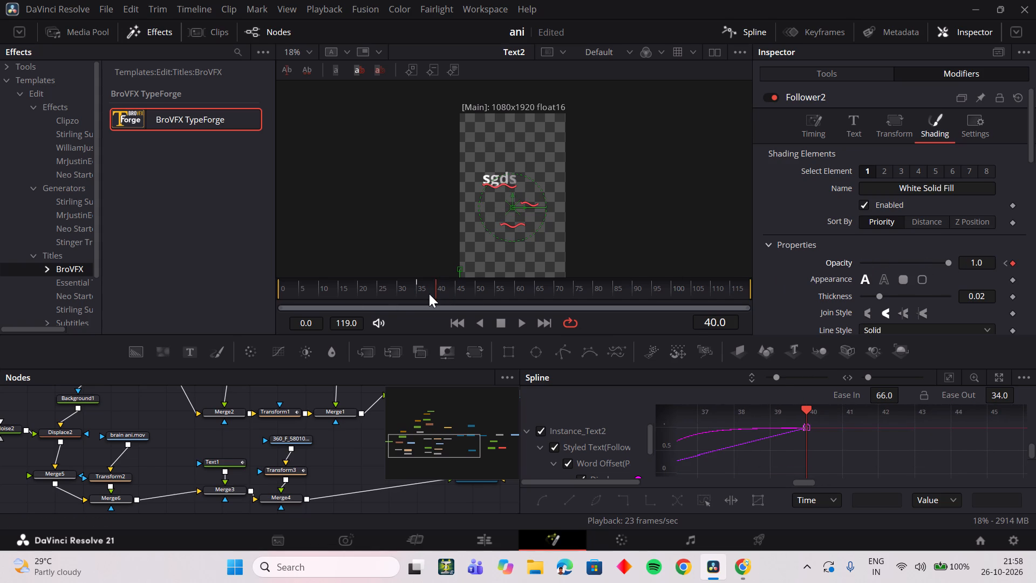
Play and scrub the animation around frames 32 to 41 to check how the letters fade in as the words move.
left_click_drag(428, 294, 412, 291)
key("space")
key("space")
left_click_drag(431, 284, 406, 287)
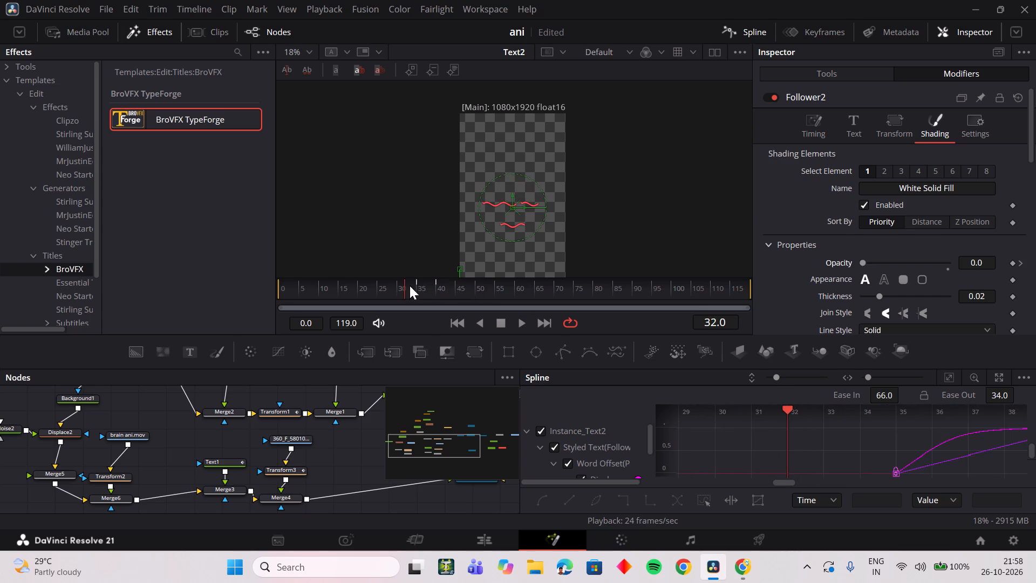
key("space")
key("space")
left_click_drag(419, 283, 439, 282)
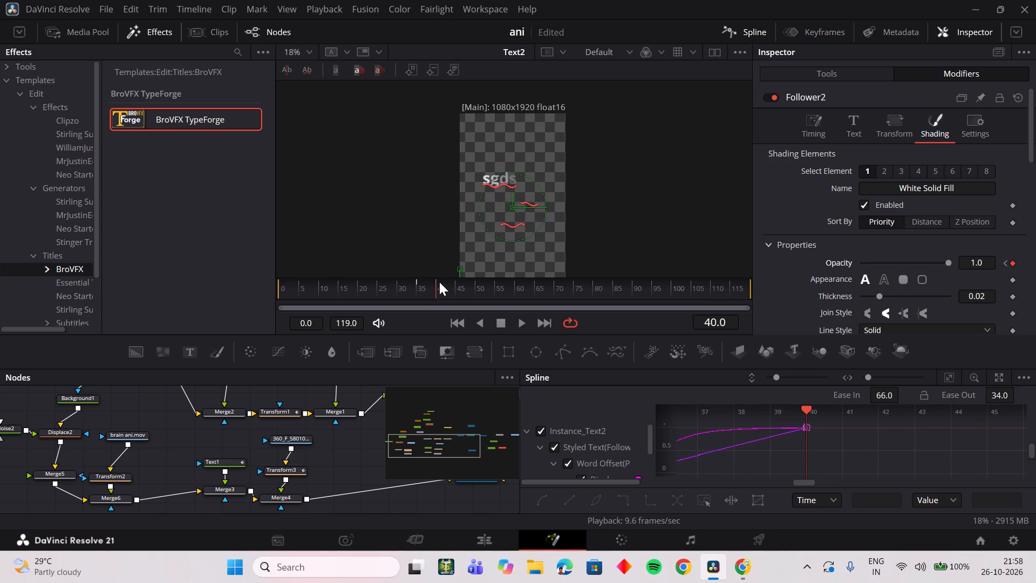
left_click_drag(439, 282, 440, 282)
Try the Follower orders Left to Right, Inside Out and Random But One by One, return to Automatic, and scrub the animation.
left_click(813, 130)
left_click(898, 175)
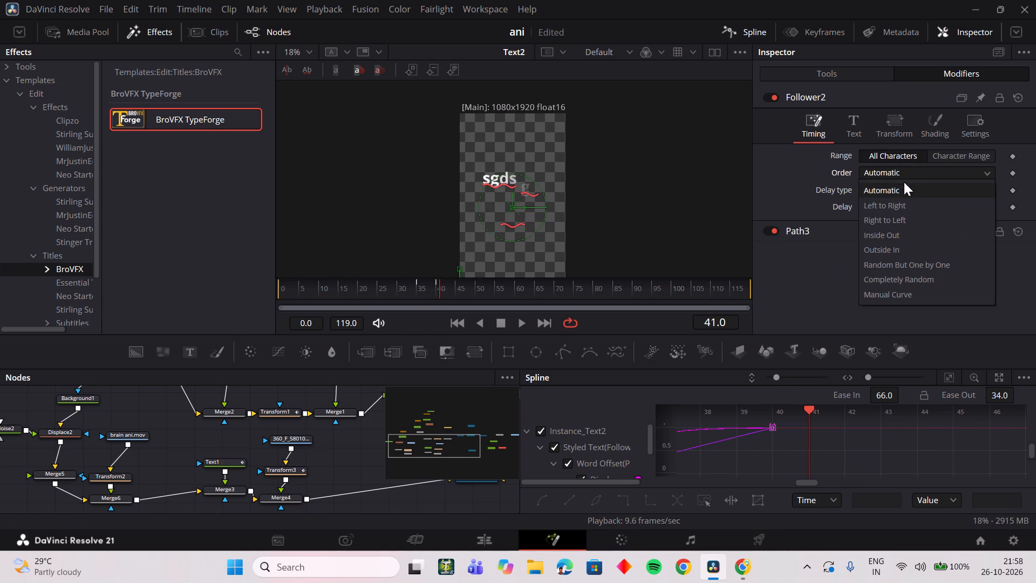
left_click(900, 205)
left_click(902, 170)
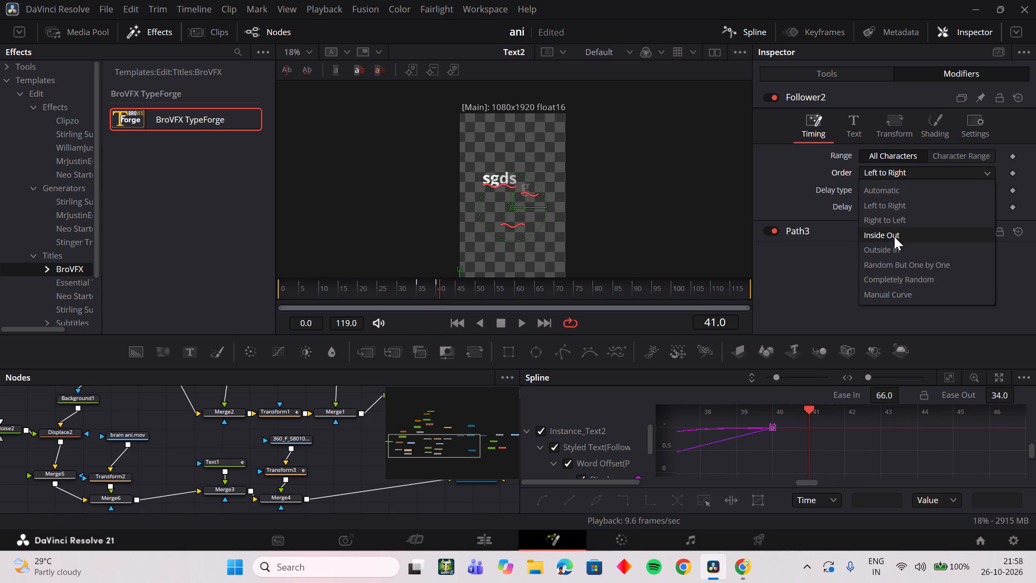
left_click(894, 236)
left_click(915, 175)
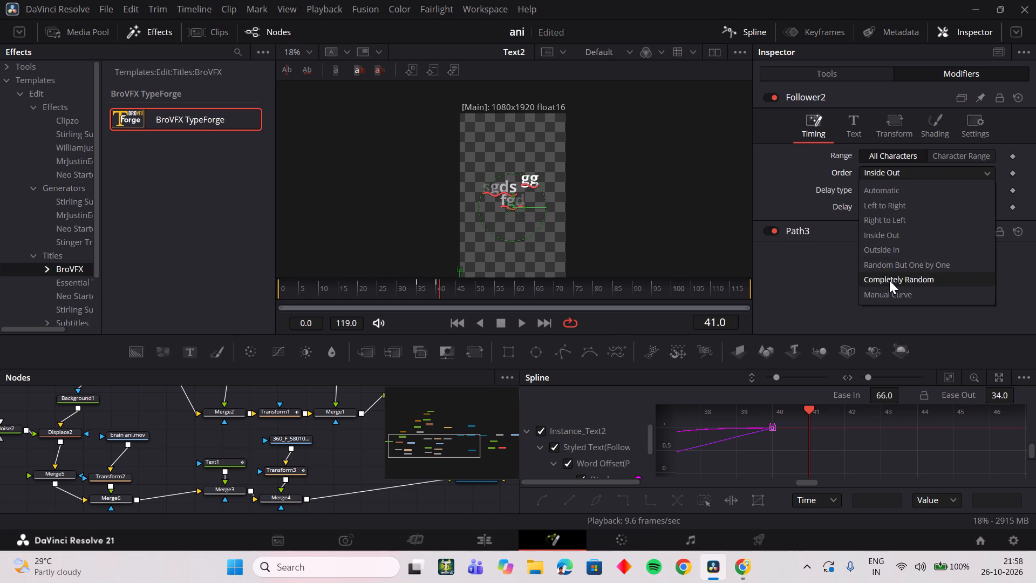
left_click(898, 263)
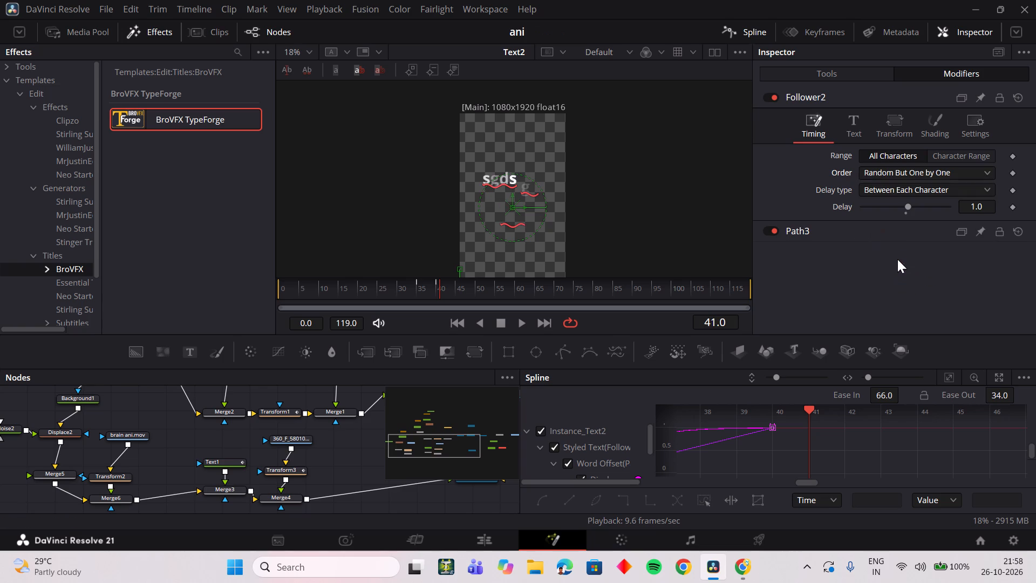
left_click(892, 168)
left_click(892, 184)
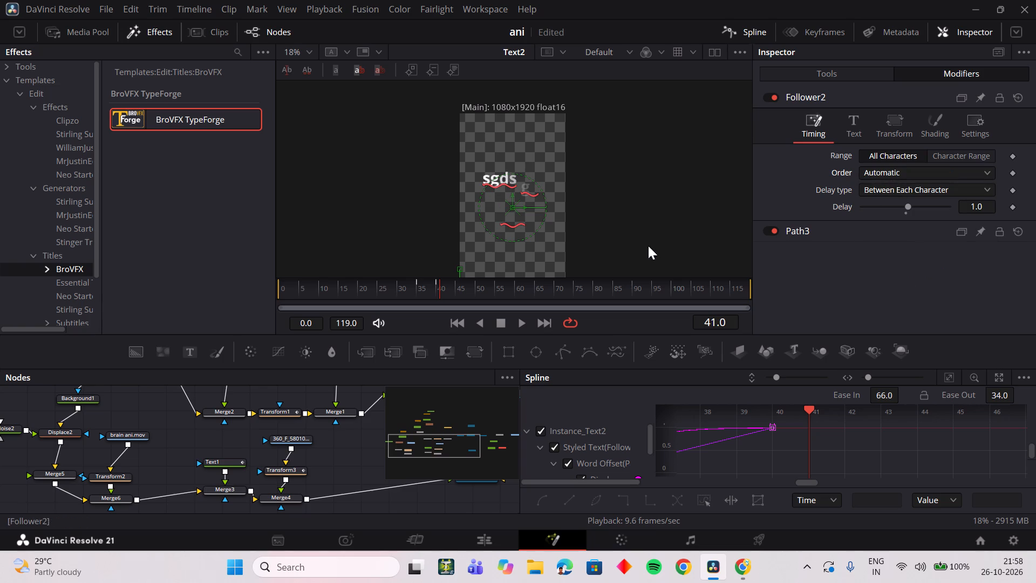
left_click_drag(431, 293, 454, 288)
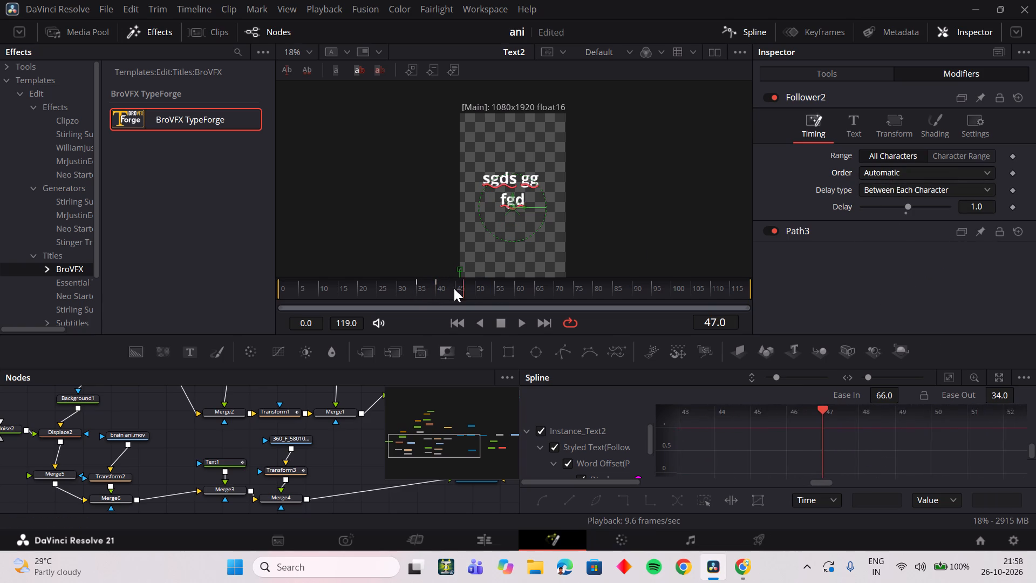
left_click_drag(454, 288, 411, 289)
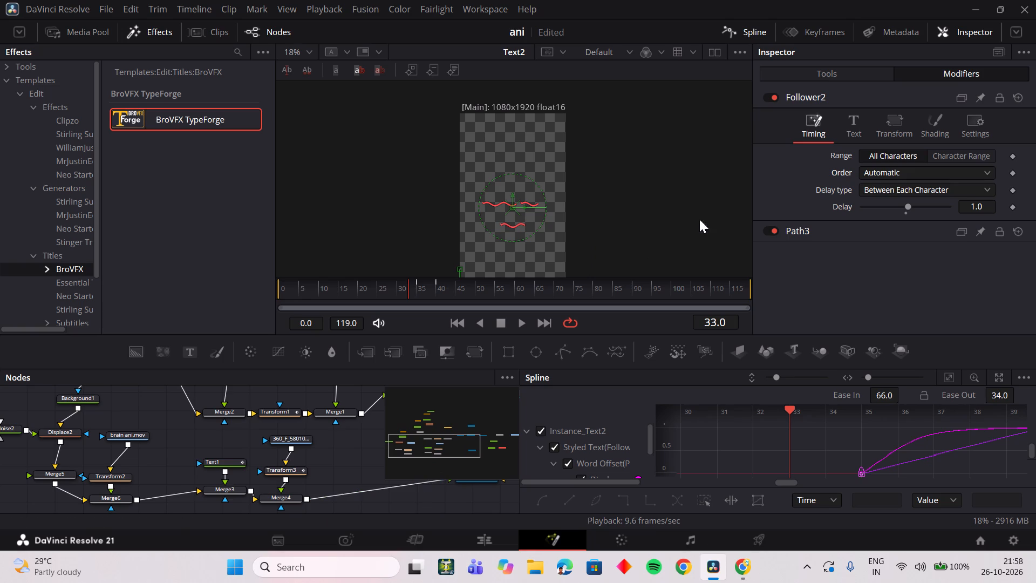
Close the spline editor and delete the placeholder Text2 and Instance_Text2 nodes from the composition.
left_click(743, 32)
left_click_drag(544, 449, 684, 469)
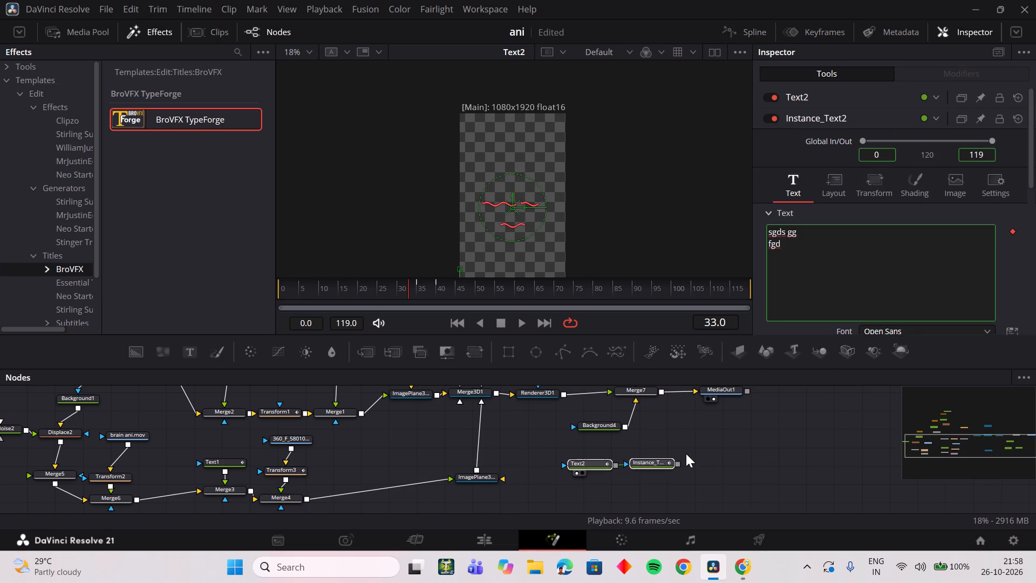
key("Delete")
Switch to Chrome, close the "simple and smooth 3d" tab, and go from the tutorial video to the YouTube home page.
left_click(741, 559)
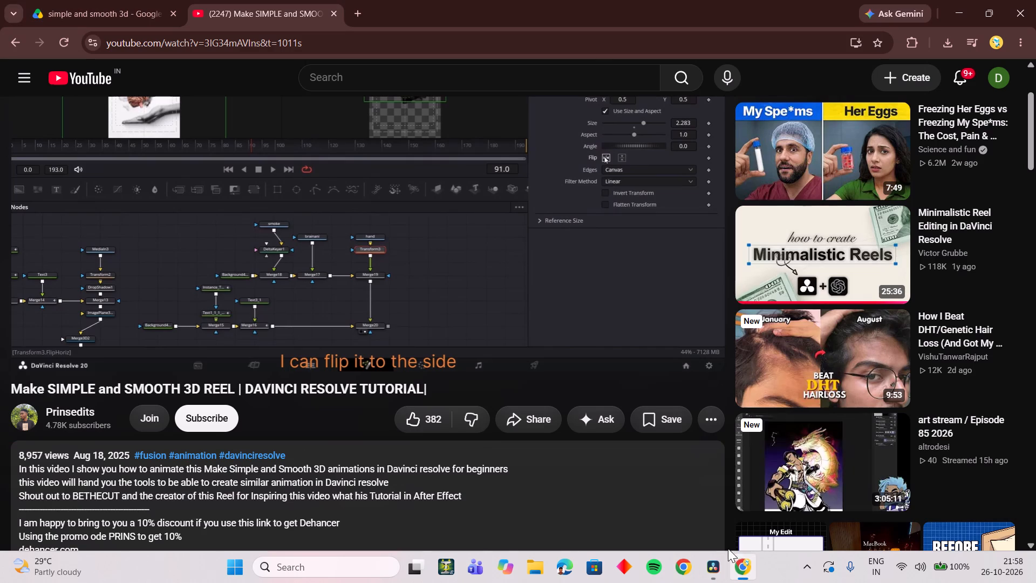
left_click(0, 35)
left_click(171, 12)
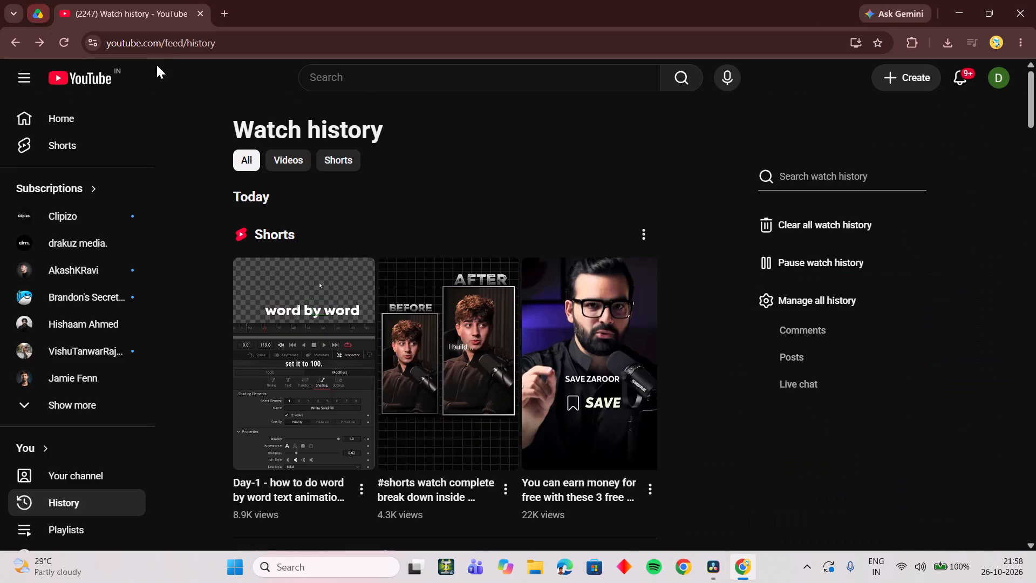
left_click(60, 110)
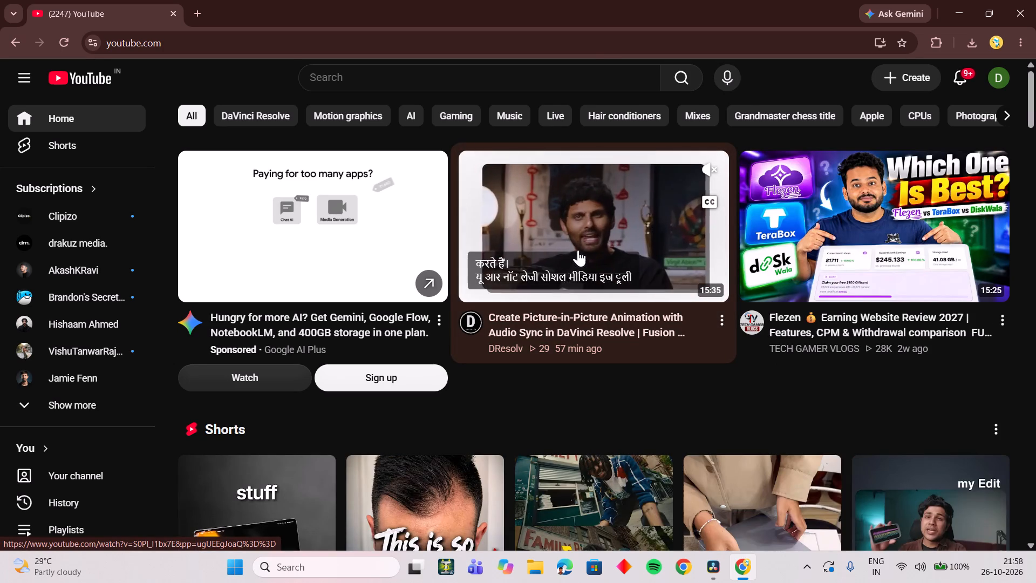
Preview the "Create Picture-in-Picture Animation with Audio Sync" video on the YouTube home page with sound on and captions off.
left_click(717, 198)
left_click(714, 165)
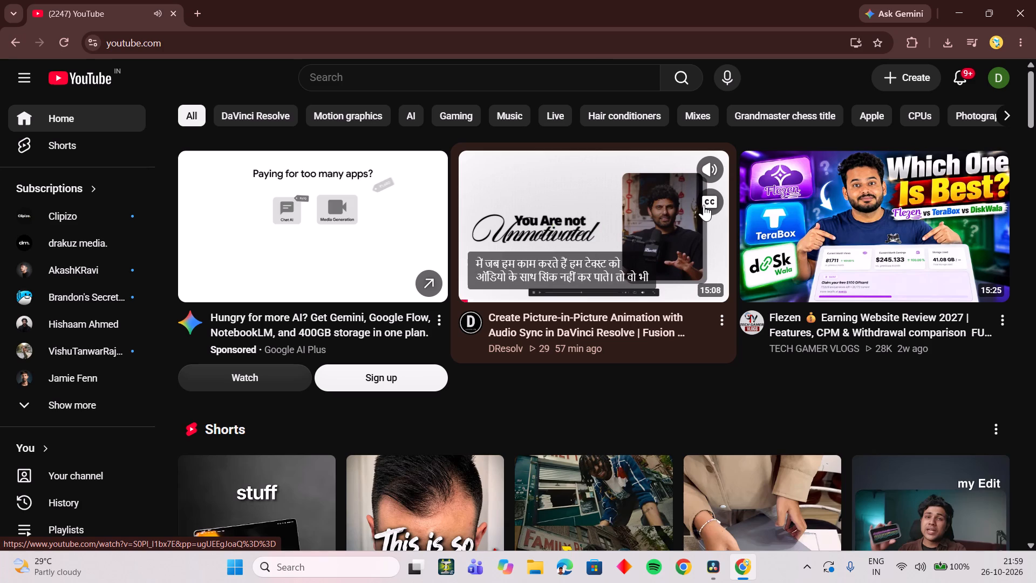
left_click(704, 205)
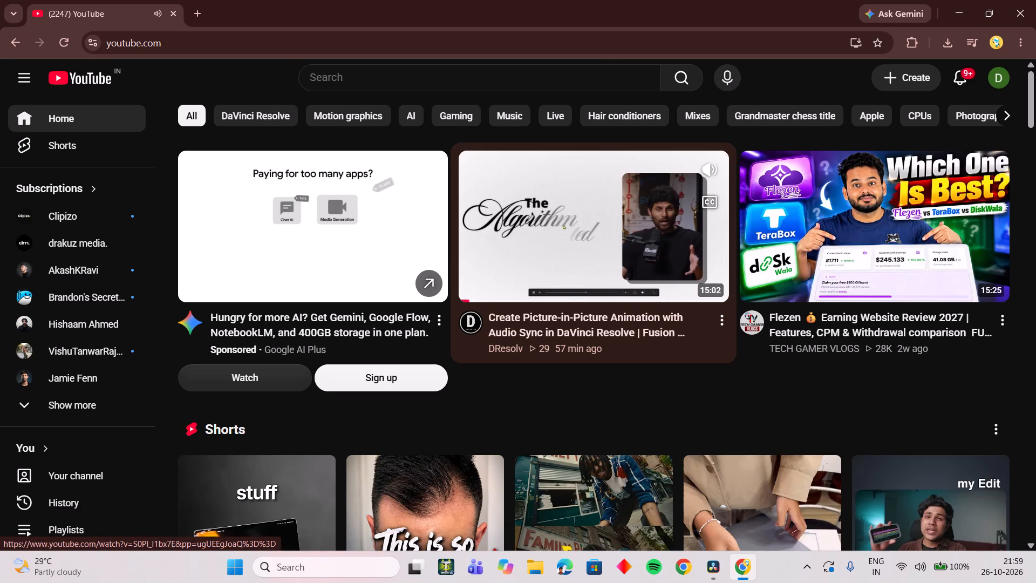
Search YouTube again for "how to make slide up text animaation in da vinci" and look through the top results.
left_click(435, 82)
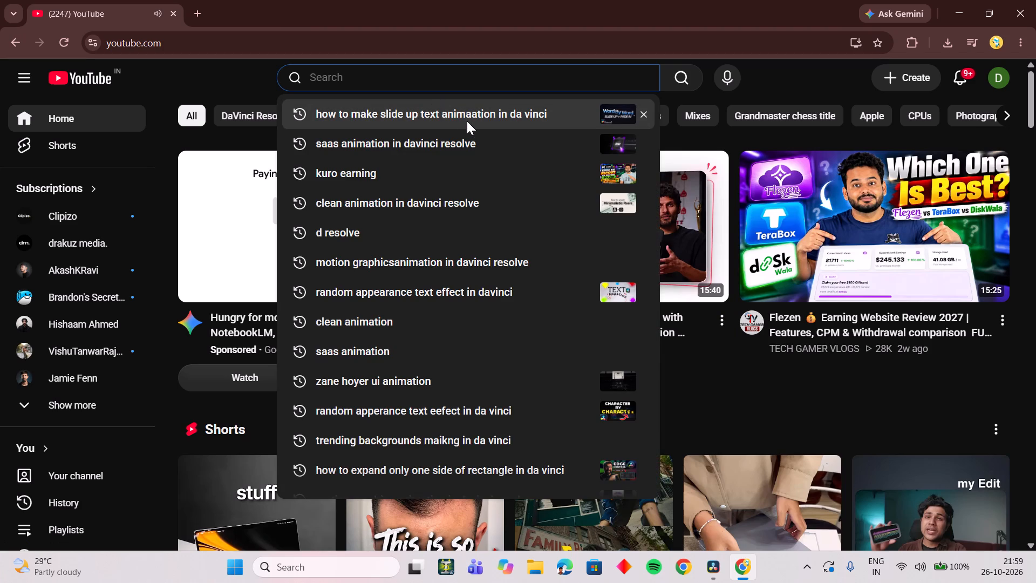
left_click(468, 121)
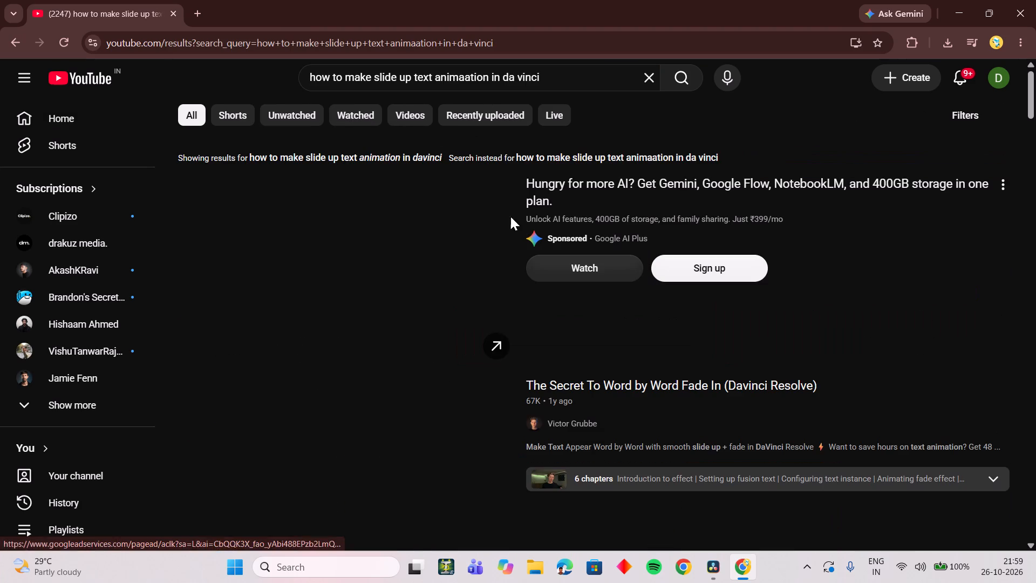
scroll(354, 406, "down", 8)
scroll(351, 356, "up", 3)
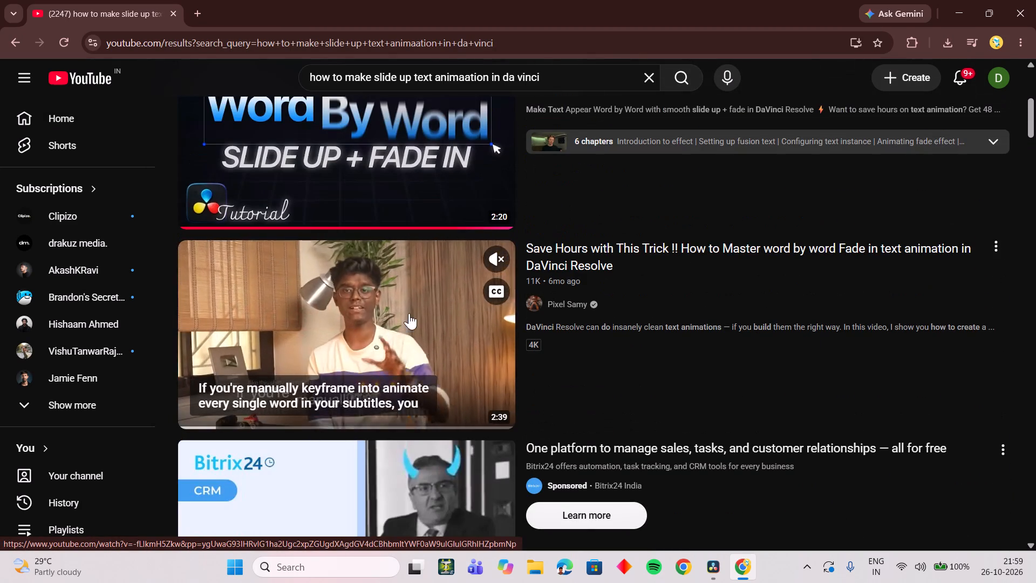
Preview the "Save Hours with This Trick" word-by-word fade-in video with sound and without captions, and open it.
left_click(499, 286)
left_click(497, 262)
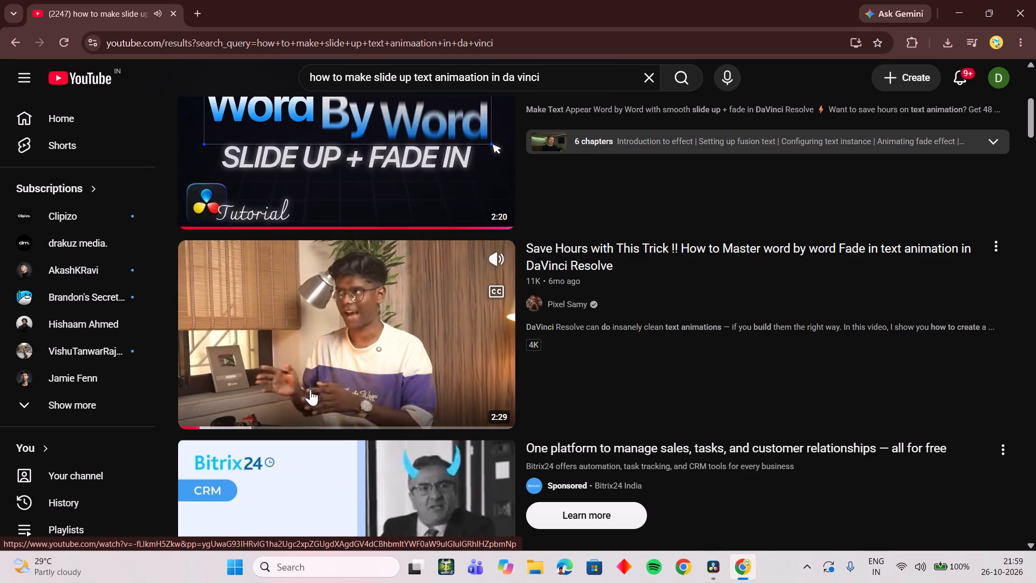
left_click(325, 383)
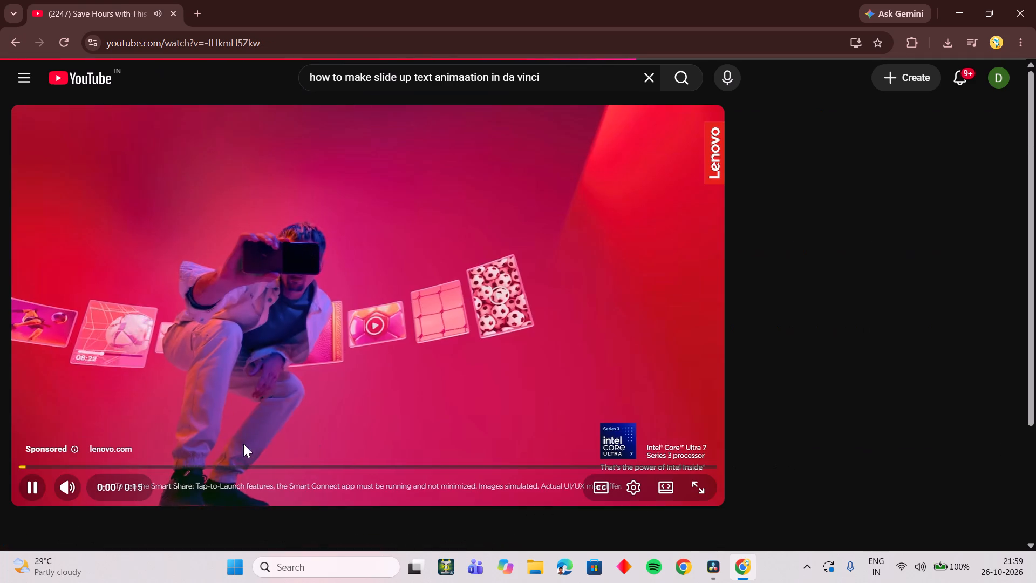
left_click(13, 46)
left_click(347, 328)
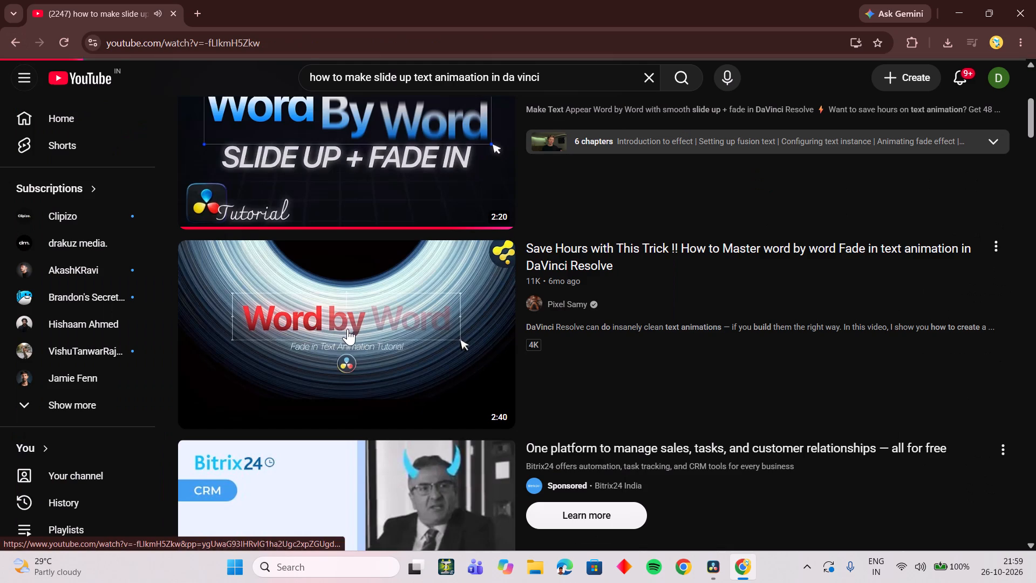
left_click(0, 36)
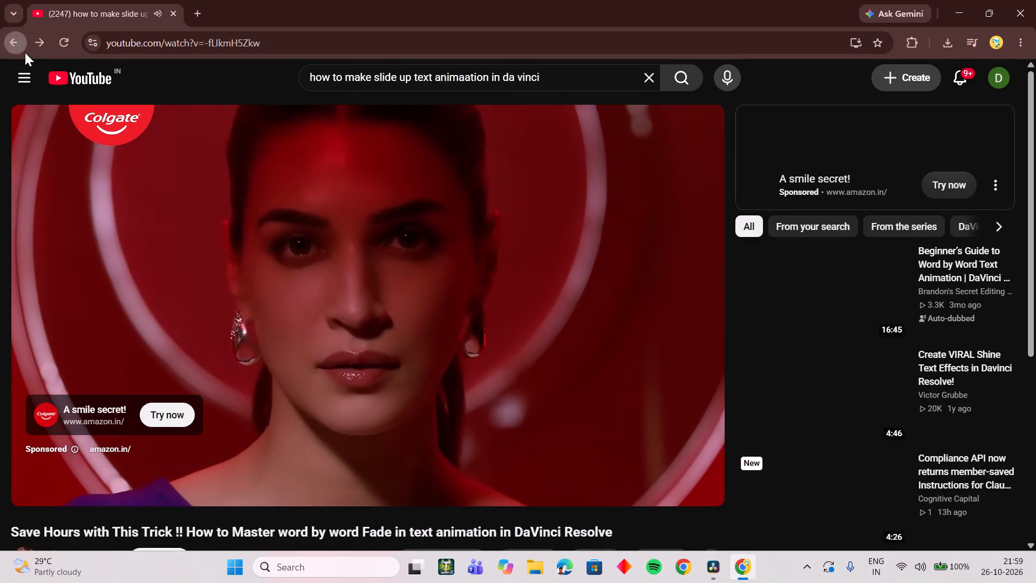
left_click(340, 314)
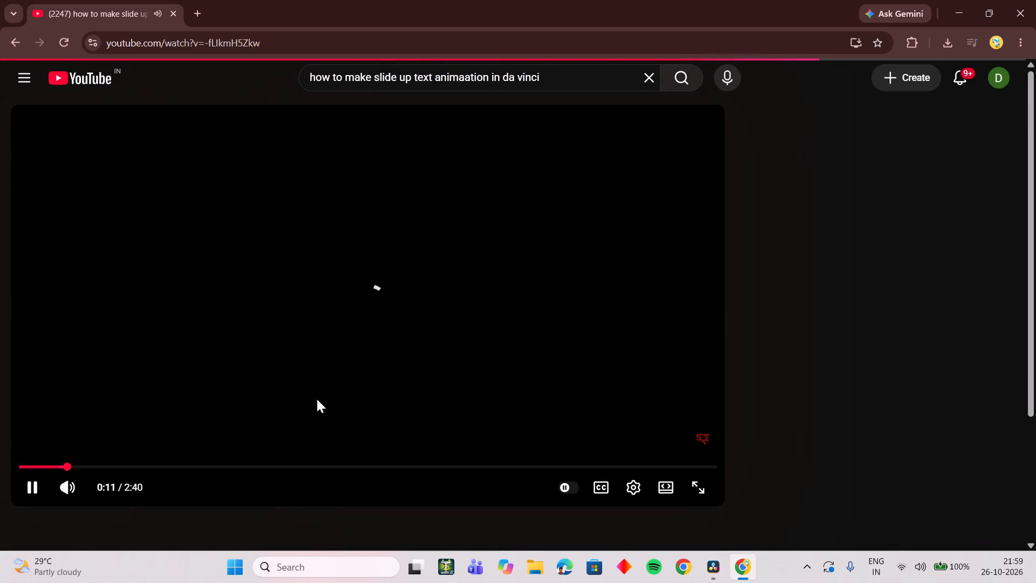
Open the preset pack link from the video's full description and read ReadME.txt in the FREE Pack Drive folder.
scroll(321, 372, "down", 5)
scroll(247, 394, "down", 3)
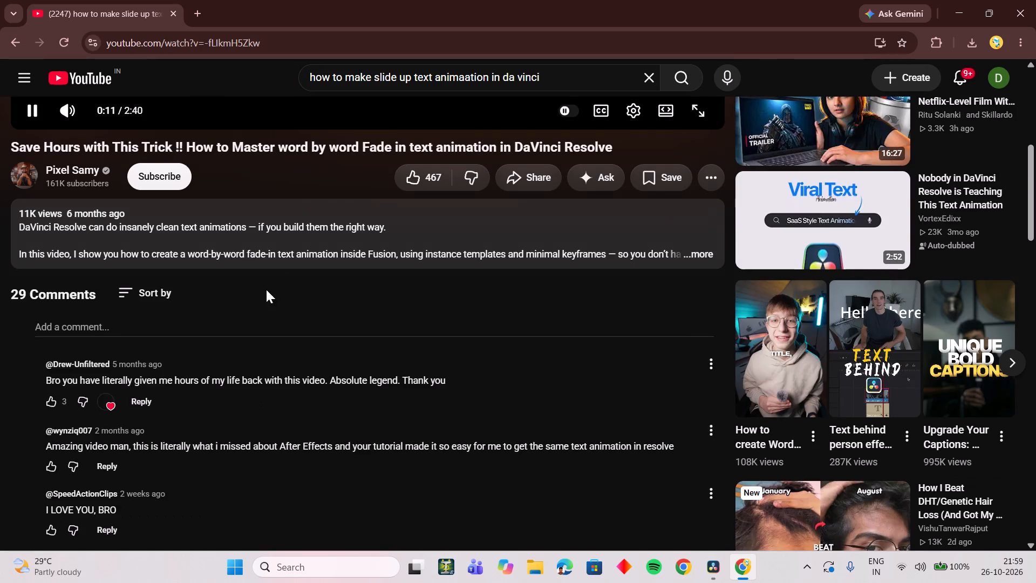
left_click(287, 264)
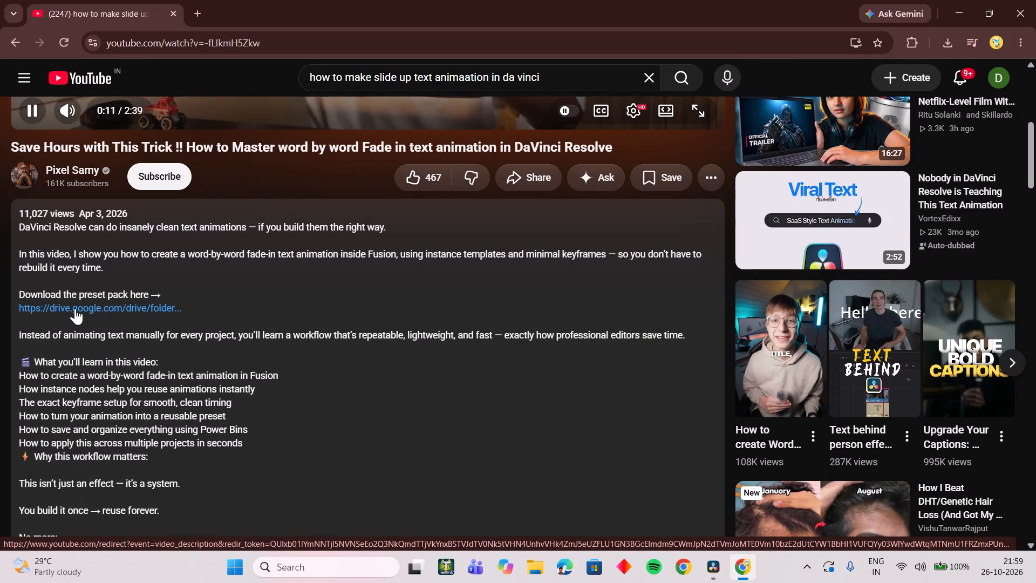
left_click(75, 308)
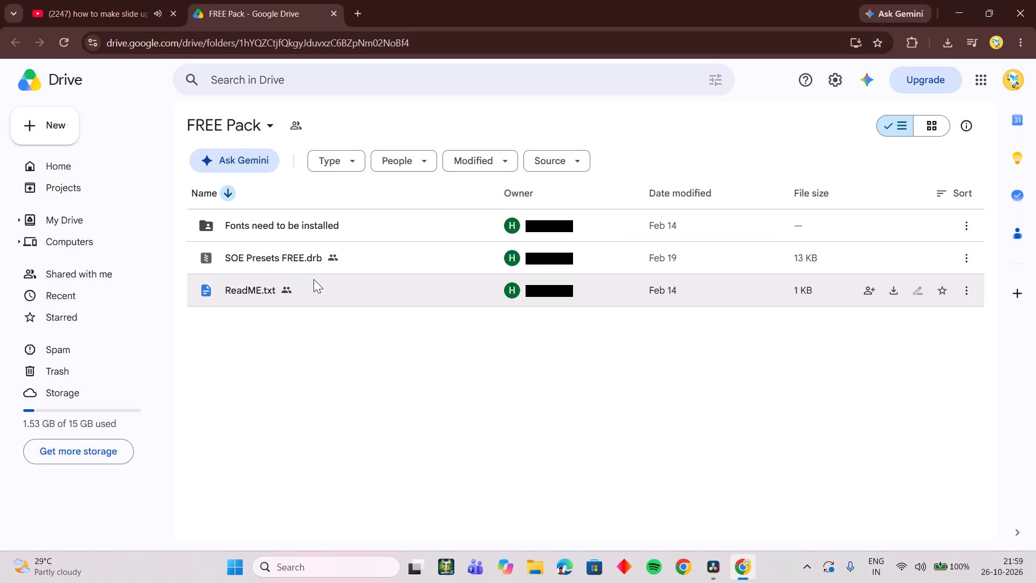
double_click(313, 279)
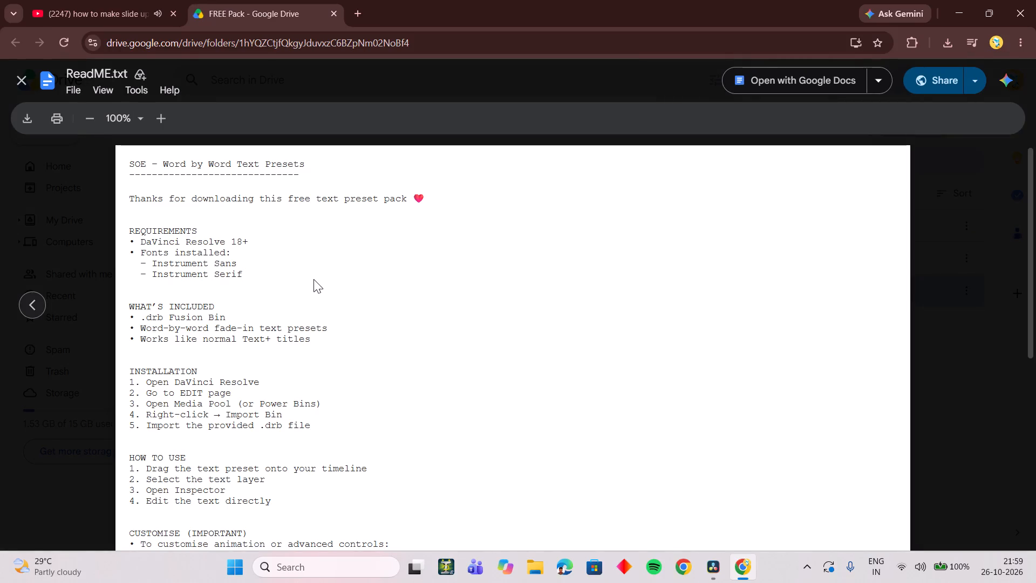
scroll(283, 279, "down", 6)
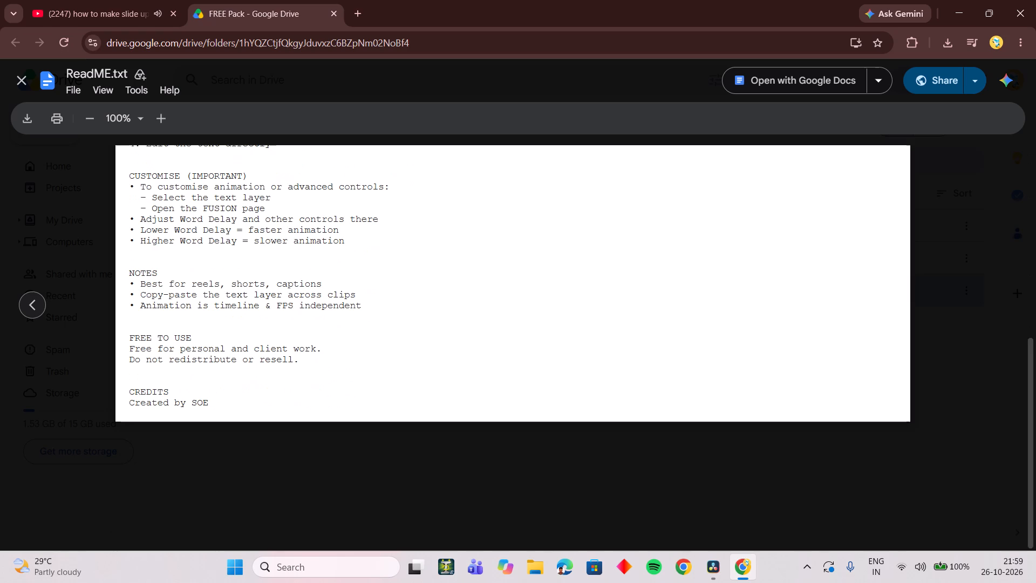
scroll(282, 280, "up", 2)
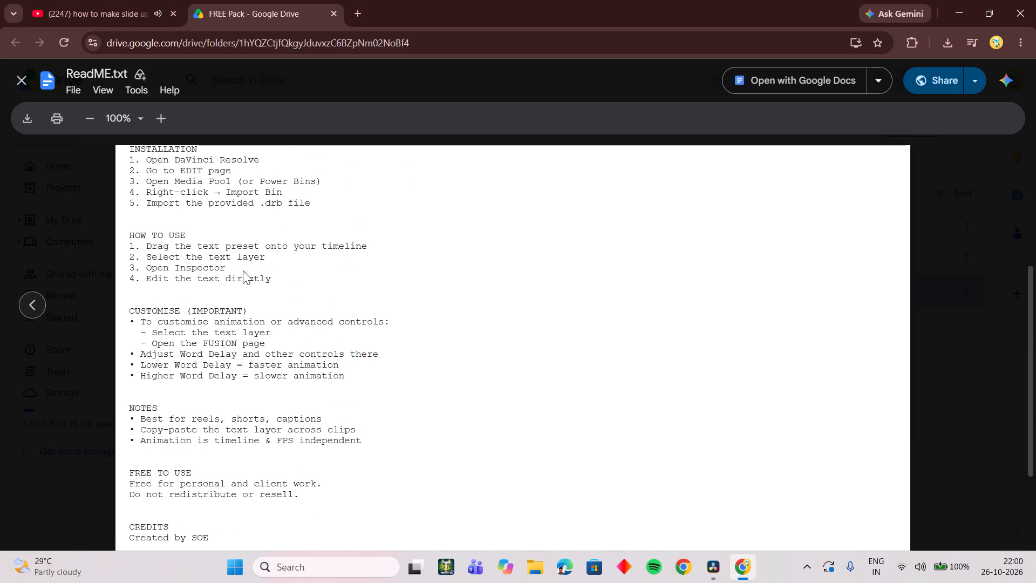
Inspect the contents of SOE Presets FREE.drb and close the Google Drive tab.
left_click(18, 79)
double_click(242, 265)
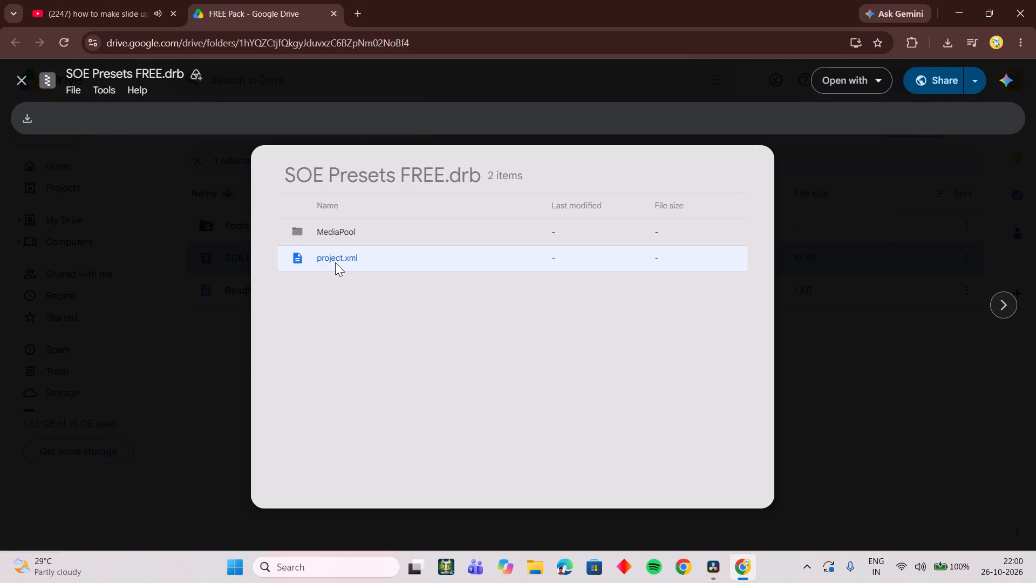
double_click(324, 254)
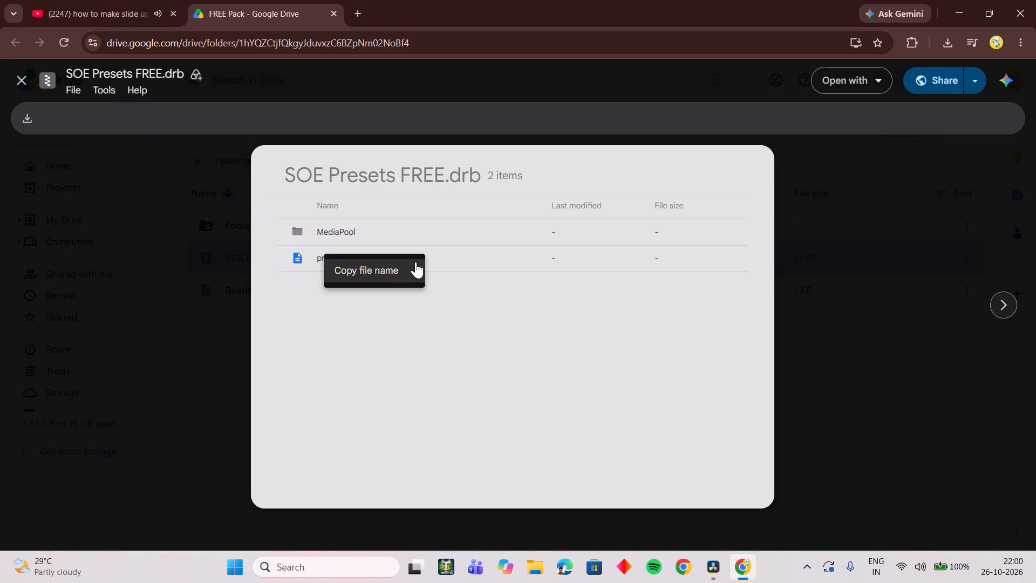
double_click(442, 261)
left_click(20, 86)
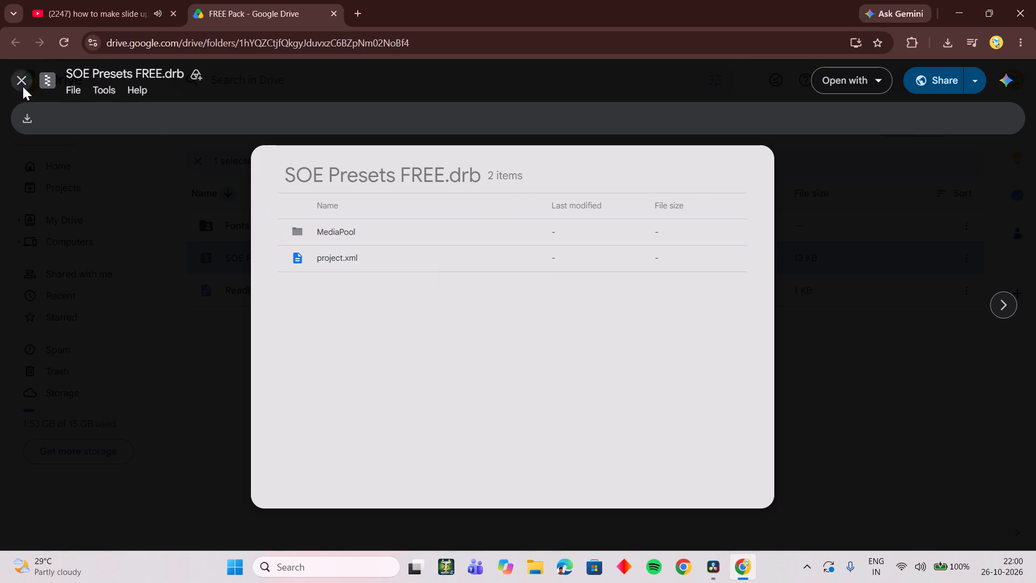
left_click(337, 16)
Watch the word-by-word fade-in tutorial, skipping ahead through the Instance Template and Follower explanations to about 2:19.
scroll(354, 244, "up", 2)
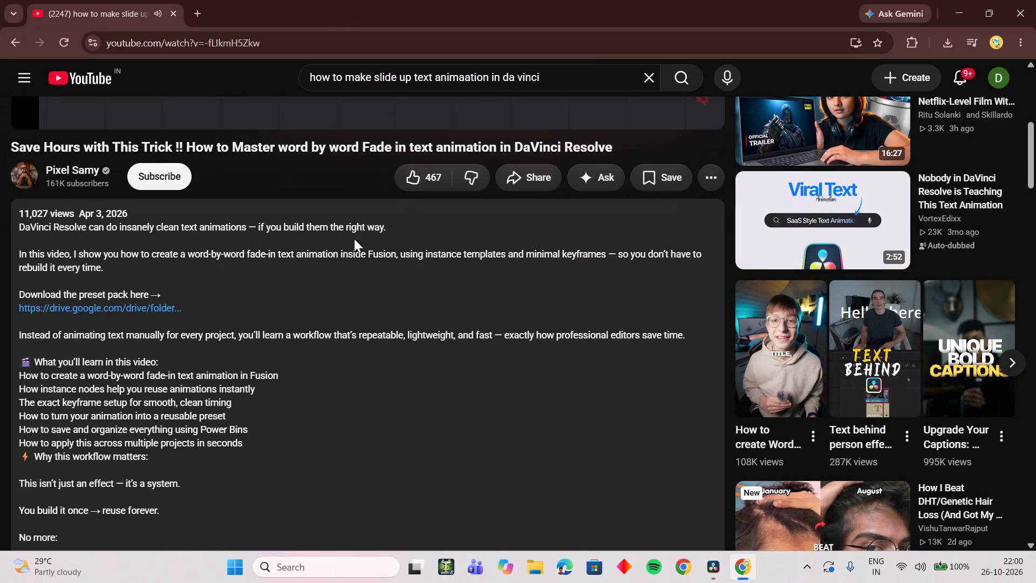
scroll(354, 239, "up", 3)
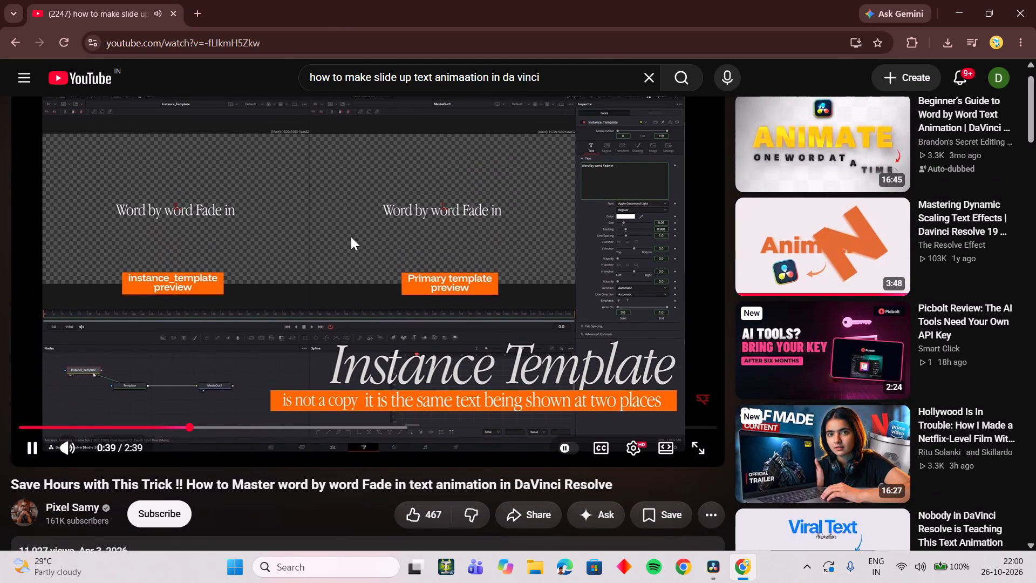
key("Right")
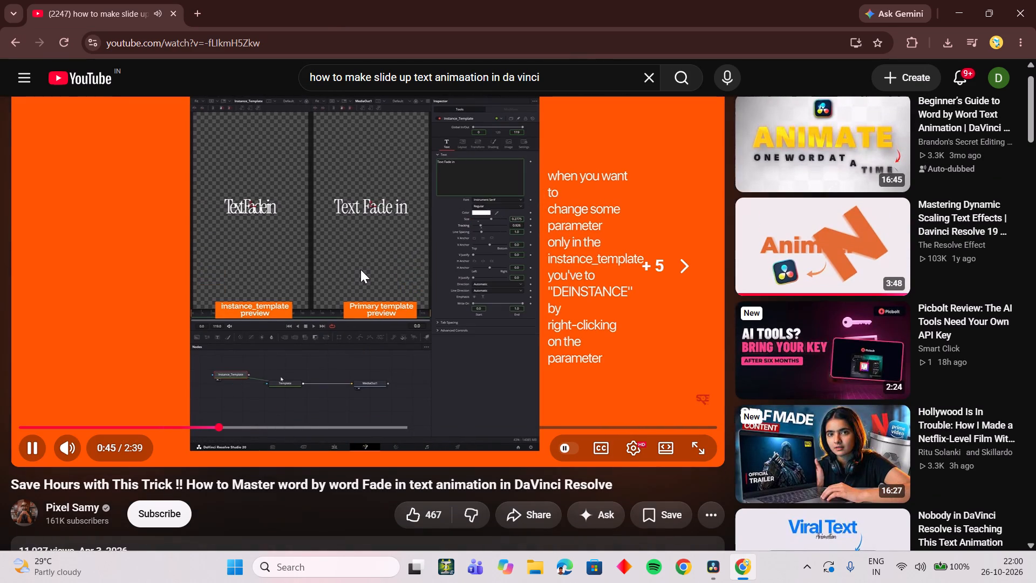
key("Right")
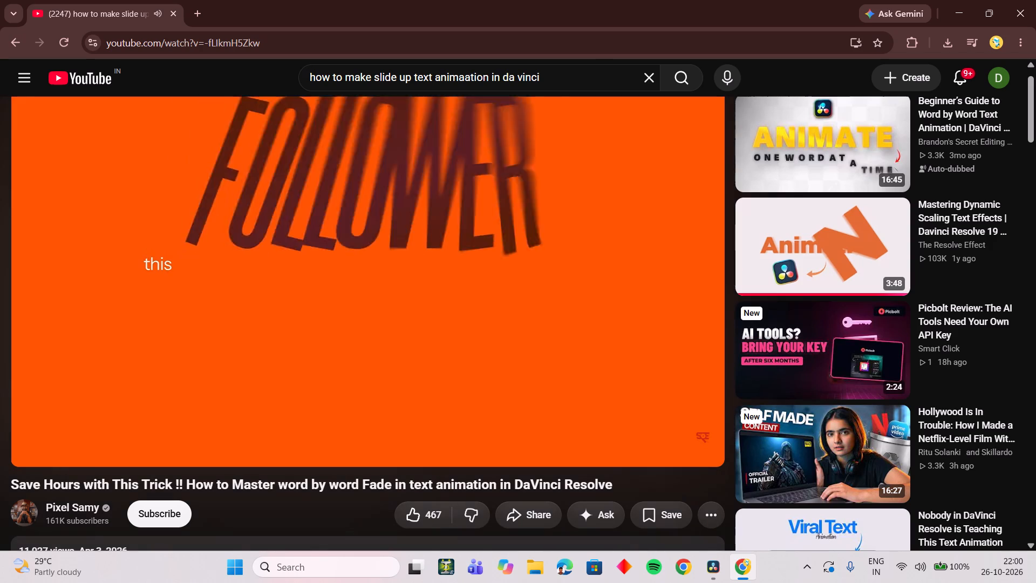
key("Right")
key("Right")
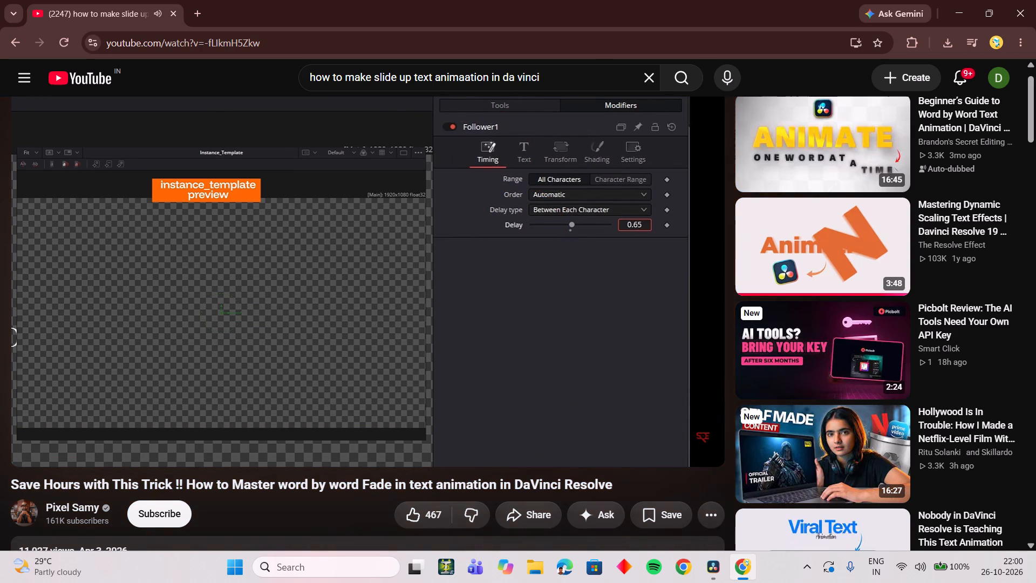
key("Right")
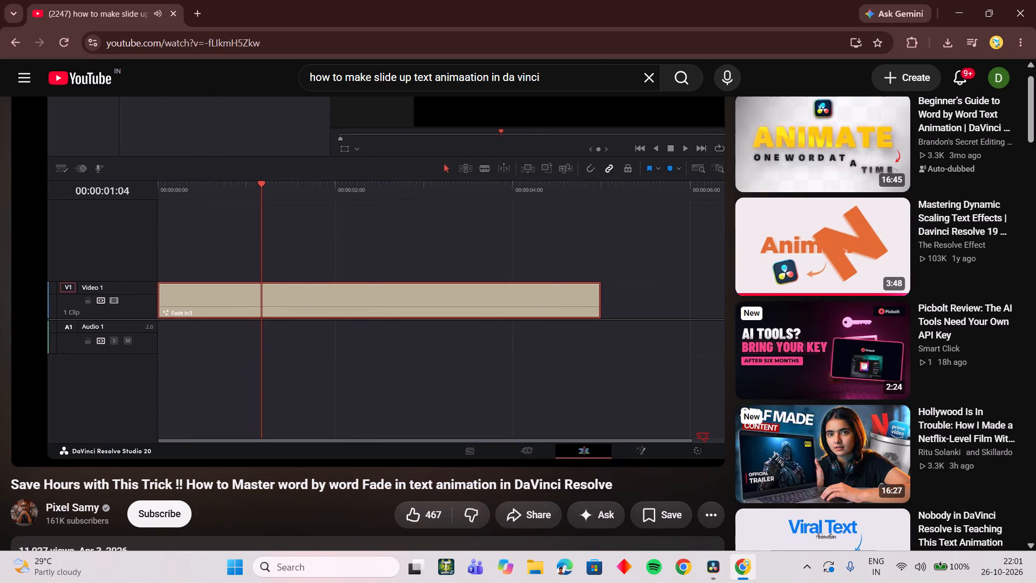
key("Right")
key("Right")
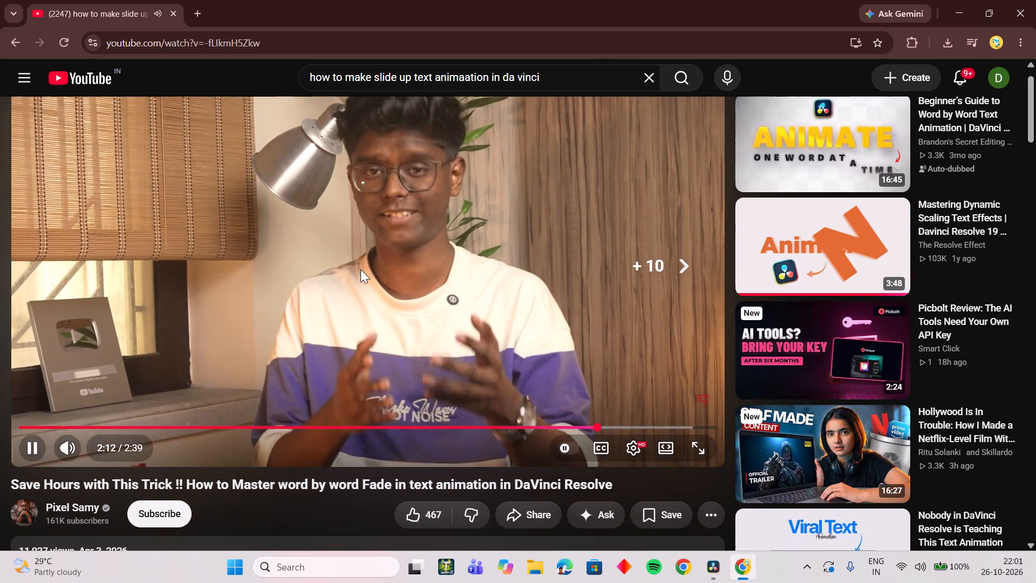
key("Right")
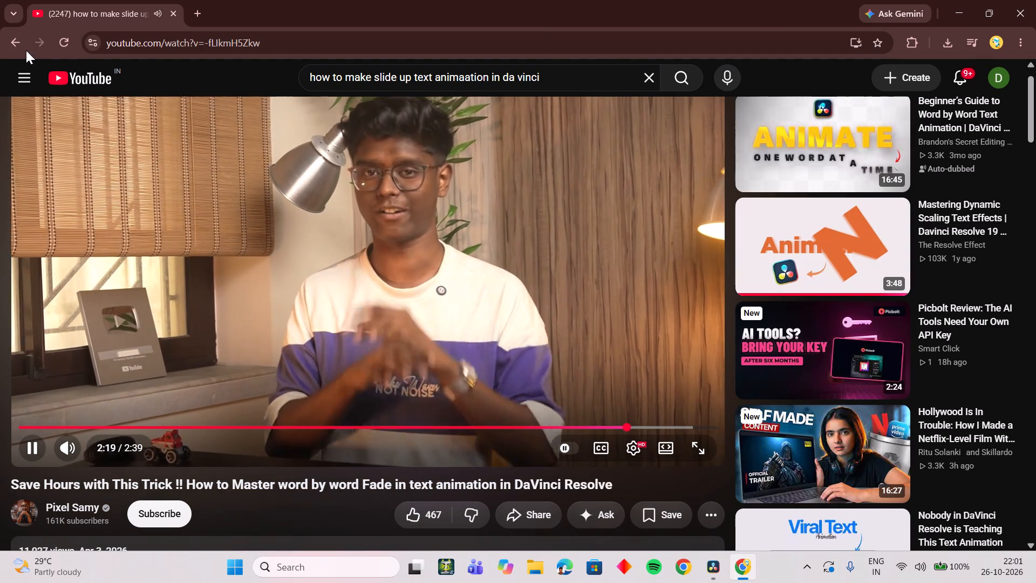
Return to the search results, preview the "Word By Word Fade In Animation" video with sound on, and open it.
left_click(26, 51)
scroll(267, 328, "down", 5)
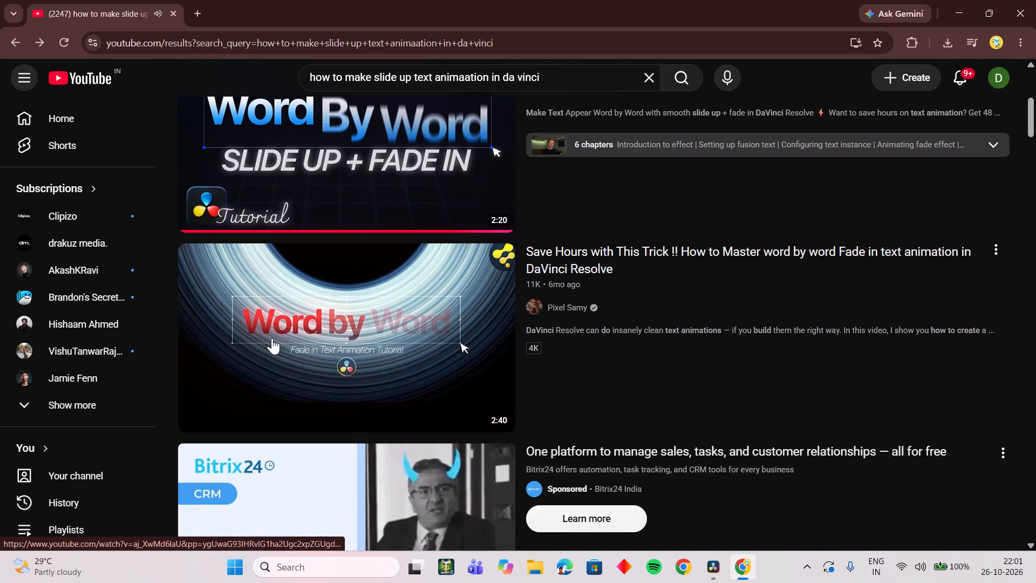
scroll(274, 342, "down", 11)
scroll(275, 363, "up", 3)
scroll(275, 365, "down", 3)
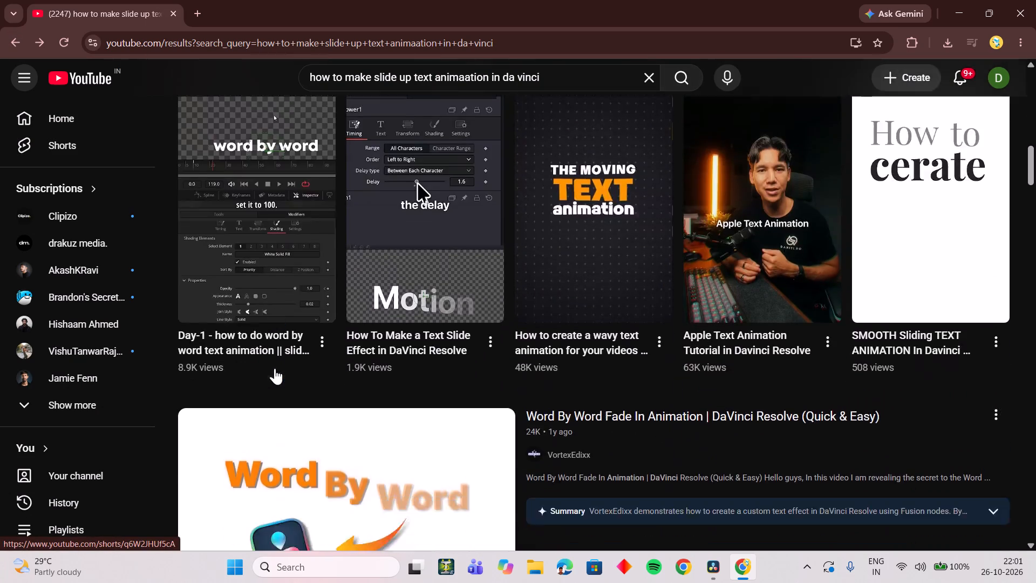
scroll(275, 368, "down", 2)
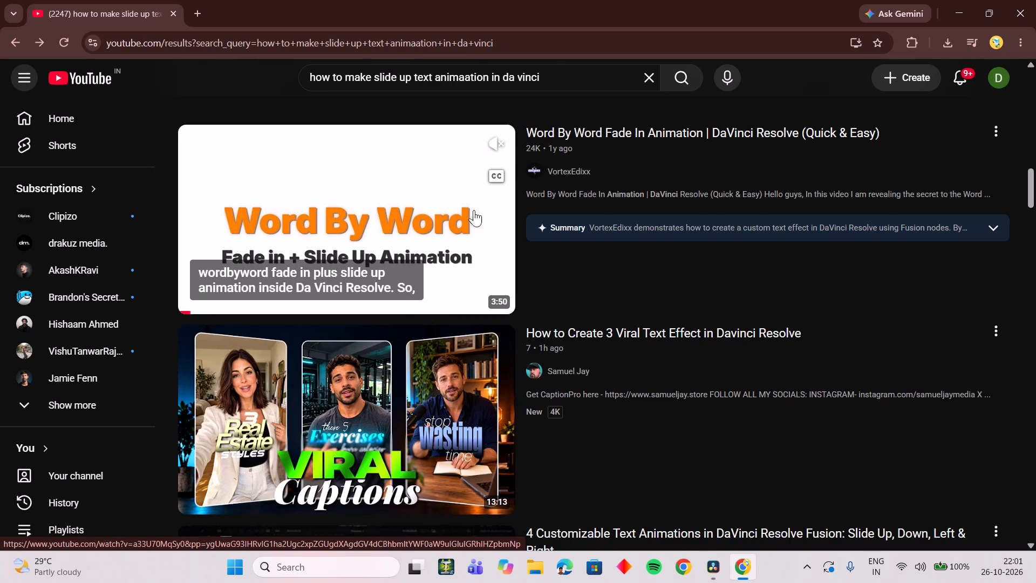
left_click(507, 169)
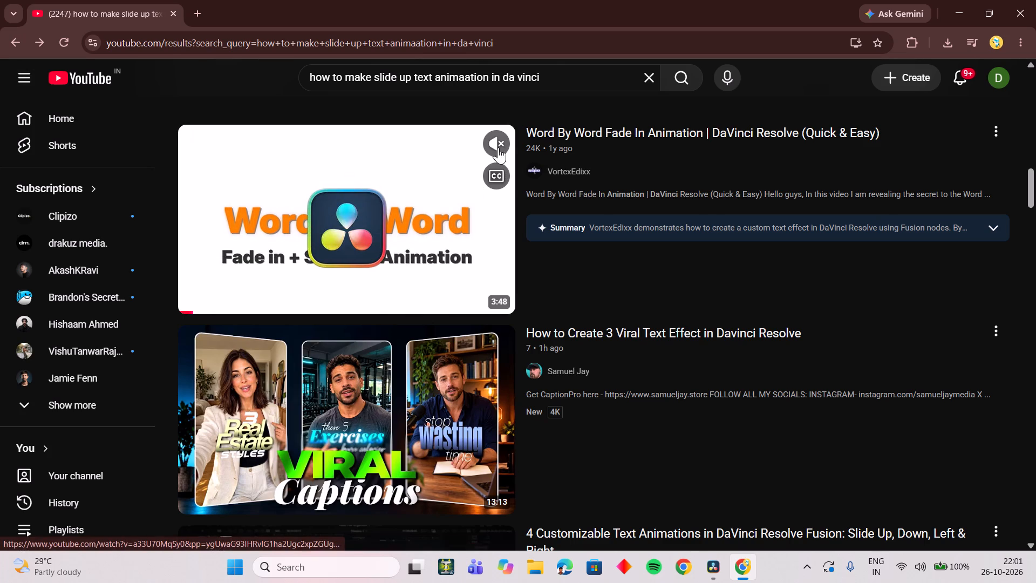
left_click(501, 141)
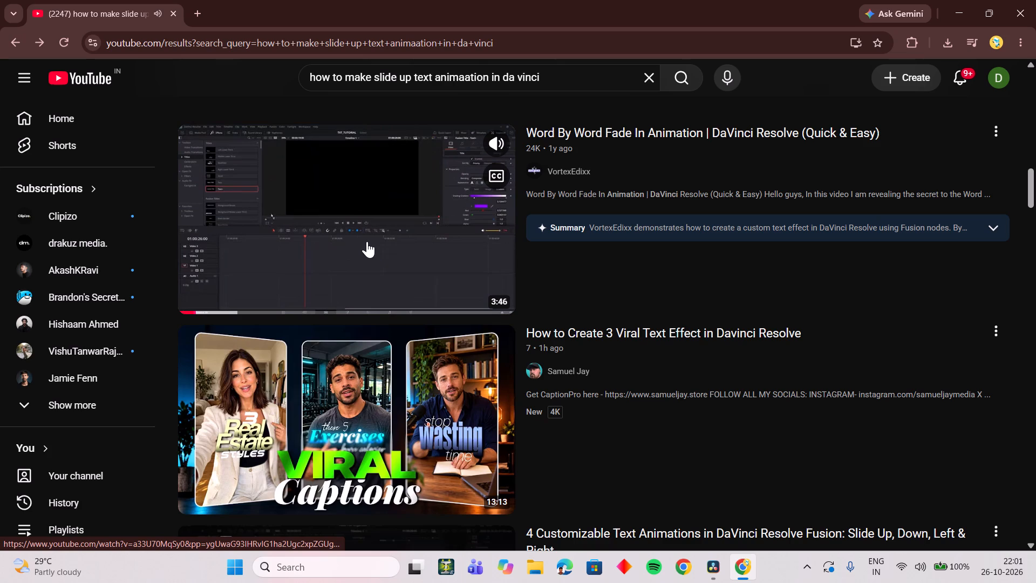
left_click(319, 261)
Skim the word-by-word fade-in tutorial through the Instance_Template shading, the Follower opacity fade and the Follower transform offset section.
left_click(176, 460)
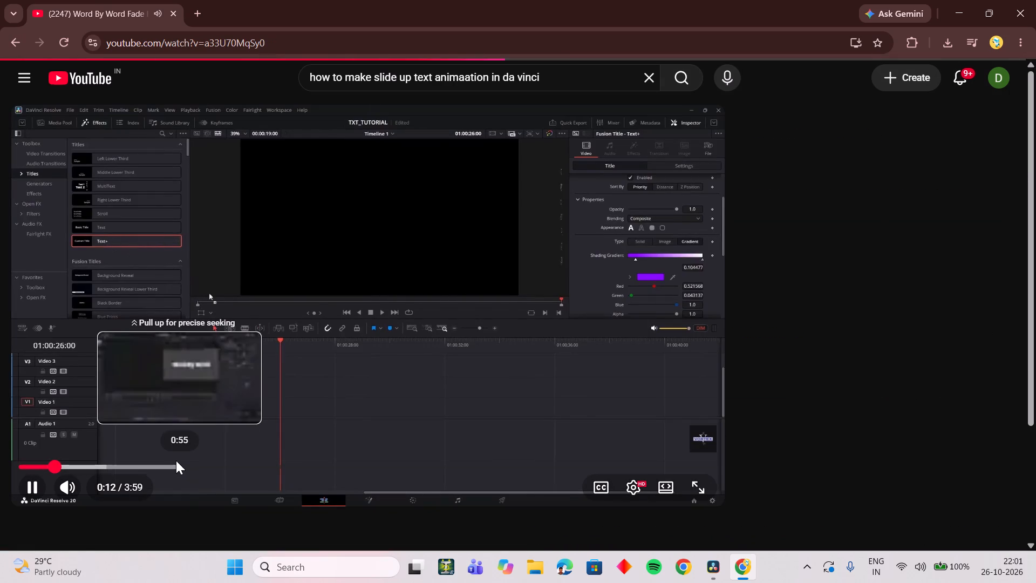
left_click(176, 460)
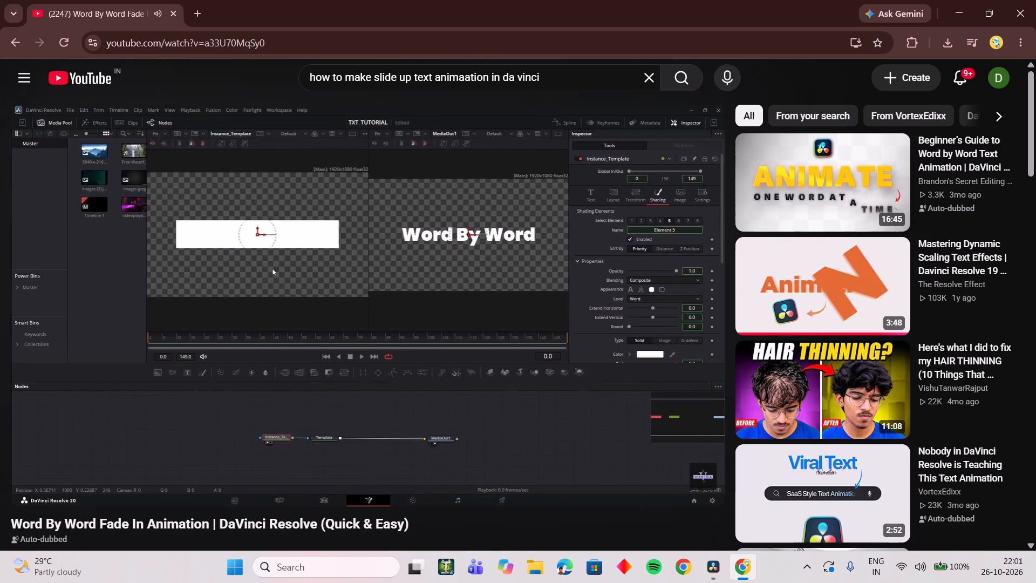
left_click(250, 467)
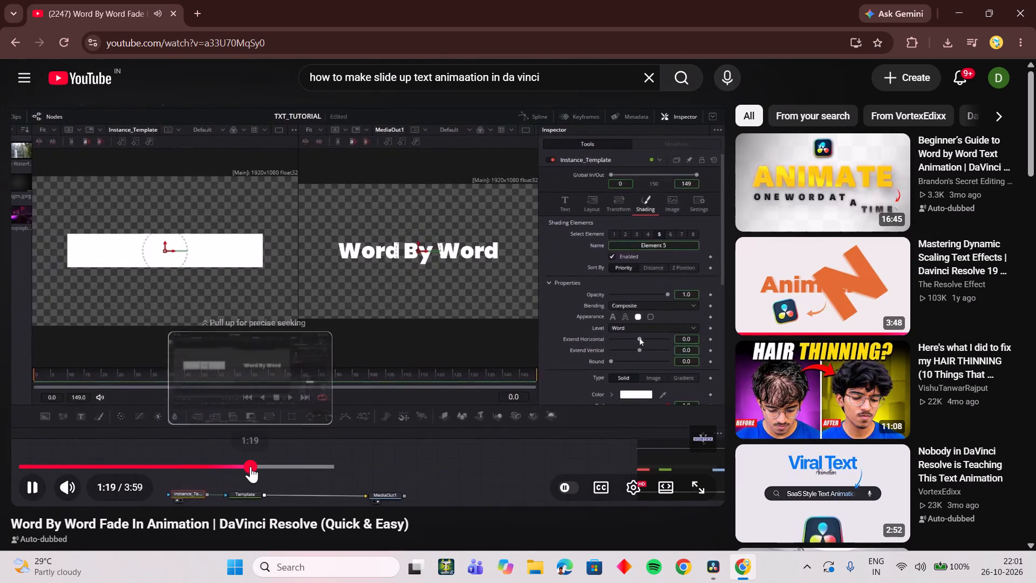
left_click(267, 466)
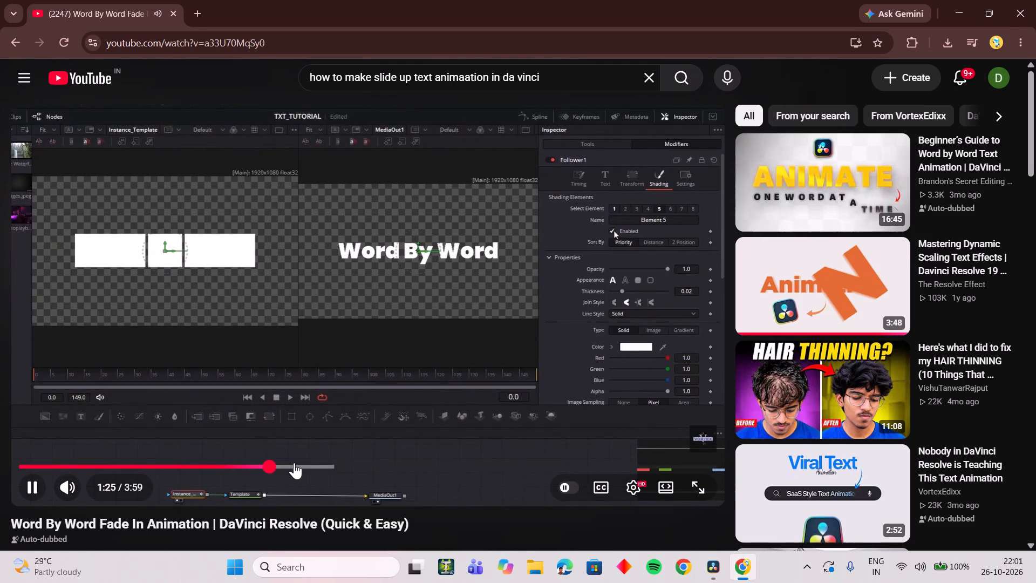
left_click(299, 463)
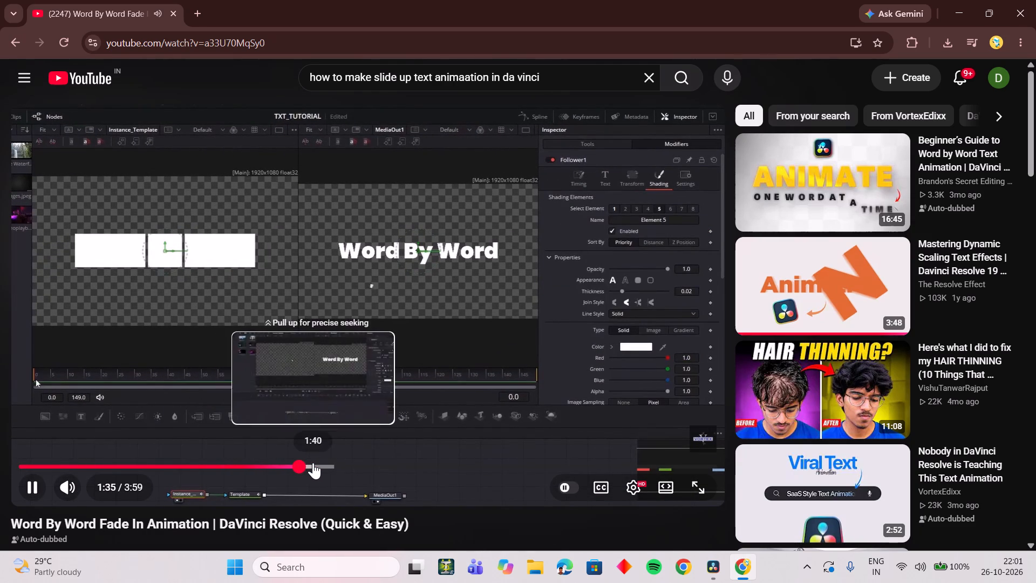
left_click(313, 463)
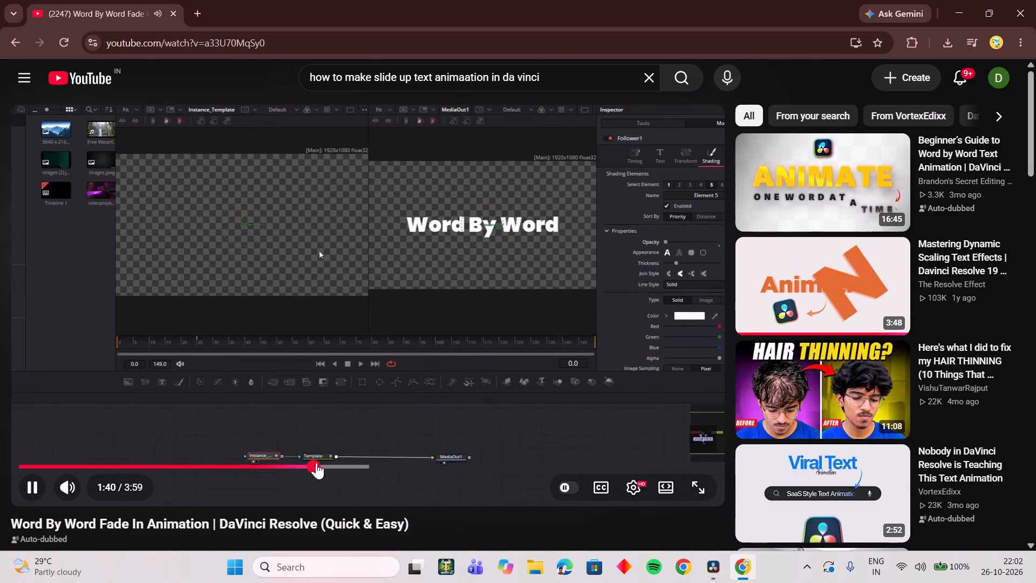
left_click(356, 460)
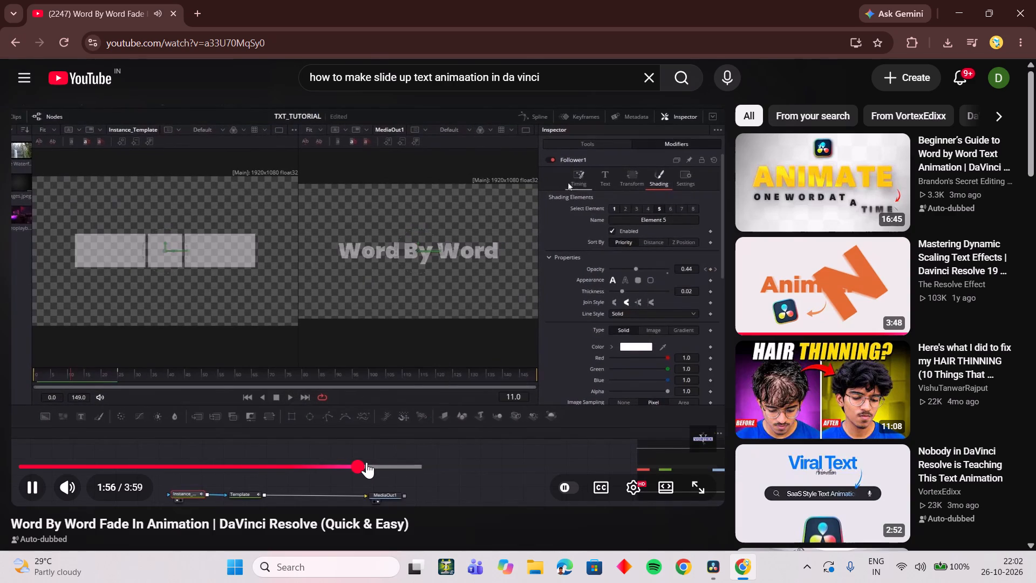
left_click(344, 465)
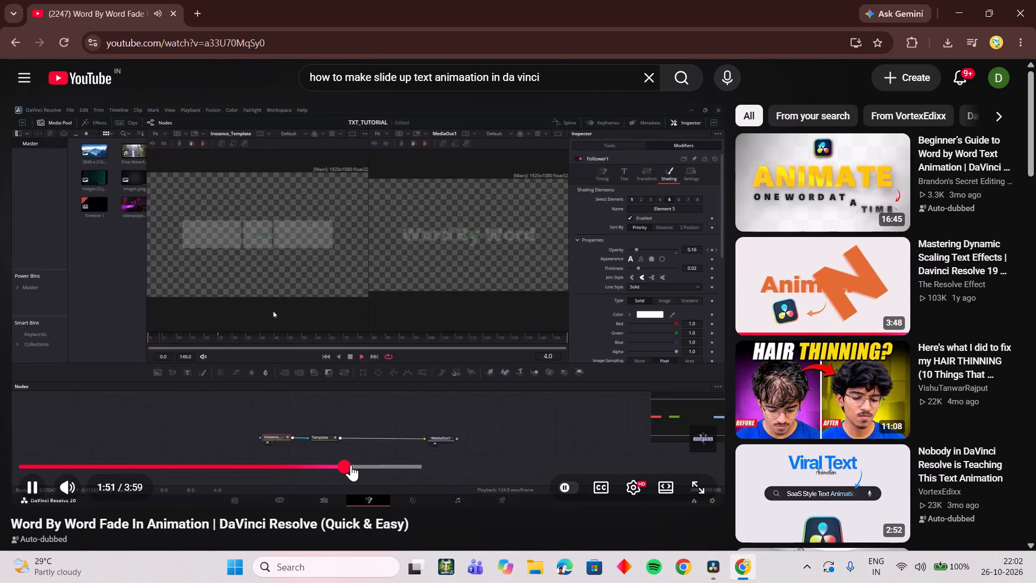
left_click(386, 465)
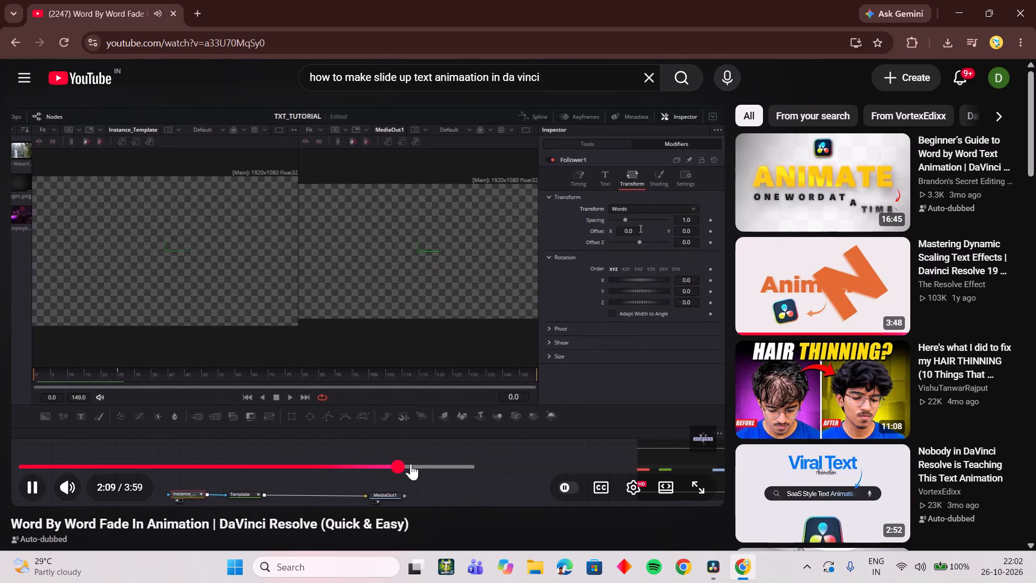
left_click(421, 464)
left_click(443, 464)
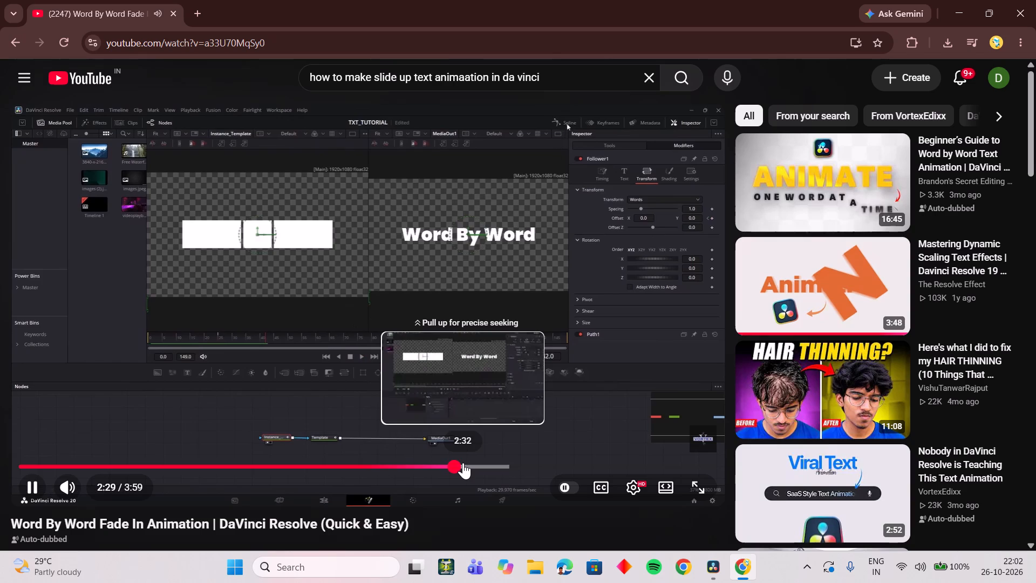
Skim the rest of the tutorial, covering the spline, motion blur, gradient fill, SoftGlow and DropShadow sections and the finished animation preview.
left_click(480, 463)
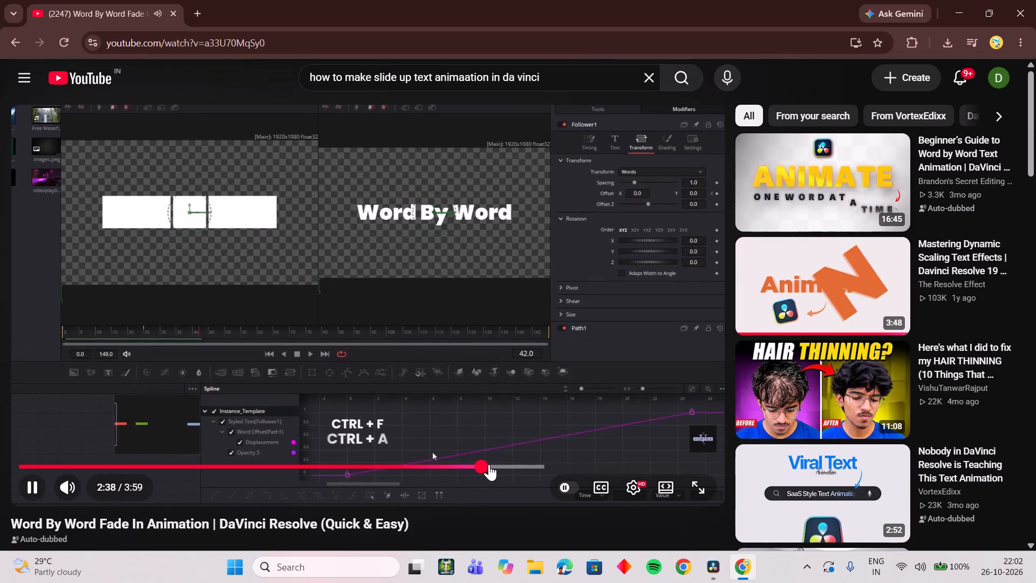
left_click(502, 463)
left_click(489, 463)
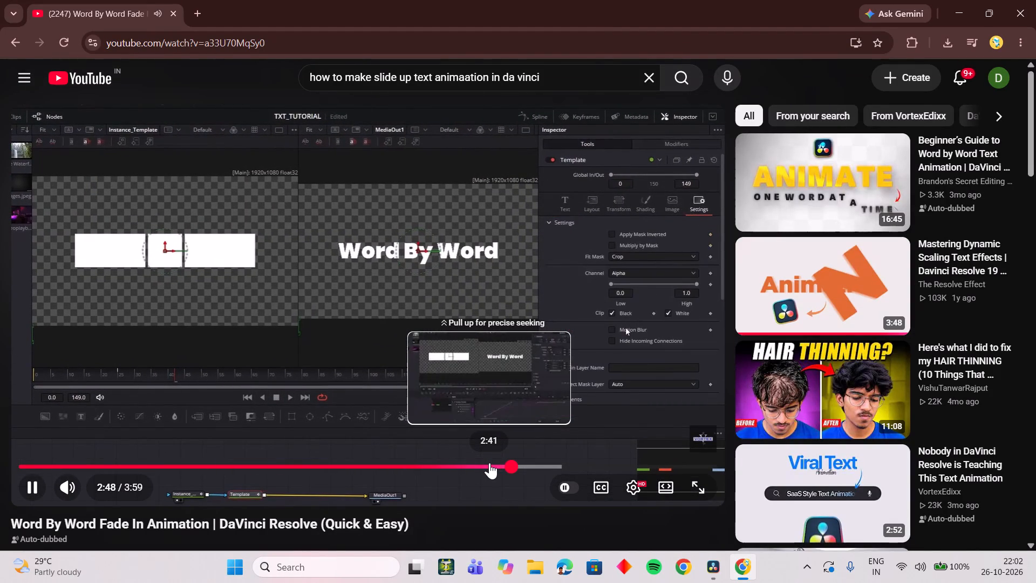
left_click(551, 459)
left_click(535, 460)
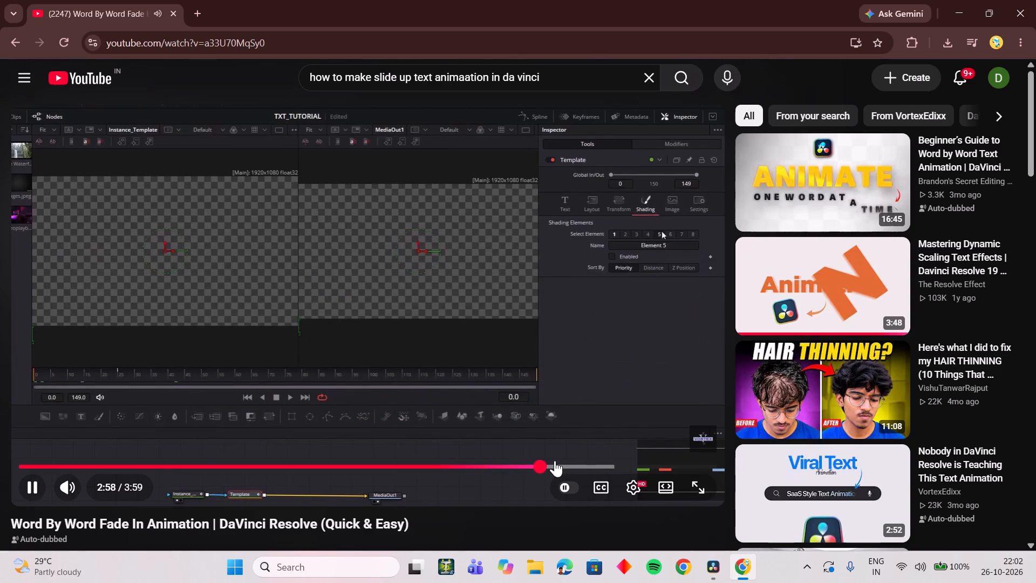
left_click(555, 460)
left_click(571, 462)
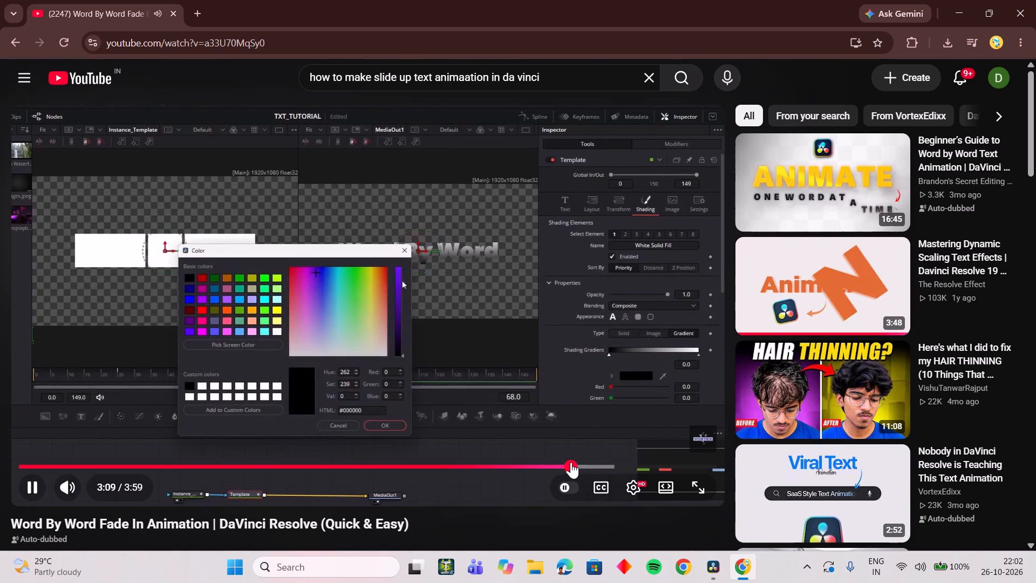
left_click(590, 463)
left_click(602, 463)
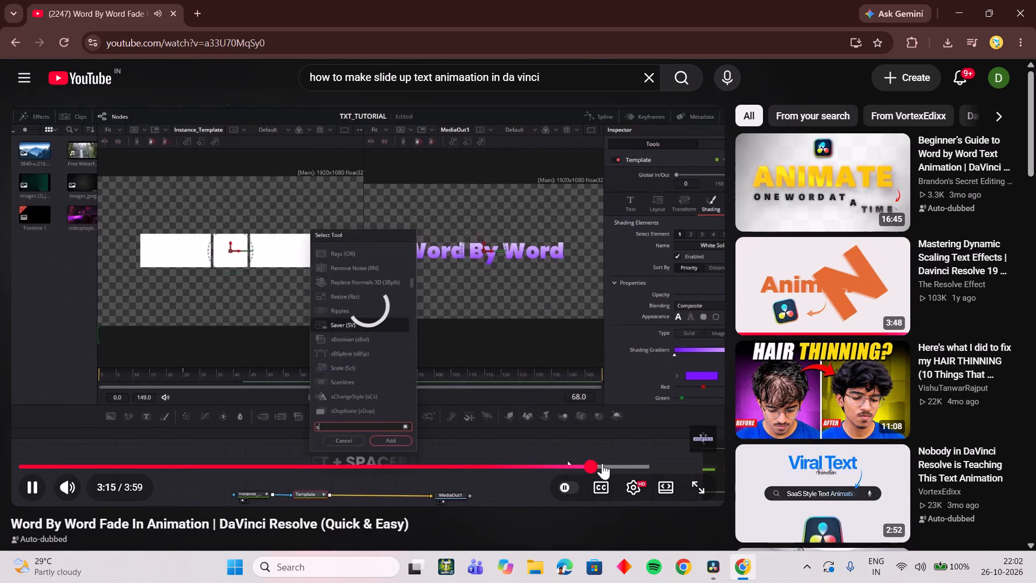
left_click(621, 463)
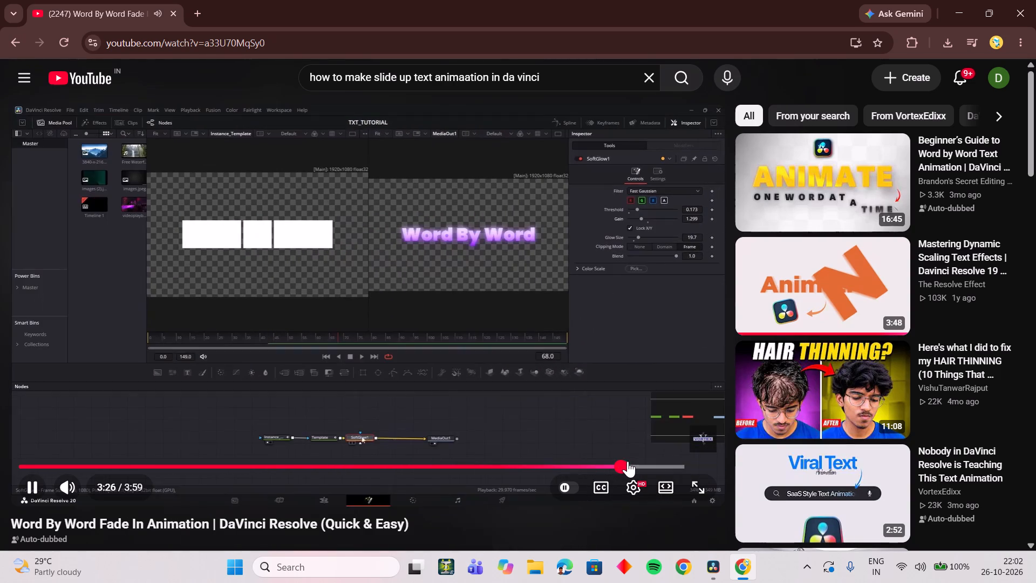
left_click(628, 460)
left_click(641, 460)
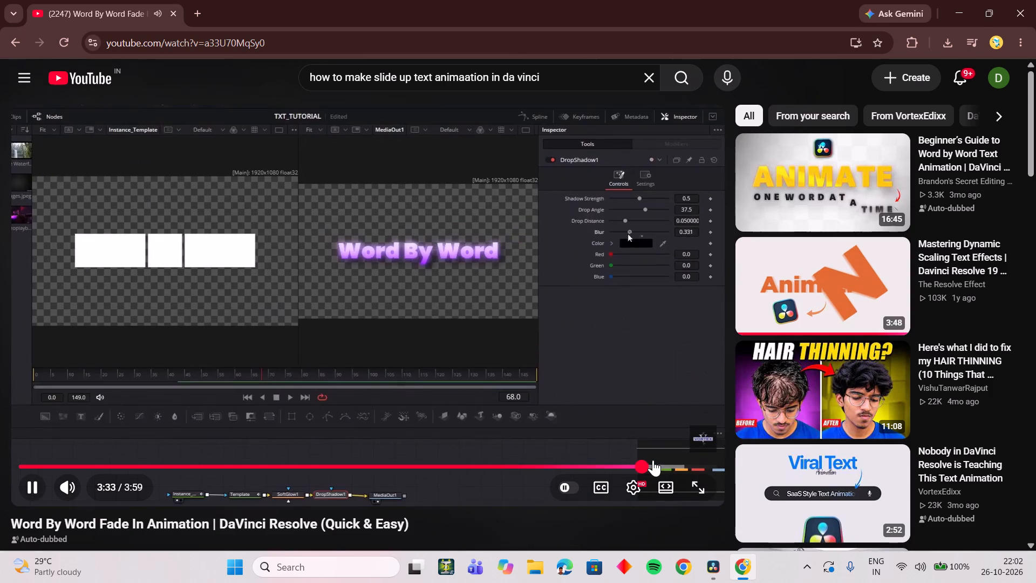
left_click(655, 460)
left_click(666, 460)
left_click(678, 460)
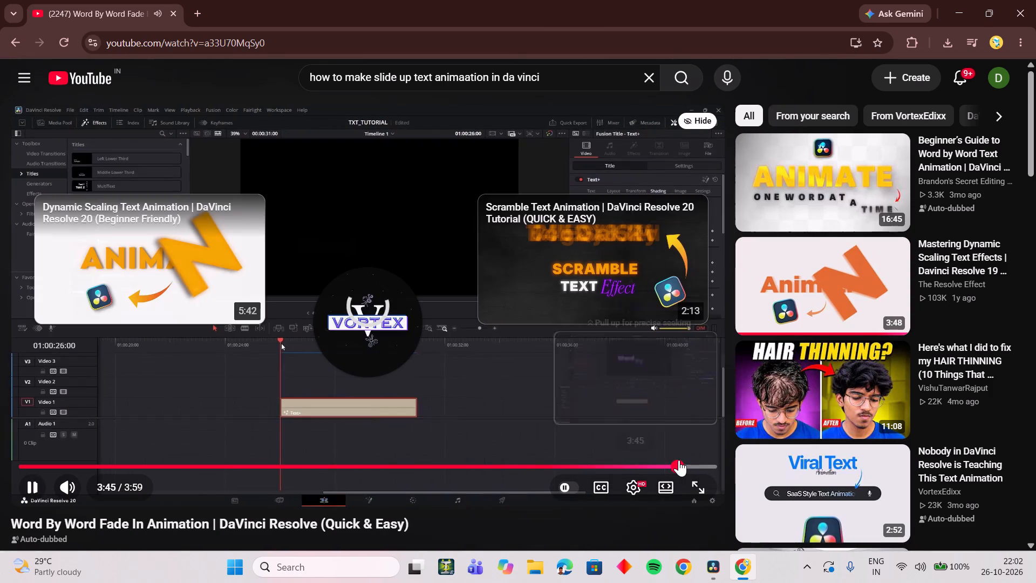
left_click(631, 463)
left_click(666, 462)
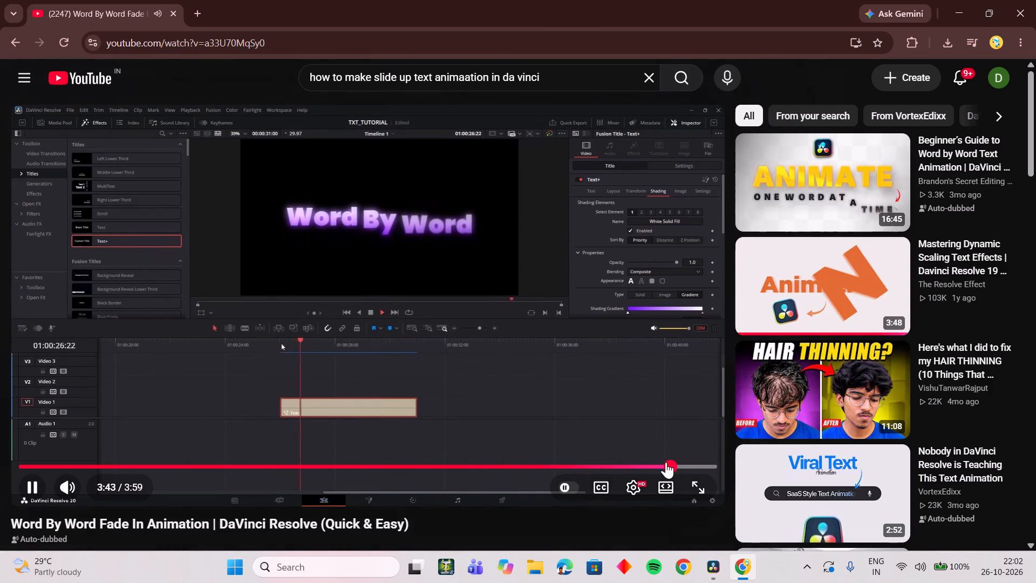
Go back to the Follower shading section at about 1:19, rewatch the opacity keyframing, and pause at 1:52.
left_click(380, 470)
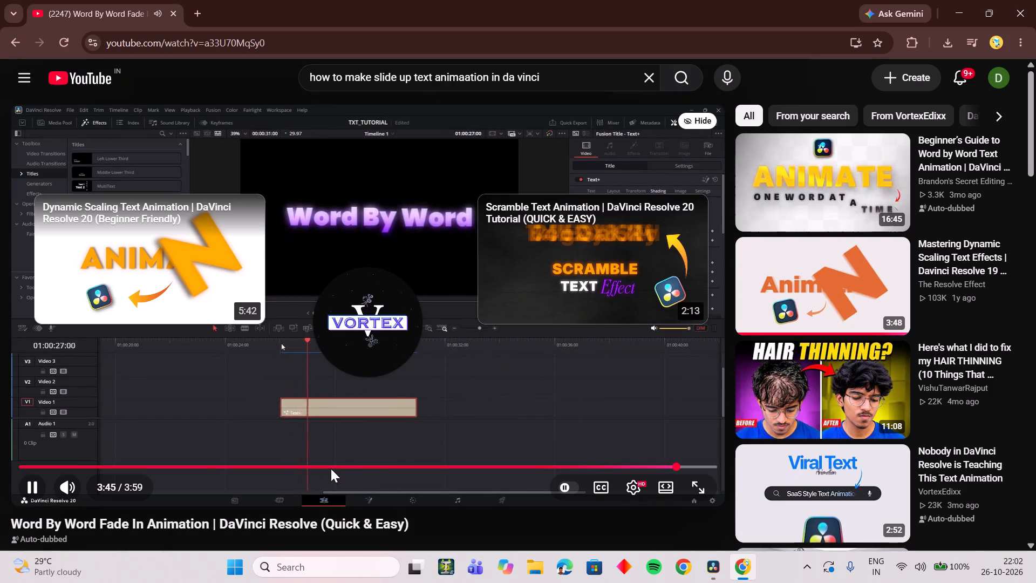
left_click(322, 463)
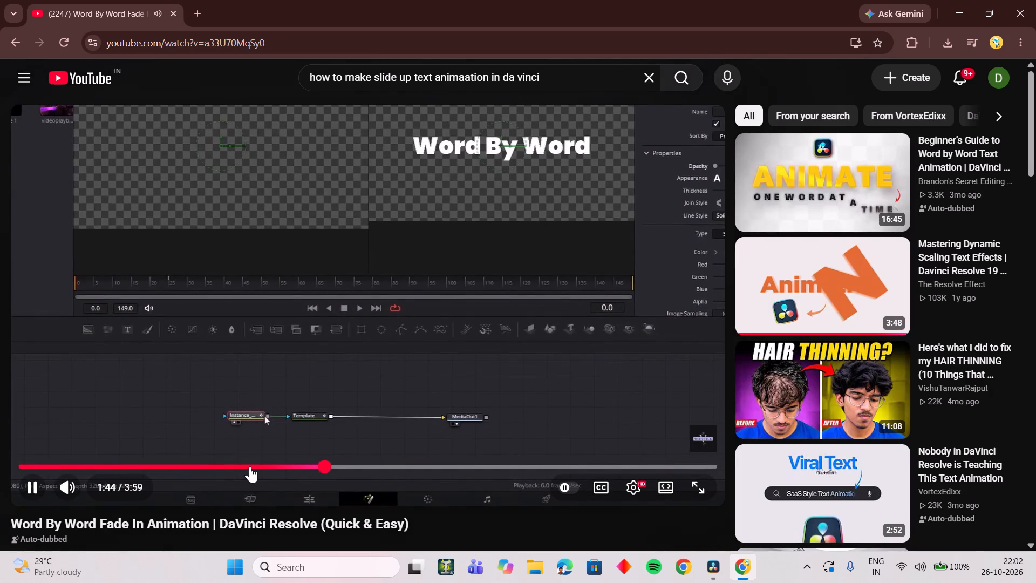
left_click(250, 466)
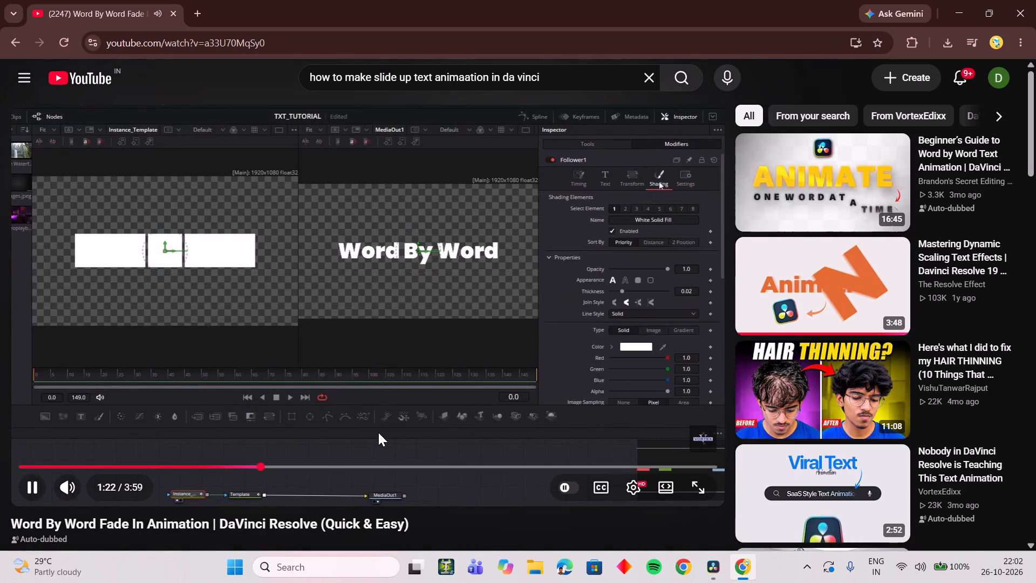
left_click(281, 469)
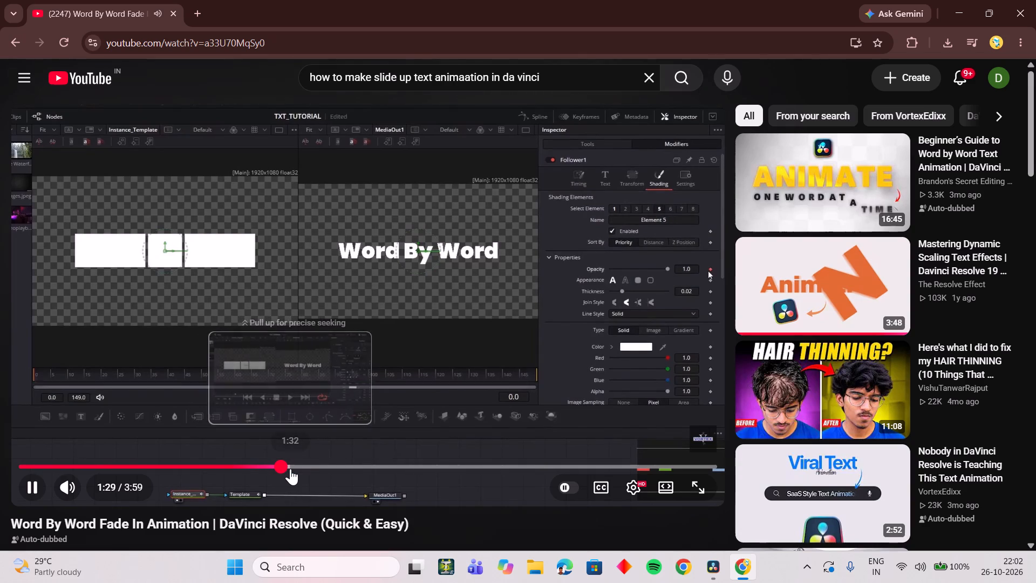
left_click(304, 469)
left_click(316, 470)
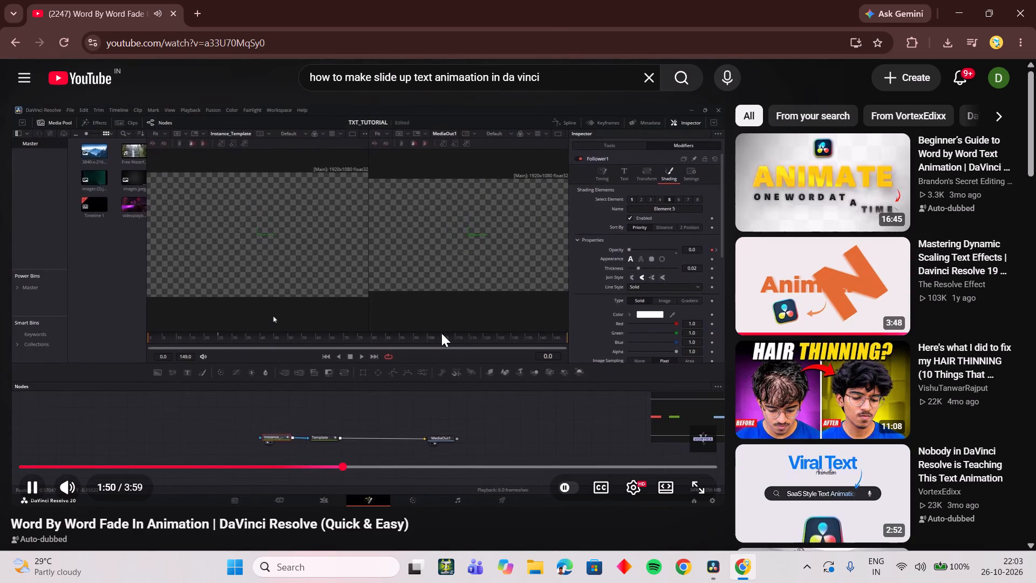
left_click(442, 333)
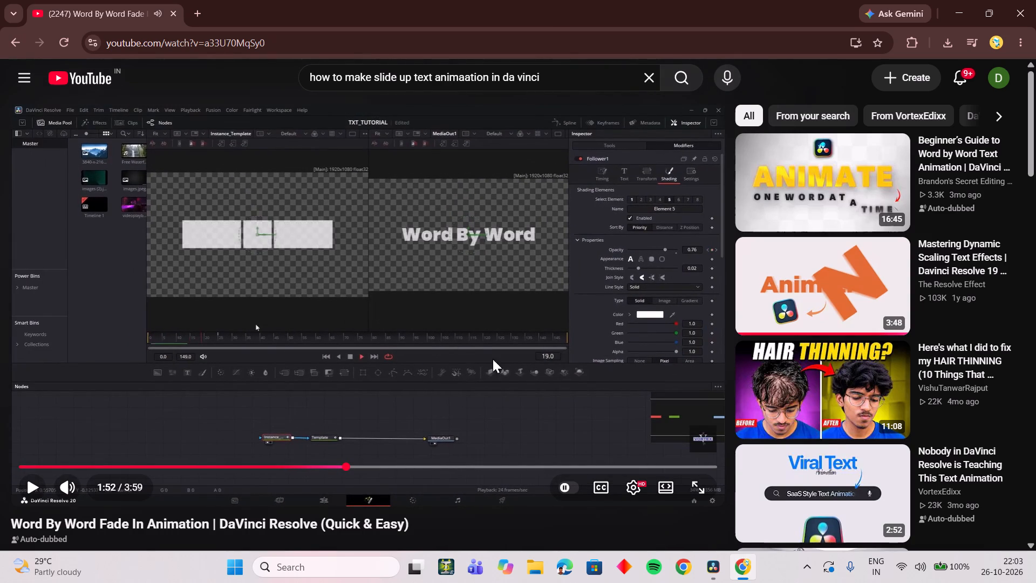
Switch to DaVinci Resolve, show MediaOut1 in the viewer, scrub frames 14 to 32 to check the title animation, and locate the Text1 node.
left_click(707, 573)
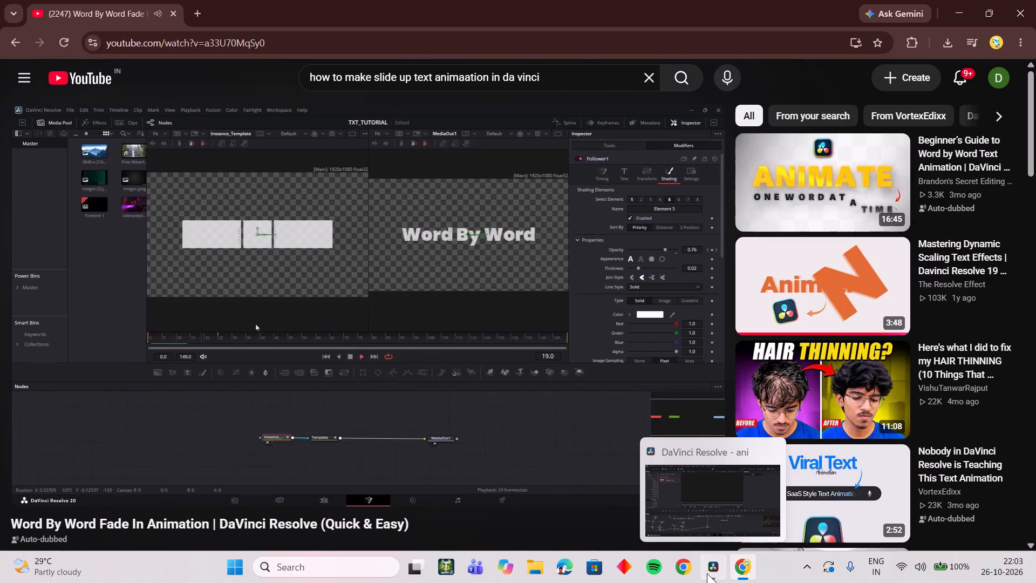
scroll(657, 467, "up", 2)
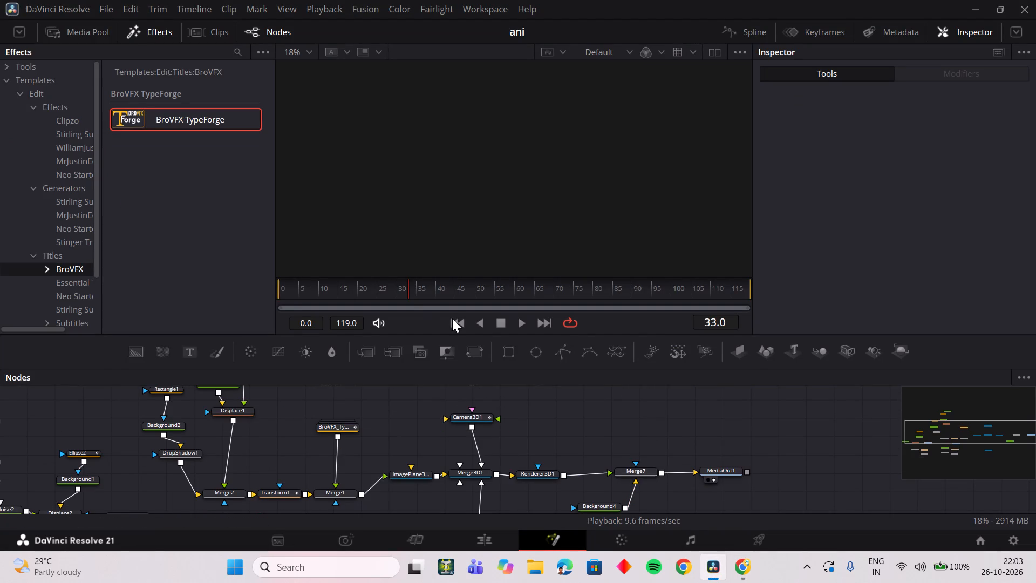
left_click_drag(405, 283, 365, 289)
left_click_drag(729, 470, 523, 213)
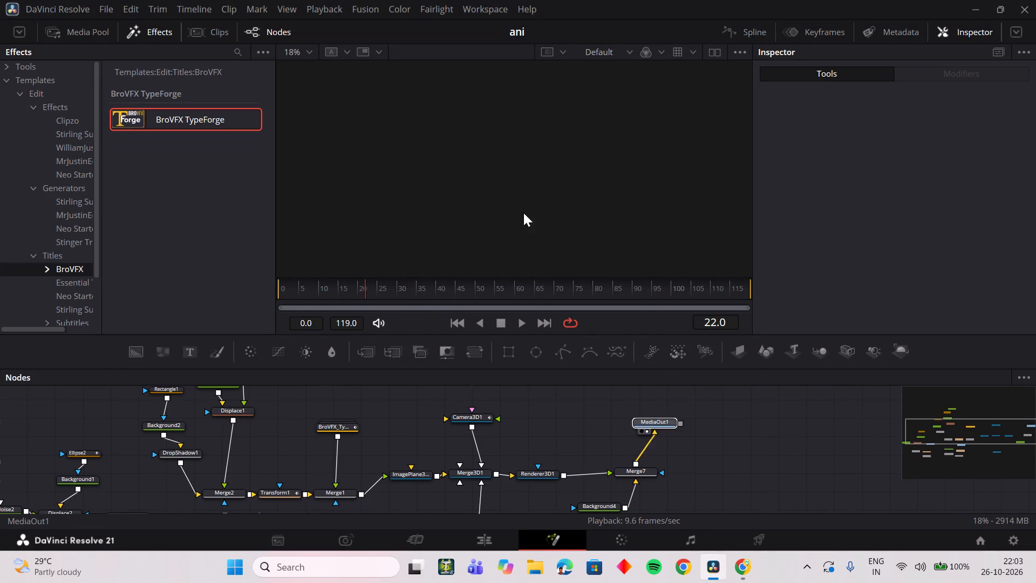
scroll(621, 358, "down", 2)
left_click_drag(352, 288, 329, 290)
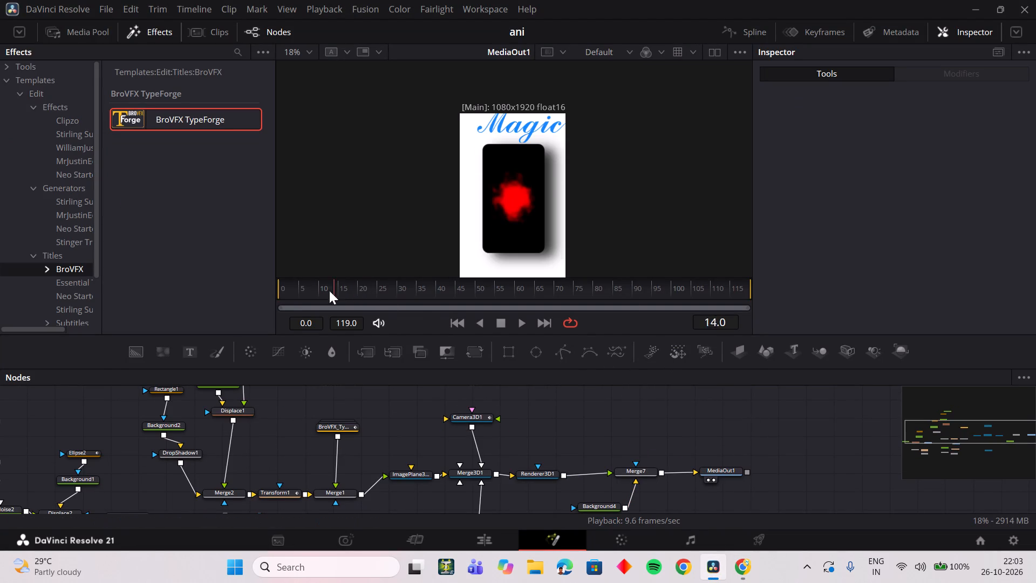
left_click_drag(329, 290, 372, 295)
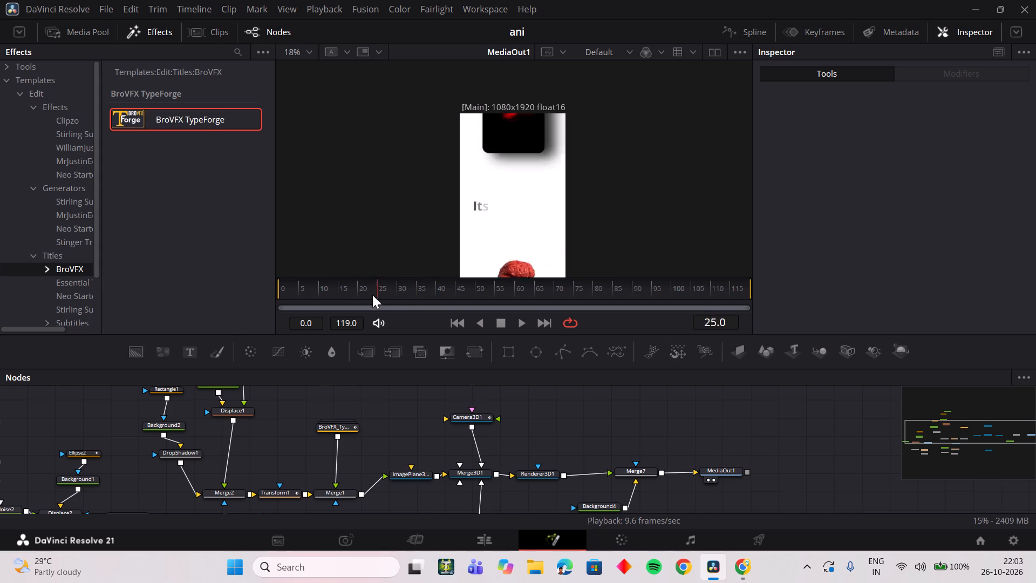
left_click_drag(372, 295, 406, 299)
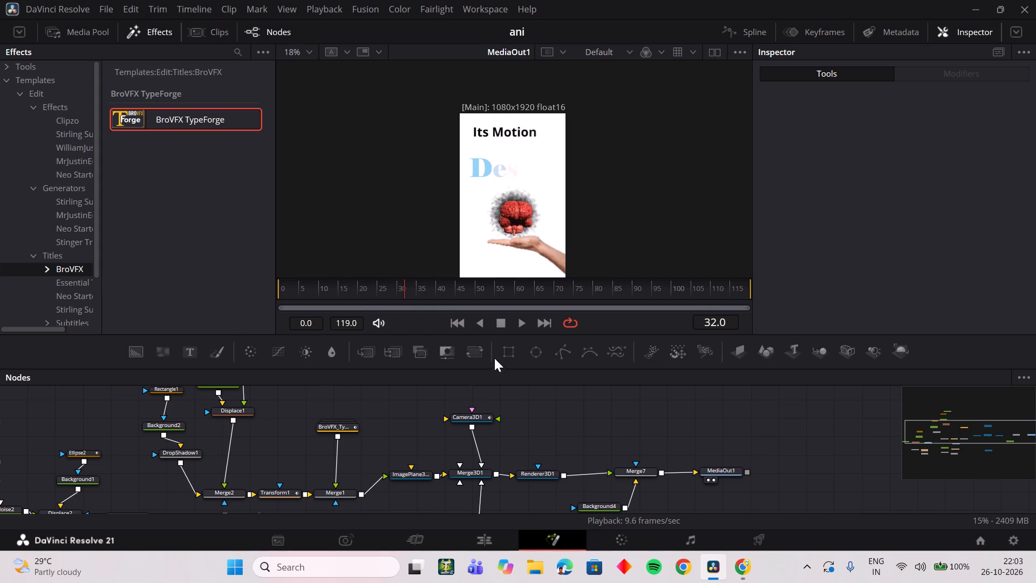
scroll(496, 360, "down", 2)
scroll(434, 427, "down", 2)
left_click(226, 466)
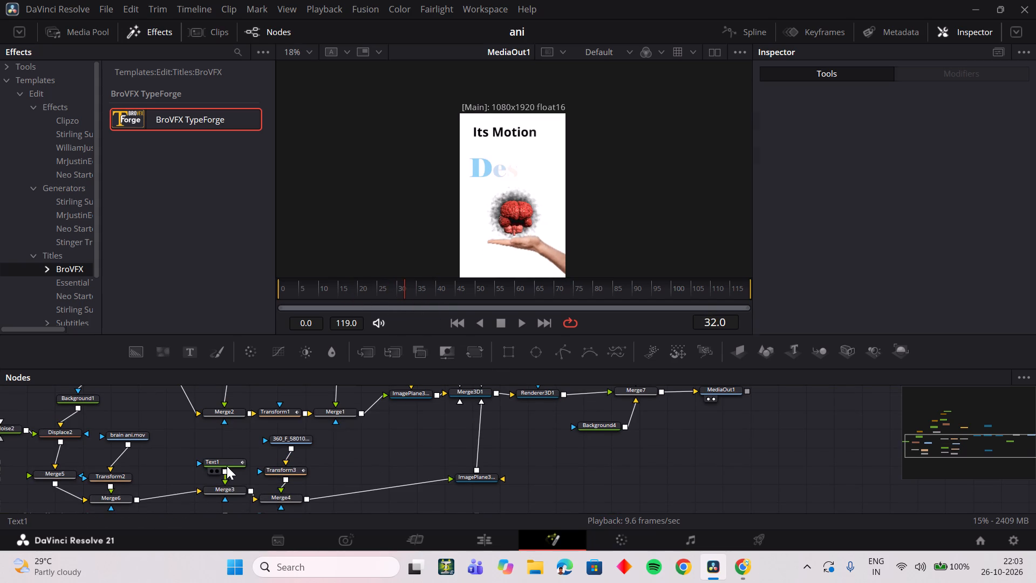
Return to the word-by-word fade-in tutorial and step back from 1:52 to the Instance_Template shading section at about 1:06.
left_click(751, 582)
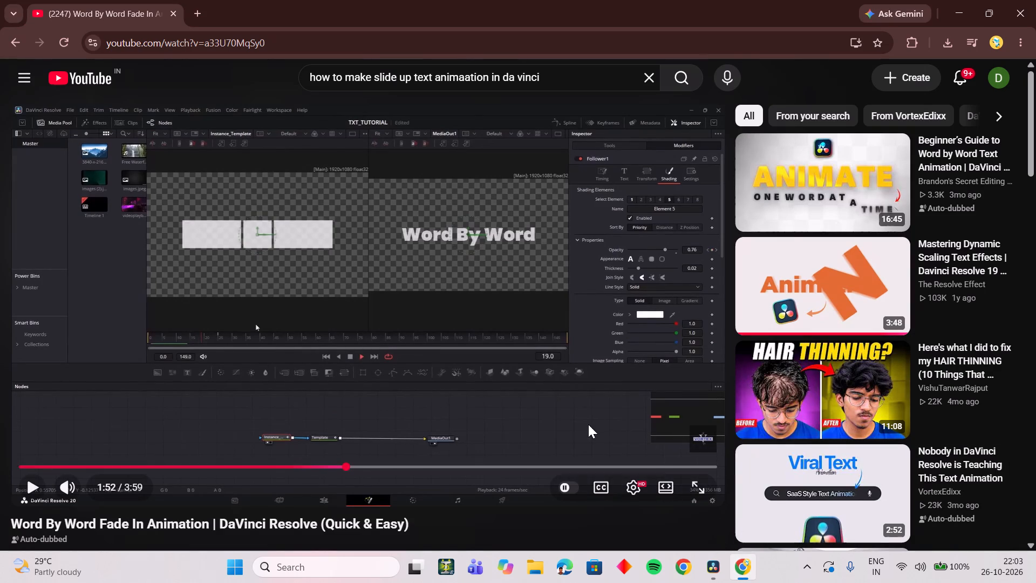
left_click(316, 466)
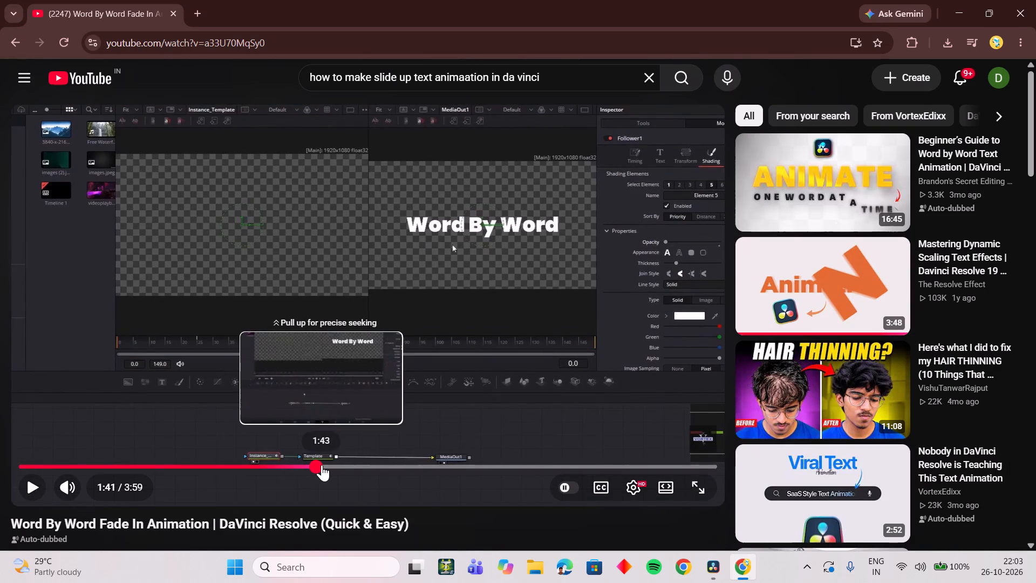
left_click(327, 465)
left_click(287, 465)
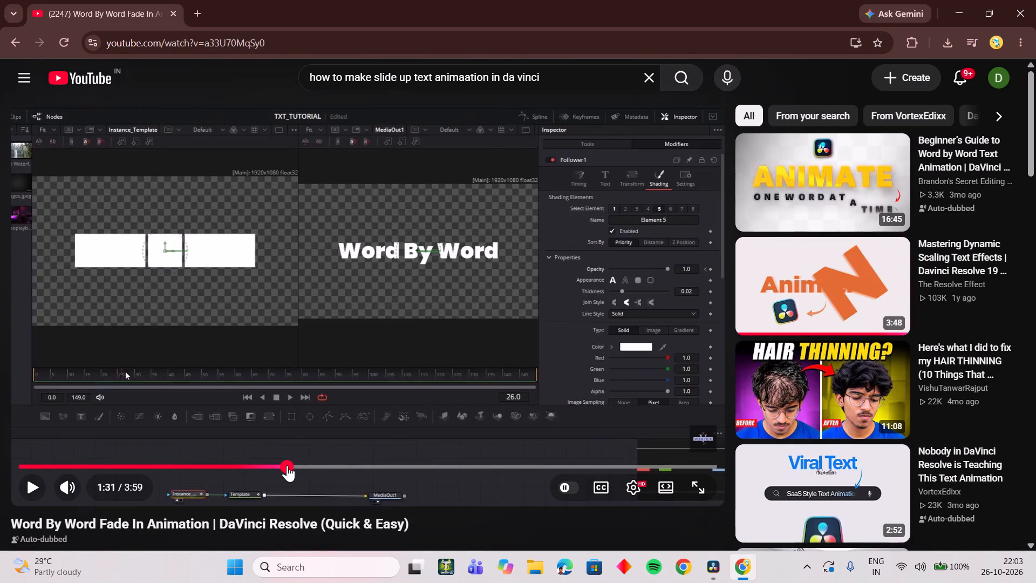
left_click(267, 465)
left_click(247, 465)
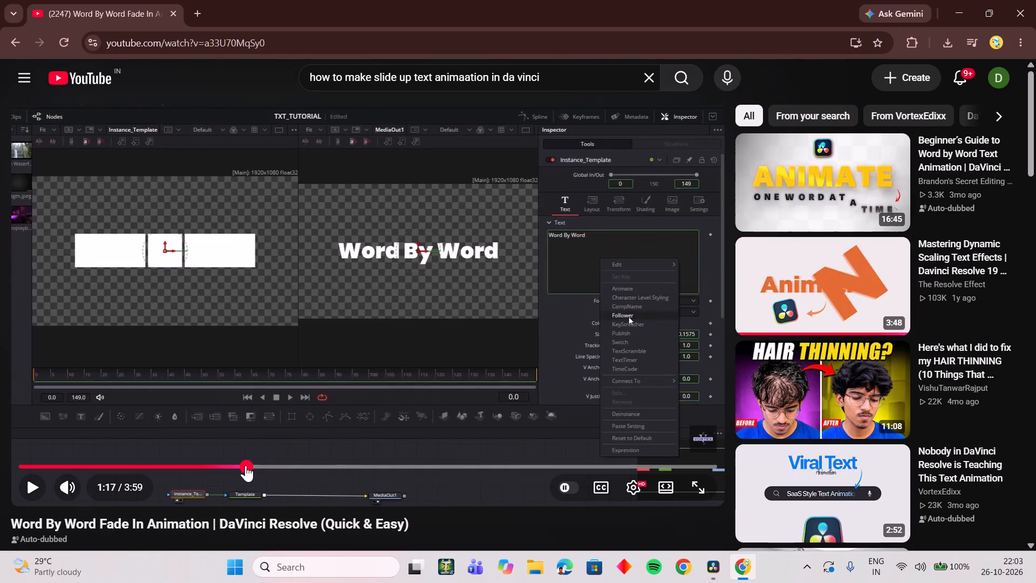
left_click(227, 467)
left_click(211, 467)
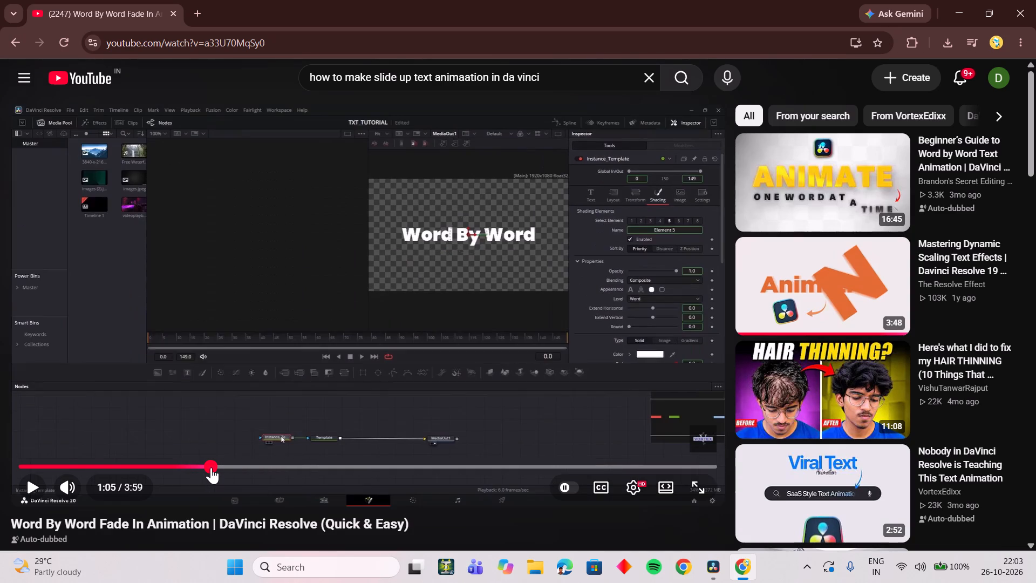
Switch to DaVinci Resolve and delete the Follower1 modifier from the Text1 node.
left_click(714, 556)
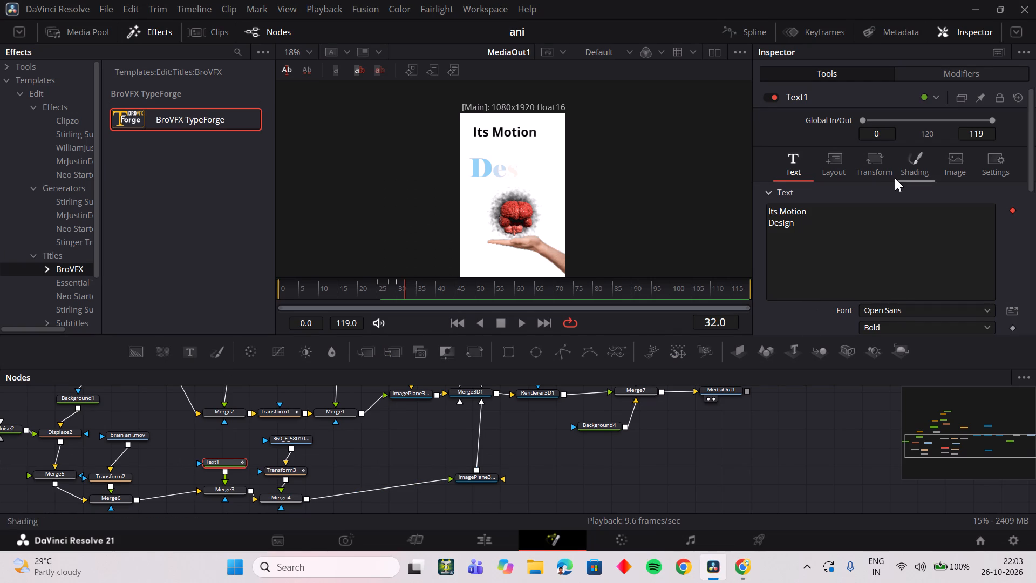
left_click(984, 69)
scroll(854, 152, "up", 3)
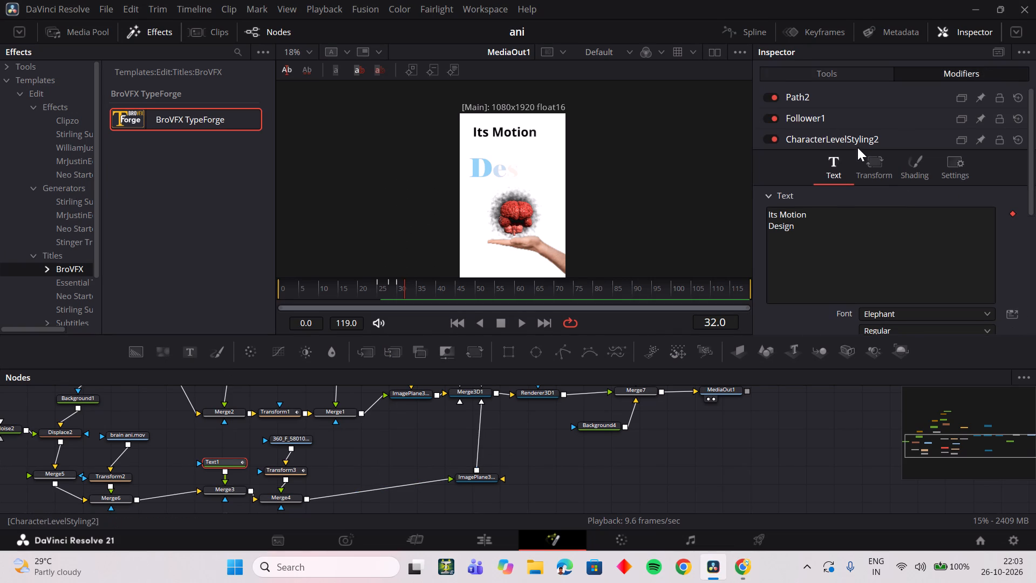
right_click(814, 117)
left_click(851, 199)
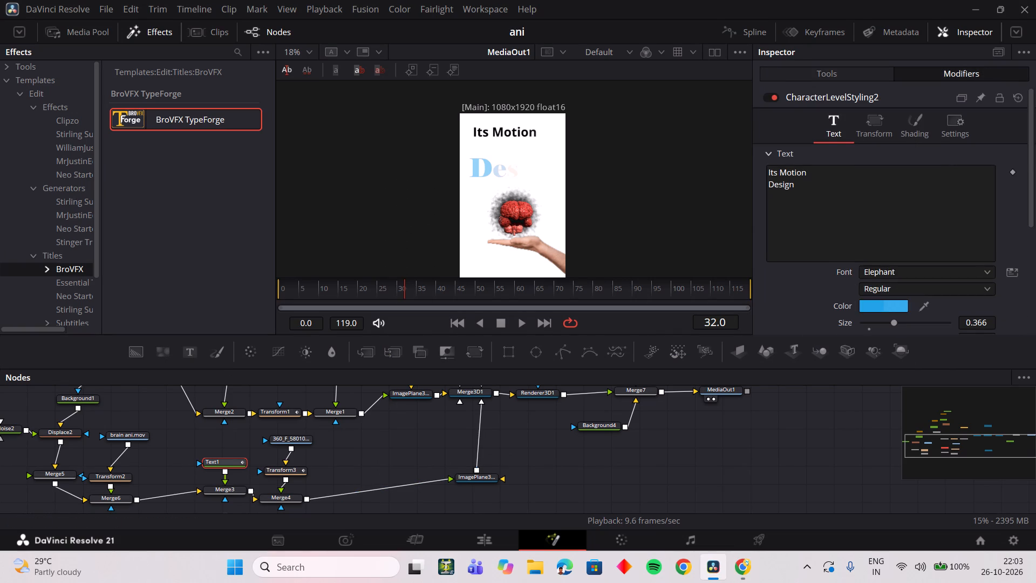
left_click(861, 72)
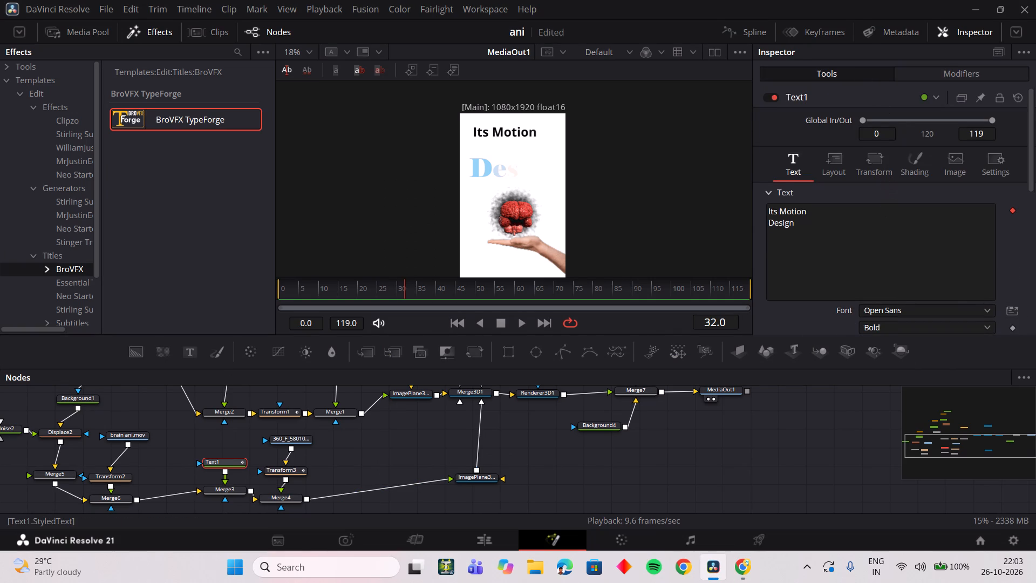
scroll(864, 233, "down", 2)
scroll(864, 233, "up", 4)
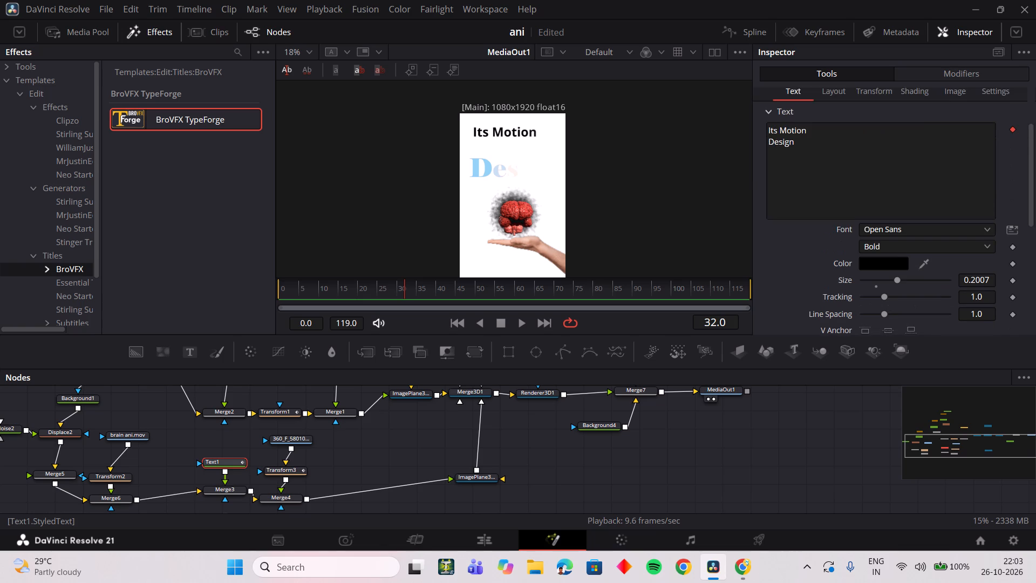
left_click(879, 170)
Switch back to the tutorial and rewind through the shading setup to the instance node explanation at about 0:41, playing from there.
left_click(742, 573)
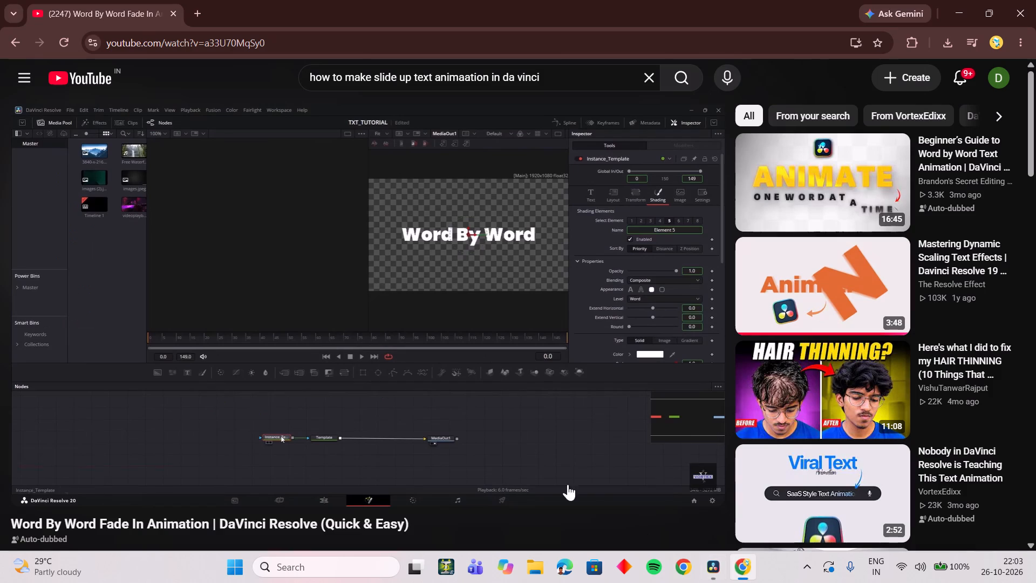
left_click(486, 374)
key("space")
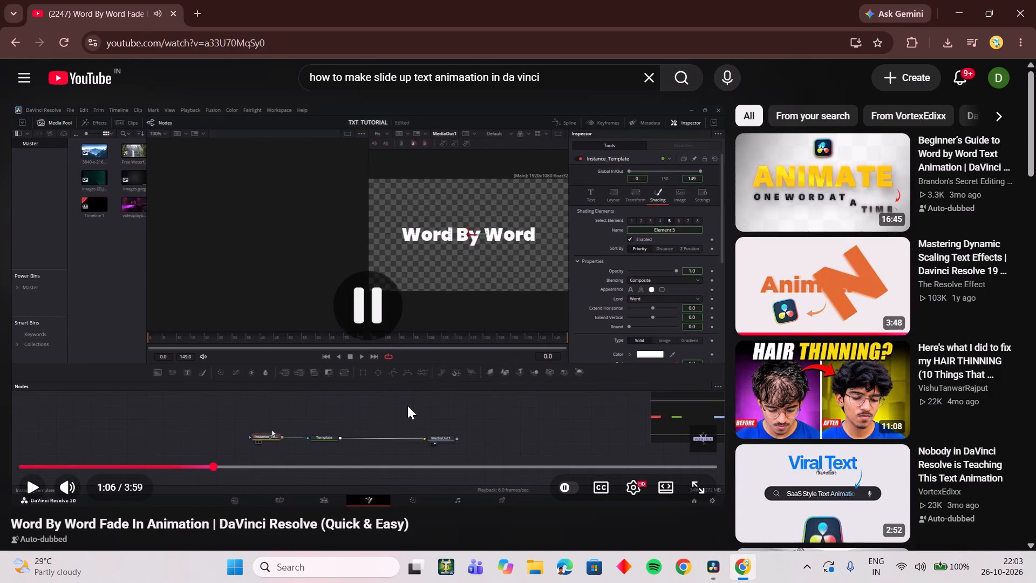
left_click(203, 465)
left_click(195, 466)
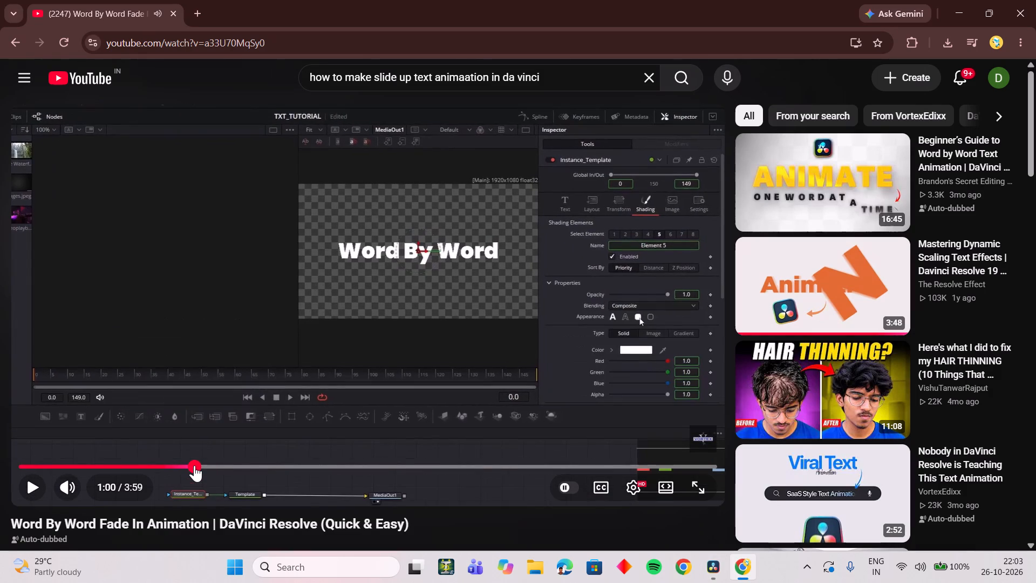
left_click(192, 465)
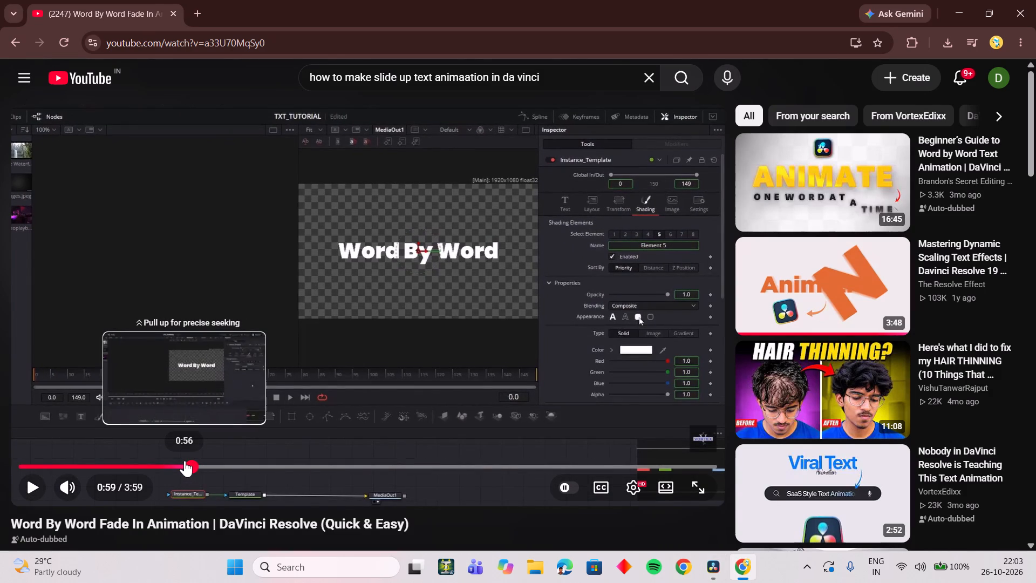
left_click(185, 460)
left_click(138, 473)
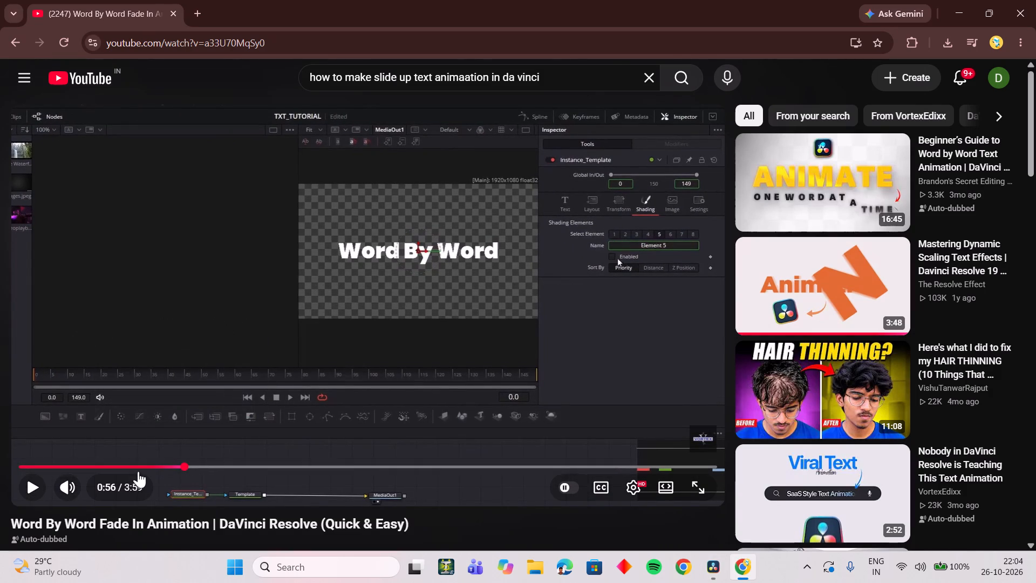
left_click(139, 469)
left_click(284, 428)
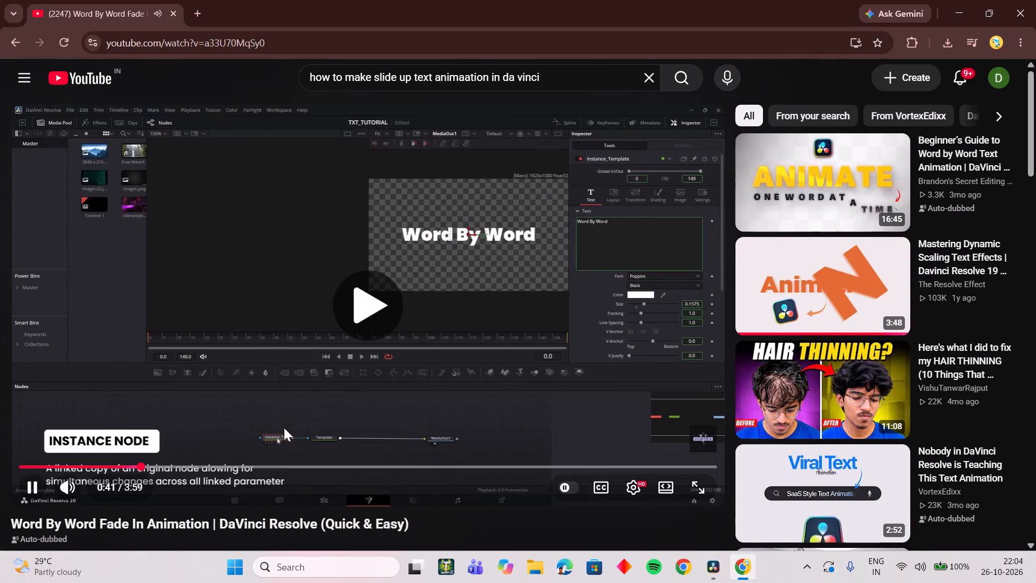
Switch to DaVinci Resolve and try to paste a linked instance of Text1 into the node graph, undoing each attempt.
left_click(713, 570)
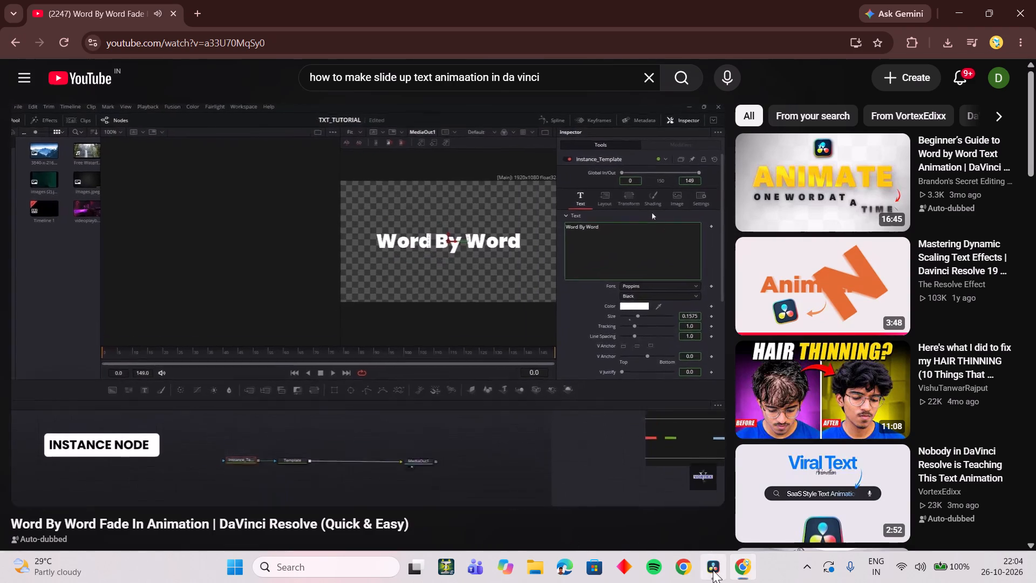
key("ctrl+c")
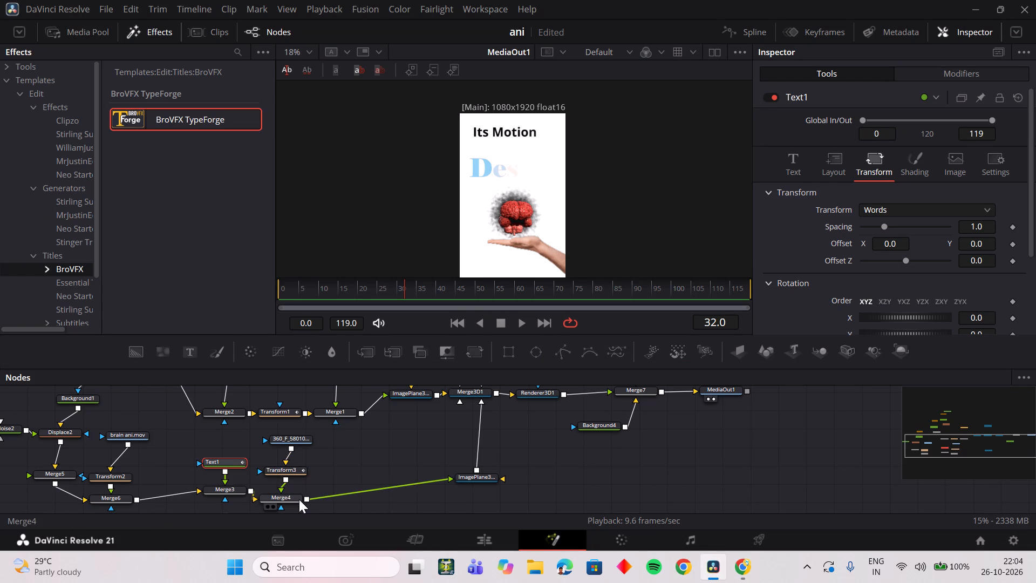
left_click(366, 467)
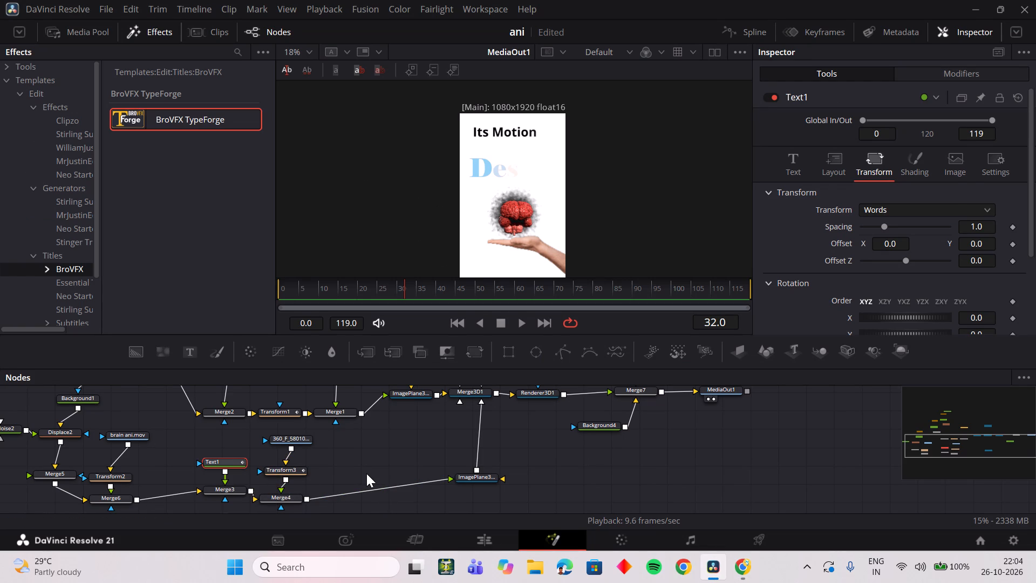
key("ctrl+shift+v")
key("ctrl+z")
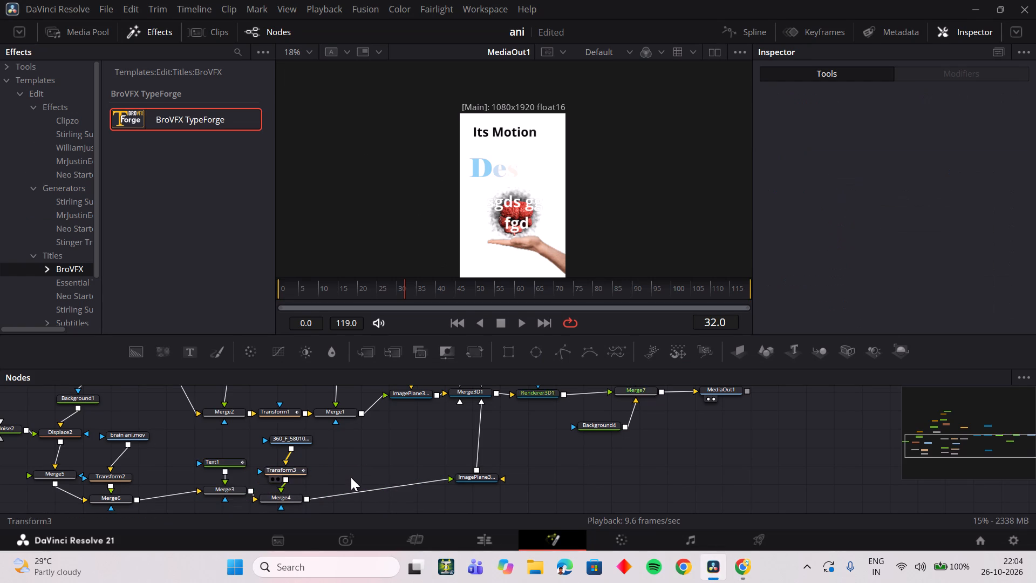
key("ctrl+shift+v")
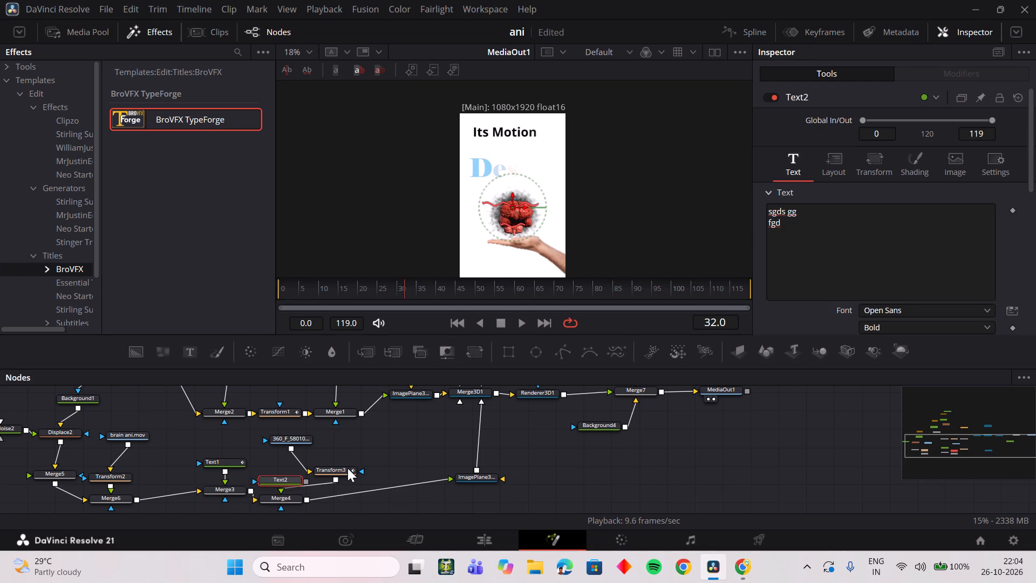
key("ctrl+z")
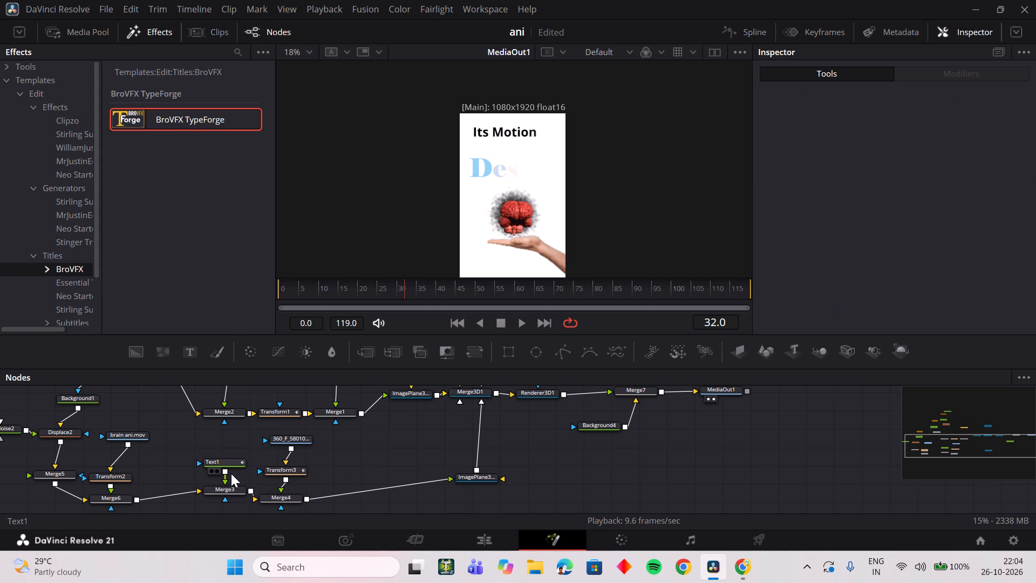
Copy the Text1 node, paste it as a linked instance, and place the instance just above Text1.
left_click(231, 466)
key("ctrl+c")
left_click(350, 457)
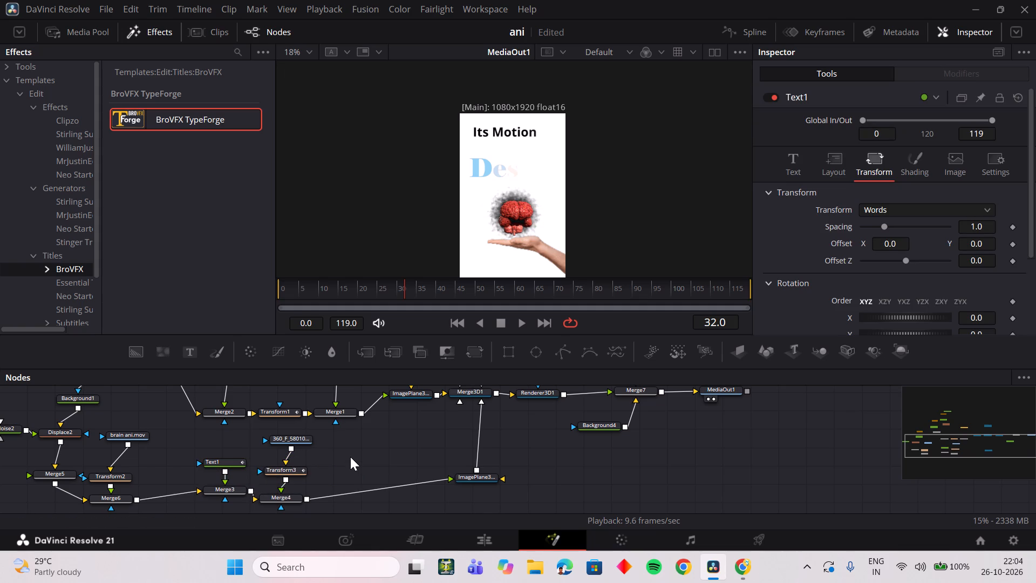
key("ctrl+shift+v")
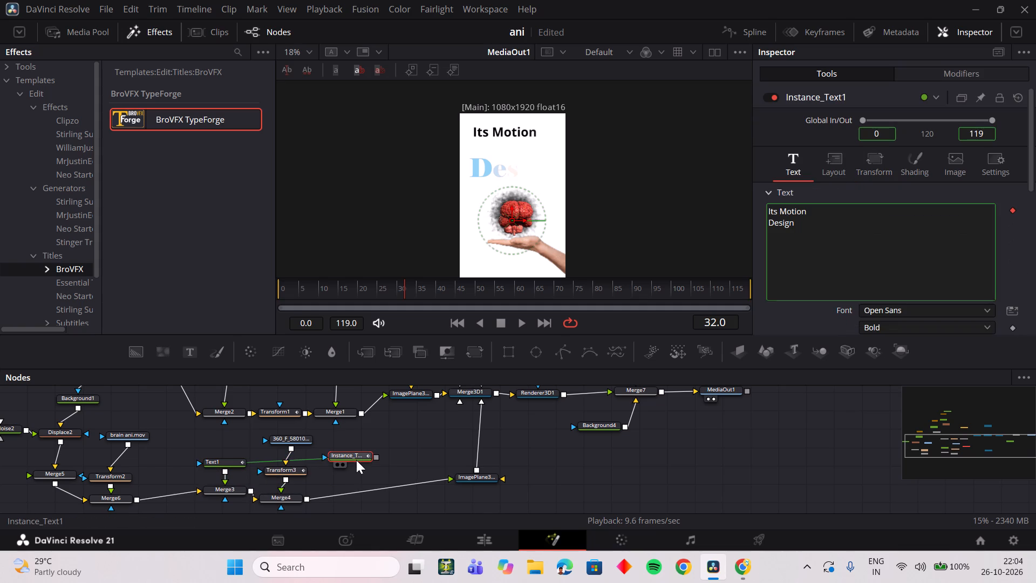
left_click_drag(352, 460, 180, 449)
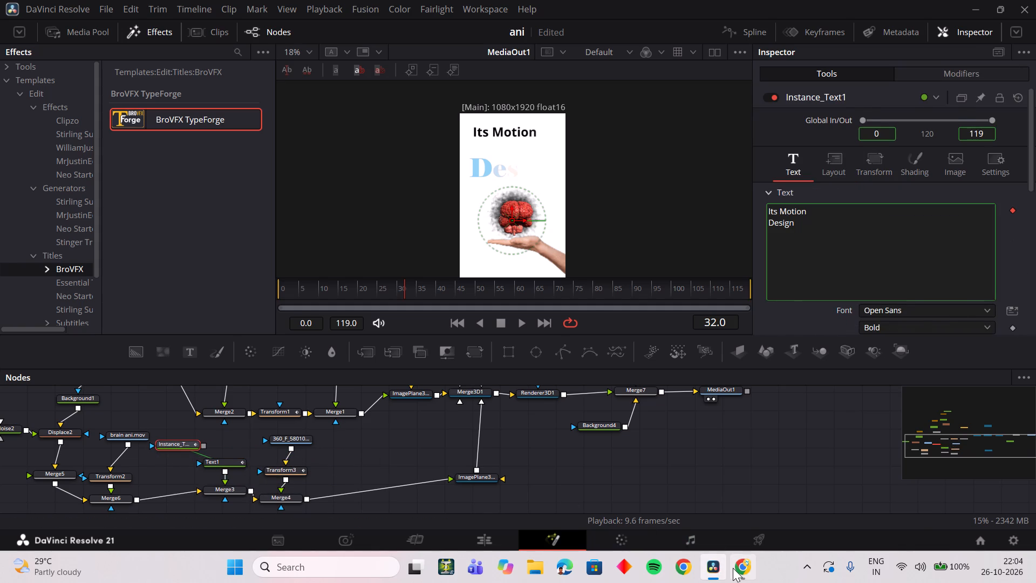
Switch to the tutorial, rewind to about 0:47, and rewatch how Instance_Template's shading elements 1 and 5 are deinstanced and toggled.
left_click(733, 568)
key("Left")
key("Left")
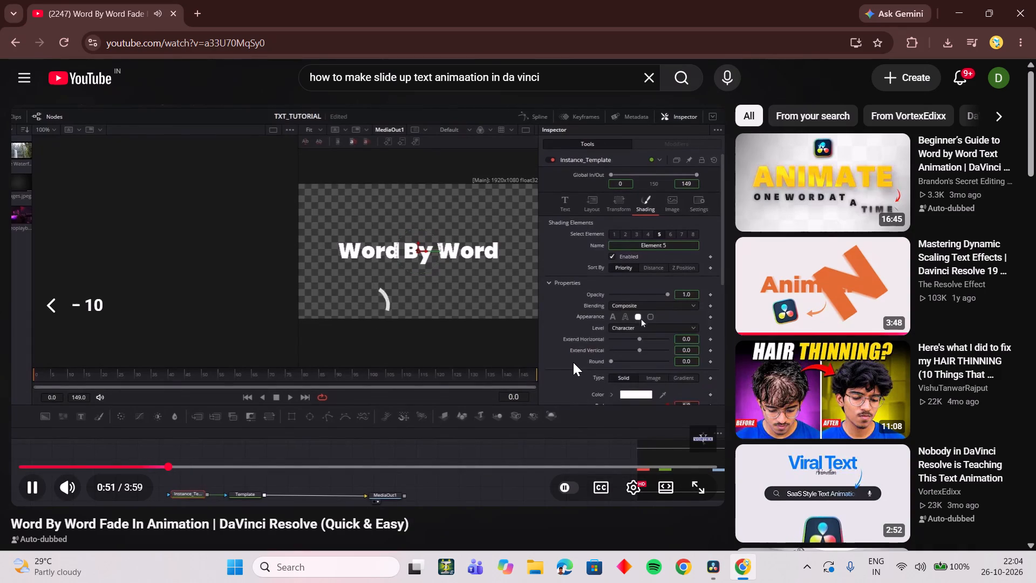
key("Left")
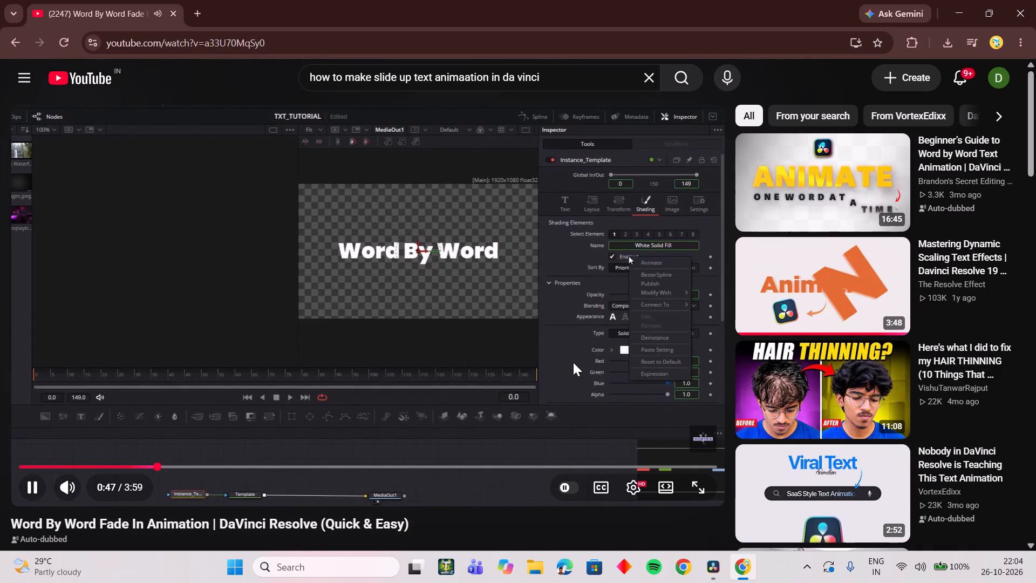
key("Left")
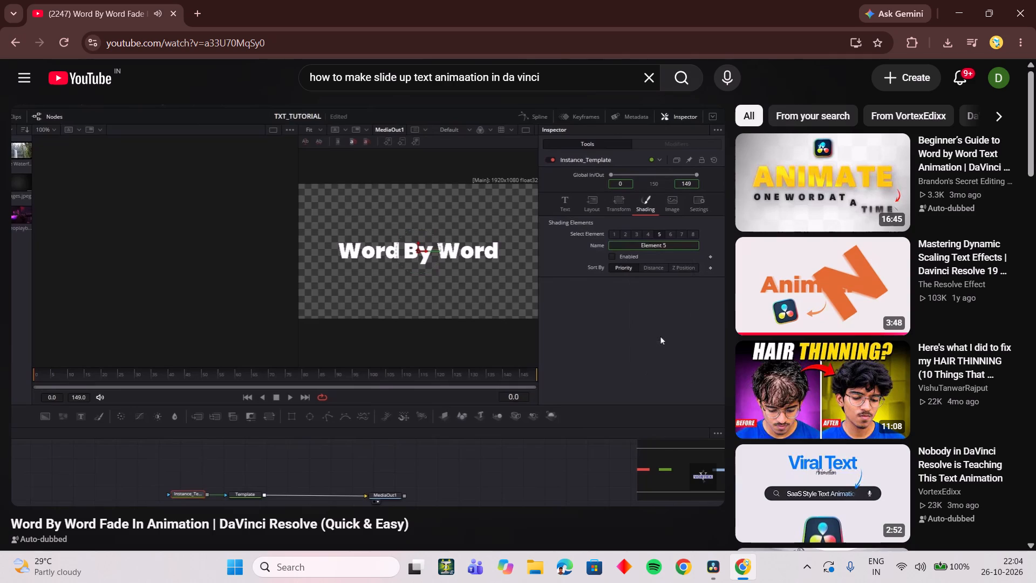
left_click(643, 286)
Back in DaVinci Resolve, deinstance the Enabled setting of Instance_Text1's shading element 1 (White Solid Fill) and disable that element.
left_click(707, 570)
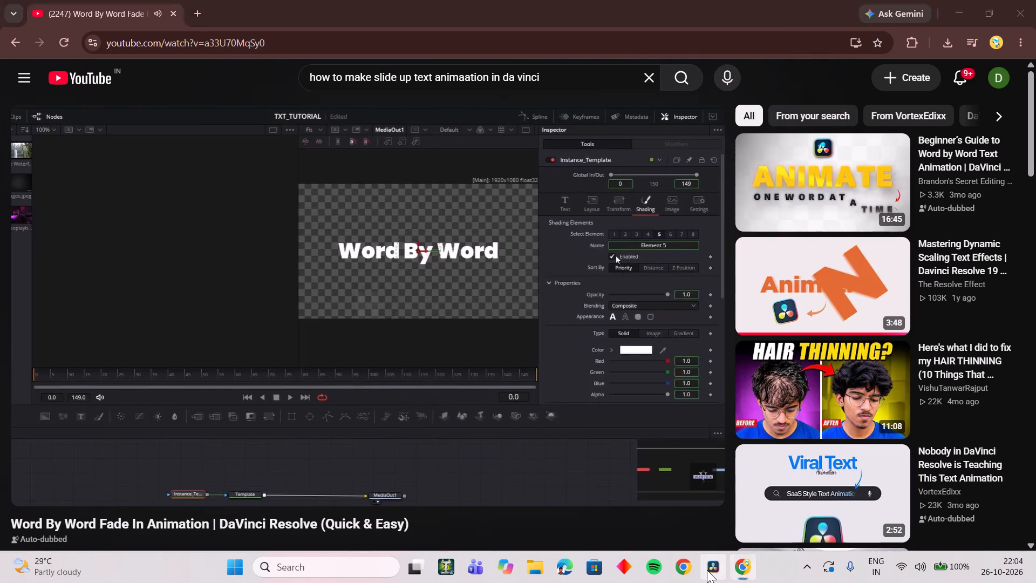
left_click(892, 165)
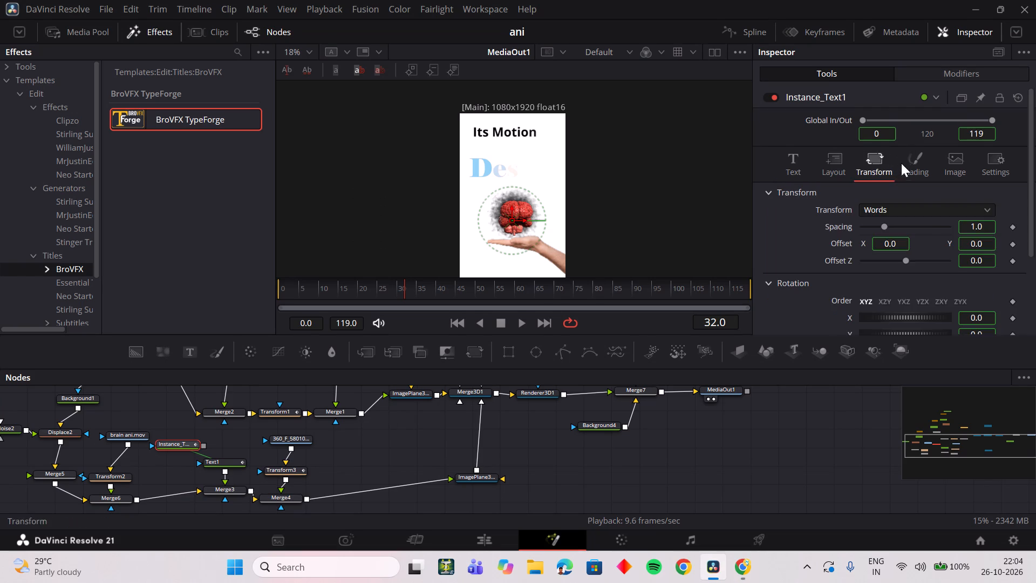
left_click(904, 162)
right_click(885, 240)
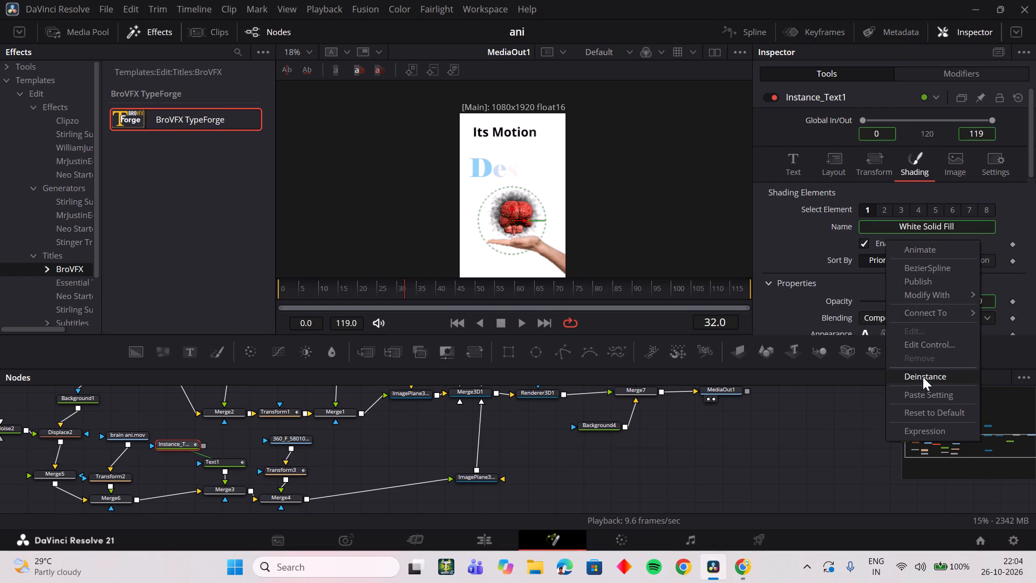
left_click(923, 377)
left_click(866, 242)
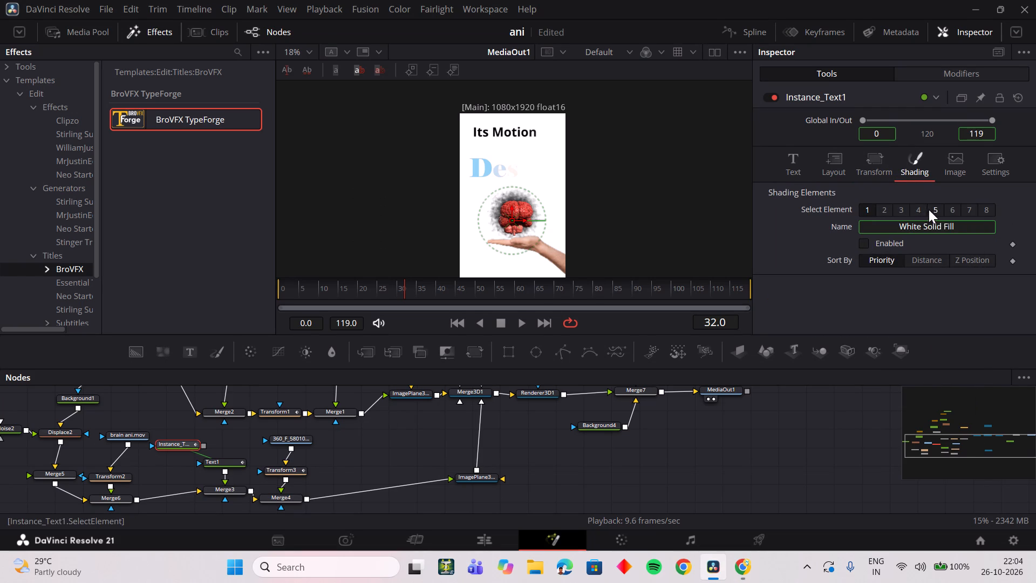
Deinstance the Enabled setting of Instance_Text1's shading element 5, enable that element, and go back to element 1.
left_click(929, 209)
right_click(878, 241)
left_click(925, 379)
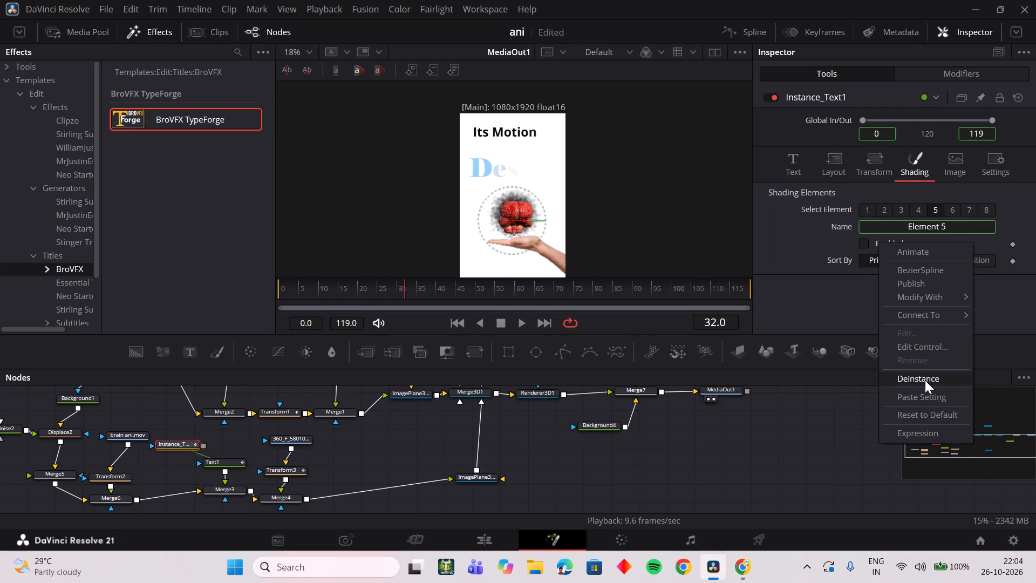
right_click(892, 242)
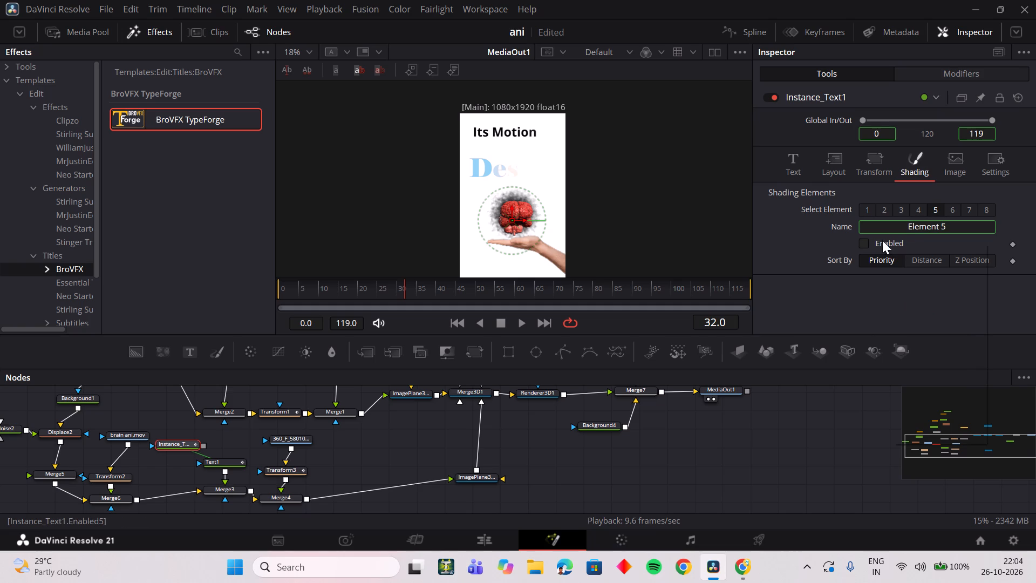
left_click(869, 244)
left_click(869, 210)
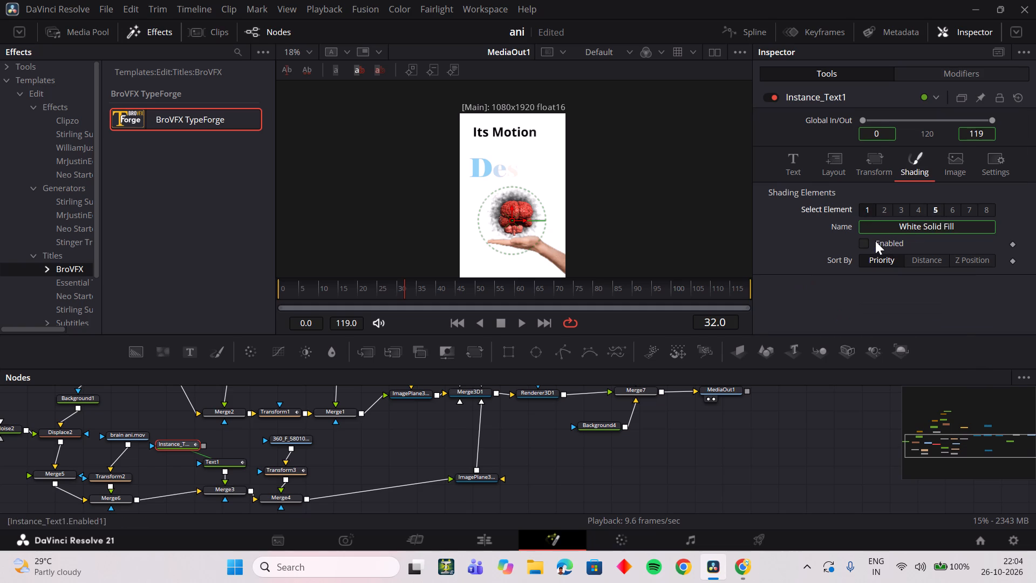
Recheck the instancing of the Enabled setting on Instance_Text1's shading elements 1 and 5, ending on element 5.
right_click(875, 241)
left_click(934, 207)
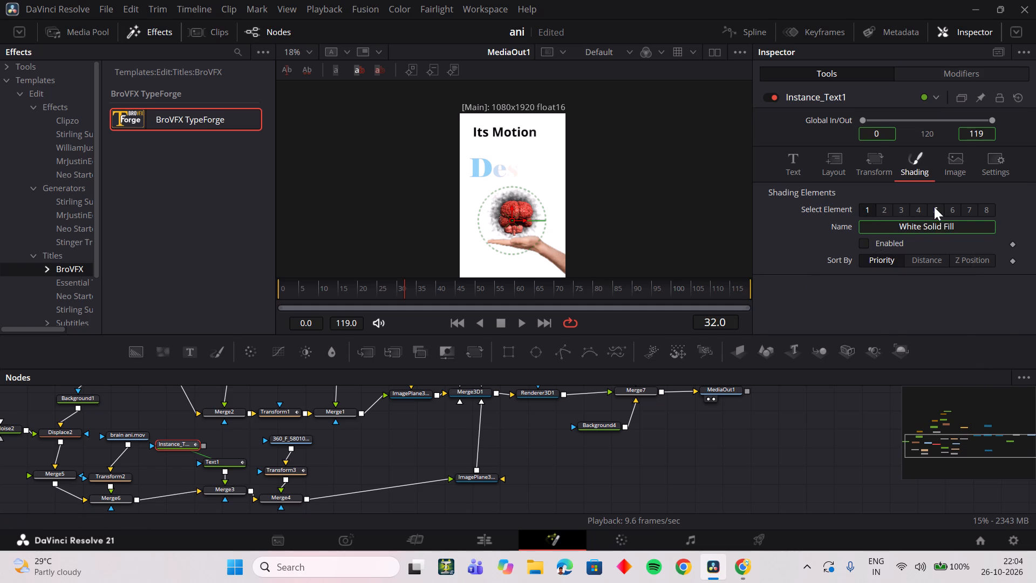
right_click(883, 243)
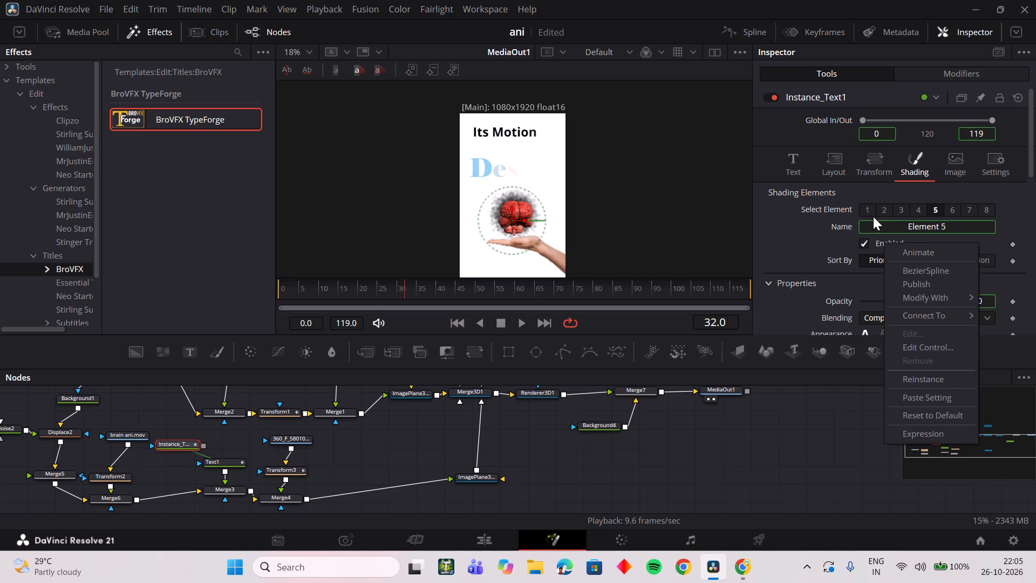
left_click(873, 212)
right_click(889, 244)
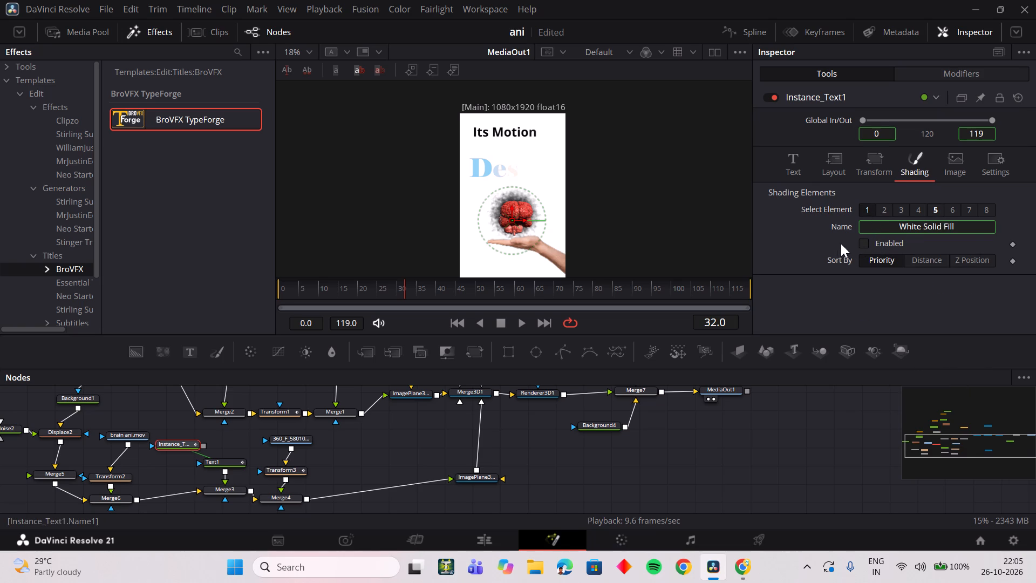
left_click(837, 243)
left_click(935, 212)
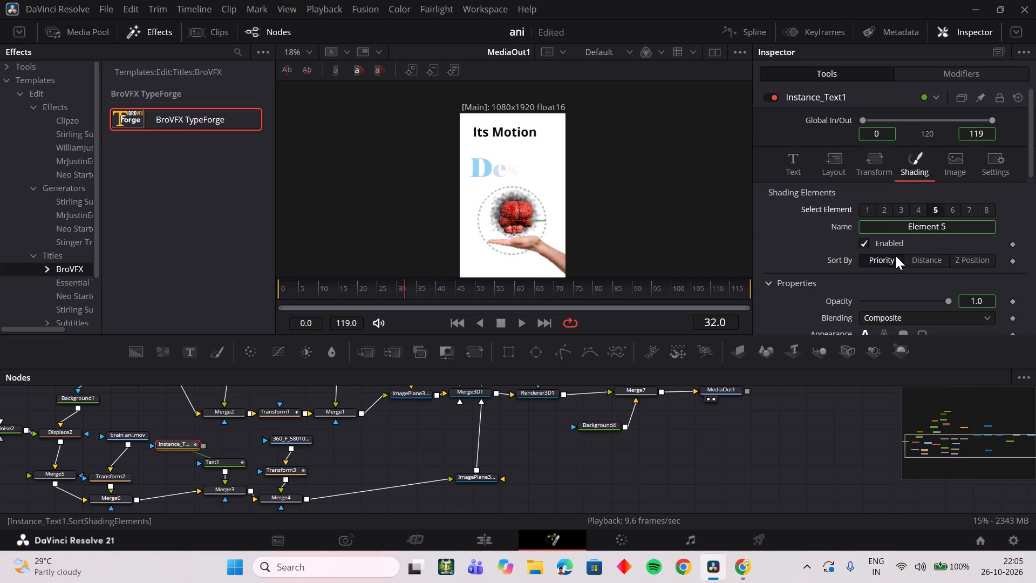
Set the appearance of Instance_Text1's shading element 5 to a filled border and its Level to Word.
scroll(871, 266, "down", 1)
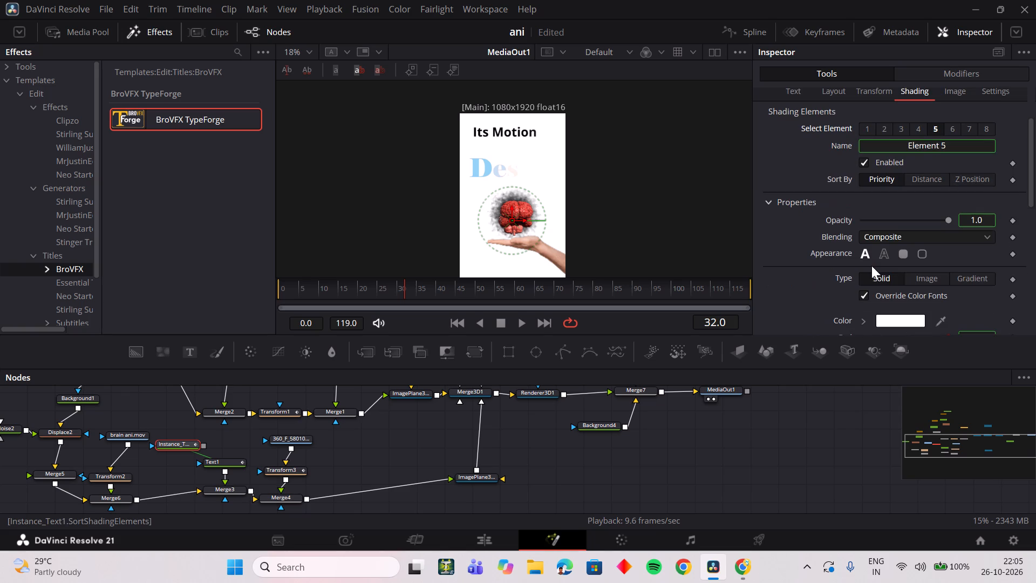
left_click(904, 255)
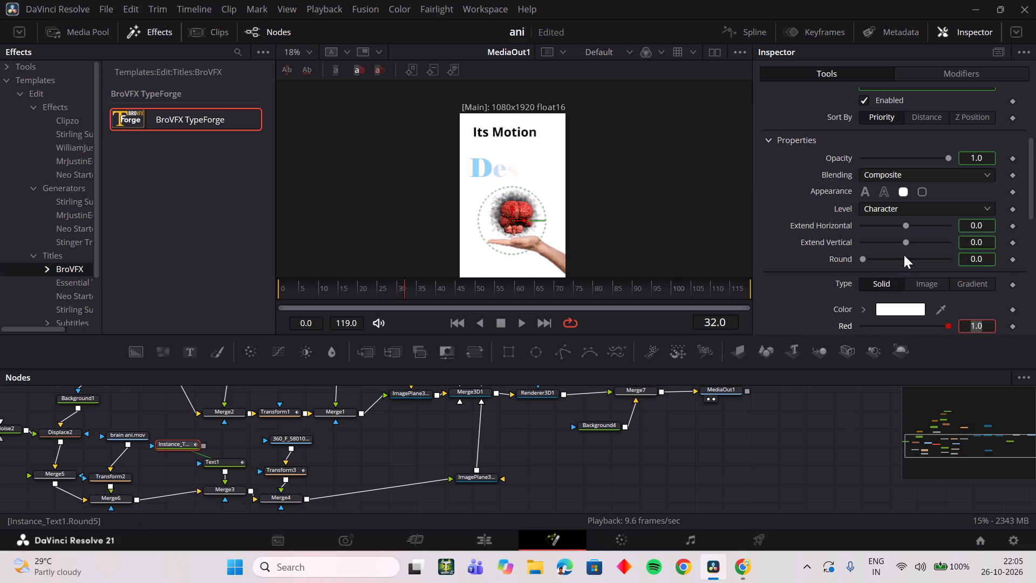
left_click(916, 211)
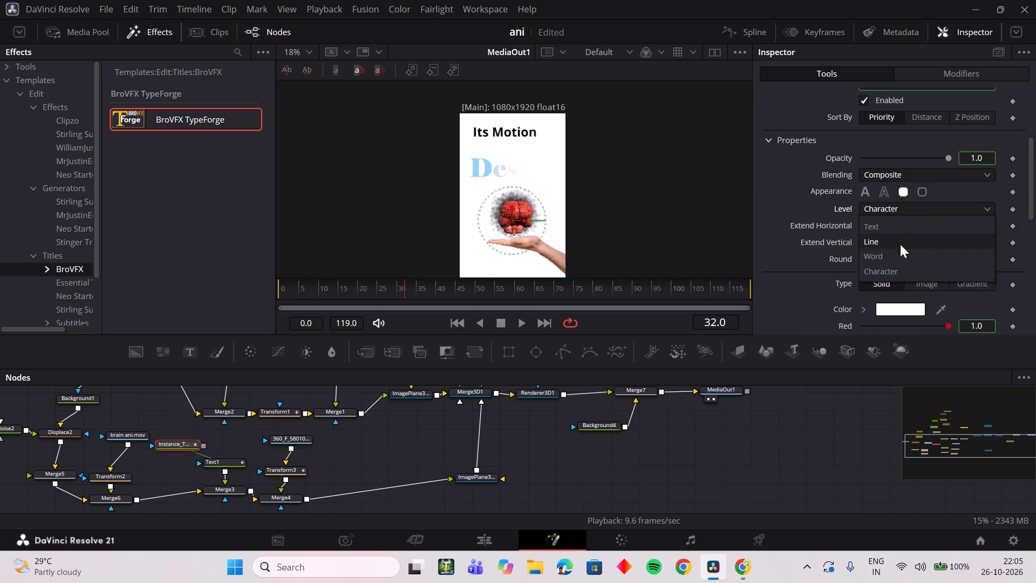
left_click(891, 254)
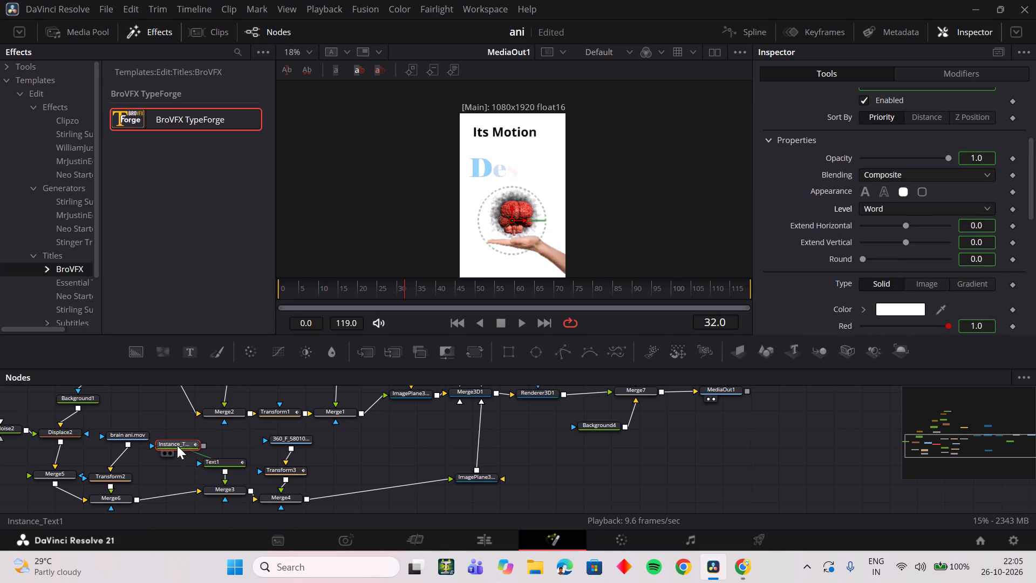
Show Instance_Text1 and Text1 side by side in a dual-viewer layout, with the main text in view.
left_click_drag(177, 445, 501, 218)
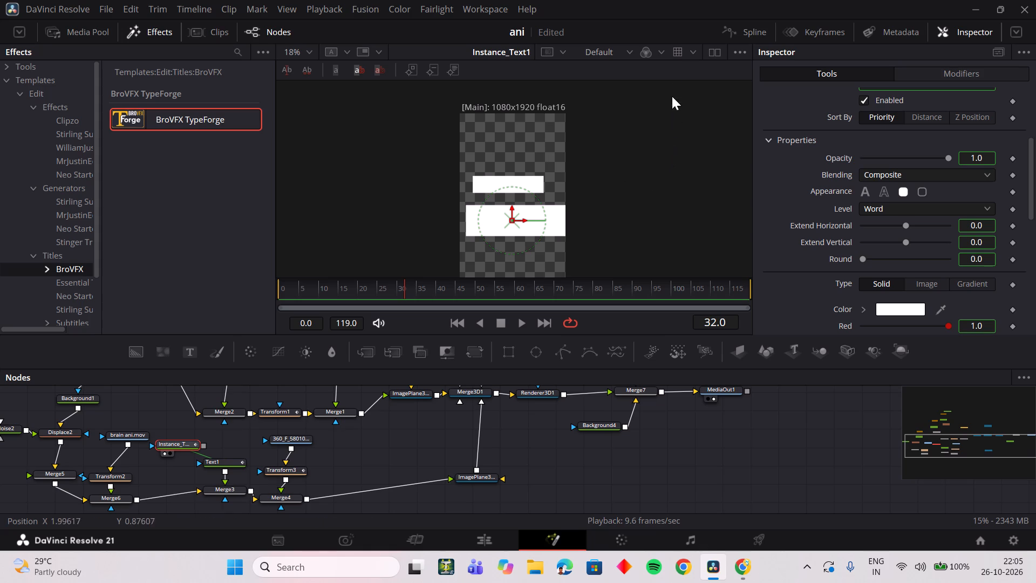
left_click(711, 47)
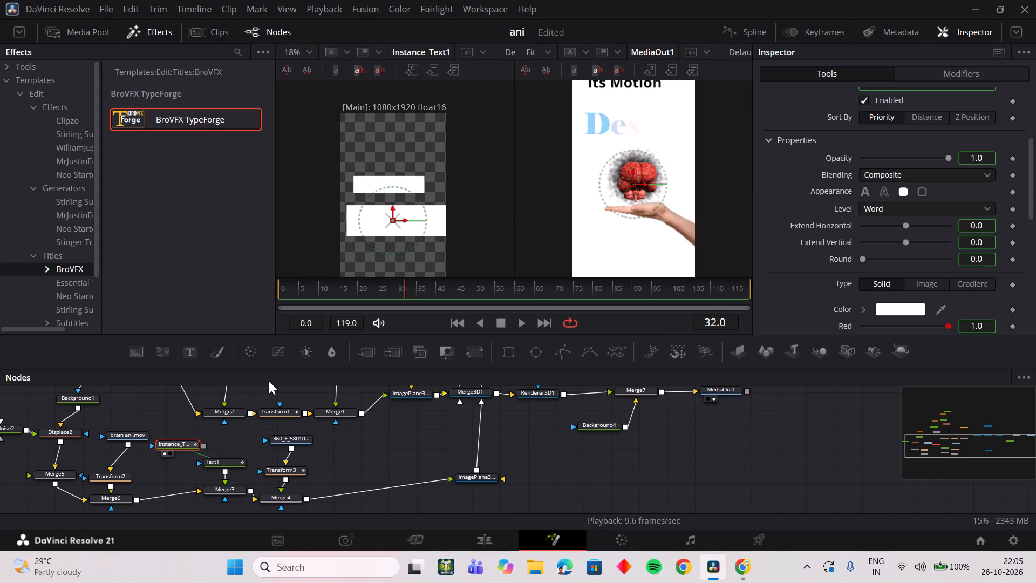
left_click_drag(219, 462, 623, 258)
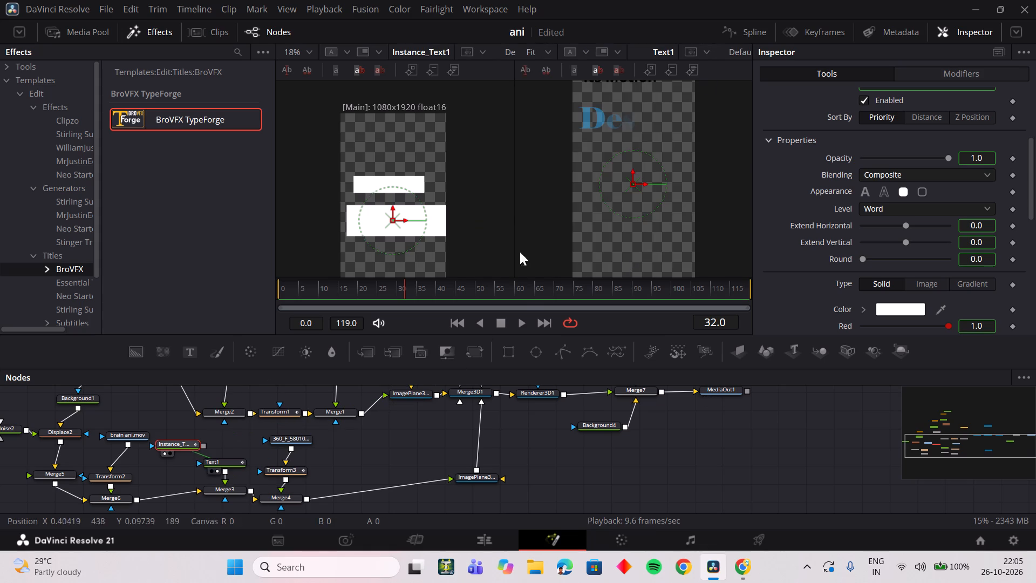
scroll(607, 236, "up", 1)
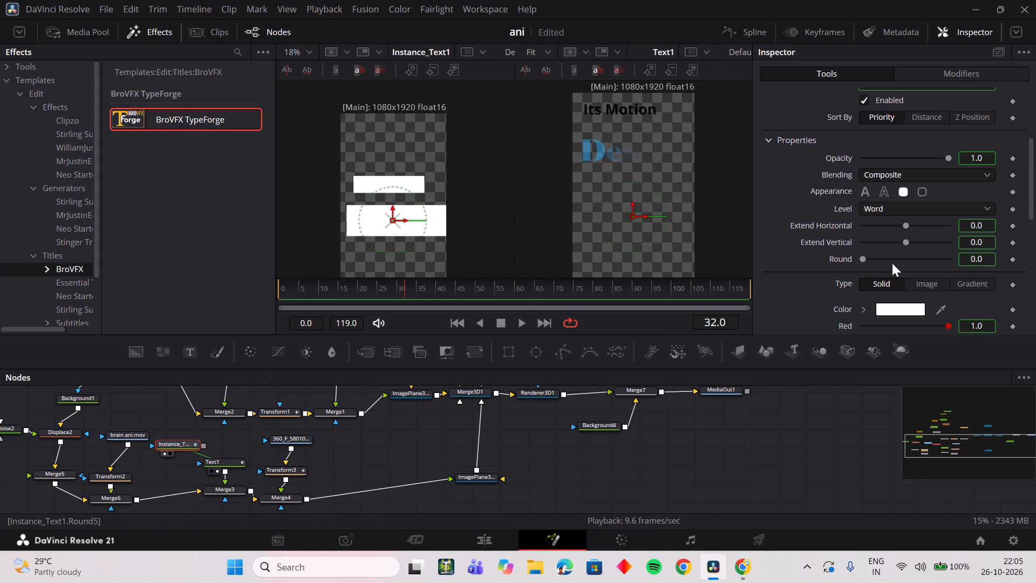
Reduce element 5's Extend Horizontal to about -0.148 so the word boxes of Instance_Text1 are separated.
left_click_drag(908, 227, 889, 233)
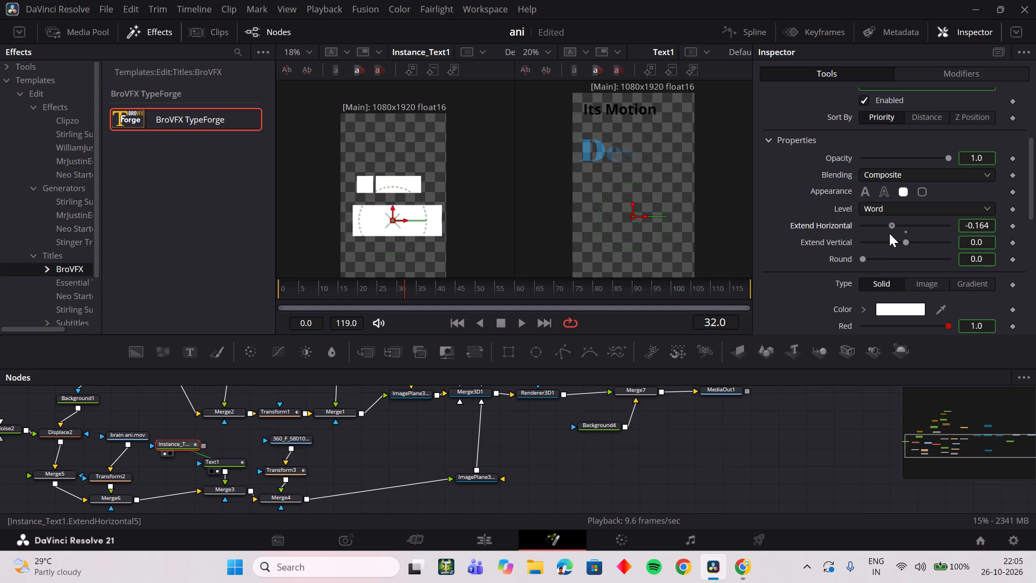
left_click_drag(889, 233, 905, 235)
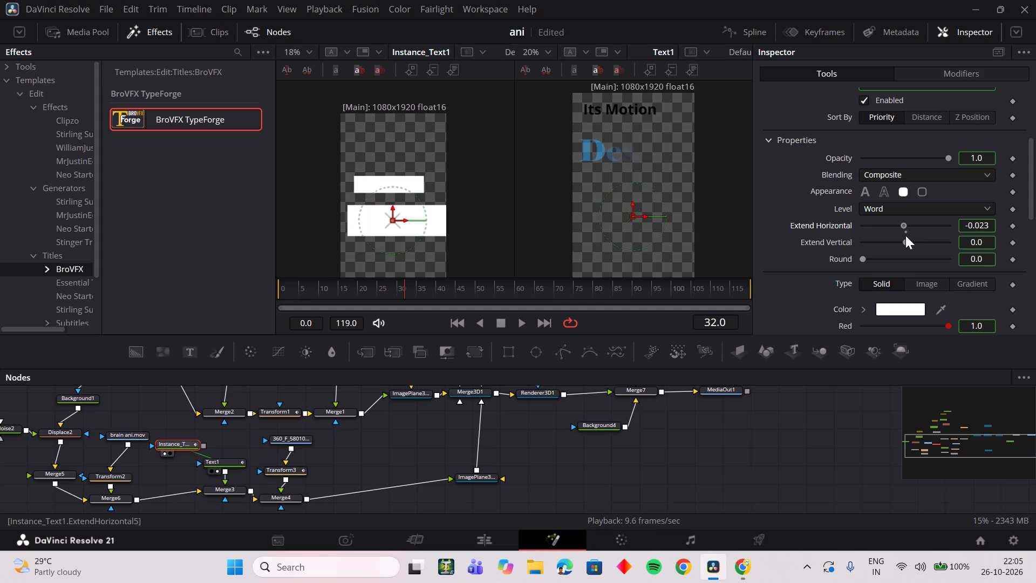
left_click_drag(905, 235, 896, 235)
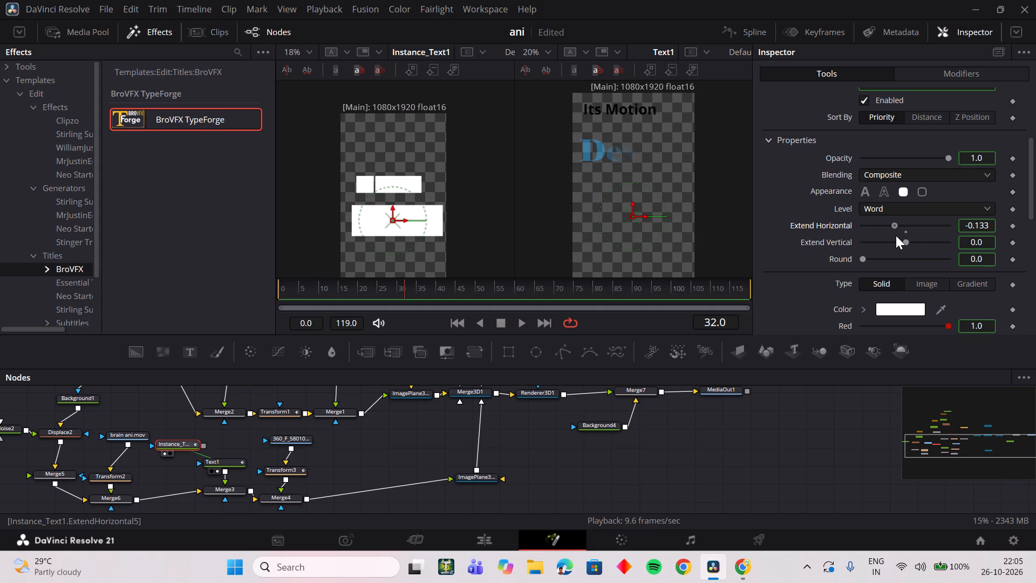
left_click_drag(896, 235, 895, 235)
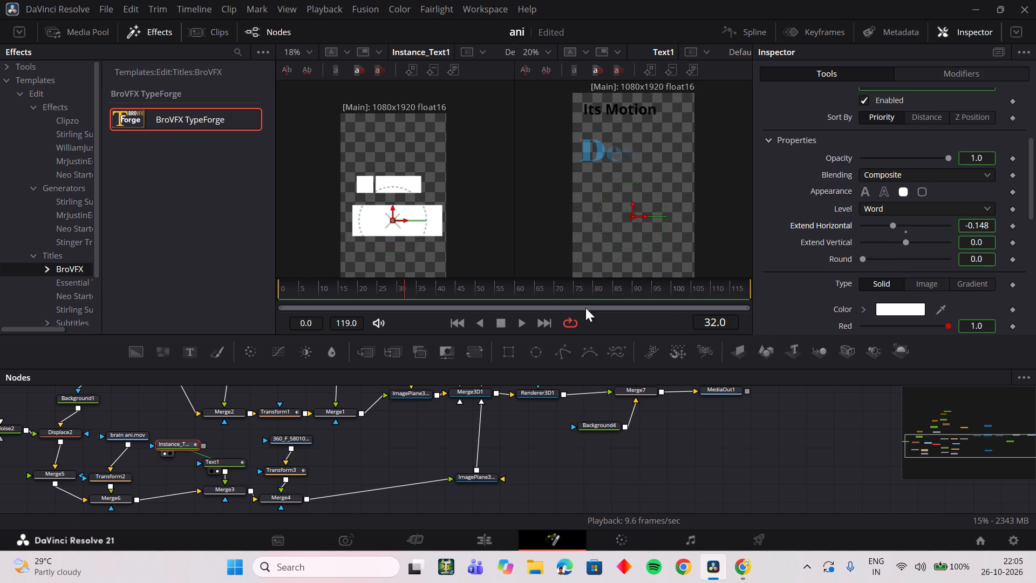
Switch to the tutorial and watch about 0:58 to 1:29 for Instance_Template's word boxes and the Follower modifier's shading setup, pausing there.
left_click(752, 569)
left_click(587, 347)
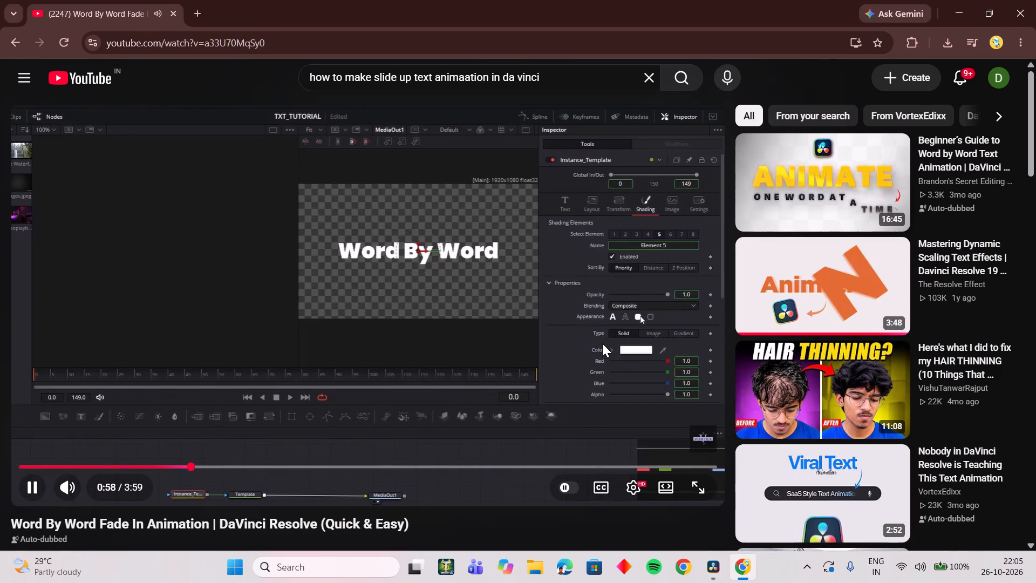
key("Right")
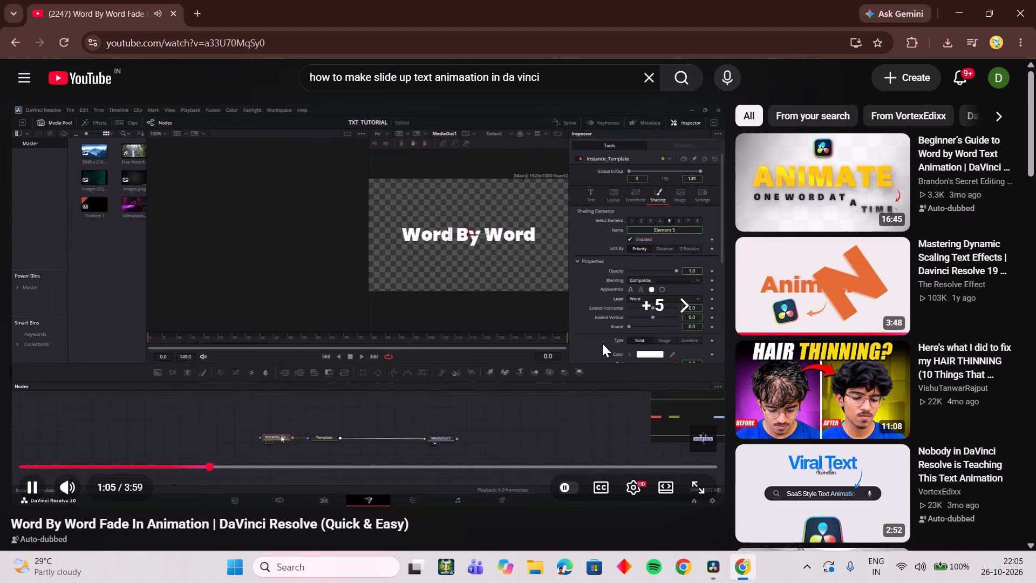
key("Left")
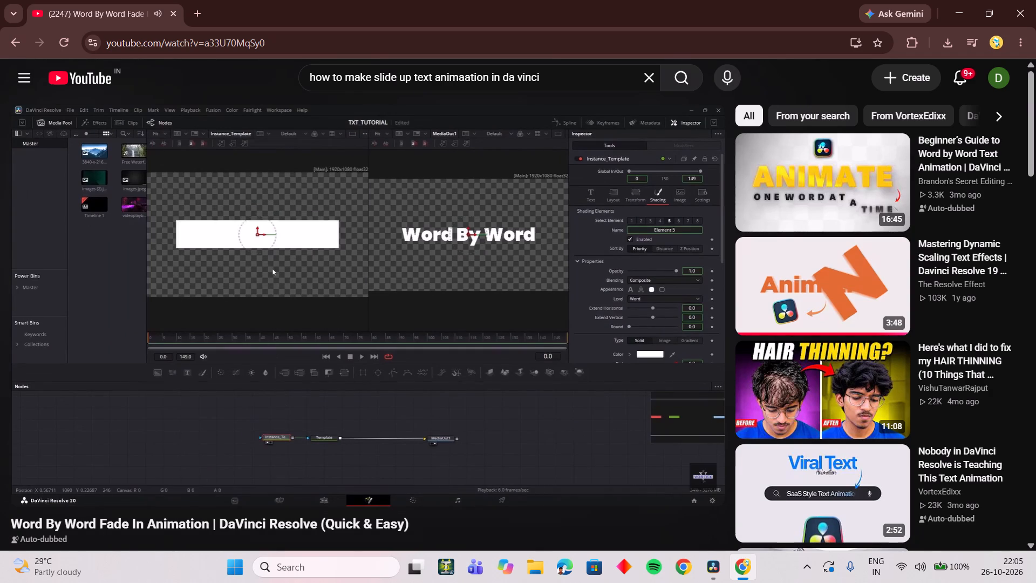
key("Right")
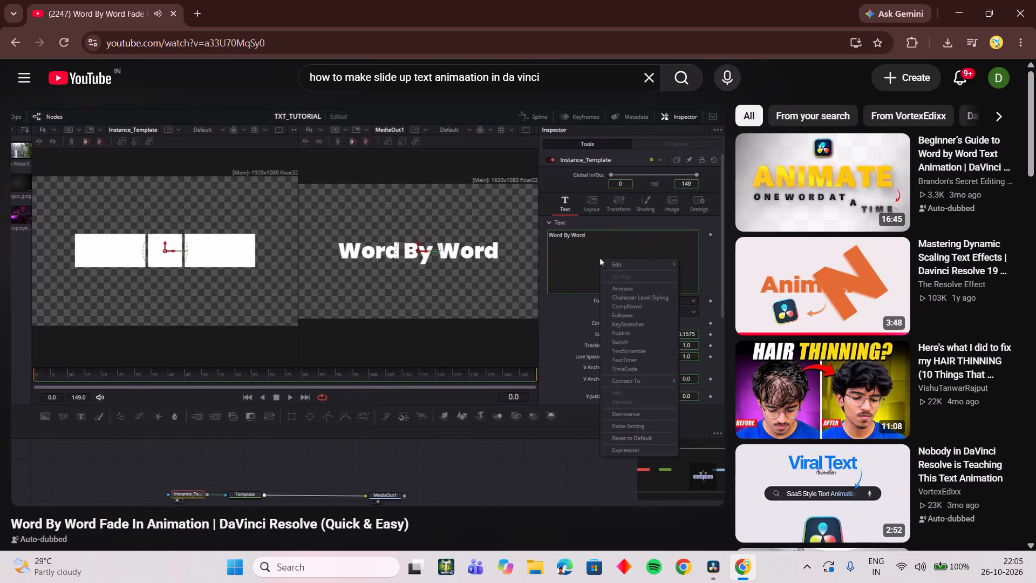
key("Right")
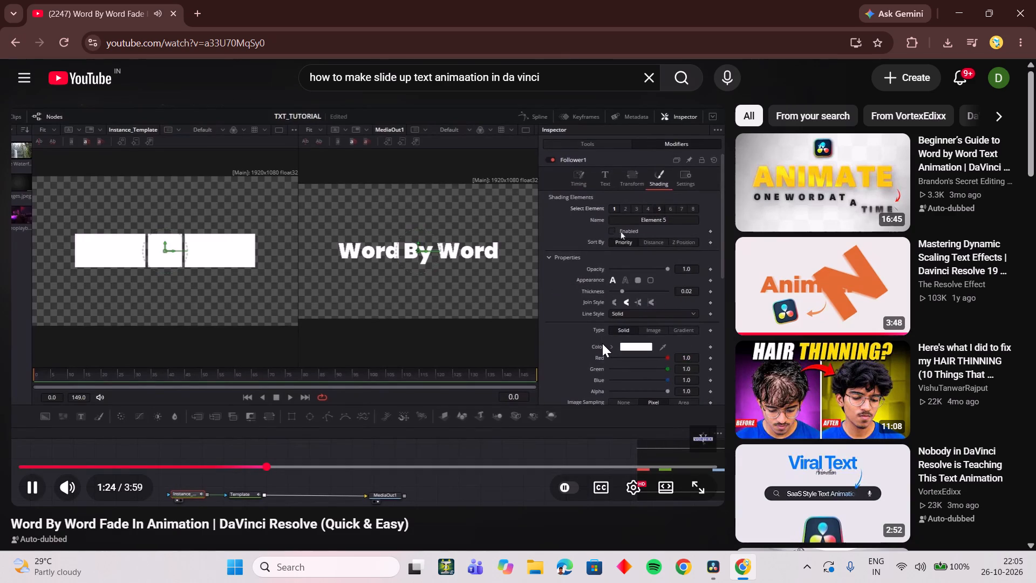
key("Left")
key("Left")
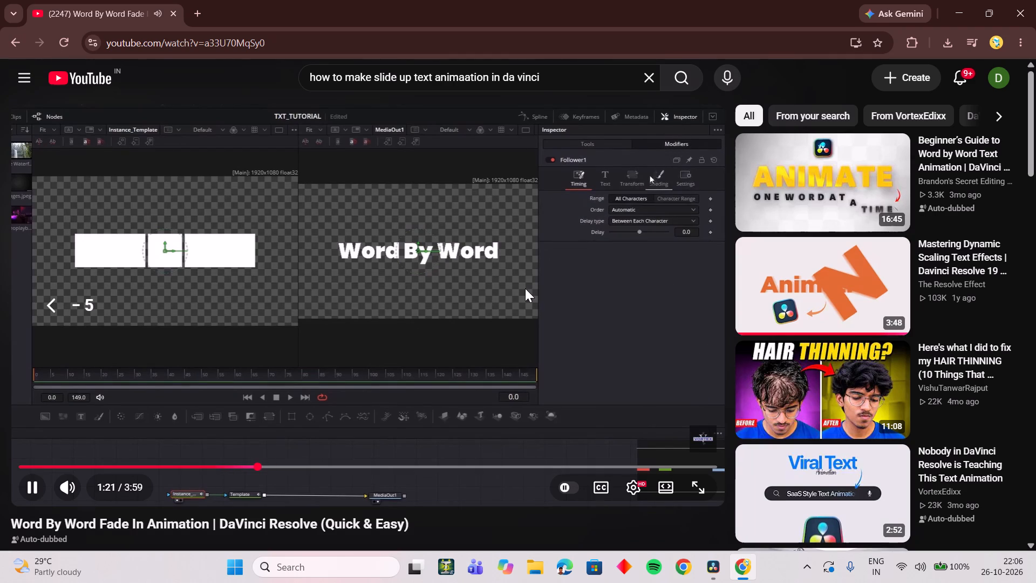
key("Right")
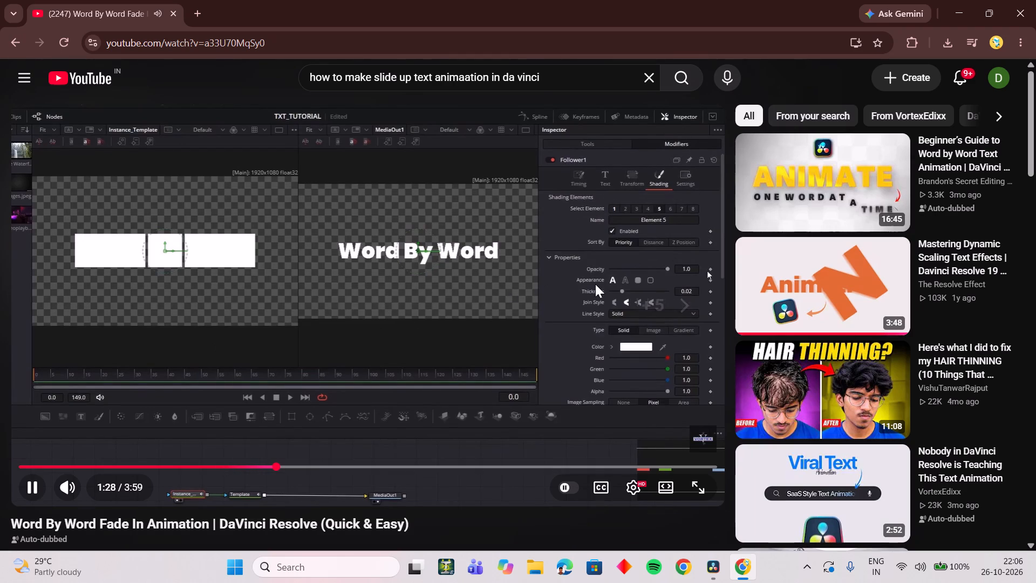
left_click(595, 284)
Back in DaVinci Resolve, insert a Follower modifier on Instance_Text1's "Its Motion Design" text.
left_click(710, 575)
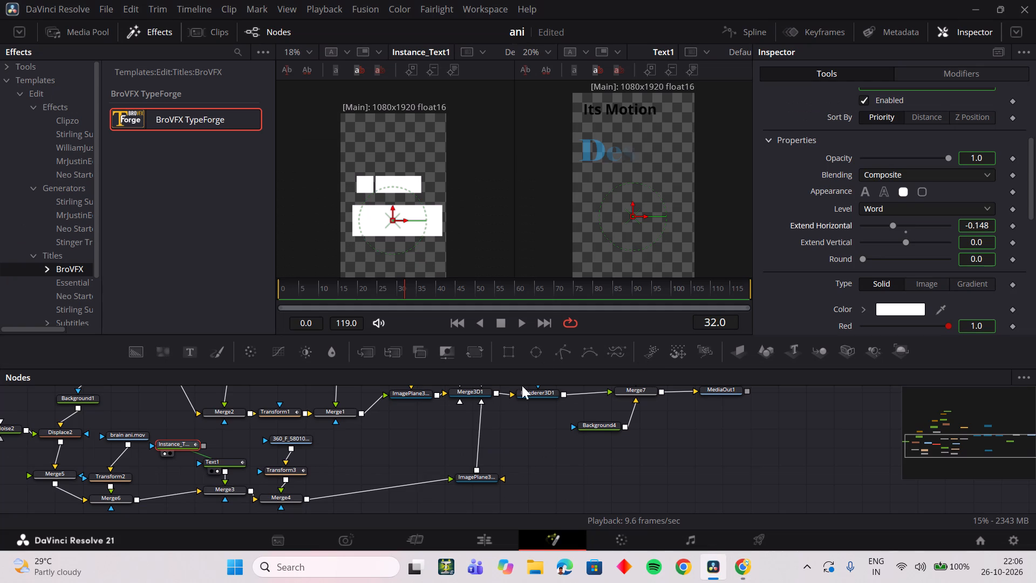
scroll(871, 167, "up", 3)
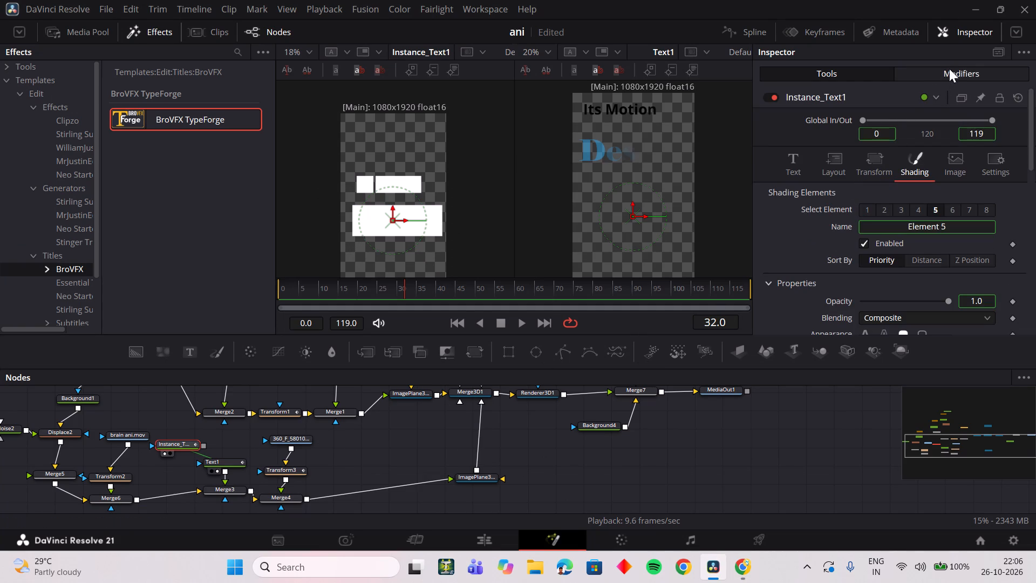
left_click(783, 165)
left_click(756, 582)
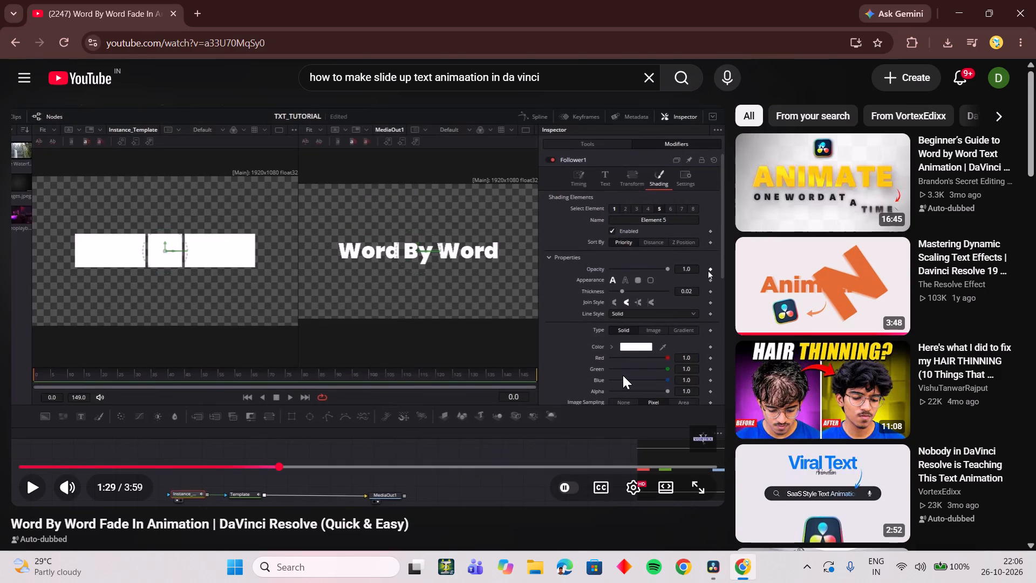
left_click(722, 567)
right_click(814, 234)
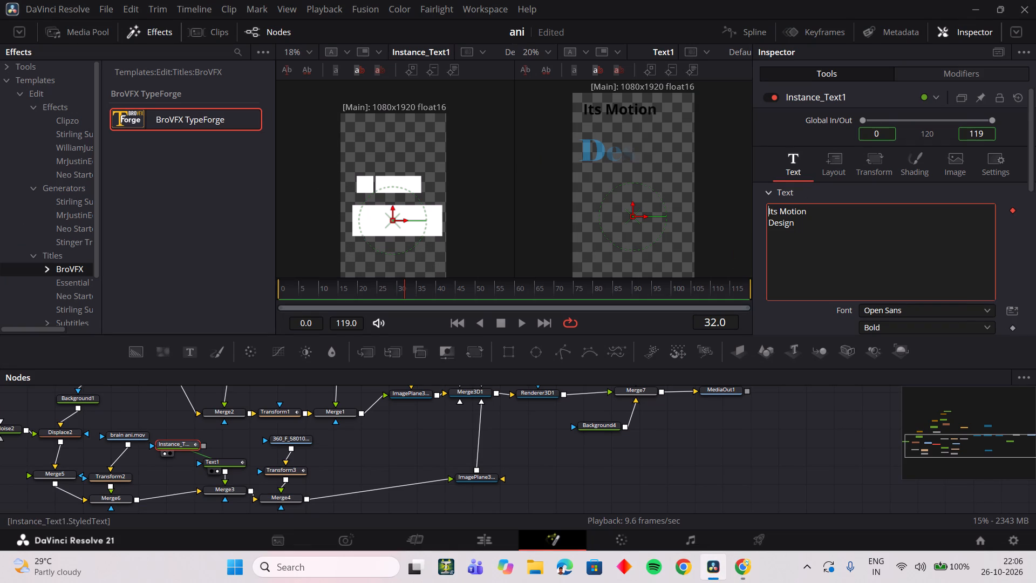
left_click(772, 310)
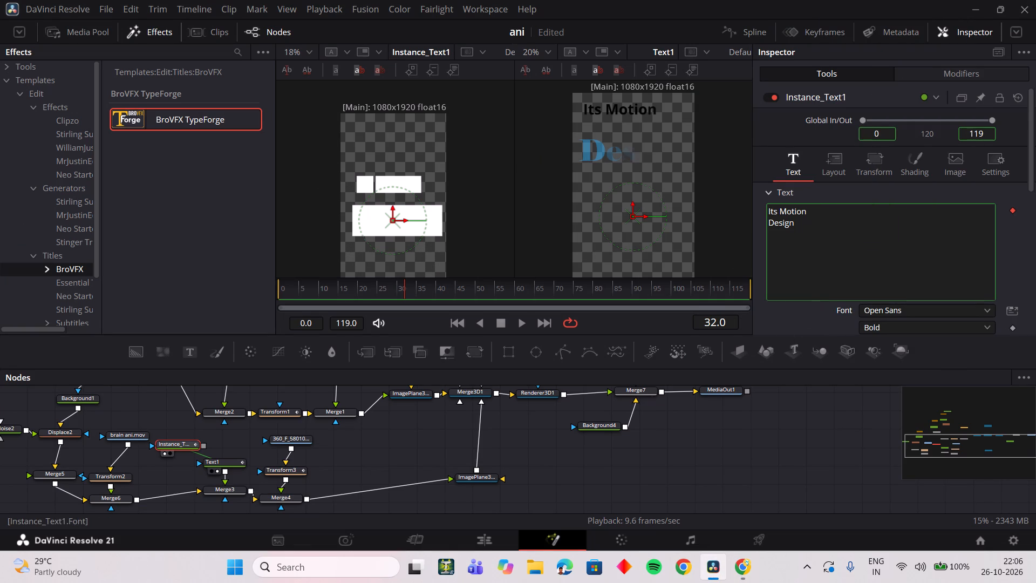
left_click(969, 73)
left_click(878, 72)
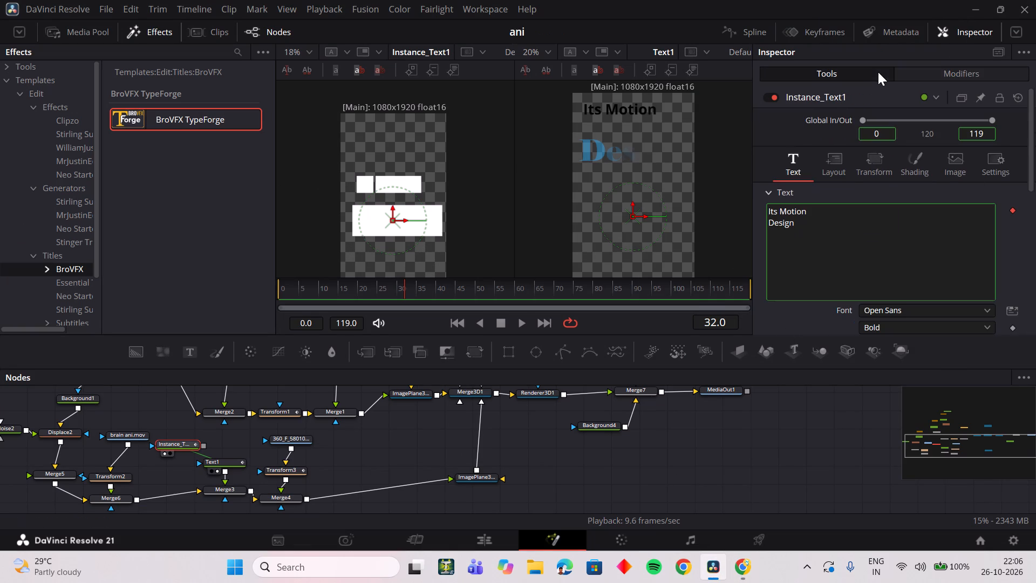
right_click(861, 245)
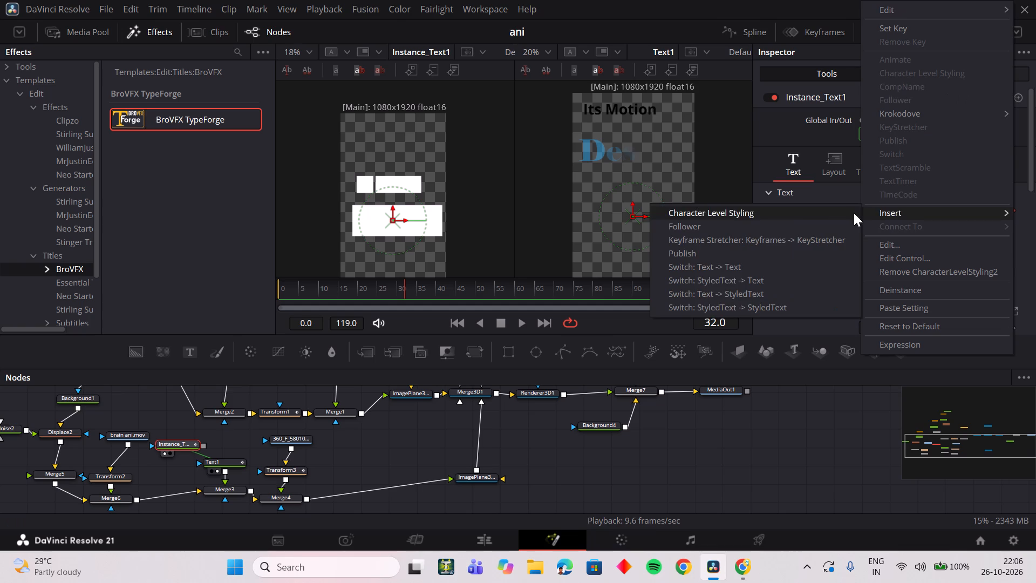
left_click(778, 226)
Enable shading element 5 in the Follower modifier of Instance_Text1.
left_click(939, 70)
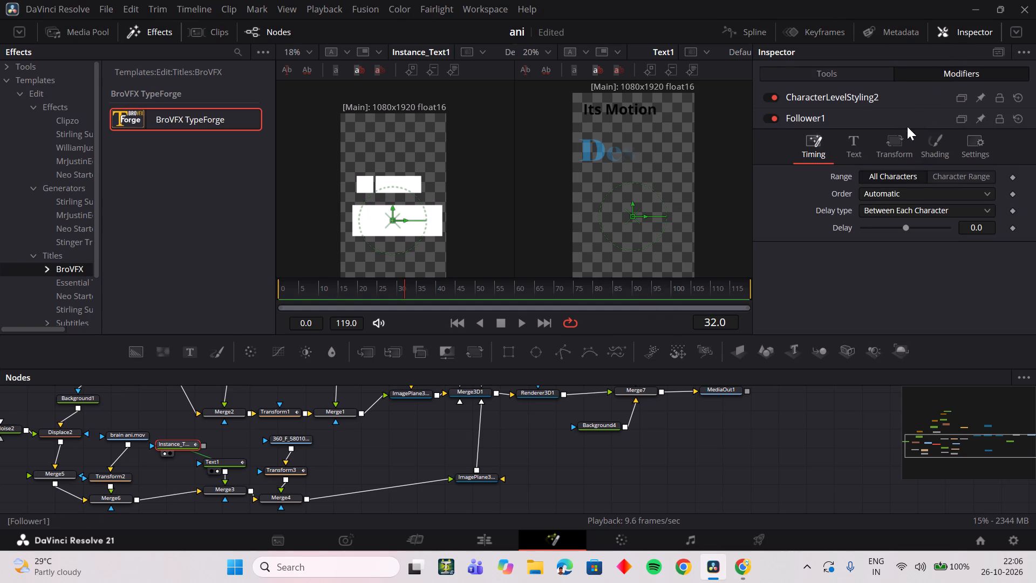
left_click(929, 148)
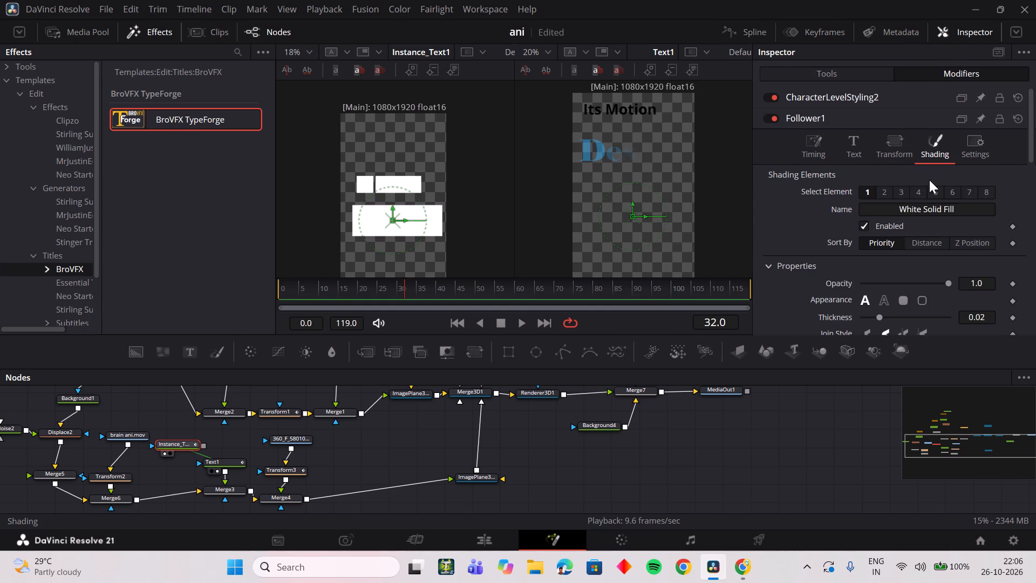
left_click(929, 189)
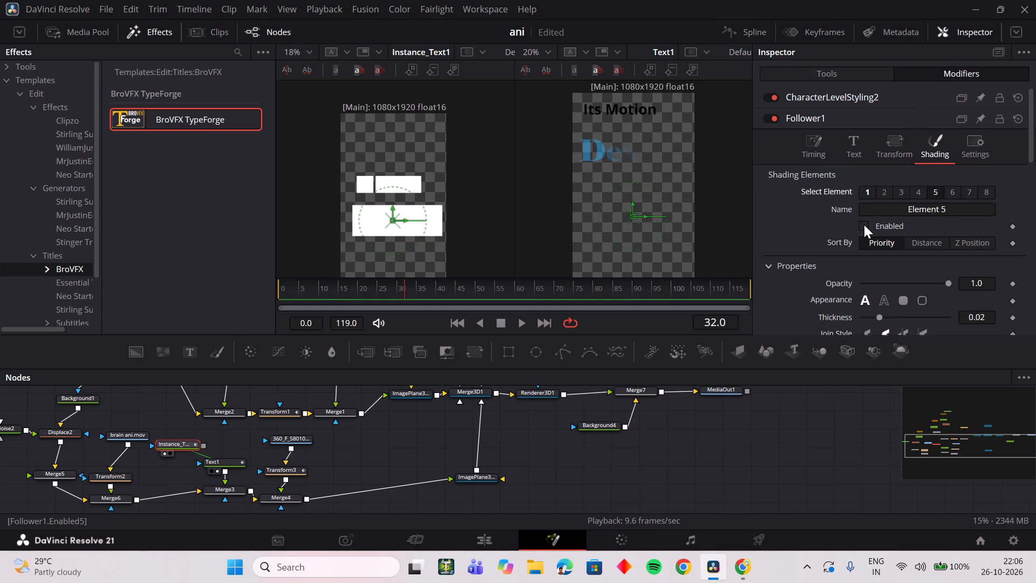
left_click(864, 225)
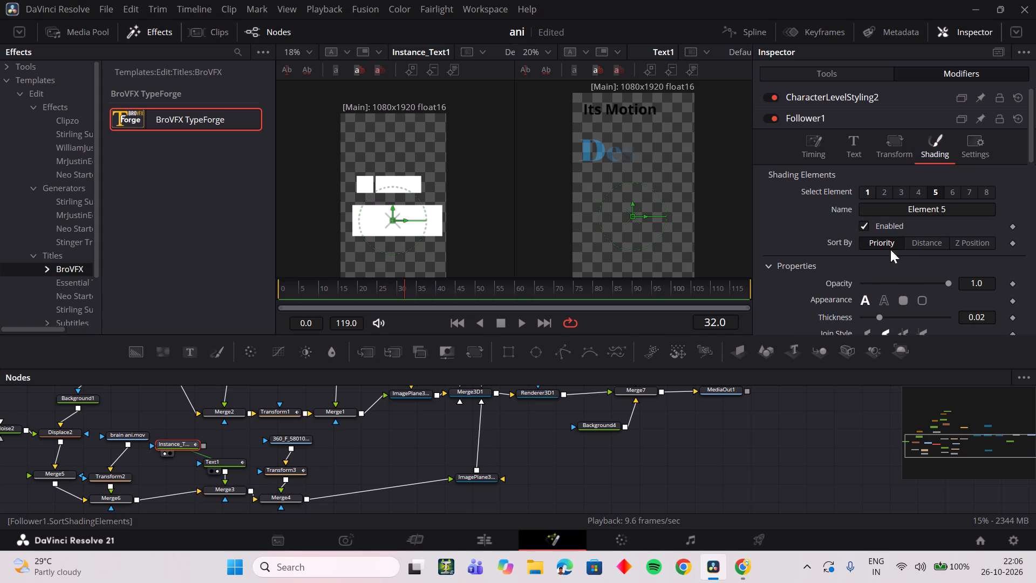
Switch to the tutorial and watch on from 1:29 for how the Follower's opacity is keyframed.
left_click(742, 579)
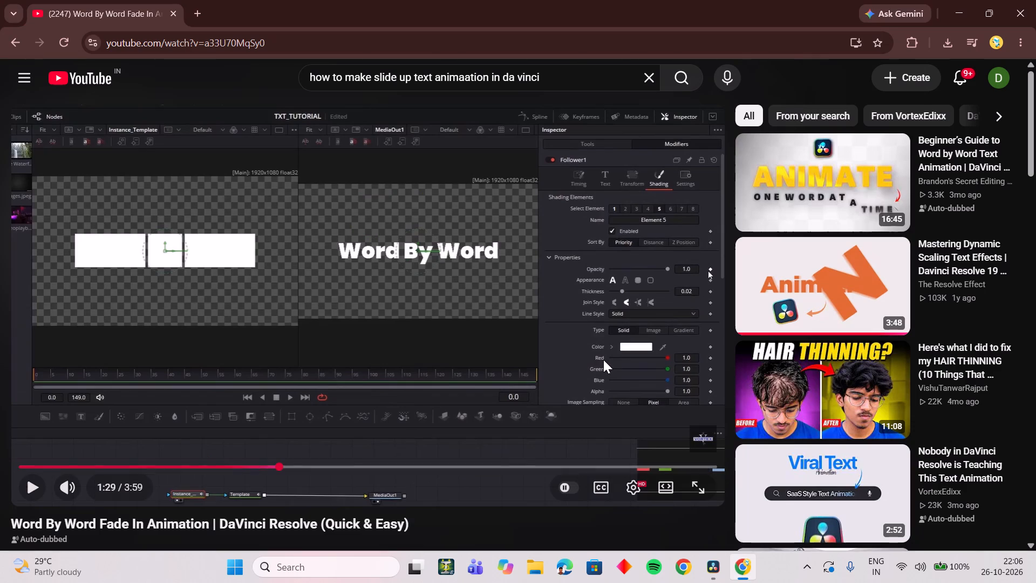
left_click(603, 356)
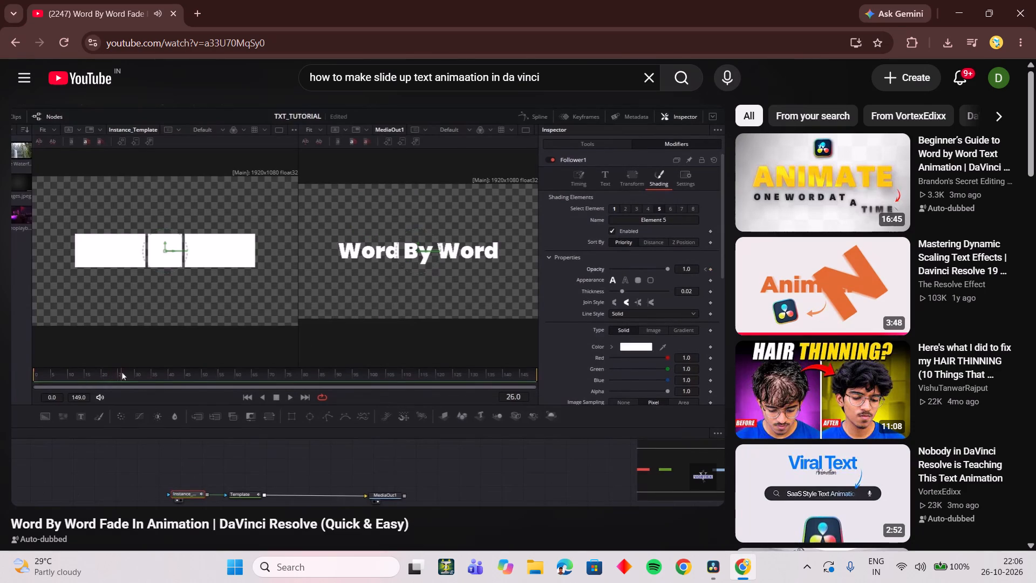
Back in DaVinci Resolve, show MediaOut1 in the second viewer beside Instance_Text1.
left_click(713, 579)
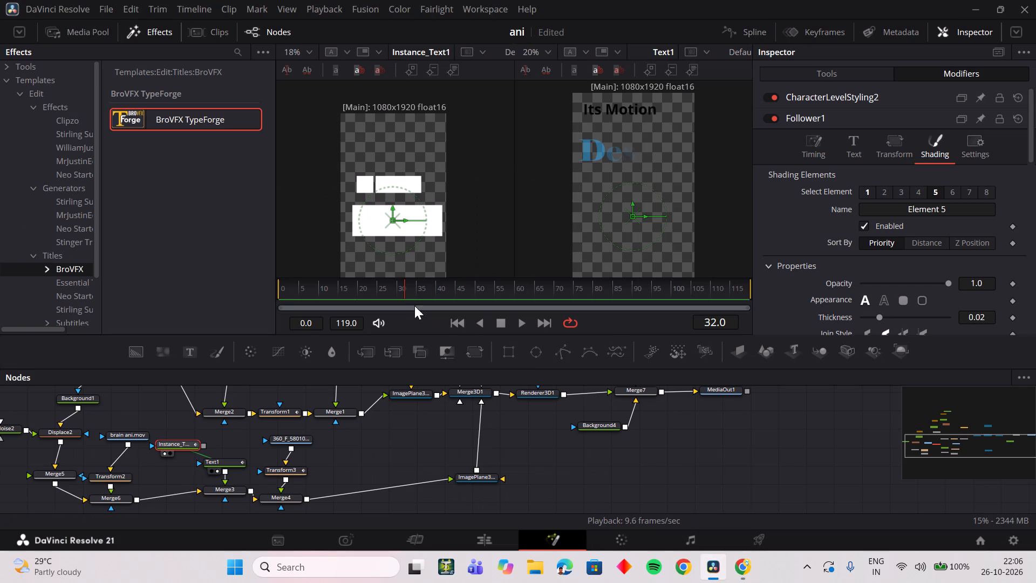
left_click_drag(404, 287, 383, 300)
left_click_drag(383, 300, 380, 304)
left_click_drag(380, 304, 420, 297)
left_click_drag(730, 390, 592, 209)
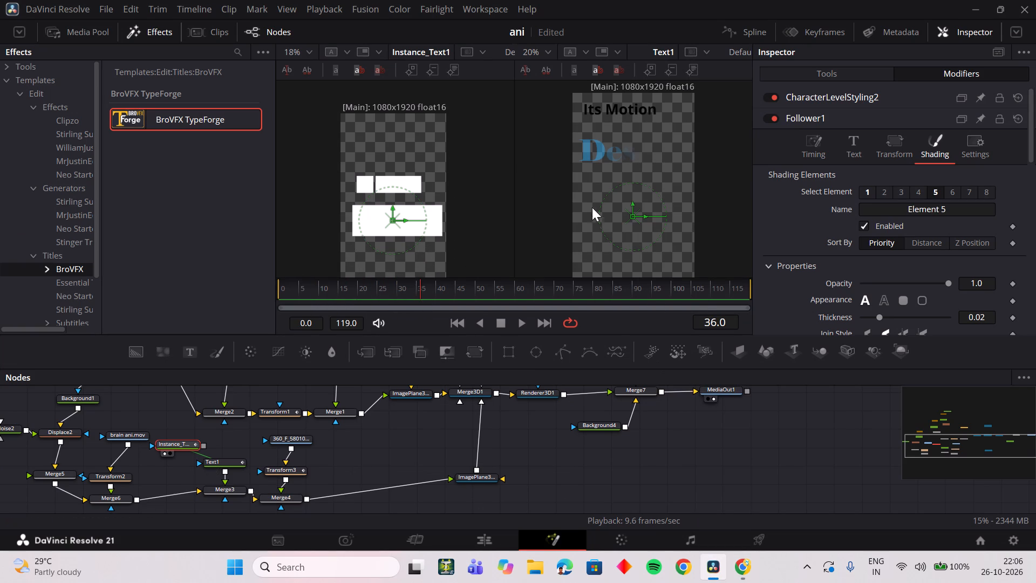
Keyframe shading element 5's Opacity in Follower1 from 0.0 at frame 25 to 1.0 at frame 30.
left_click_drag(419, 291, 399, 288)
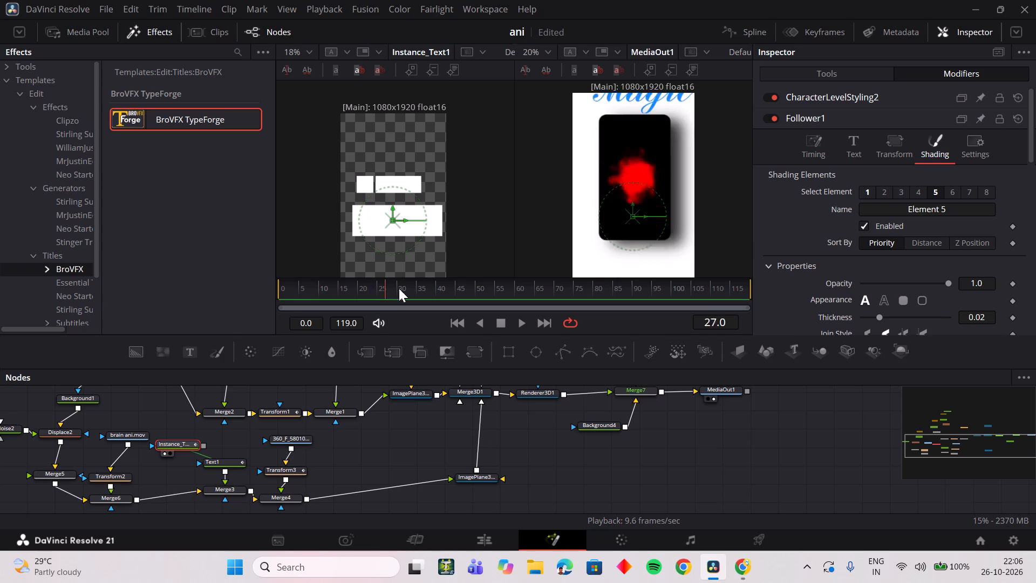
left_click_drag(399, 288, 392, 291)
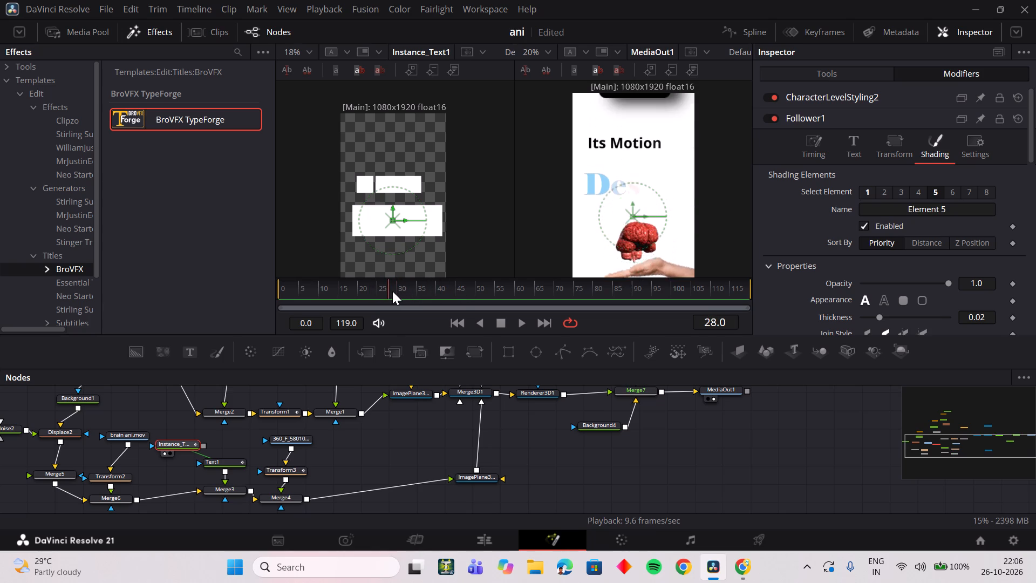
left_click_drag(392, 291, 376, 296)
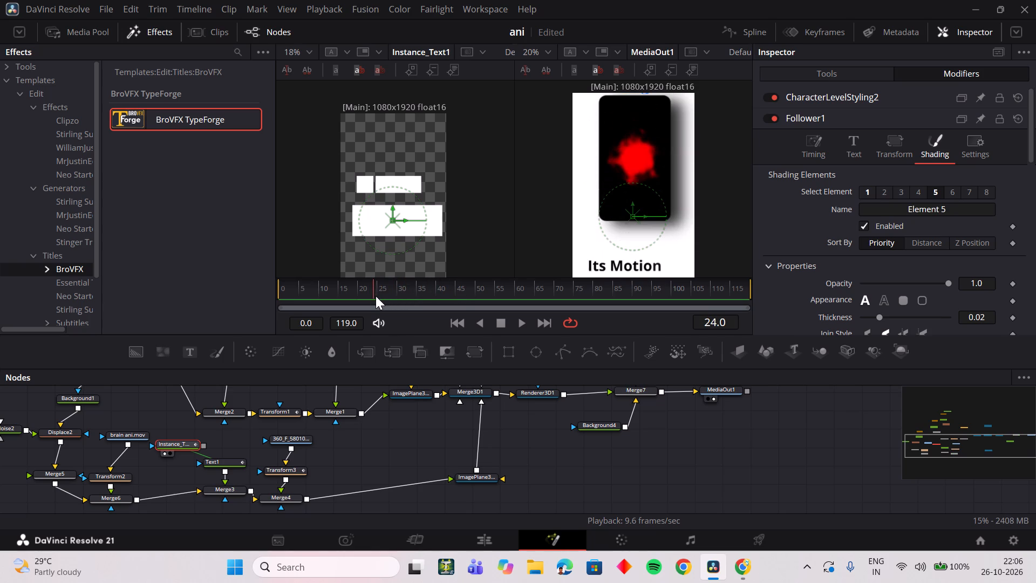
left_click_drag(376, 296, 380, 296)
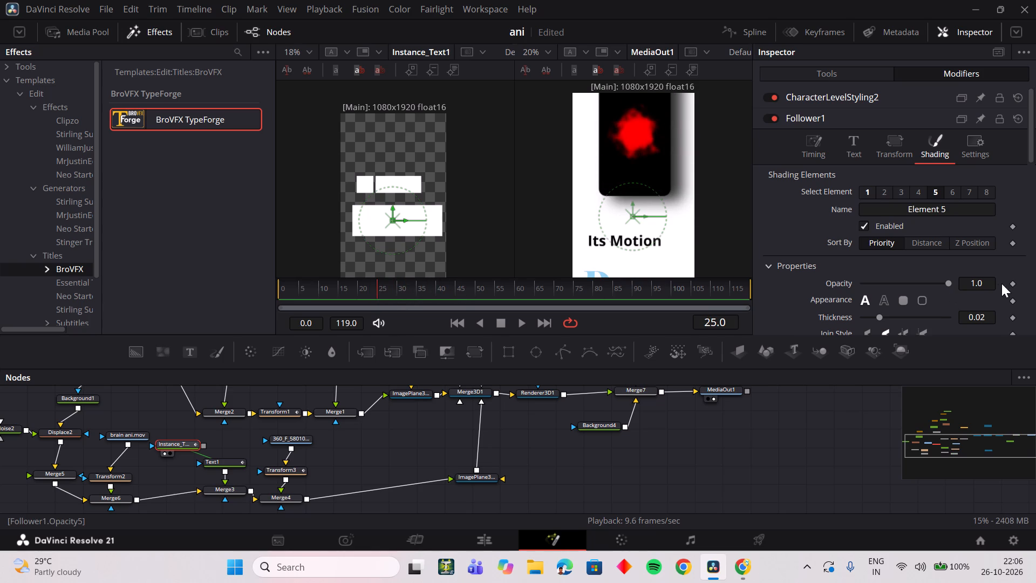
left_click(1010, 283)
left_click_drag(386, 288, 400, 288)
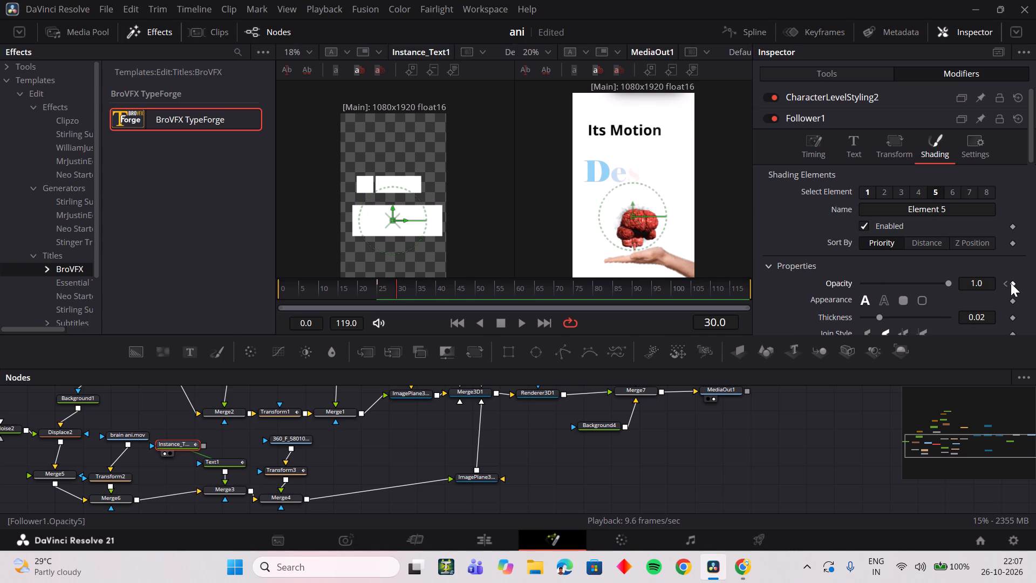
left_click(1012, 283)
left_click(1006, 285)
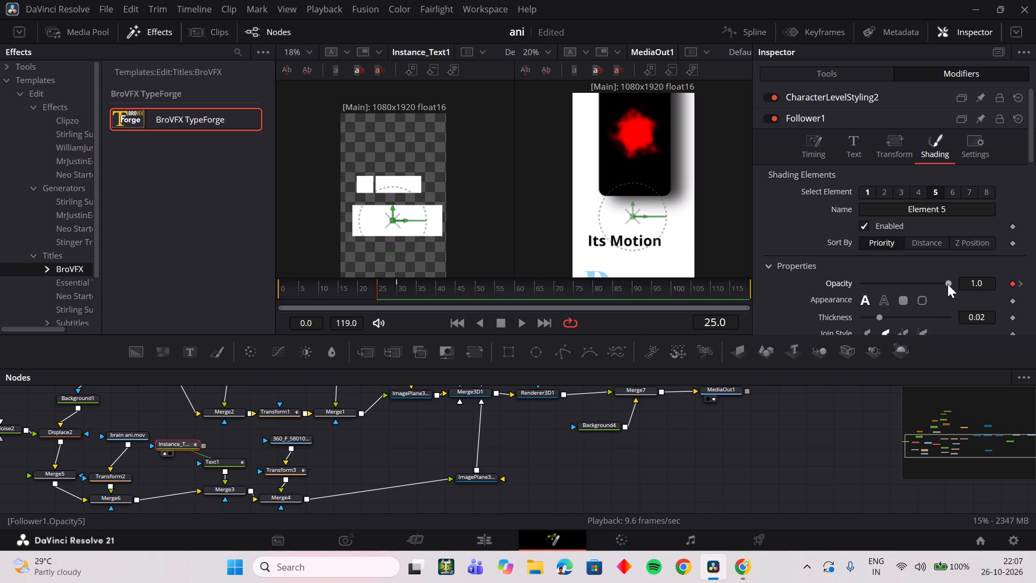
left_click_drag(948, 284, 643, 301)
Remove the Opacity keyframe at frame 30 and set Opacity to 1.0 at frame 35.
left_click_drag(379, 294, 404, 286)
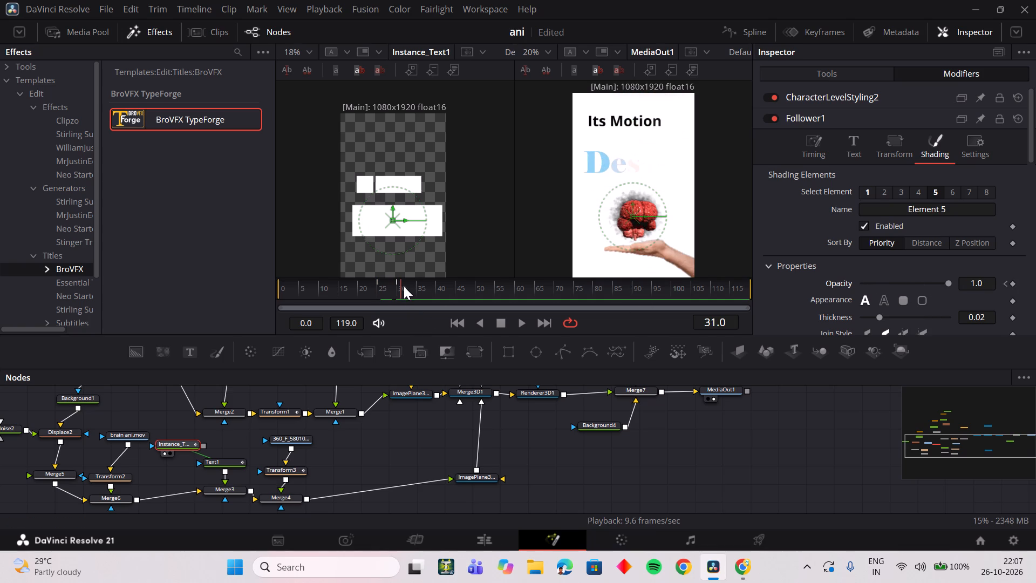
left_click_drag(404, 286, 399, 287)
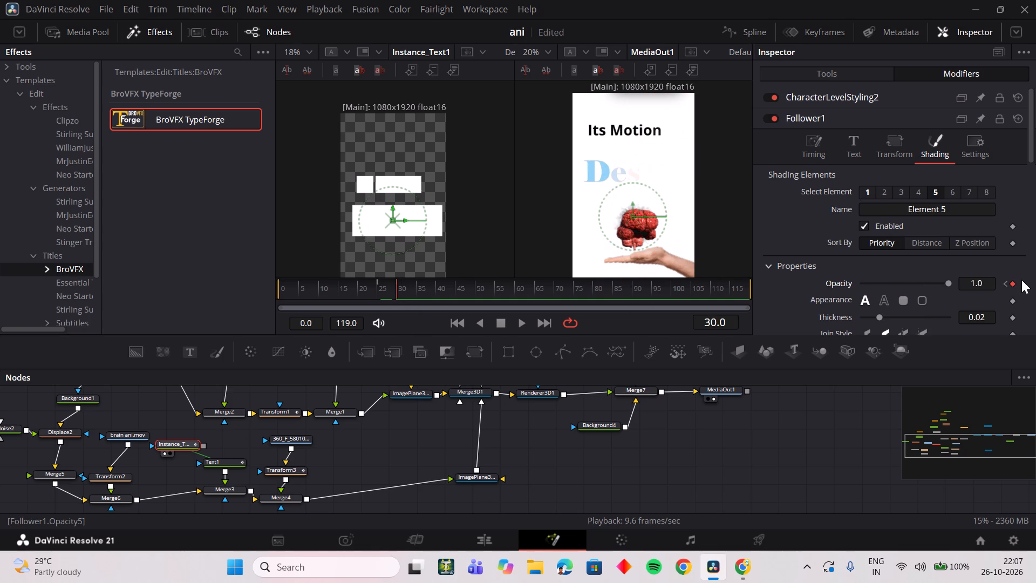
left_click(1011, 282)
left_click_drag(407, 282, 418, 284)
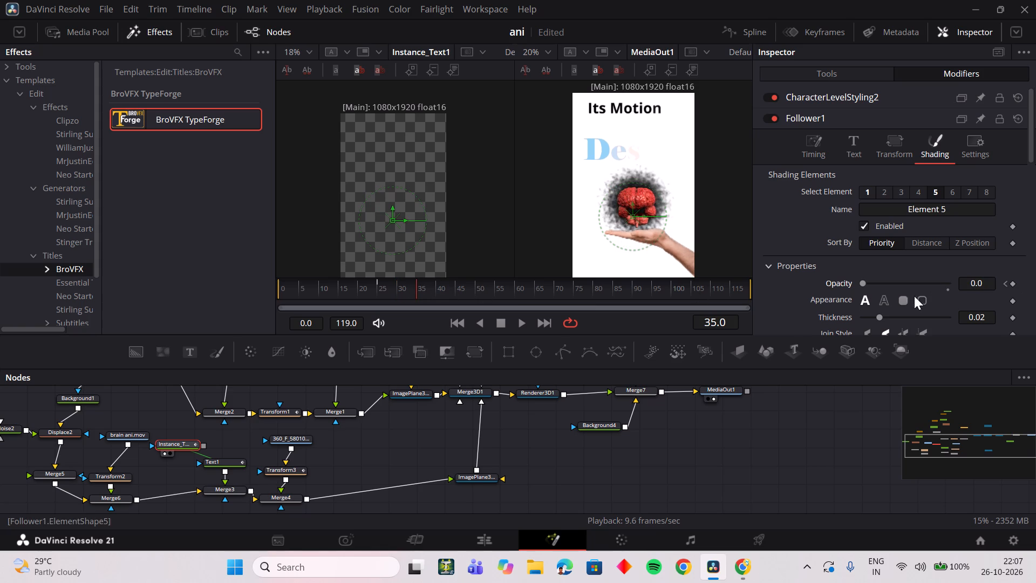
left_click_drag(860, 286, 1035, 286)
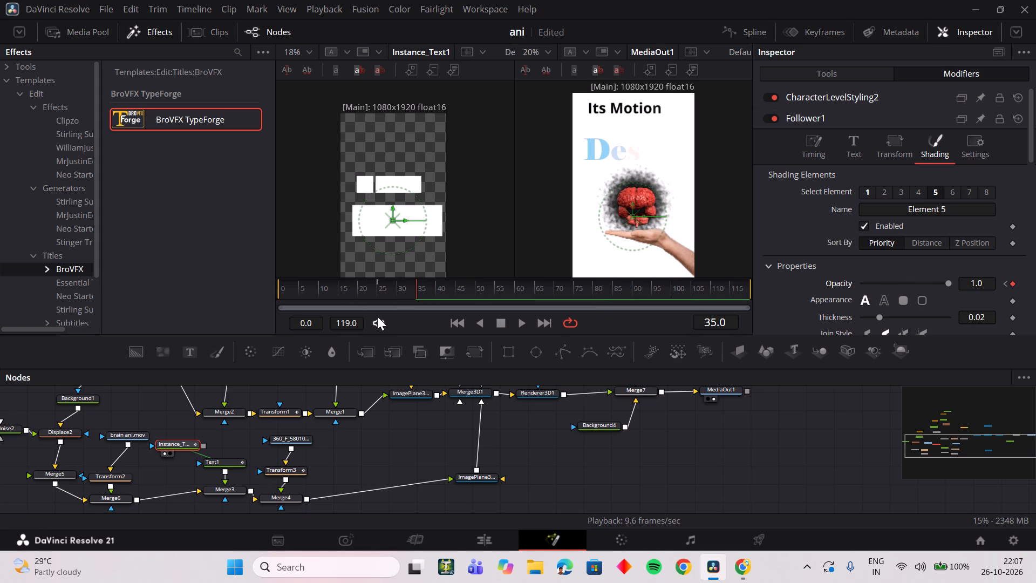
Connect Instance_Text1's output to Text1's effect mask and scrub the fade range to check the result.
left_click_drag(205, 445, 199, 465)
left_click_drag(397, 291, 414, 289)
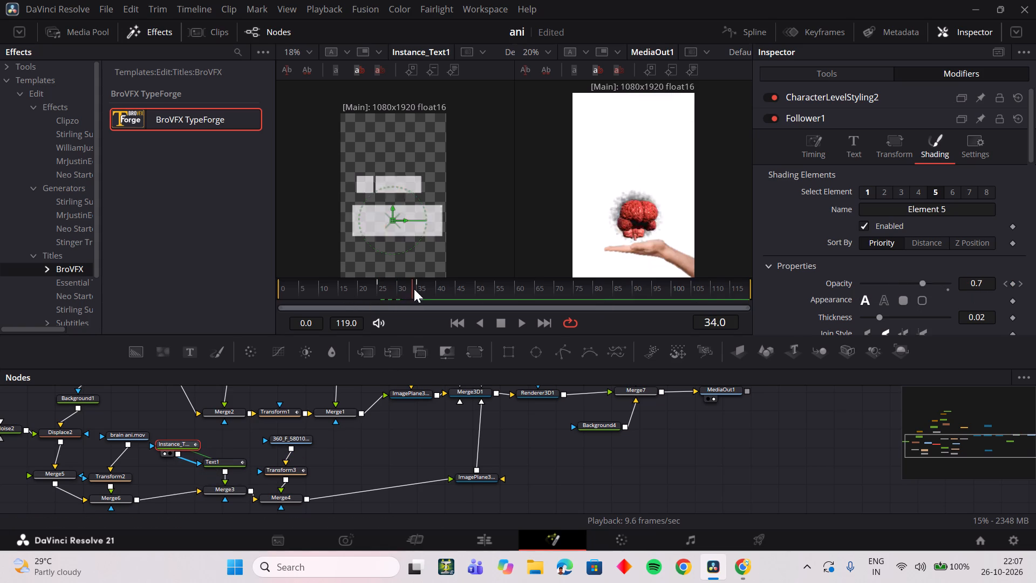
left_click_drag(414, 289, 415, 289)
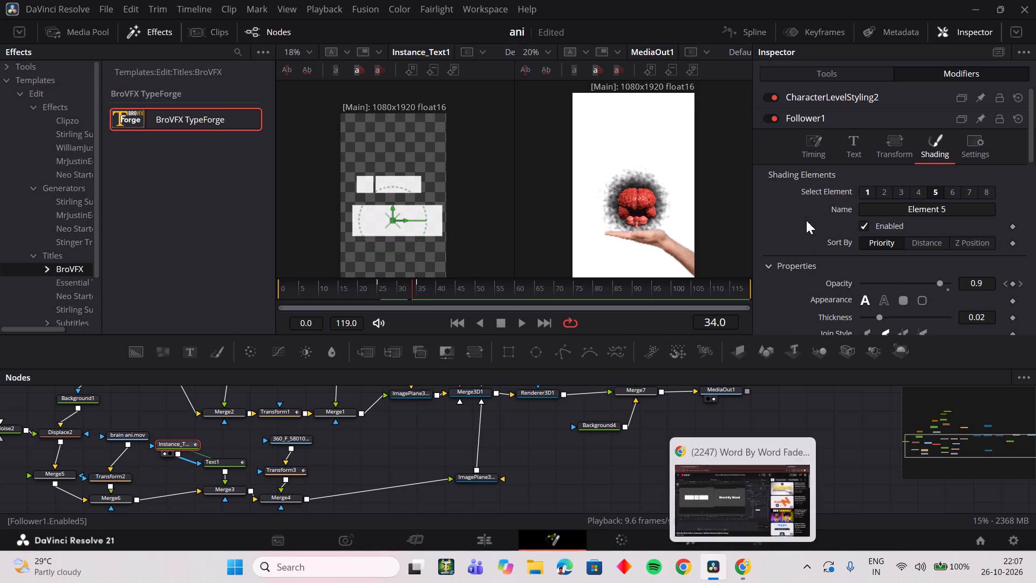
Look through Instance_Text1's text settings and its CharacterLevelStyling2 modifier for the character styling options.
left_click(843, 83)
left_click(856, 78)
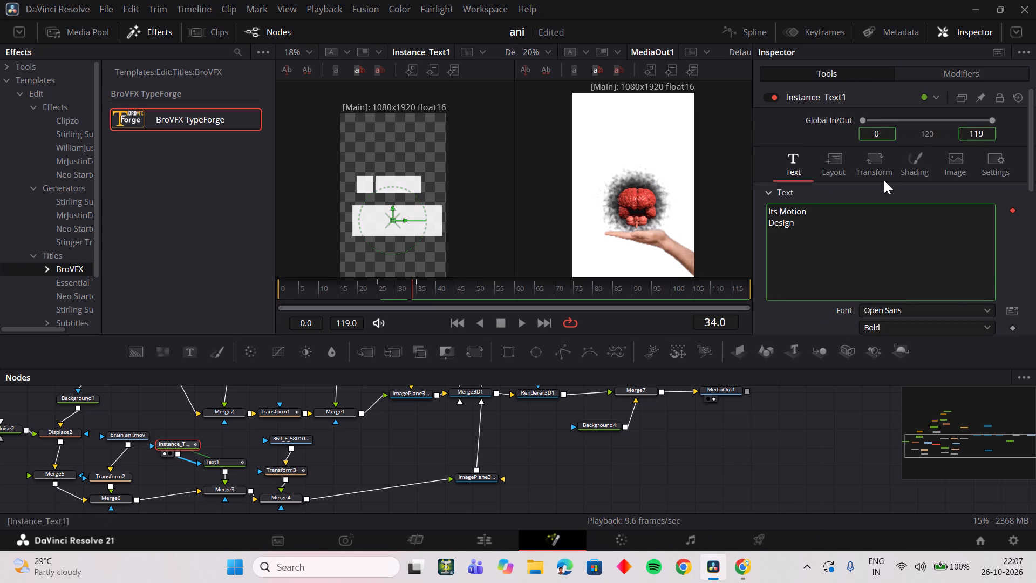
scroll(847, 249, "down", 2)
scroll(866, 231, "up", 2)
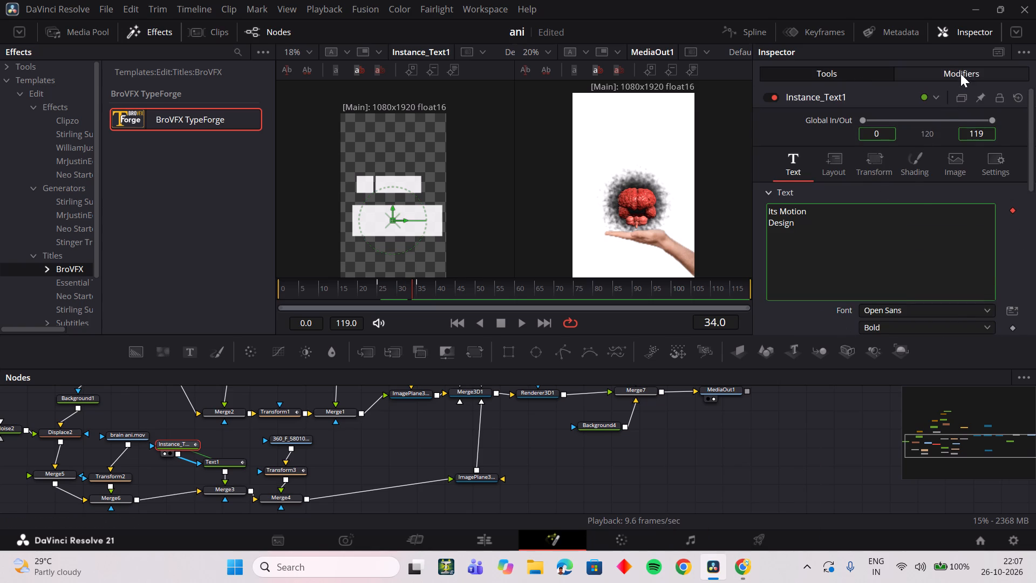
left_click(960, 73)
double_click(859, 104)
scroll(864, 246, "down", 2)
scroll(851, 218, "up", 1)
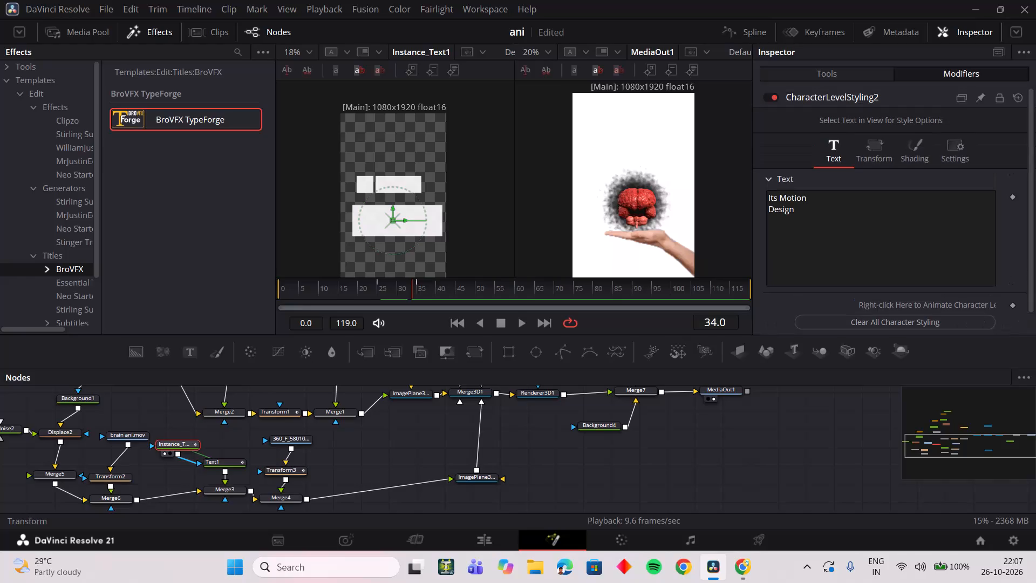
scroll(851, 218, "down", 1)
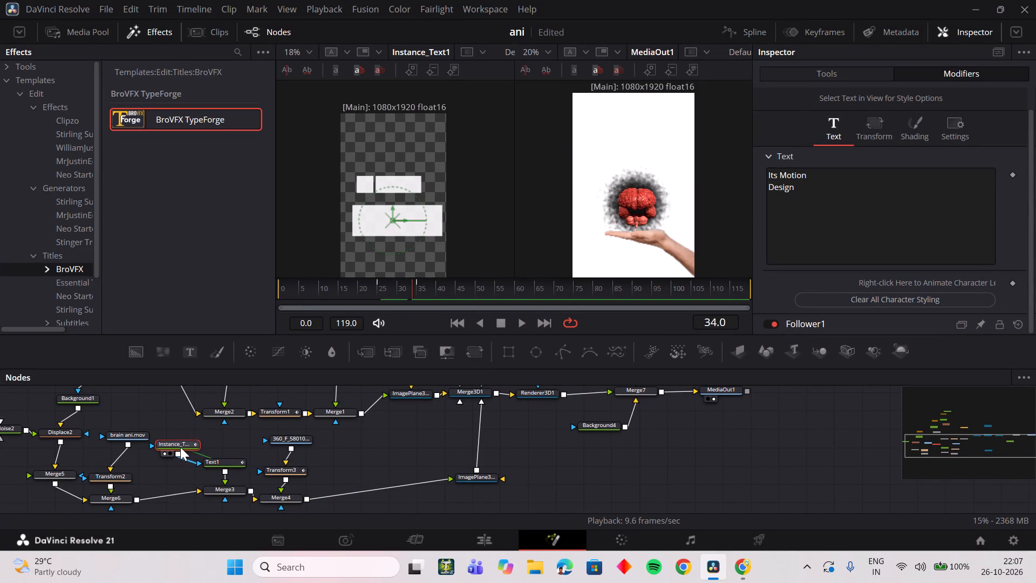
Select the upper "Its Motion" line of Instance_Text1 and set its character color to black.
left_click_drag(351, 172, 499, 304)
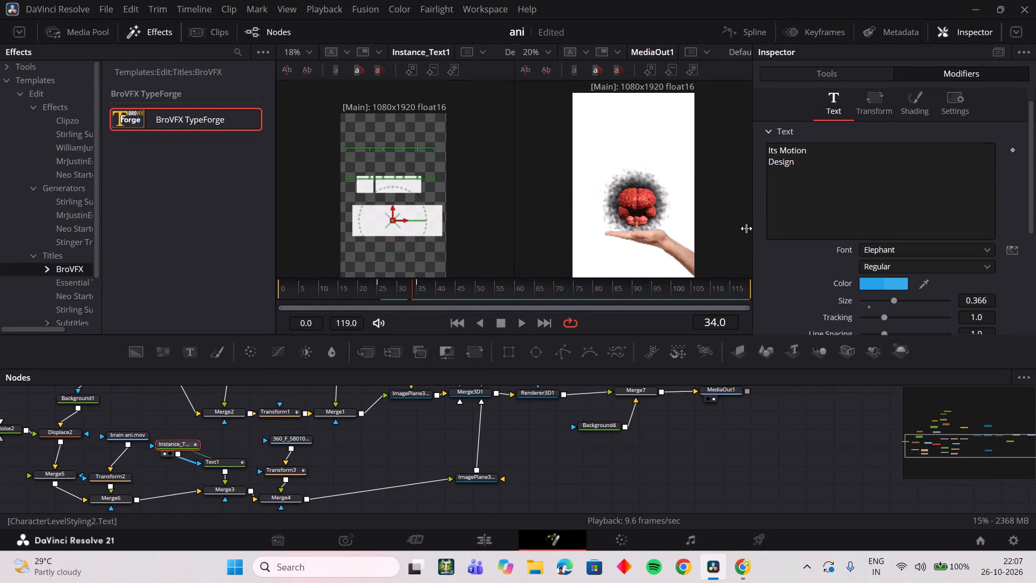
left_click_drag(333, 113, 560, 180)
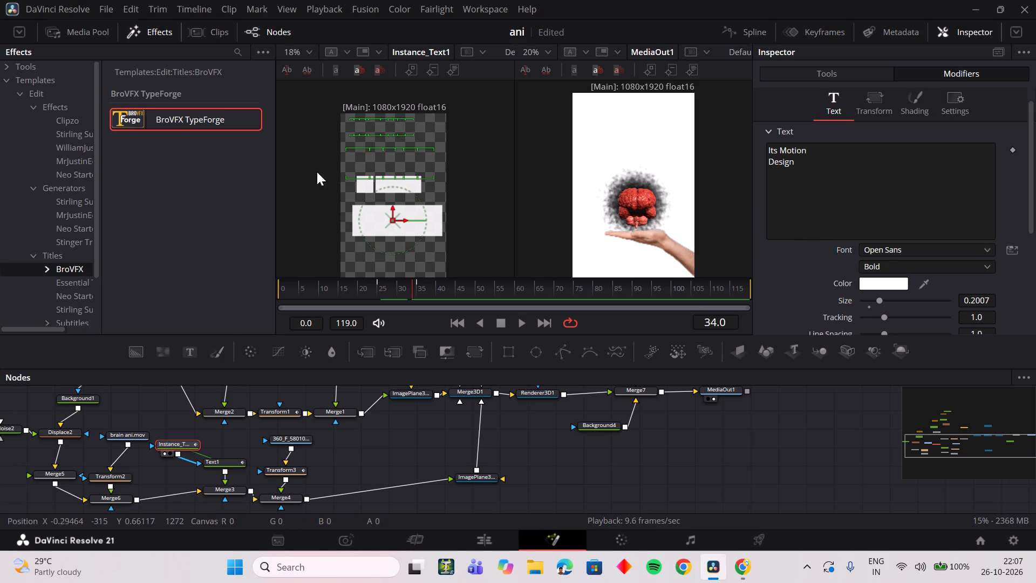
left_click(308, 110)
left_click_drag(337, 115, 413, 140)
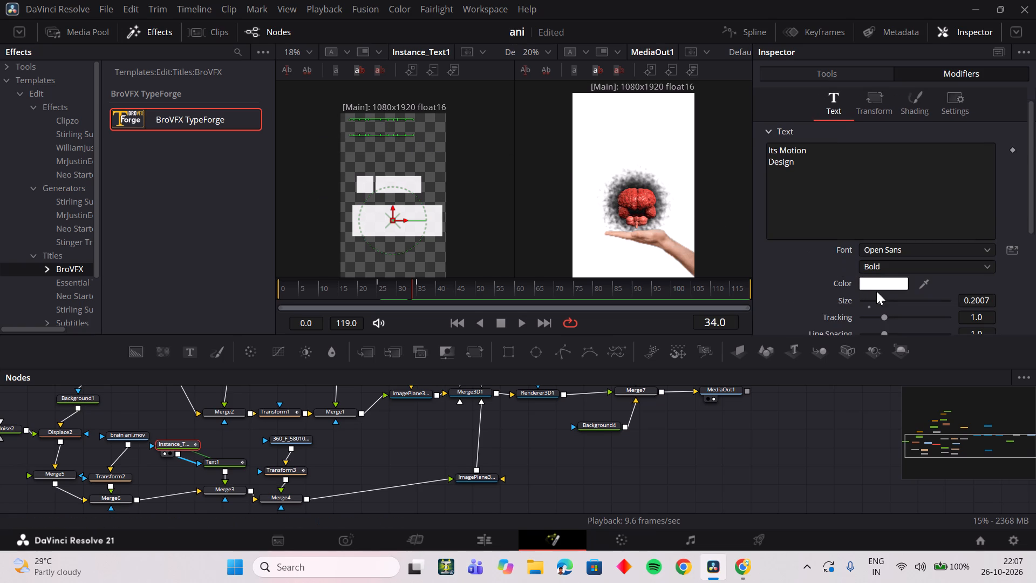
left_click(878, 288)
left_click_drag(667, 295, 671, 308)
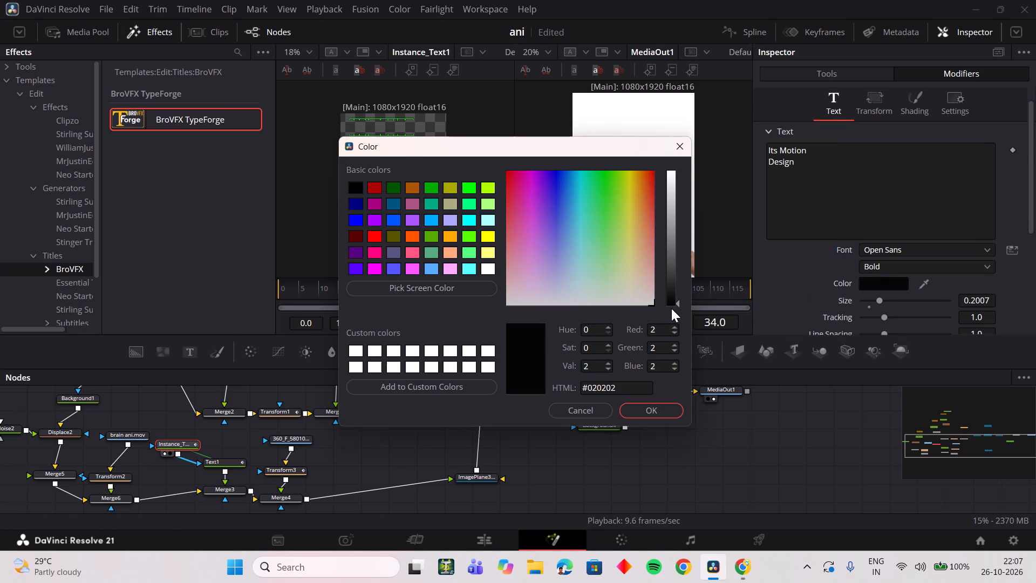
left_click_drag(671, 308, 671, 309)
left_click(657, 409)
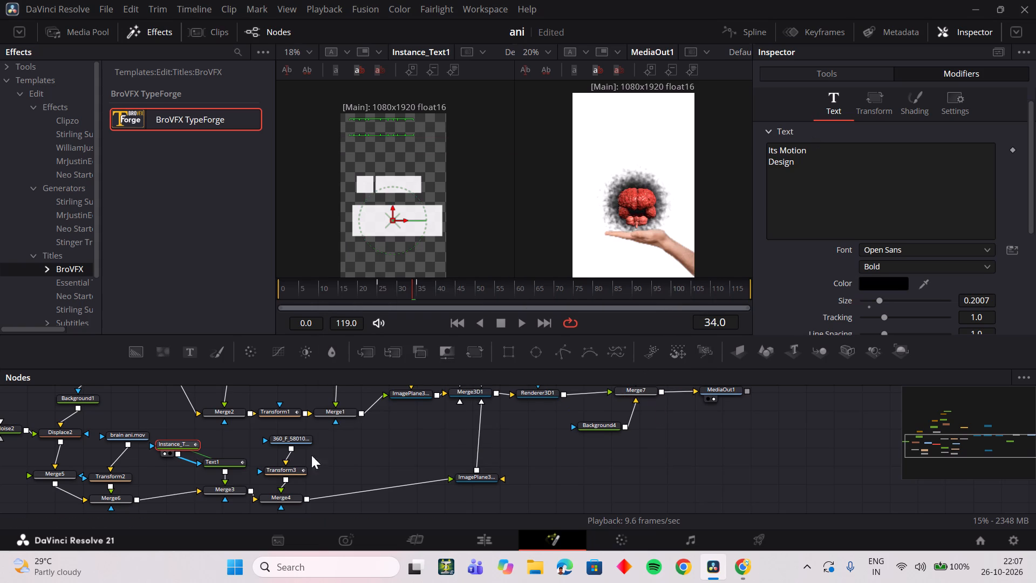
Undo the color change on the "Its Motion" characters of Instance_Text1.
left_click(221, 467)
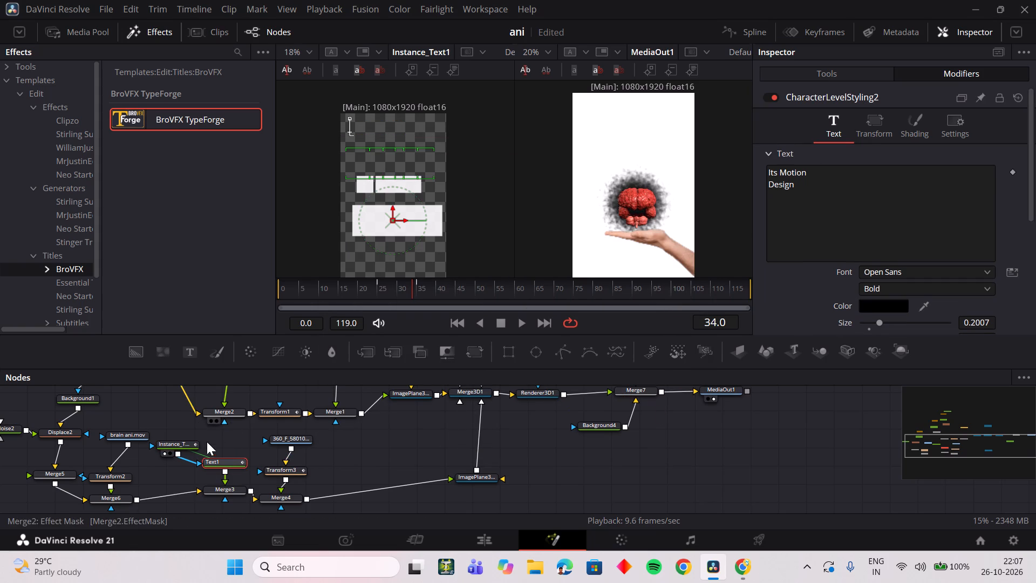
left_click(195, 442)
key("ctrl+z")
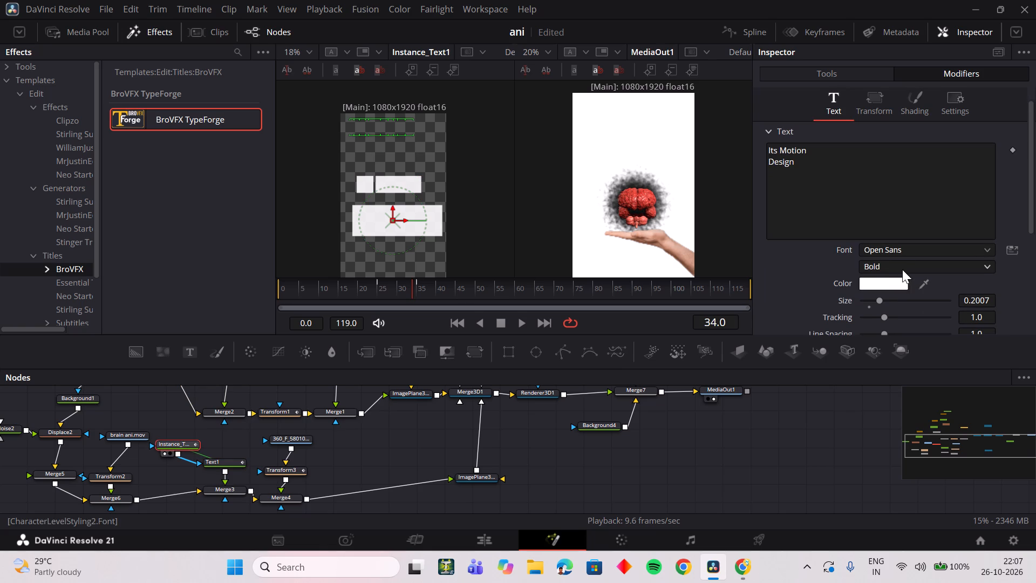
Switch to the tutorial and skim to about 1:53 for how the instance is connected to the template text, pausing there.
left_click(739, 567)
left_click(542, 338)
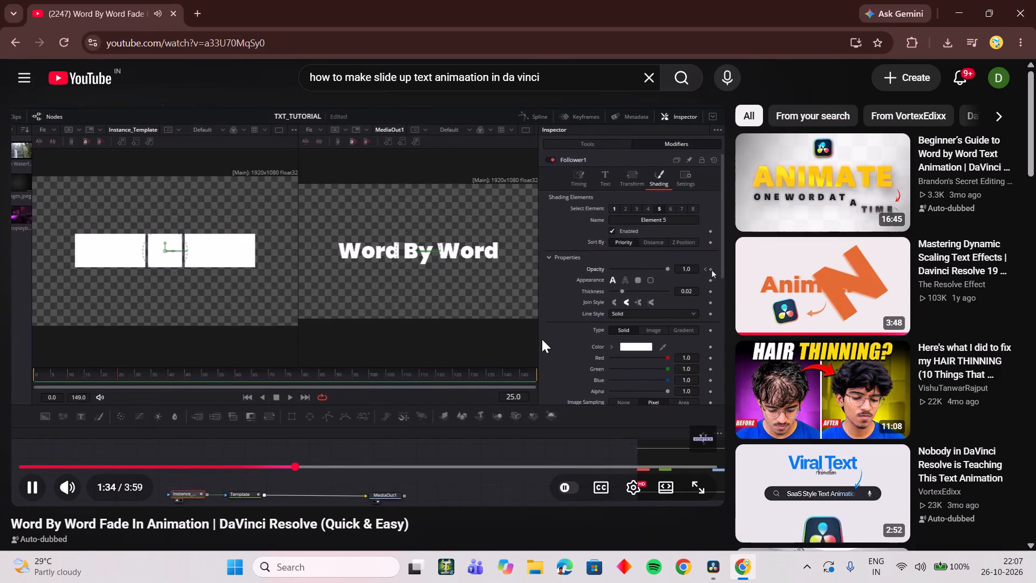
key("Right")
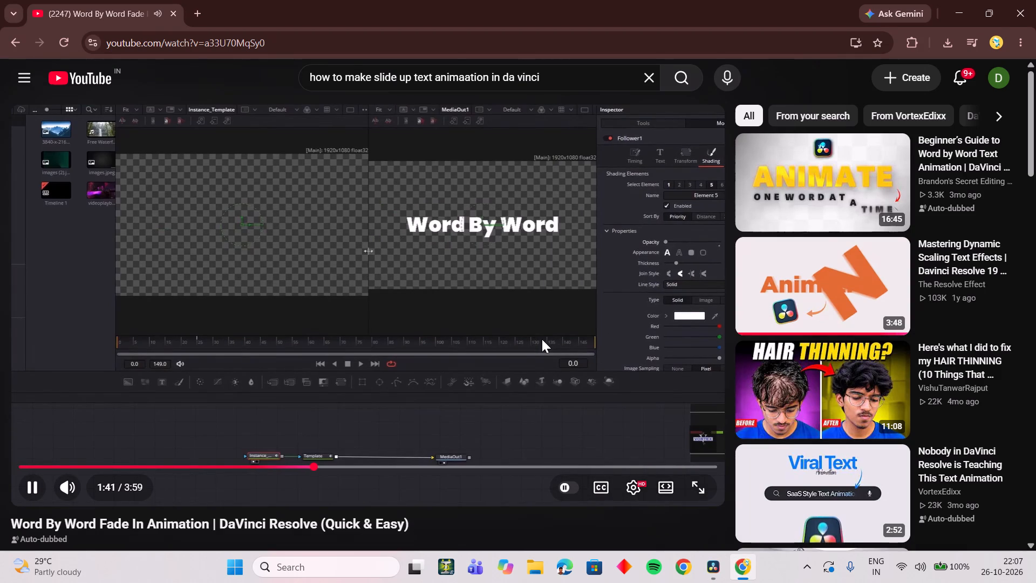
key("Right")
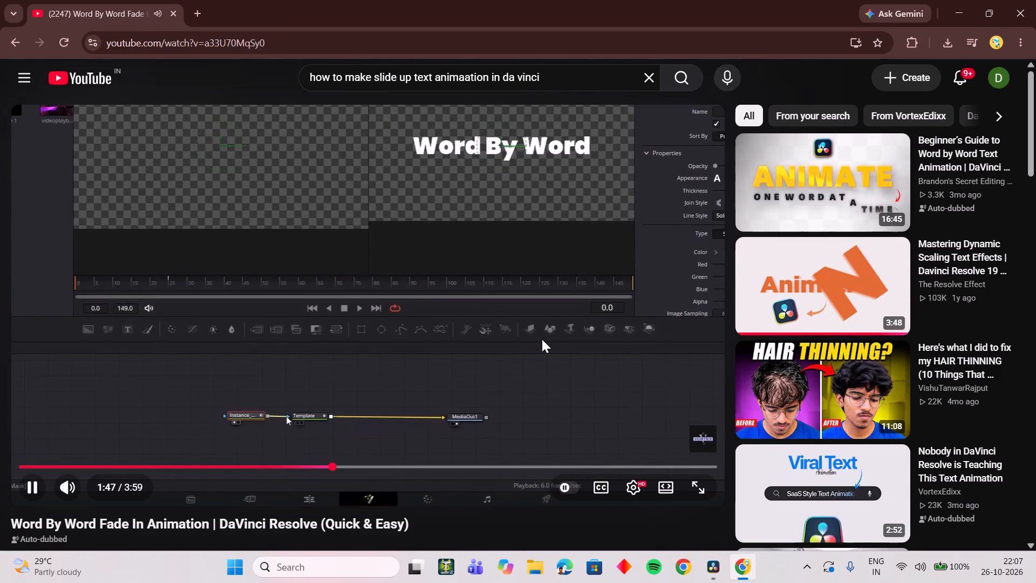
key("Right")
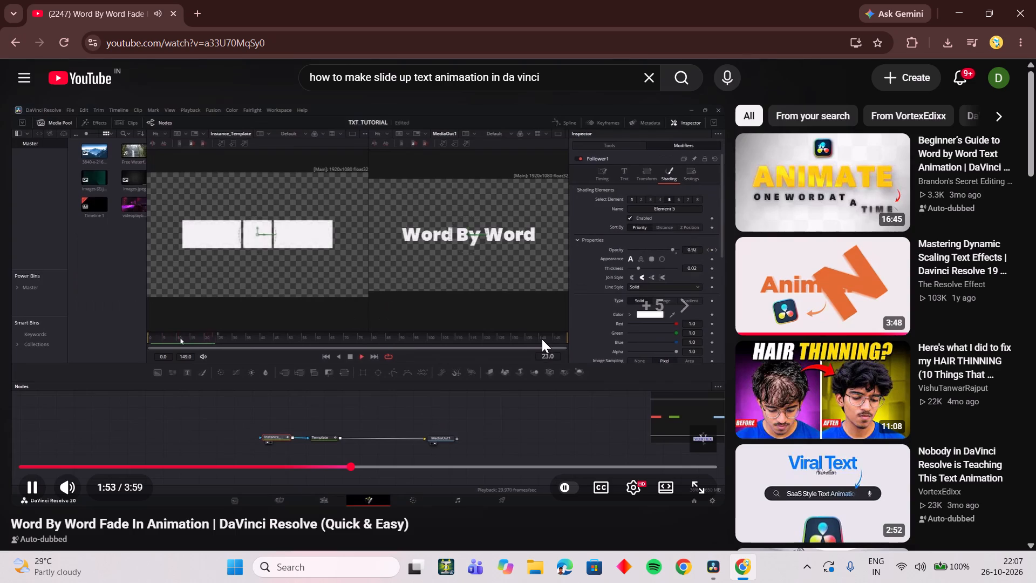
left_click(457, 320)
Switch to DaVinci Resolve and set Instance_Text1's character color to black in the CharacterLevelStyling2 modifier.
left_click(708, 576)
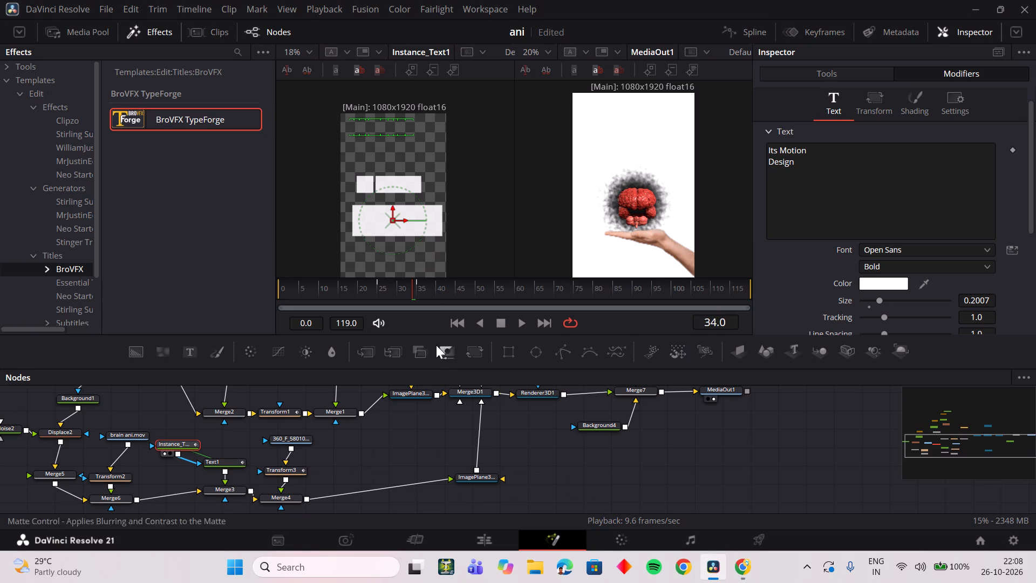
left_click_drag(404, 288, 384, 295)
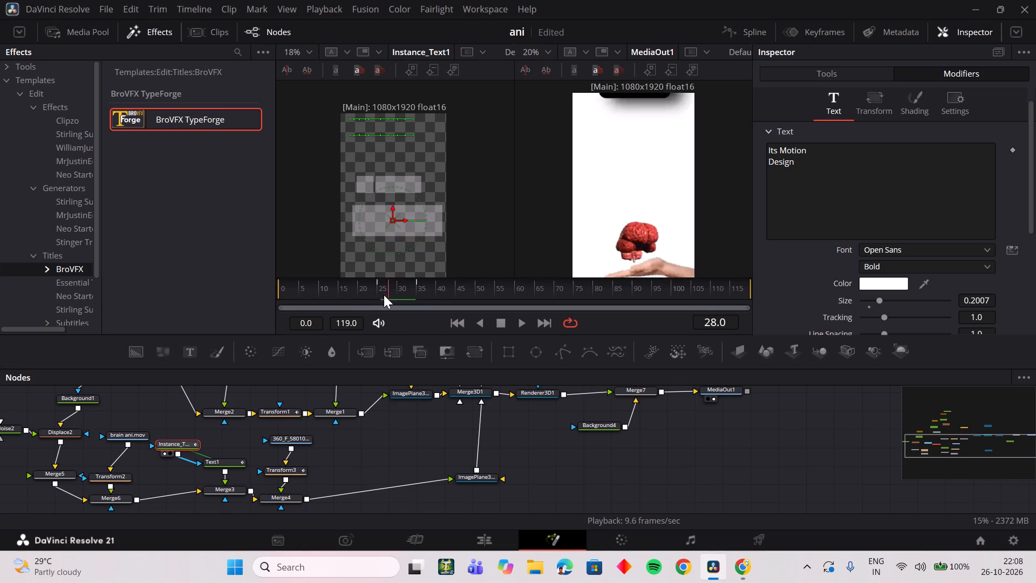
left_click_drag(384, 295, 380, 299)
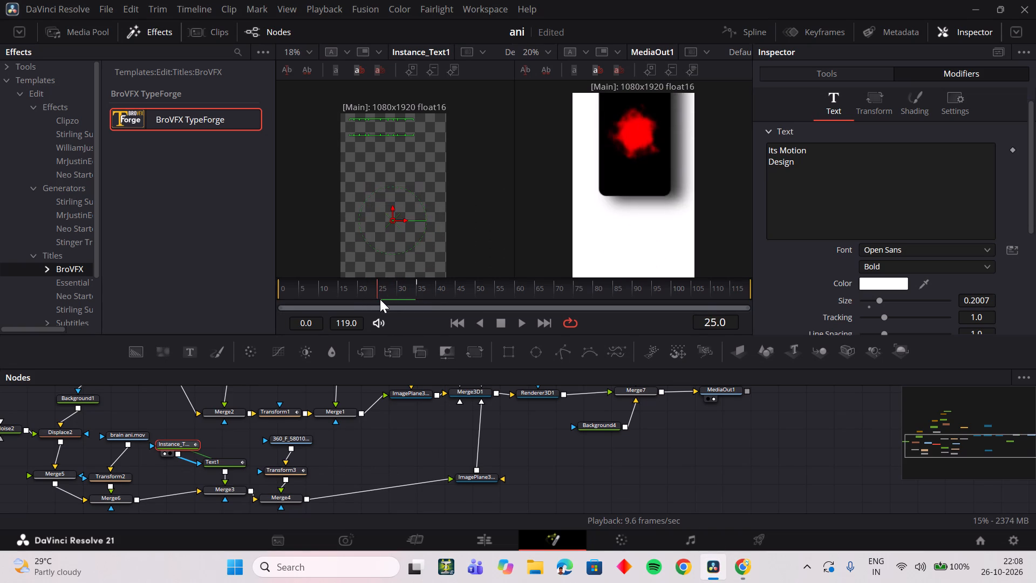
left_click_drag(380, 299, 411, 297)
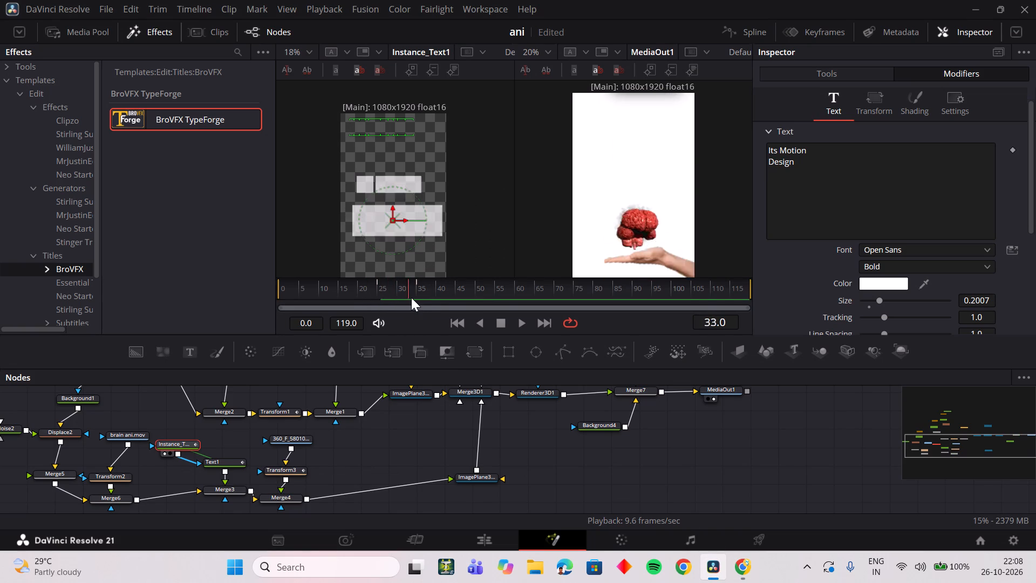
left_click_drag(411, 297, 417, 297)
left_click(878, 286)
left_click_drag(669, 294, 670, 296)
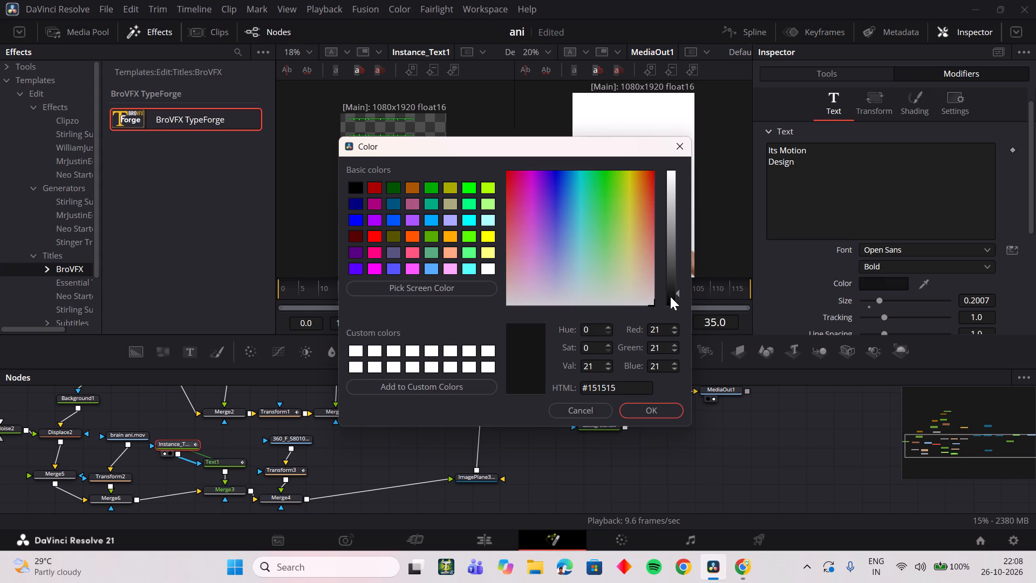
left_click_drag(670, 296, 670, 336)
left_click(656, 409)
Scrub between frames 19 and 41 and inspect CharacterLevelStyling2's text and transform settings to check the text reveal.
left_click_drag(406, 295, 381, 294)
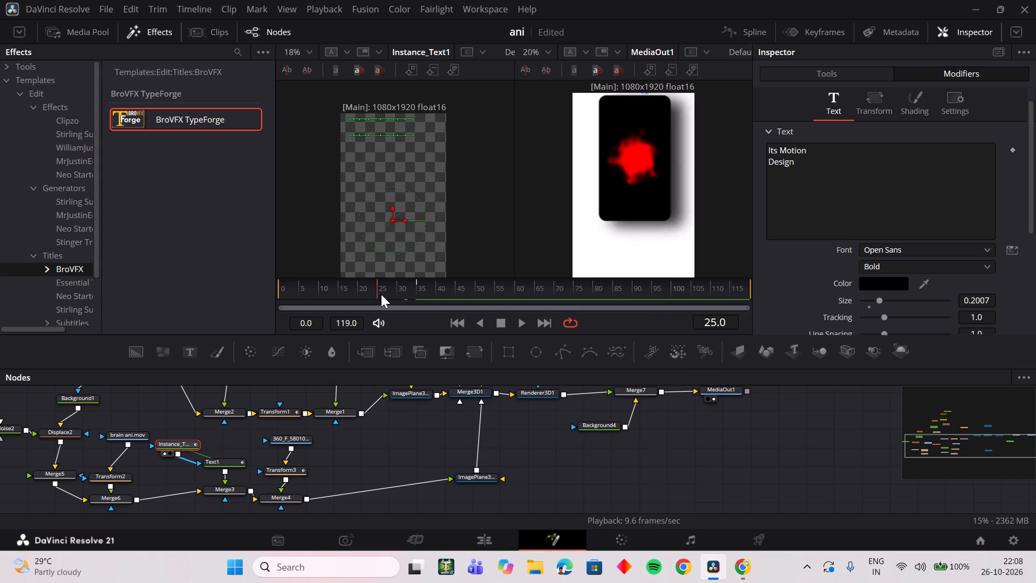
left_click_drag(381, 294, 415, 294)
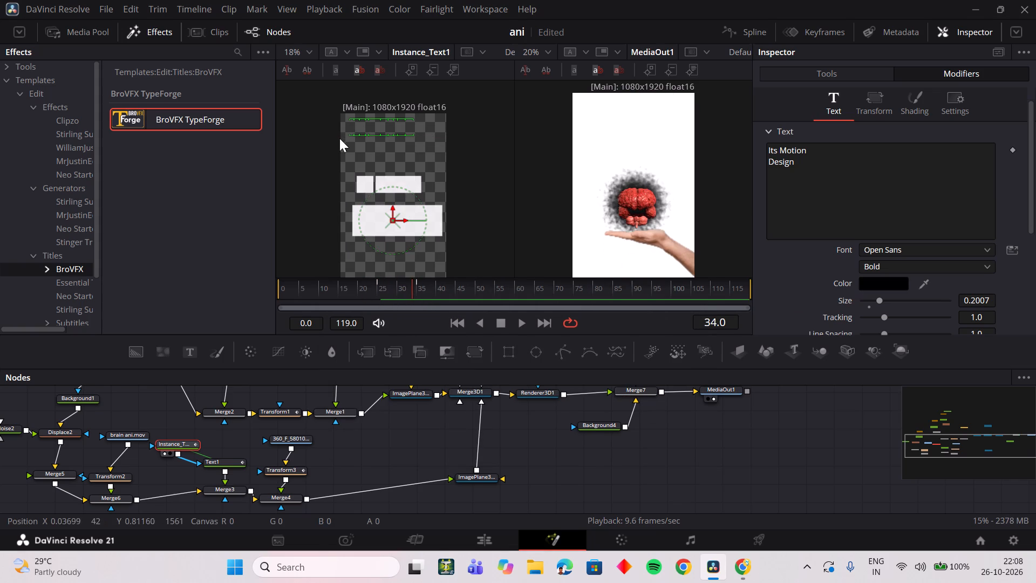
left_click_drag(340, 124, 432, 182)
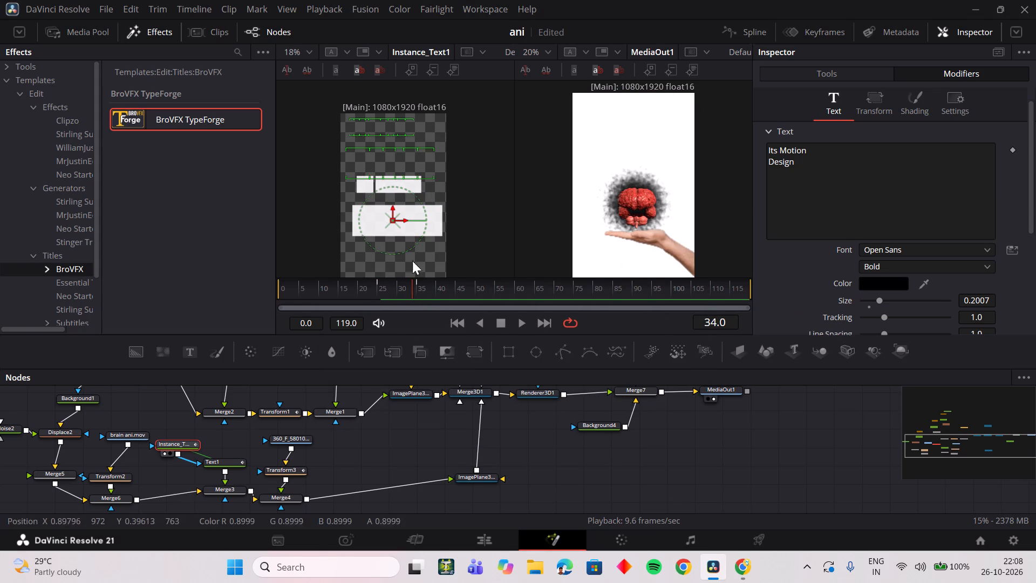
left_click_drag(410, 286, 368, 287)
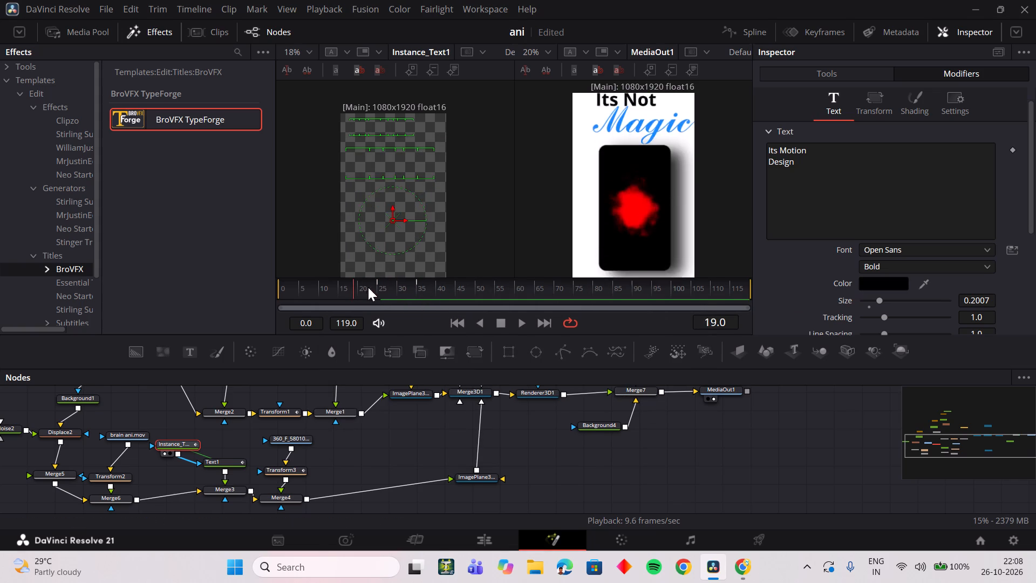
left_click_drag(368, 287, 425, 286)
double_click(780, 276)
scroll(890, 226, "up", 3)
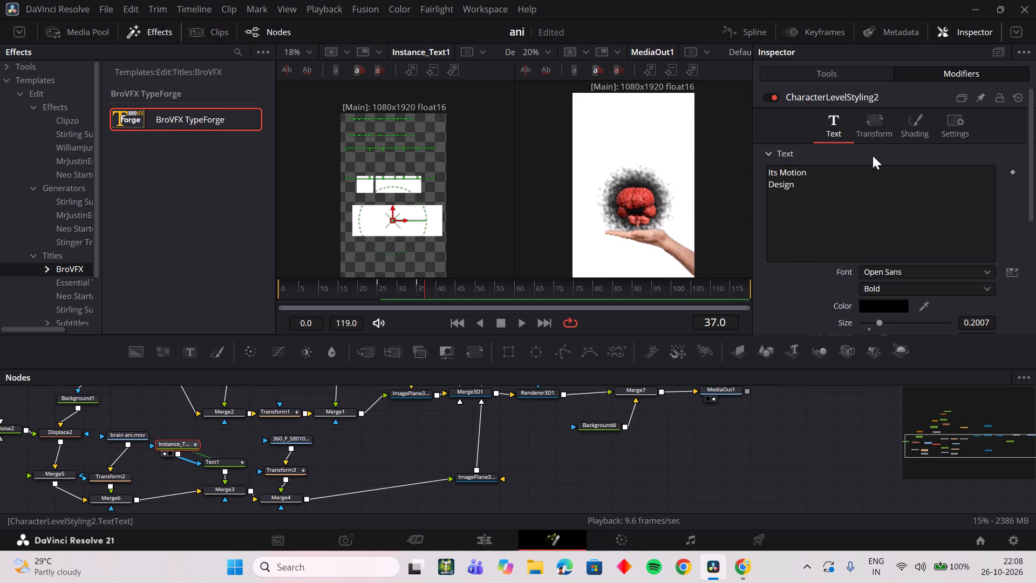
left_click(872, 133)
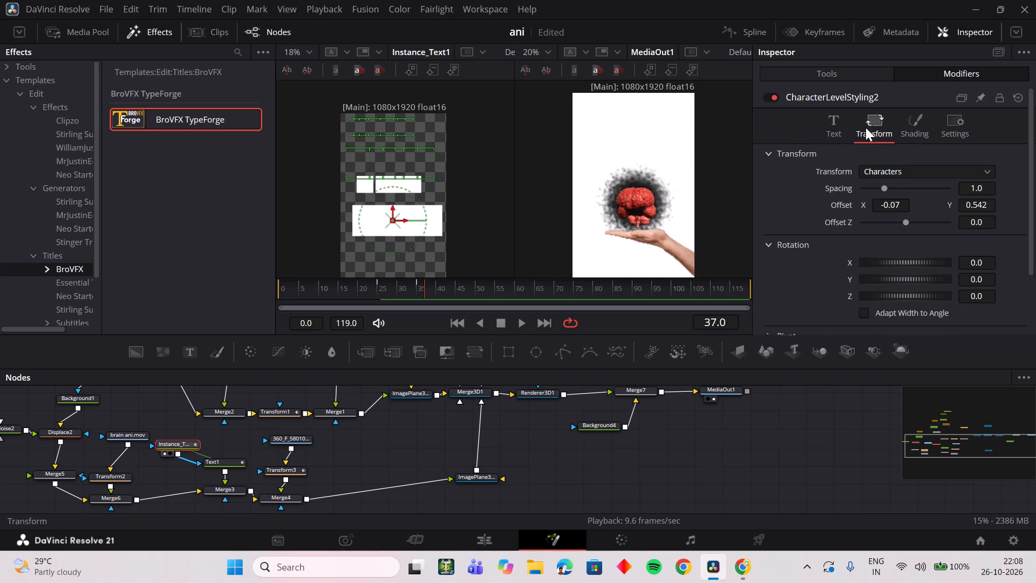
left_click(845, 126)
left_click_drag(412, 285, 430, 291)
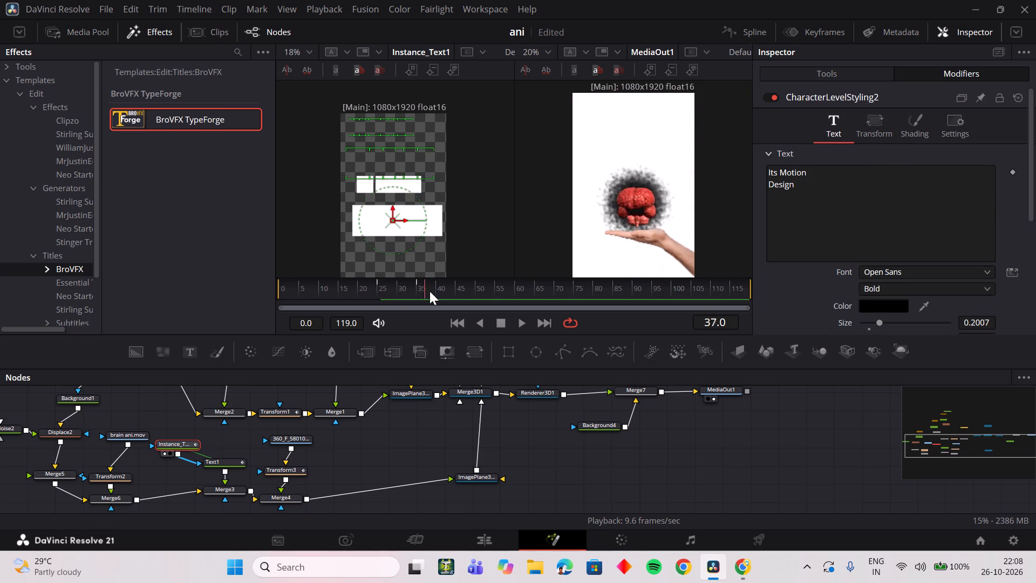
left_click_drag(430, 291, 442, 287)
scroll(832, 192, "down", 4)
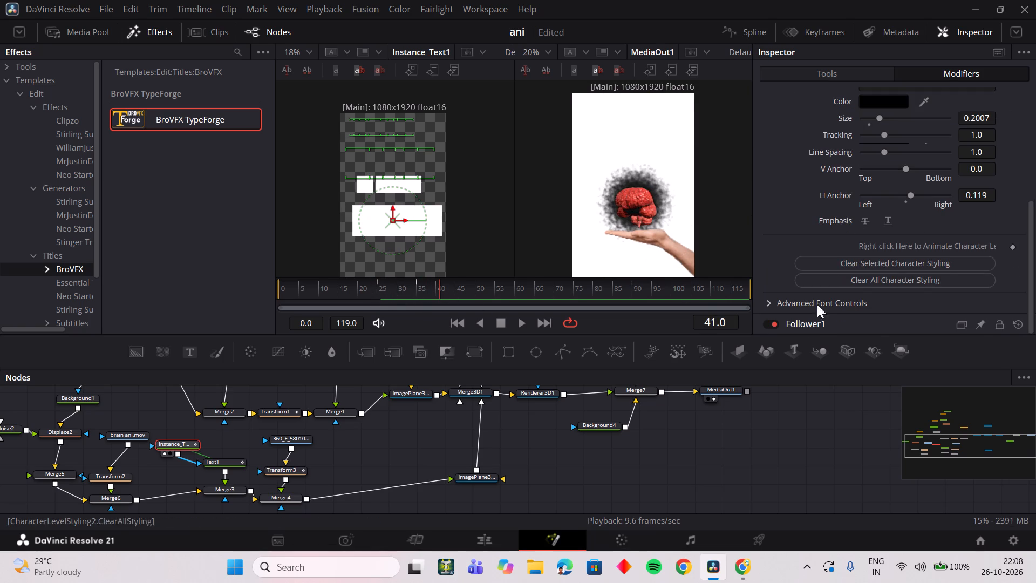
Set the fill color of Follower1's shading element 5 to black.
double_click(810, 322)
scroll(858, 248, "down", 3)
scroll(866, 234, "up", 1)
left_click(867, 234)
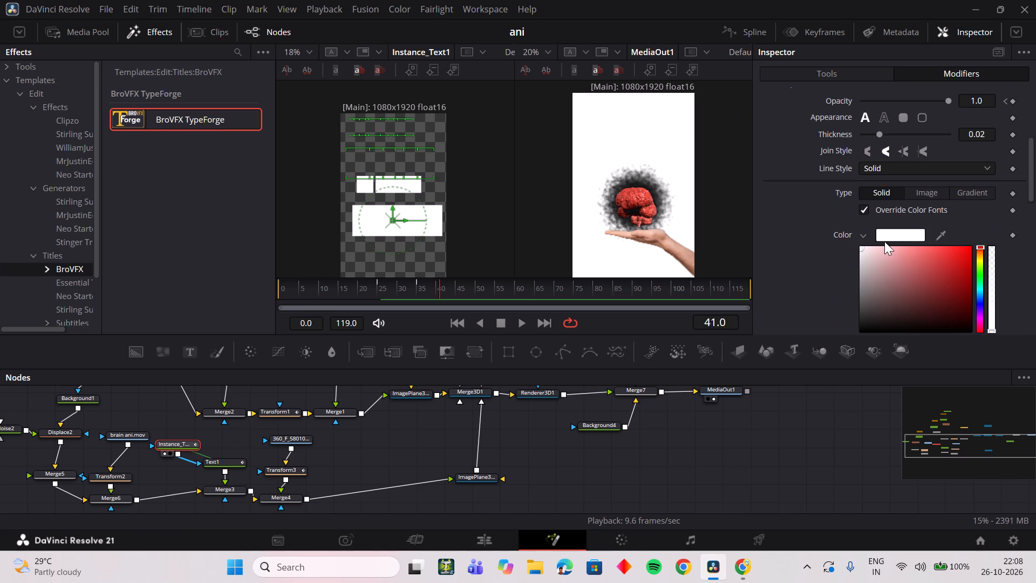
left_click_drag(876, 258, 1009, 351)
Review Follower1's shading, text and transform settings and scrub back to frame 22 to examine the fade in the output.
scroll(881, 286, "up", 2)
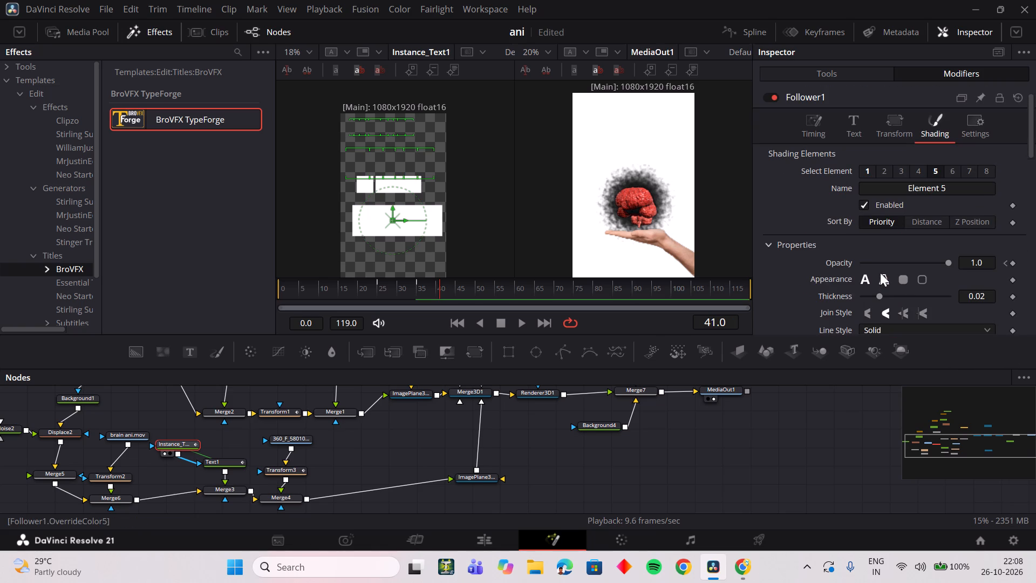
scroll(908, 174, "down", 3)
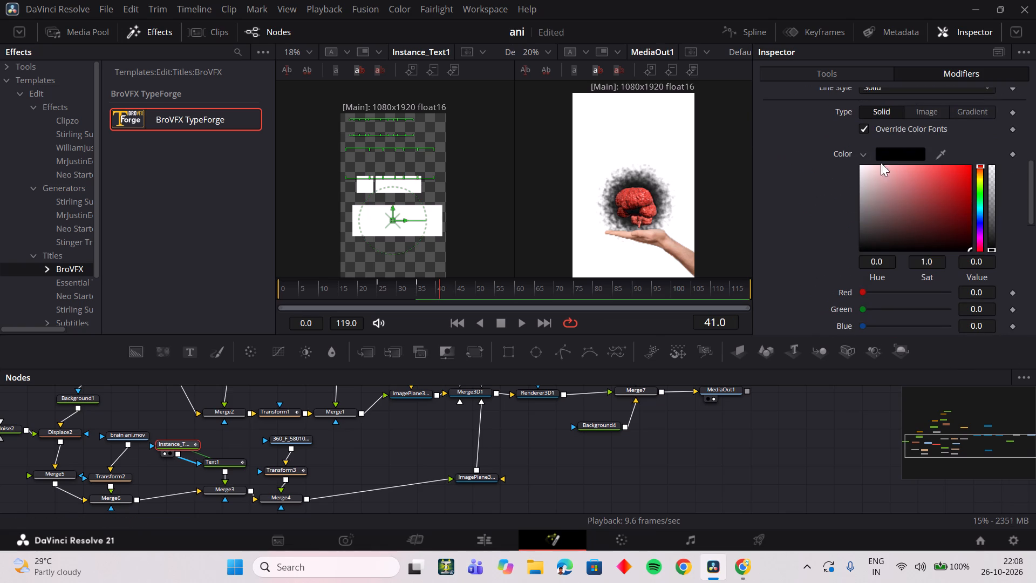
left_click(869, 151)
scroll(874, 168, "up", 4)
left_click(853, 147)
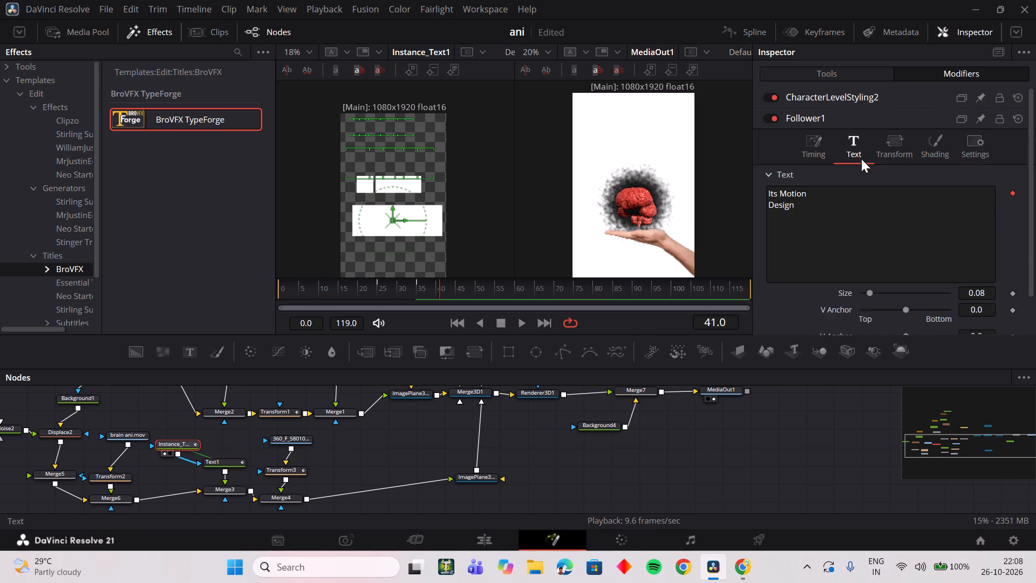
scroll(881, 192, "down", 2)
scroll(881, 192, "up", 3)
left_click(896, 155)
scroll(910, 175, "down", 3)
scroll(910, 176, "up", 3)
left_click(920, 147)
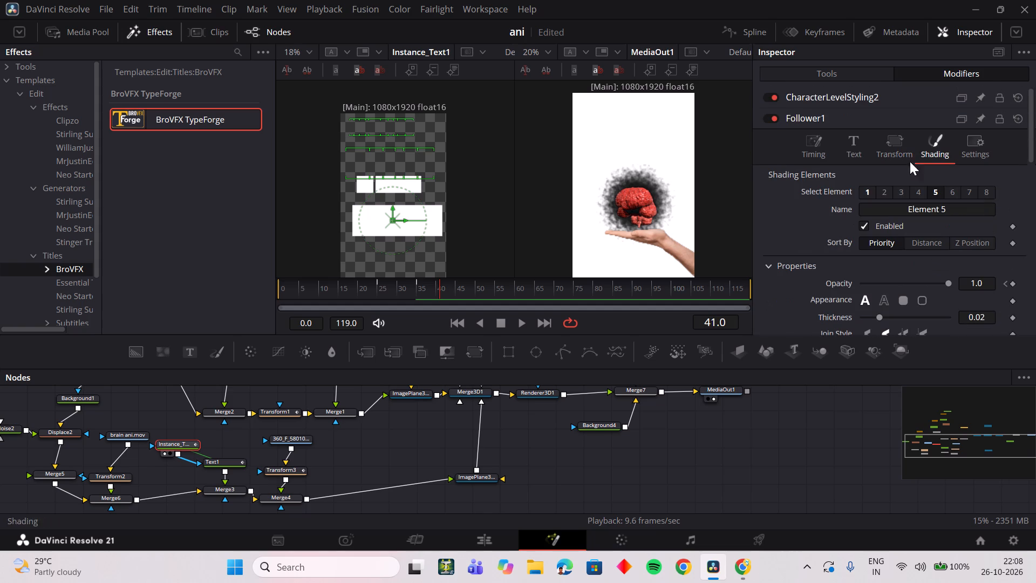
left_click_drag(417, 289, 419, 295)
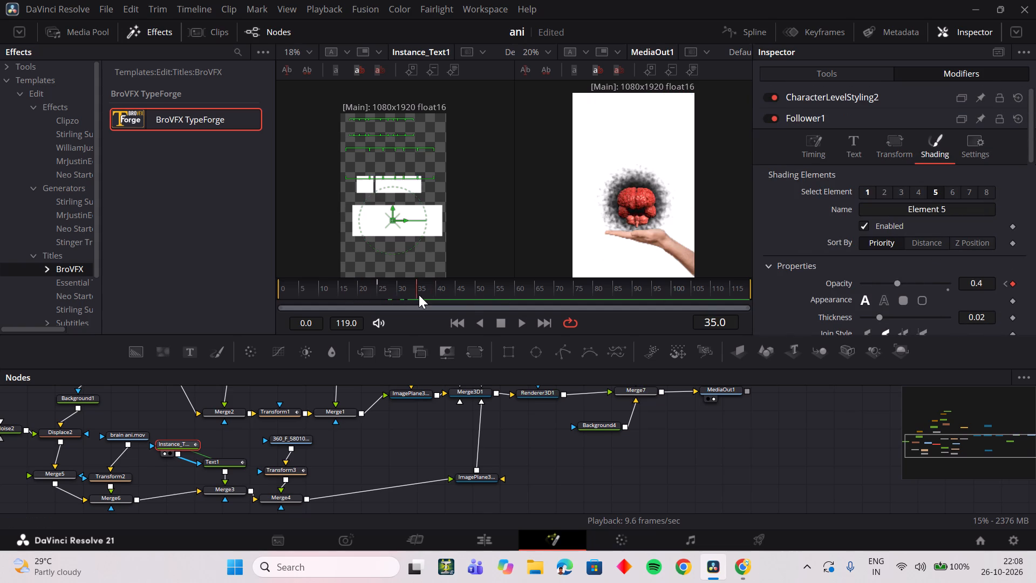
left_click_drag(406, 294, 400, 289)
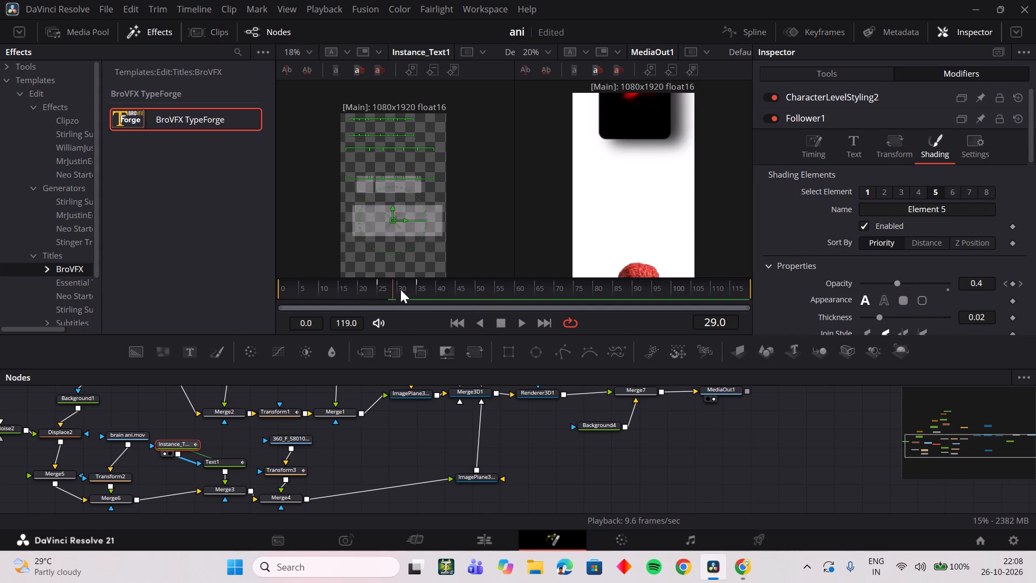
left_click_drag(400, 289, 363, 294)
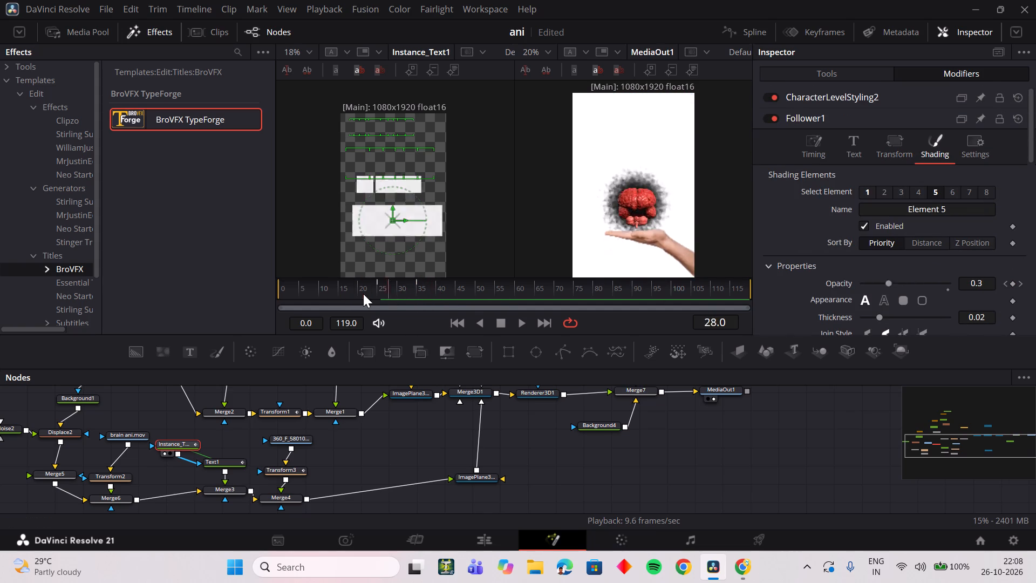
left_click_drag(363, 294, 367, 299)
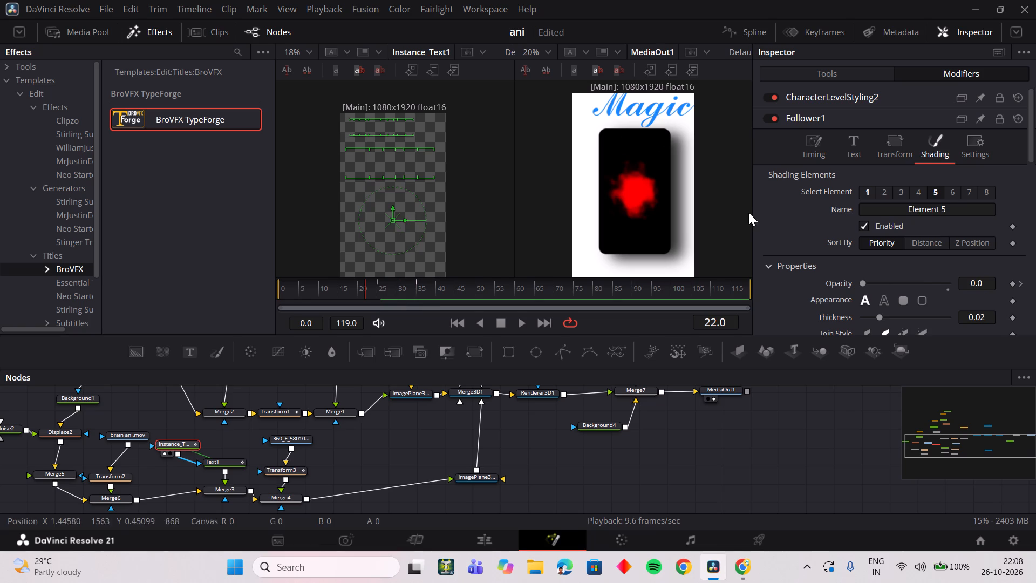
Undo Instance_Text1's recent edits back through the black fill, mask connection, opacity keyframes and enabling of Follower1's element 5.
key("ctrl+z")
key("ctrl+z")
key("ctrl+z")
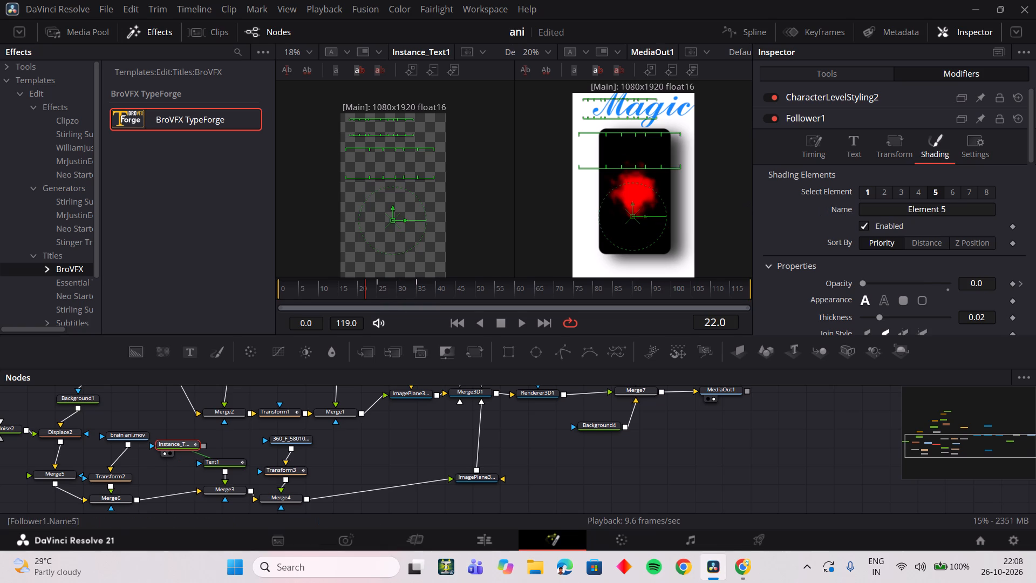
key("ctrl+z")
key("ctrl+z")
key("ctrl+z")
key("ctrl+z")
key("ctrl+z")
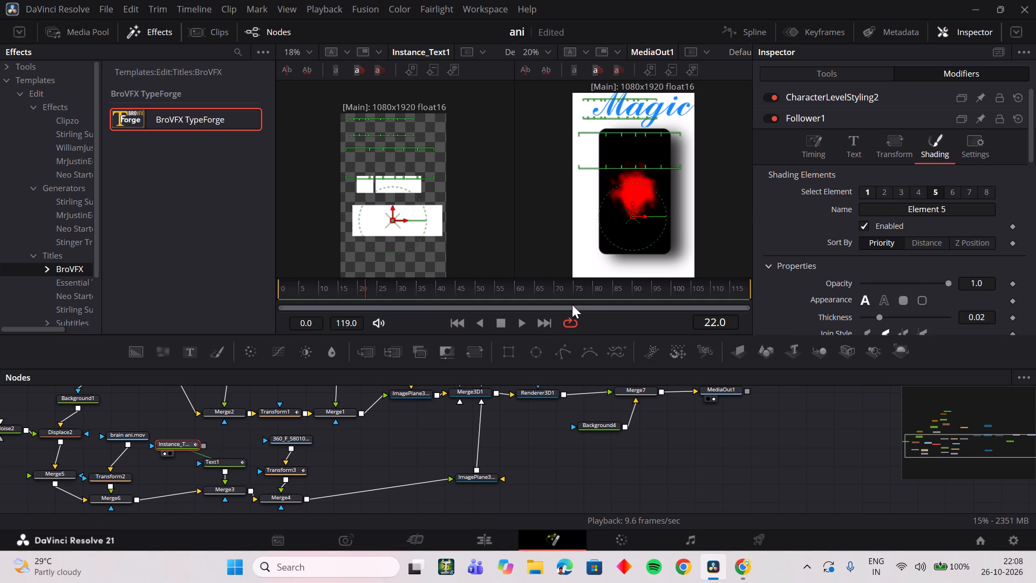
key("ctrl+z")
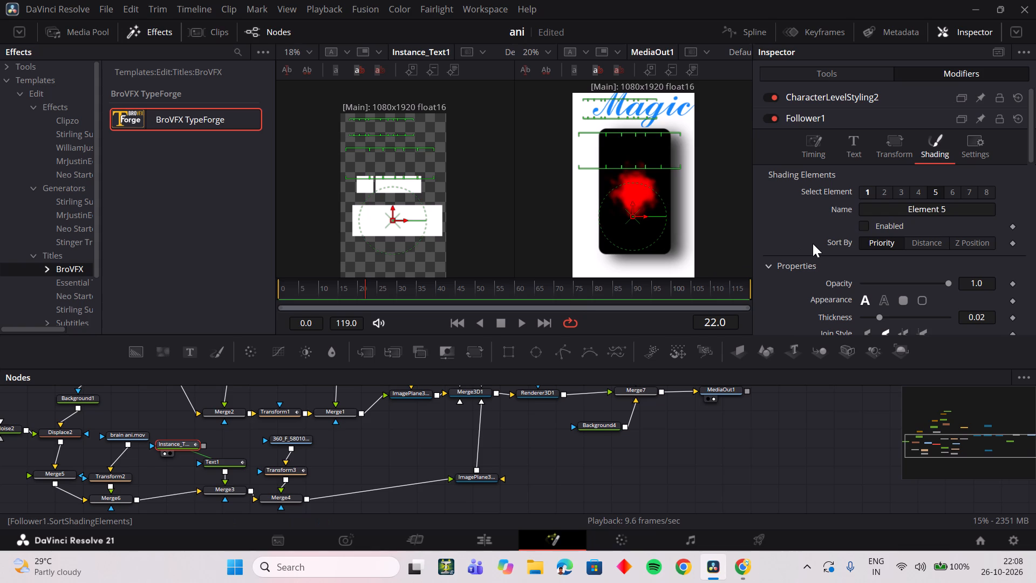
key("ctrl+z")
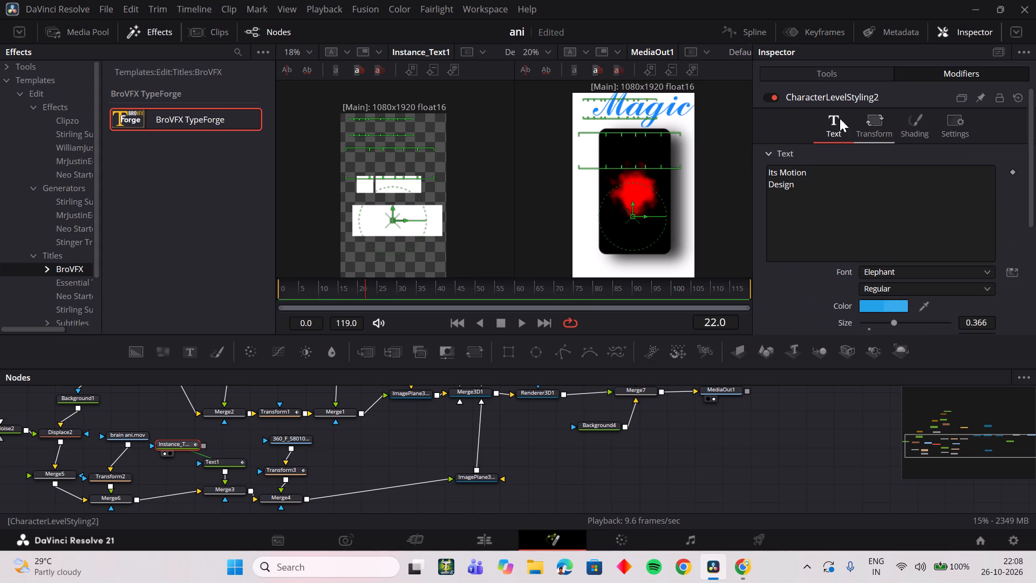
Delete the CharacterLevelStyling2 modifier from Instance_Text1.
right_click(840, 99)
left_click(903, 177)
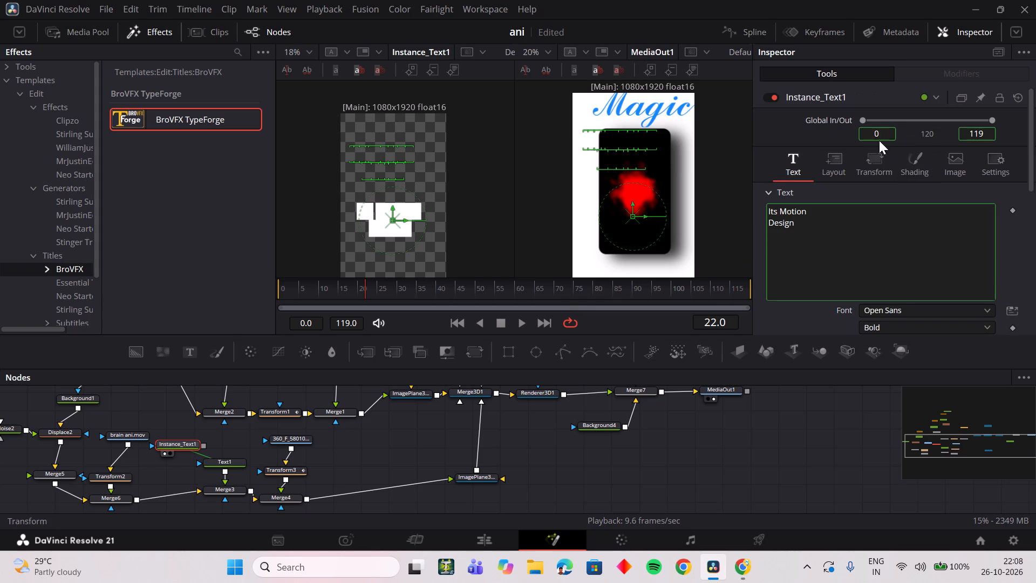
Go to frame 32 and apply a new Follower modifier to Instance_Text1's "Its Motion Design" text.
left_click_drag(361, 283, 391, 287)
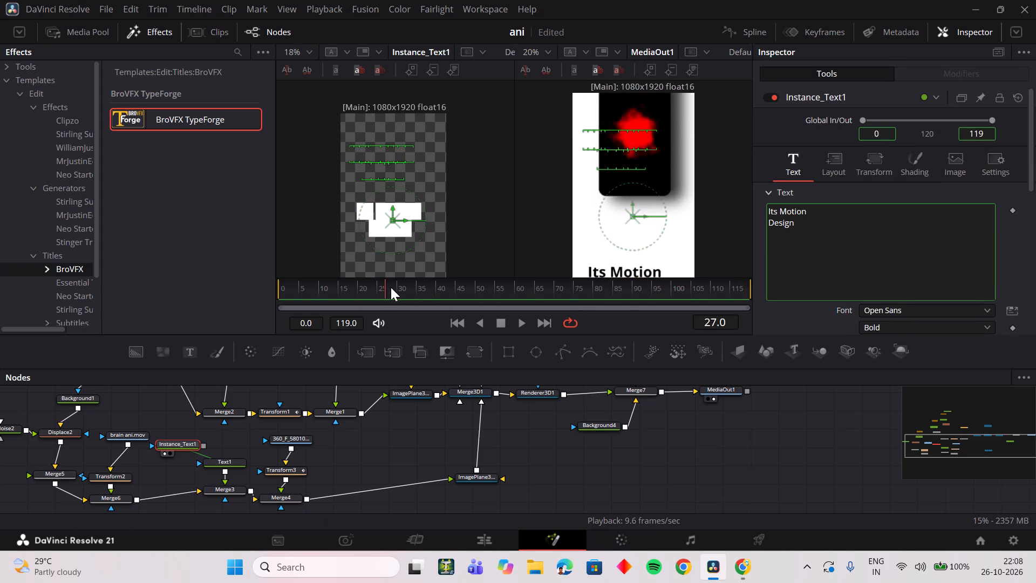
left_click_drag(391, 287, 403, 292)
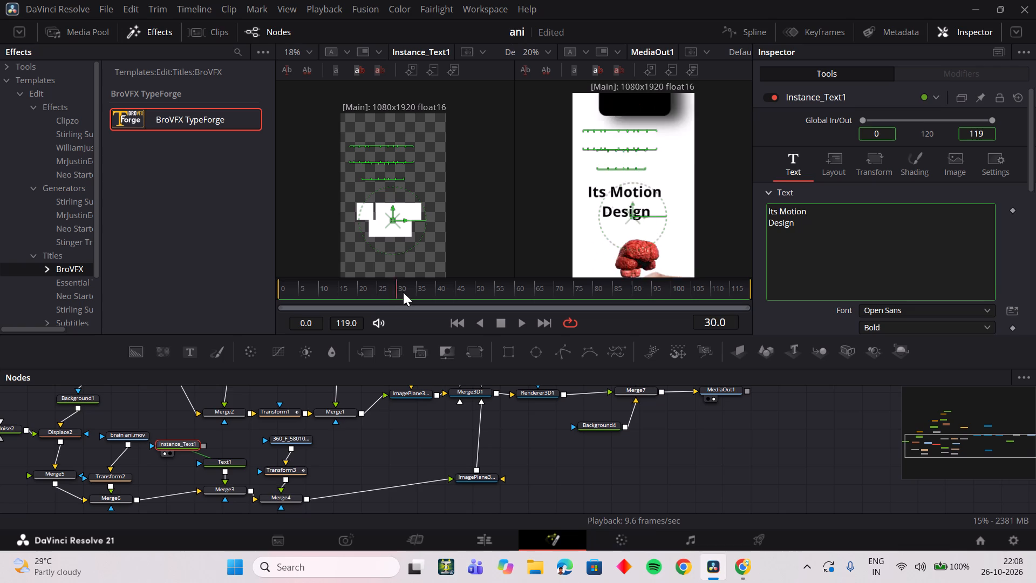
left_click_drag(403, 292, 406, 291)
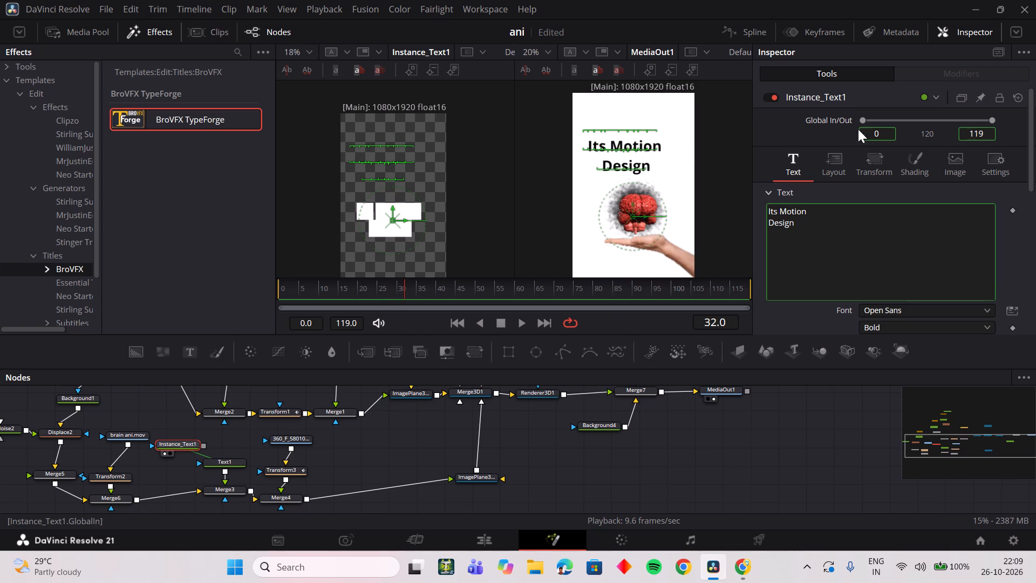
left_click(919, 157)
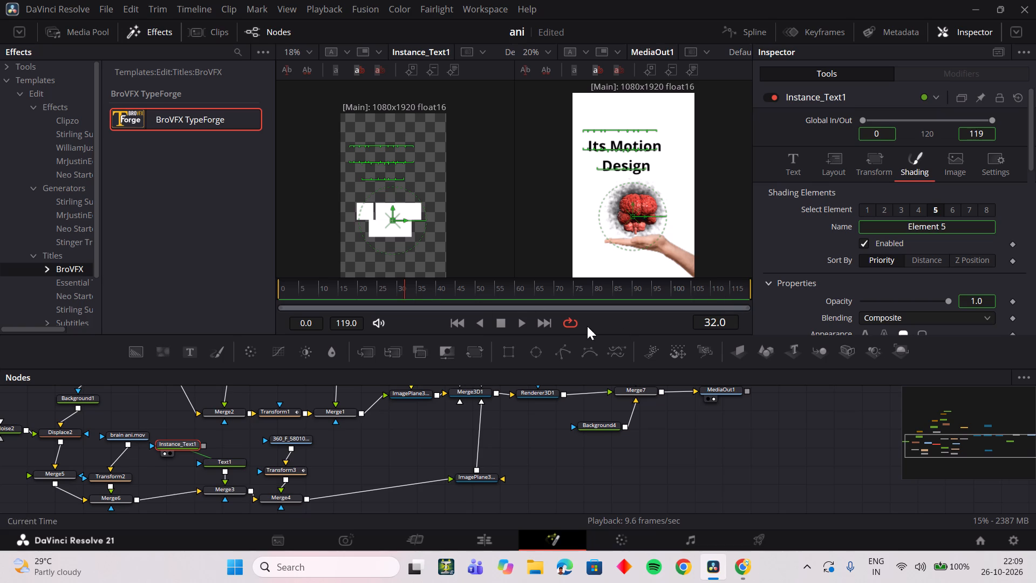
left_click(790, 154)
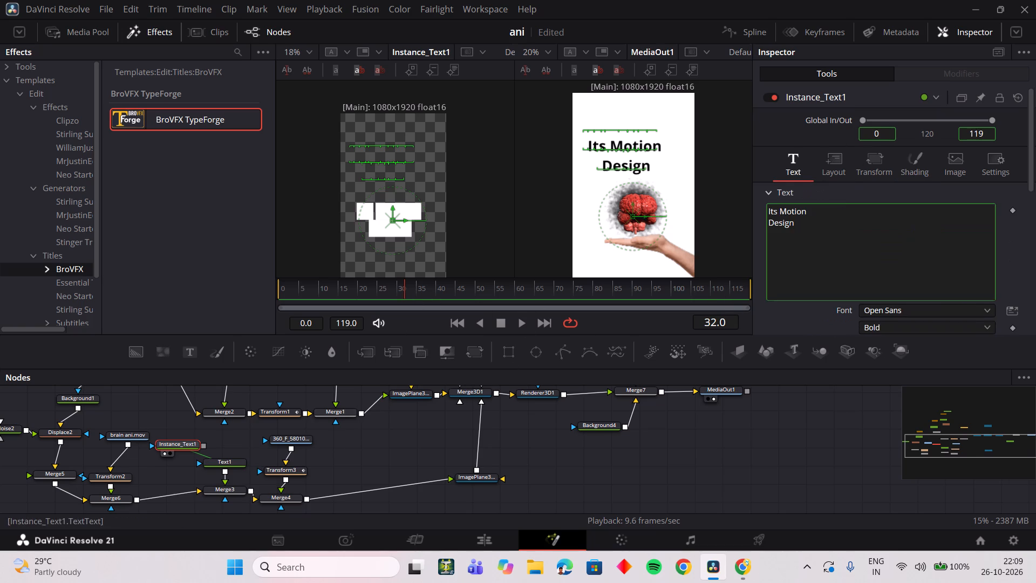
right_click(856, 237)
left_click(905, 324)
left_click(955, 74)
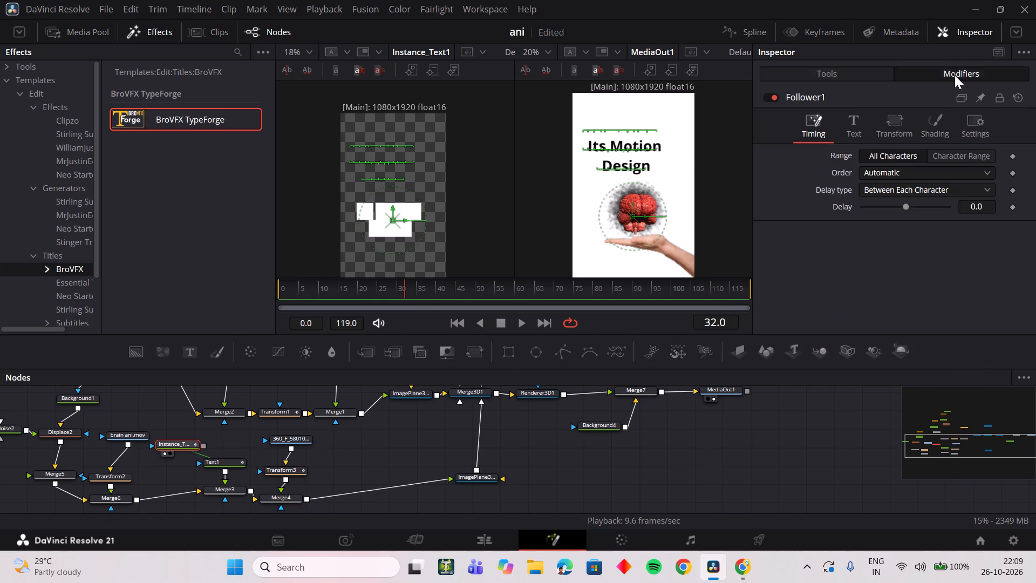
Enable shading element 5 in Instance_Text1's new Follower1 modifier.
left_click(934, 132)
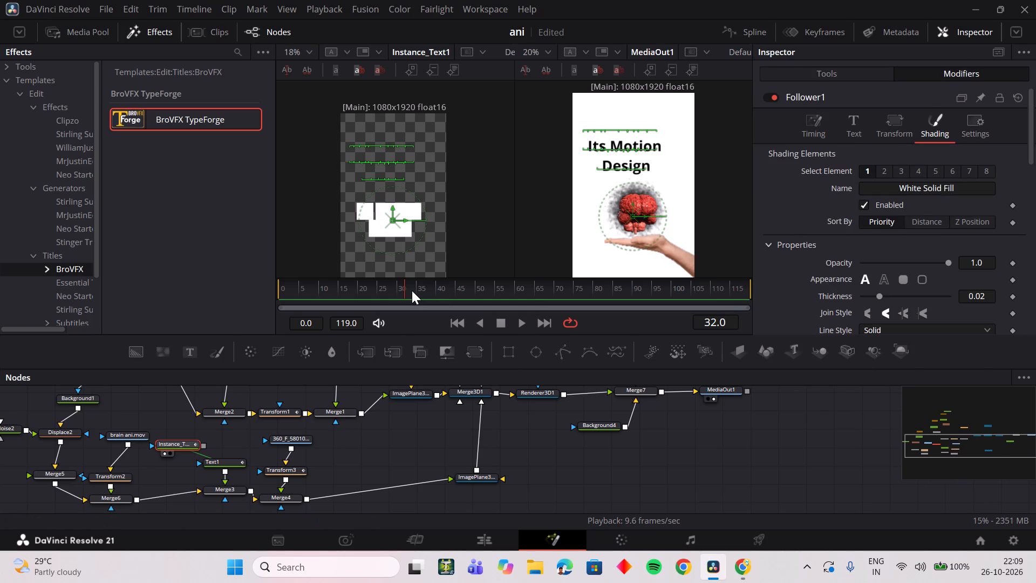
left_click(931, 174)
left_click(860, 205)
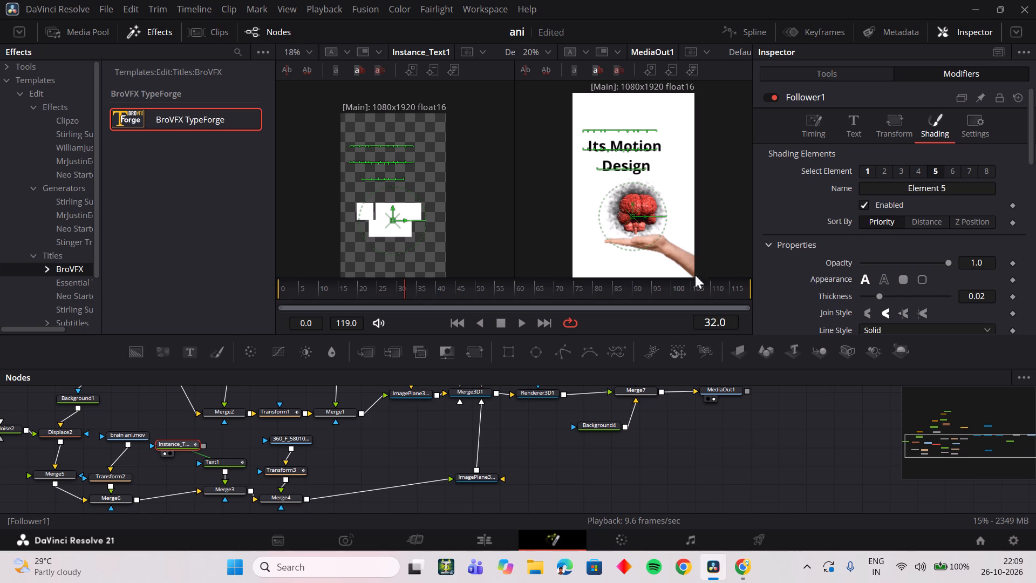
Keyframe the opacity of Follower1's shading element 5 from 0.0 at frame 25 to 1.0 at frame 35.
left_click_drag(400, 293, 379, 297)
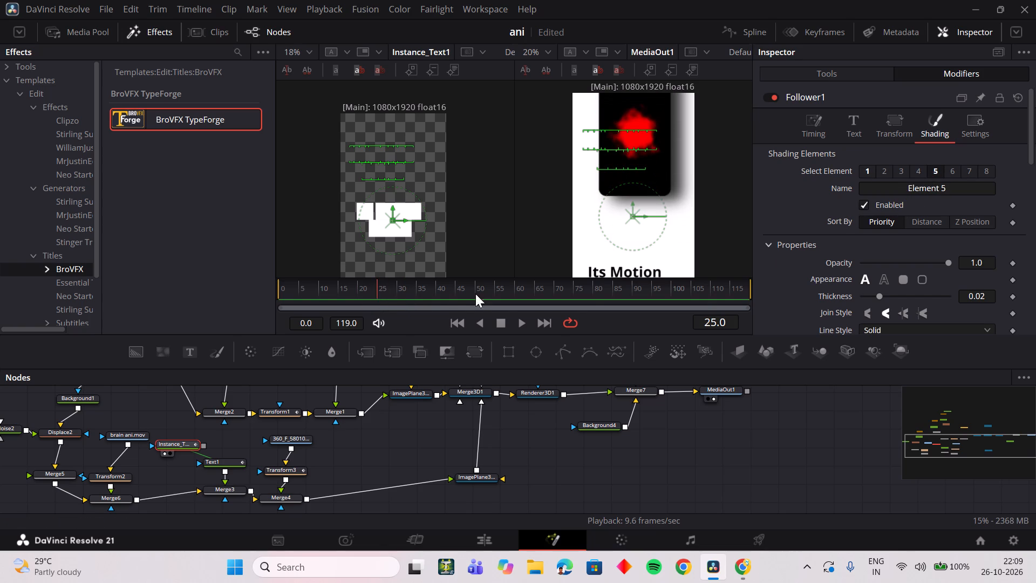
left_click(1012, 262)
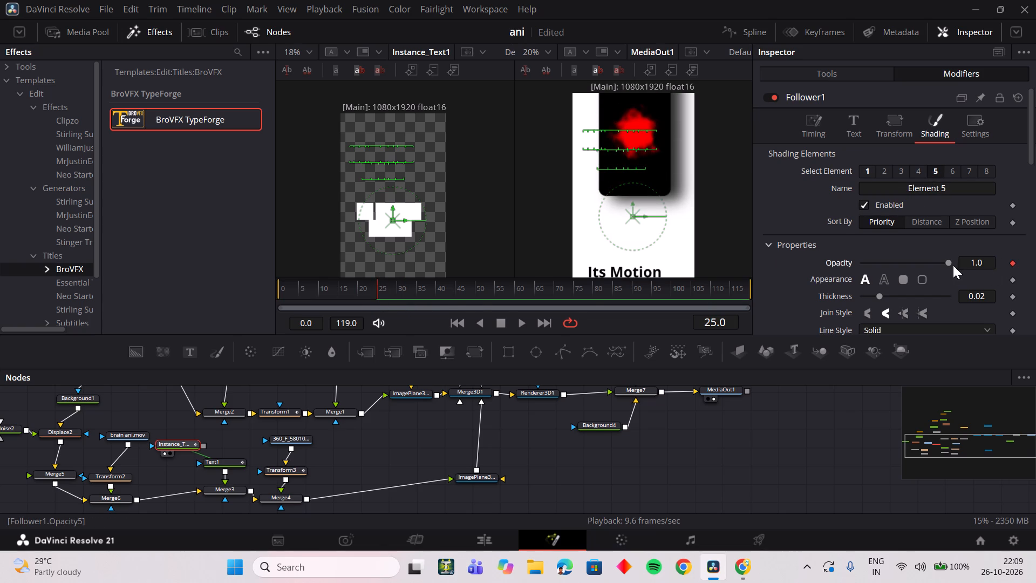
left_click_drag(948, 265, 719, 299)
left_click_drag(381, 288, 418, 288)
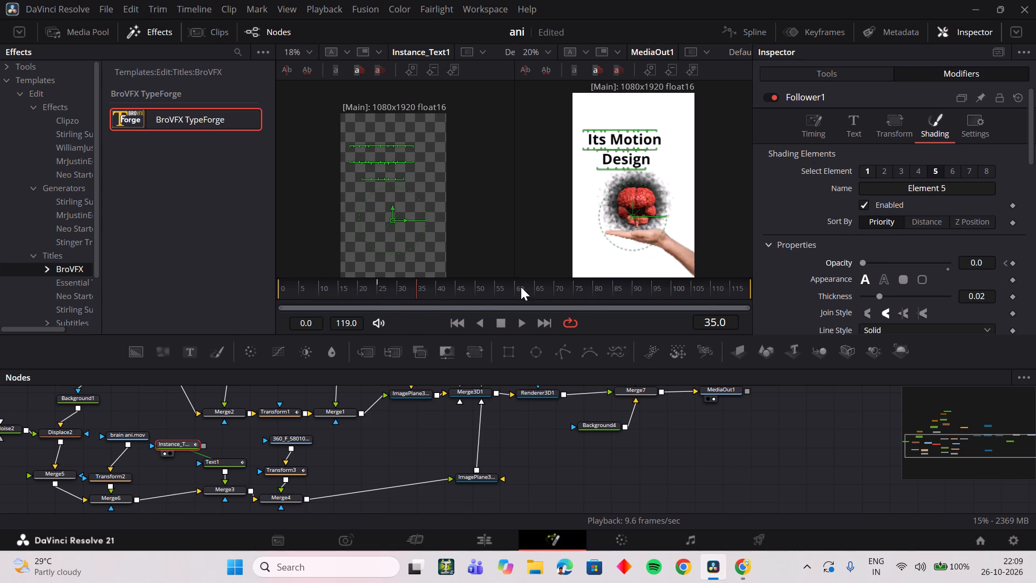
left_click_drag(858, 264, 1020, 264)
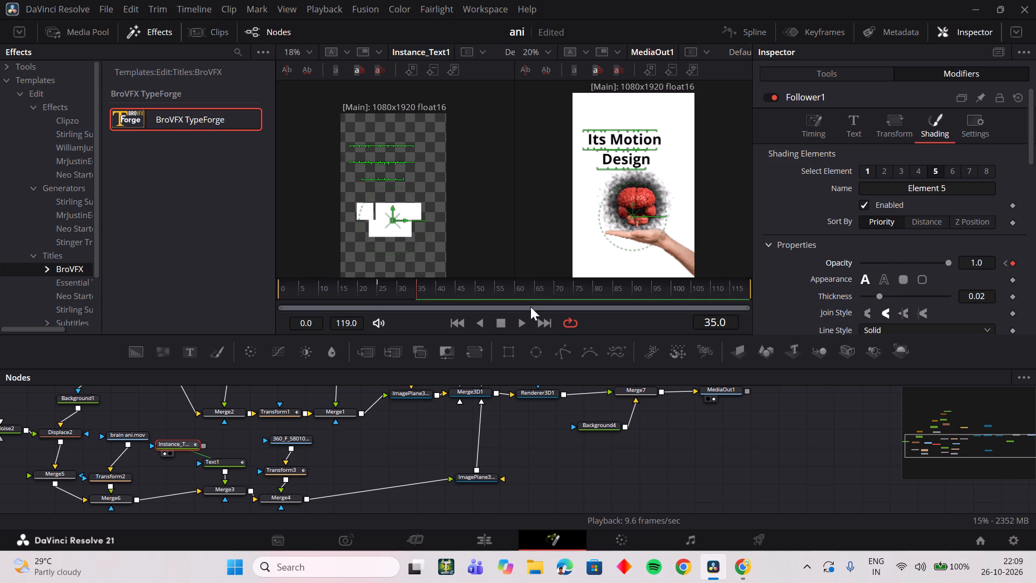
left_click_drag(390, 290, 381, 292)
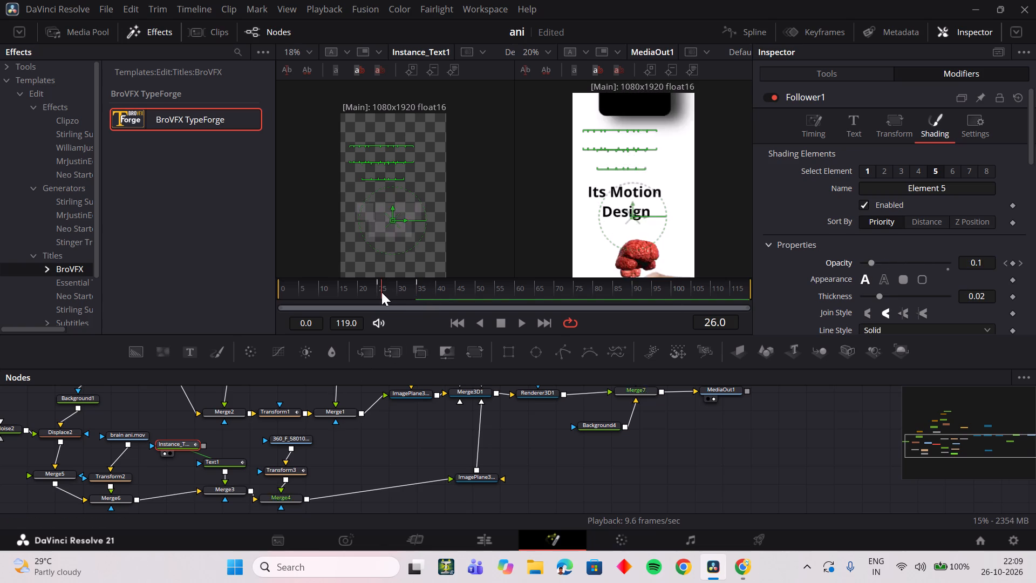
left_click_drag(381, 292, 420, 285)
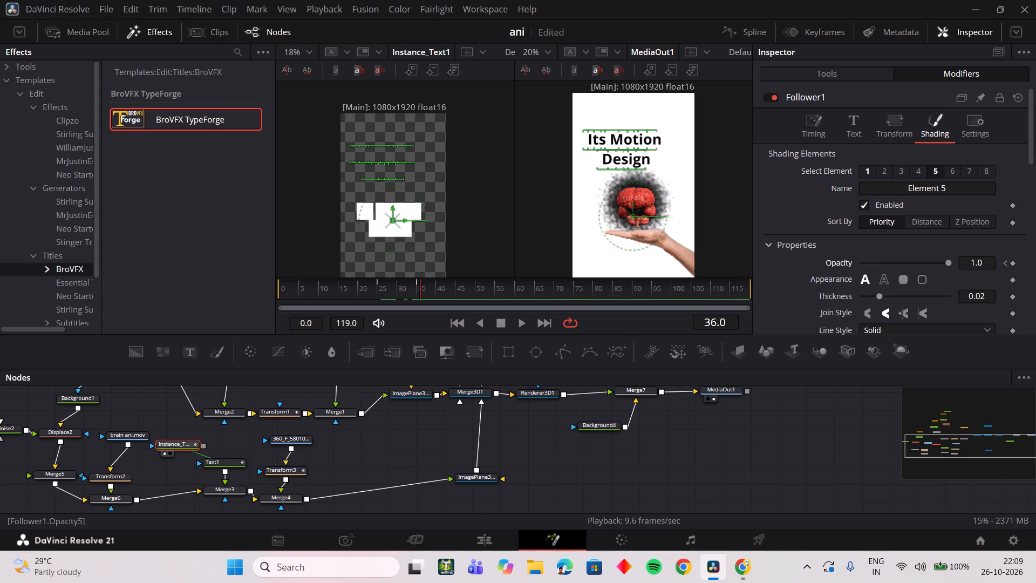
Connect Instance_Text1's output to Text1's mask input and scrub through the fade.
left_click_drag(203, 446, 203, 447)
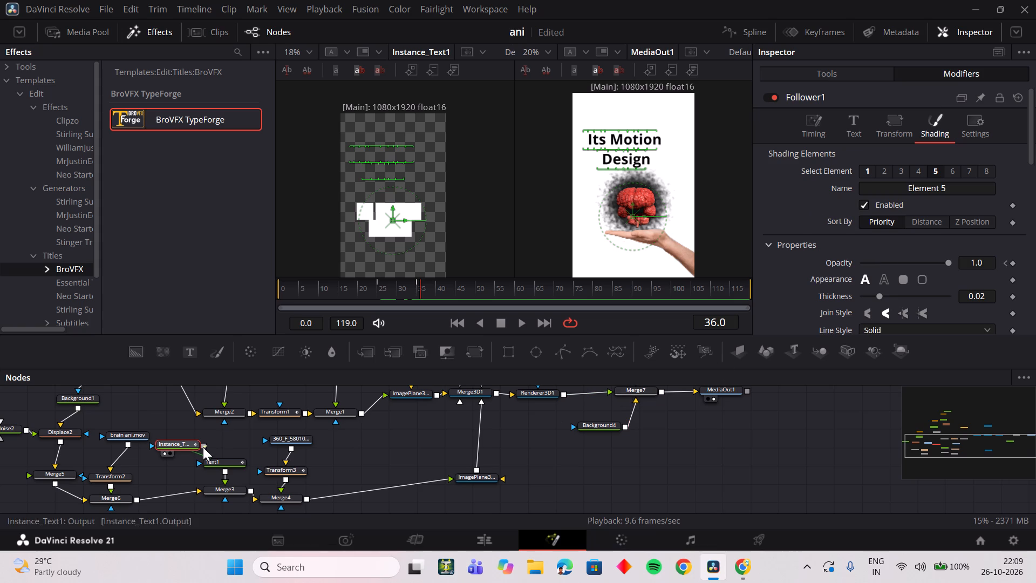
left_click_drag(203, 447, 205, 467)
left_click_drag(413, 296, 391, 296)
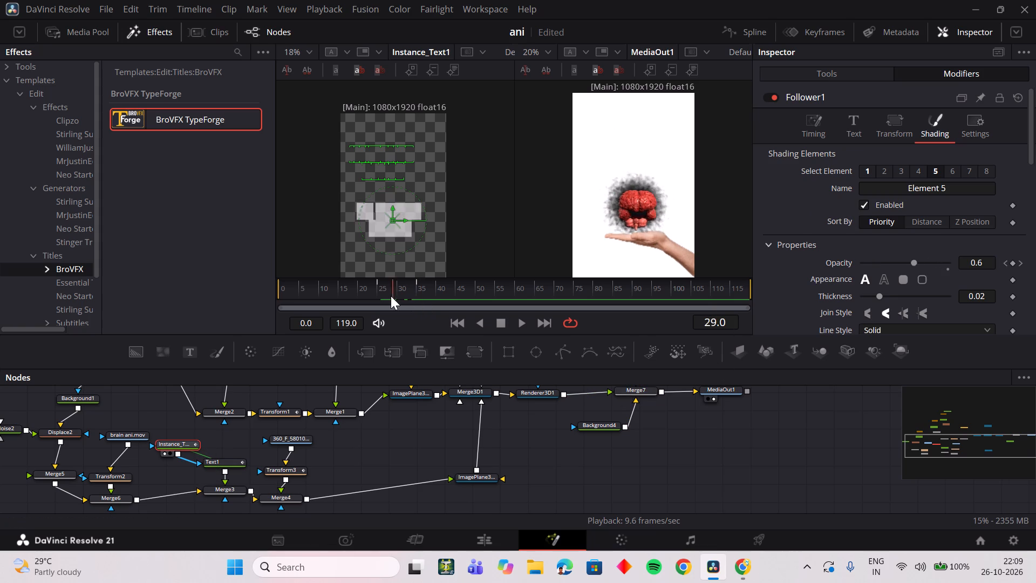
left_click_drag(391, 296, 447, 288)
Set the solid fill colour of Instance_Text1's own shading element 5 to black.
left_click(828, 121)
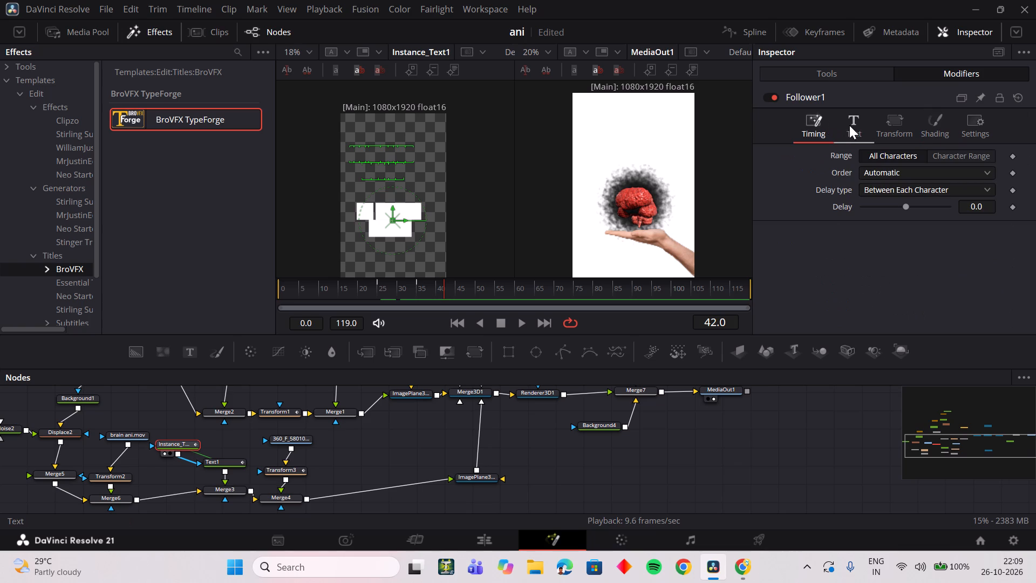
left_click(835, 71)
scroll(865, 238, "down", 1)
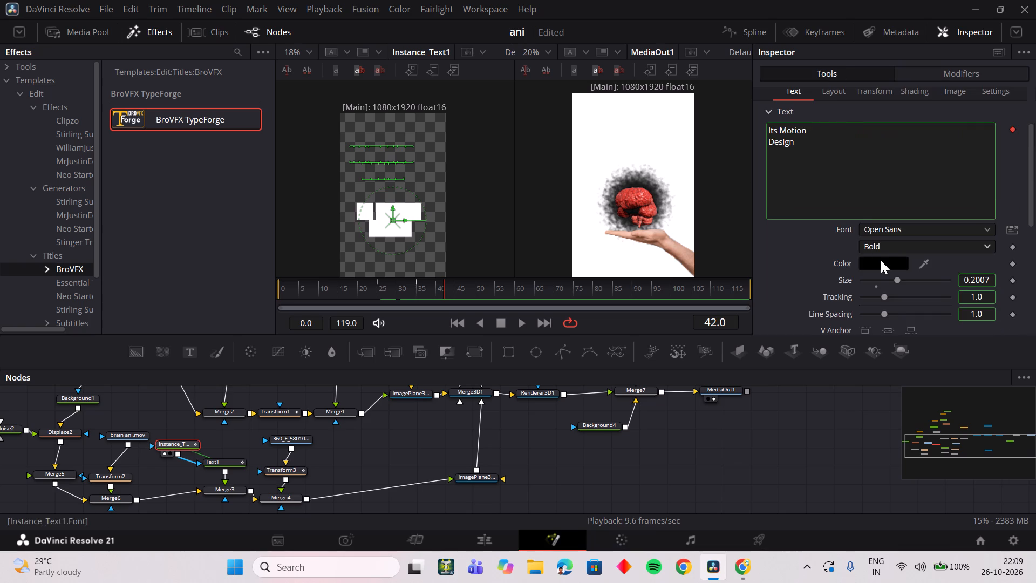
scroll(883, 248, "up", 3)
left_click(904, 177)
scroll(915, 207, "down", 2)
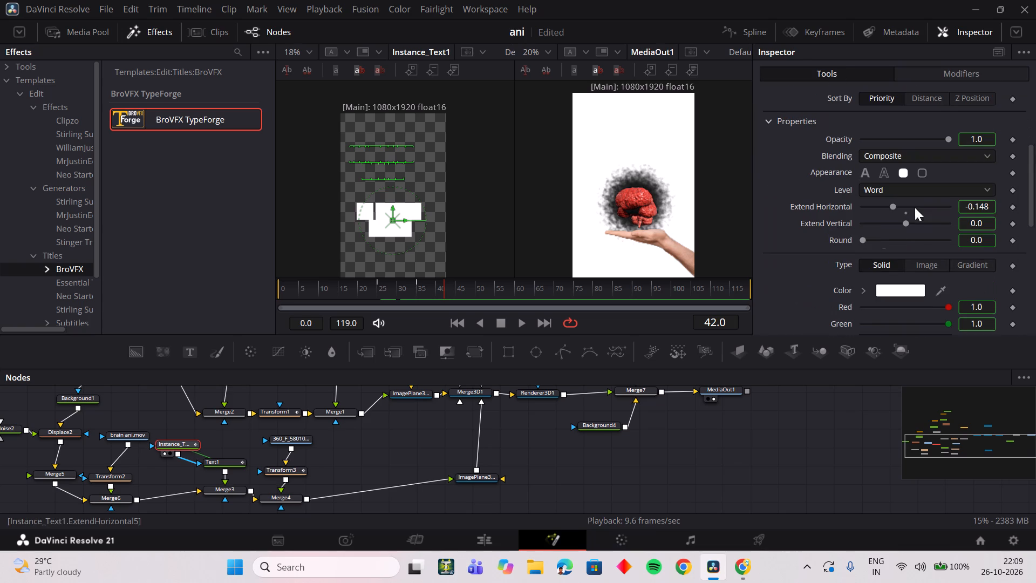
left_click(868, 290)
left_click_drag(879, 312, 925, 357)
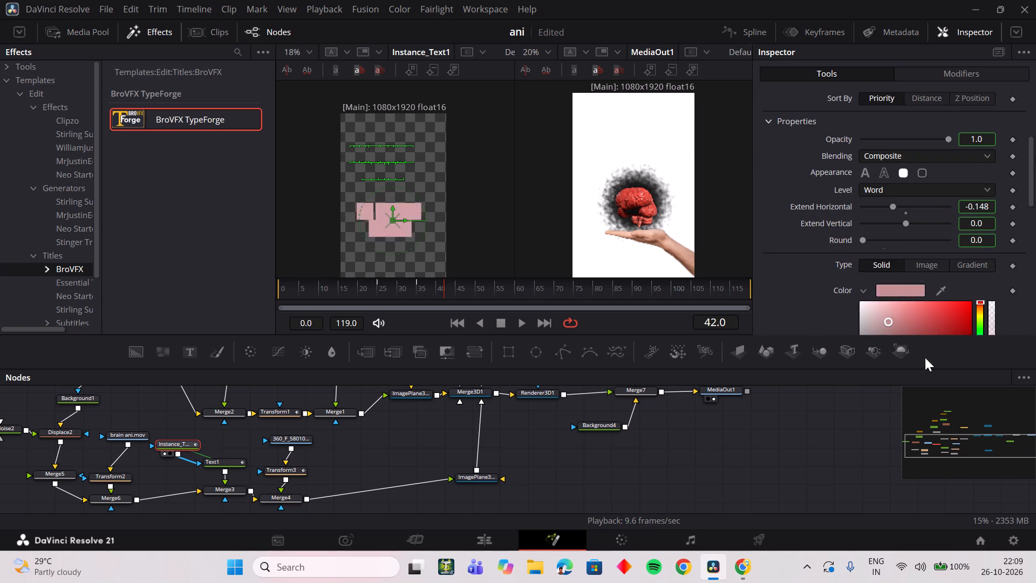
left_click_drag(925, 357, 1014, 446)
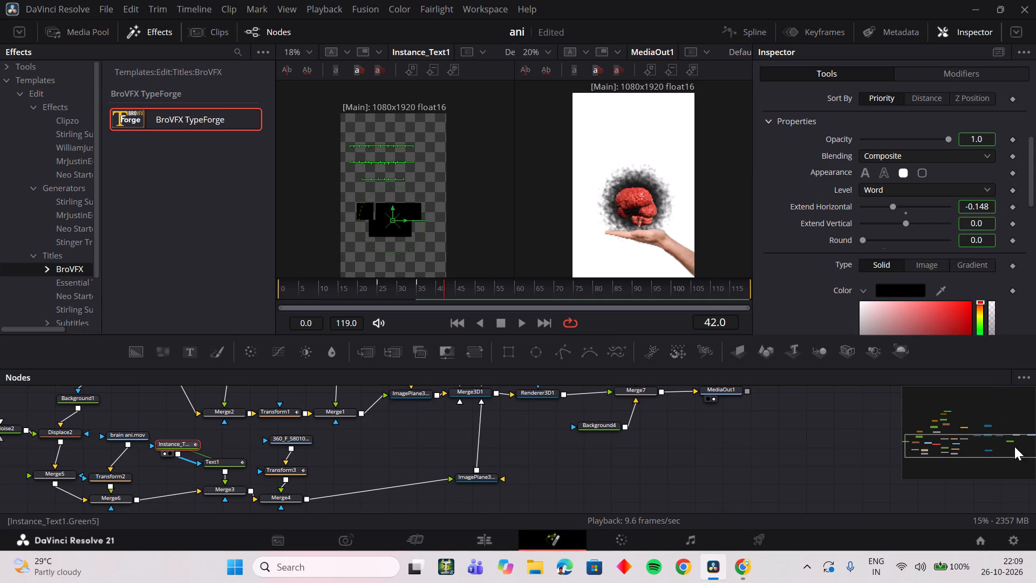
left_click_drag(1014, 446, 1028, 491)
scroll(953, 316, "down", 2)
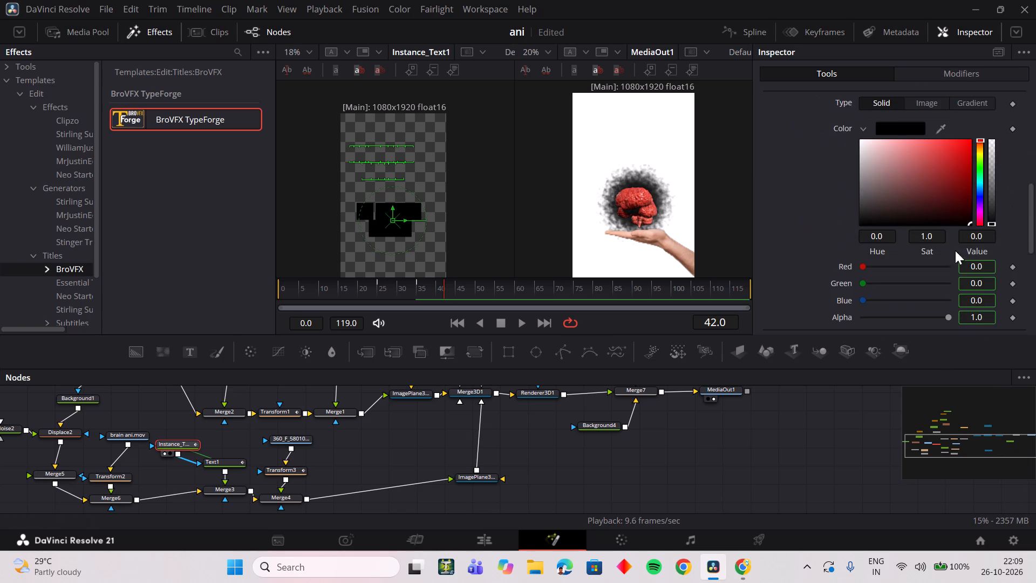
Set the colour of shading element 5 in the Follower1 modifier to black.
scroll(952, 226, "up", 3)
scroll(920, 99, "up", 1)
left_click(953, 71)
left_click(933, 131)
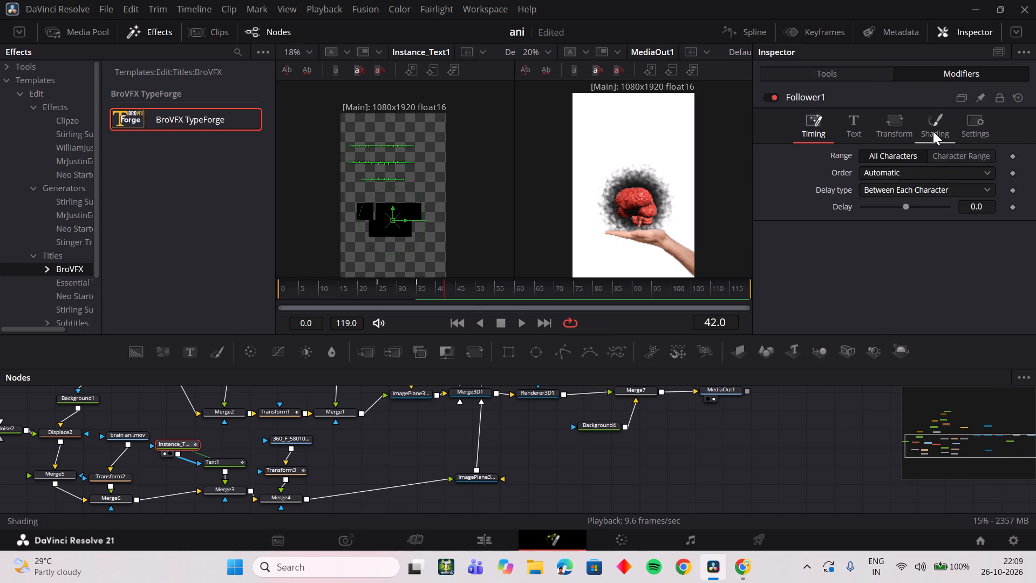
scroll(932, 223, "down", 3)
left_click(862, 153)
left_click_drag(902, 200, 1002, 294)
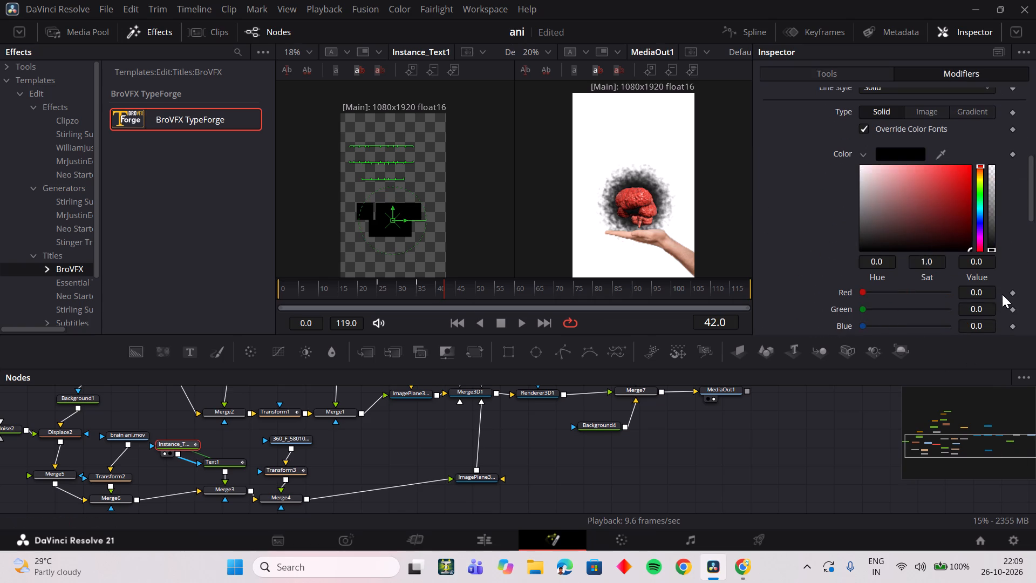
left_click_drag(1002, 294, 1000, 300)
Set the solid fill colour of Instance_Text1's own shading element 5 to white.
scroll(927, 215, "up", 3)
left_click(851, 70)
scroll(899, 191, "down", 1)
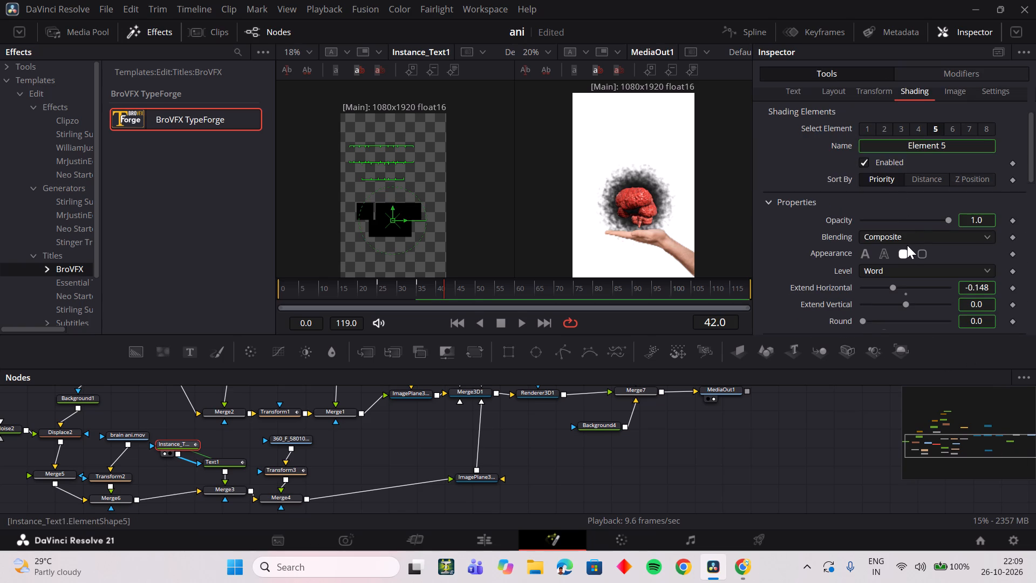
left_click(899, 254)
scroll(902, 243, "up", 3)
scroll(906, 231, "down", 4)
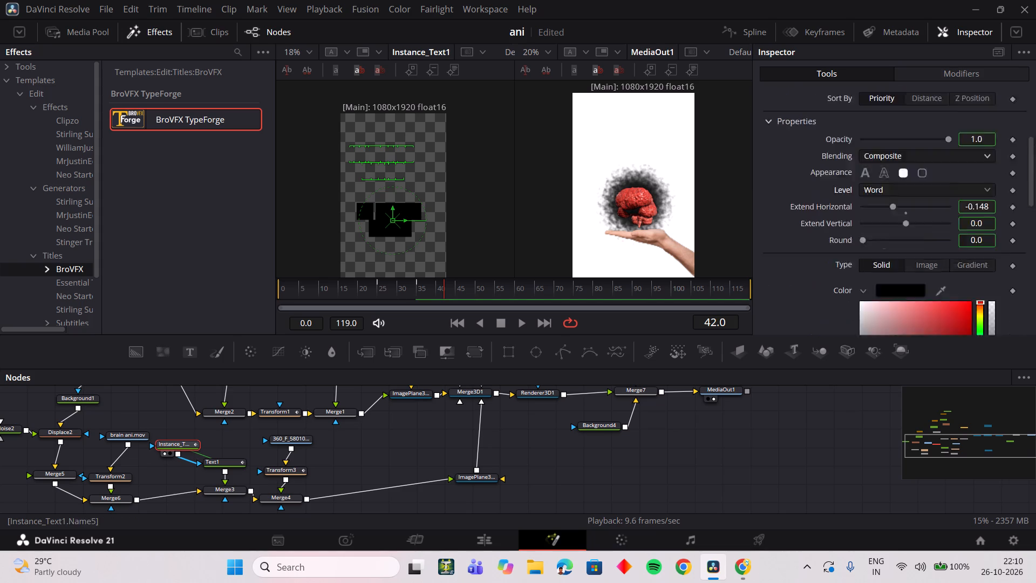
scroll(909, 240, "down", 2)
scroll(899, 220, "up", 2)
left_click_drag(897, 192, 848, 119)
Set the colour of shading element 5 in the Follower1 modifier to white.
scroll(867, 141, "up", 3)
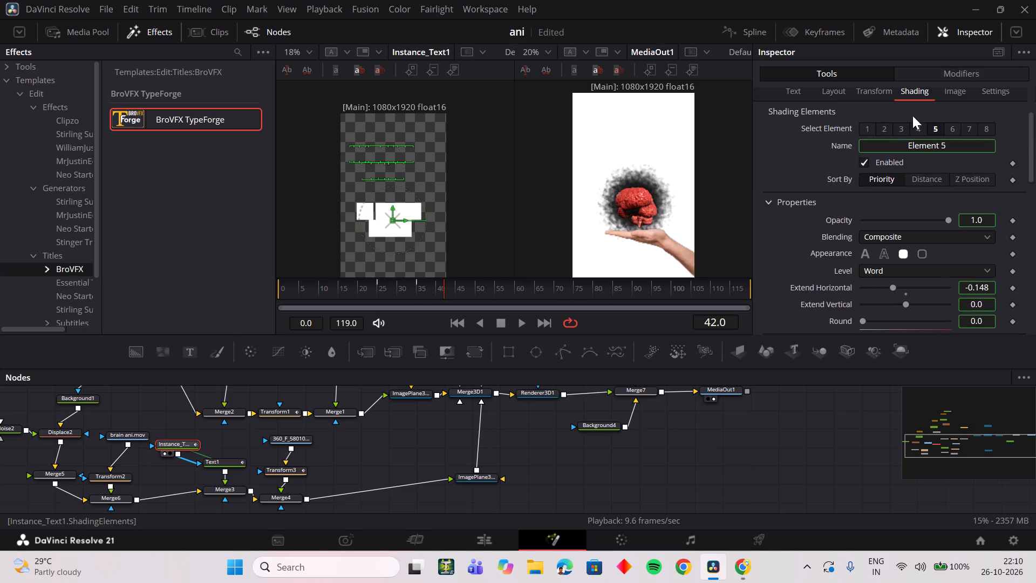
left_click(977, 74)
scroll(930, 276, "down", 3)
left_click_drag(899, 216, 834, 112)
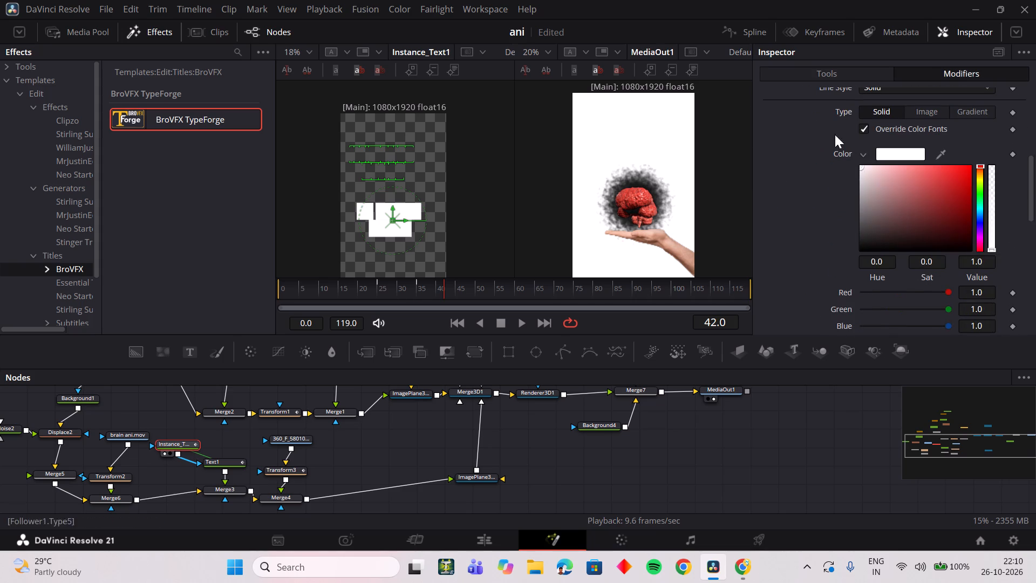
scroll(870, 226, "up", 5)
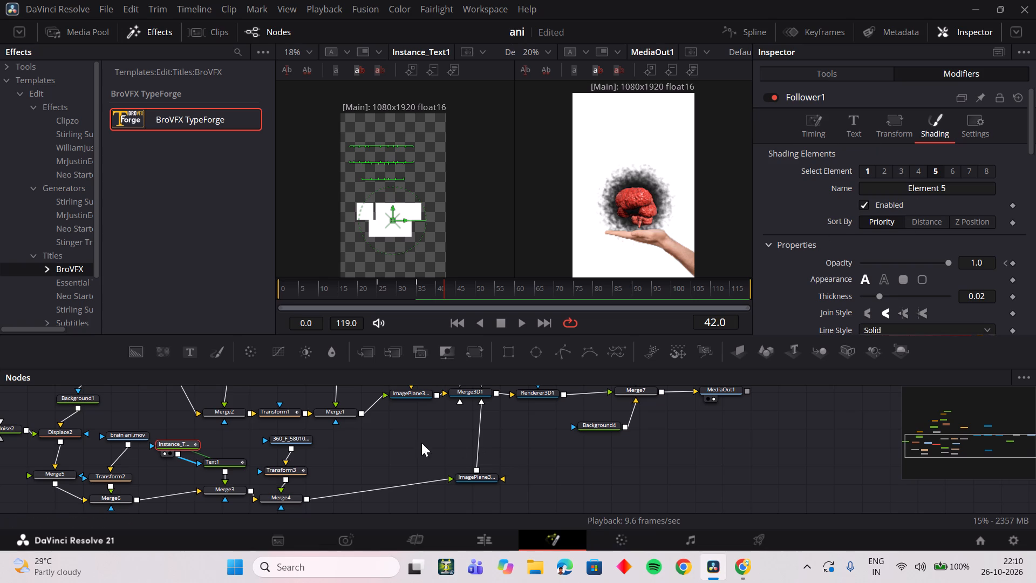
Undo the edits back past Instance_Text1's Follower and mask setup to Text1's large blue "Design" styling, and scrub frames 29 to 38.
key("ctrl+z")
key("ctrl+z")
key("ctrl+z")
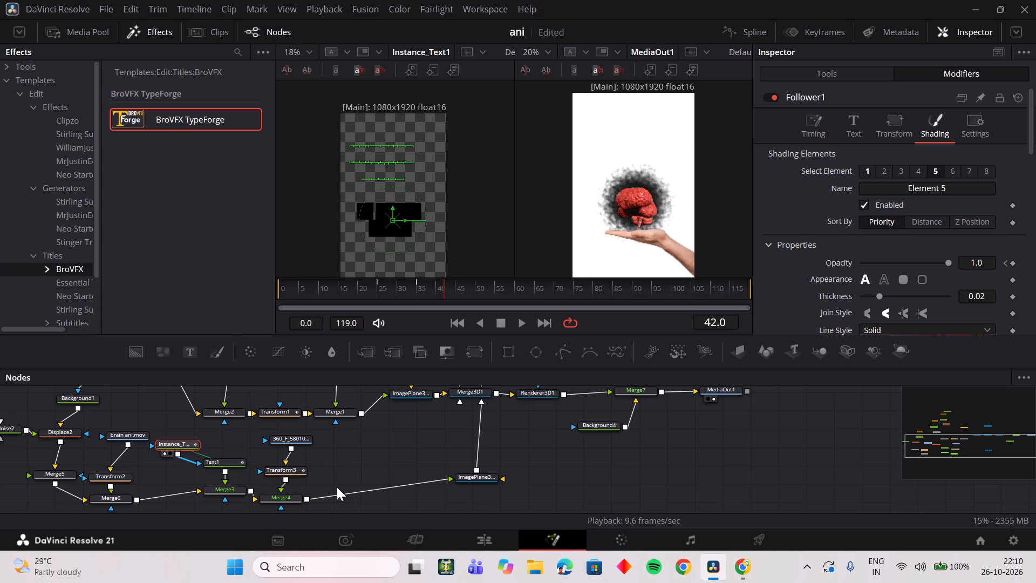
key("ctrl+z")
key("ctrl+z")
key("ctrl+z")
key("ctrl+z")
key("ctrl+z")
key("ctrl+z")
key("ctrl+z")
key("ctrl+z")
key("ctrl+z")
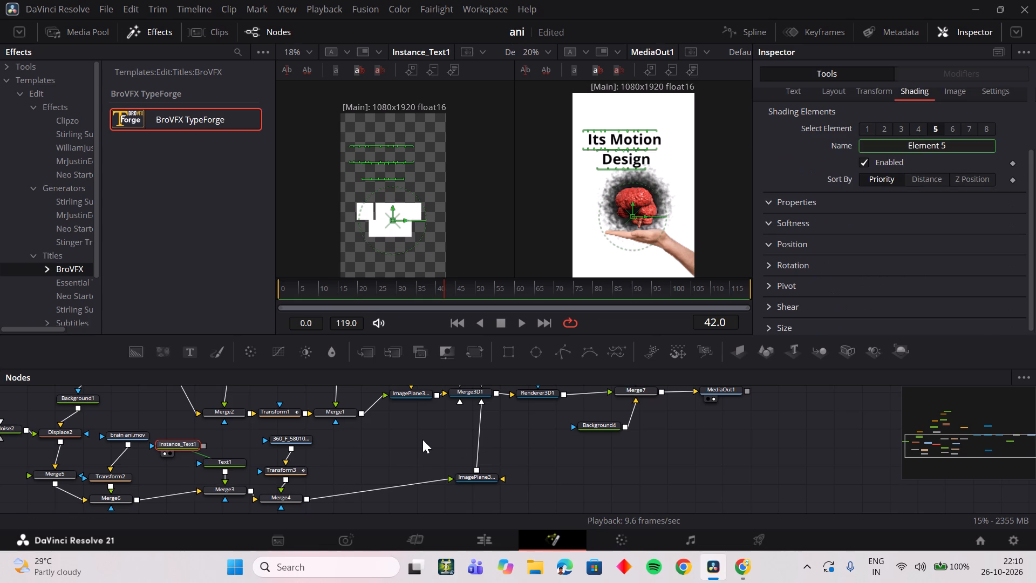
key("ctrl+z")
key("ctrl+z")
key("ctrl+z")
key("ctrl+z")
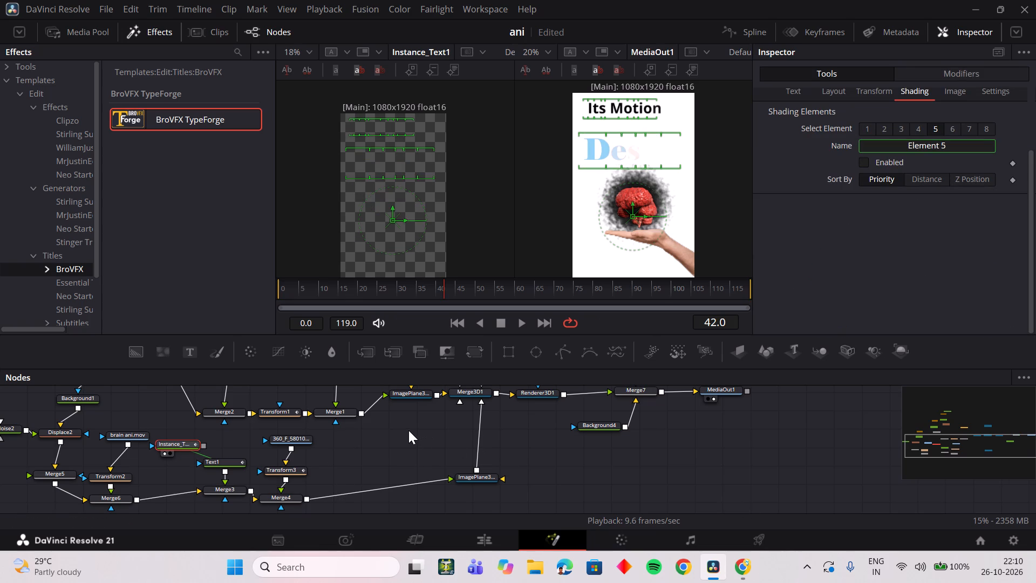
key("ctrl+z")
key("ctrl+z")
key("ctrl+z")
key("ctrl+z")
key("ctrl+z")
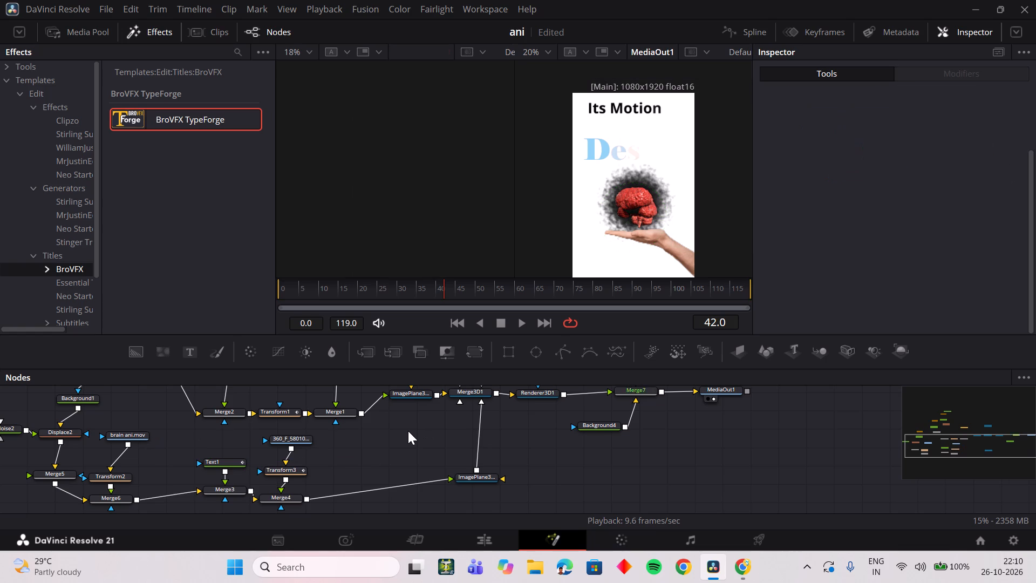
key("ctrl+z")
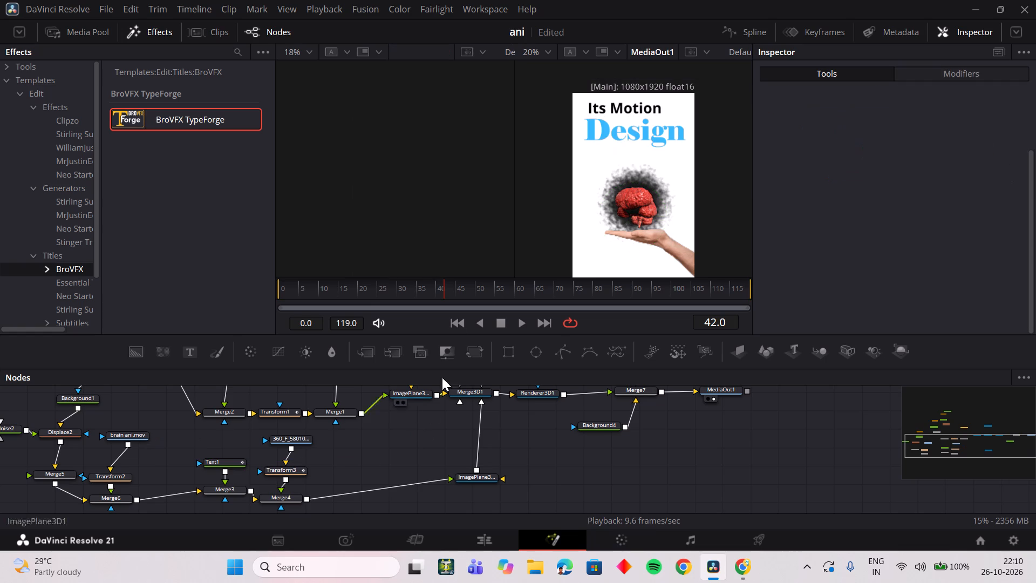
left_click_drag(421, 286, 427, 289)
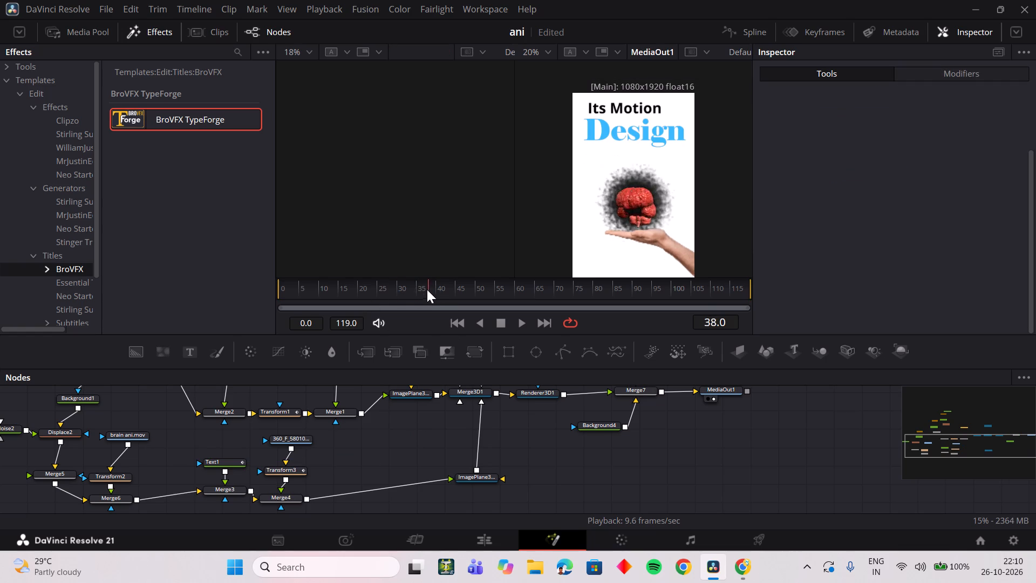
left_click_drag(427, 289, 396, 294)
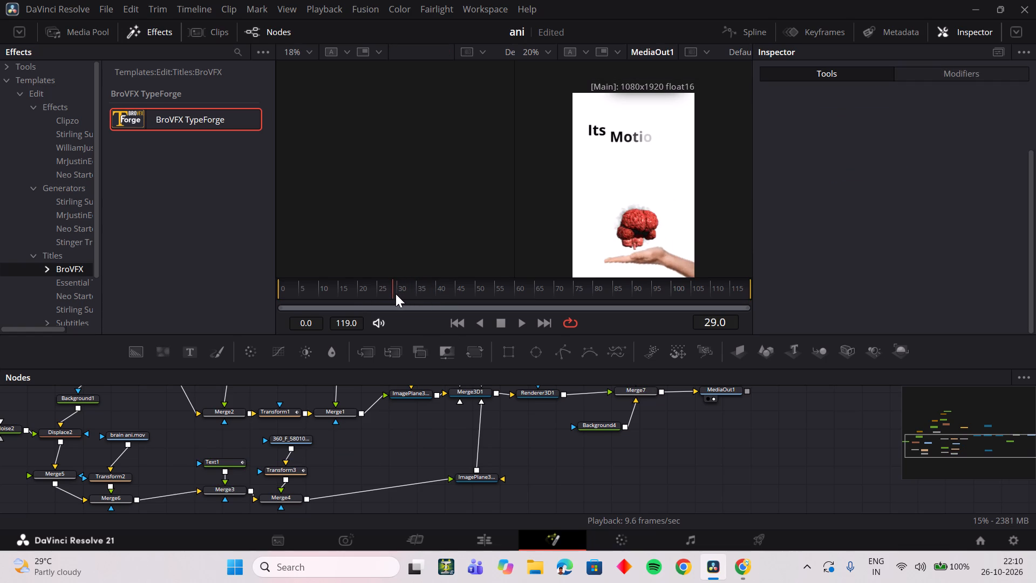
left_click_drag(396, 294, 410, 292)
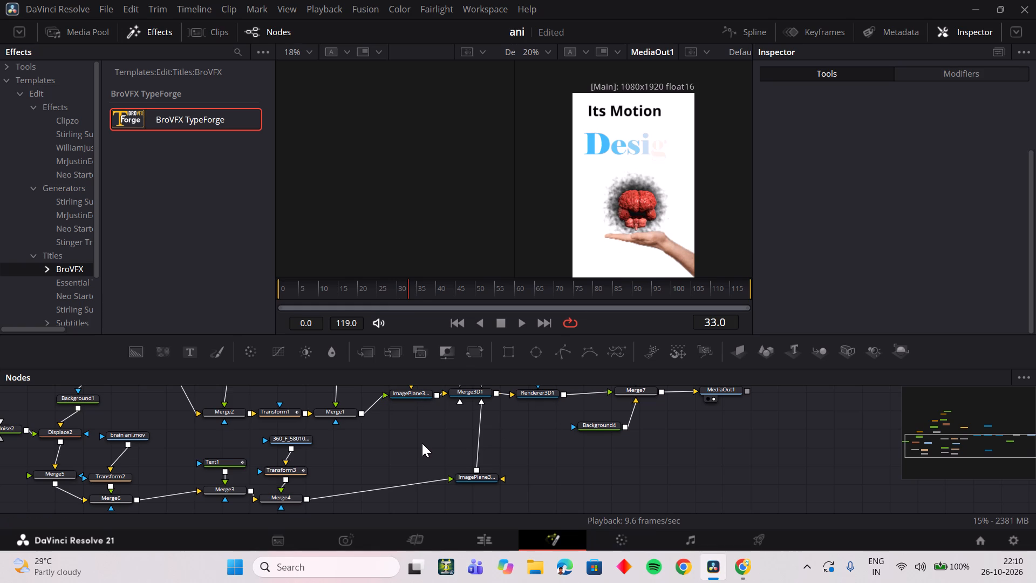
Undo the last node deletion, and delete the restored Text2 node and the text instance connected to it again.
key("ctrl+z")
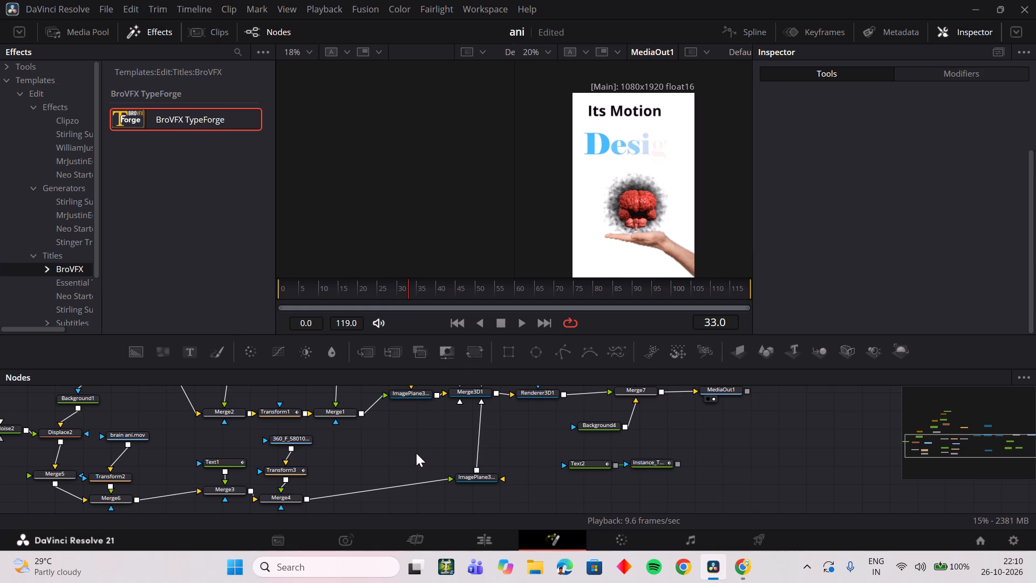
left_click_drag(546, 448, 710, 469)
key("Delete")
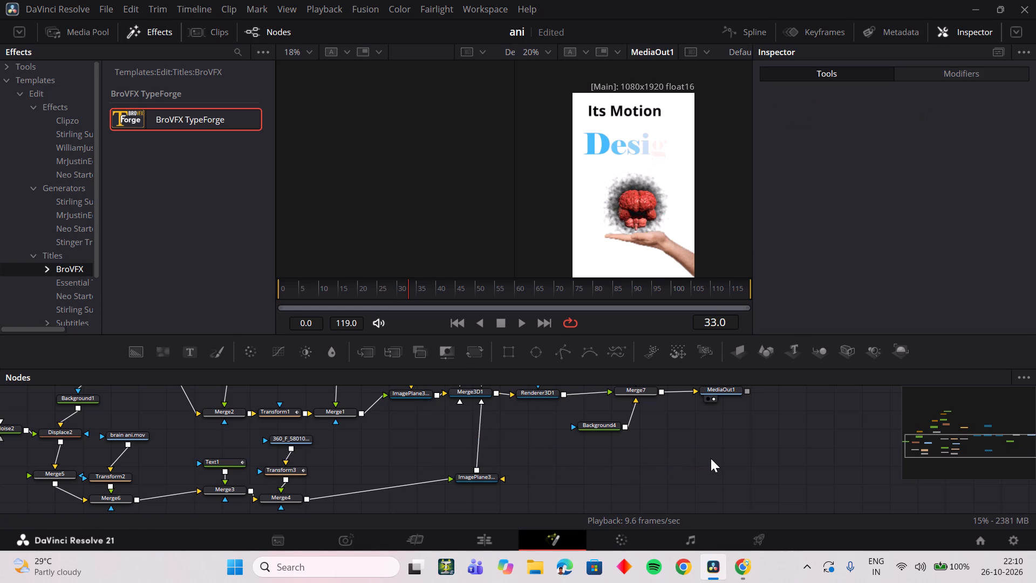
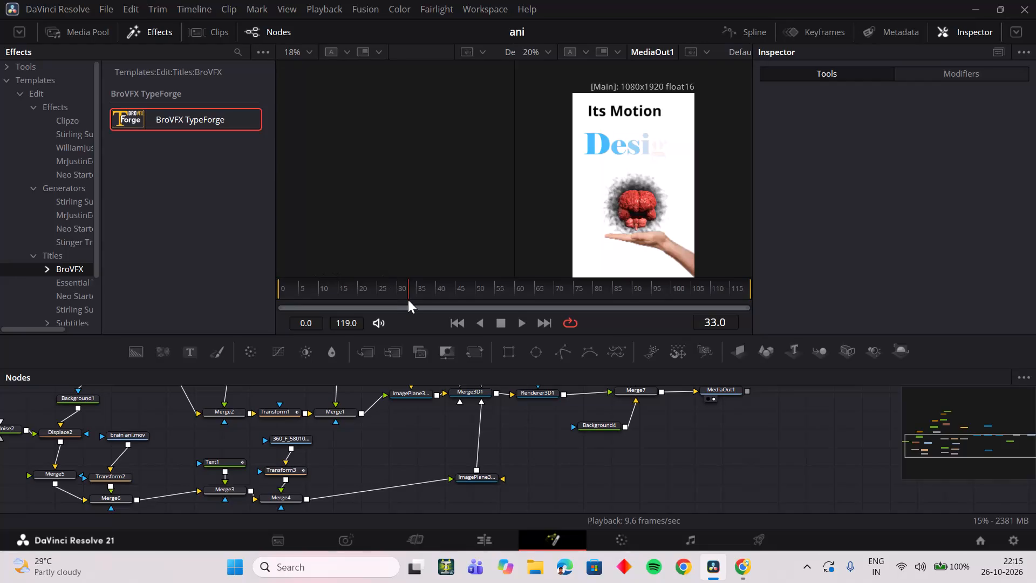
Scrub and replay the transition from "Its Not Magic" to "Its Motion Design" to check the title and scene timing.
left_click_drag(408, 299, 438, 292)
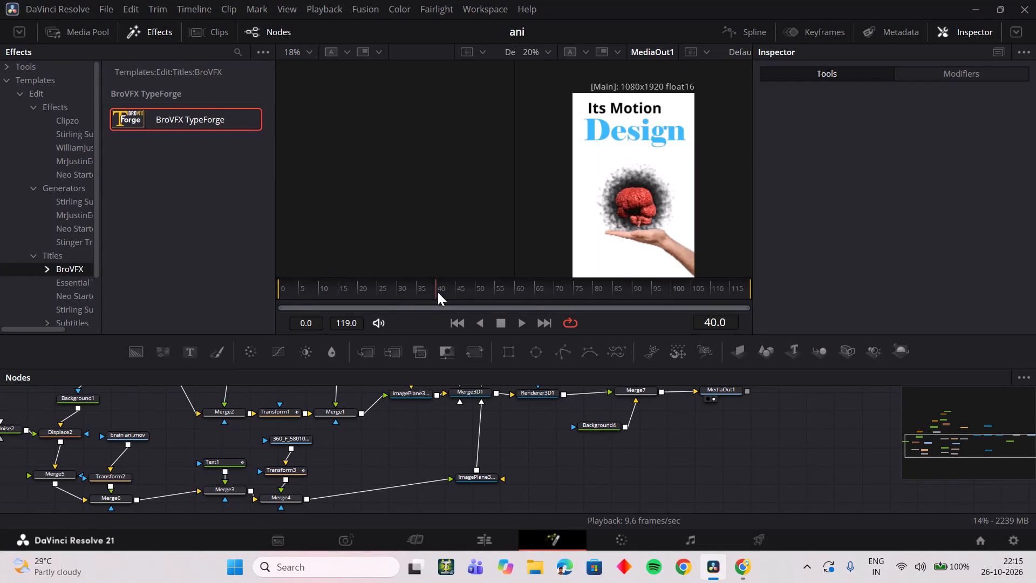
left_click_drag(438, 292, 413, 288)
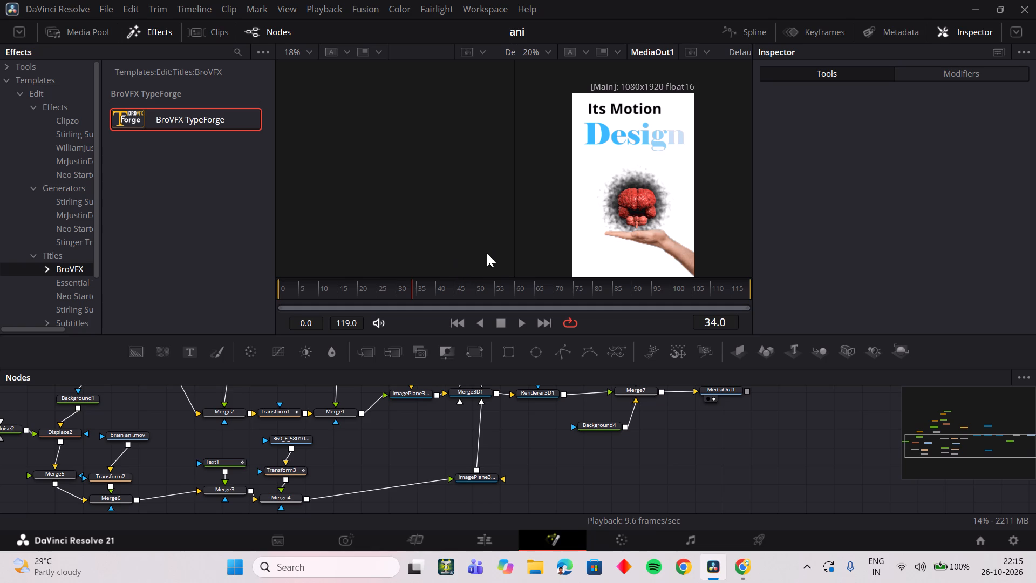
left_click_drag(401, 294, 335, 296)
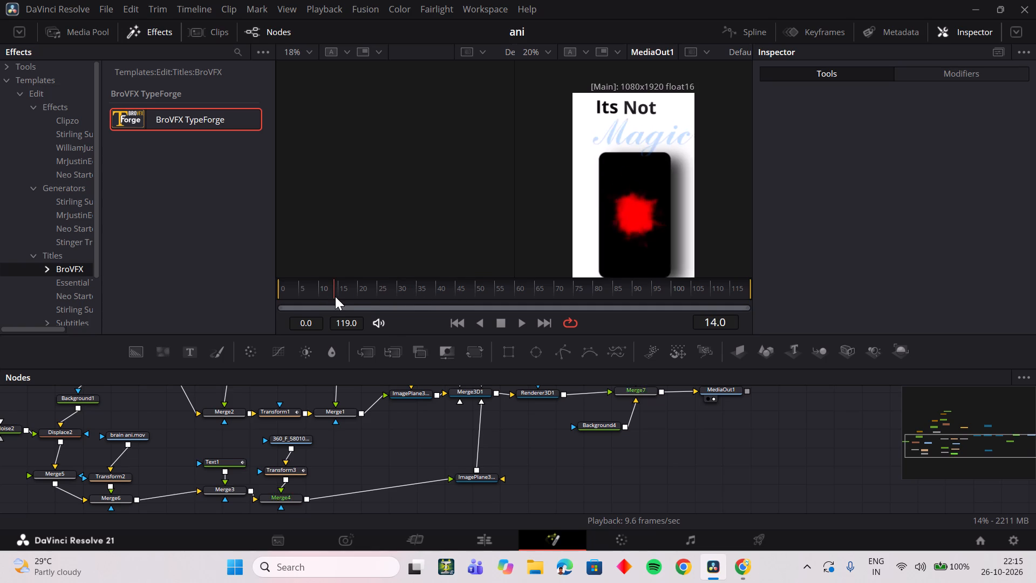
left_click_drag(335, 296, 309, 296)
key("space")
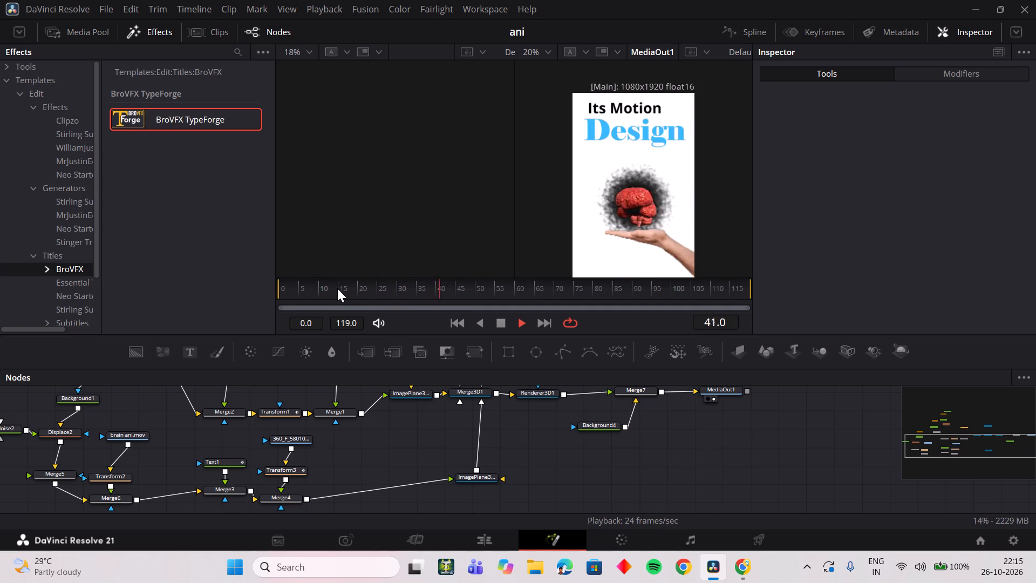
key("space")
left_click_drag(348, 287, 317, 291)
key("space")
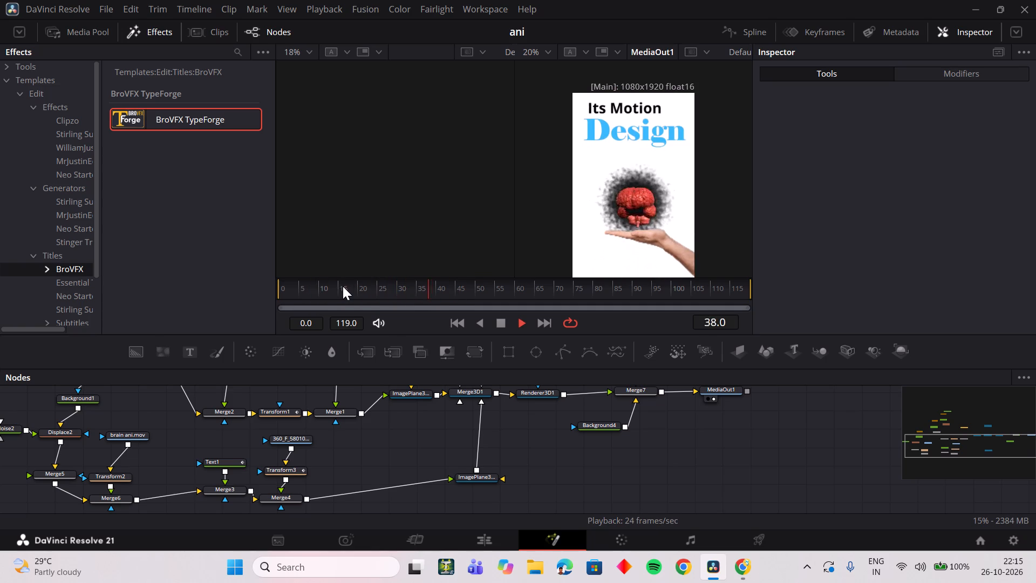
key("space")
left_click_drag(343, 286, 317, 292)
key("space")
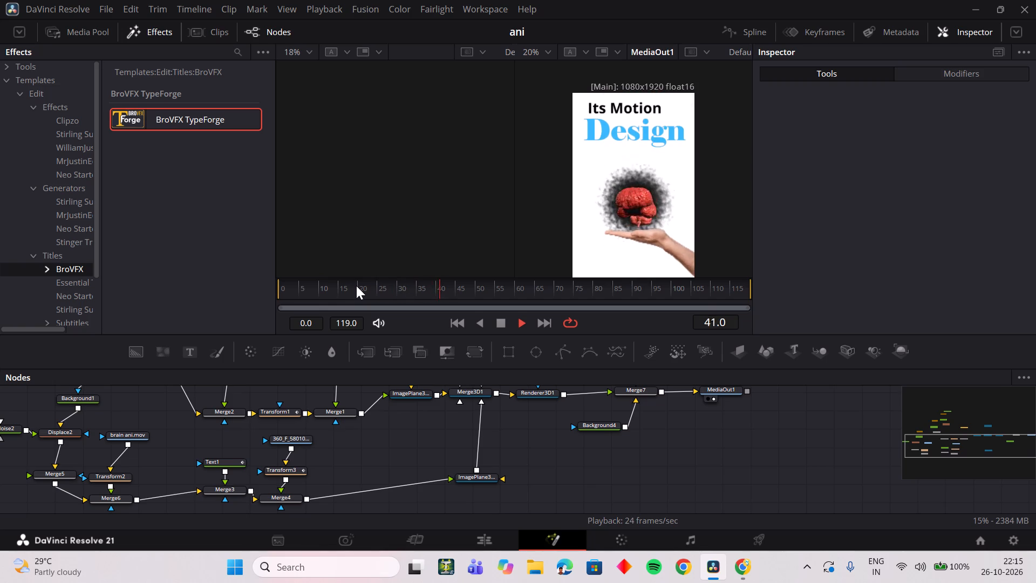
key("space")
left_click_drag(377, 288, 355, 292)
key("space")
key("space")
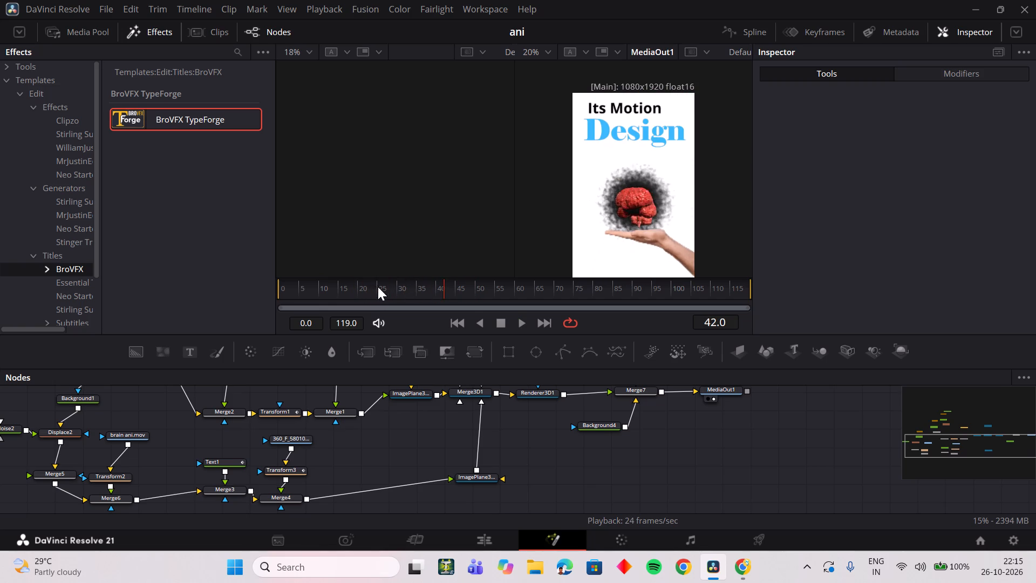
left_click_drag(378, 287, 341, 295)
key("space")
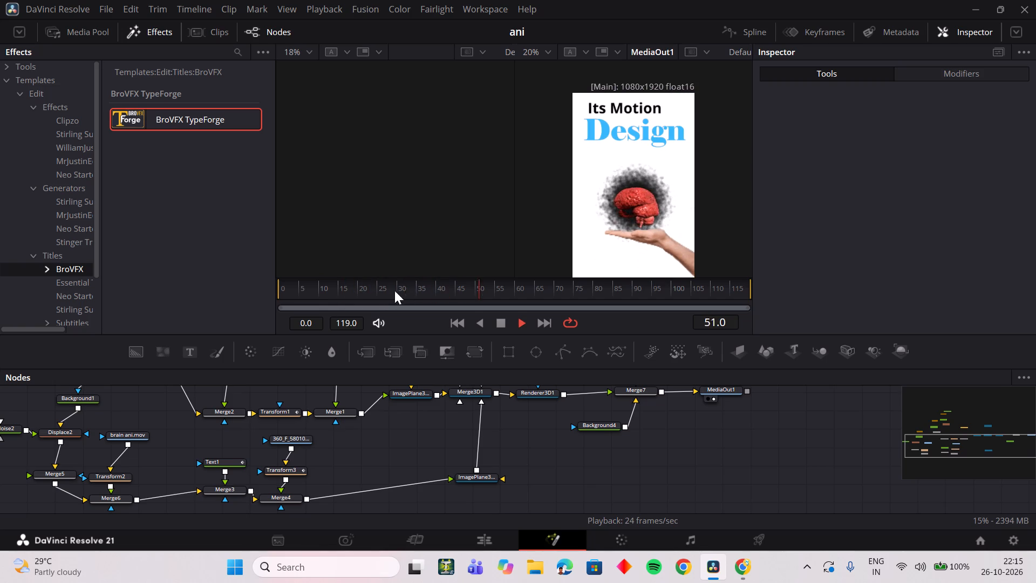
key("space")
left_click_drag(406, 290, 347, 290)
key("space")
key("space")
left_click_drag(440, 284, 420, 286)
left_click_drag(407, 286, 369, 290)
key("space")
key("space")
Replay and scrub the opening frames to examine how the "Its Not Magic" words appear as the phone moves in.
left_click_drag(401, 290, 340, 295)
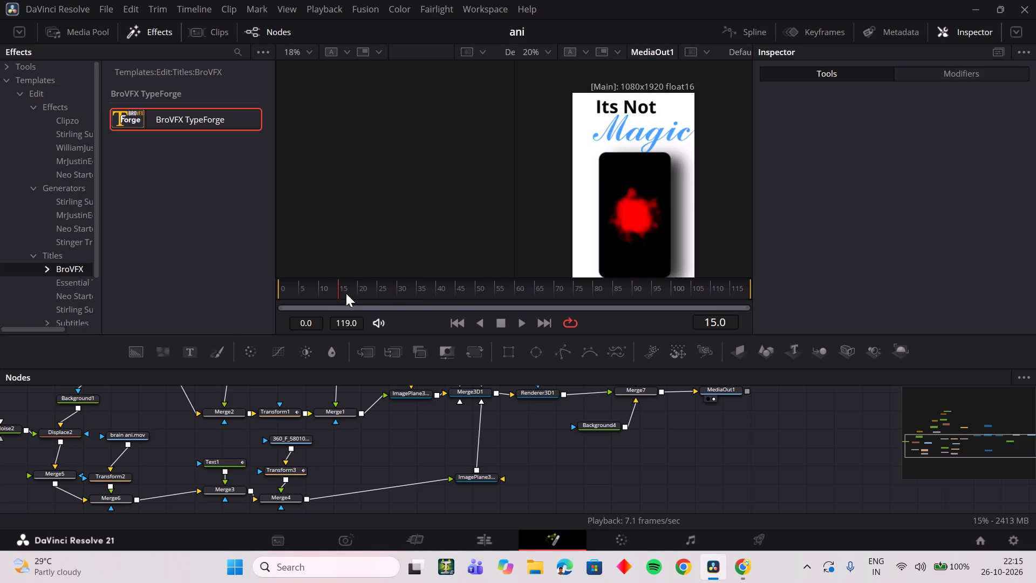
key("space")
key("space")
left_click_drag(352, 293, 258, 304)
key("space")
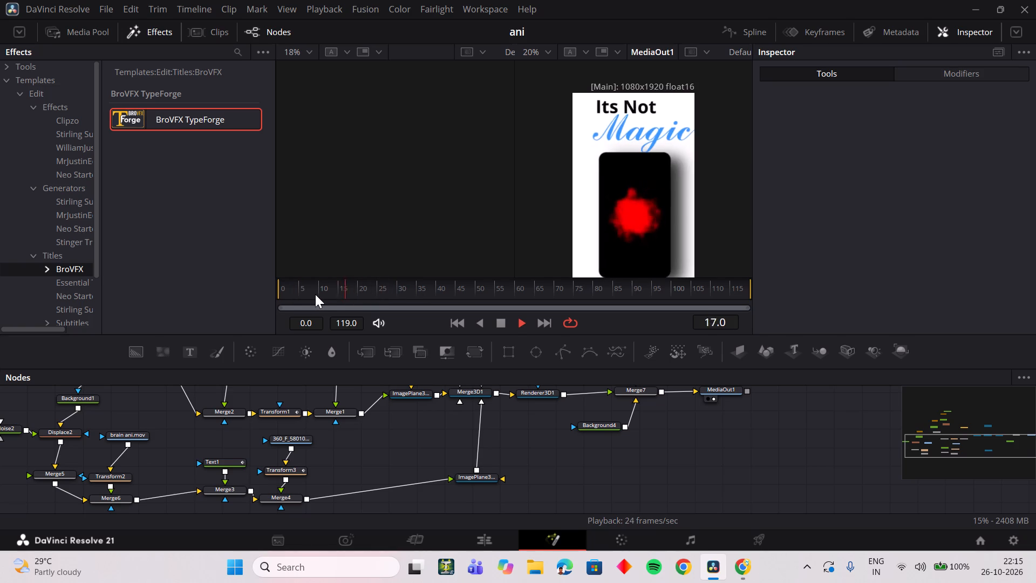
key("space")
left_click_drag(322, 292, 276, 296)
key("space")
key("space")
left_click_drag(305, 293, 309, 293)
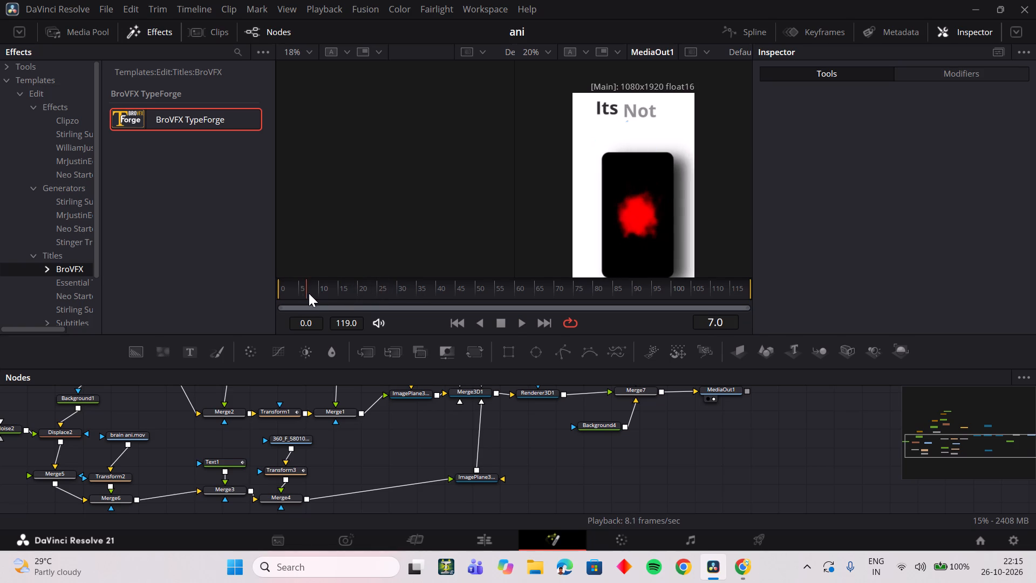
left_click_drag(309, 293, 301, 294)
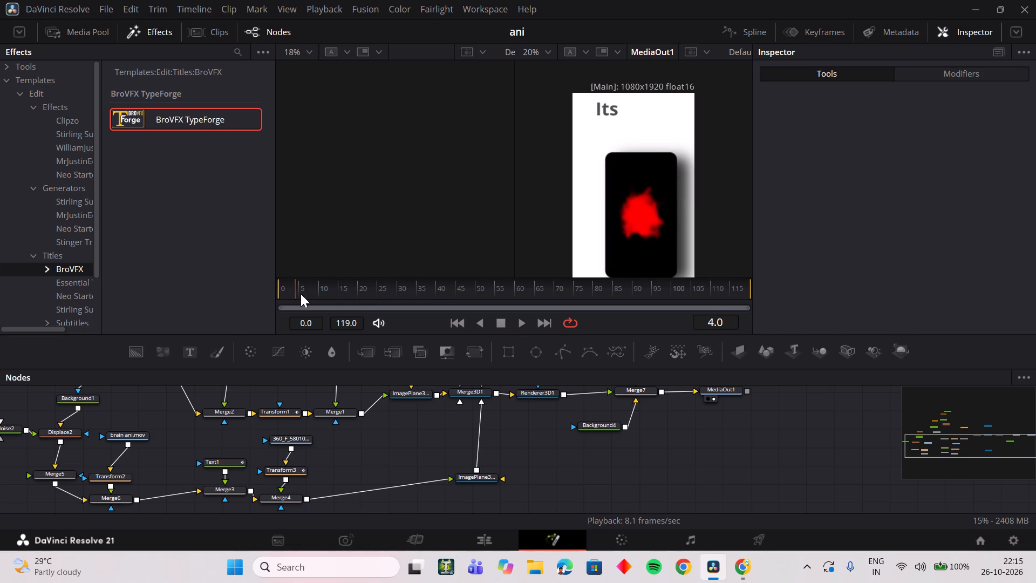
left_click_drag(301, 294, 271, 293)
key("space")
key("space")
left_click_drag(296, 290, 274, 295)
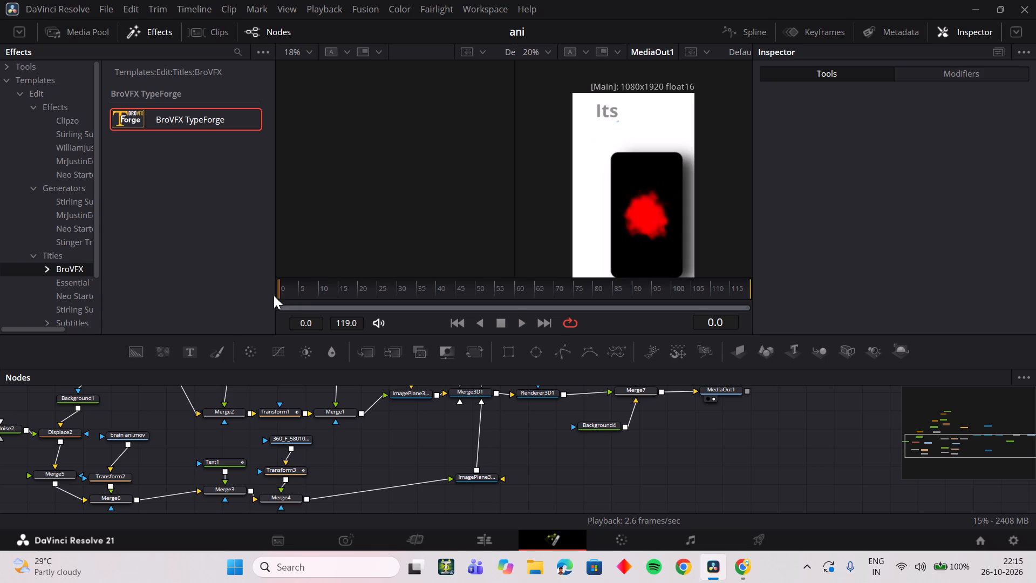
left_click_drag(274, 295, 324, 293)
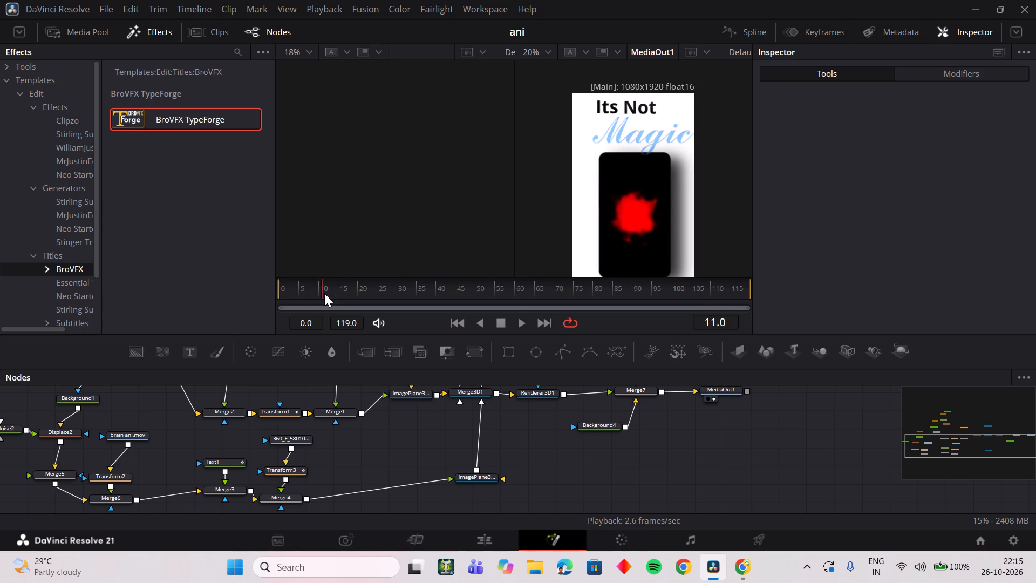
left_click_drag(324, 293, 303, 293)
Open the animation settings of the BroVFX TypeForge node that holds the "Its Not Magic" title.
scroll(249, 469, "up", 2)
left_click(358, 423)
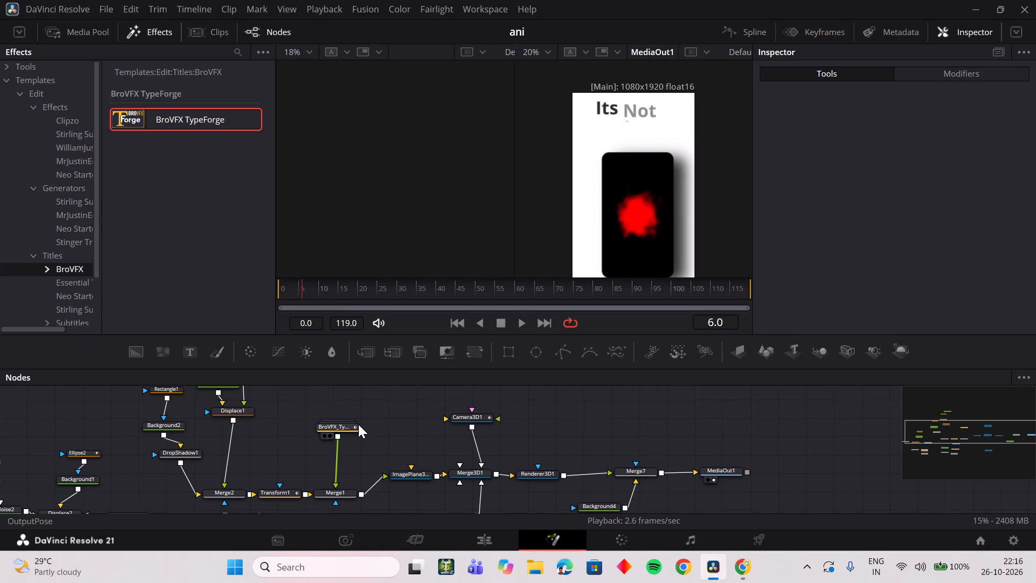
left_click(357, 425)
left_click(346, 425)
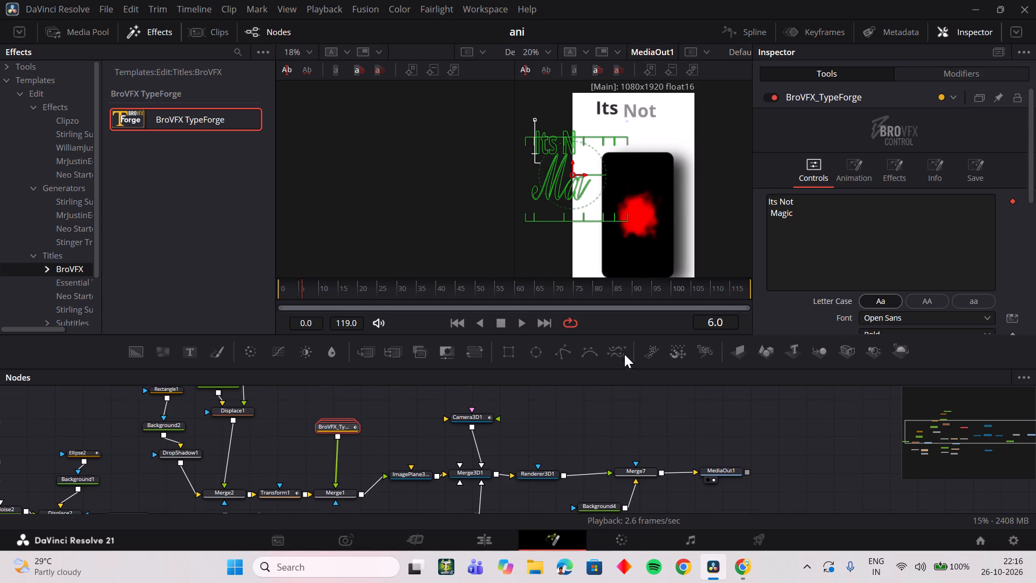
left_click(850, 186)
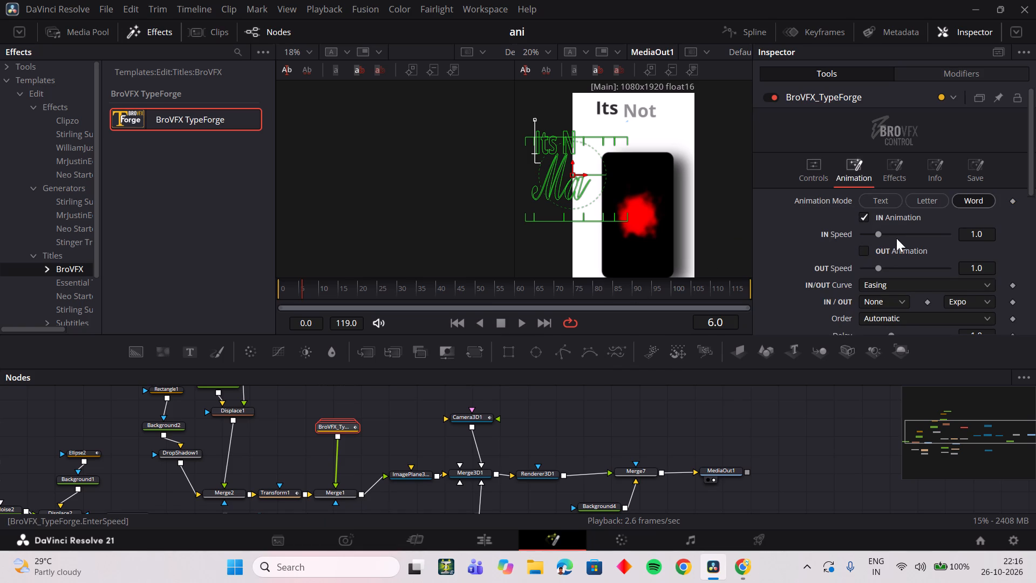
scroll(928, 239, "down", 1)
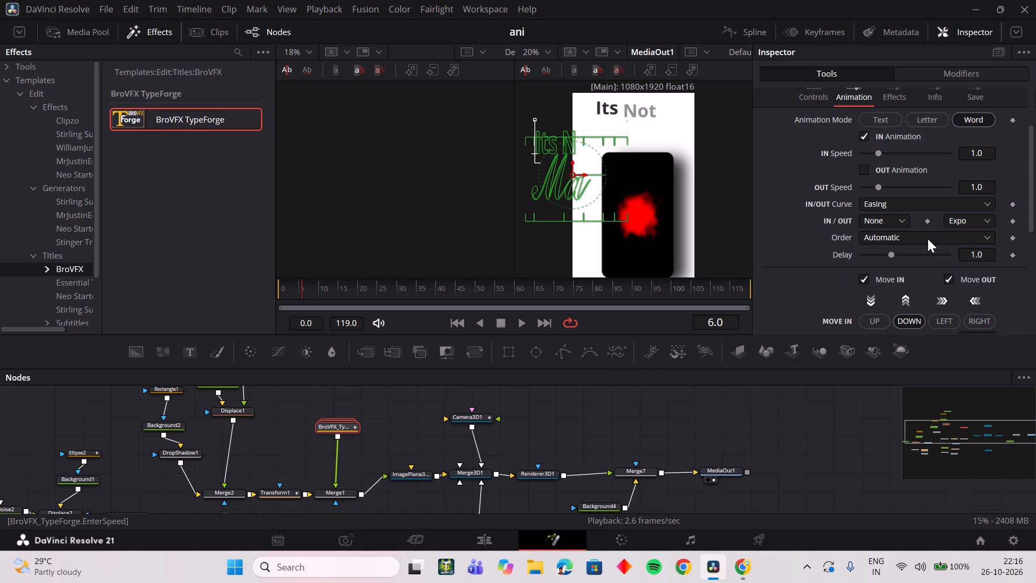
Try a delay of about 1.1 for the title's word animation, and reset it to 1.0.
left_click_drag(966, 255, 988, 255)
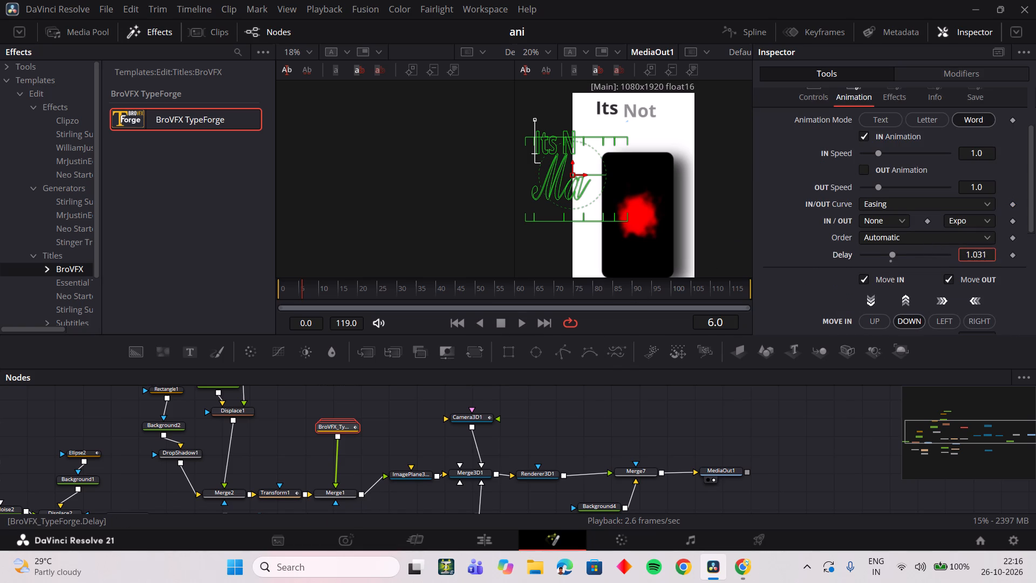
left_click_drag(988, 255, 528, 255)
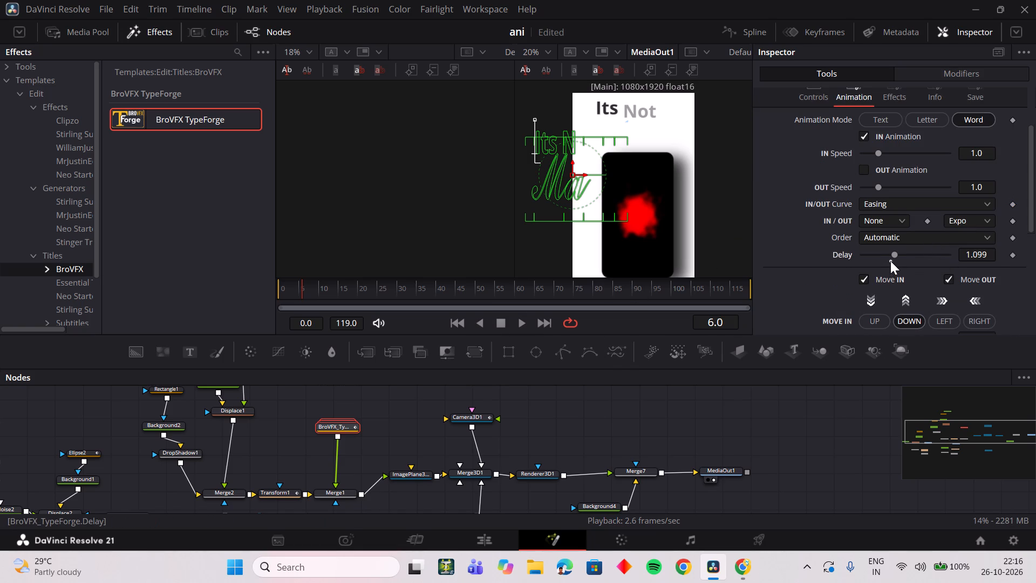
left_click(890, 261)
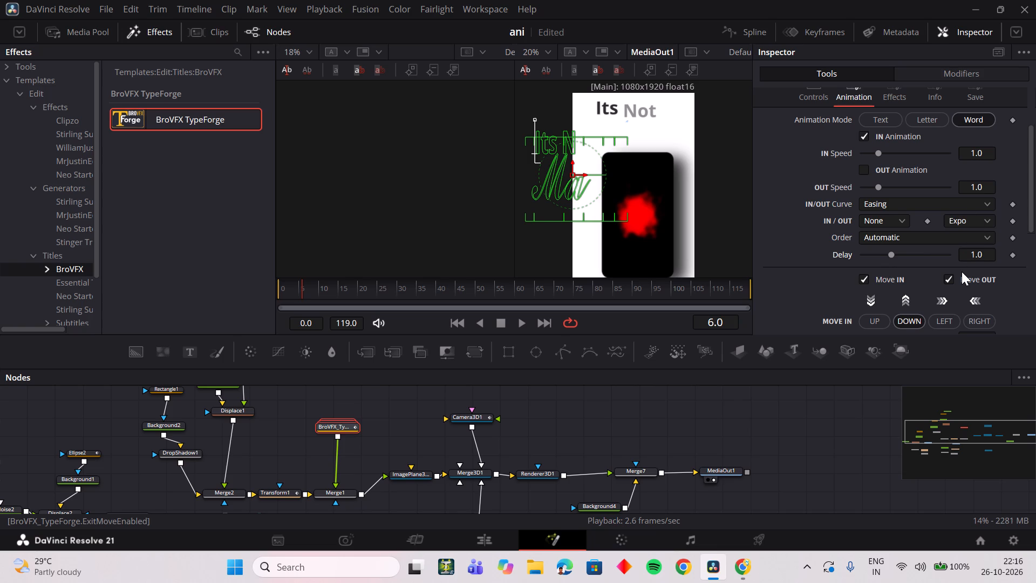
Set the title animation's Move Out distance to 0.263.
scroll(962, 272, "down", 2)
left_click_drag(970, 253, 985, 254)
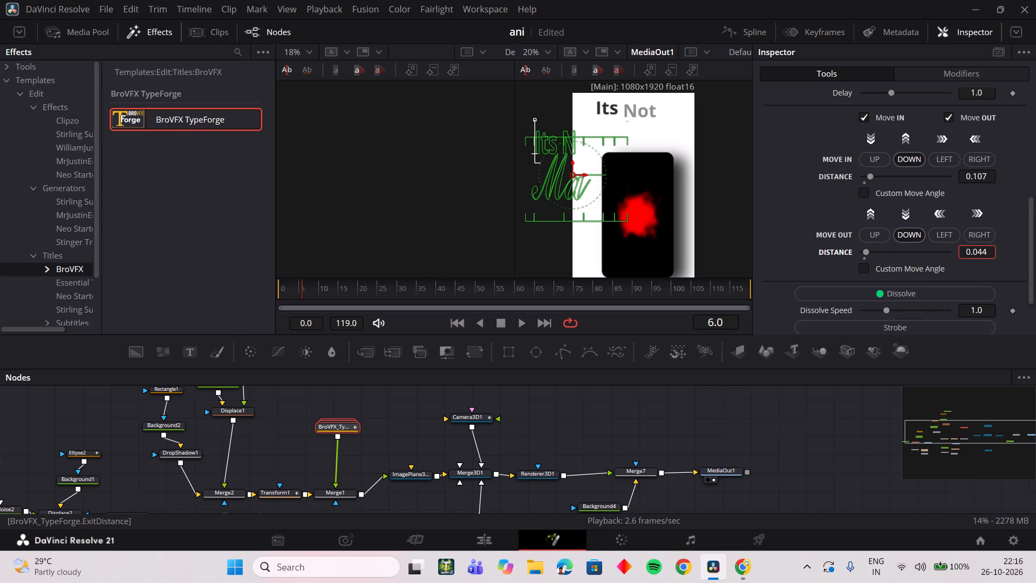
left_click_drag(985, 254, 625, 242)
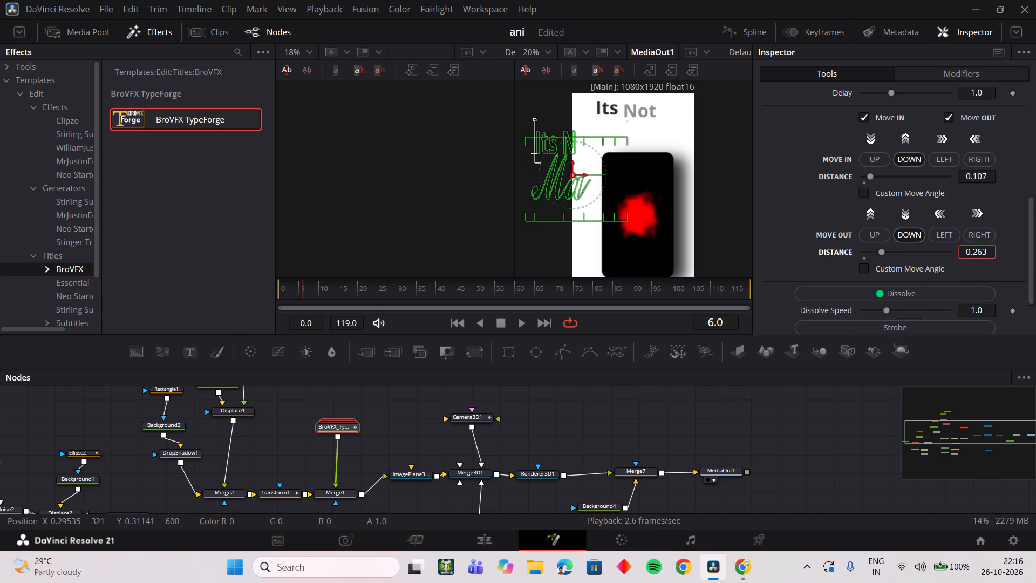
left_click_drag(625, 242, 446, 248)
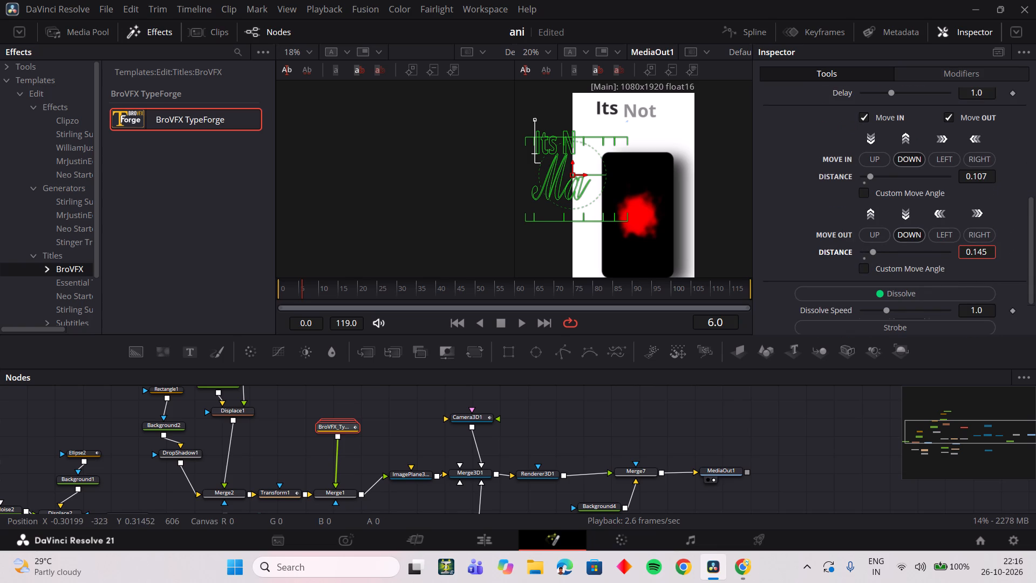
left_click_drag(446, 248, 227, 264)
left_click_drag(227, 264, 341, 257)
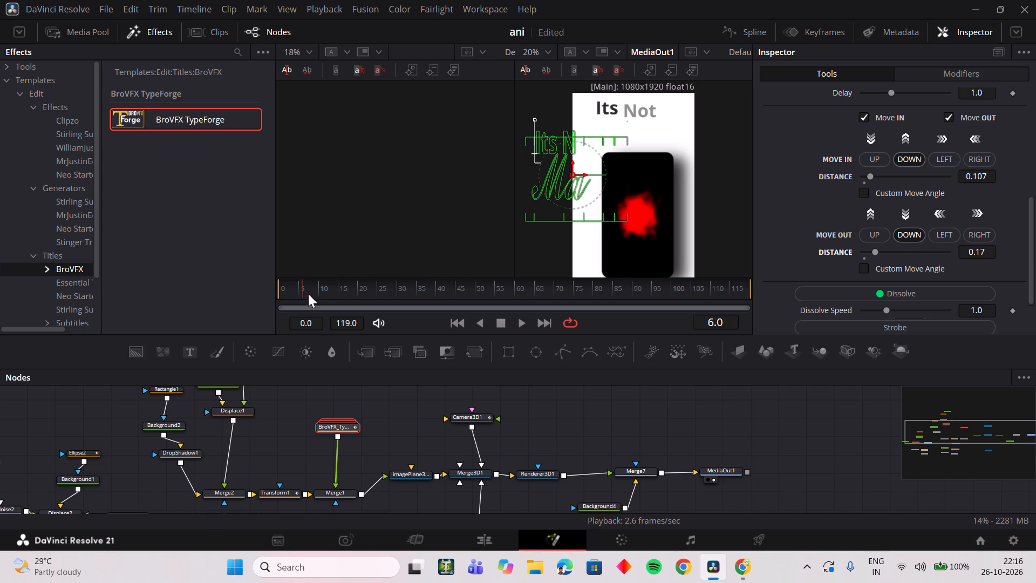
left_click(308, 294)
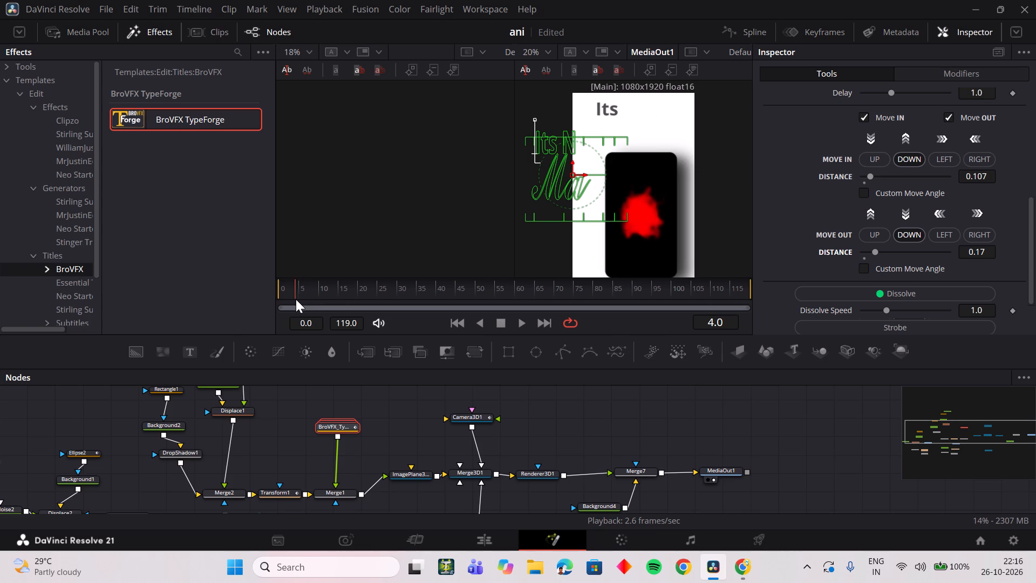
left_click_drag(986, 250, 542, 251)
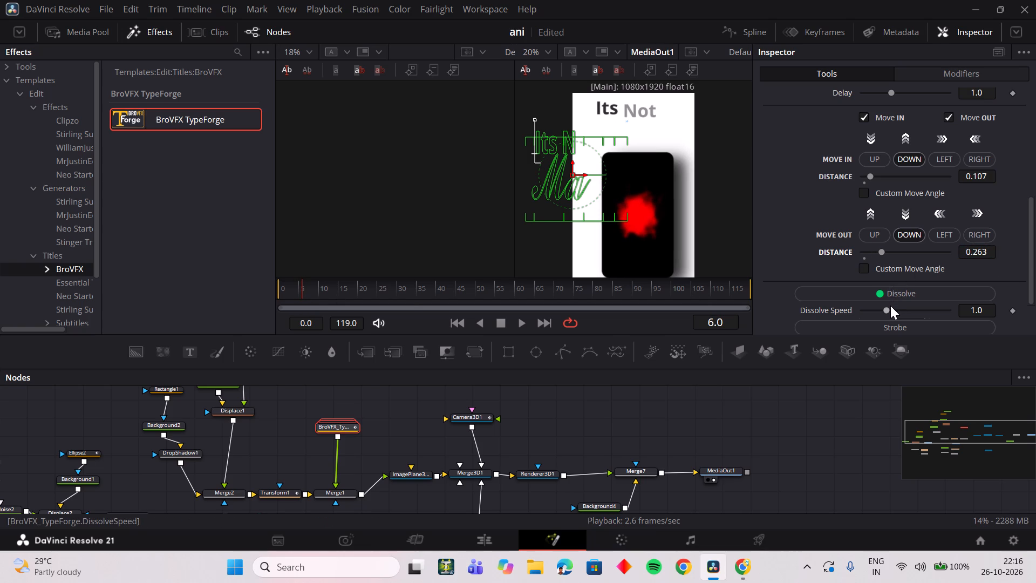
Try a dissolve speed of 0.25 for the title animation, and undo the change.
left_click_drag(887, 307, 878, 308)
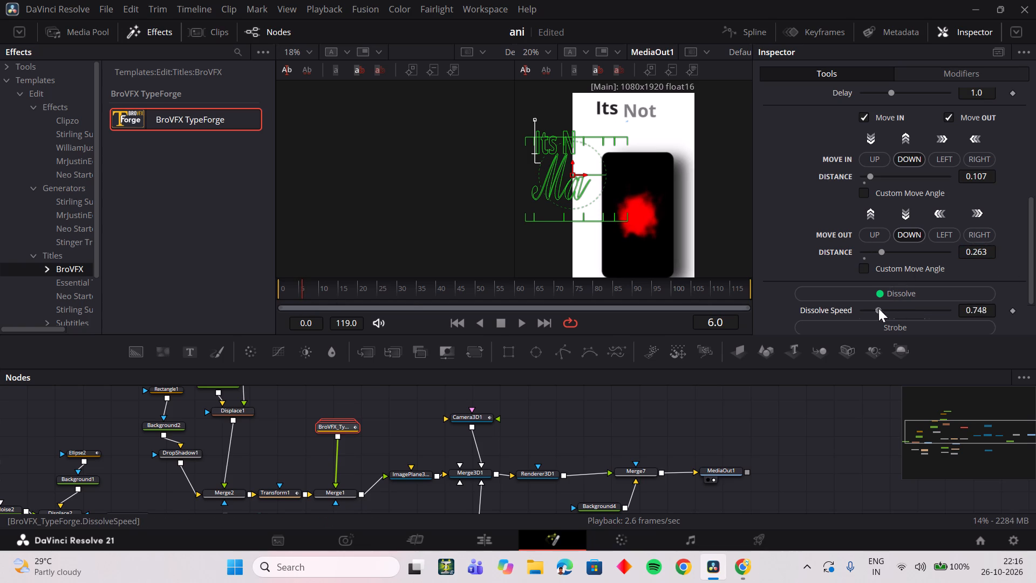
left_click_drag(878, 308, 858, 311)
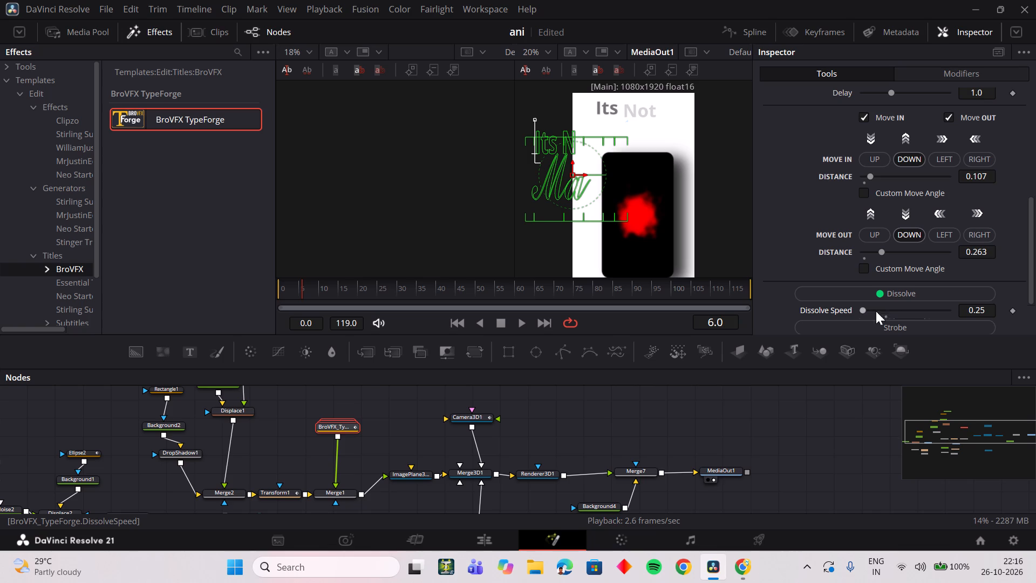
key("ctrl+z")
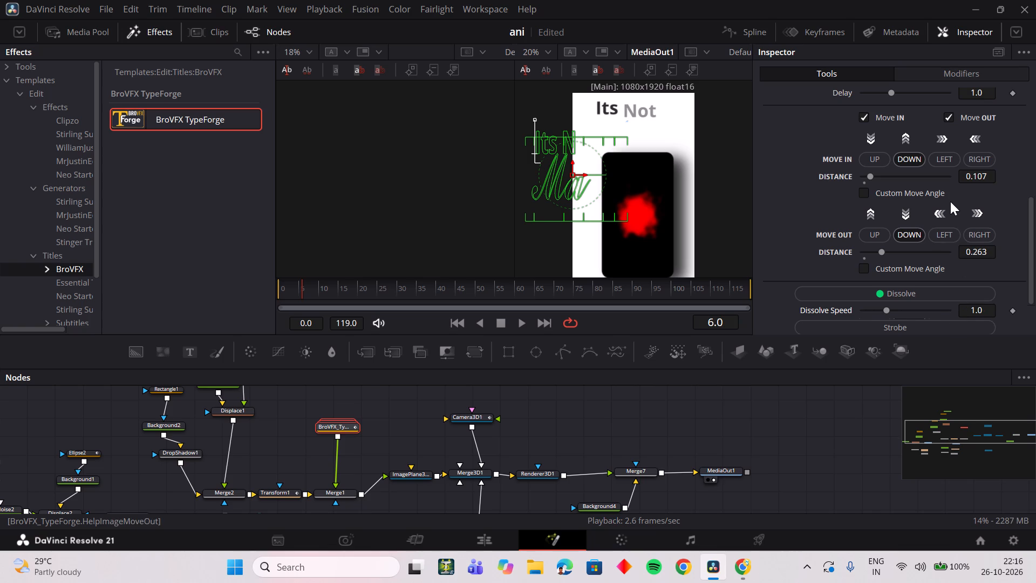
Set the title animation's Move In distance to 0.186.
left_click_drag(972, 172, 1000, 181)
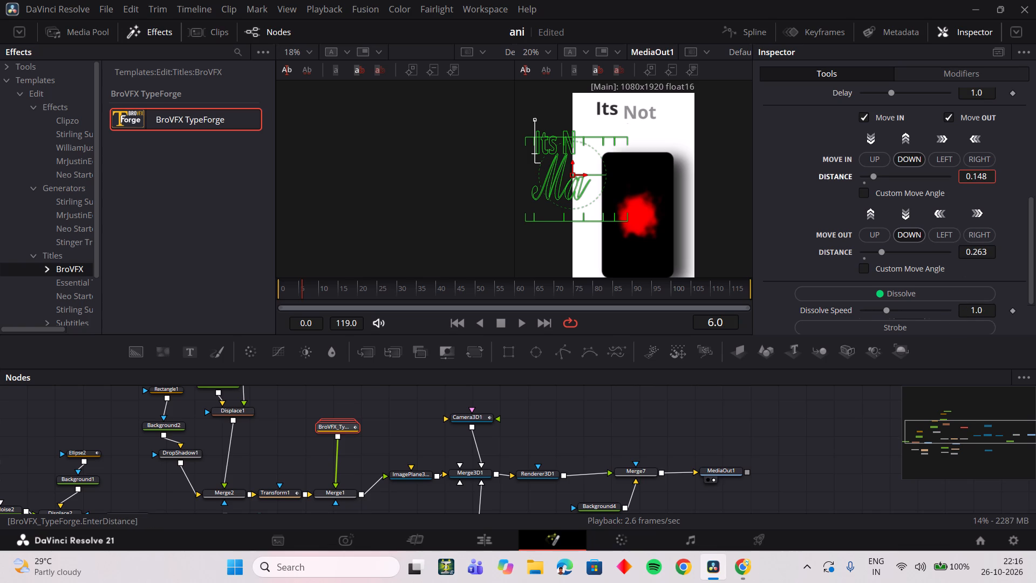
left_click_drag(1000, 181, 520, 181)
Preview the title's word animation over the opening frames, up to about frame 9.
key("space")
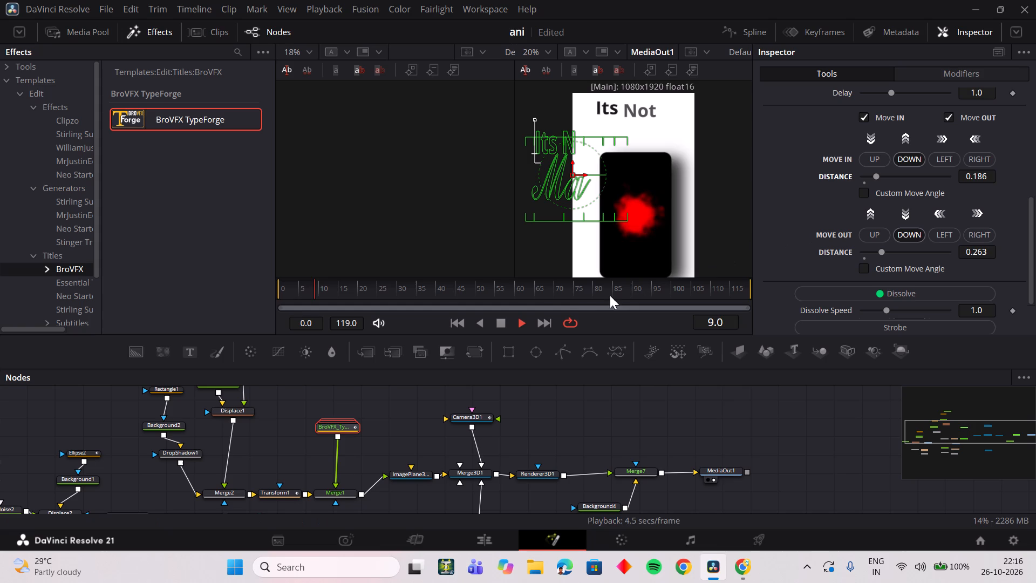
key("space")
left_click_drag(306, 288, 275, 289)
key("space")
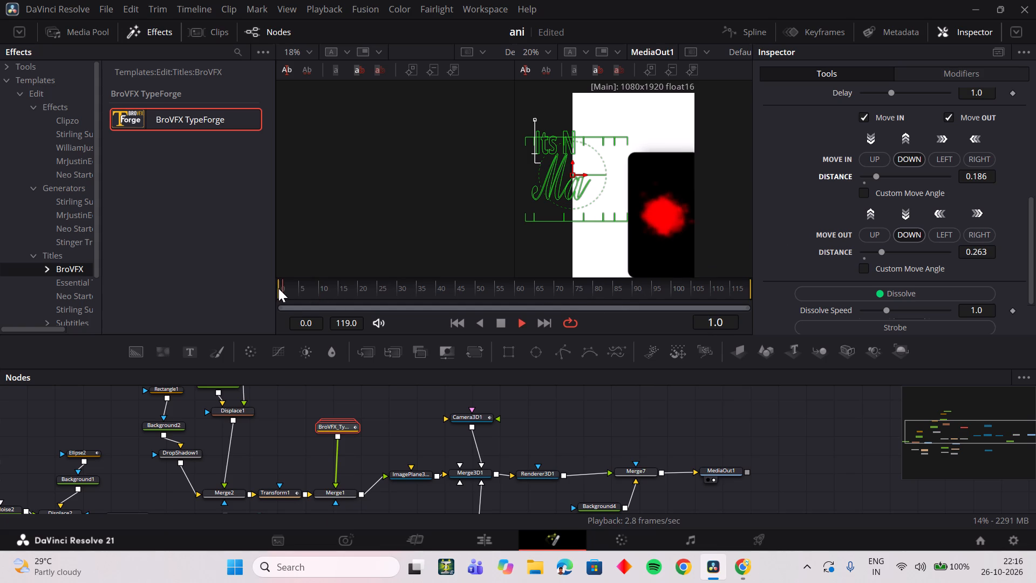
key("space")
left_click_drag(299, 285, 281, 287)
key("space")
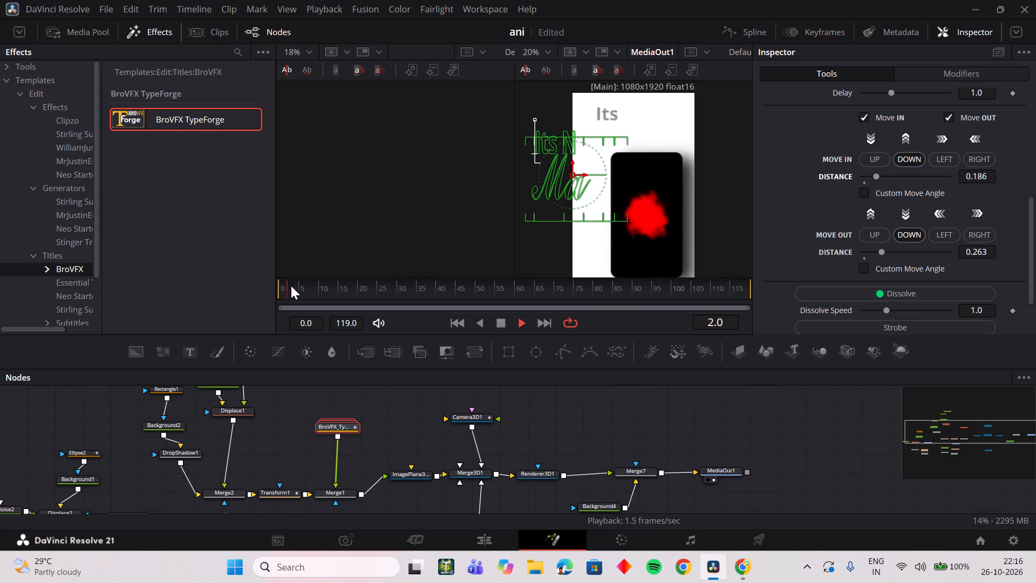
key("space")
left_click_drag(295, 285, 296, 288)
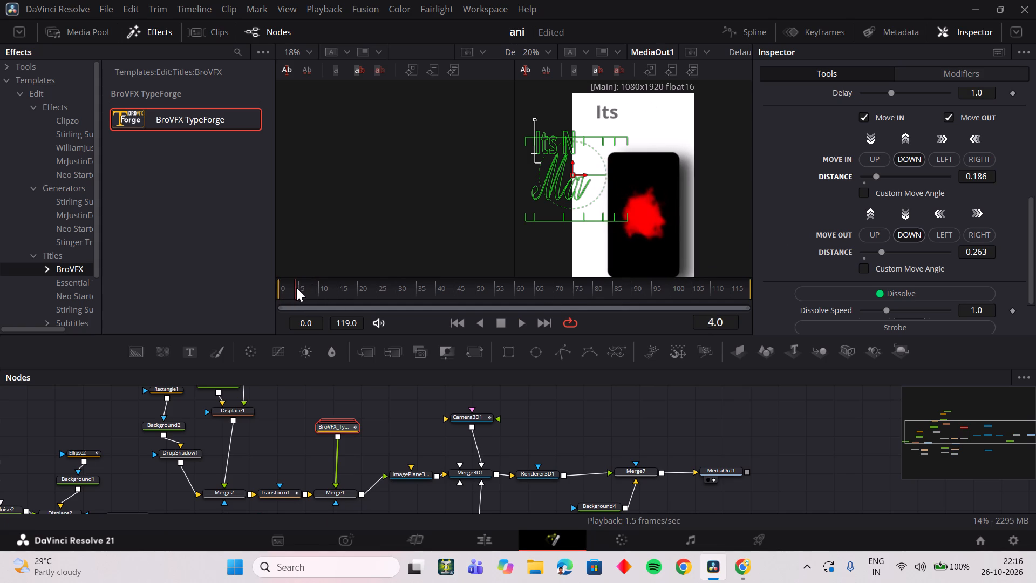
left_click_drag(296, 288, 306, 287)
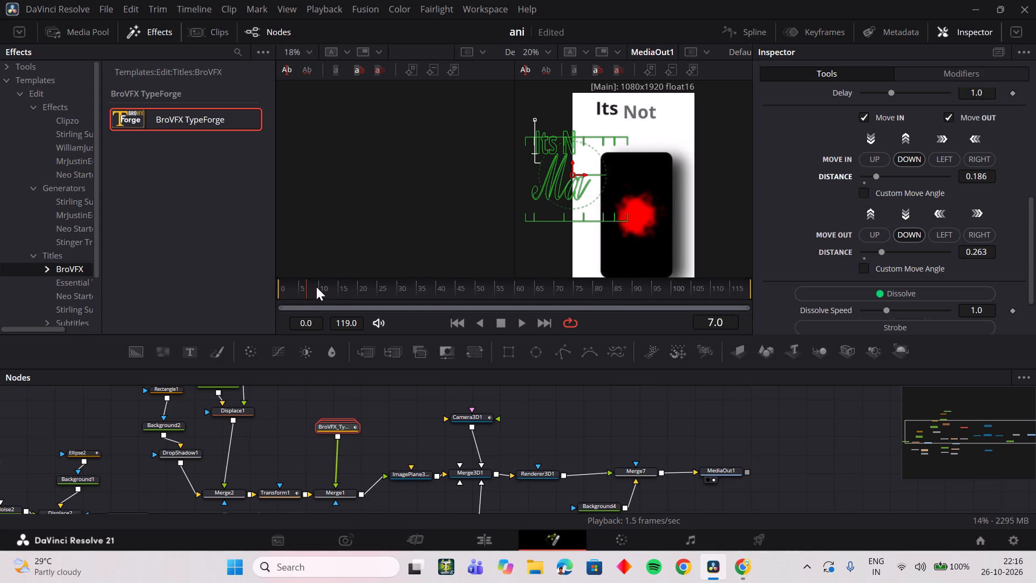
Undo the recent Move In and Move Out distance changes of the title animation, keeping the delay at 1.0.
key("ctrl+z")
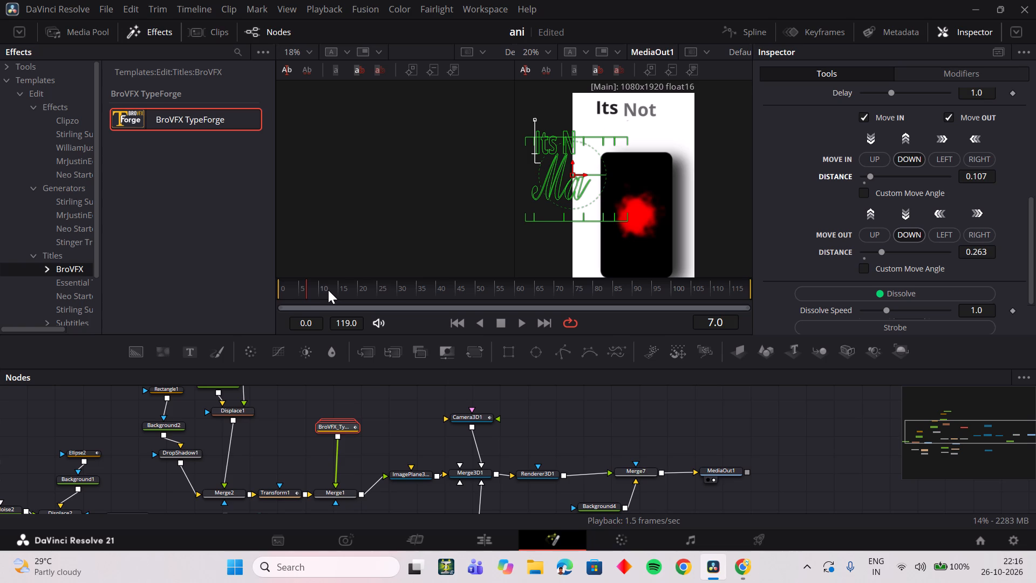
key("ctrl+z")
key("ctrl+z")
key("ctrl+z")
key("ctrl+z")
key("ctrl+z")
key("ctrl+shift+z")
key("ctrl+shift+z")
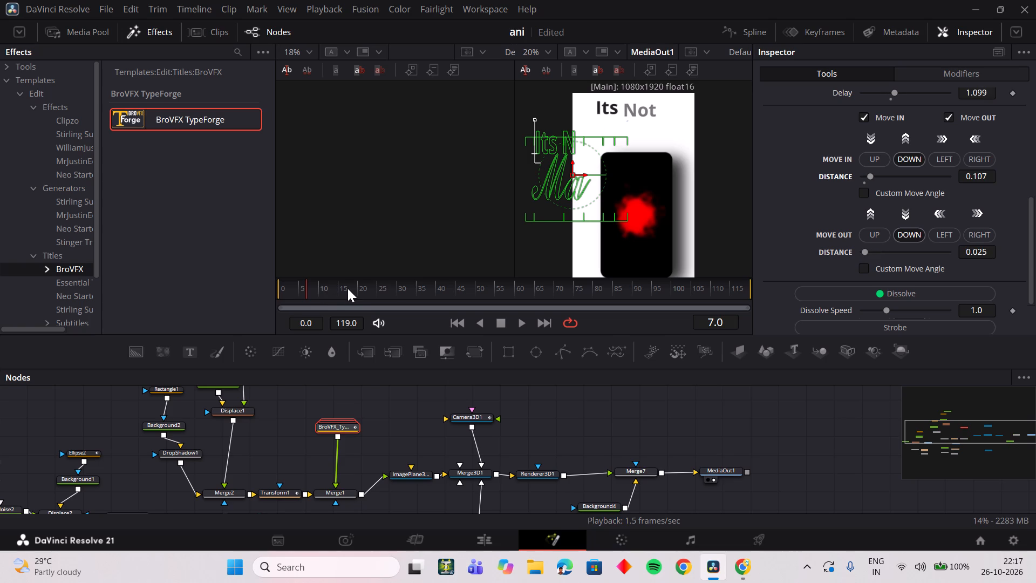
key("ctrl+z")
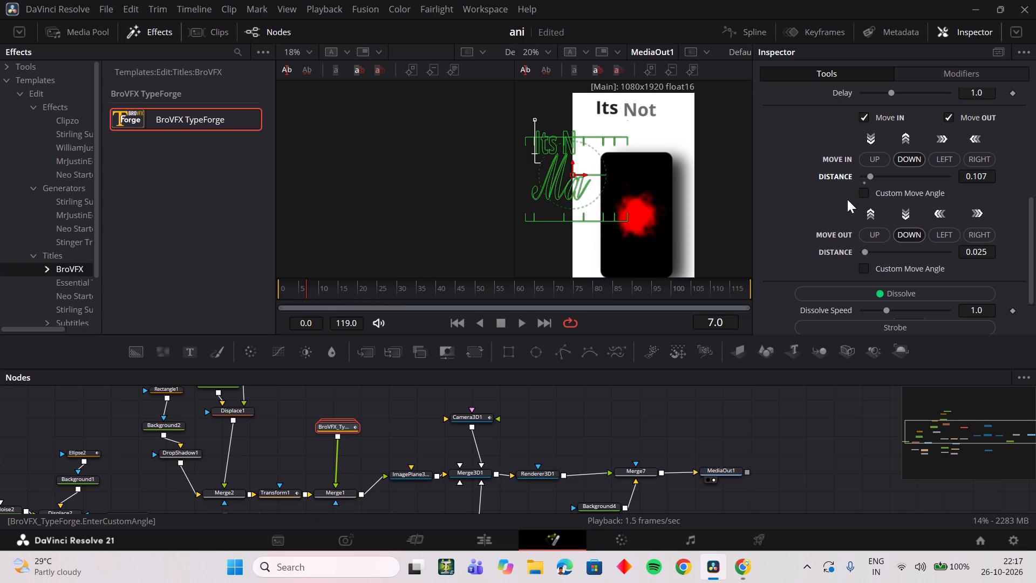
Set the V Anchor of the blue word "Magic" to -0.253 in the title's character-level styling.
scroll(836, 202, "up", 3)
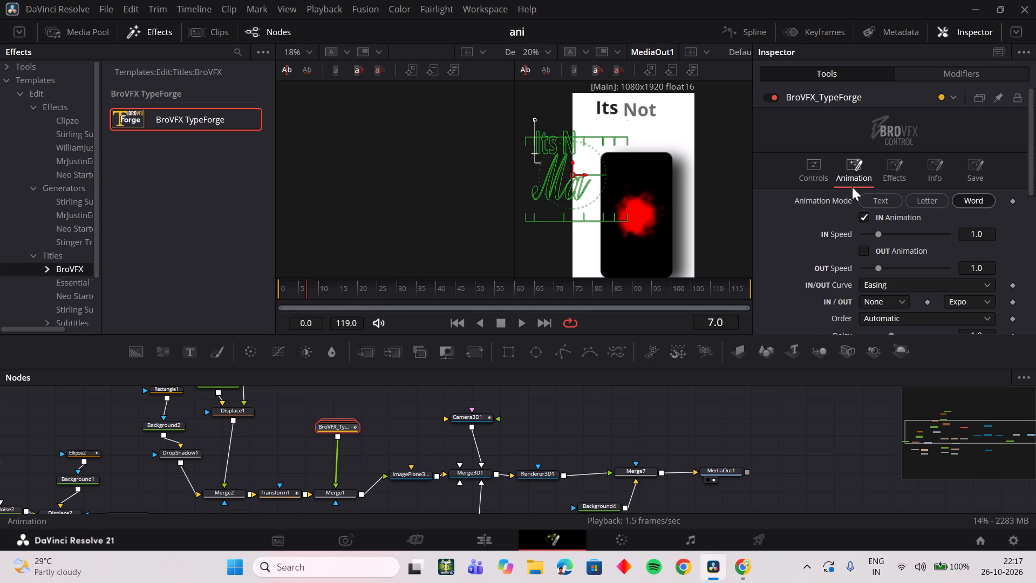
left_click(807, 174)
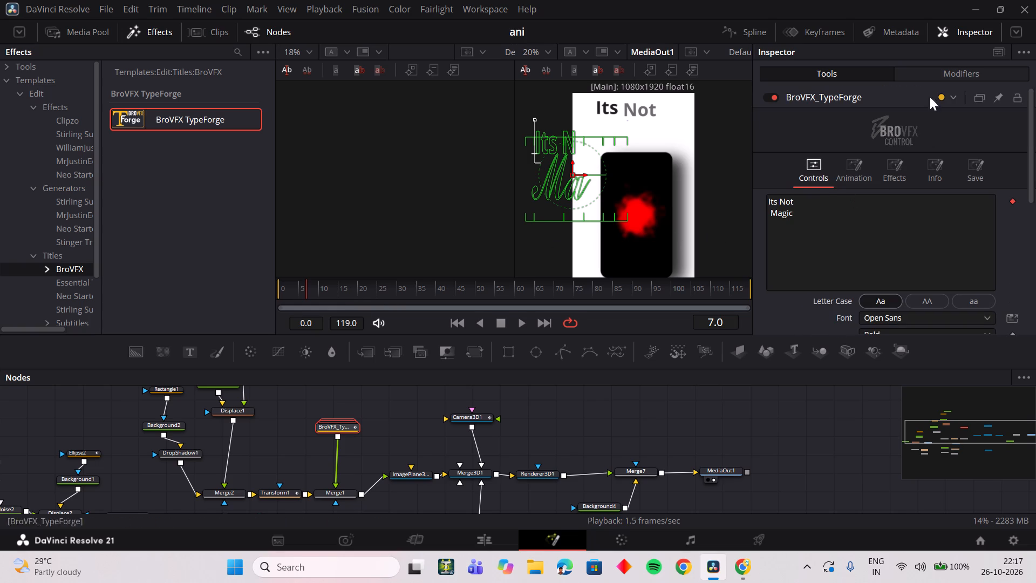
left_click(930, 75)
triple_click(841, 94)
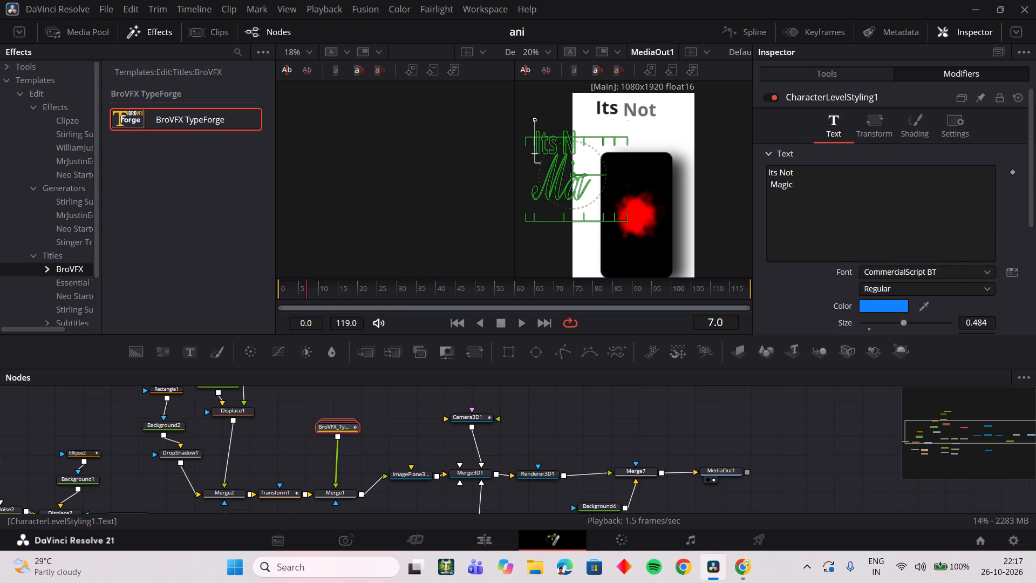
scroll(904, 261, "down", 2)
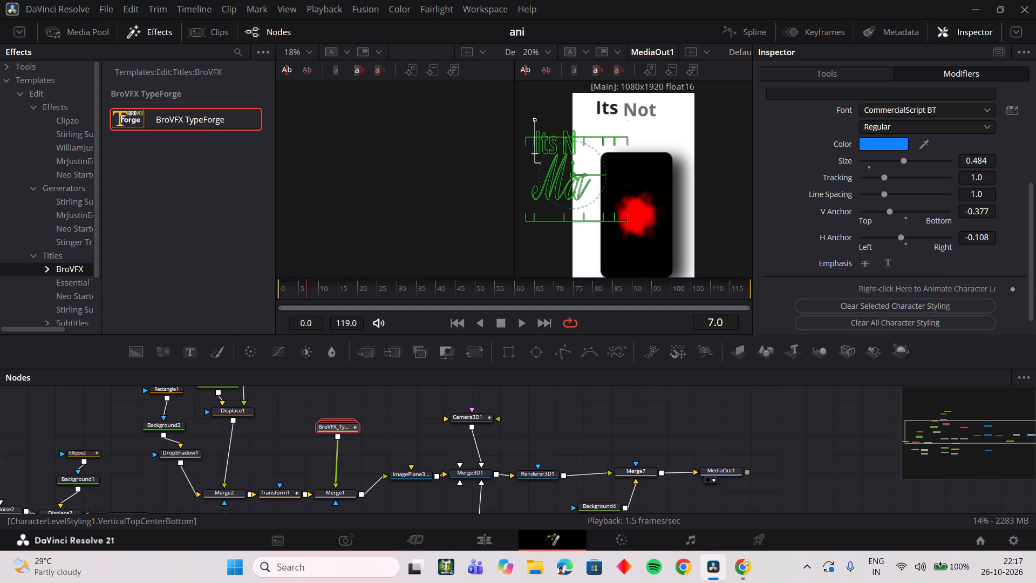
left_click_drag(985, 208, 1000, 211)
left_click_drag(305, 288, 337, 288)
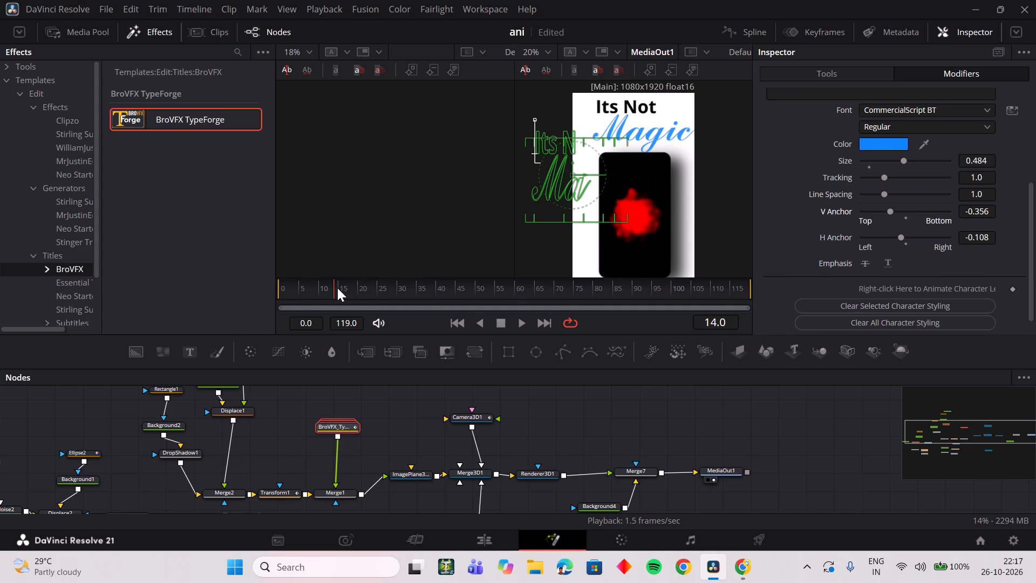
left_click_drag(337, 288, 331, 289)
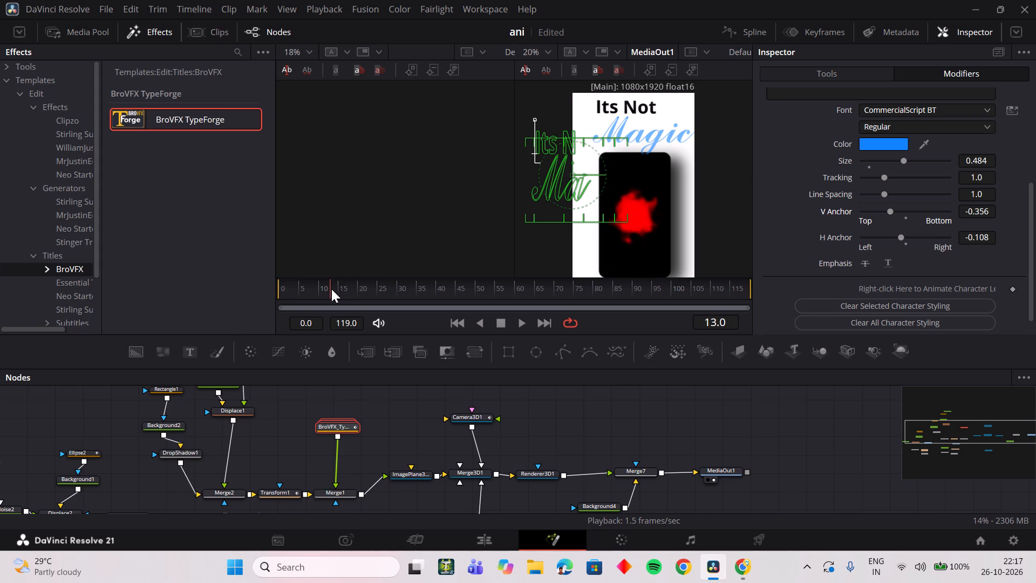
left_click_drag(331, 289, 317, 291)
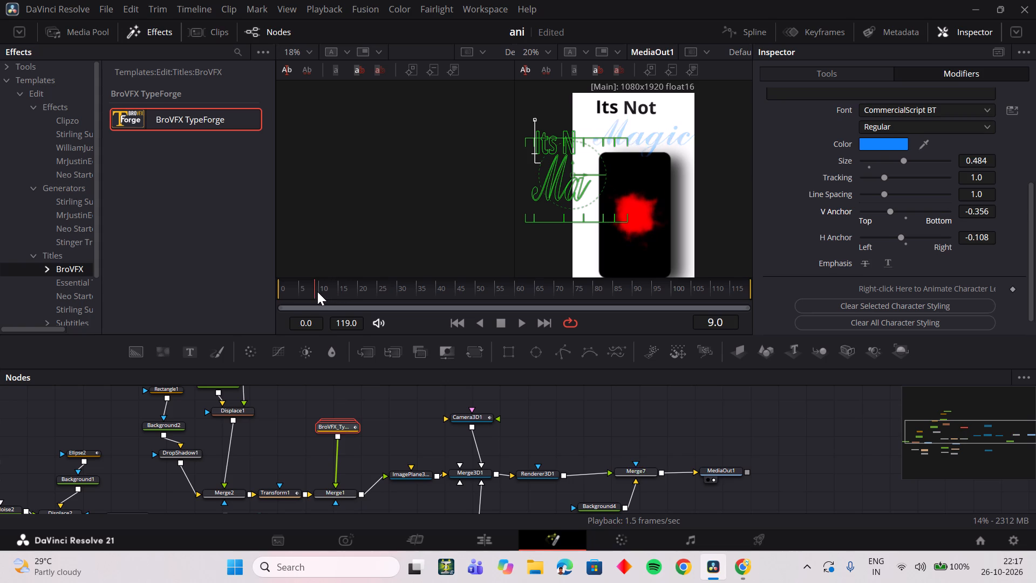
left_click_drag(317, 291, 299, 293)
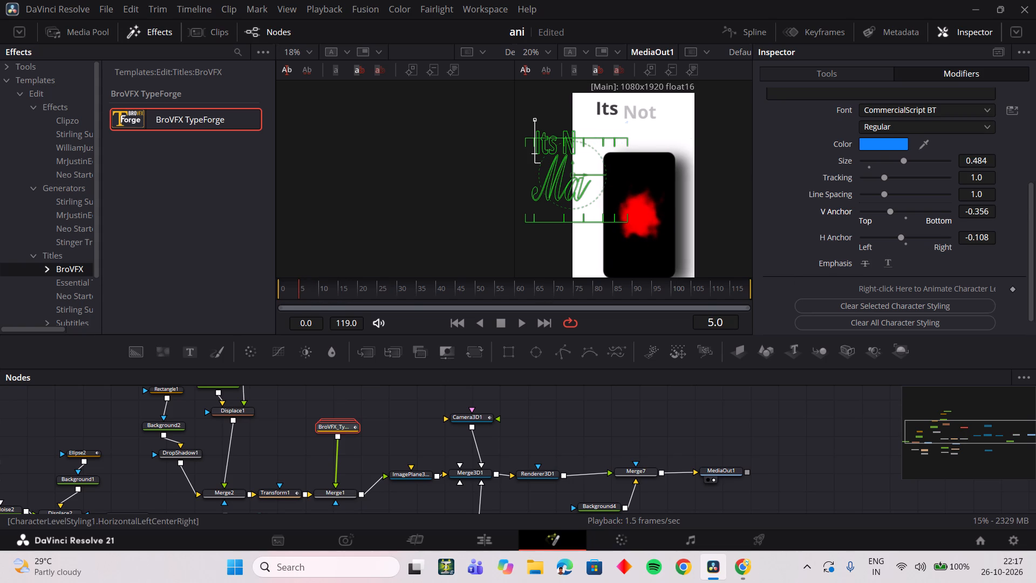
left_click(982, 240)
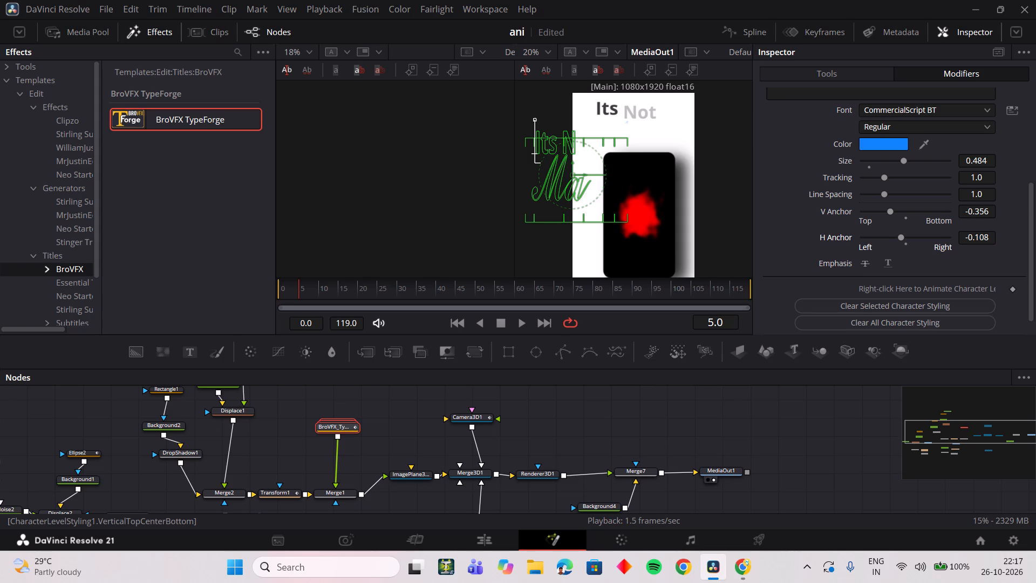
left_click_drag(984, 209, 997, 206)
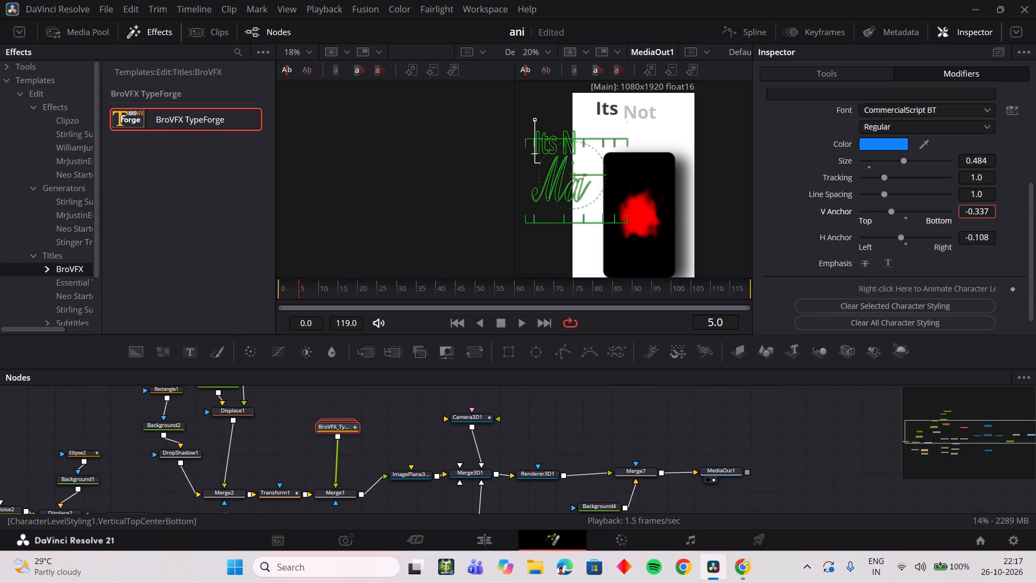
left_click_drag(997, 206, 523, 206)
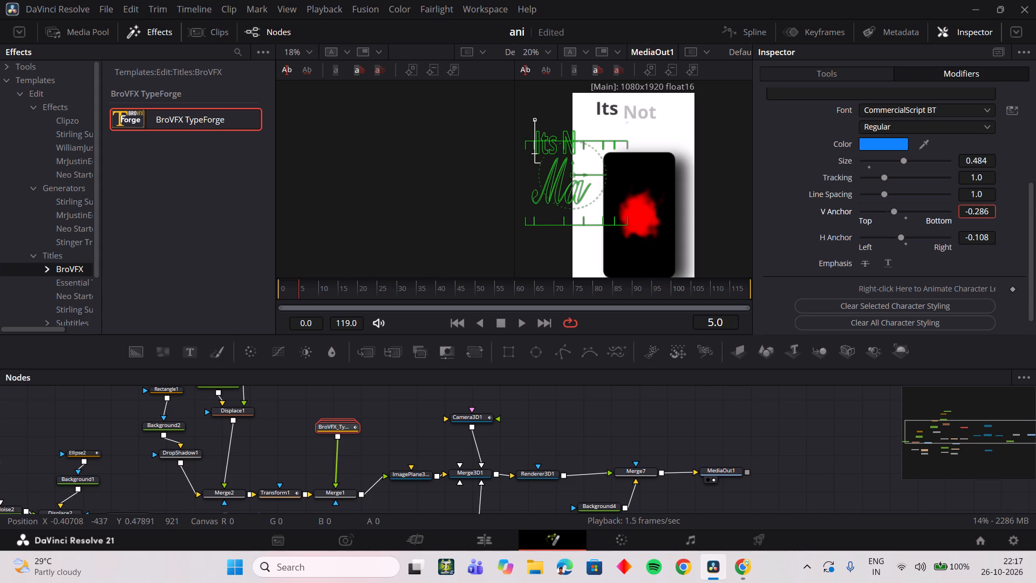
left_click_drag(523, 206, 545, 185)
Examine the title's word animation between about frames 7 and 21 with the new anchor.
left_click_drag(318, 292, 338, 289)
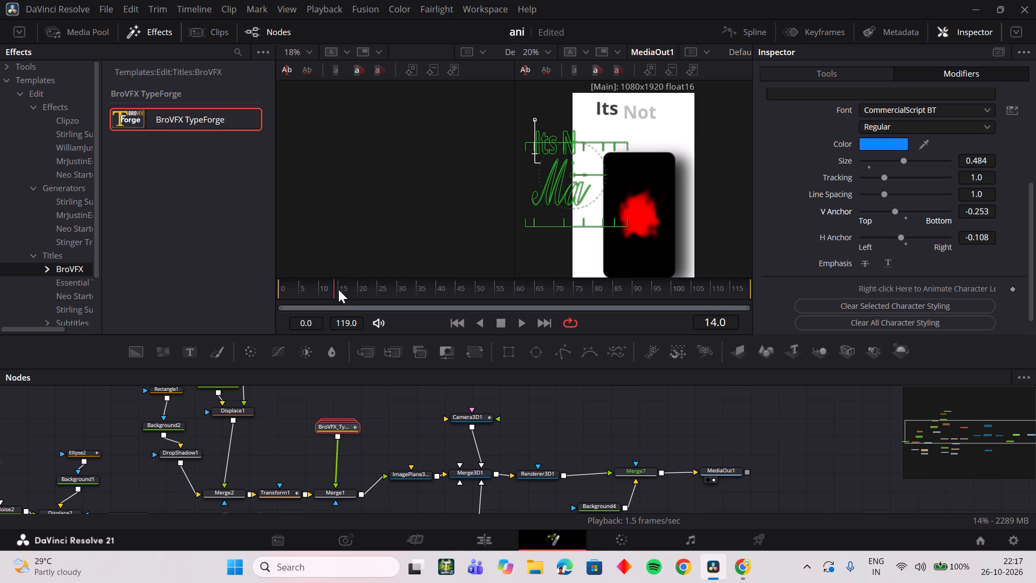
left_click_drag(338, 289, 362, 288)
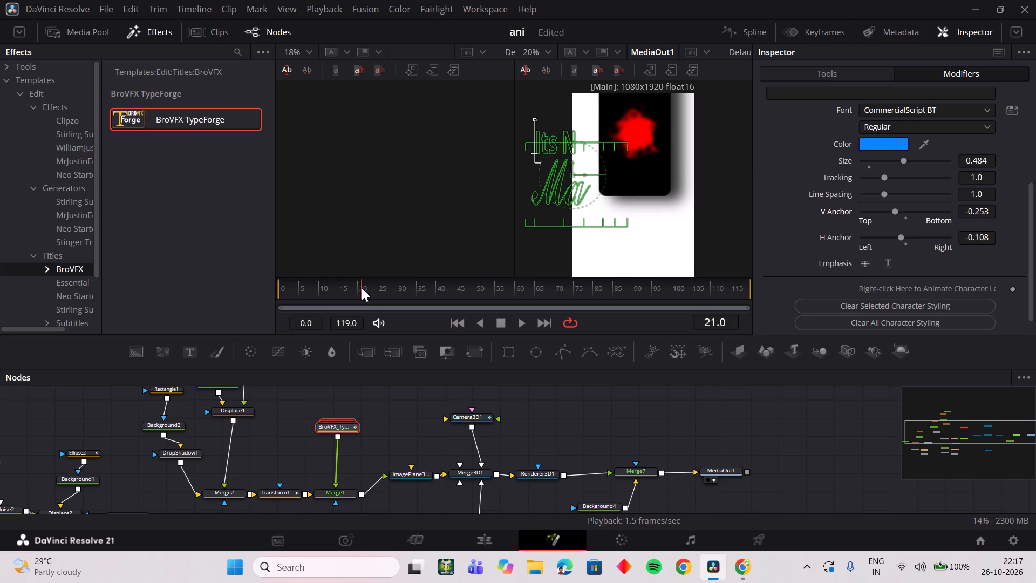
left_click_drag(362, 288, 338, 290)
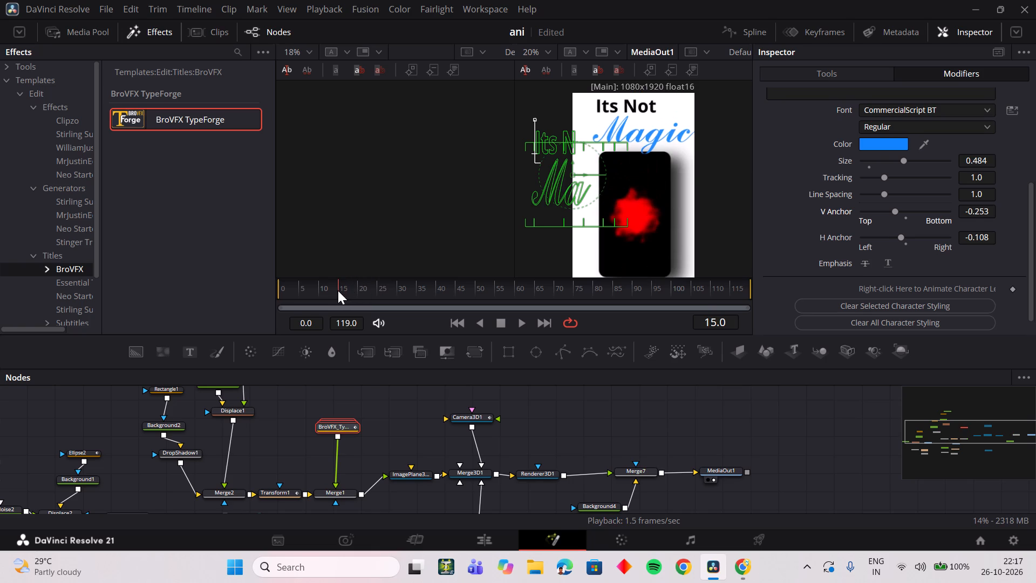
left_click_drag(338, 290, 329, 291)
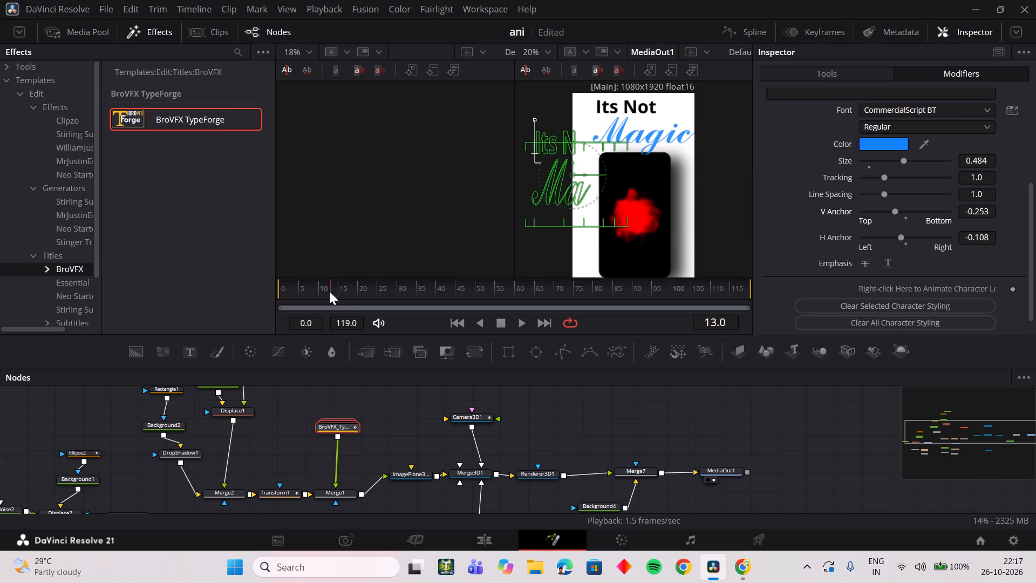
left_click_drag(329, 291, 339, 286)
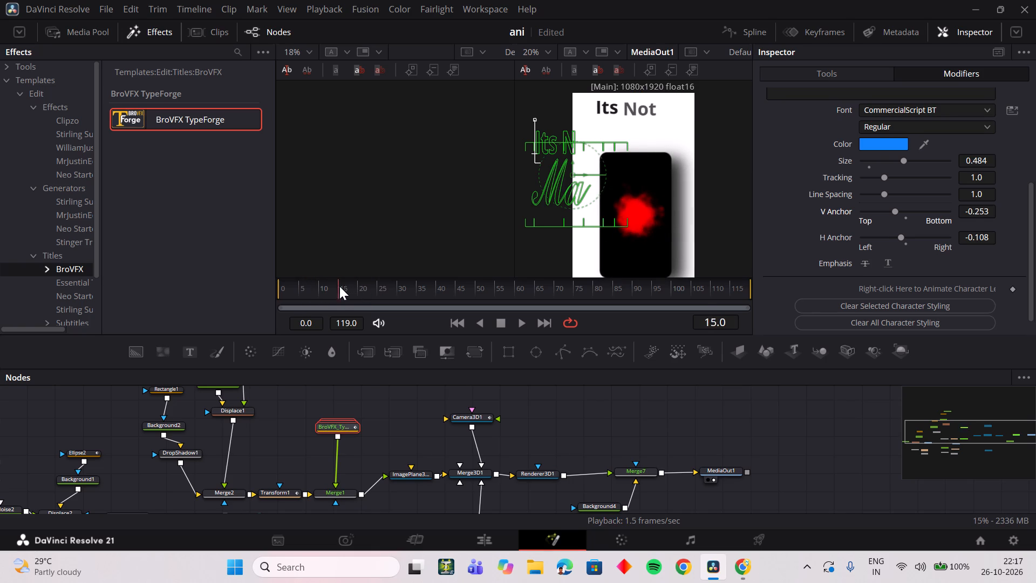
left_click_drag(339, 286, 336, 287)
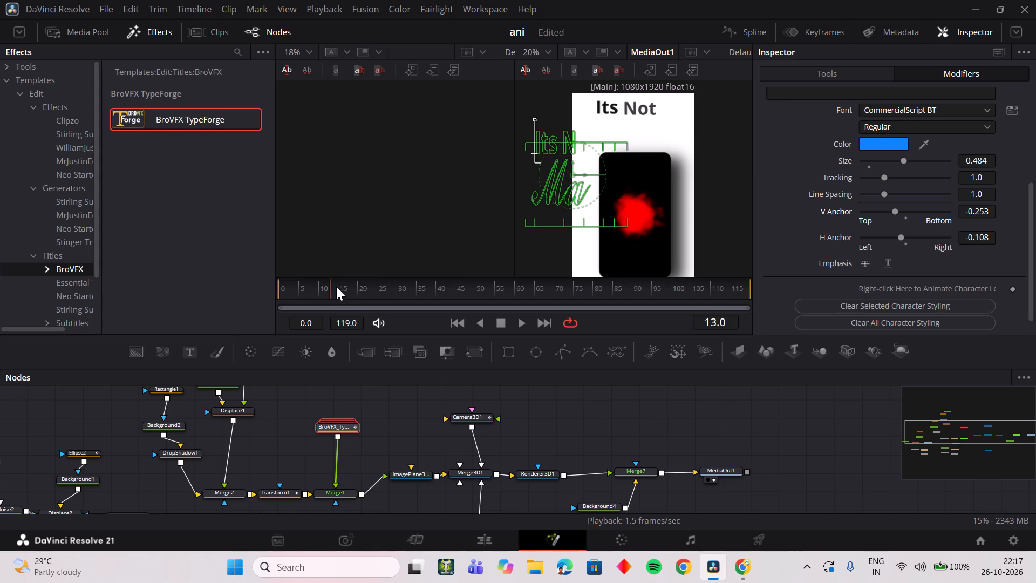
left_click_drag(336, 287, 353, 283)
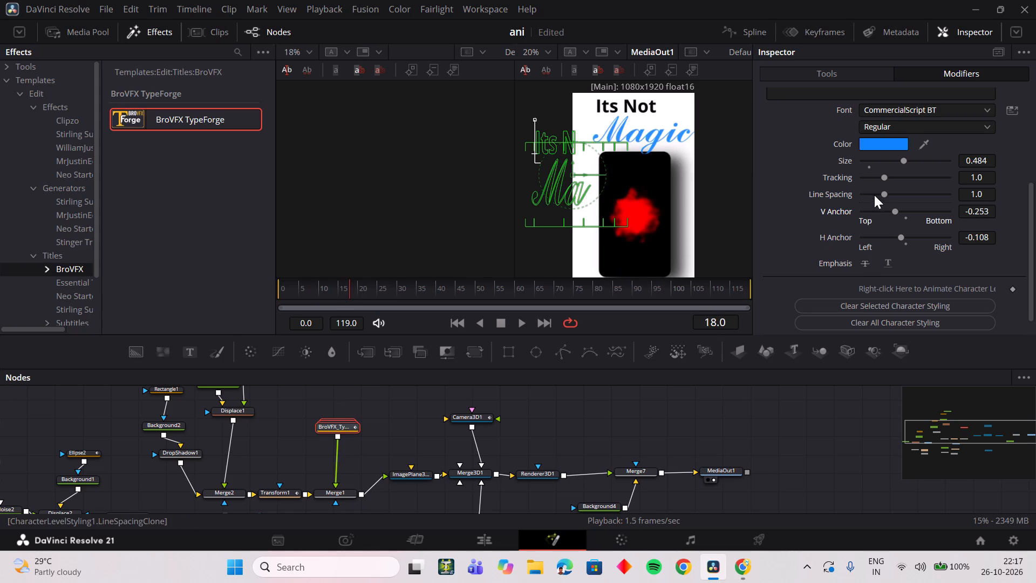
Reduce the size of the word "Magic" to 0.441 in the character-level styling.
left_click(903, 162)
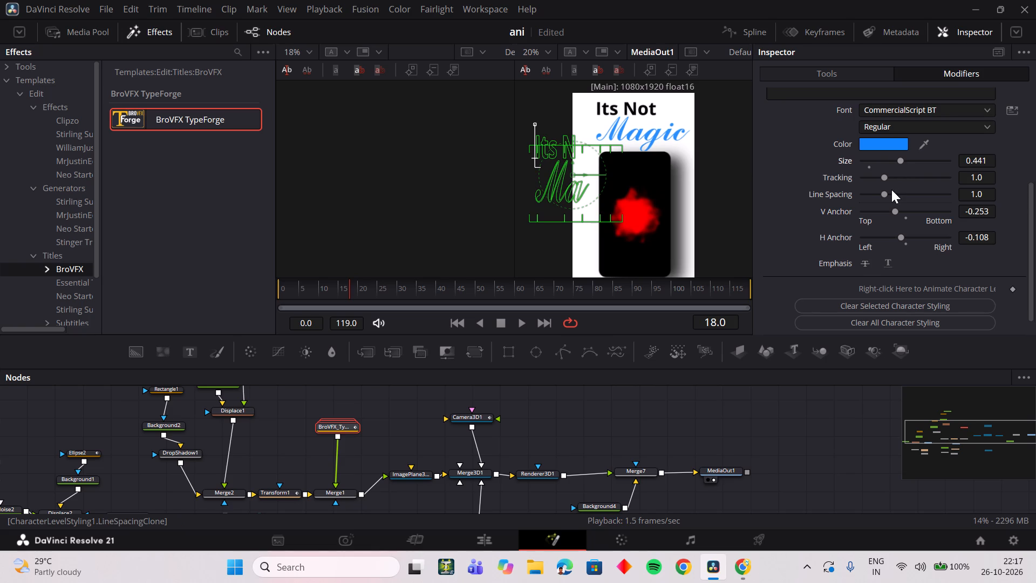
Set the TypeForge title's overall text size to 0.2008, shrinking the words "Its Not".
scroll(891, 189, "up", 3)
left_click(837, 72)
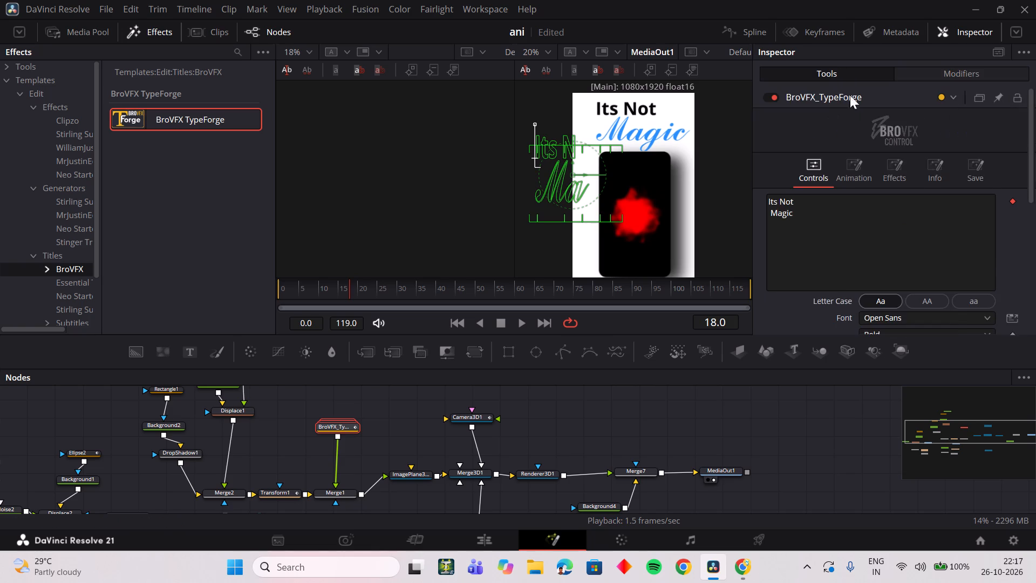
scroll(871, 203, "down", 3)
left_click_drag(908, 106, 907, 106)
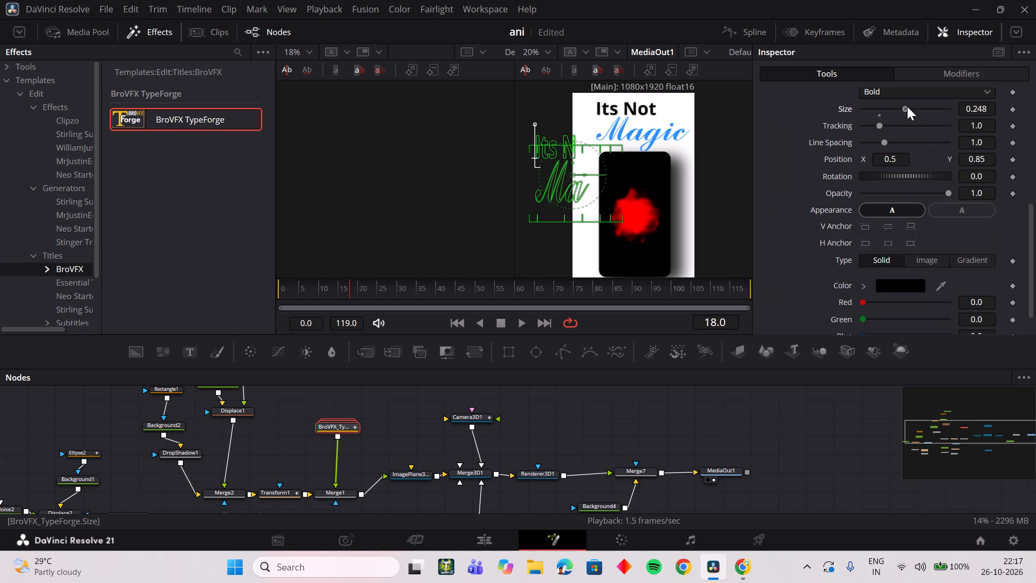
left_click_drag(907, 106, 899, 107)
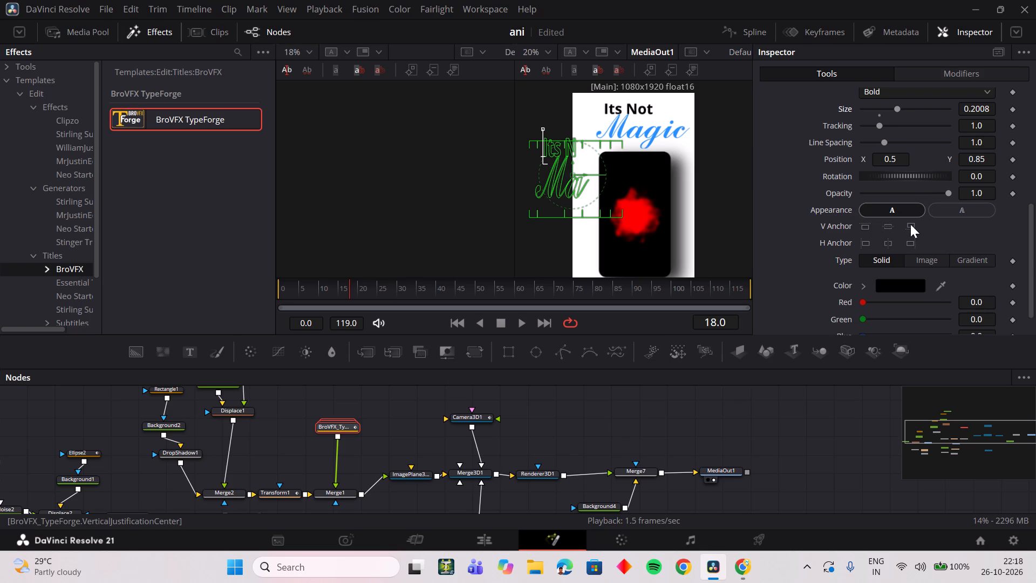
Try the first V Anchor alignment for the title, and raise its Y position to 0.873.
left_click(867, 226)
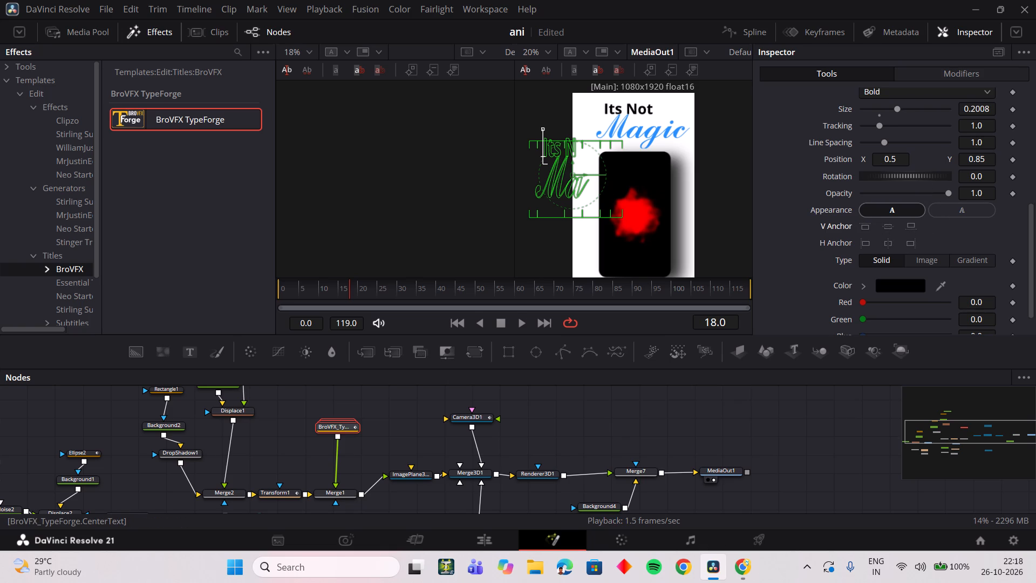
left_click_drag(977, 159, 983, 165)
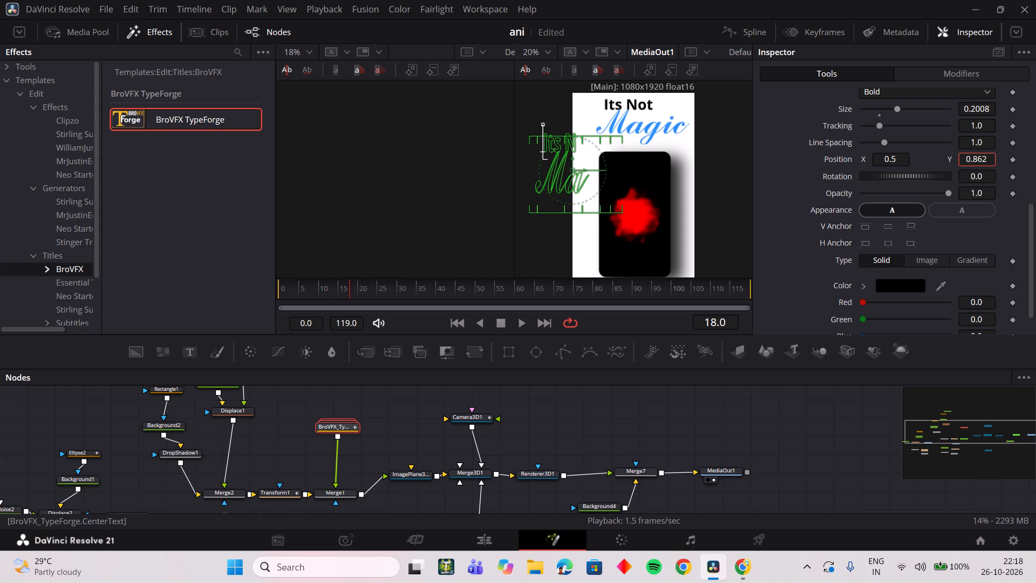
left_click_drag(983, 165, 993, 167)
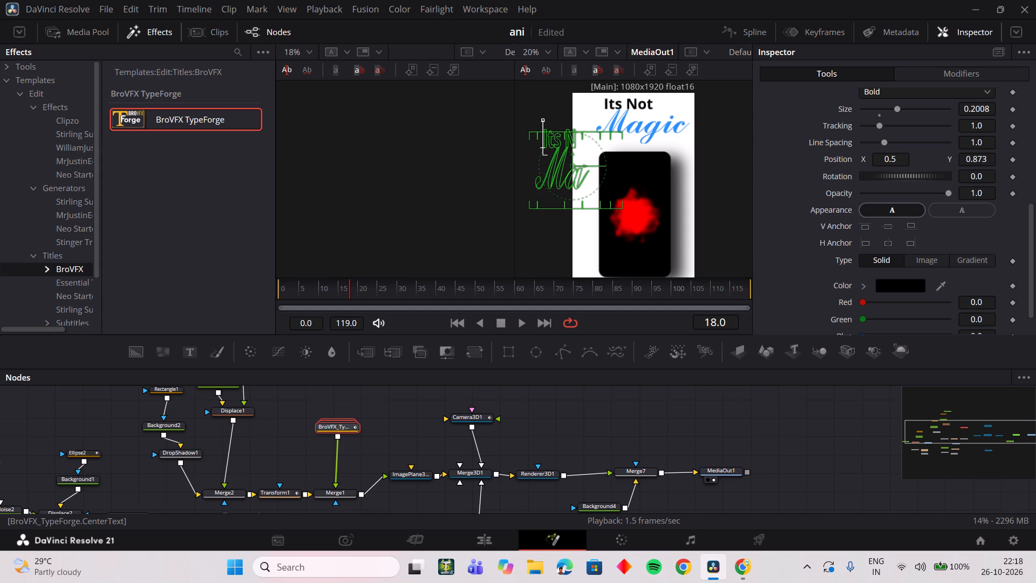
Shift the TypeForge title horizontally by setting its X position to 0.456.
left_click_drag(897, 159, 867, 160)
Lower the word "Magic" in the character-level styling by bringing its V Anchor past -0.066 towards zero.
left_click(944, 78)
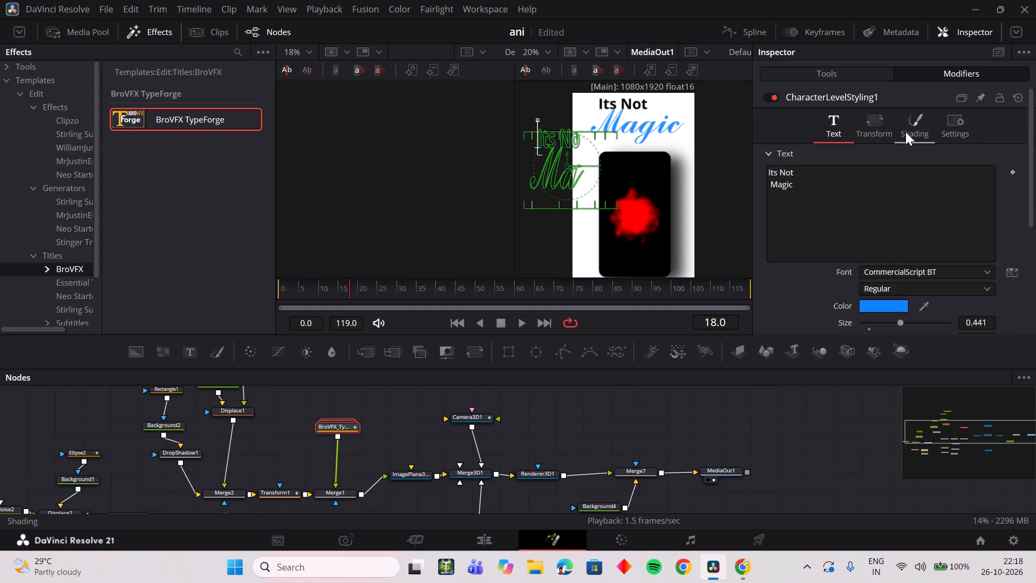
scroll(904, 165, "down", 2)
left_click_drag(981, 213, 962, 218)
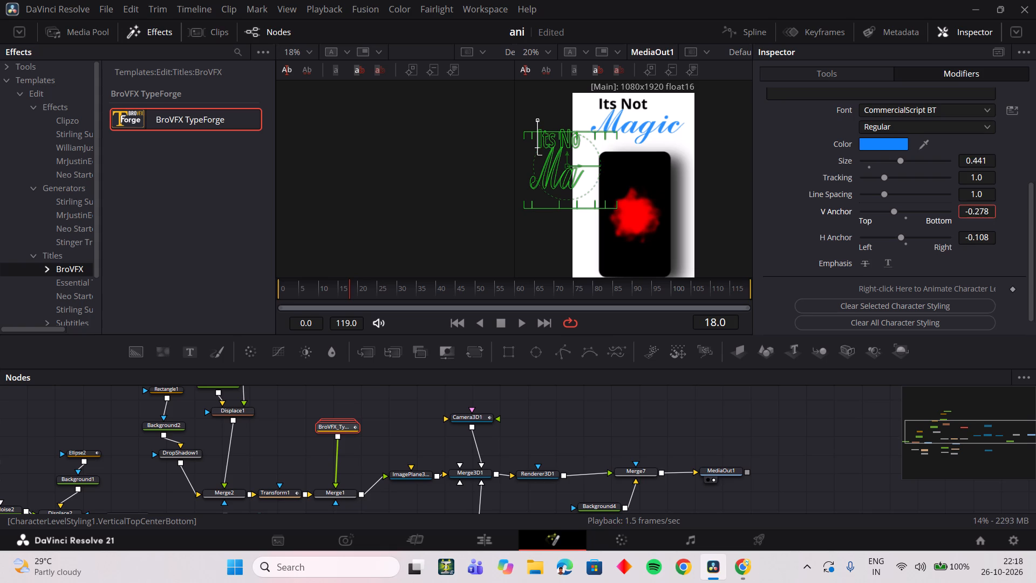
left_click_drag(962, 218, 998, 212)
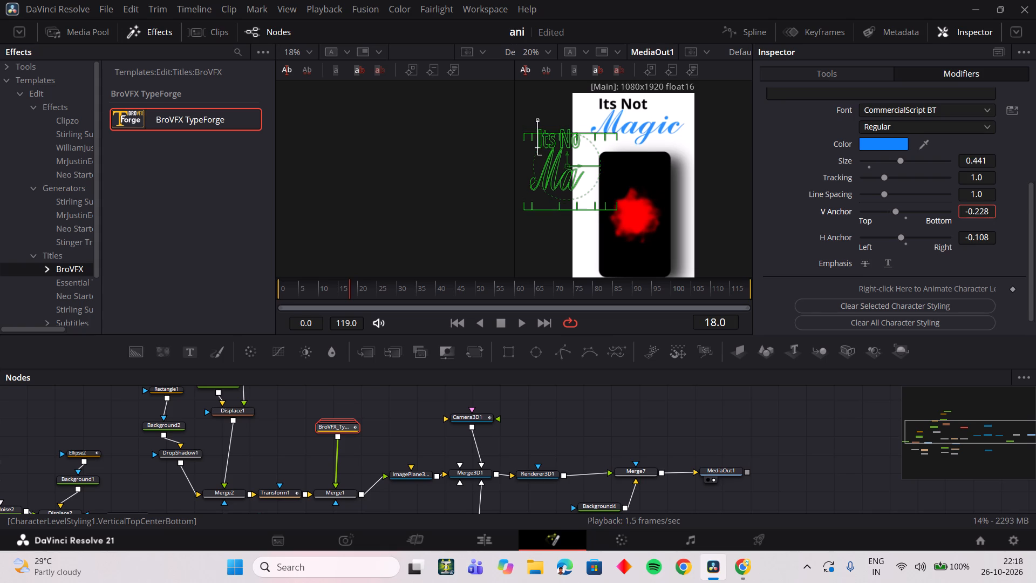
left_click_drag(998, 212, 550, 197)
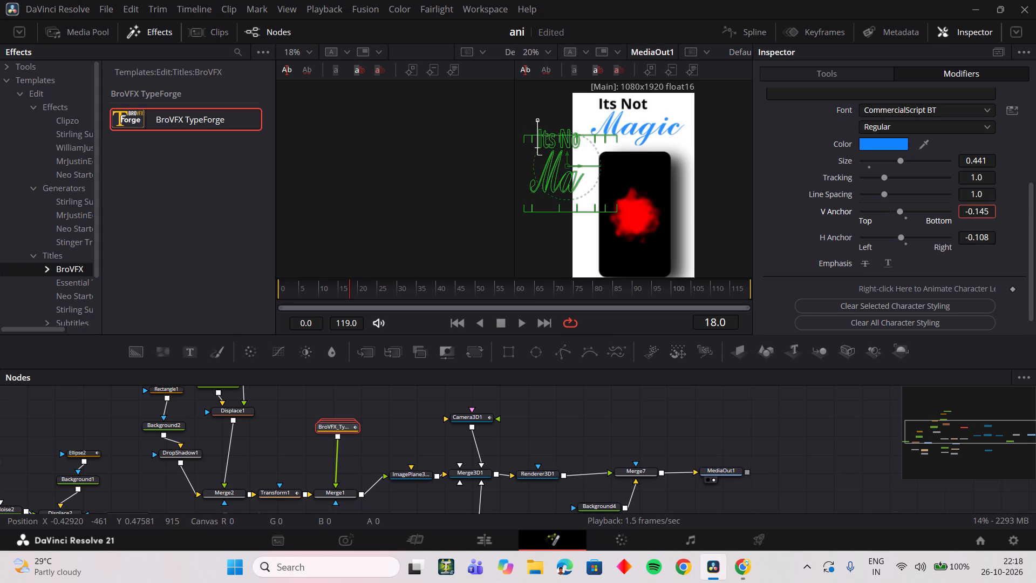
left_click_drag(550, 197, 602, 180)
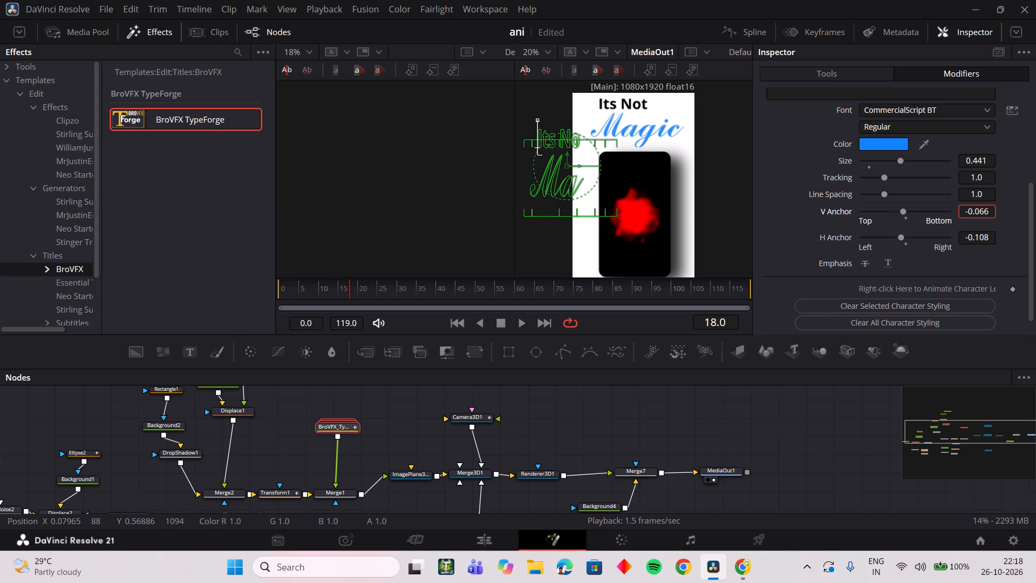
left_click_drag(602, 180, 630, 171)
Lower the whole title slightly by setting its Y position to 0.861.
left_click(861, 74)
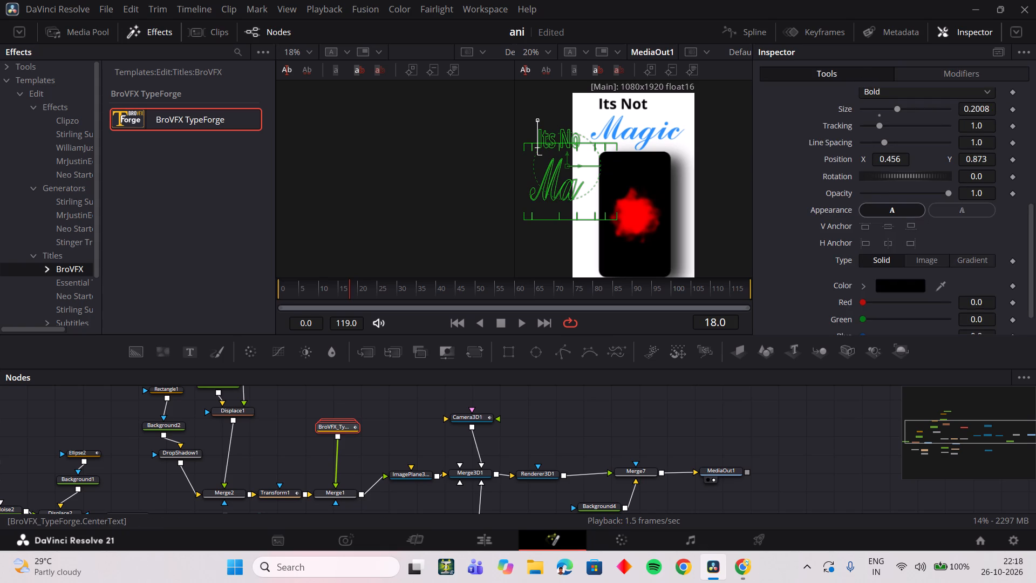
left_click_drag(973, 162, 960, 177)
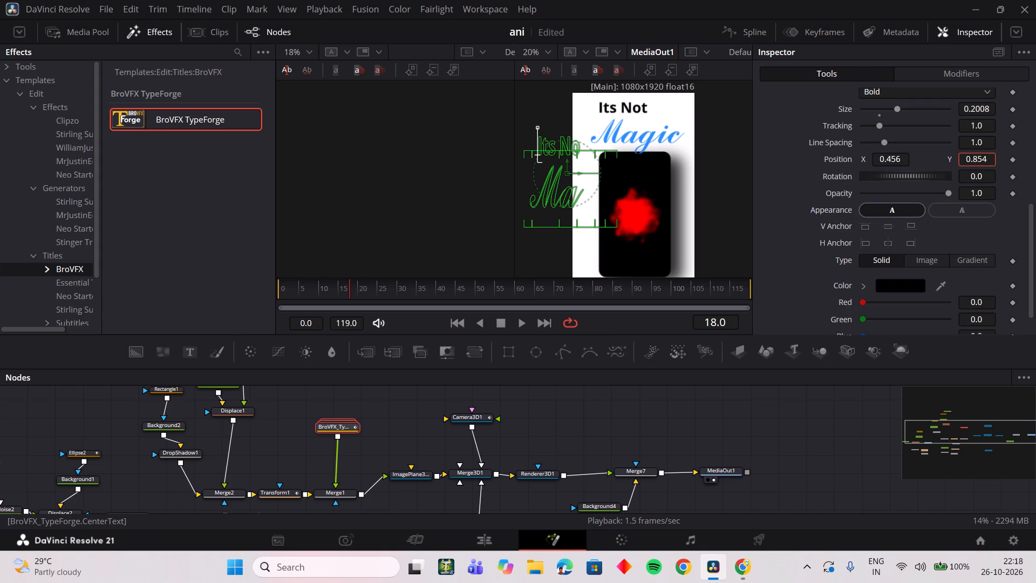
left_click_drag(960, 177, 962, 177)
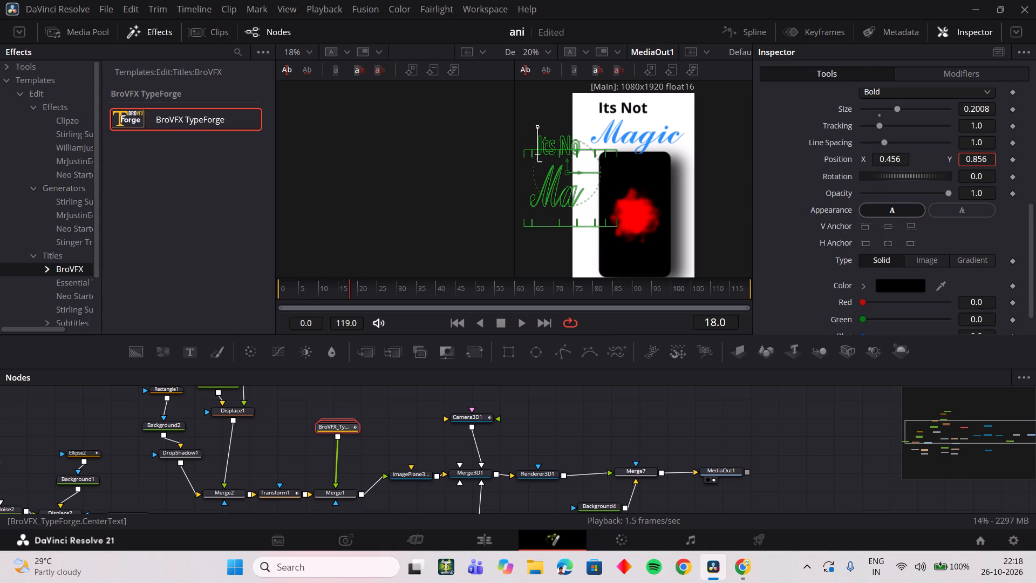
left_click_drag(962, 177, 965, 175)
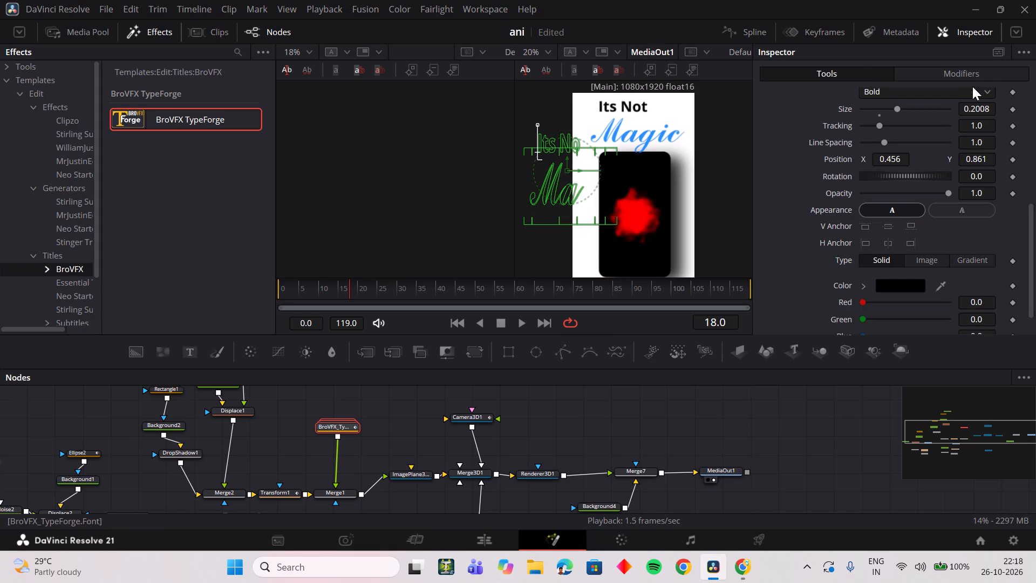
Fine-tune the placement of "Magic" in the character-level styling with V Anchor -0.093 and H Anchor -0.167.
left_click(986, 75)
left_click(976, 209)
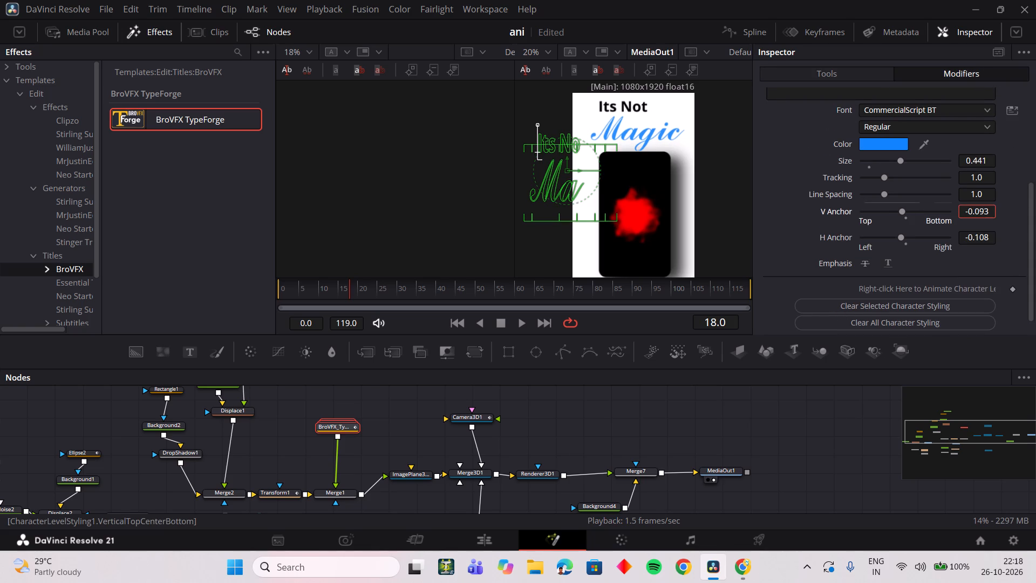
left_click_drag(974, 243, 934, 240)
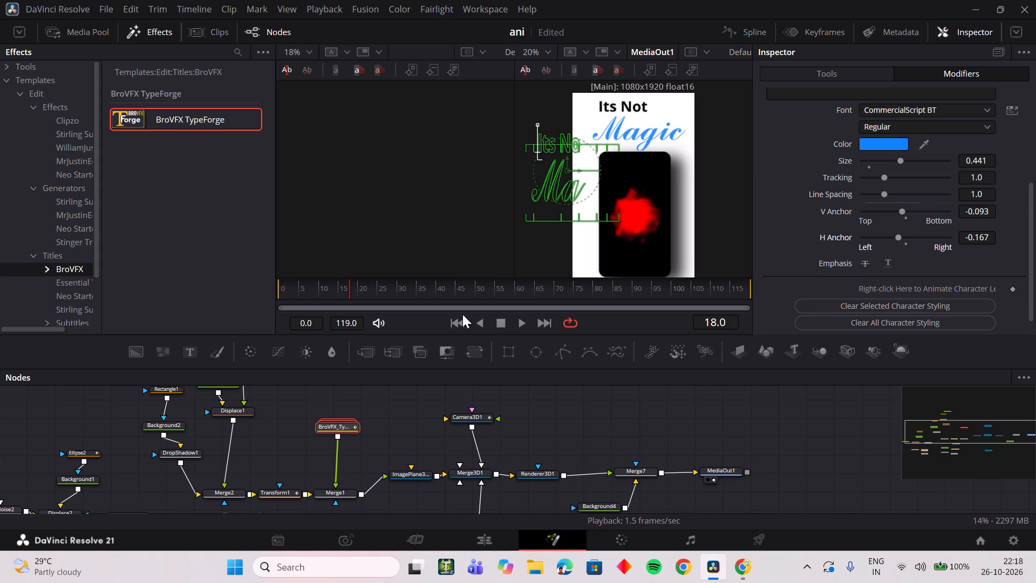
Play and scrub the opening frames, up to about frame 27, to examine the title's word animation and placement.
left_click_drag(310, 287, 279, 295)
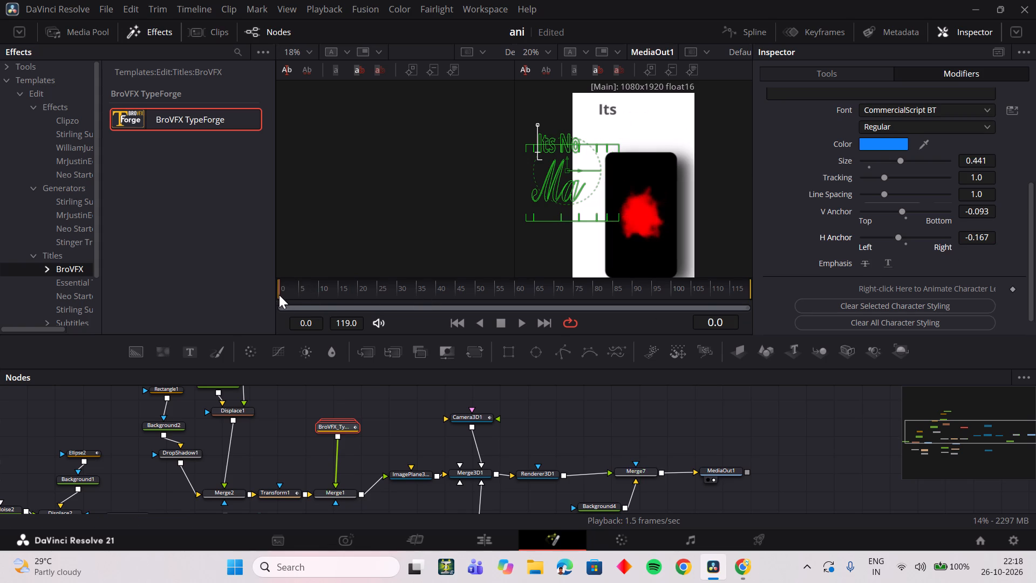
left_click_drag(279, 295, 380, 295)
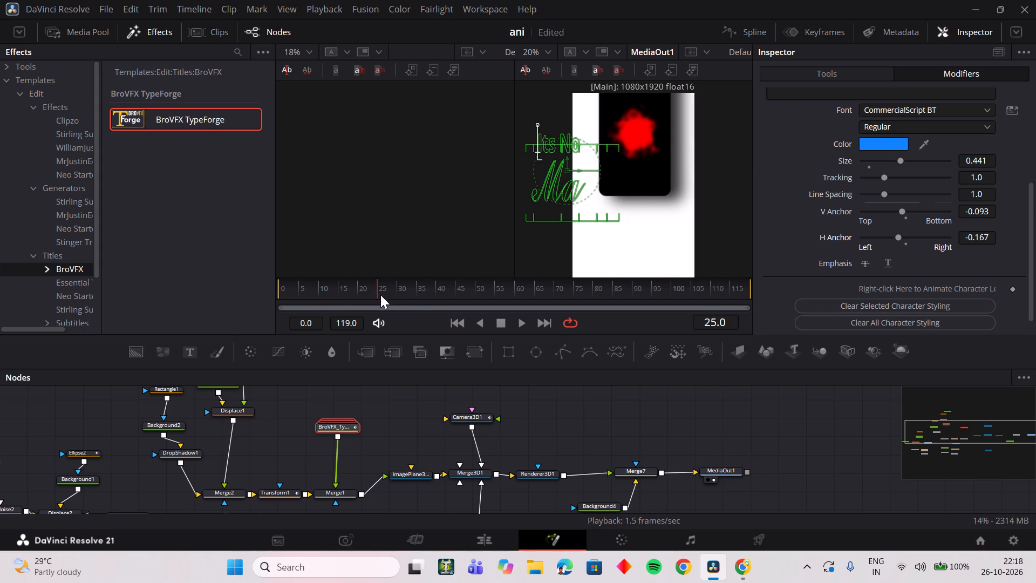
left_click_drag(380, 295, 256, 306)
key("space")
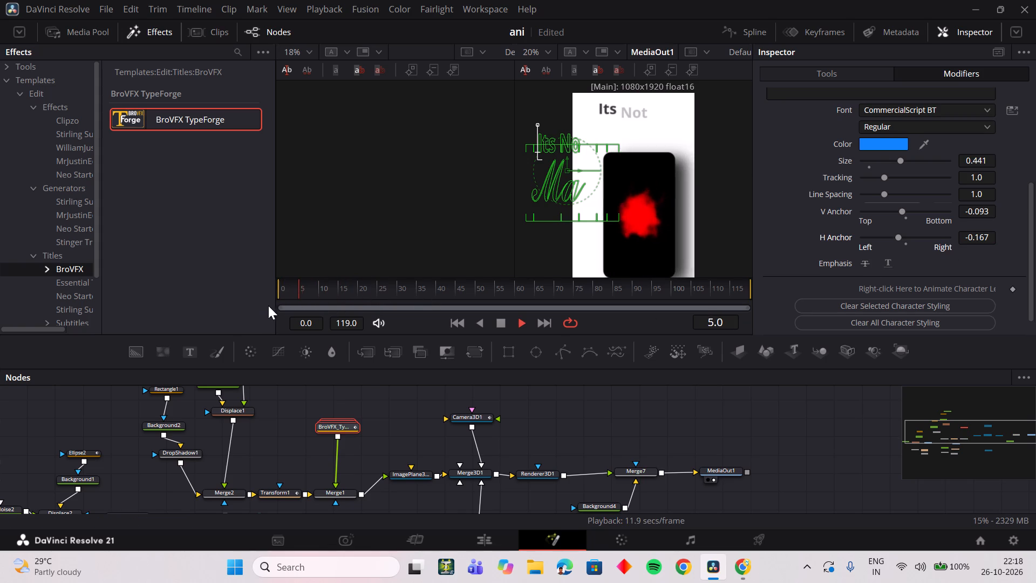
key("space")
left_click_drag(301, 288, 290, 290)
key("space")
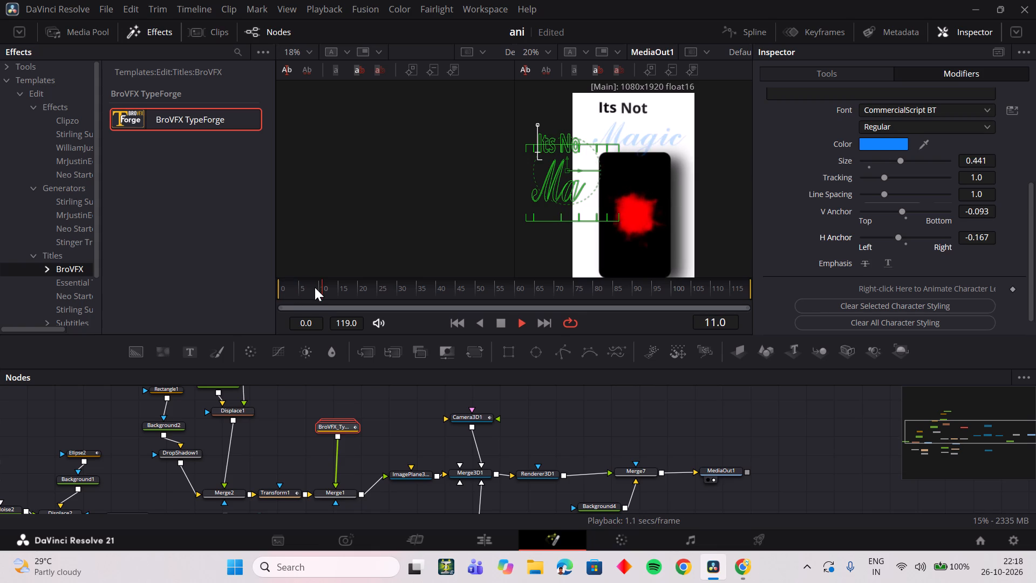
key("space")
left_click_drag(309, 287, 288, 294)
key("space")
key("space")
left_click_drag(319, 284, 294, 293)
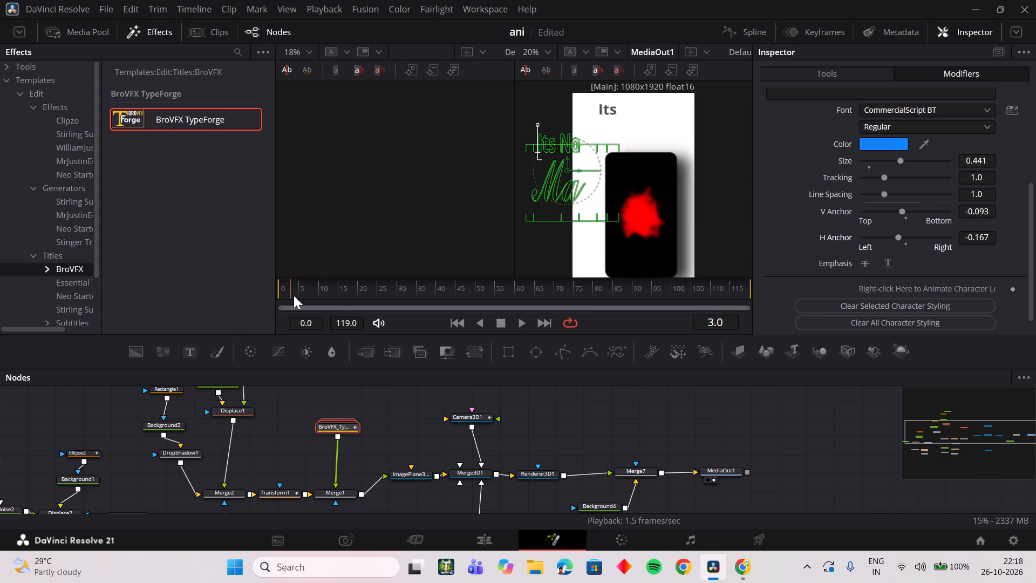
key("space")
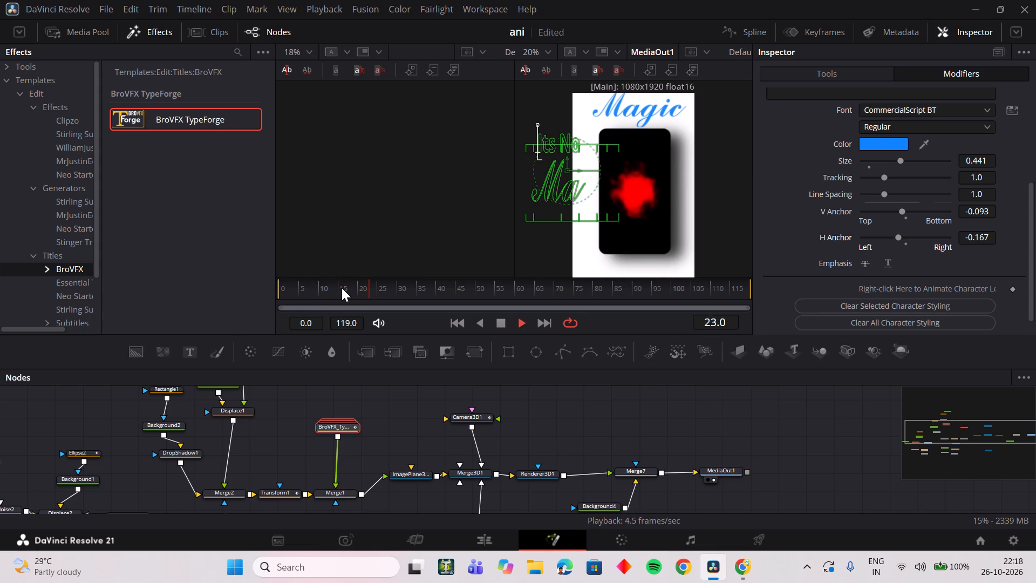
key("space")
left_click_drag(338, 288, 316, 294)
key("space")
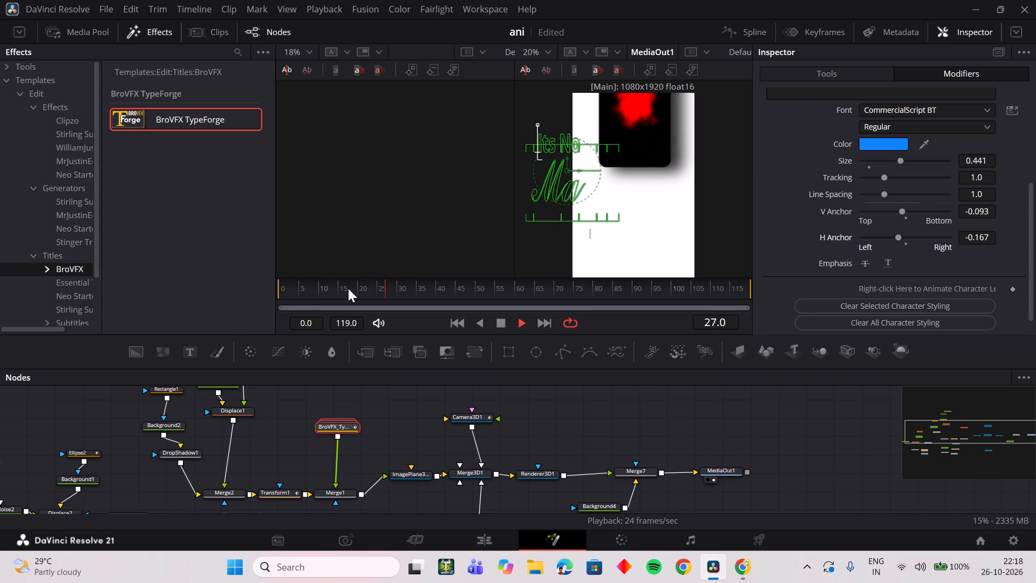
key("space")
left_click_drag(353, 289, 301, 295)
Deselect the title node and replay the opening to examine the title animation without the on-screen text outlines.
left_click(575, 446)
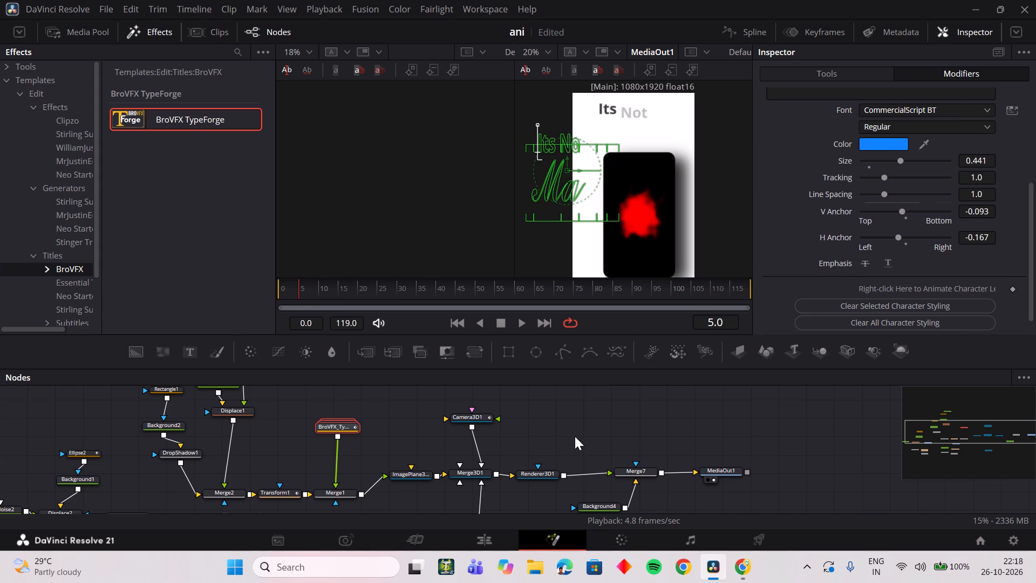
double_click(575, 436)
left_click_drag(308, 301, 273, 302)
left_click_drag(309, 286, 284, 292)
key("space")
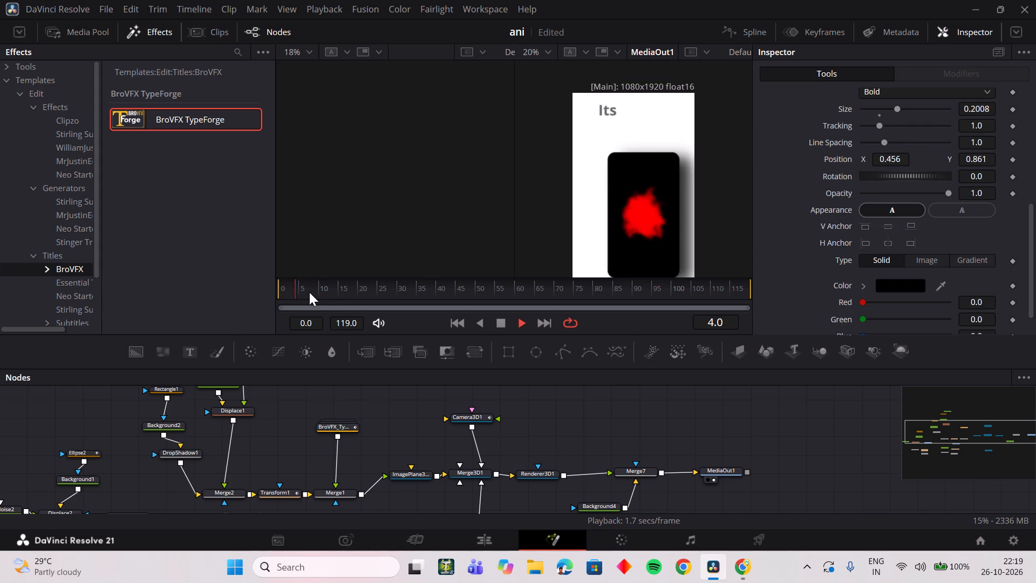
left_click_drag(308, 292, 272, 297)
key("space")
left_click_drag(317, 293, 268, 299)
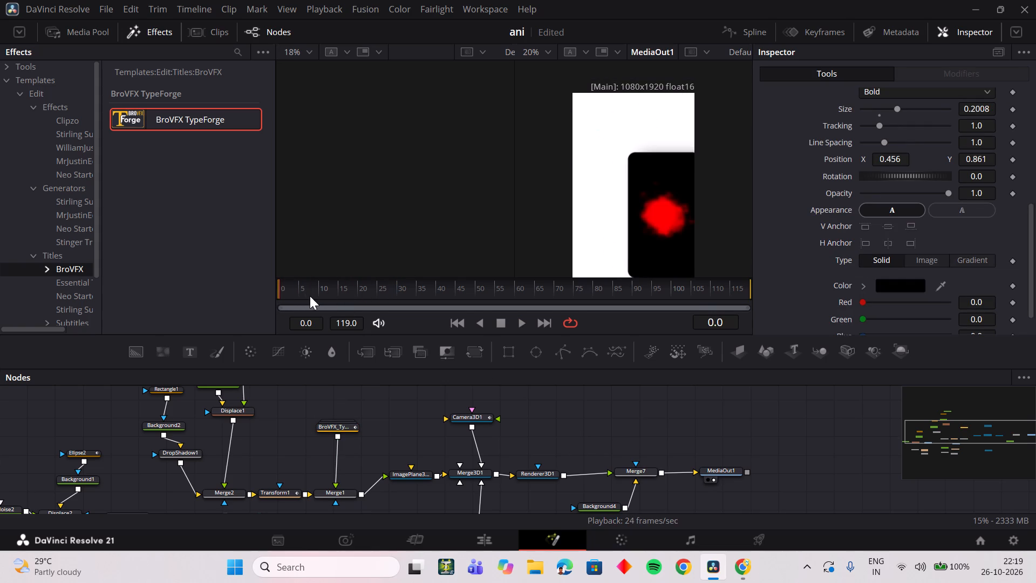
key("space")
key("space")
left_click_drag(317, 295, 315, 296)
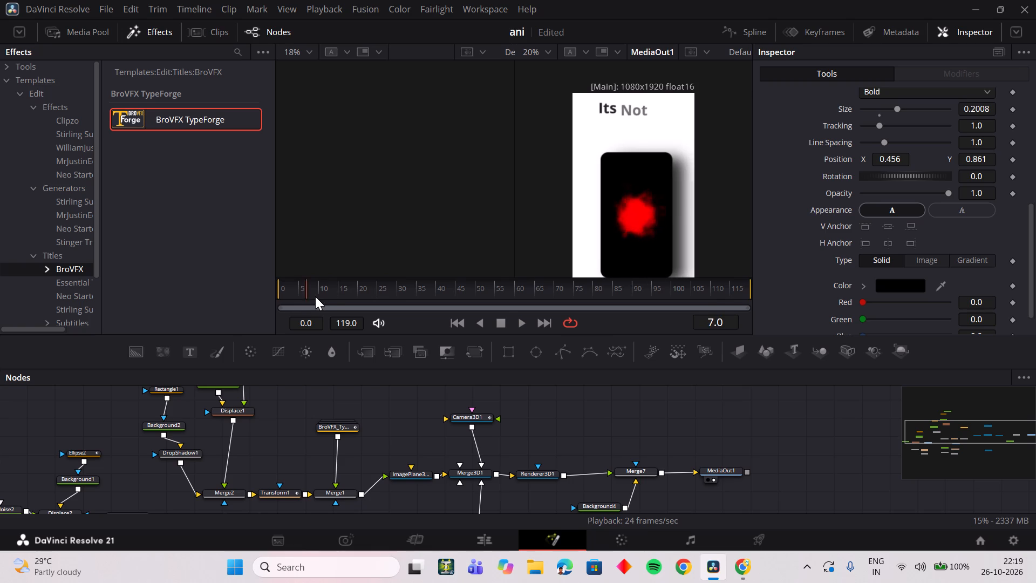
left_click_drag(315, 296, 350, 294)
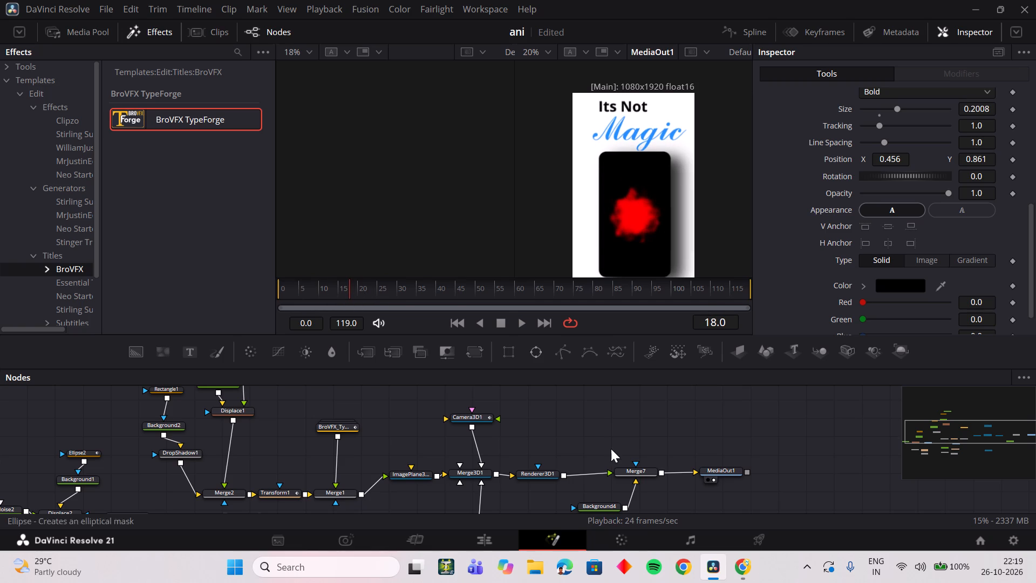
Move "Magic" slightly closer to "Its Not" by setting its character-level V Anchor to about -0.15.
left_click(343, 426)
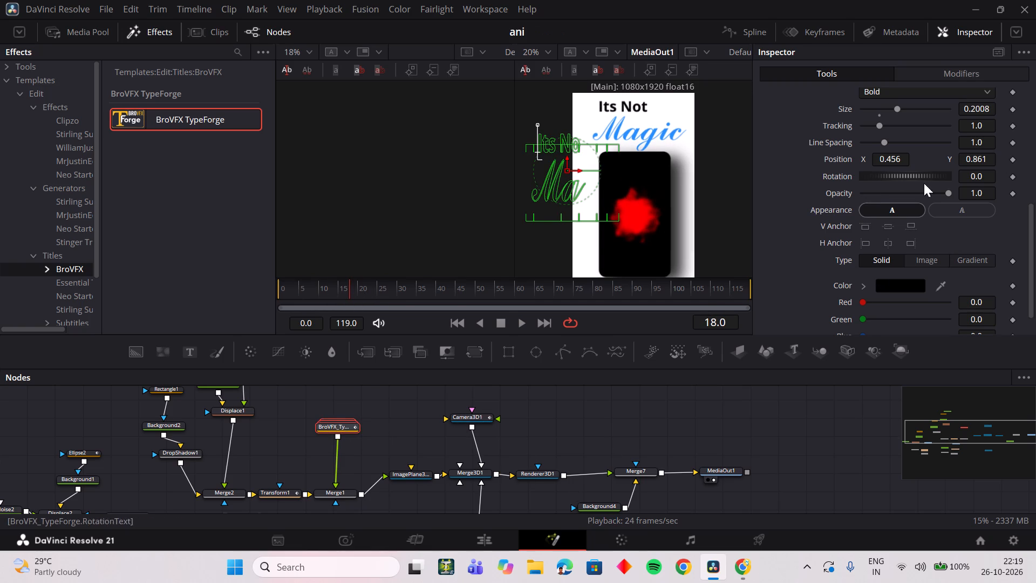
scroll(917, 186, "up", 2)
left_click(965, 76)
double_click(869, 95)
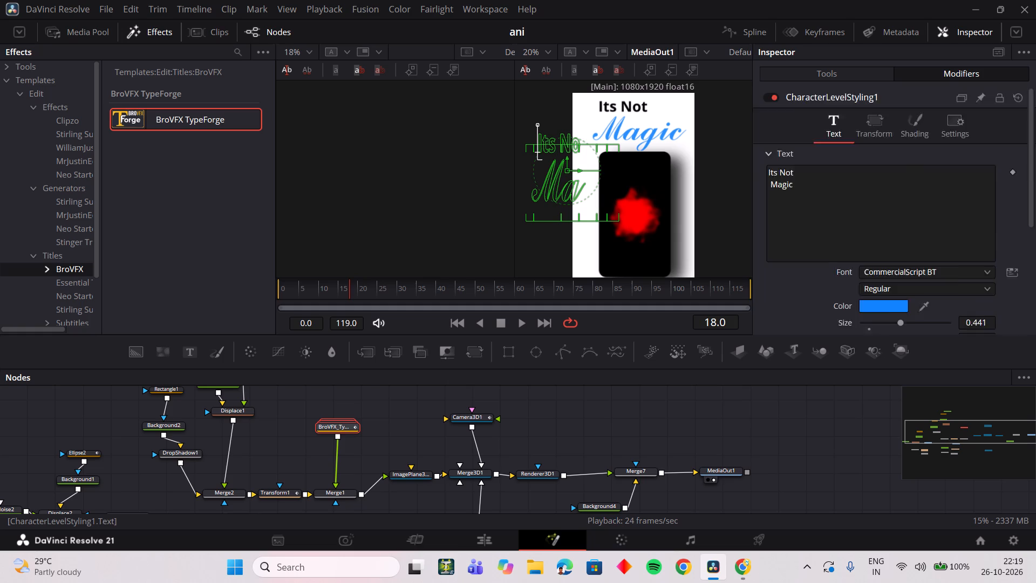
scroll(911, 170, "down", 2)
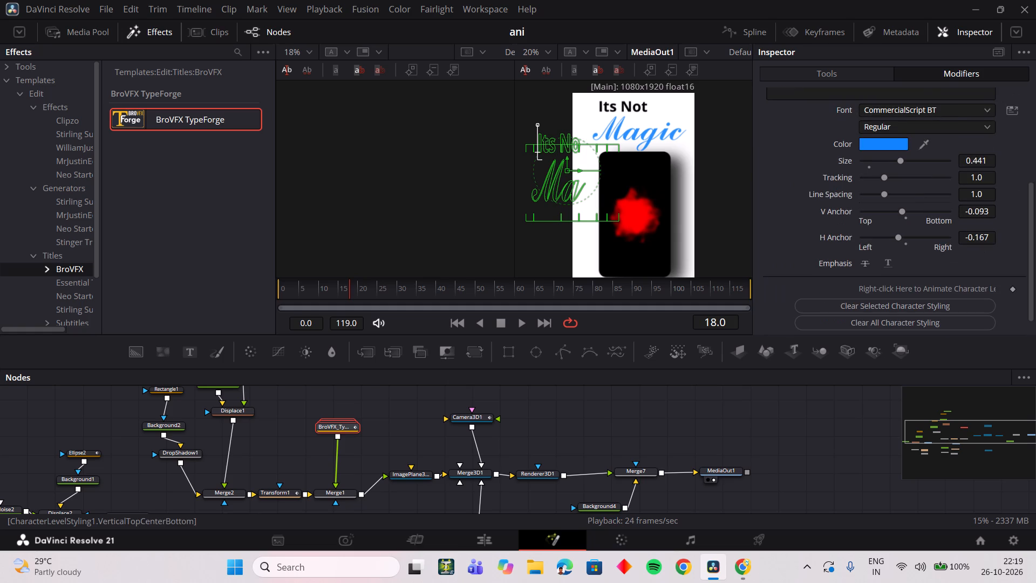
left_click_drag(980, 214, 955, 216)
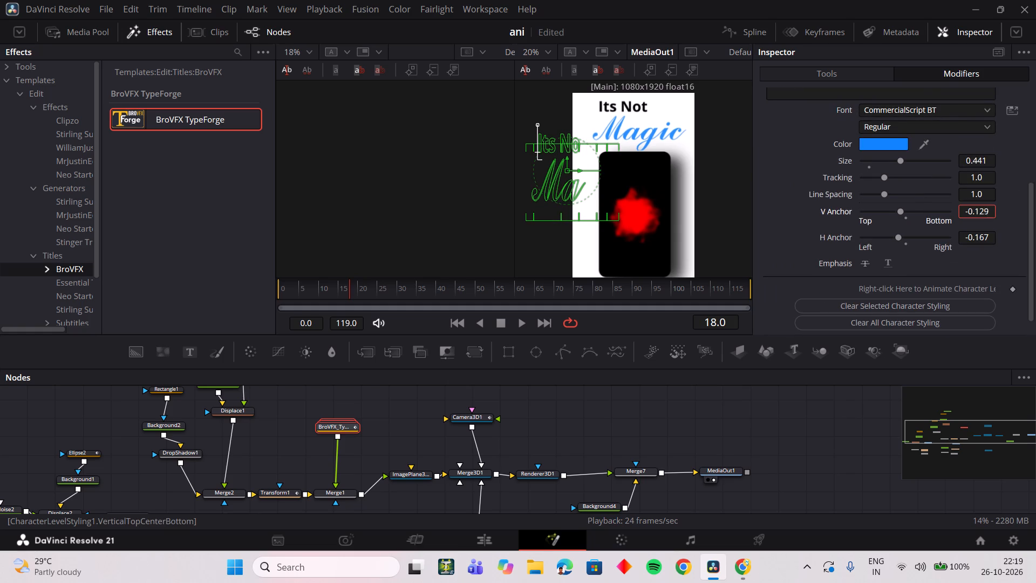
left_click_drag(955, 216, 945, 218)
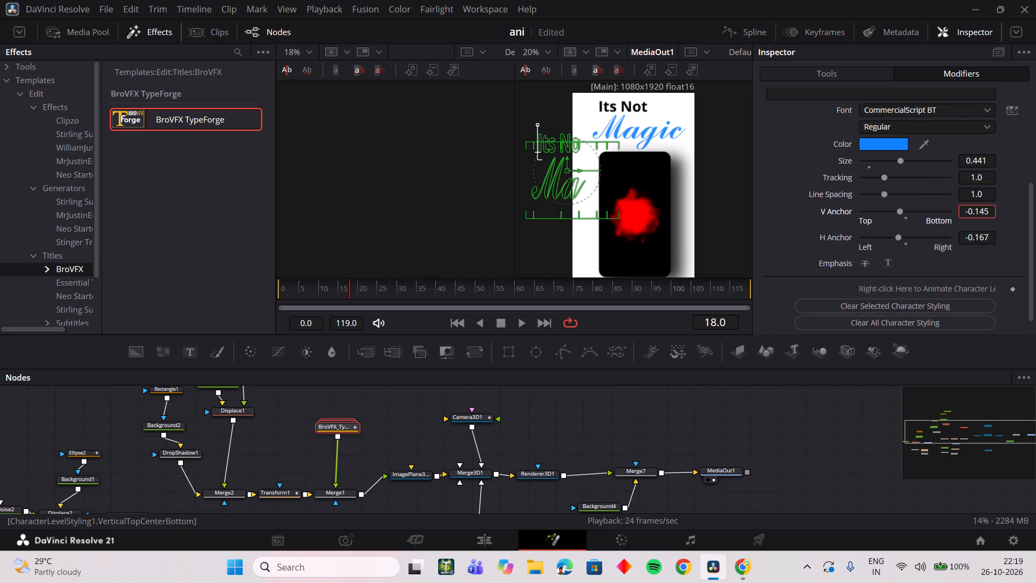
left_click_drag(945, 218, 941, 218)
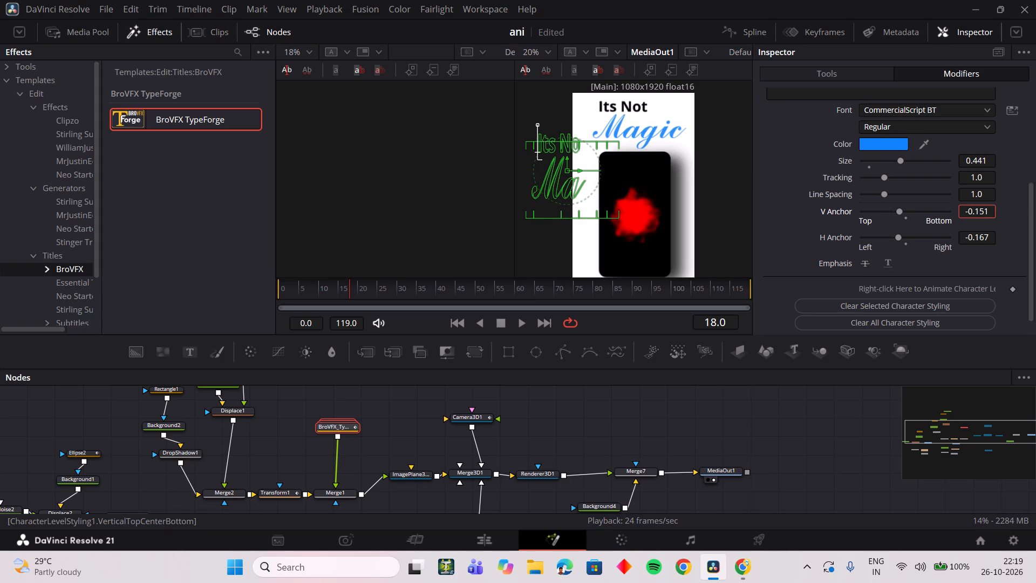
left_click_drag(941, 218, 942, 218)
left_click(861, 83)
left_click(860, 78)
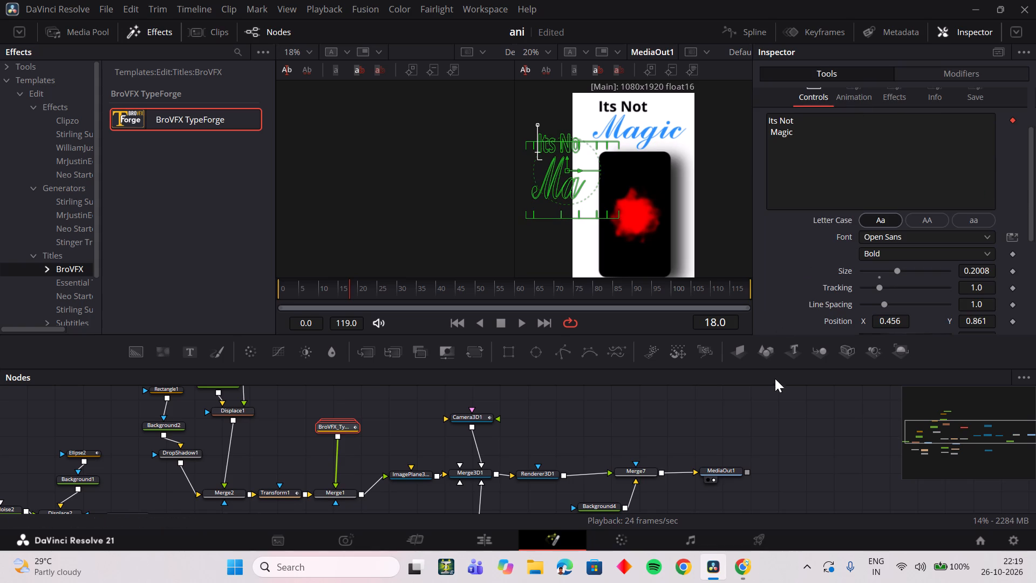
Deselect the title node and examine the title's word animation between about frames 6 and 27.
double_click(726, 416)
left_click_drag(346, 287, 324, 288)
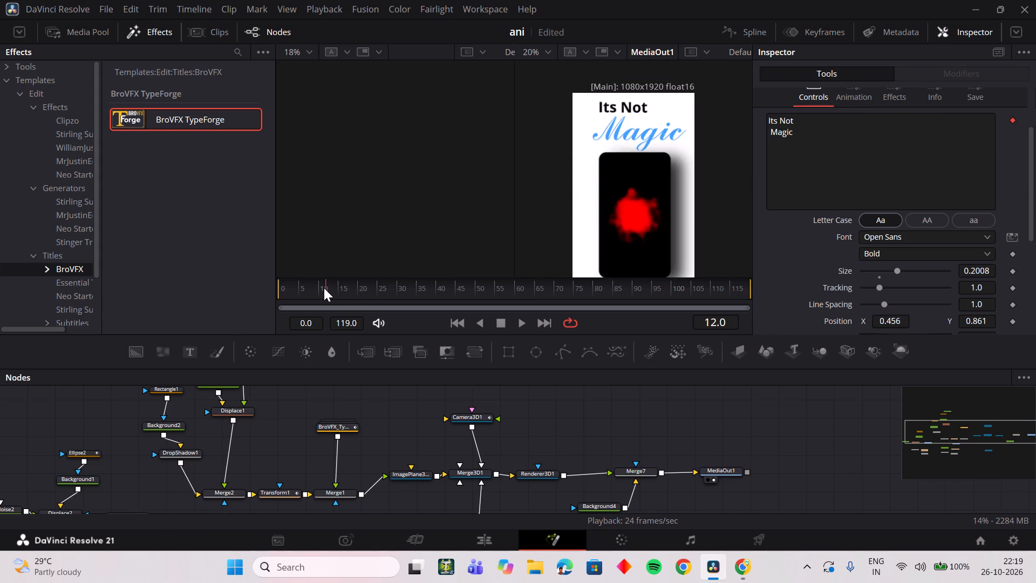
left_click_drag(324, 288, 385, 283)
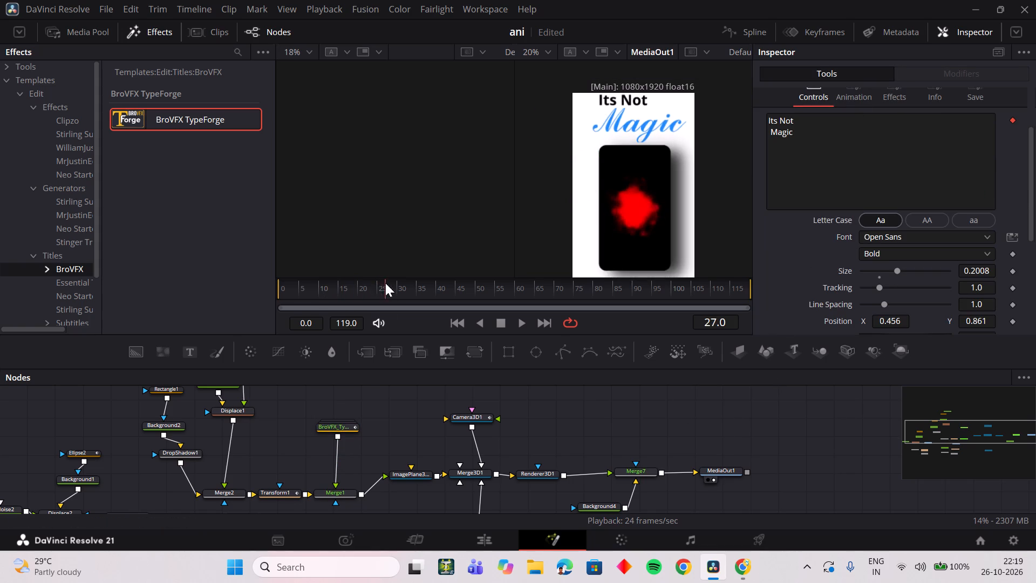
left_click_drag(385, 283, 301, 289)
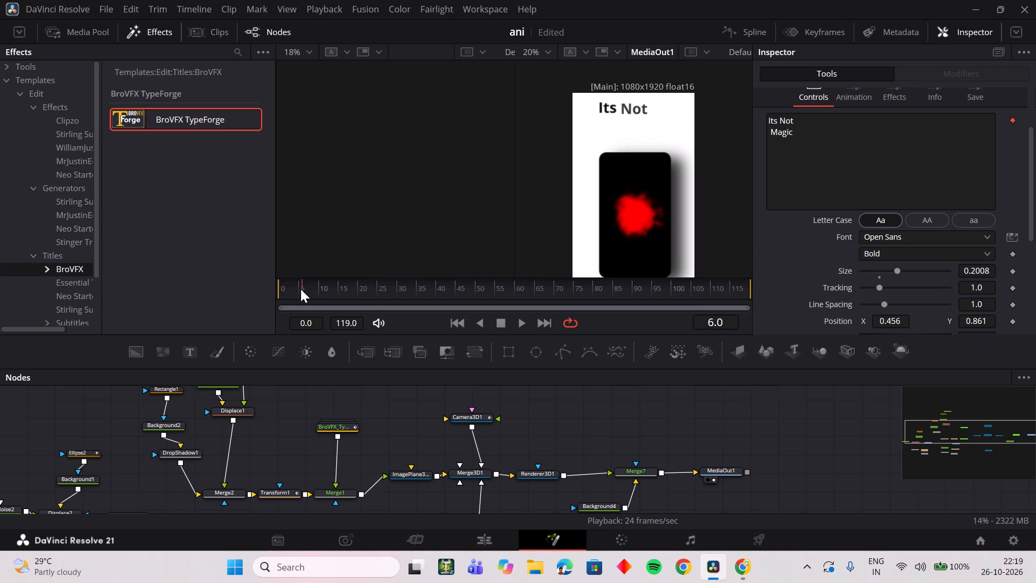
left_click_drag(301, 289, 363, 287)
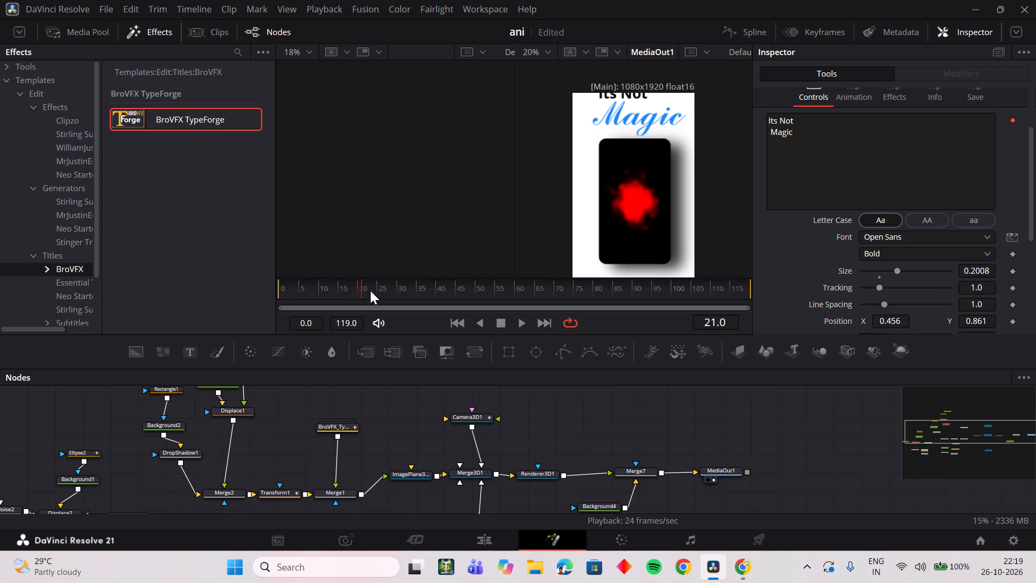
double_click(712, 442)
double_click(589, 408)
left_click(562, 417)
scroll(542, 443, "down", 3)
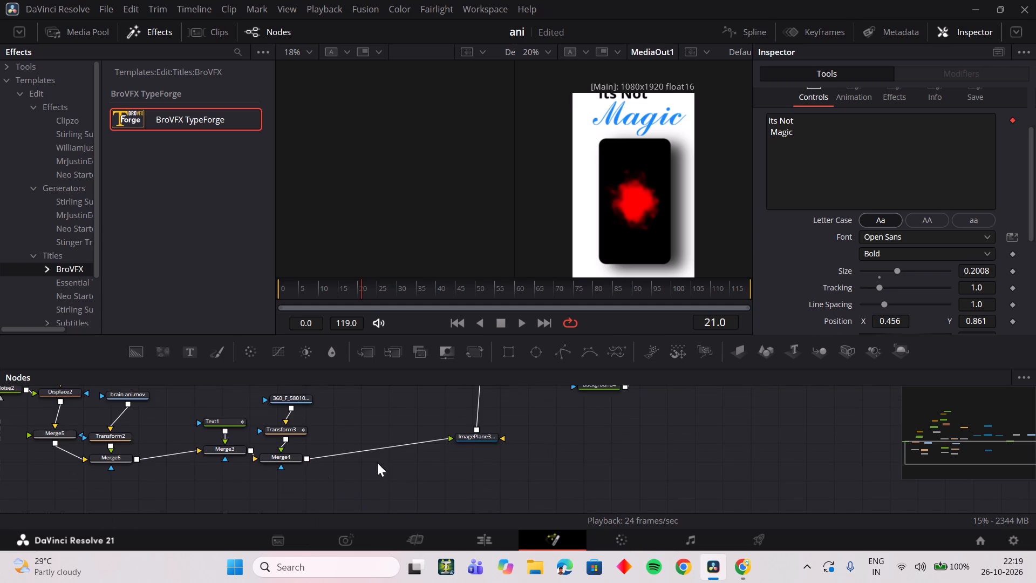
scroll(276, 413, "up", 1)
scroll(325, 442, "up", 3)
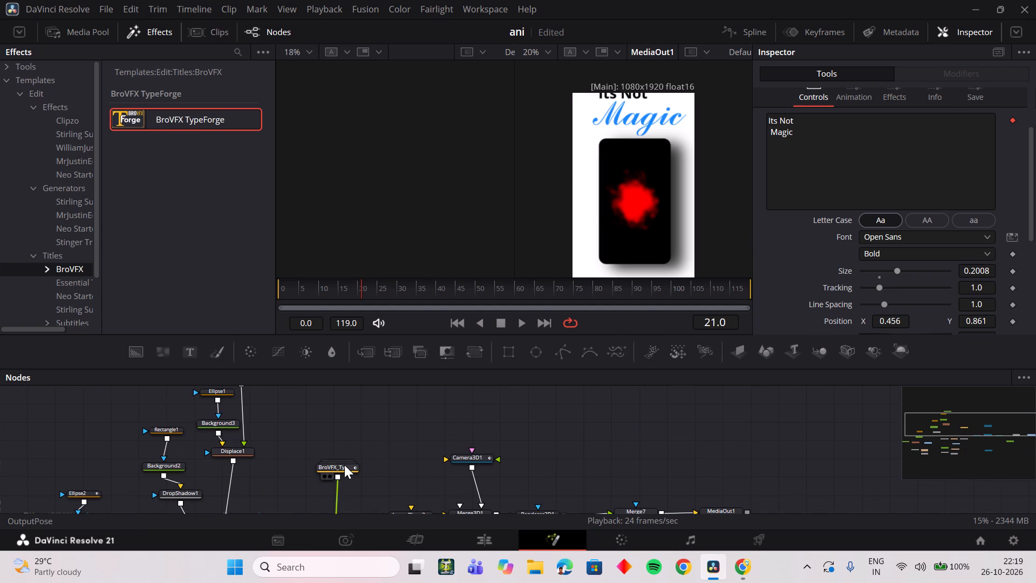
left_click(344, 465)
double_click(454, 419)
Close DaVinci Resolve and the browser window with the word-by-word text animation tutorial.
left_click(1034, 1)
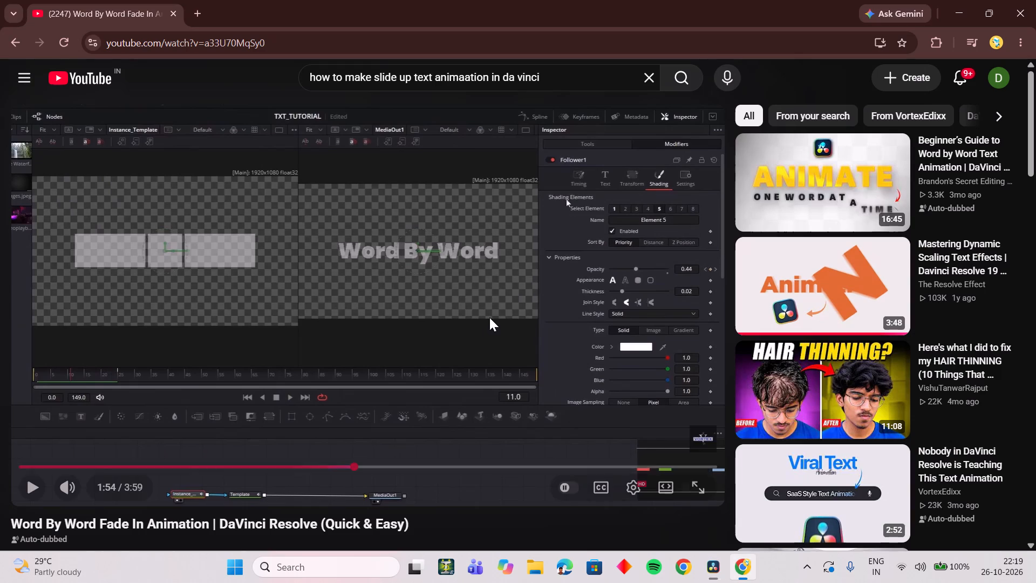
left_click(1035, 0)
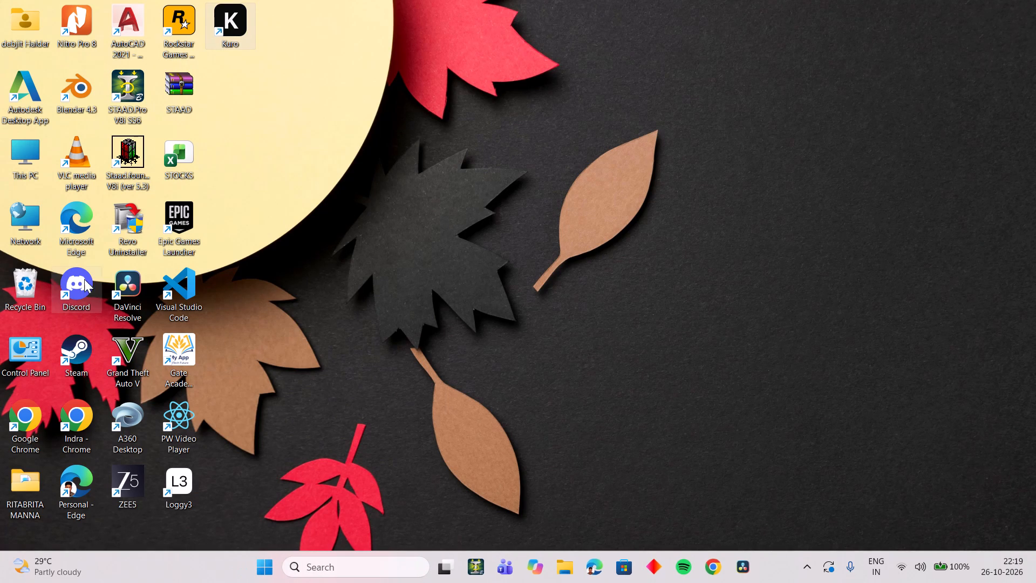
Look through the Downloads folder and search it for "ty" to find the TypeForge files.
double_click(23, 156)
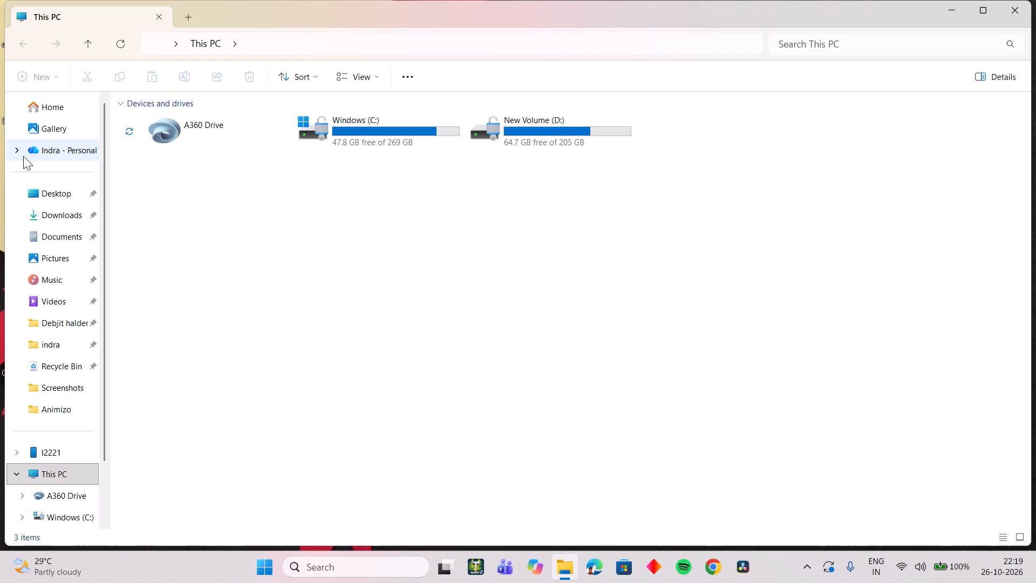
left_click(64, 215)
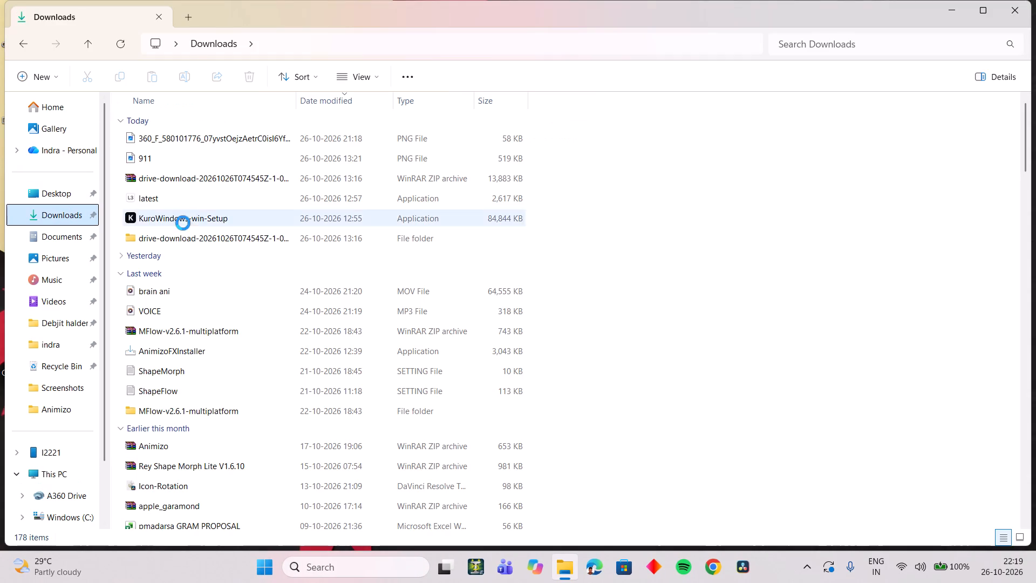
scroll(331, 243, "down", 6)
scroll(322, 334, "down", 7)
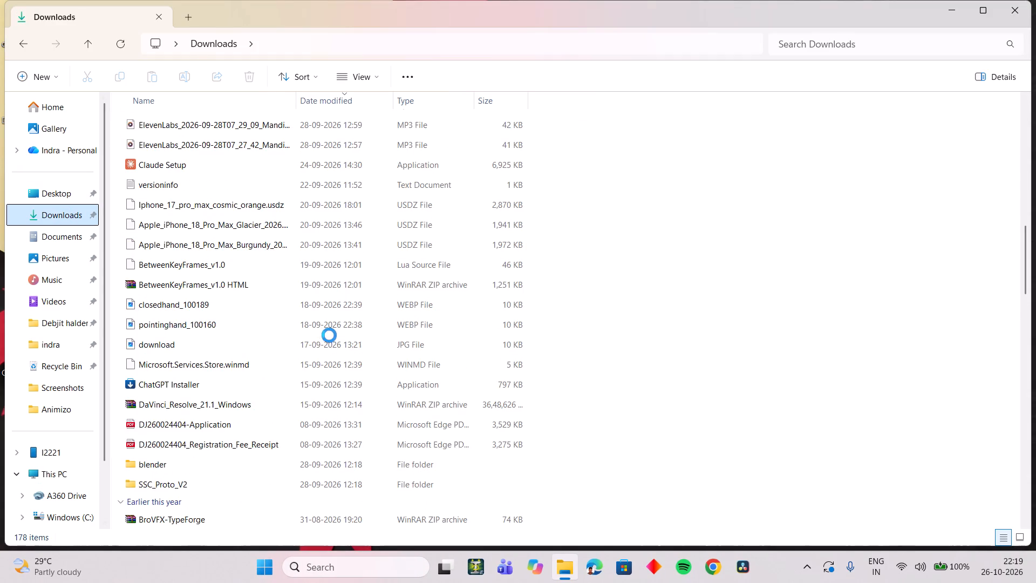
scroll(329, 335, "down", 8)
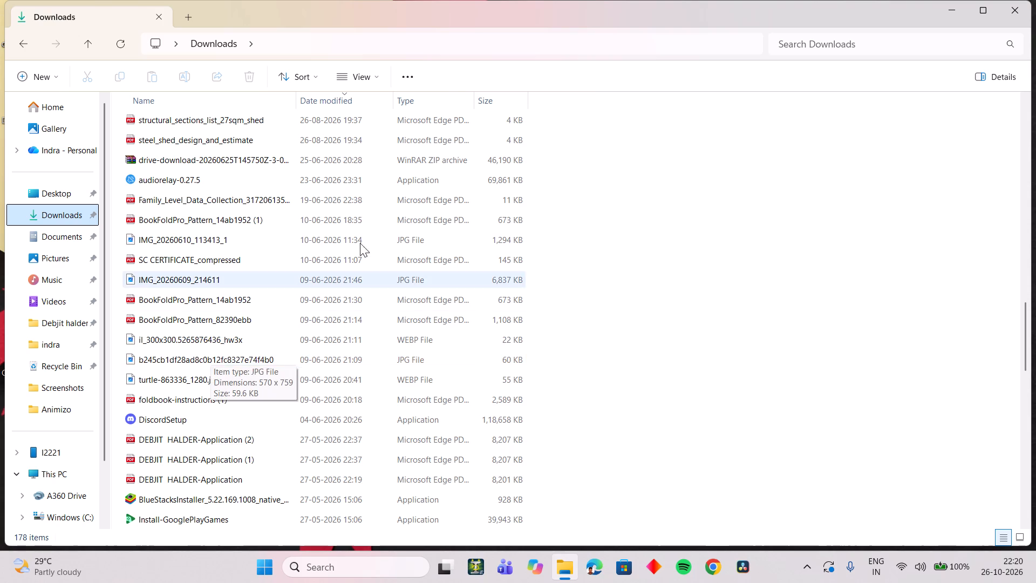
left_click(853, 50)
type("ty")
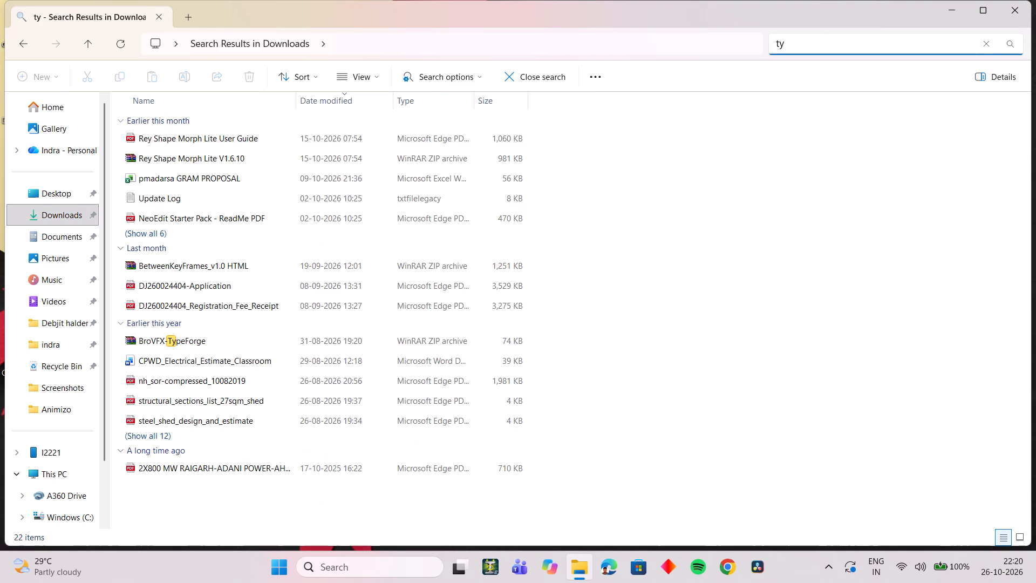
left_click(976, 39)
Look for the TypeForge files in DaVinci Resolve's Fusion support folders, including Fuses and Scripts with its Tool subfolder.
right_click(400, 42)
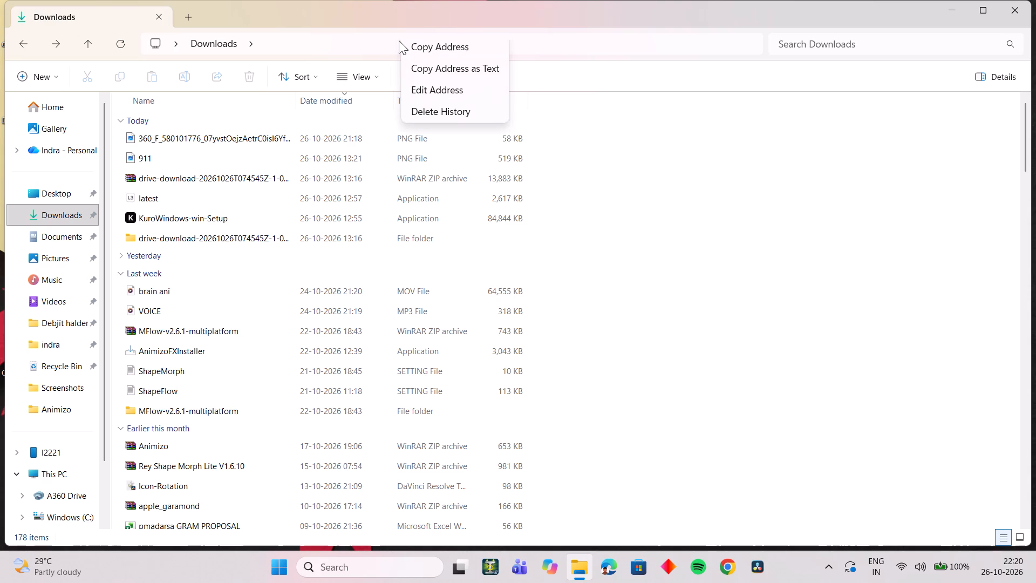
left_click(379, 39)
left_click(399, 45)
left_click(459, 74)
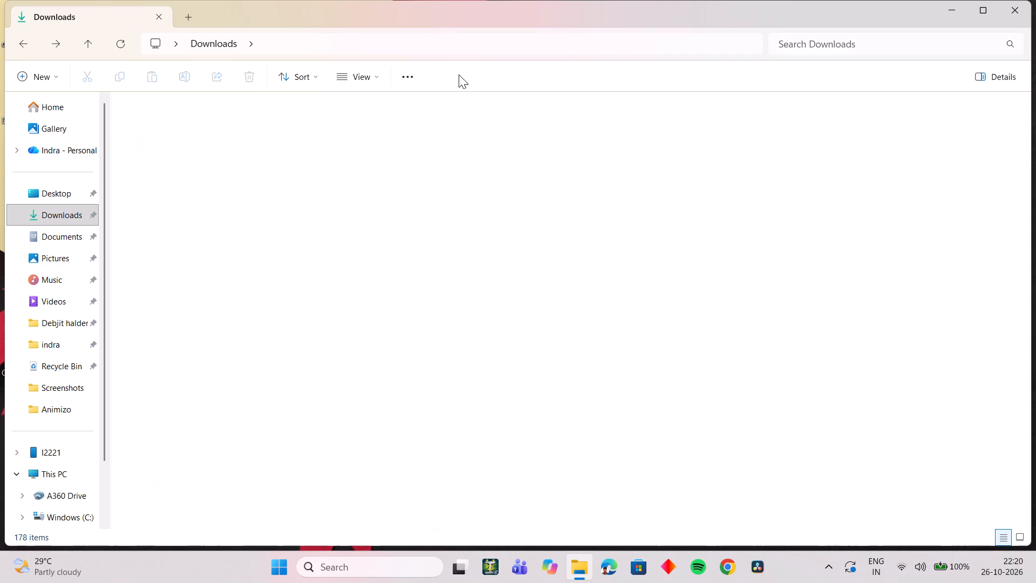
left_click(740, 44)
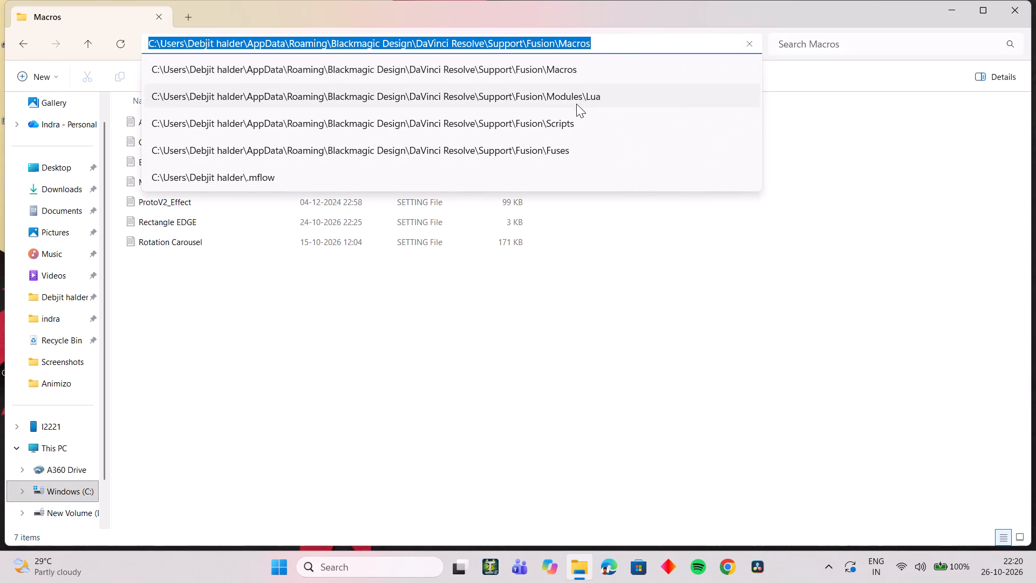
left_click(560, 120)
left_click(740, 49)
left_click(579, 143)
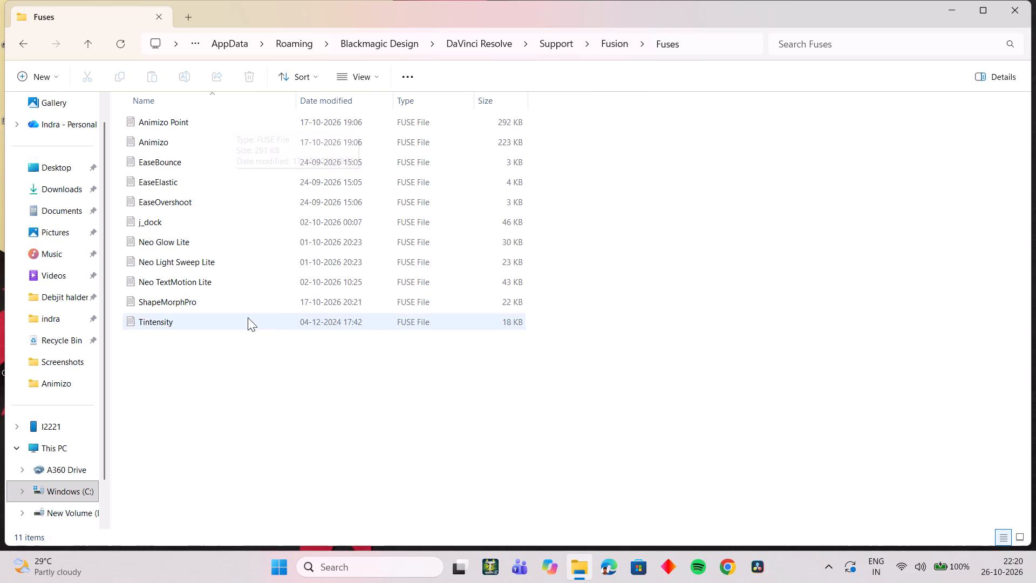
left_click(714, 49)
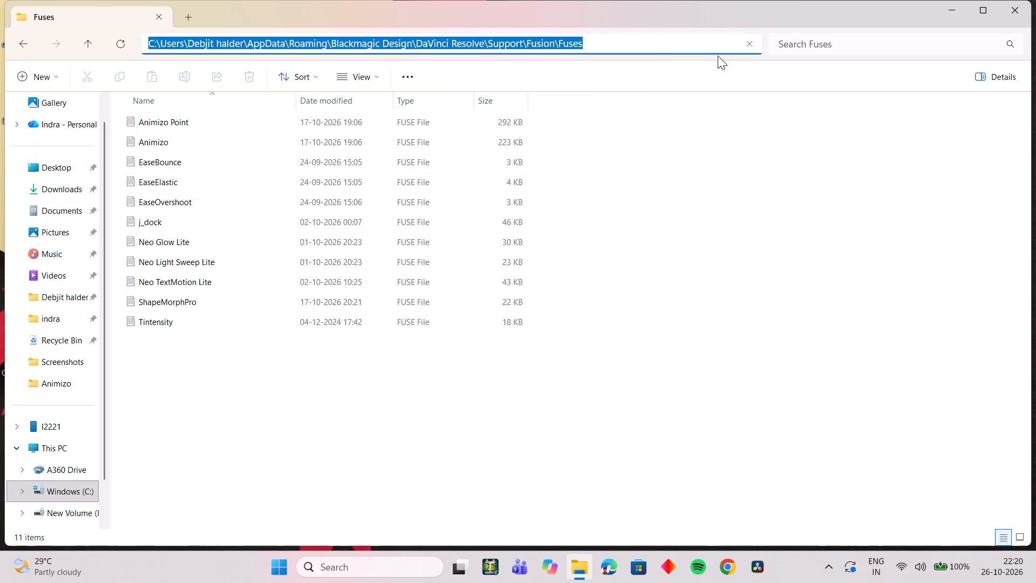
left_click(628, 97)
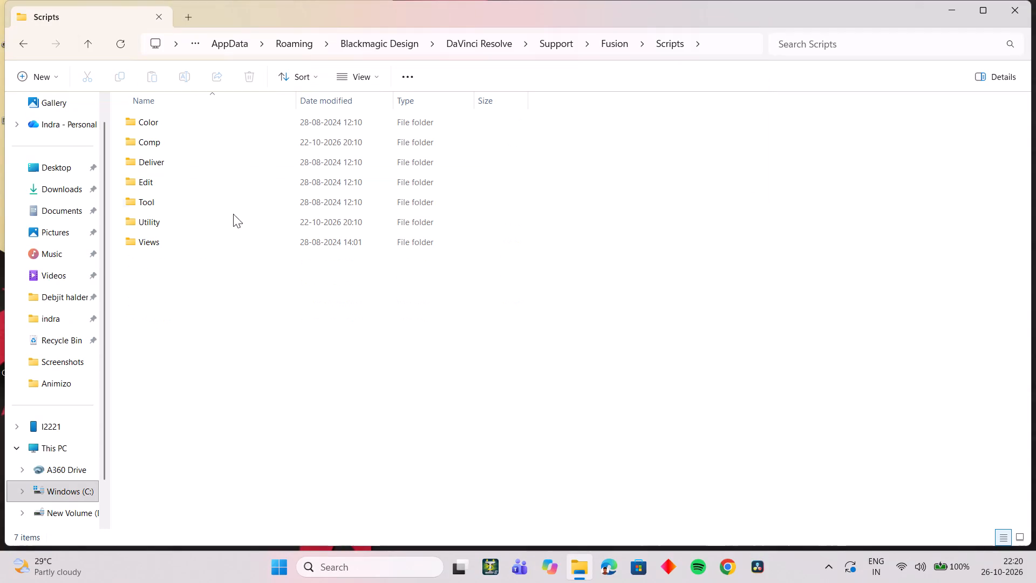
double_click(166, 199)
left_click(28, 45)
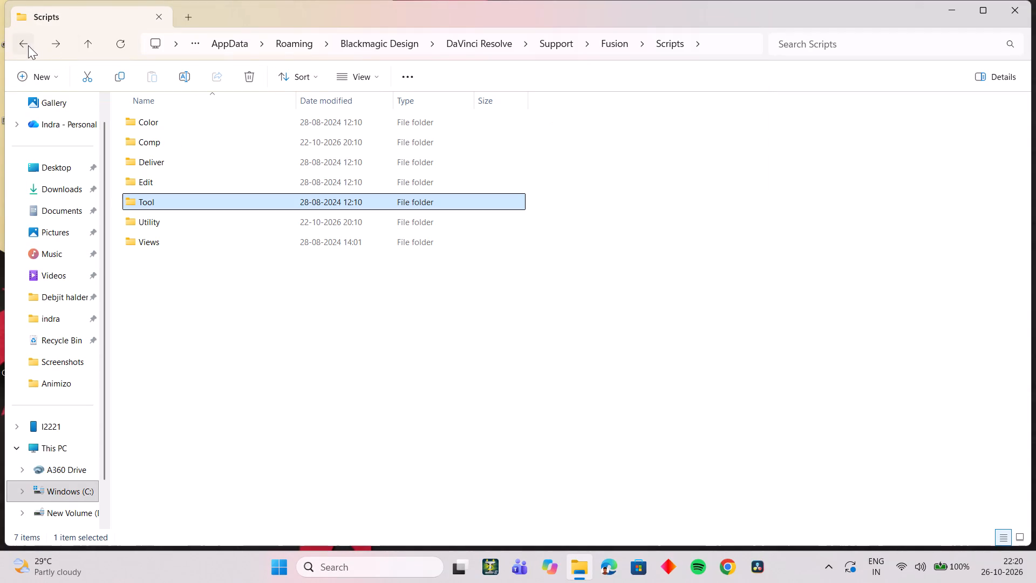
Open the BroVFX TypeForge v1 template file from the Templates folder of Resolve's Fusion support directory.
left_click(627, 42)
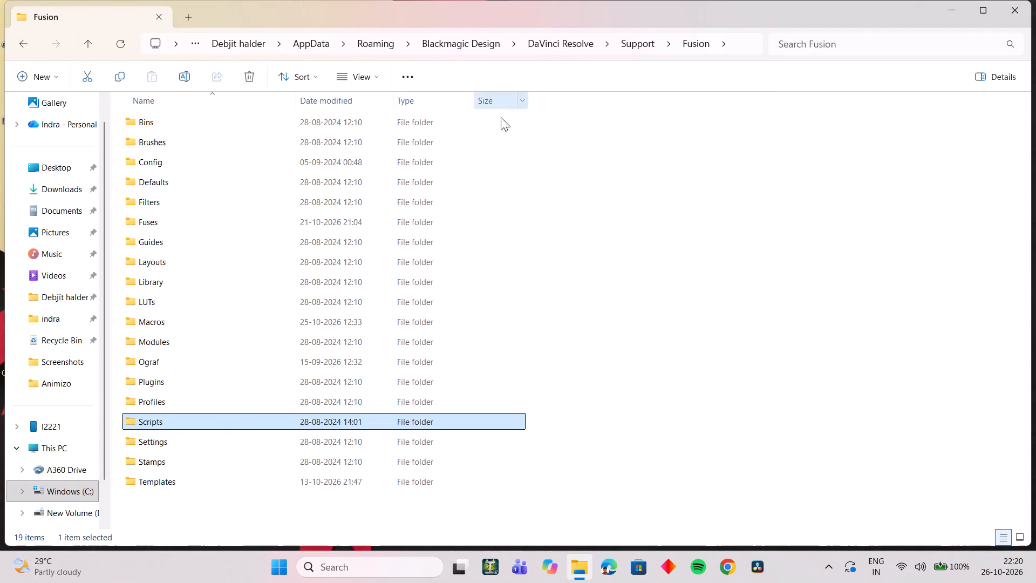
double_click(188, 476)
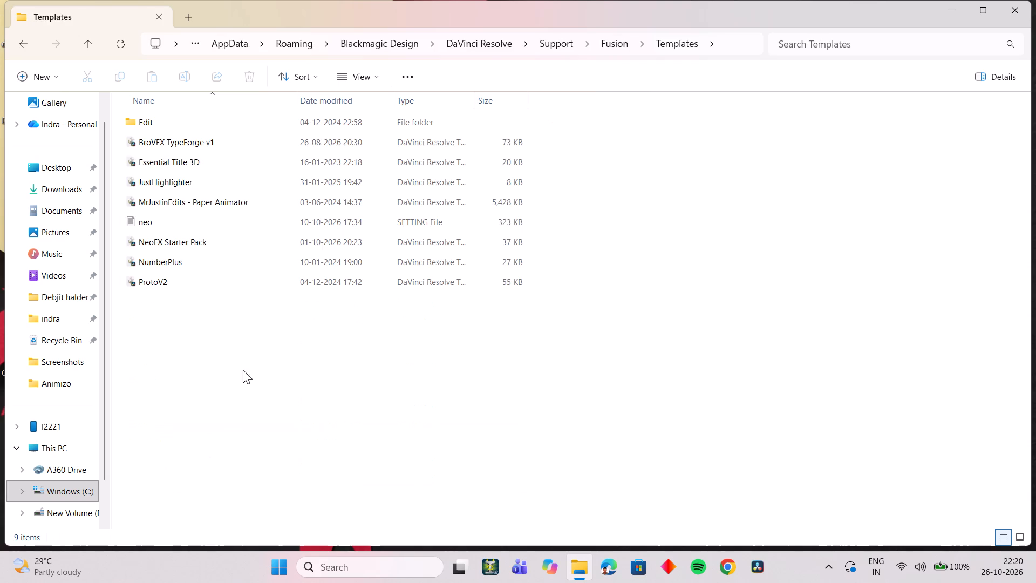
right_click(235, 138)
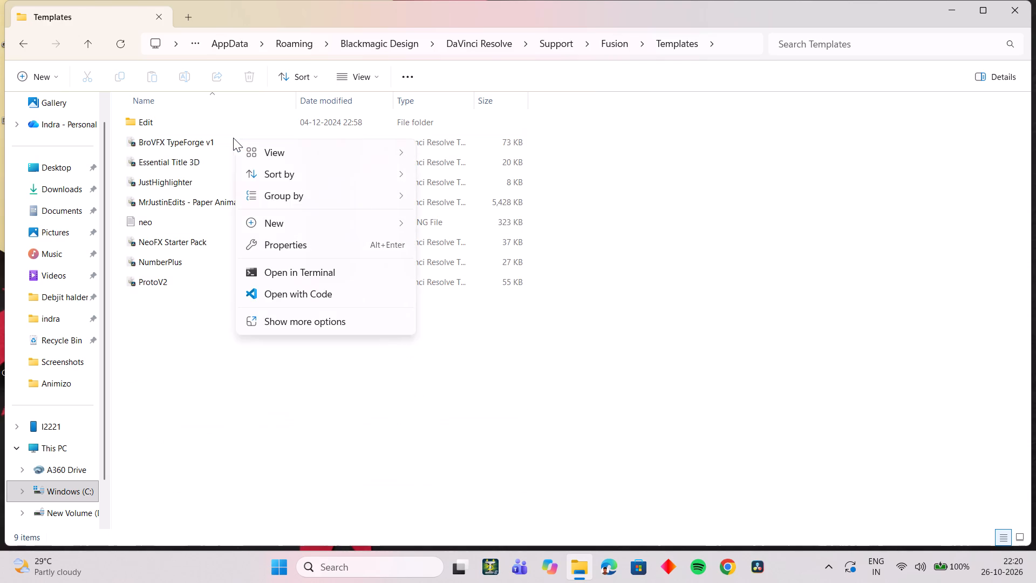
left_click(198, 140)
double_click(197, 141)
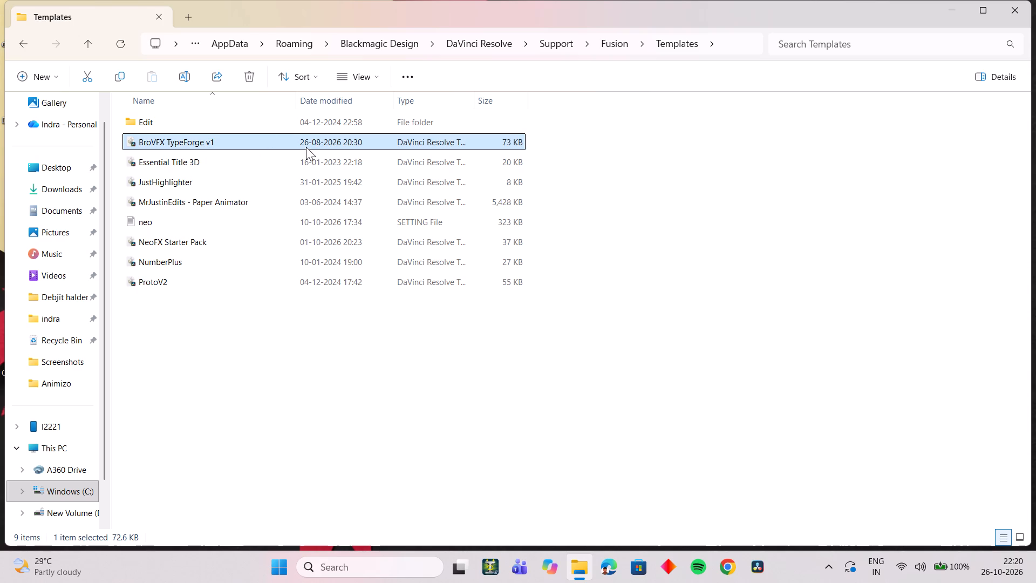
right_click(180, 147)
left_click(169, 142)
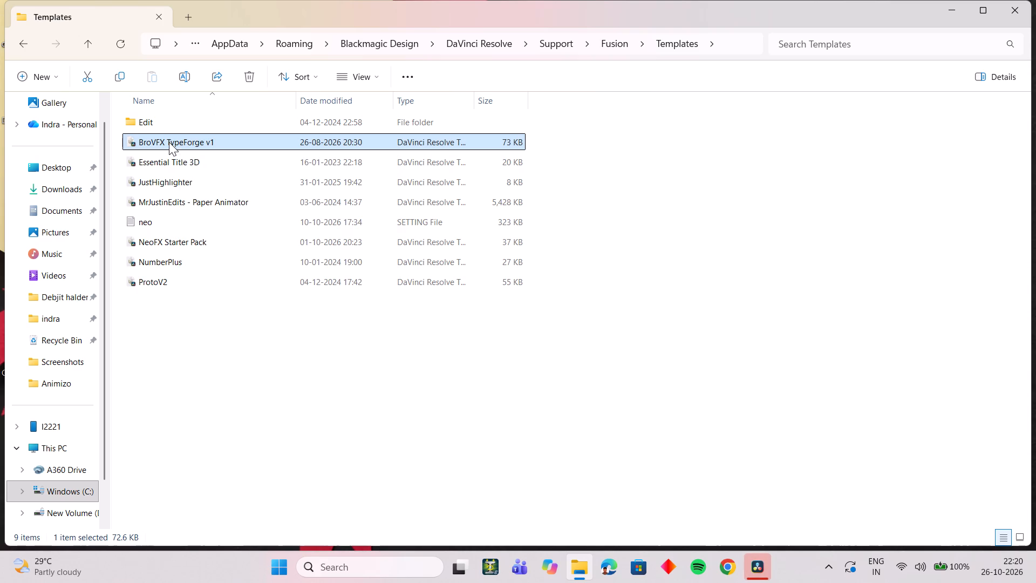
left_click(690, 146)
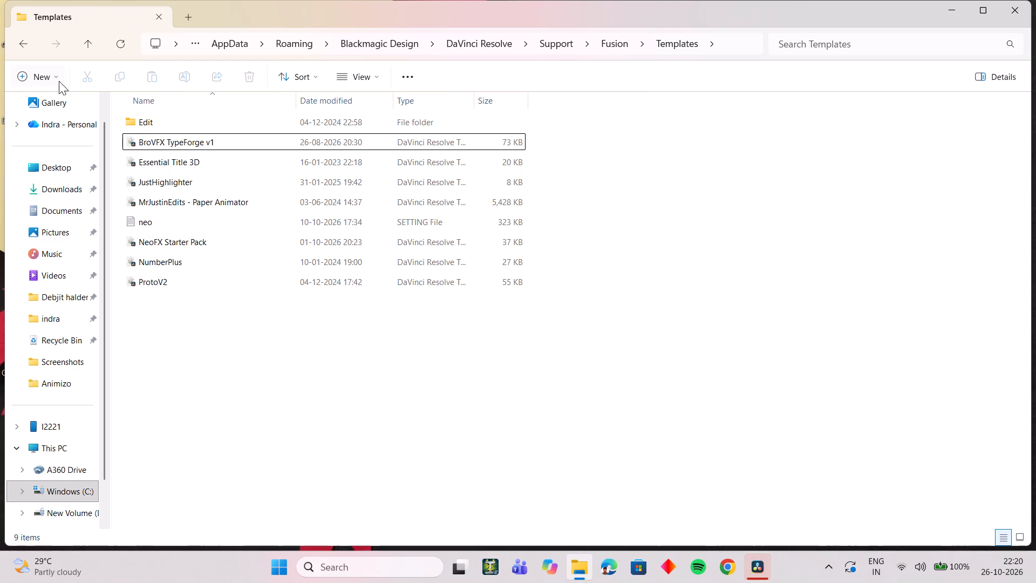
Search the Downloads folder for "BRO" and open the BroVFX TypeForge folder inside the BroVFX-TypeForge archive.
left_click(64, 193)
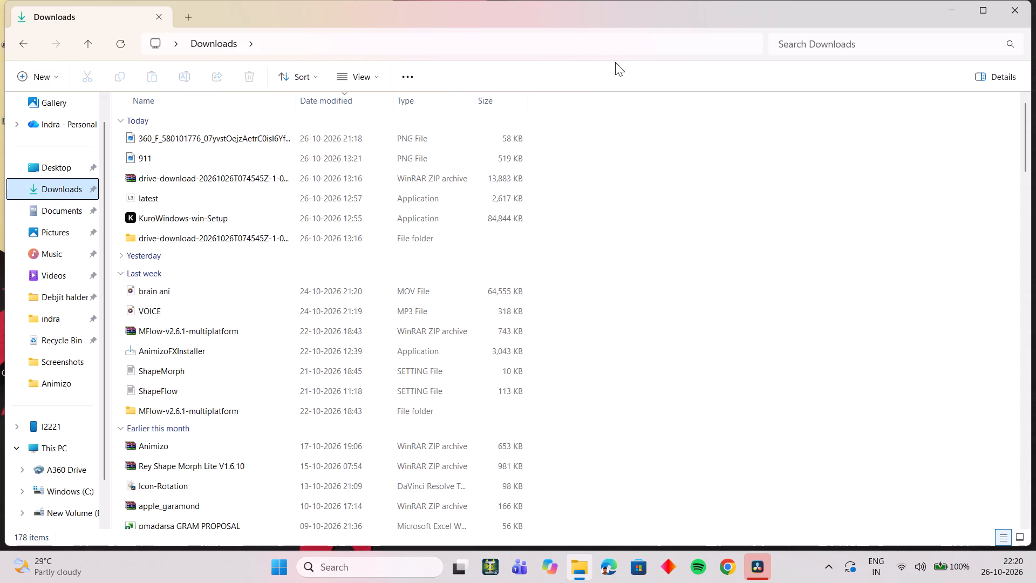
left_click(814, 40)
key("shift+b")
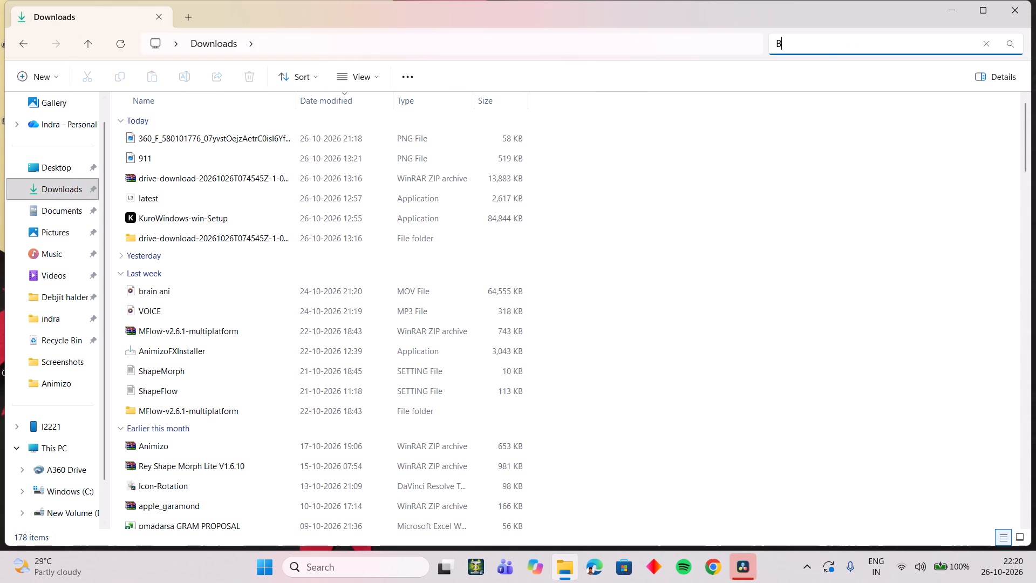
type("Ro")
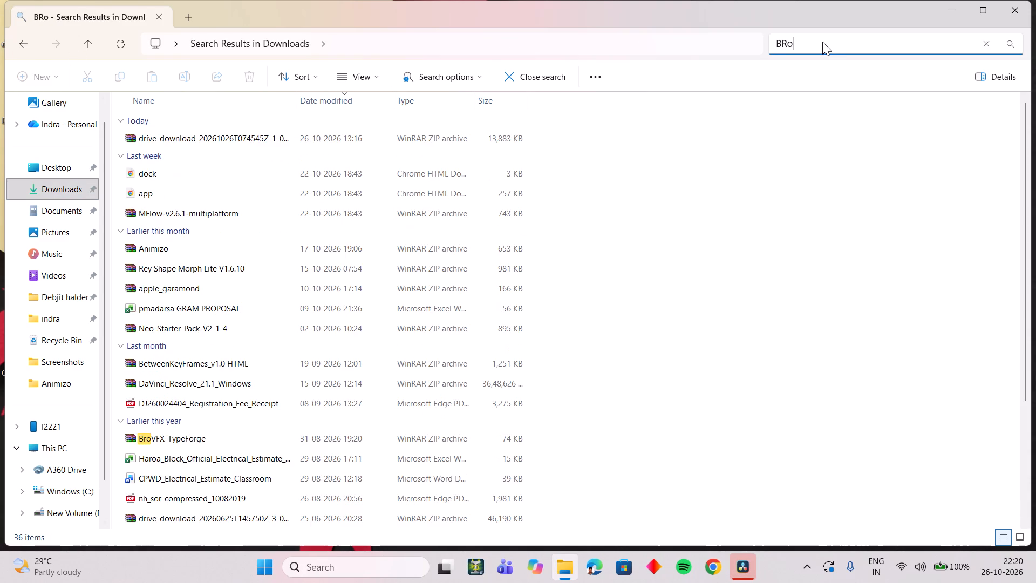
key("BackSpace")
key("o")
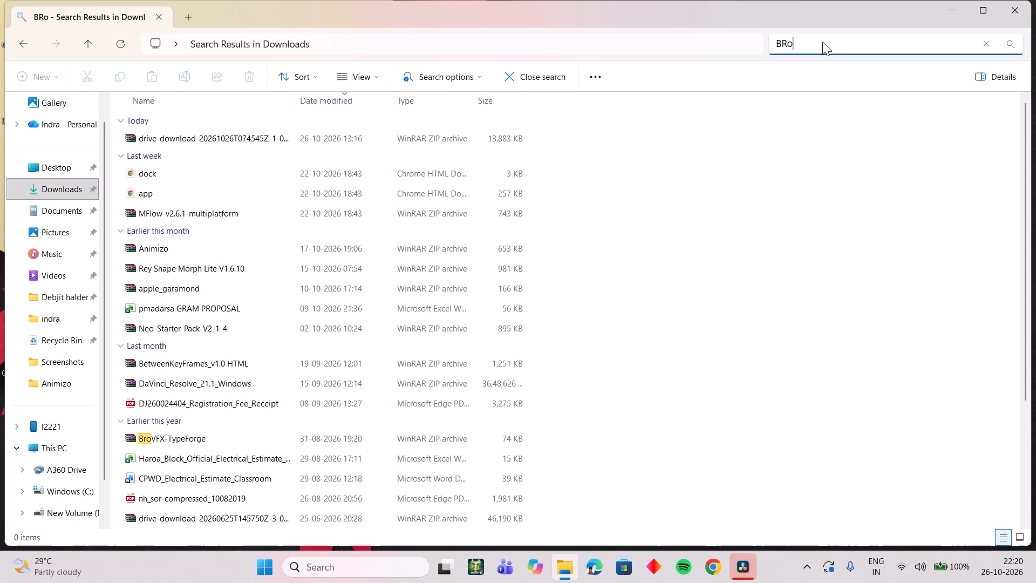
key("BackSpace")
key("shift+o")
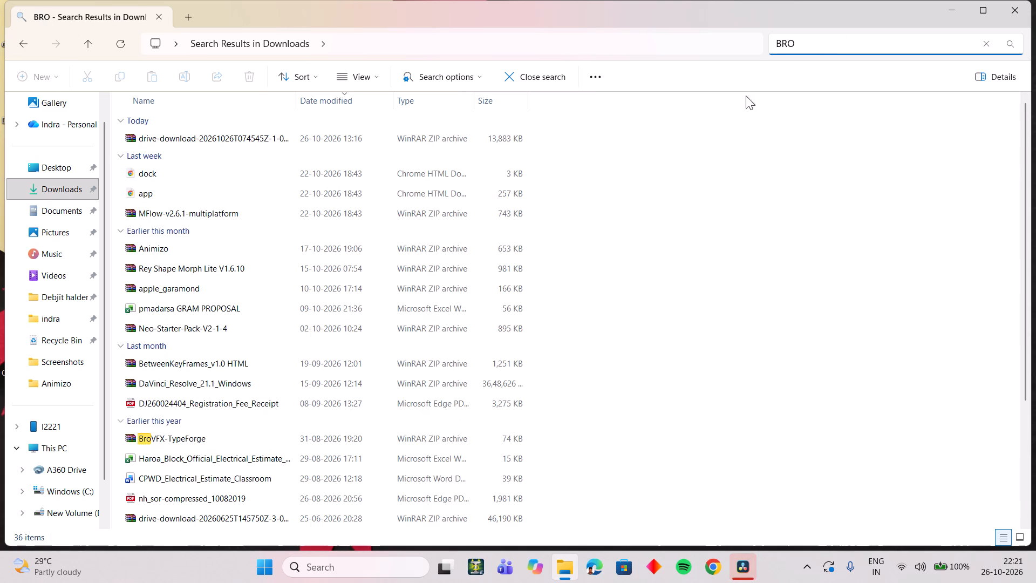
left_click(260, 444)
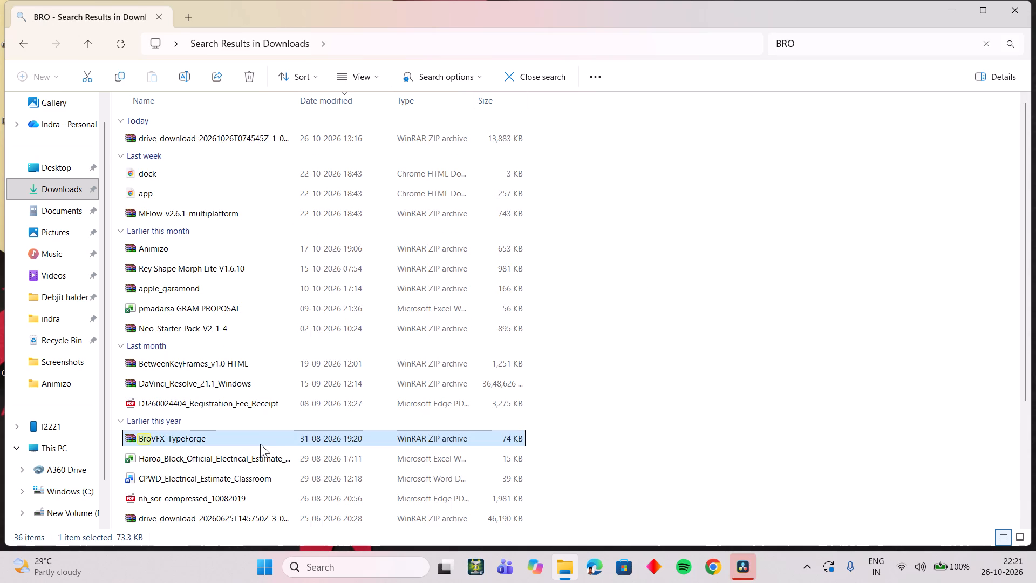
double_click(260, 444)
double_click(195, 193)
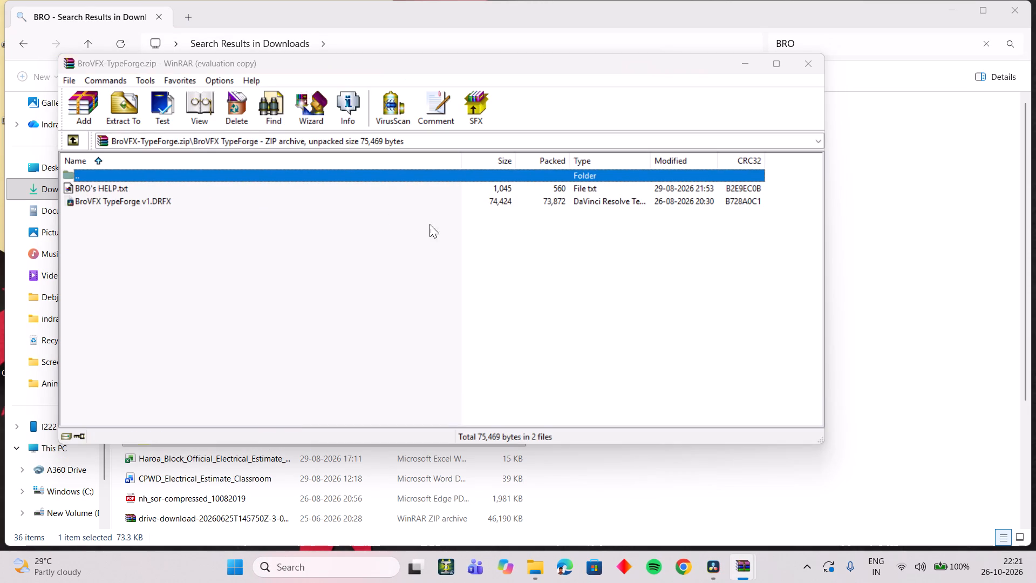
Open BRO's HELP.txt from the archive to read the TypeForge setup and removal instructions.
left_click(515, 262)
left_click(151, 189)
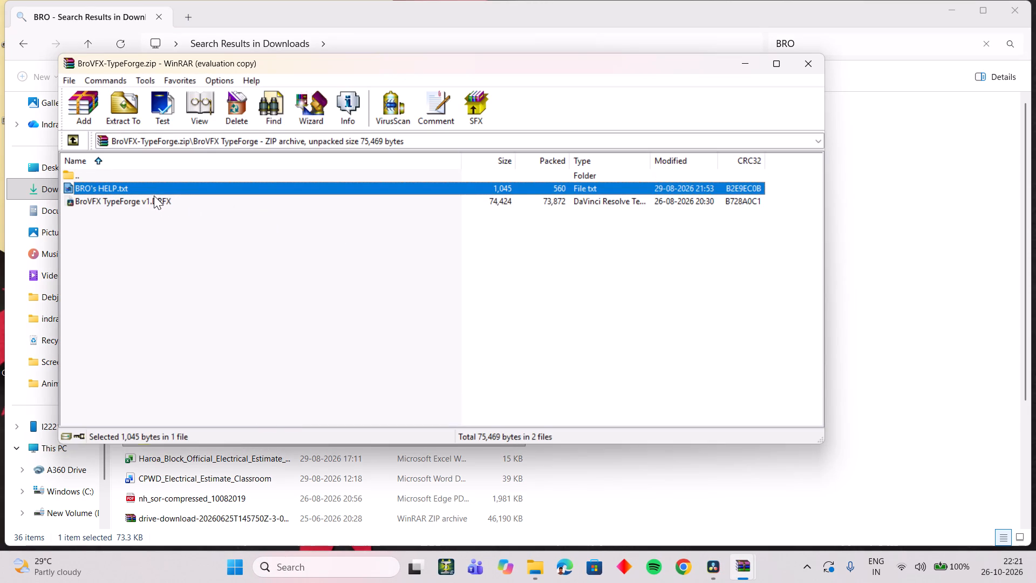
double_click(164, 189)
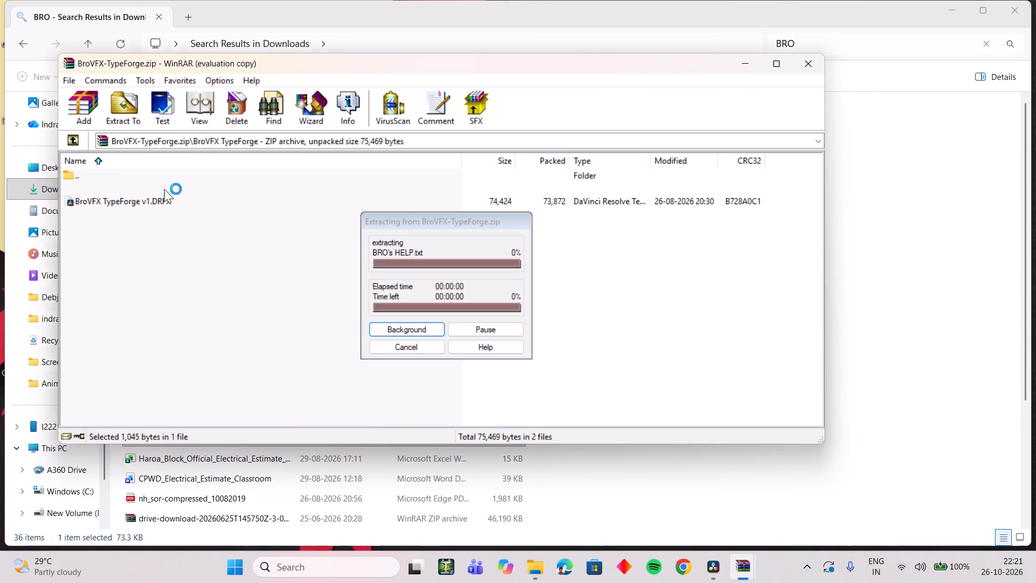
scroll(268, 241, "down", 7)
scroll(299, 279, "down", 4)
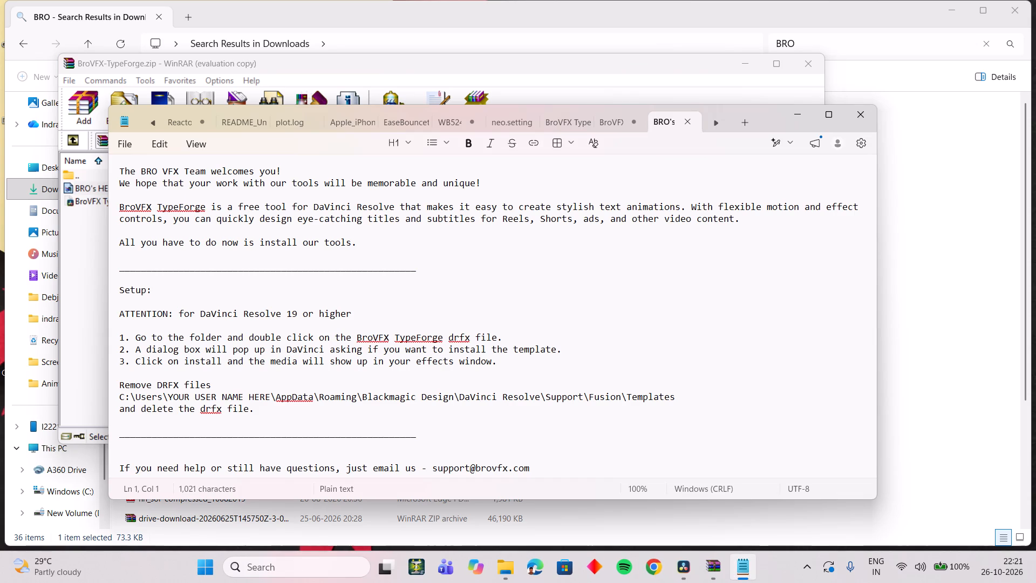
Read through the TypeForge setup and removal instructions in BRO's HELP.txt and close the document.
scroll(434, 337, "up", 4)
scroll(447, 343, "down", 5)
left_click(857, 120)
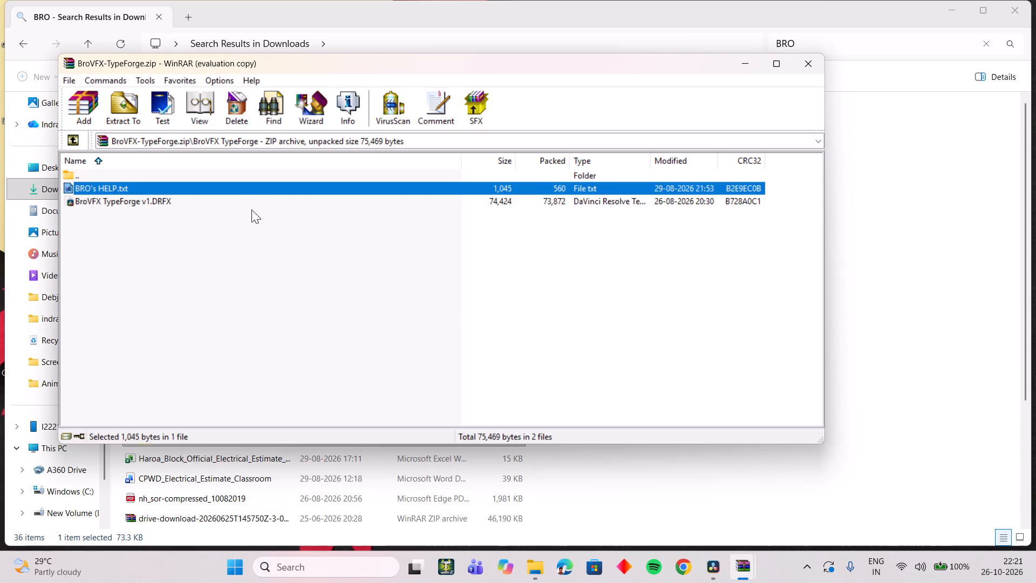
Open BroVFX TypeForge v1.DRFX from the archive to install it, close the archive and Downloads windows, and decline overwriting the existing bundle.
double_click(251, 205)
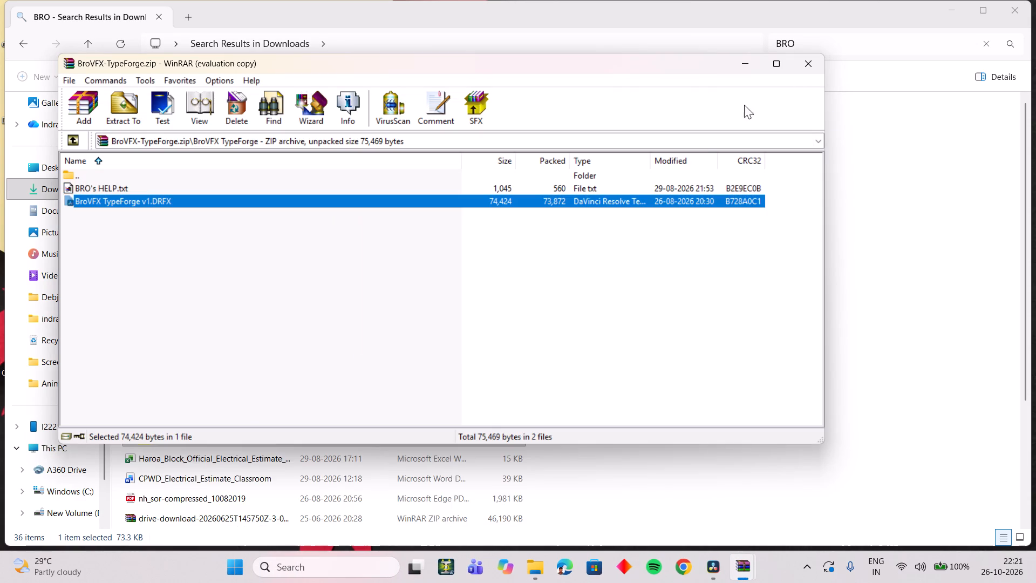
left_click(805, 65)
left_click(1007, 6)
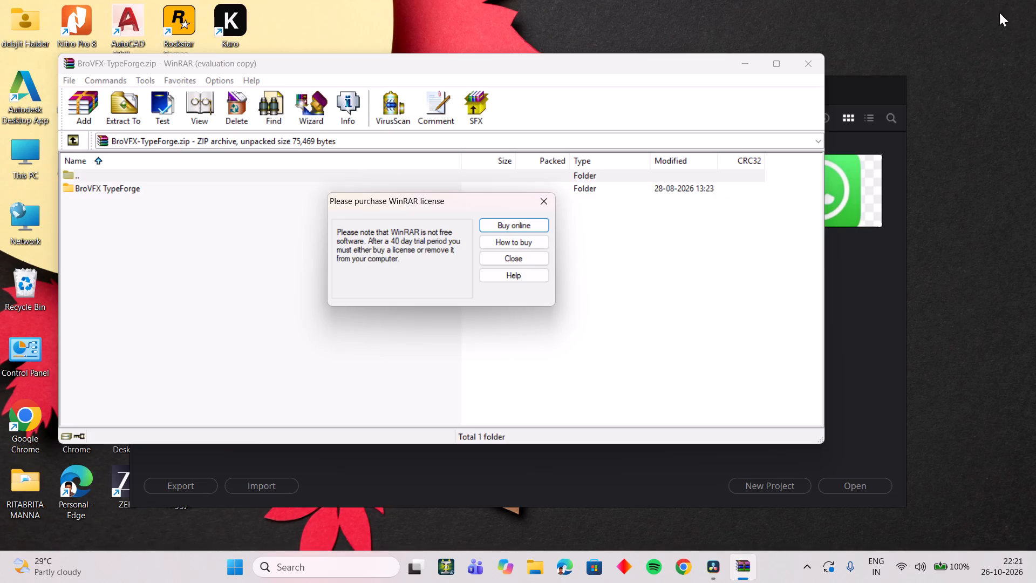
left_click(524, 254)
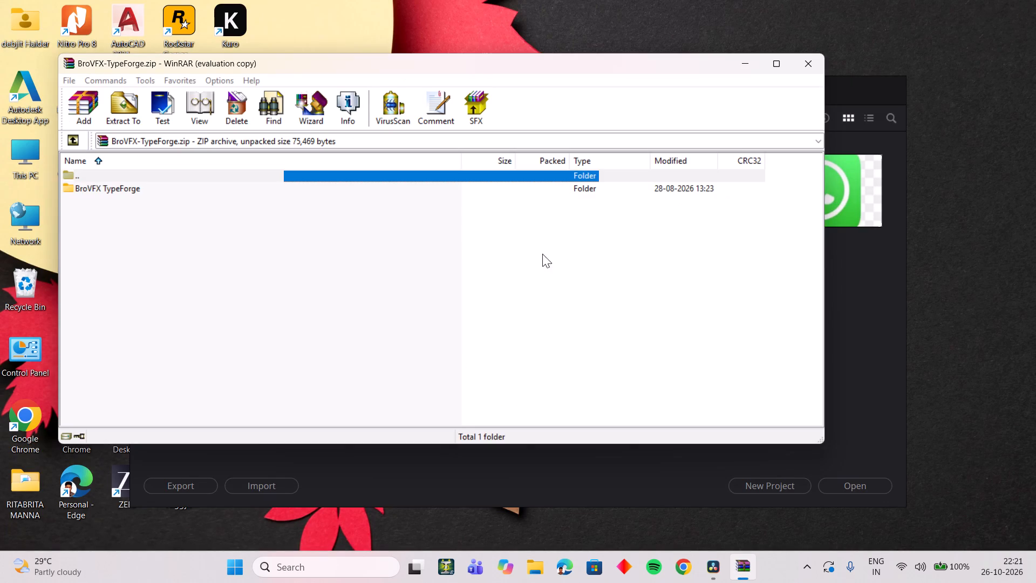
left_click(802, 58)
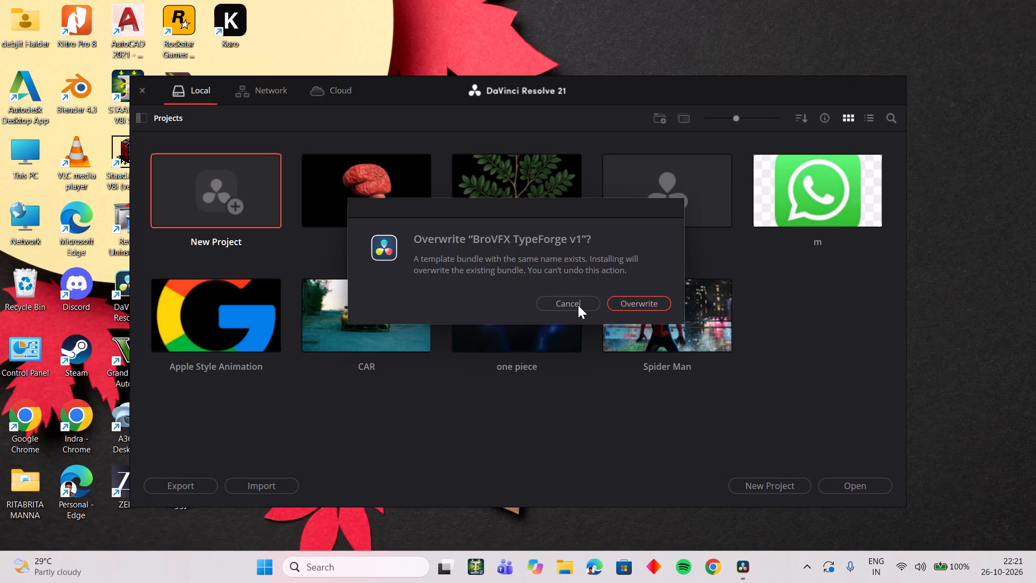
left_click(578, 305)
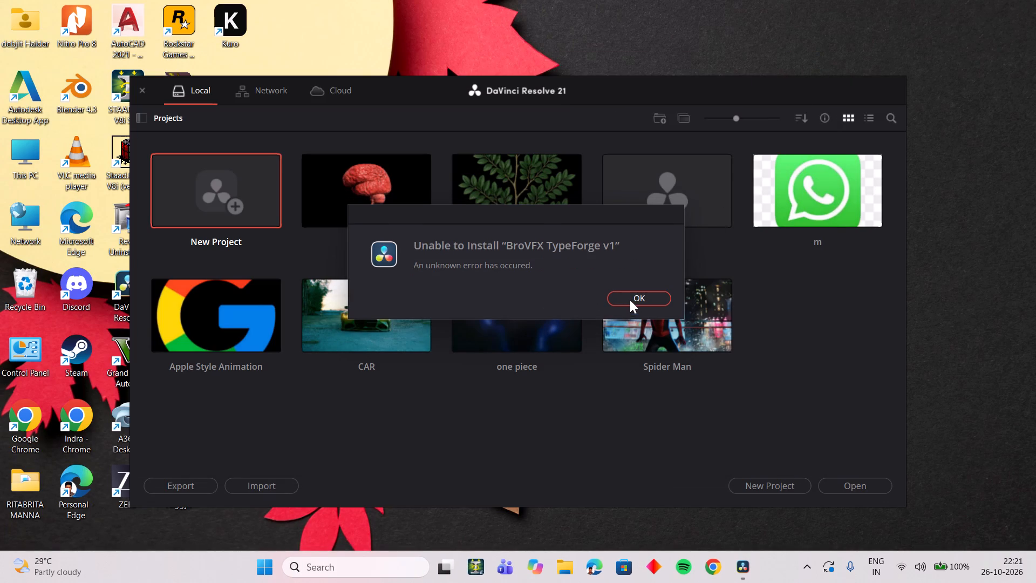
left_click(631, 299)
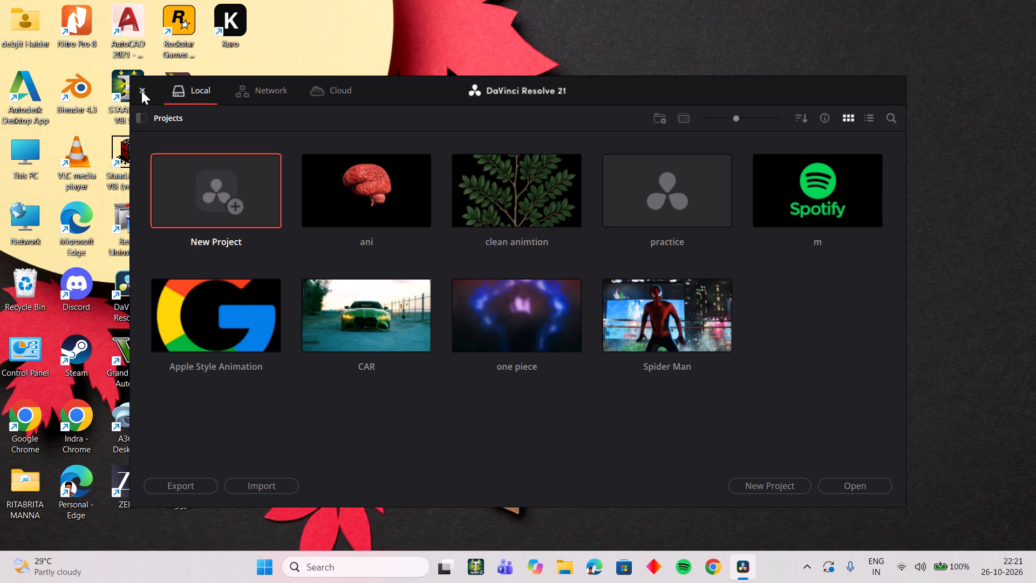
Close DaVinci Resolve from its Project Manager.
left_click(141, 91)
Switch to Loggy3, stop the running recording session and close its window.
double_click(178, 489)
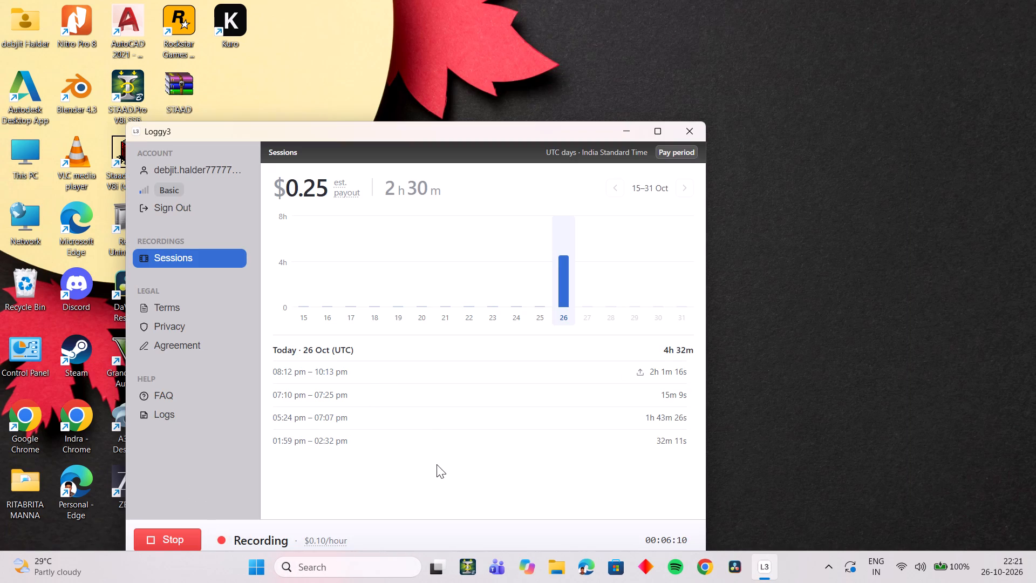
left_click(168, 538)
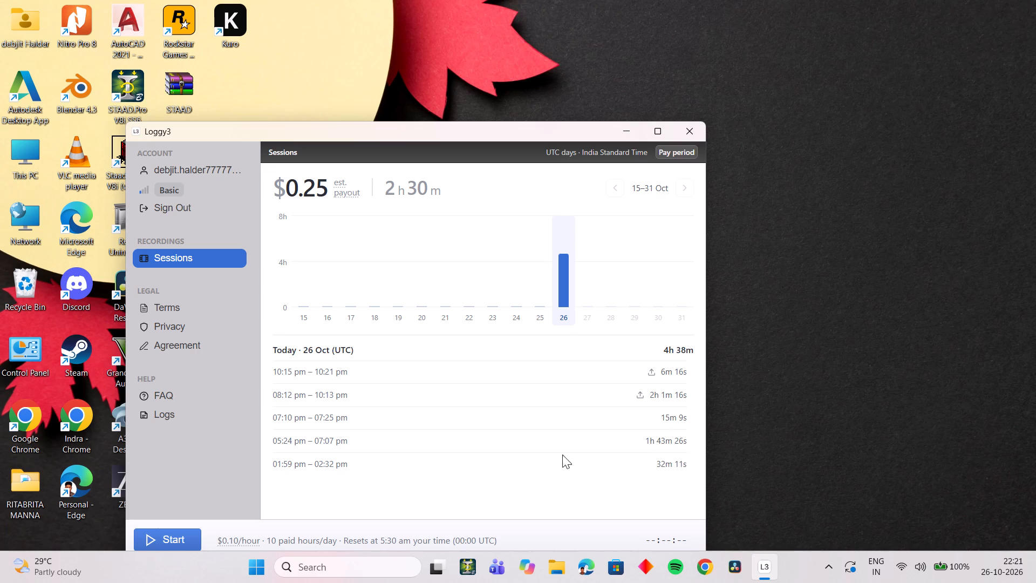
left_click(700, 137)
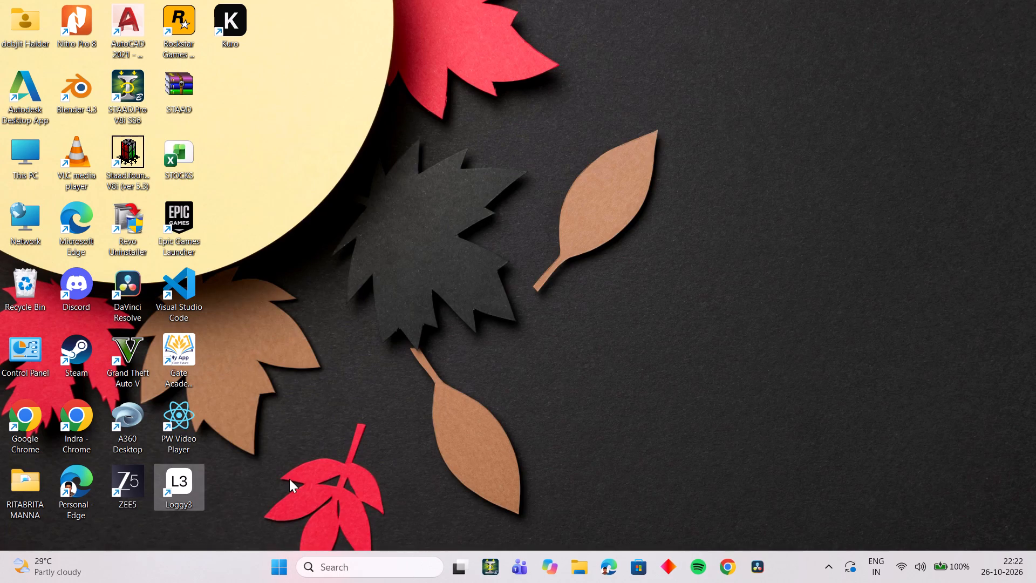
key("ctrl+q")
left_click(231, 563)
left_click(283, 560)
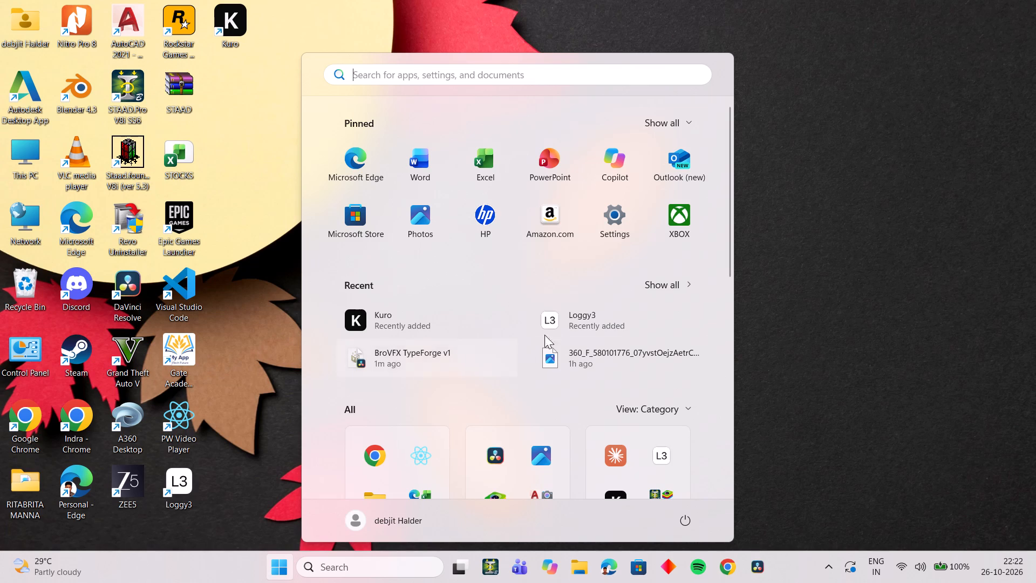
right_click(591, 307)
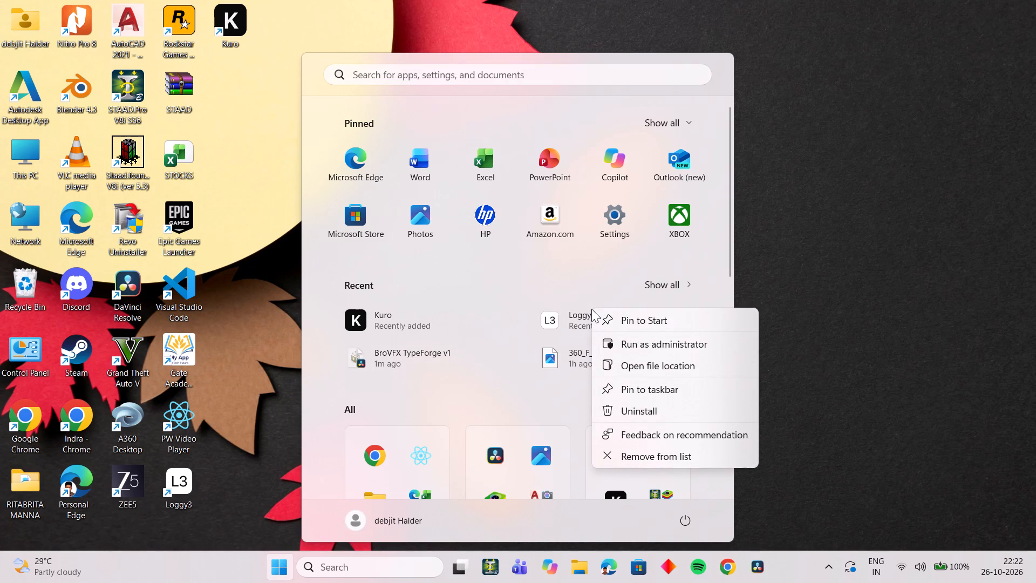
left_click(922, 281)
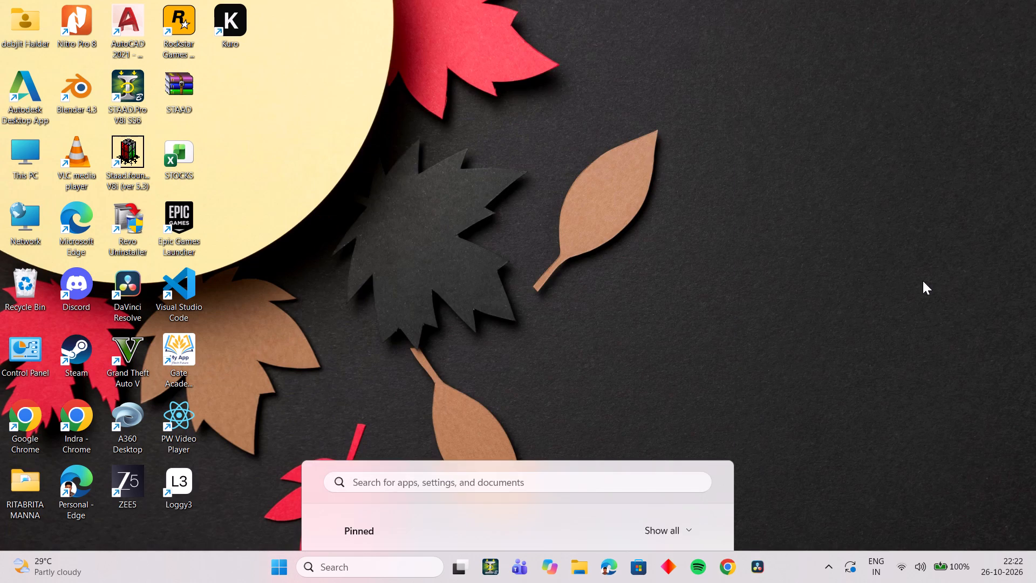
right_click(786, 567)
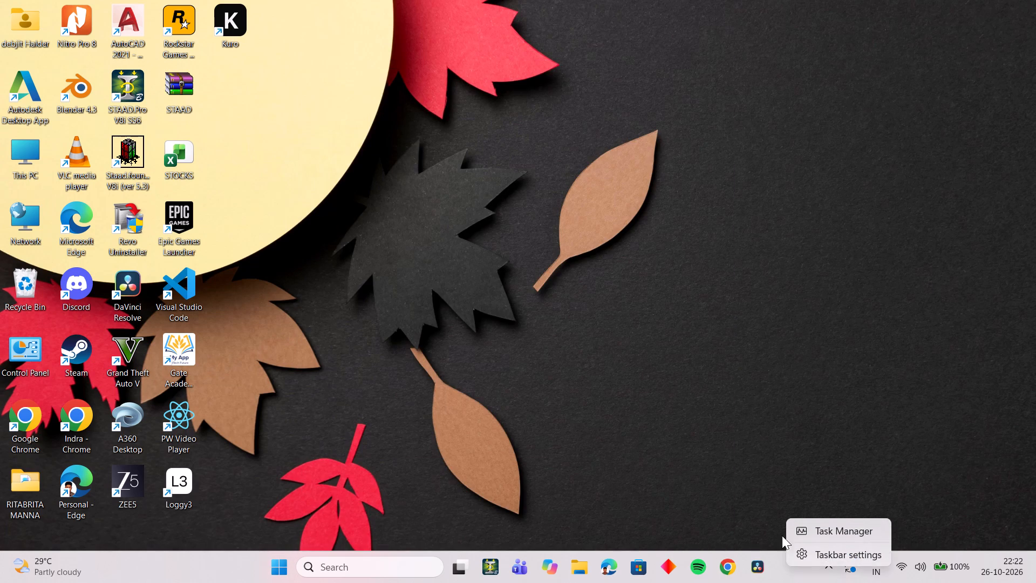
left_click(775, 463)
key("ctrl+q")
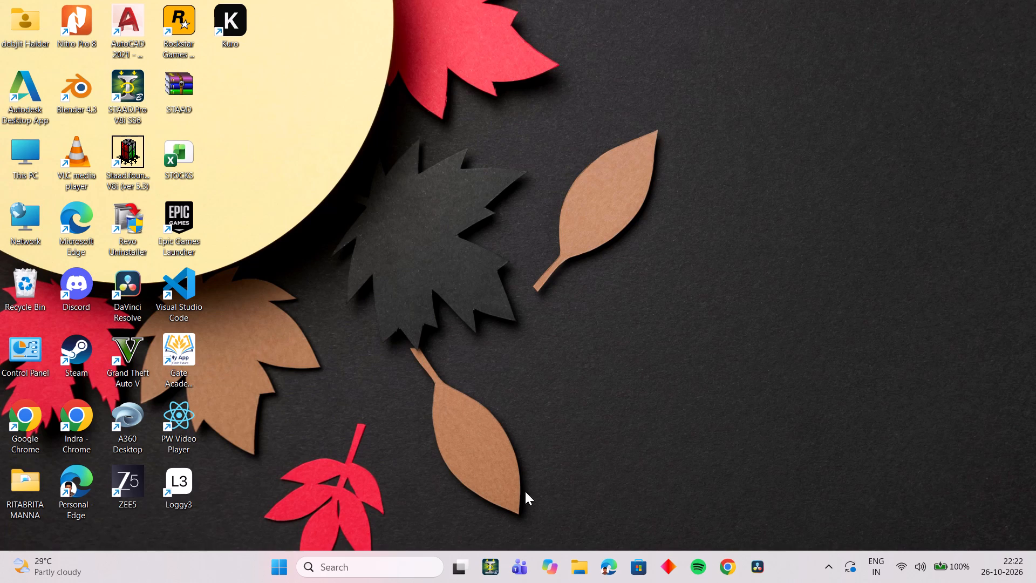
Launch Kuro from the desktop.
double_click(234, 13)
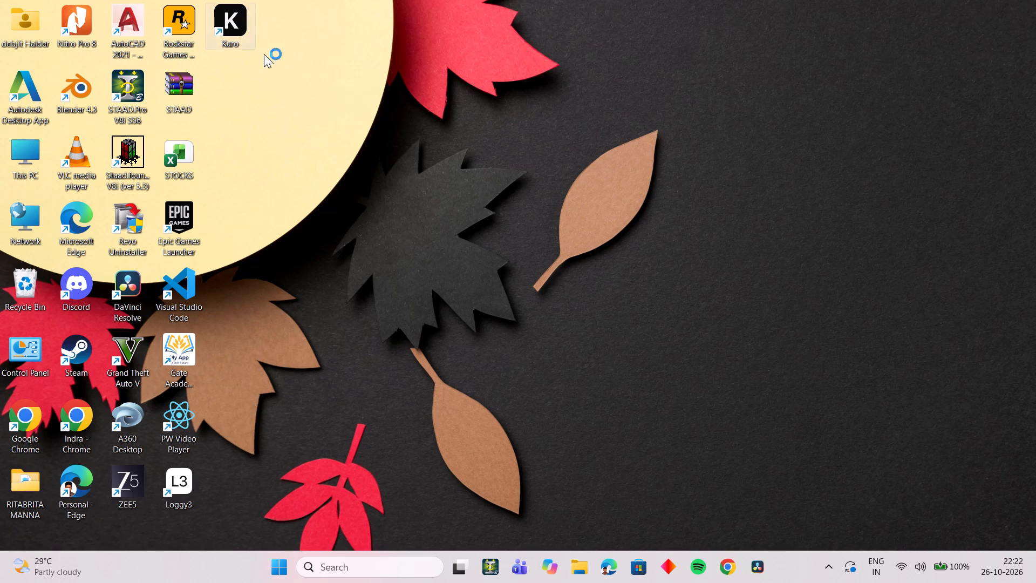